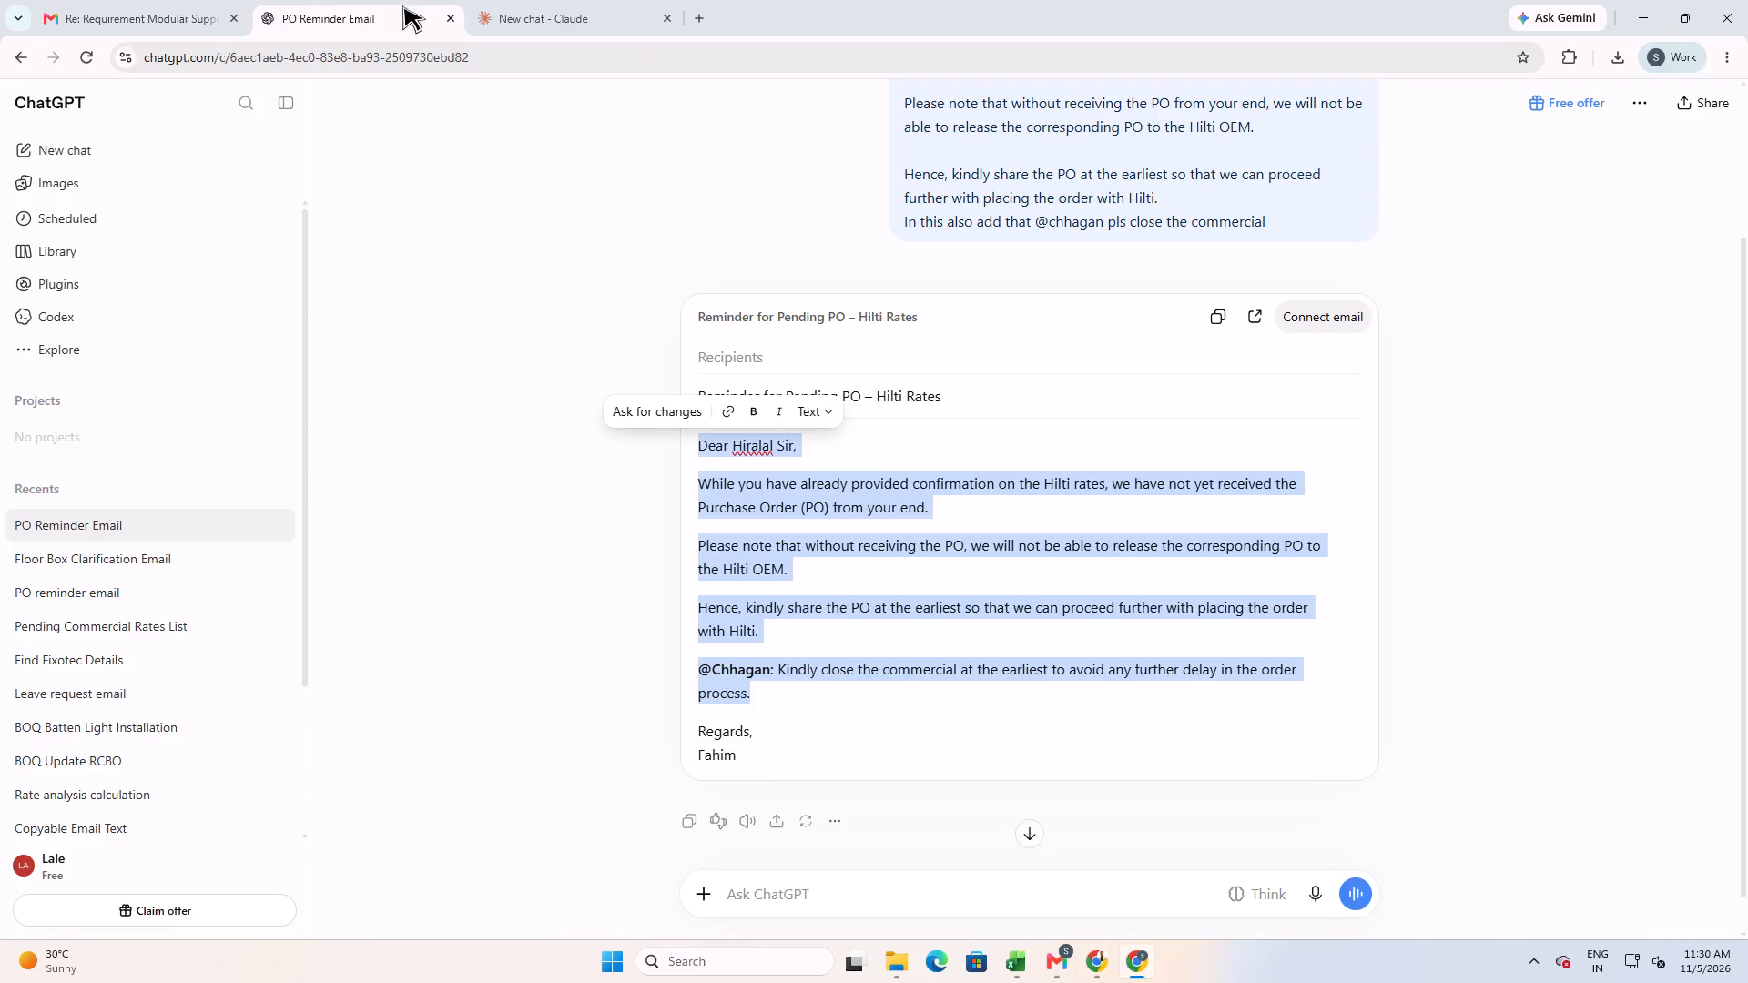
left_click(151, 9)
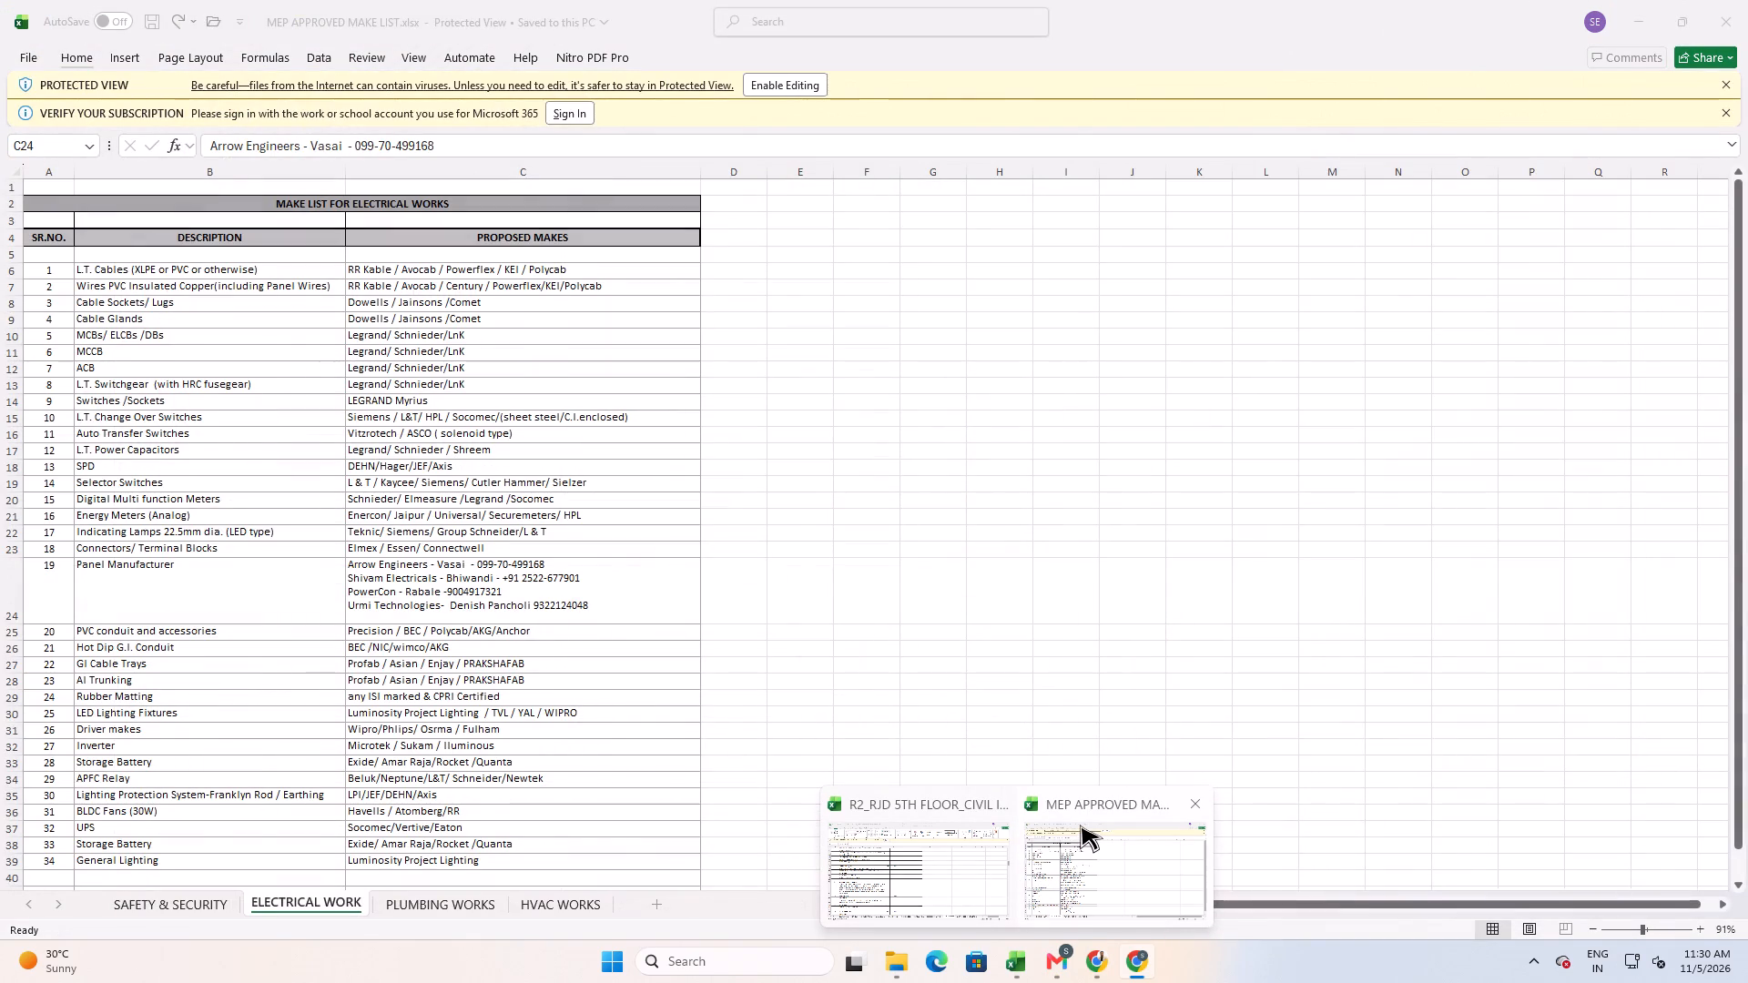
Switch to the R2_RJD 5TH FLOOR BOQ workbook in Excel and examine the distribution board and cable items on the ELECTRICAL BOQ sheet.
left_click(947, 829)
scroll(701, 626, "down", 4)
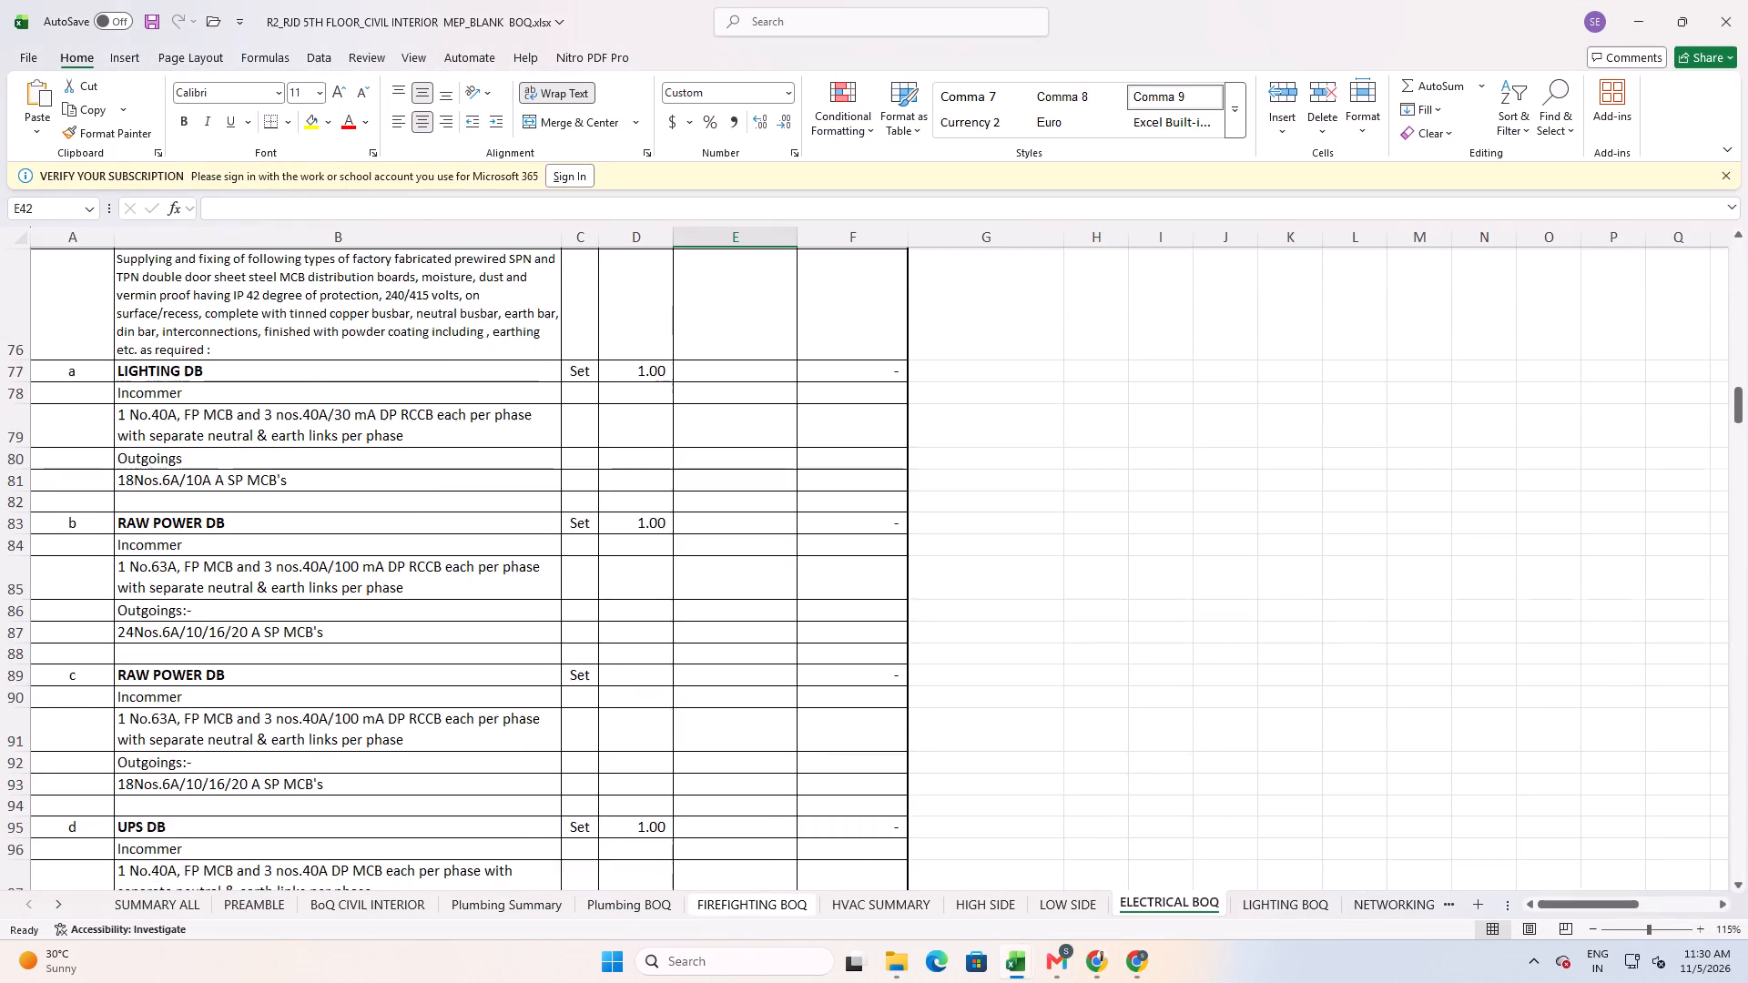
scroll(686, 630, "down", 14)
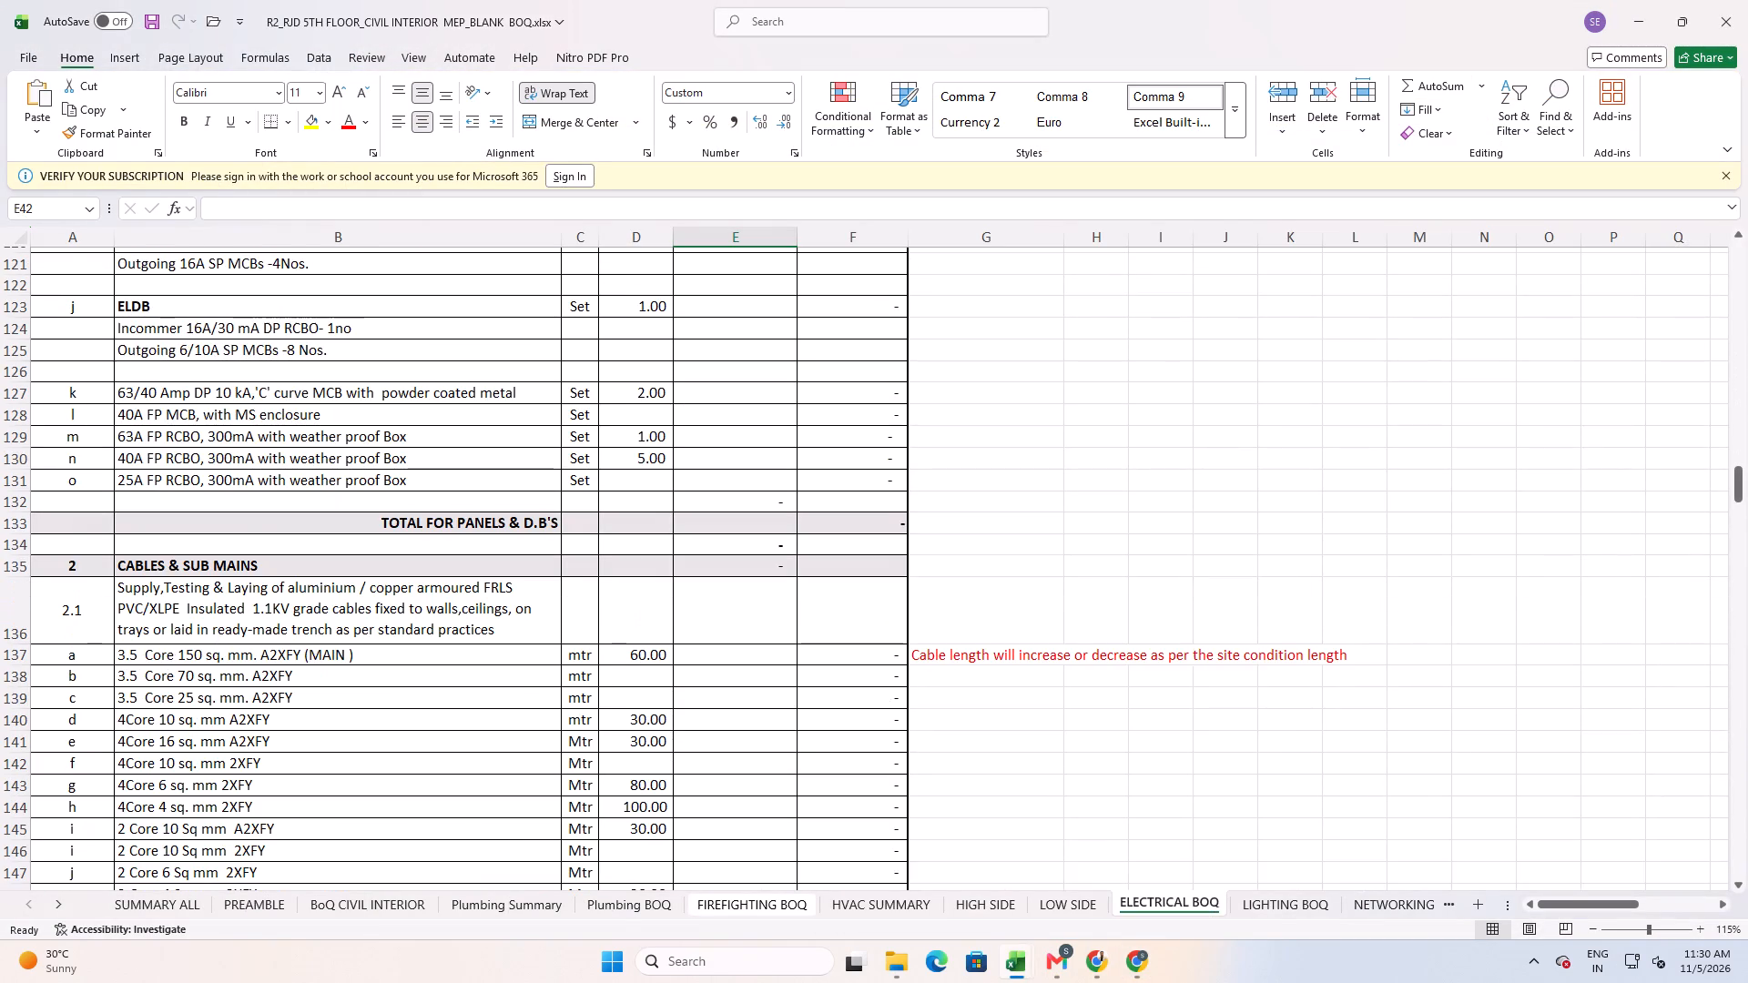
scroll(687, 685, "down", 2)
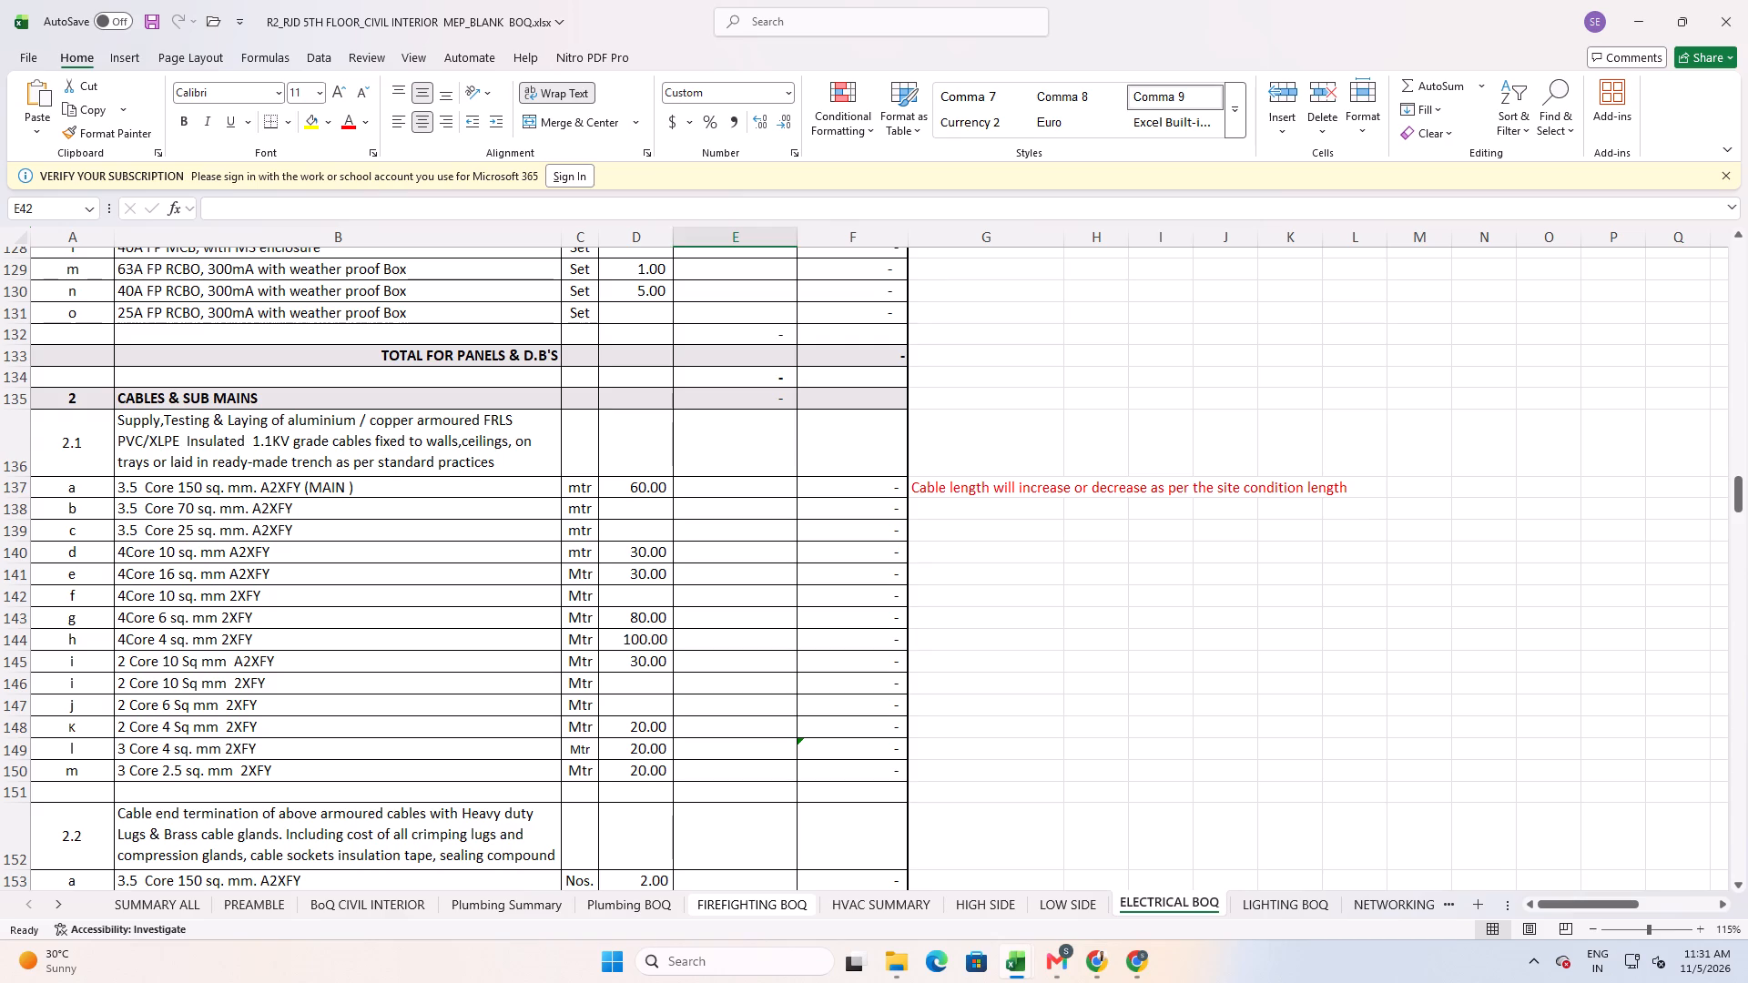
left_click(1133, 486)
left_click(951, 554)
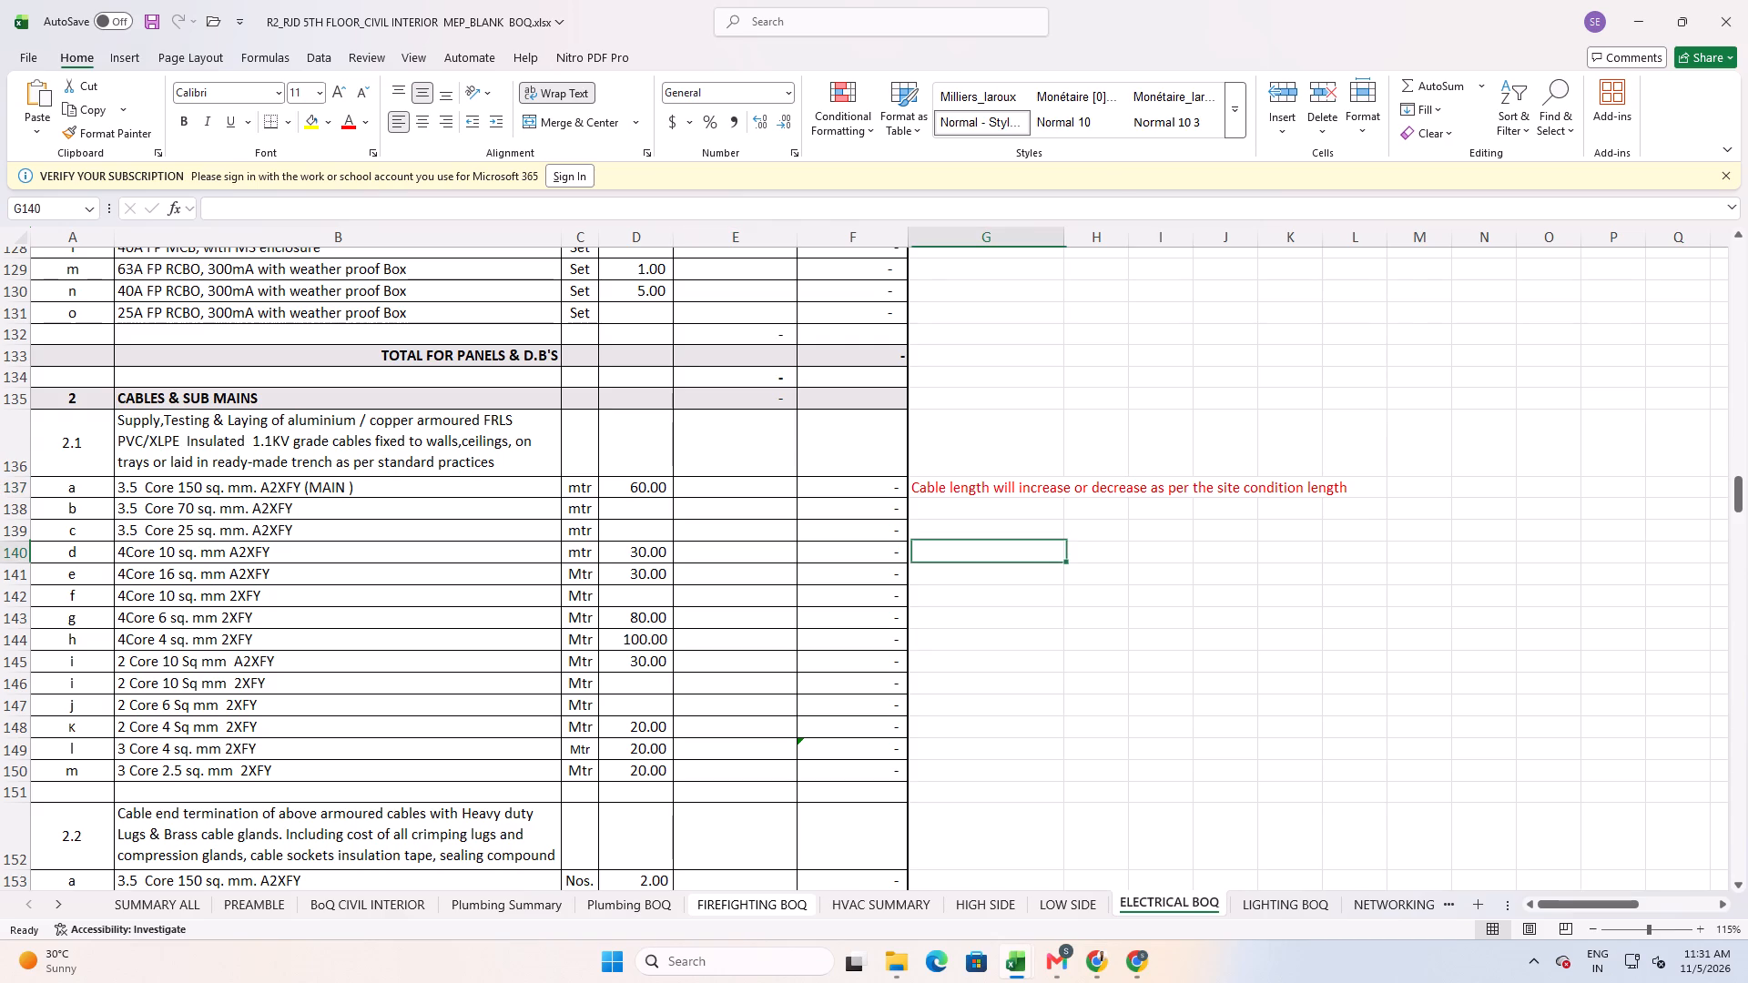
scroll(849, 361, "up", 2)
scroll(839, 475, "down", 2, "ctrl")
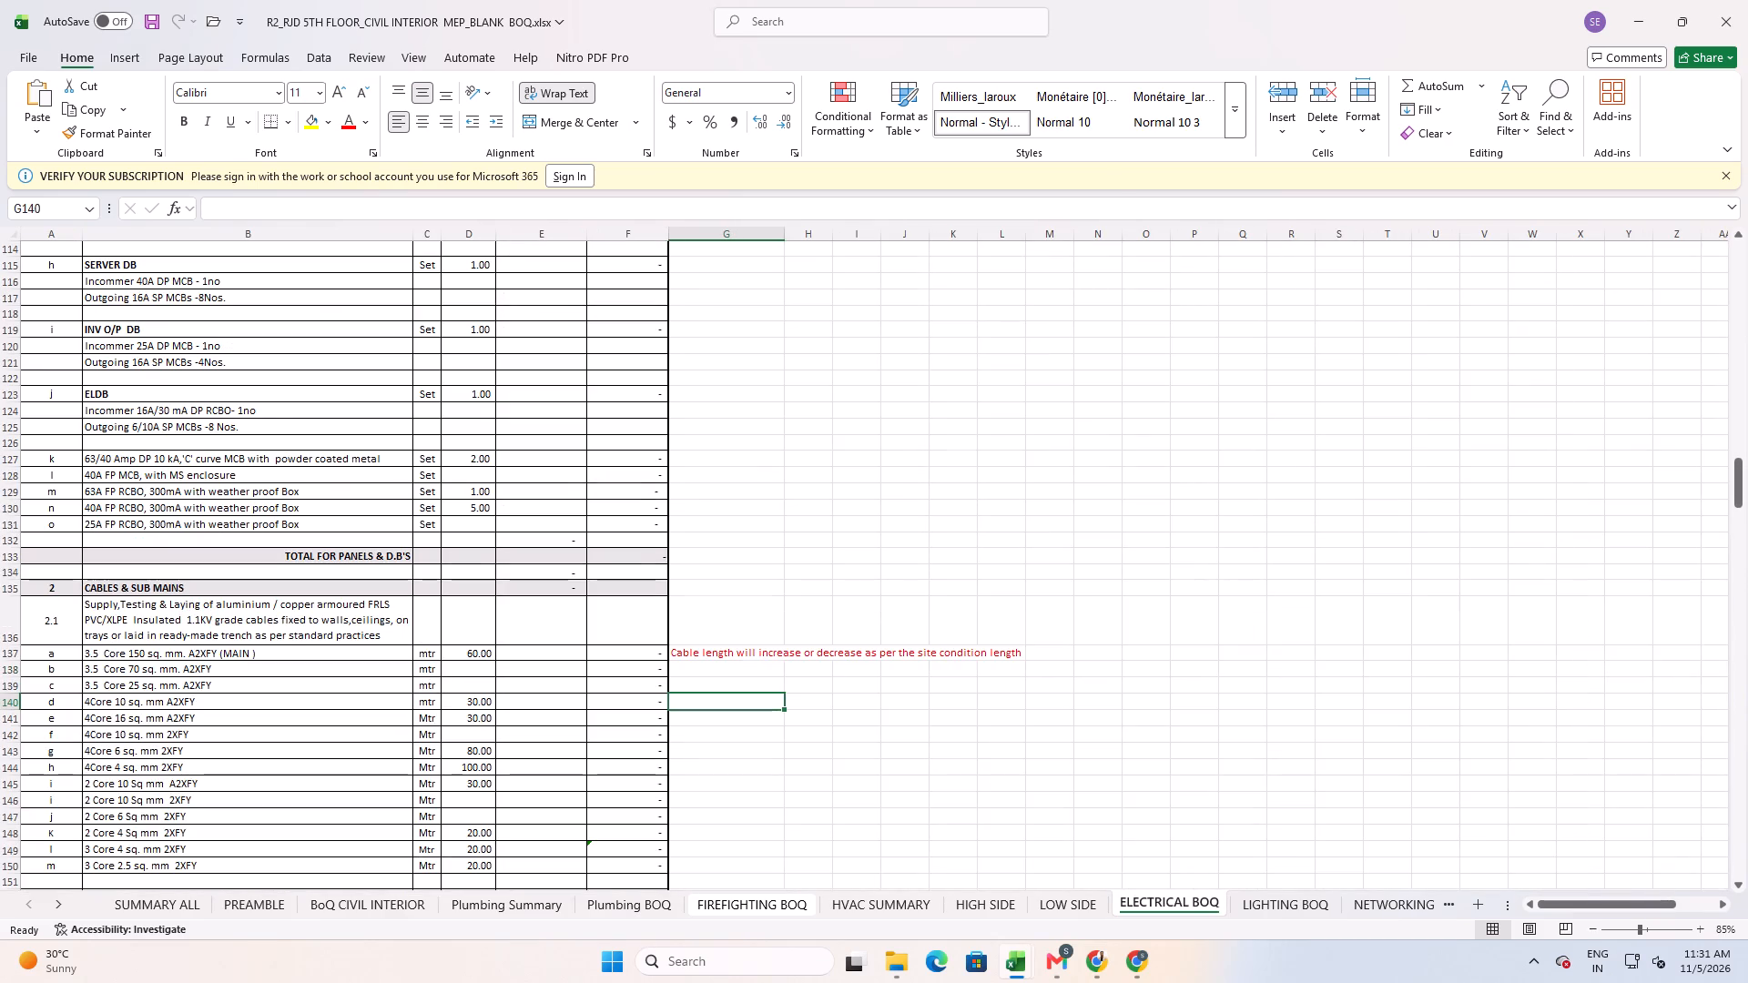
Select the entire Rate column on the ELECTRICAL BOQ sheet.
middle_click_drag(659, 704, 620, 84)
left_click(558, 228)
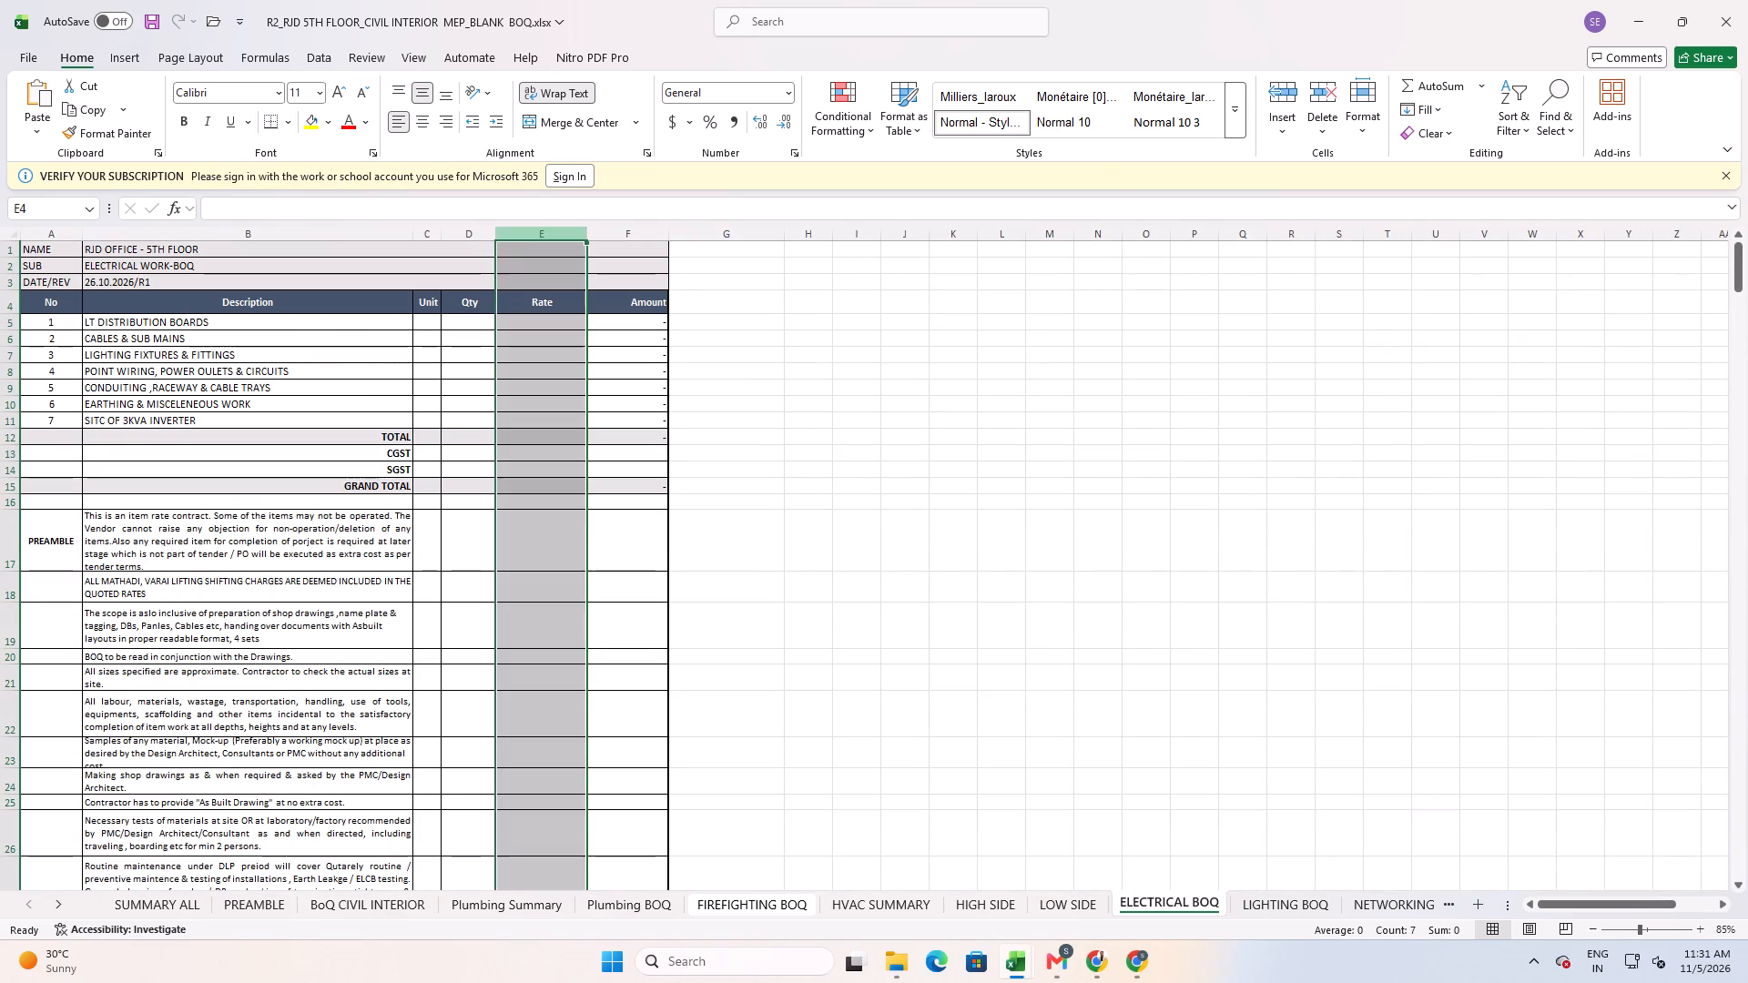
In the Excel ELECTRICAL BOQ sheet, copy the Rate column E into column H and columns J and K.
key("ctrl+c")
left_click(831, 235)
left_click(822, 231)
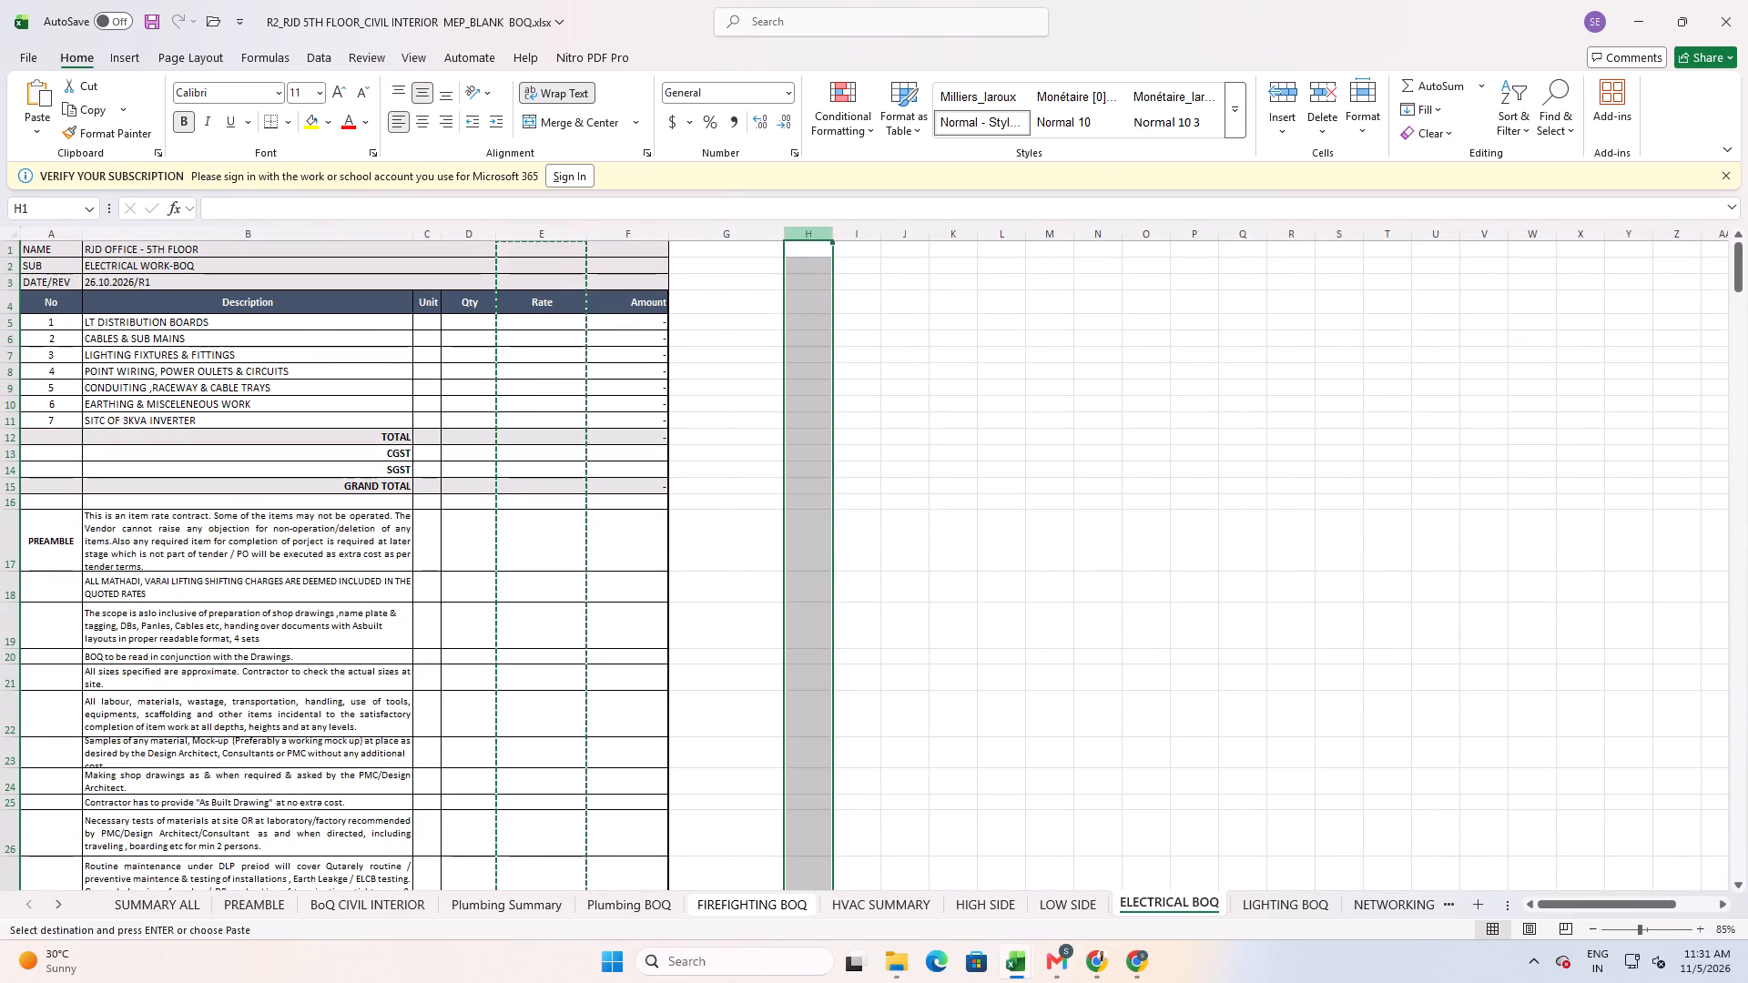
key("ctrl+v")
left_click_drag(960, 235, 1000, 235)
key("ctrl+v")
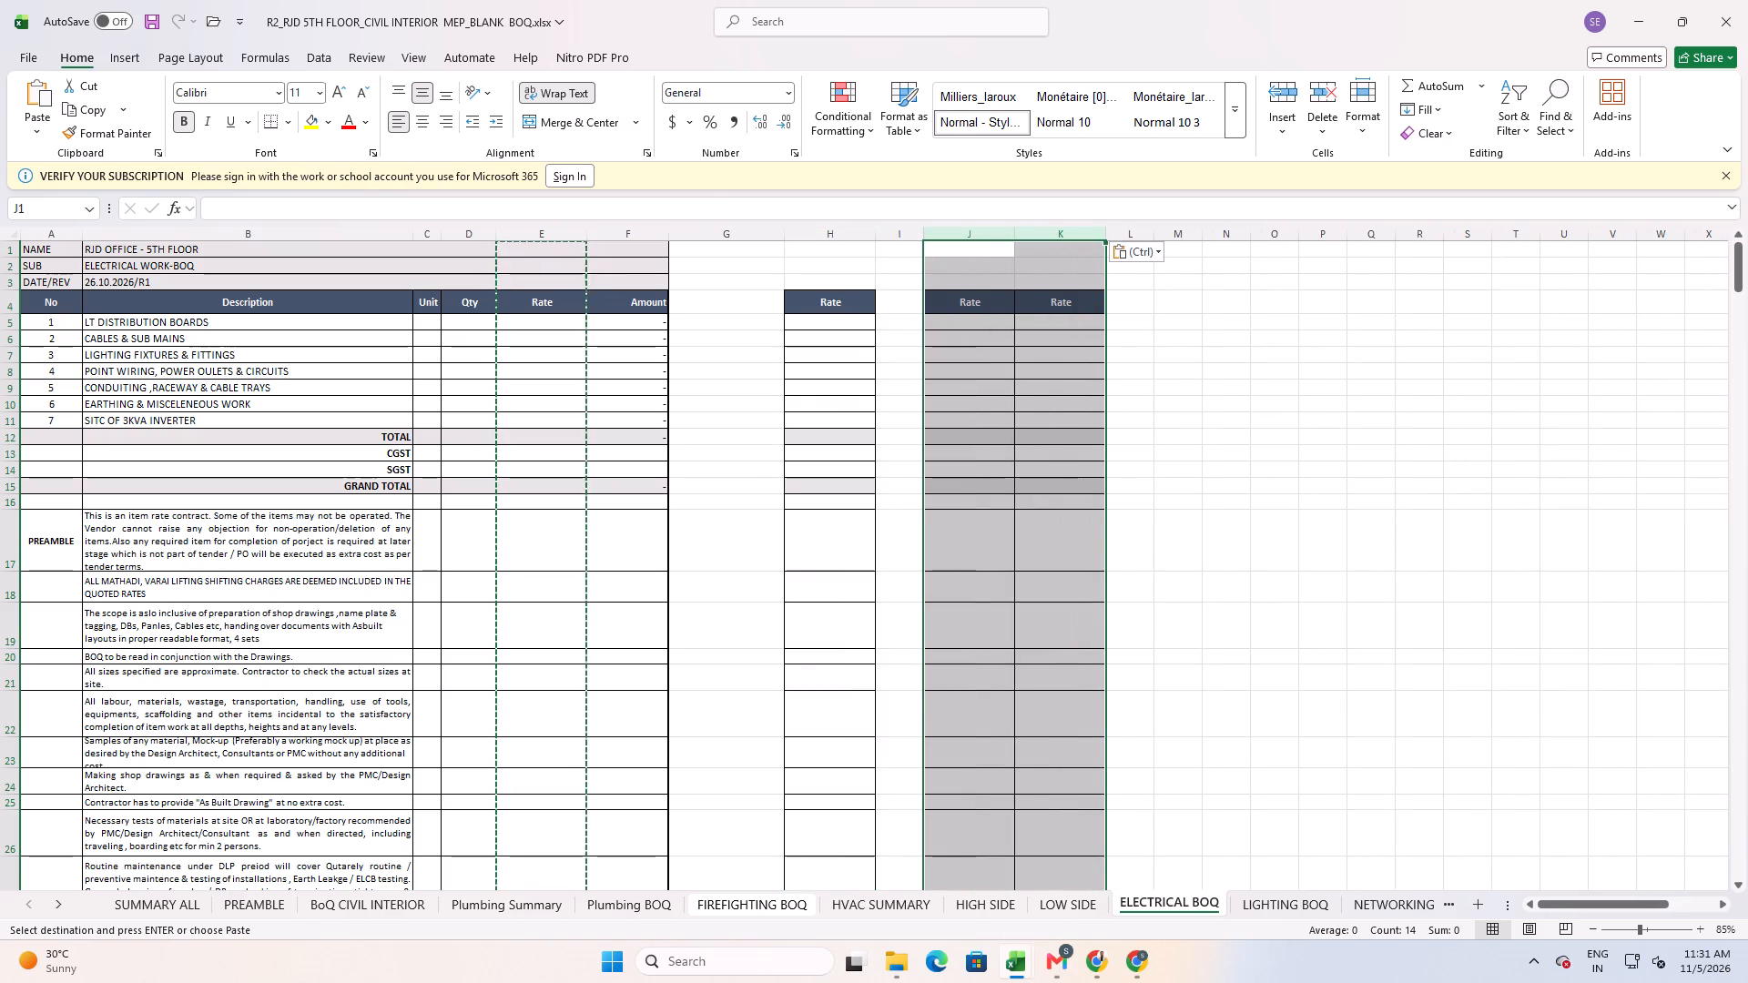
key("Escape")
Rename the copied header in cell H4 as Margin.
left_click(871, 308)
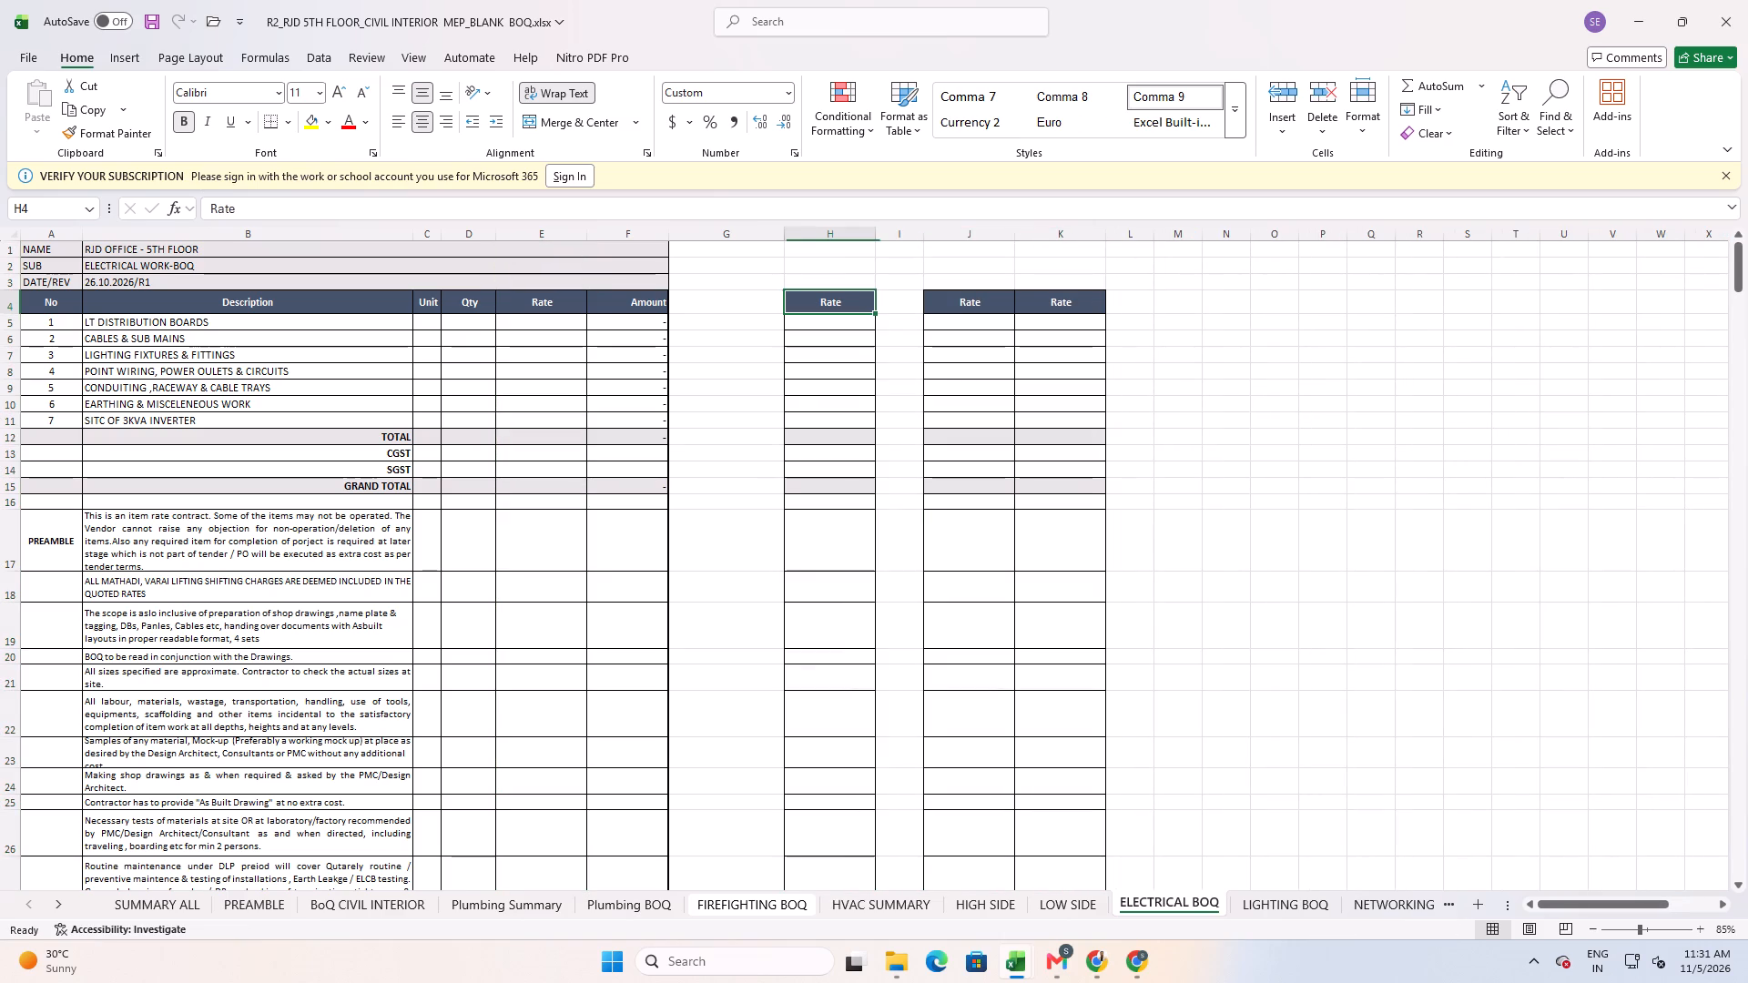
double_click(845, 304)
left_click_drag(867, 301, 712, 299)
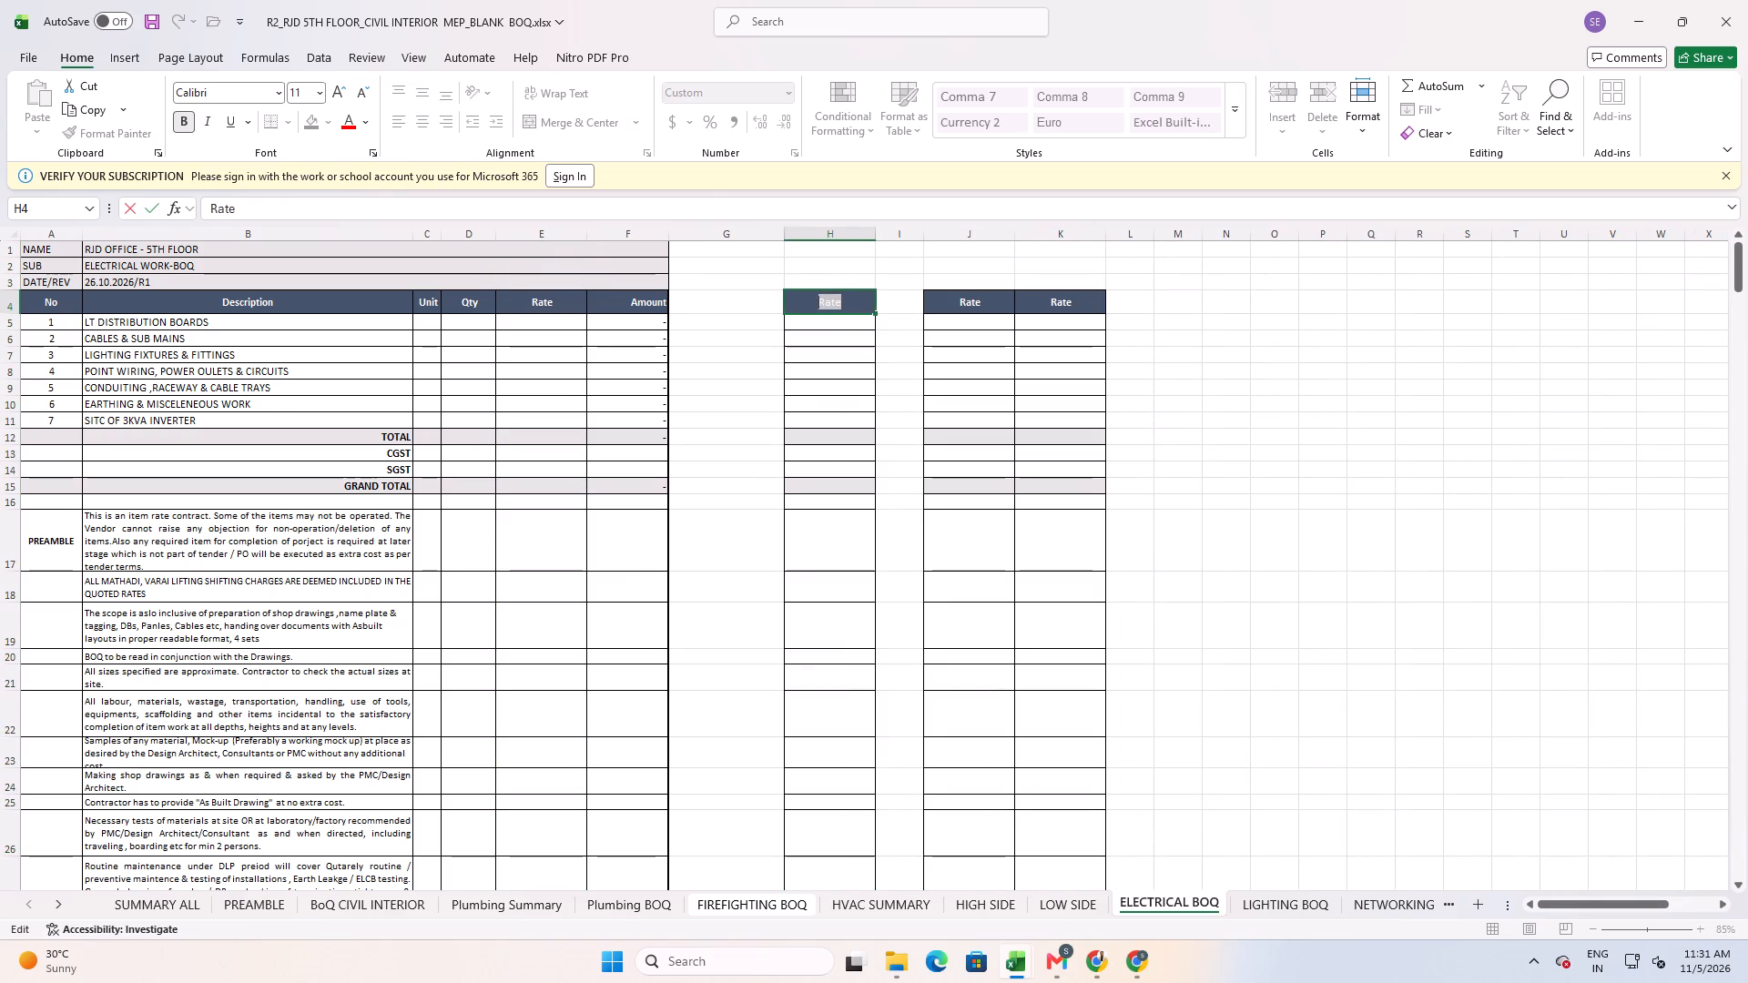
type("Margin")
key("Tab")
key("Tab")
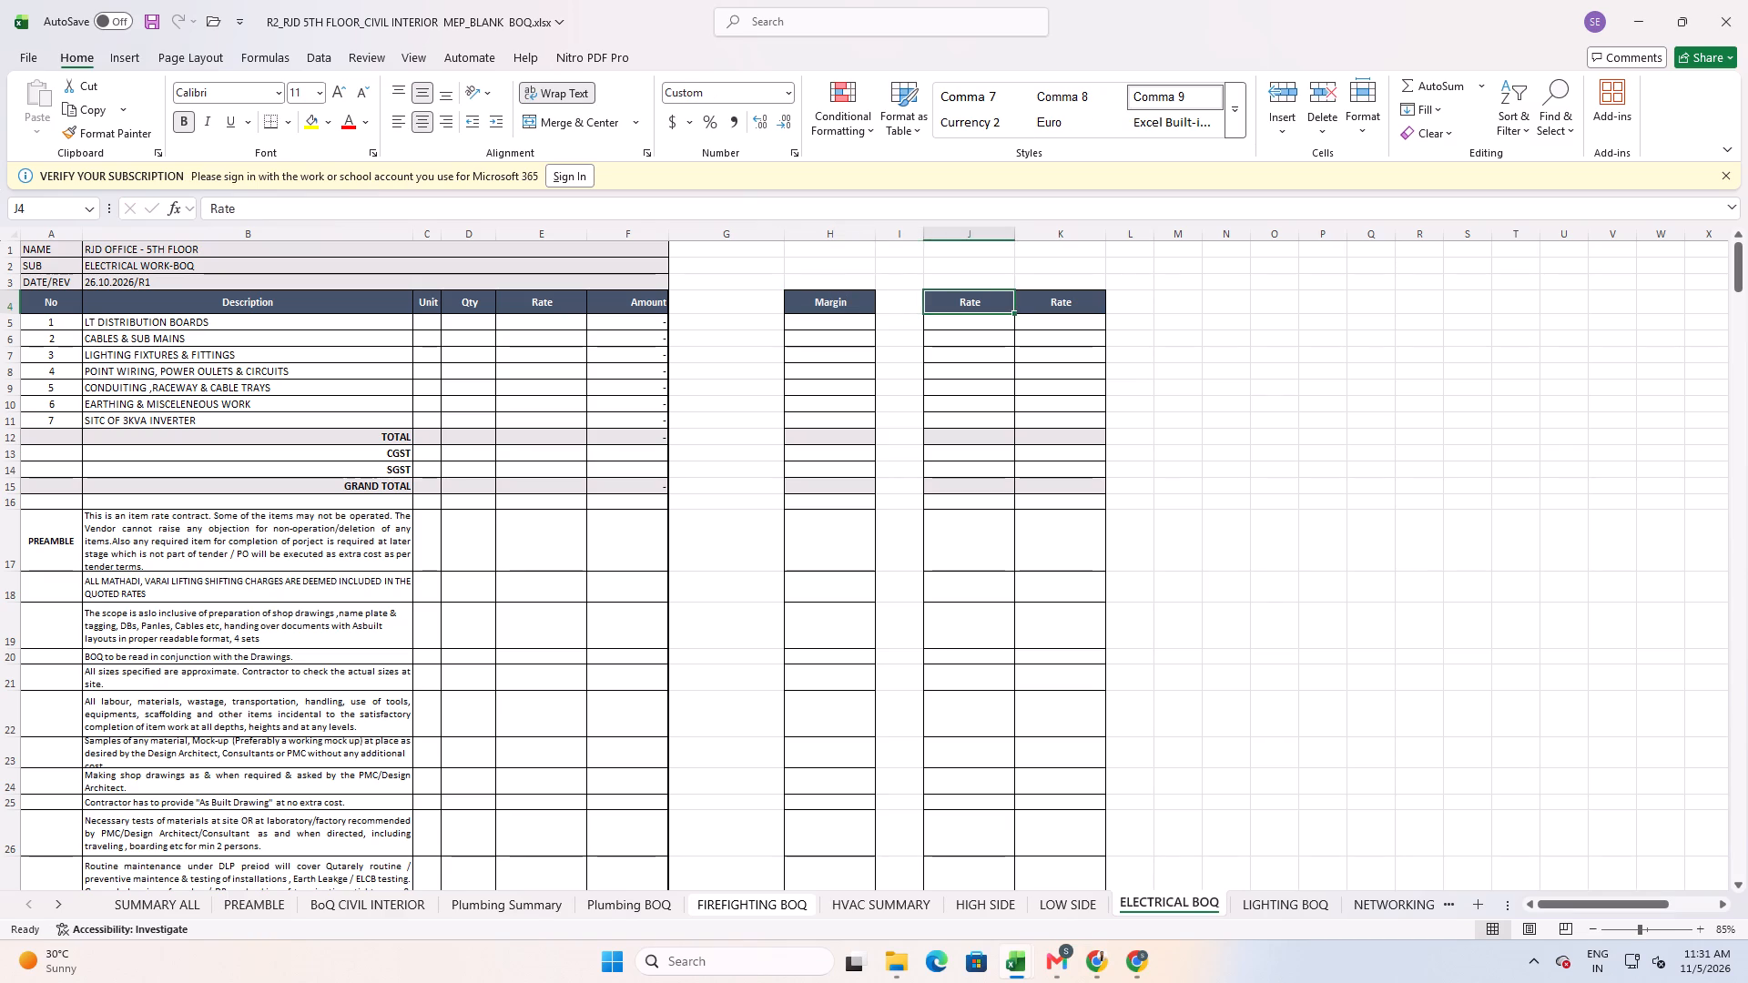
Rename the copied header in cell J4 as Purchase Rate.
type("Purchase Rtae")
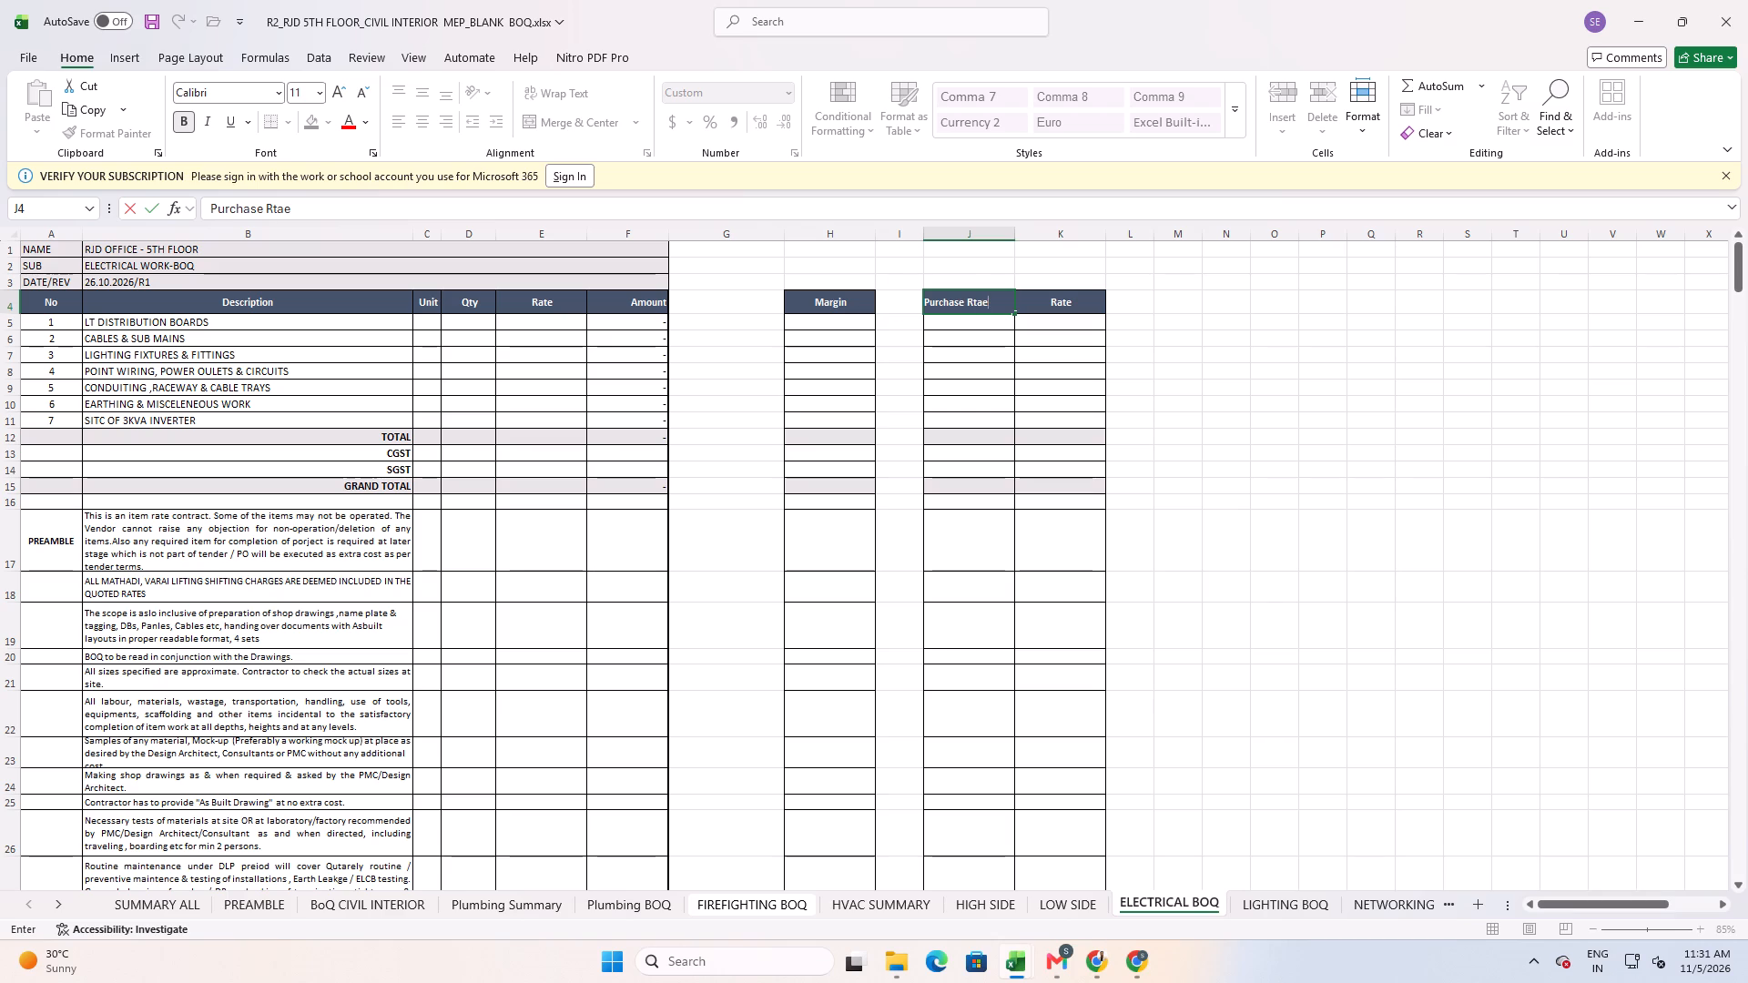
key("Left")
key("Right")
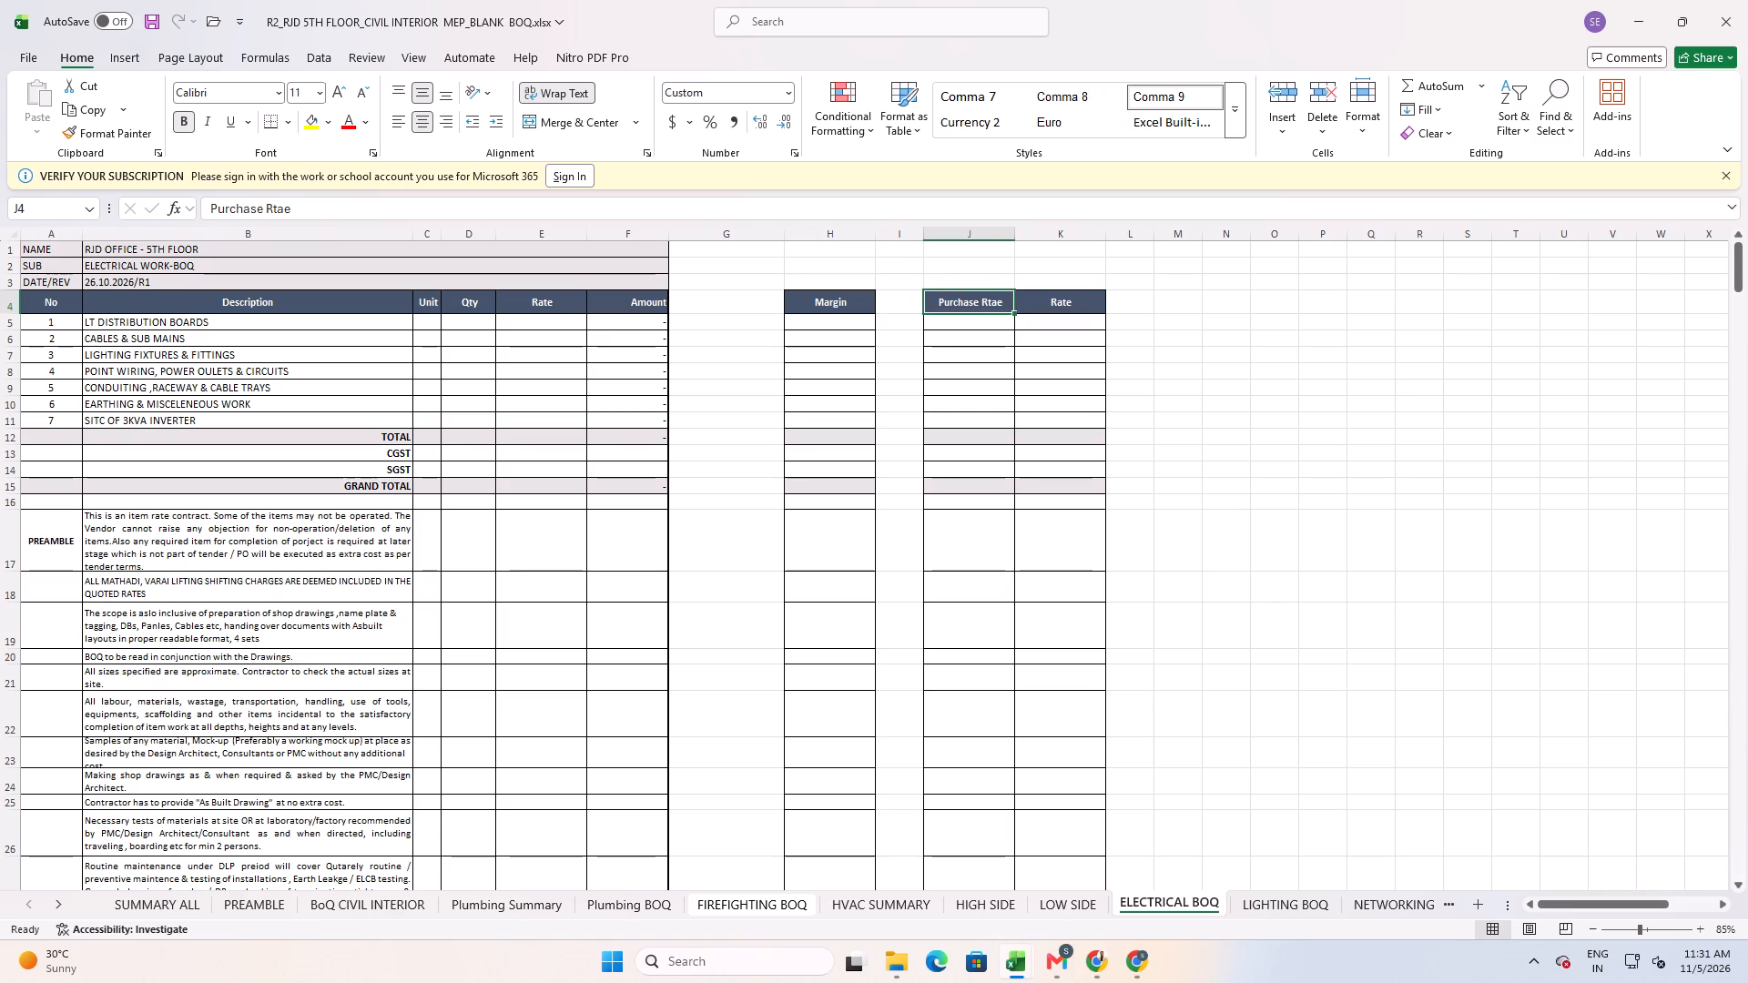
key("shift+p")
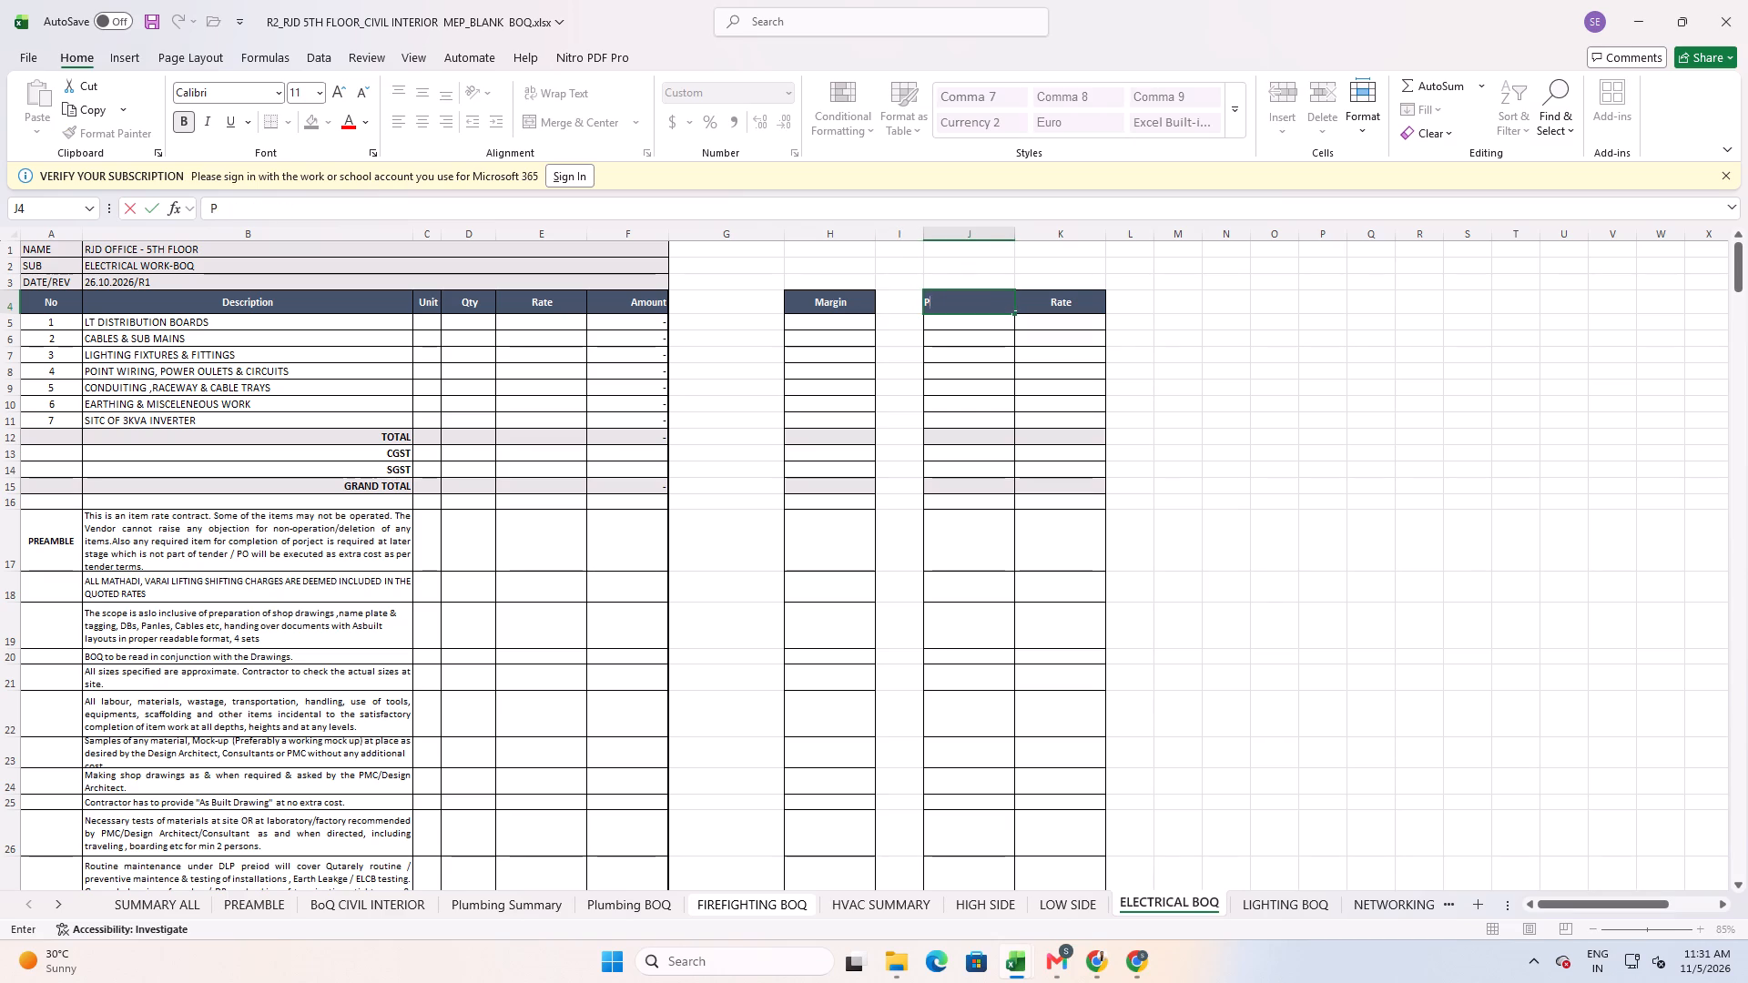
type("urchase Rate")
key("Tab")
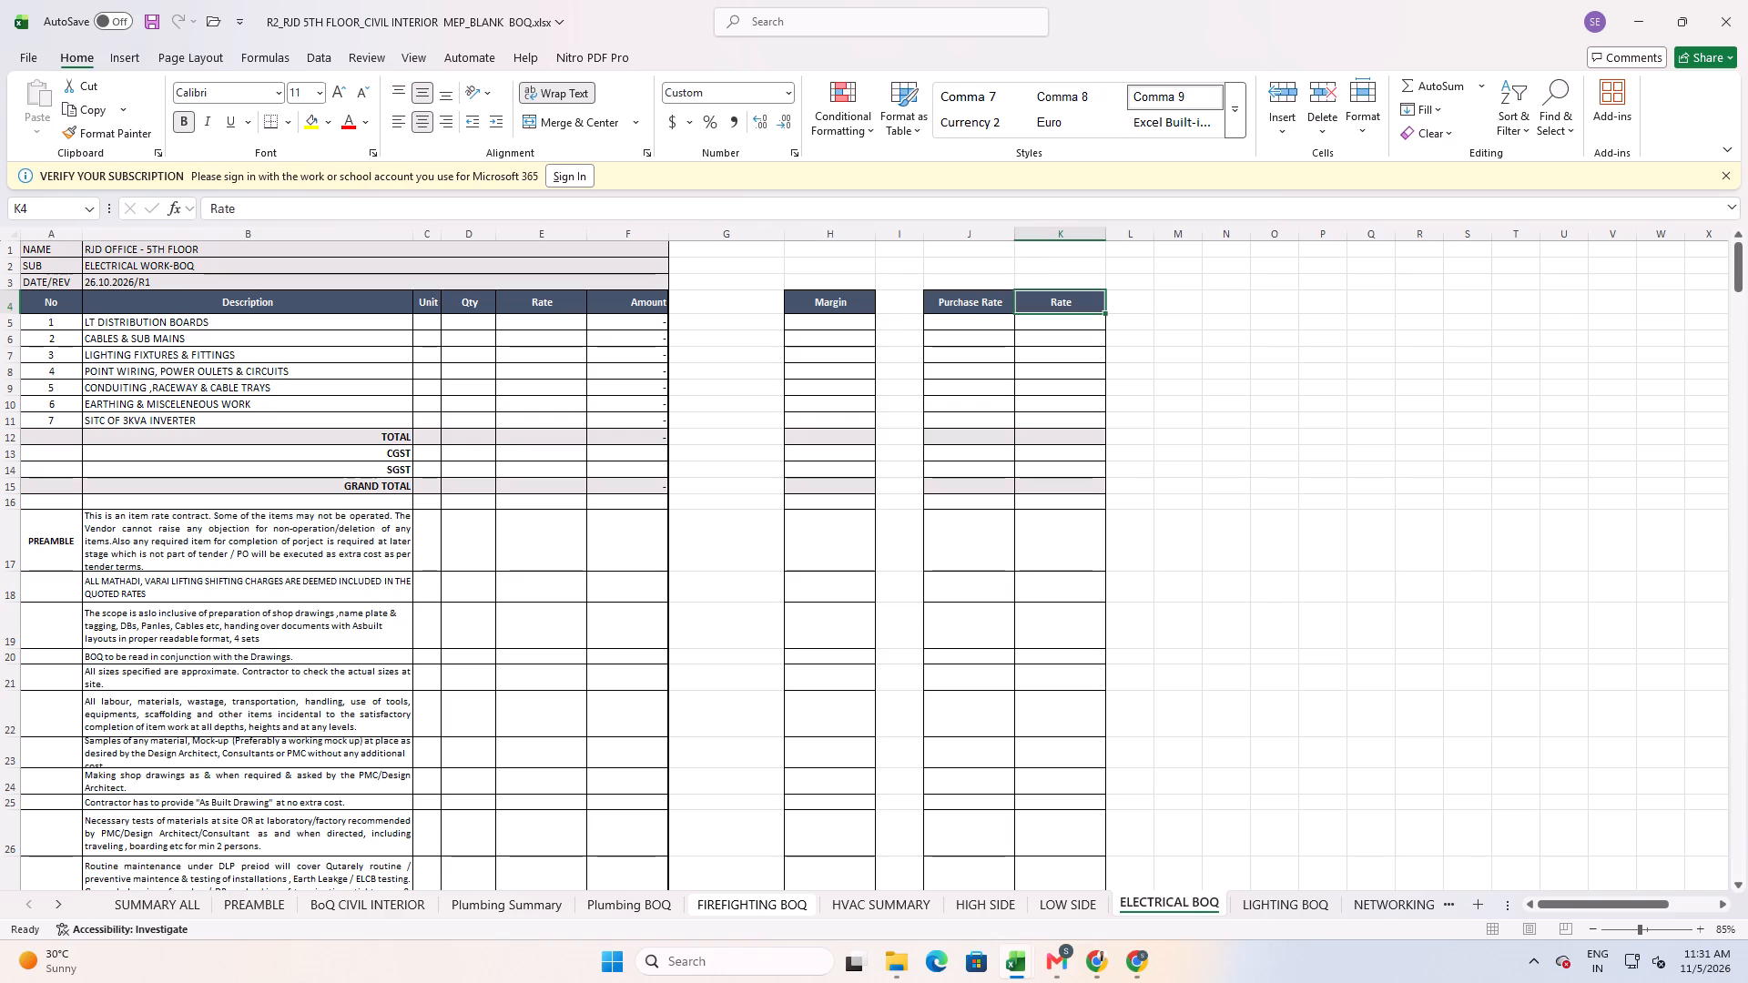
Rename the copied header in cell K4 as Total.
type("TOtal")
key("BackSpace")
key("BackSpace")
key("BackSpace")
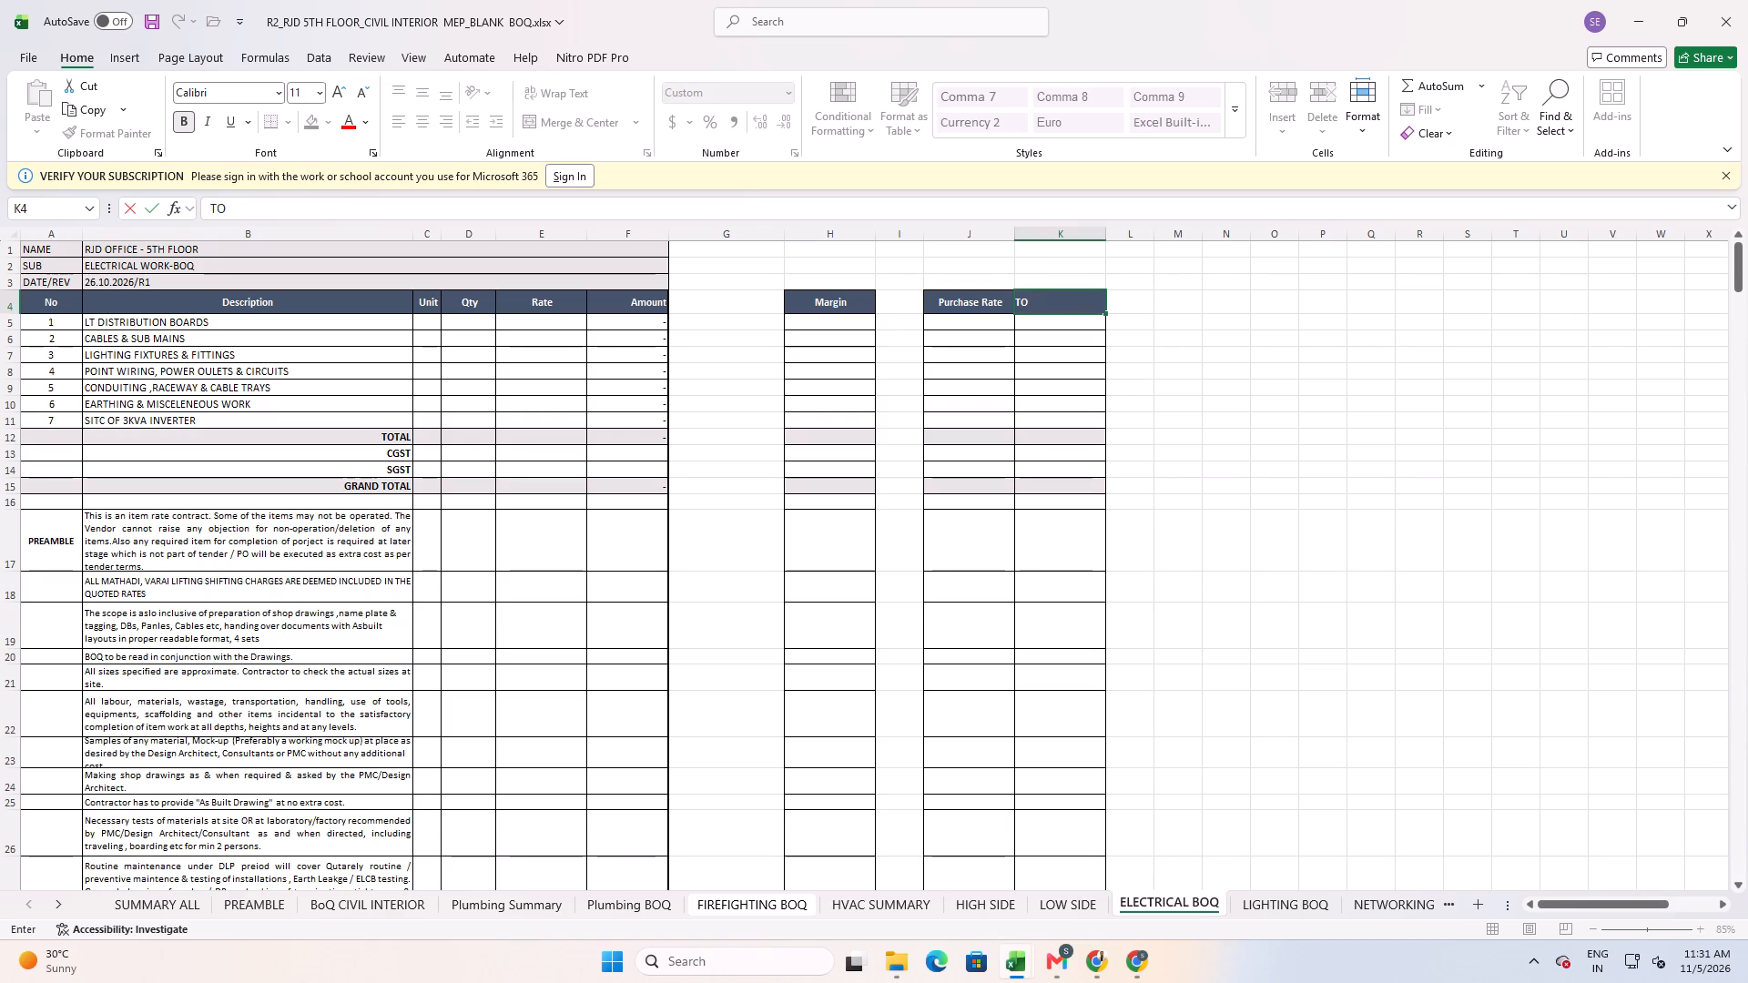
key("BackSpace")
type("otal")
key("Down")
Add a filter to the Qty column D.
key("Left")
key("Left")
key("Left")
key("Left")
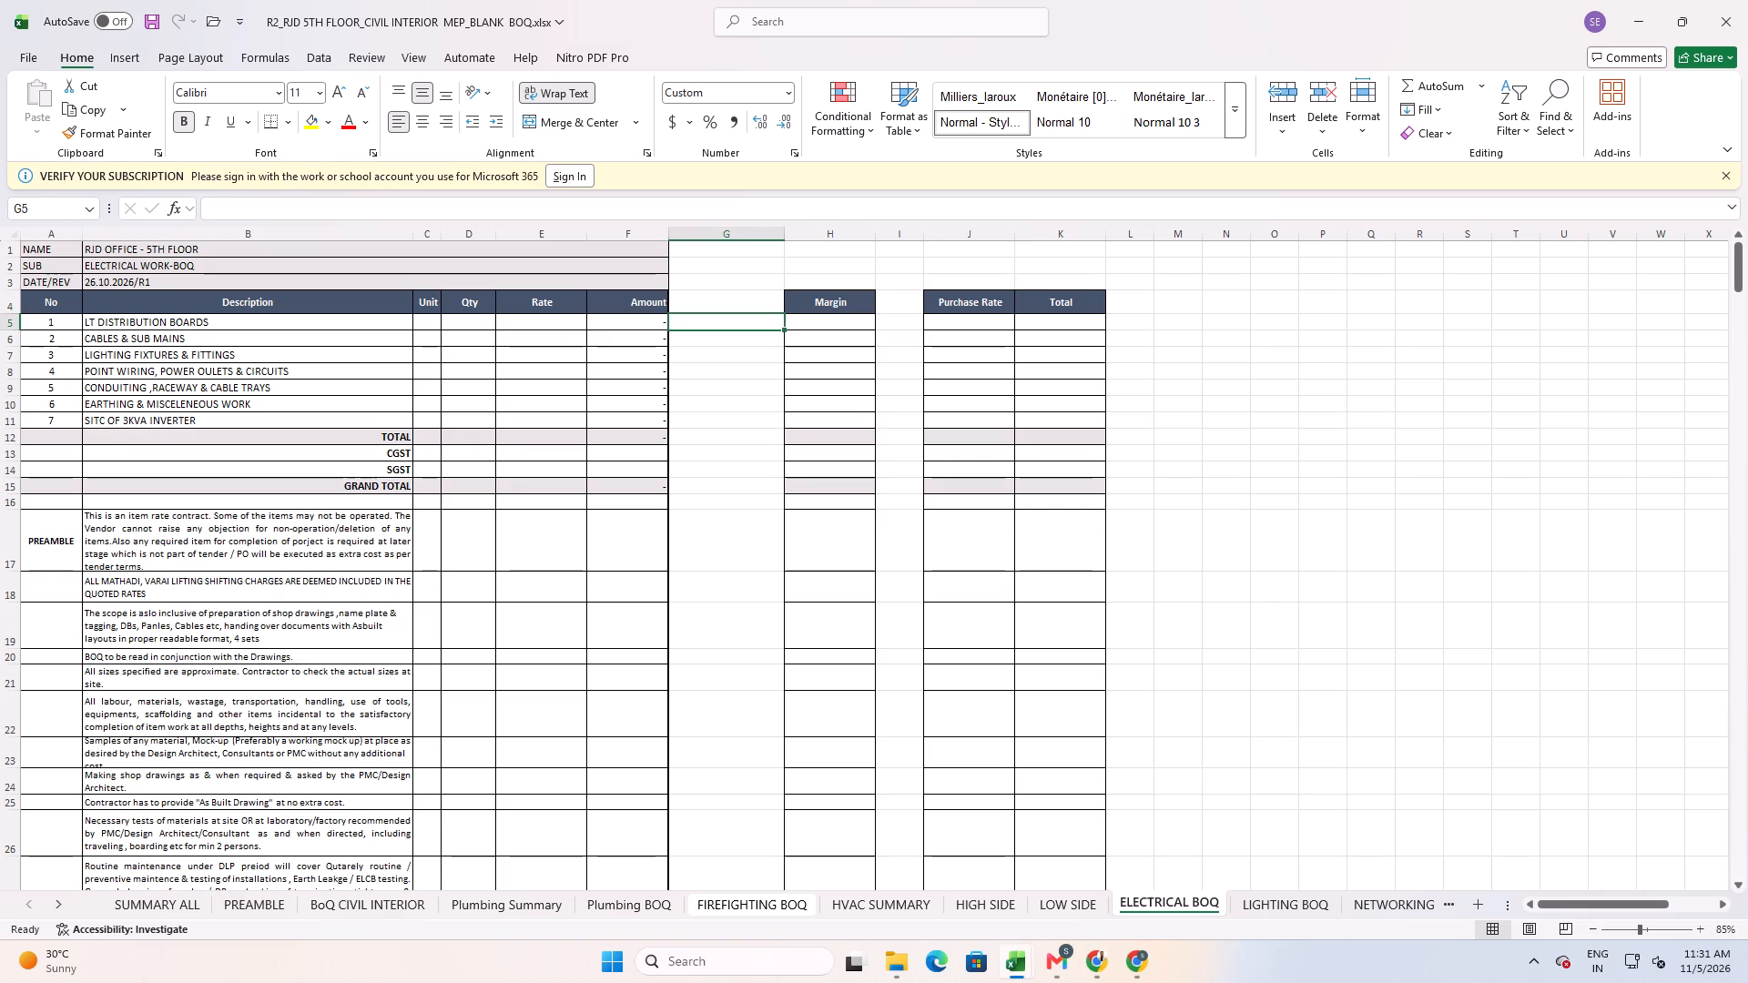
key("Down")
key("Down")
key("Down")
scroll(922, 792, "down", 7)
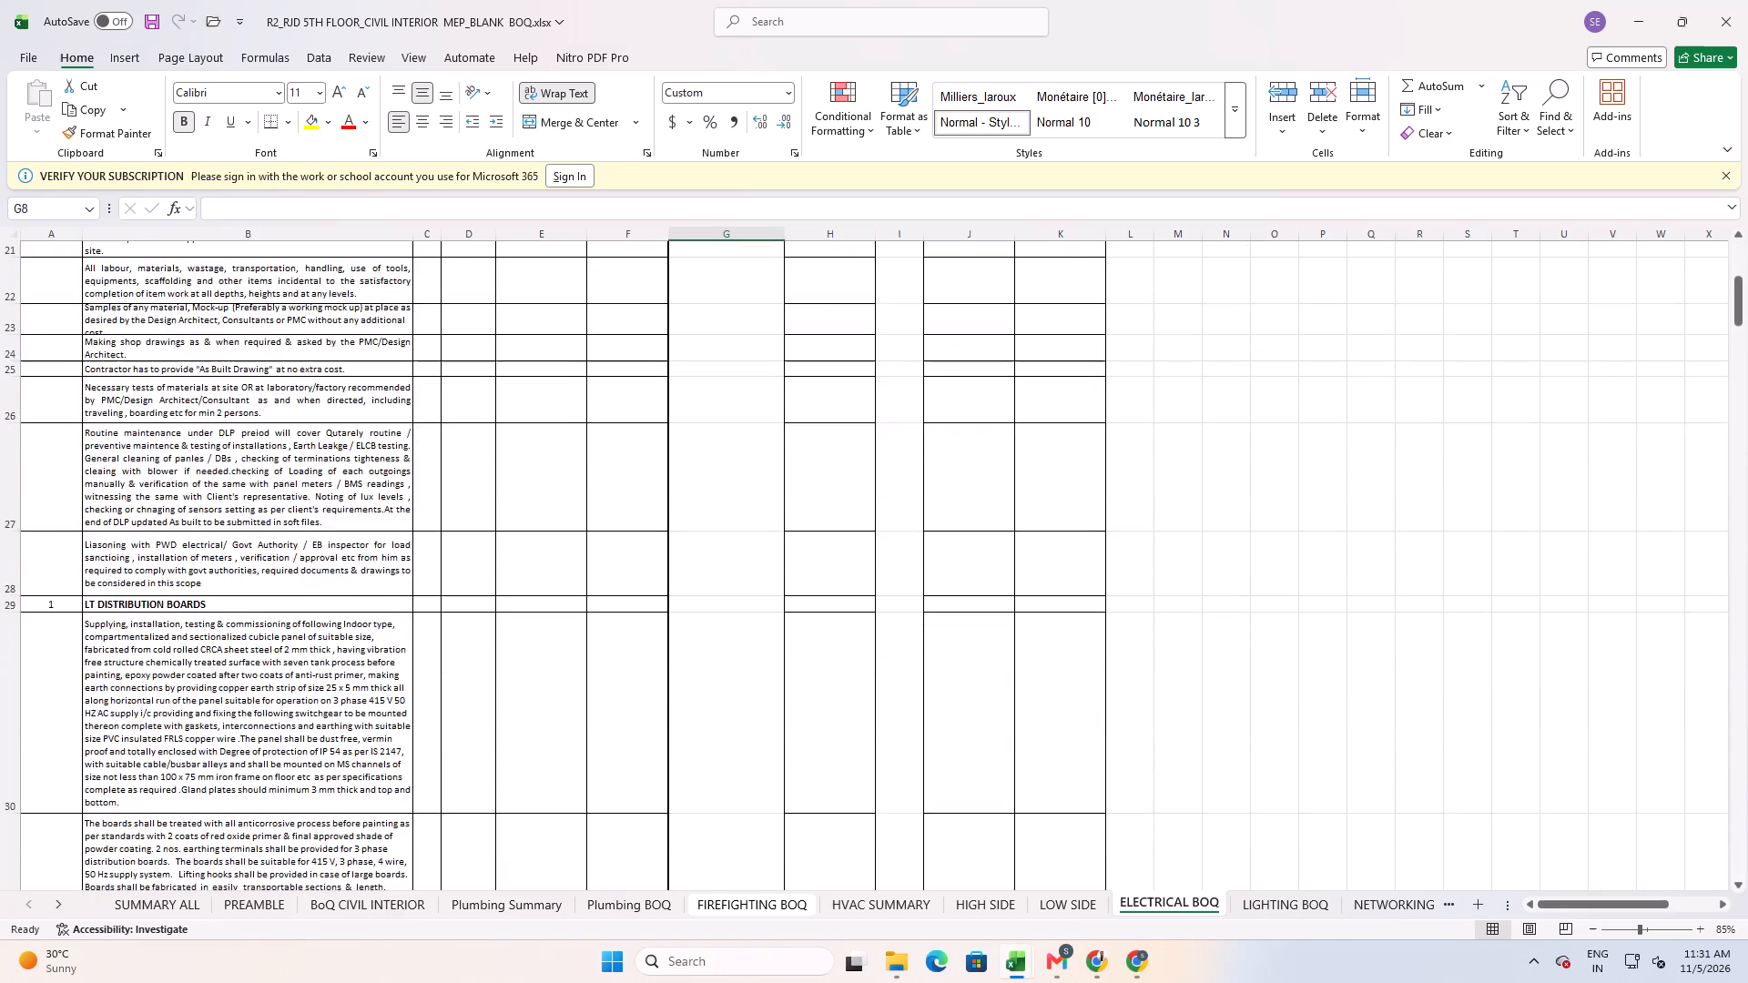
scroll(778, 748, "up", 12)
left_click(471, 233)
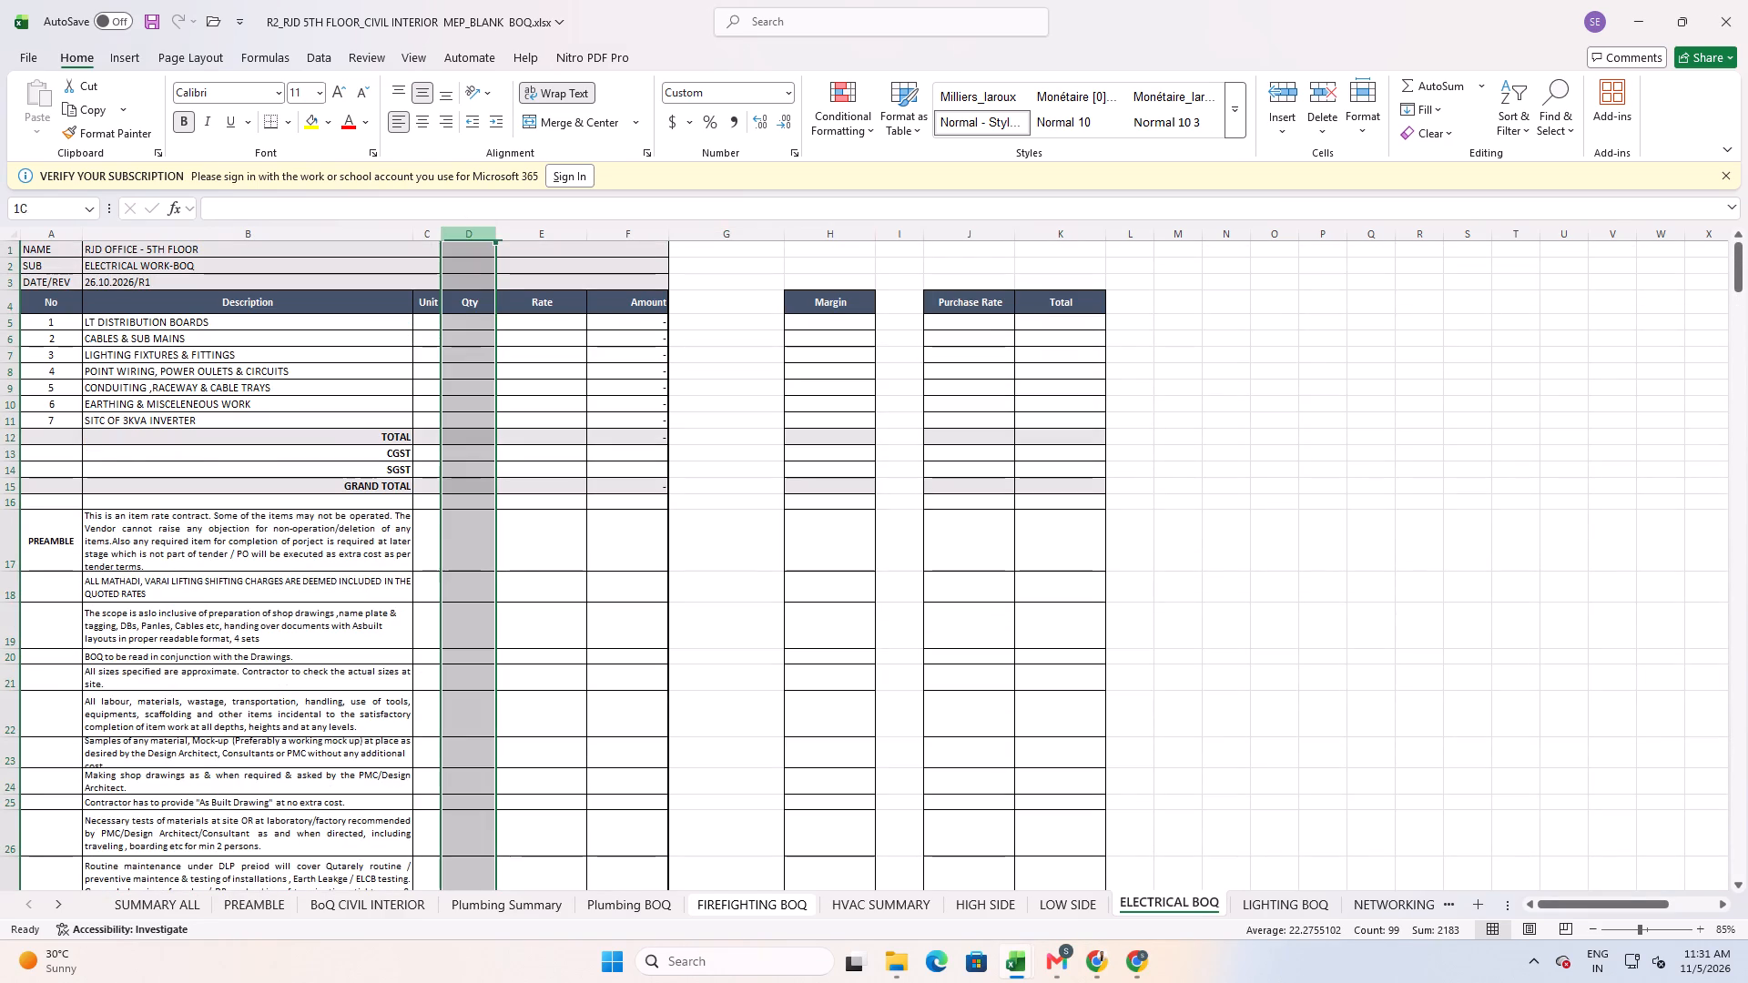
left_click(1517, 90)
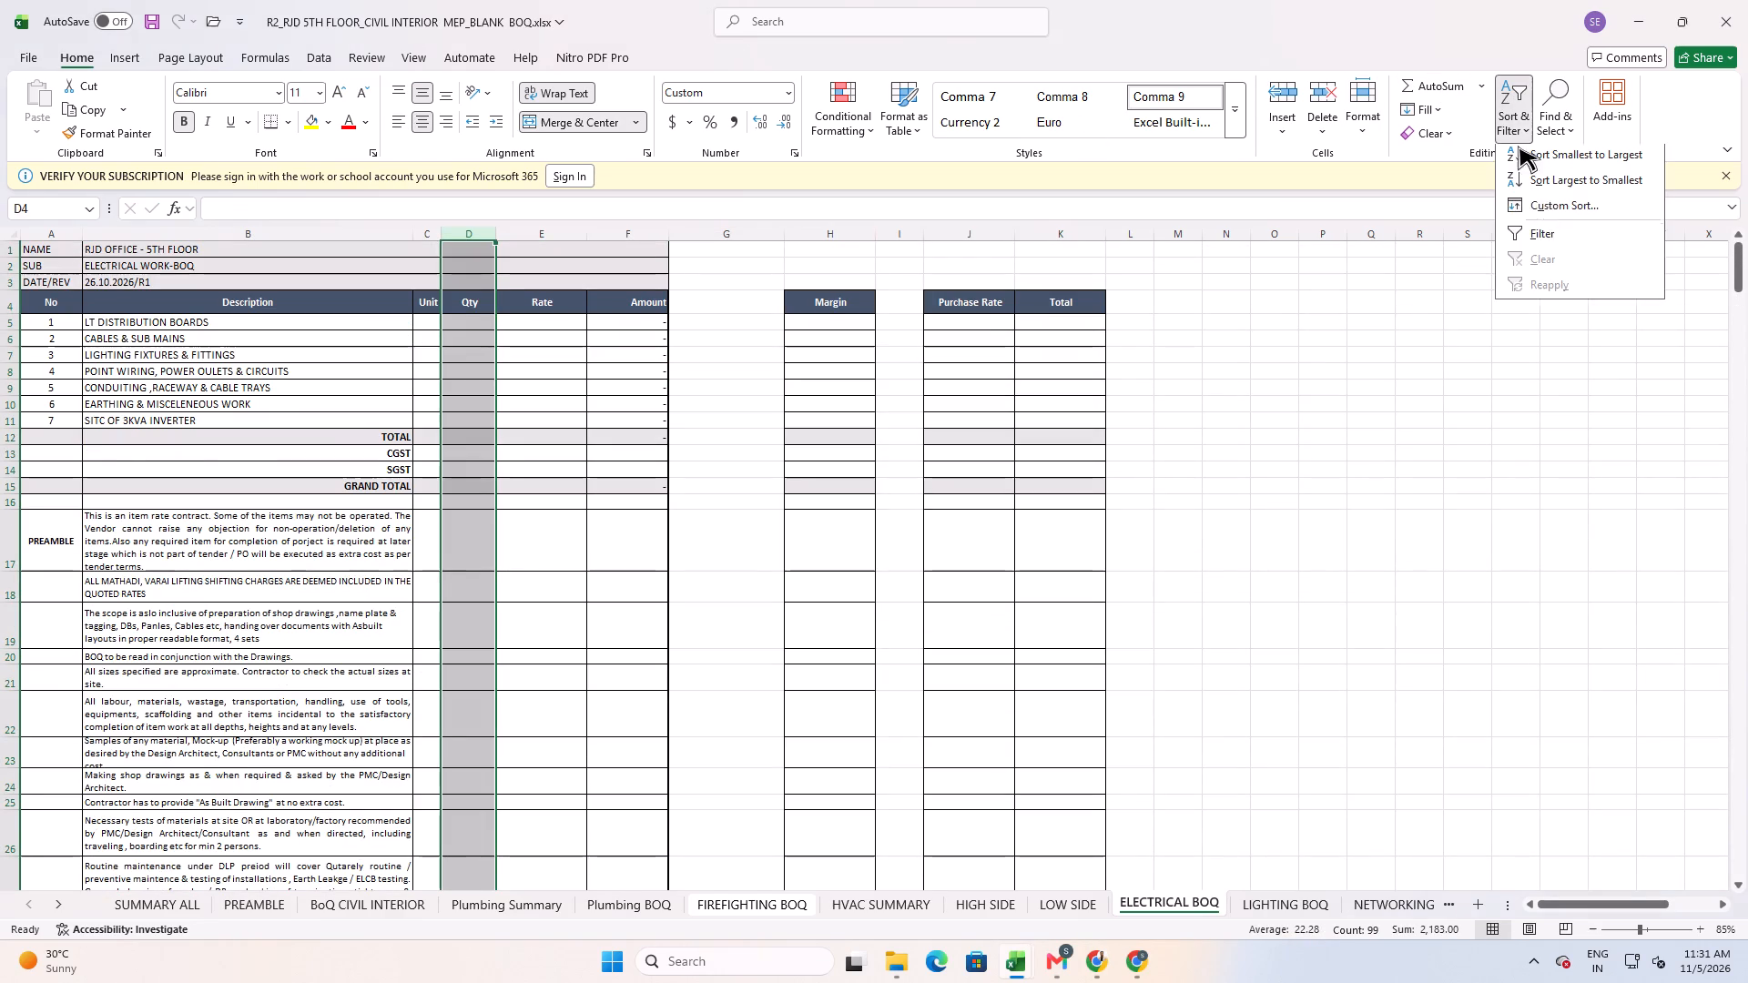
left_click(1543, 232)
Filter the Qty column to exclude the dash entry and blank cells.
left_click(492, 248)
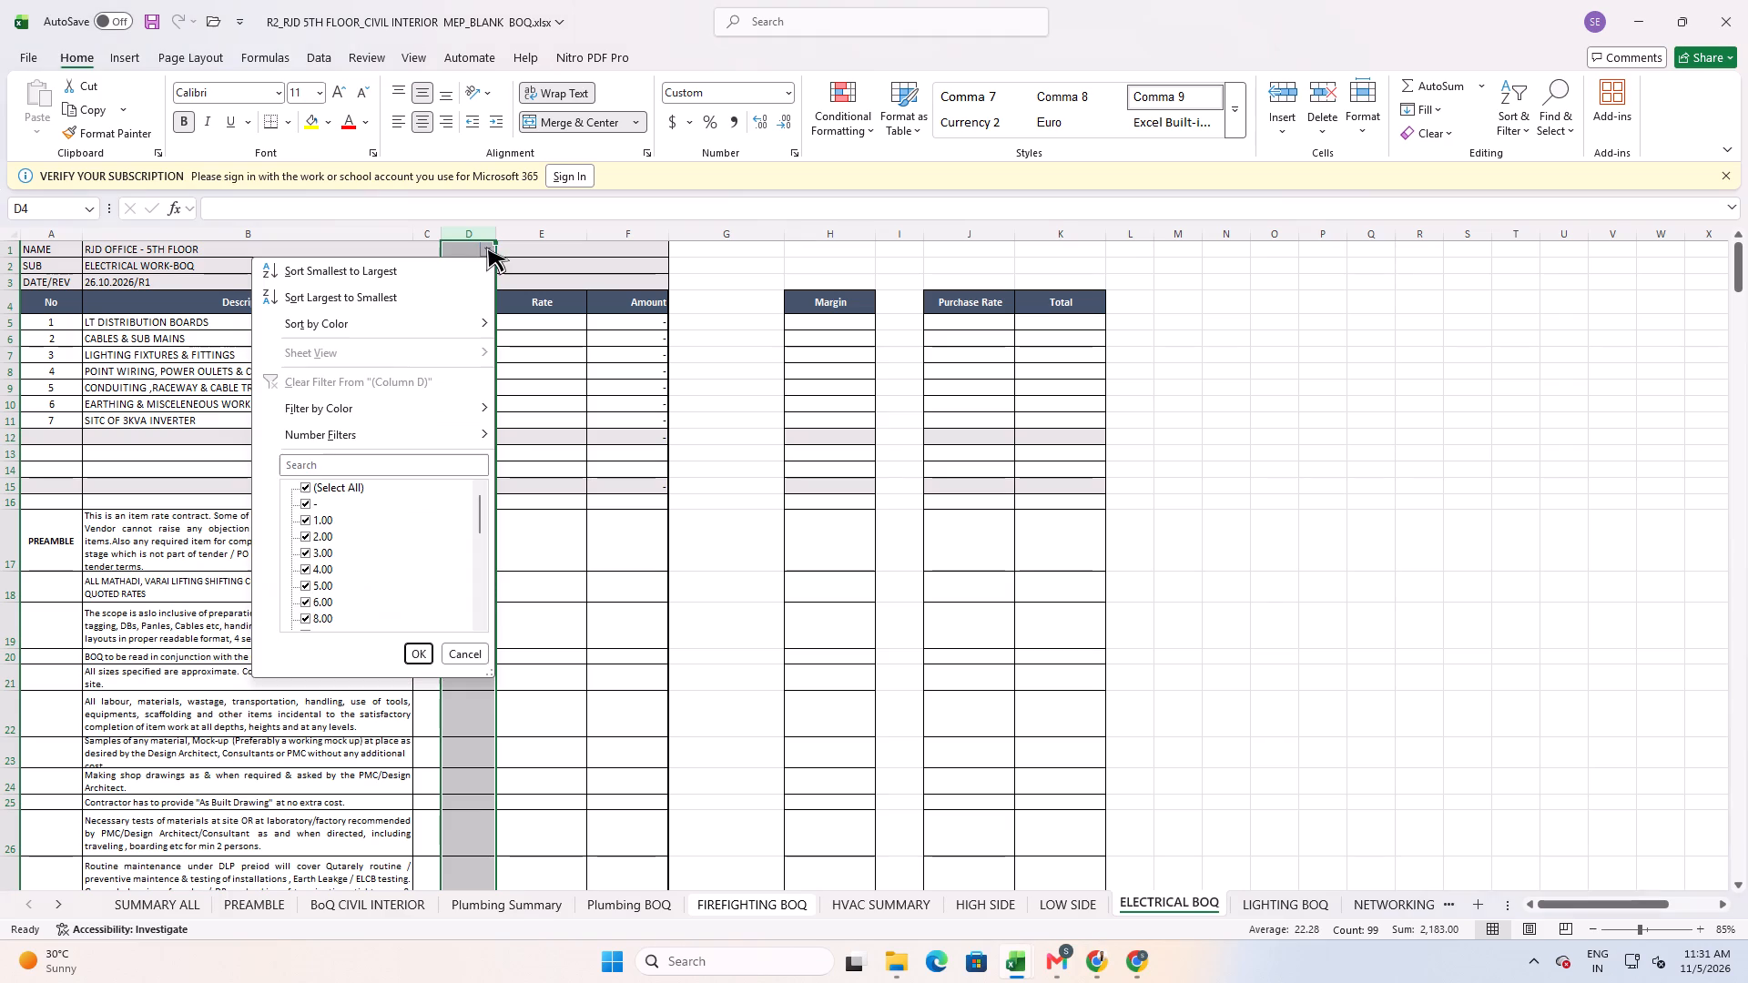
left_click(331, 503)
left_click(321, 510)
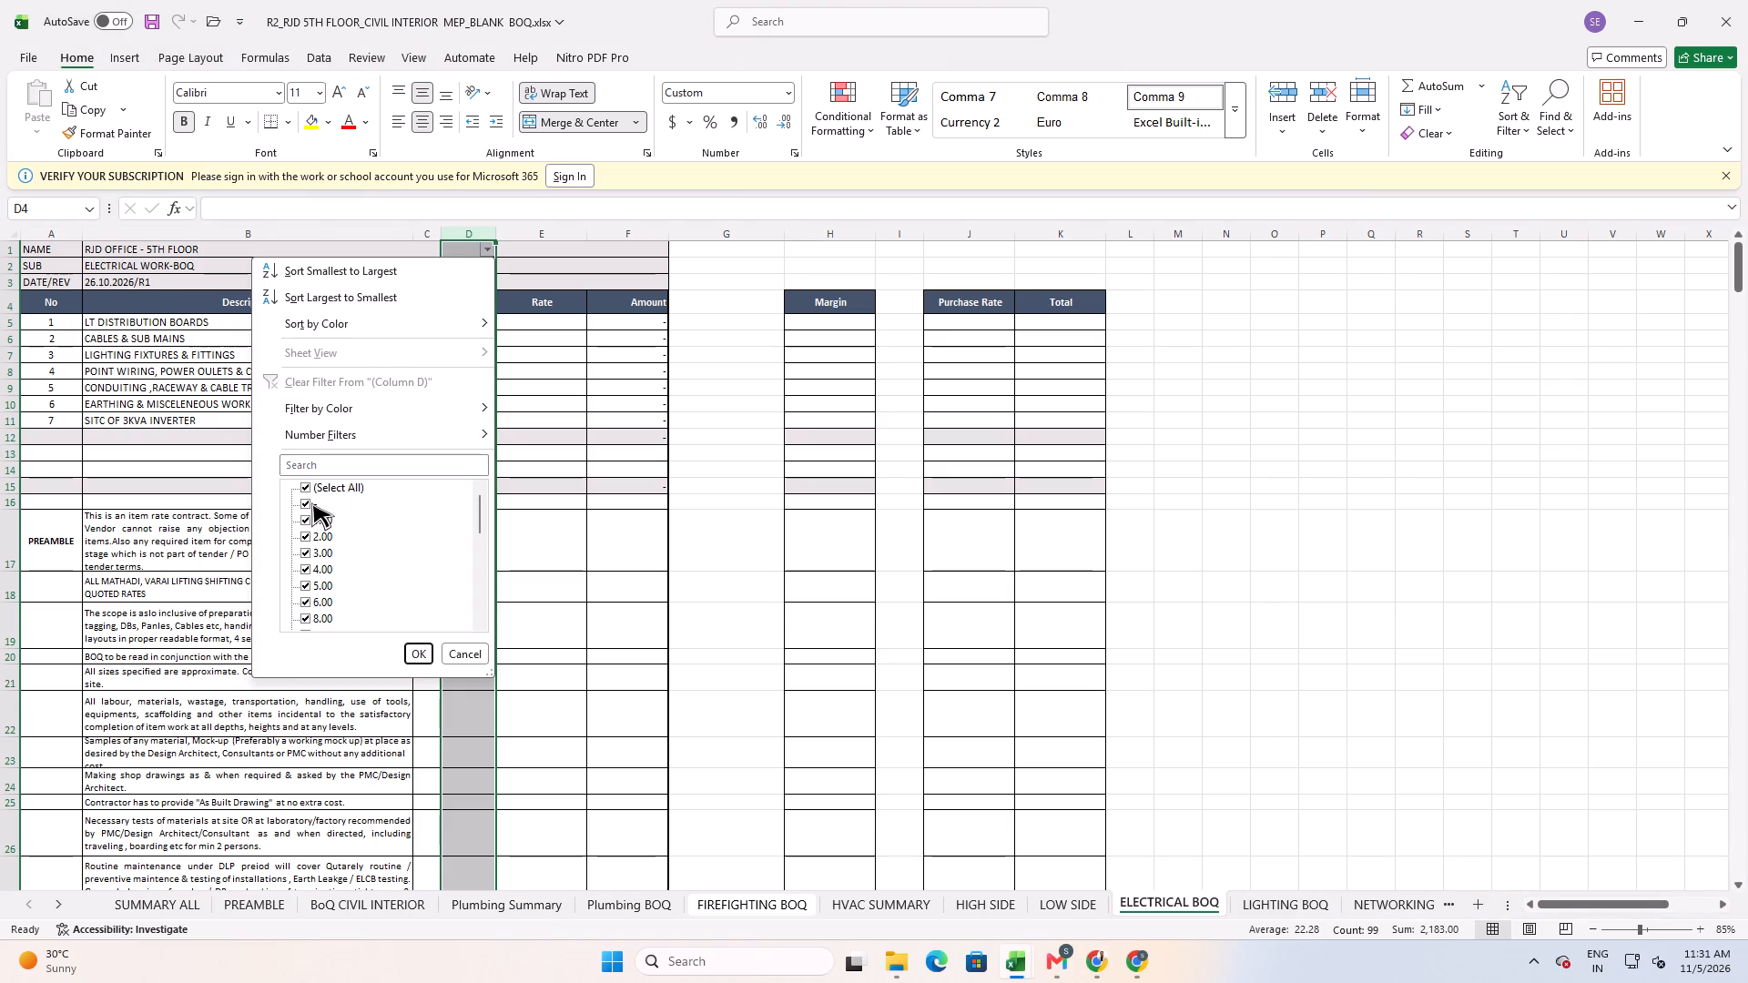
left_click(311, 502)
scroll(321, 561, "down", 9)
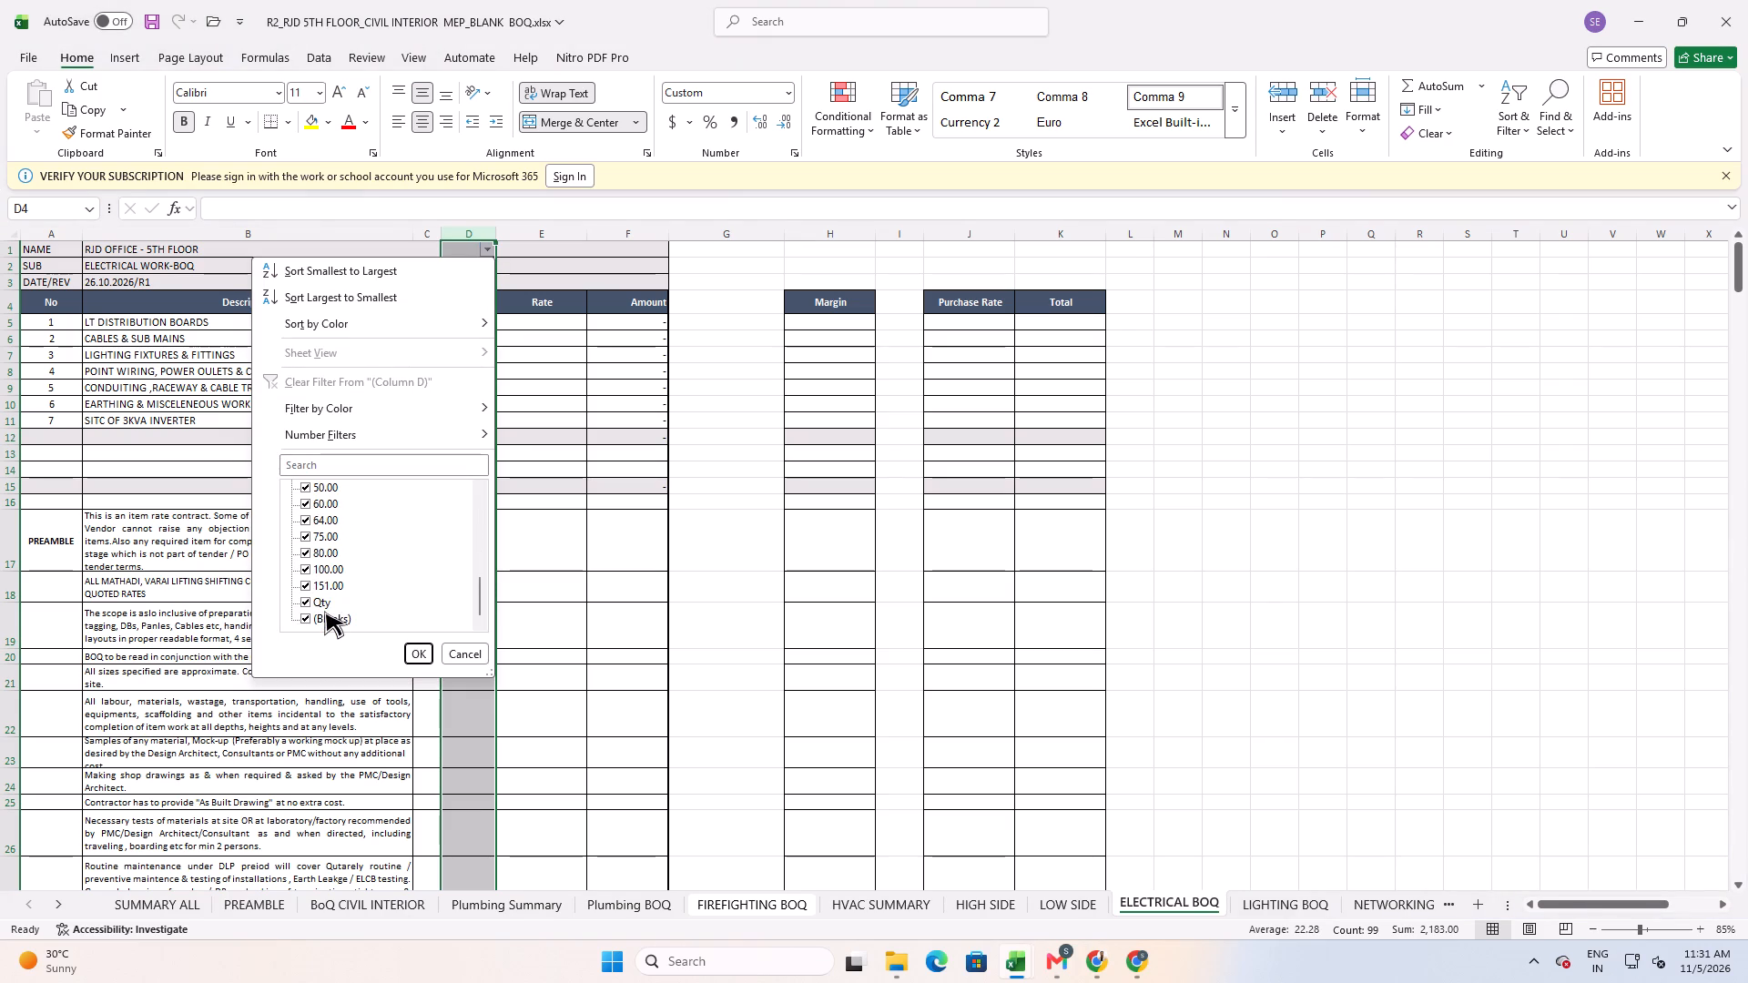
left_click(324, 611)
left_click(420, 649)
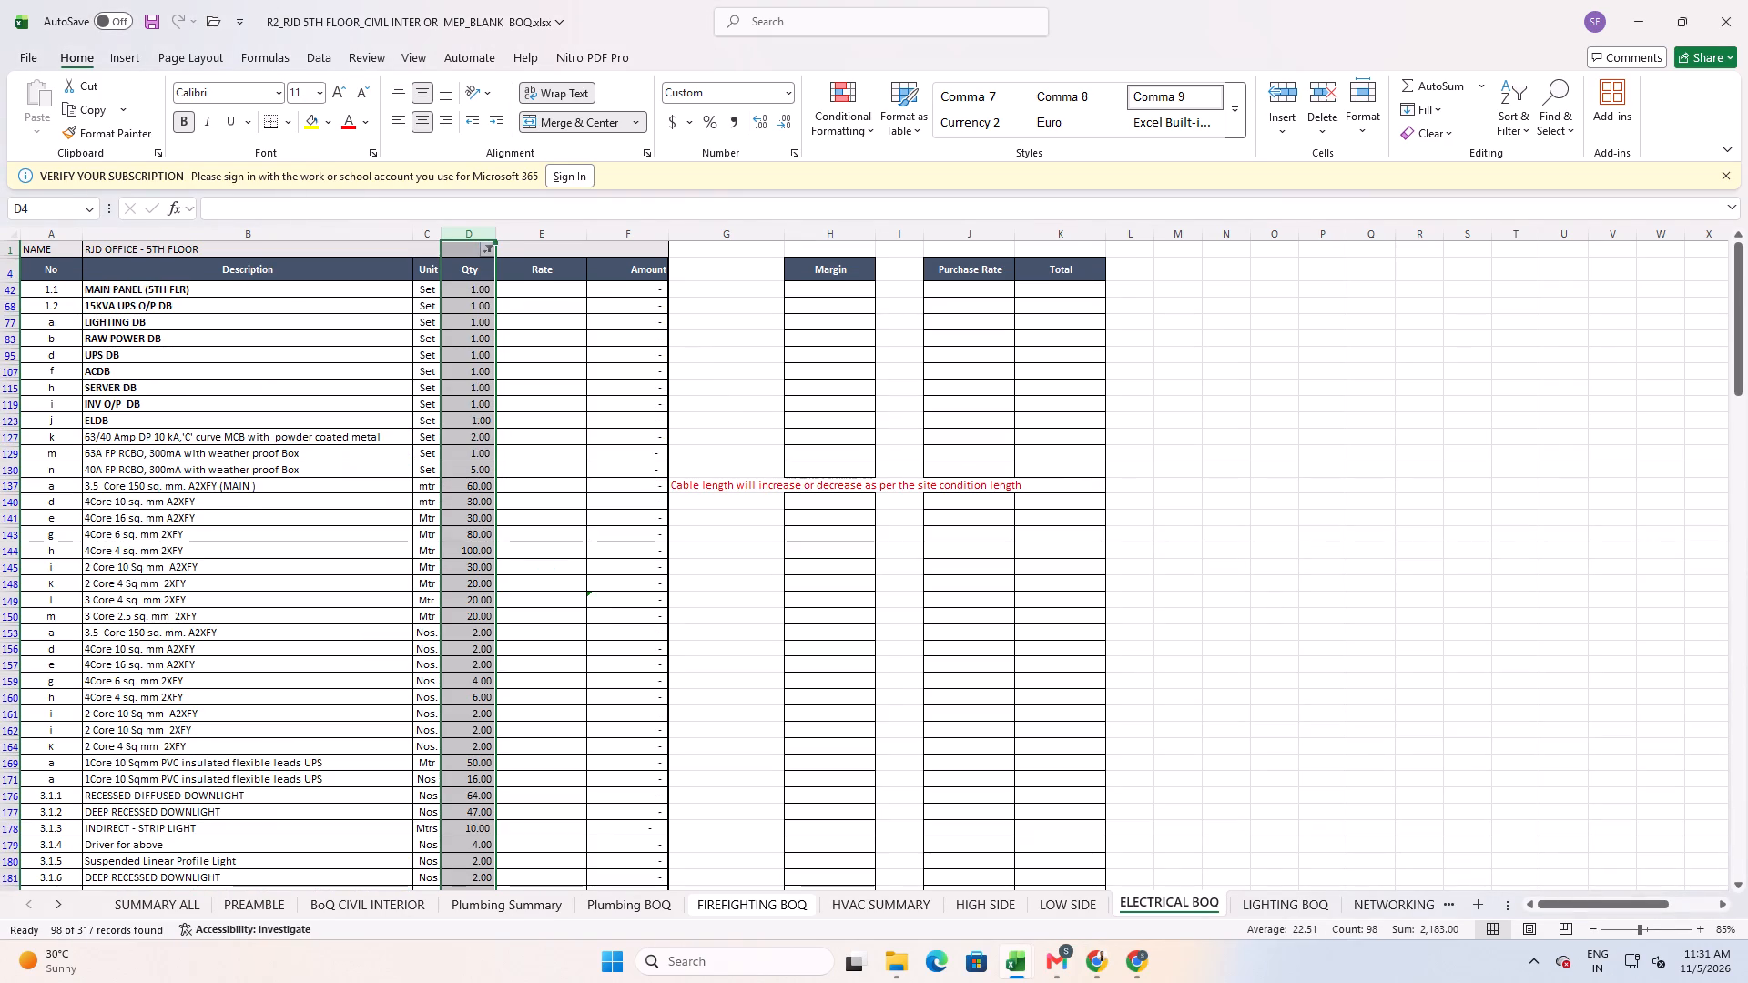
Enter a margin of 1.25 in cell H42 for the MAIN PANEL (5TH FLR) item.
left_click(846, 409)
left_click(853, 289)
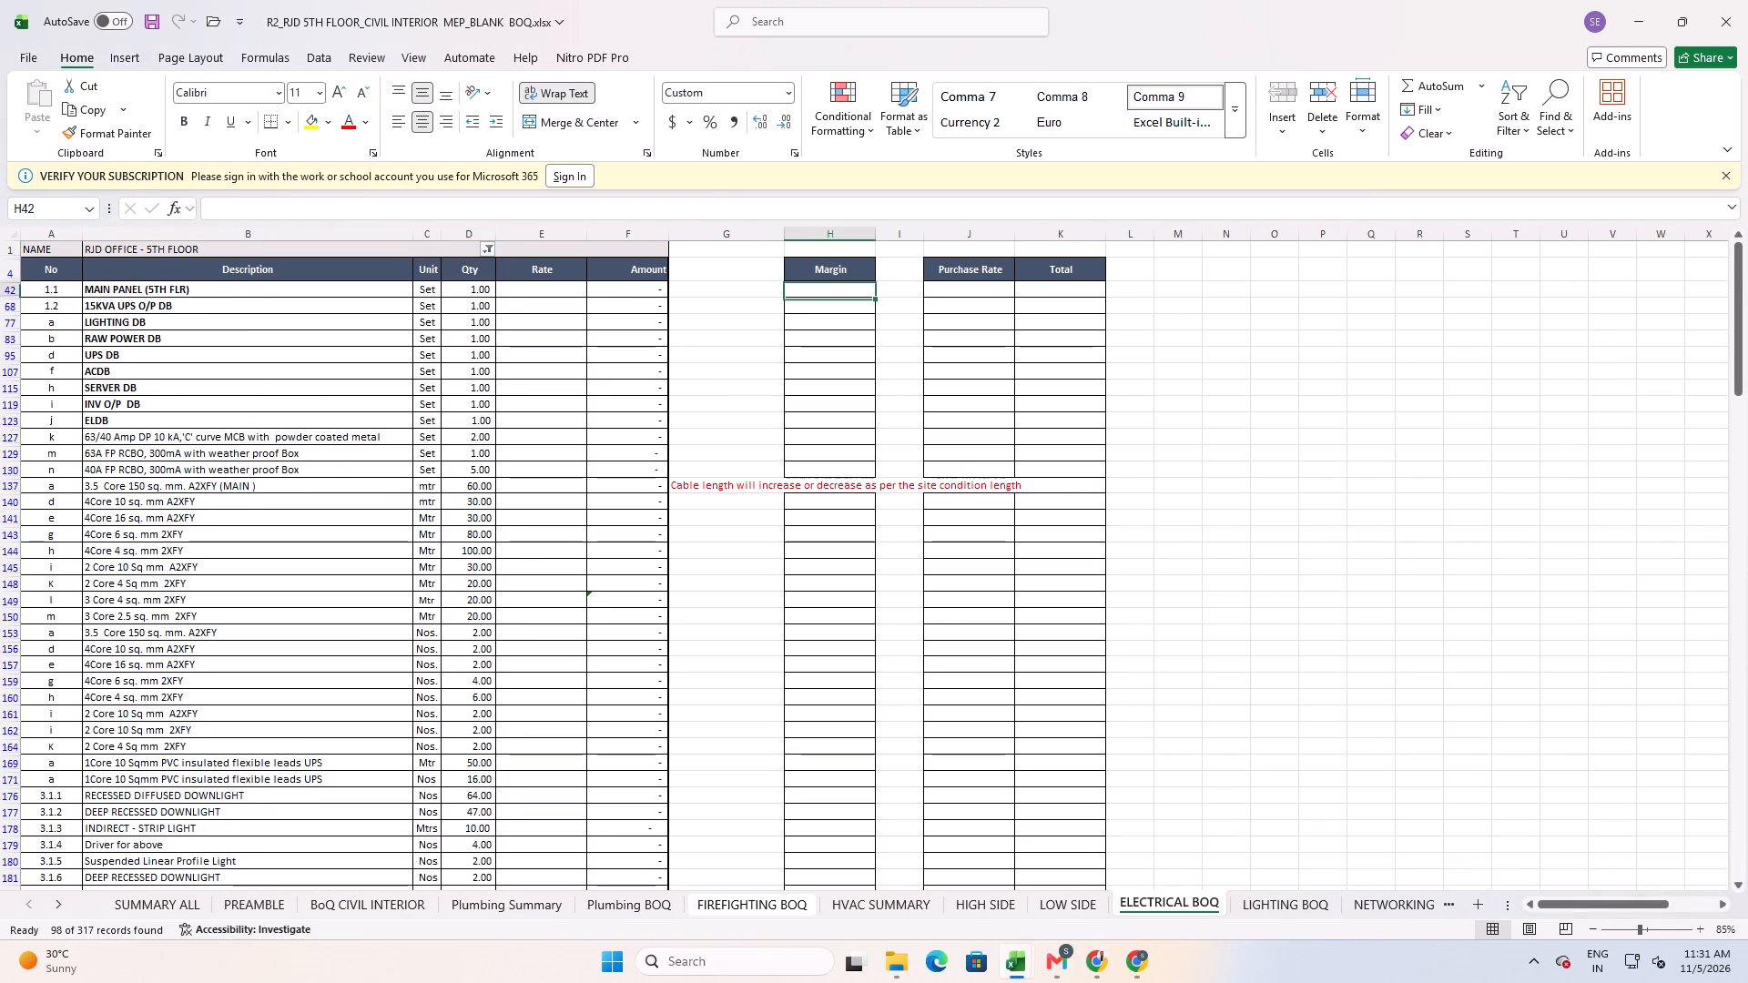
type("1.25")
key("Right")
key("Left")
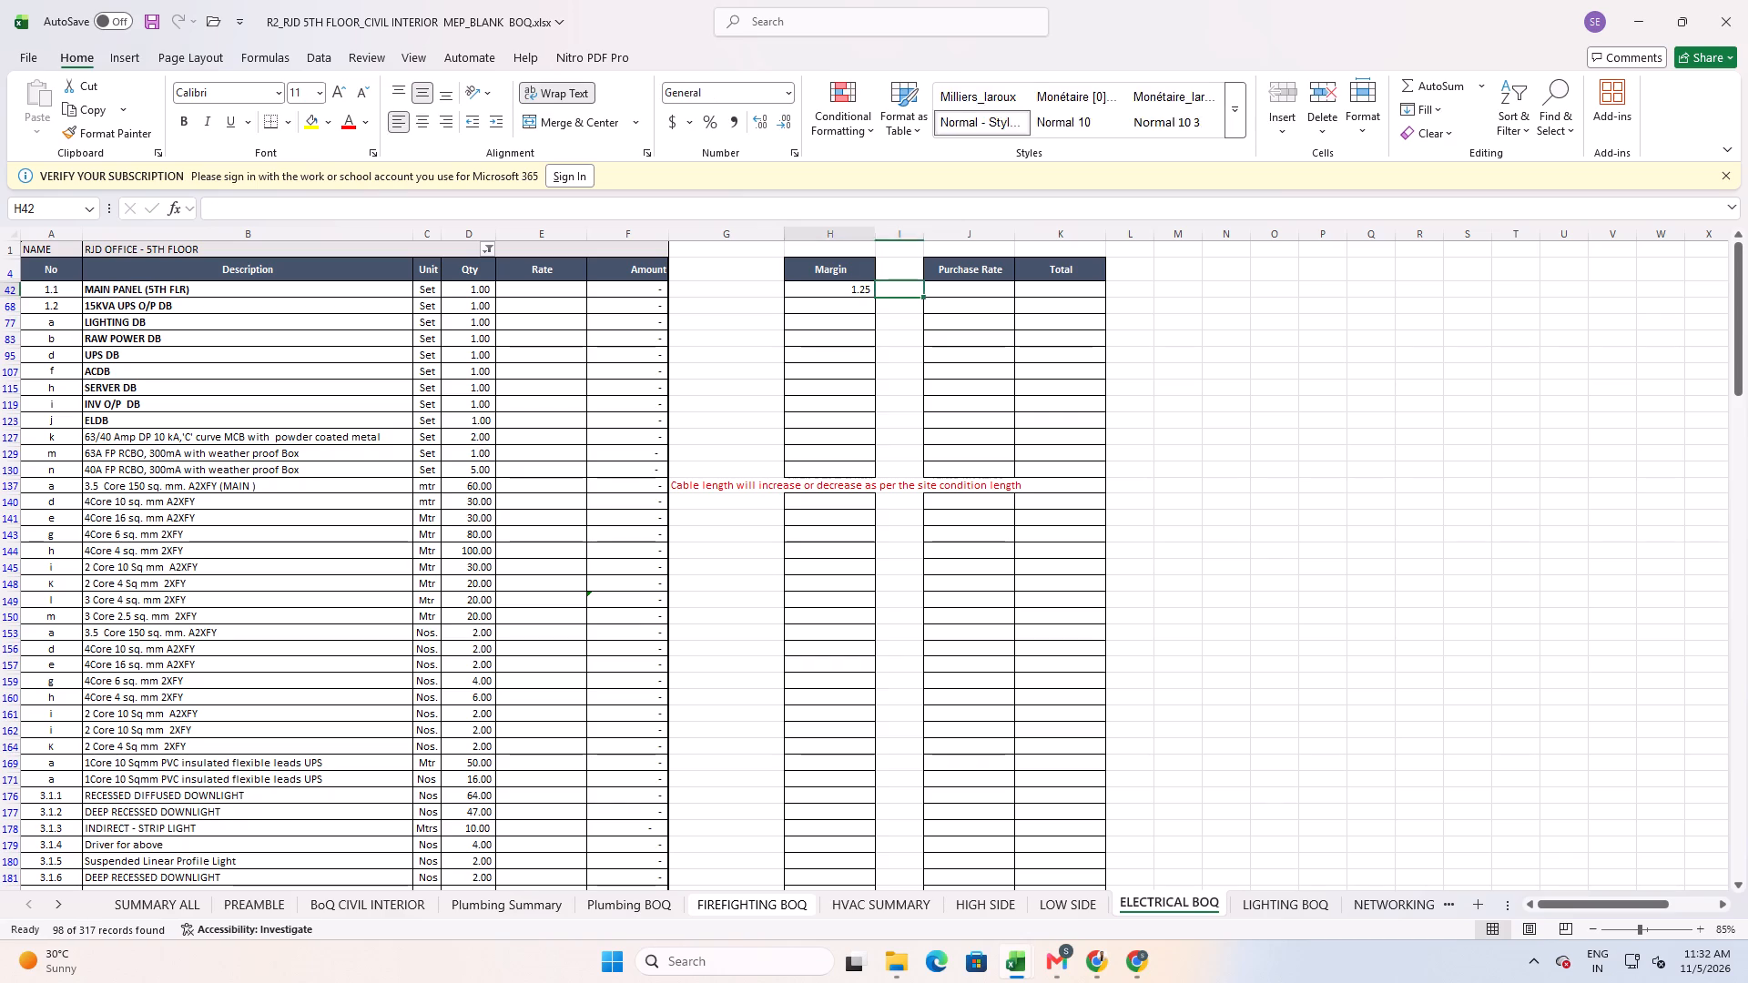
Fill the 1.25 margin from H42 down the Margin column to the last BOQ item in row 317.
key("shift+Down")
key("shift+Down")
key("shift+Down")
key("shift+Down")
key("shift+Down")
key("shift+Down")
key("shift+Down")
key("shift+Down")
key("shift+Down")
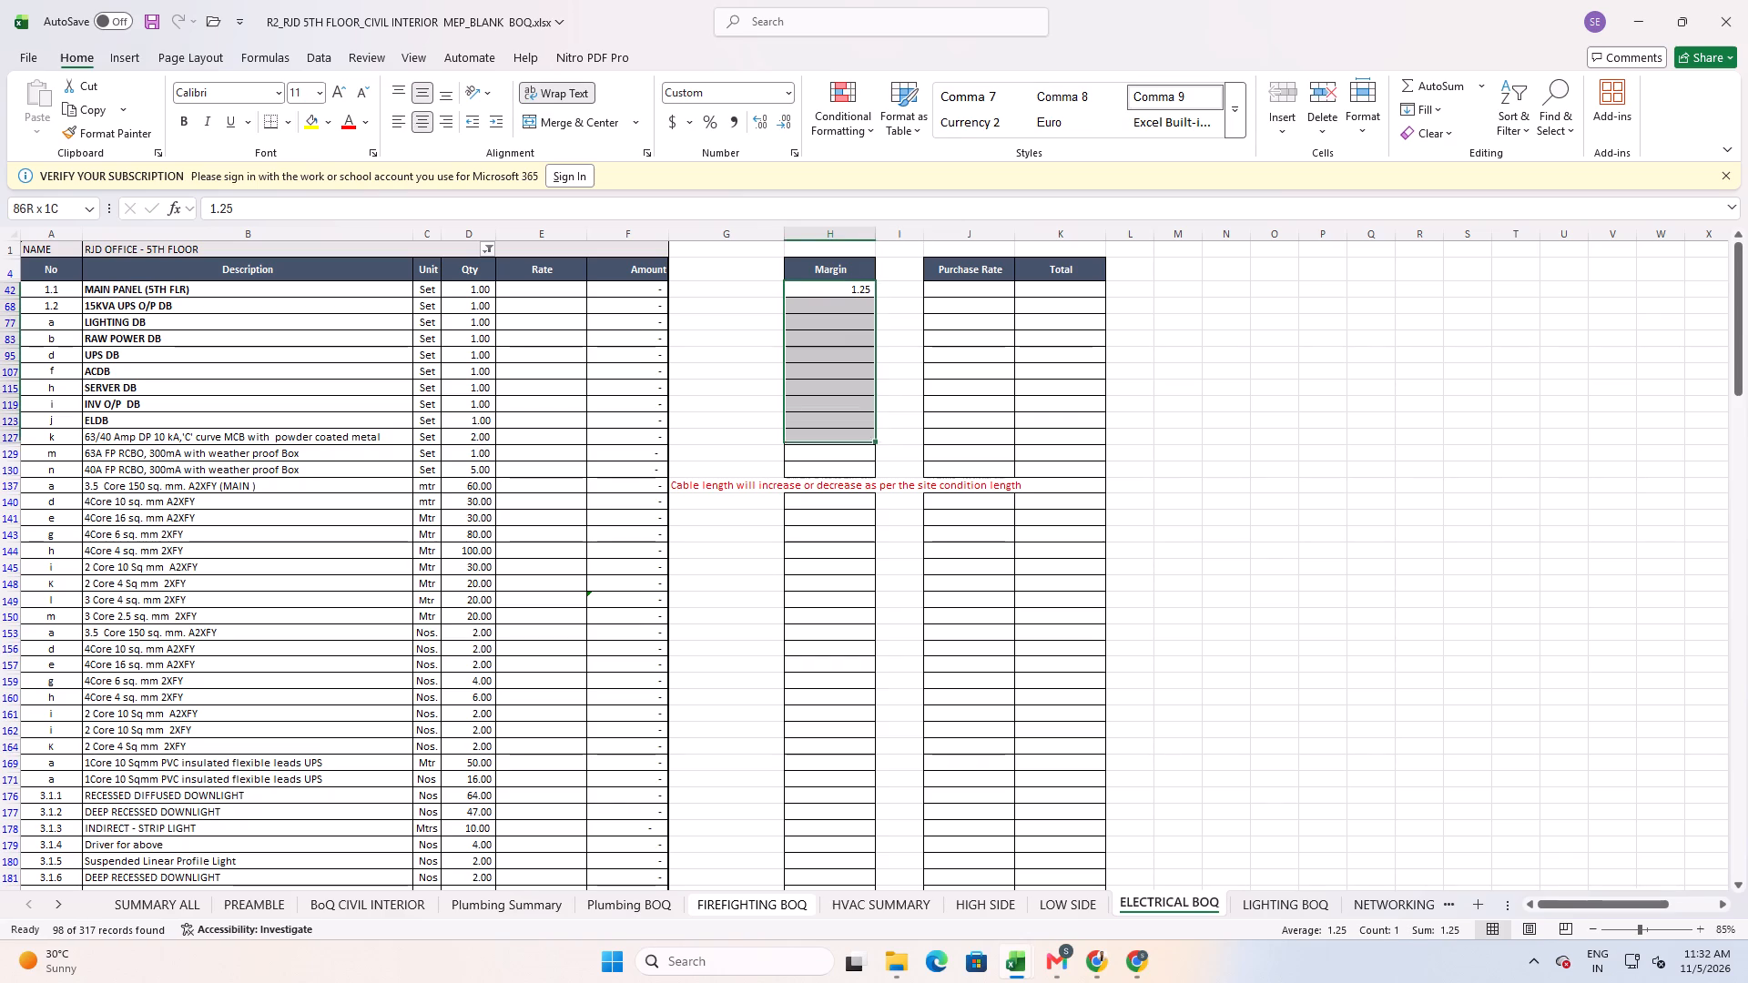
key("shift+Down")
key("shift+Down")
key("shift+Down")
key("shift+Down")
key("shift+Down")
key("shift+Down")
key("shift+Down")
key("shift+Down")
key("shift+Down")
key("shift+Down")
key("shift+Down")
key("shift+Down")
key("shift+Down")
key("shift+Down")
key("shift+Down")
key("shift+Down")
key("shift+Down")
key("shift+Down")
key("shift+Down")
key("shift+Down")
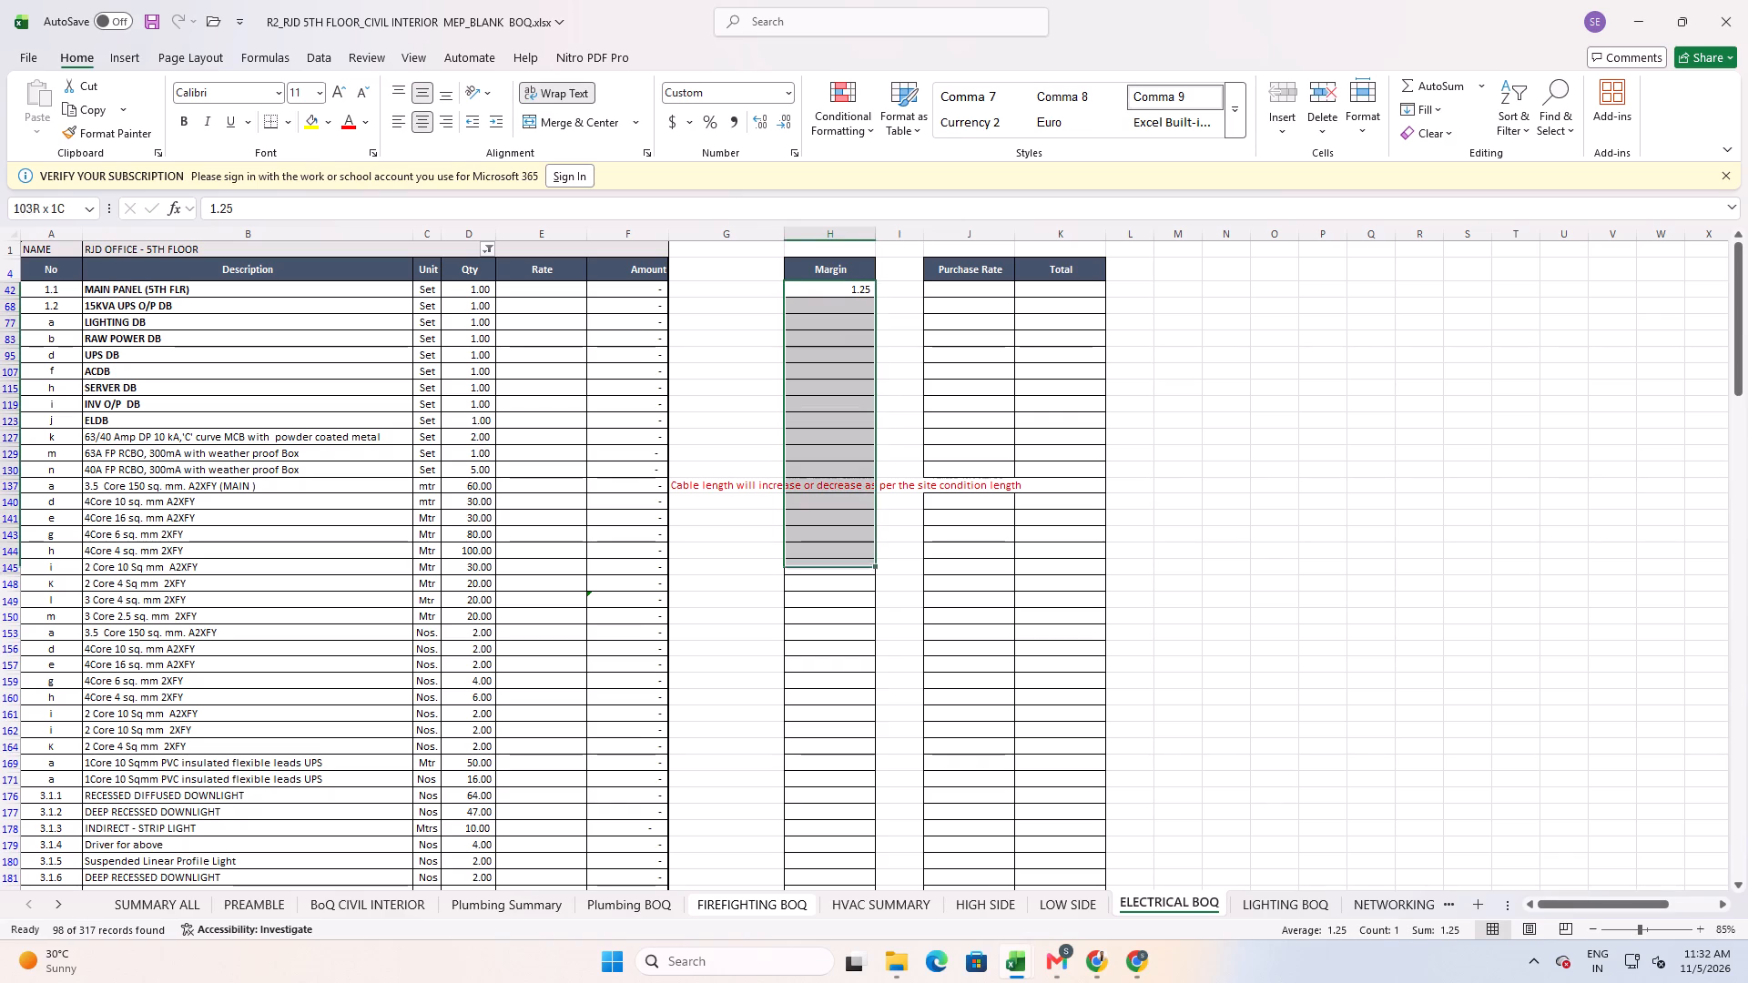
key("shift+Down")
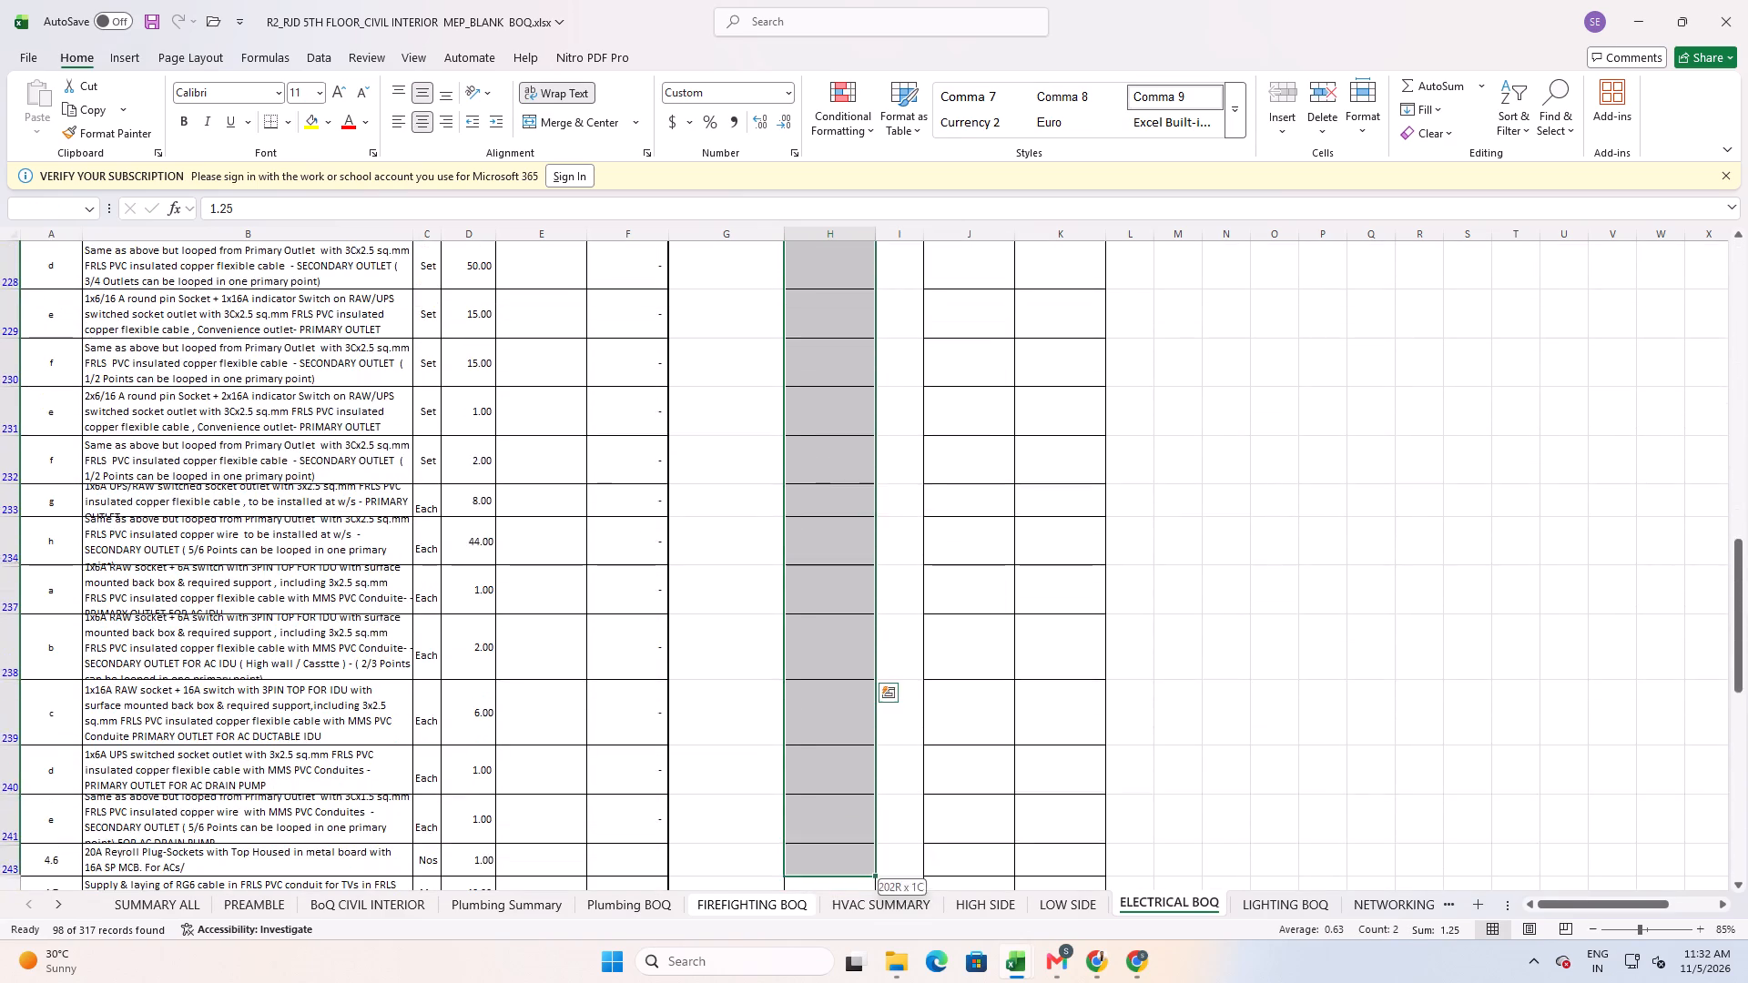
key("shift+Down")
key("shift+Down")
key("shift+Down")
key("shift+Down")
key("shift+Down")
key("shift+Down")
key("shift+Down")
key("shift+Down")
key("shift+Down")
key("shift+Down")
key("shift+Down")
key("shift+Down")
key("shift+Down")
key("shift+Down")
key("shift+Down")
key("shift+Down")
key("shift+Down")
key("shift+Down")
key("shift+Down")
key("shift+Down")
key("shift+Down")
key("shift+Down")
key("shift+Down")
key("shift+Down")
key("shift+Down")
key("shift+Down")
key("shift+Down")
key("shift+Down")
key("shift+Down")
key("shift+Down")
key("shift+Down")
key("shift+Down")
key("shift+Down")
key("shift+Down")
key("shift+Down")
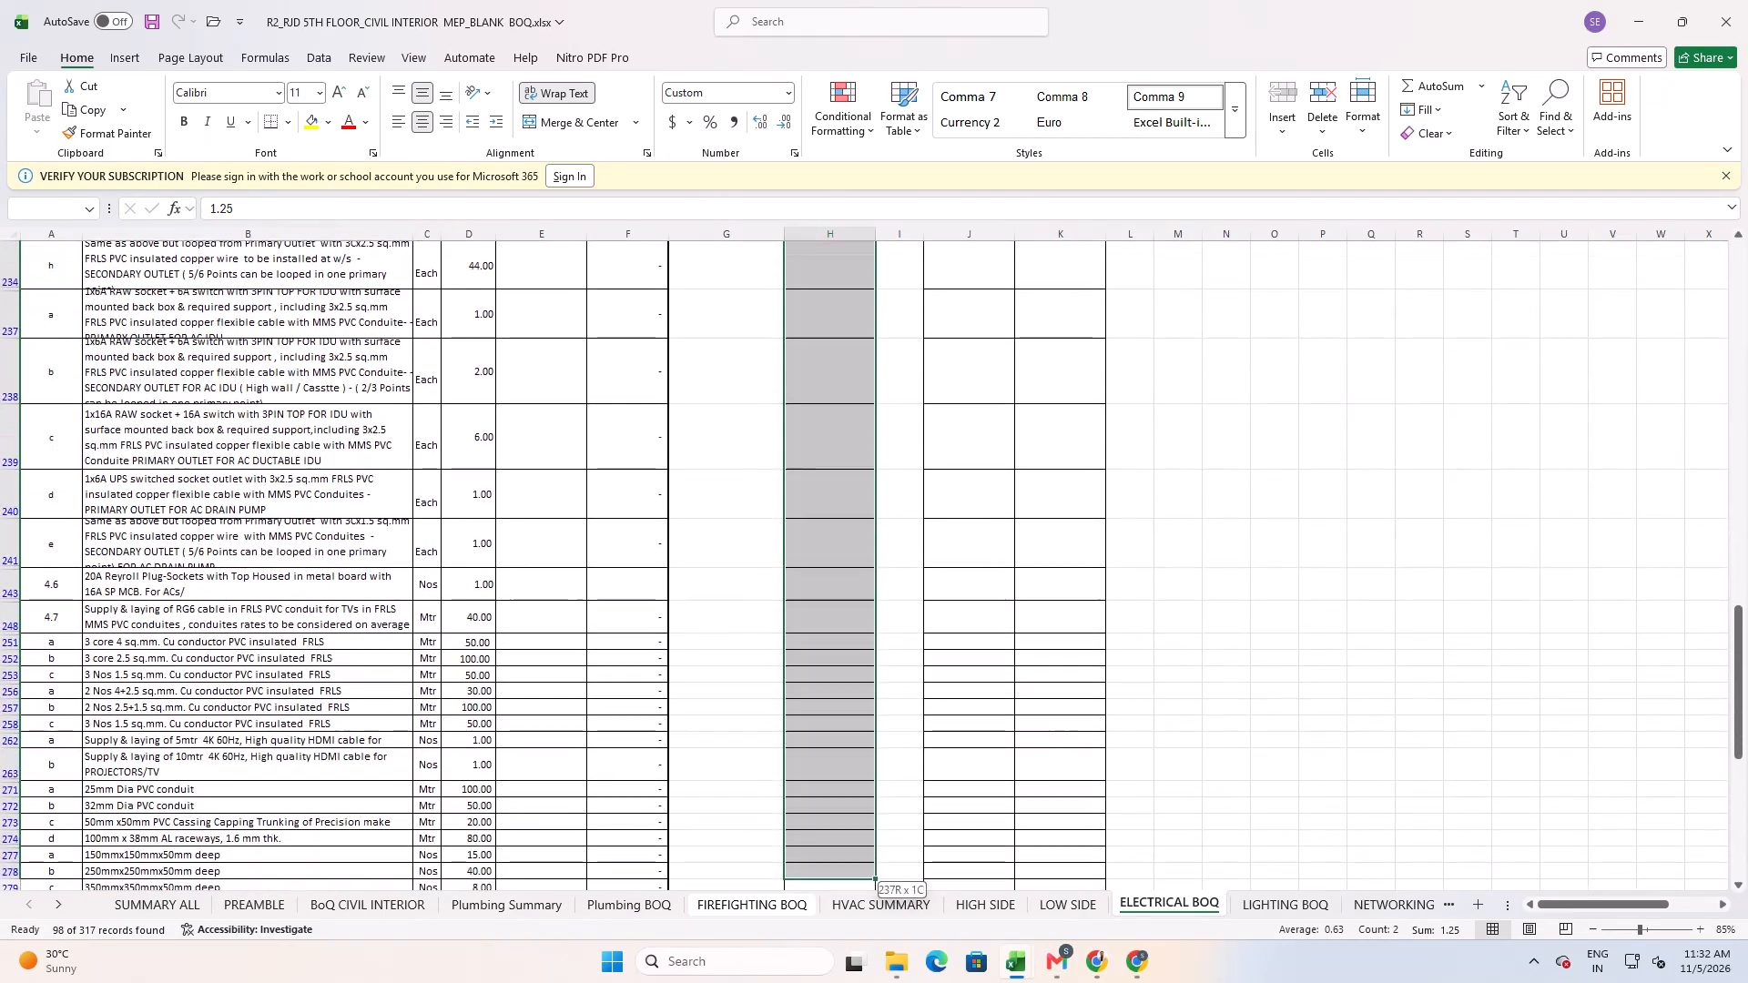
key("shift+Up")
key("shift+Up")
key("shift+Up")
key("shift+Up")
key("shift+Up")
key("shift+Up")
key("shift+Up")
key("shift+Up")
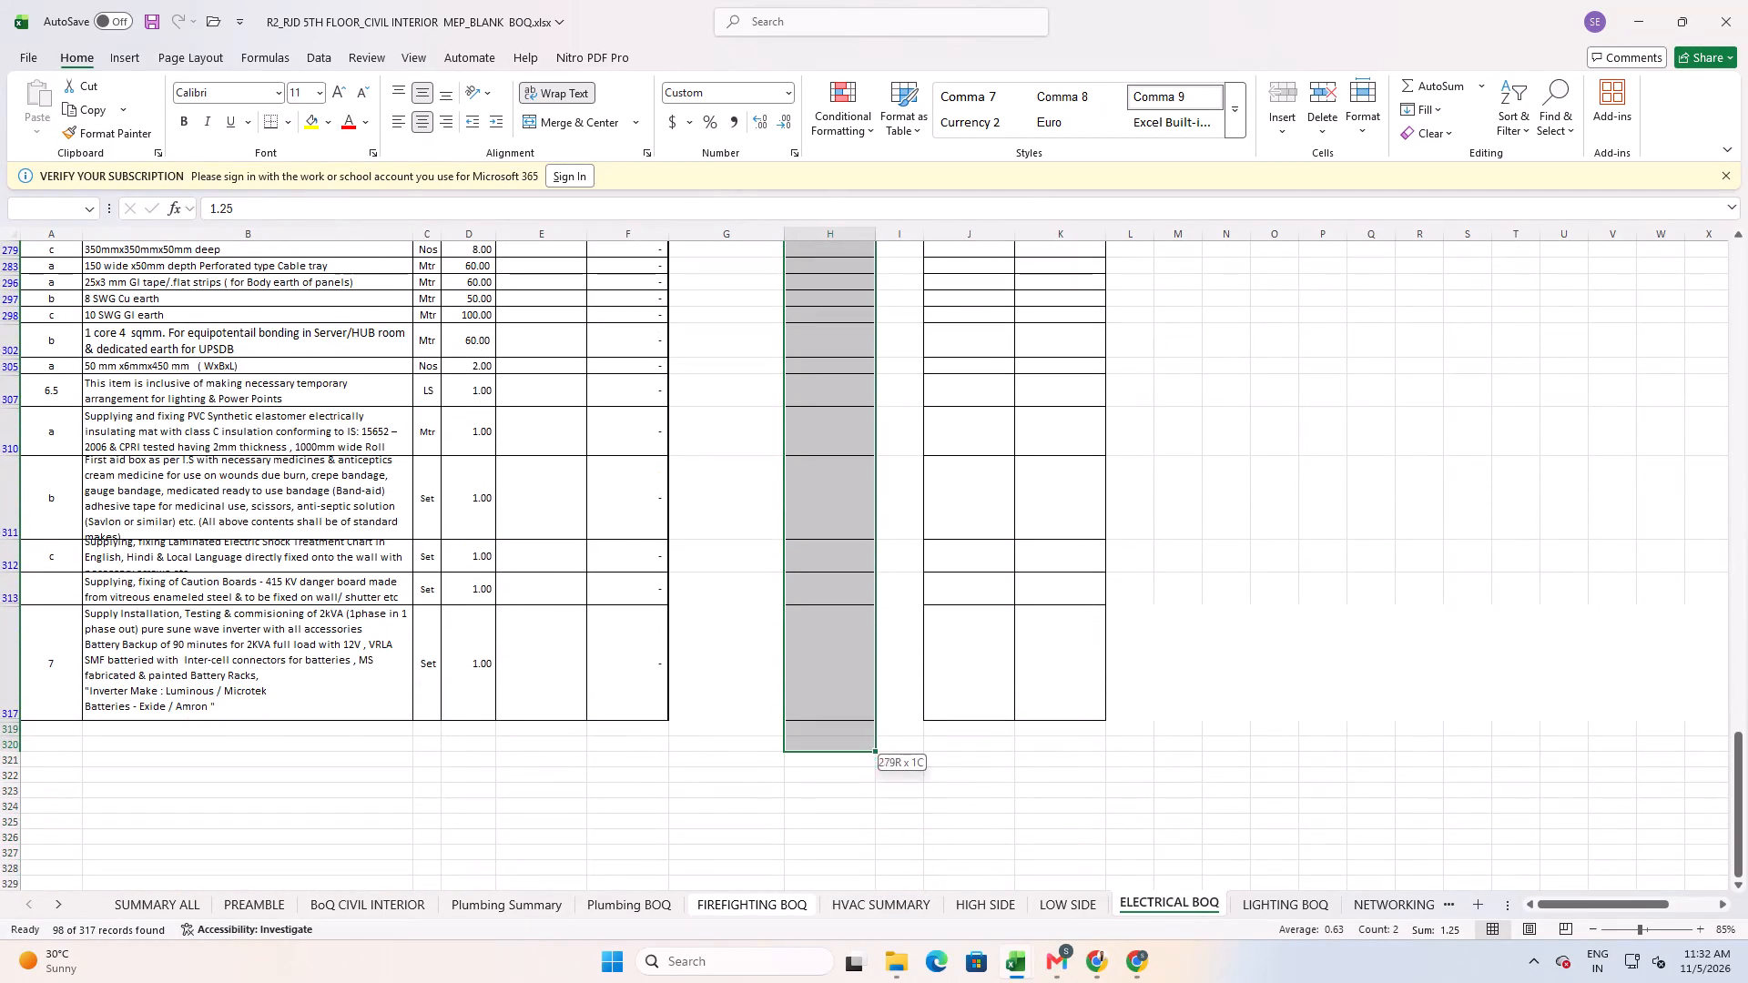
key("shift+Up")
key("shift+Up")
key("ctrl+d")
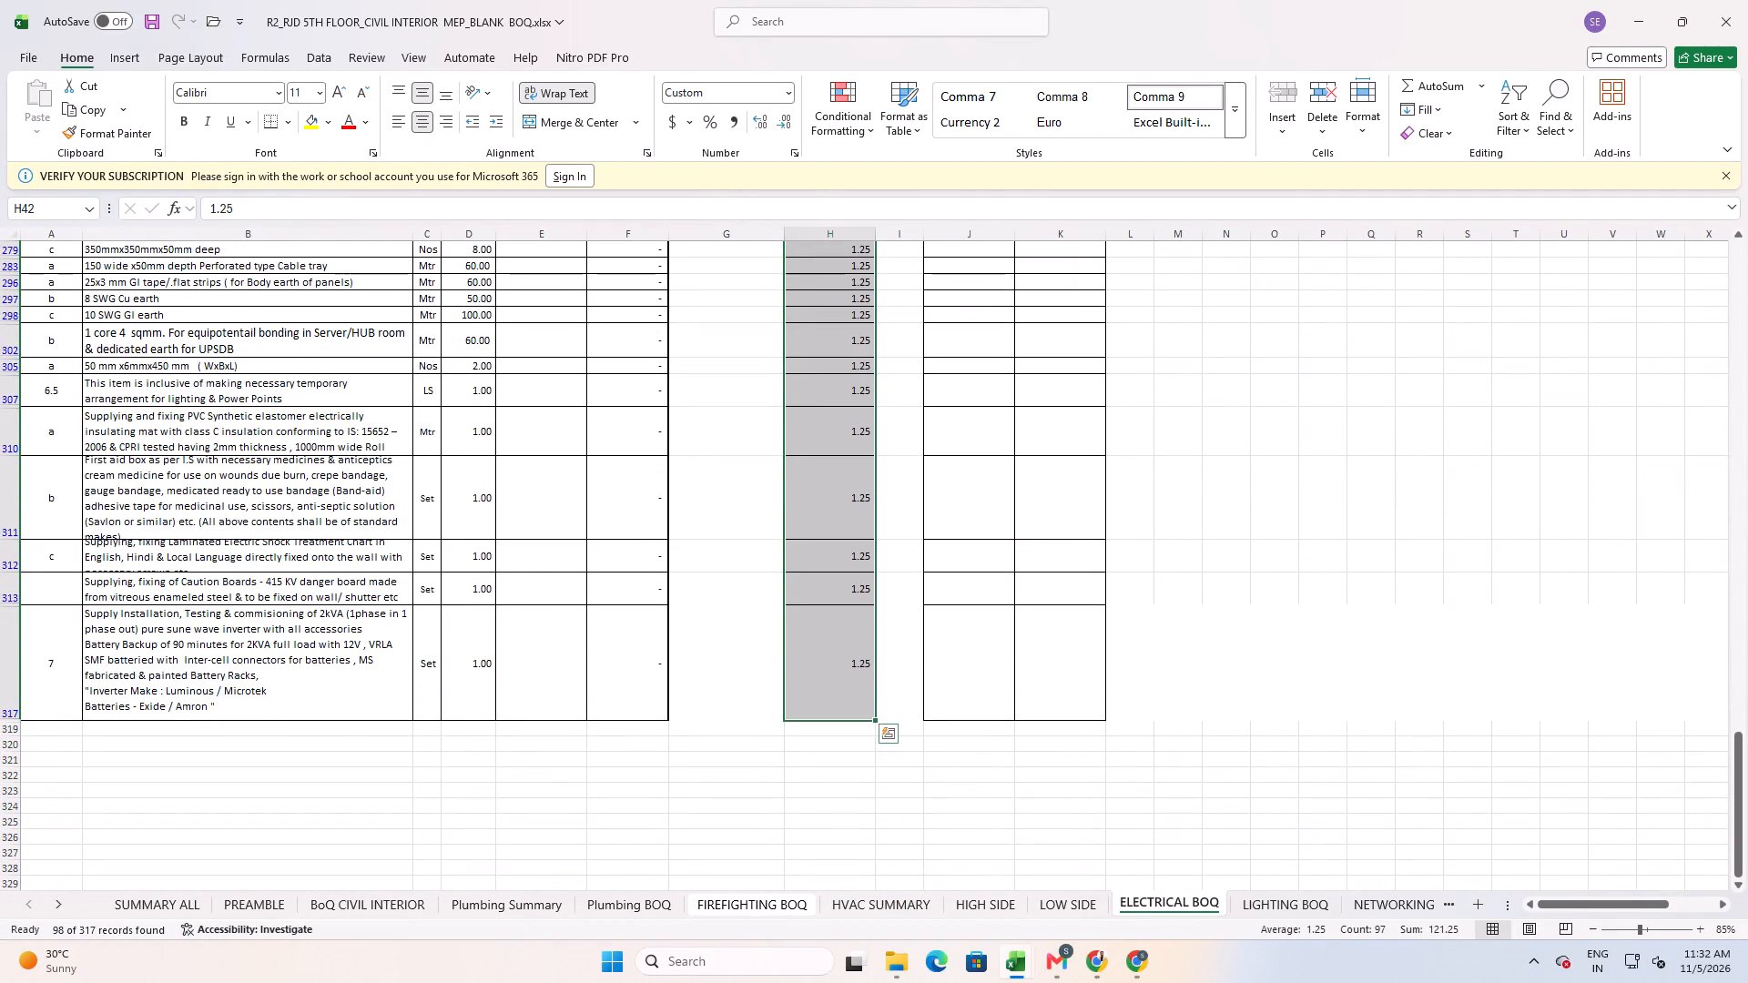
Enter the formula =MROUND(H42*J42,5) in Rate cell E42 for the MAIN PANEL (5TH FLR) item.
middle_click_drag(1028, 759, 978, 0)
left_click(979, 295)
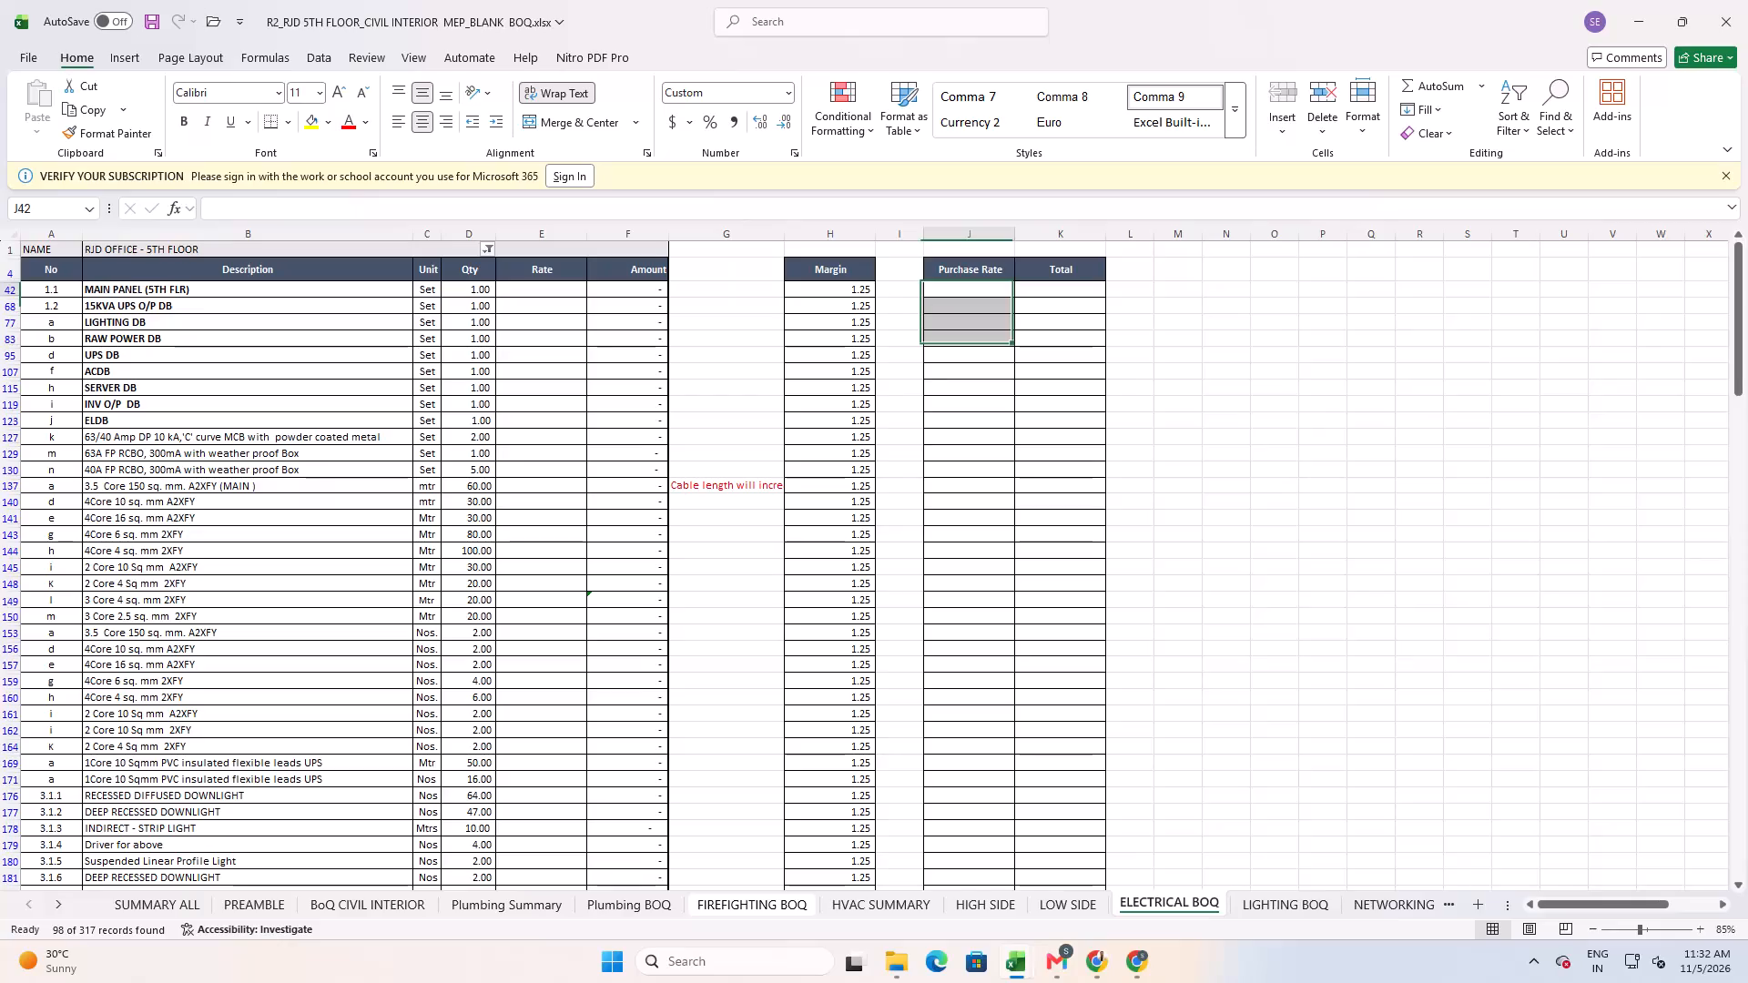
key("Left")
key("Left")
key("Left")
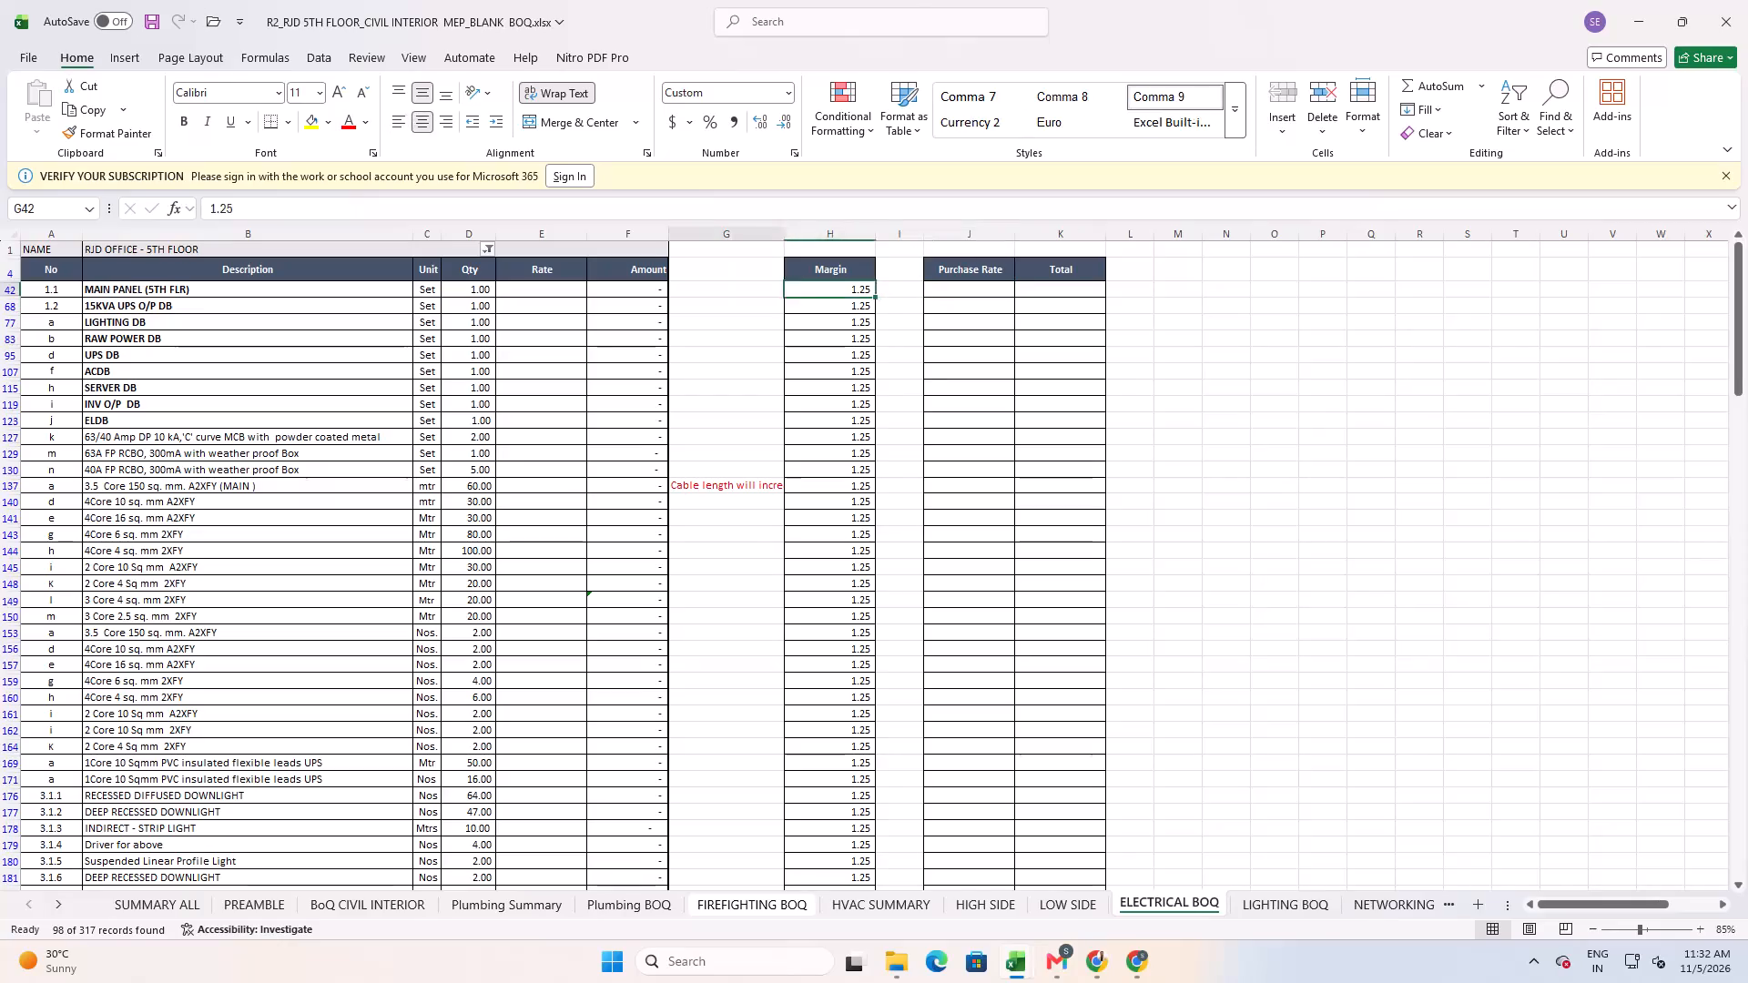
key("Left")
key("Left")
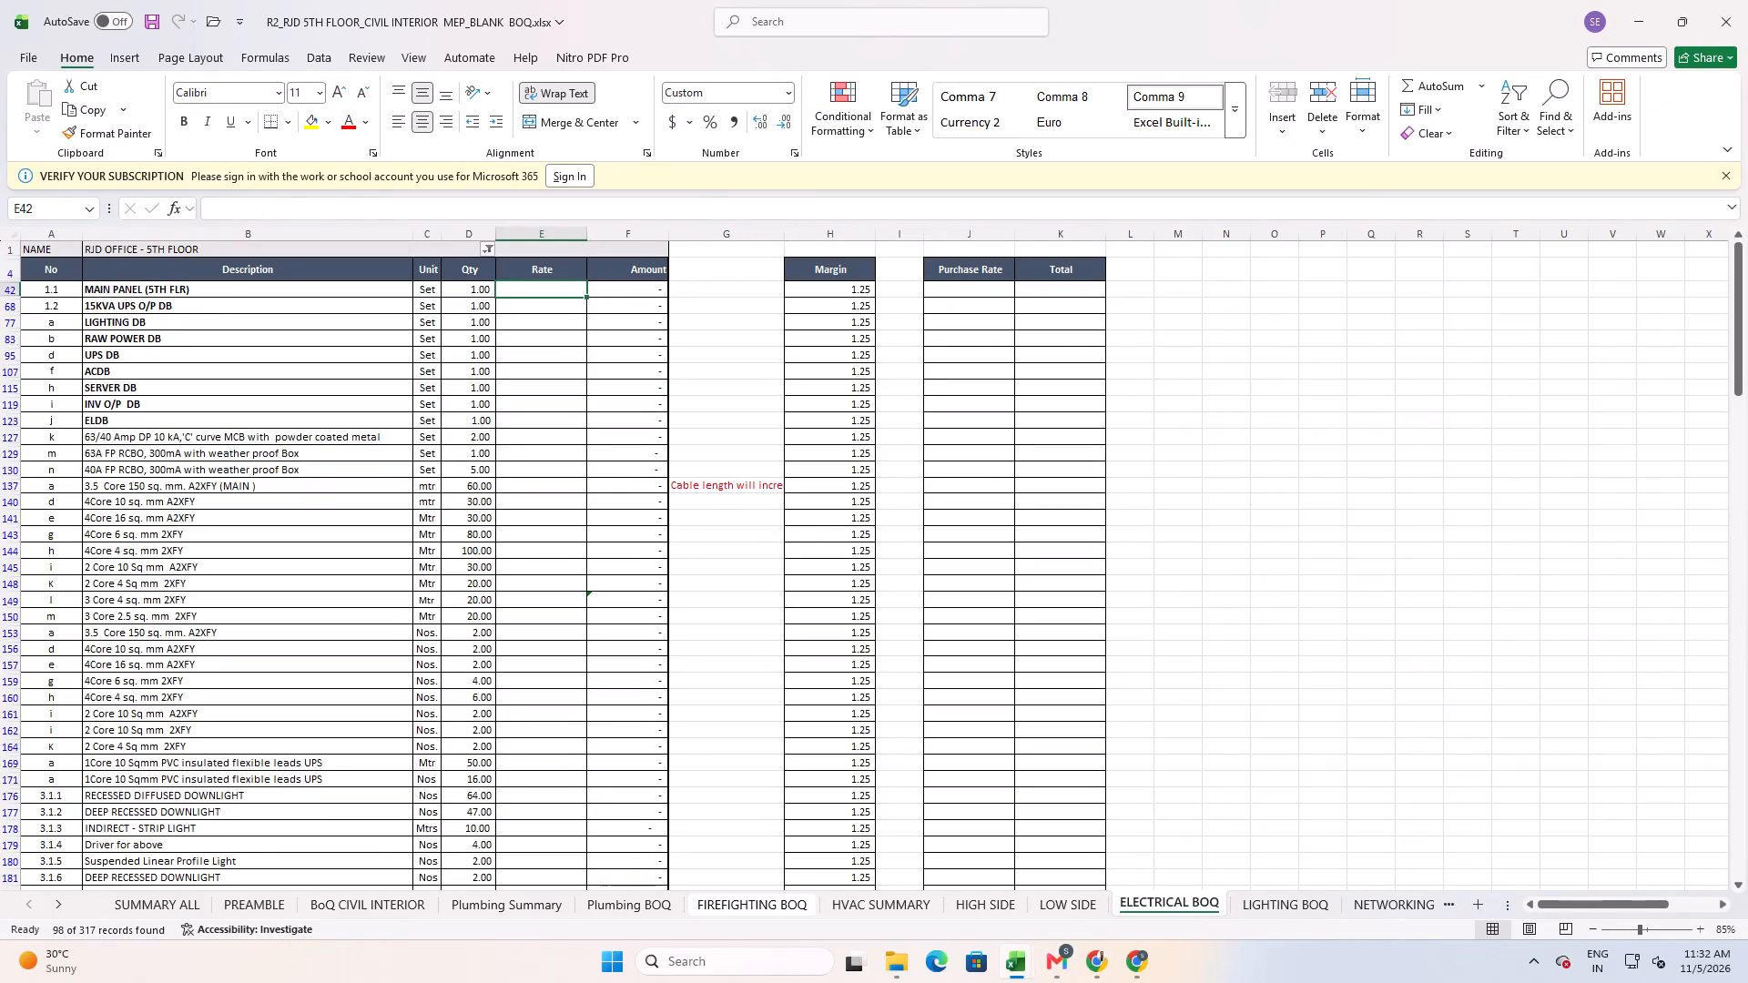
key("equal")
type("mround")
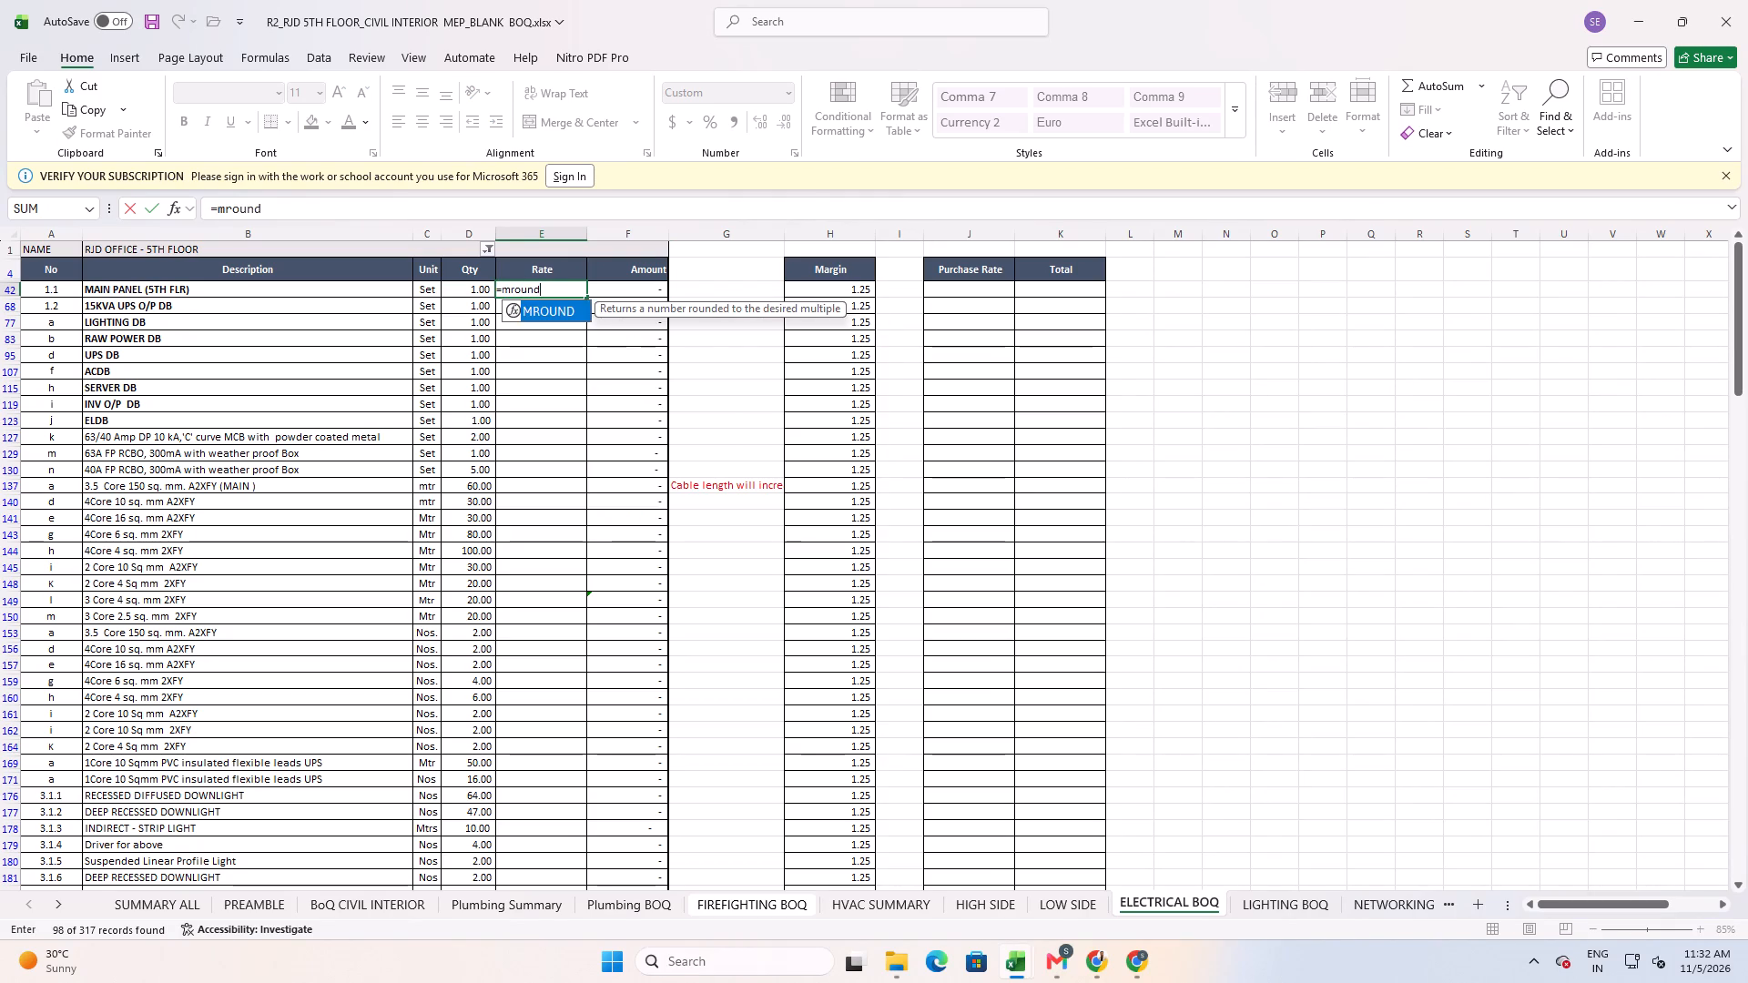
key("shift+parenleft")
key("Right")
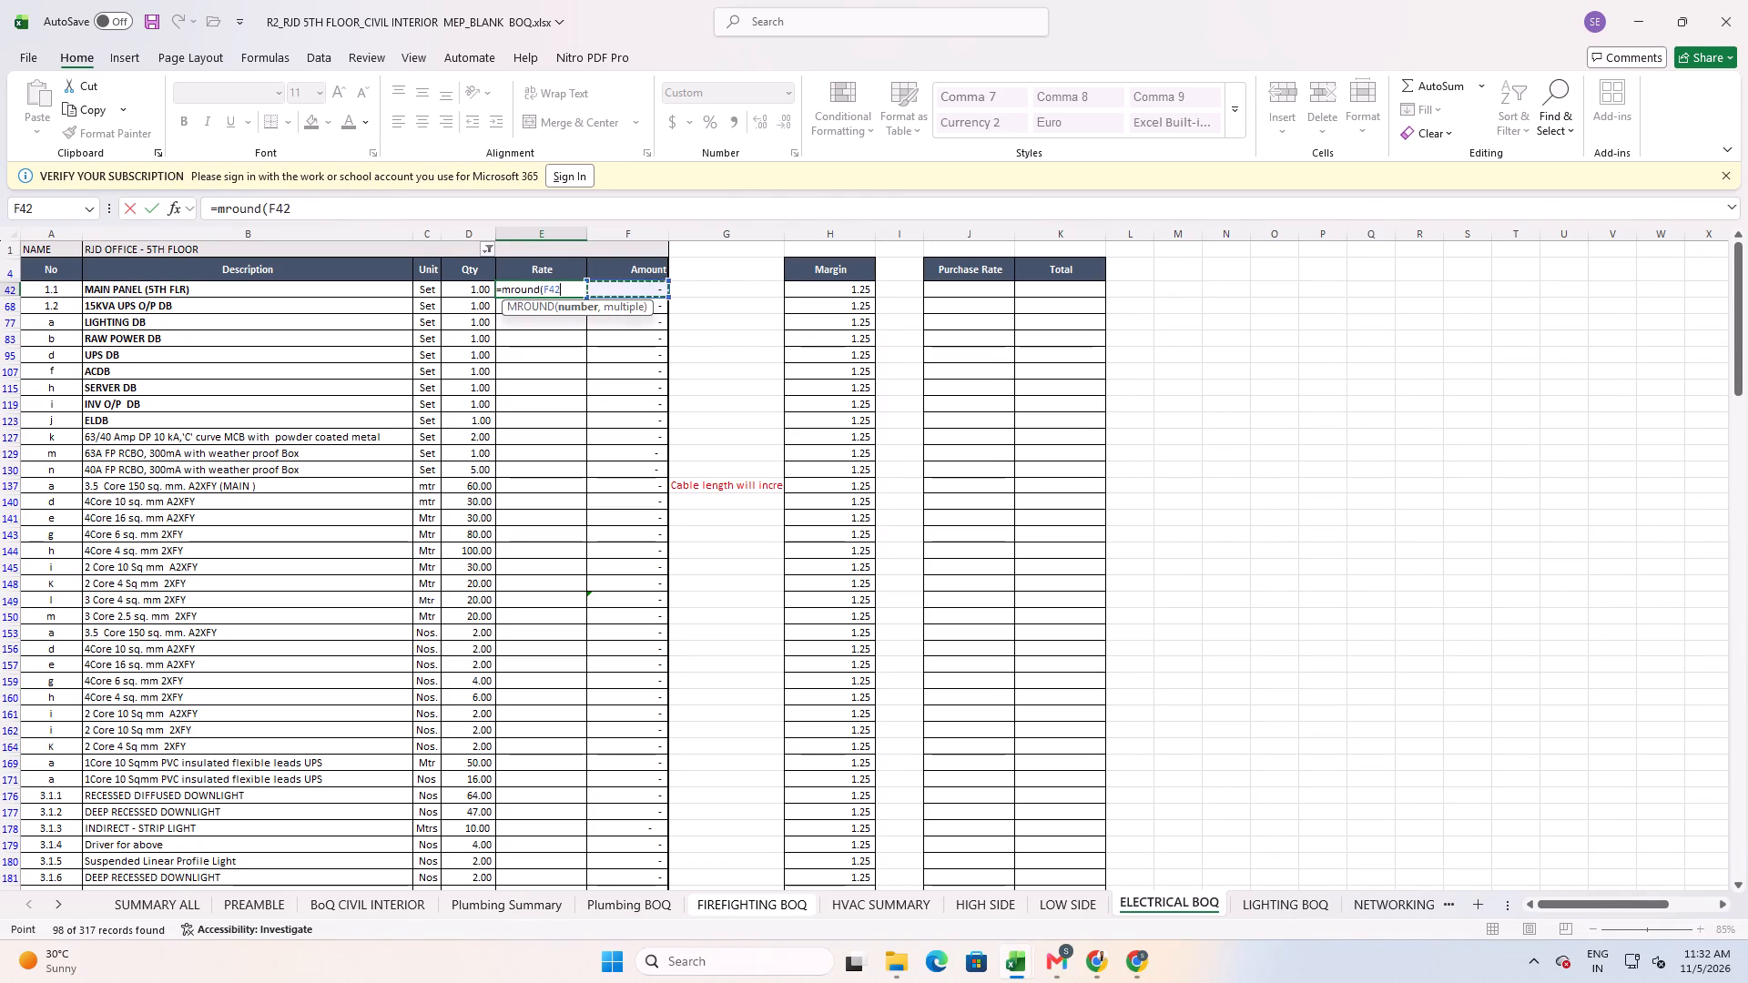
key("Right")
key("Right")
key("asterisk")
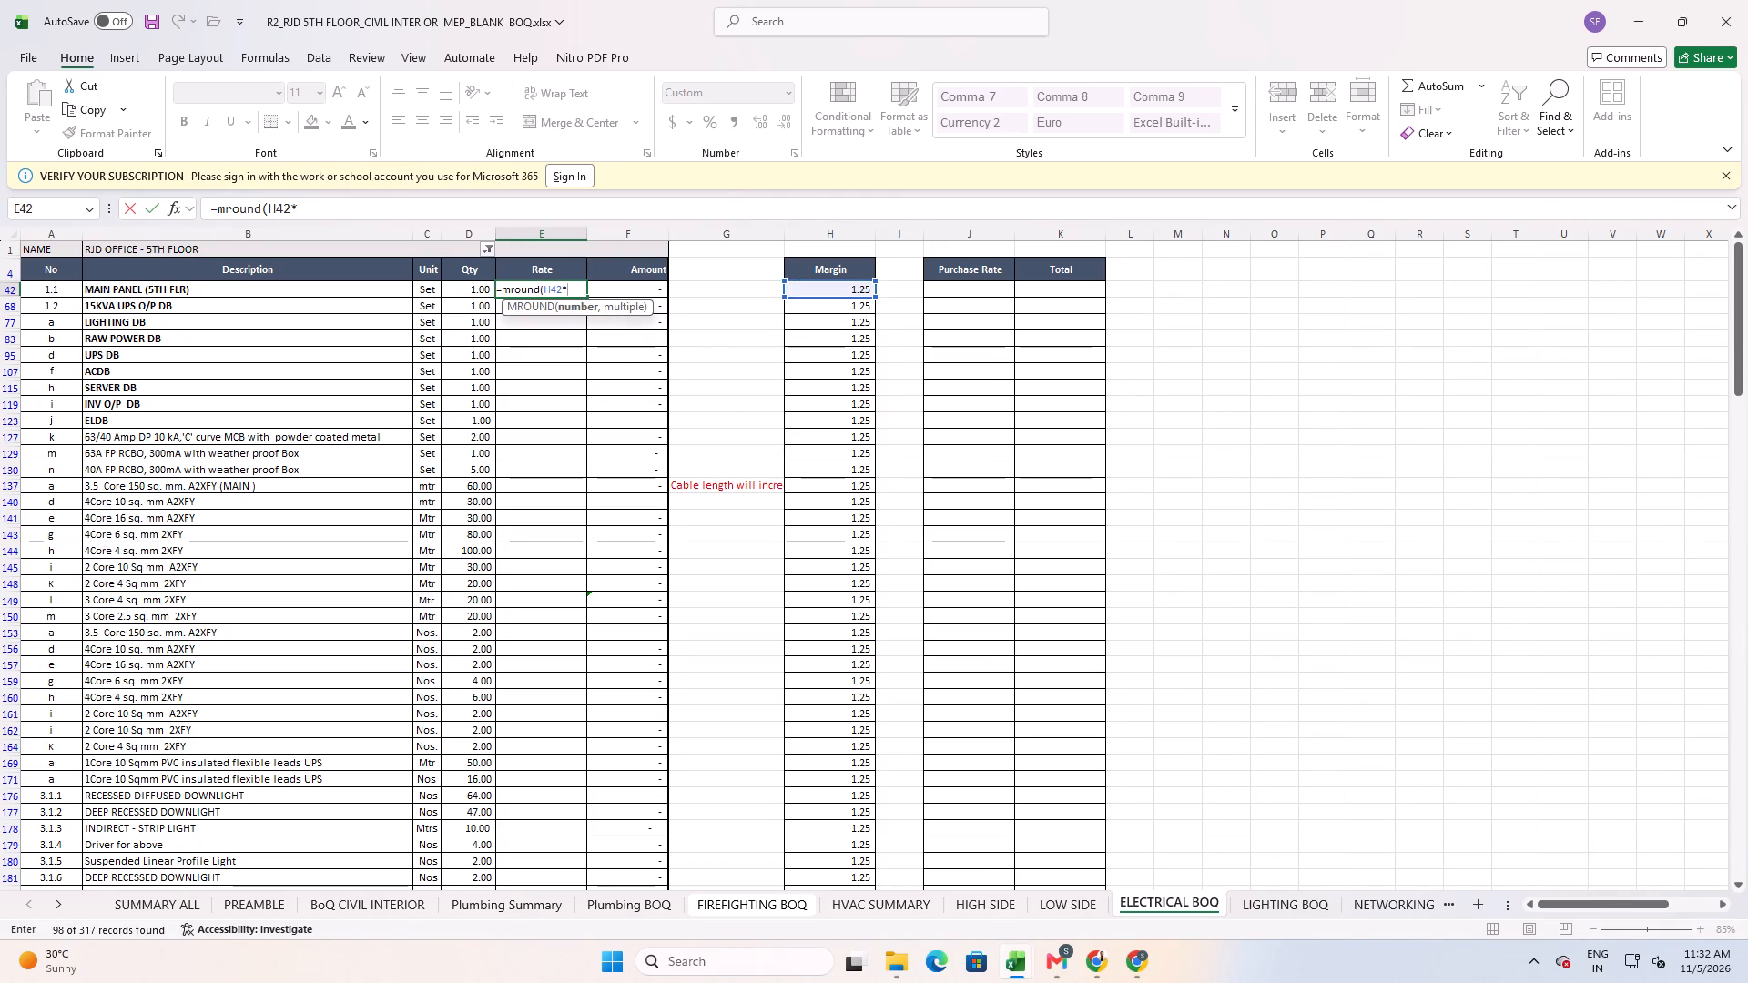
key("Right")
key("Right")
key("Right")
key("Right")
key("Right")
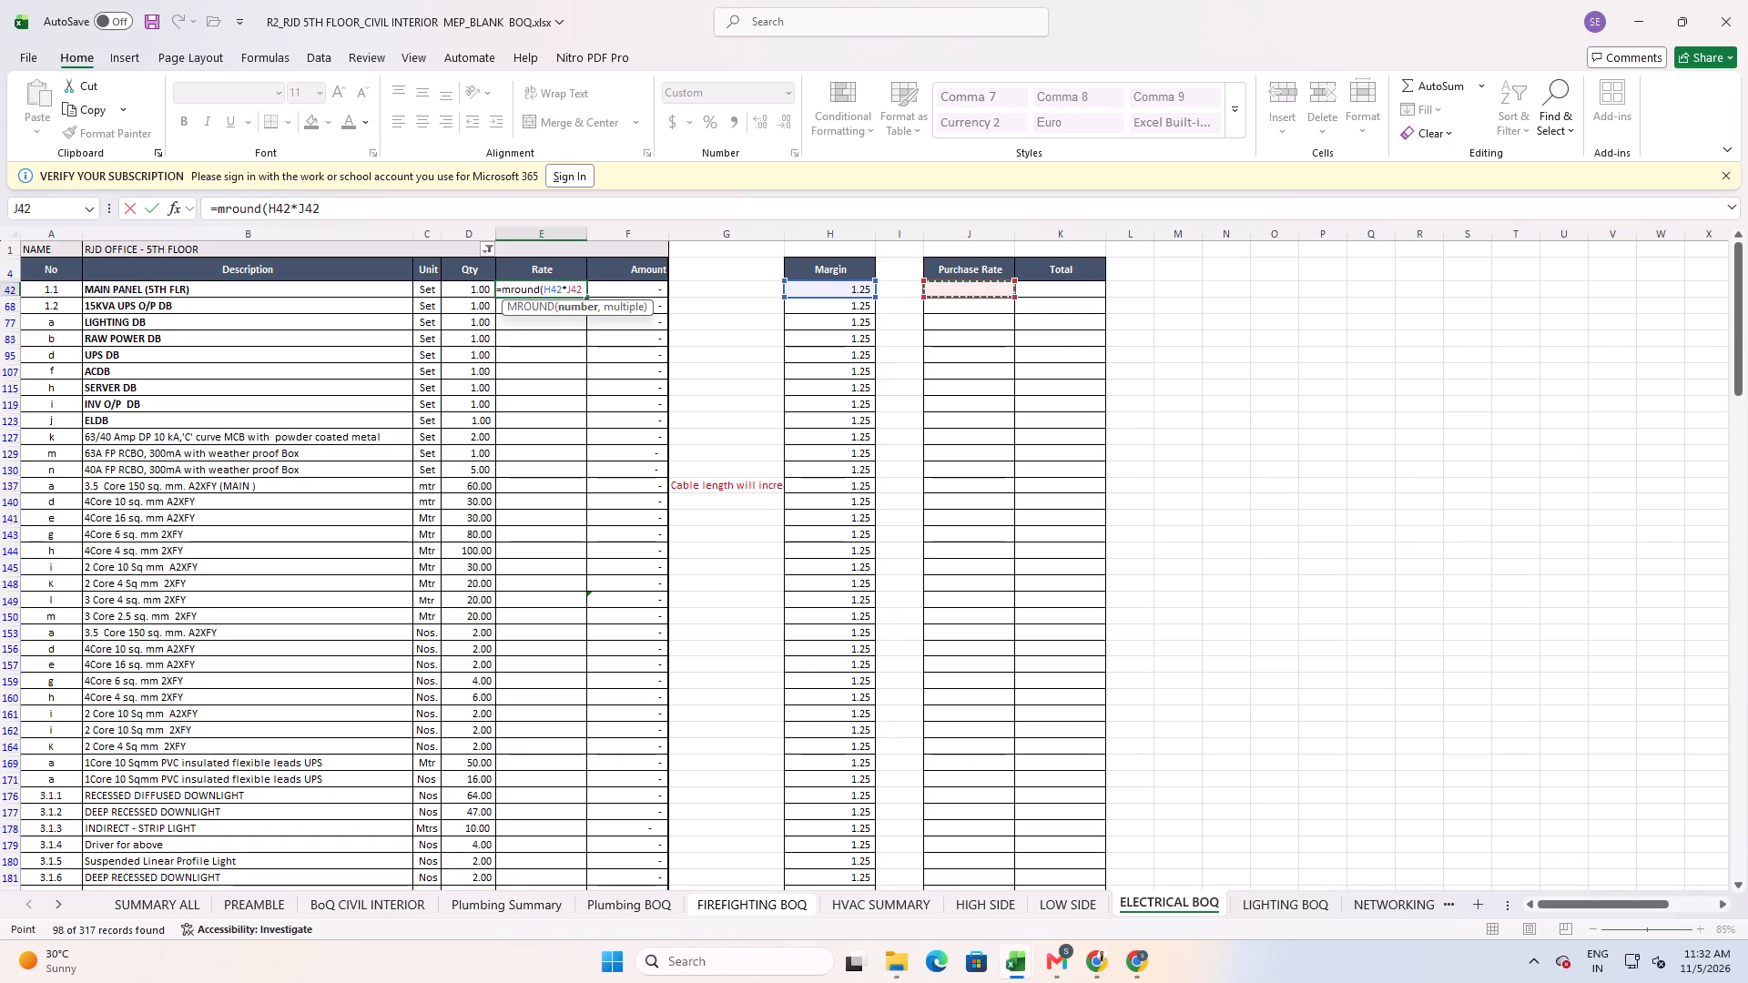
type(",5)")
key("Return")
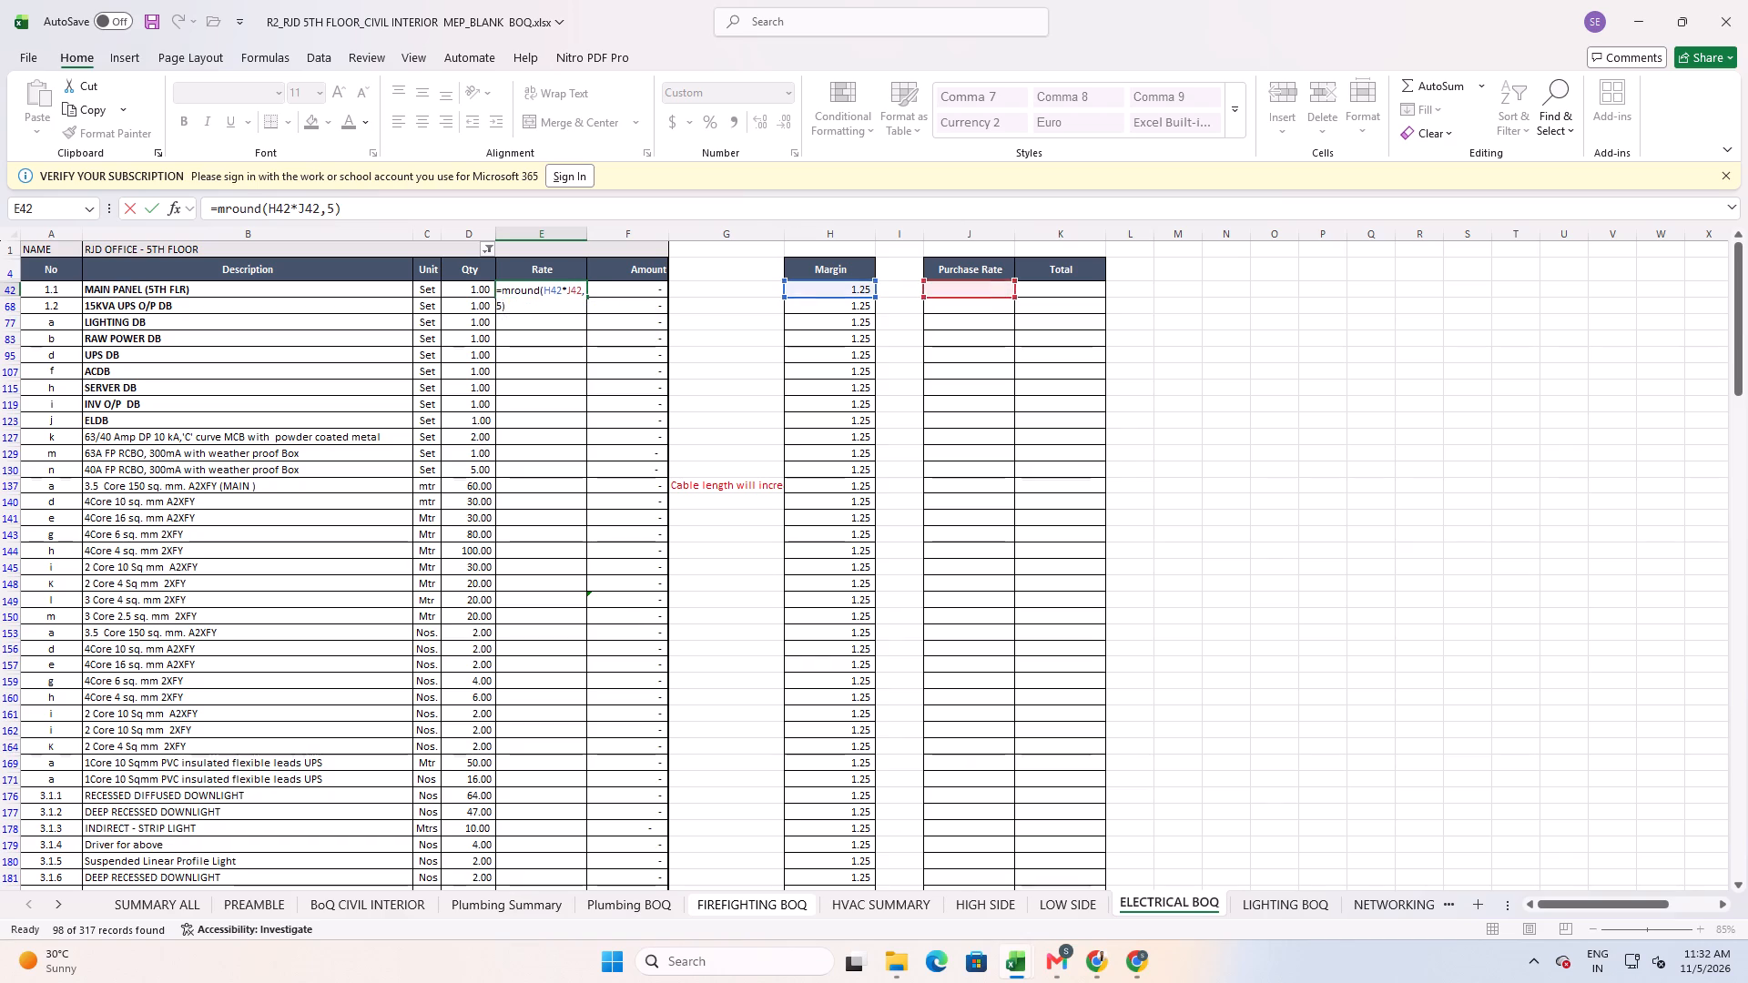
Fill the MROUND rate formula from E42 down the Rate column to the last BOQ item in row 317.
key("Up")
key("shift+Down")
key("shift+Down")
key("shift+Down")
key("shift+Down")
key("shift+Down")
key("shift+Down")
key("shift+Down")
key("shift+Down")
key("shift+Down")
key("shift+Down")
key("shift+Down")
key("shift+Down")
key("shift+Down")
key("shift+Down")
key("shift+Down")
key("shift+Down")
key("shift+Down")
key("shift+Down")
key("shift+Down")
key("shift+Down")
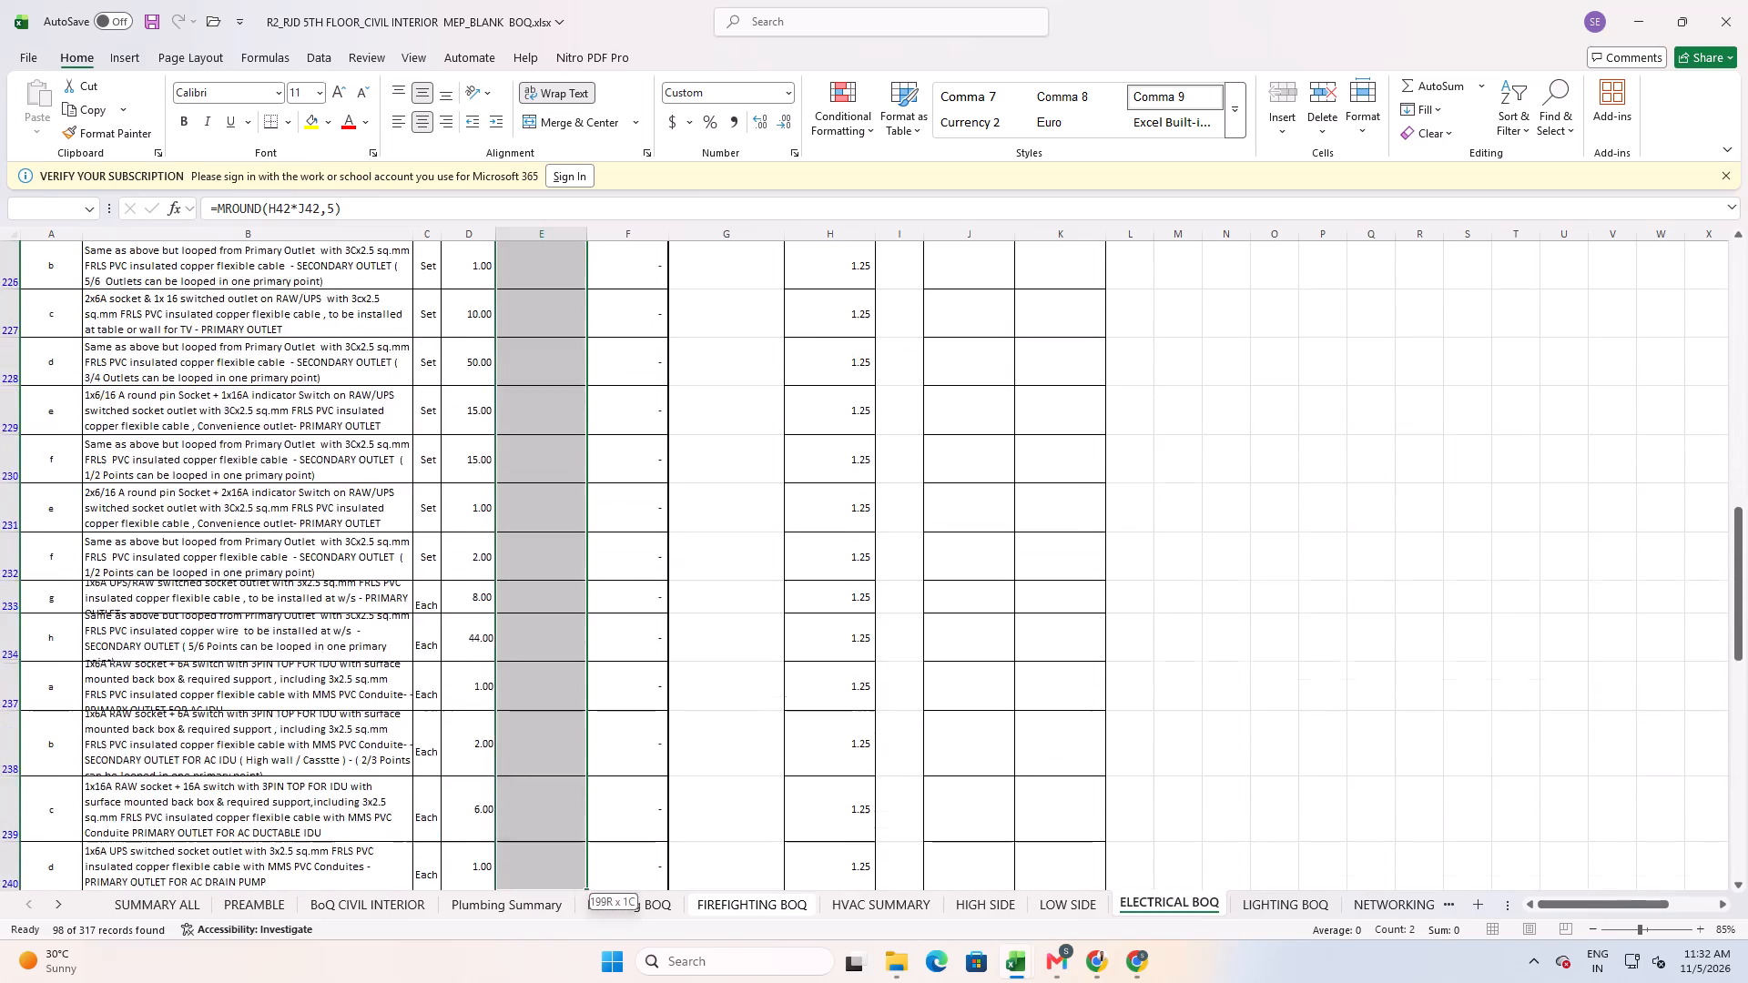
key("shift+Up")
key("shift+Up")
key("shift+Up")
key("shift+Up")
key("shift+Up")
key("shift+Up")
key("shift+Up")
key("shift+Up")
key("shift+Up")
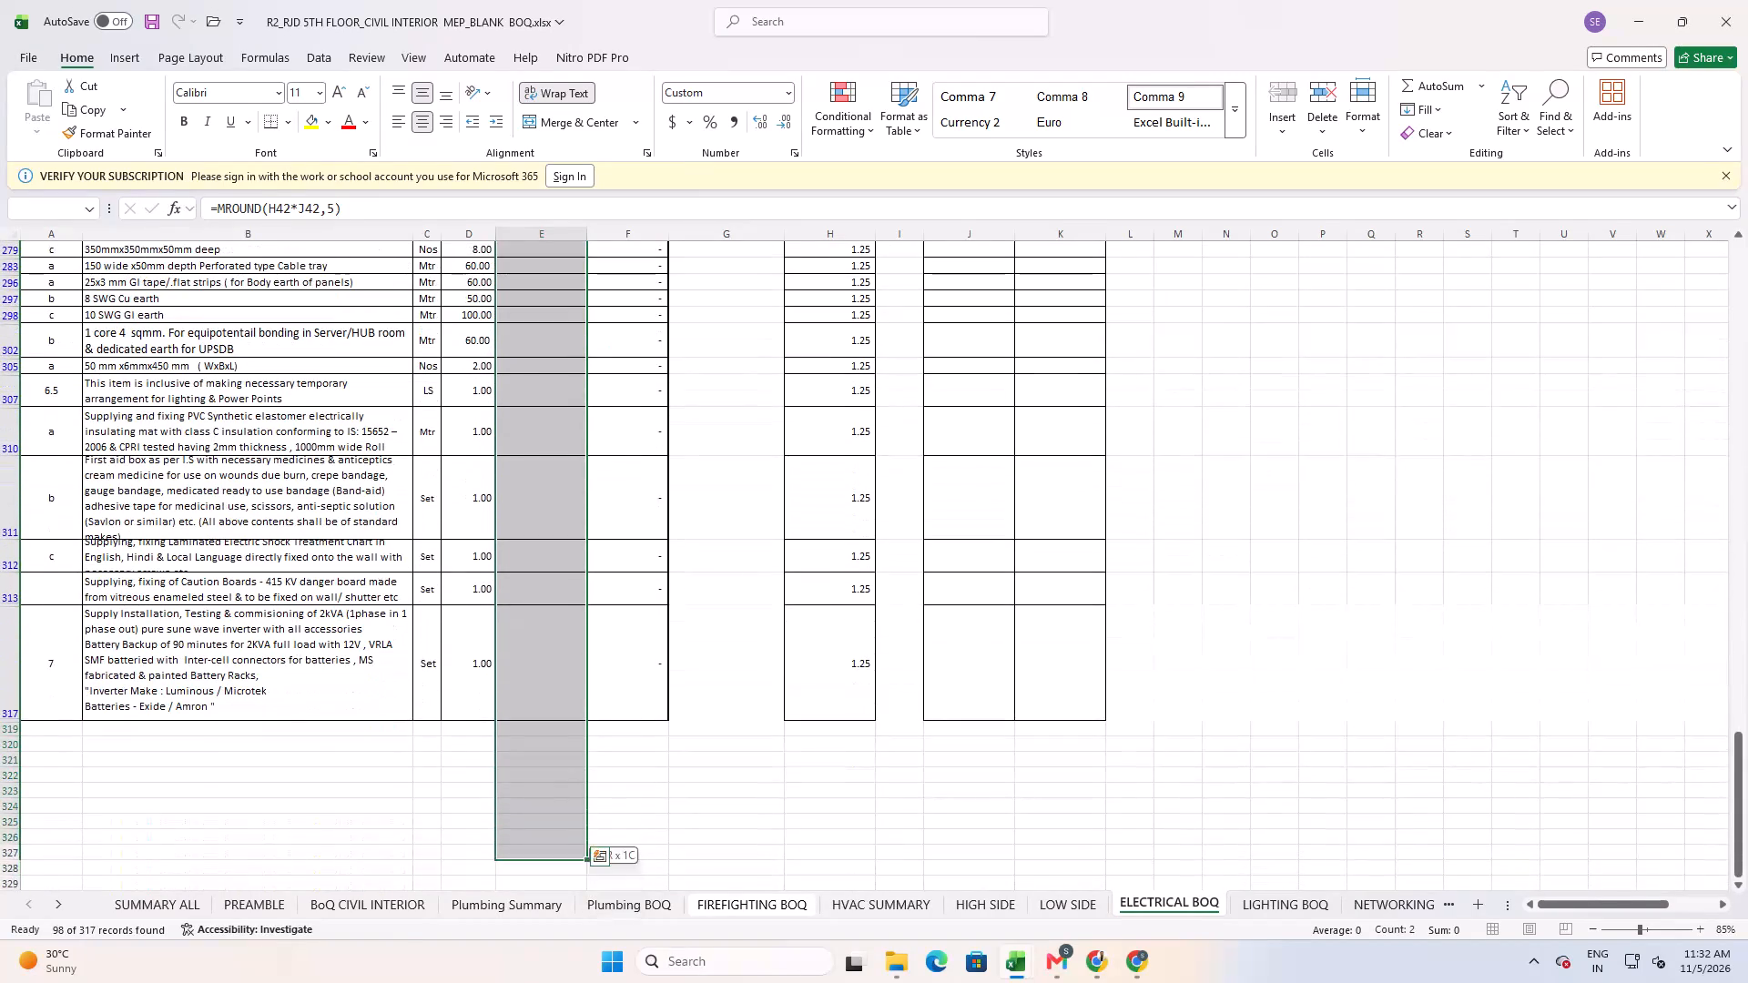
key("shift+Up")
key("shift+Up")
key("ctrl+d")
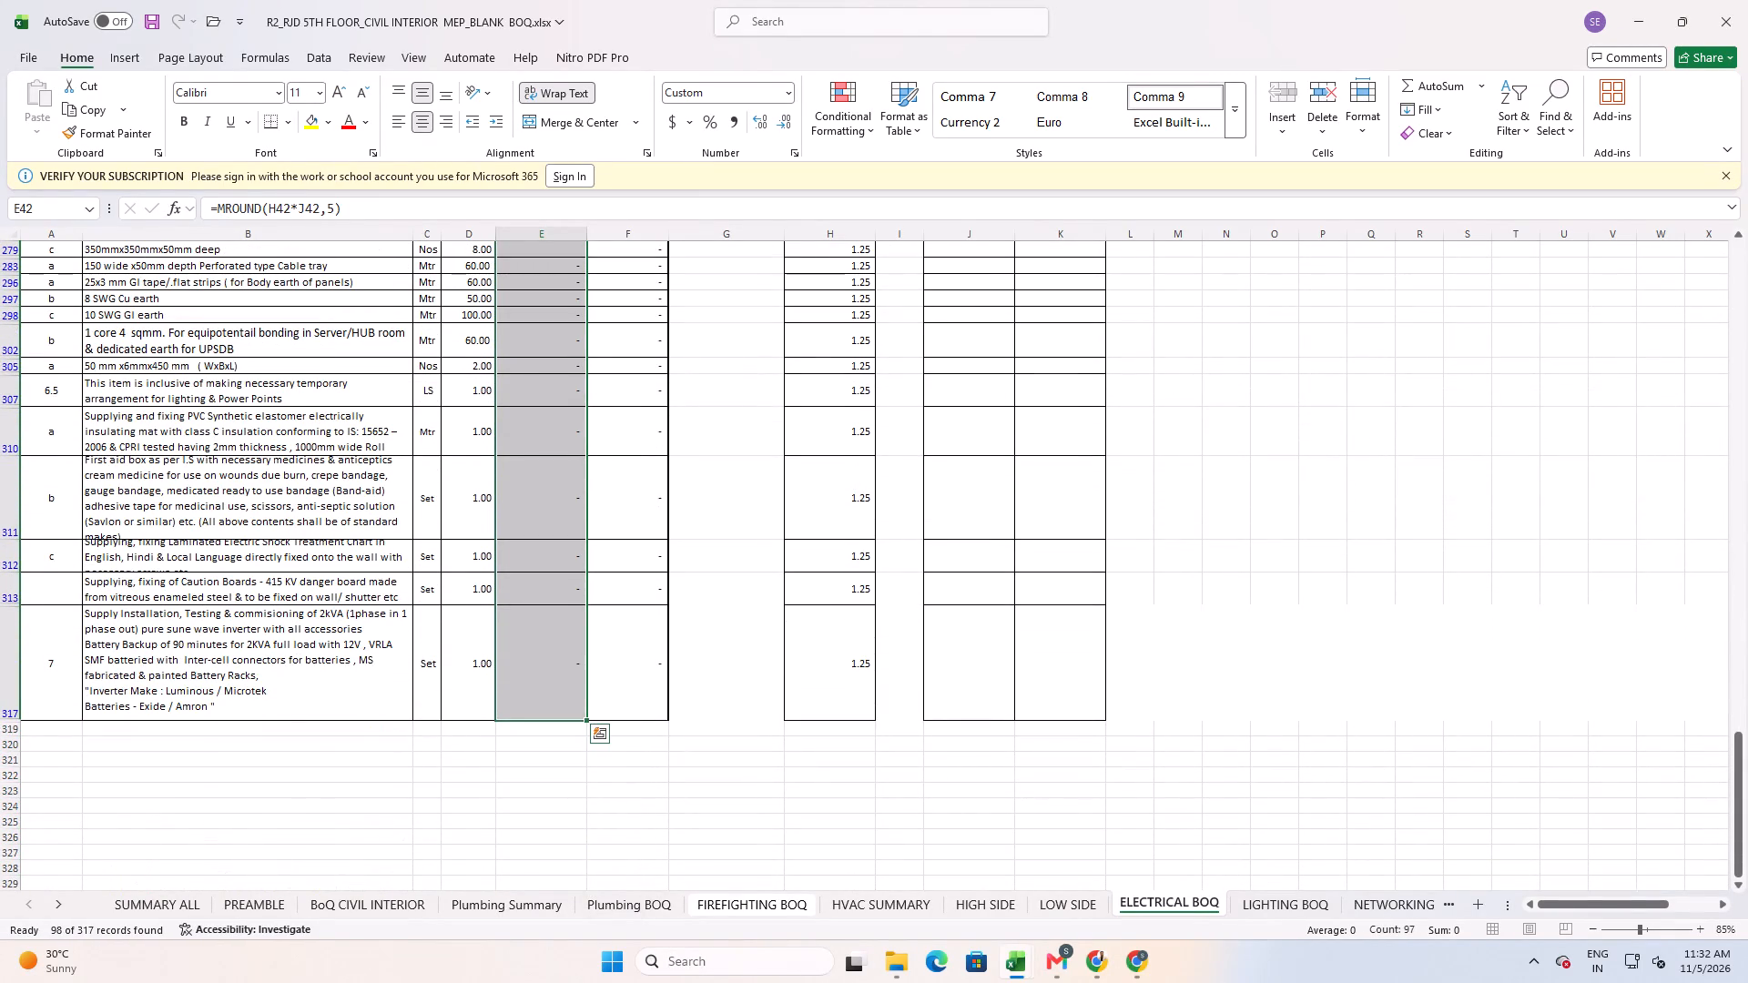
Enter the formula =J42*D42 in Total cell K42 to multiply the purchase rate by the quantity.
middle_click_drag(929, 688, 846, 0)
scroll(846, 0, "up", 1)
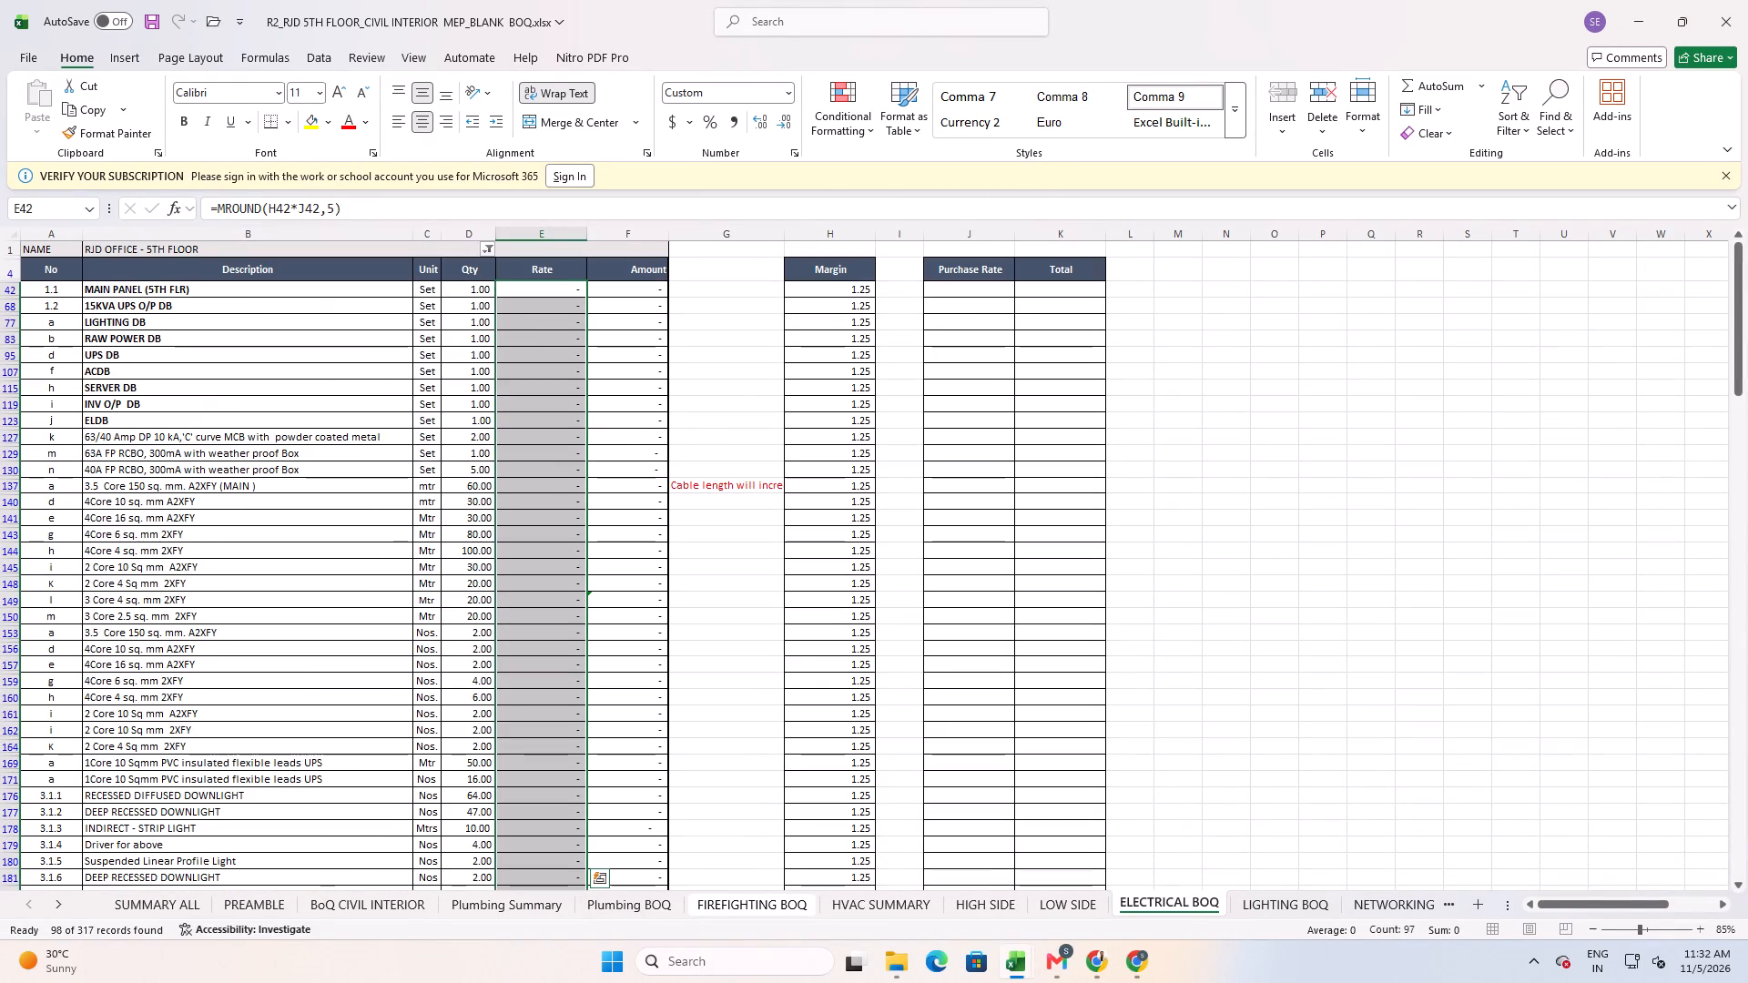
left_click(1041, 292)
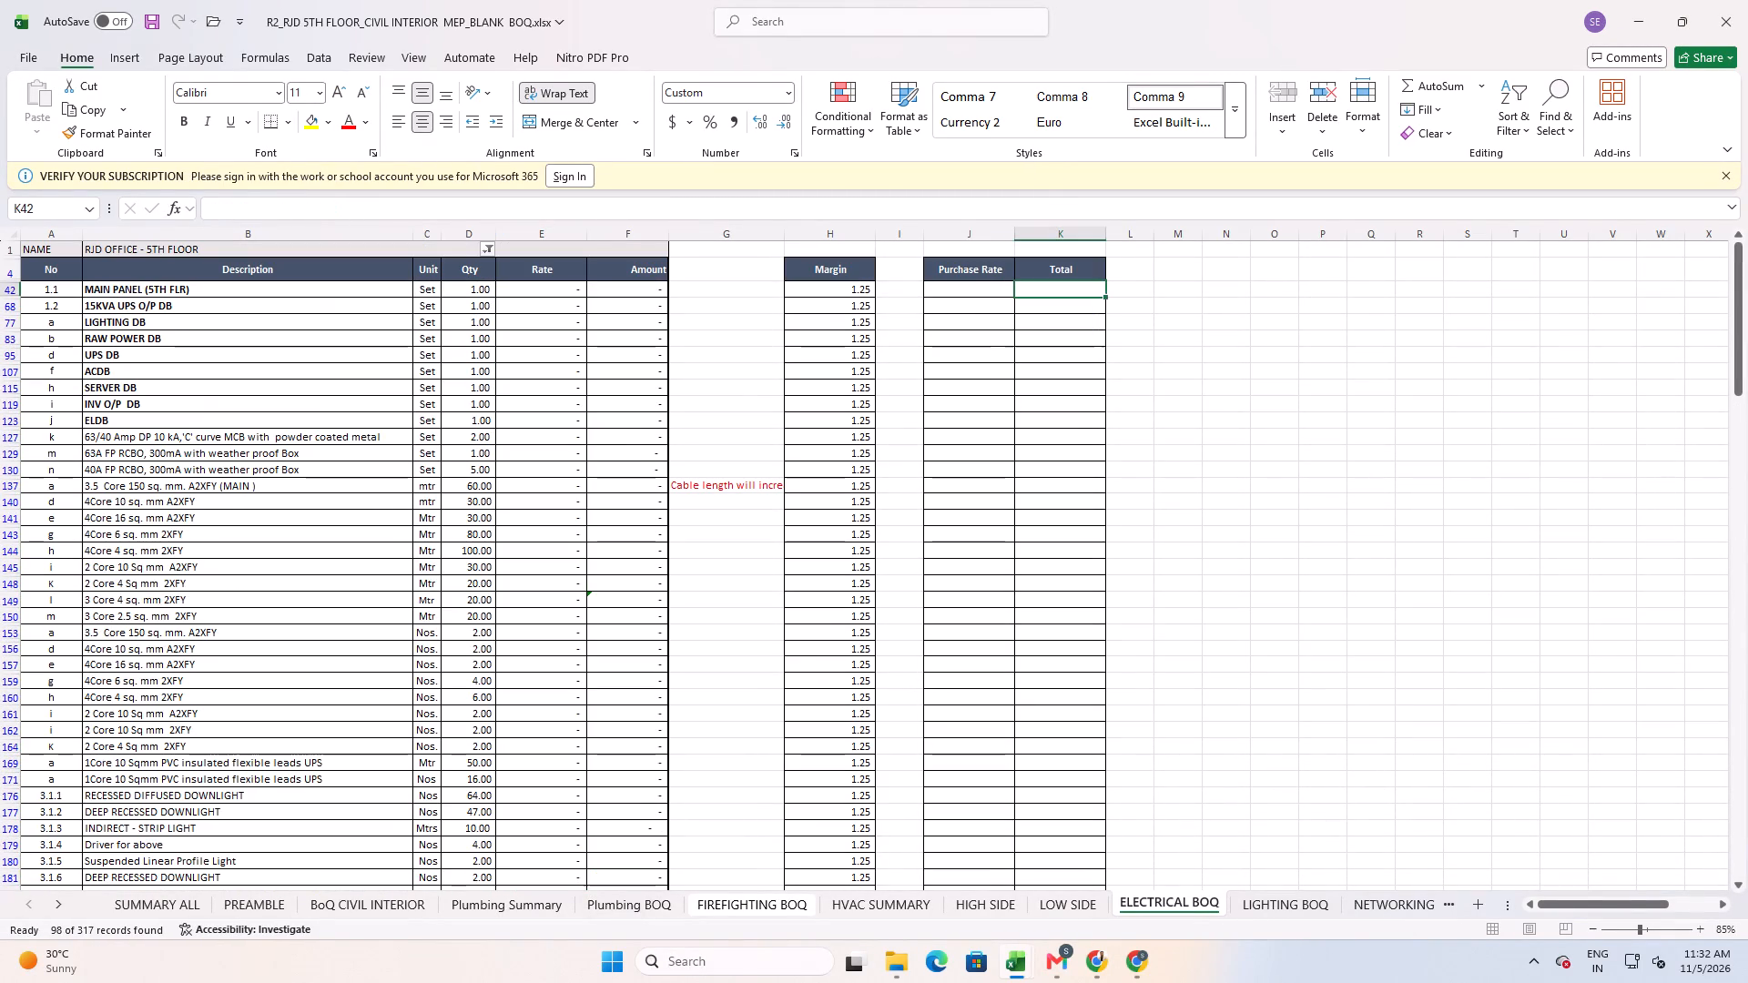
key("equal")
key("Left")
key("asterisk")
key("Left")
key("Left")
key("Left")
key("Left")
key("Left")
key("Left")
key("Left")
key("Left")
key("Left")
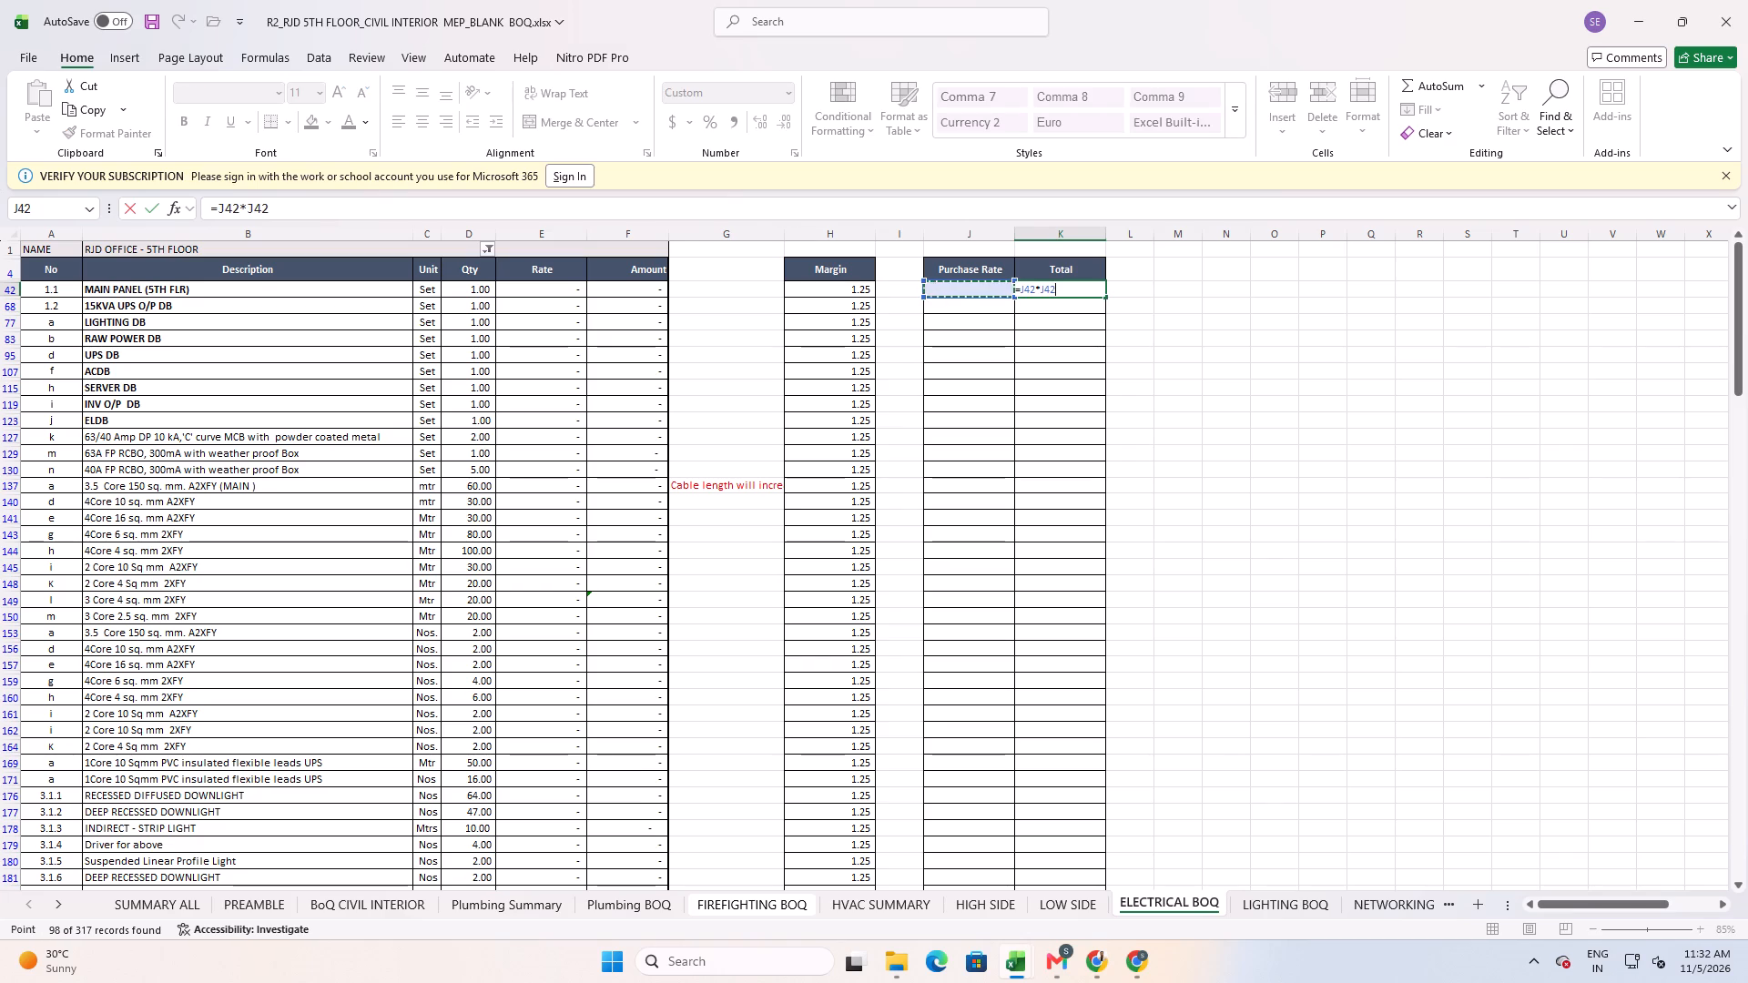
key("Right")
key("Right")
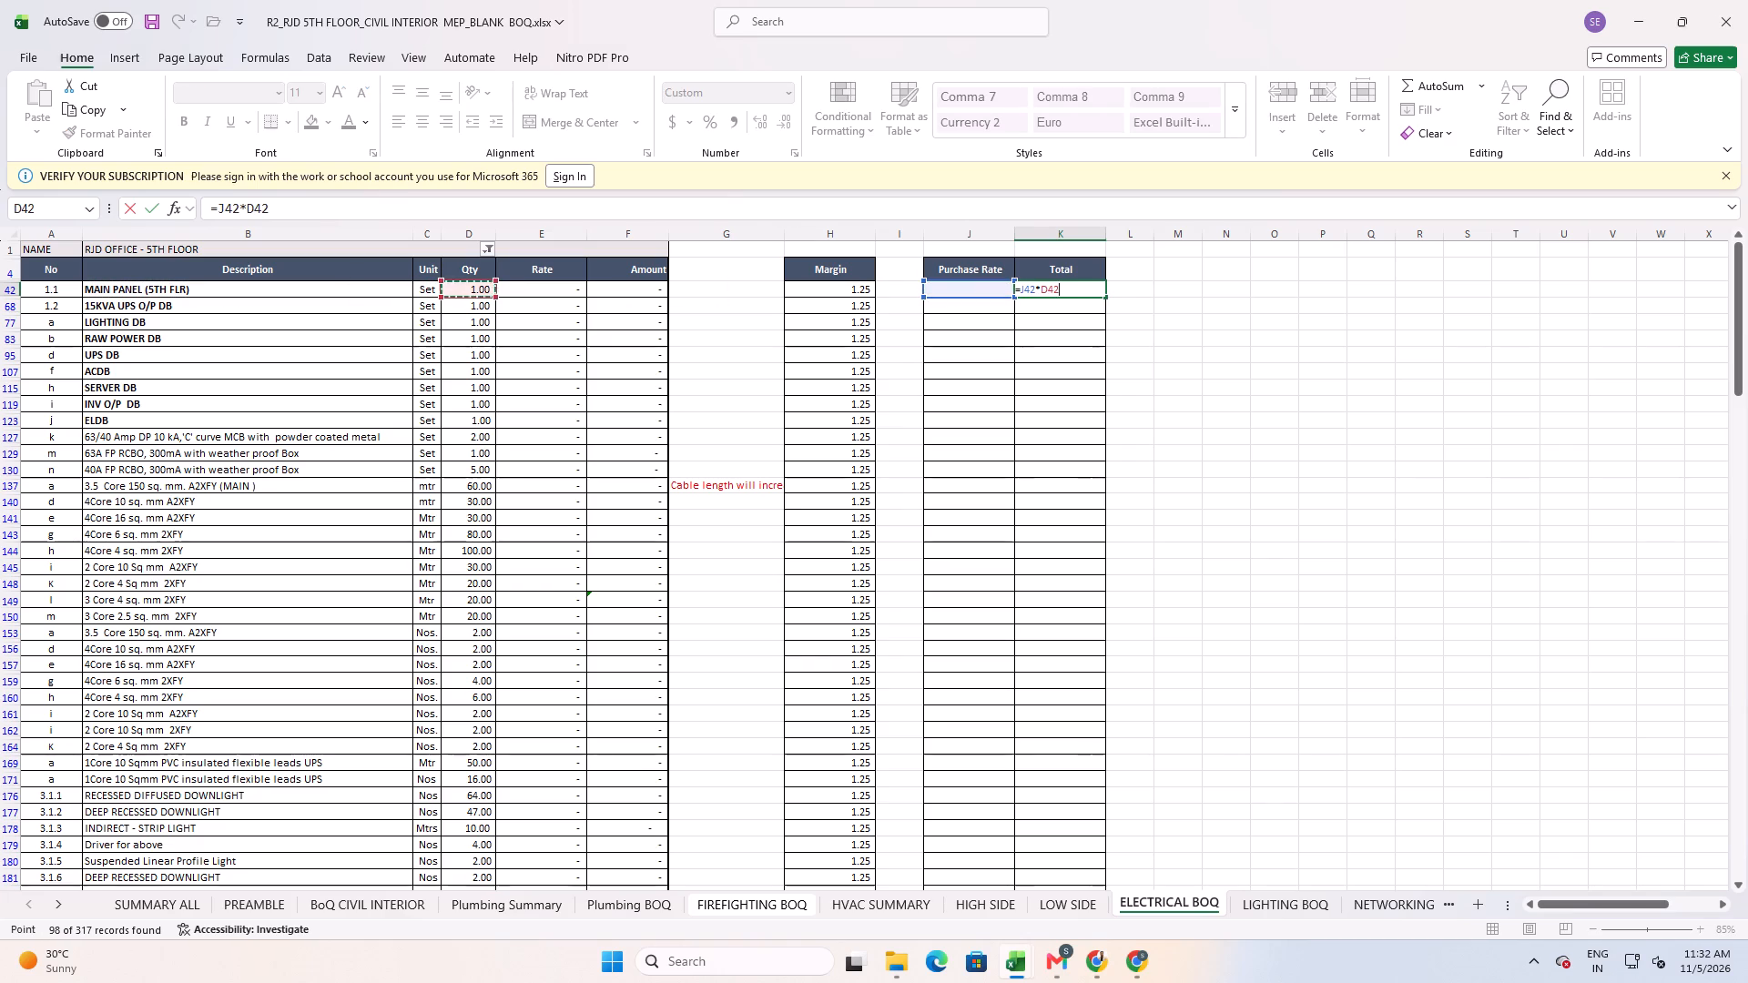
key("Return")
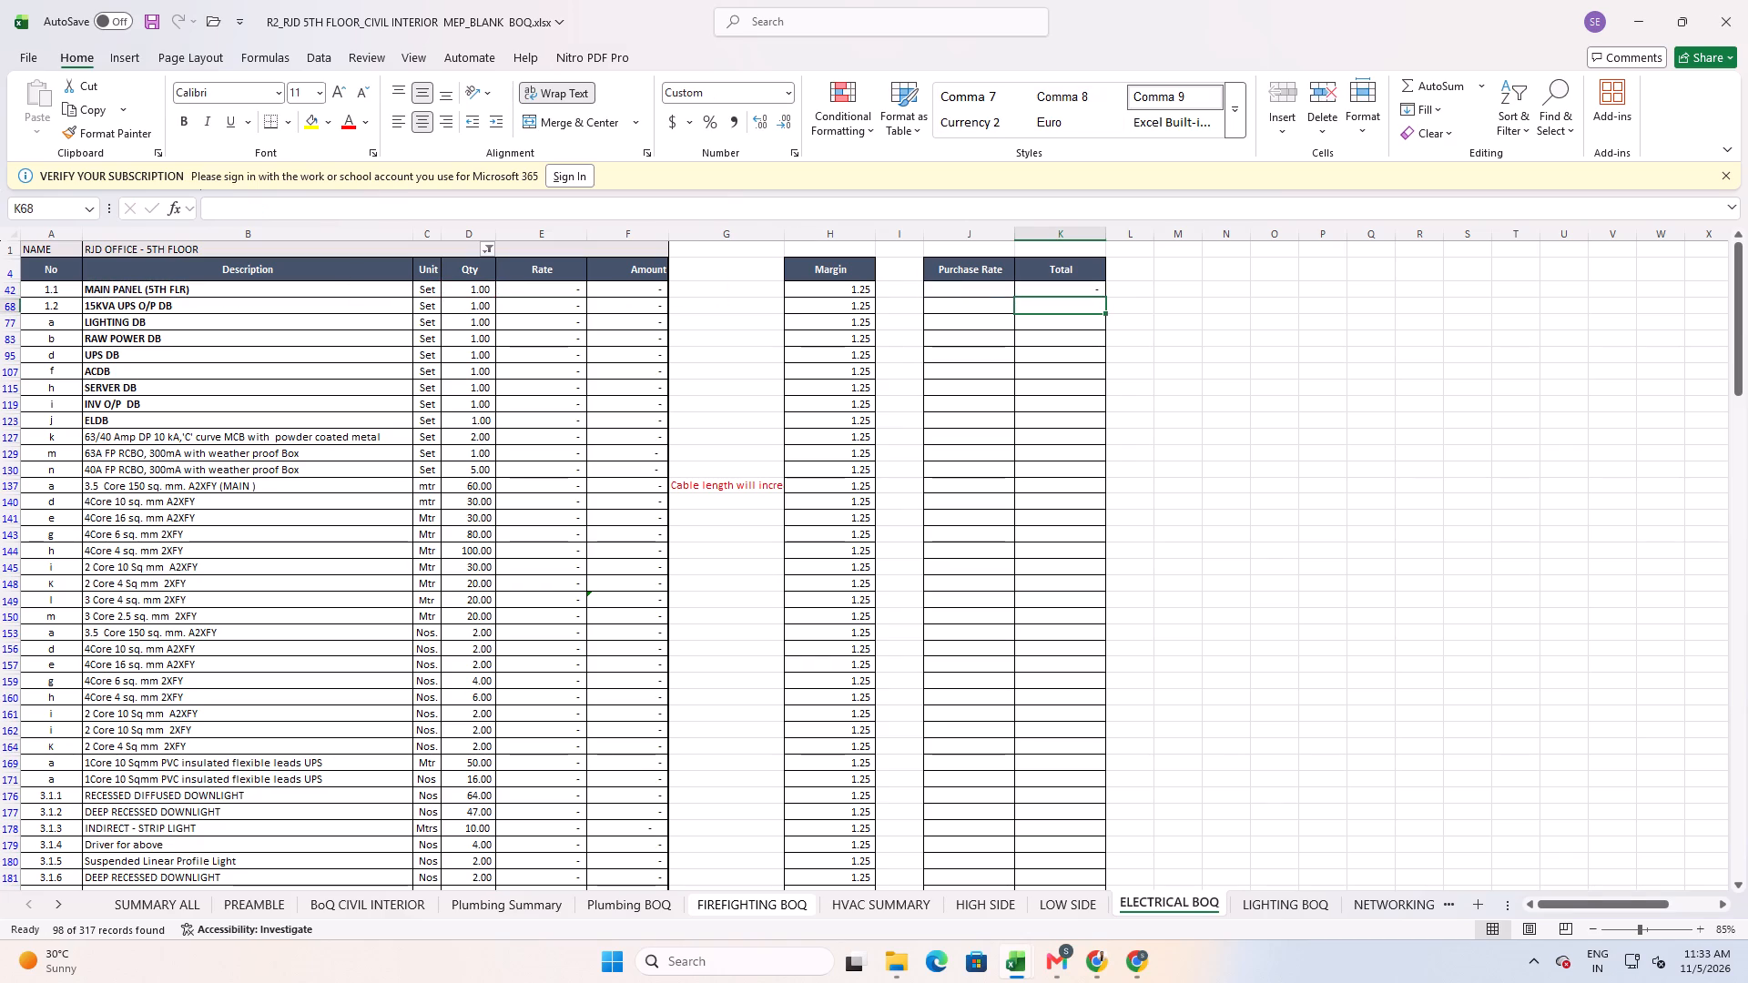
key("Up")
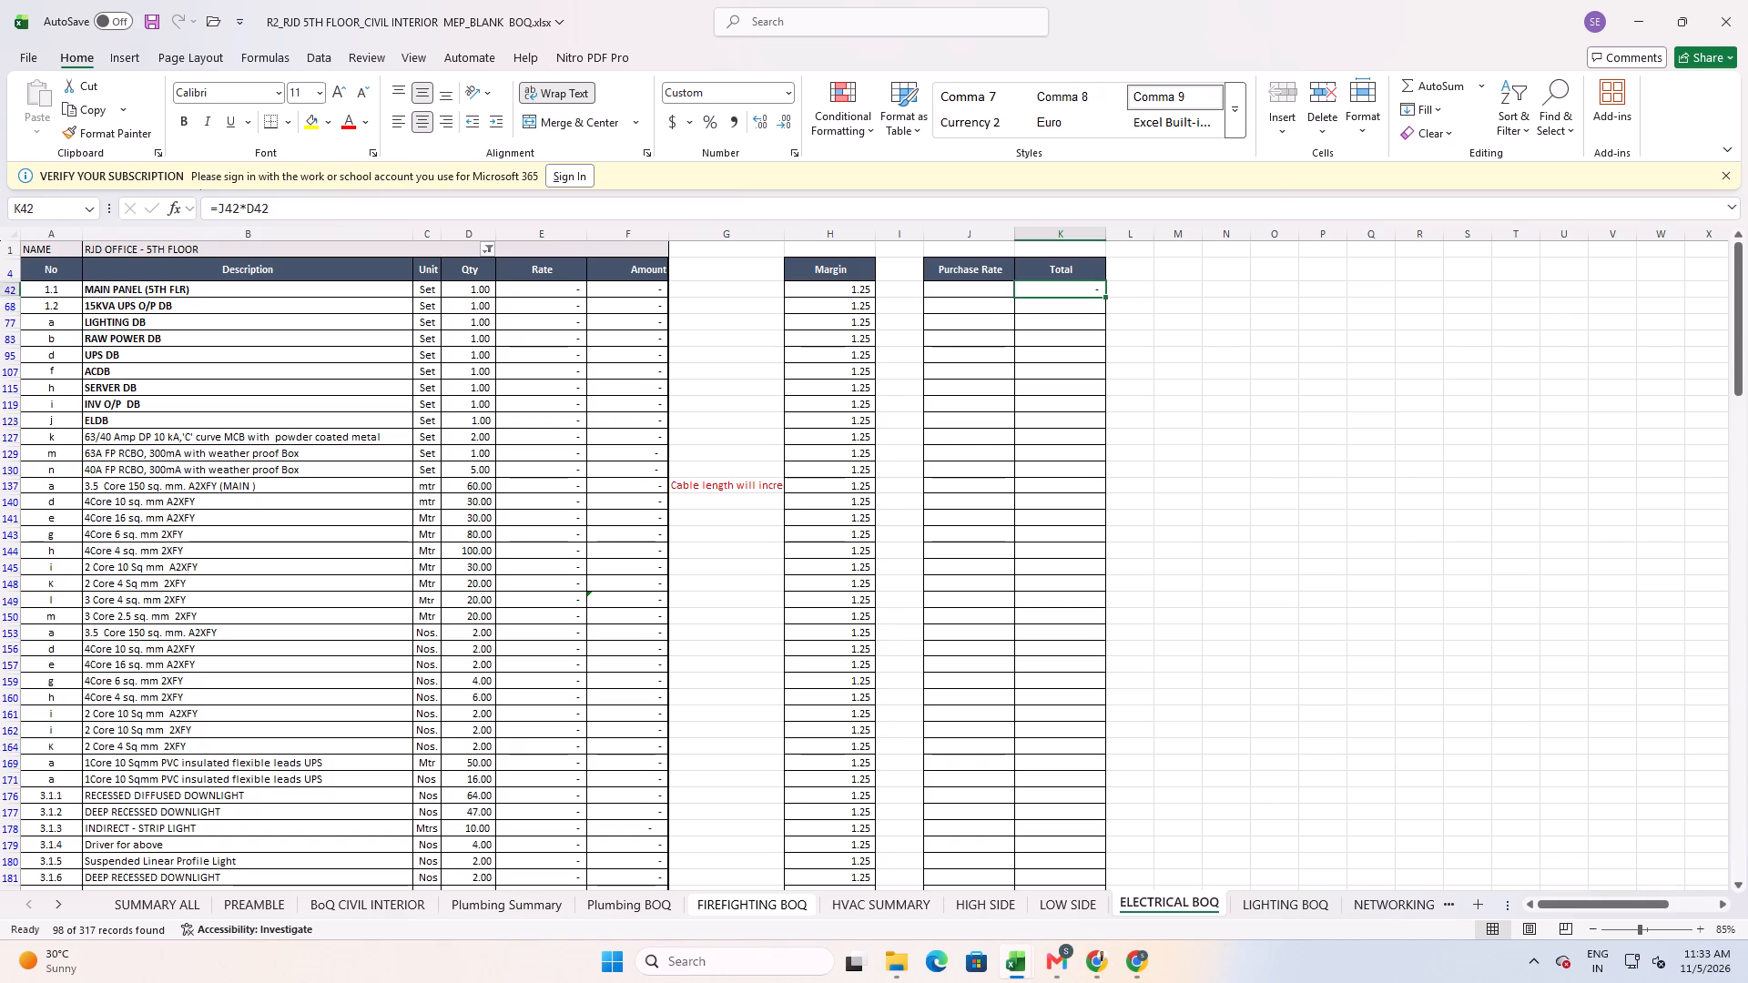
key("Left")
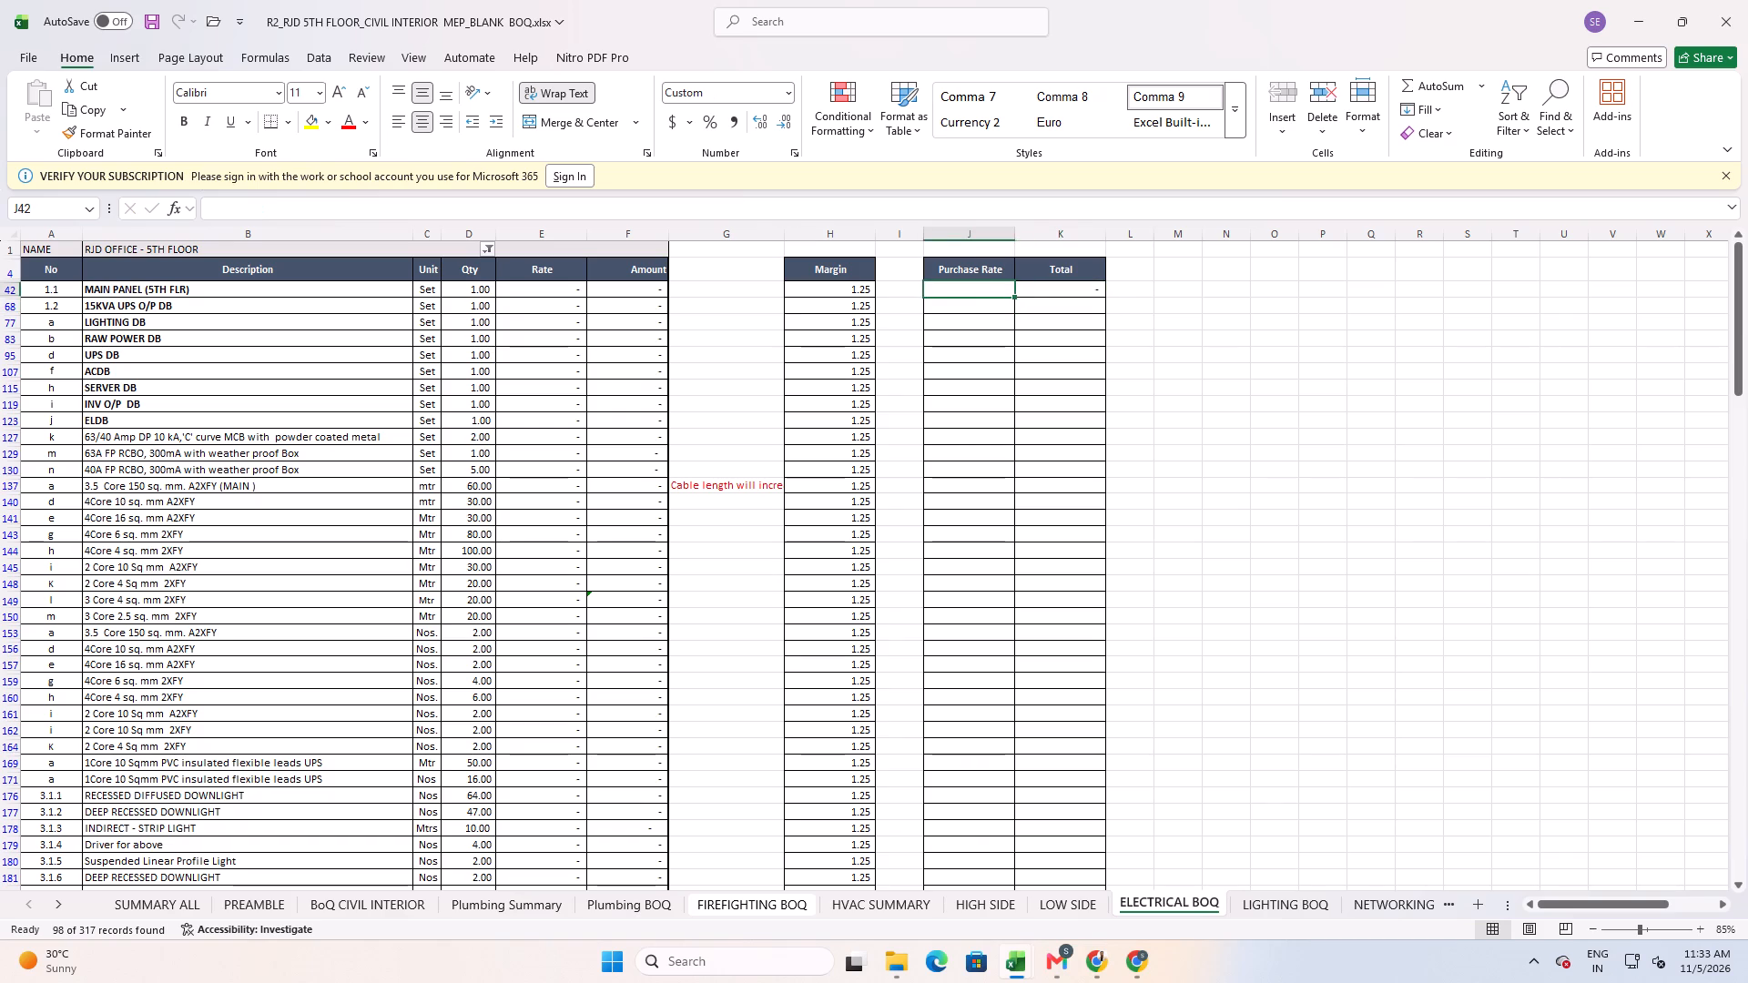
Fill the =J42*D42 formula from K42 down the Total column to the last BOQ item in row 317.
key("Right")
key("shift+Down")
key("shift+Down")
key("shift+Down")
key("shift+Down")
key("shift+Down")
key("shift+Down")
key("shift+Down")
key("shift+Down")
key("shift+Down")
key("shift+Down")
key("shift+Down")
key("shift+Down")
key("shift+Down")
key("shift+Down")
key("shift+Down")
key("shift+Down")
key("shift+Down")
key("shift+Down")
key("shift+Down")
key("shift+Down")
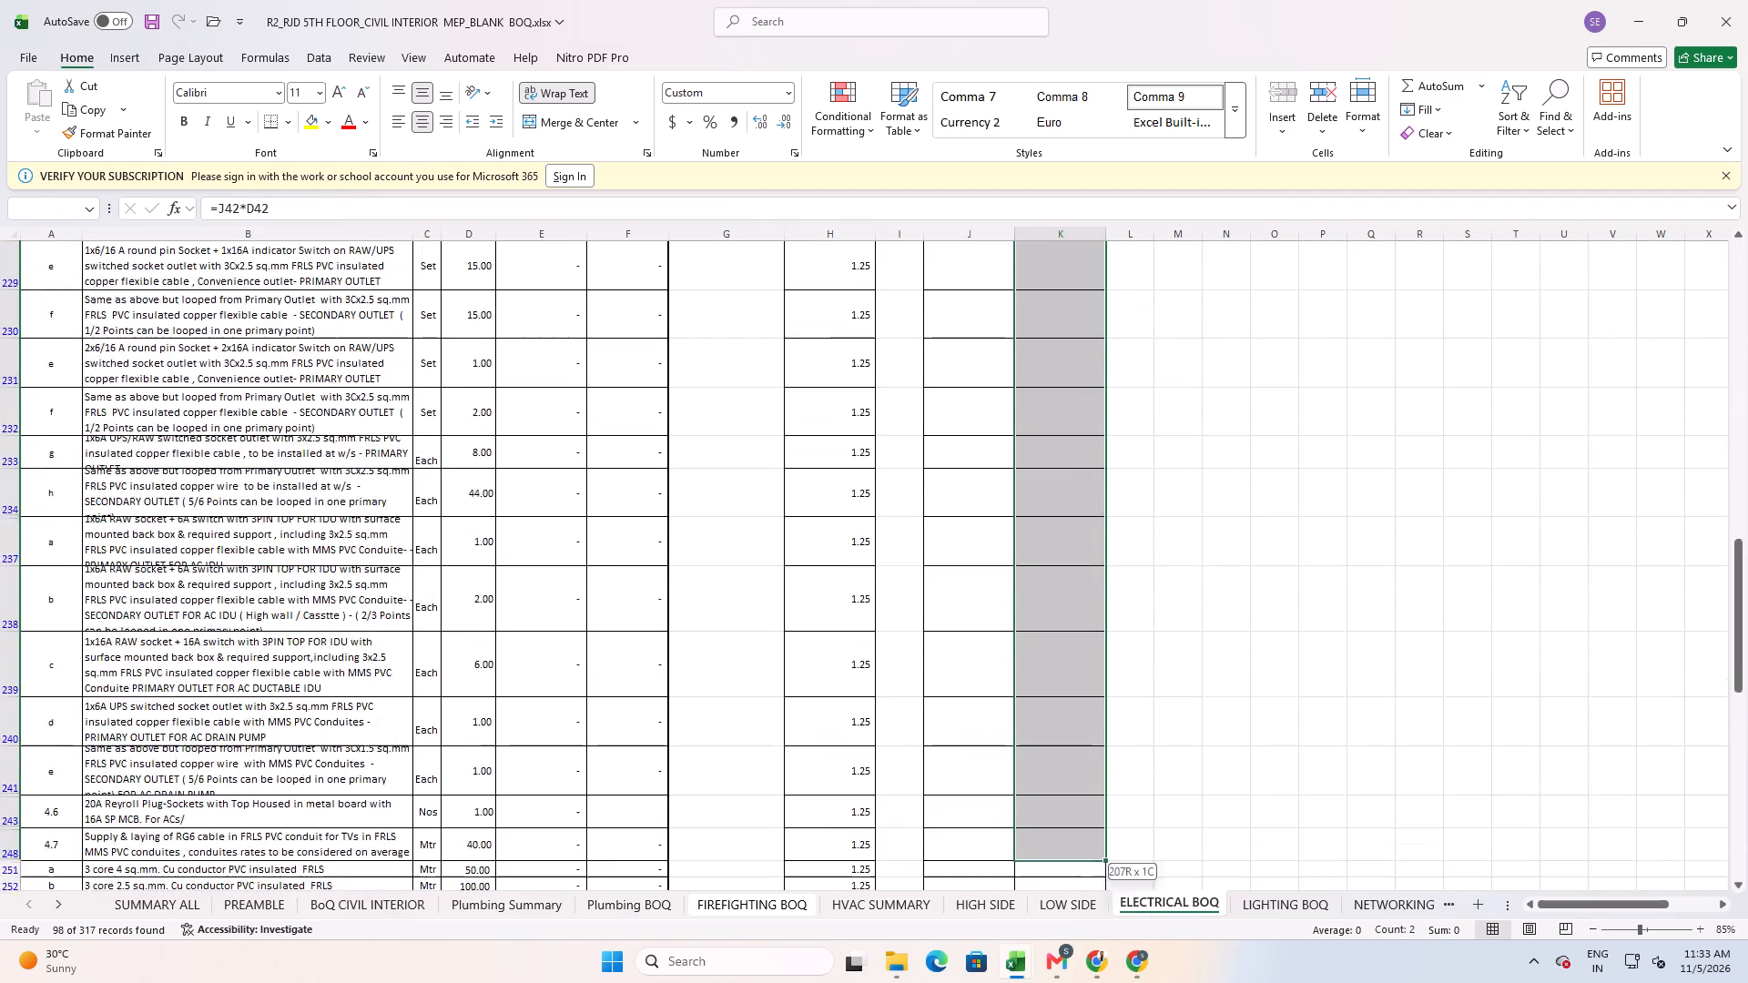
key("shift+Up")
key("shift+Up")
key("shift+Up")
key("shift+Up")
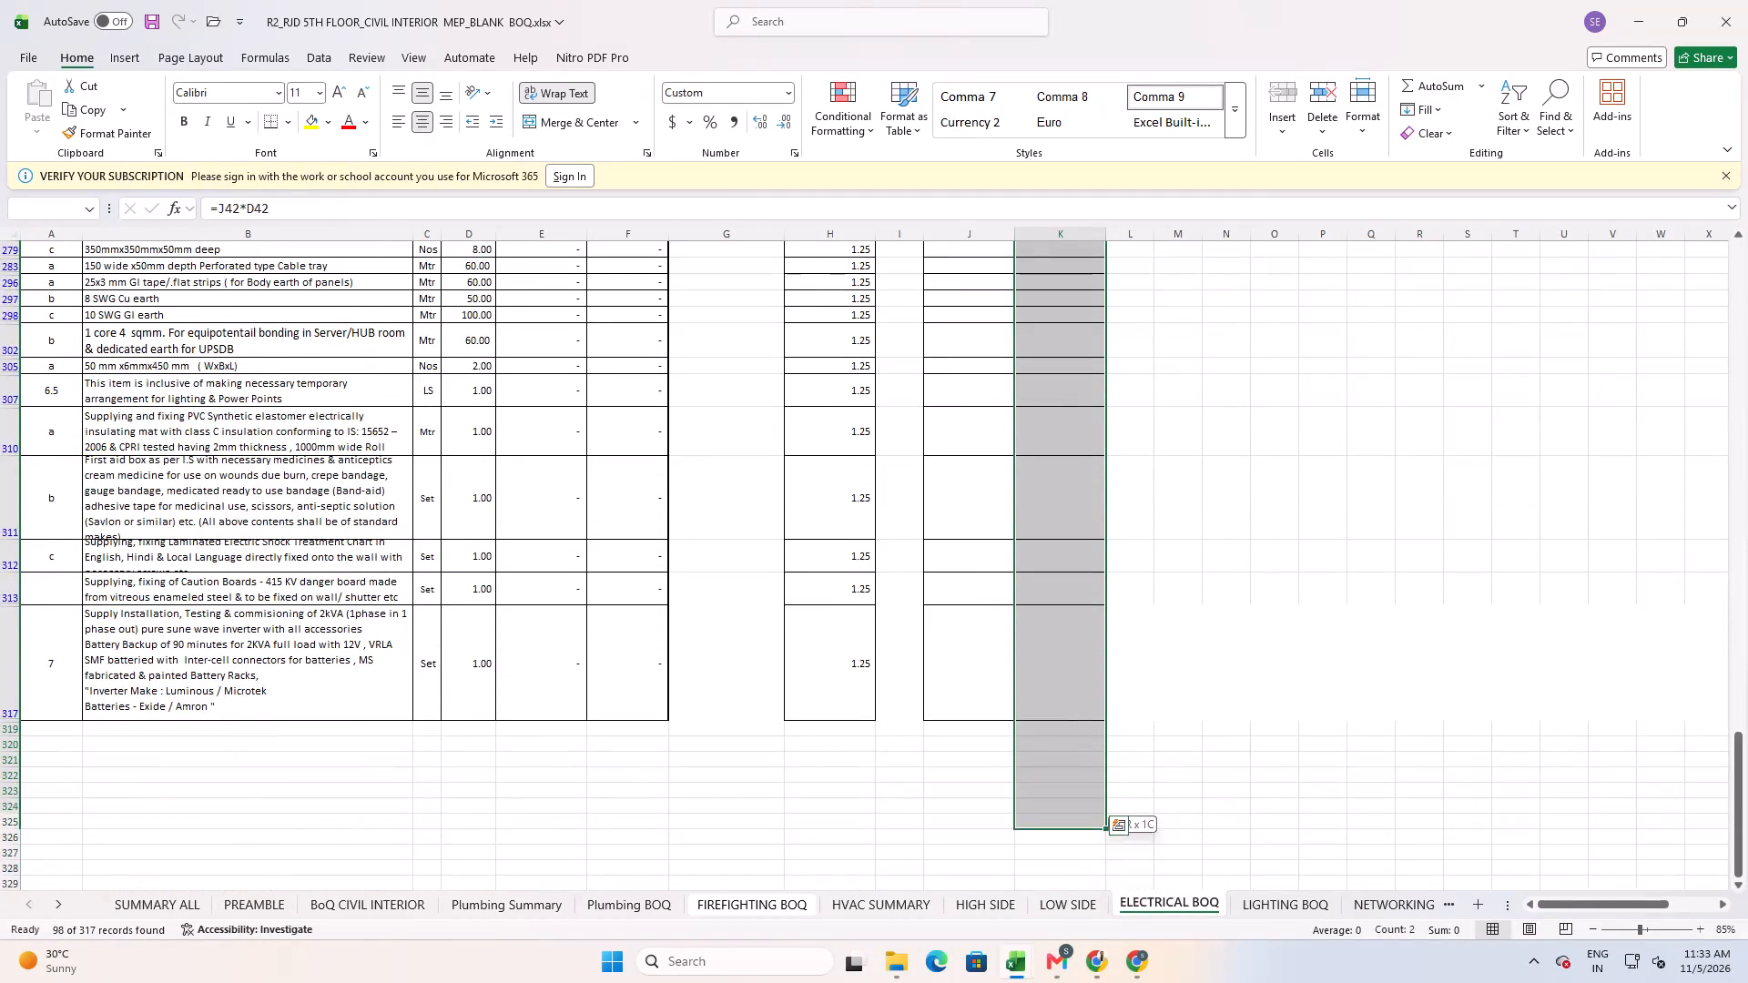
key("shift+Up")
key("shift+Up")
key("shift+Up")
key("shift+Up")
key("shift+Up")
key("shift+Up")
key("ctrl+d")
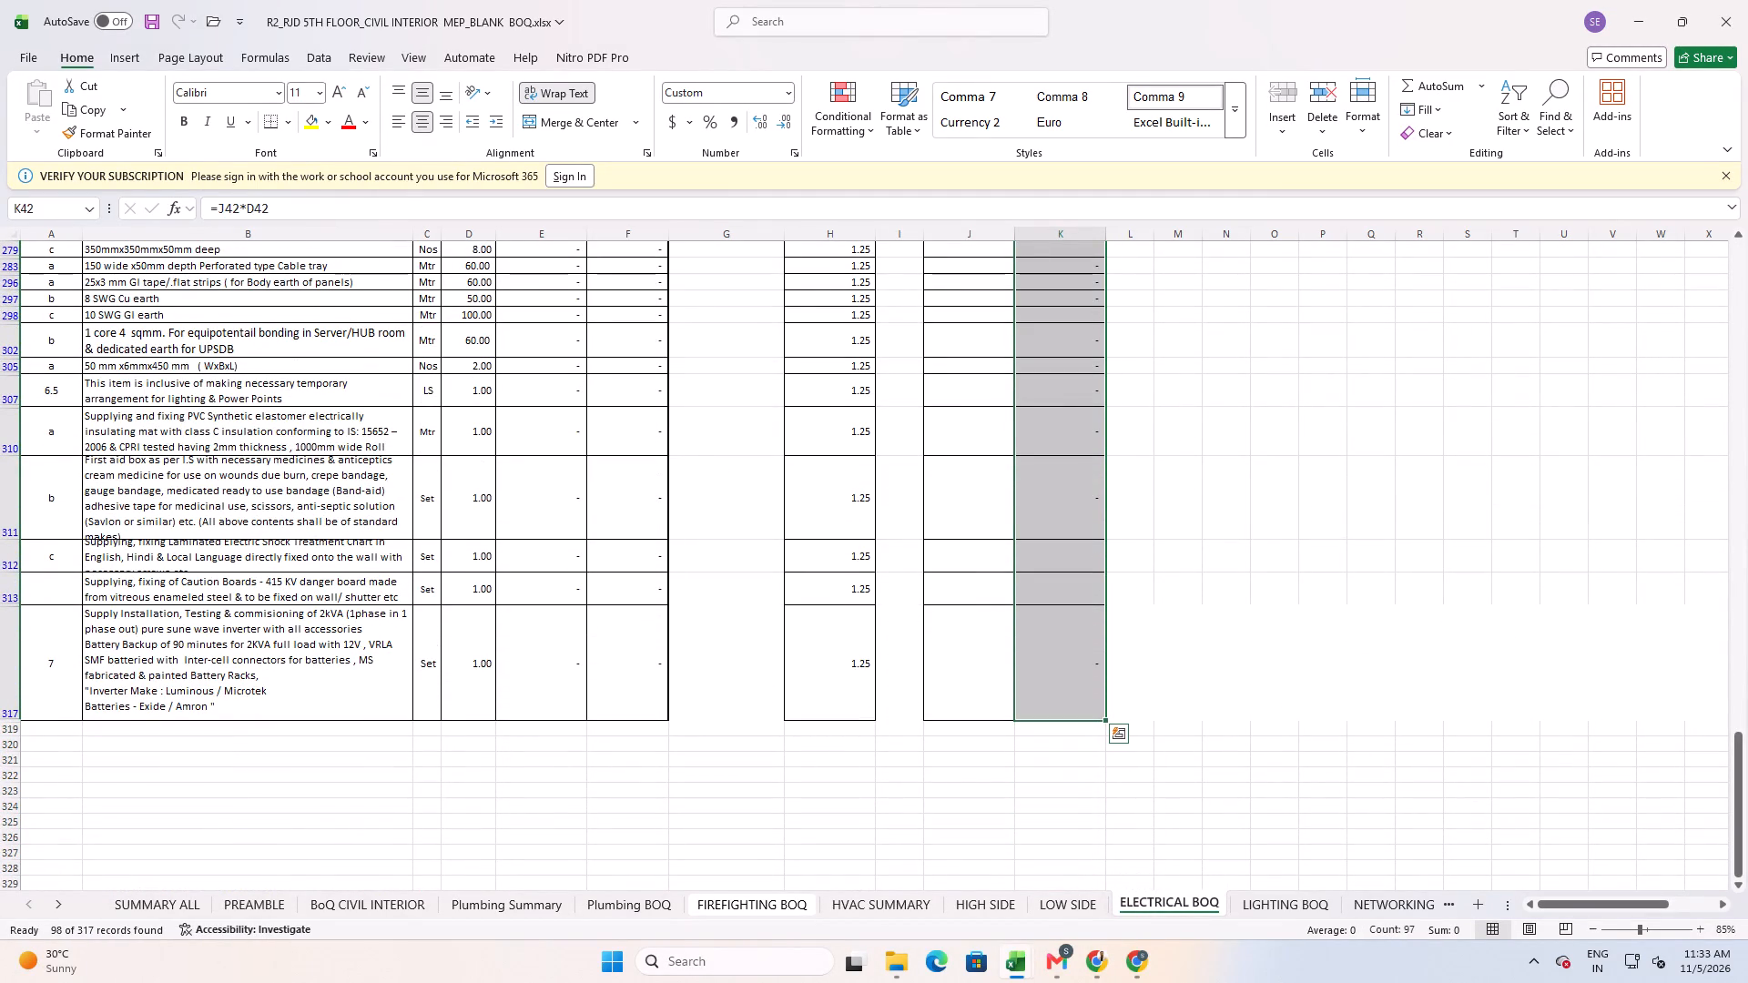
Insert a new column between Rate and Amount and give it the header Installation.
middle_click_drag(808, 633, 746, 60)
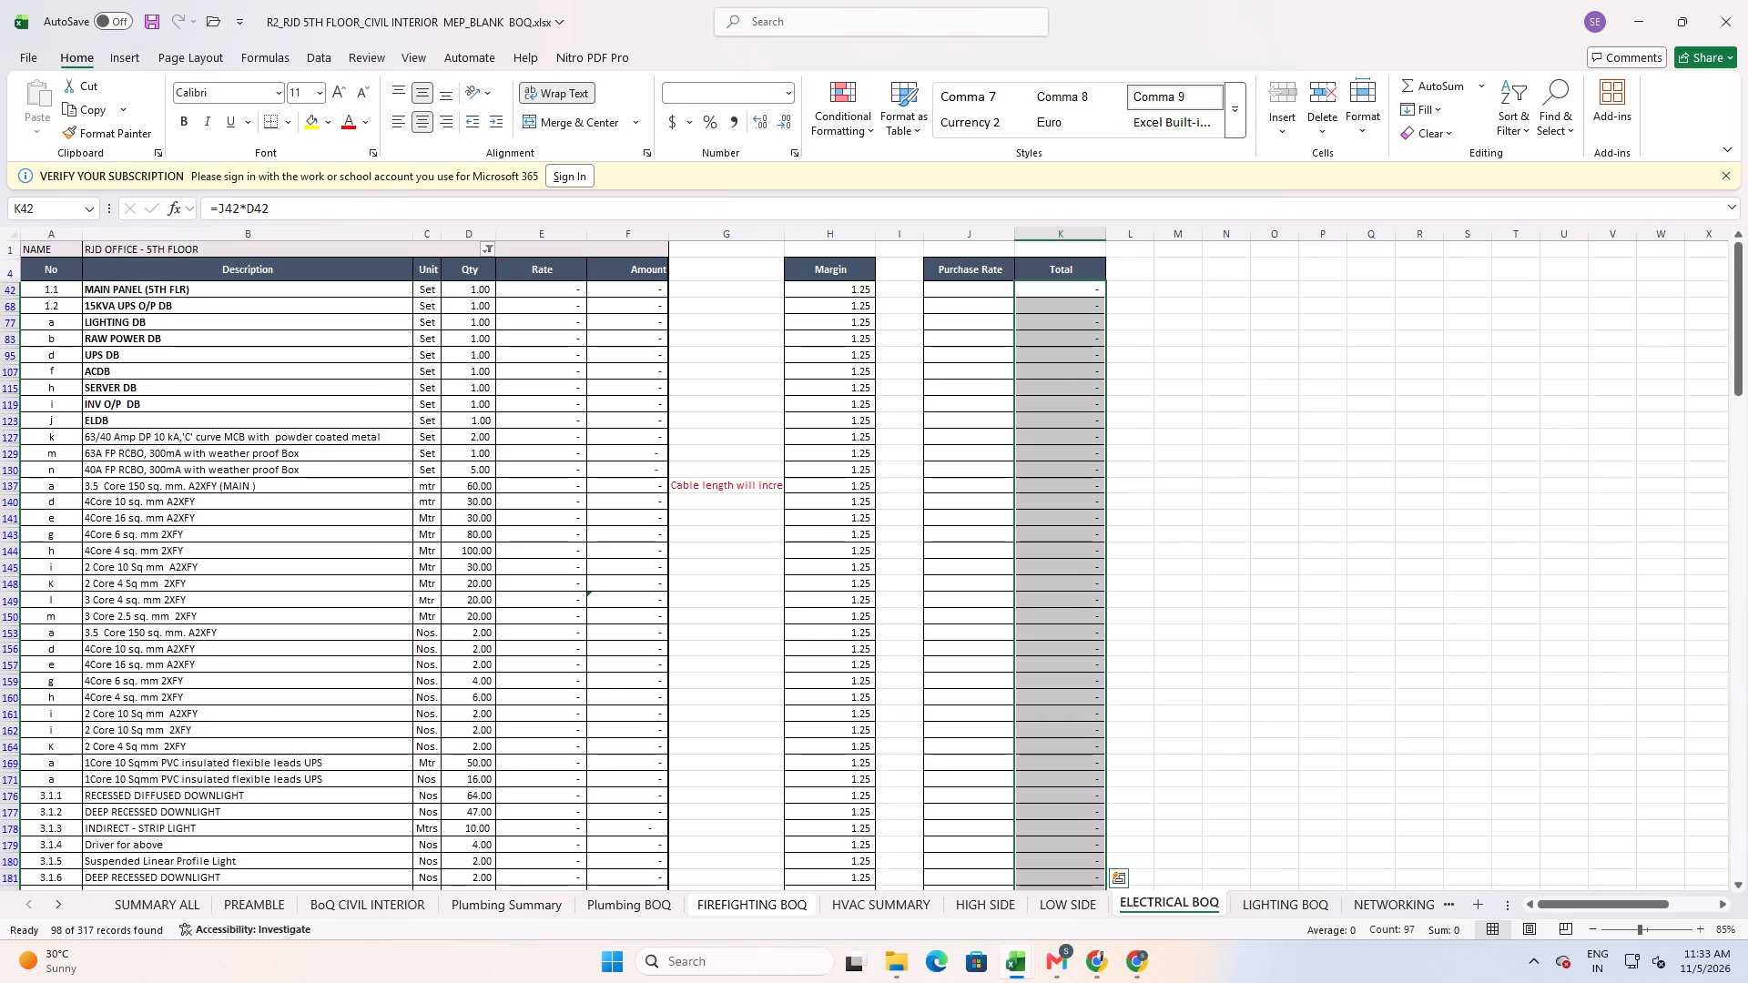
left_click(611, 230)
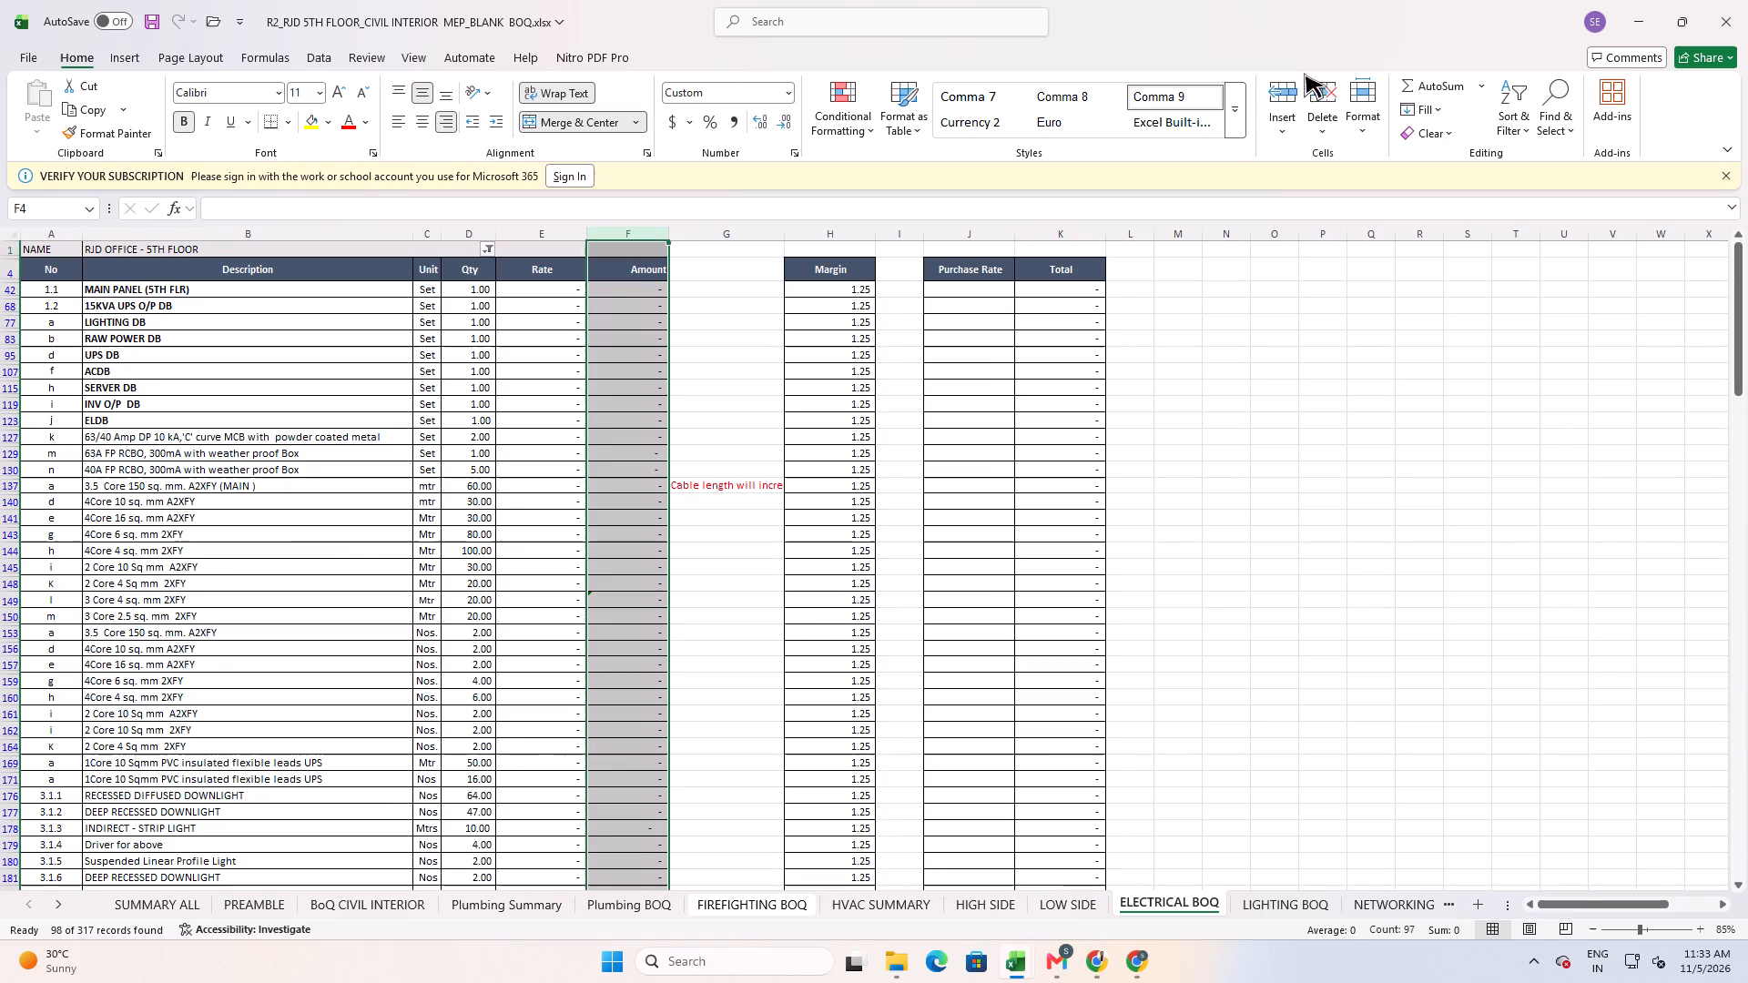
left_click(1272, 84)
left_click(620, 273)
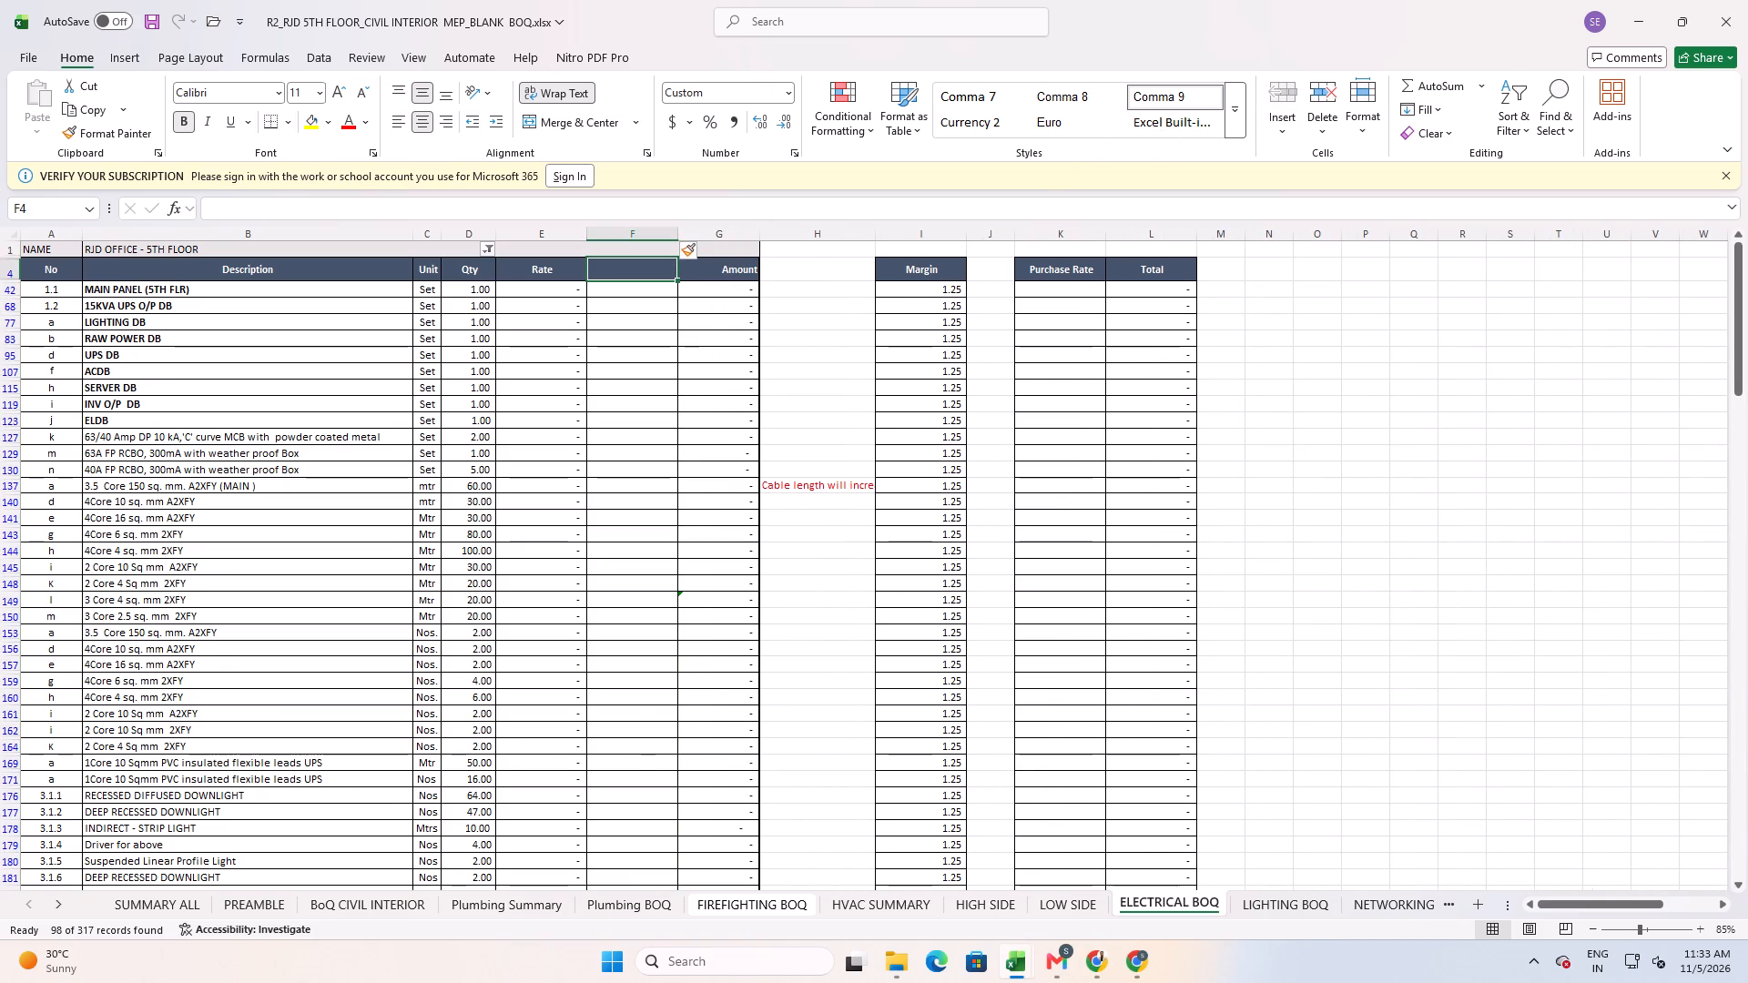
type("Ind")
key("BackSpace")
key("s")
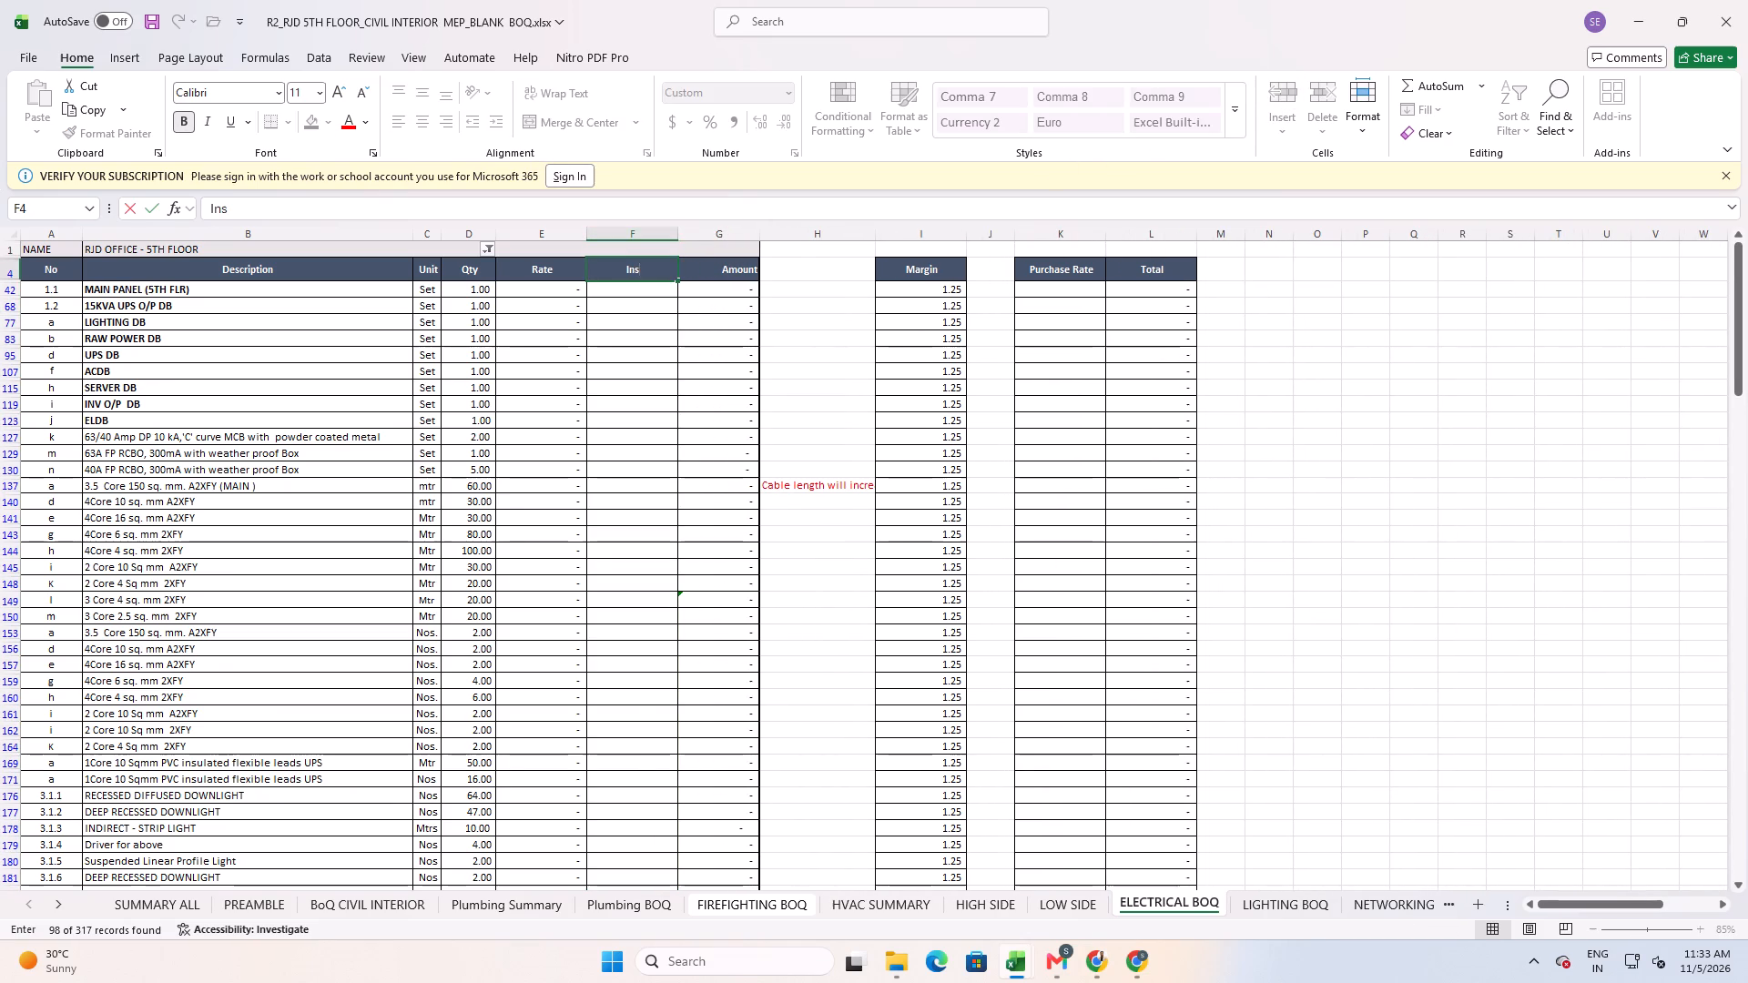
type("tallation")
left_click(767, 319)
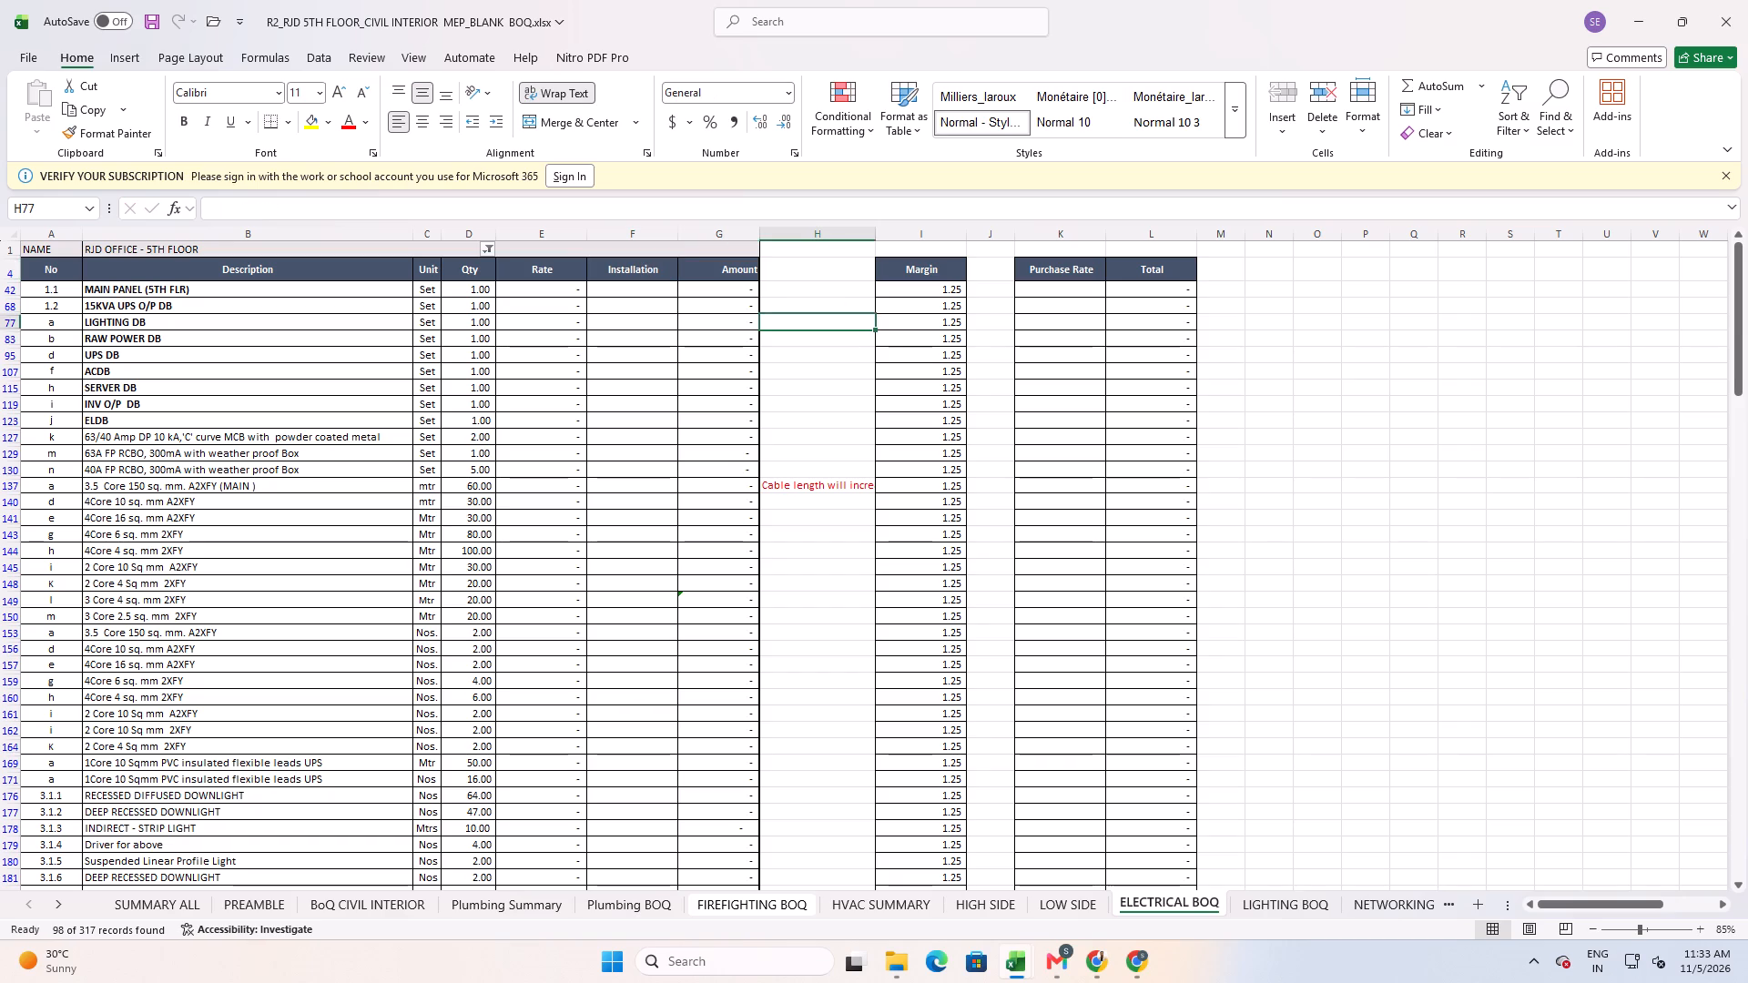
Replace the Amount formula in G42 with =(E42*D42)+(F42*D42) to include installation for the MAIN PANEL (5TH FLR) item.
double_click(705, 291)
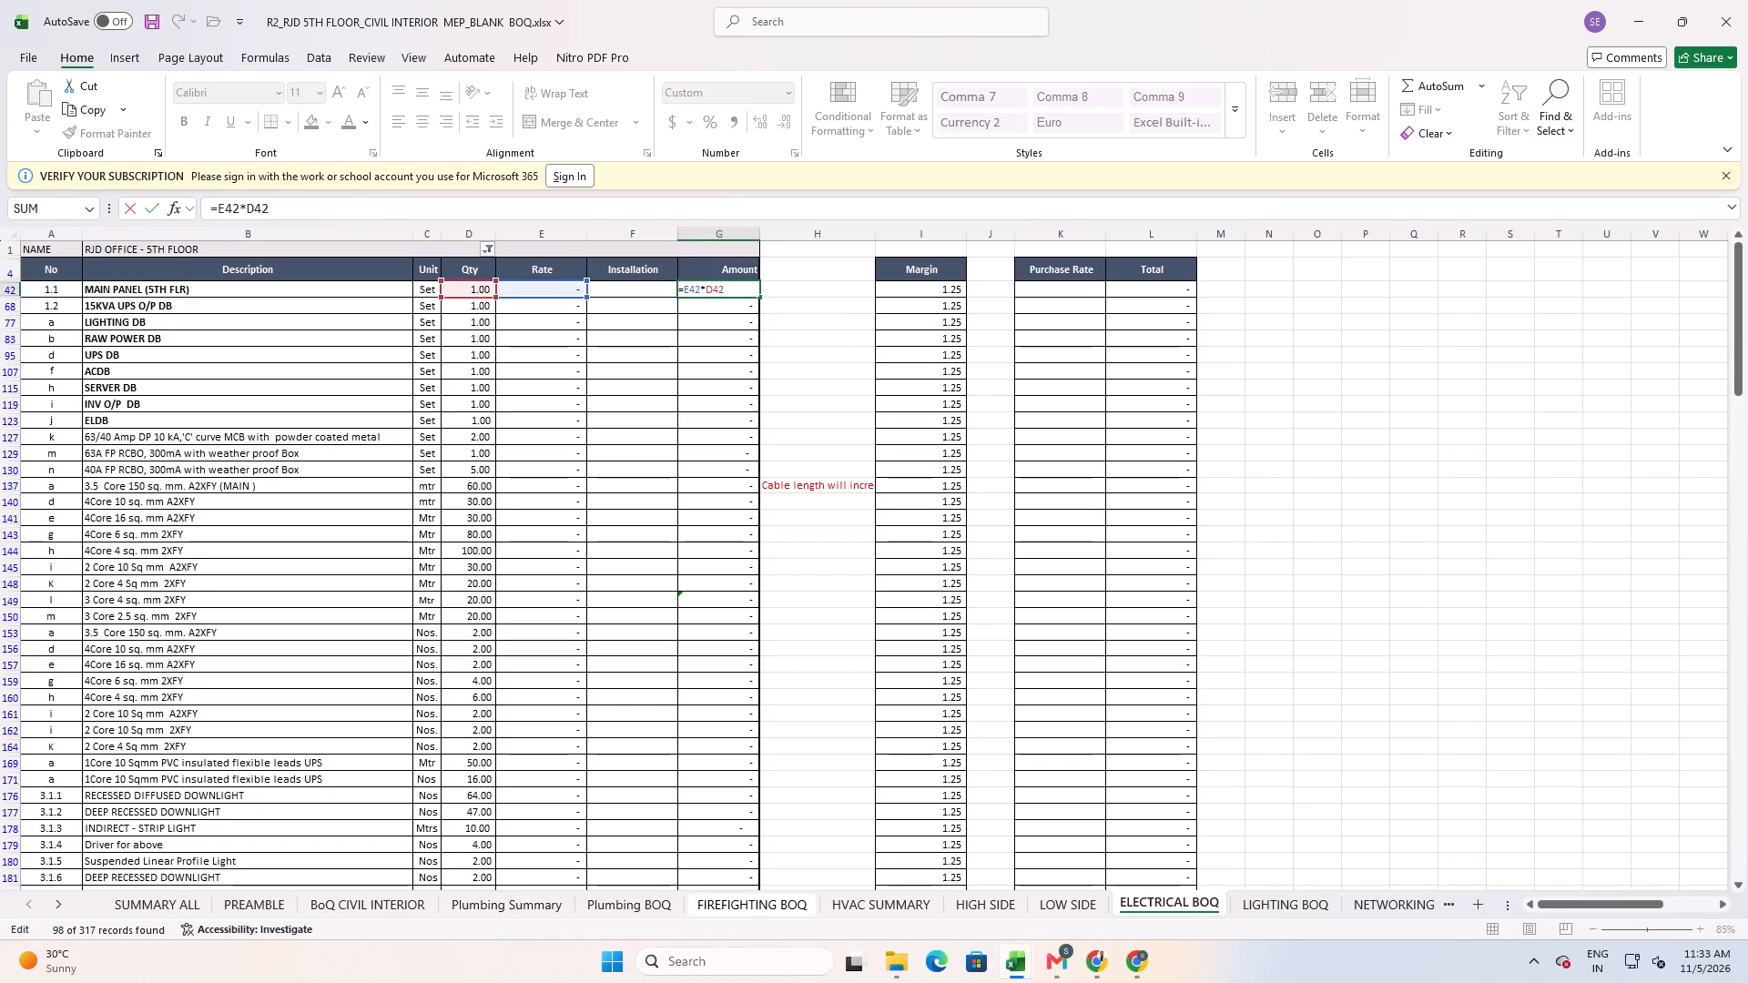
key("Escape")
key("Right")
key("Left")
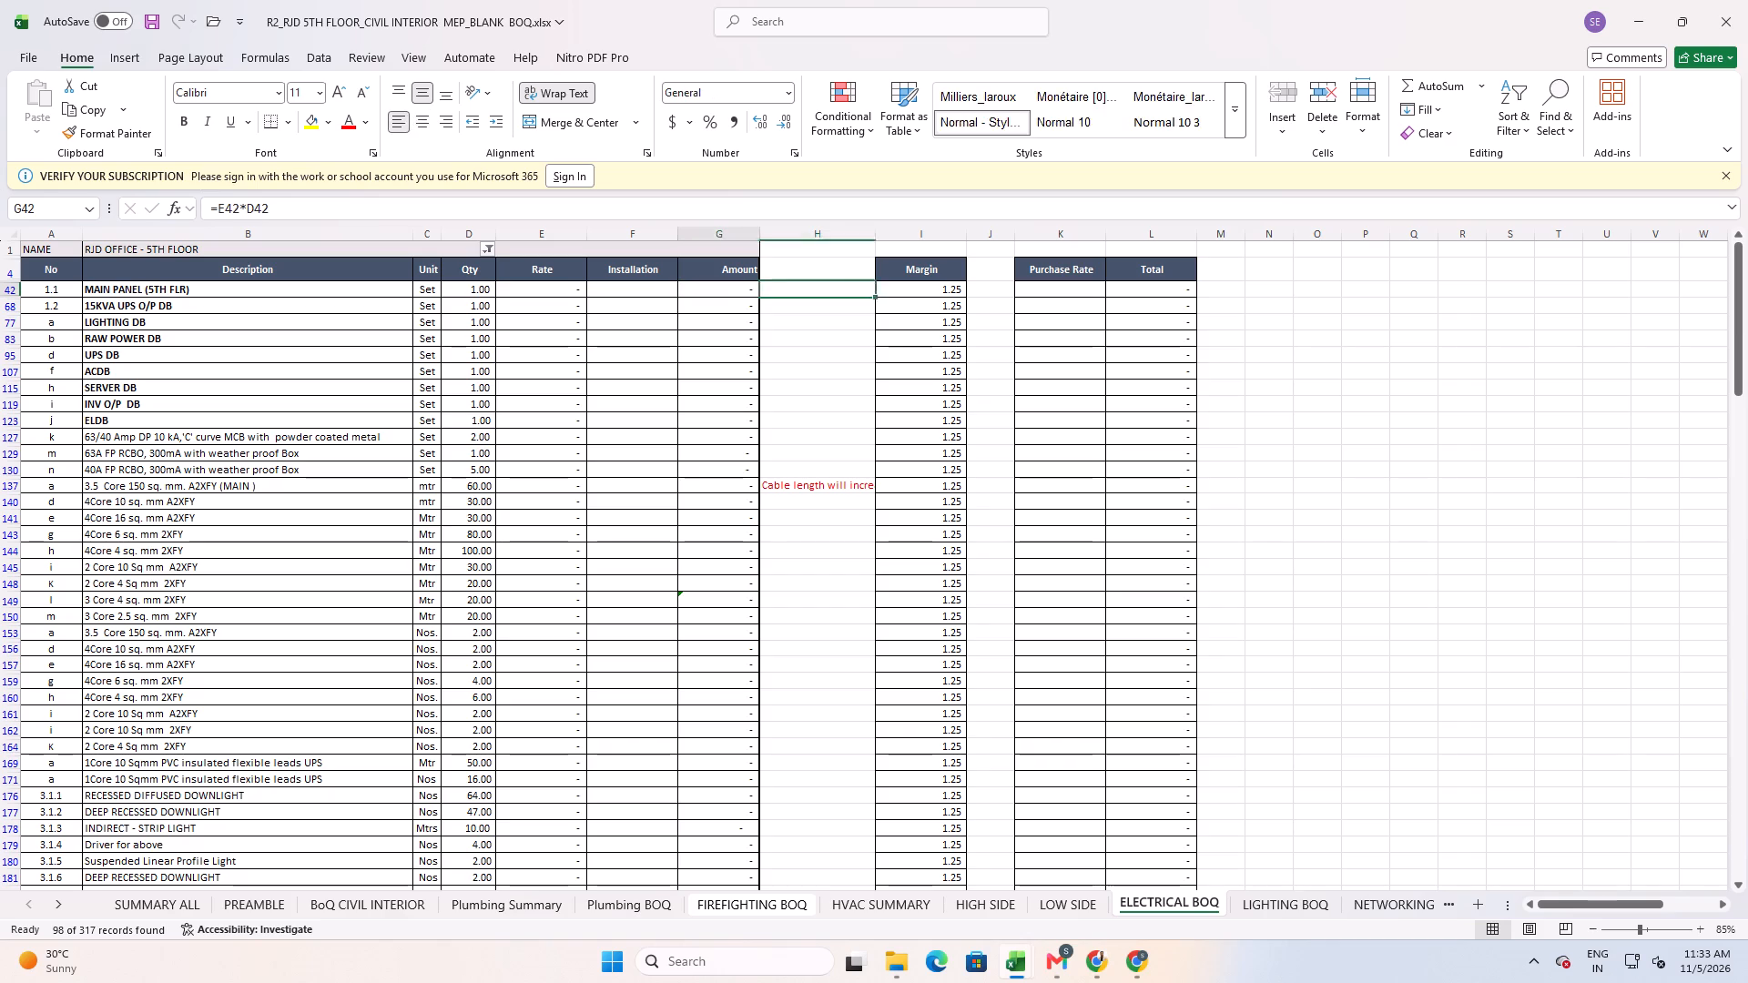
key("equal")
key("shift+parenleft")
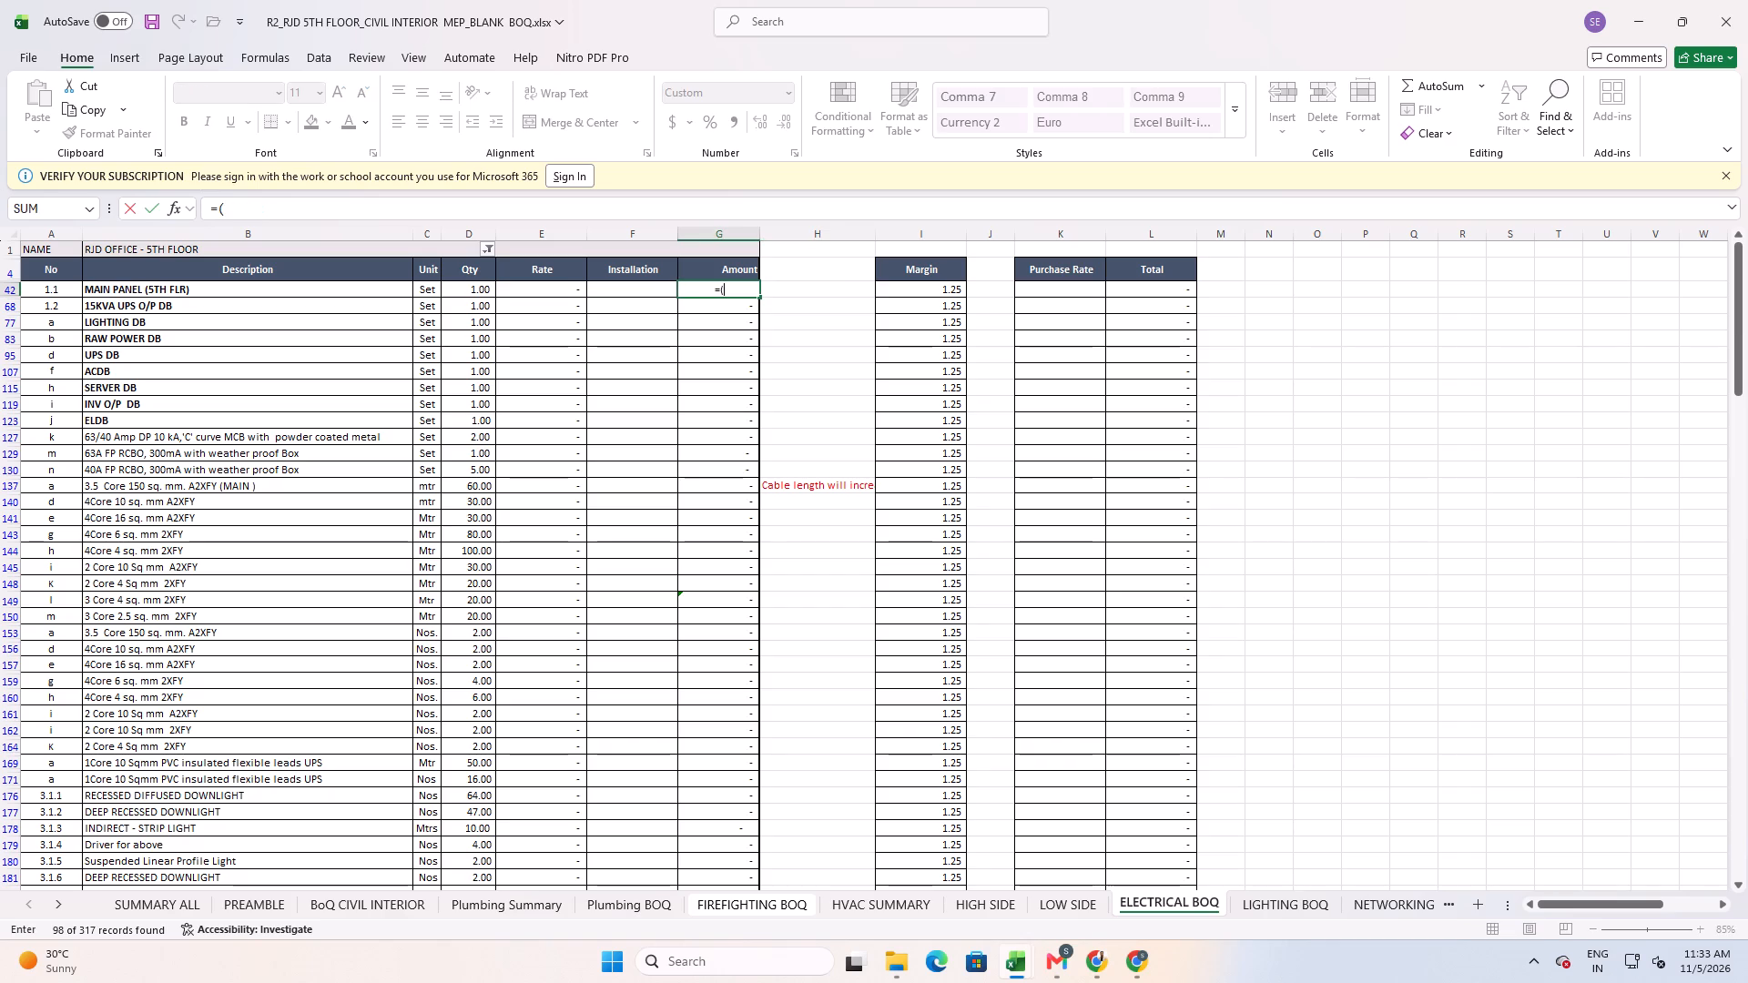
key("Left")
key("Left")
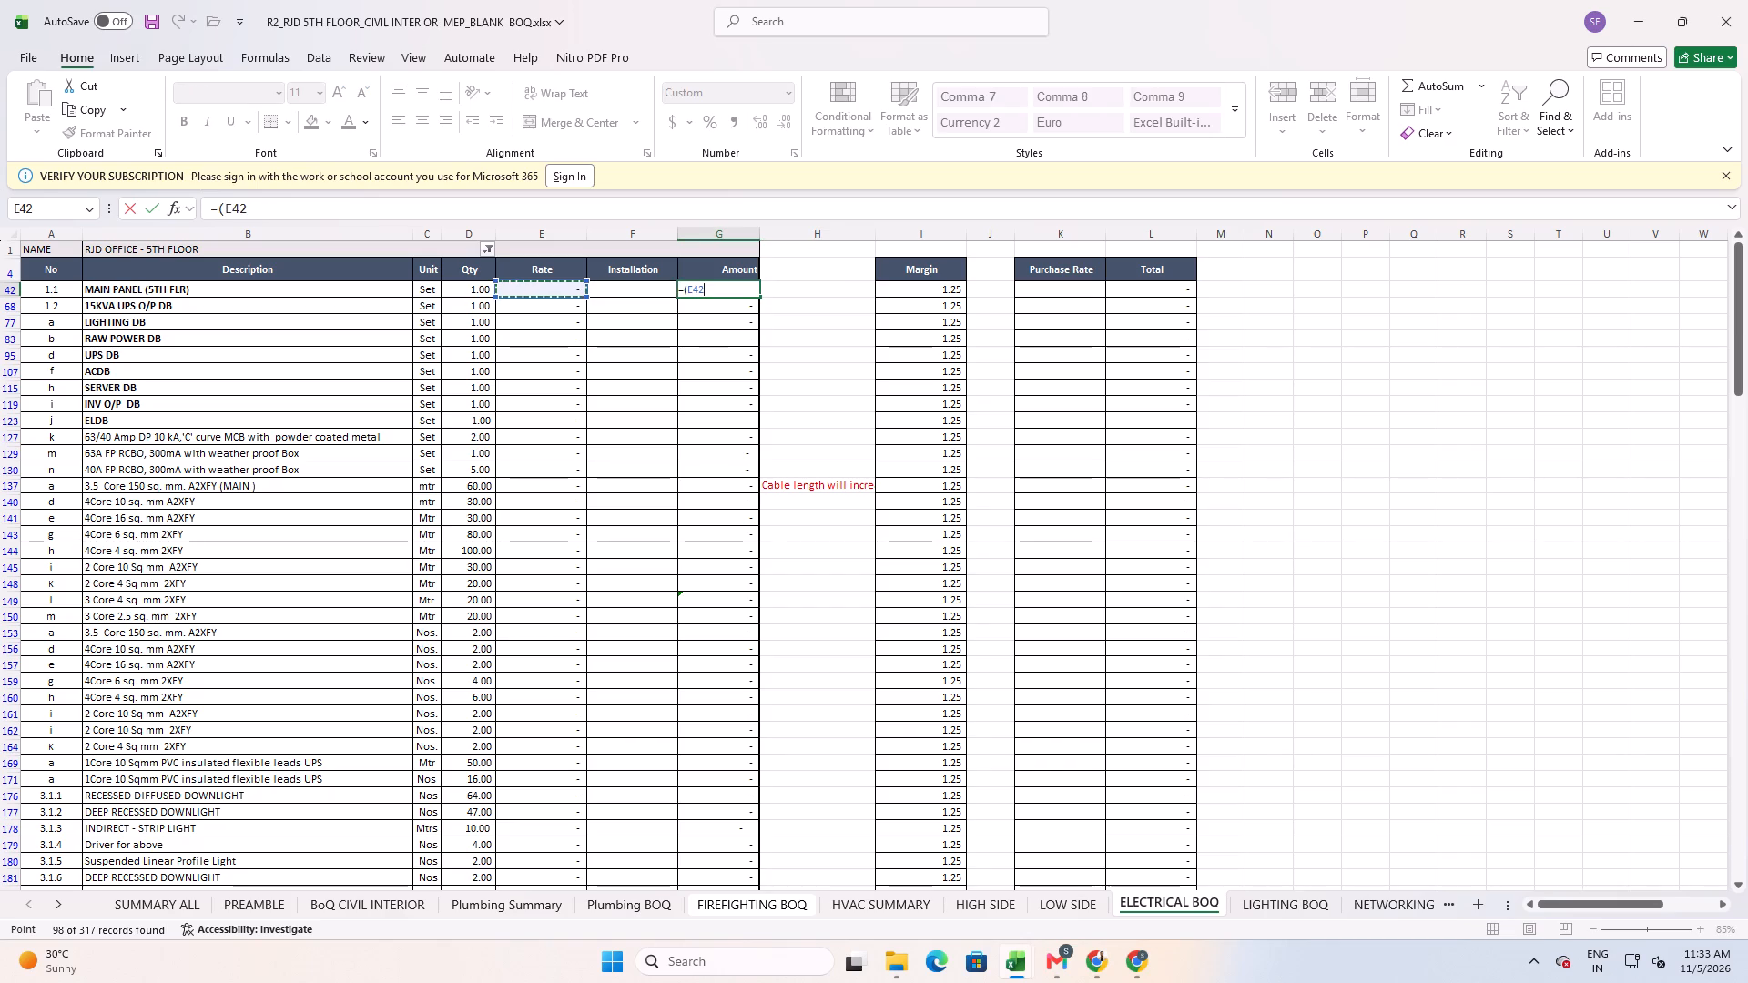
key("asterisk")
key("Left")
key("Left")
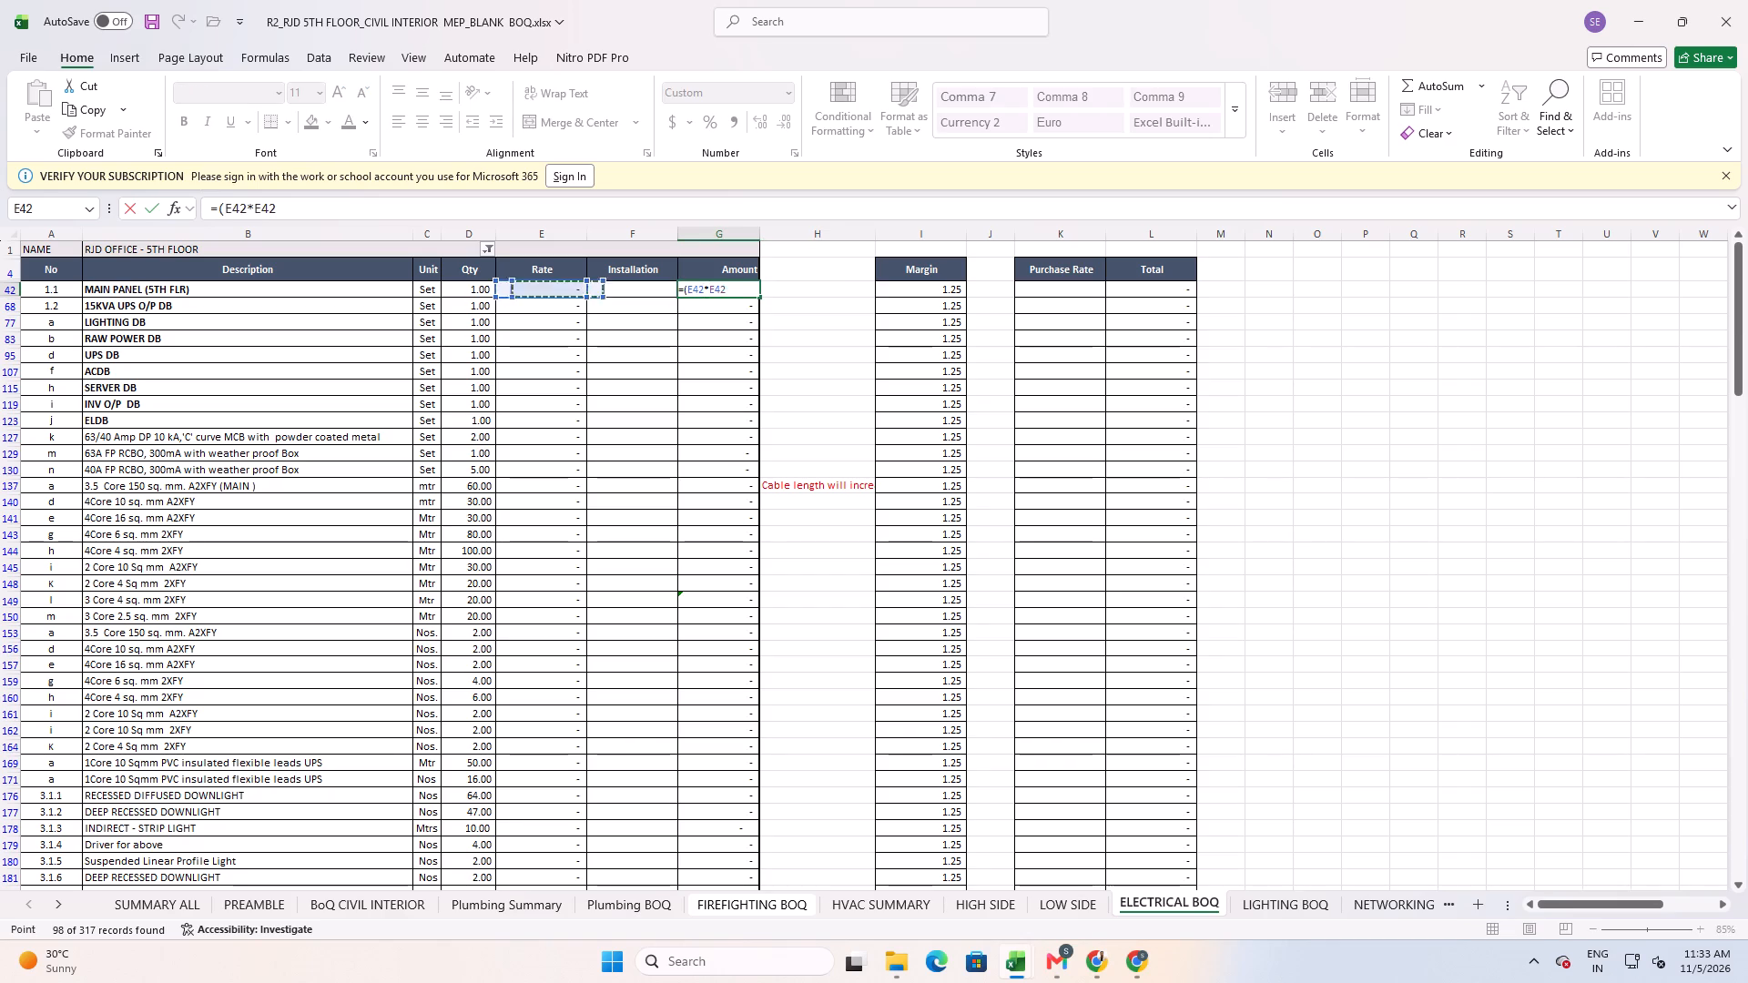
key("Left")
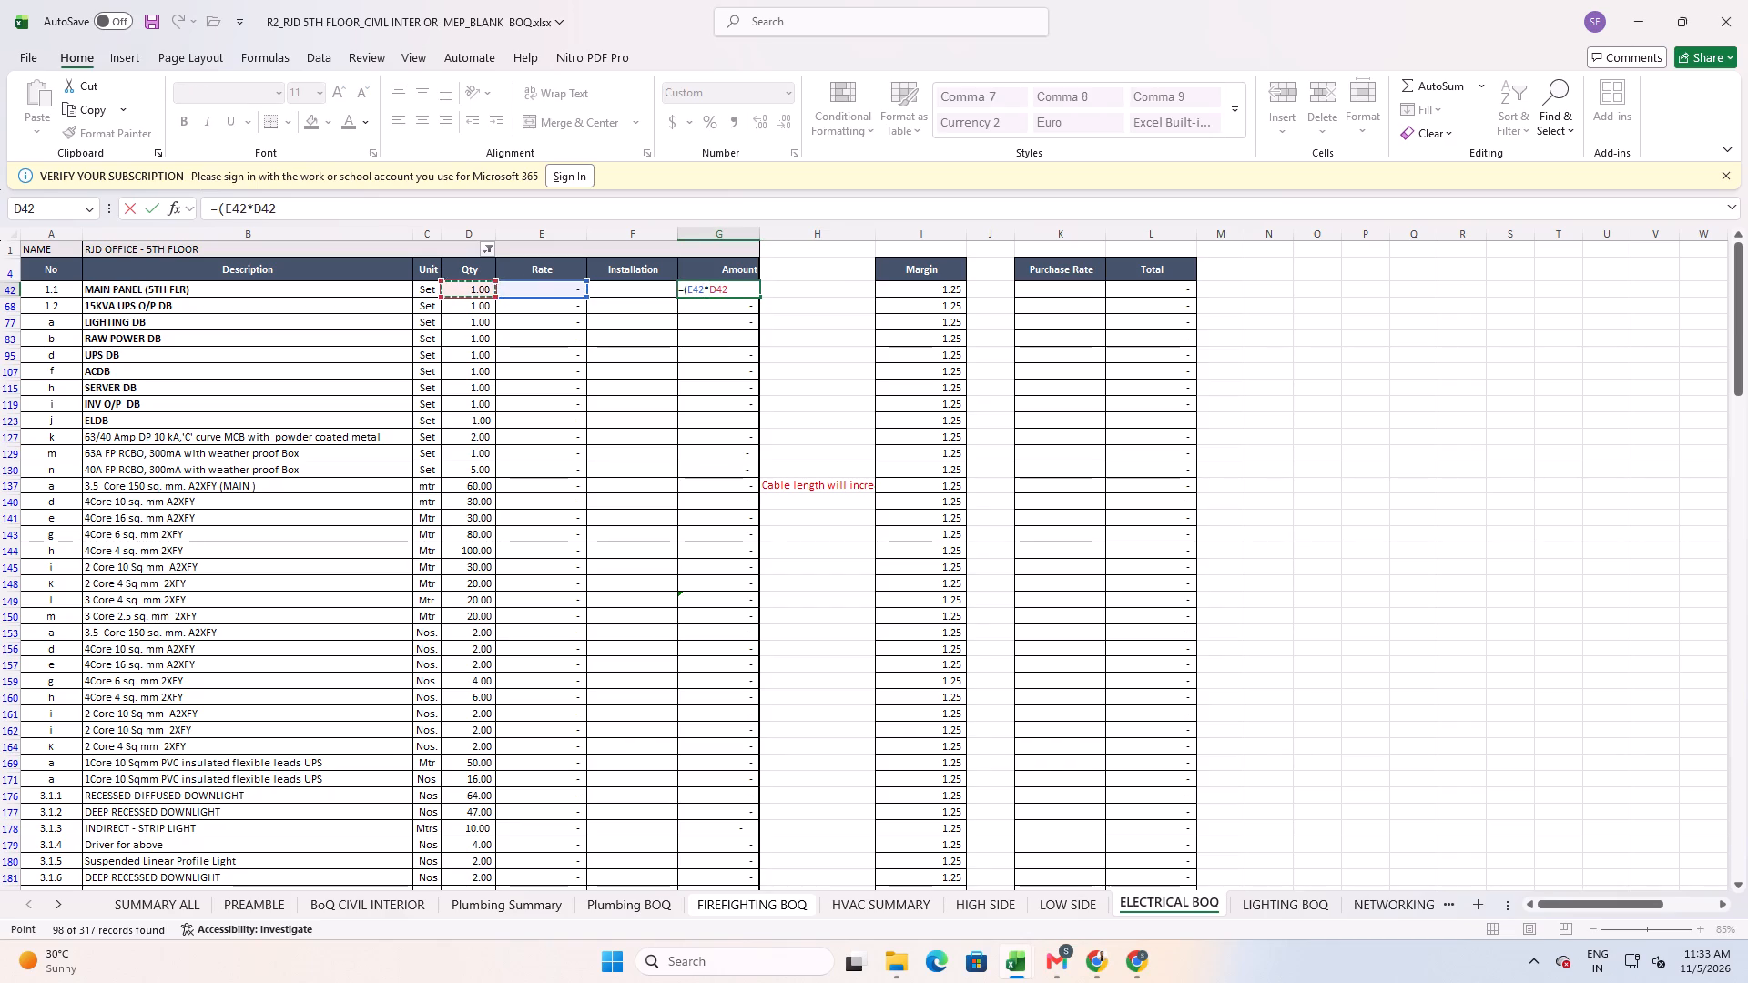
type(")+(")
key("Left")
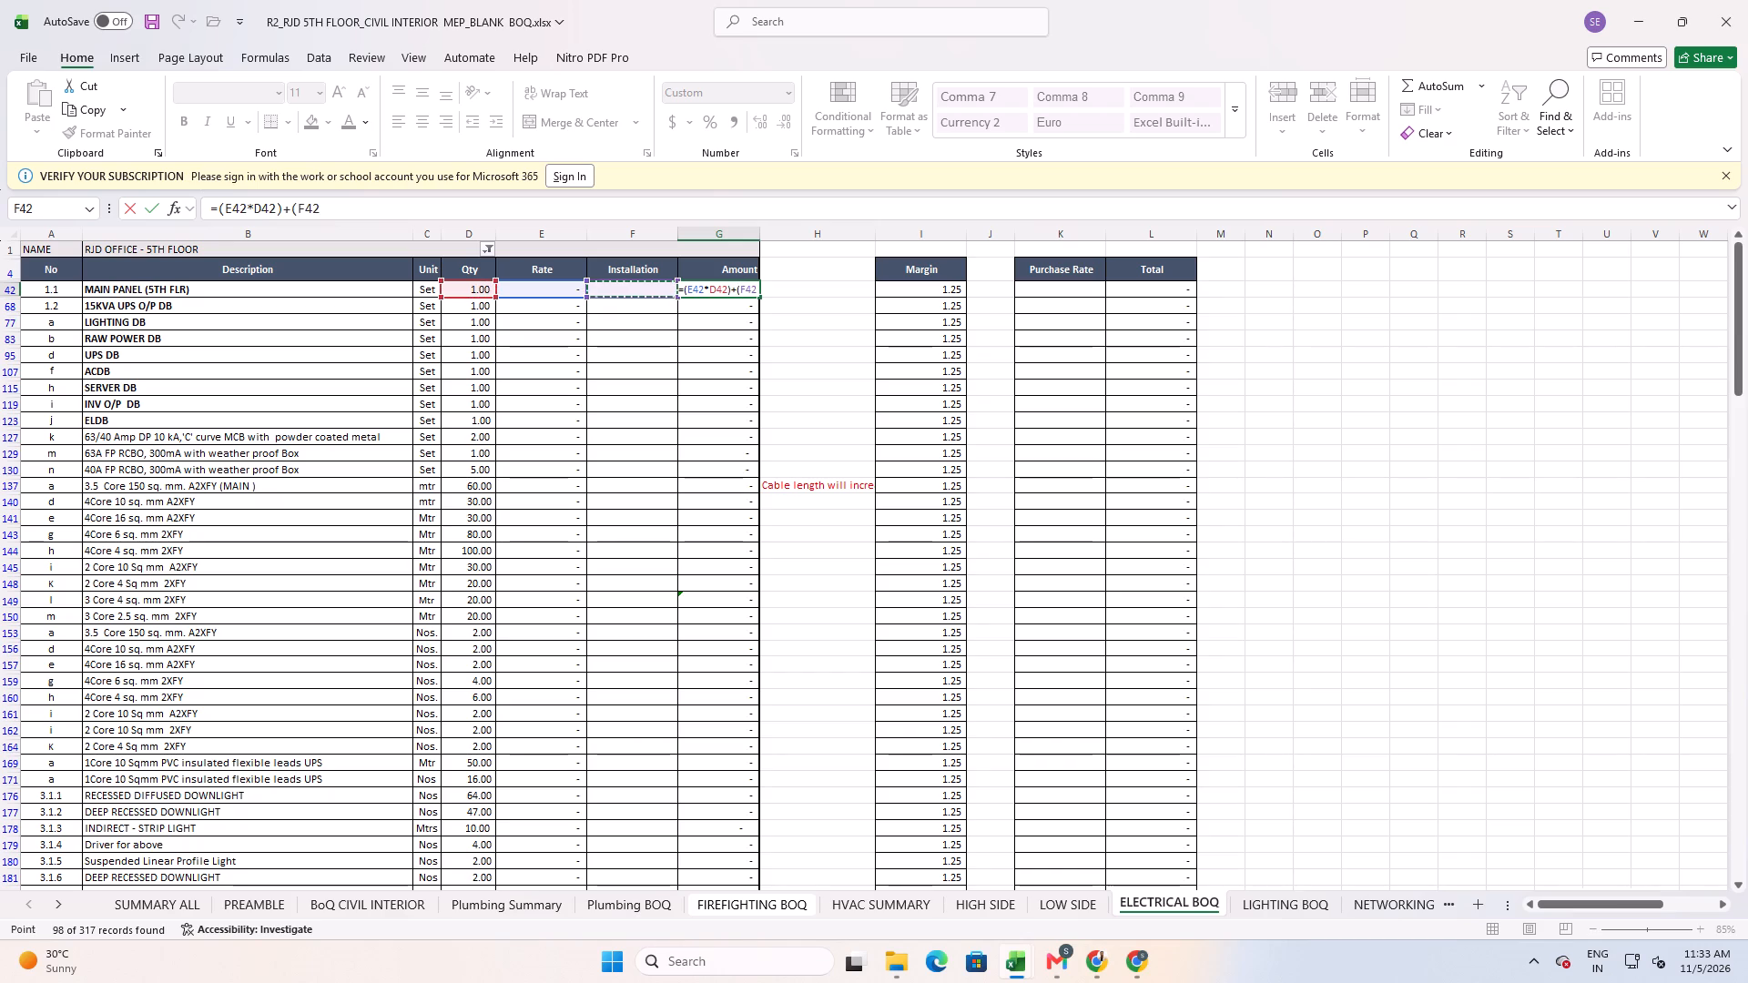
key("asterisk")
key("Left")
key("Left")
key("Left")
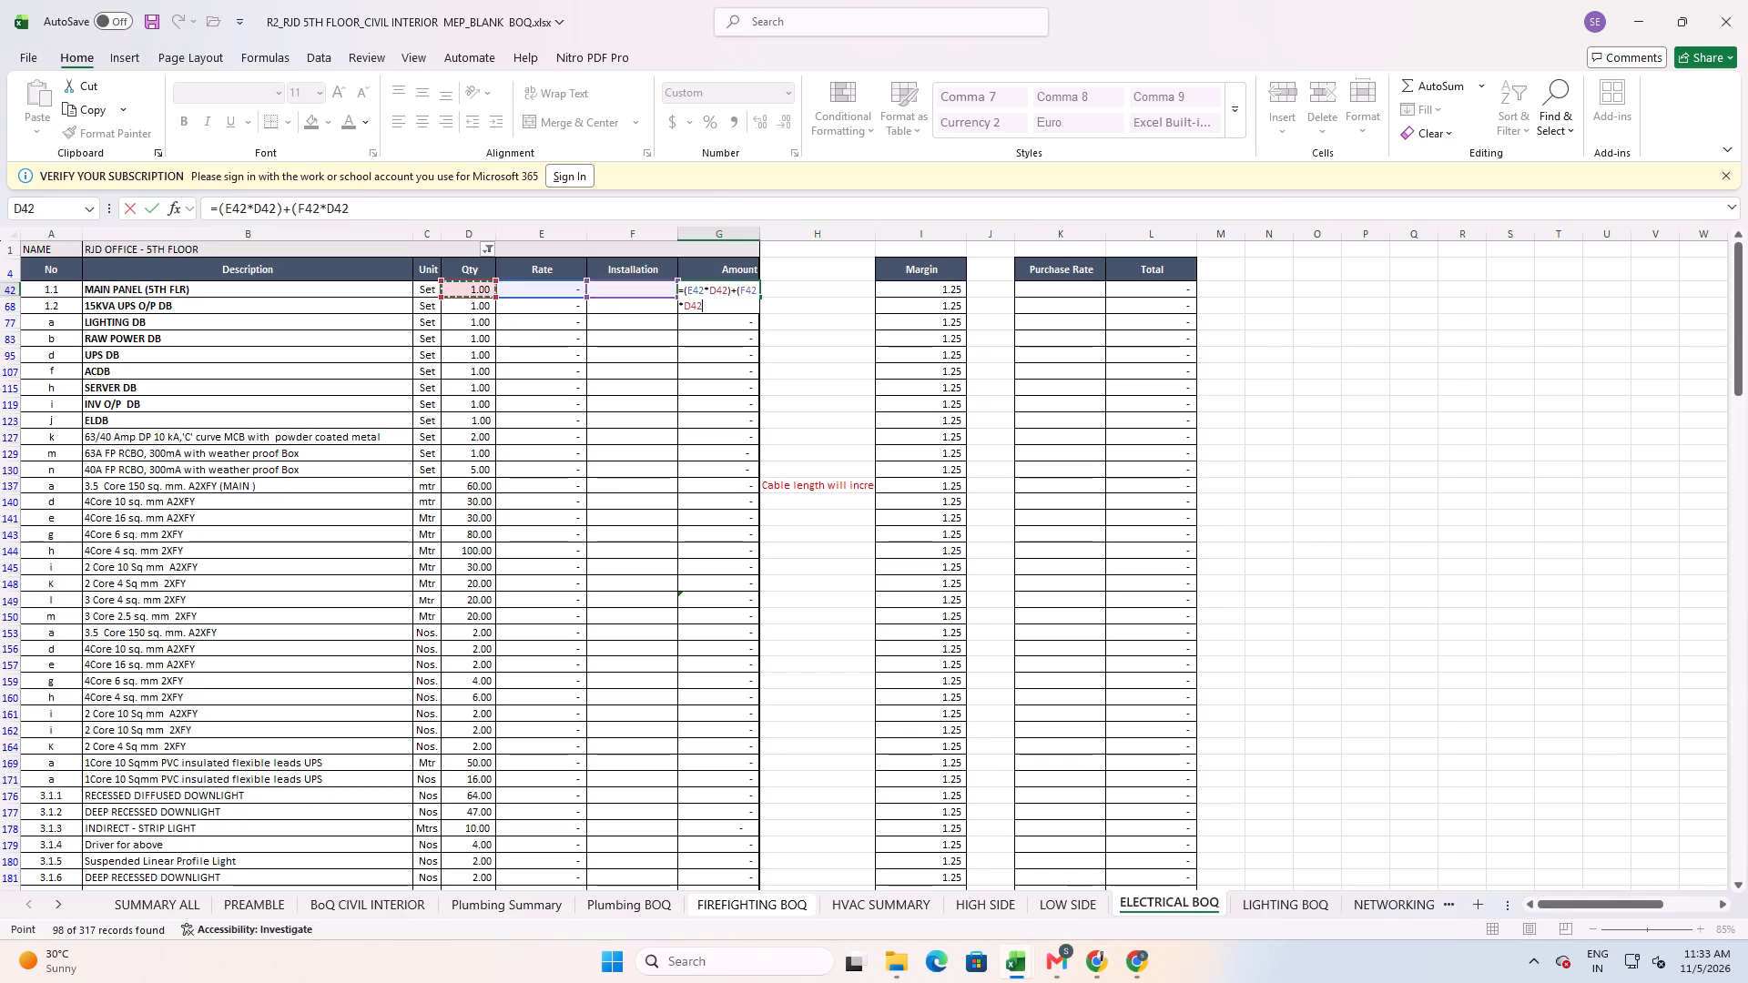
key("shift+parenright")
key("Return")
key("Up")
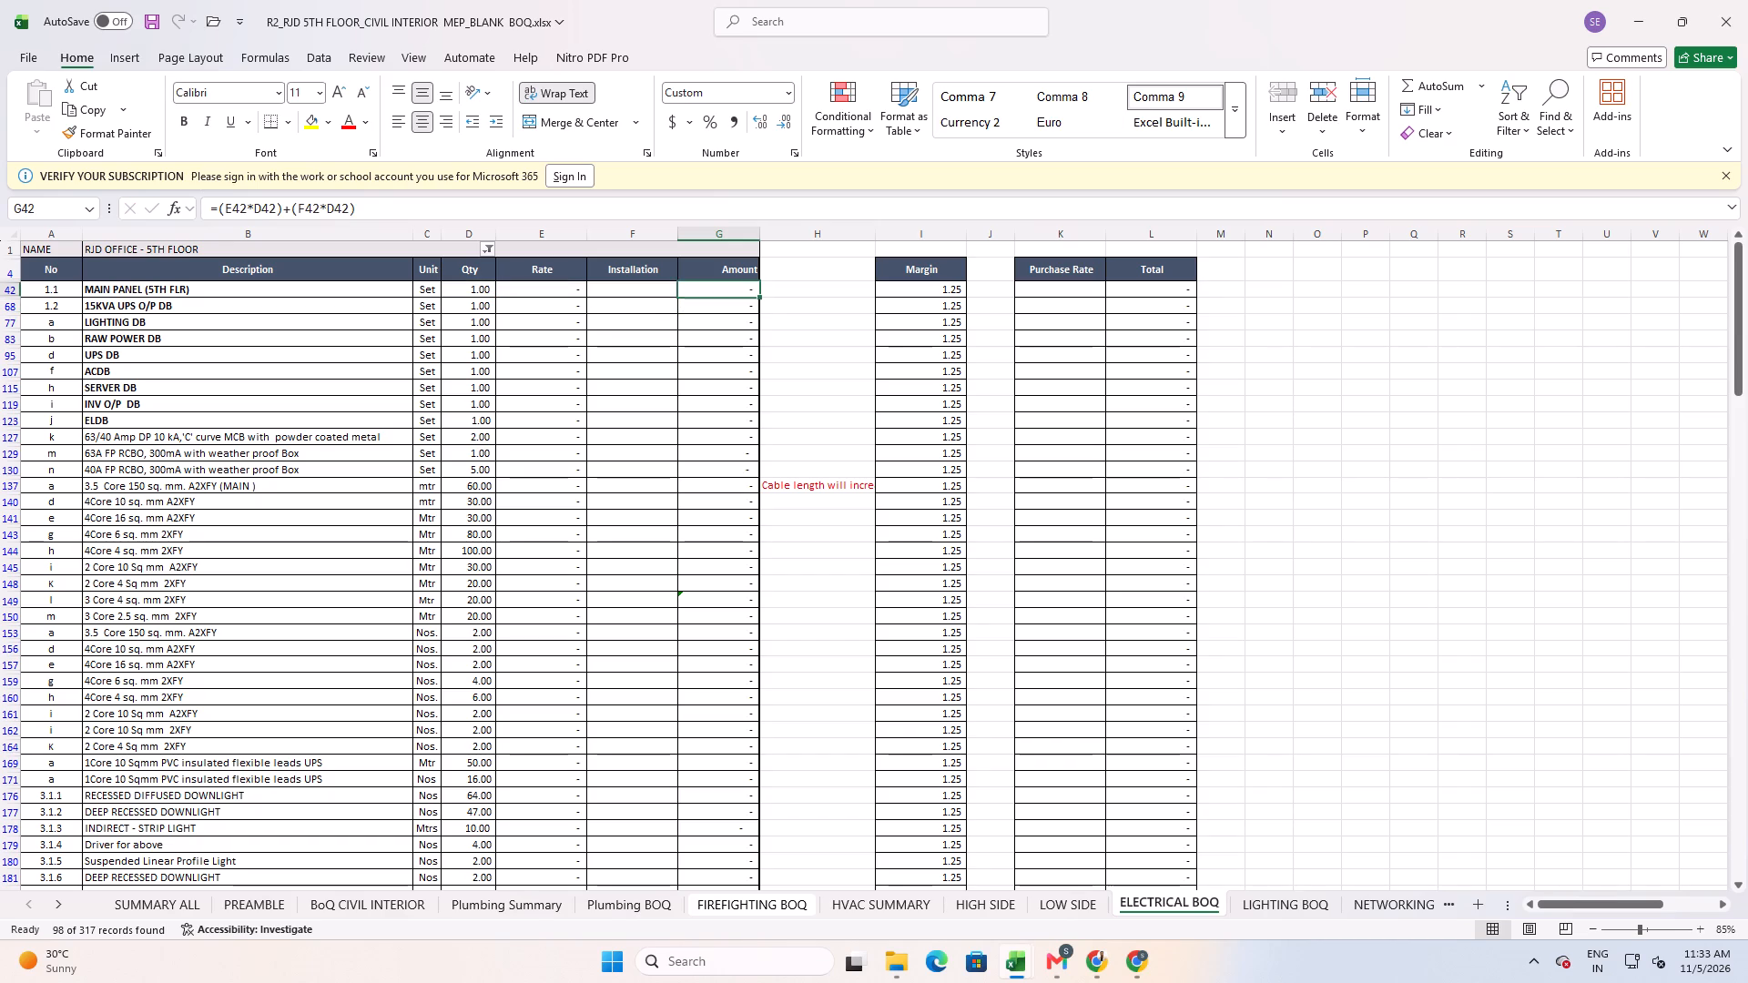
Fill the new amount formula from G42 down the Amount column to the last BOQ item in row 317.
key("Left")
key("Left")
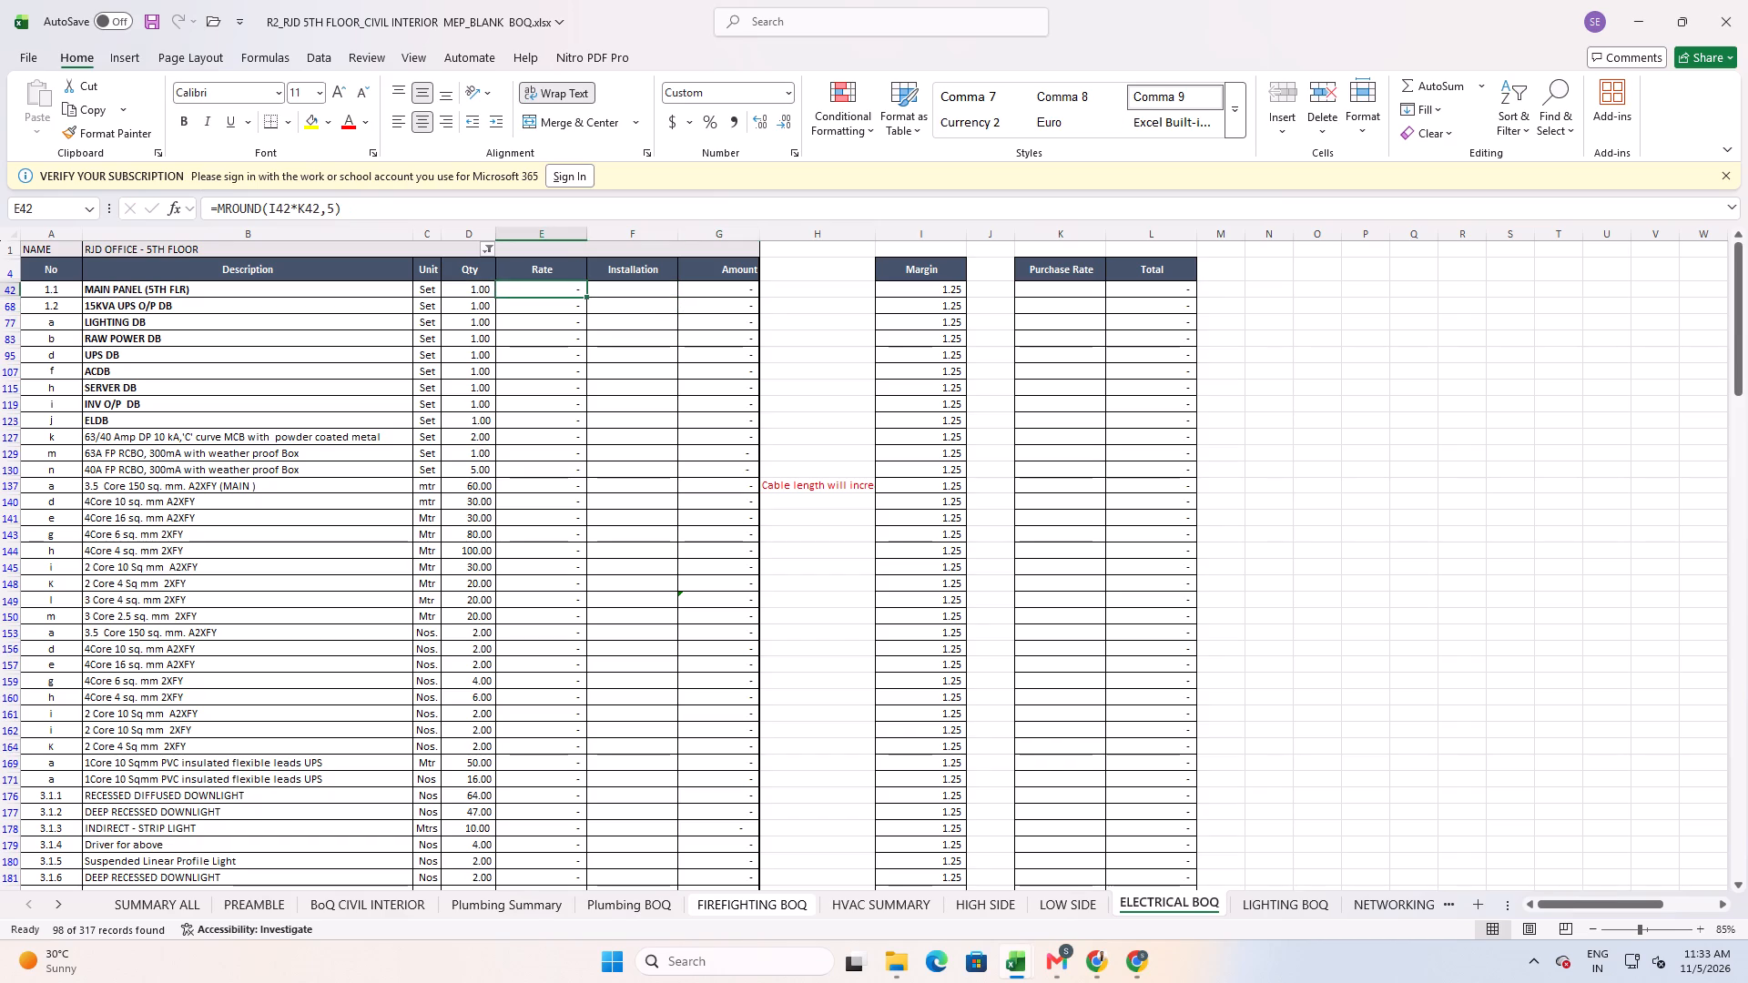
key("Right")
key("Left")
key("Right")
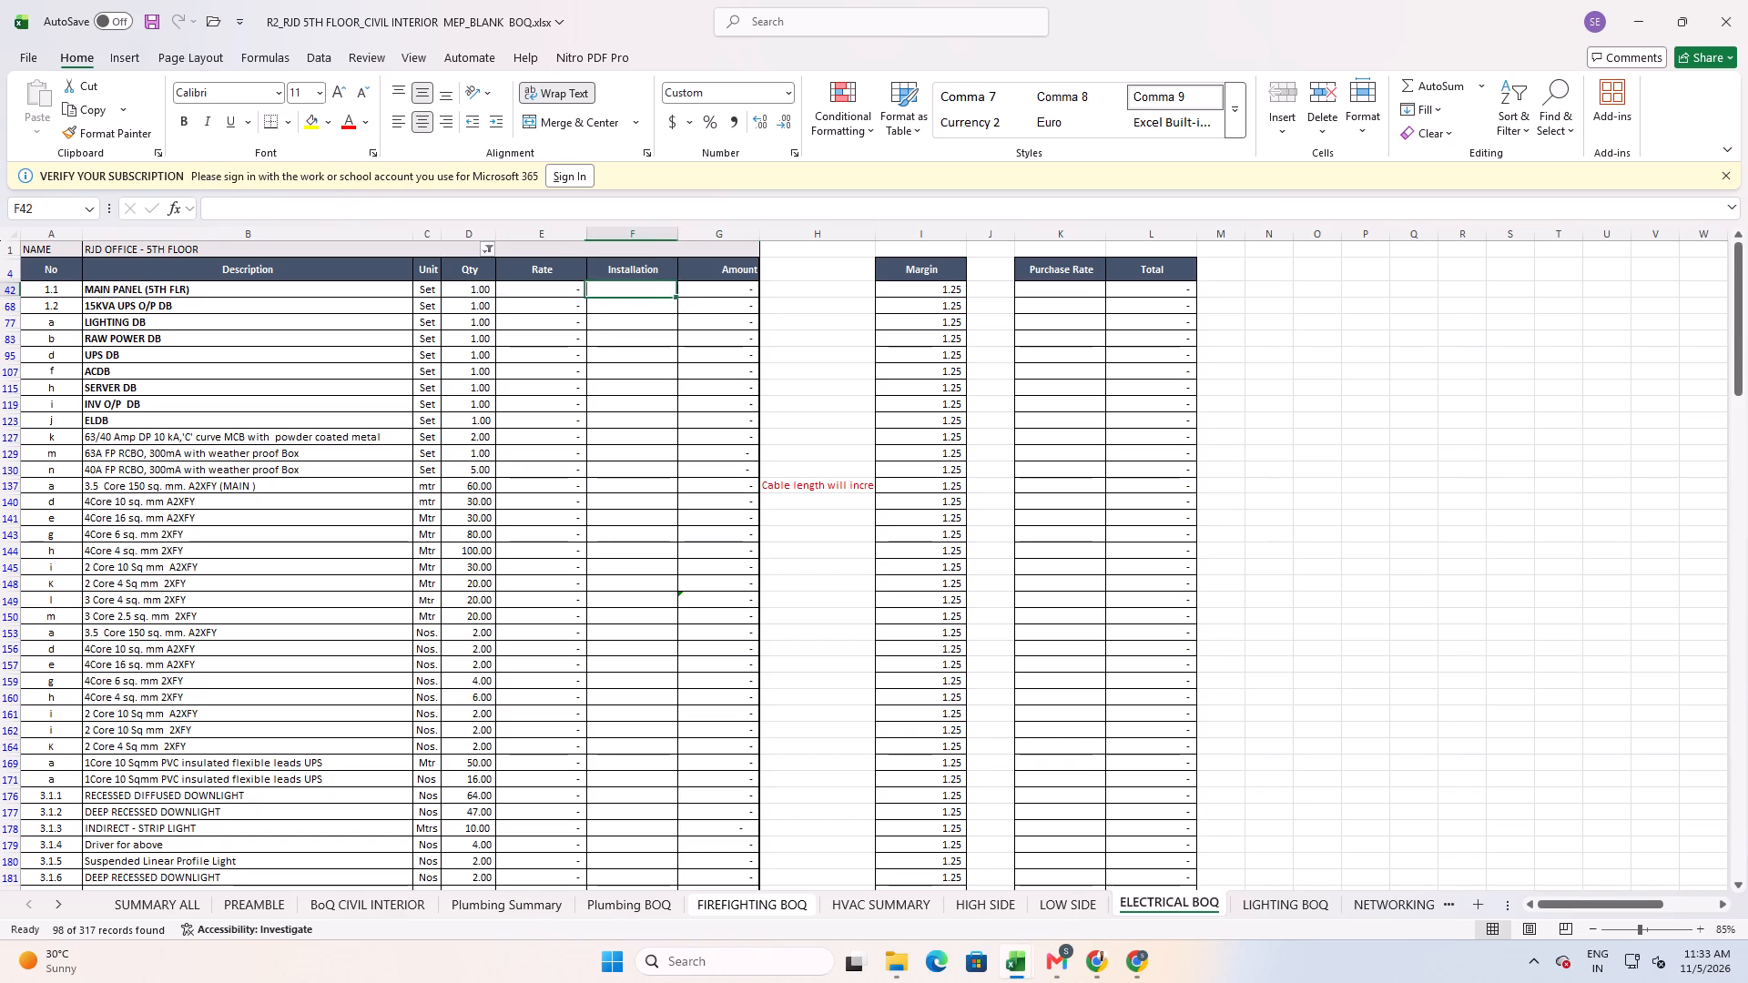
key("Right")
key("shift+Down")
key("shift+Down")
key("shift+Down")
key("shift+Down")
key("shift+Down")
key("shift+Down")
key("shift+Down")
key("shift+Down")
key("shift+Down")
key("shift+Down")
key("shift+Down")
key("shift+Down")
key("shift+Down")
key("shift+Down")
key("shift+Down")
key("shift+Down")
key("shift+Down")
key("shift+Down")
key("shift+Down")
key("shift+Down")
key("shift+Down")
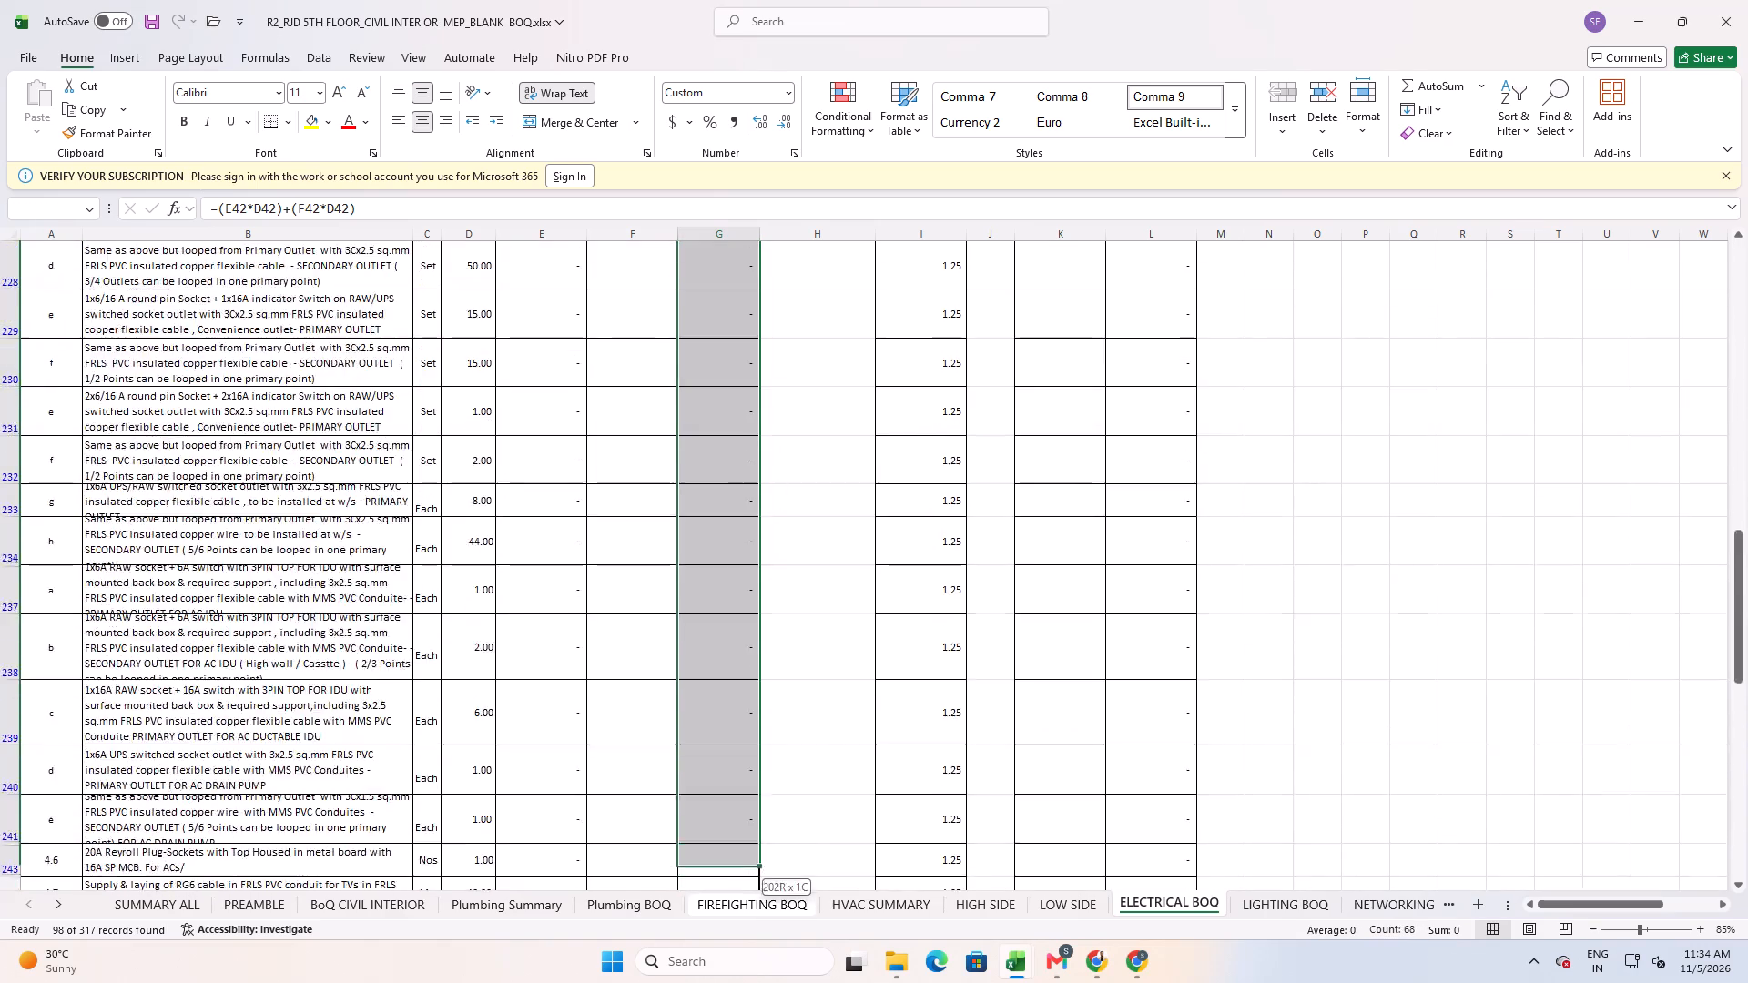
key("shift+Up")
key("shift+Up")
key("shift+Up")
key("shift+Up")
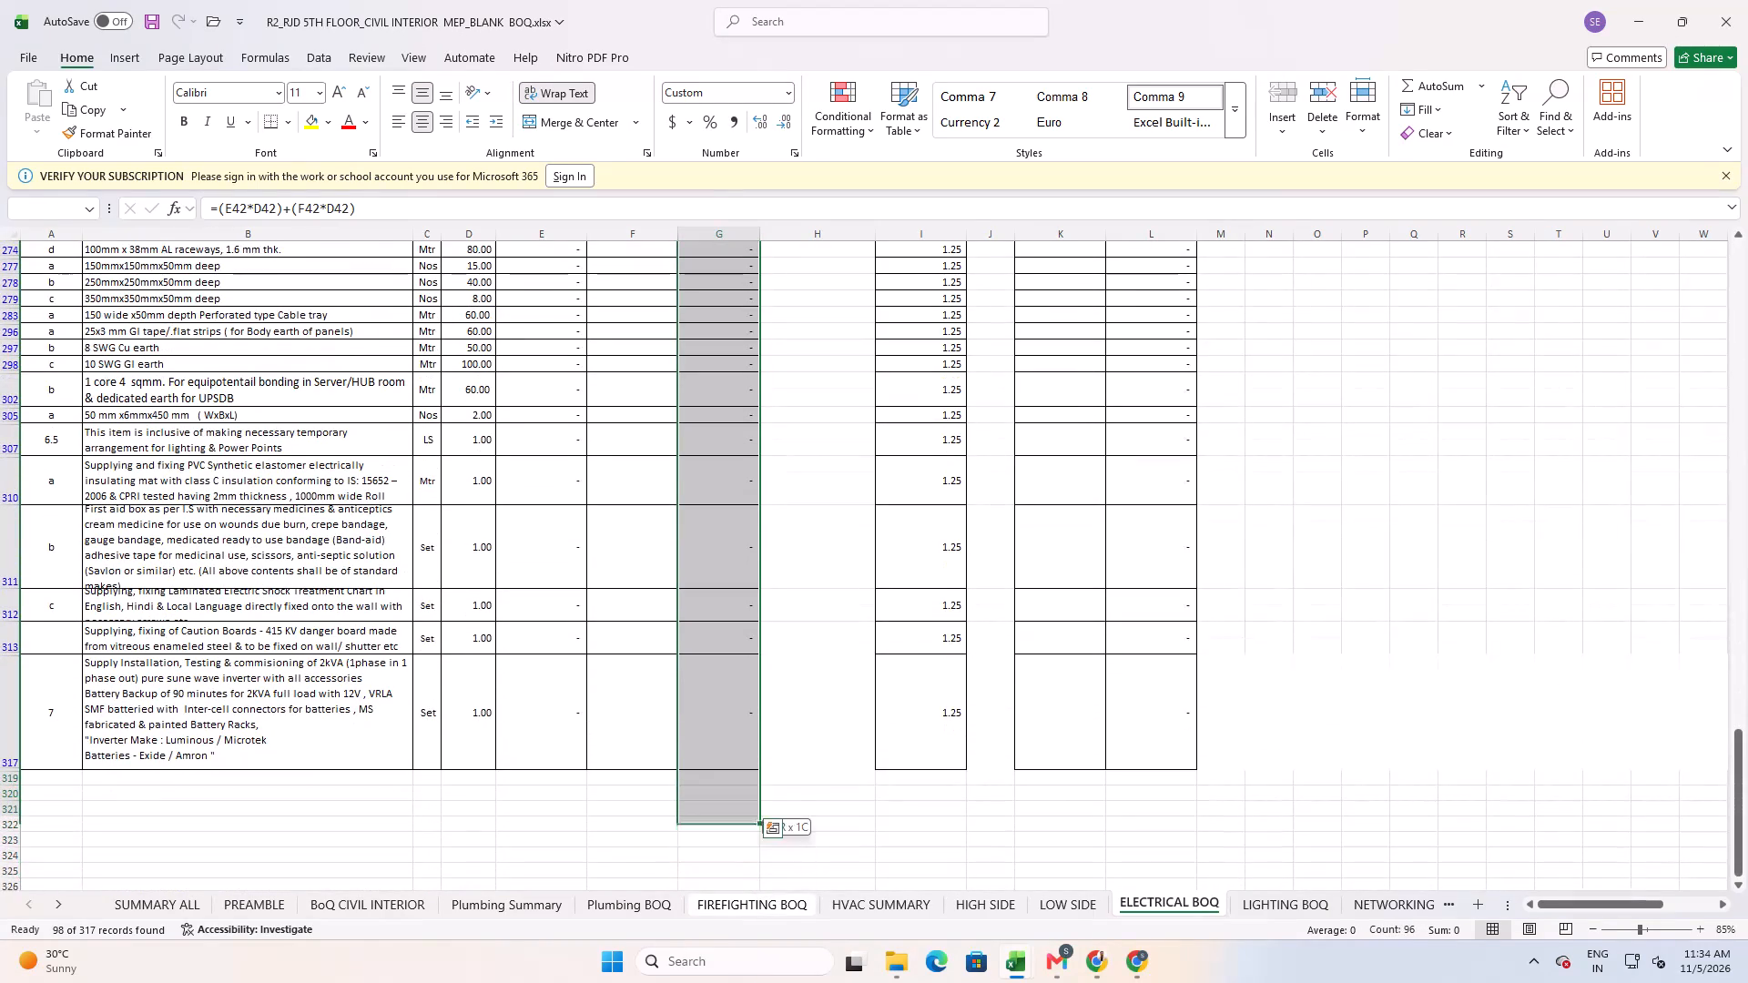
key("shift+Up")
key("shift+Up")
key("shift+Up")
key("shift+Up")
key("shift+Down")
key("ctrl+d")
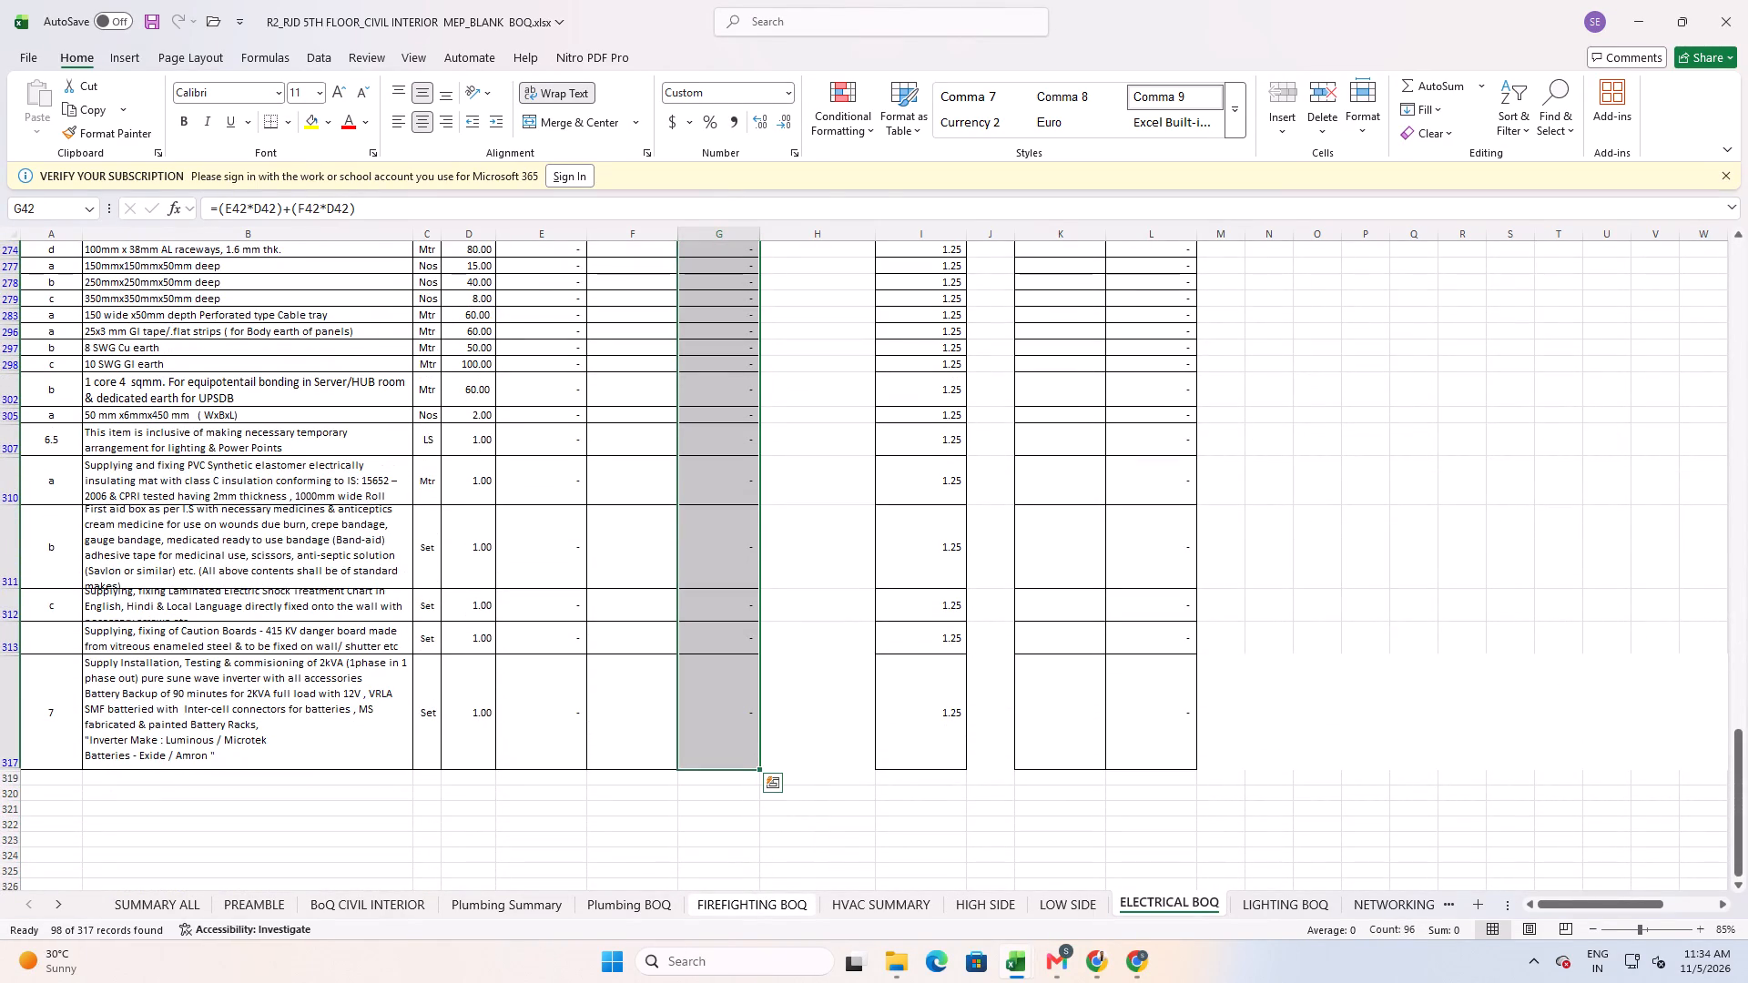
Clear the filter from the Qty column to show all BOQ rows.
scroll(764, 483, "up", 1)
middle_click_drag(764, 483, 734, 190)
scroll(734, 190, "down", 1)
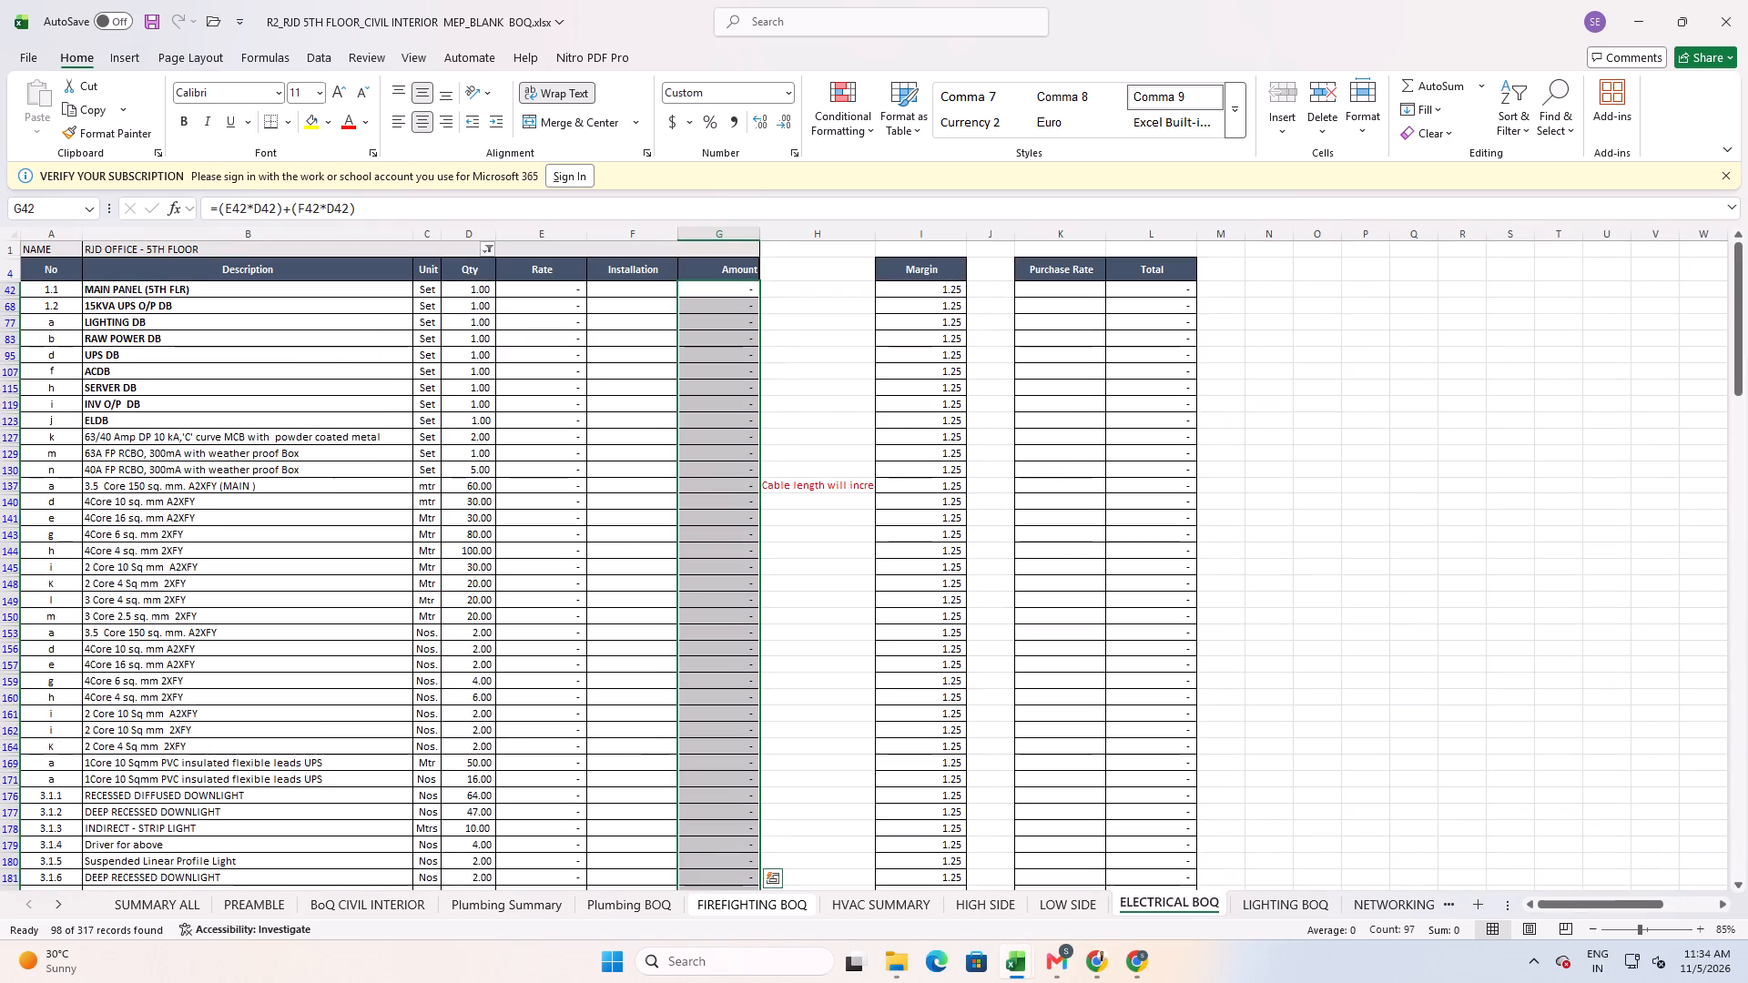
left_click(574, 379)
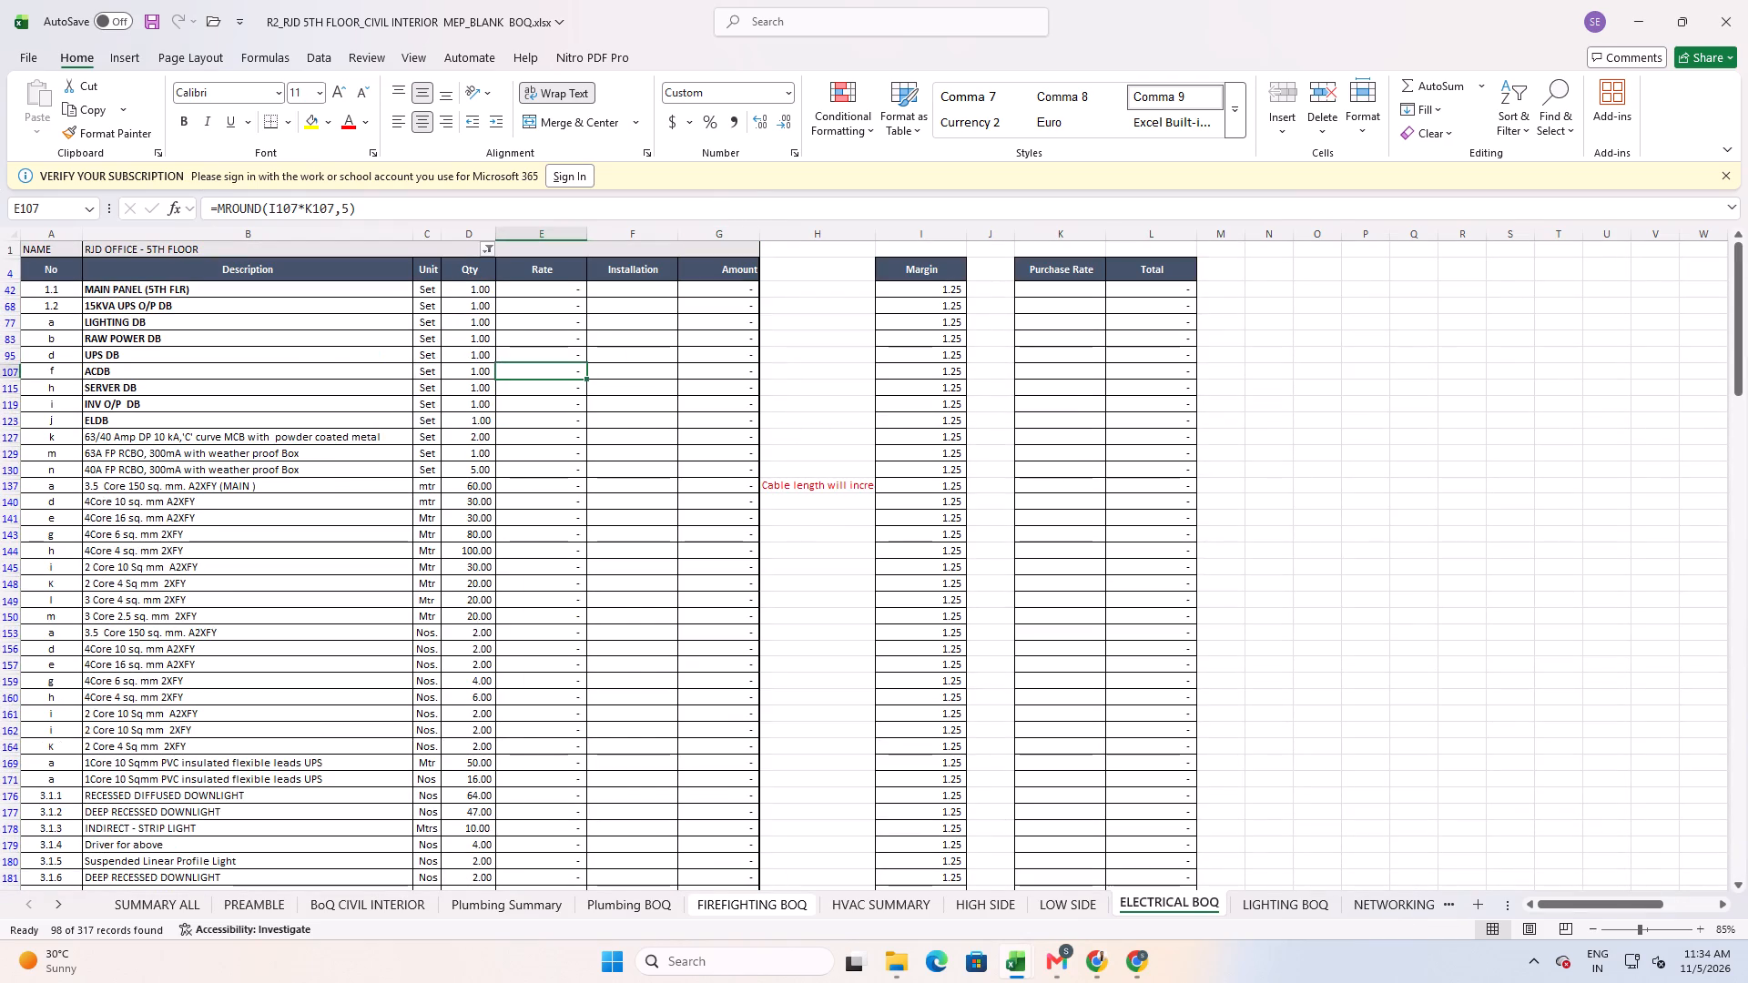
left_click(1048, 291)
left_click(1271, 293)
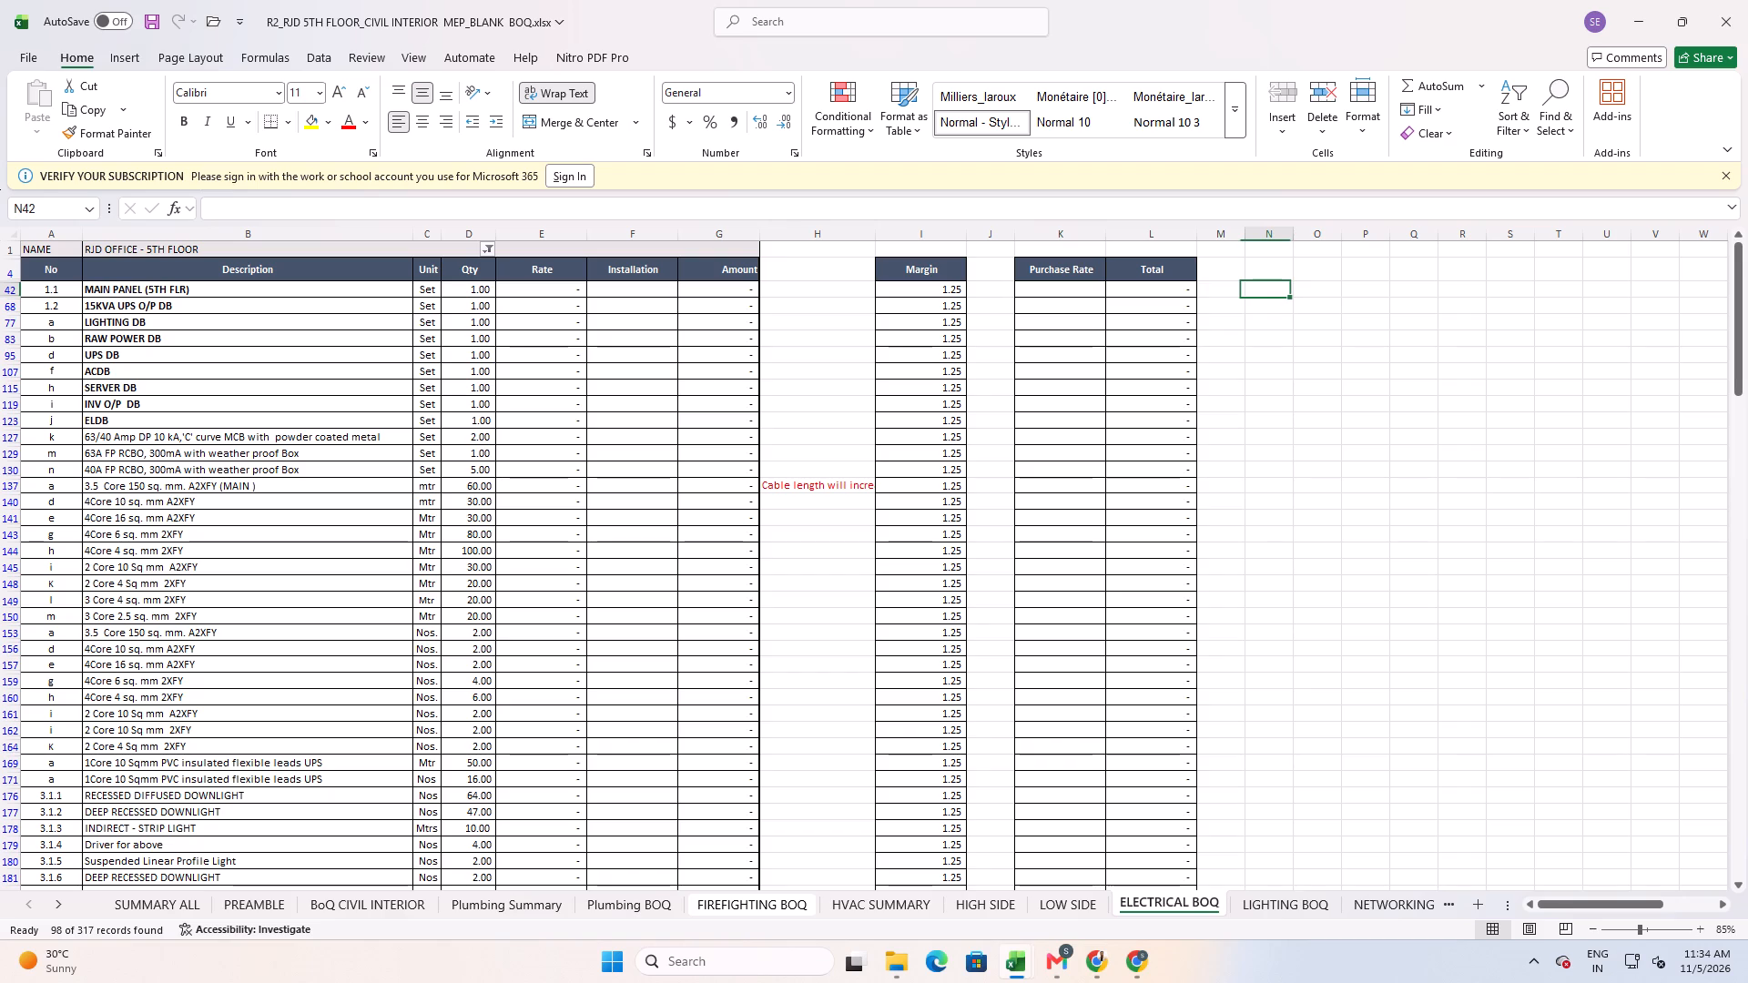
left_click(491, 246)
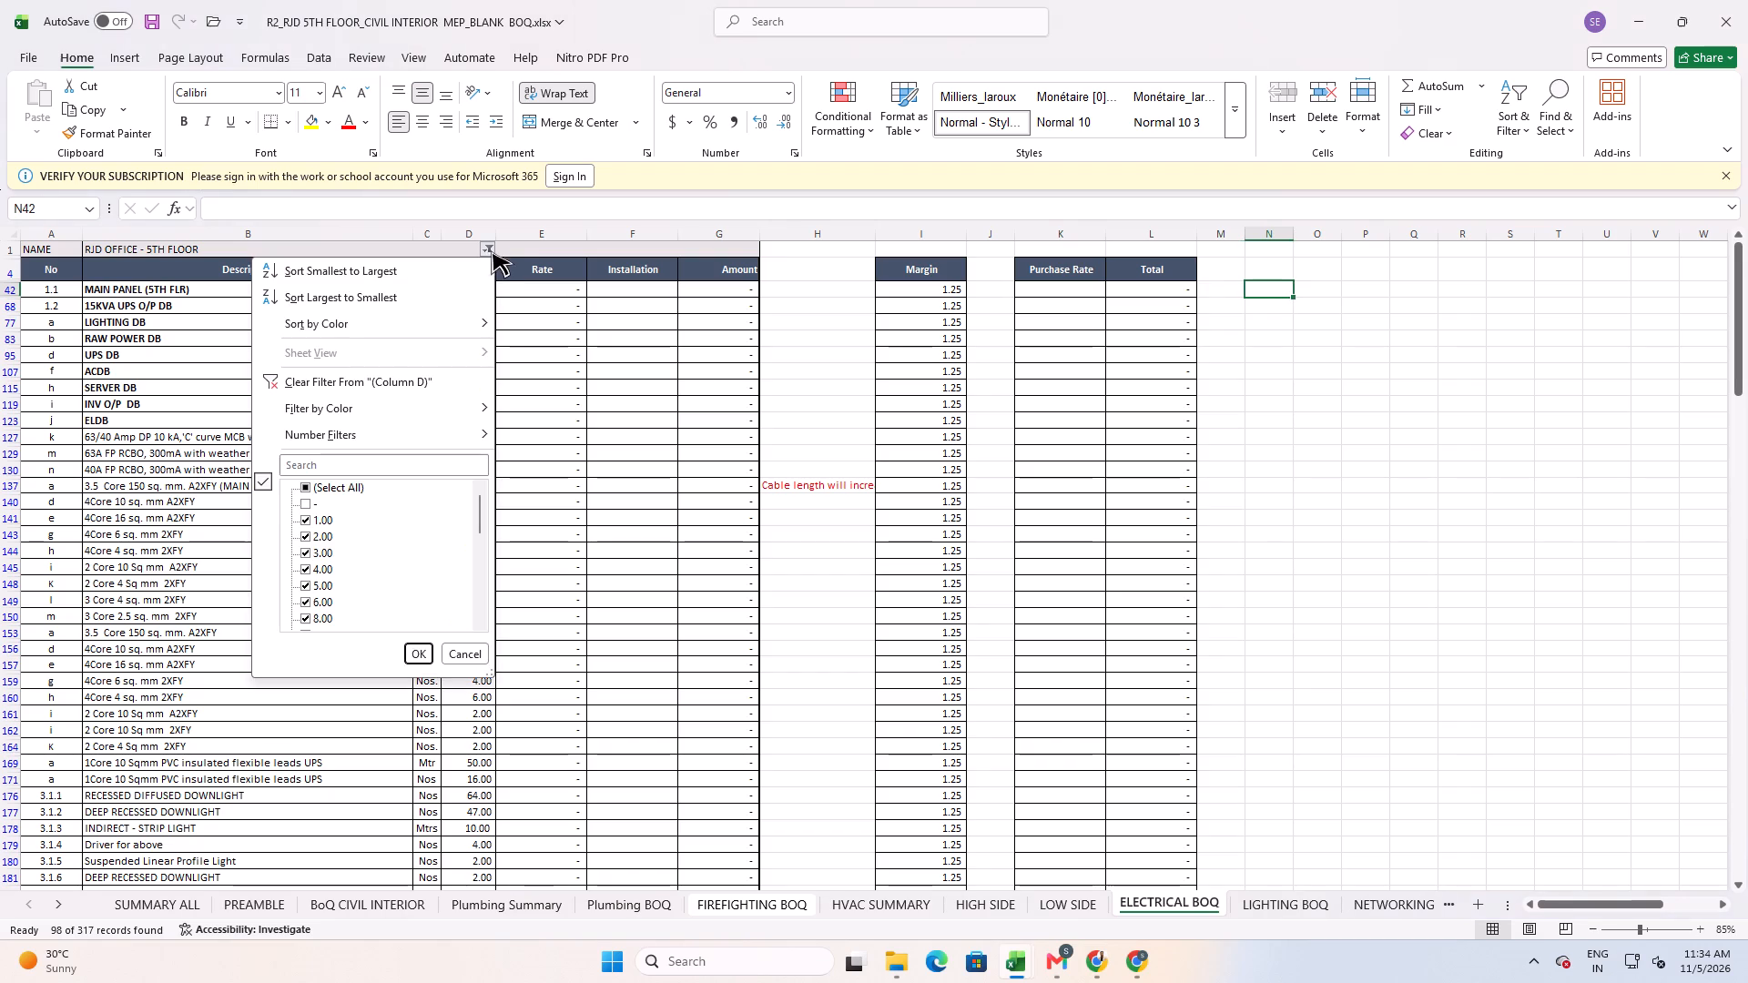
left_click(397, 373)
Review the panel, distribution board and cable item descriptions and their pricing columns in the unfiltered electrical BOQ.
scroll(534, 599, "down", 8)
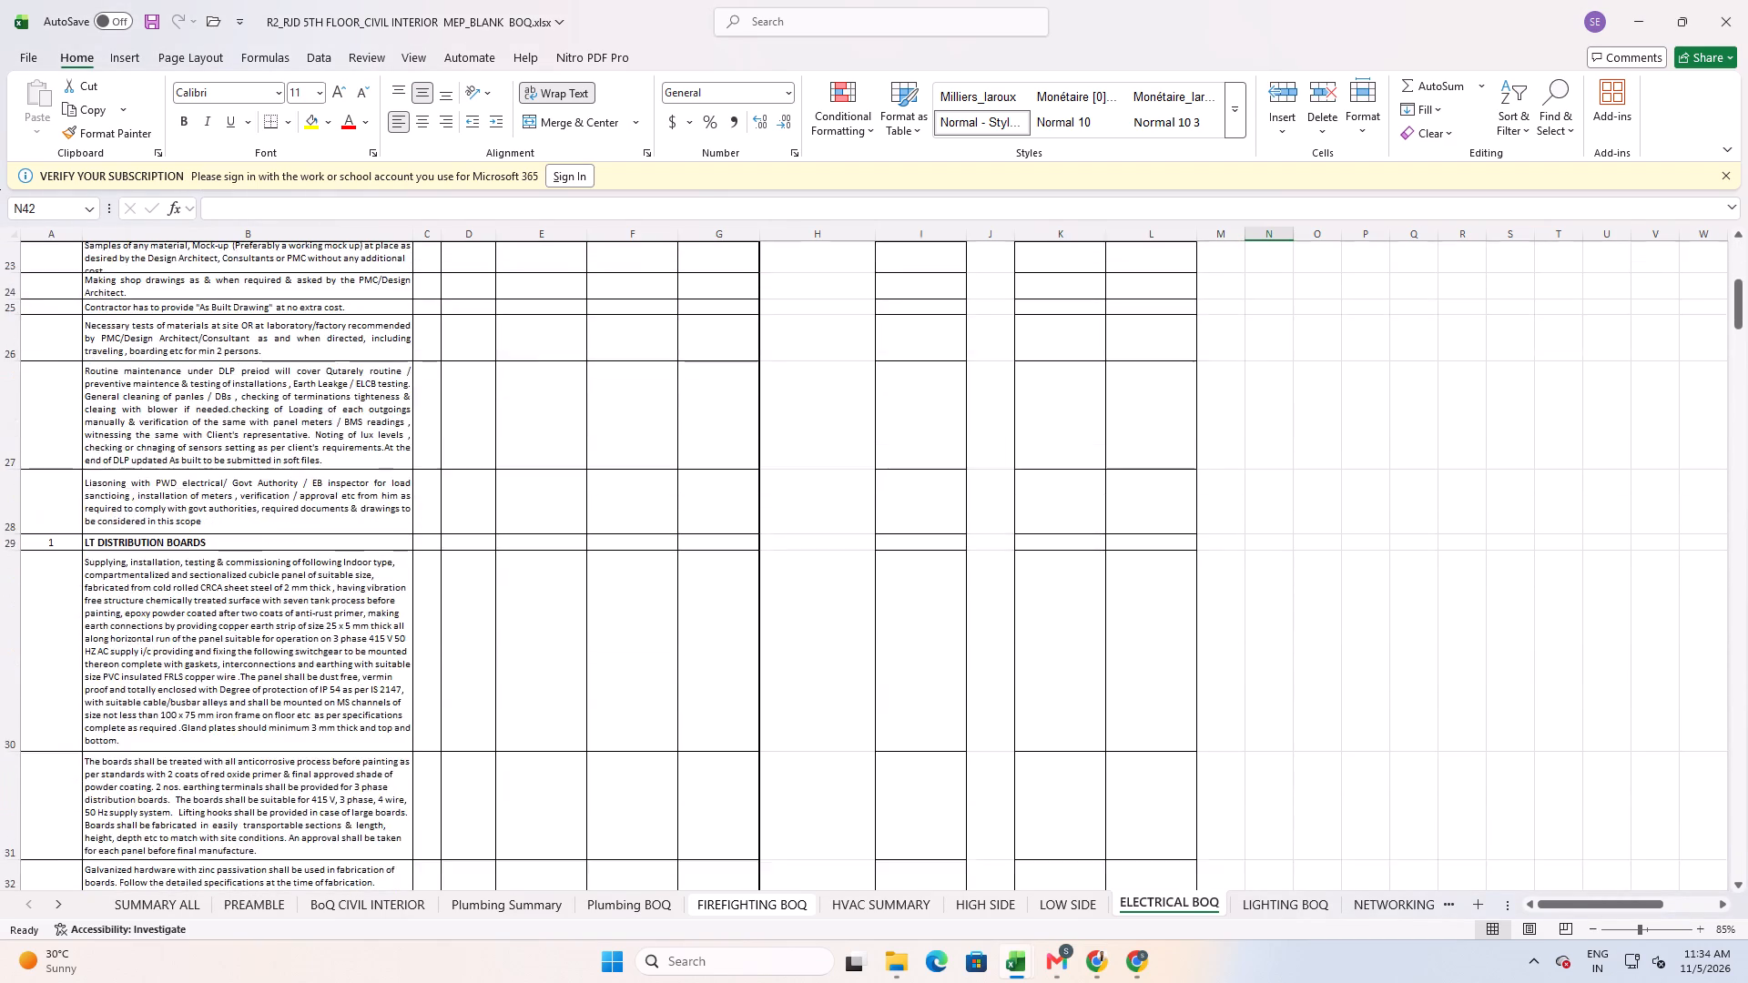
scroll(623, 700, "down", 12)
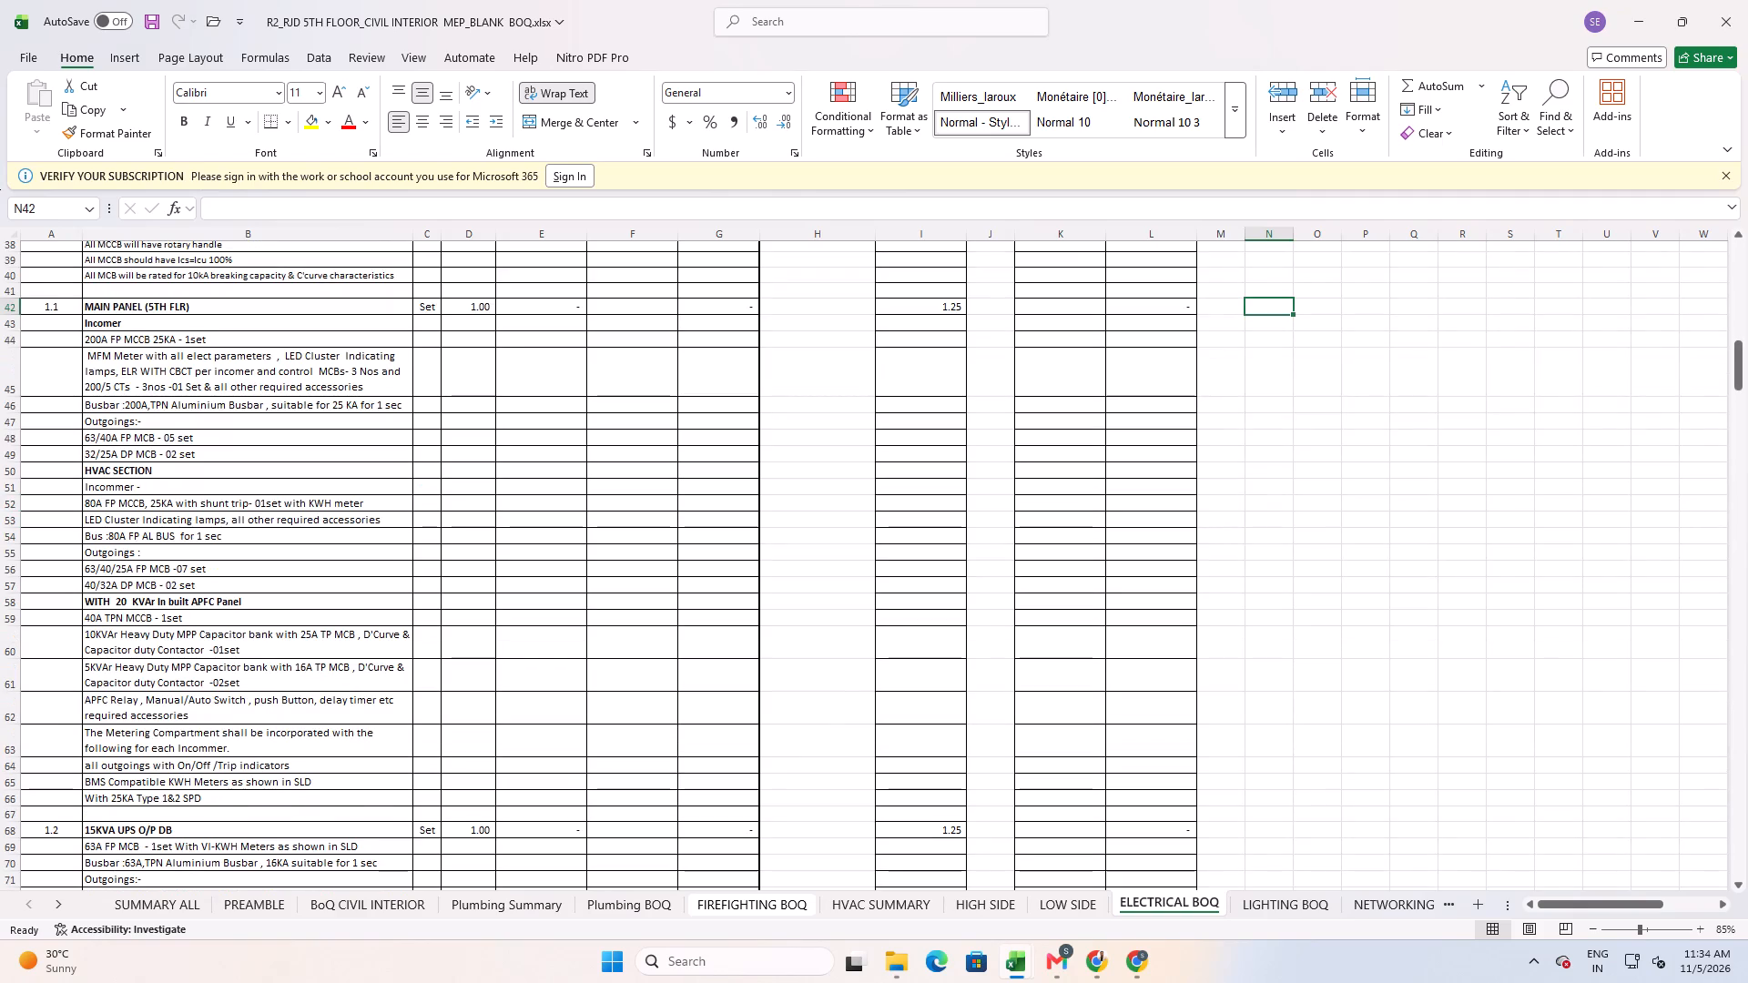
scroll(627, 721, "down", 4)
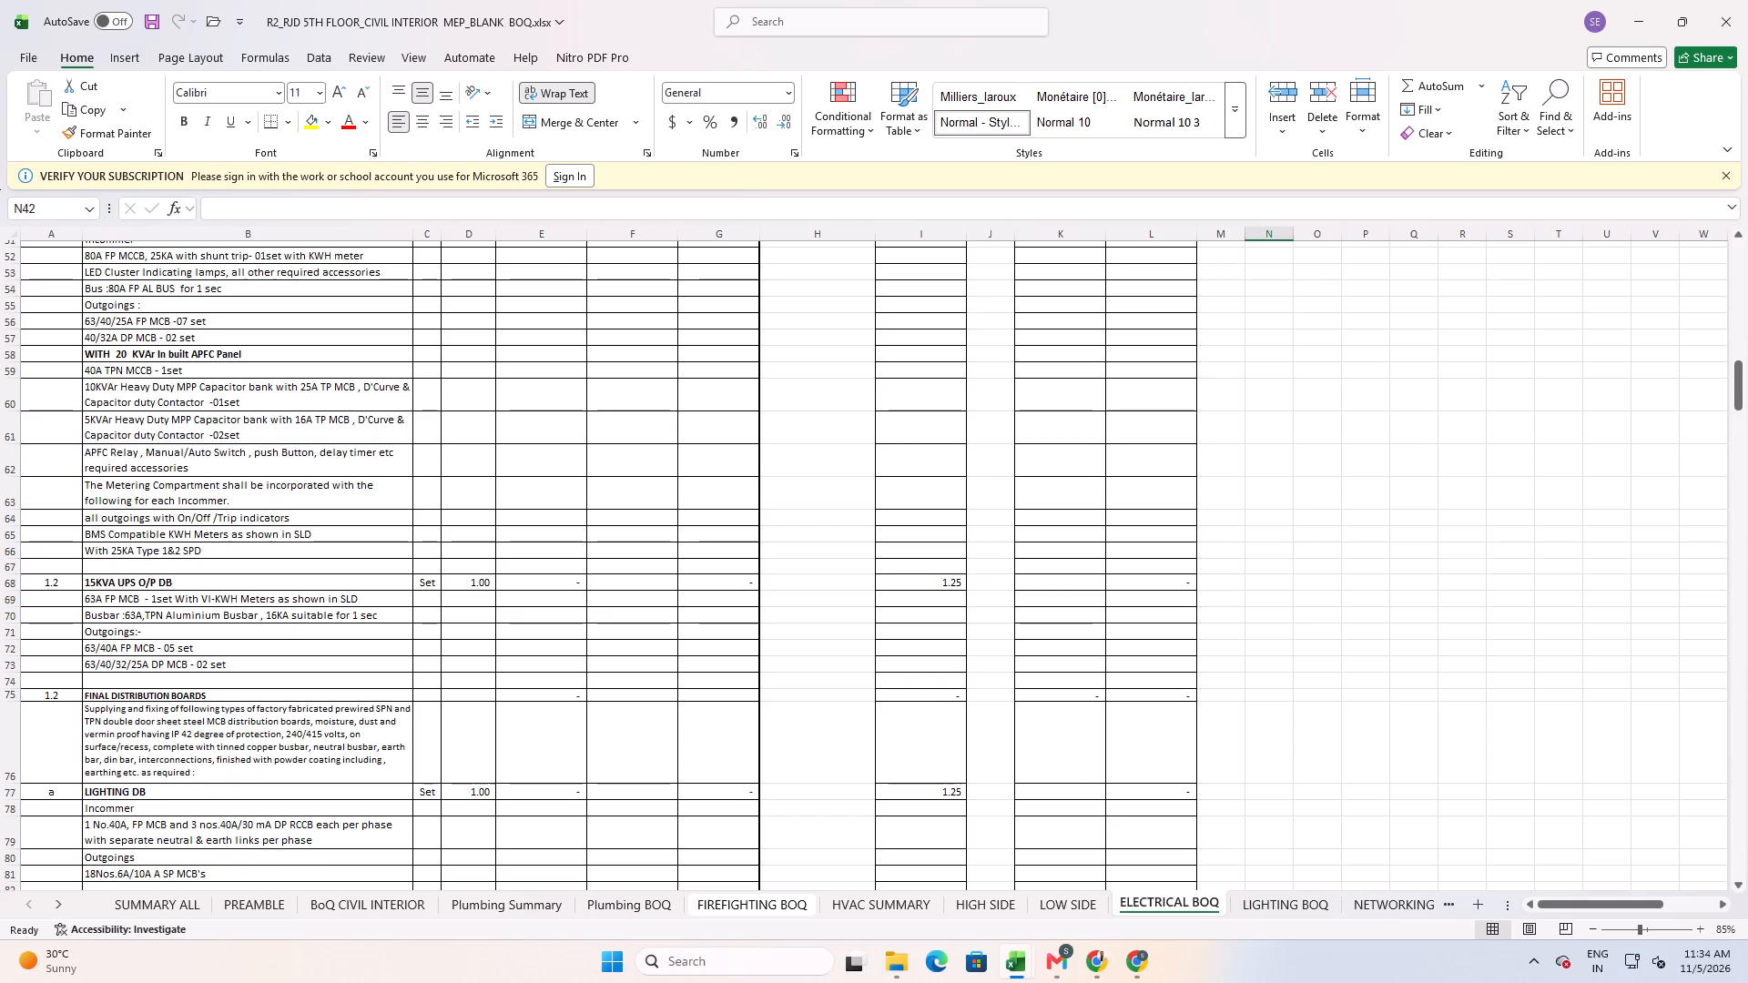
scroll(648, 633, "down", 2)
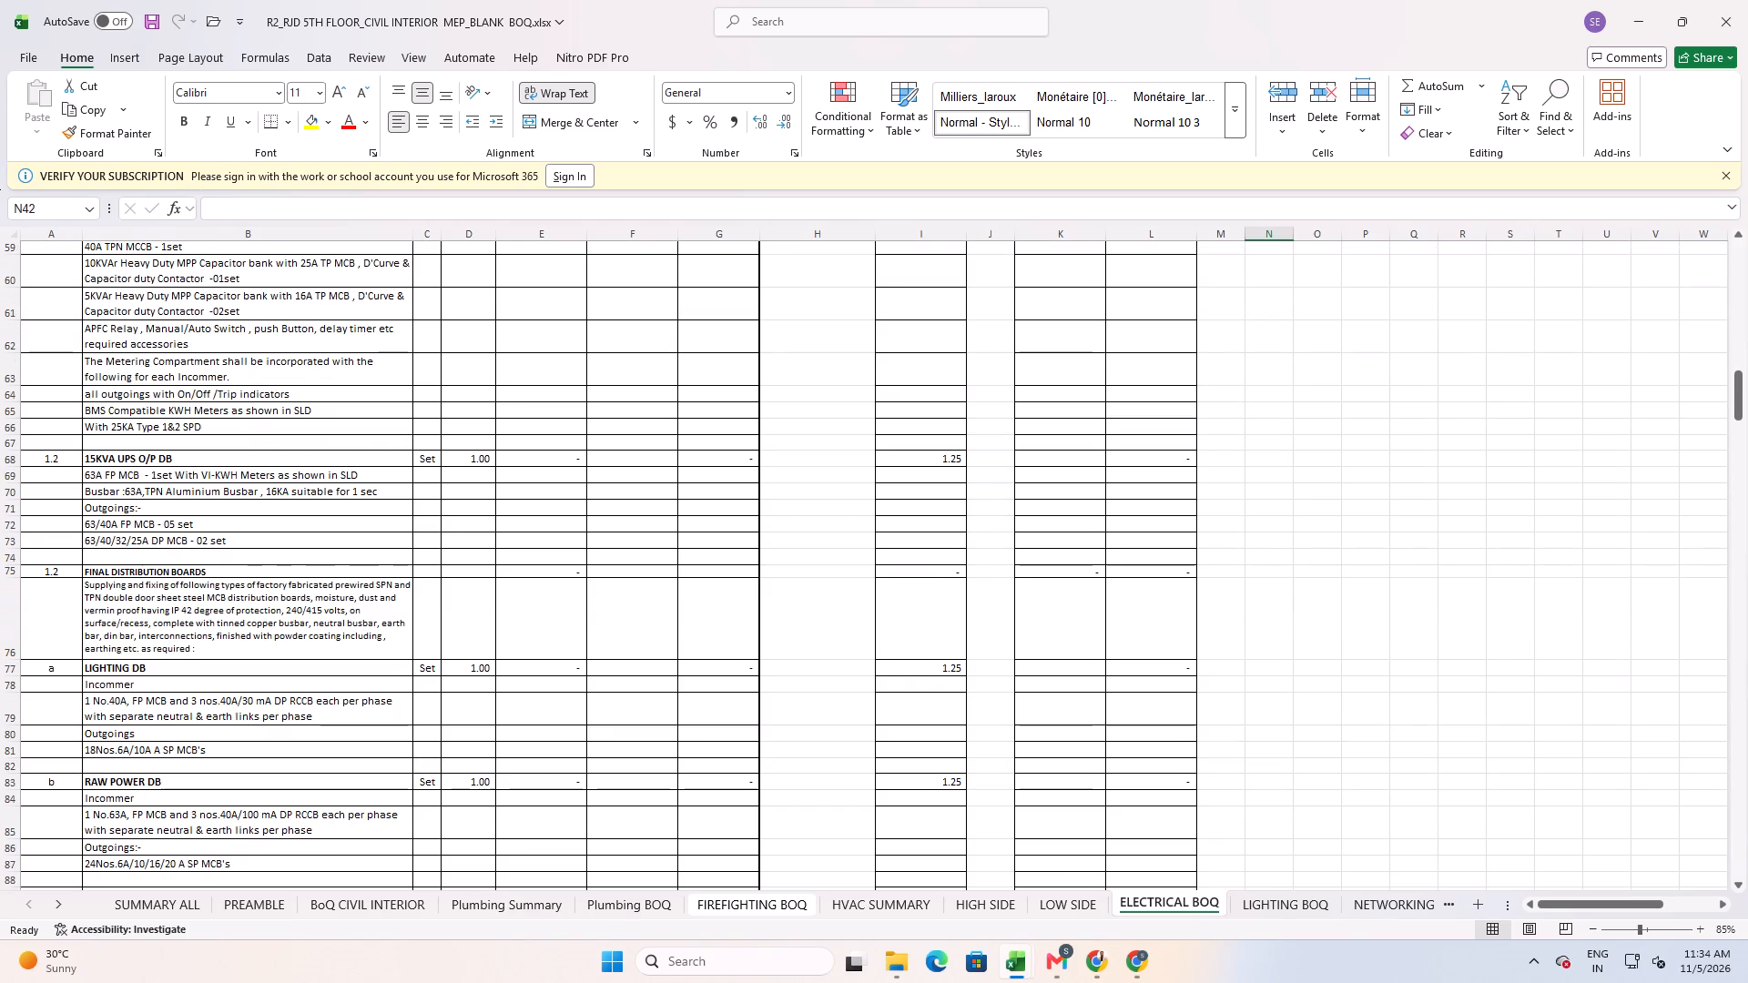
scroll(648, 633, "down", 1)
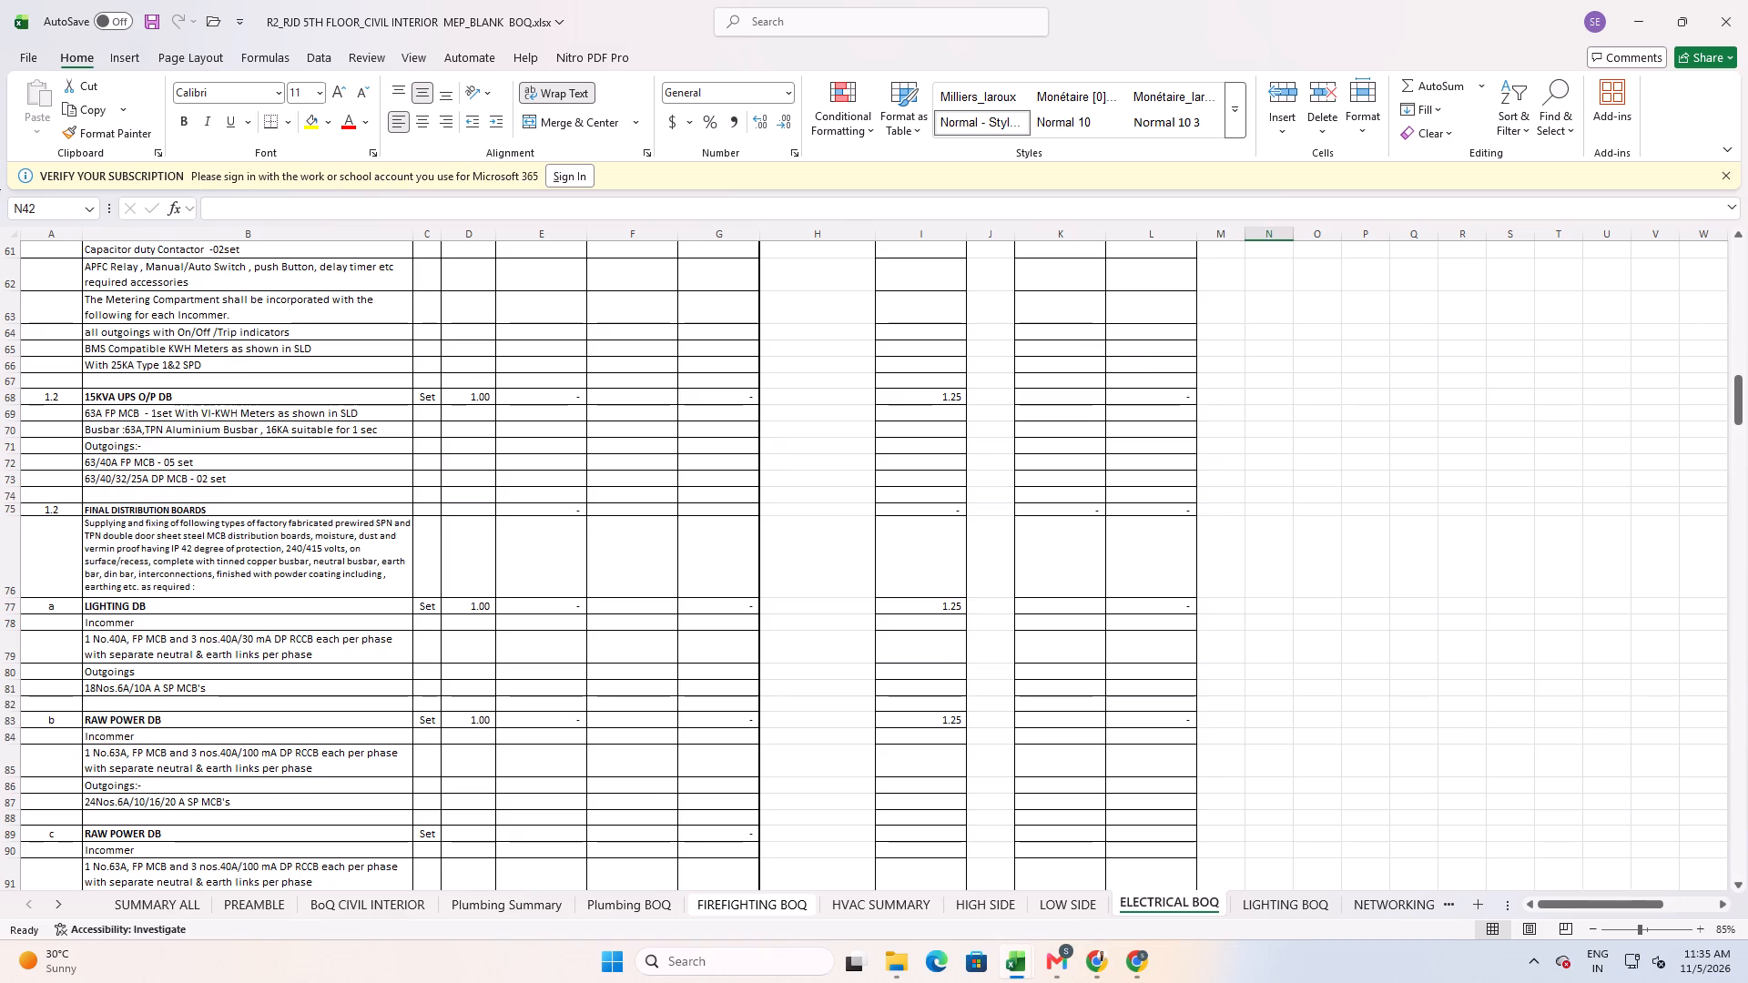
scroll(656, 651, "down", 15)
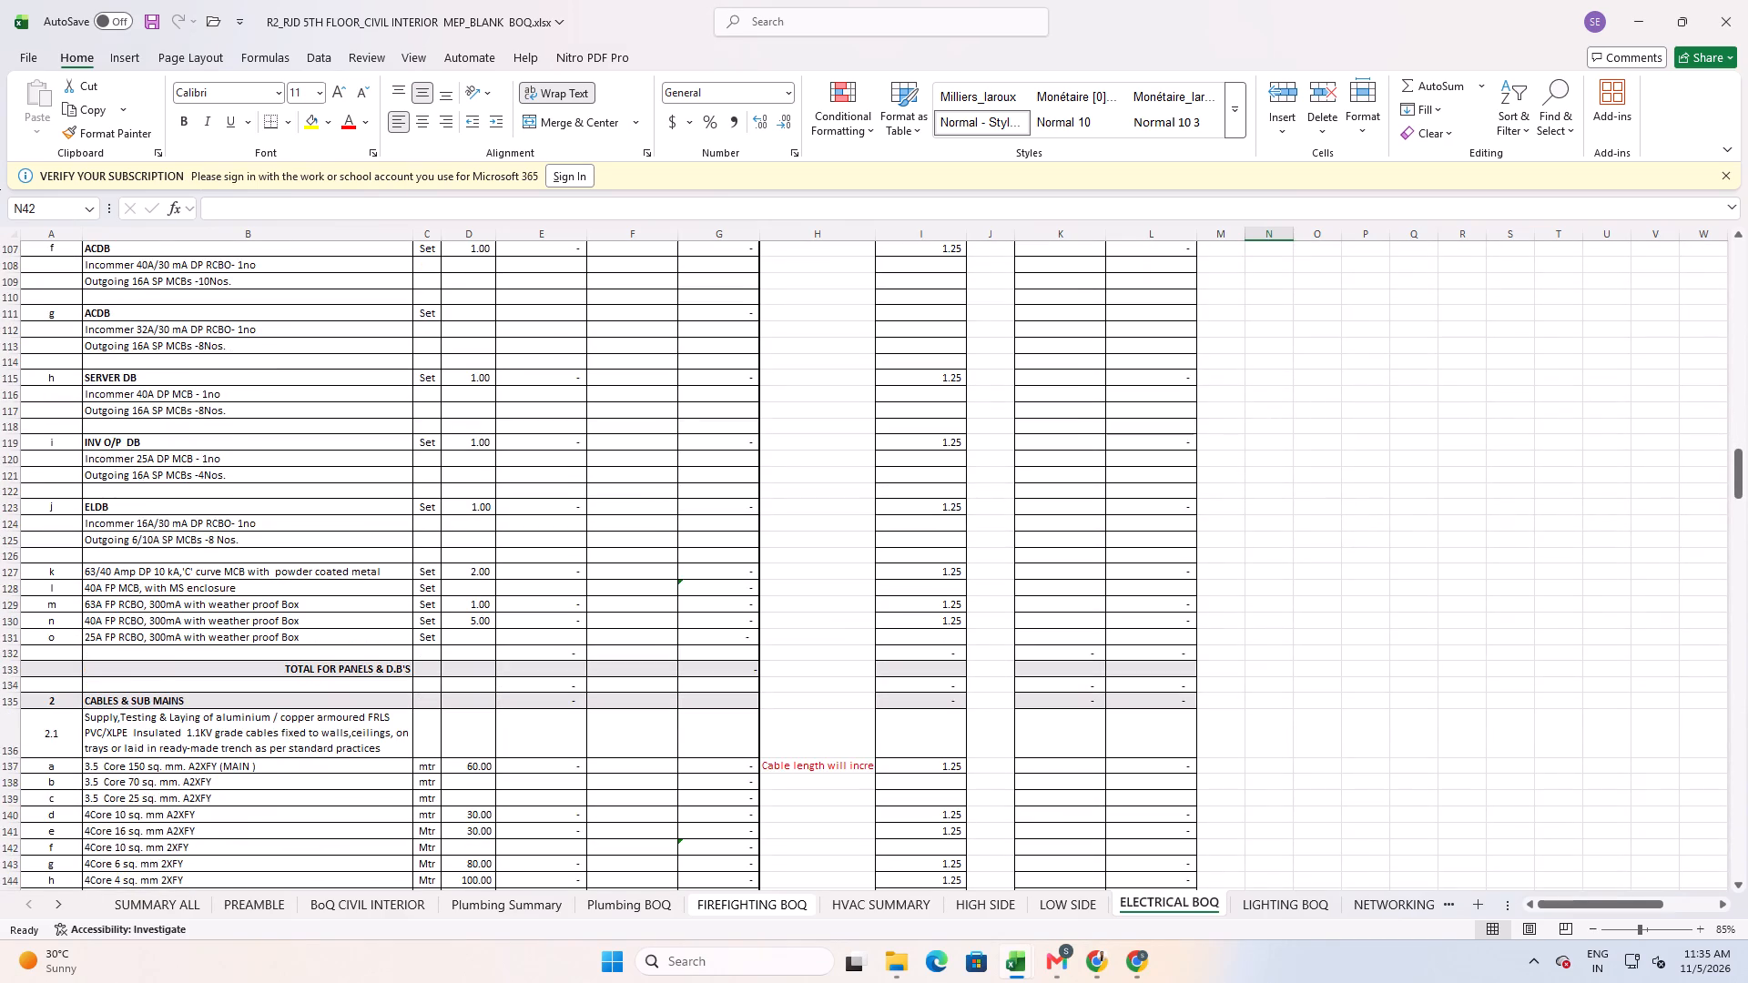
scroll(650, 575, "up", 4)
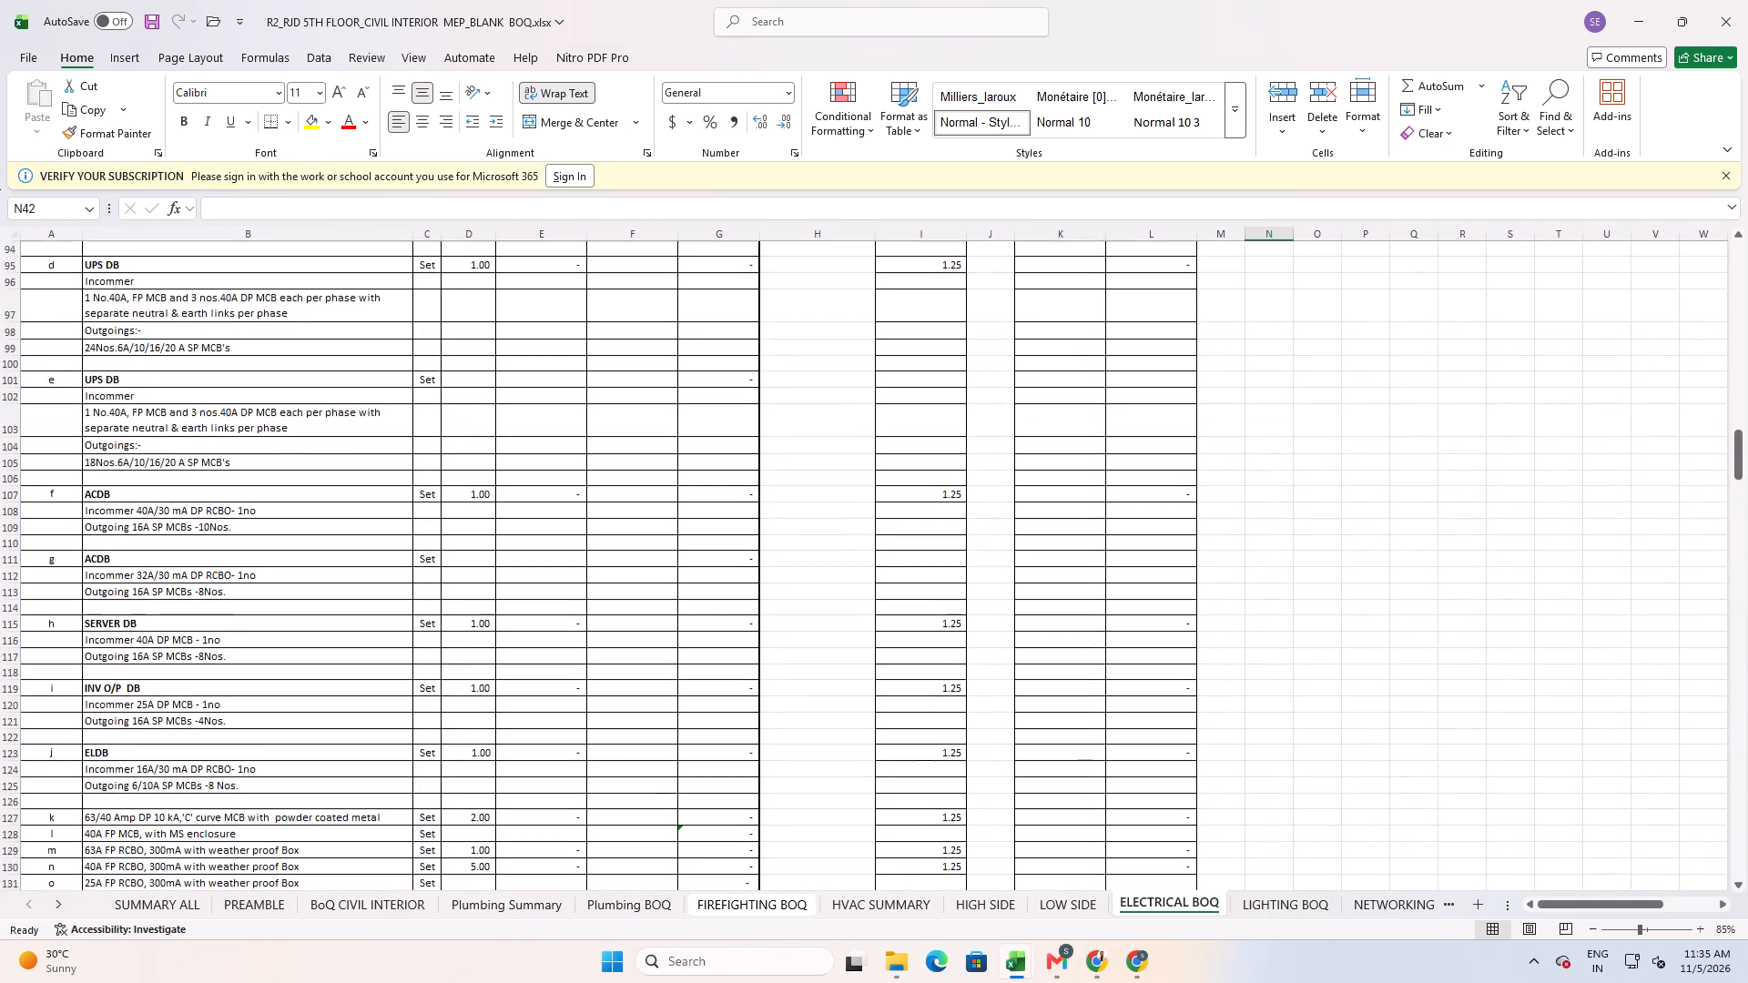
scroll(650, 568, "up", 7)
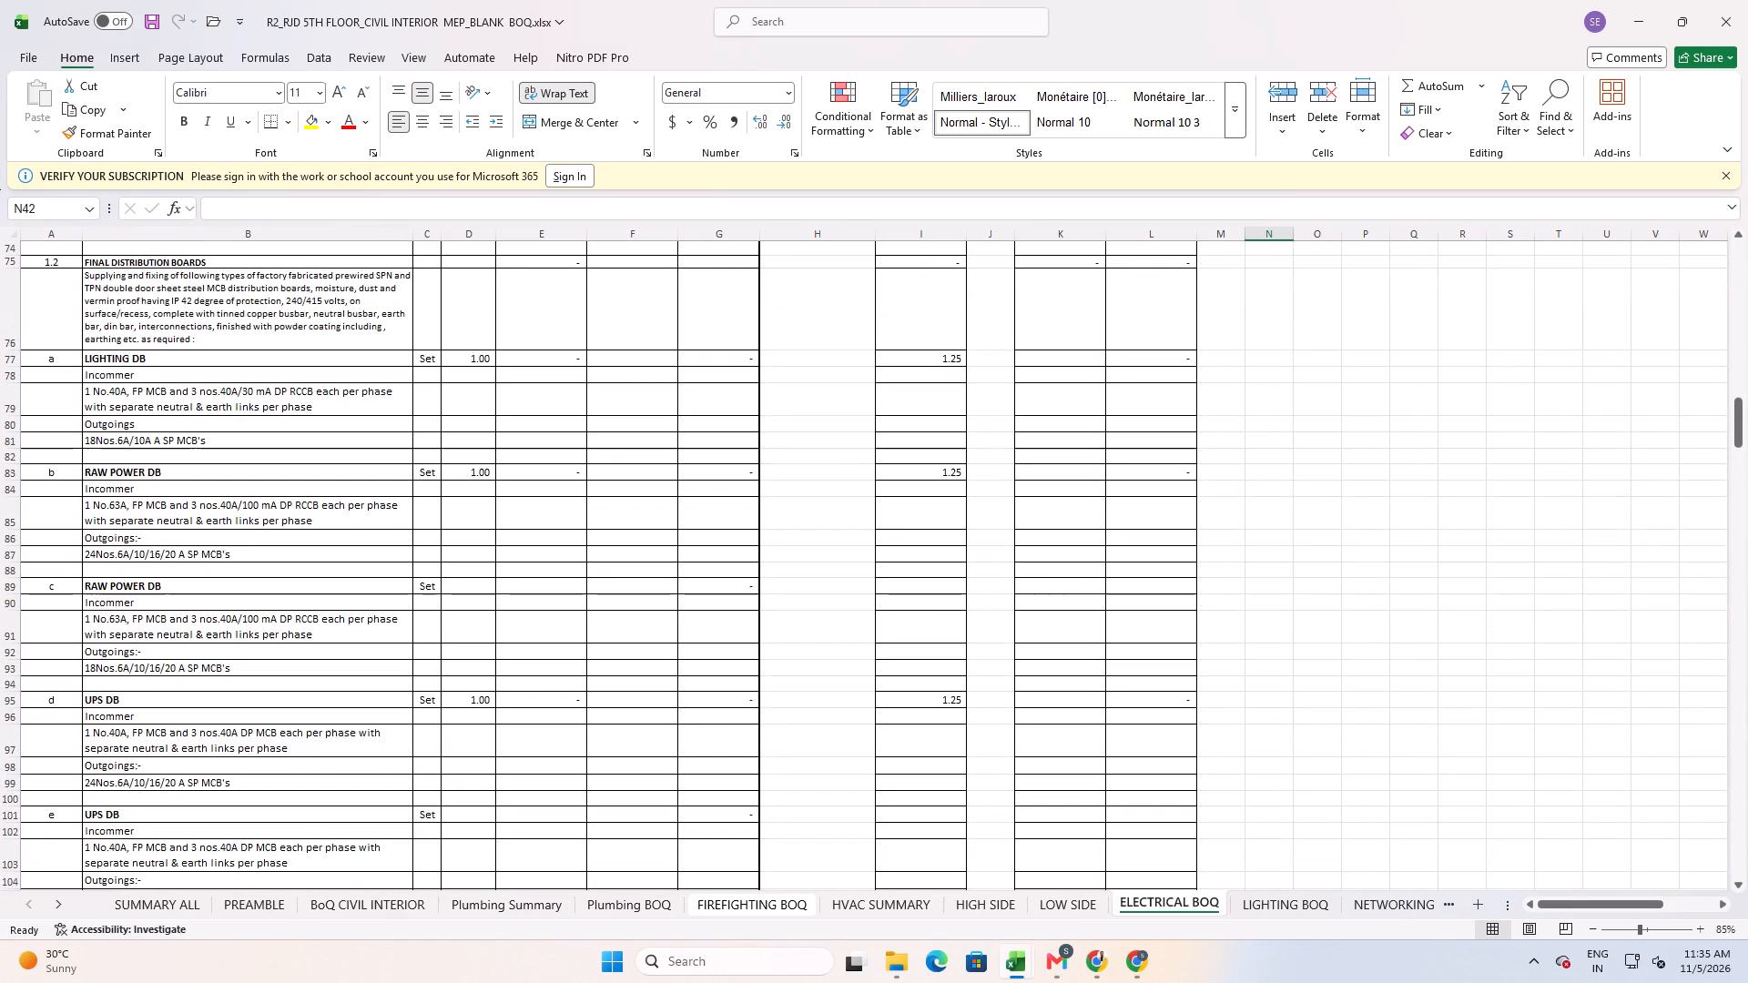
Check the rate, installation, amount, margin, purchase rate and total cells of the LIGHTING DB item in row 77.
left_click(678, 481)
left_click(656, 362)
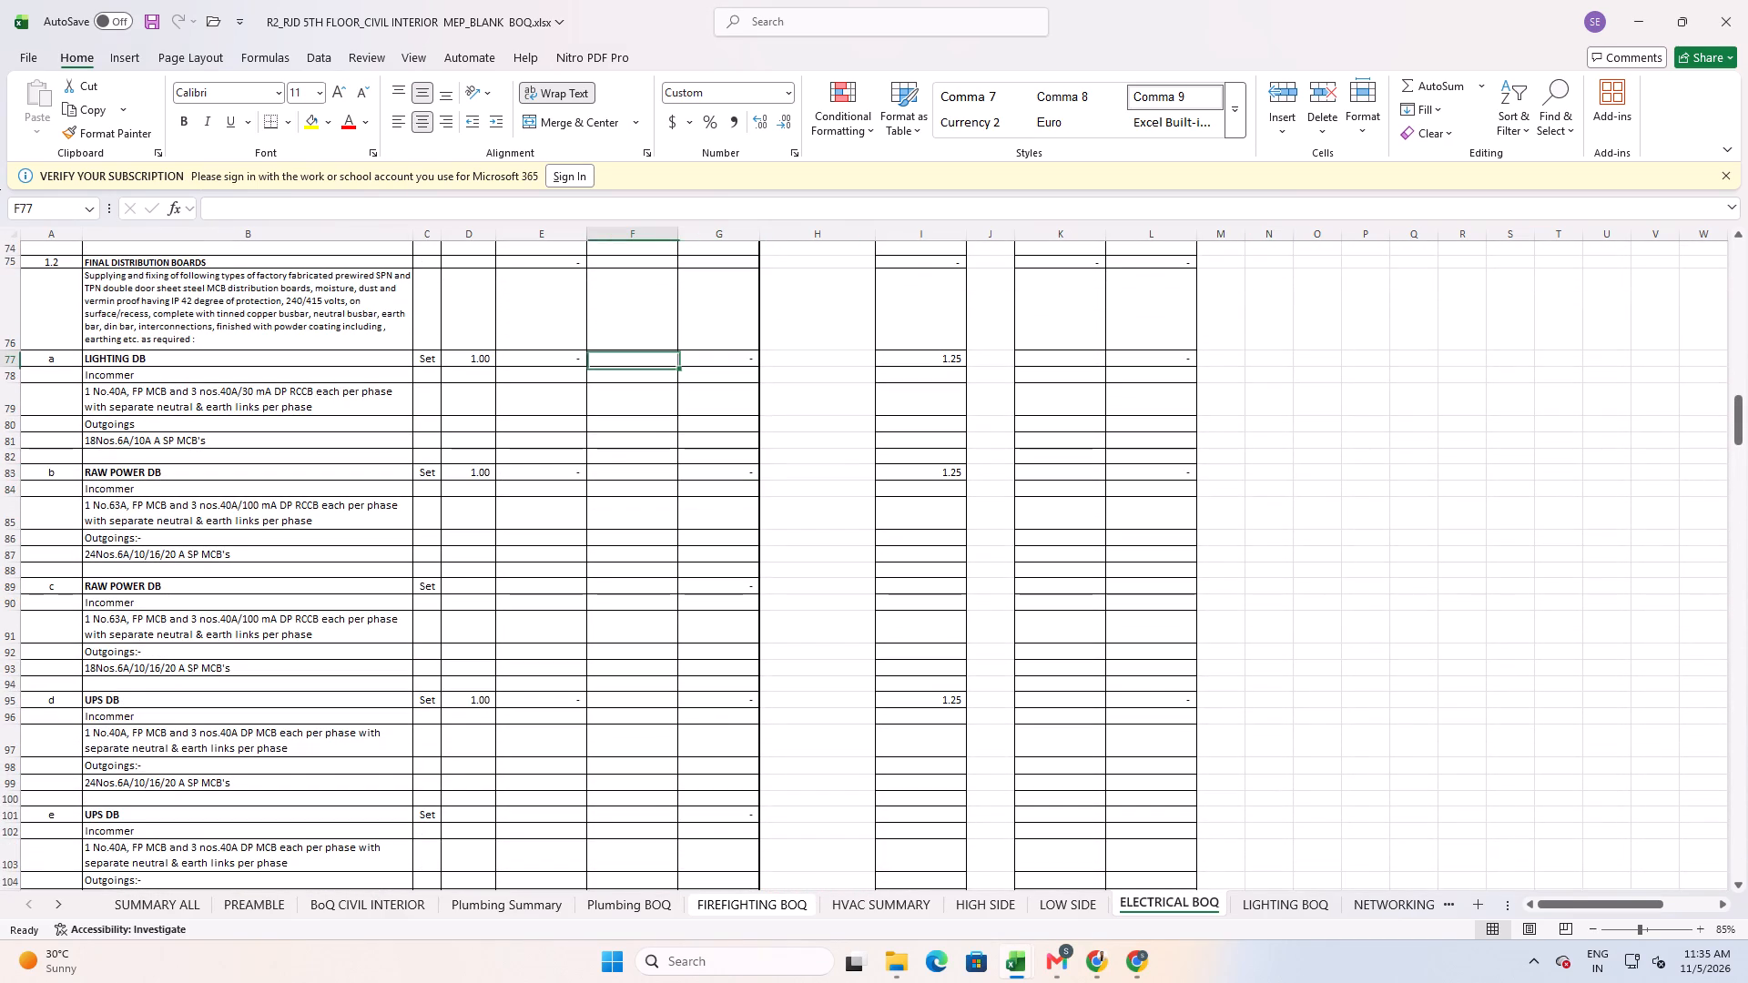
key("Right")
key("Right")
key("Right")
key("Right")
key("Right")
key("Right")
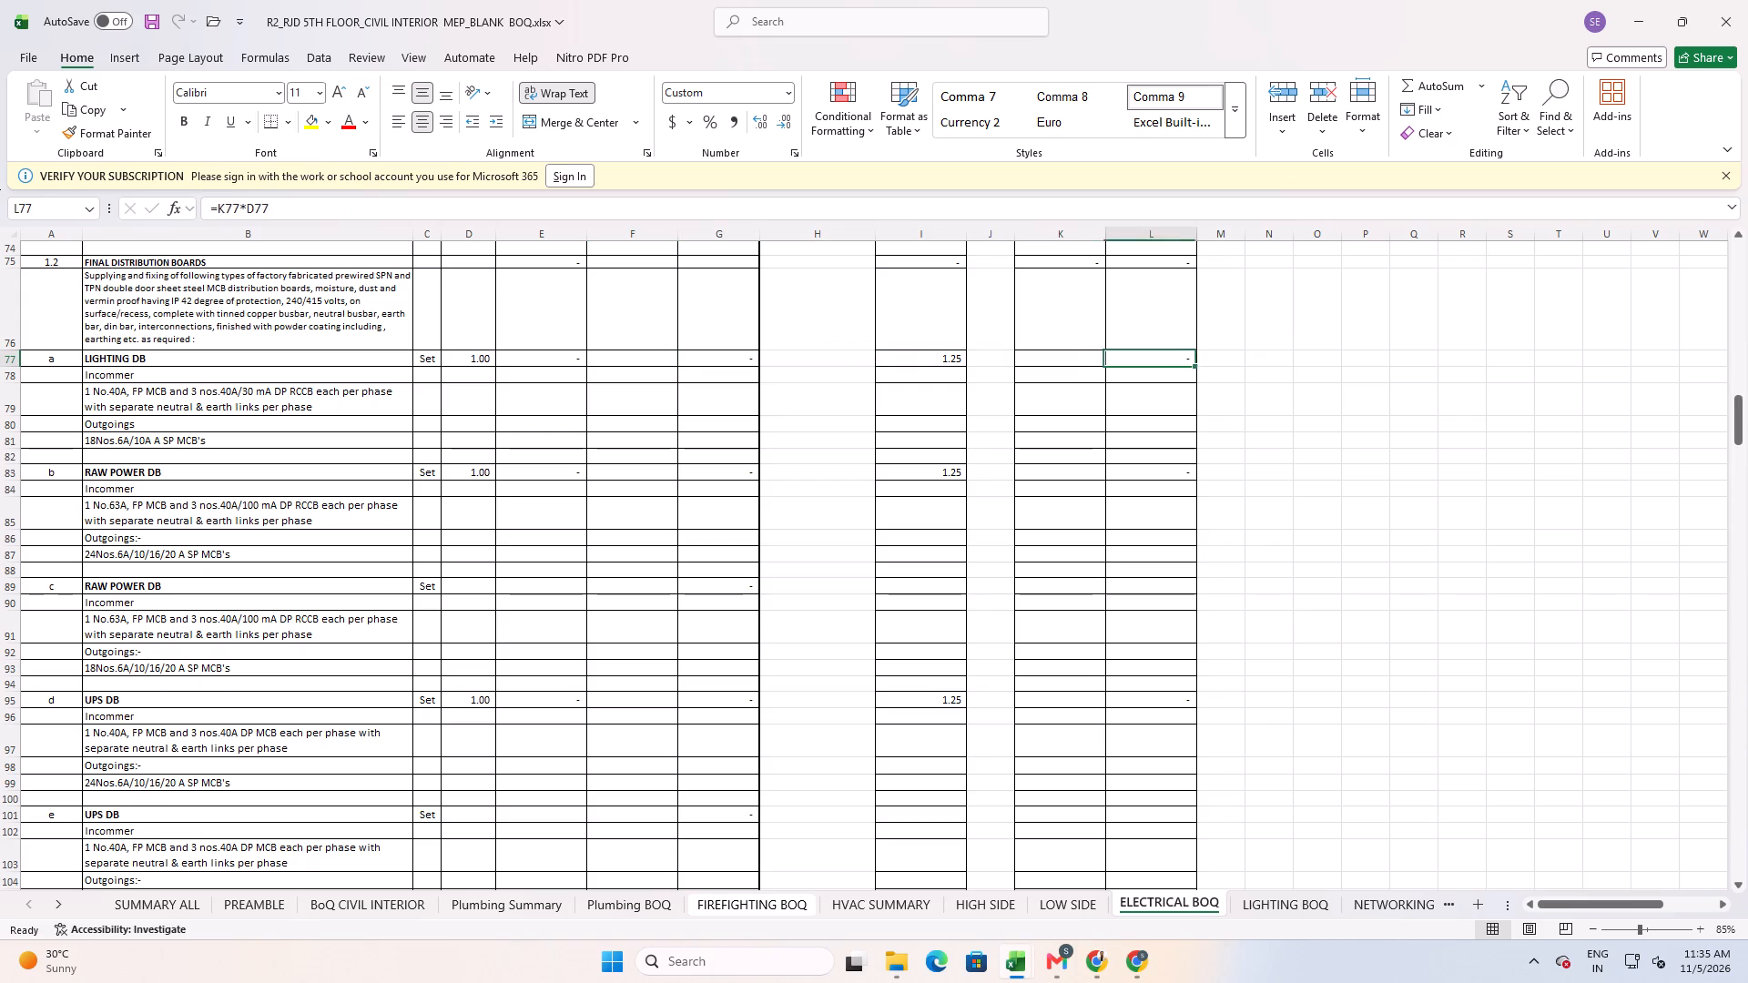
key("Right")
key("Right")
key("Left")
key("Left")
key("Left")
key("Left")
key("Left")
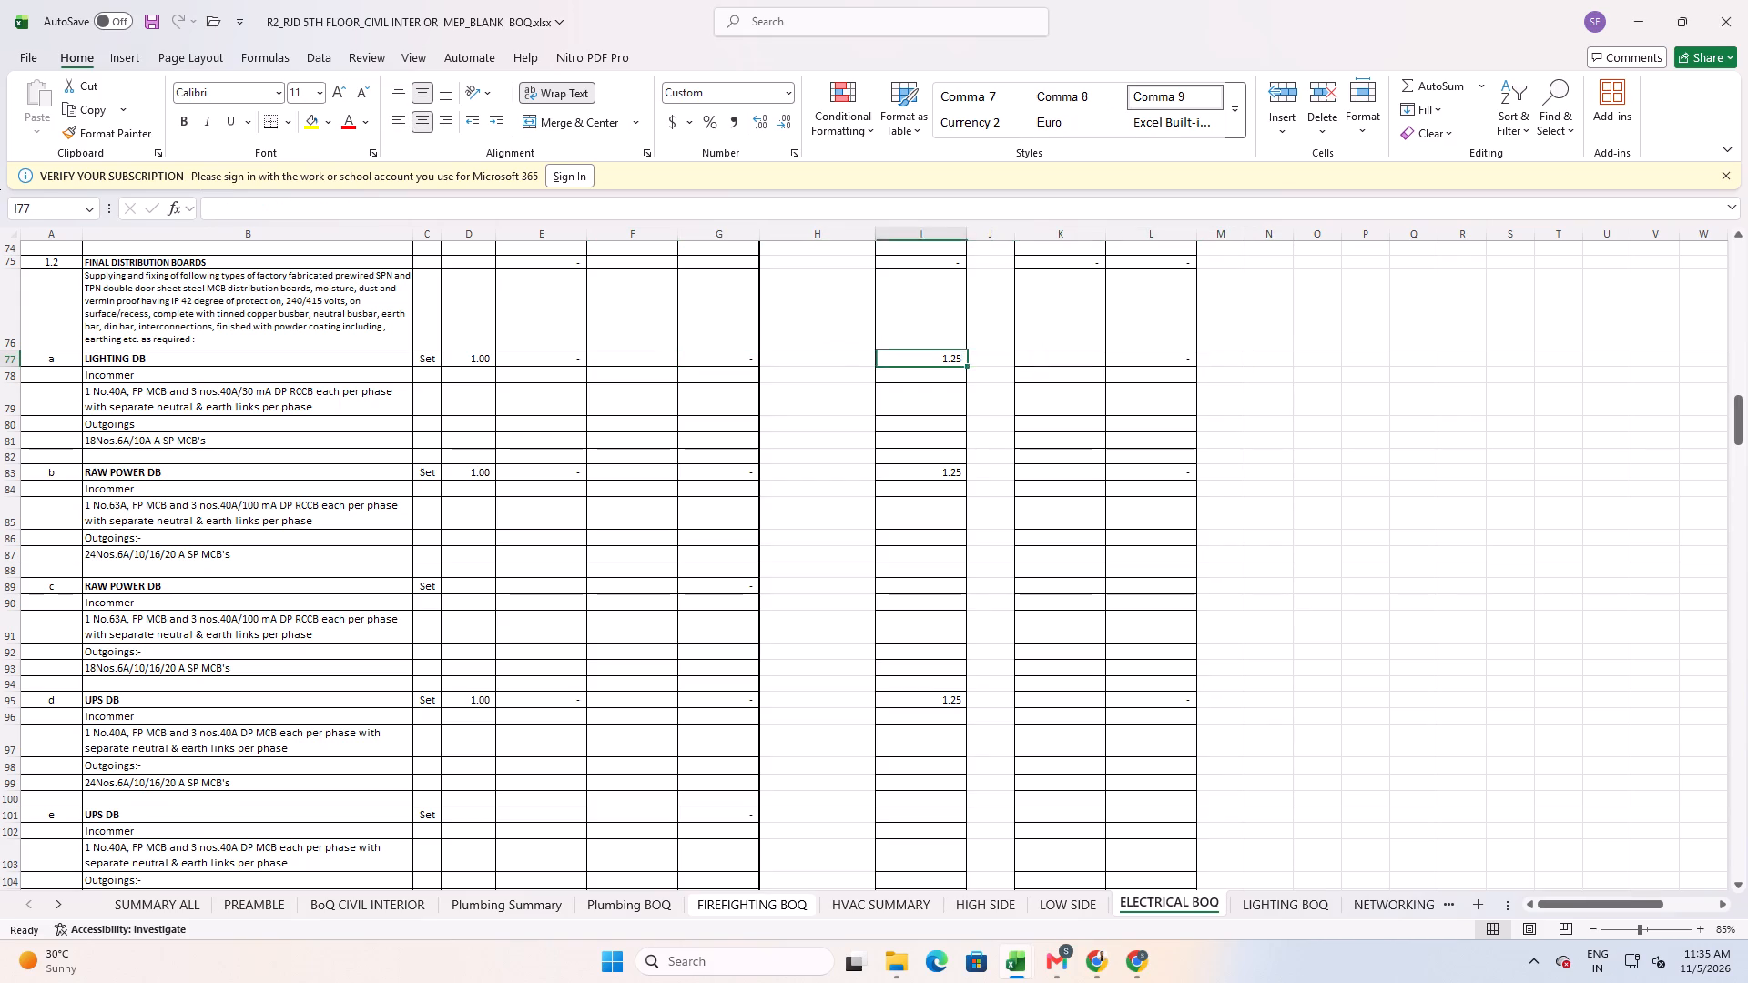
key("Left")
key("Left")
key("Left")
key("Left")
key("Right")
key("Right")
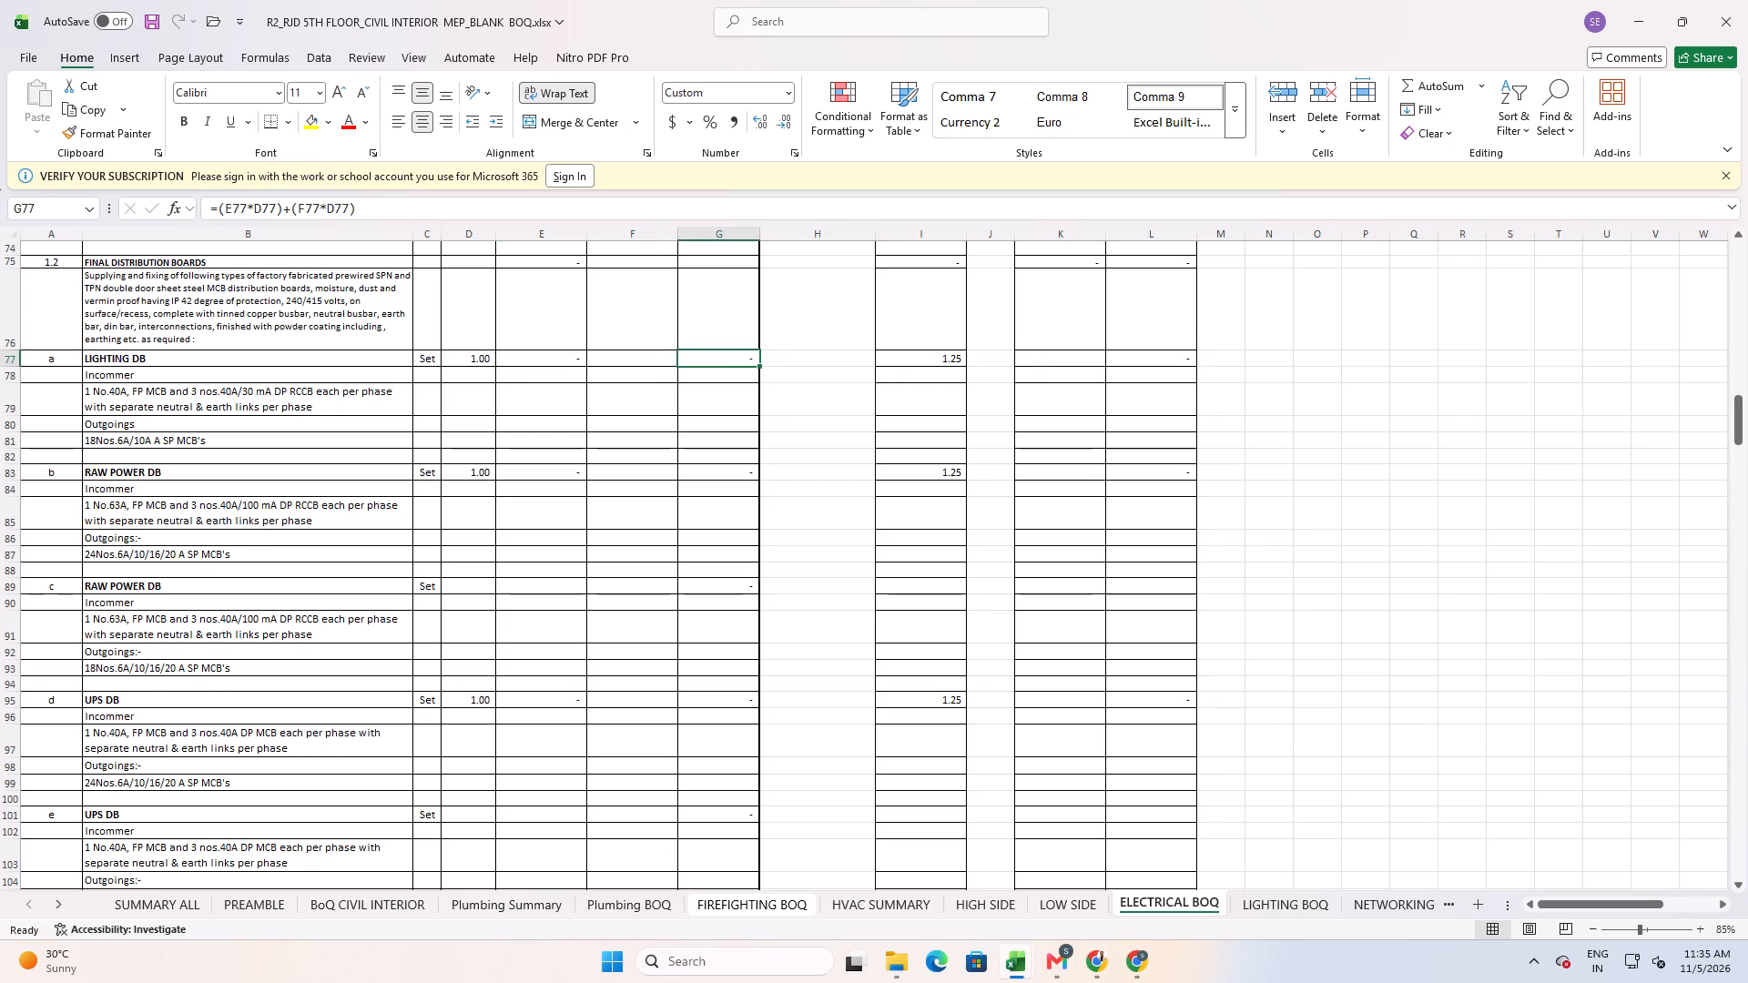
key("Left")
key("Left")
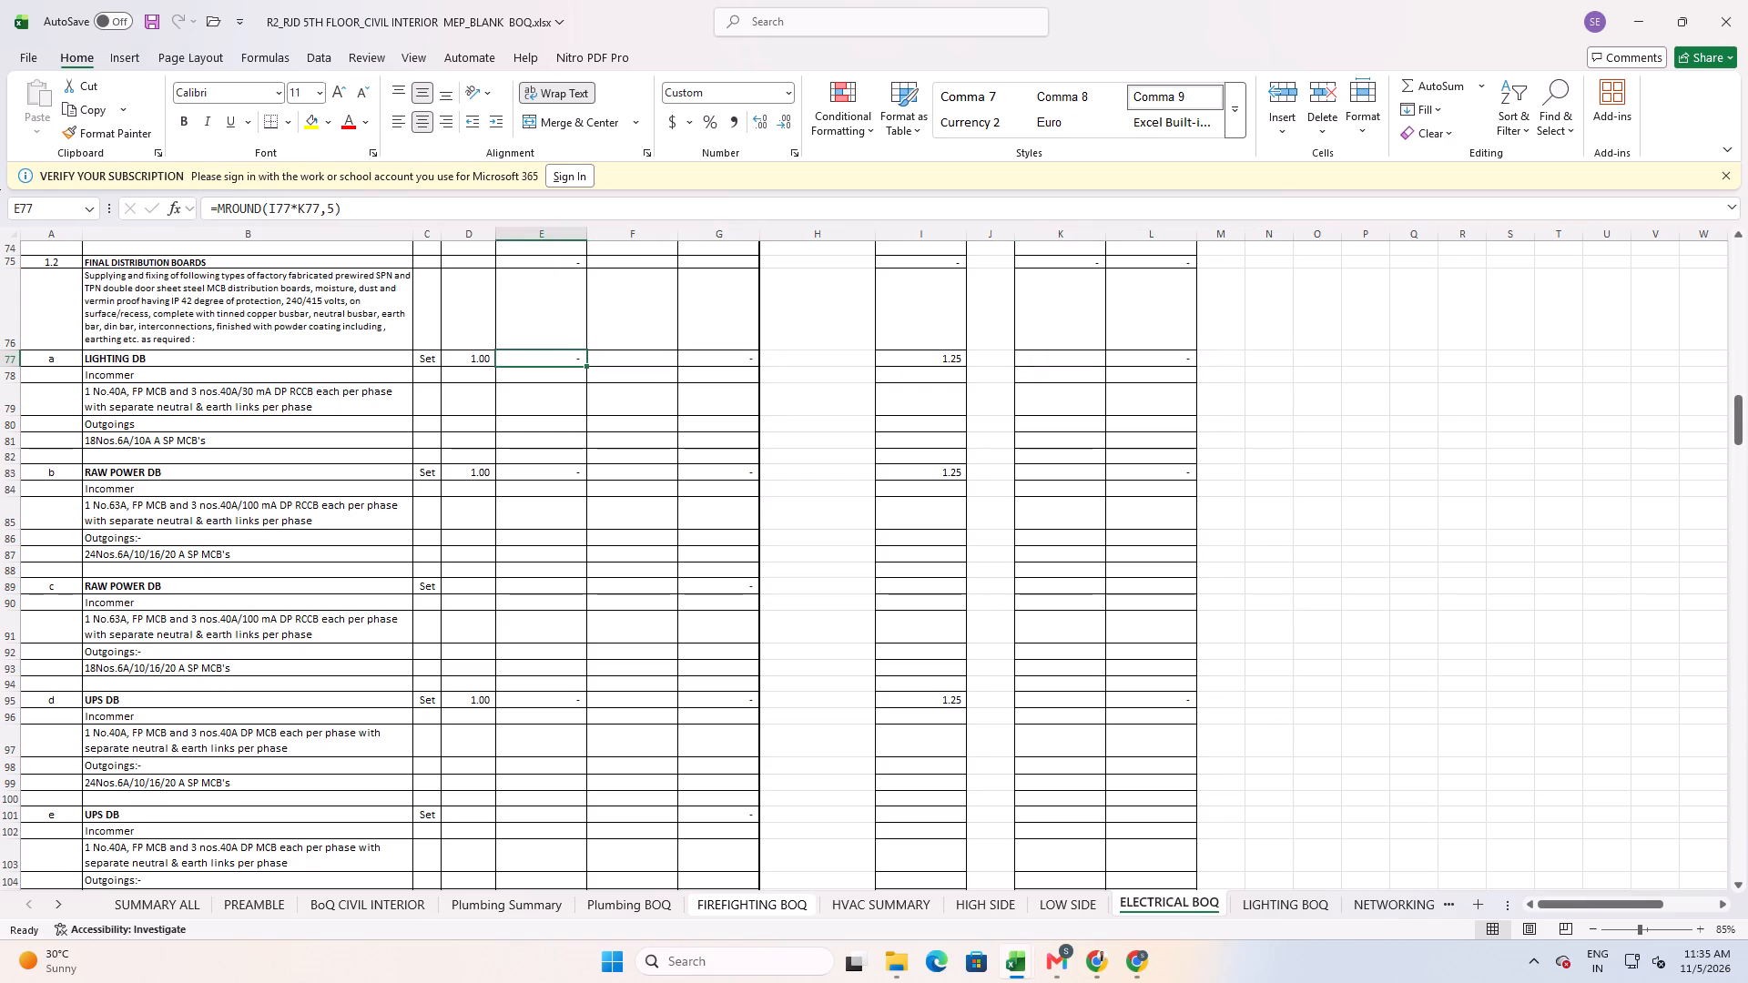
Review the rate column of the final distribution board items between the LIGHTING DB and the ACDB entries.
key("Down")
key("Down")
key("Down")
key("Down")
key("Down")
key("Down")
key("Down")
key("Down")
key("Down")
key("Up")
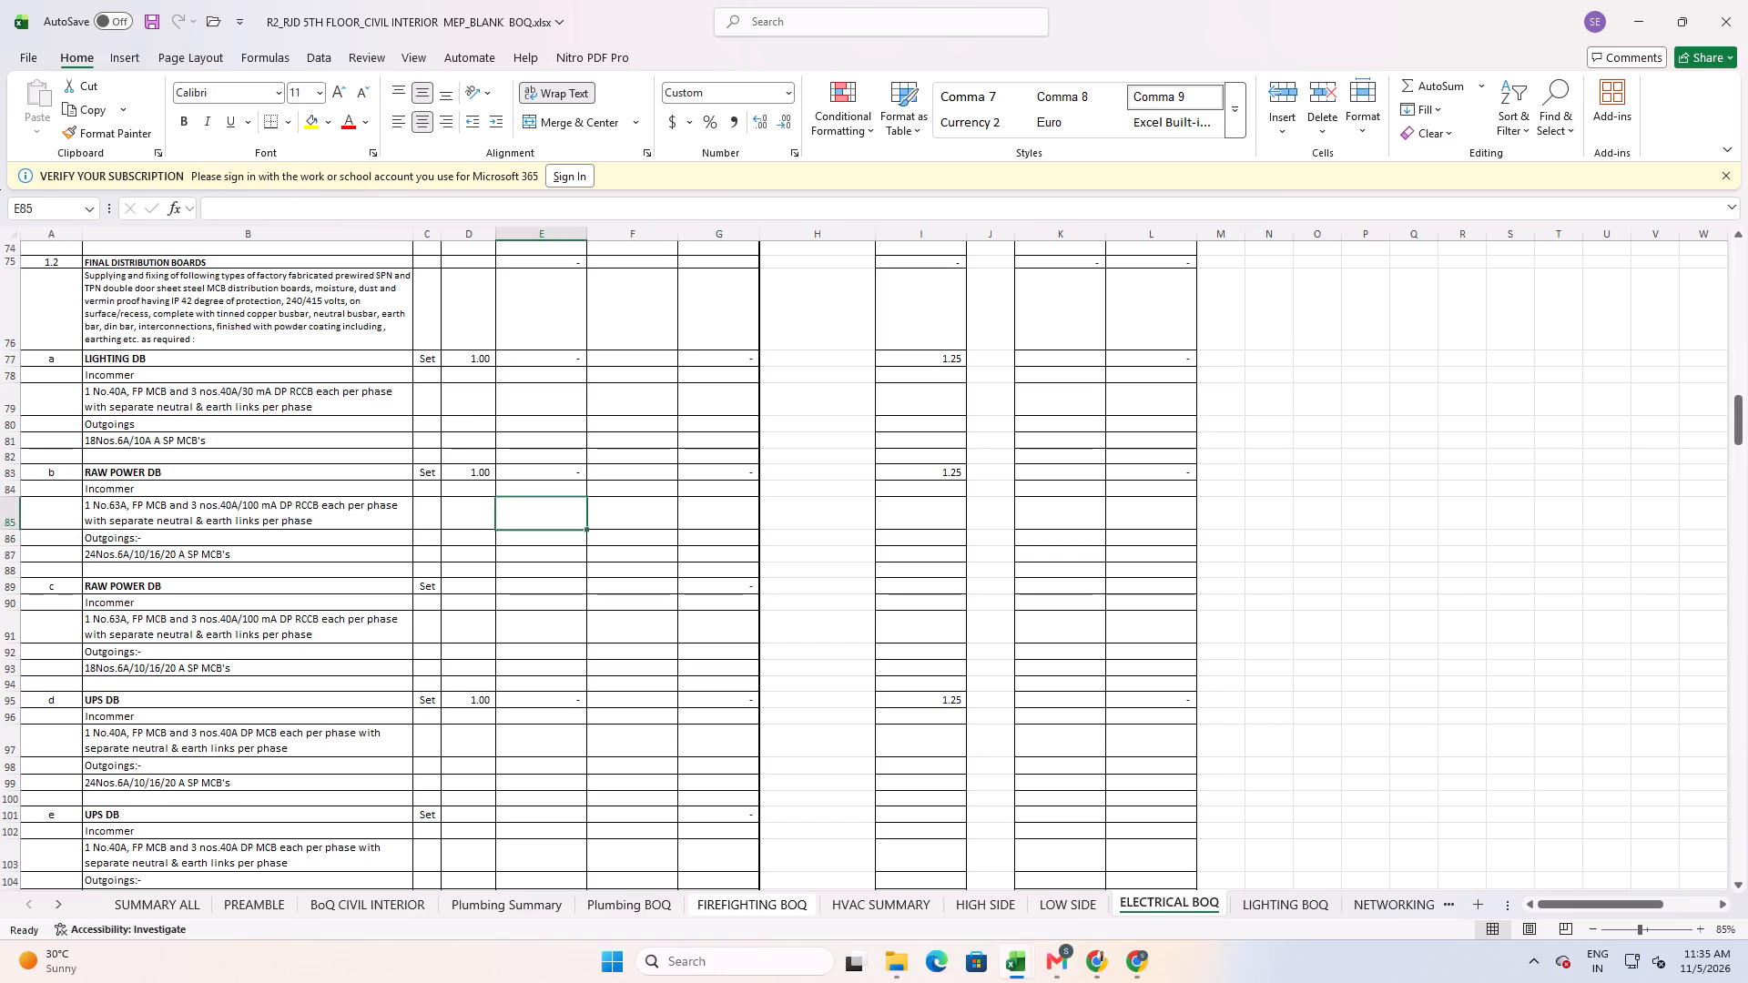
key("Down")
key("Down")
key("Down")
key("Down")
key("Down")
key("Down")
key("Down")
key("Down")
key("Down")
key("Down")
key("Down")
key("Down")
key("Down")
key("Down")
key("Down")
key("Down")
key("Down")
key("Down")
key("Down")
key("Down")
key("Down")
key("Down")
key("Down")
key("Down")
key("Down")
key("Down")
key("Down")
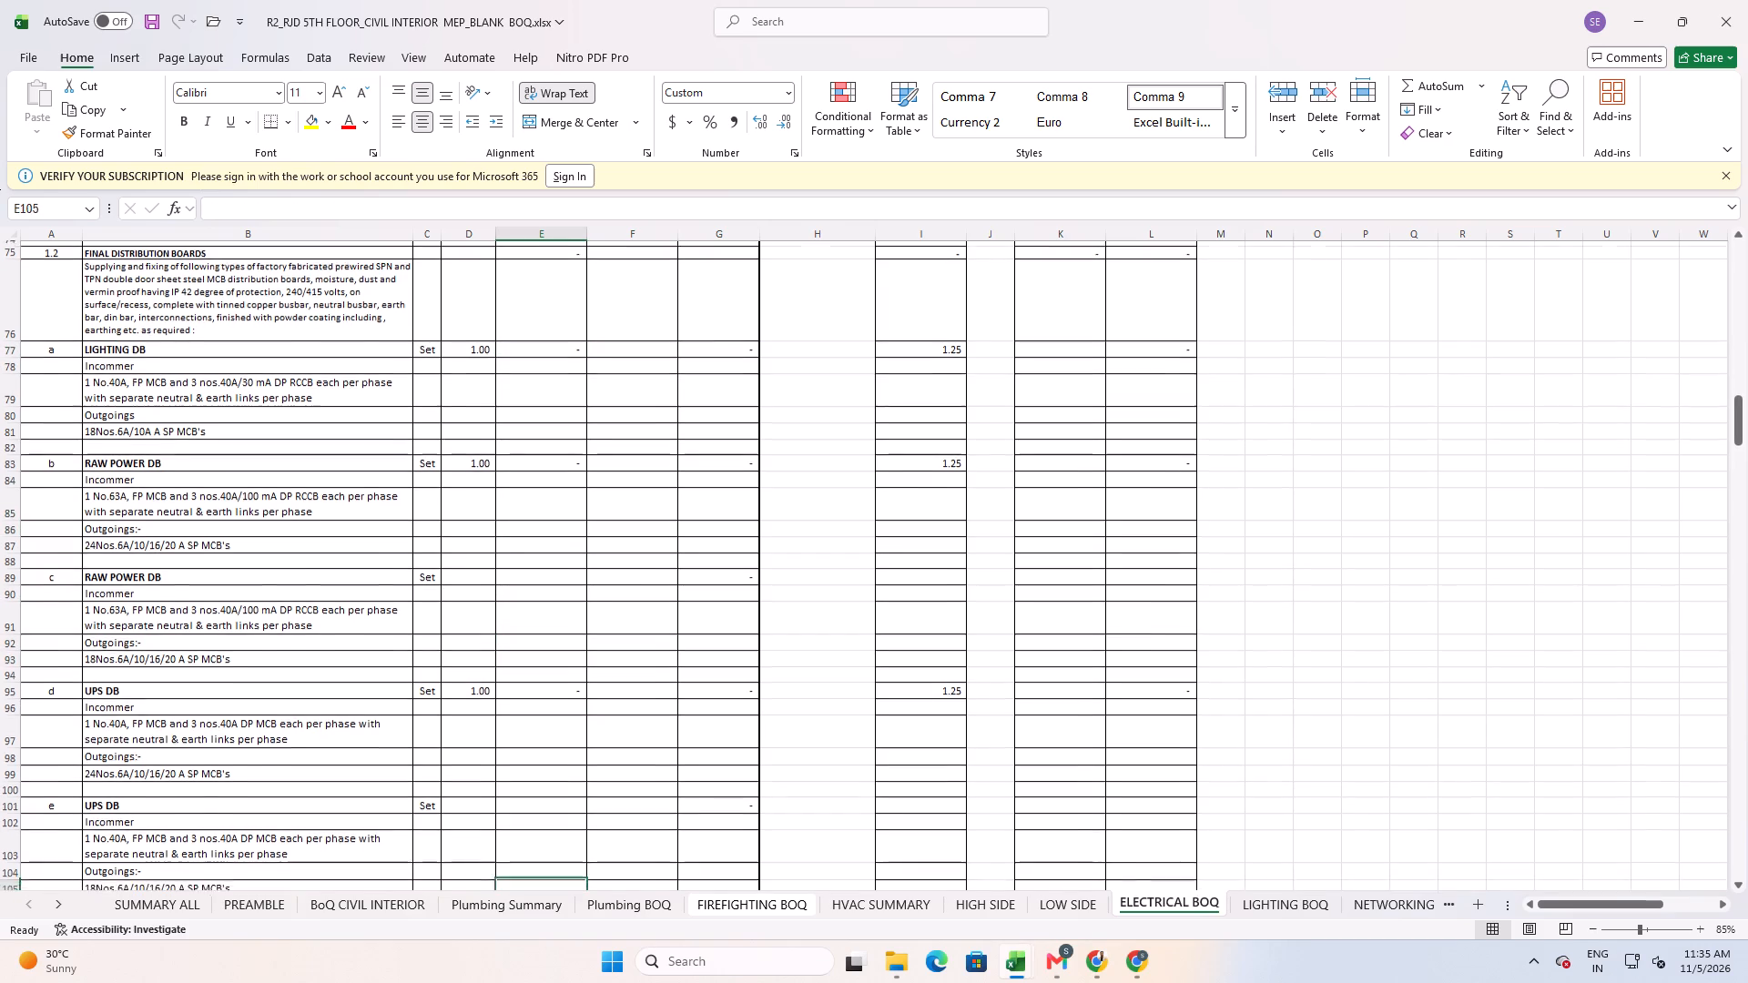
key("Up")
key("Up")
key("Down")
key("Up")
key("Up")
key("Up")
key("Up")
key("Up")
key("Up")
key("Up")
key("Up")
key("Up")
key("Up")
key("Up")
key("Up")
key("Up")
key("Up")
key("Up")
key("Up")
key("Up")
key("Up")
key("Up")
key("Up")
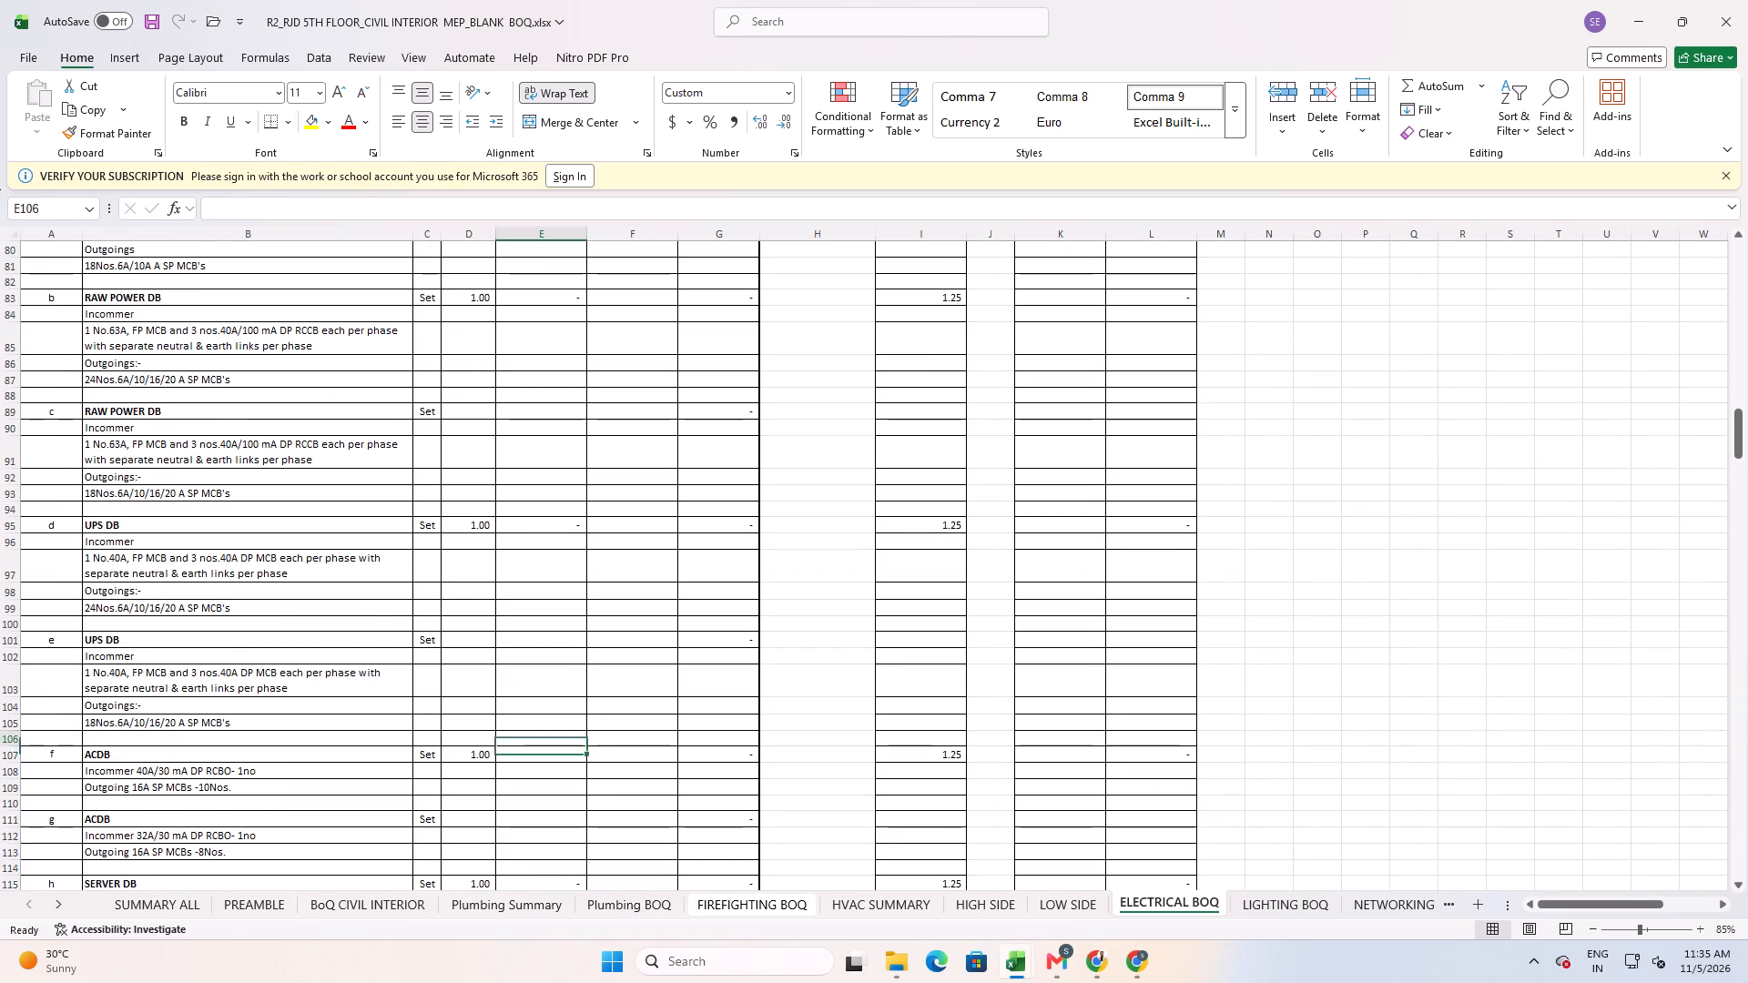
key("Down")
key("Down")
key("Down")
key("Down")
key("Down")
key("Down")
key("Down")
key("Down")
key("Down")
key("Down")
key("Down")
key("Down")
key("Down")
key("Down")
key("Down")
key("Down")
key("Down")
key("Down")
key("Down")
key("Down")
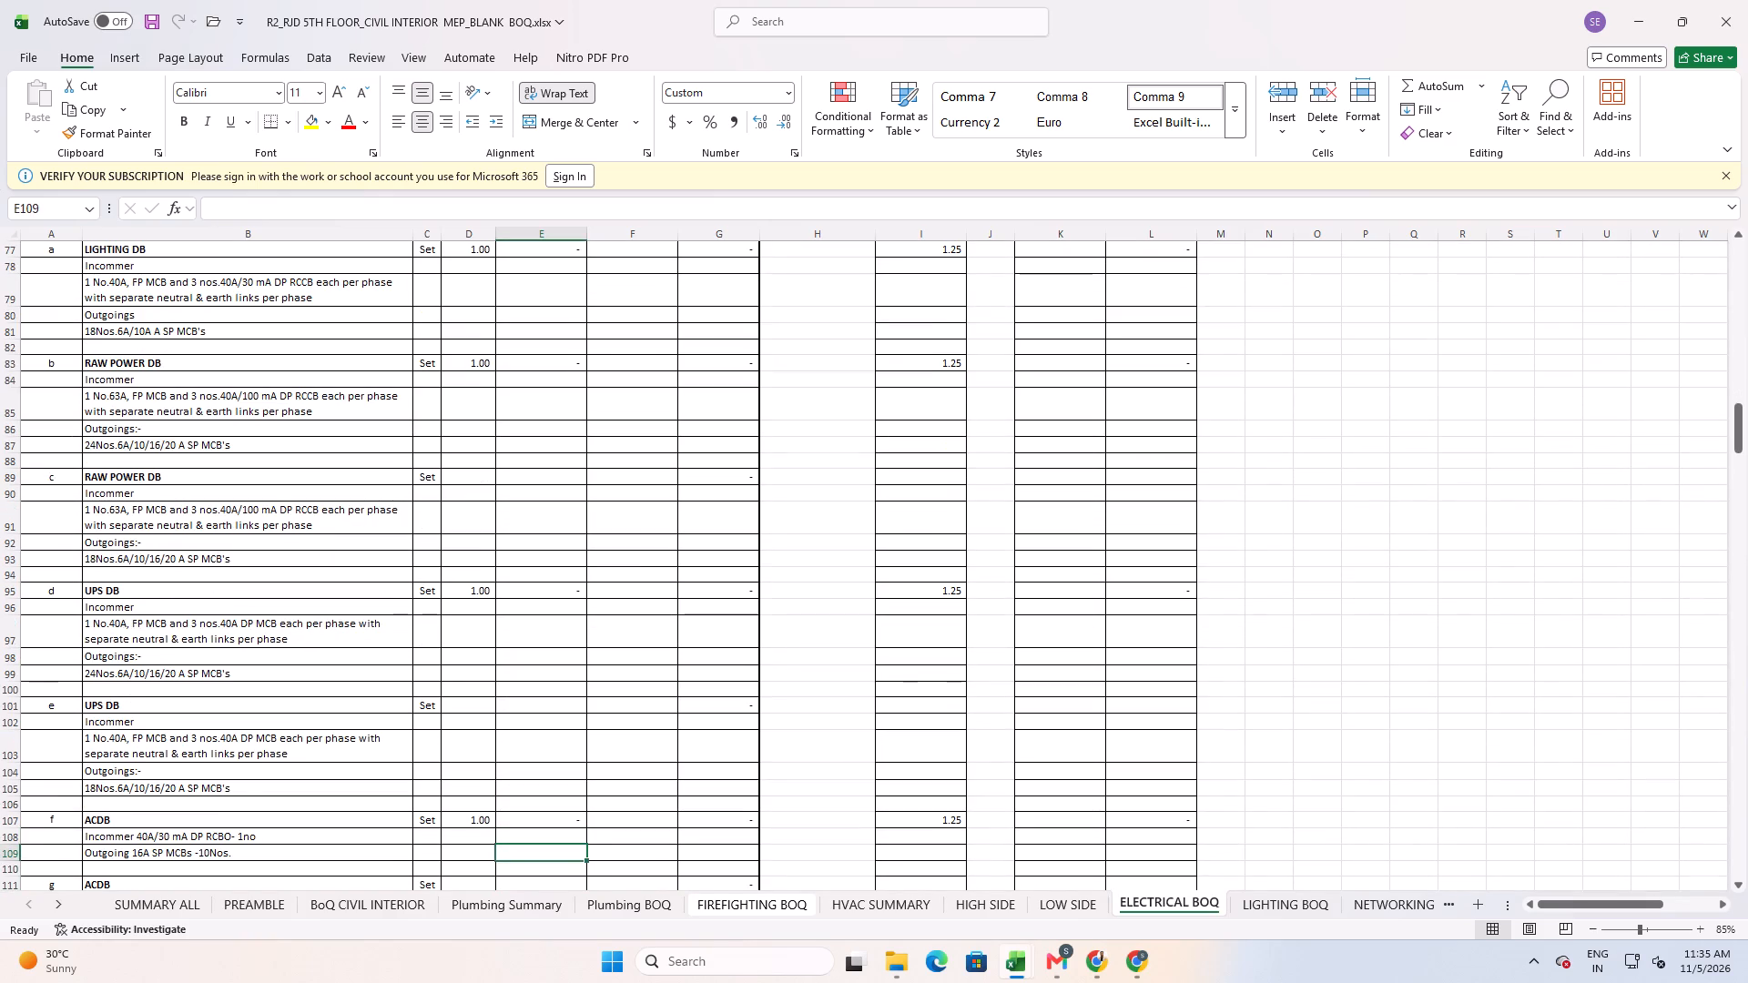
key("Up")
key("Down")
key("Down")
key("Down")
key("Down")
key("Down")
key("Down")
key("Up")
key("Up")
key("Up")
key("Up")
key("Up")
key("Up")
key("Up")
key("Up")
key("Up")
key("Up")
key("Up")
key("Up")
key("Up")
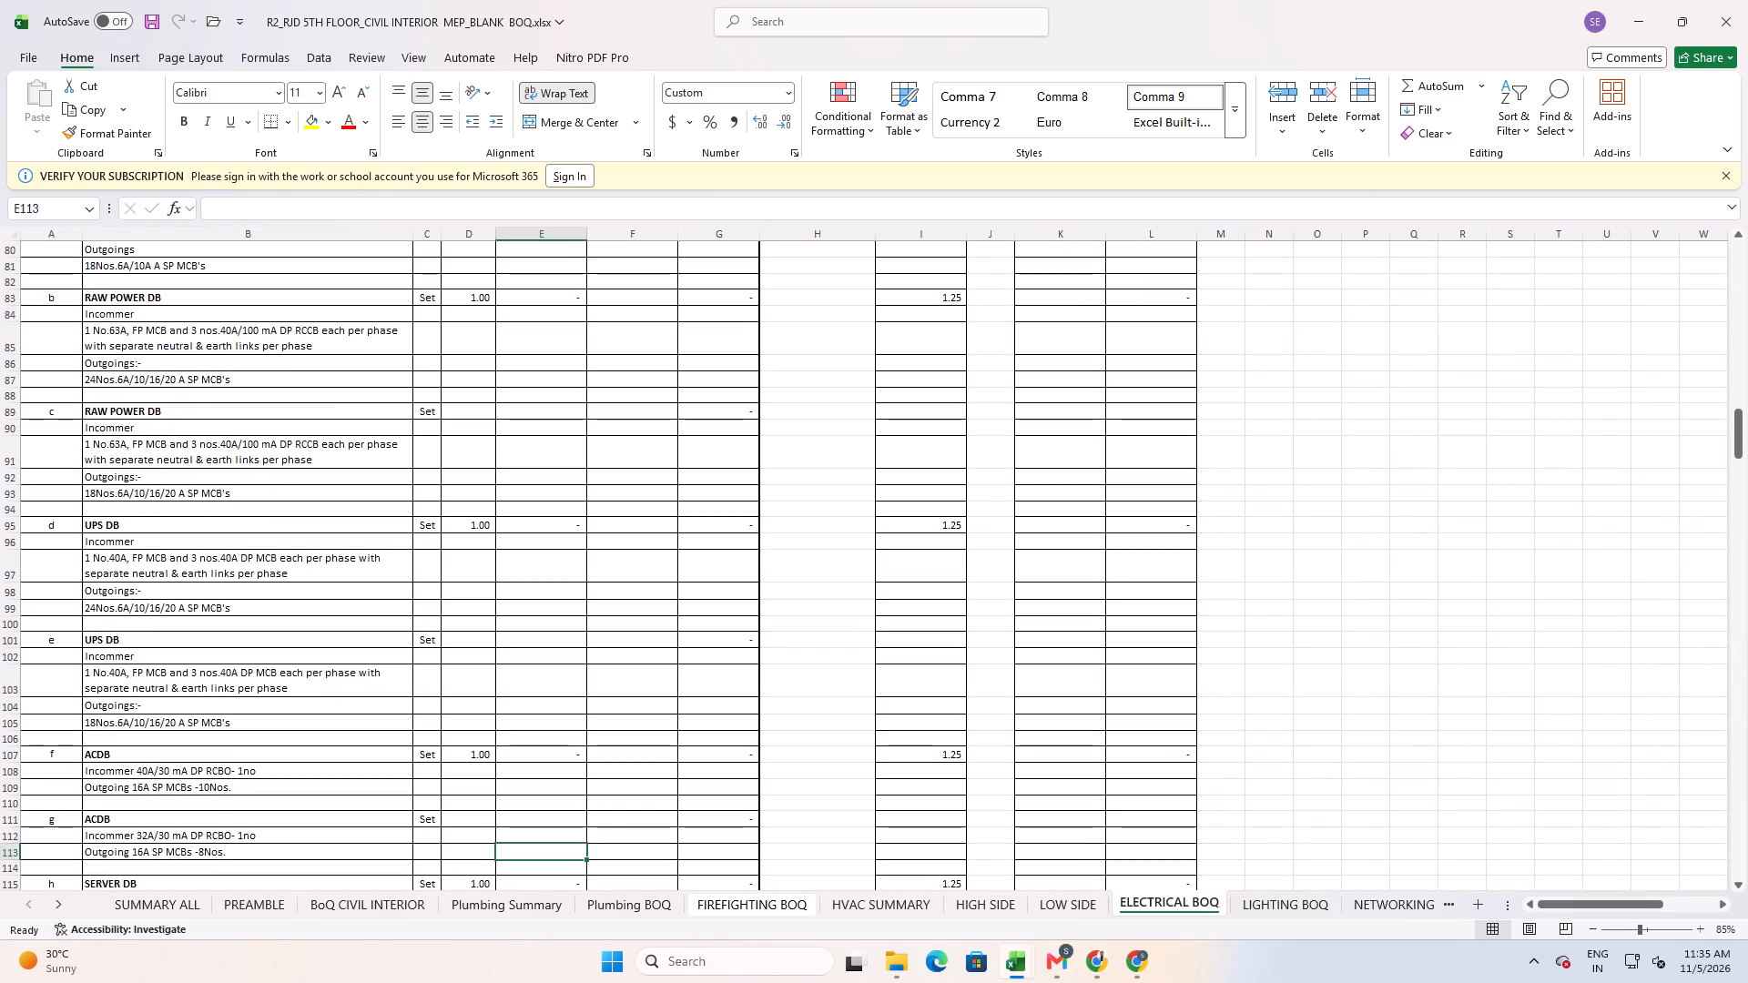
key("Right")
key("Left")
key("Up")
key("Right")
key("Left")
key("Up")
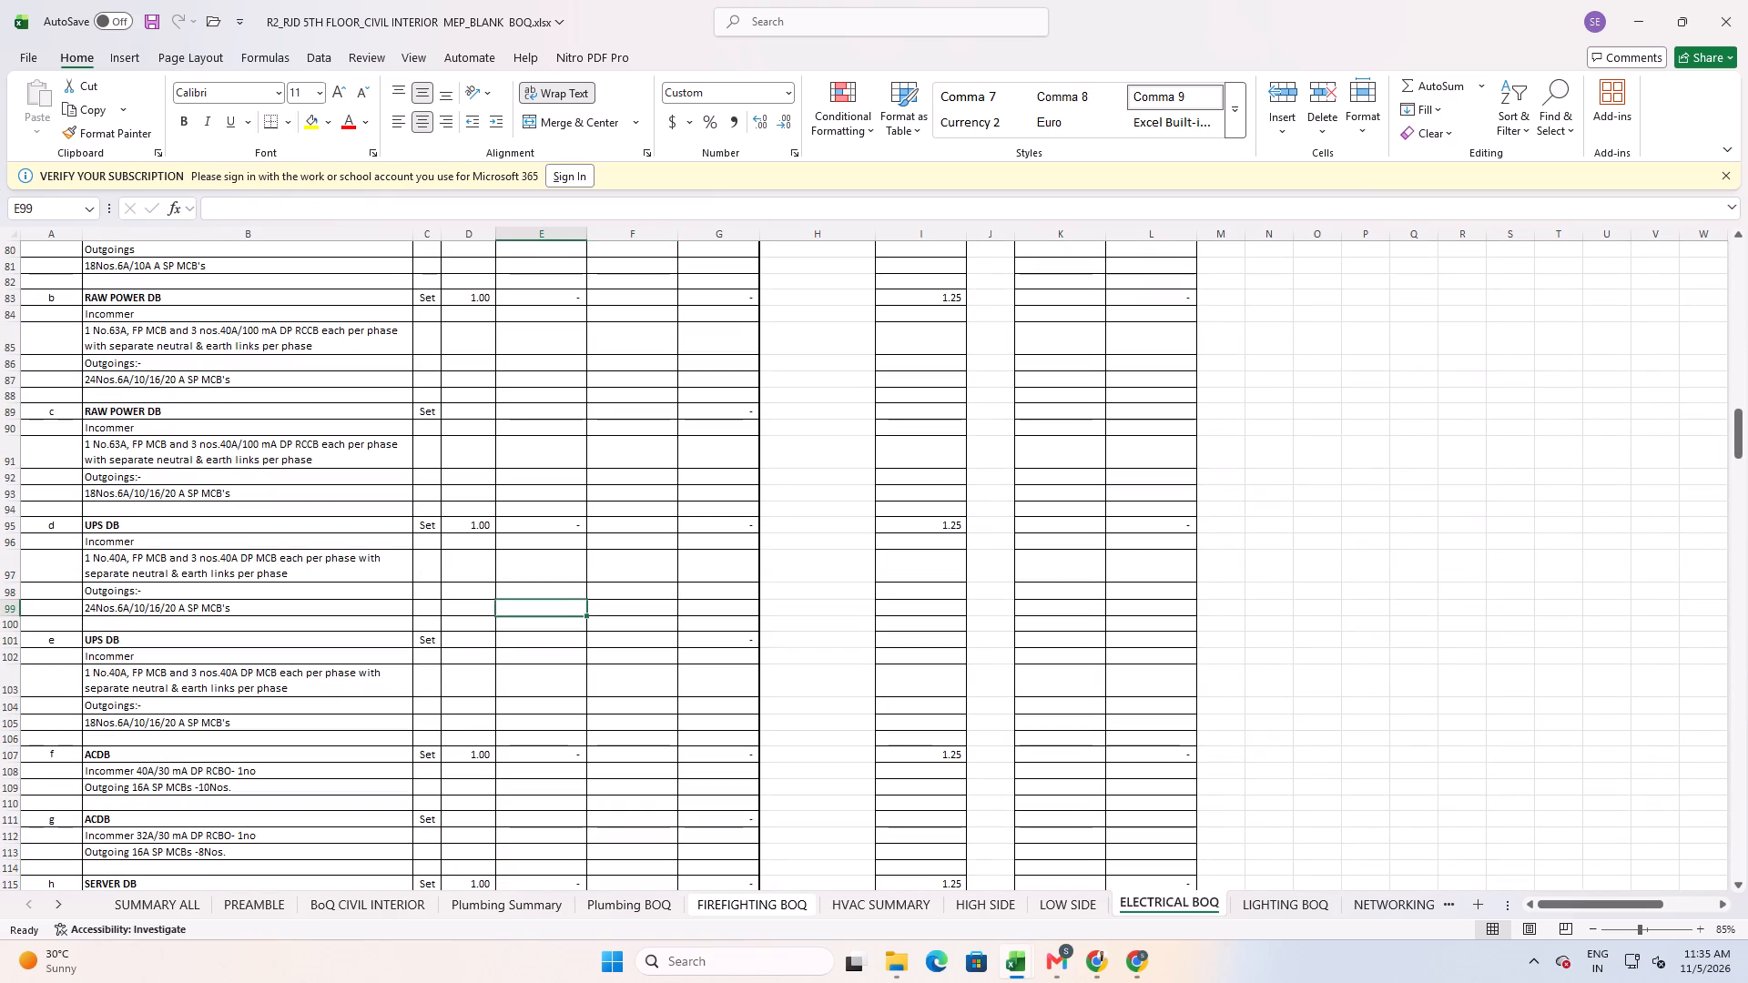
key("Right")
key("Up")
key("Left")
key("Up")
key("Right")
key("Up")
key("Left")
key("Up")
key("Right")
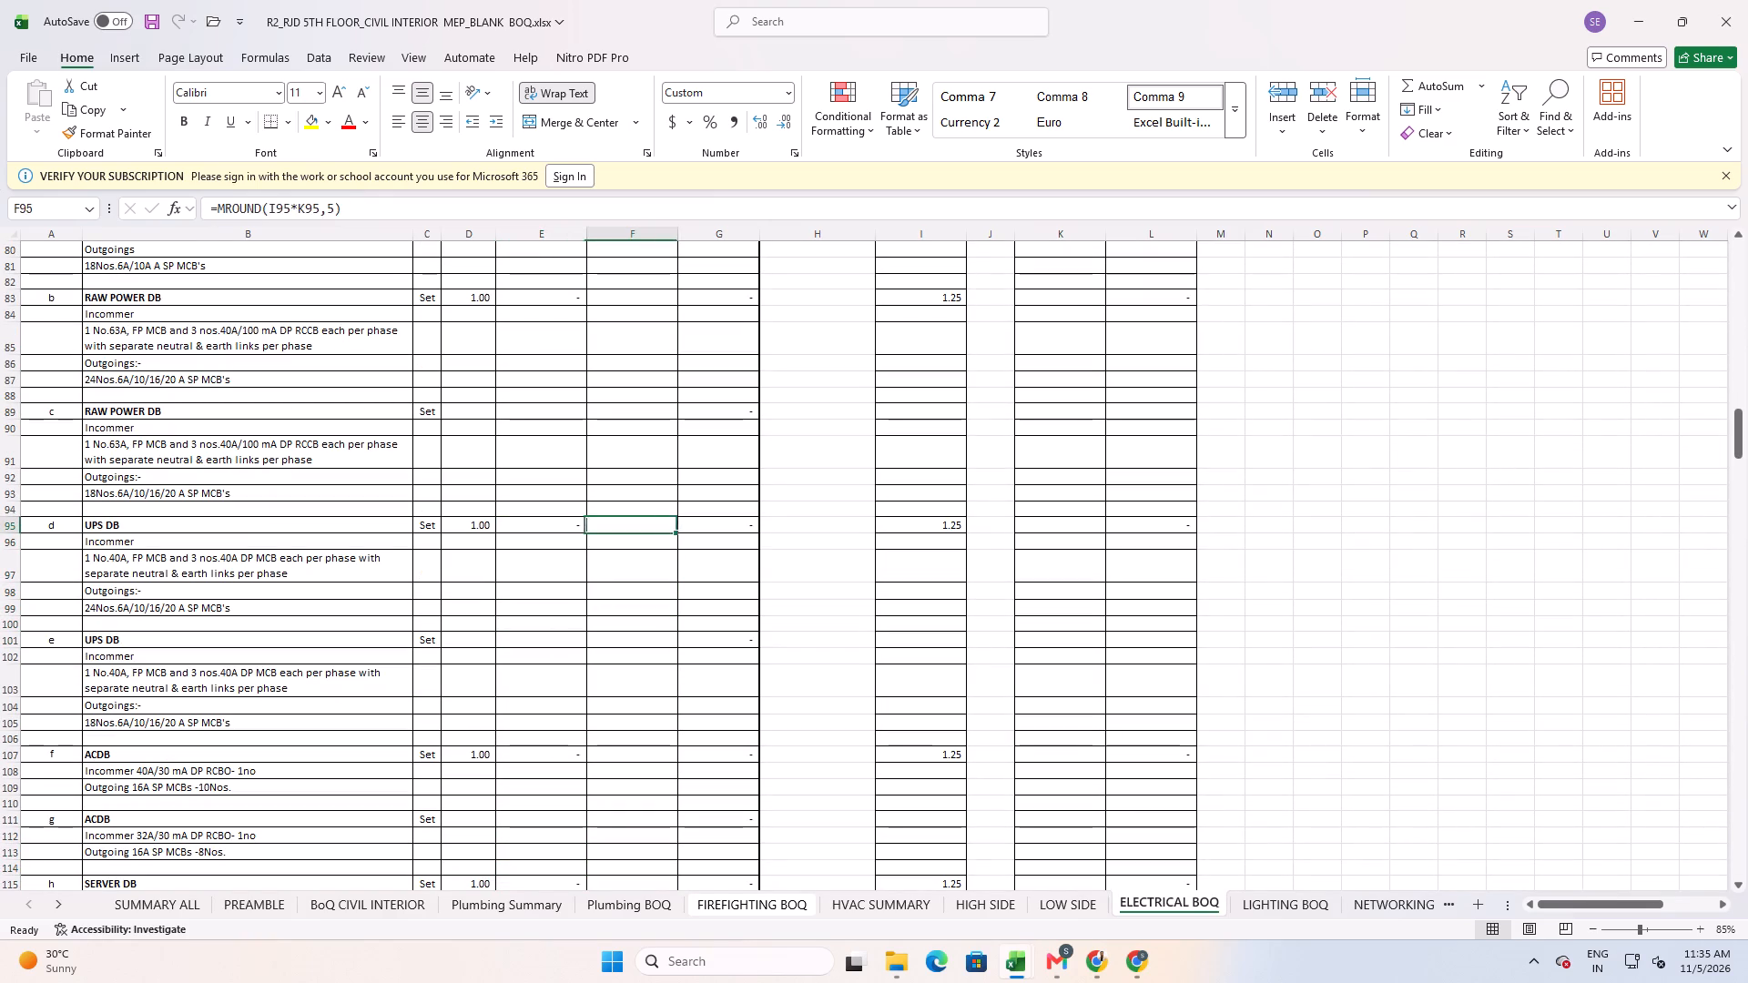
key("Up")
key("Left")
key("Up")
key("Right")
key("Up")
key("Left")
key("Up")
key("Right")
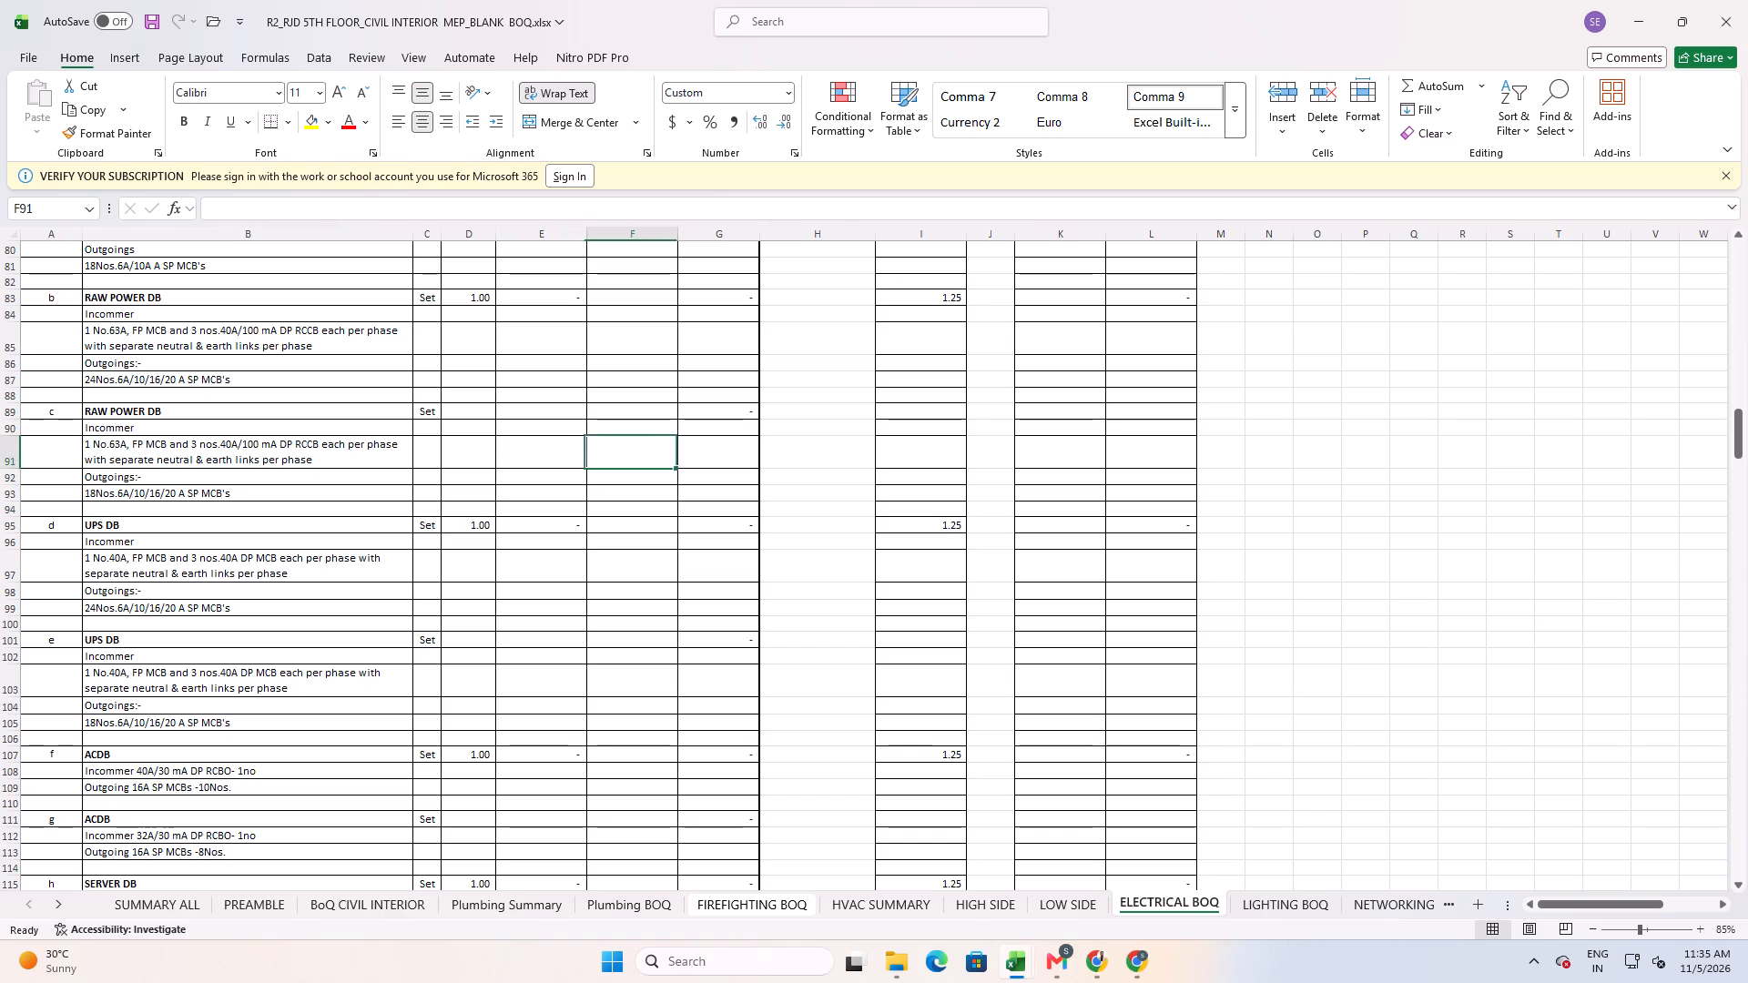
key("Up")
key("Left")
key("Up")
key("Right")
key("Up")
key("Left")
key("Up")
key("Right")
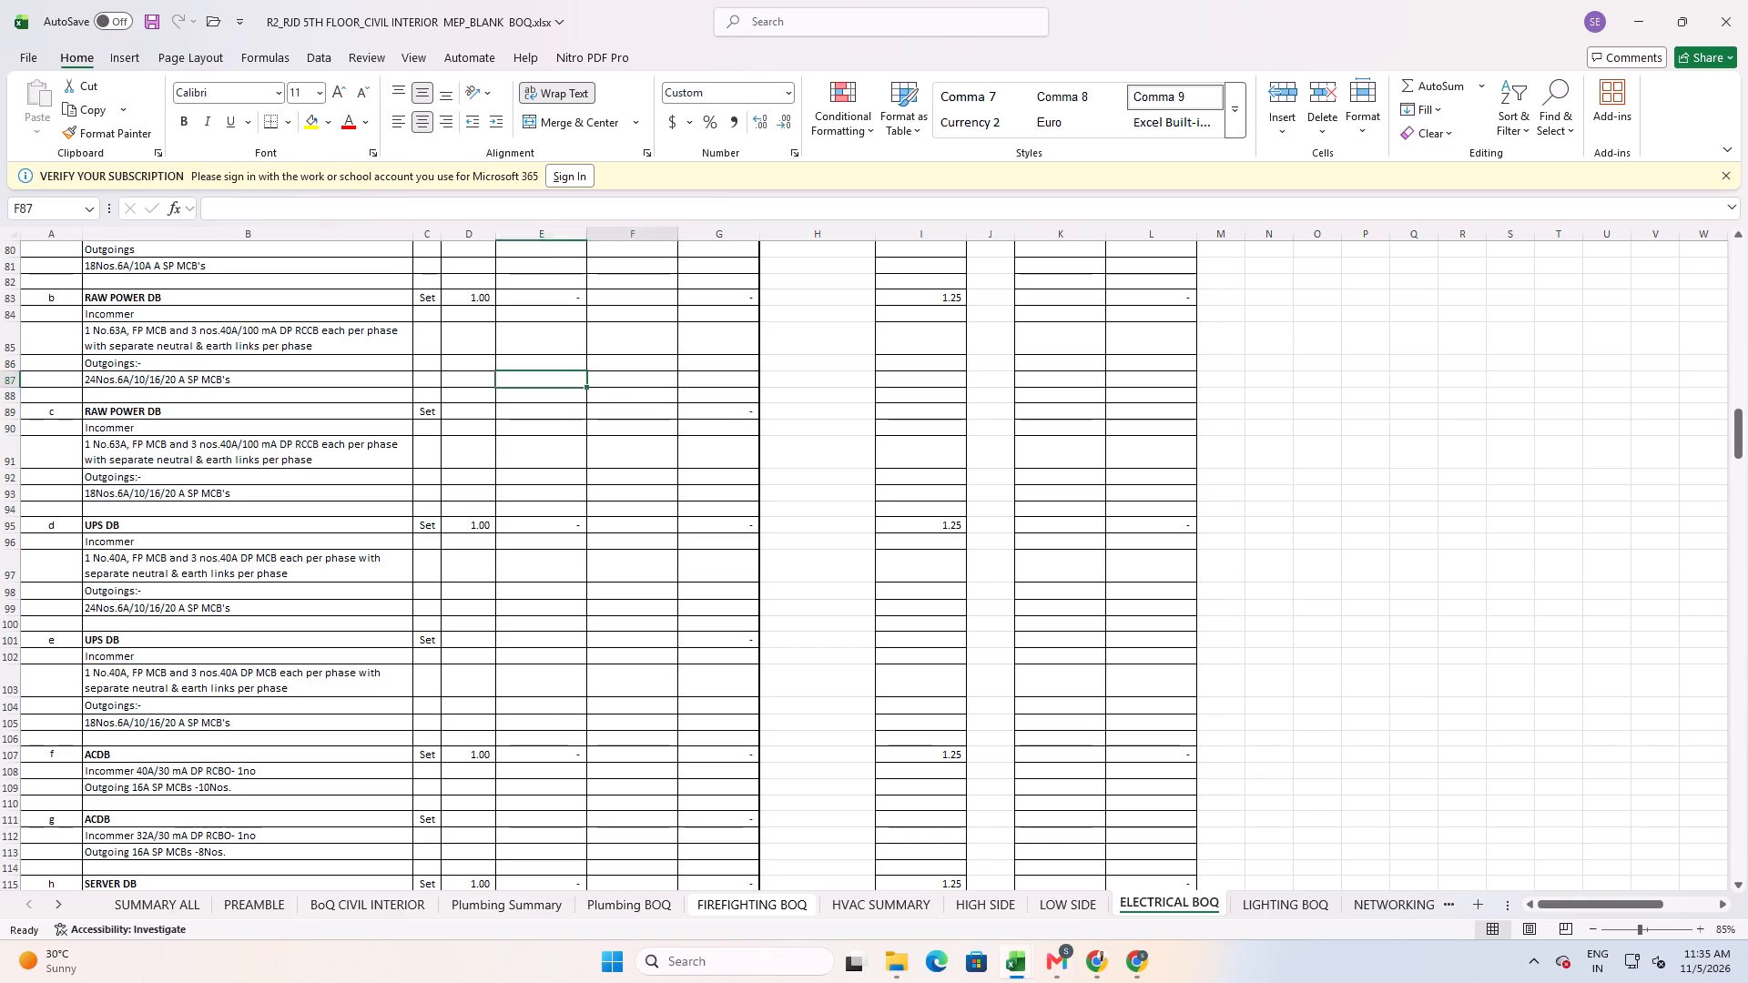
Review the rate column of the RAW POWER DB, UPS DB and ACDB items in rows 83 to 107.
key("Up")
key("Left")
key("Up")
key("Right")
key("Up")
key("Left")
key("Up")
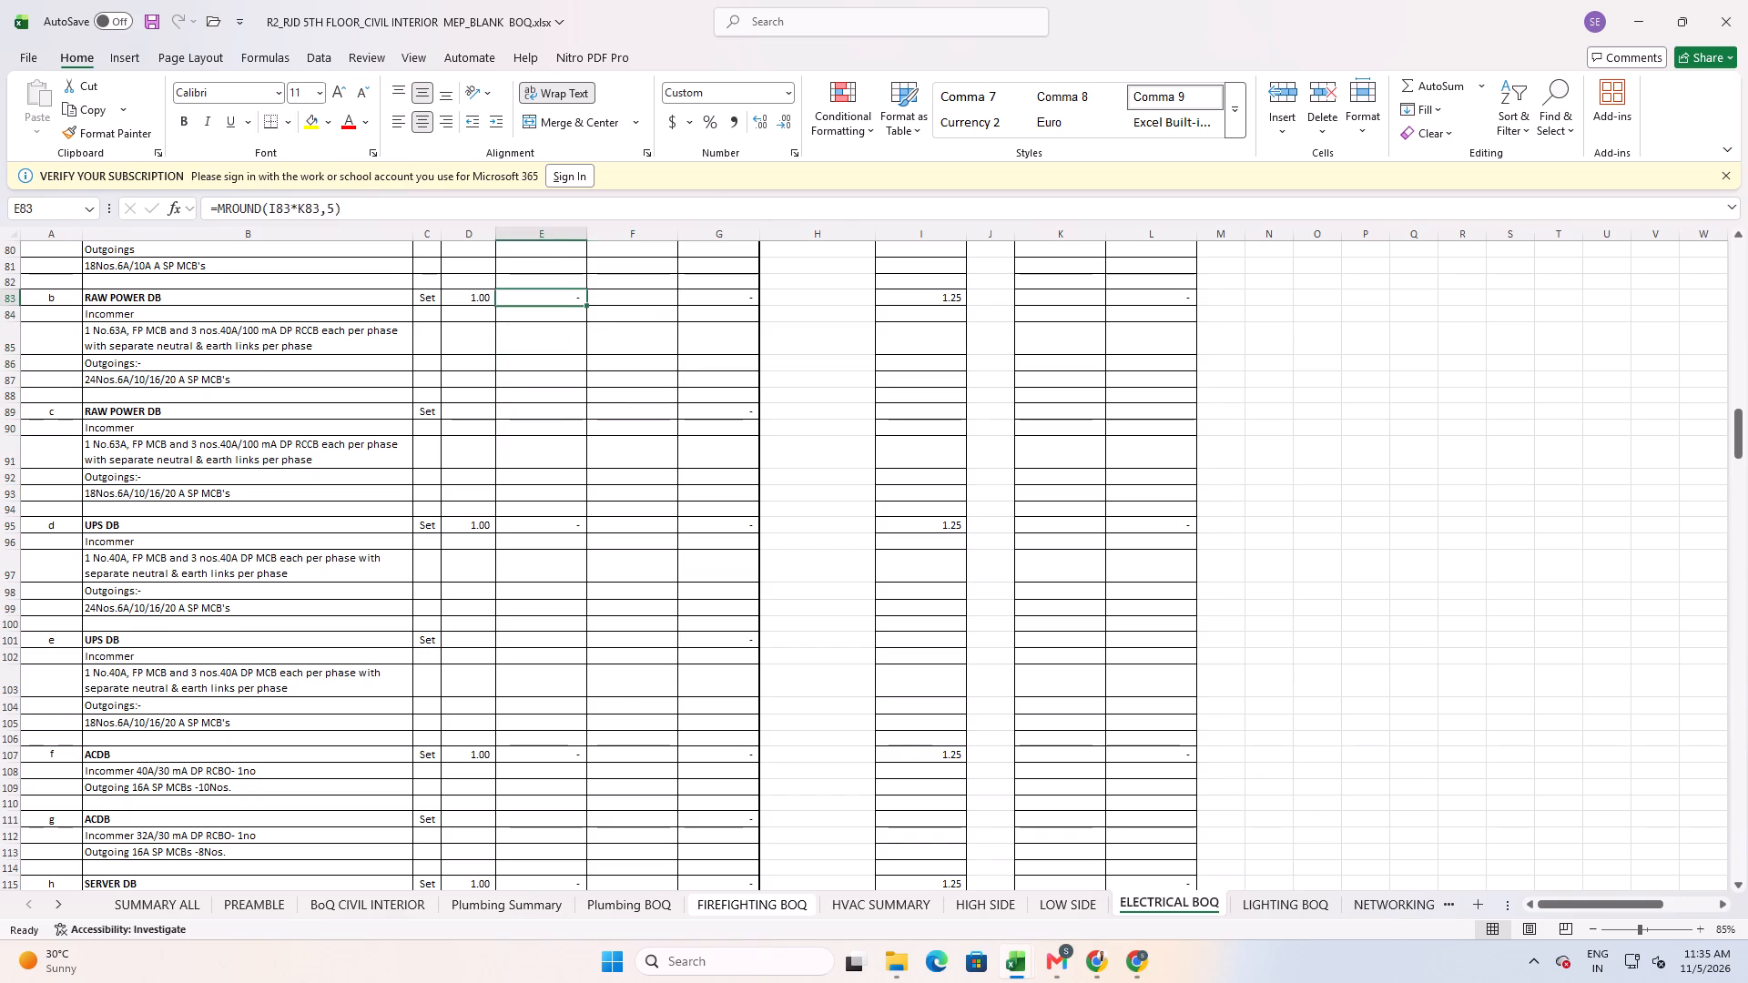
key("Right")
key("Left")
key("Down")
key("Down")
key("Down")
key("Down")
key("Down")
key("Down")
key("Down")
key("Down")
key("Down")
key("Down")
key("Down")
key("Down")
key("Down")
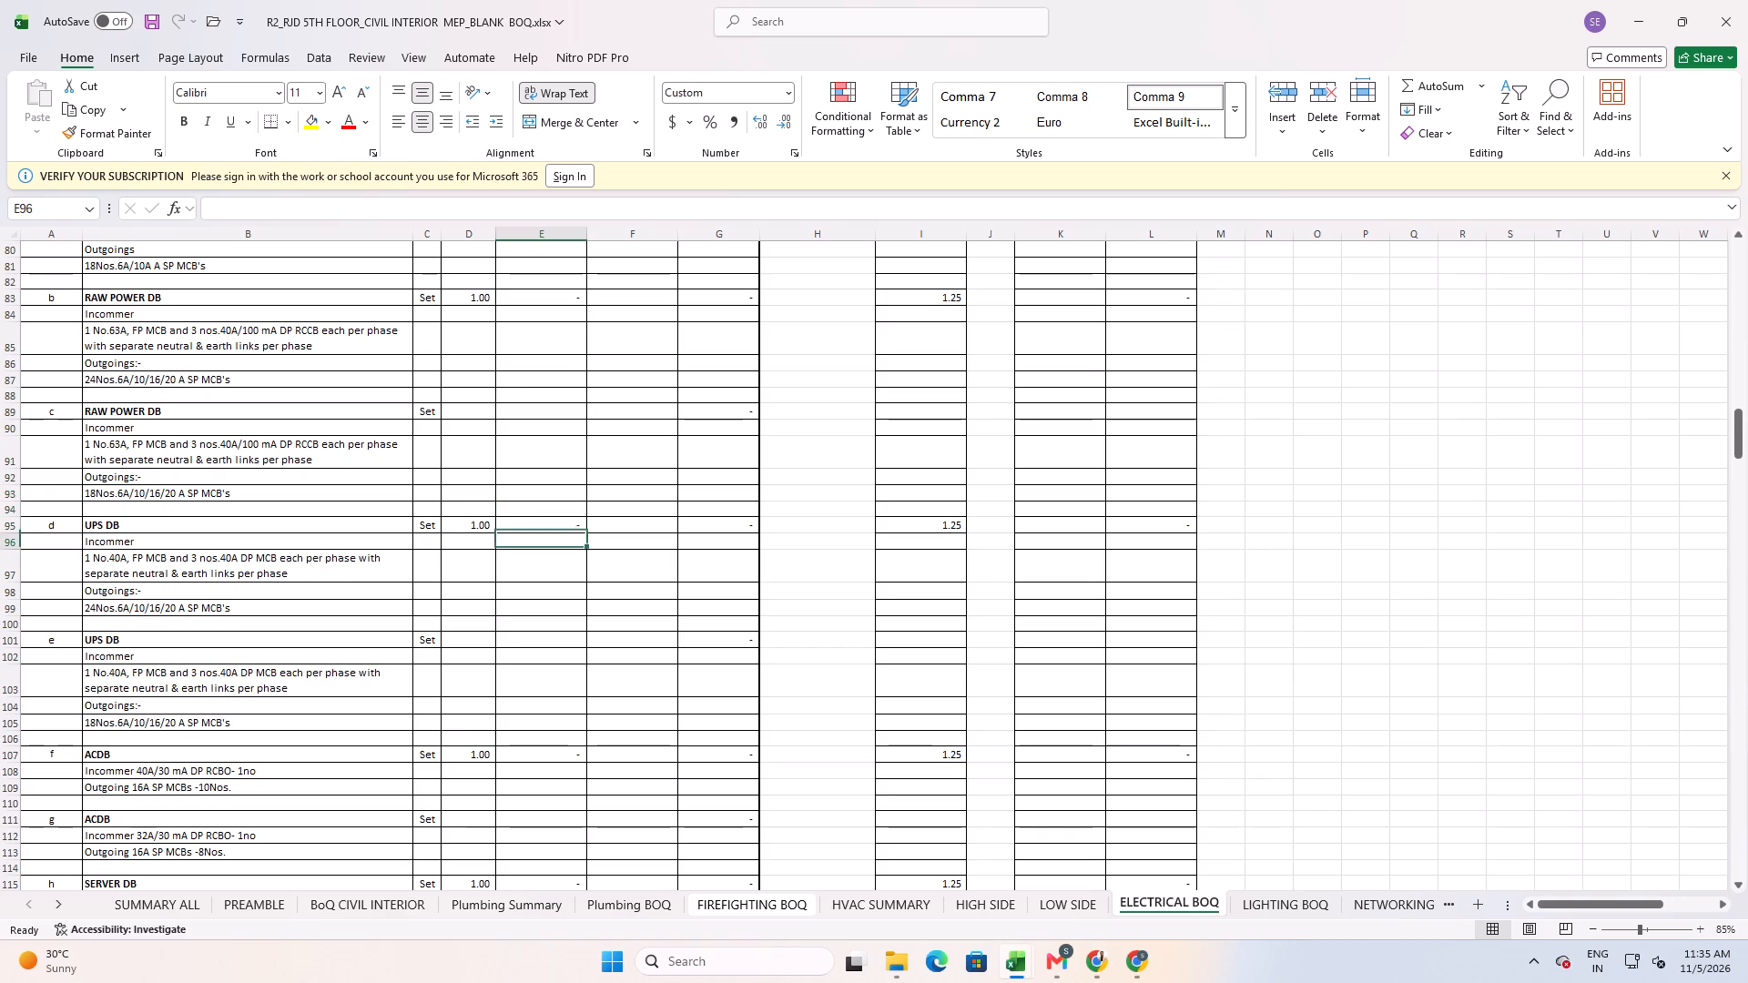
key("Down")
key("Down")
key("Down")
key("Down")
key("Down")
key("Down")
key("Down")
key("Down")
key("Down")
key("Down")
key("Down")
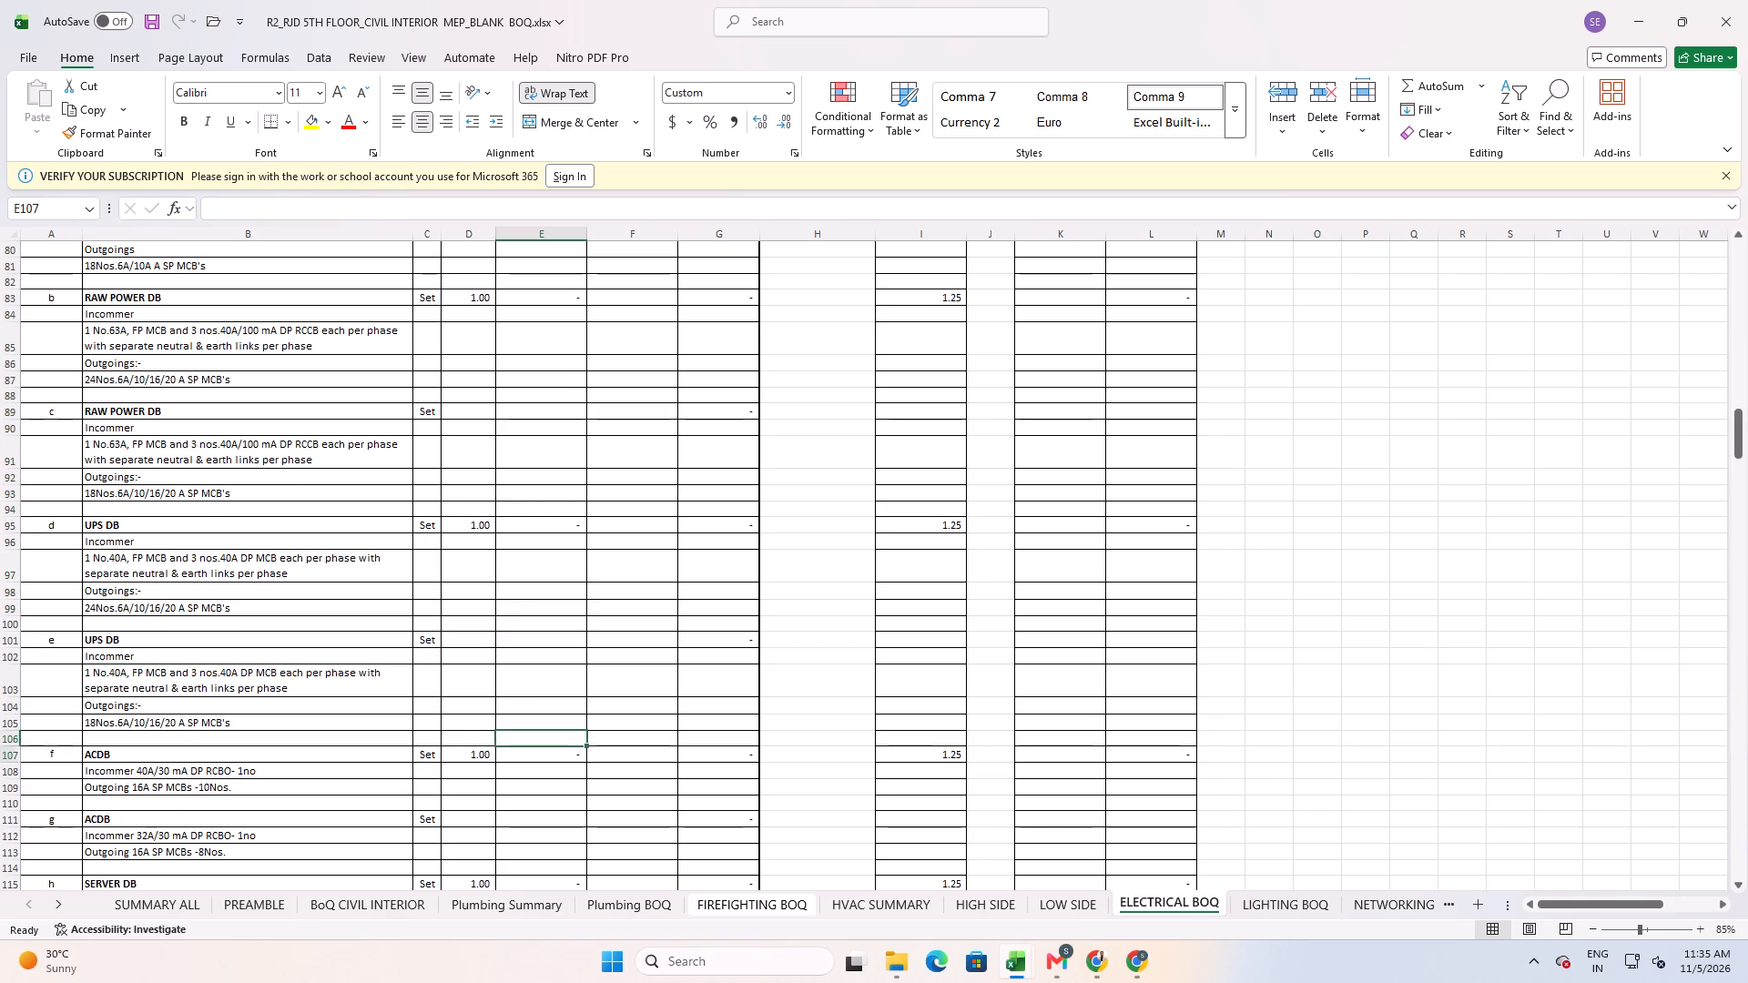
Review the rate column upward from the distribution boards and check the rate formula of MAIN PANEL (5TH FLR) in row 42.
key("Up")
key("Up")
key("Up")
key("Up")
key("Up")
key("Up")
key("Up")
key("Up")
key("Up")
key("Up")
key("Up")
key("Up")
key("Up")
key("Up")
key("Up")
key("Up")
key("Up")
key("Up")
key("Up")
key("Up")
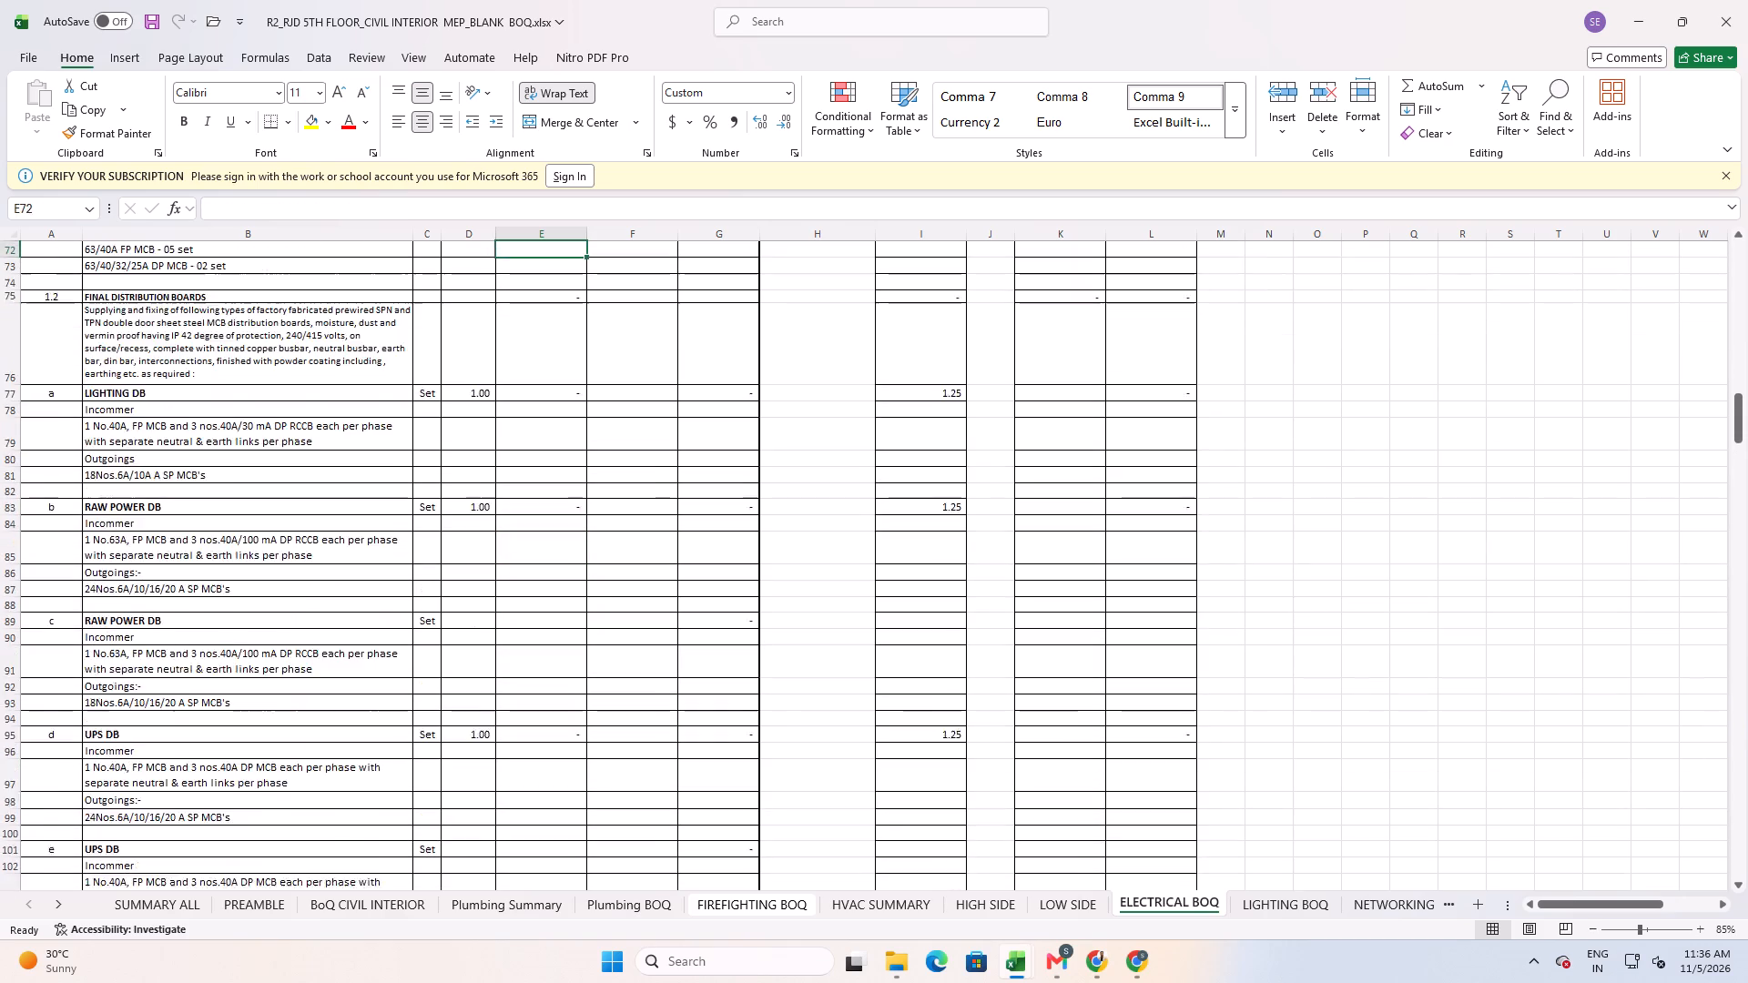
key("Up")
key("Up")
key("Up")
key("Up")
key("Up")
key("Up")
key("Up")
key("Up")
key("Up")
key("Up")
key("Up")
key("Up")
key("Up")
key("Up")
key("Up")
key("Up")
key("Up")
key("Up")
key("Up")
key("Up")
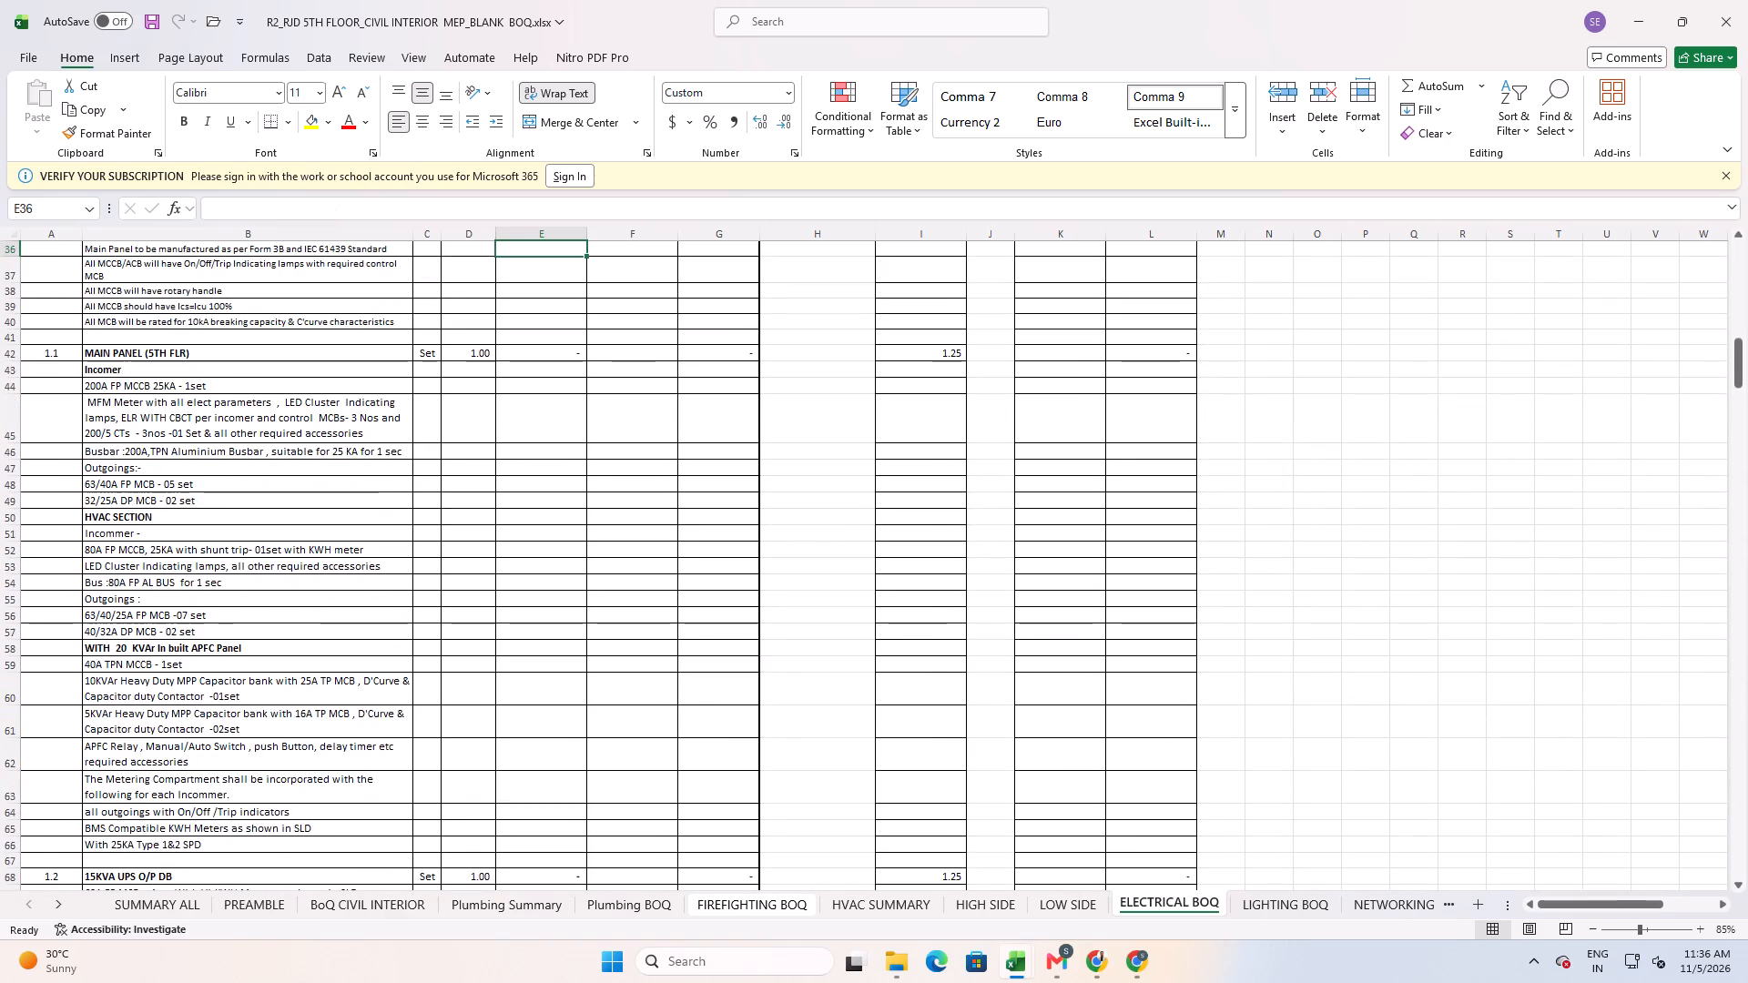
key("Down")
key("Down")
key("Down")
key("Down")
key("Down")
key("Down")
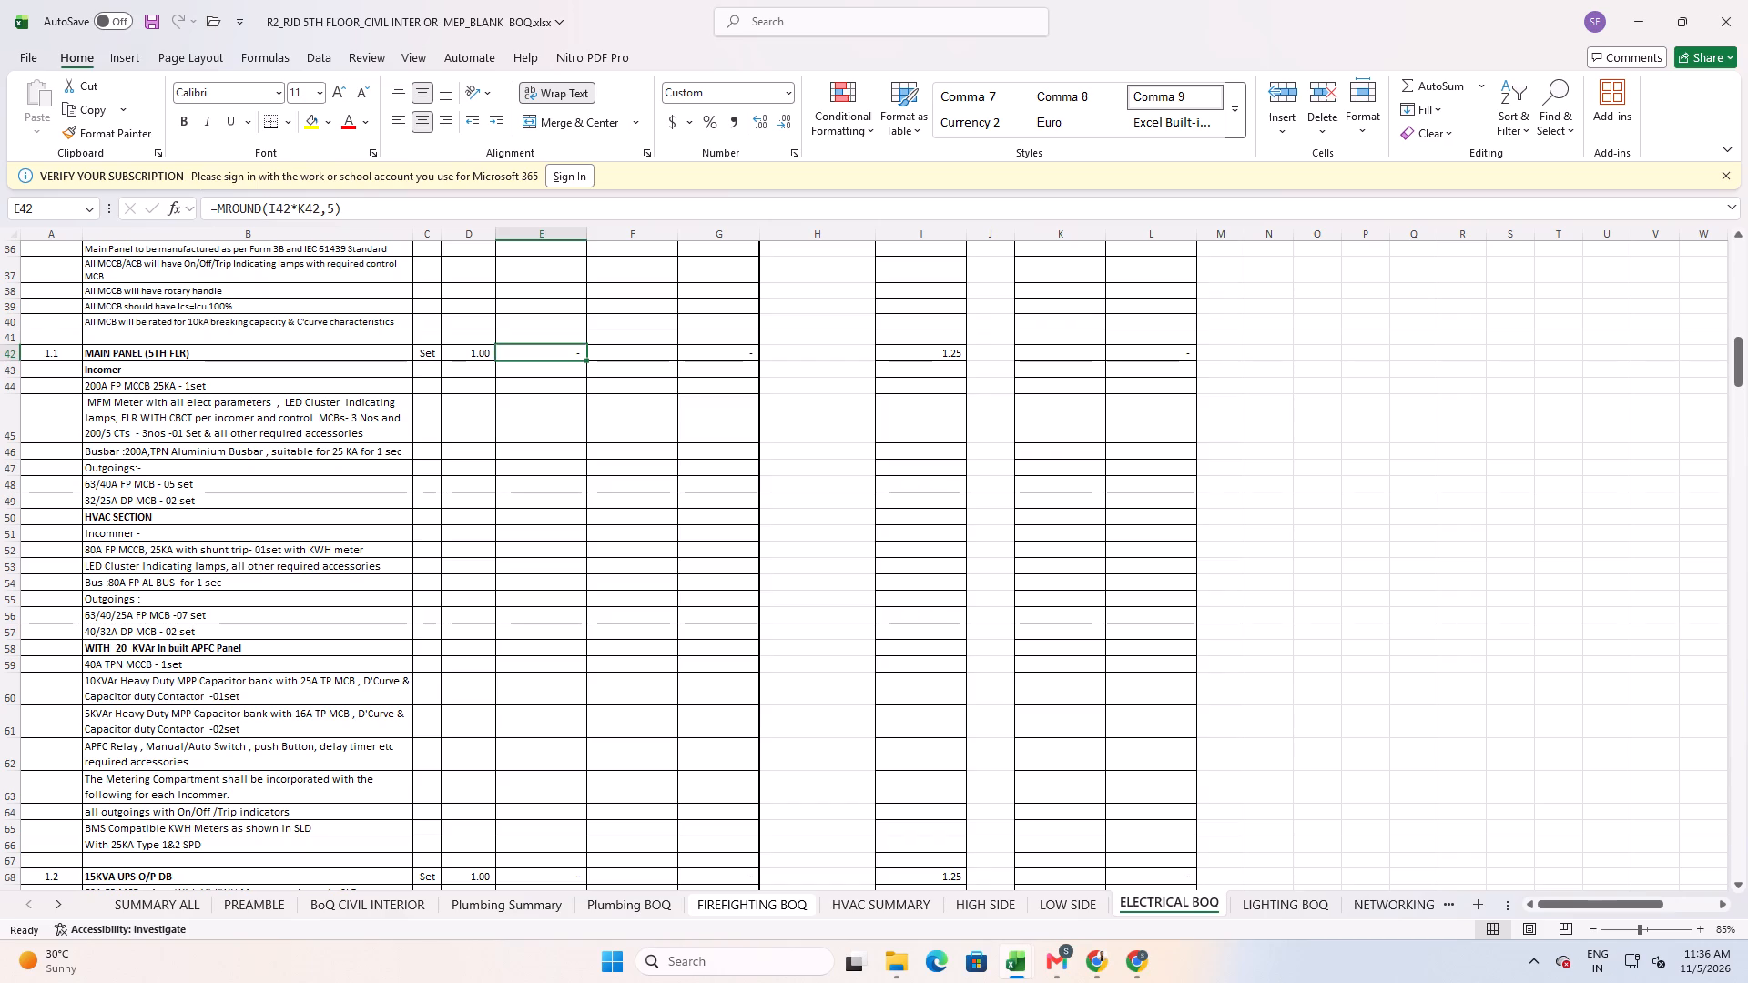
Review the quantity and rate cells of the main panel's component lines, from the incomer into the HVAC SECTION, rows 42 to 53.
key("Left")
key("Right")
key("Right")
key("Left")
key("Right")
key("Down")
key("Left")
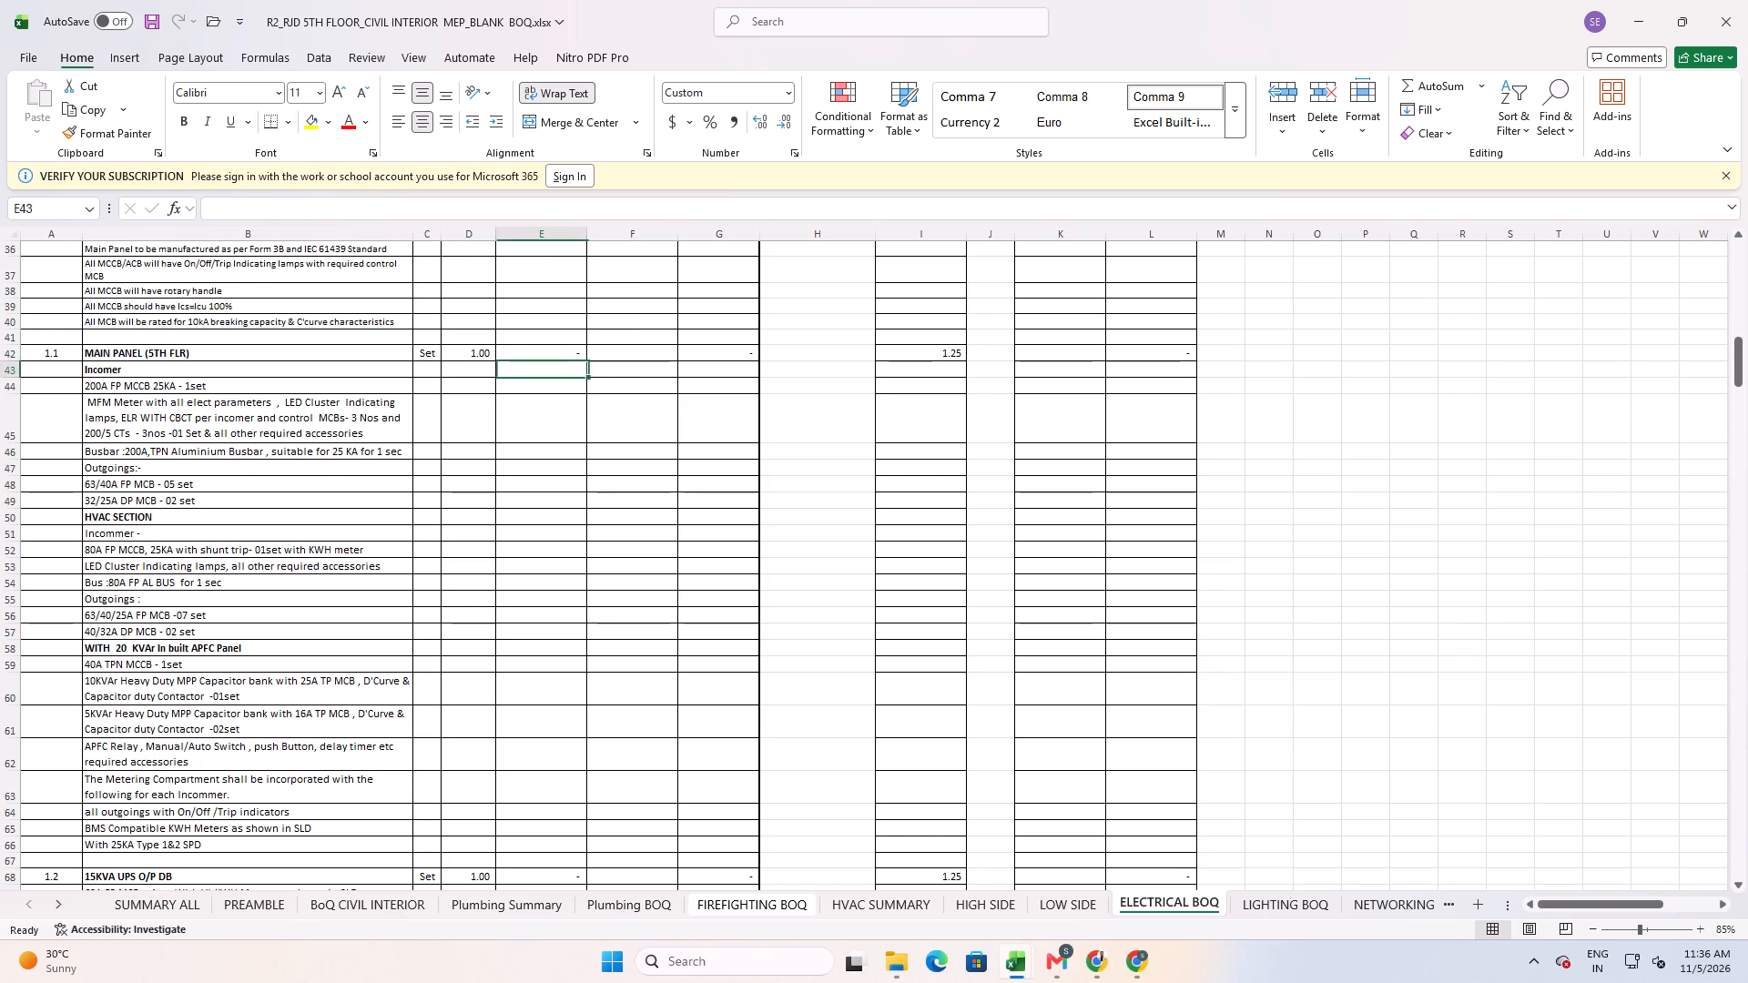
key("Up")
key("Right")
key("Down")
key("Left")
key("Up")
key("Right")
key("Down")
key("Left")
key("Down")
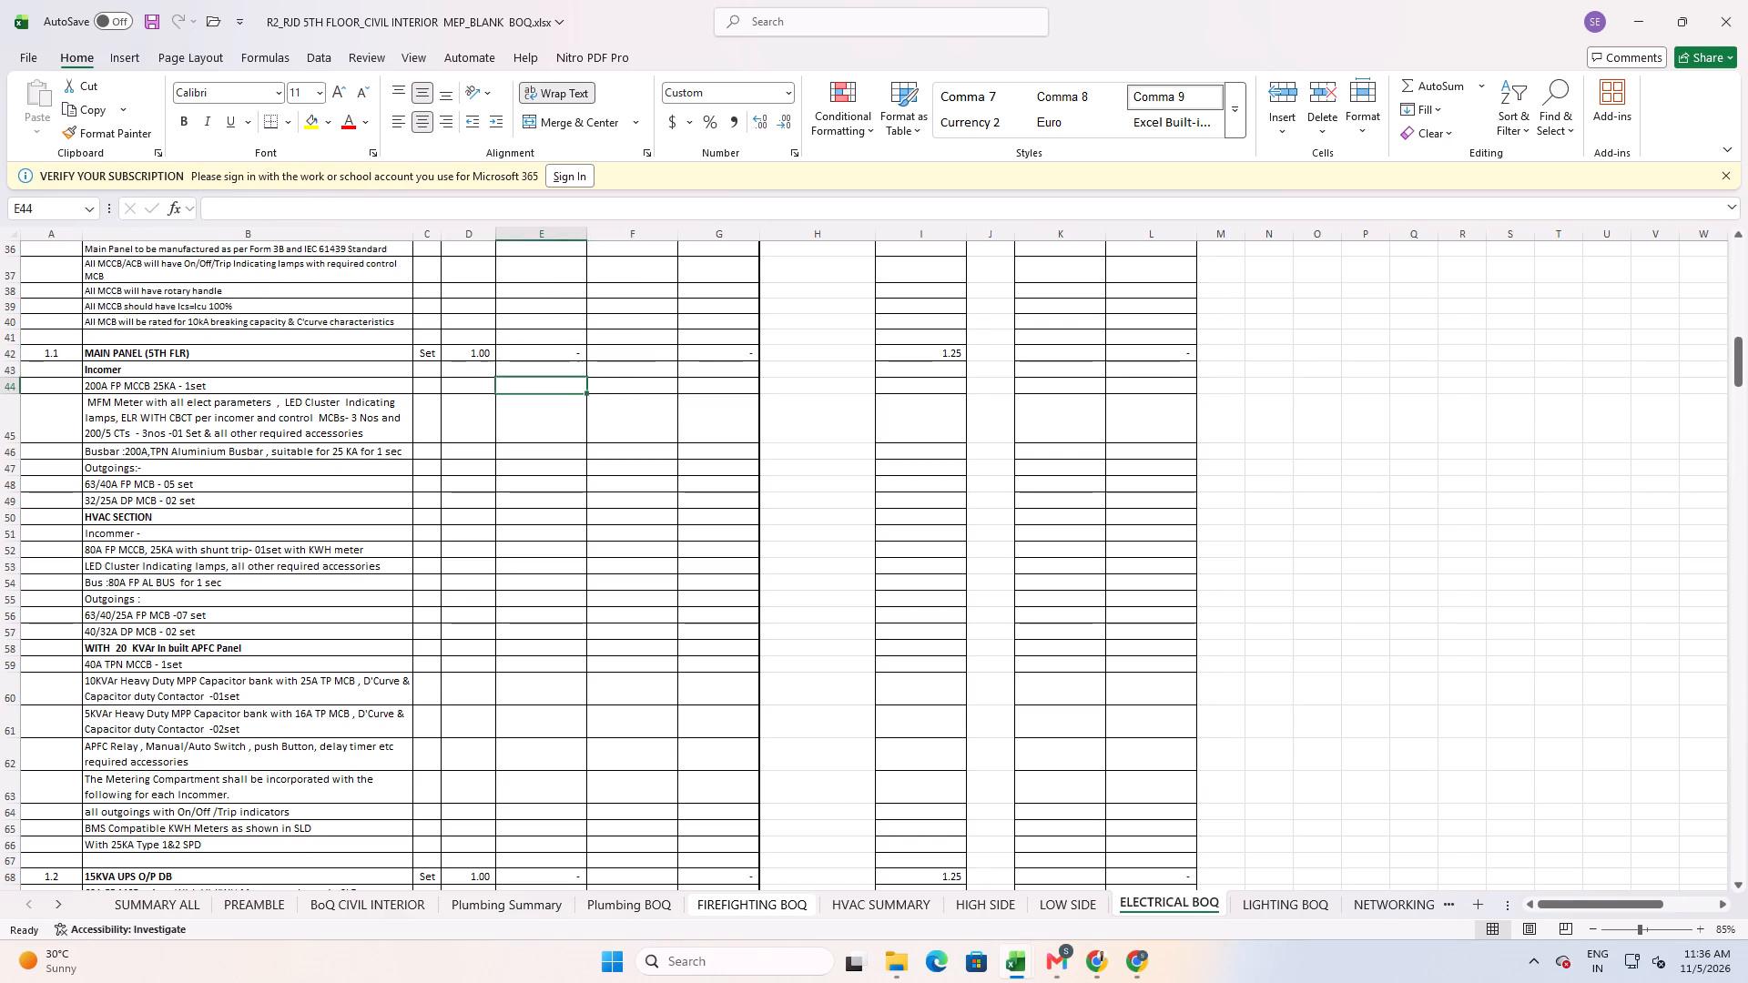
key("Right")
key("Down")
key("Left")
key("Down")
key("Right")
key("Down")
key("Left")
key("Down")
key("Right")
key("Down")
key("Left")
key("Down")
key("Left")
key("Right")
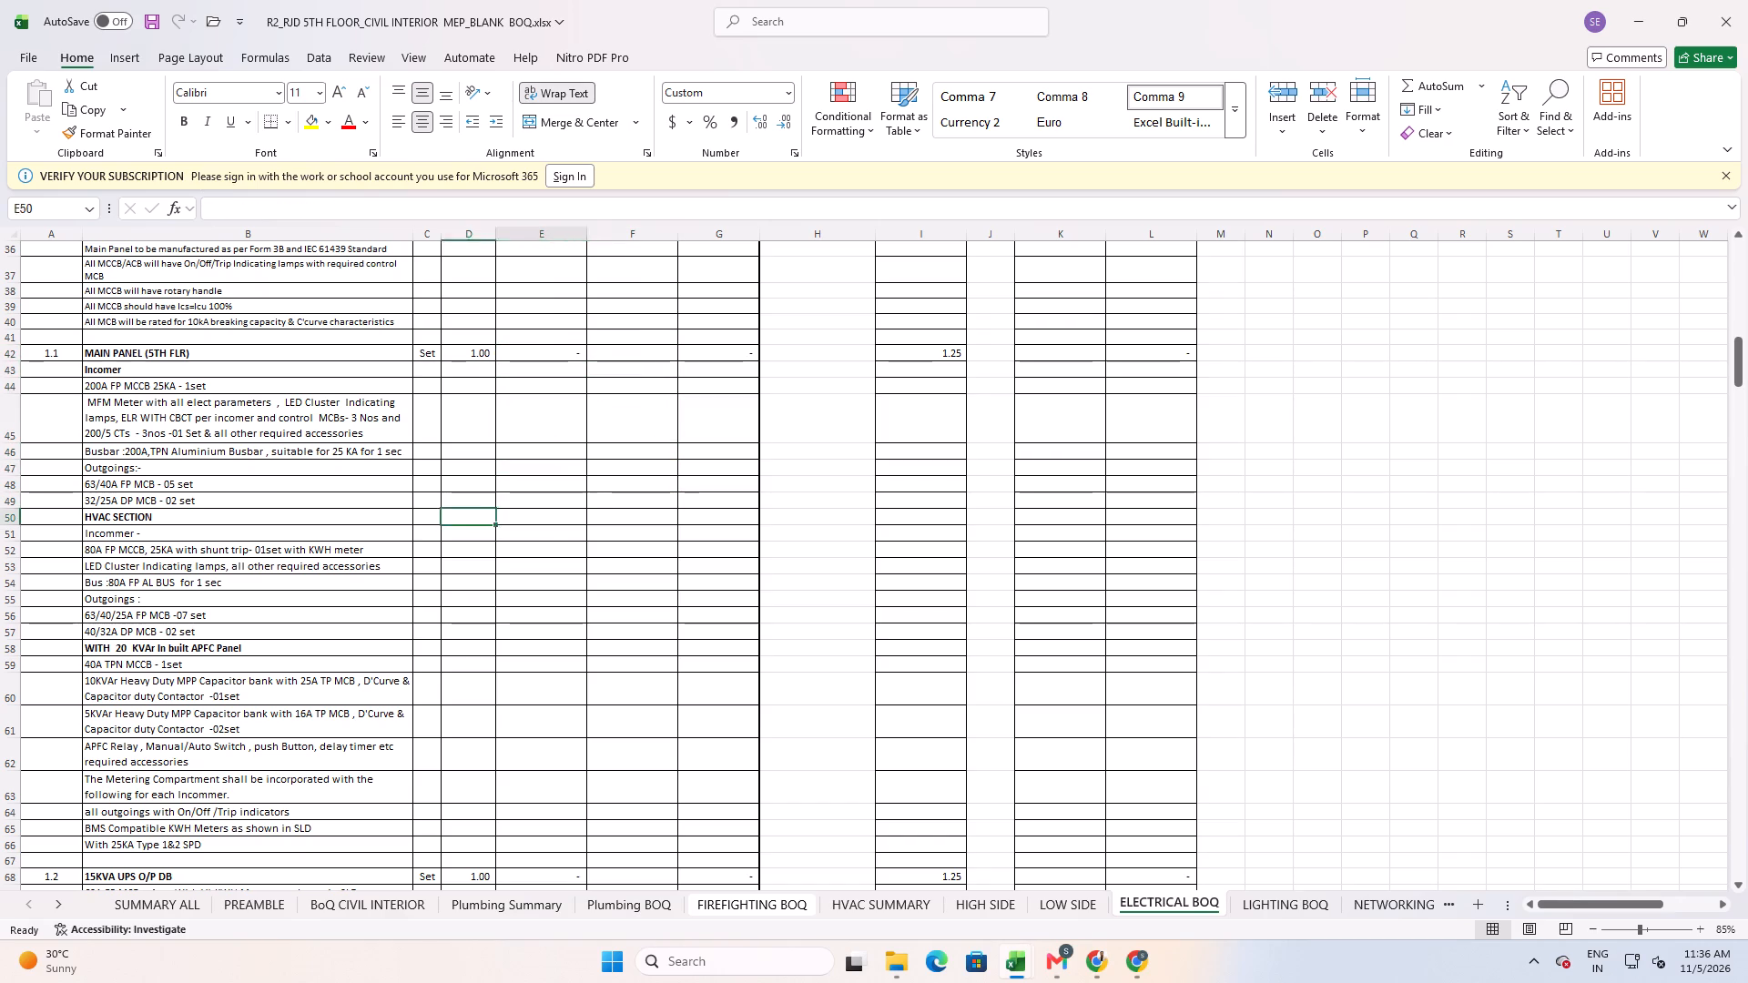
key("Down")
key("Left")
key("Right")
key("Down")
key("Left")
key("Right")
key("Left")
key("Down")
key("Left")
key("Right")
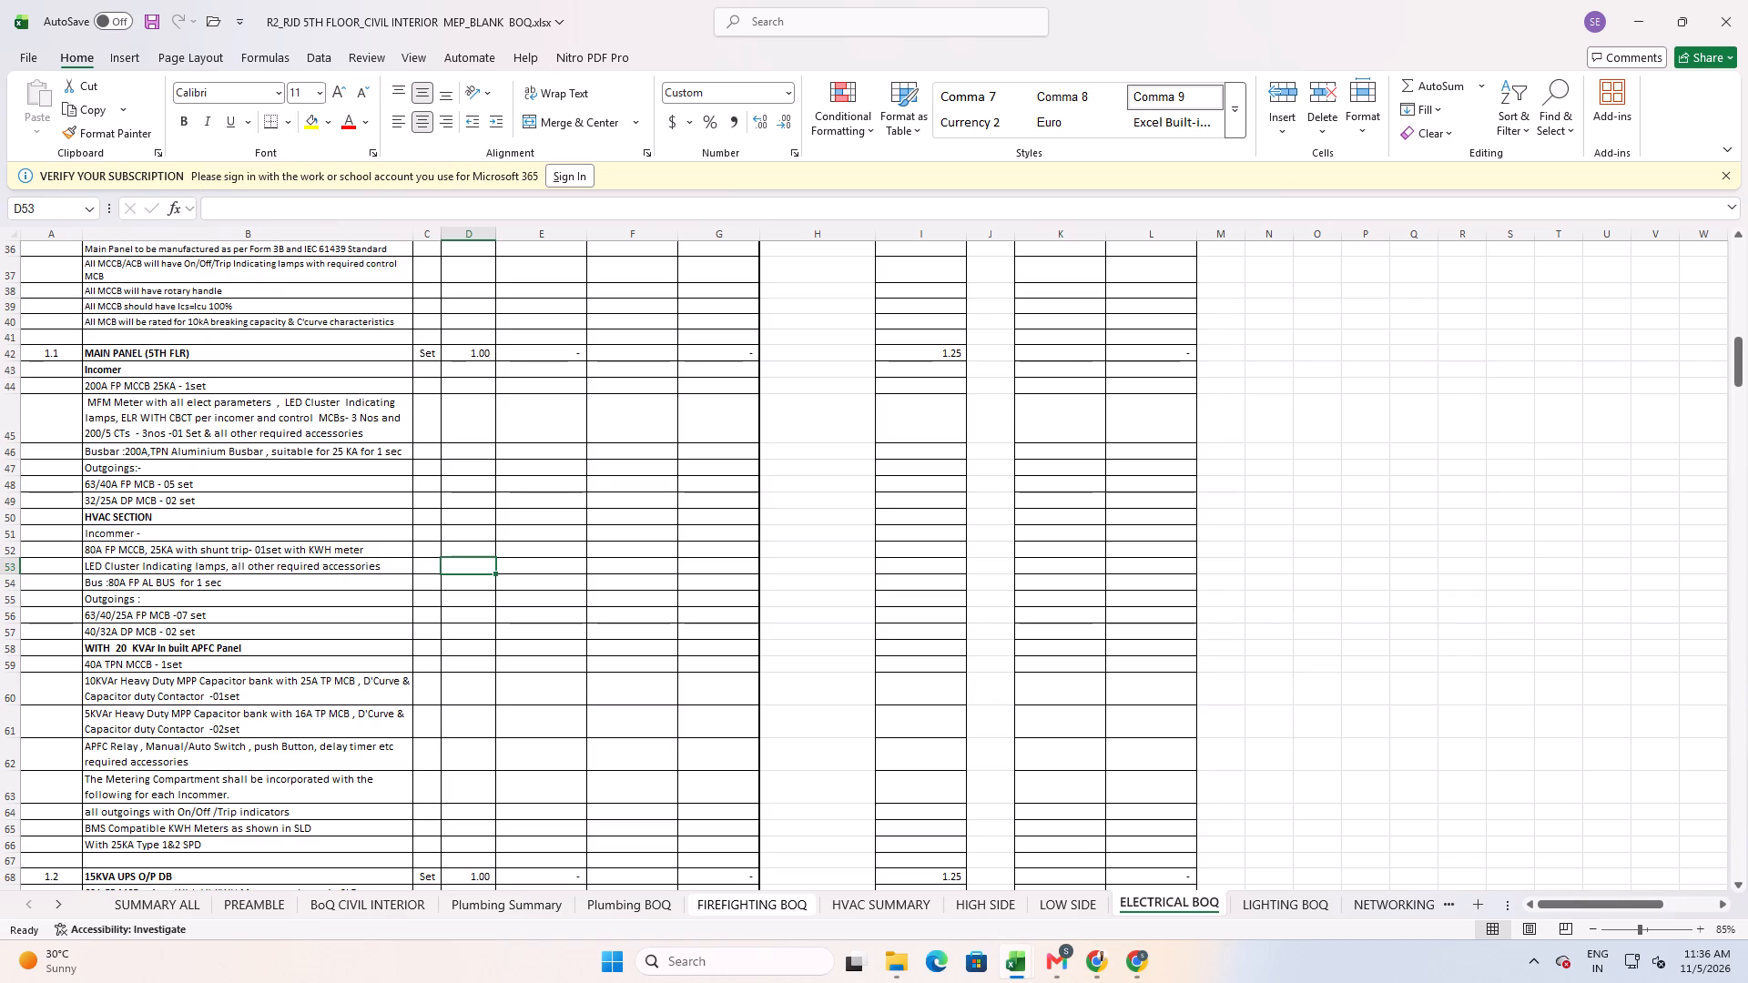
Go to the CABLES & SUB MAINS section and select cell N137 beside the 3.5 Core 150 sq. mm. A2XFY (MAIN) item.
scroll(793, 701, "down", 4)
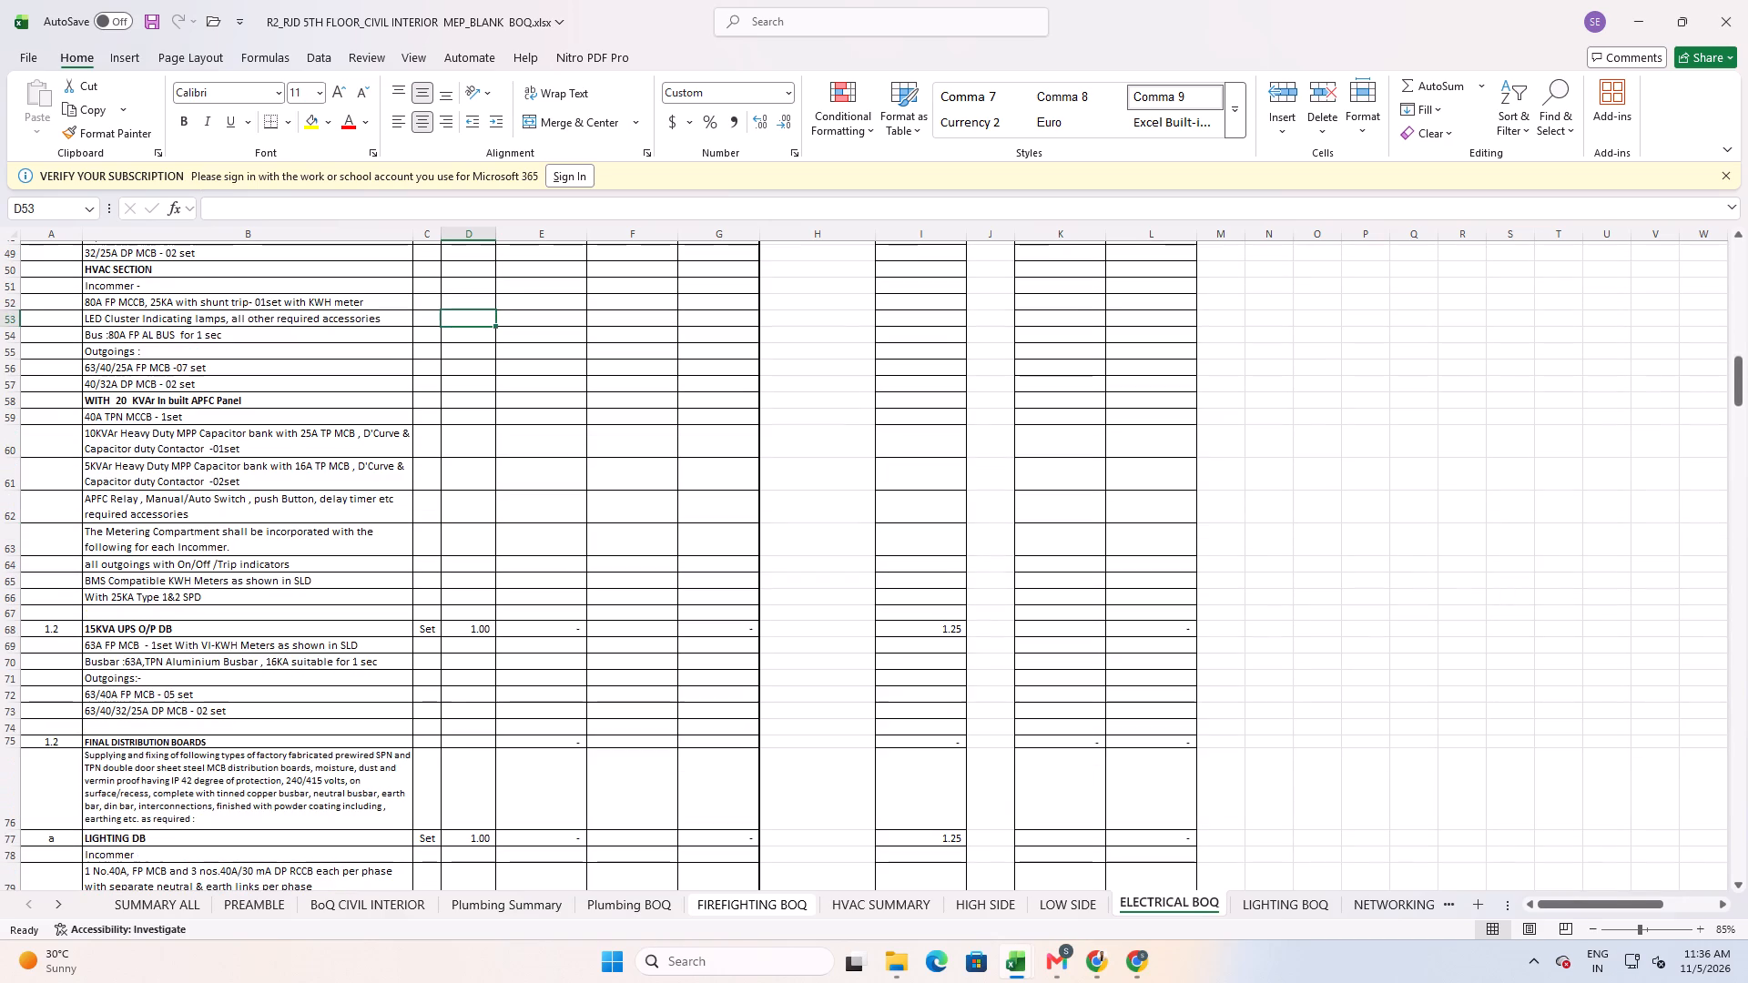
scroll(793, 703, "down", 10)
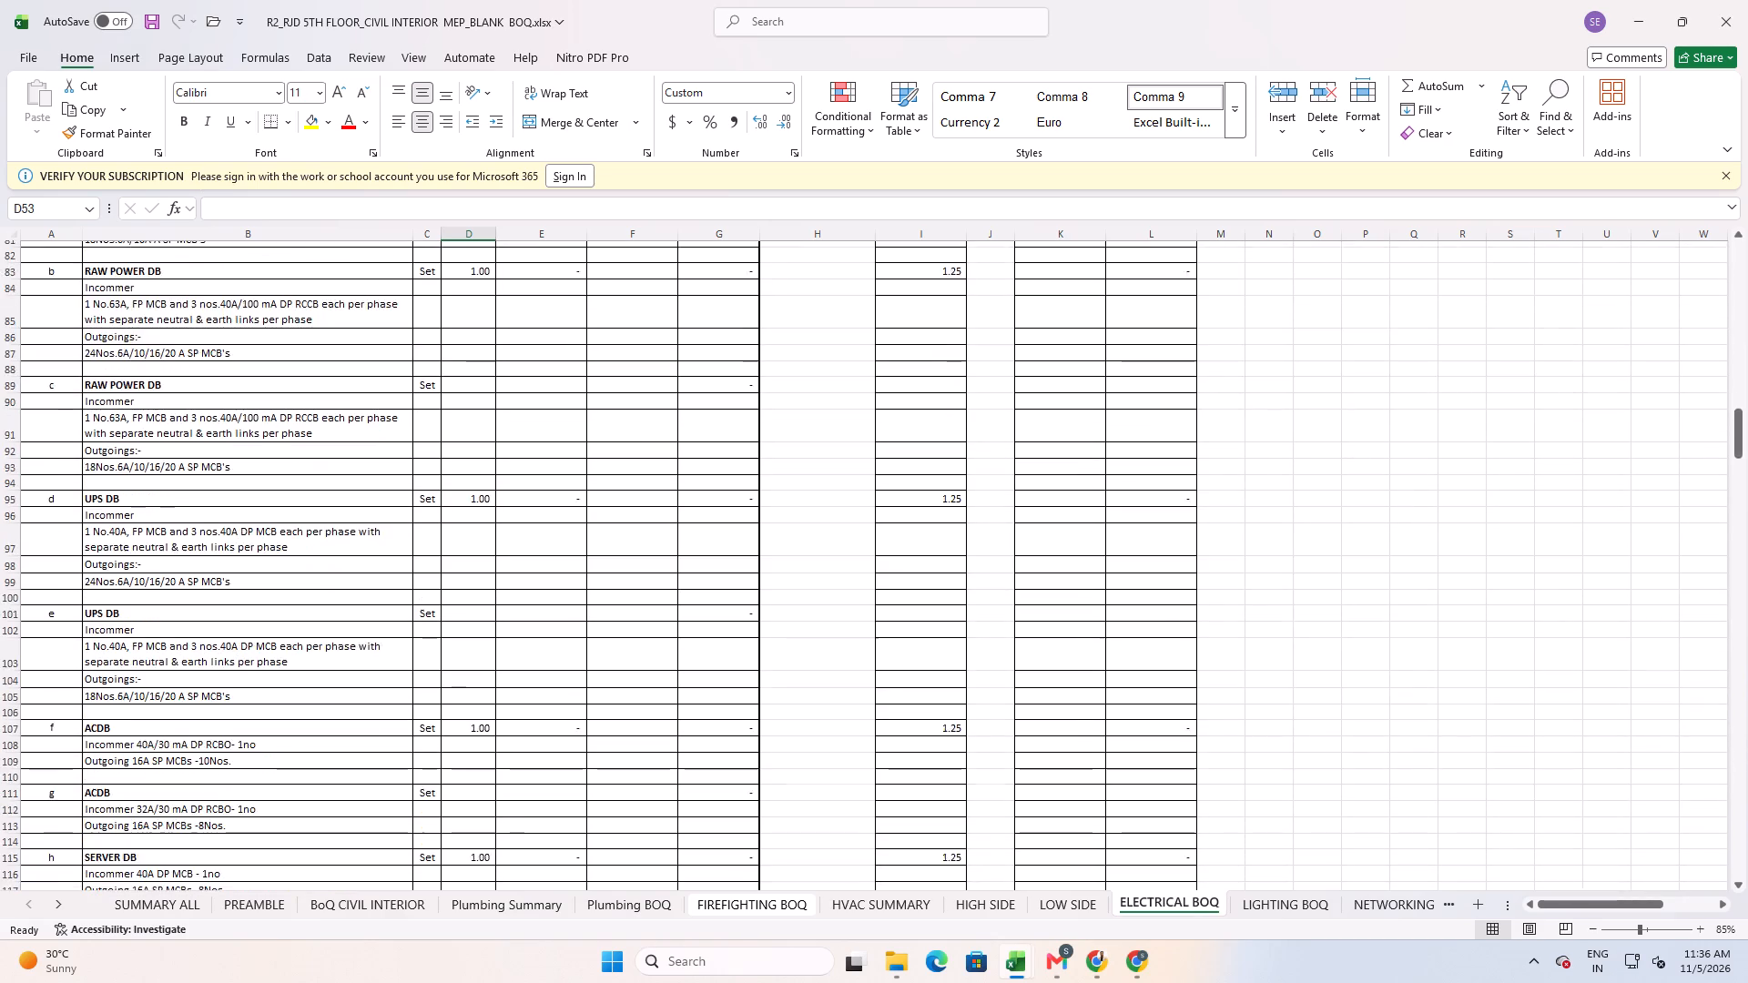
scroll(806, 743, "down", 14)
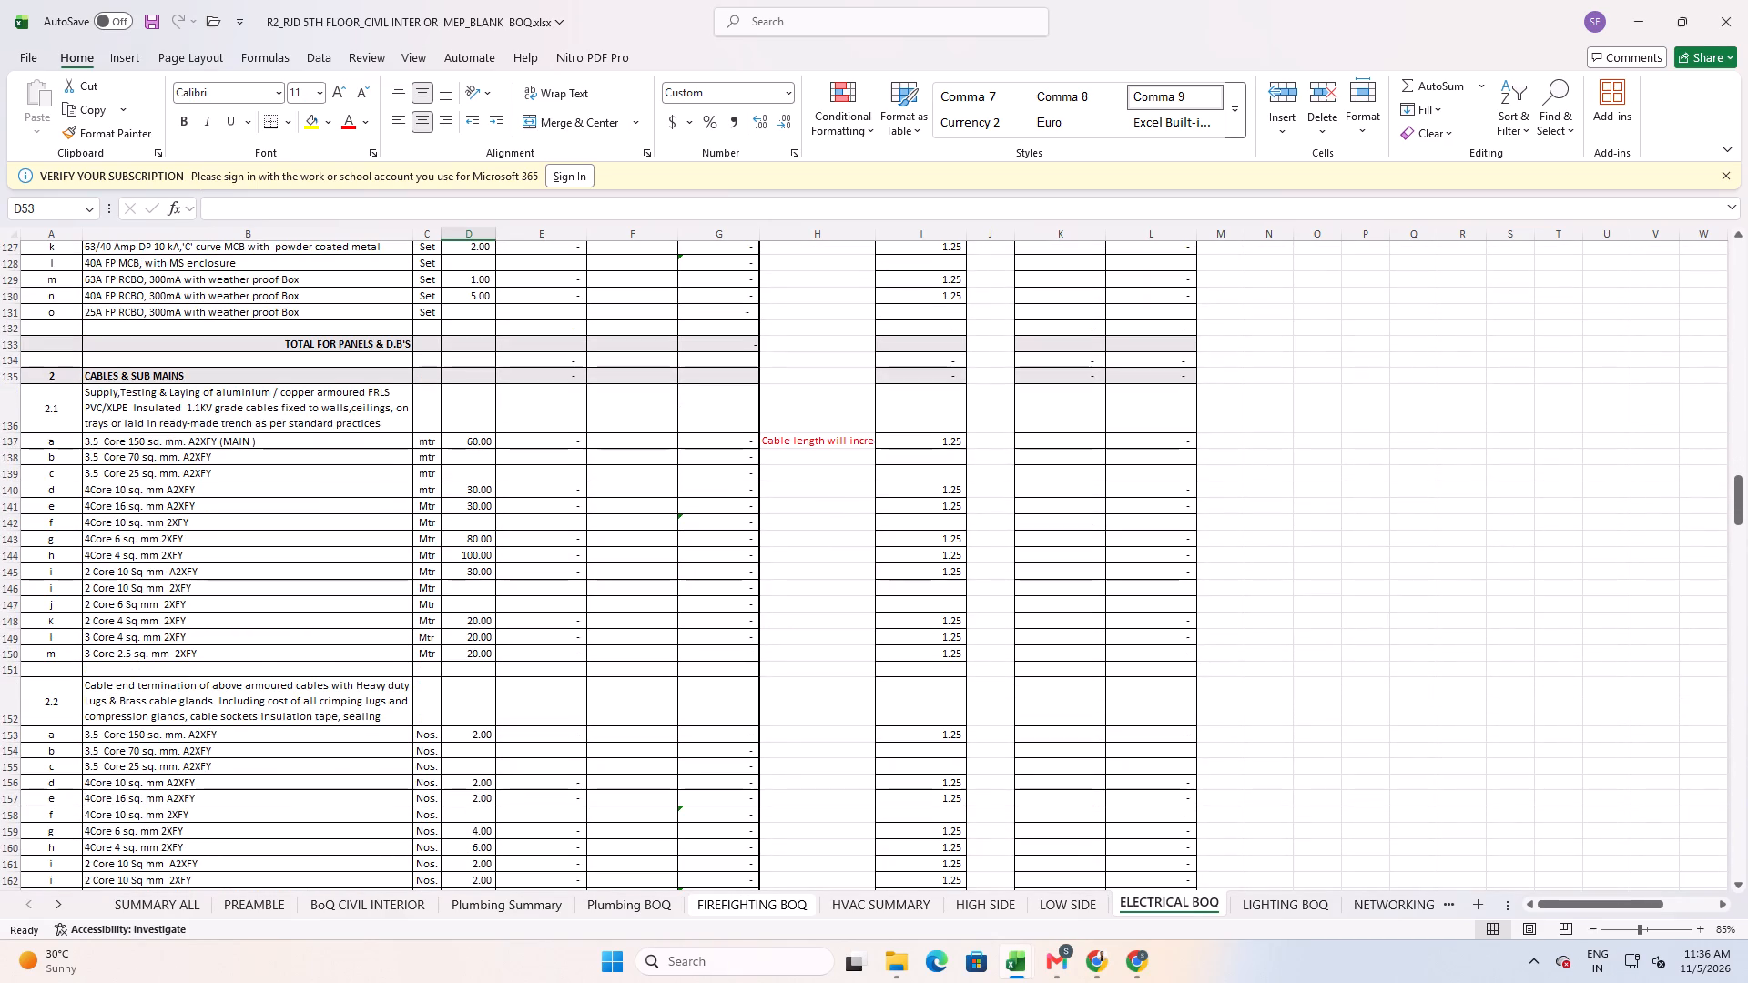
left_click(1286, 440)
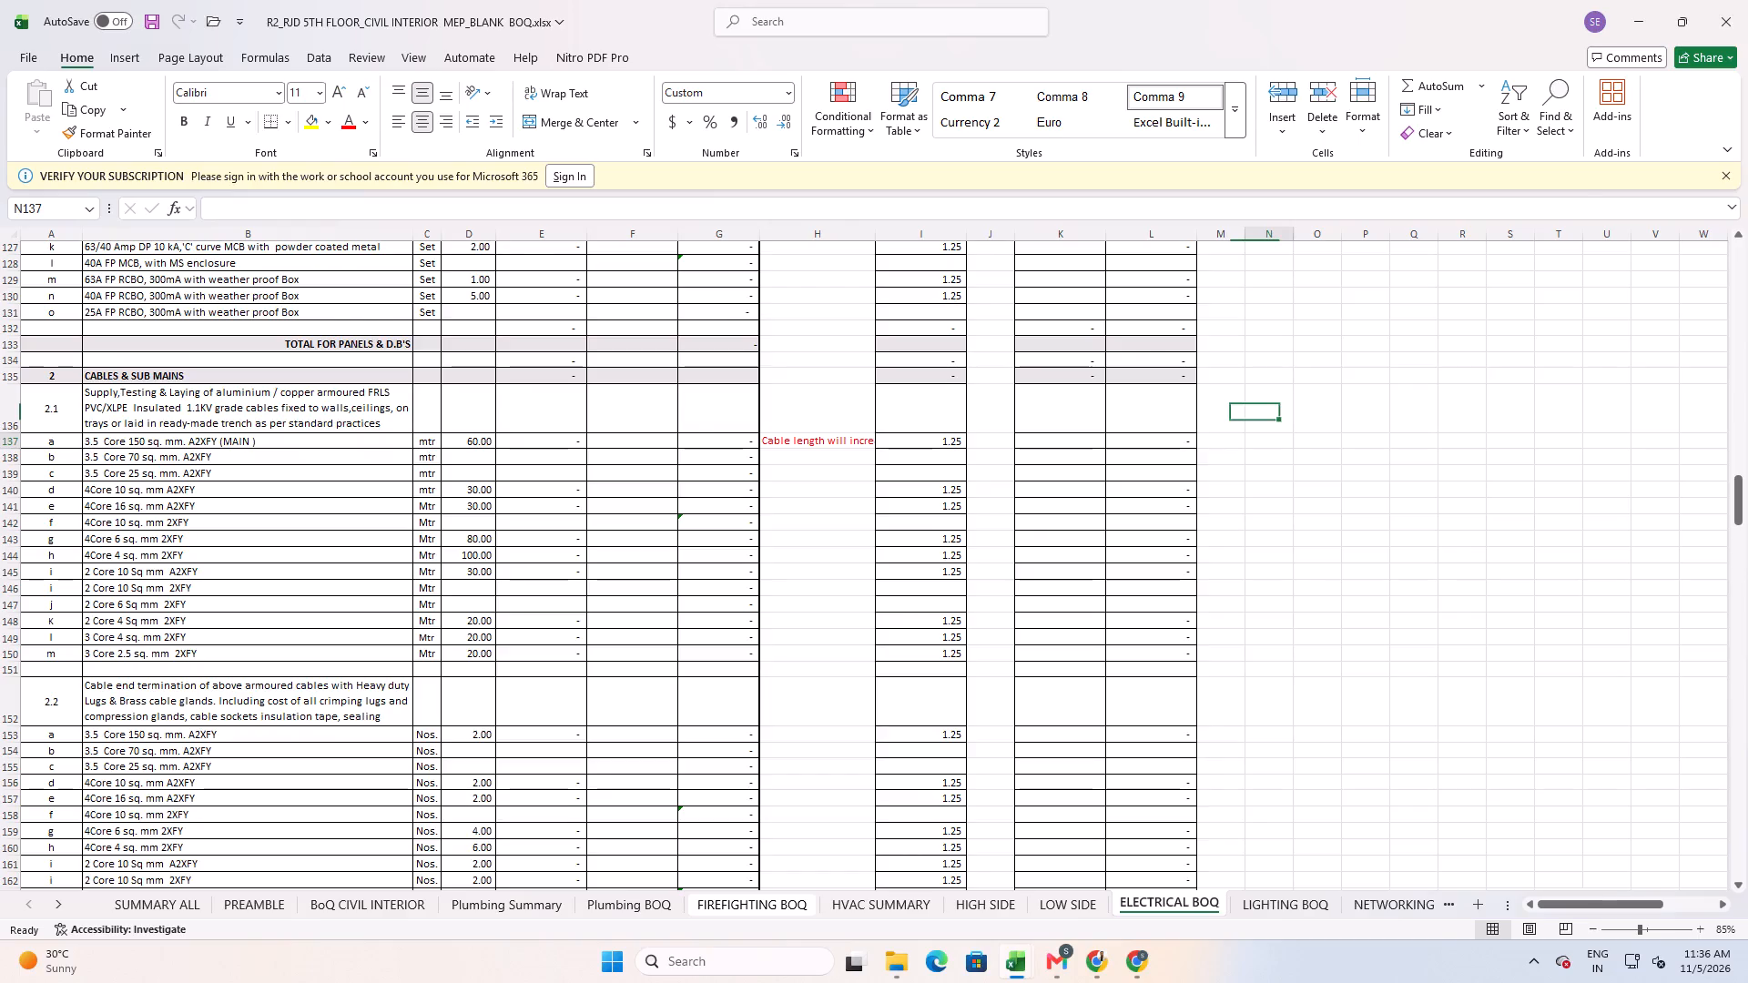
Switch to Chrome and look up the 3.5 core, 150 sq. mm aluminium armoured cable price in Chandan Electric's Polycab price list.
key("alt+Tab")
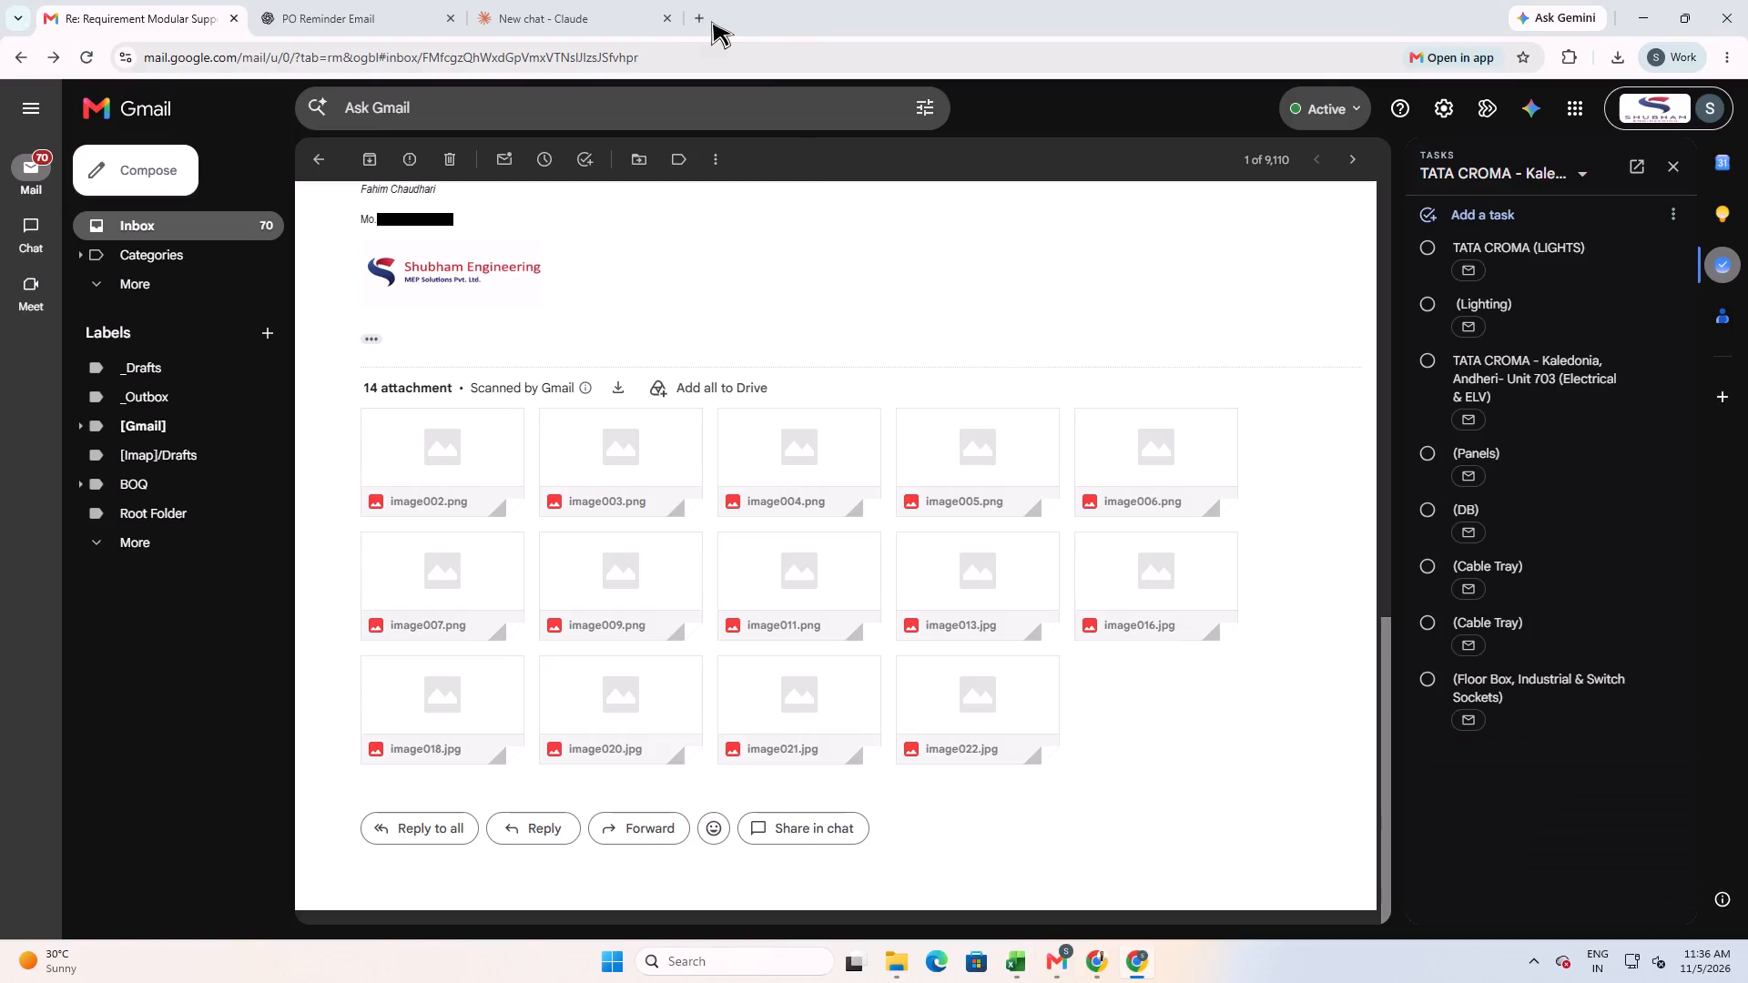
left_click(695, 18)
left_click(588, 89)
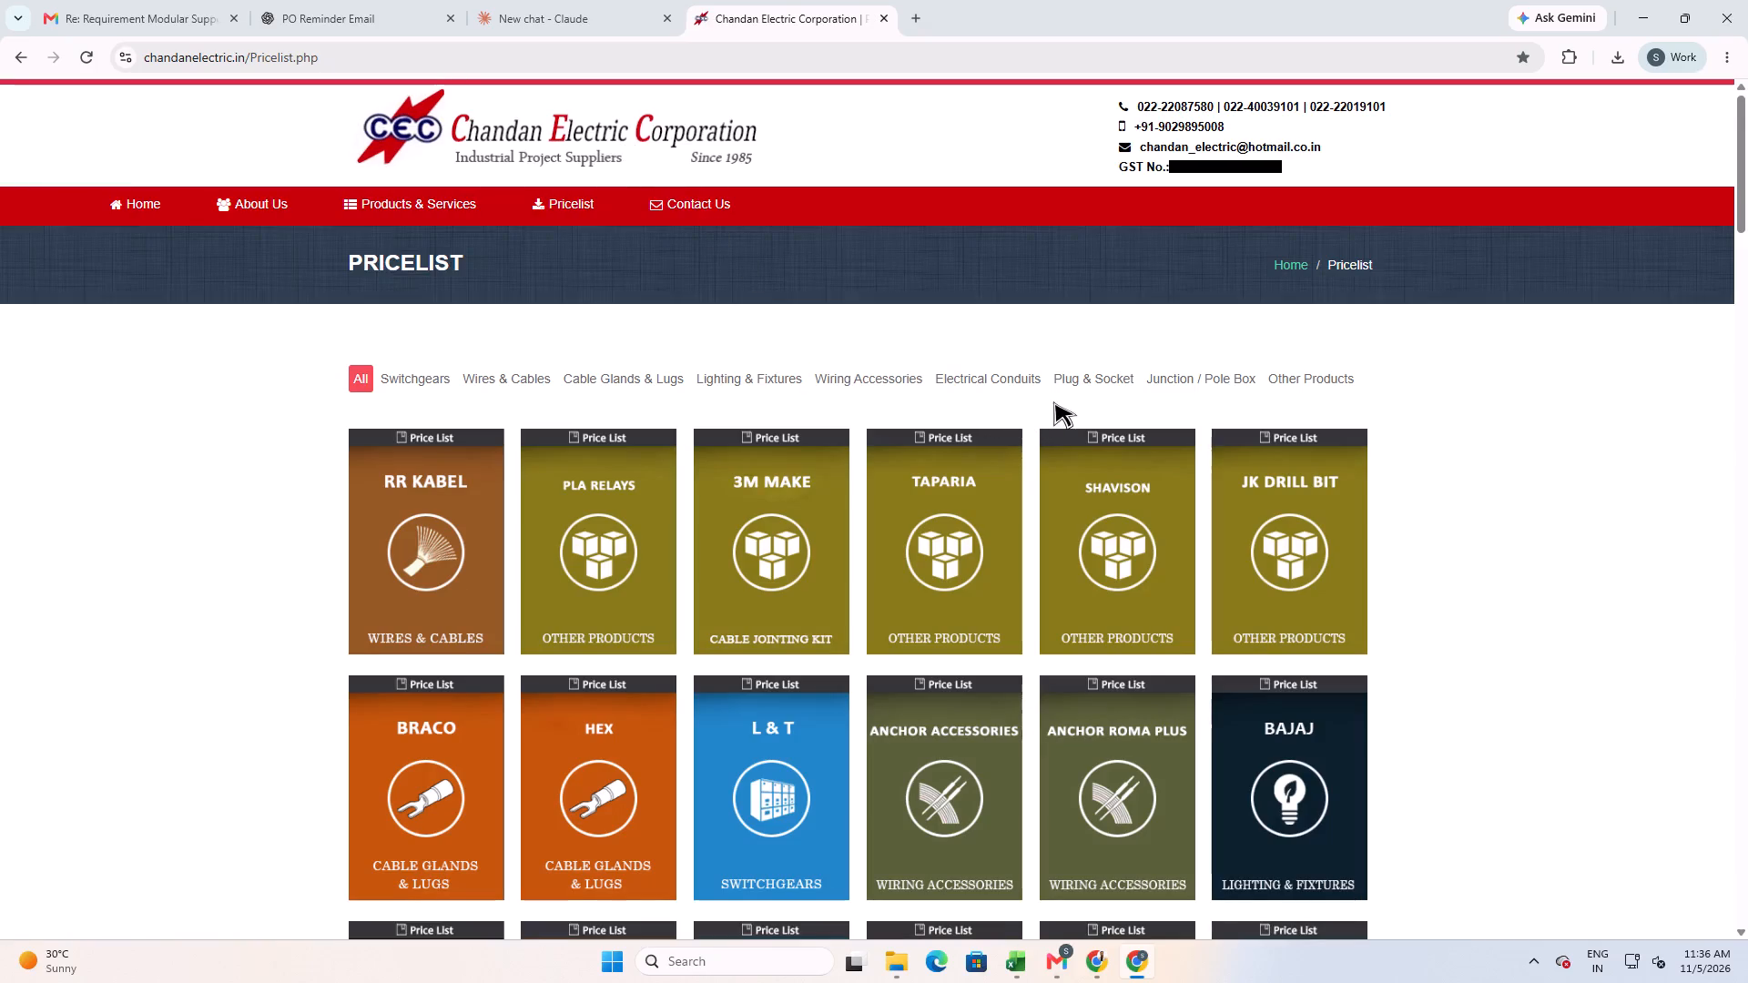
left_click(528, 382)
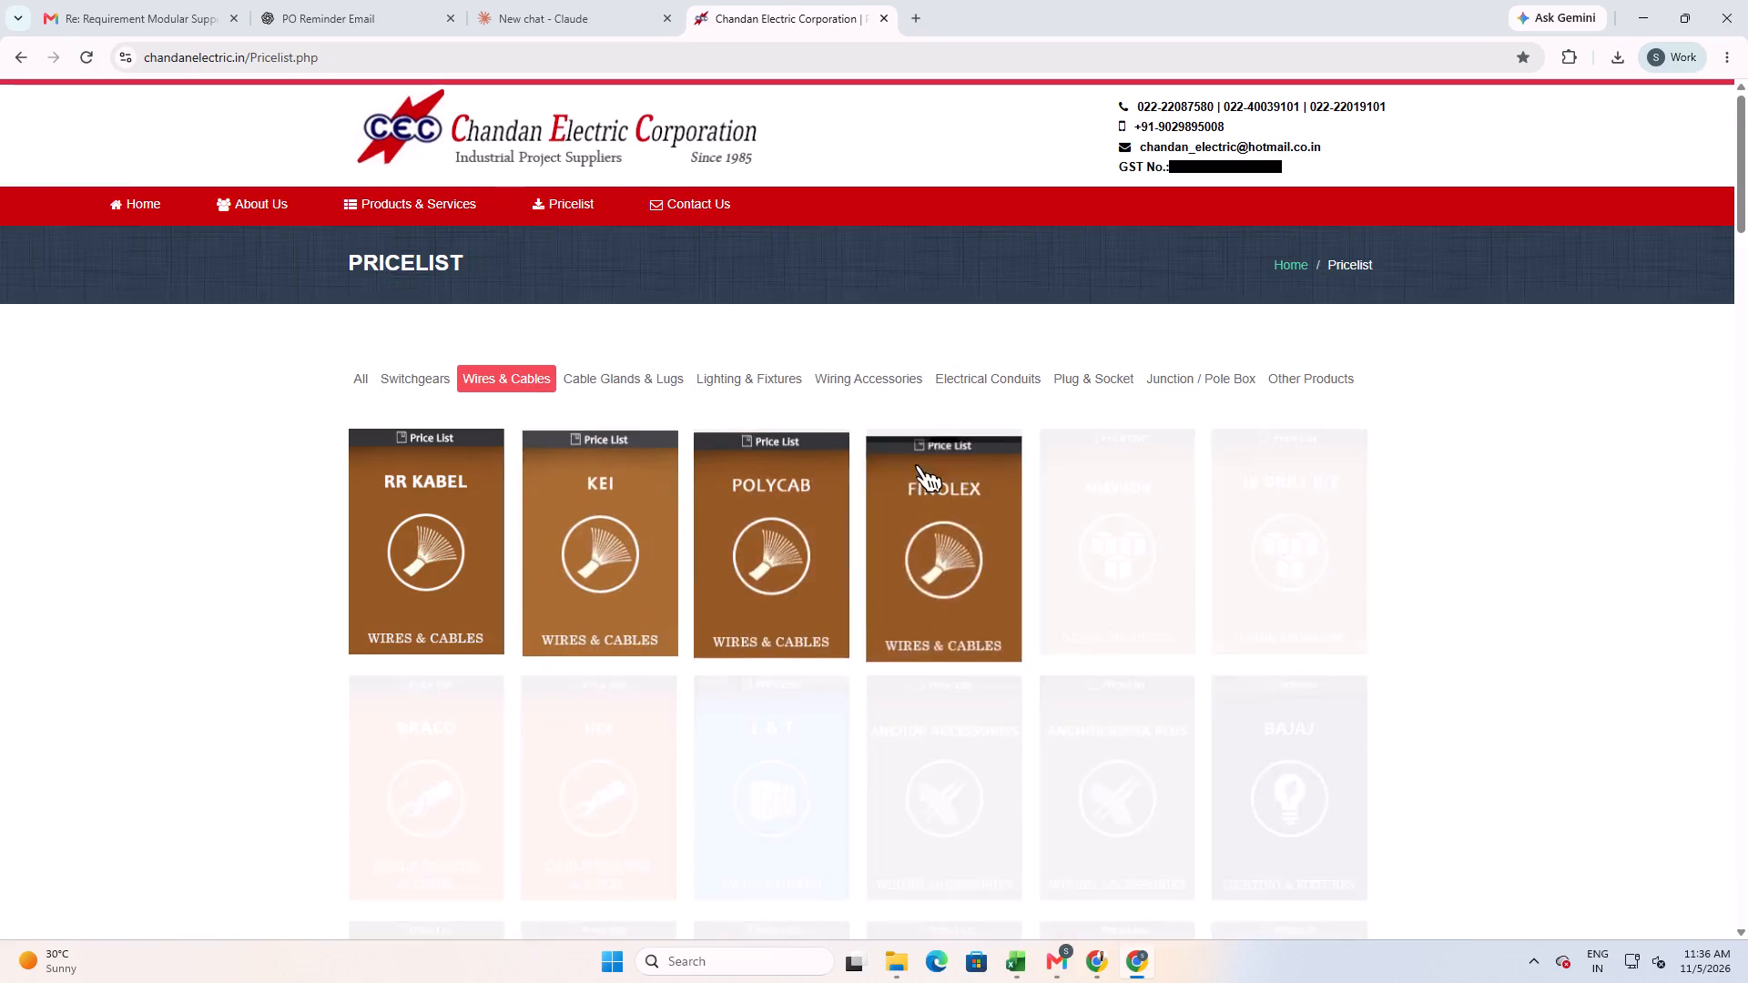
left_click(780, 534)
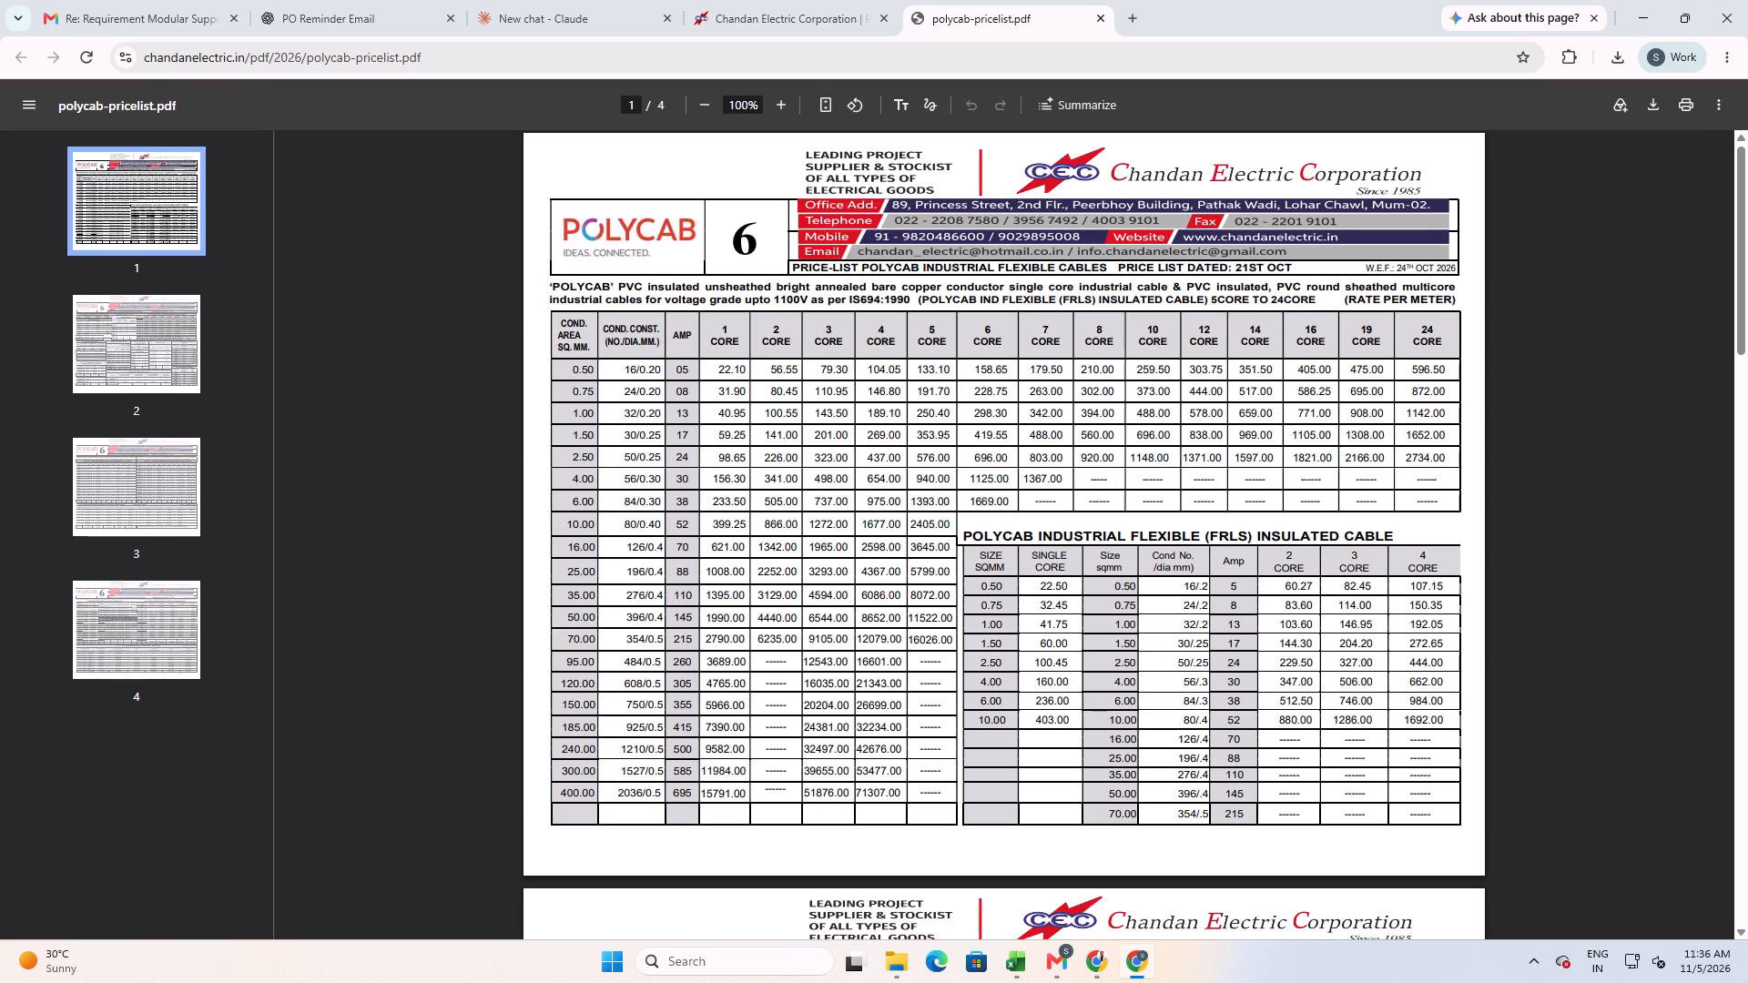
scroll(1166, 689, "down", 5)
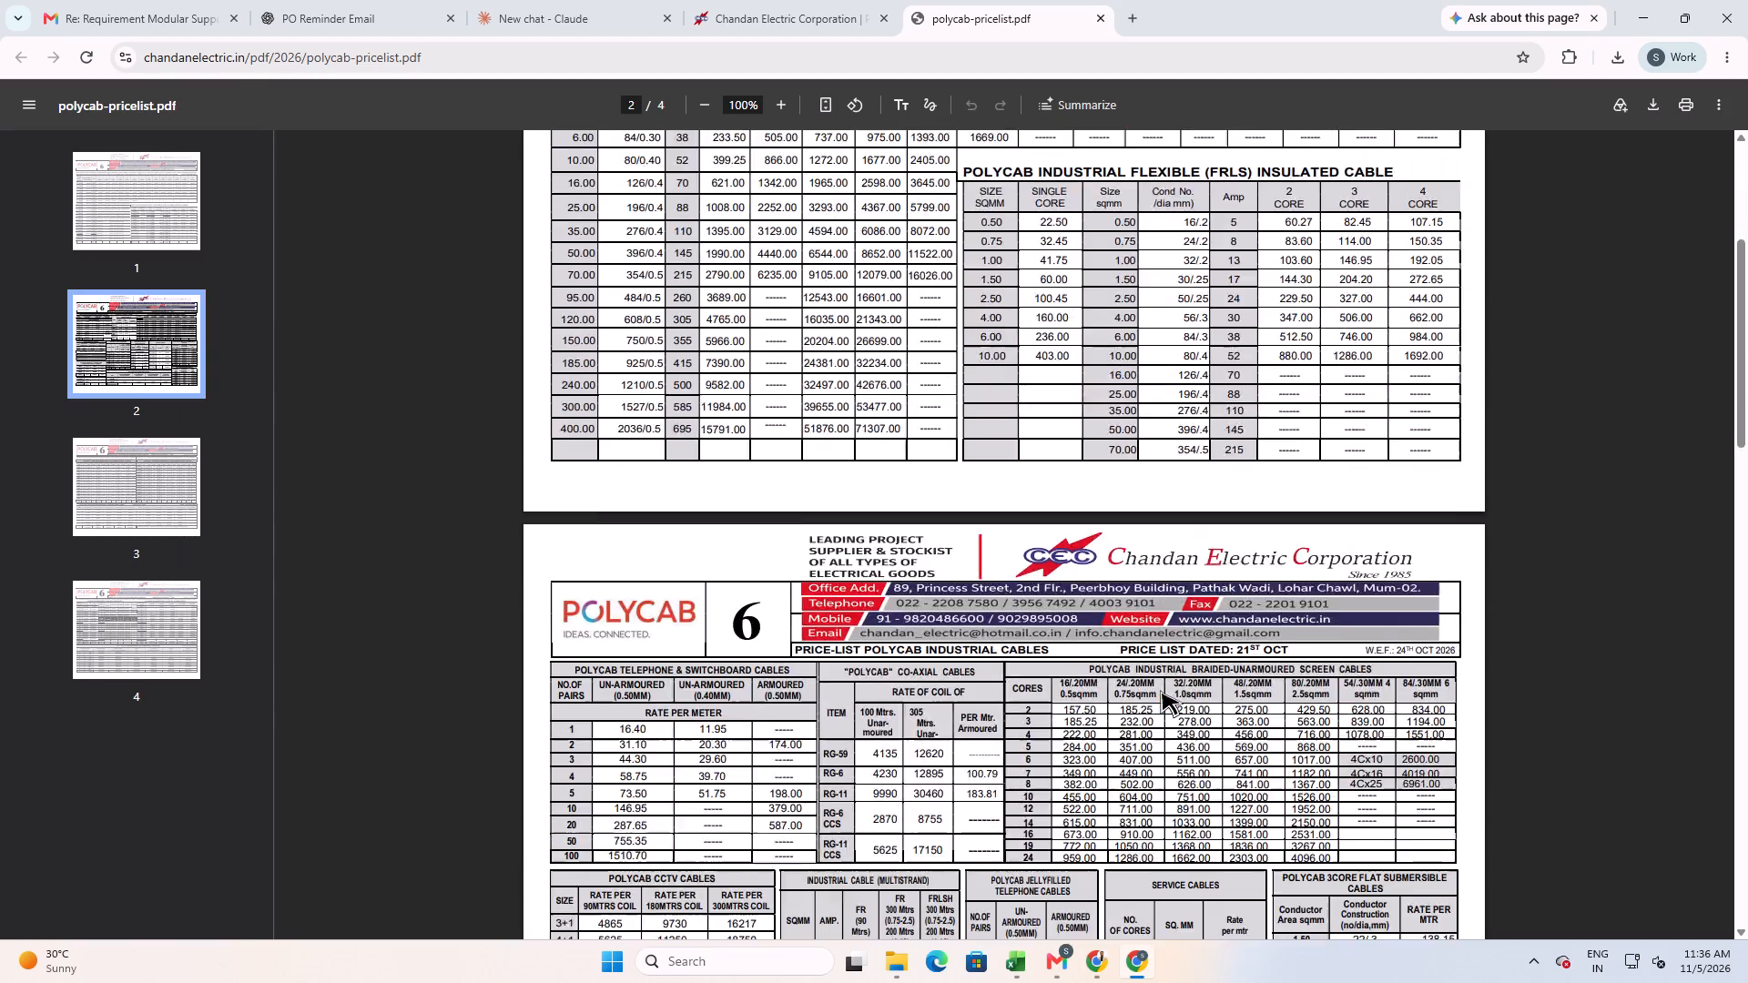
scroll(1160, 690, "down", 20)
scroll(1160, 690, "down", 2)
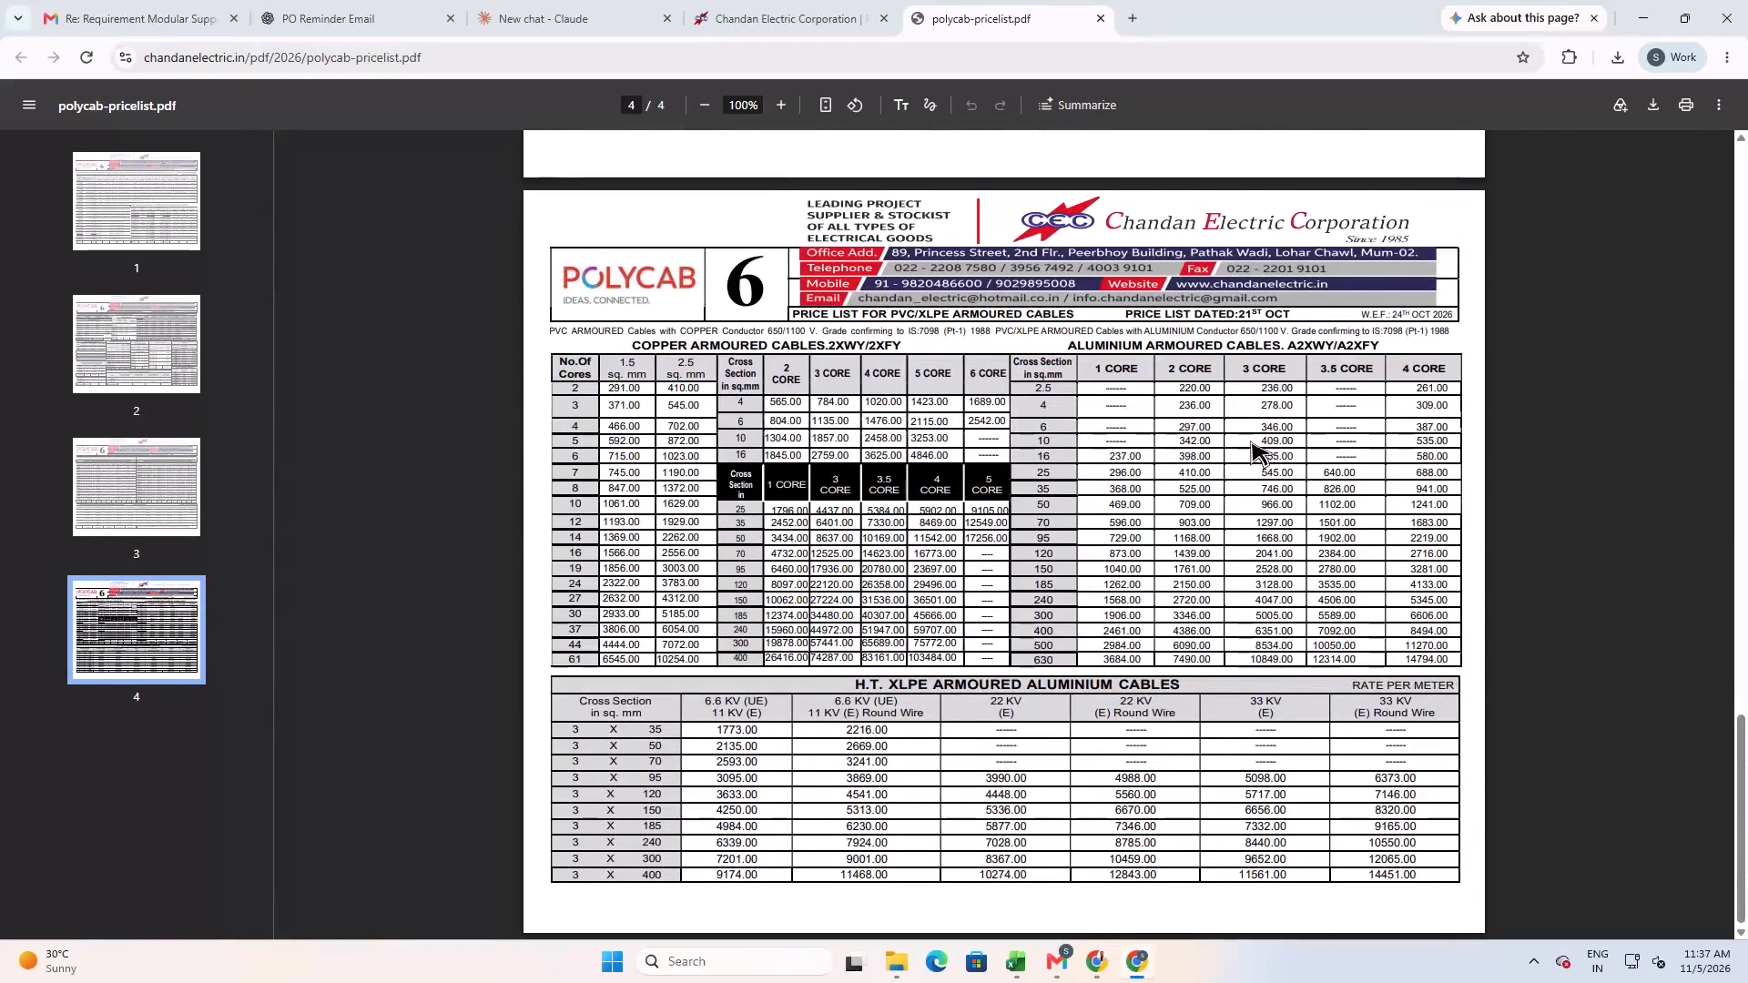
double_click(1336, 569)
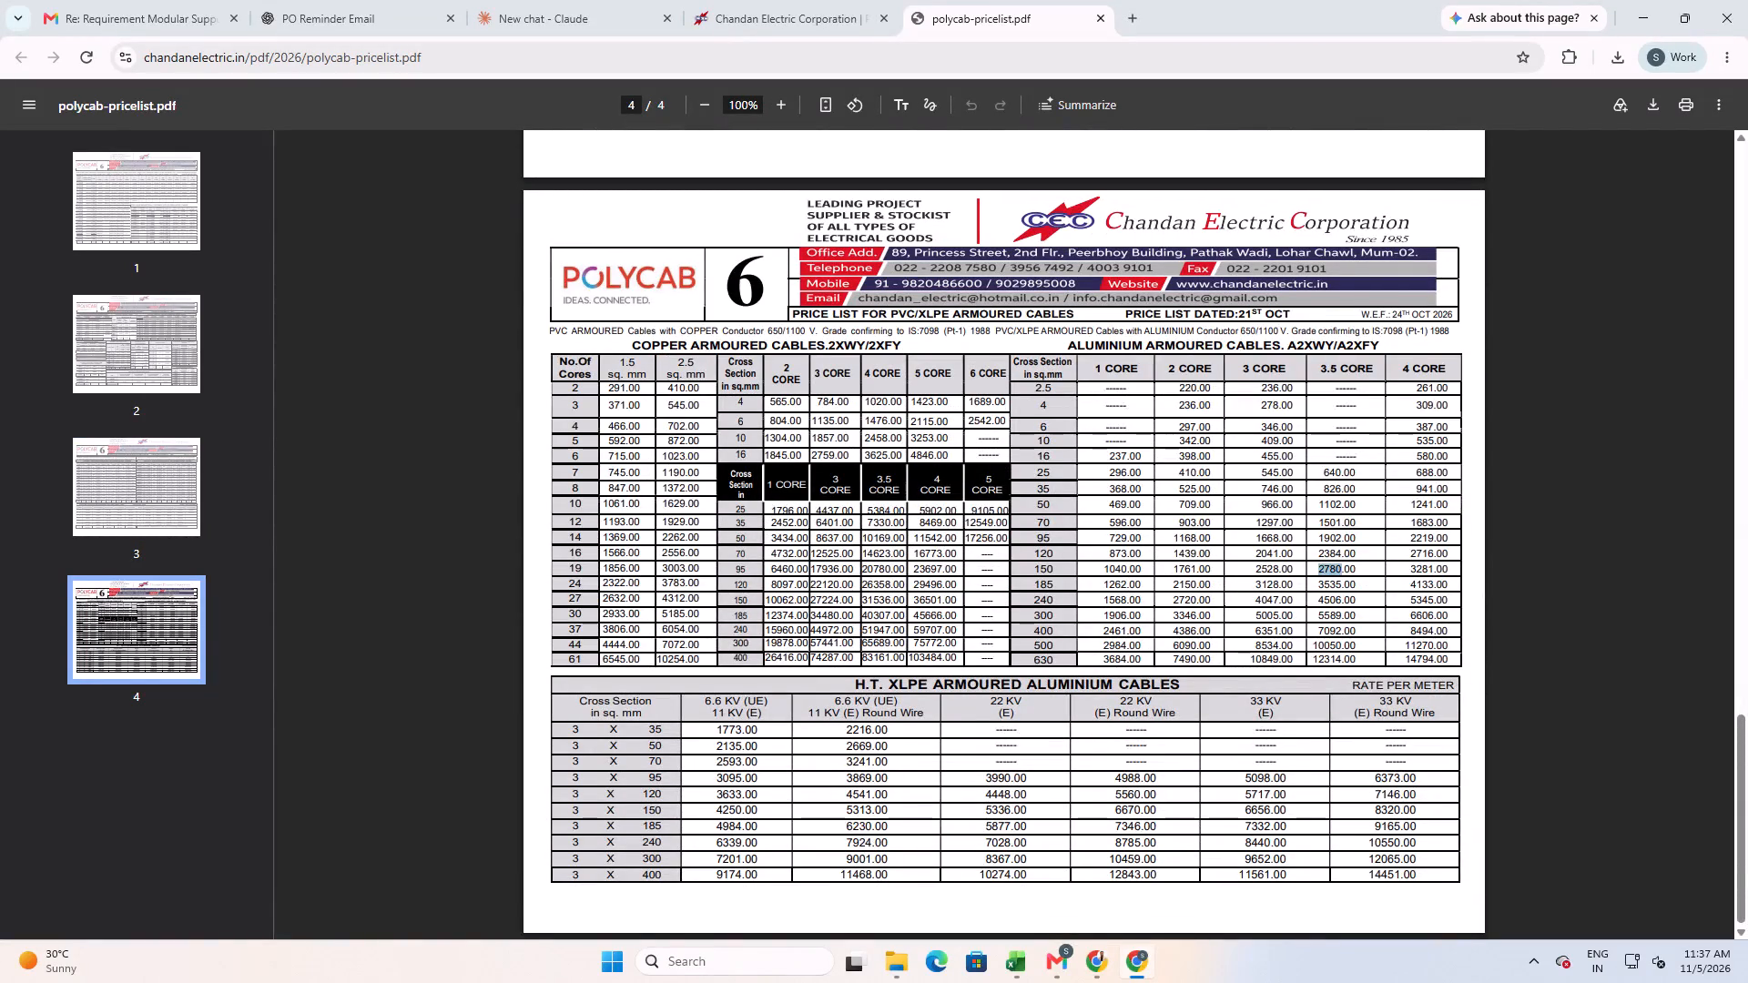
Switch back to Excel and enter the list price 2780 in N137 and the factor 0.35 in O137.
key("alt+Tab")
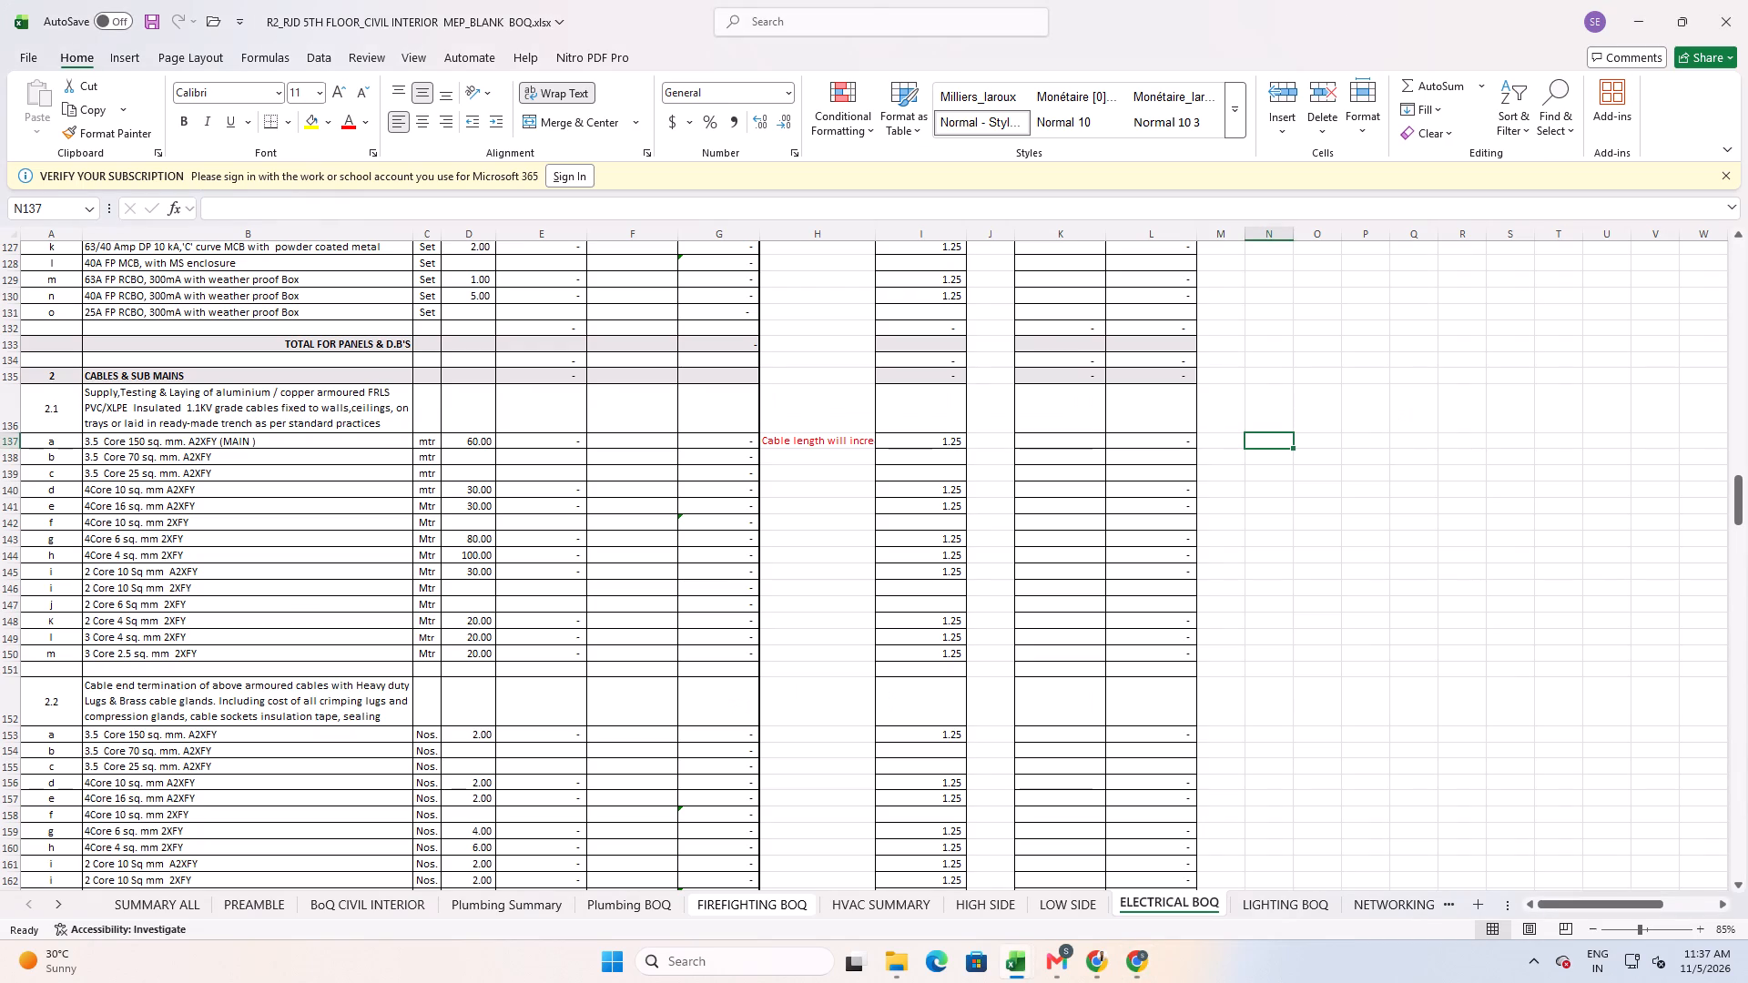
type("2780")
key("Tab")
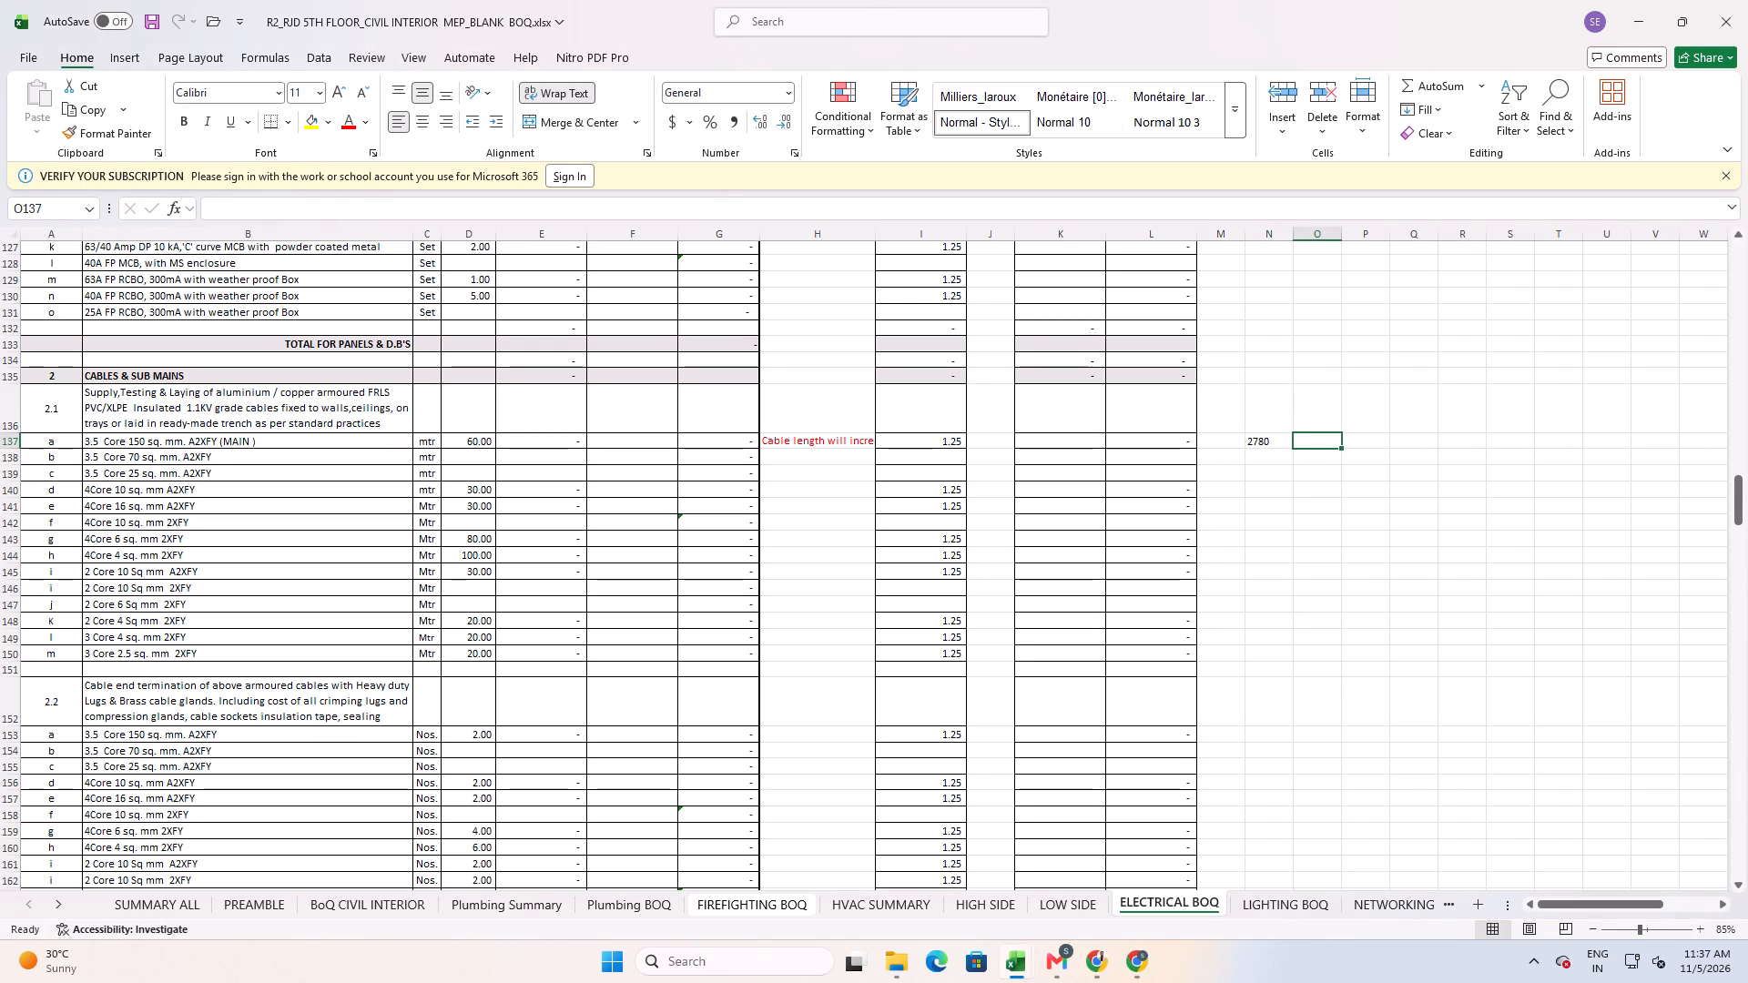
type("0.35")
key("Right")
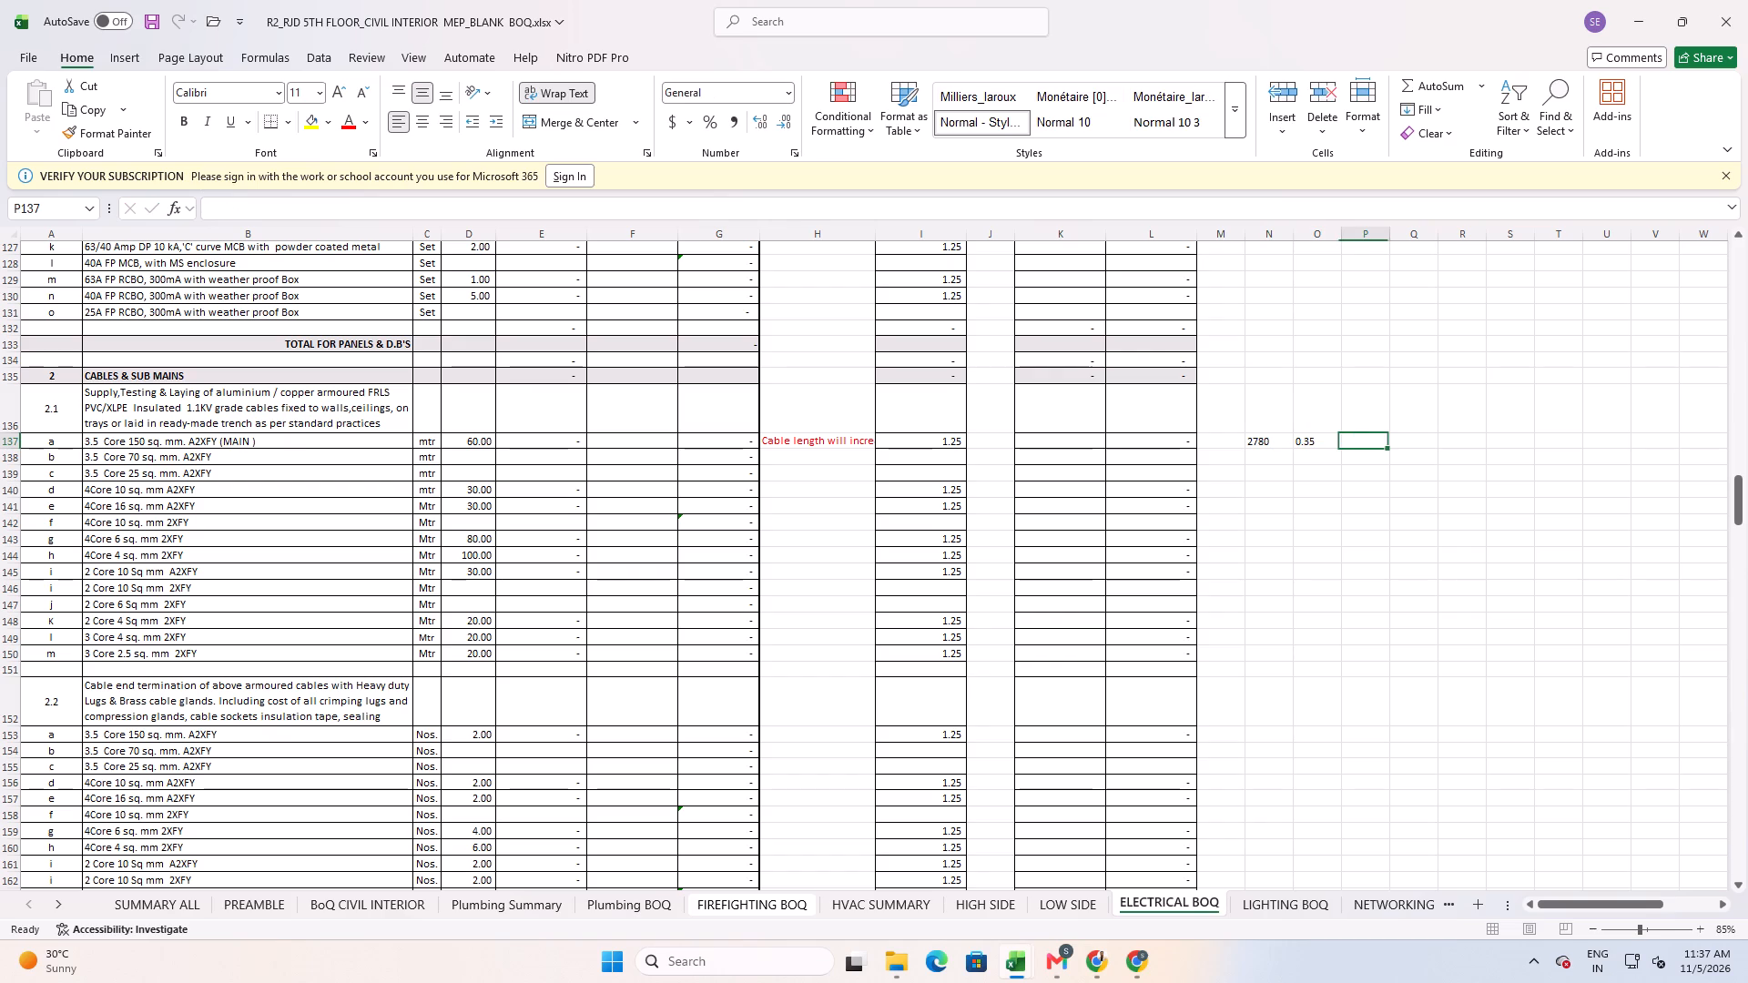
Calculate the cable's net price in P137 with the formula =N137*O137.
key("equal")
key("Left")
key("Left")
key("asterisk")
key("Left")
key("Return")
Link the purchase rate in K137 of the 3.5 Core 150 sq. mm. A2XFY cable to the net price in P137.
key("Up")
key("Left")
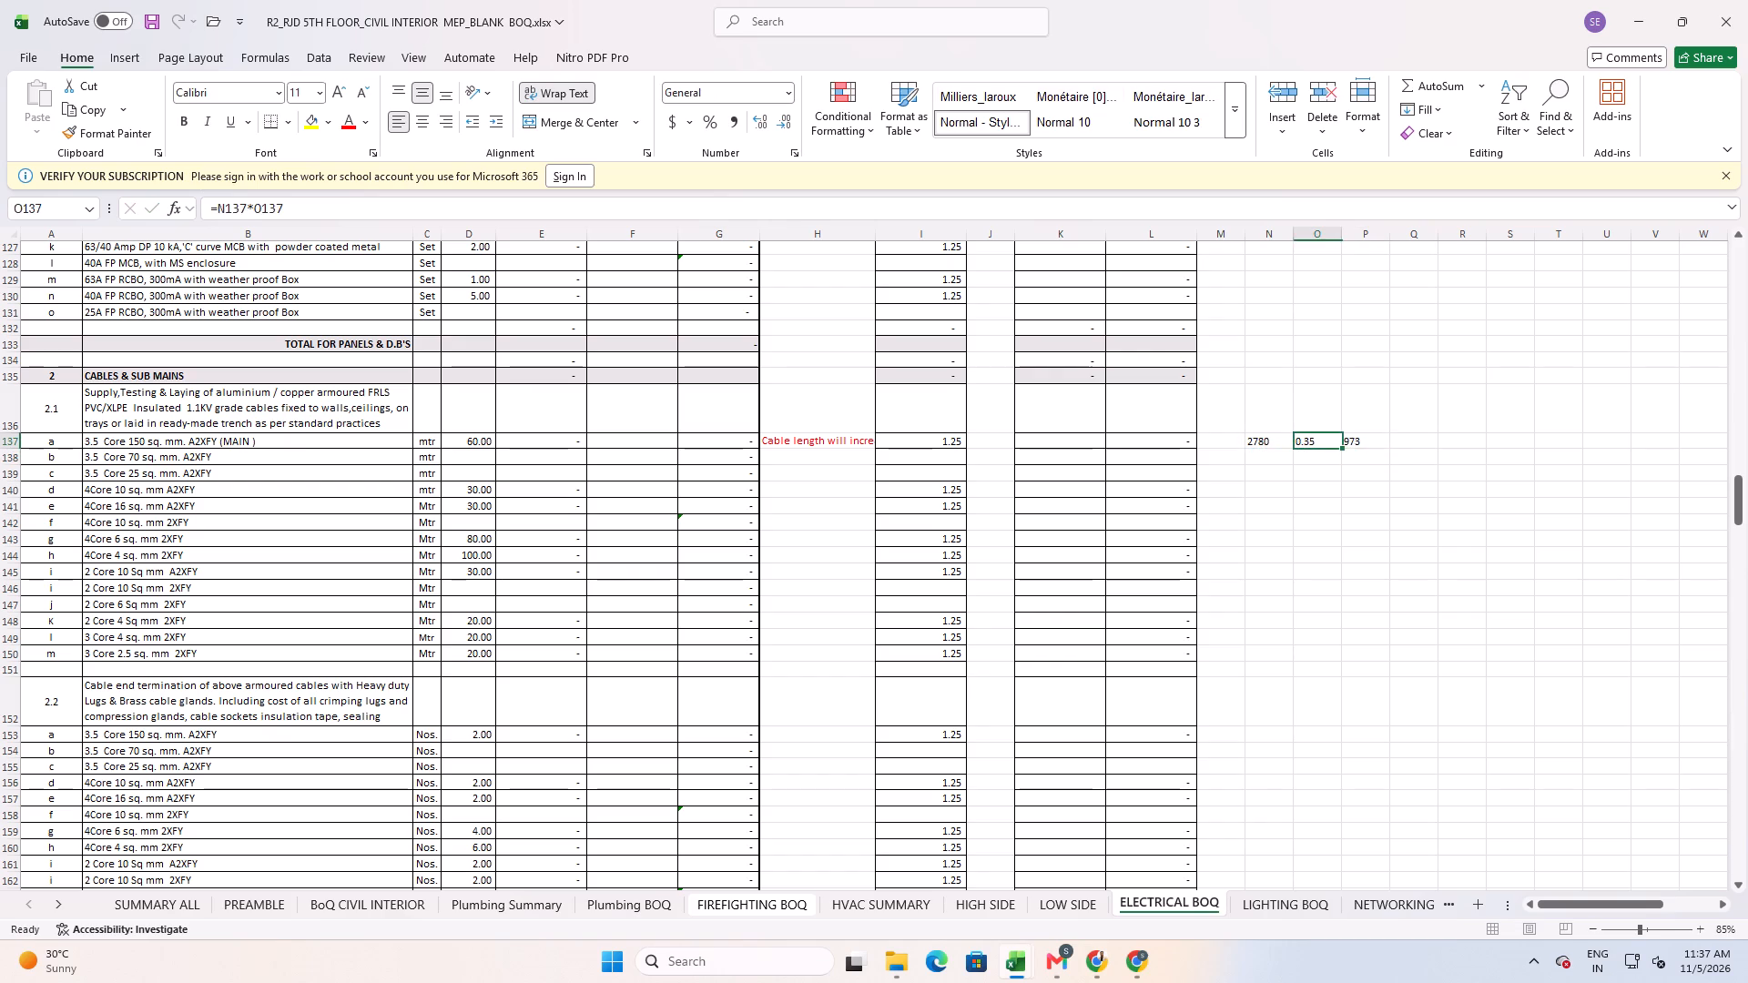
key("Left")
key("Left")
key("Left")
key("Left")
key("equal")
key("Right")
key("Right")
key("Right")
key("Right")
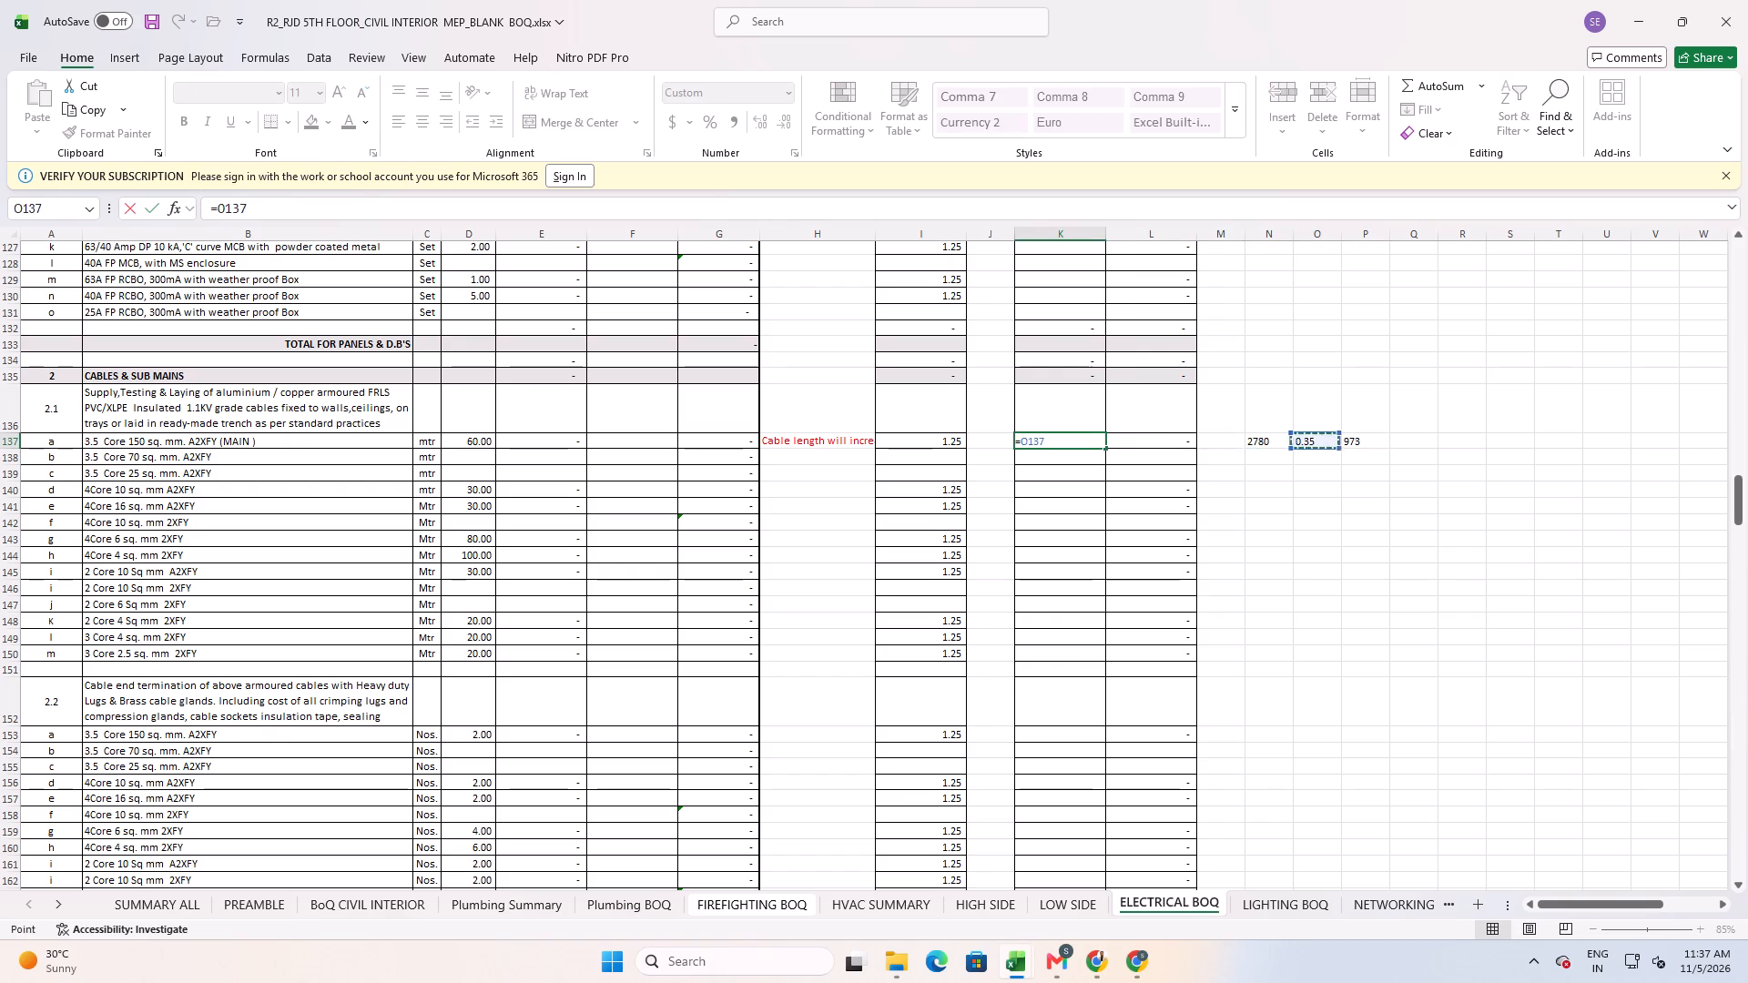
key("Right")
key("Return")
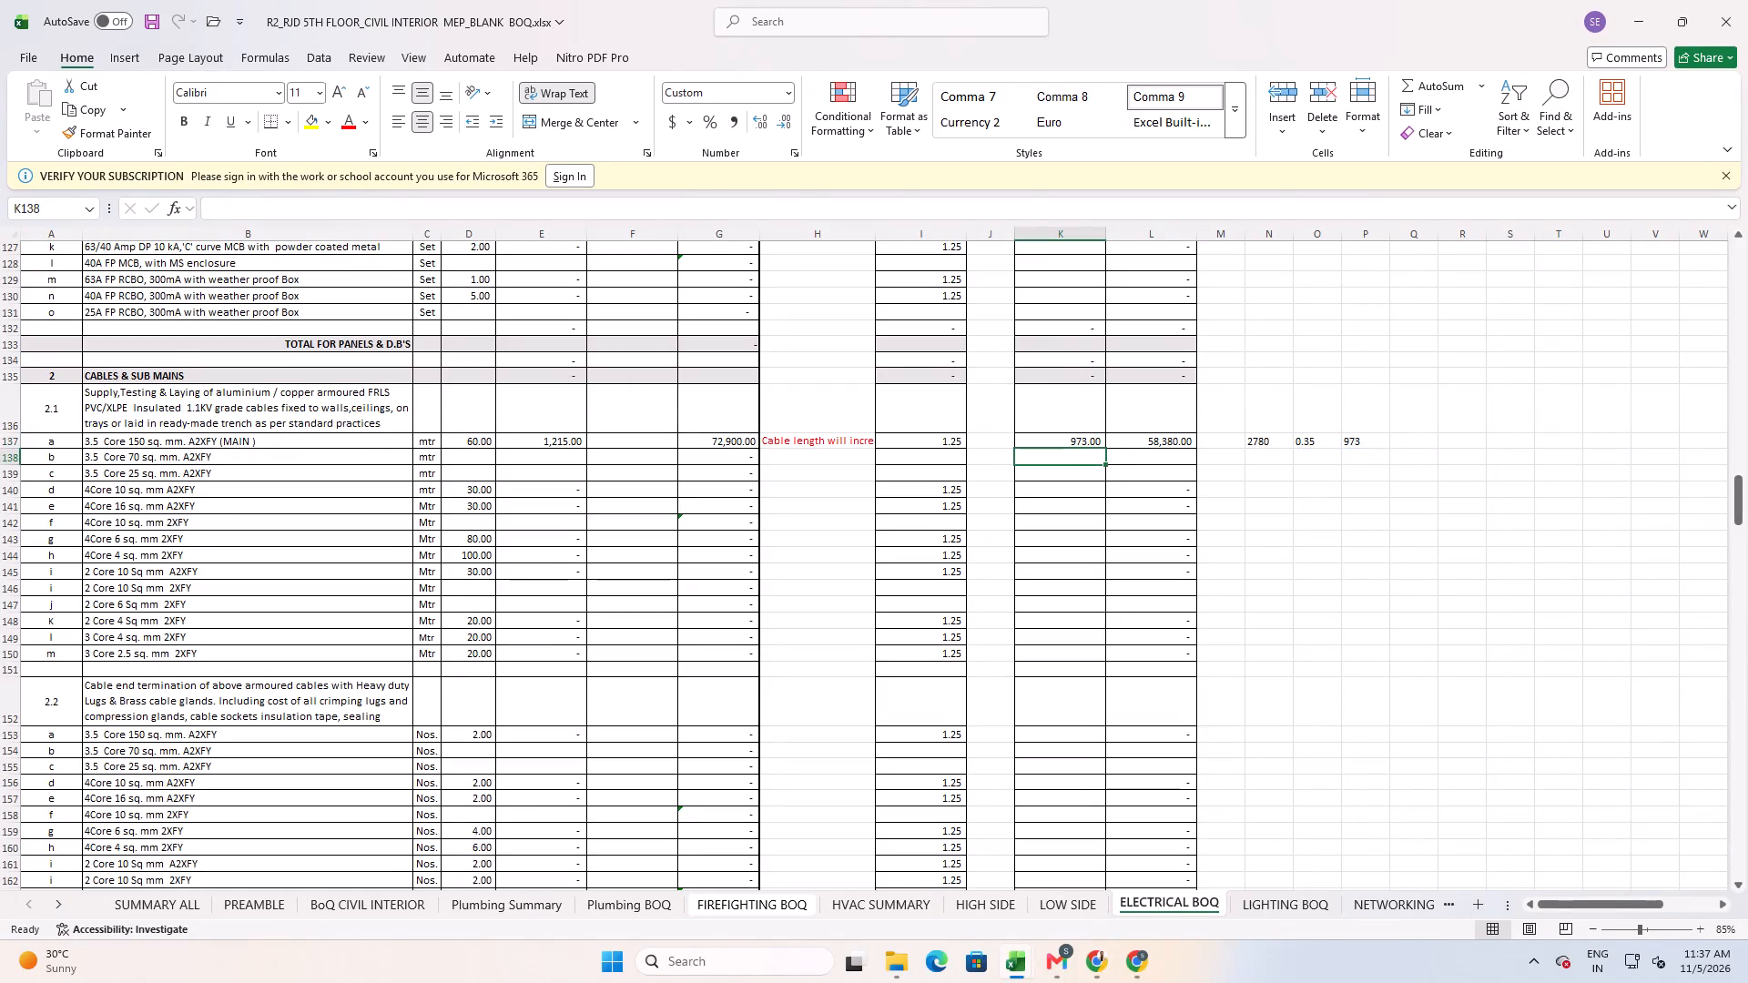
Fill the 0.35 factor and the net price formula from O137:P137 down through row 150, covering all cables in section 2.1.
key("Up")
key("Right")
key("Right")
key("Right")
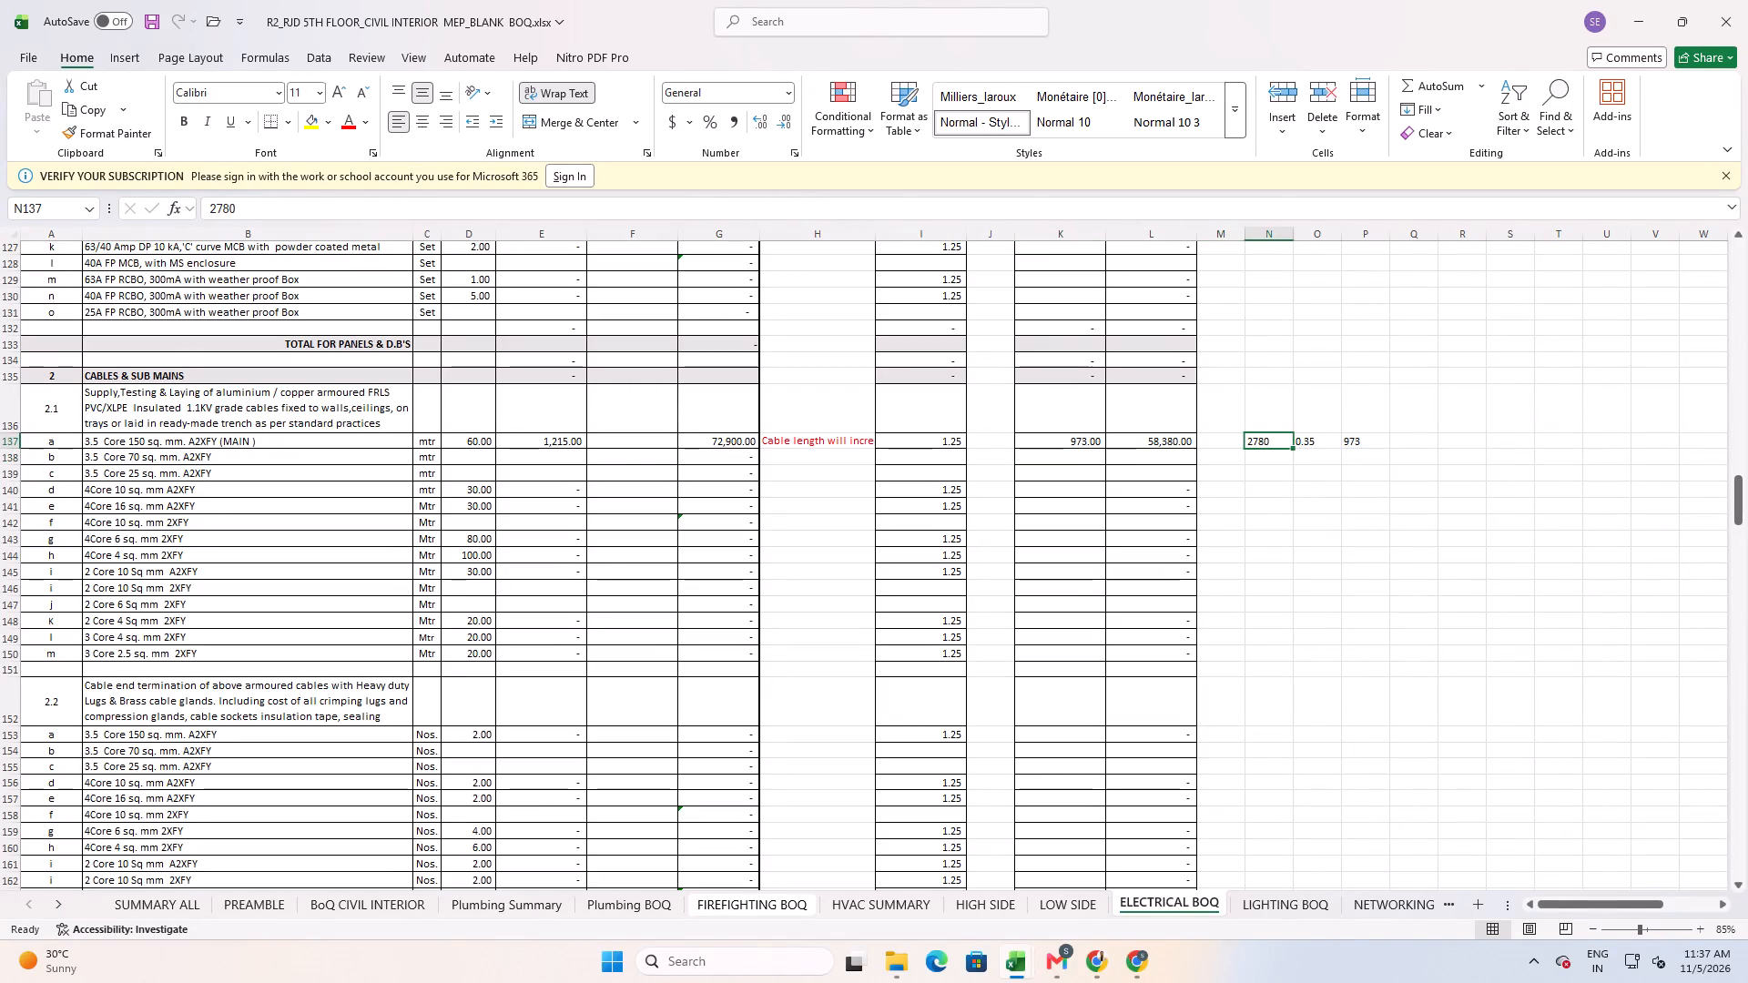
key("shift+Right")
key("shift+Right")
key("shift+Down")
key("shift+Down")
key("shift+Down")
key("shift+Down")
key("shift+Down")
key("shift+Down")
key("shift+Down")
key("shift+Down")
key("shift+Down")
key("shift+Down")
key("shift+Down")
key("shift+Down")
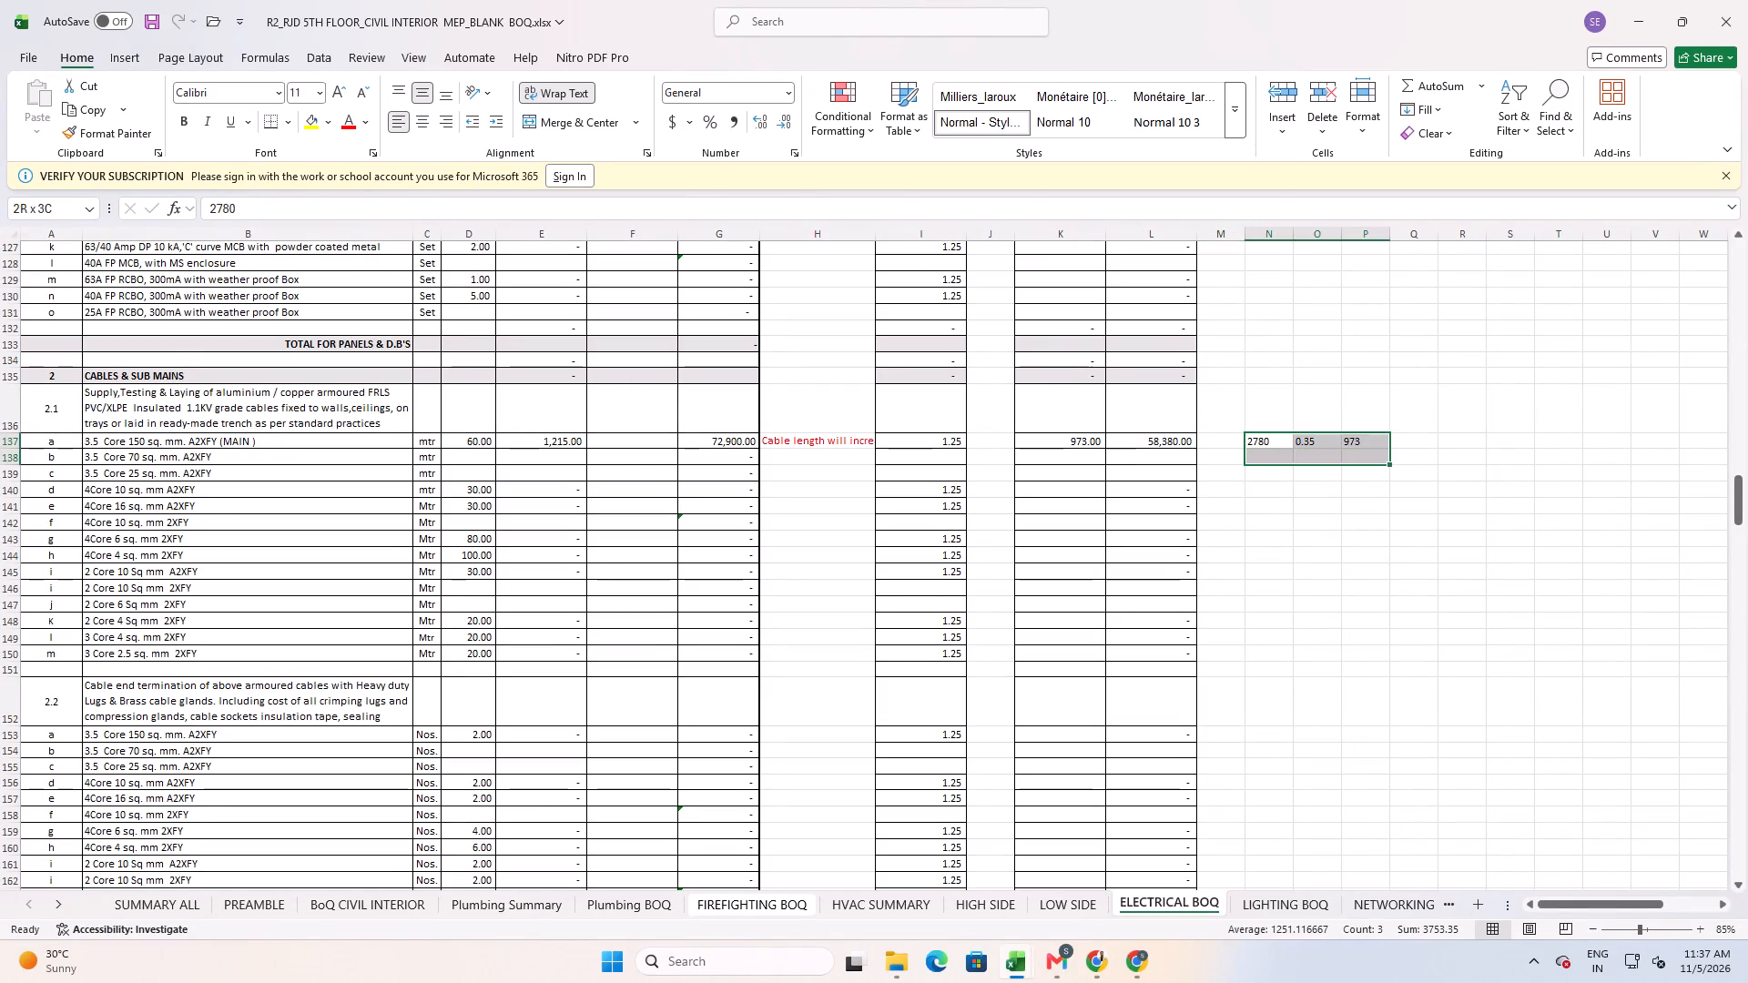
key("Right")
key("shift+Right")
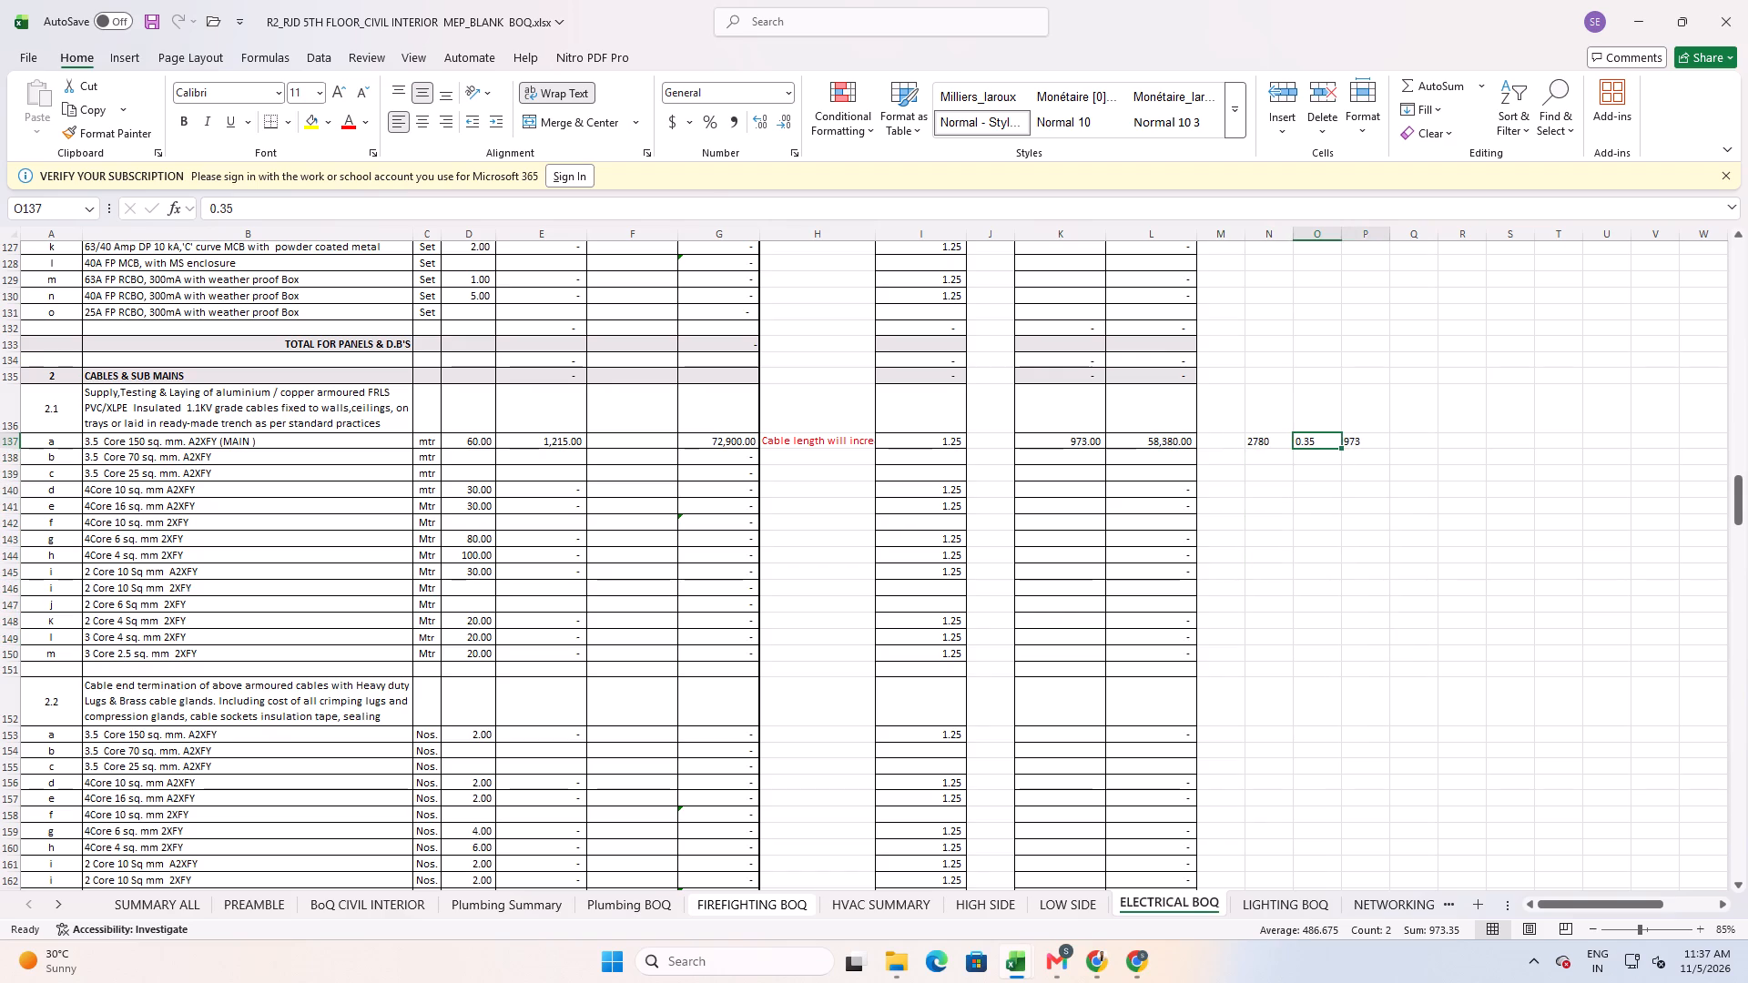
key("shift+Down")
key("shift+Down")
key("shift+Down")
key("shift+Down")
key("shift+Down")
key("shift+Down")
key("shift+Down")
key("shift+Down")
key("shift+Down")
key("shift+Down")
key("shift+Down")
key("shift+Down")
key("shift+Down")
key("shift+Down")
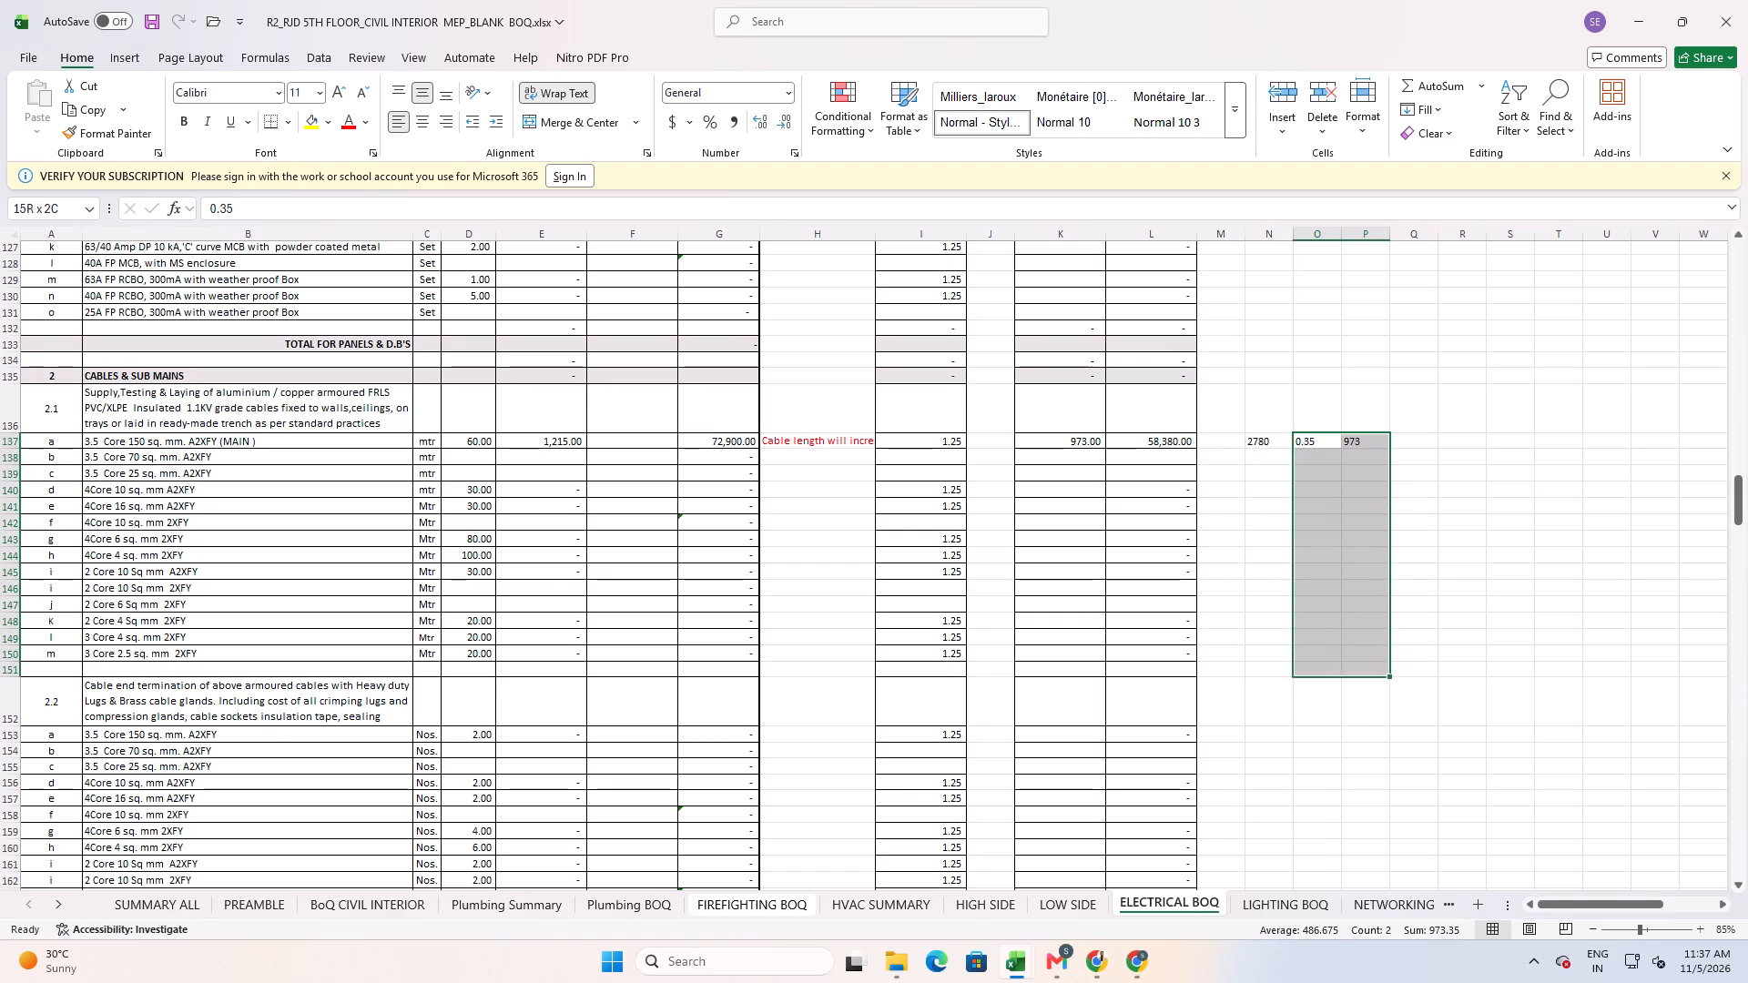
key("shift+Up")
key("ctrl+d")
Check the 3.5 core, 70 sq. mm aluminium armoured cable price in Chrome's Polycab list and enter 1501 in N138 in Excel.
key("Left")
key("Down")
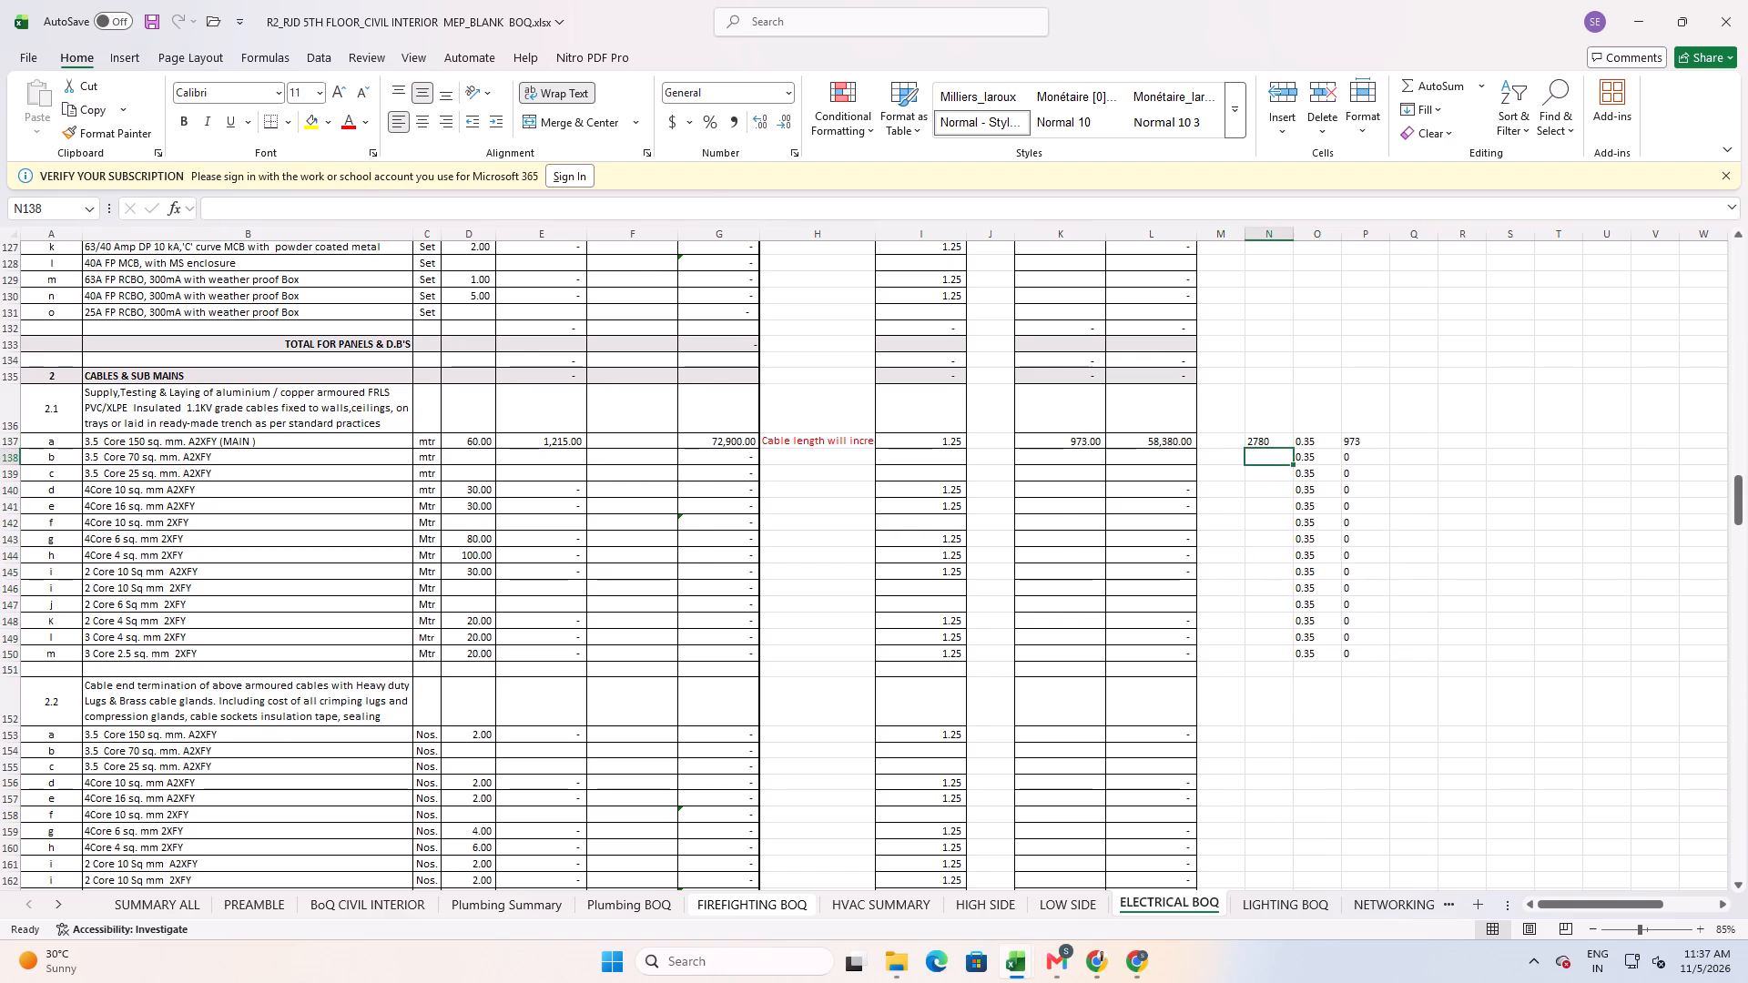
key("alt+Tab")
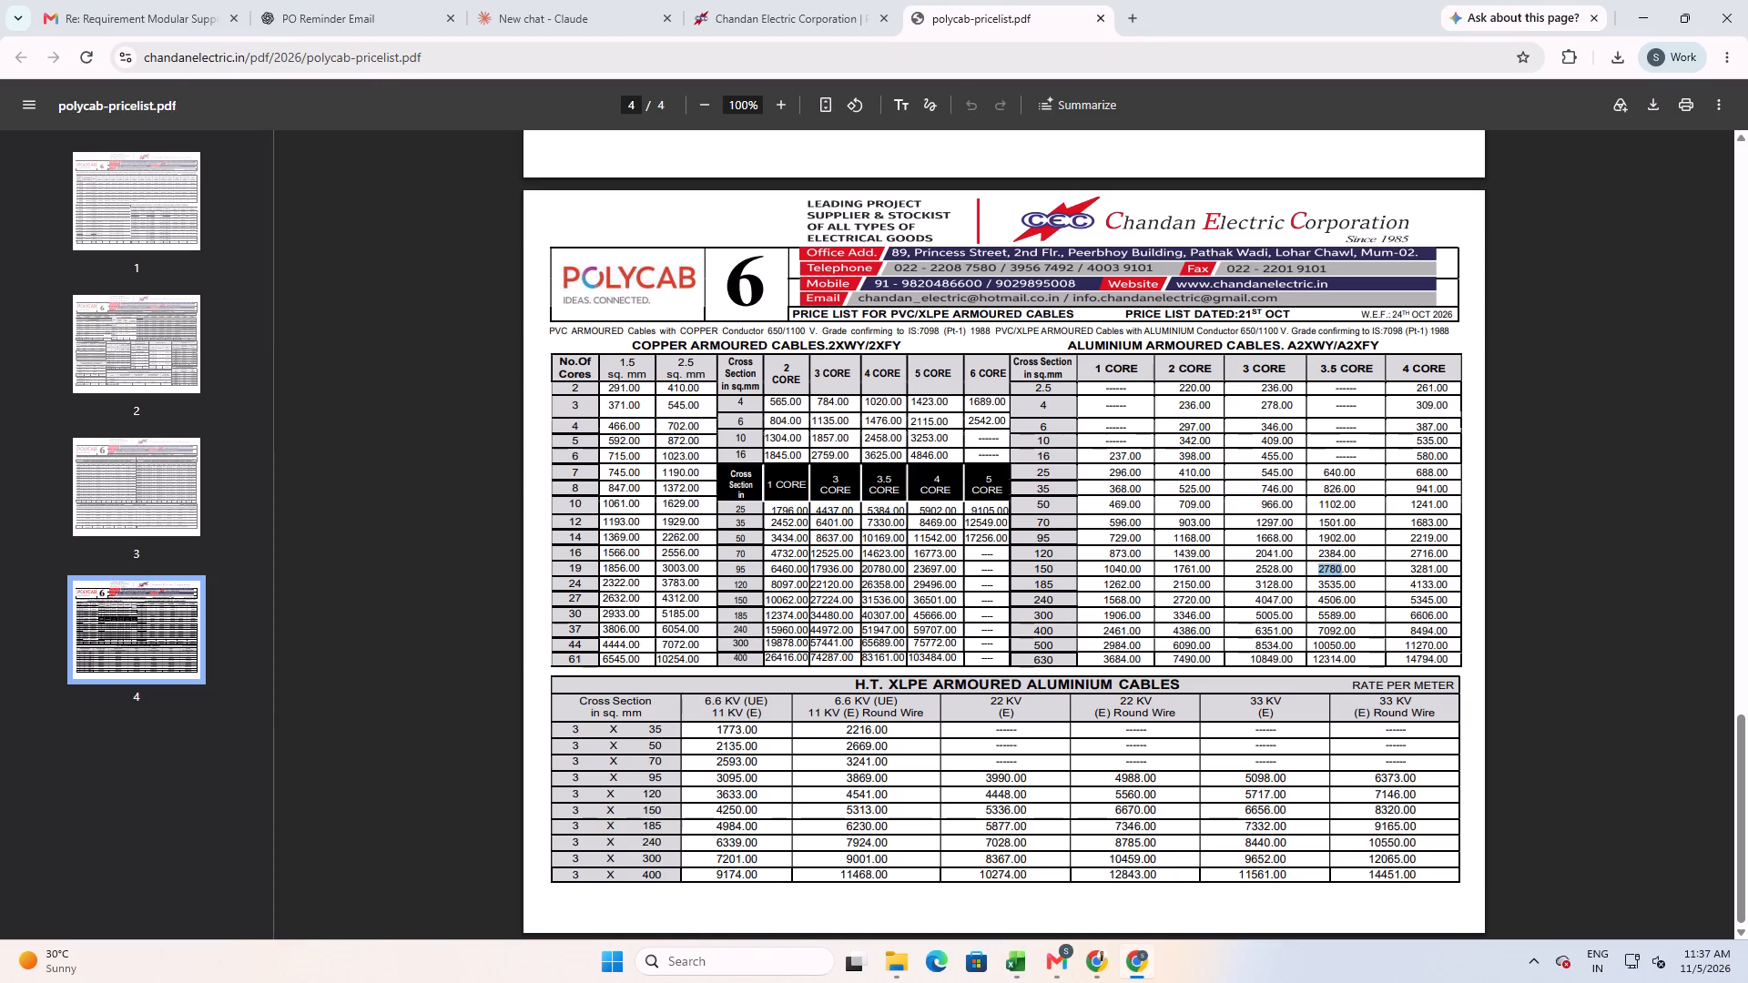
key("alt+Tab")
type("1501")
key("Return")
Switch to Chrome to look up the 3.5 core, 25 sq. mm aluminium armoured cable price in the Polycab price list.
key("alt+Tab")
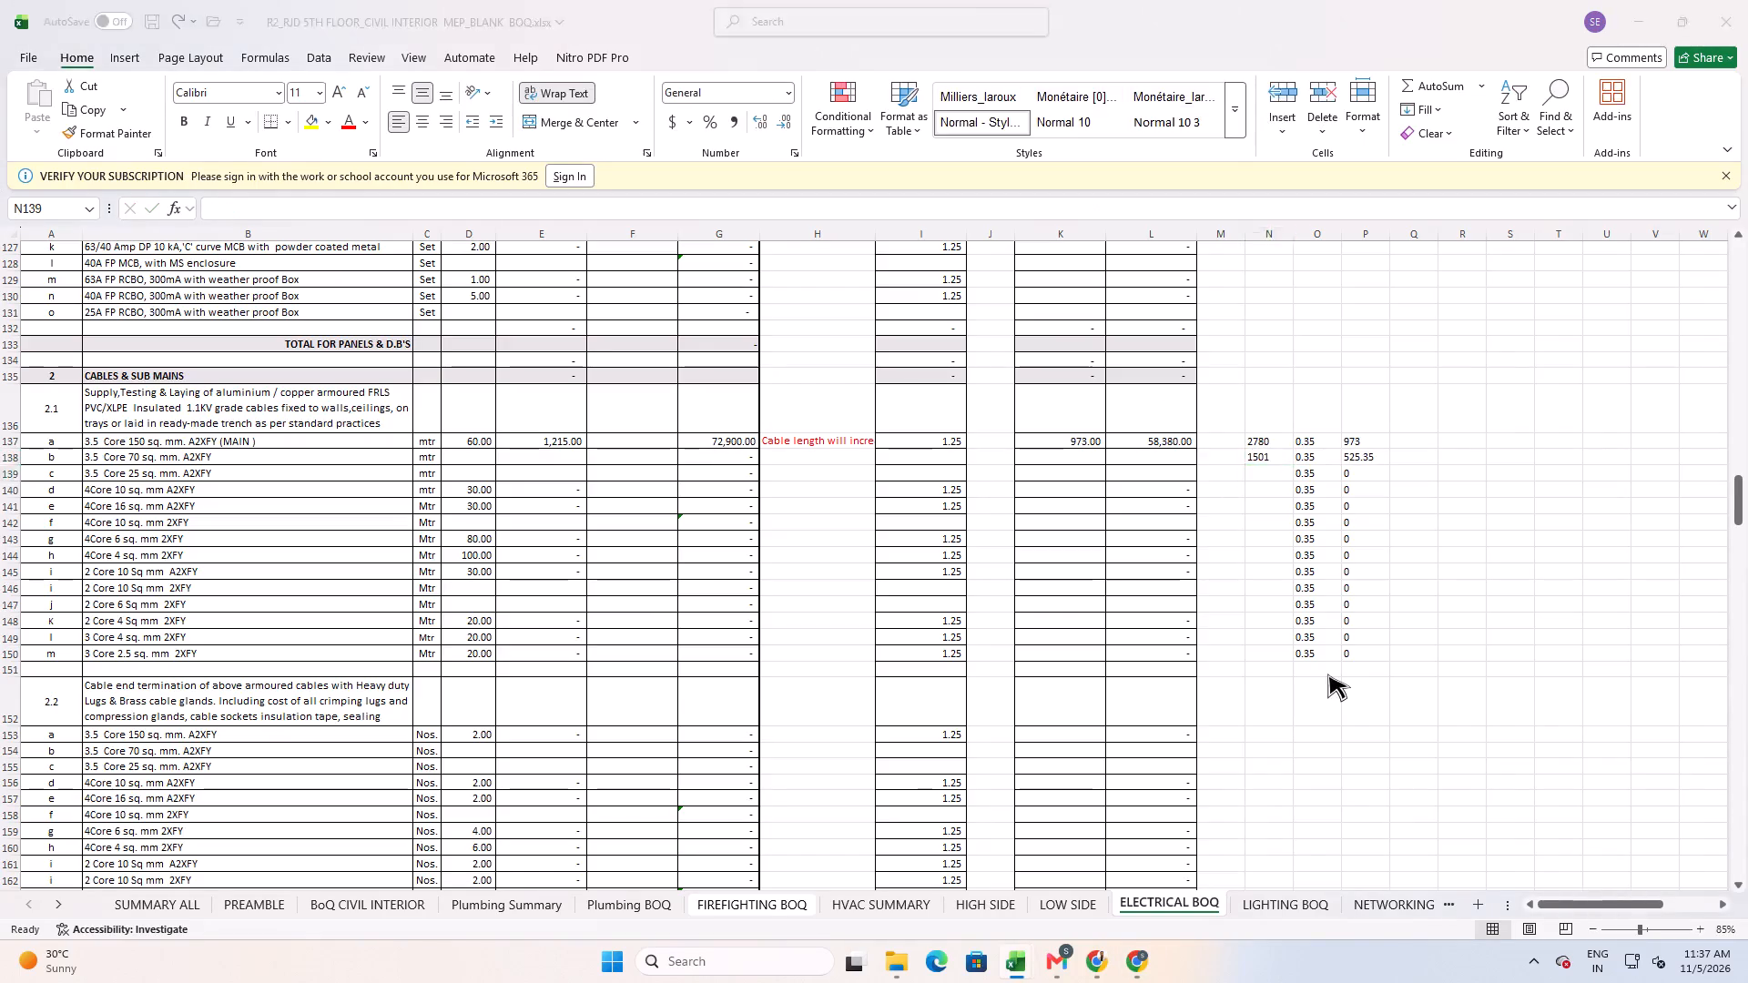
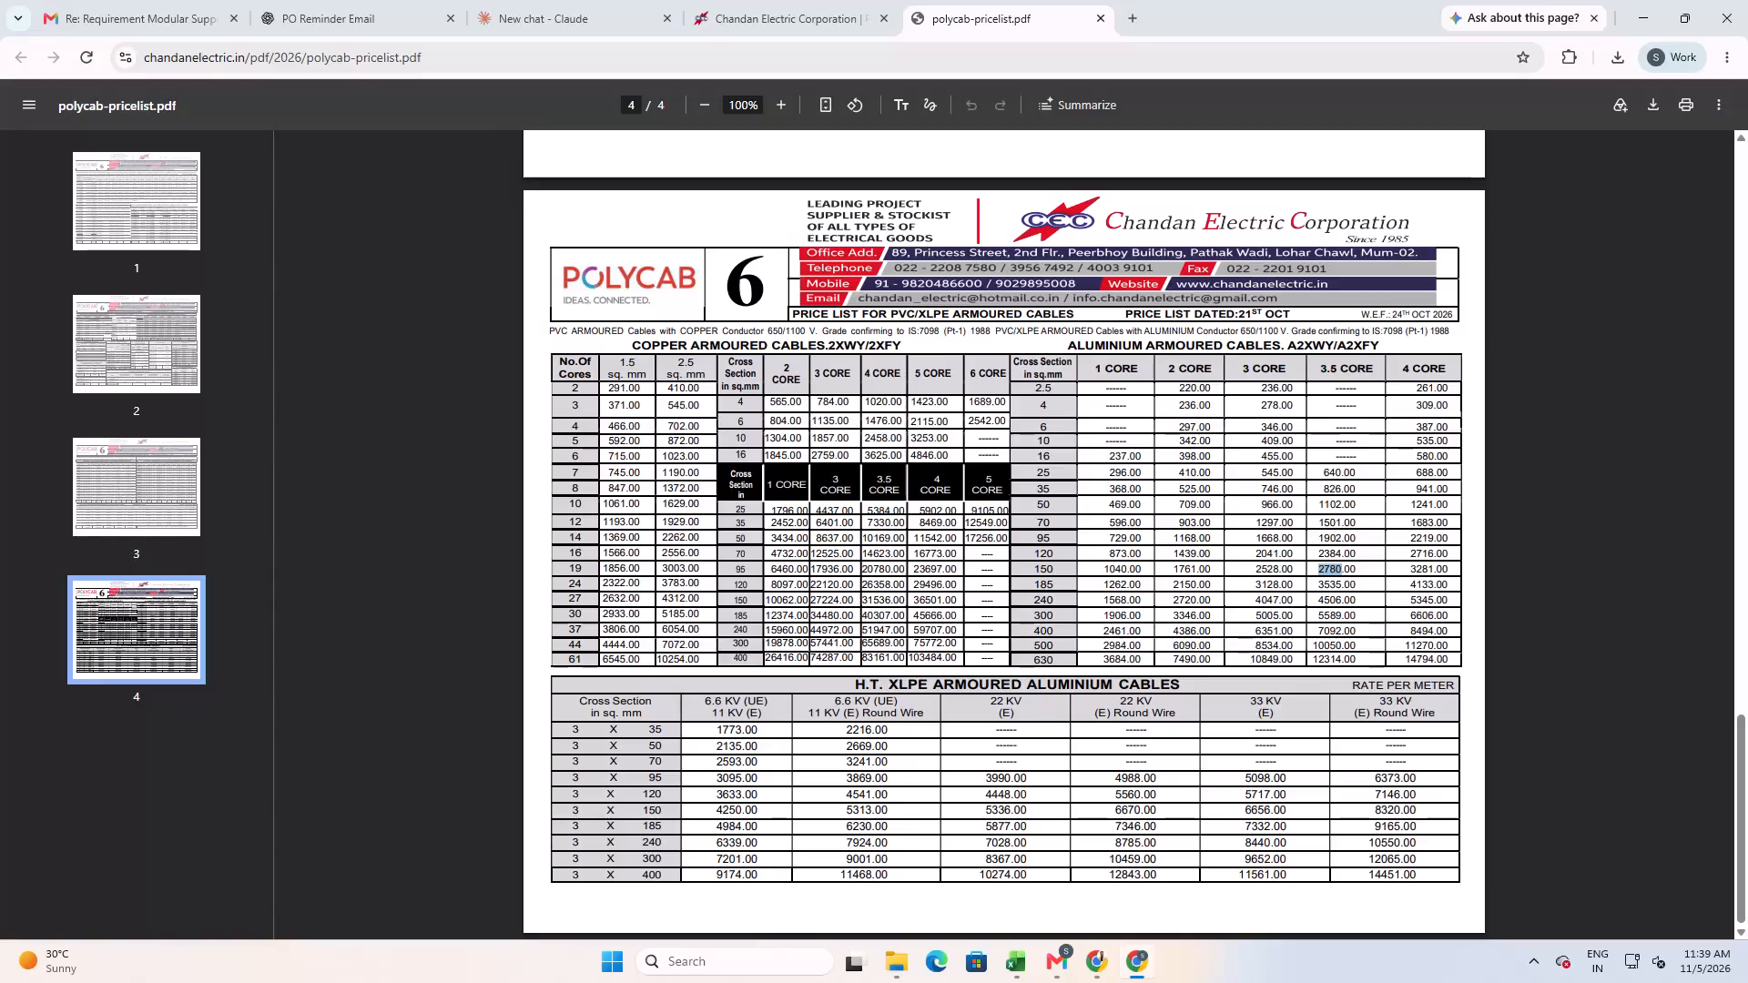
Check the 3.5 core, 25 sq. mm aluminium armoured cable price in Chrome's Polycab list and enter 640 in N139 in Excel.
key("alt+Tab")
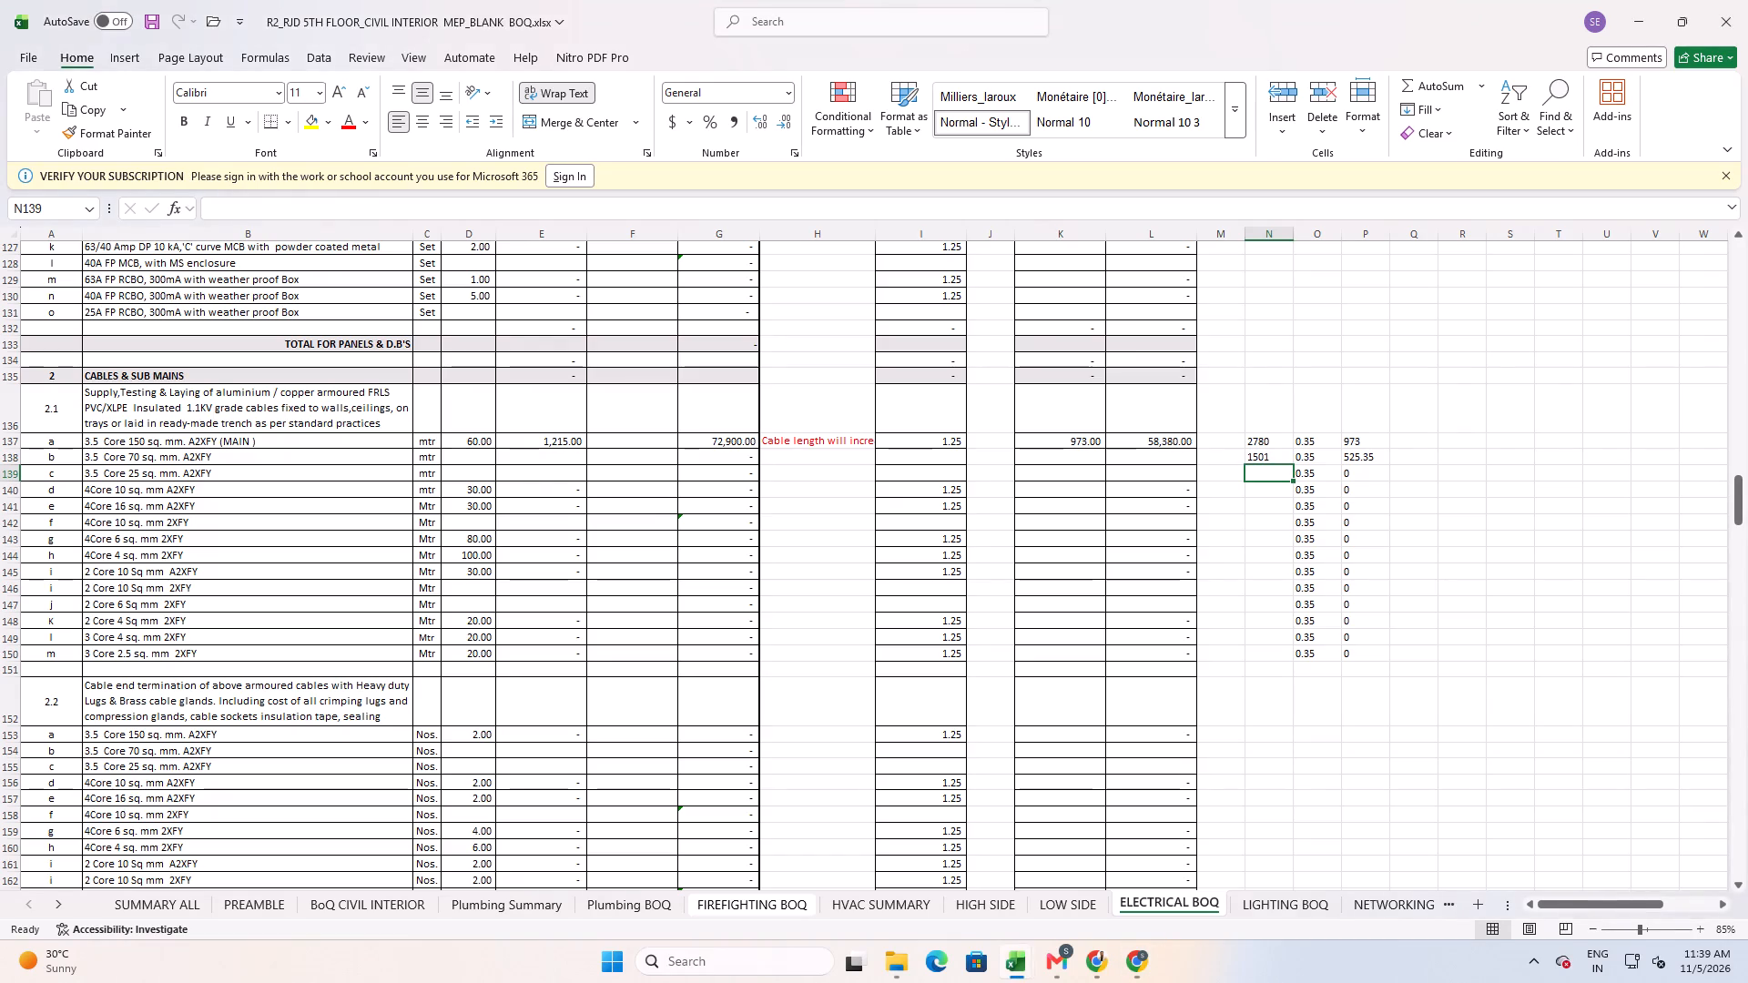
key("alt+Tab")
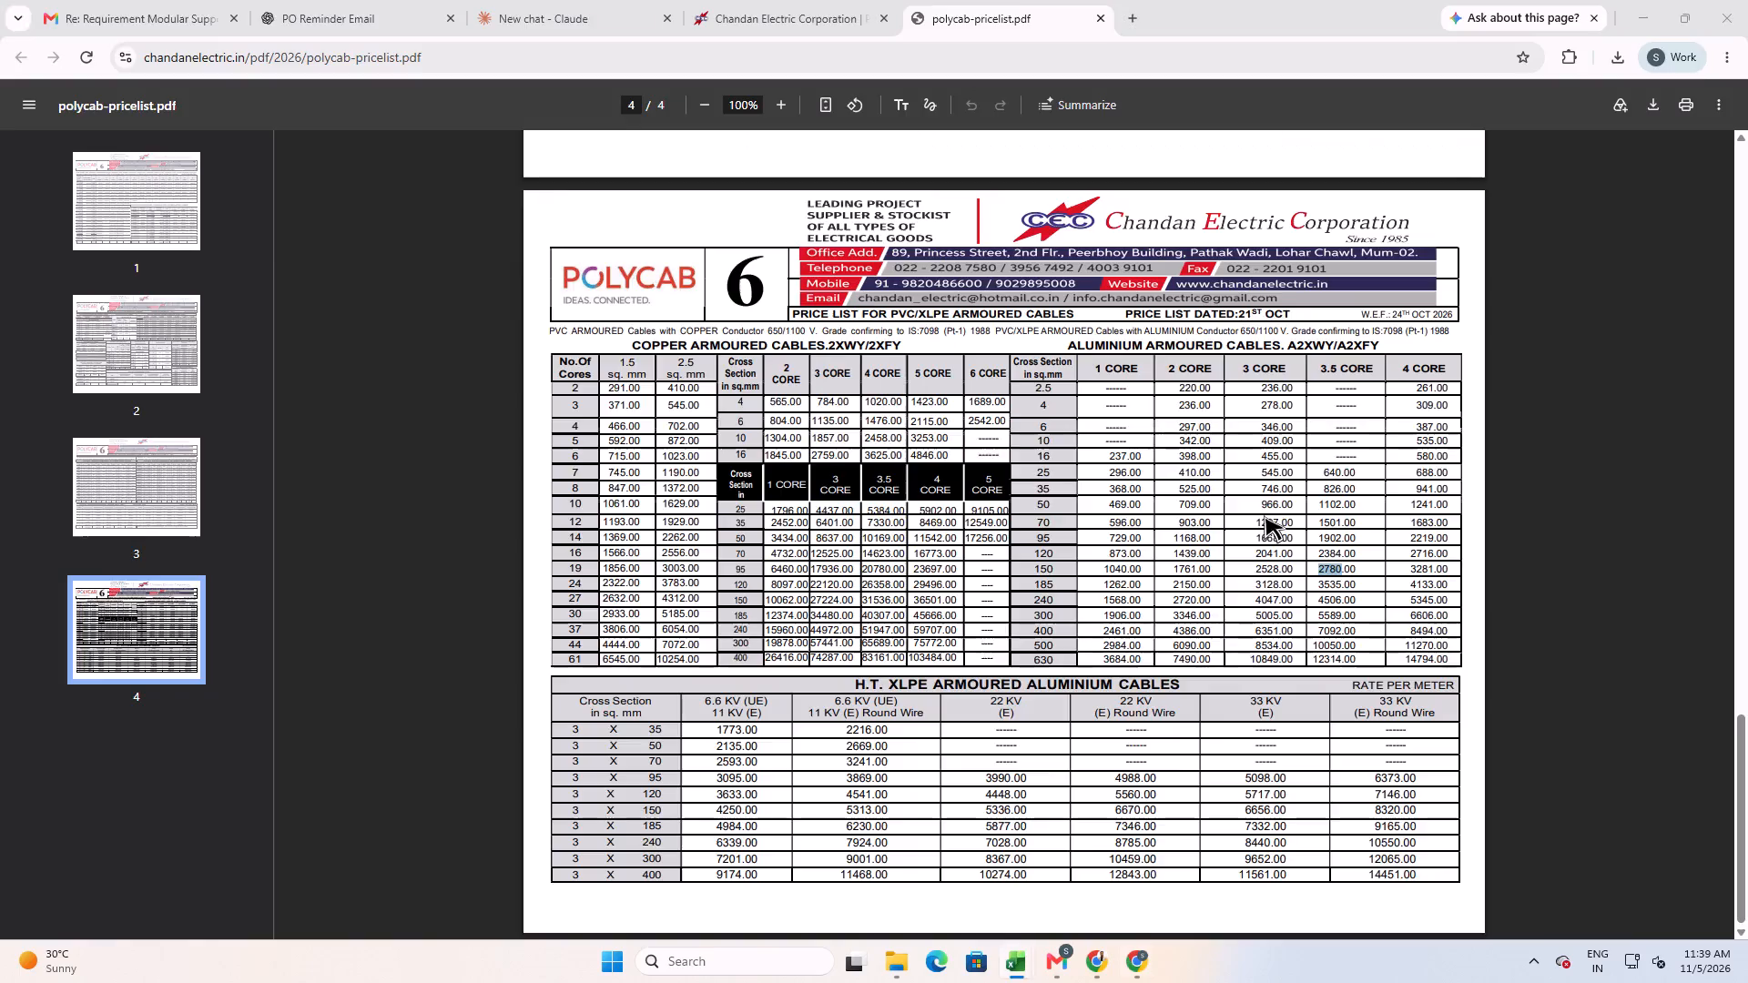
key("alt+Tab")
key("alt+Tab")
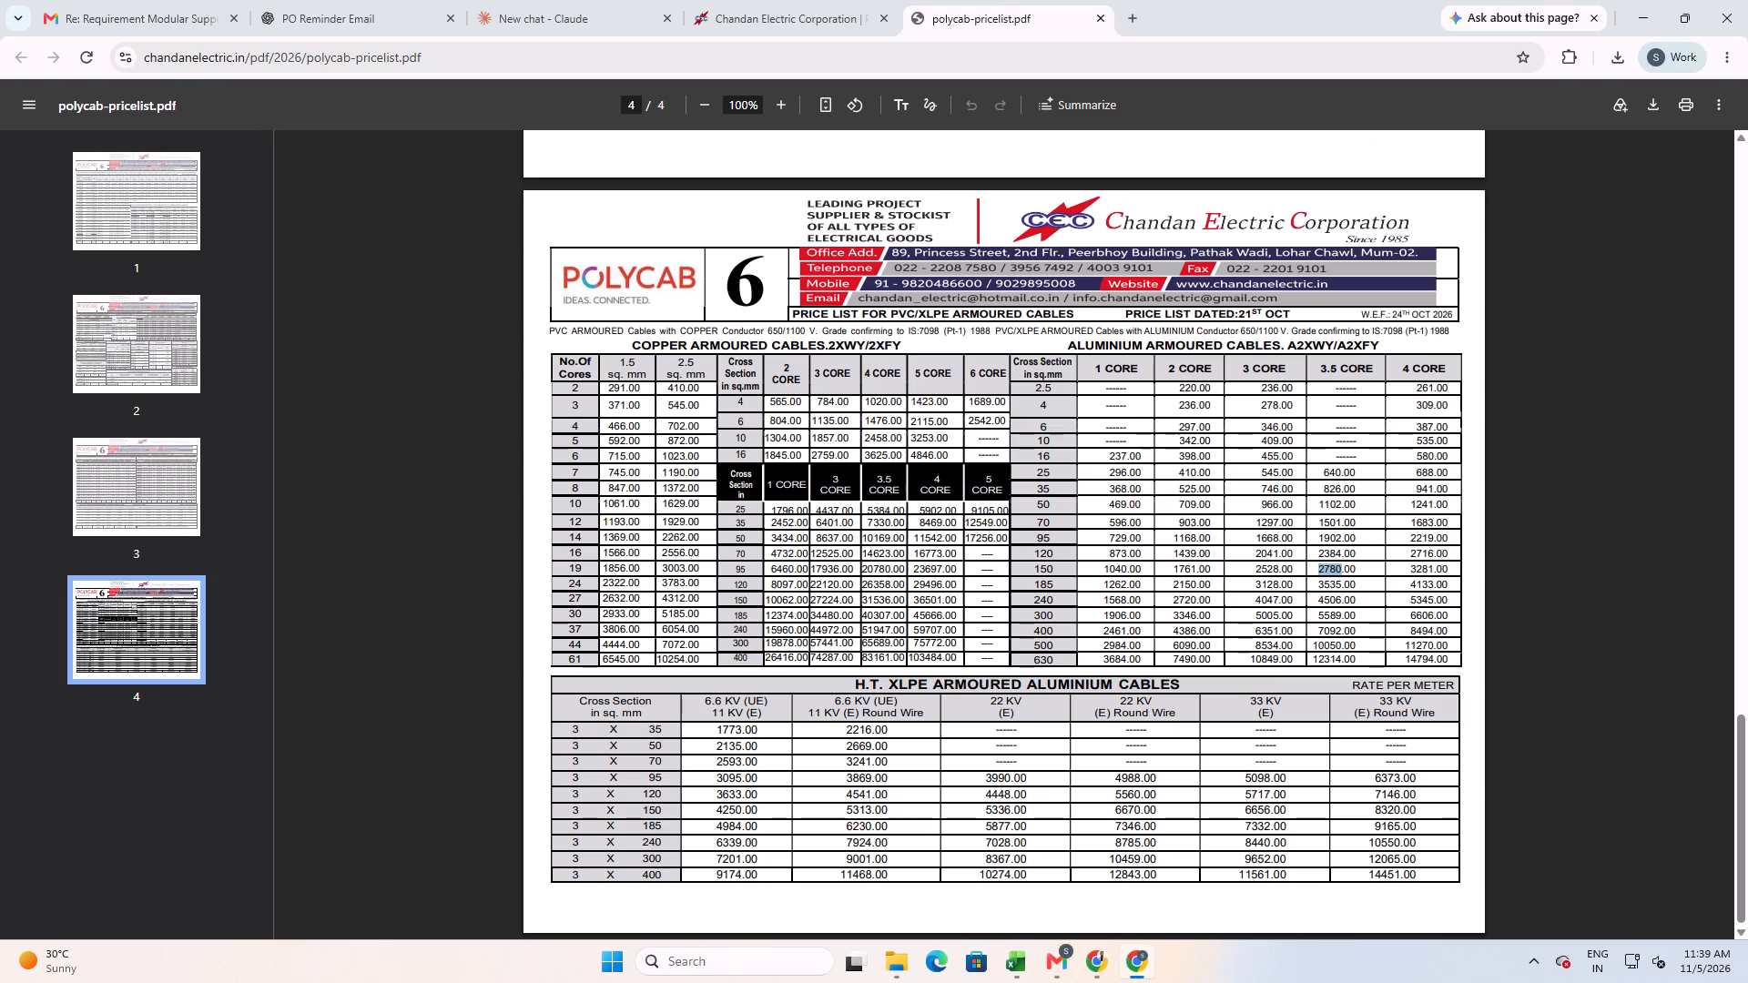
key("alt+Tab")
type("640")
key("Return")
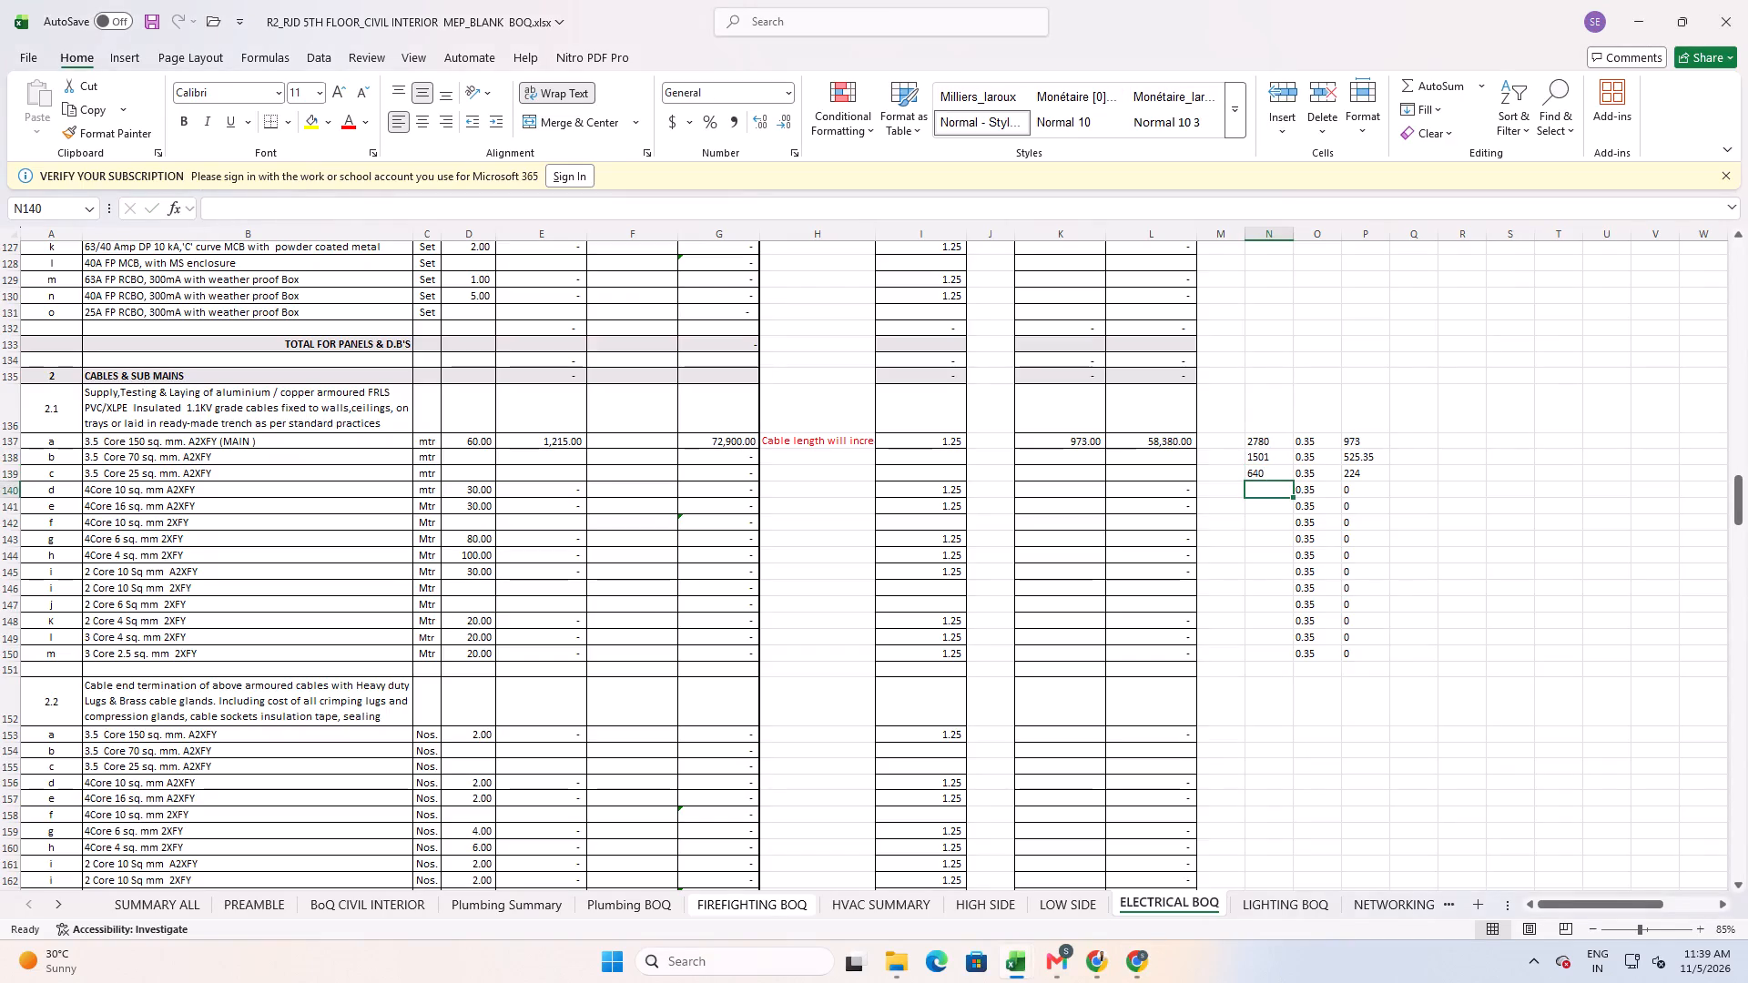
From Chrome's Polycab list, enter the 4 core A2XFY prices in Excel: 535 for 10 sq. mm in N140 and 580 for 16 sq. mm in N141.
key("alt+Tab")
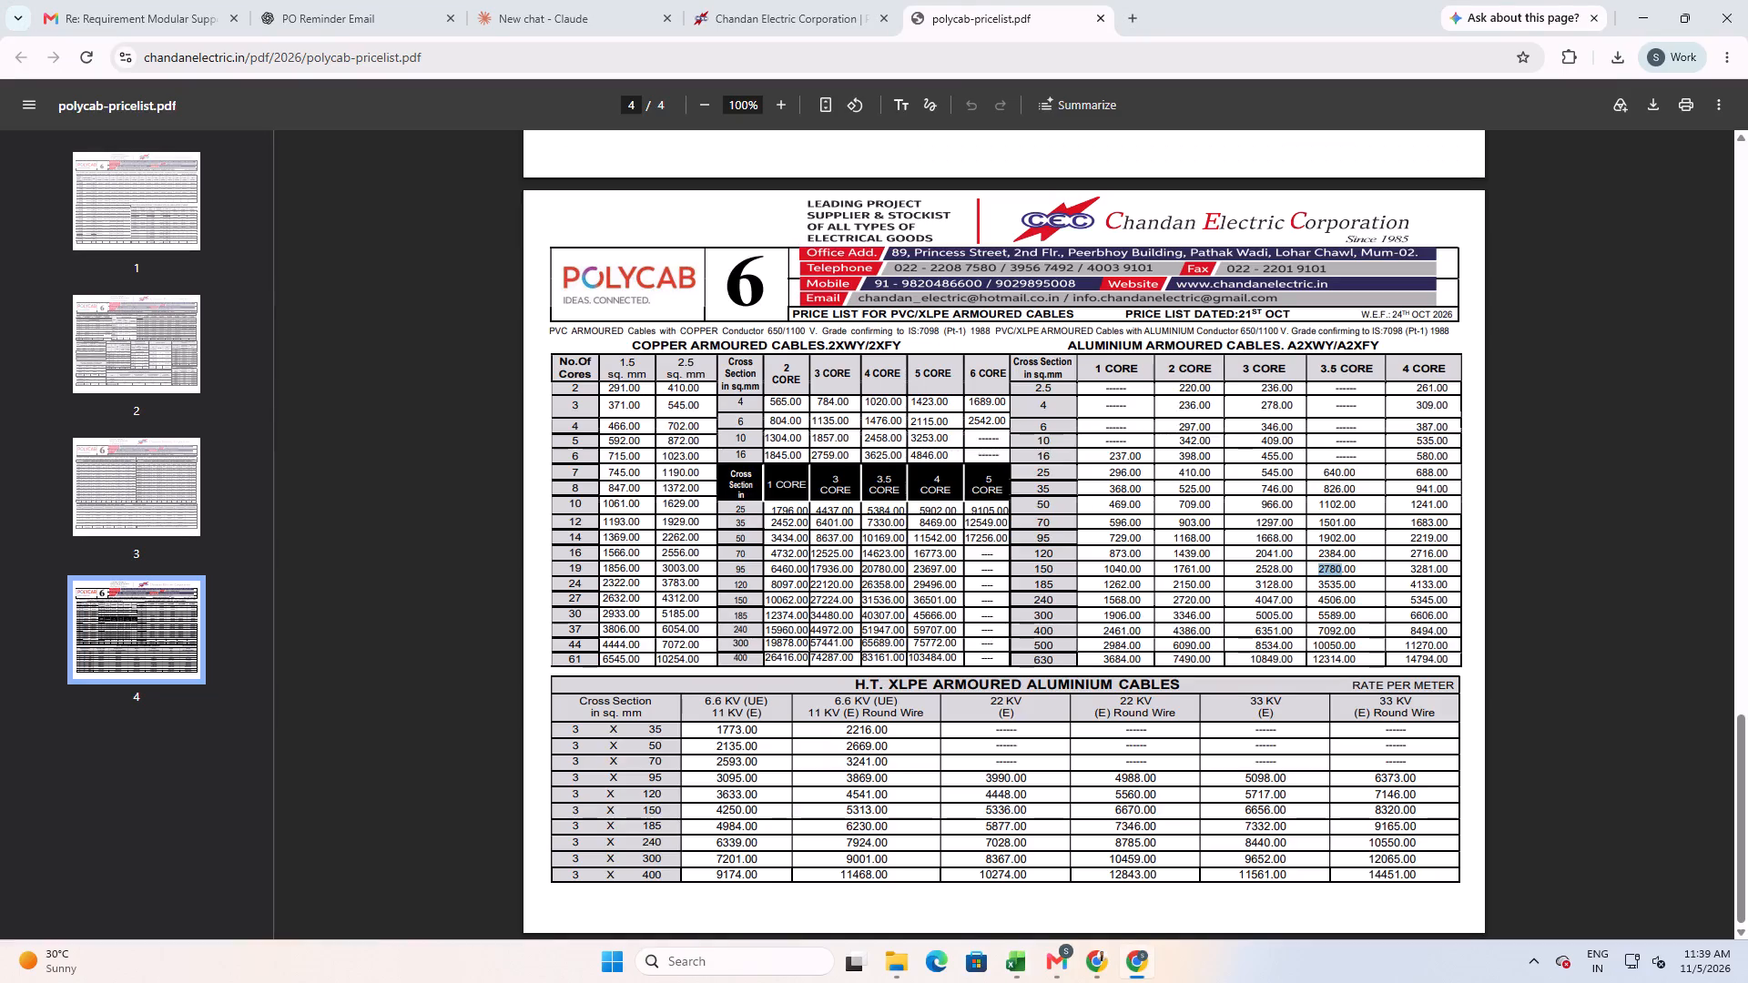
key("alt+Tab")
type("535")
key("Return")
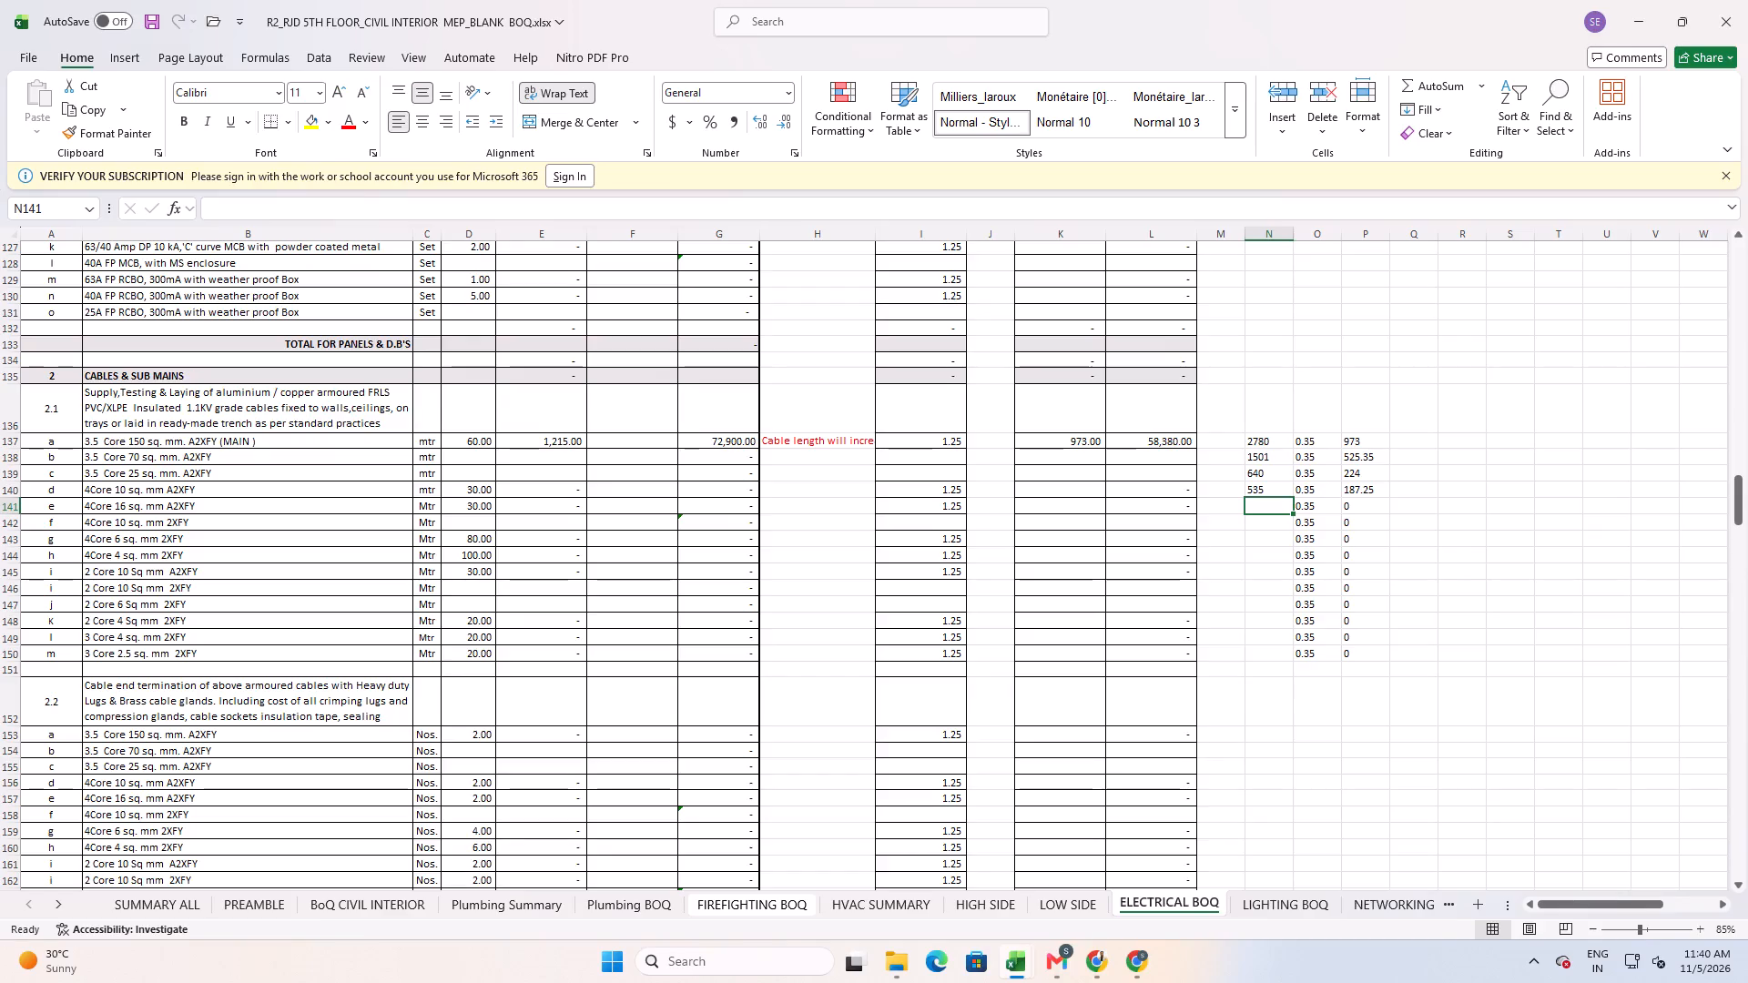
key("alt+Tab")
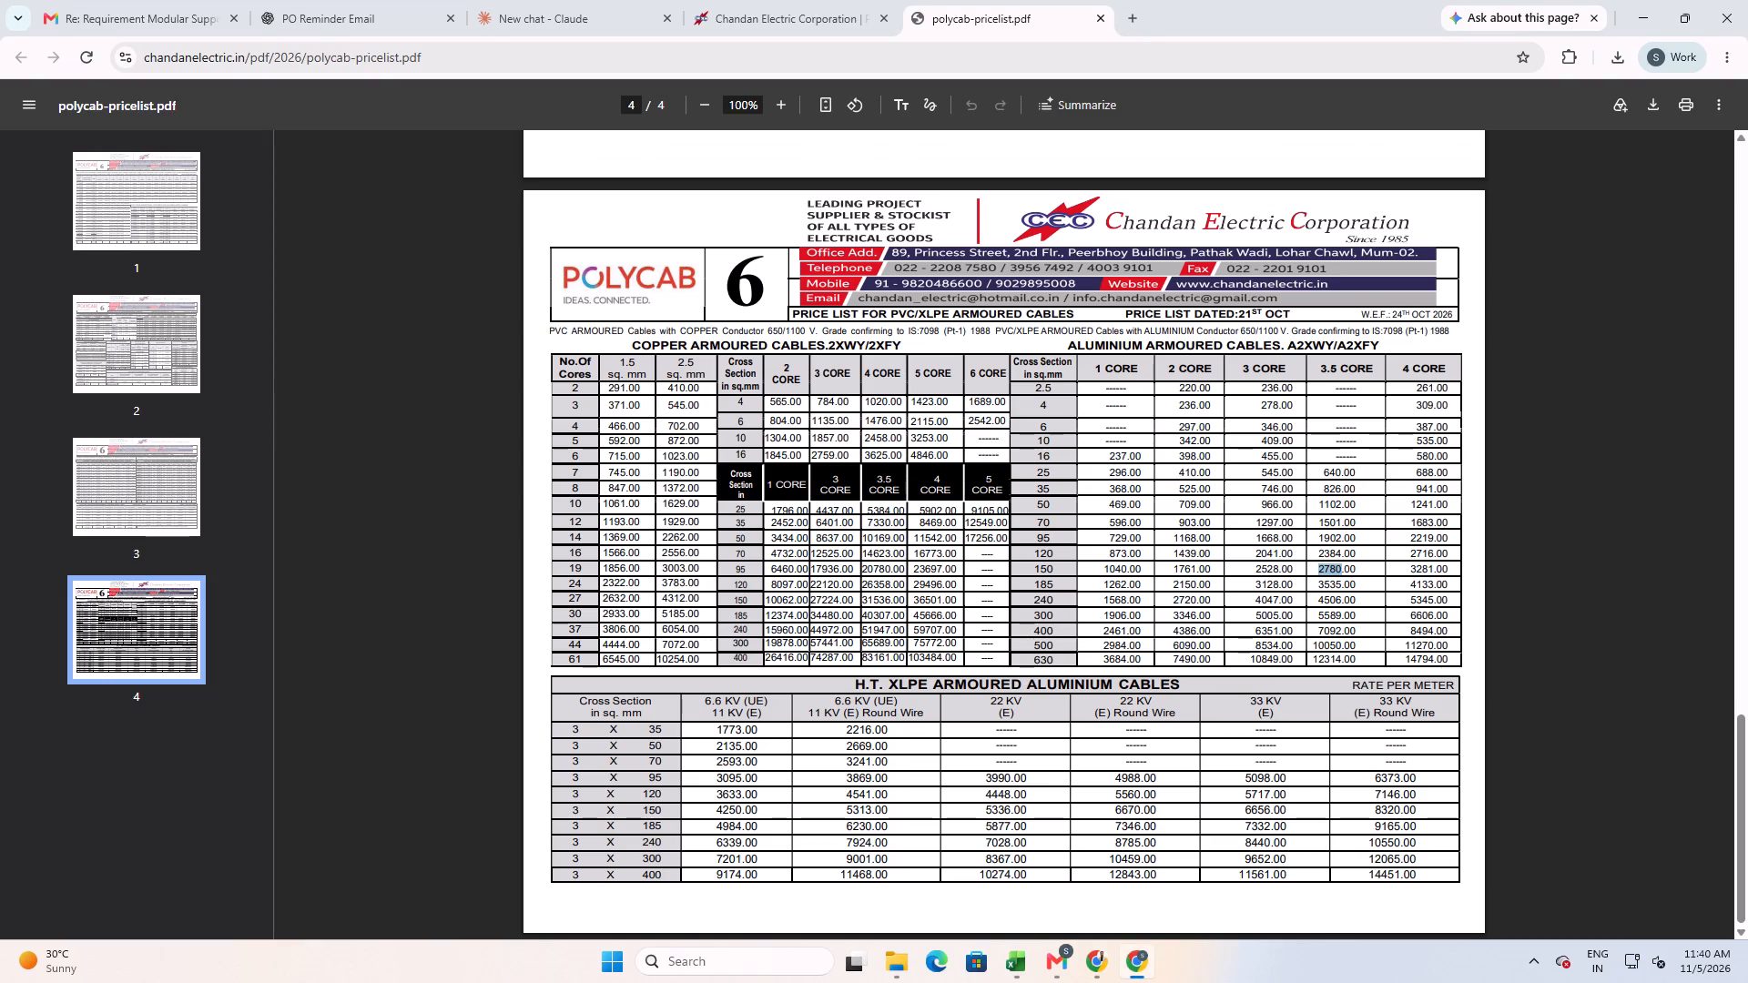
key("alt+Tab")
type("580")
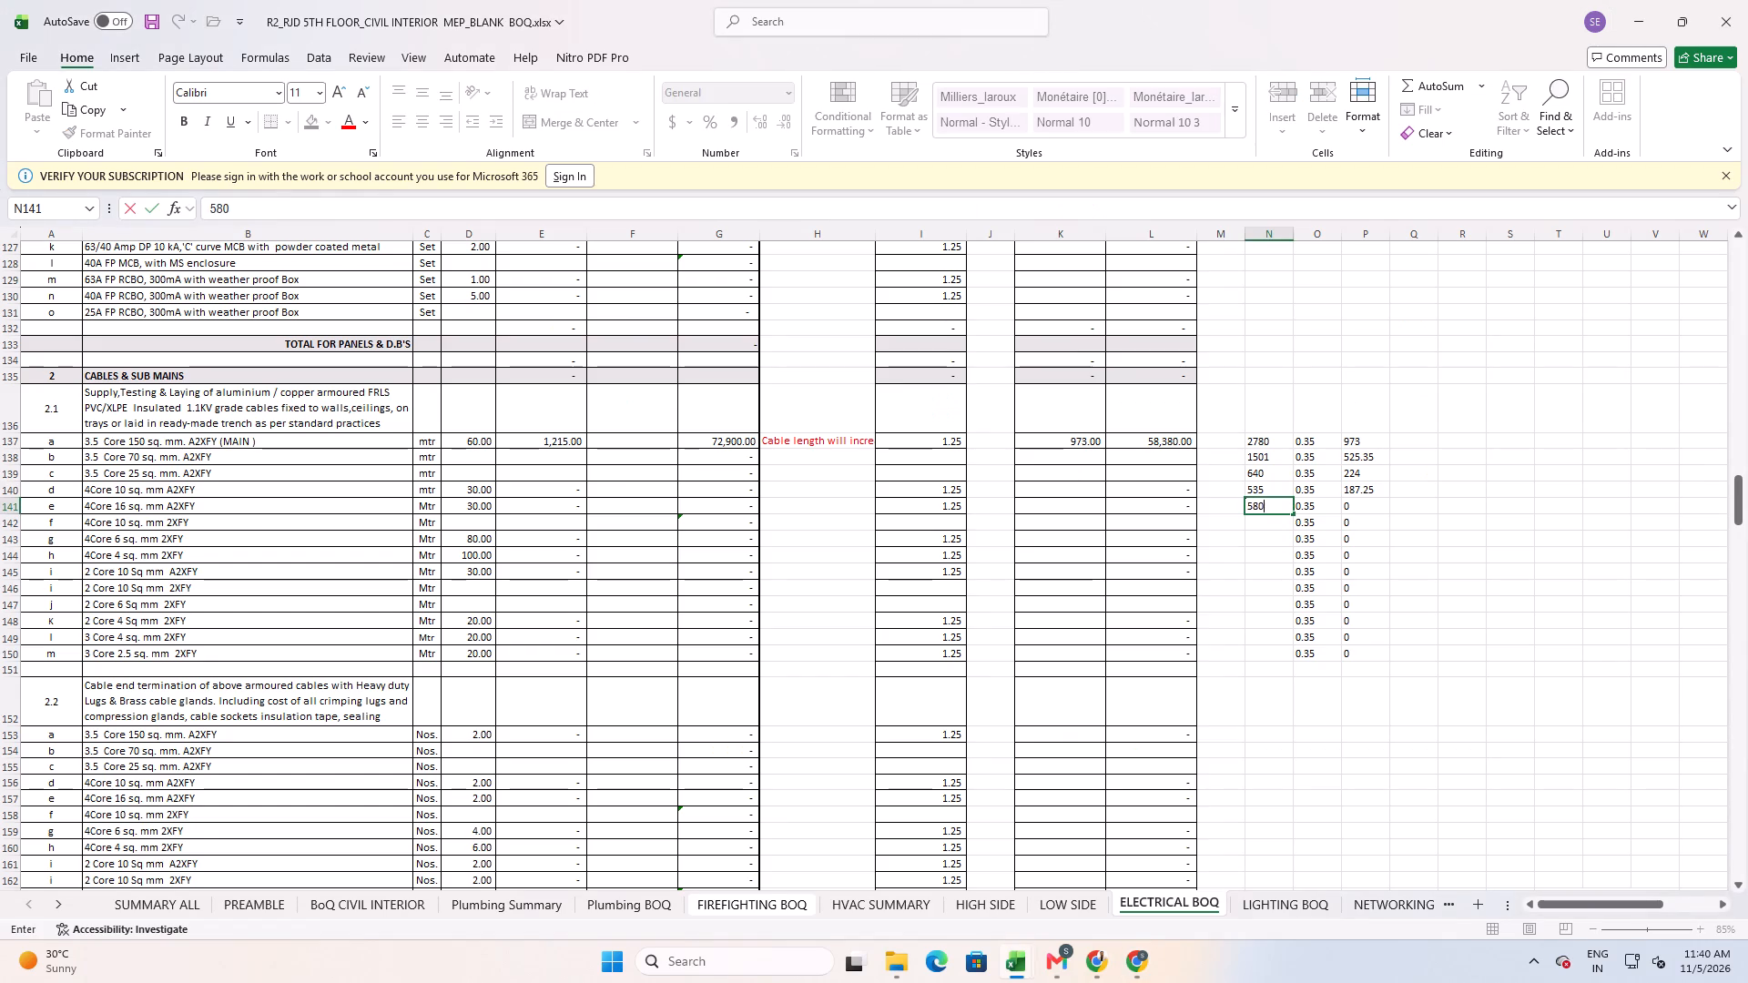
key("Return")
key("Return")
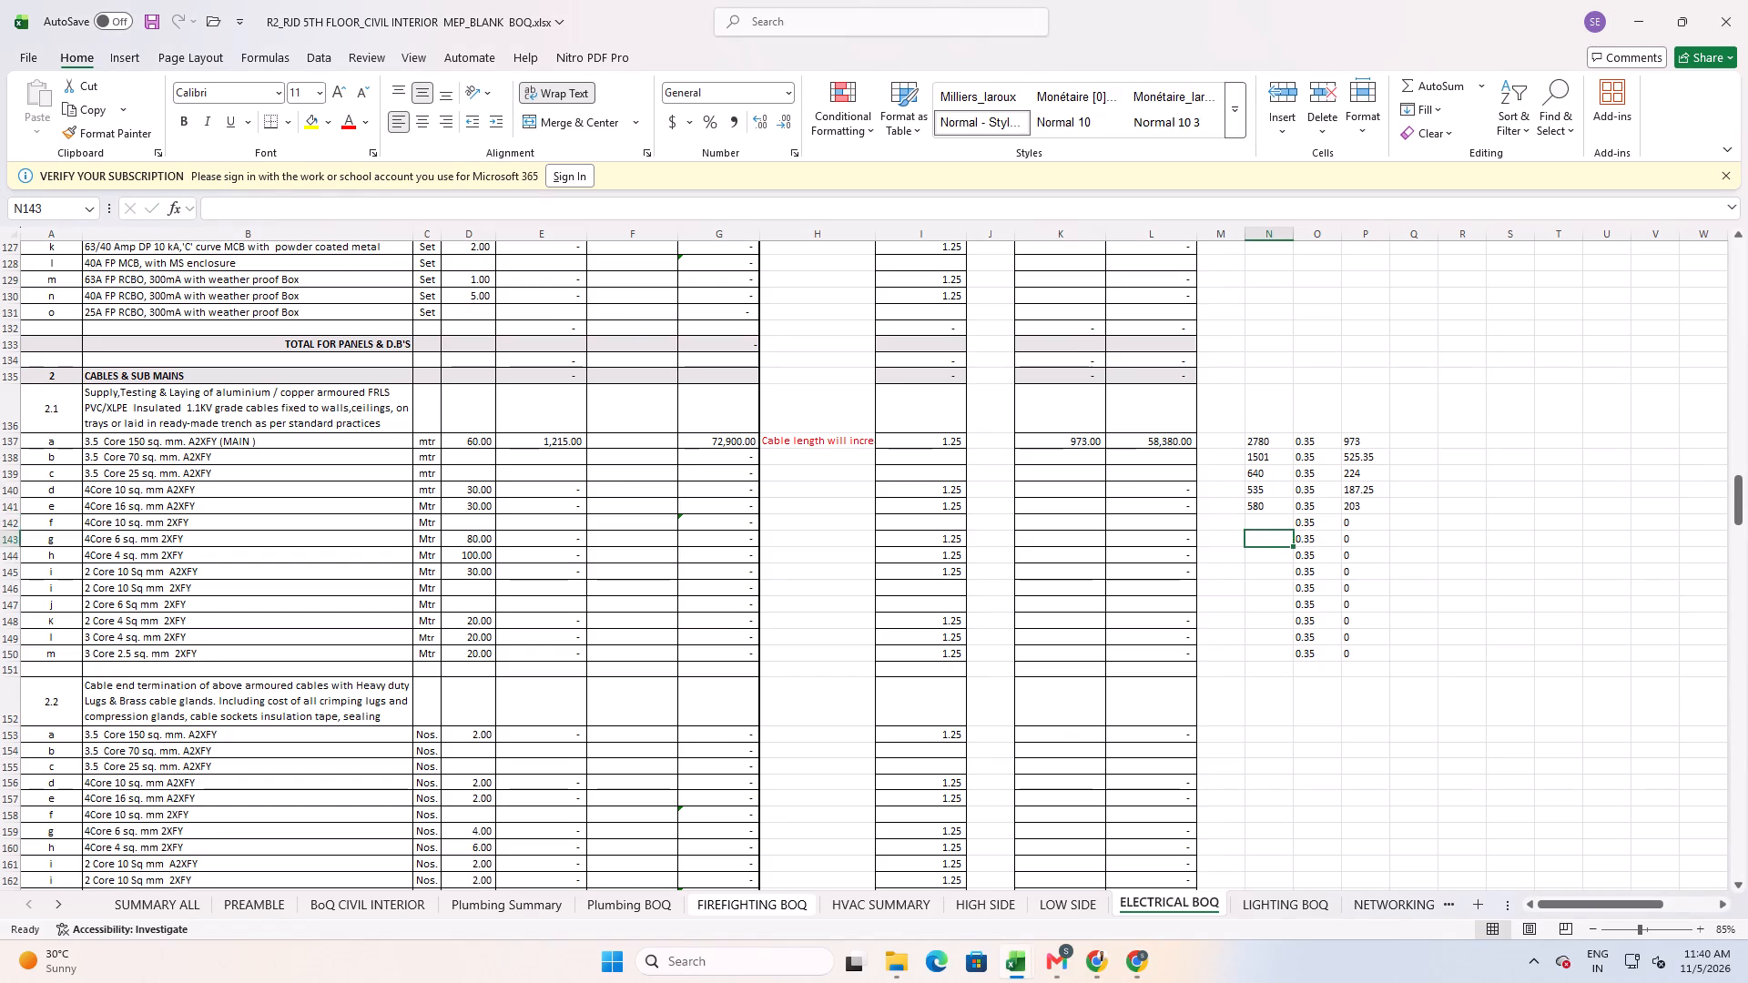
From Chrome's Polycab list, enter the 4 core 2XFY copper prices in Excel: 1476 for 6 sq. mm in N143, 1020 for 4 sq. mm in N144.
key("alt+Tab")
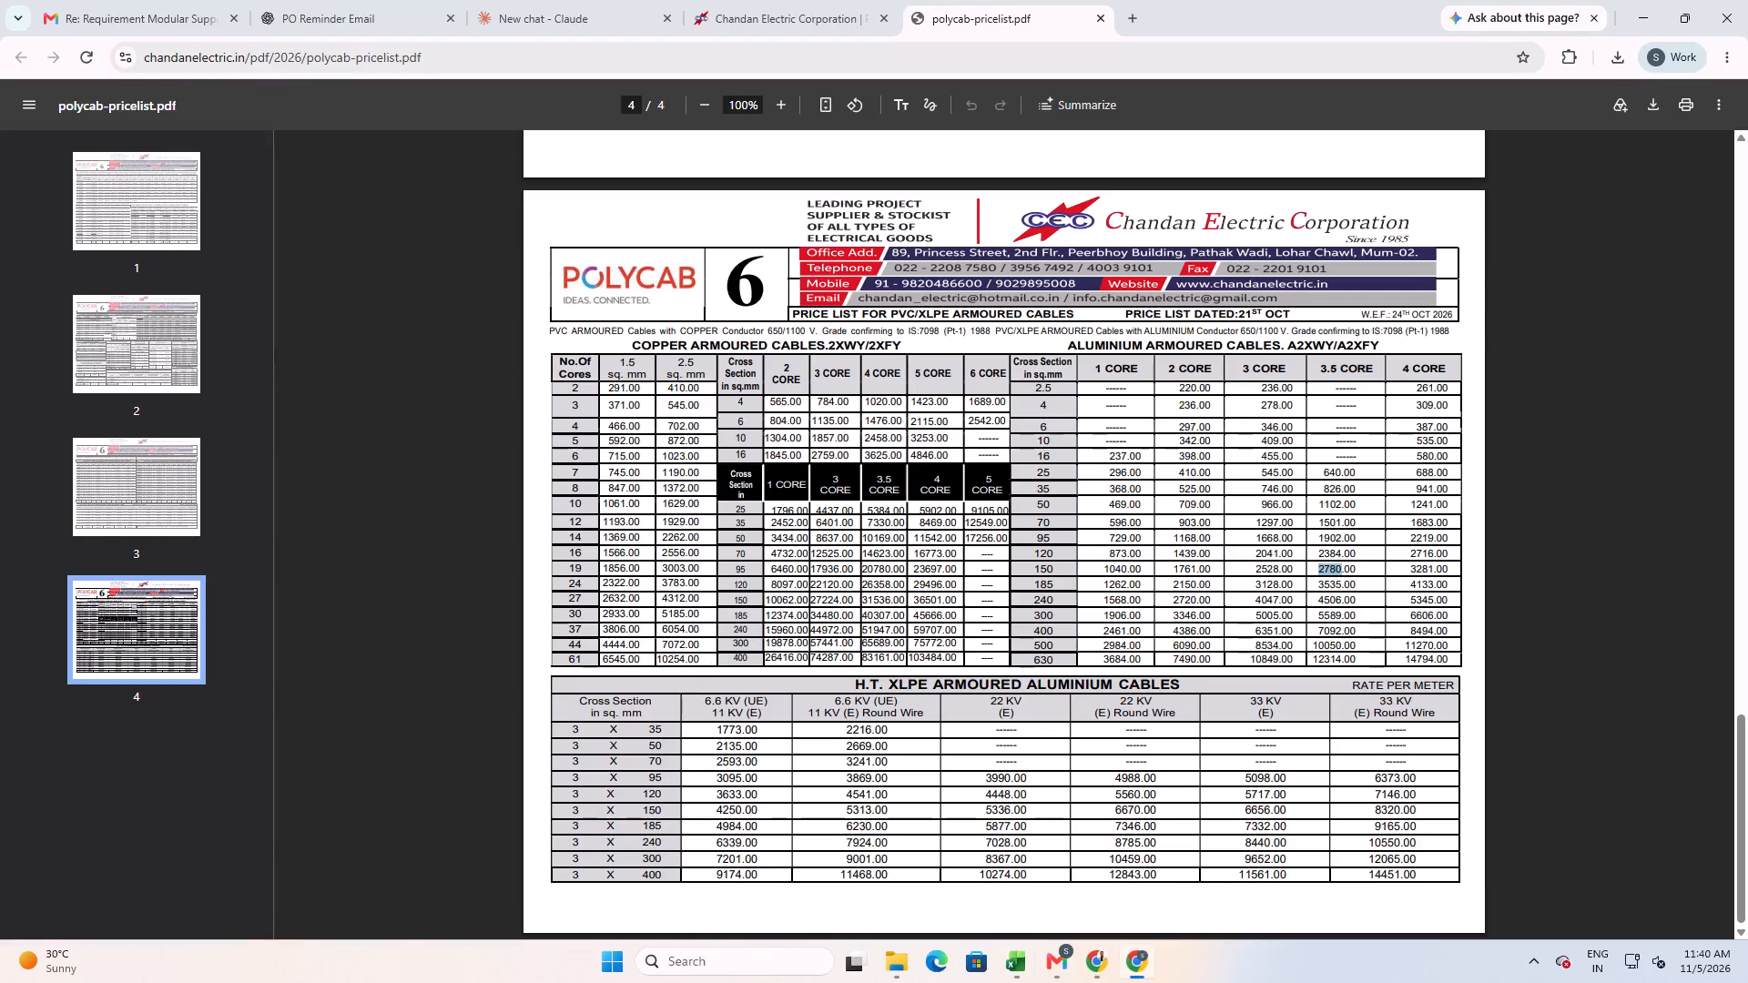
key("alt+Tab")
type("1476")
key("Return")
key("alt+Tab")
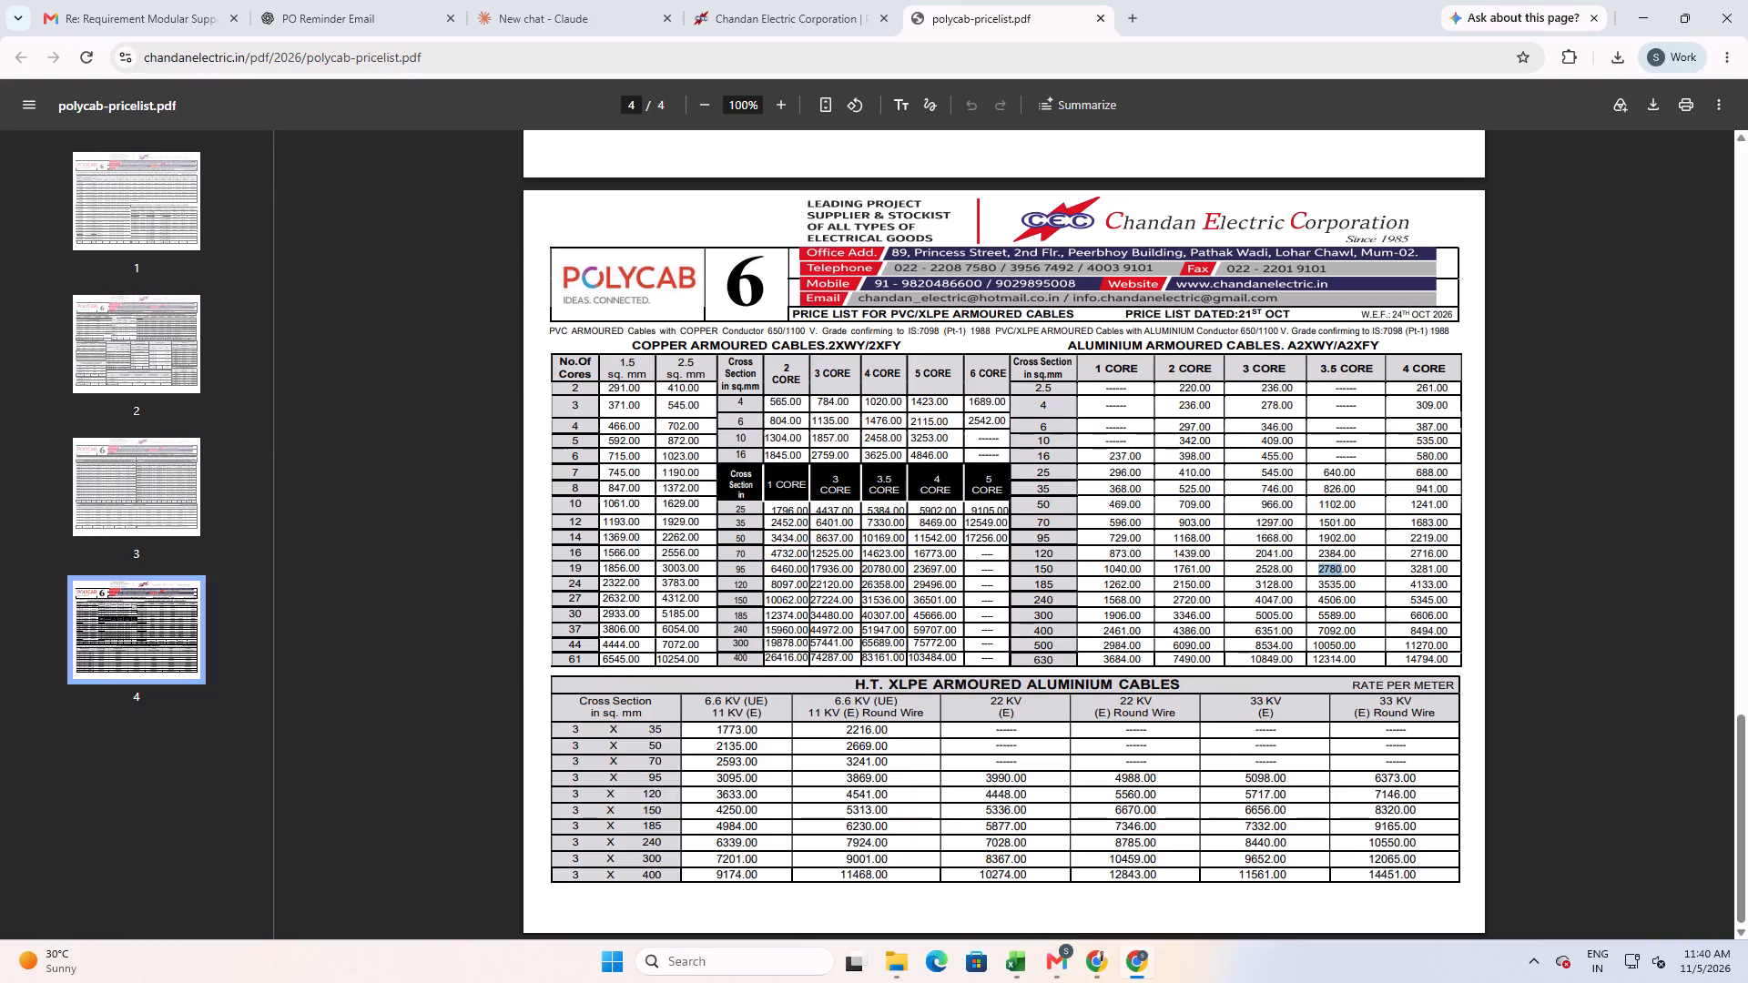
key("alt+Tab")
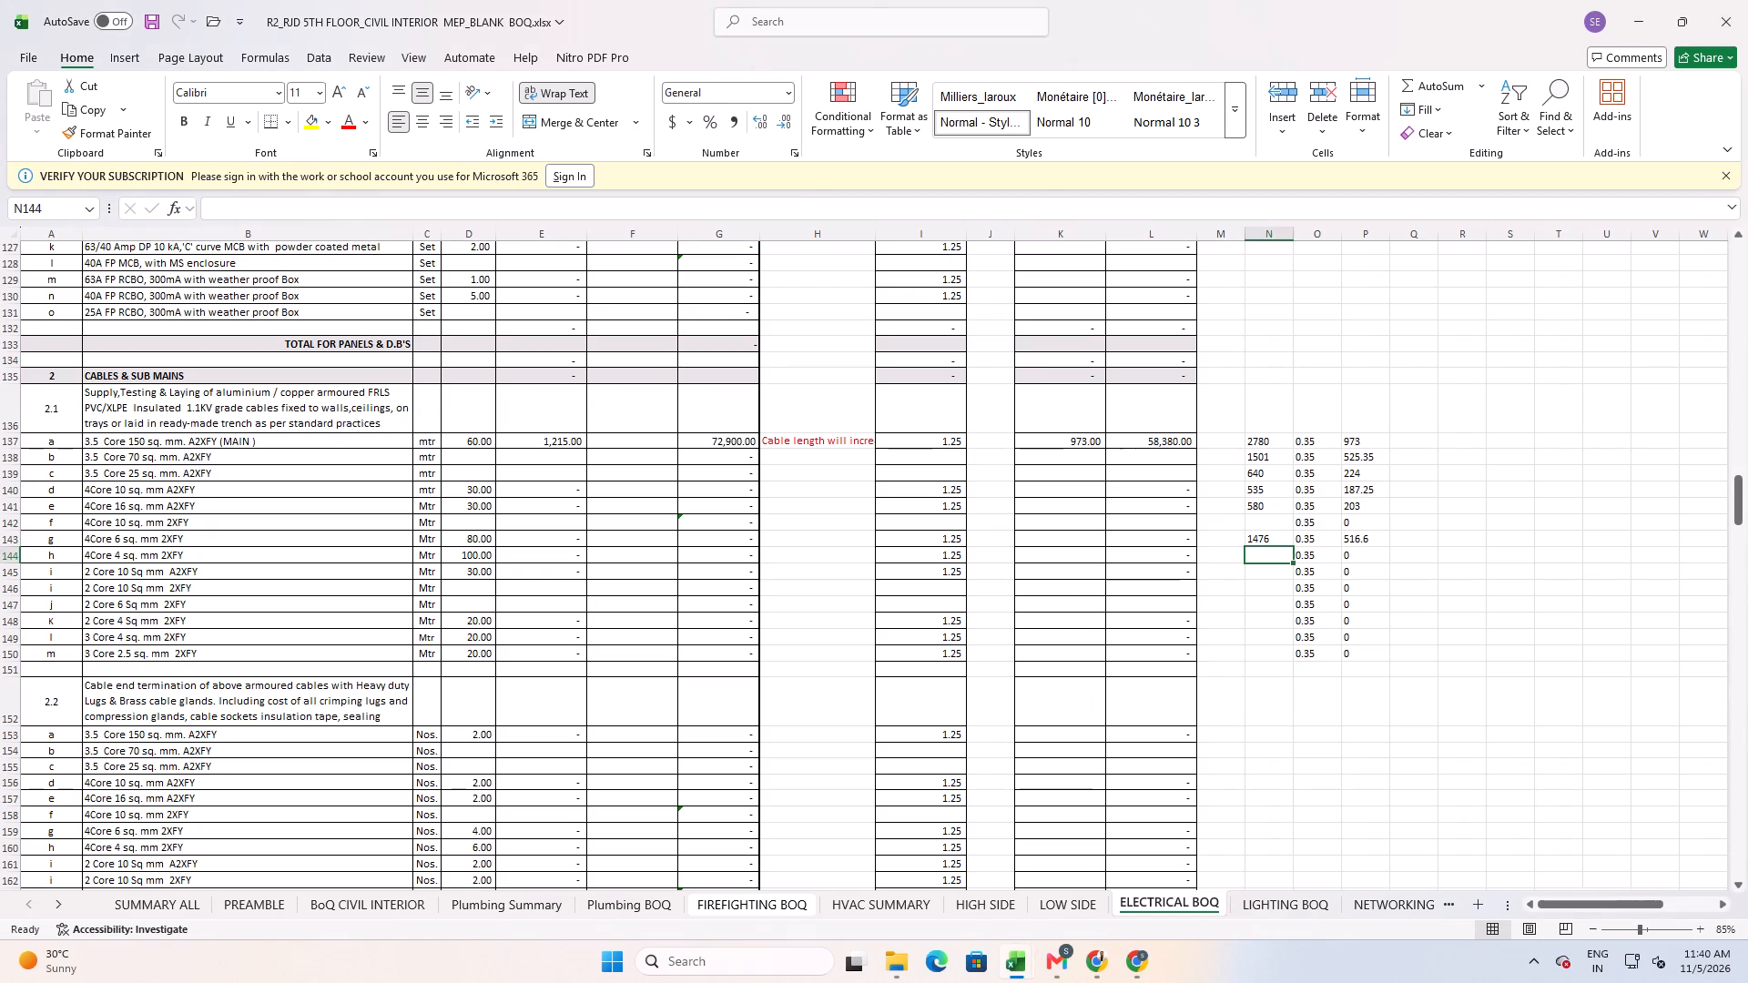
key("alt+Tab")
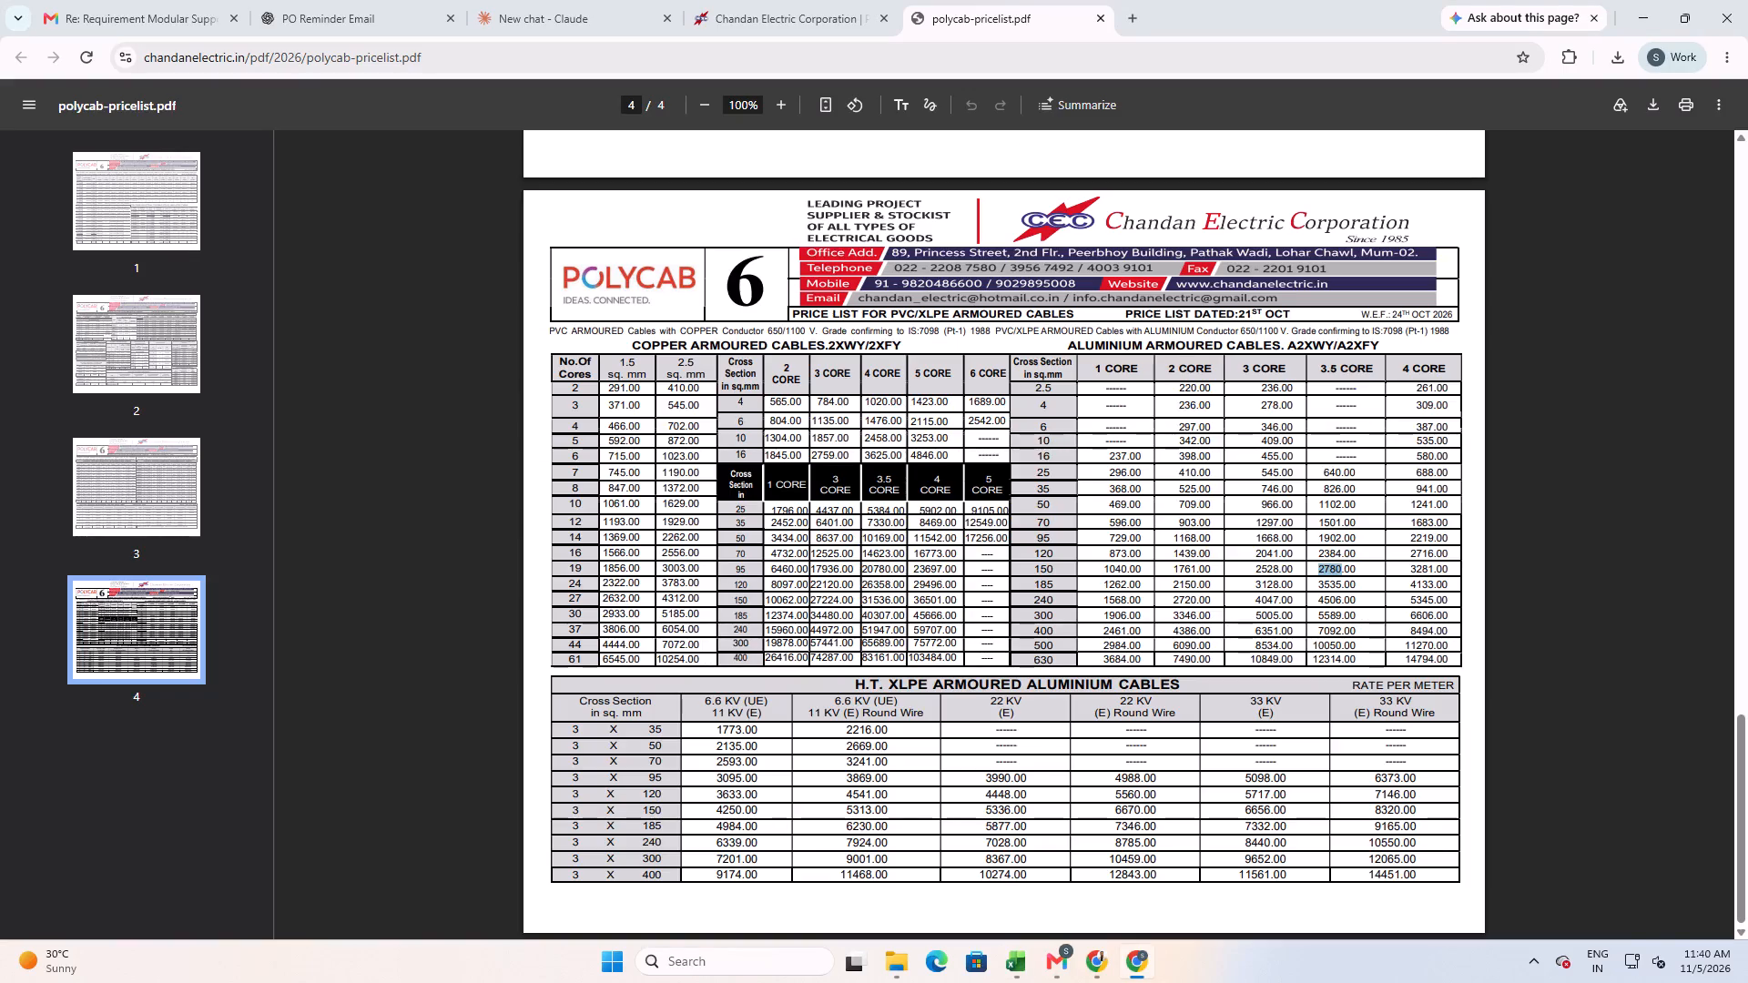
key("alt+Tab")
type("1020")
key("Return")
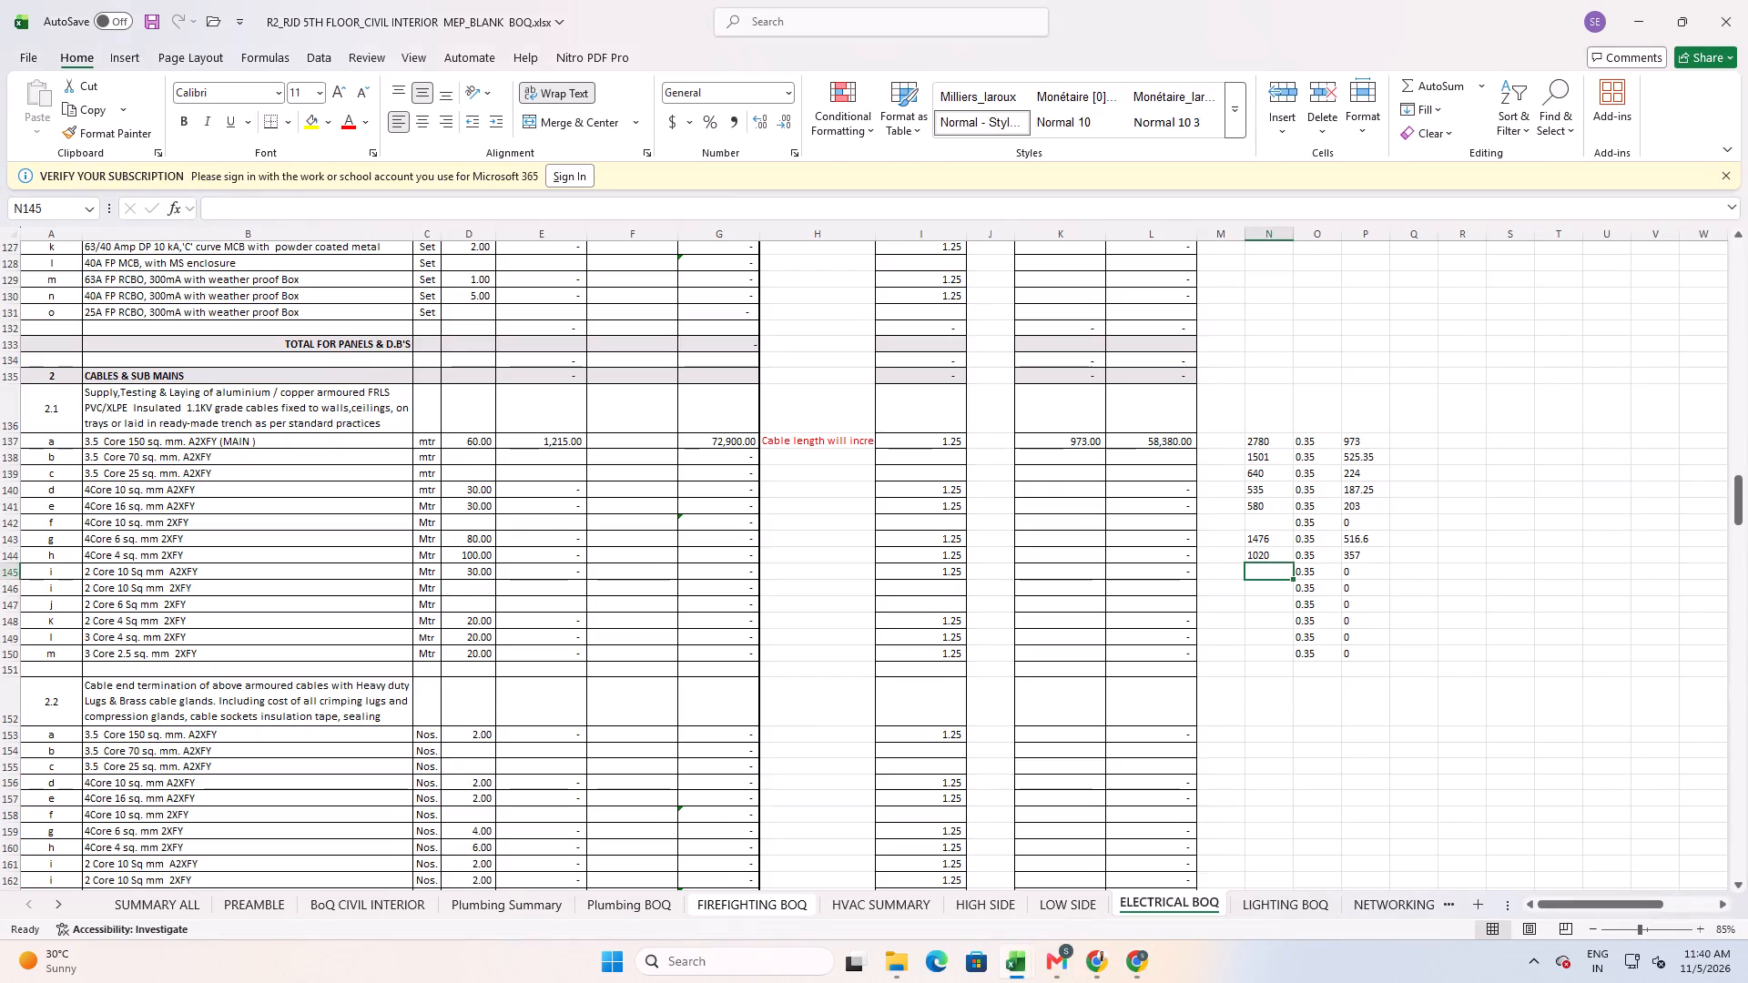
Look up the 2 core, 10 sq. mm aluminium armoured cable price in Chrome's Polycab list and enter 342 in N145 in Excel.
key("alt+Tab")
scroll(1206, 583, "up", 4)
scroll(1207, 596, "down", 4)
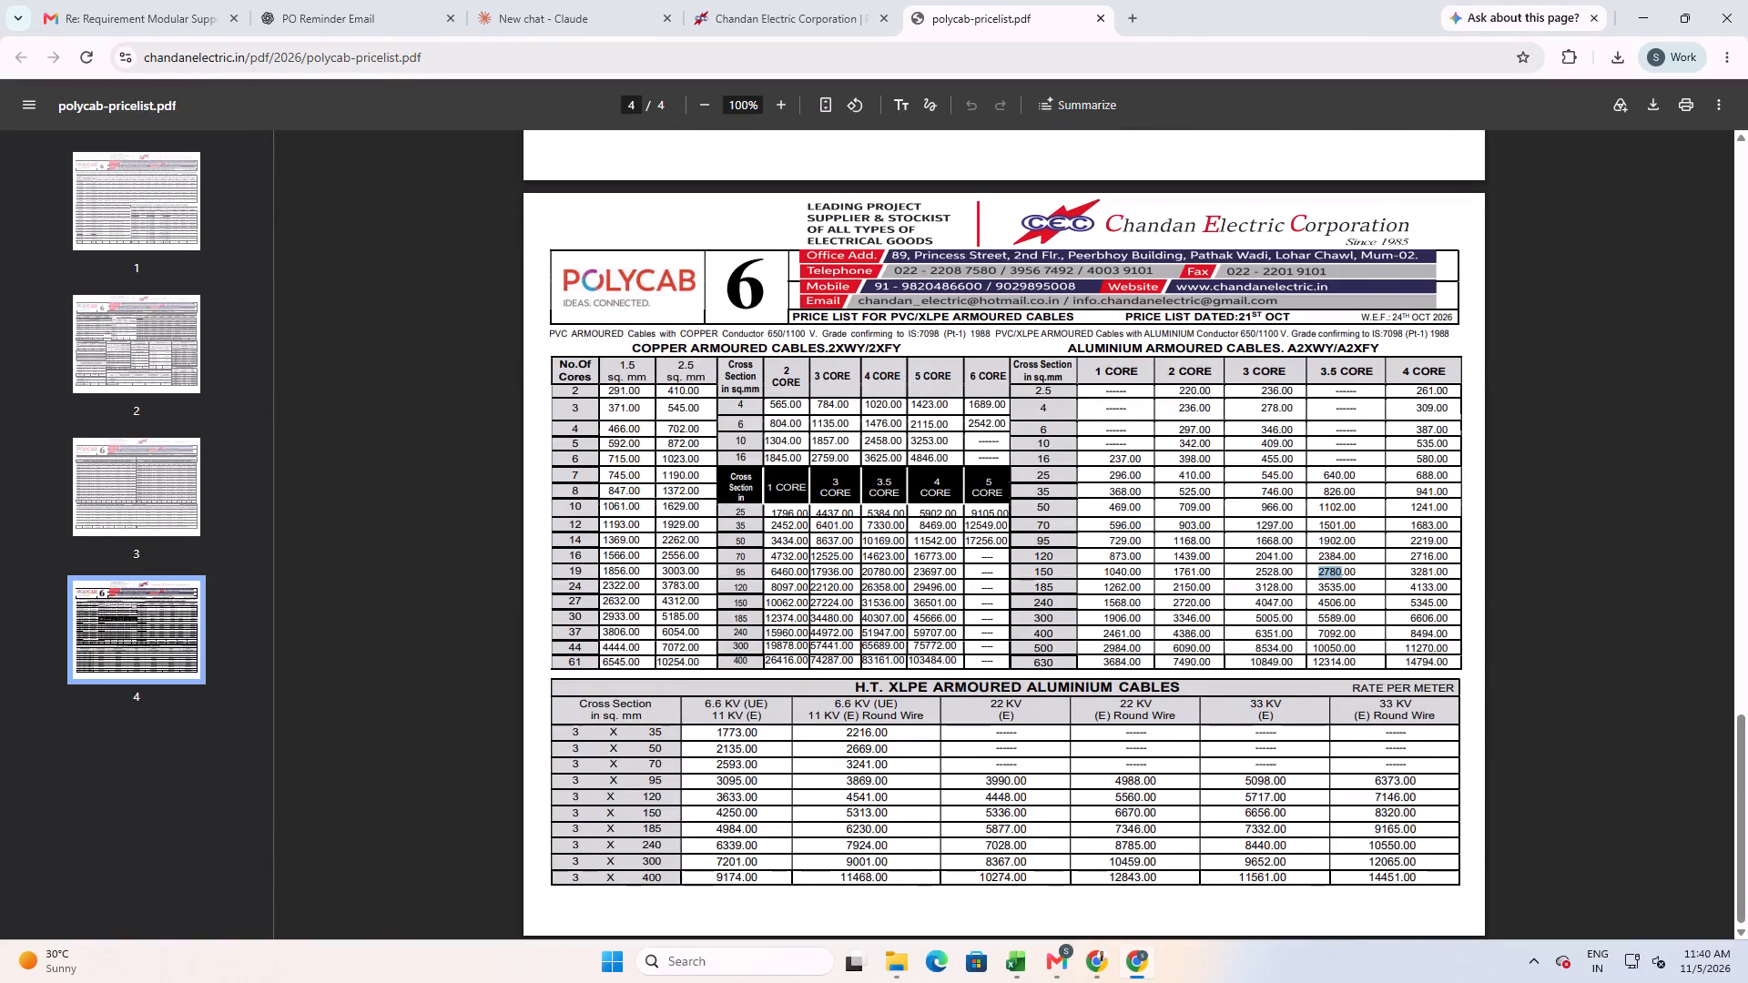
key("alt+Tab")
type("32")
key("BackSpace")
type("42")
key("Return")
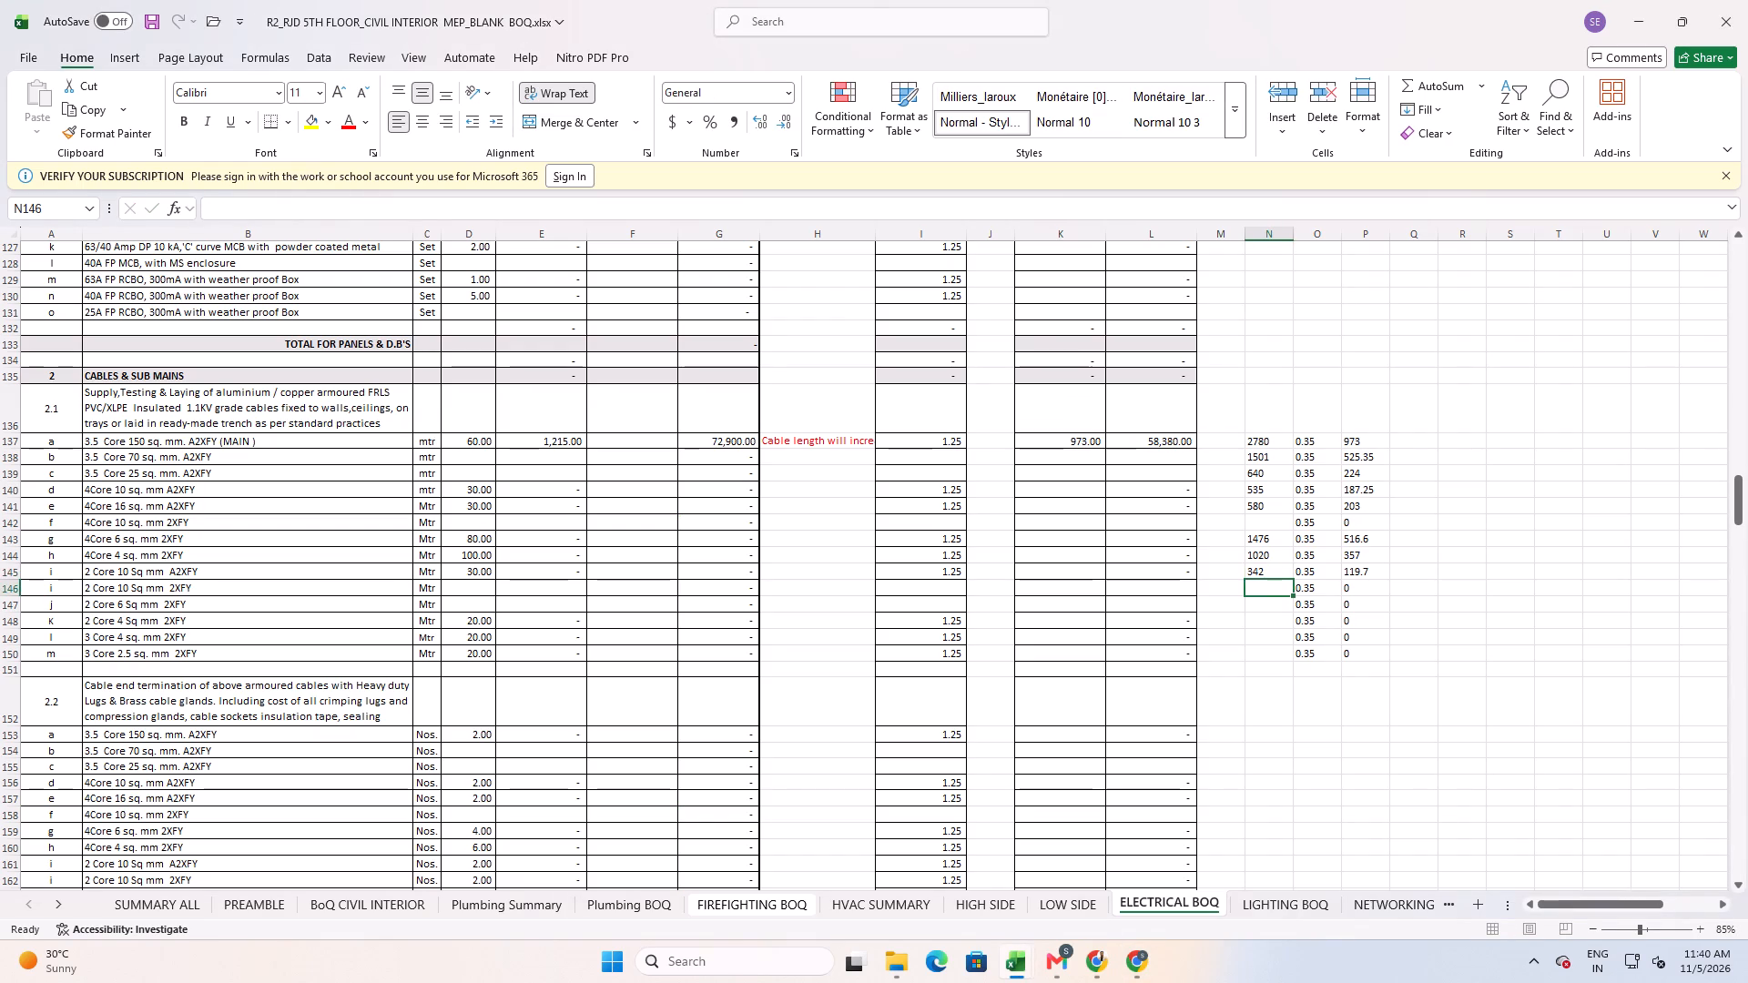
From Chrome's Polycab list, enter the 4 sq. mm 2XFY copper prices in Excel: 565 for 2 core in N148 and 784 for 3 core in N149.
key("Return")
key("Return")
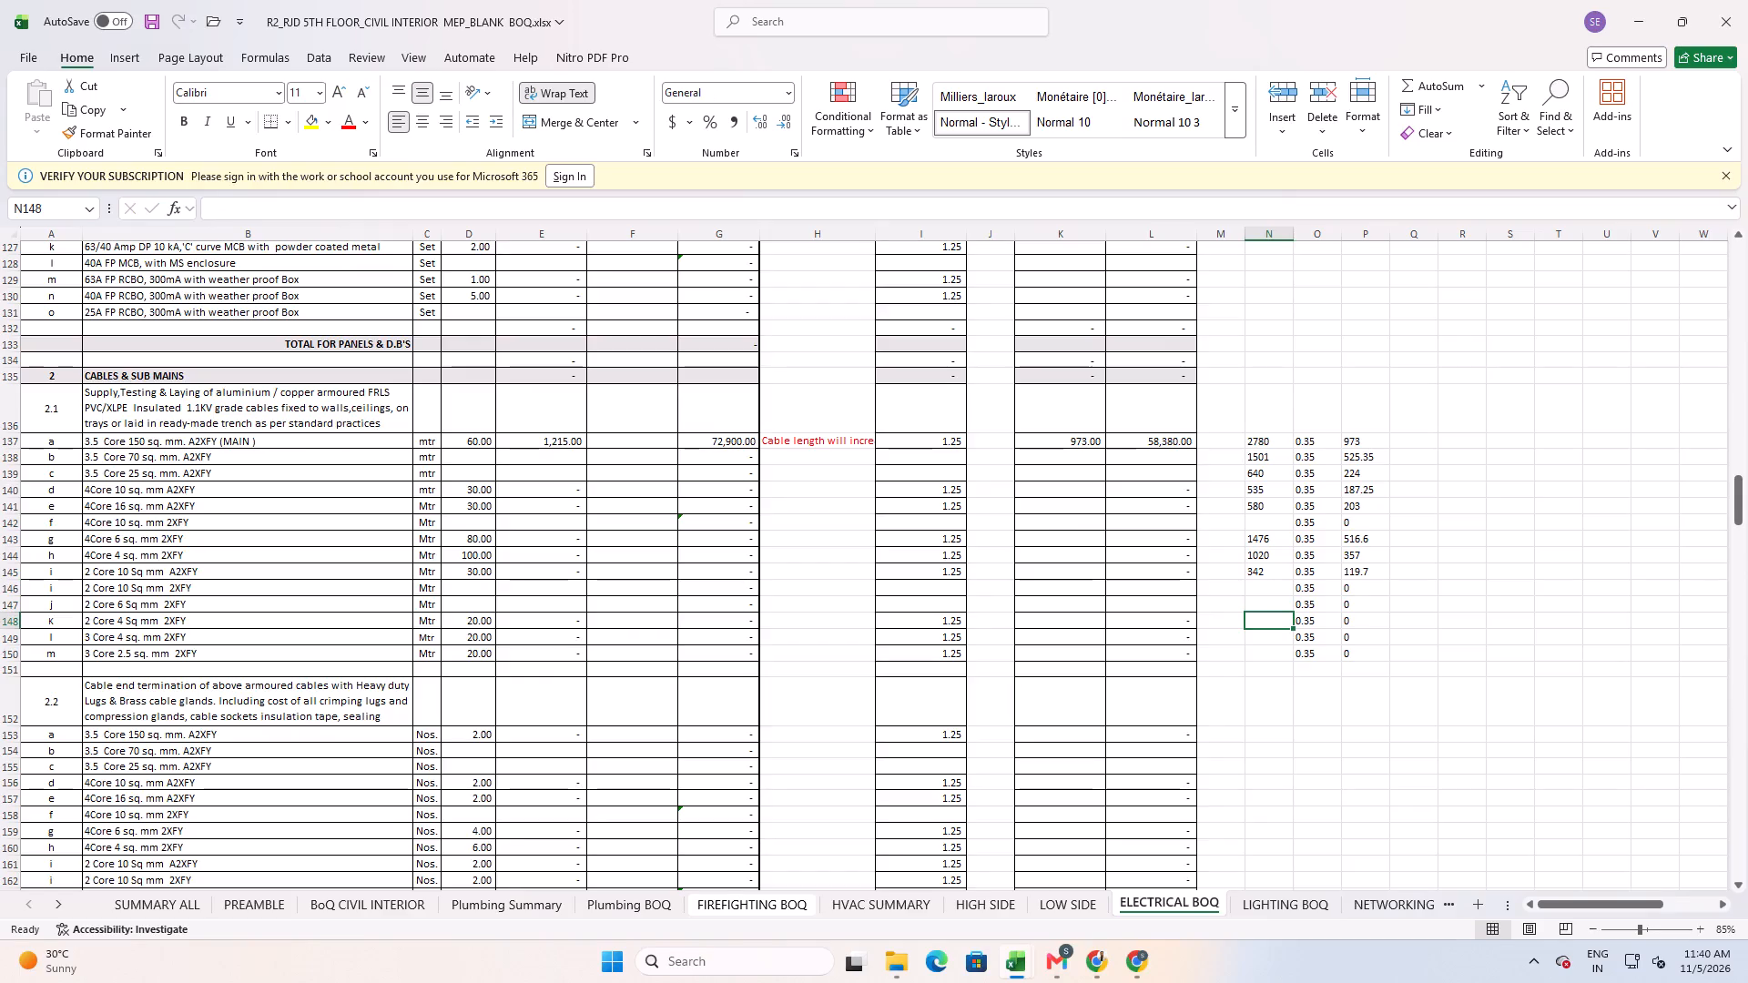
key("alt+Tab")
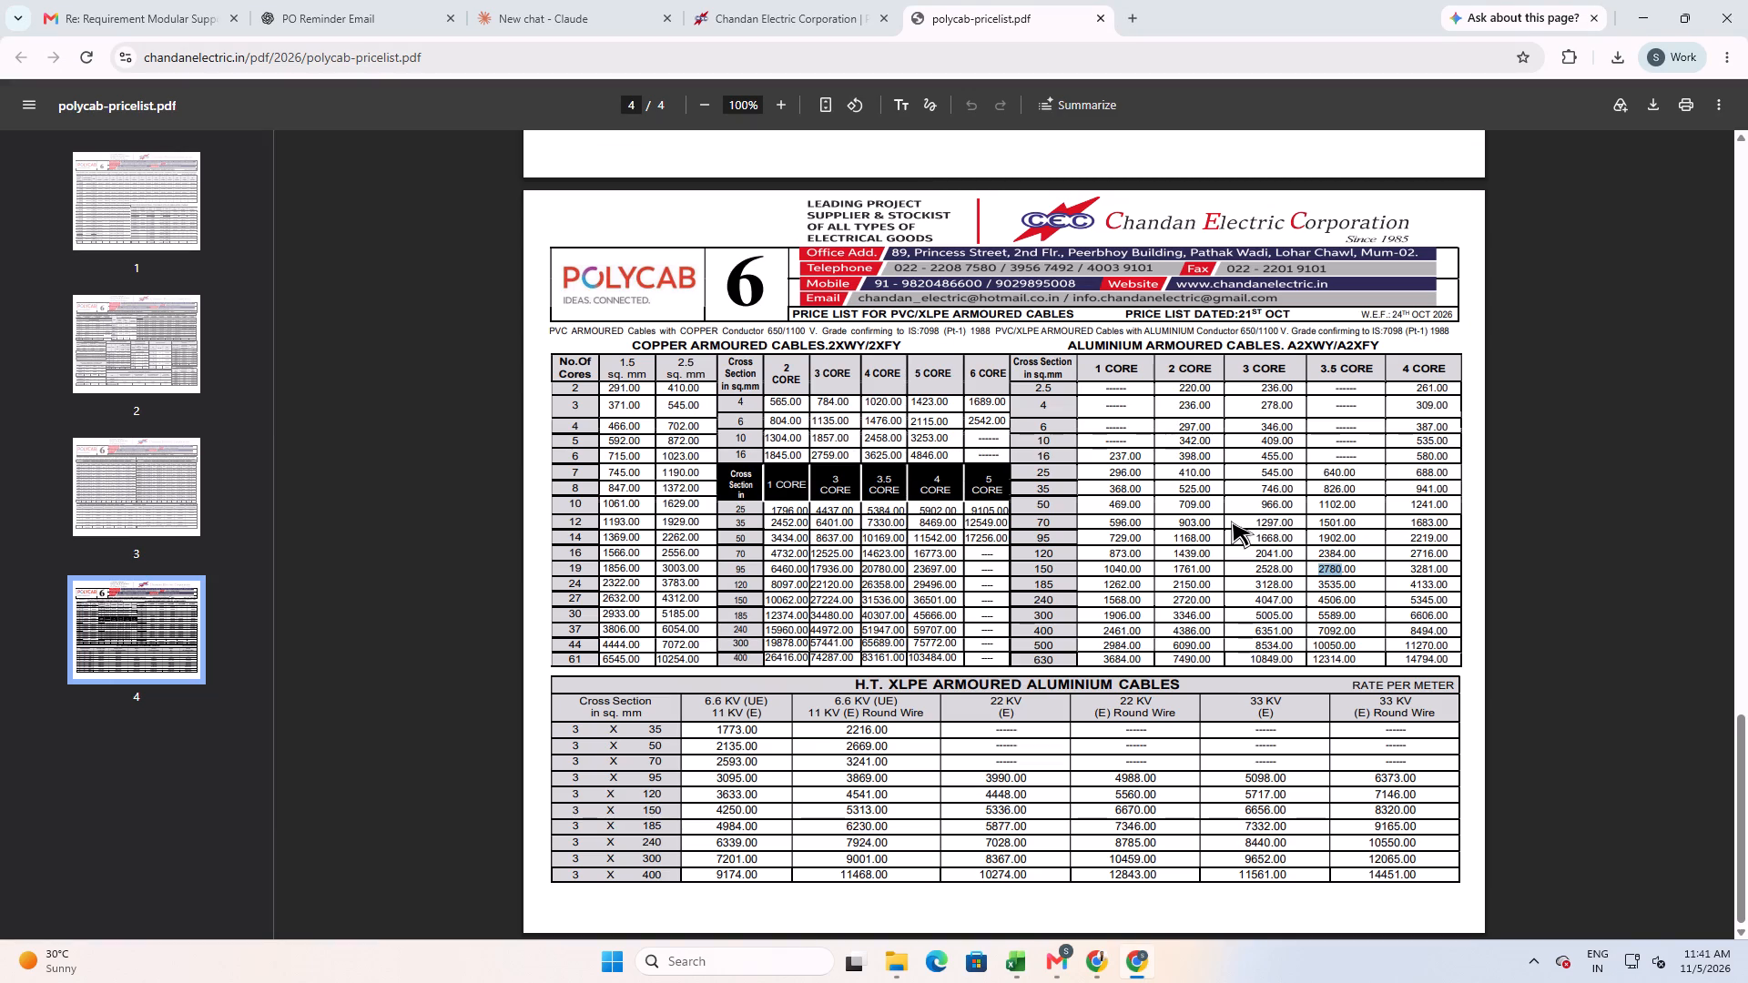
key("alt+Tab")
type("565")
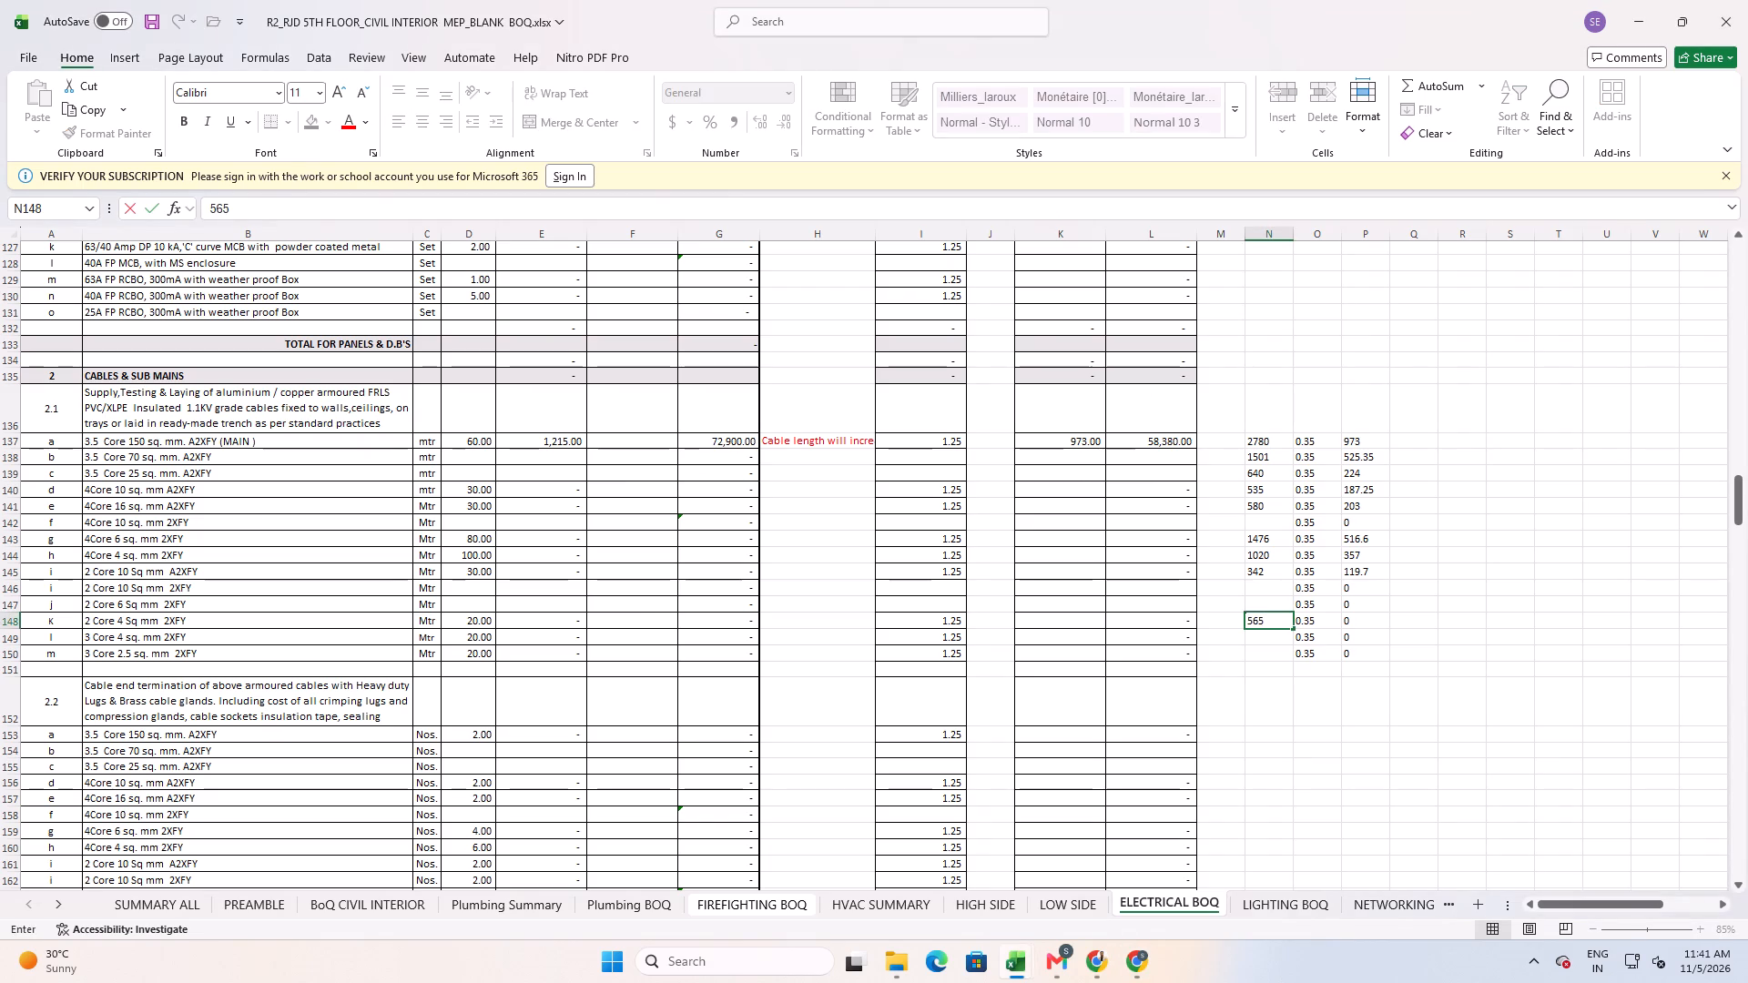
key("Return")
key("Return")
key("Up")
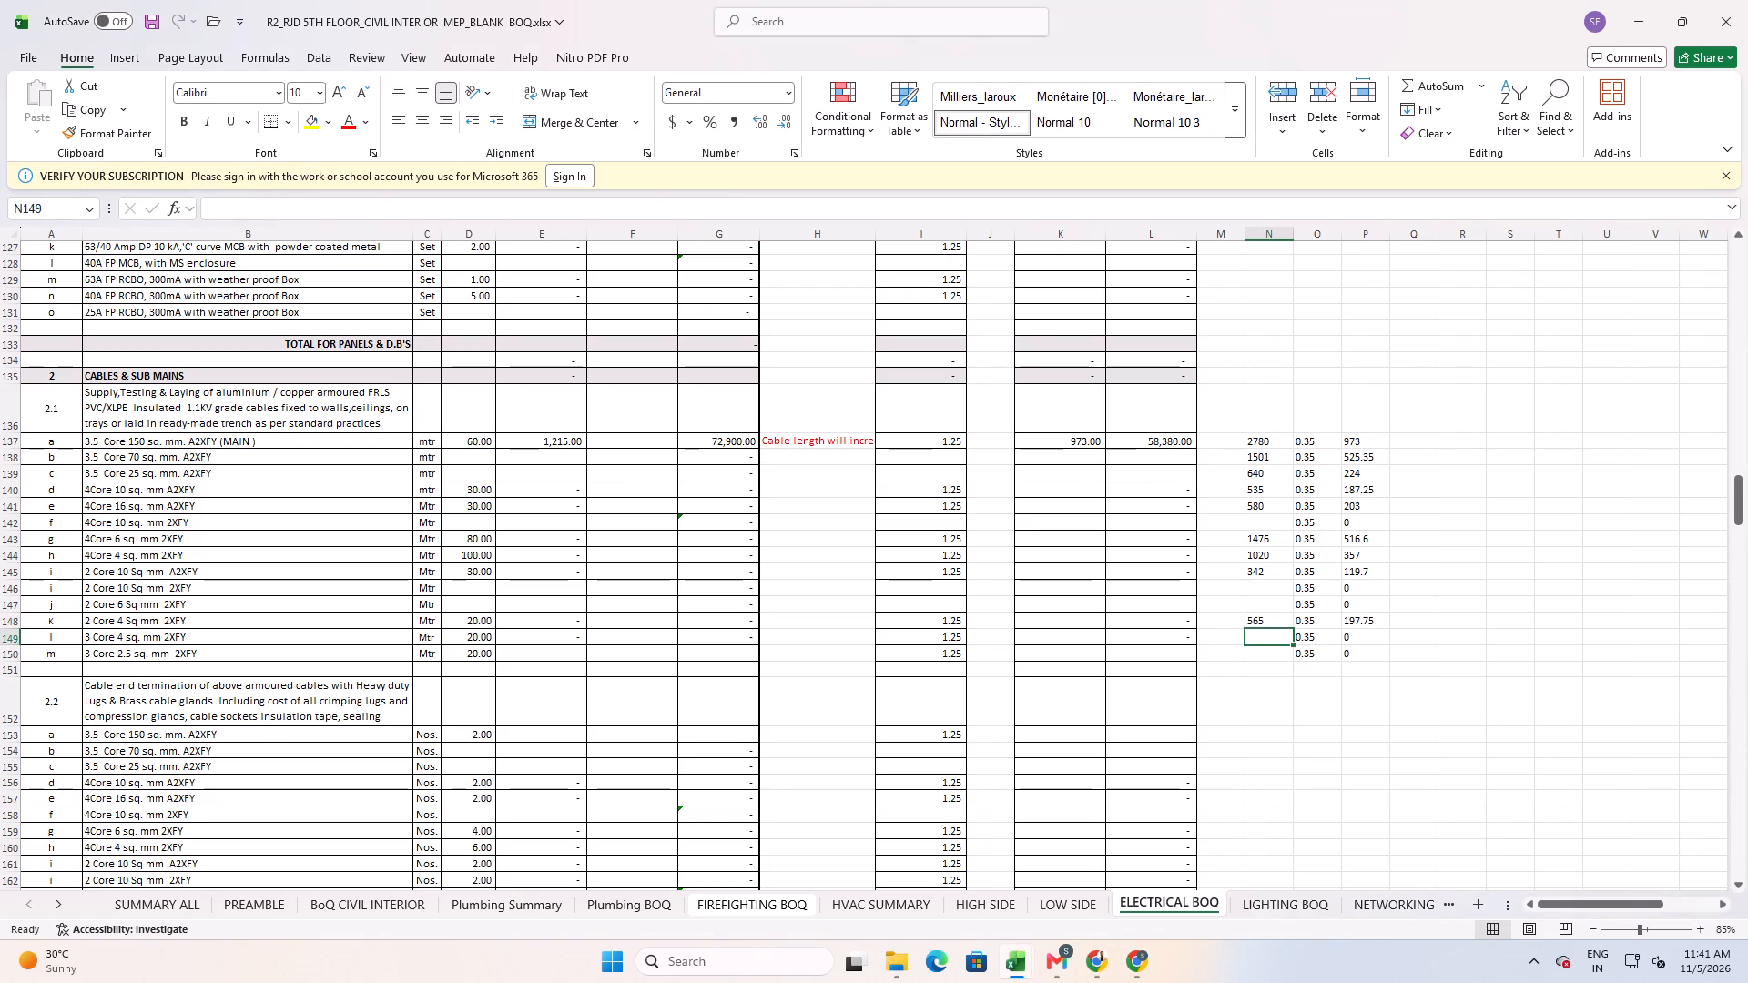
key("alt+Tab")
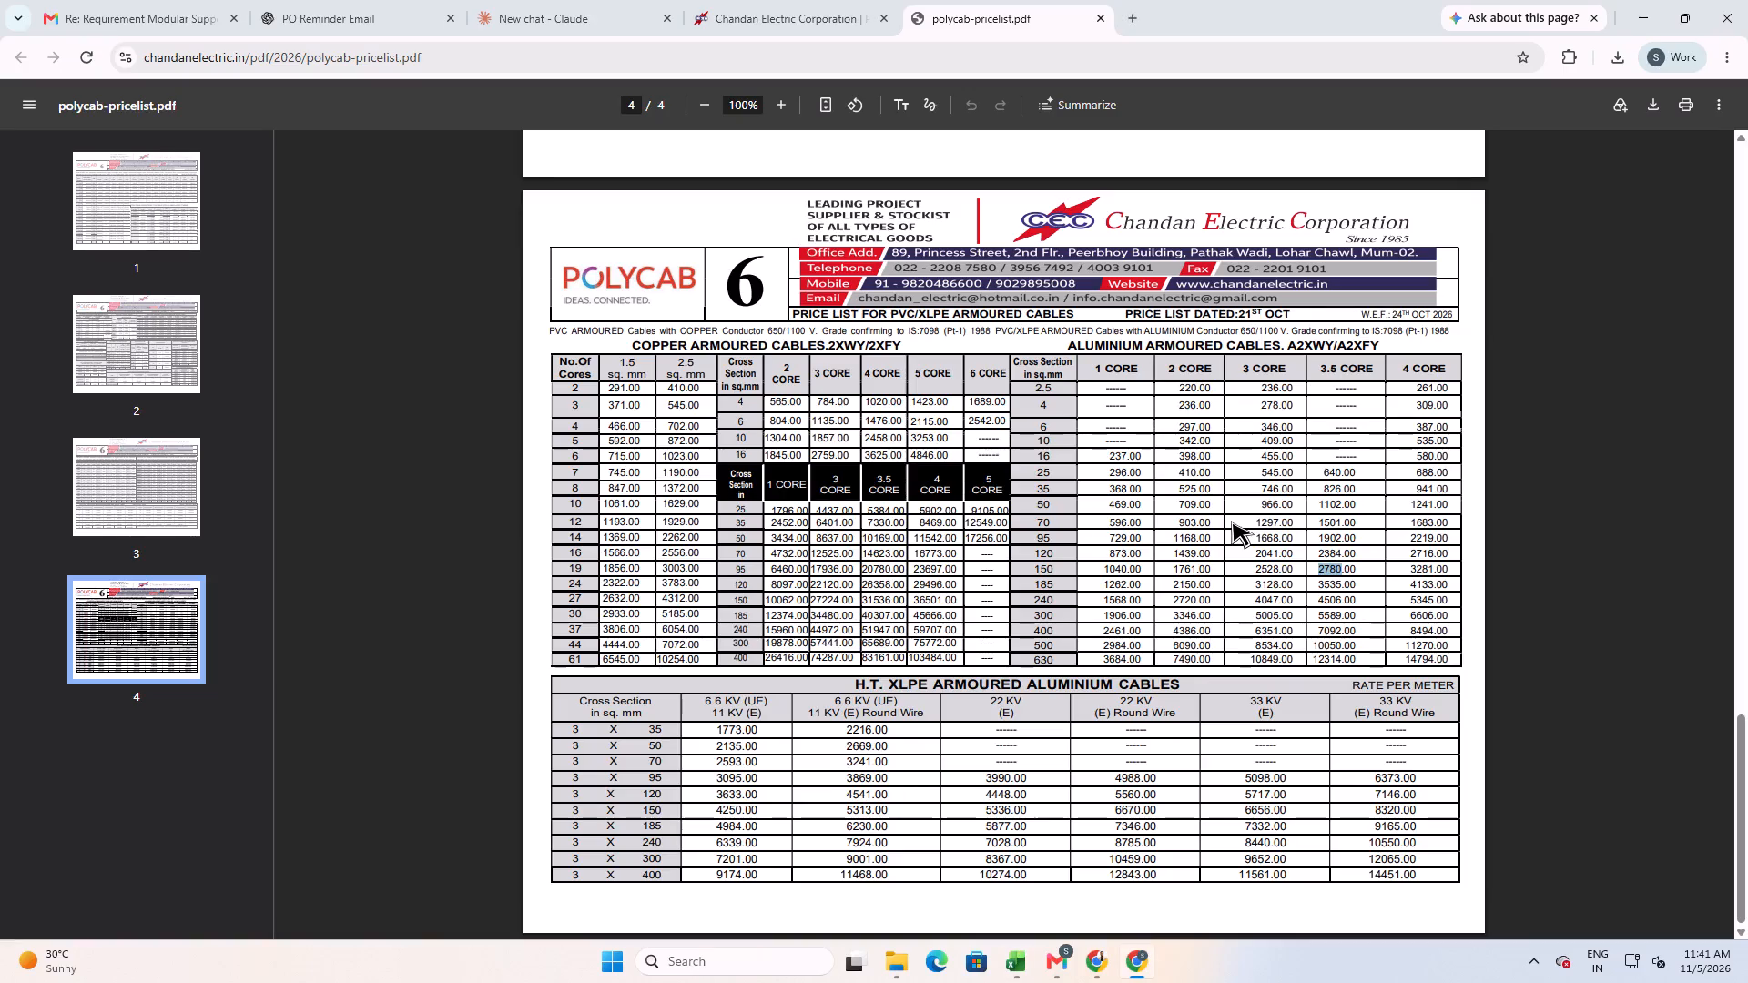
key("alt+Tab")
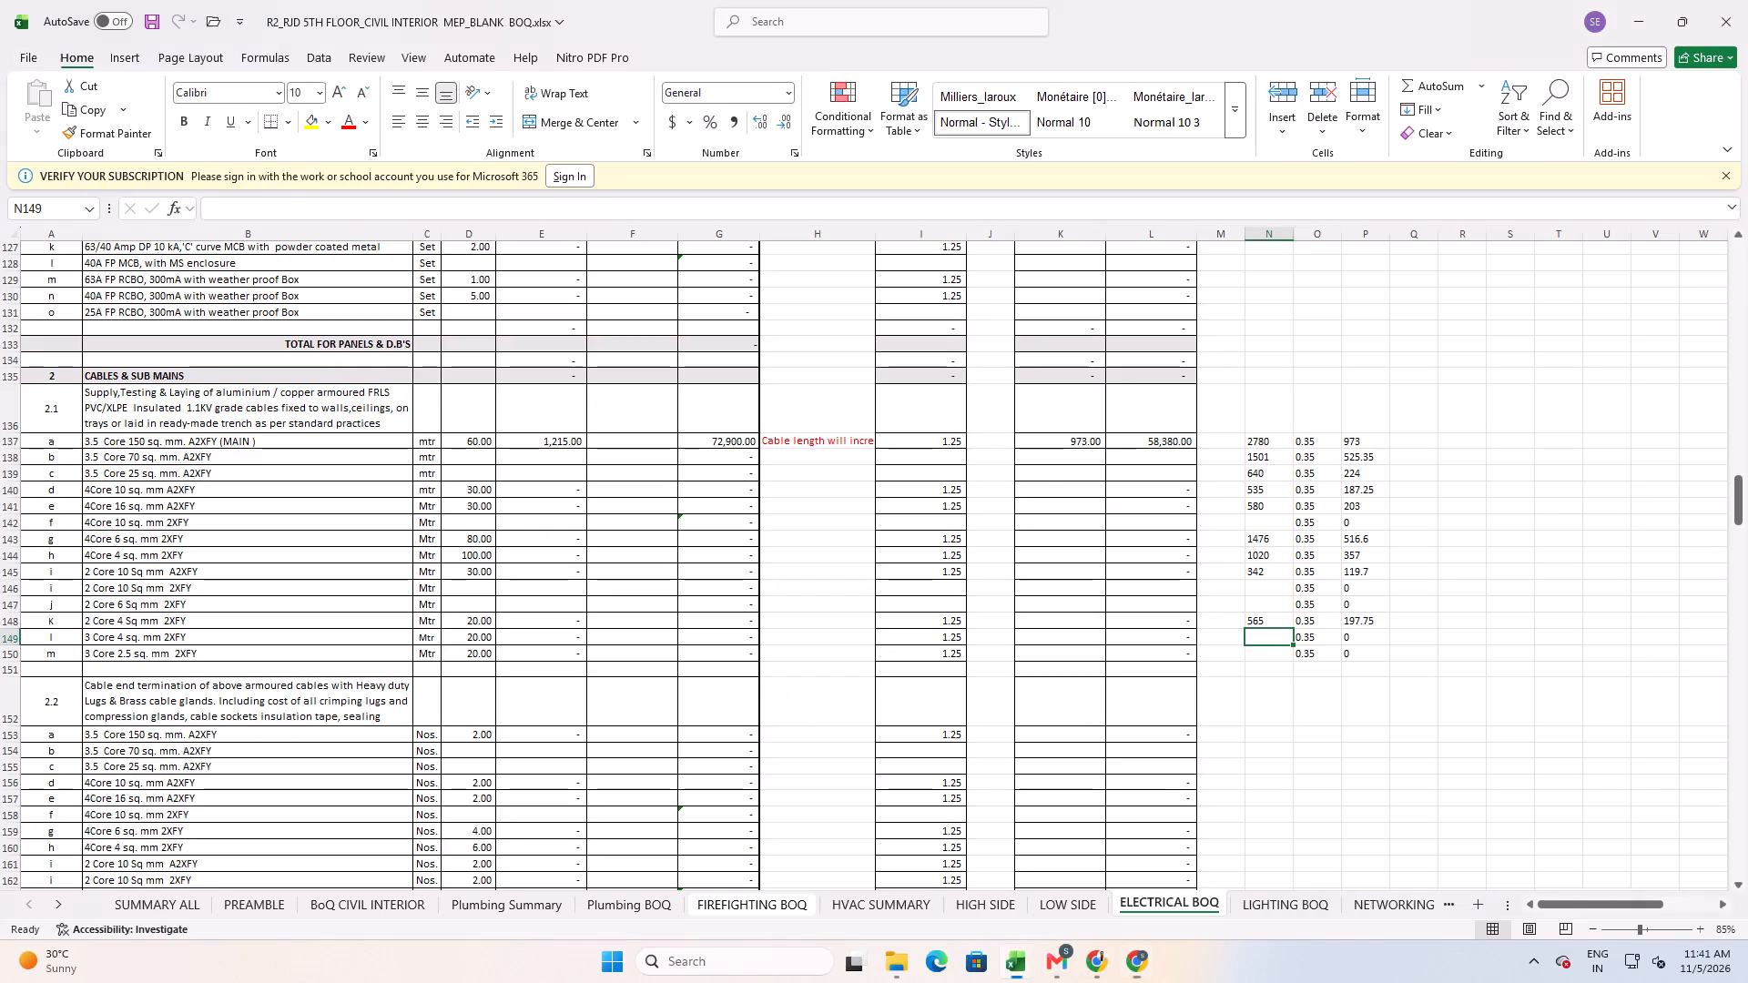
type("784")
key("Return")
Look up the 3 core, 2.5 sq. mm copper armoured cable price in Chrome's Polycab list and enter 545 in N150 in Excel.
key("alt+Tab")
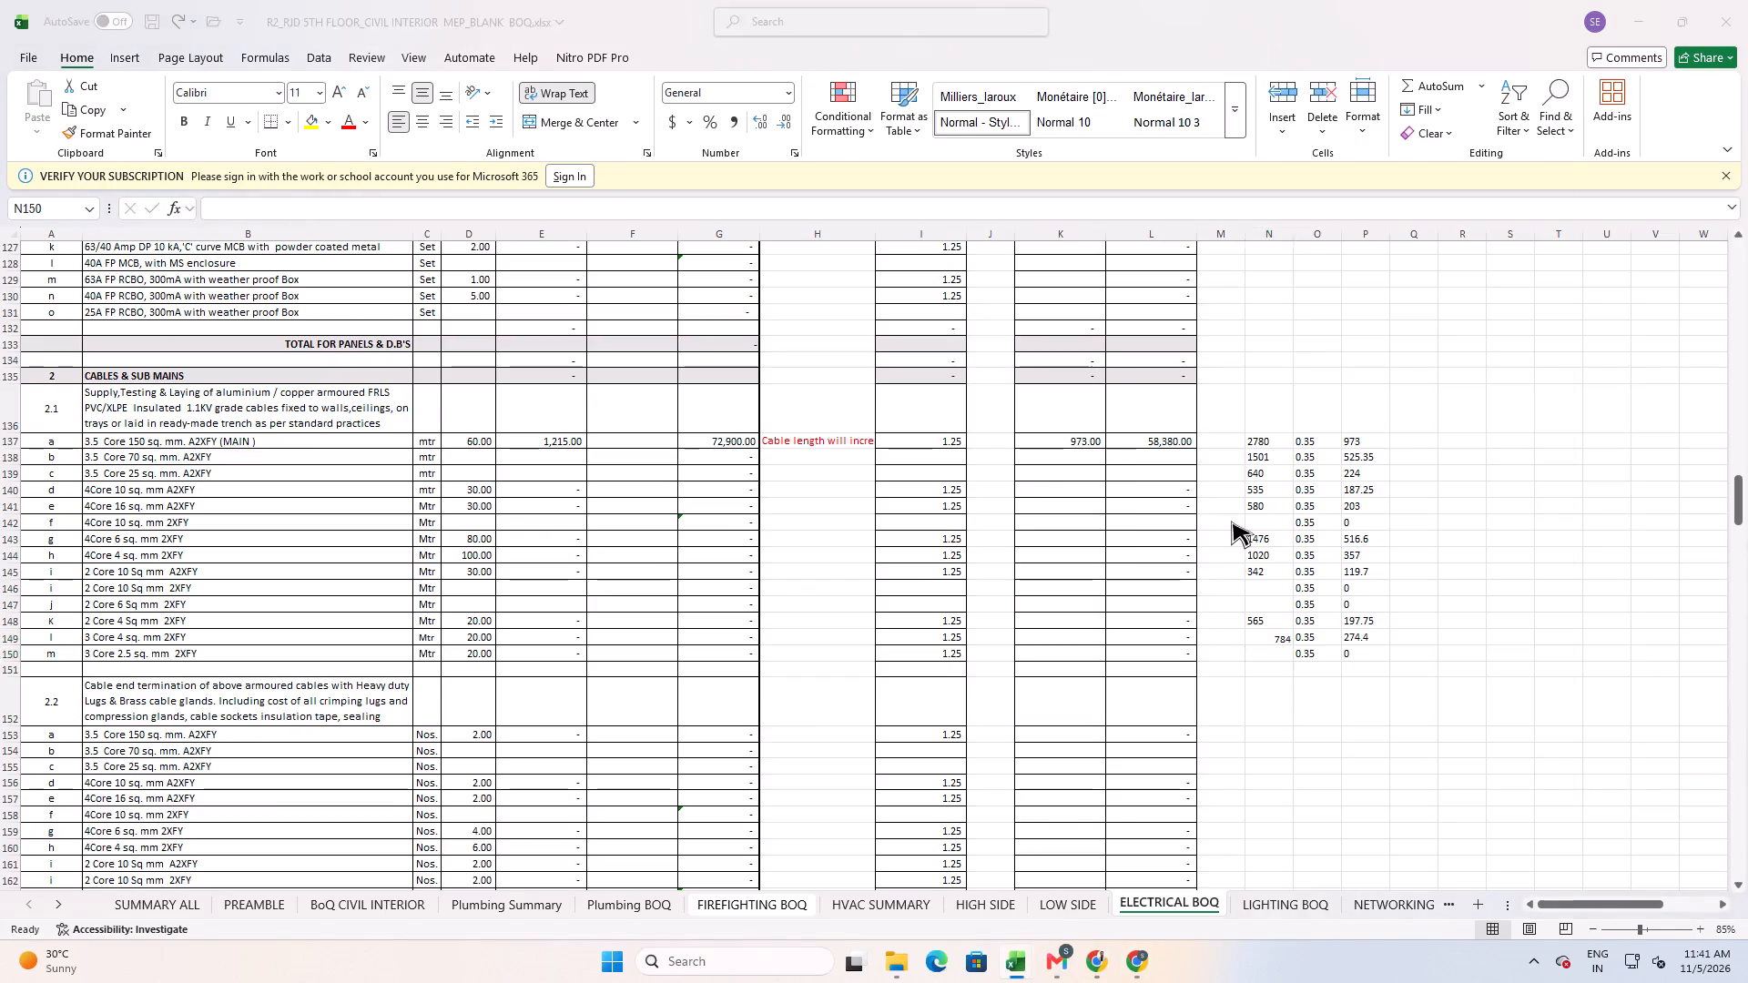
key("alt+Tab")
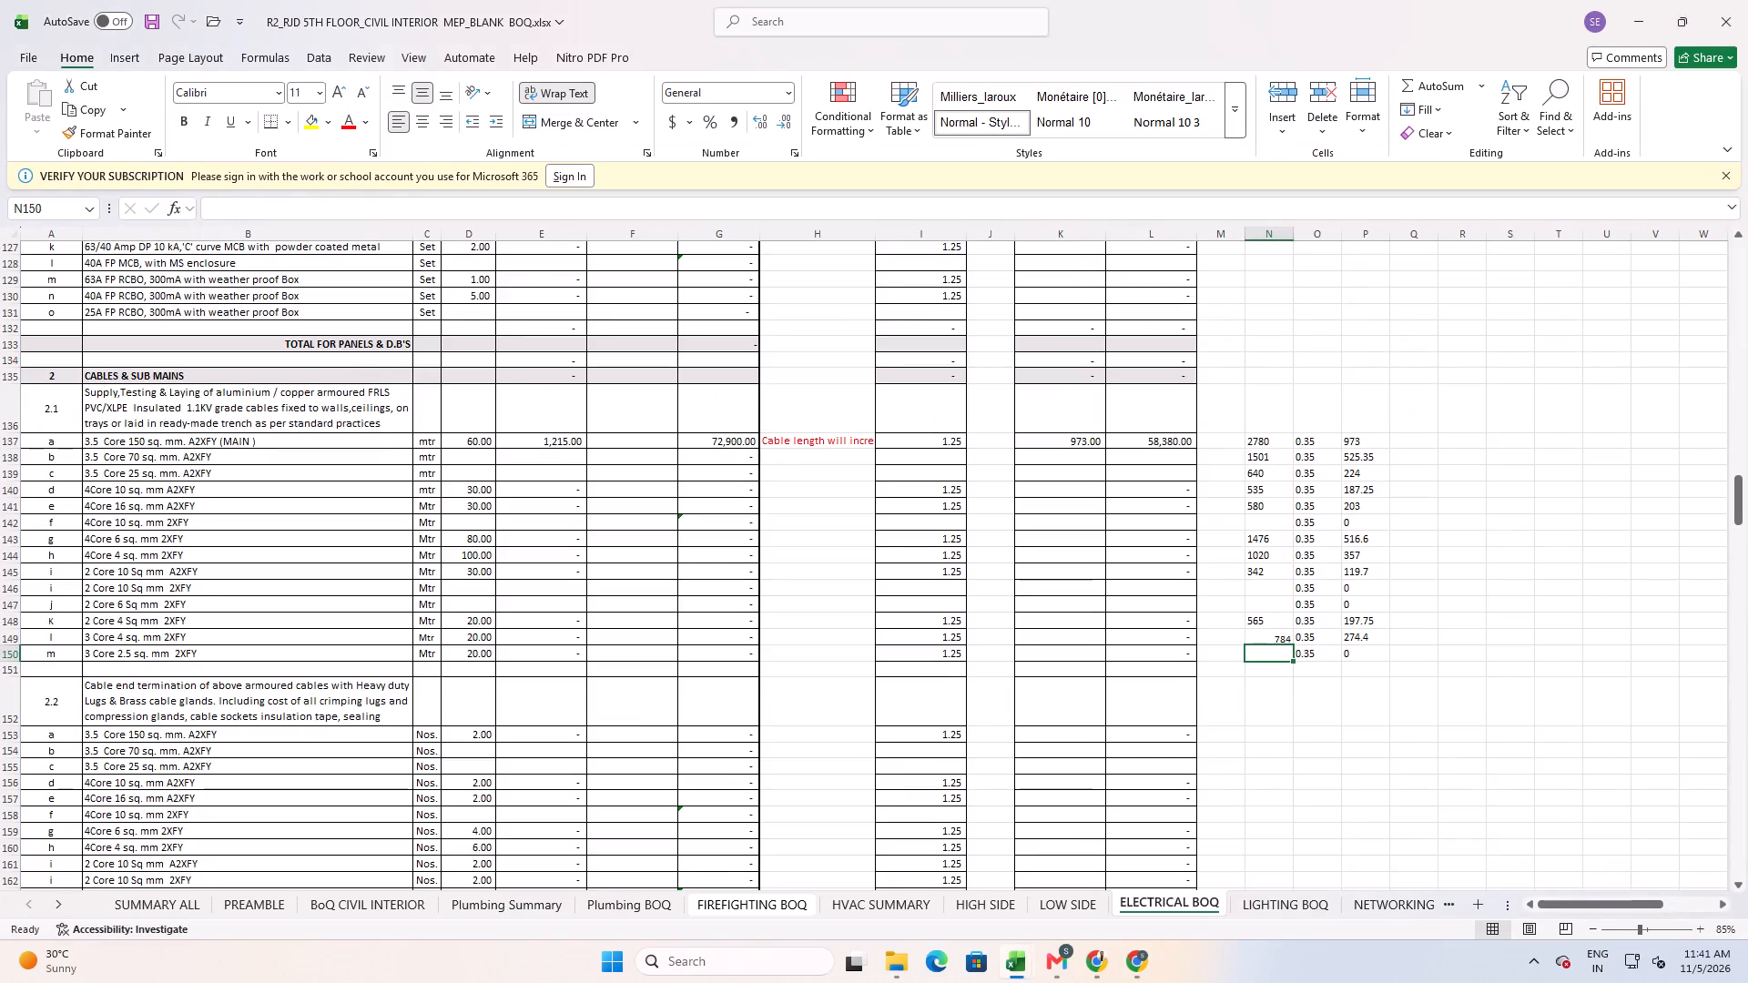
key("alt+Tab")
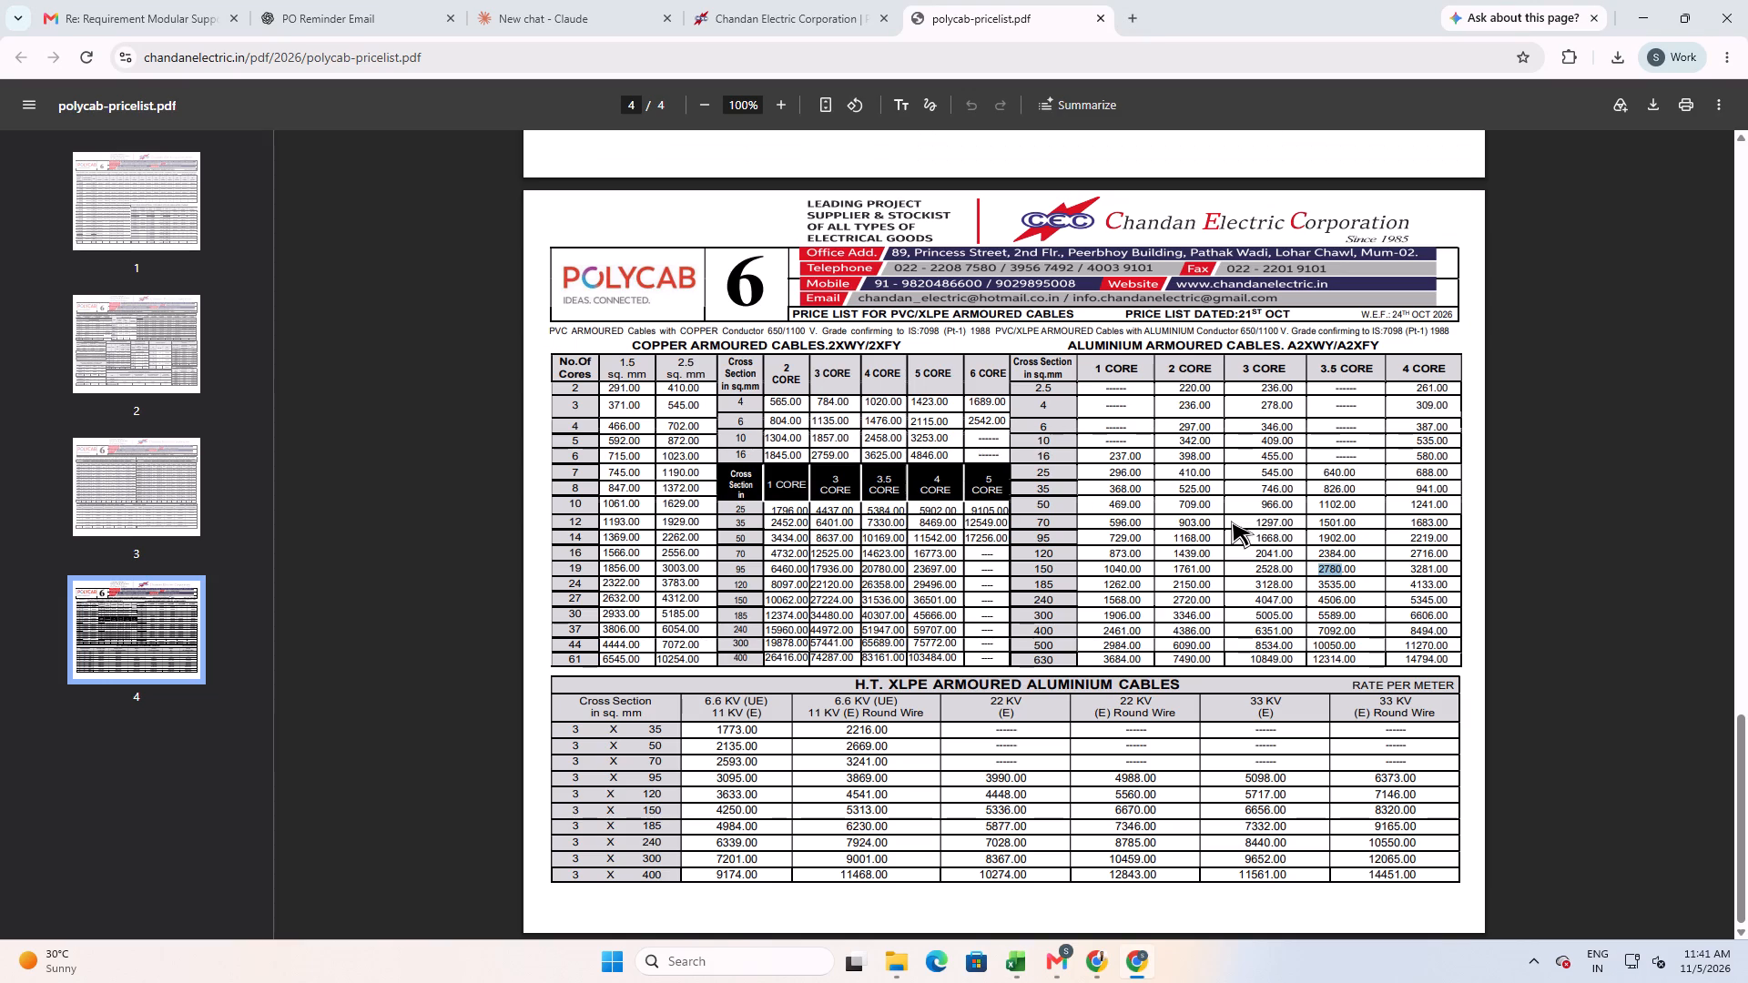
key("alt+Tab")
type("545")
key("Return")
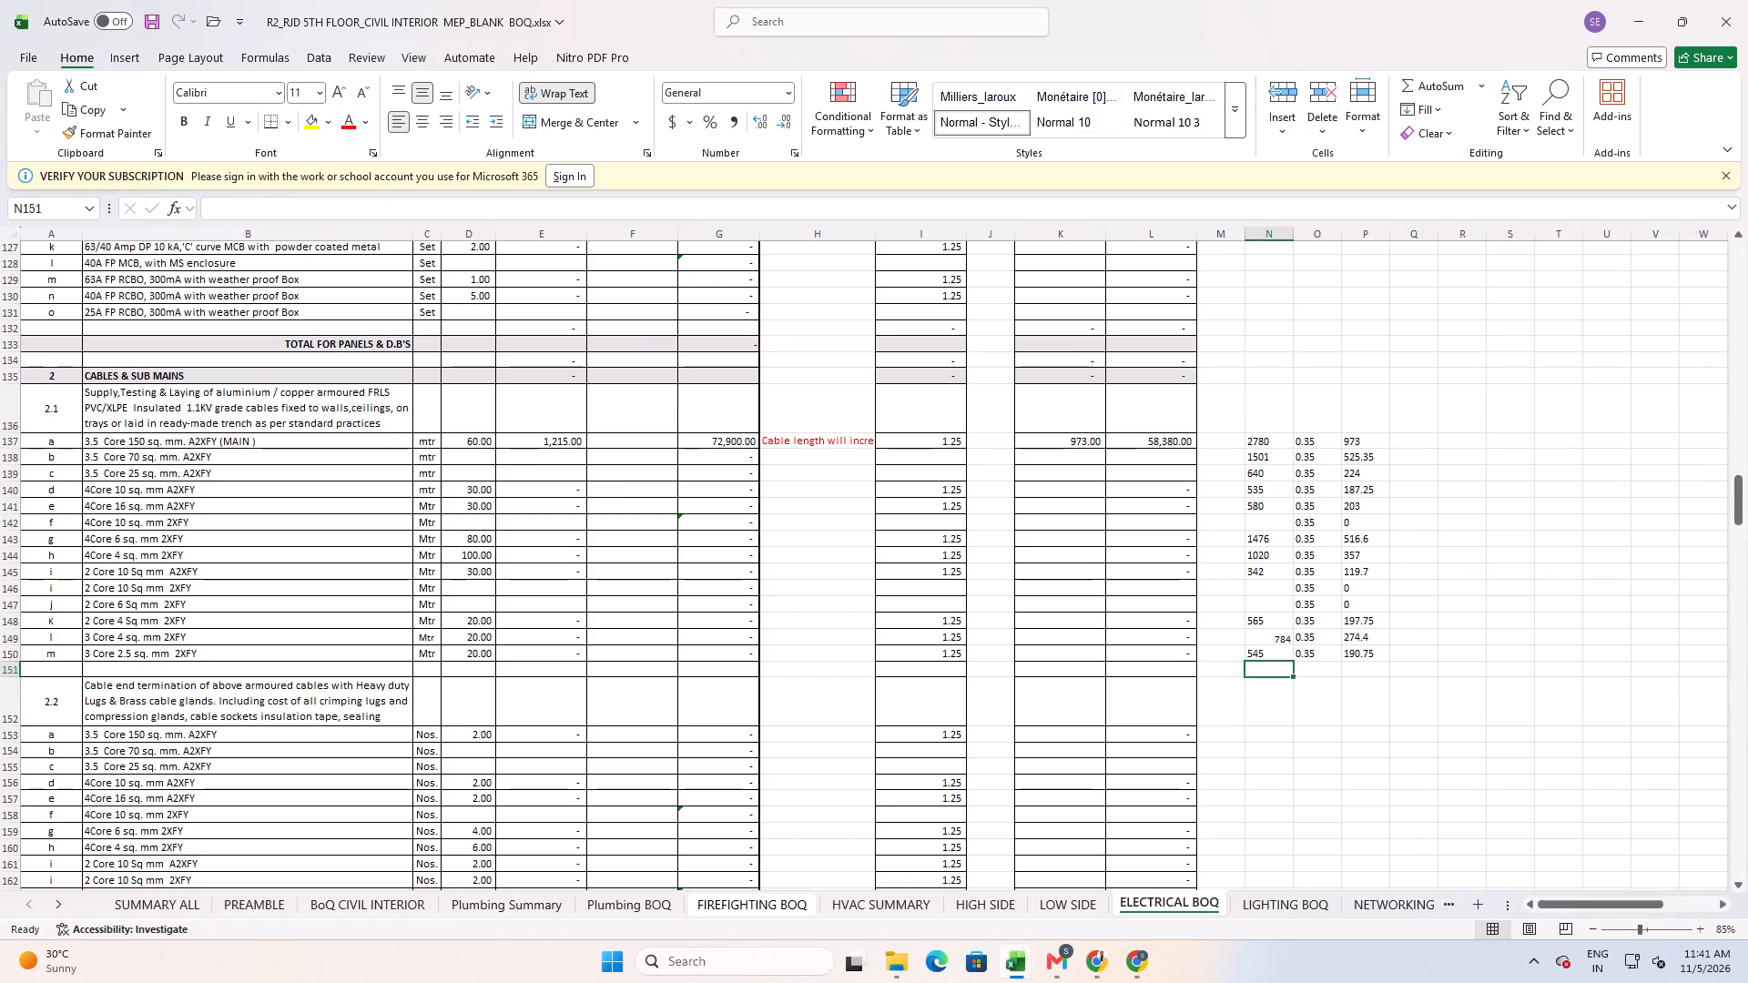
Fill the purchase rate link from K137 down through K150 for all cables in section 2.1.
key("Up")
key("Left")
key("Up")
key("Up")
key("Up")
key("Up")
key("Up")
key("Up")
key("Up")
key("Up")
key("Up")
key("Up")
key("Left")
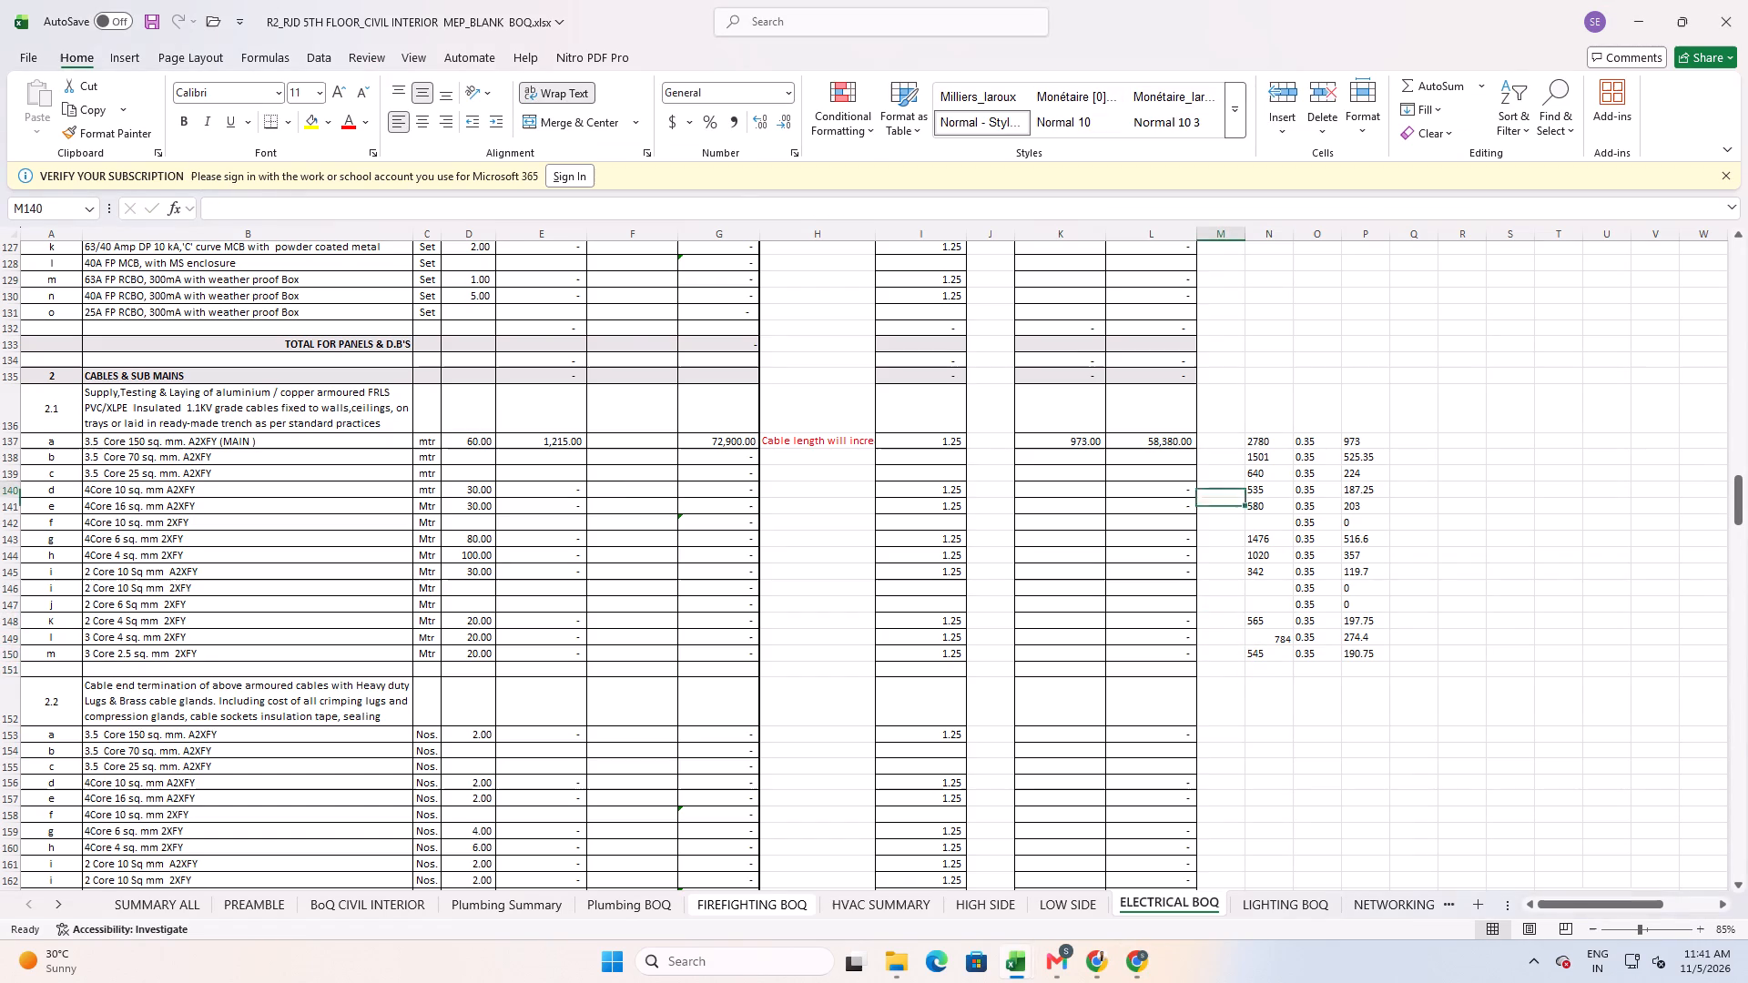
key("Left")
key("Up")
key("Up")
key("Up")
key("shift+Down")
key("shift+Down")
key("shift+Down")
key("shift+Down")
key("shift+Down")
key("shift+Down")
key("shift+Down")
key("shift+Down")
key("shift+Down")
key("shift+Down")
key("shift+Down")
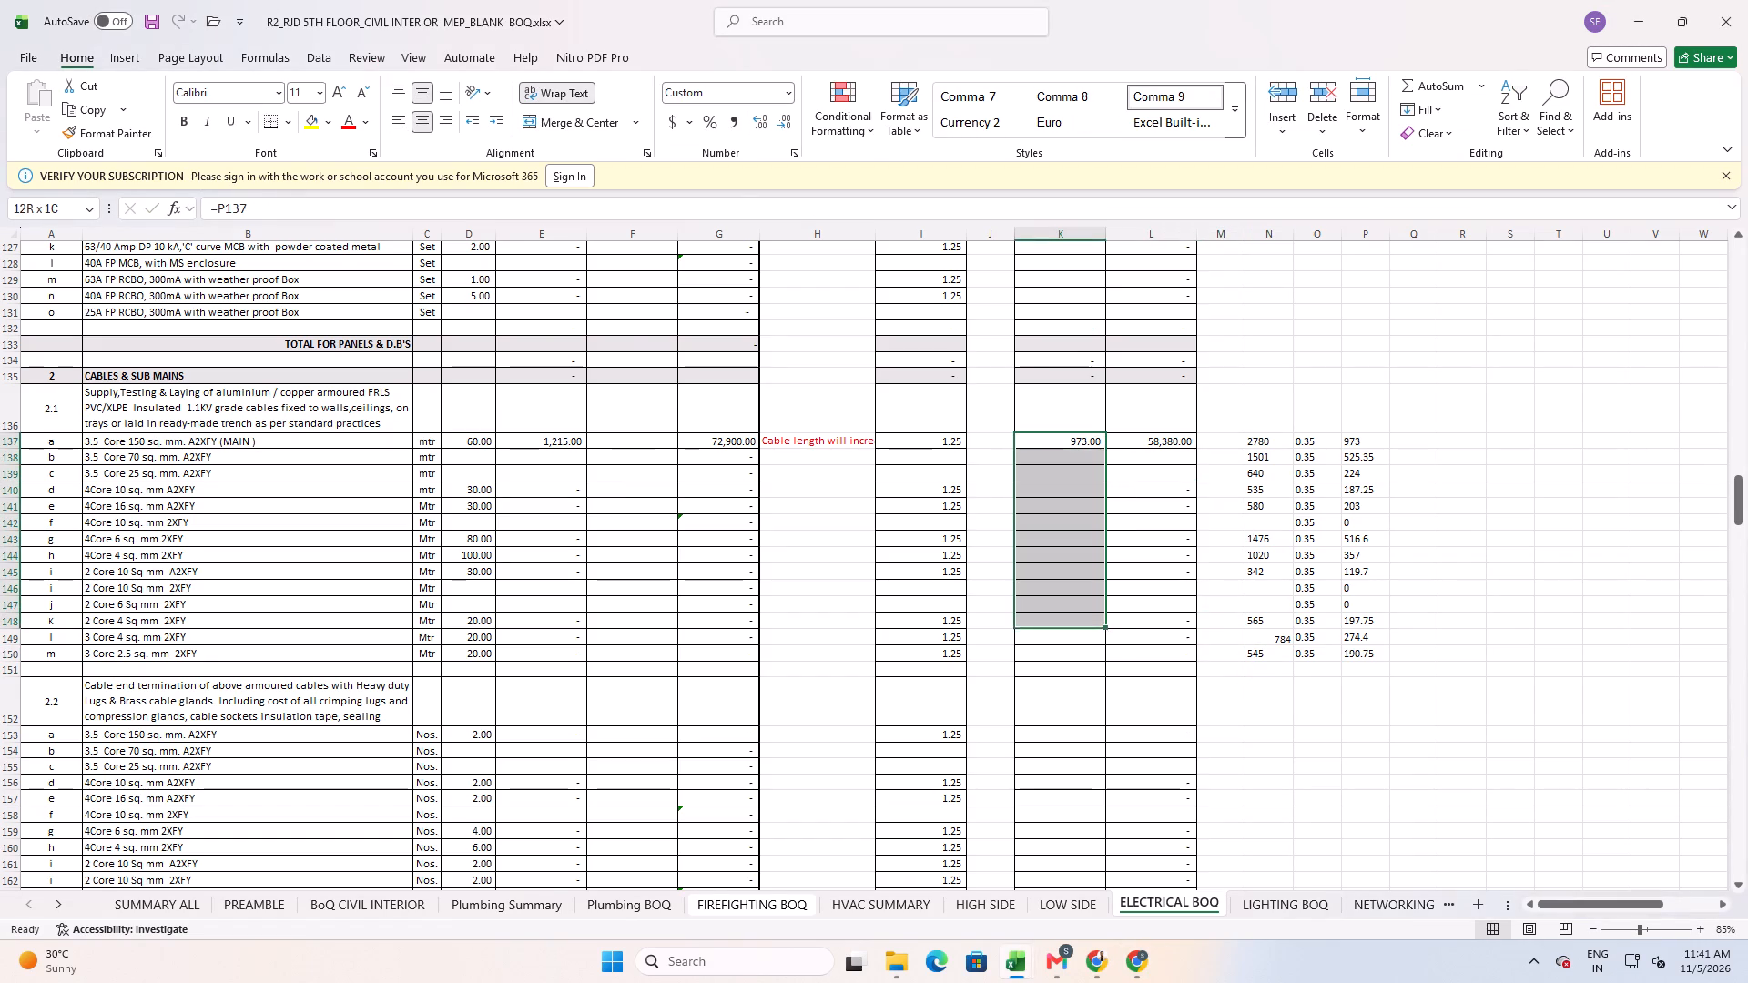
key("shift+Down")
key("shift+Down")
key("ctrl+d")
key("Down")
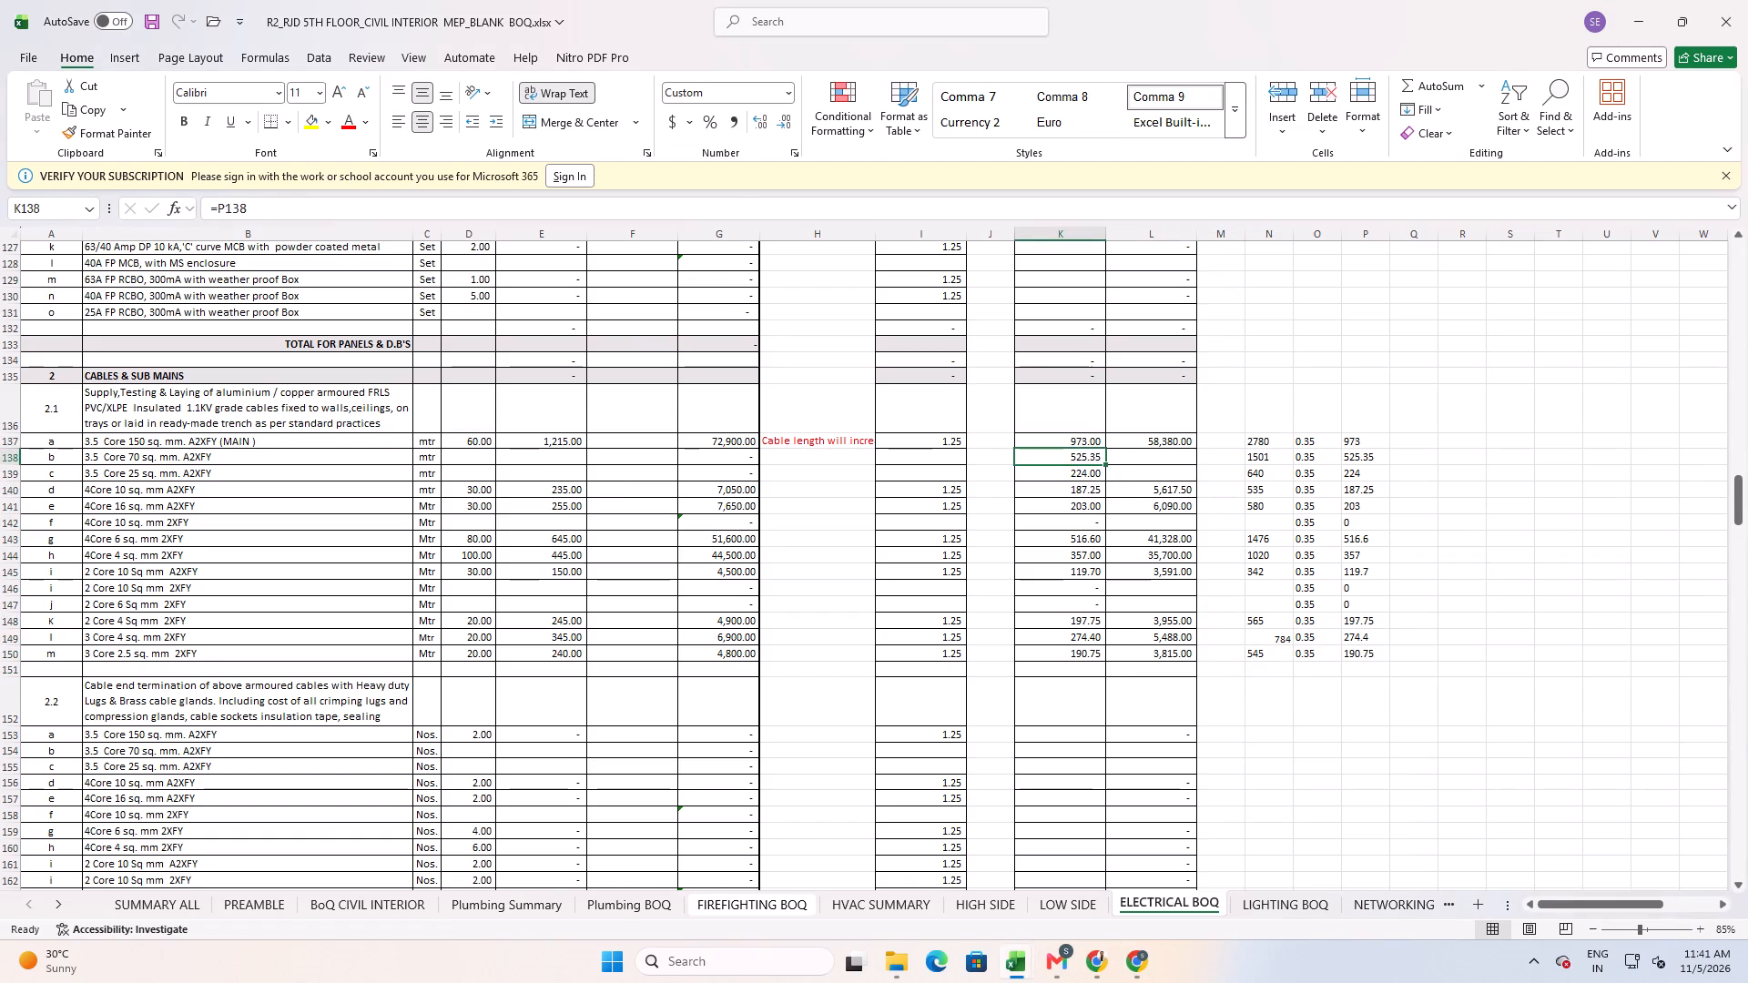
Search Gmail in Chrome for skf and open the Upcoming Pune 2026_03 BOQ workbook from the QR: Tender for Upcoming SKF 7th Floor email.
scroll(1011, 538, "down", 5)
scroll(1039, 558, "up", 1)
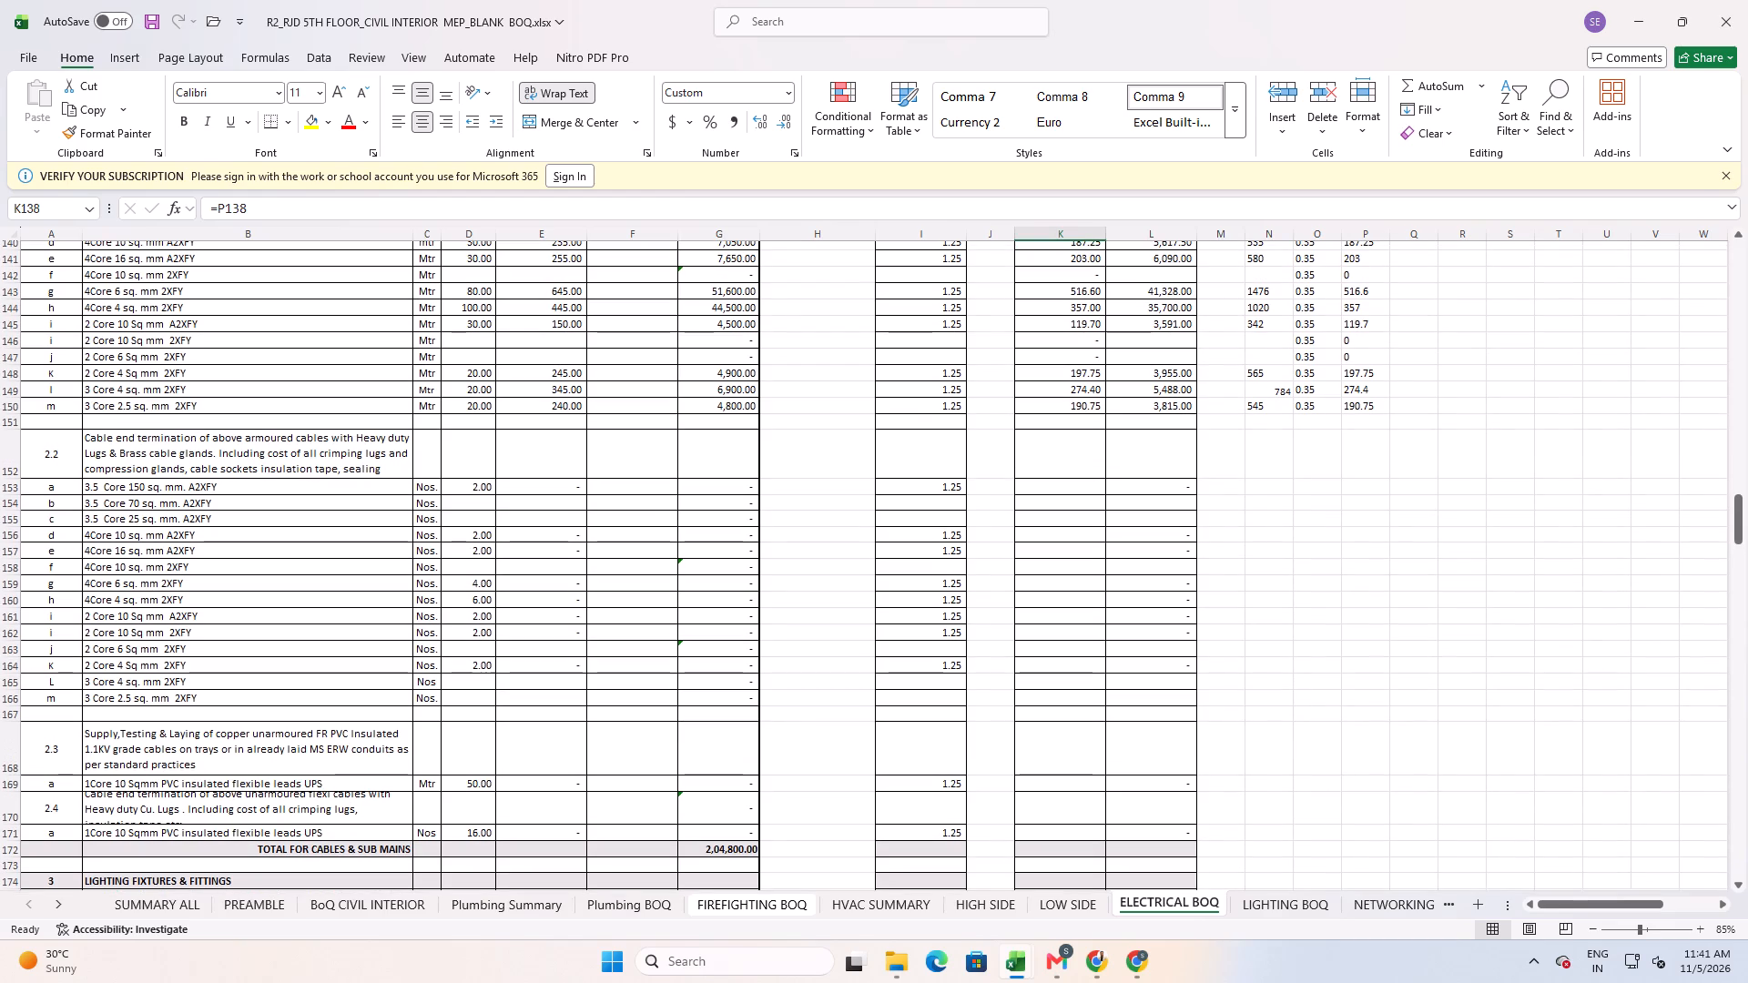
left_click(1254, 483)
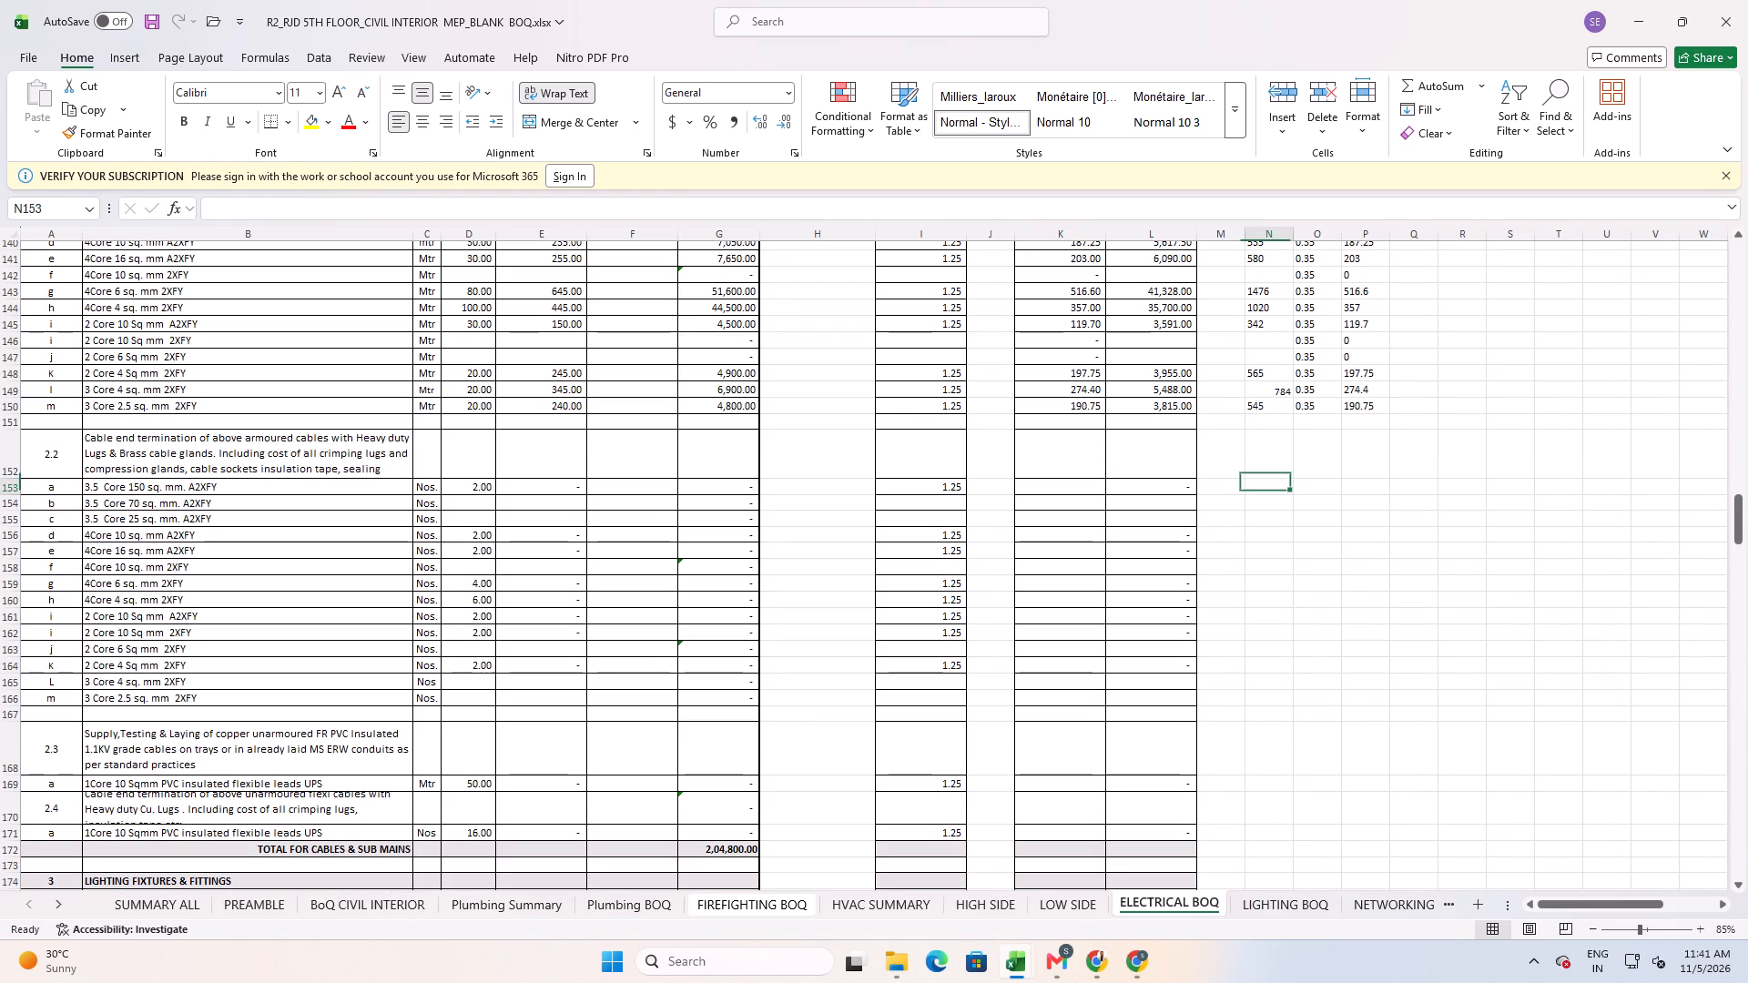
left_click(1062, 487)
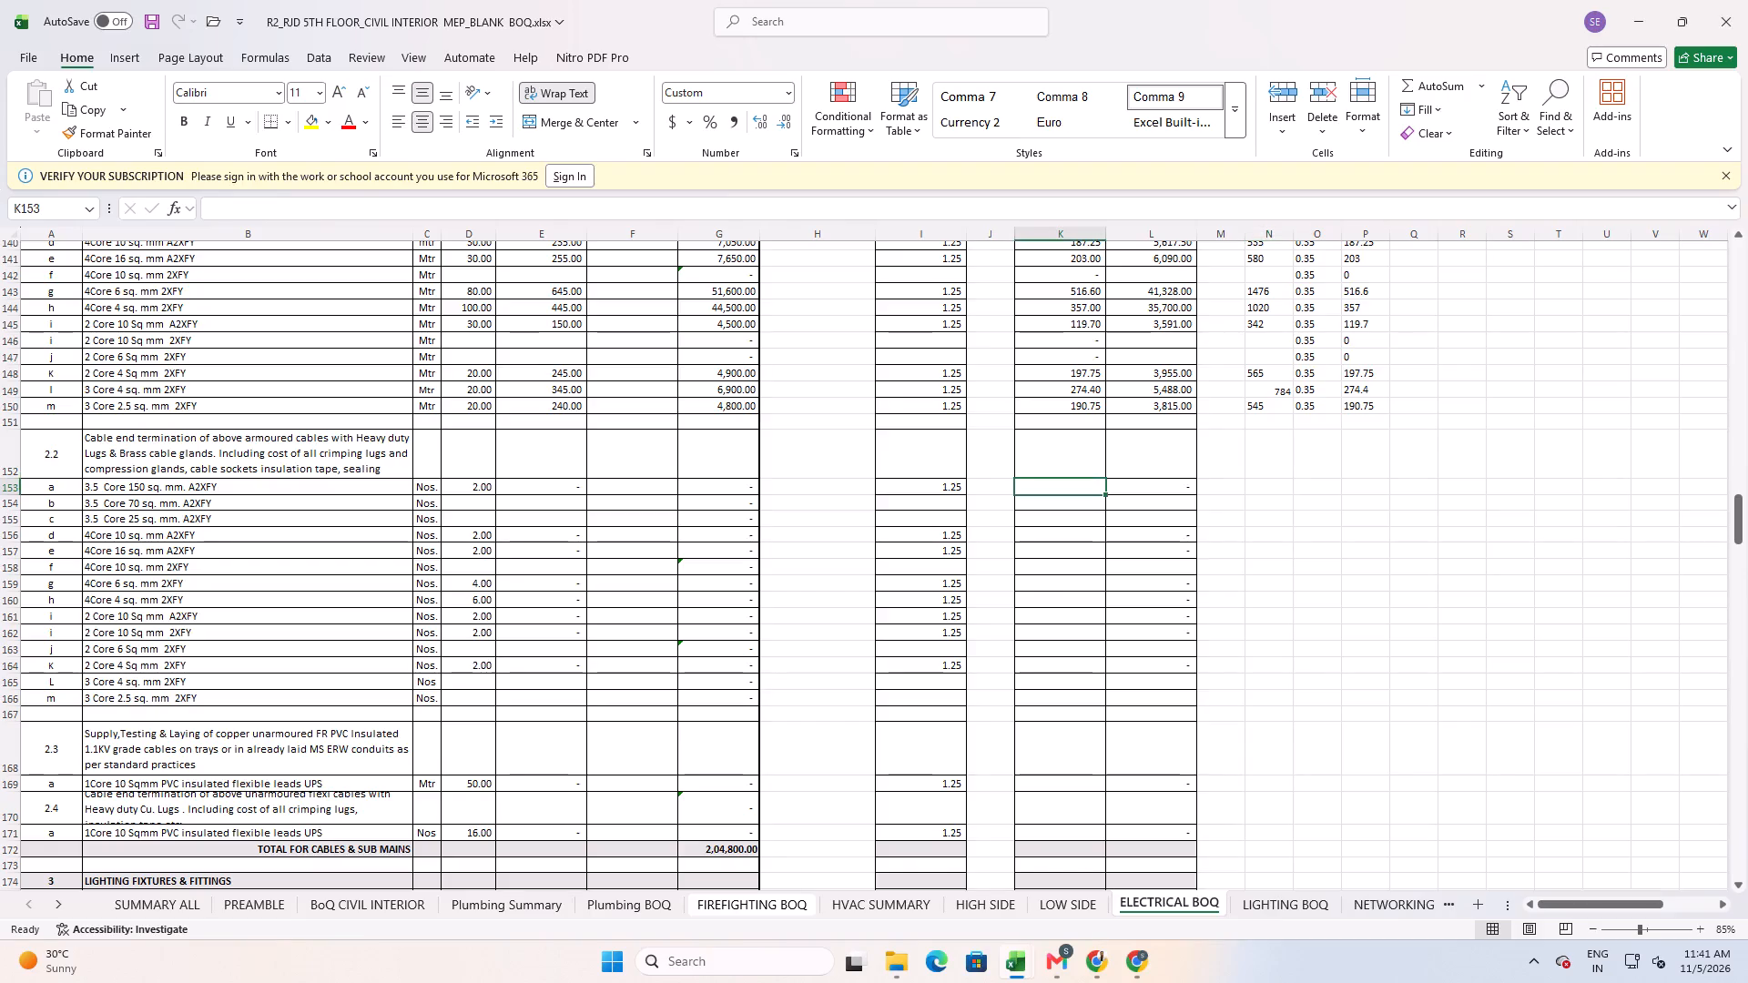
key("alt+Tab")
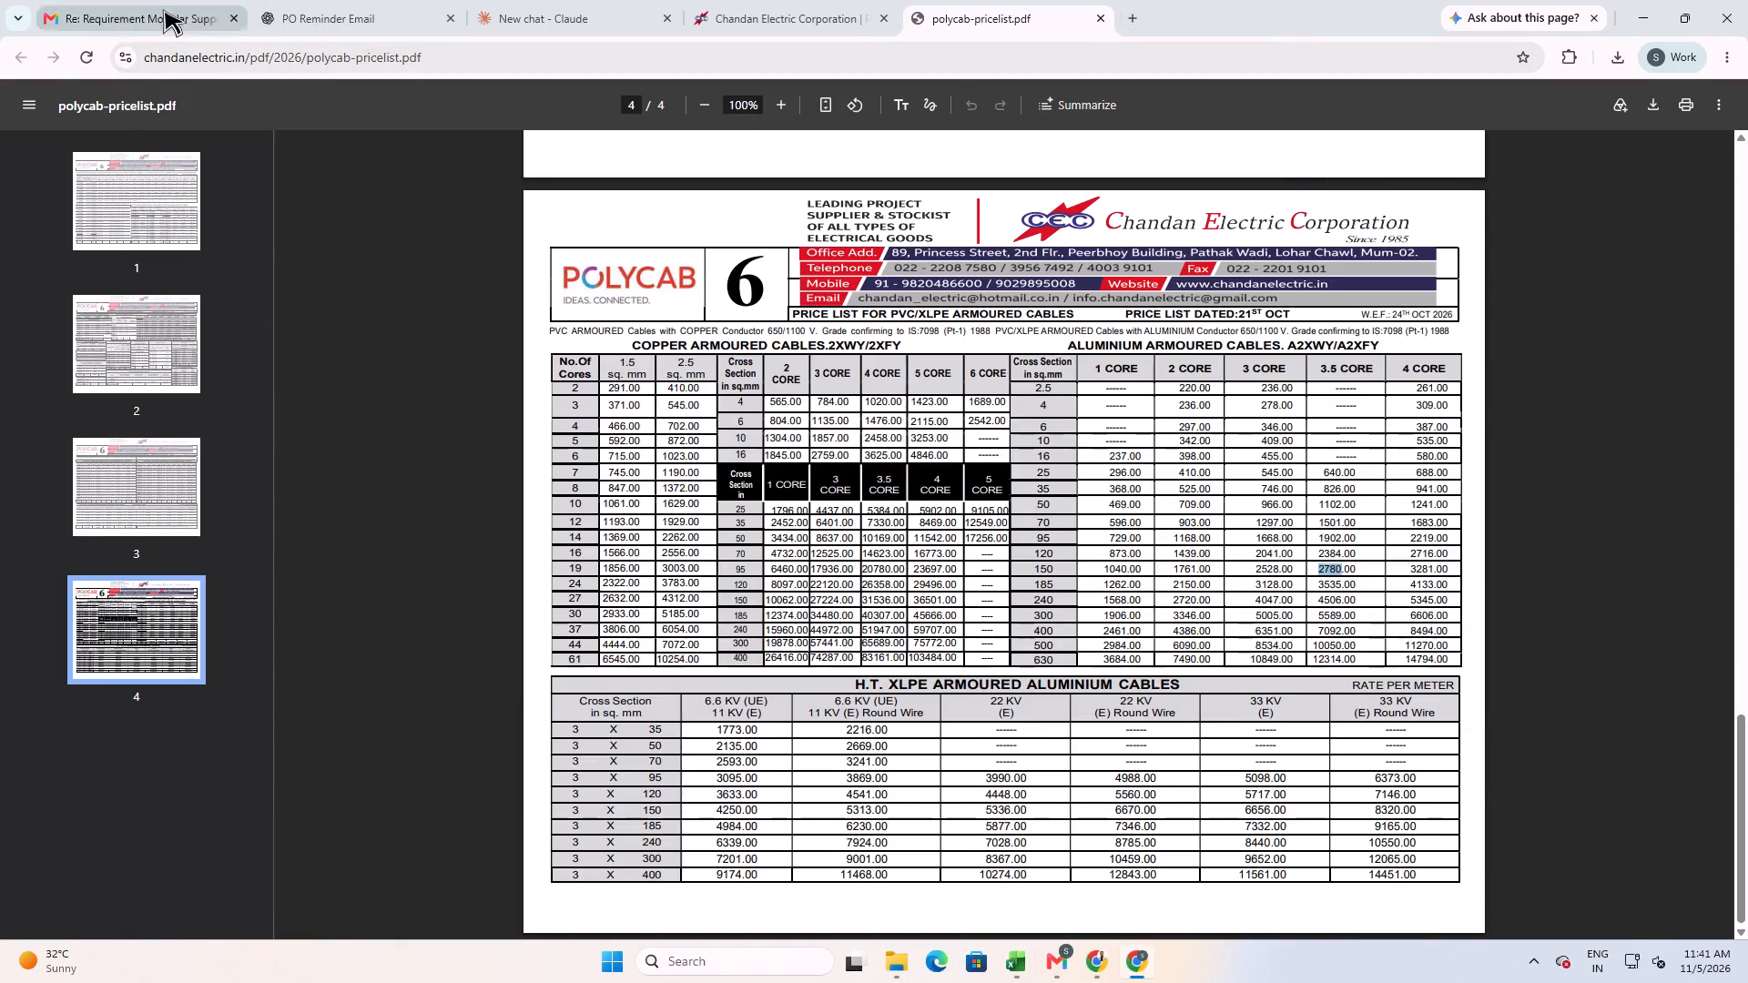
left_click(163, 9)
left_click(412, 102)
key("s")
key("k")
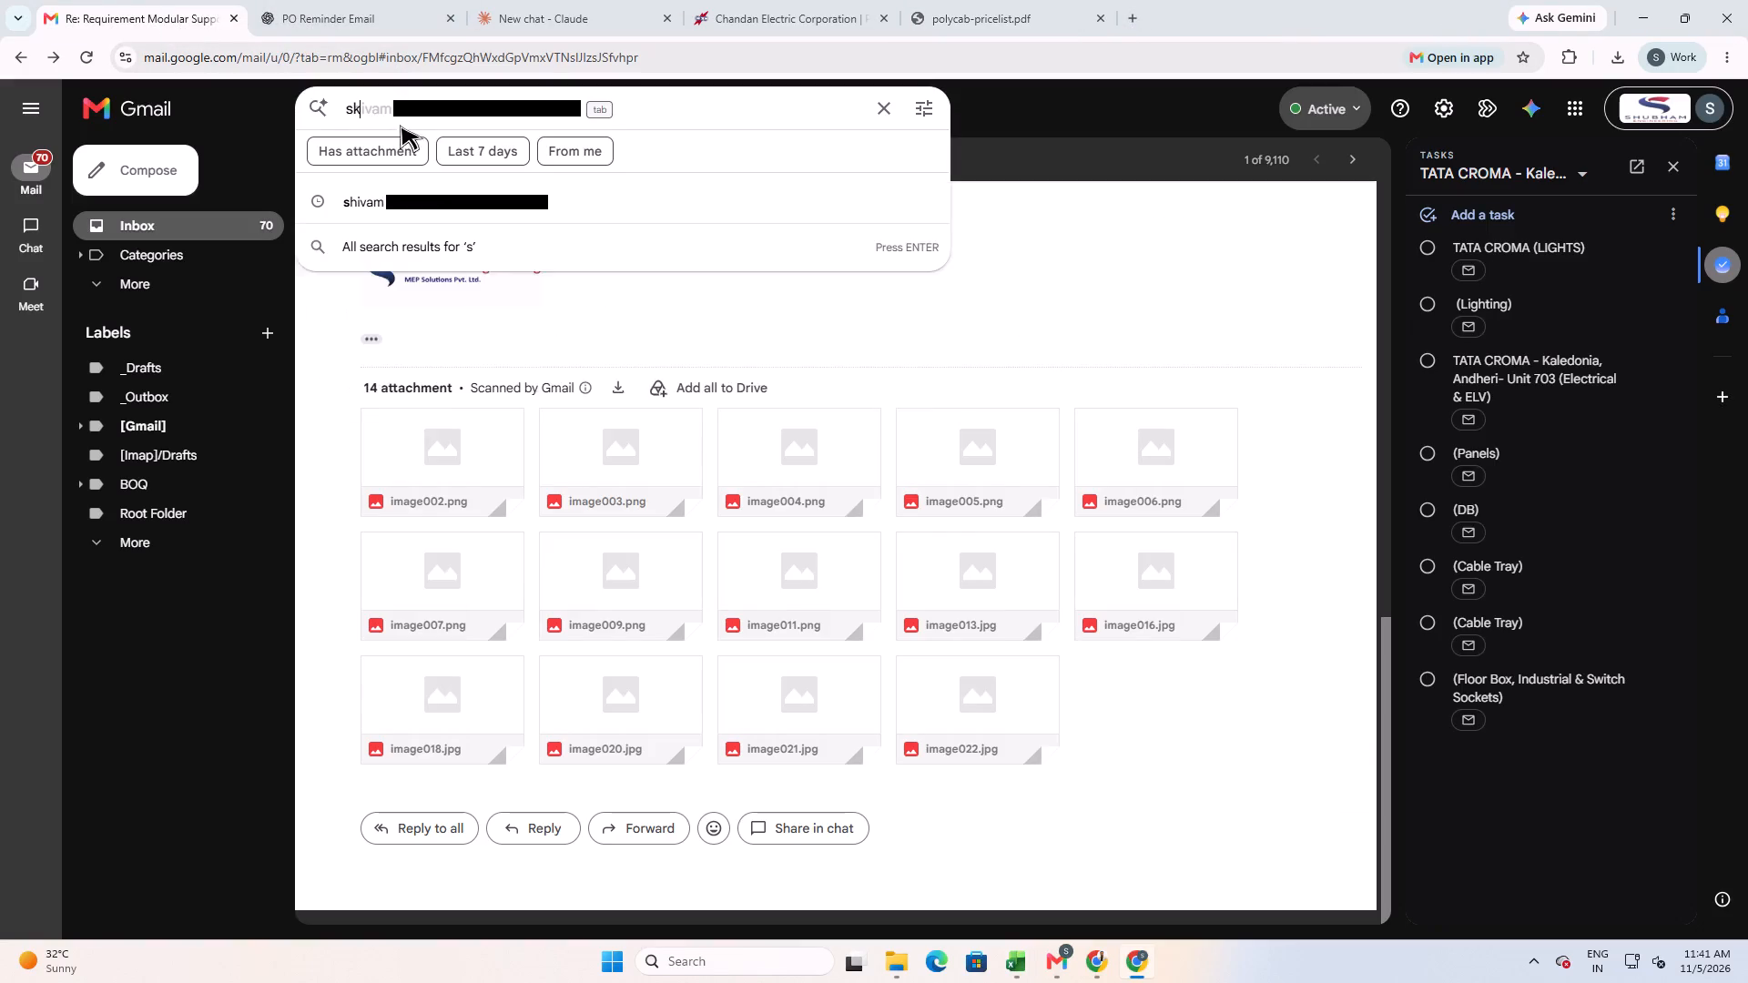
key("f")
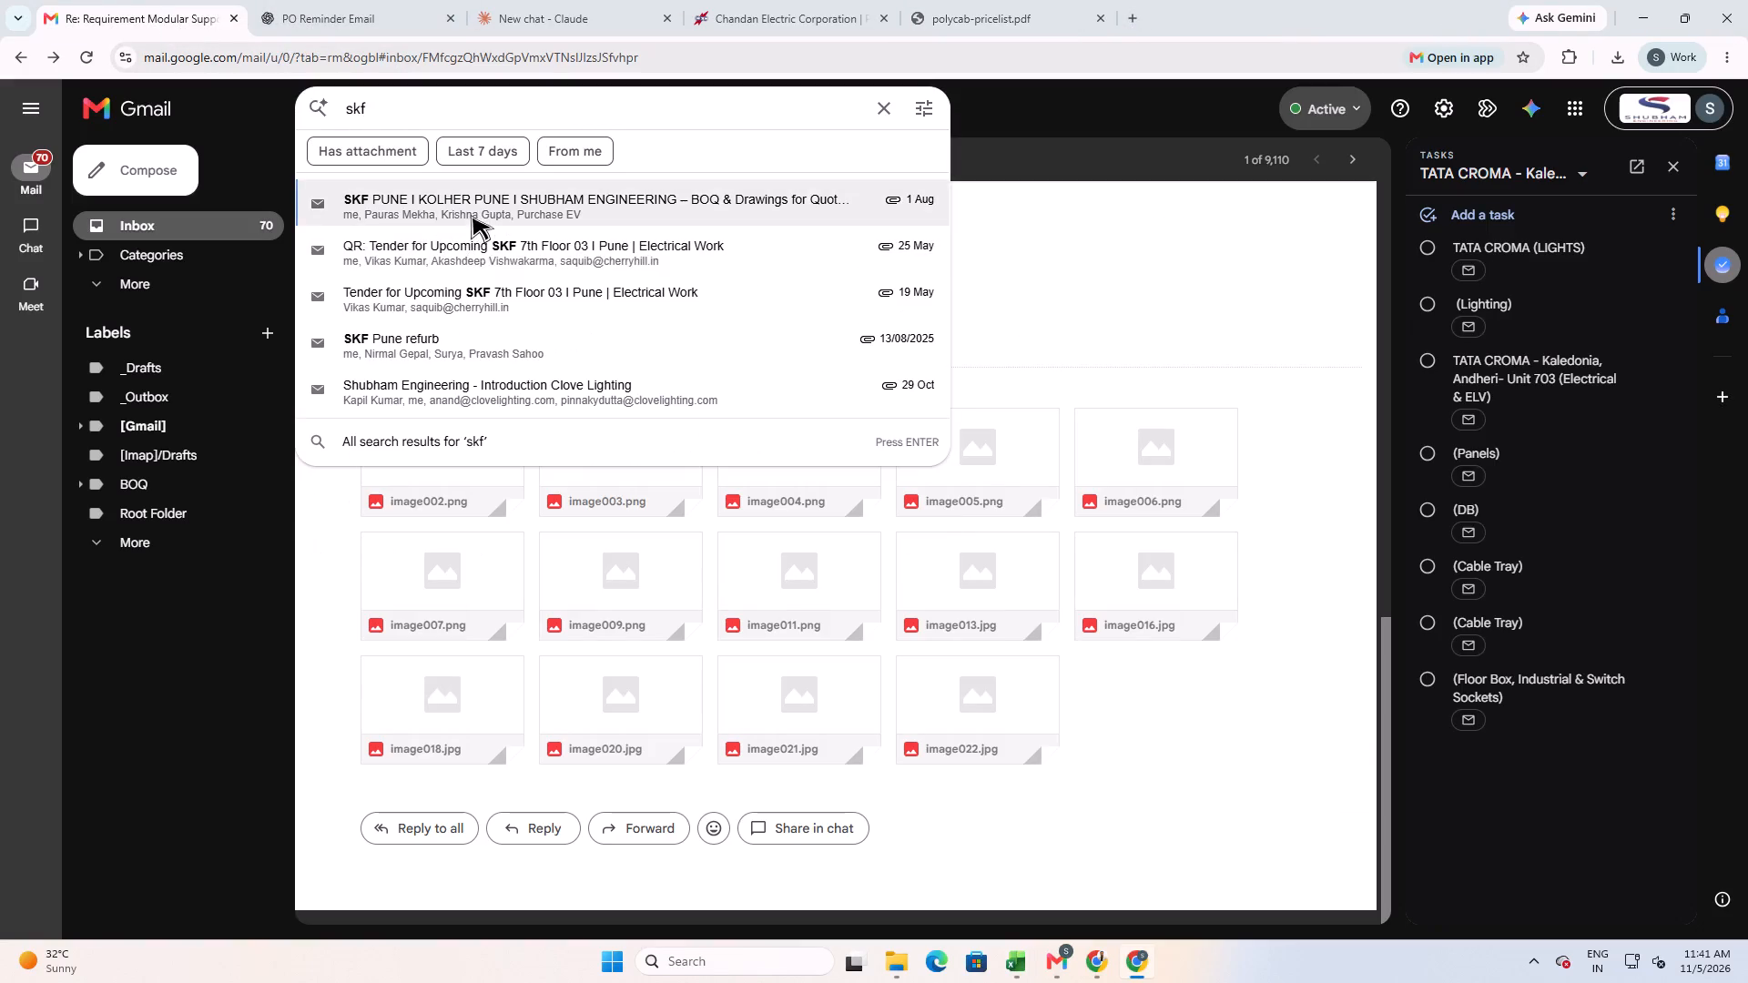
left_click(476, 248)
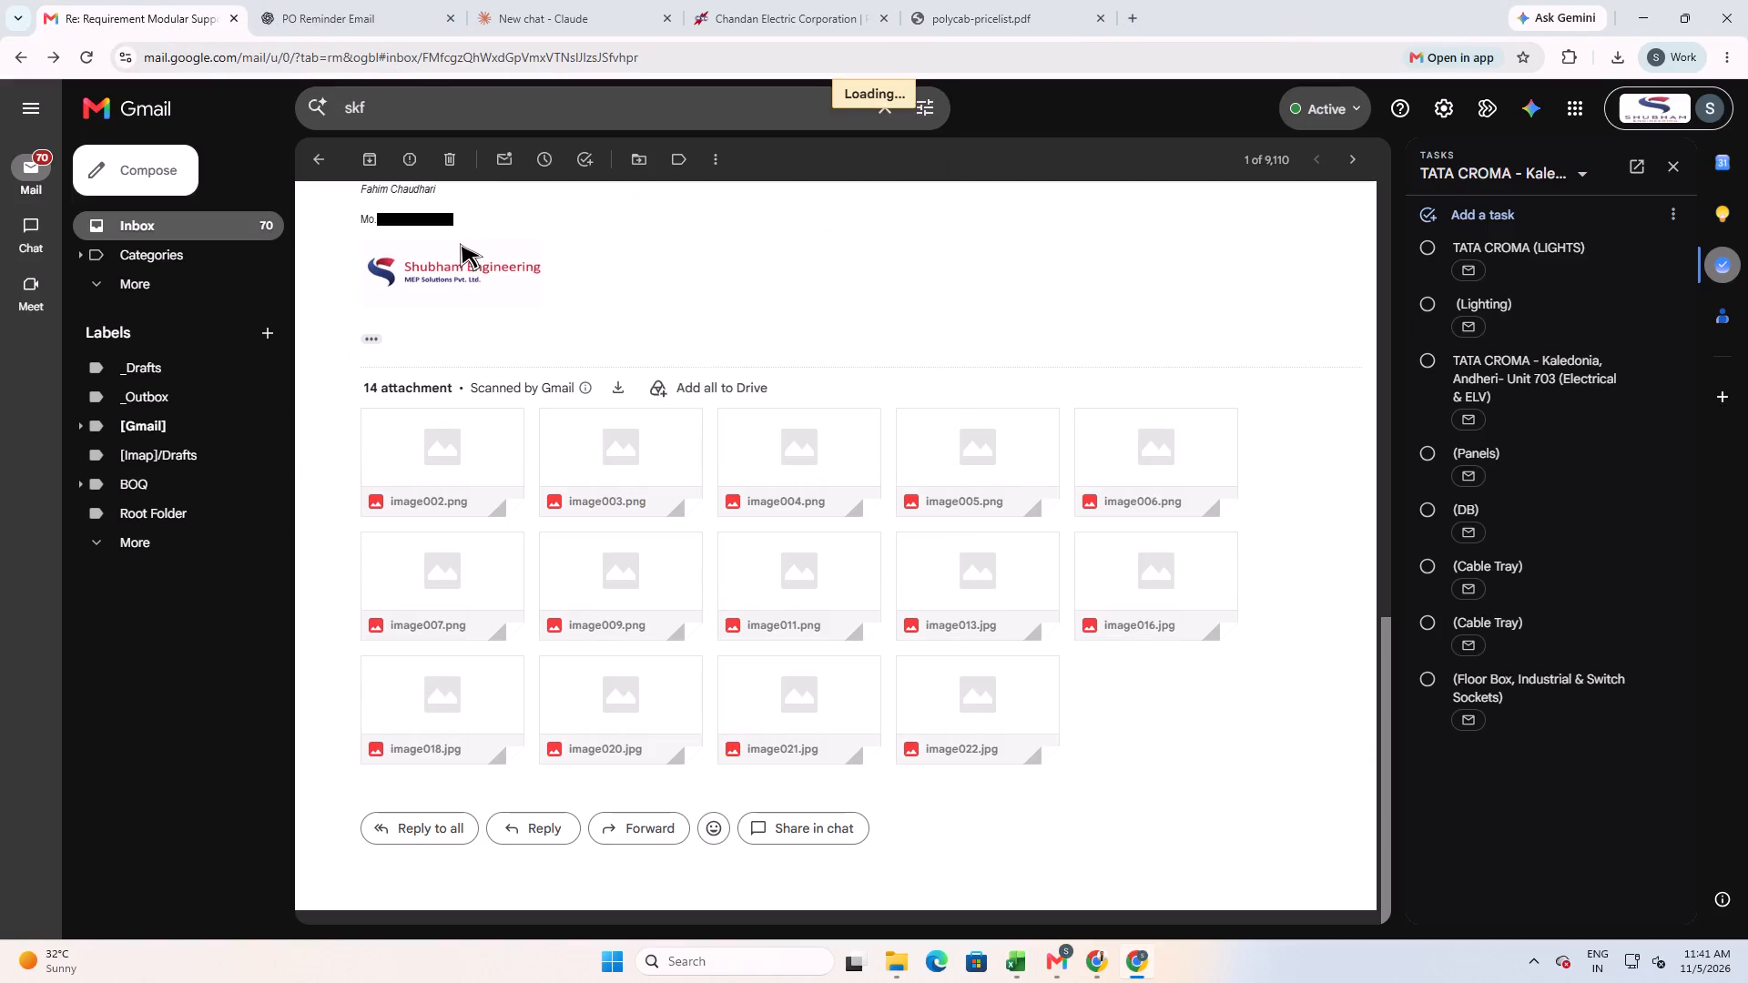
left_click(463, 491)
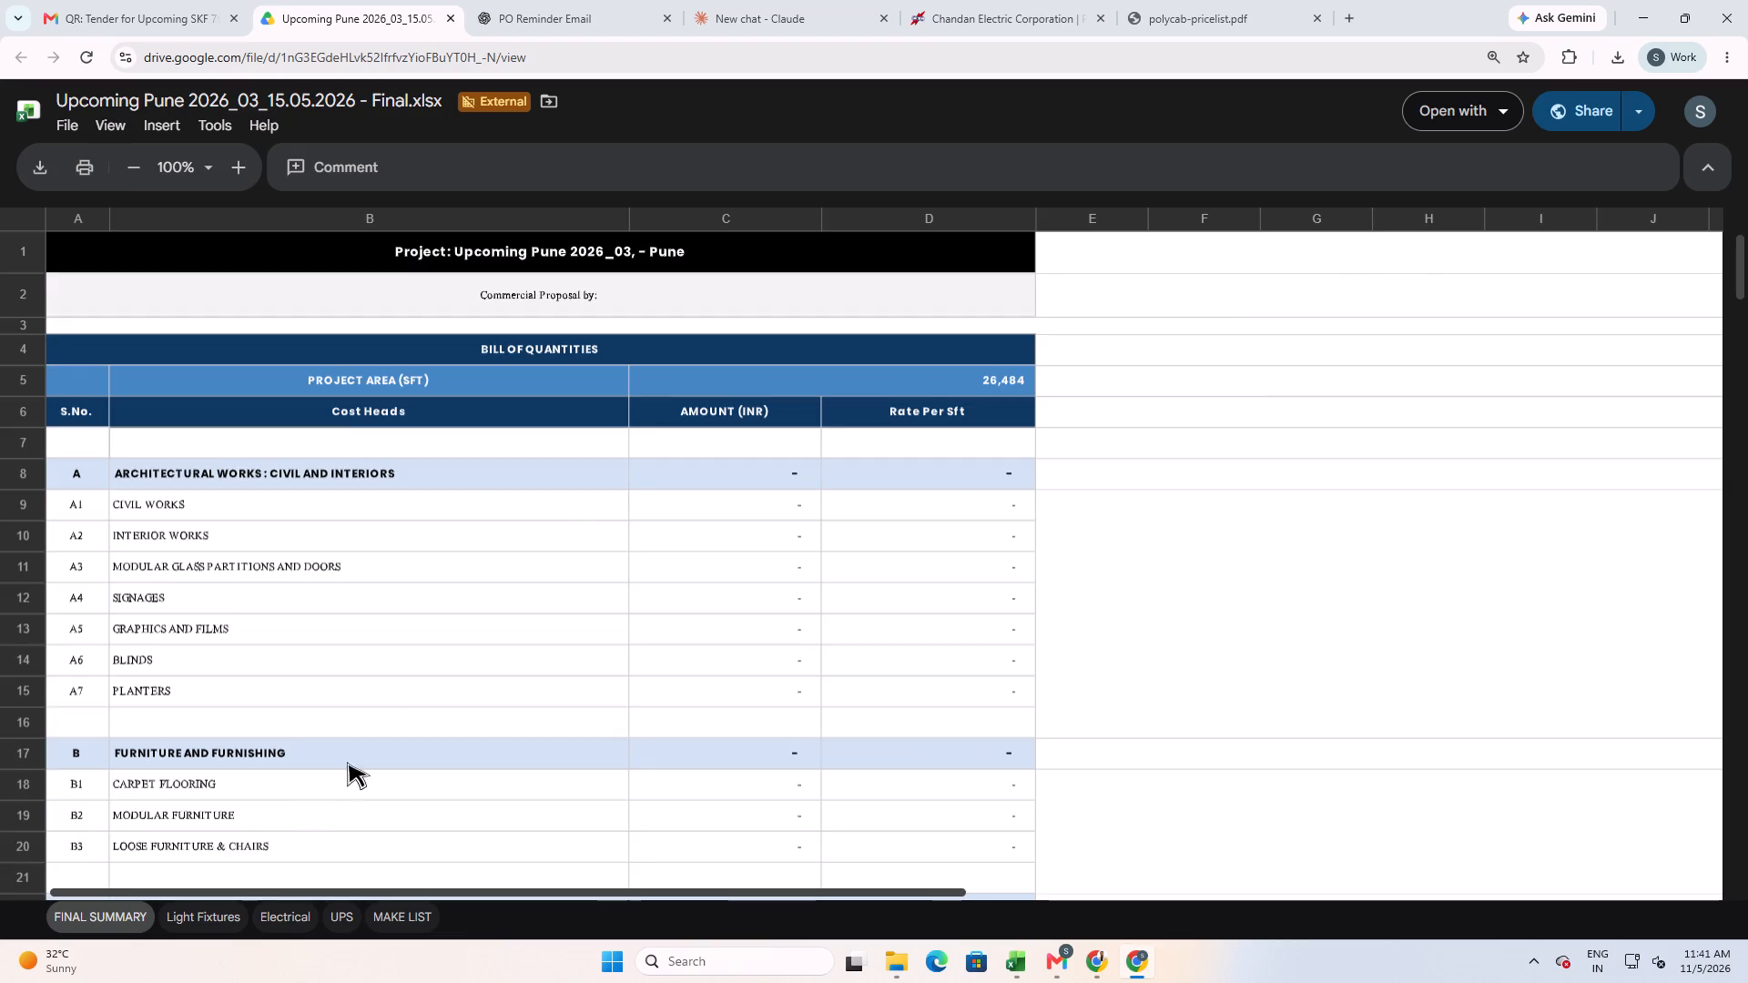
Examine the cable end termination rates under section 2.1 on the Pune workbook's Electrical sheet.
left_click(279, 917)
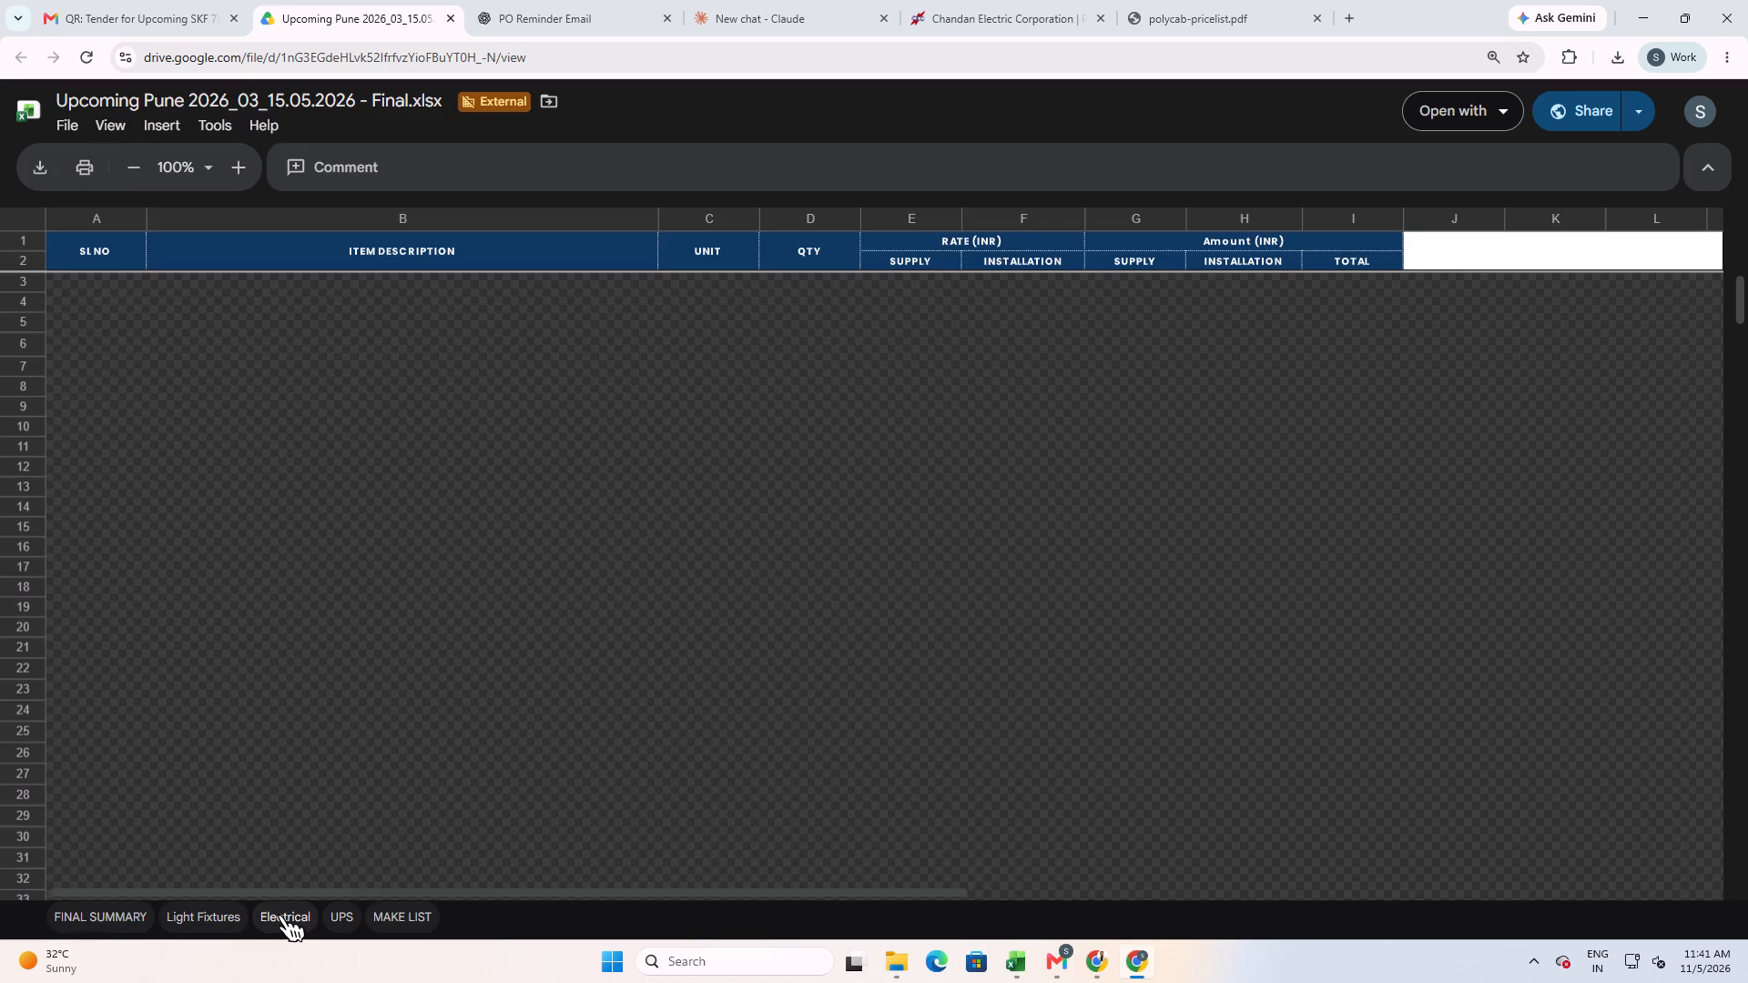
scroll(372, 634, "down", 8)
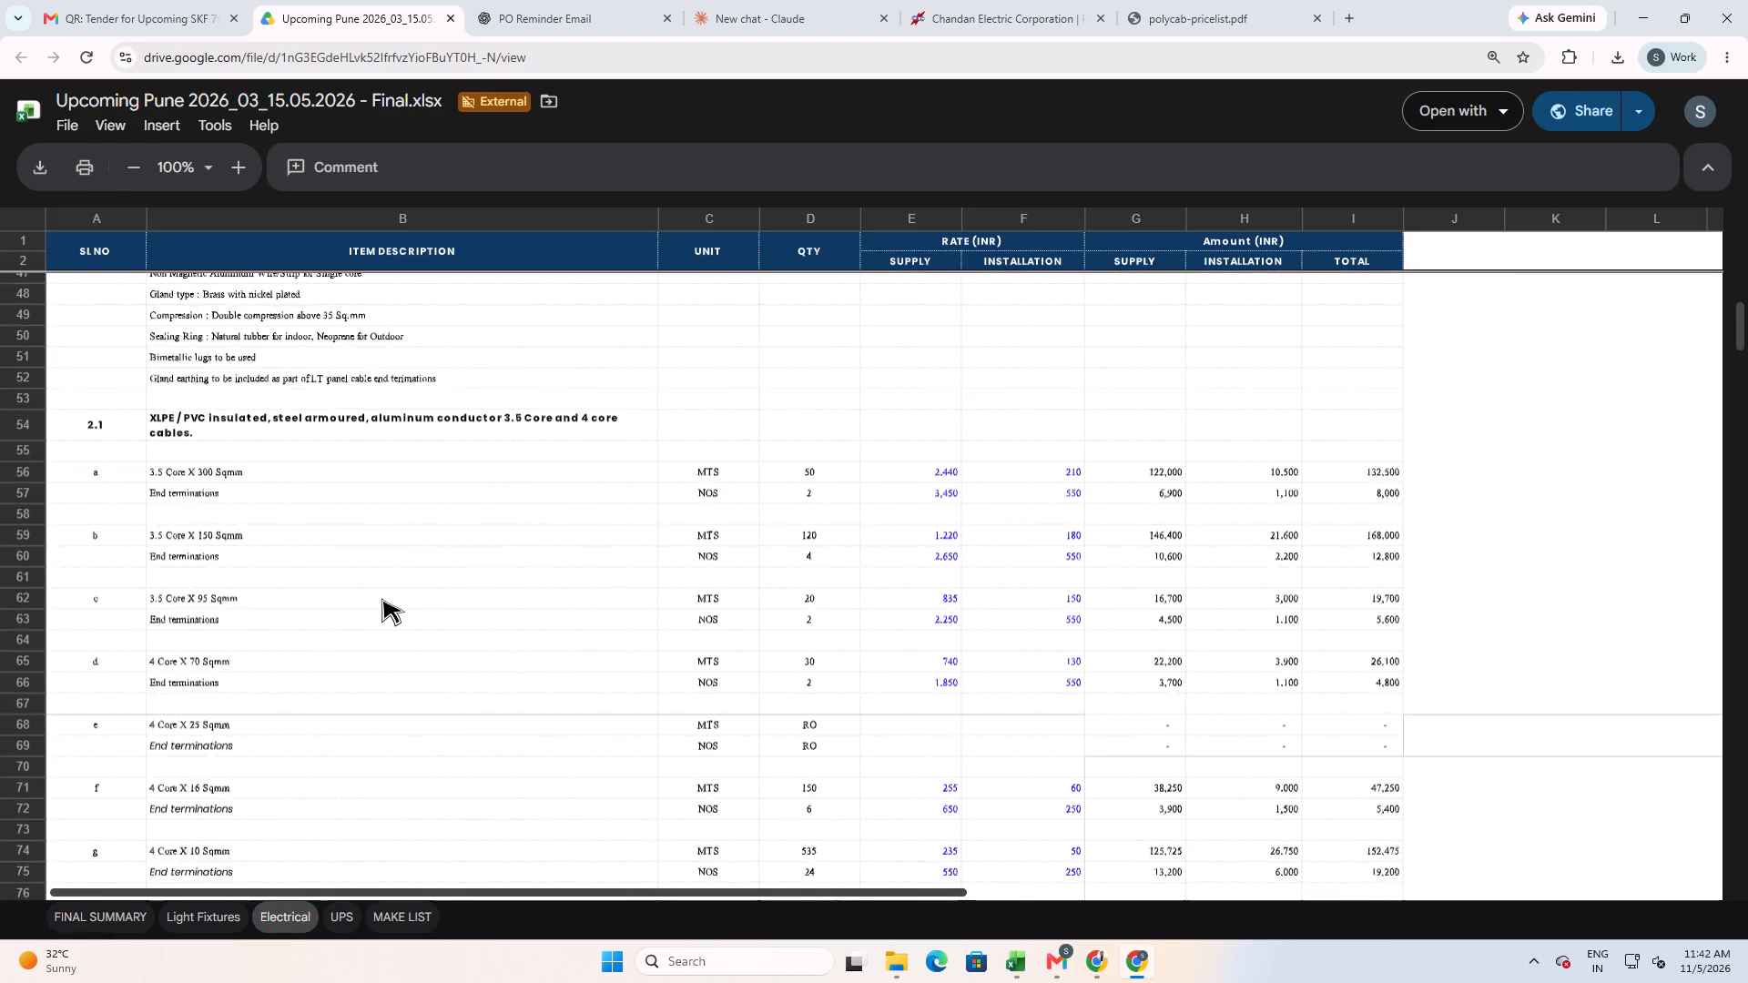
scroll(381, 597, "down", 4)
scroll(381, 597, "up", 4)
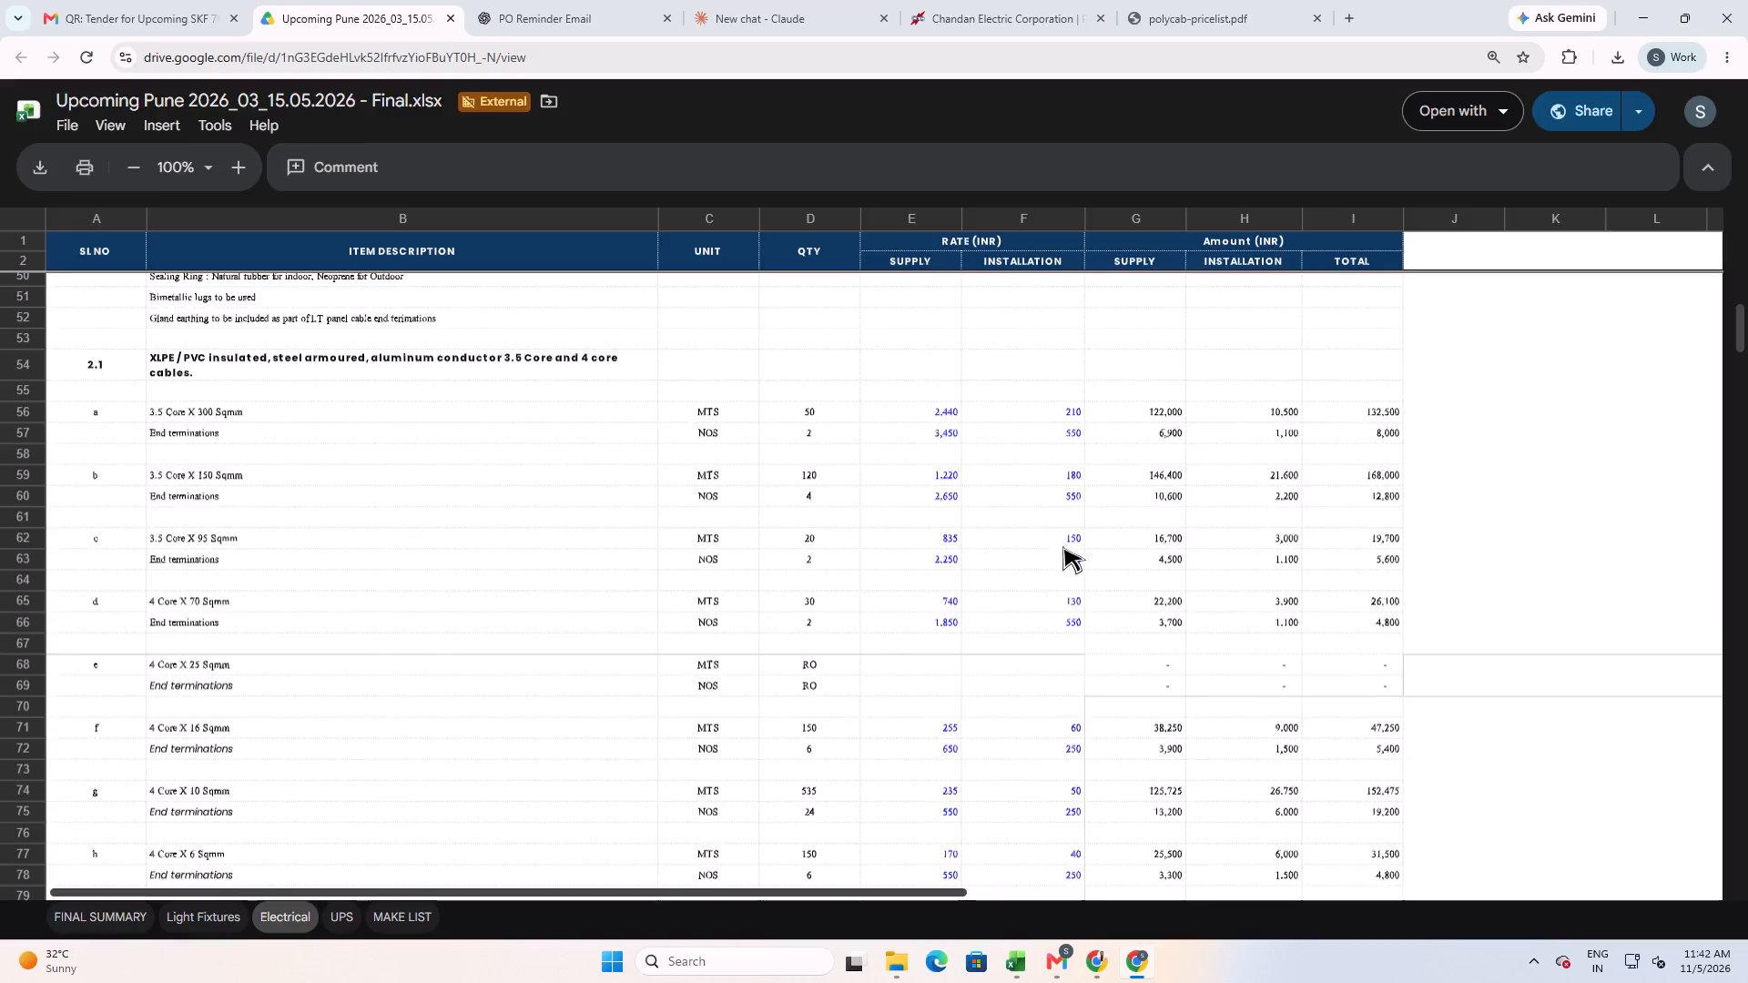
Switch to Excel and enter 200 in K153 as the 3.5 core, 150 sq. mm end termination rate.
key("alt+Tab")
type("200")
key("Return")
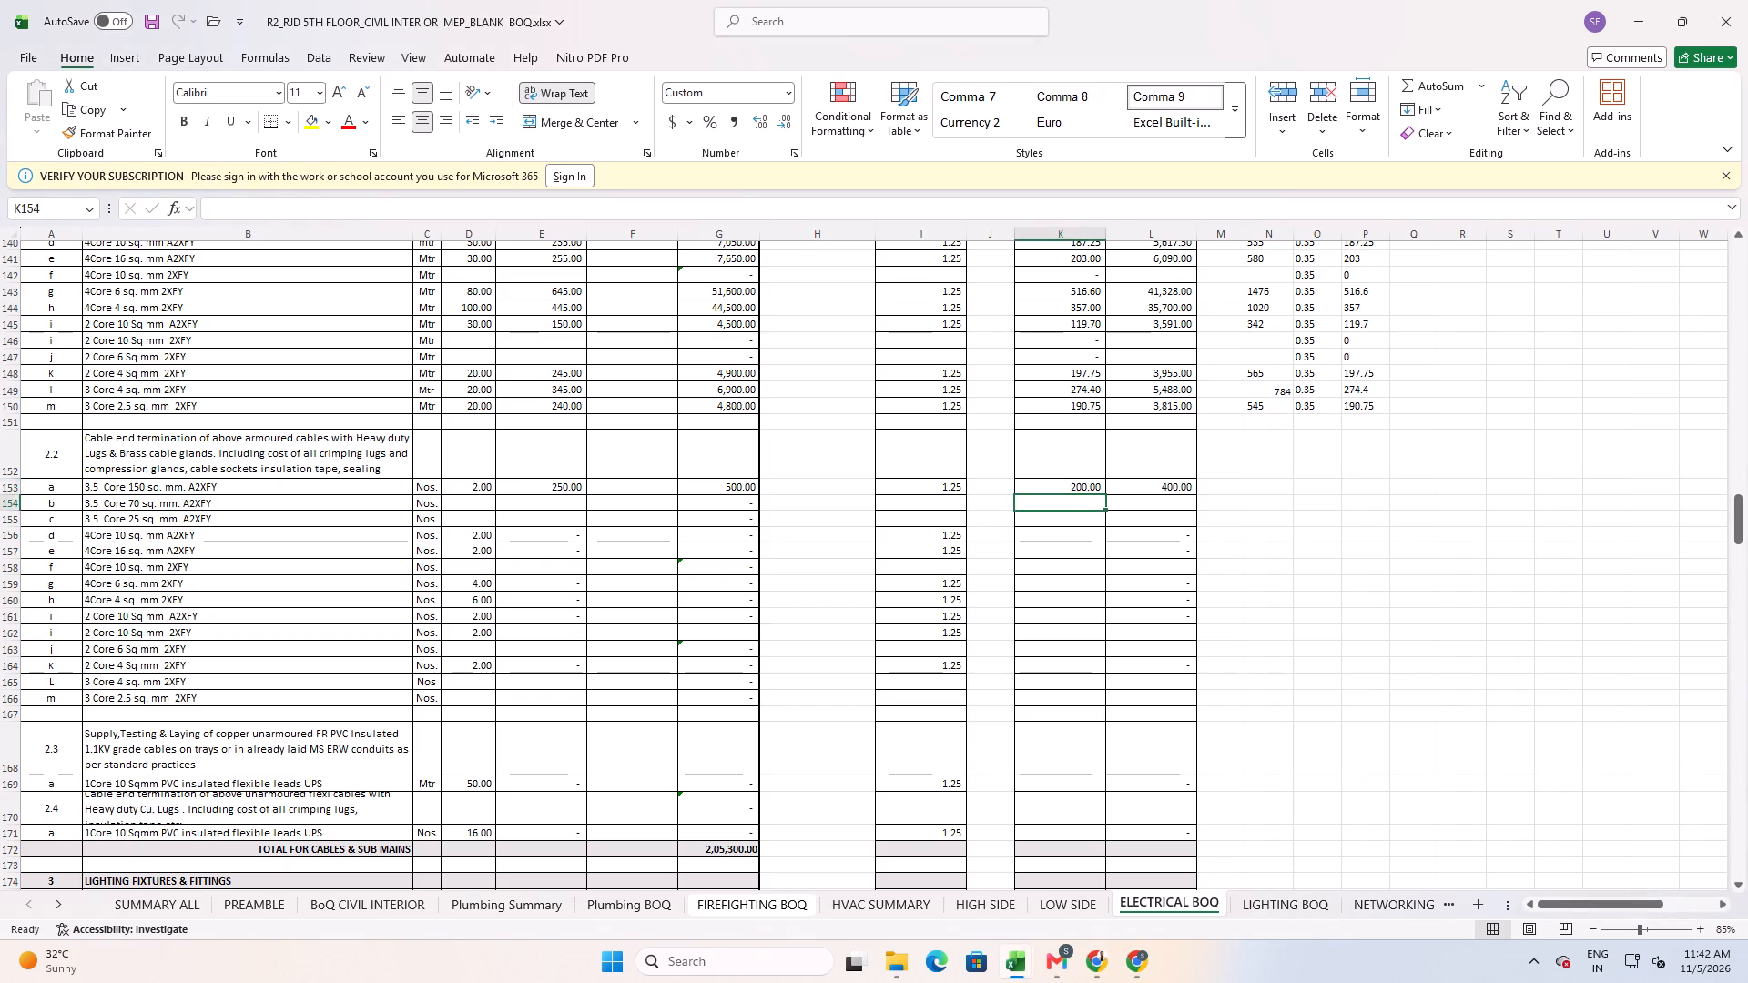
Recheck the 3.5 core, 150 sq. mm end termination supply rate in Chrome's Pune workbook and enter 2650 in K153 in Excel.
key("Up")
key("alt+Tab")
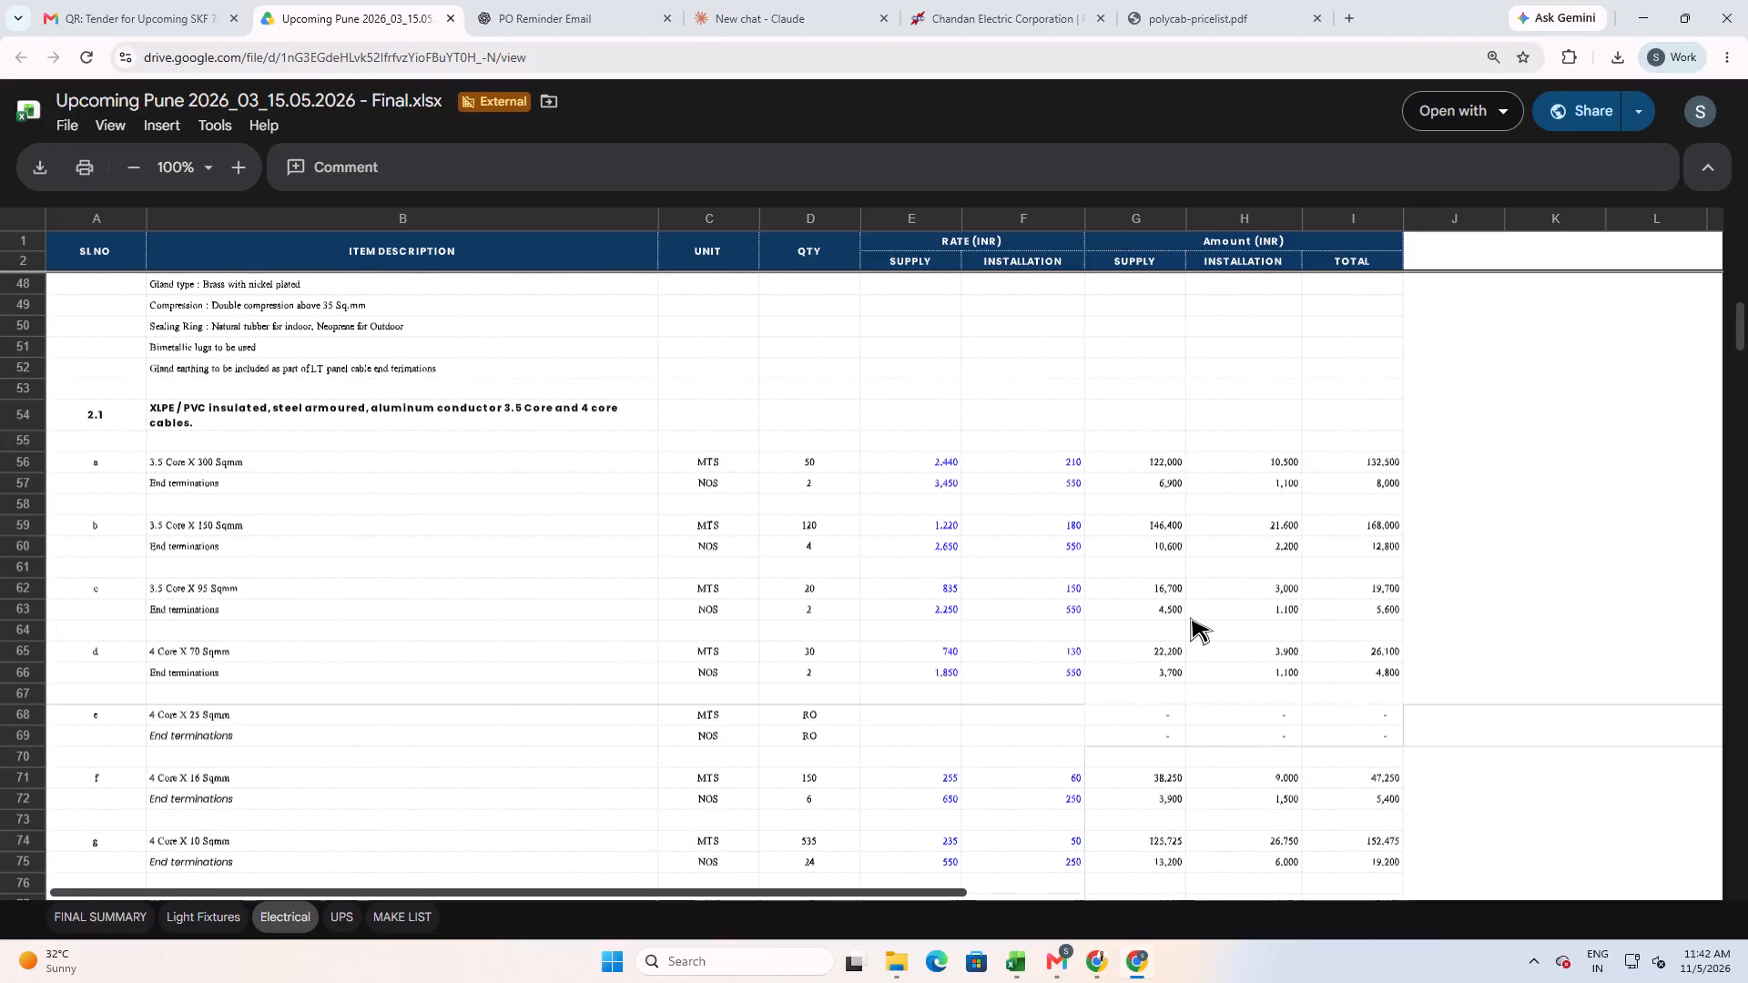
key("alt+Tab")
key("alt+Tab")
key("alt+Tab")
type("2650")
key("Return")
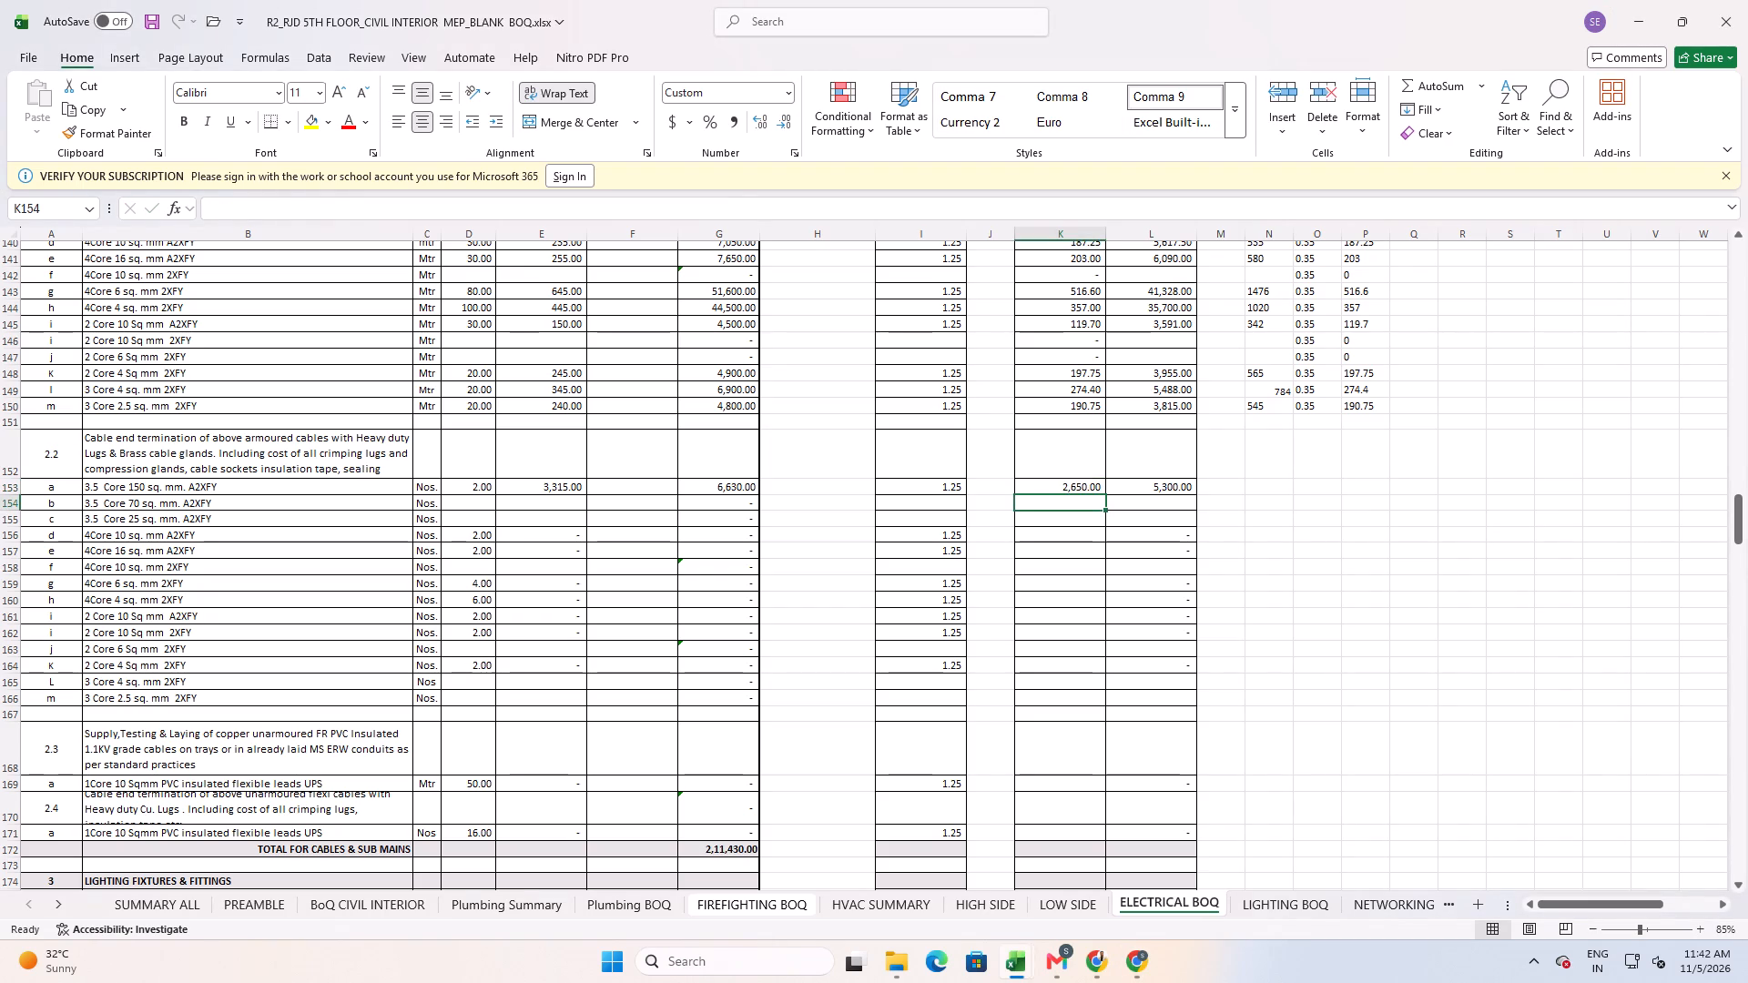
Adjust the 3.5 Core 150 sq. mm end termination purchase rate in K153 to 2120, bringing its supply rate in E153 to 2,650.
key("Up")
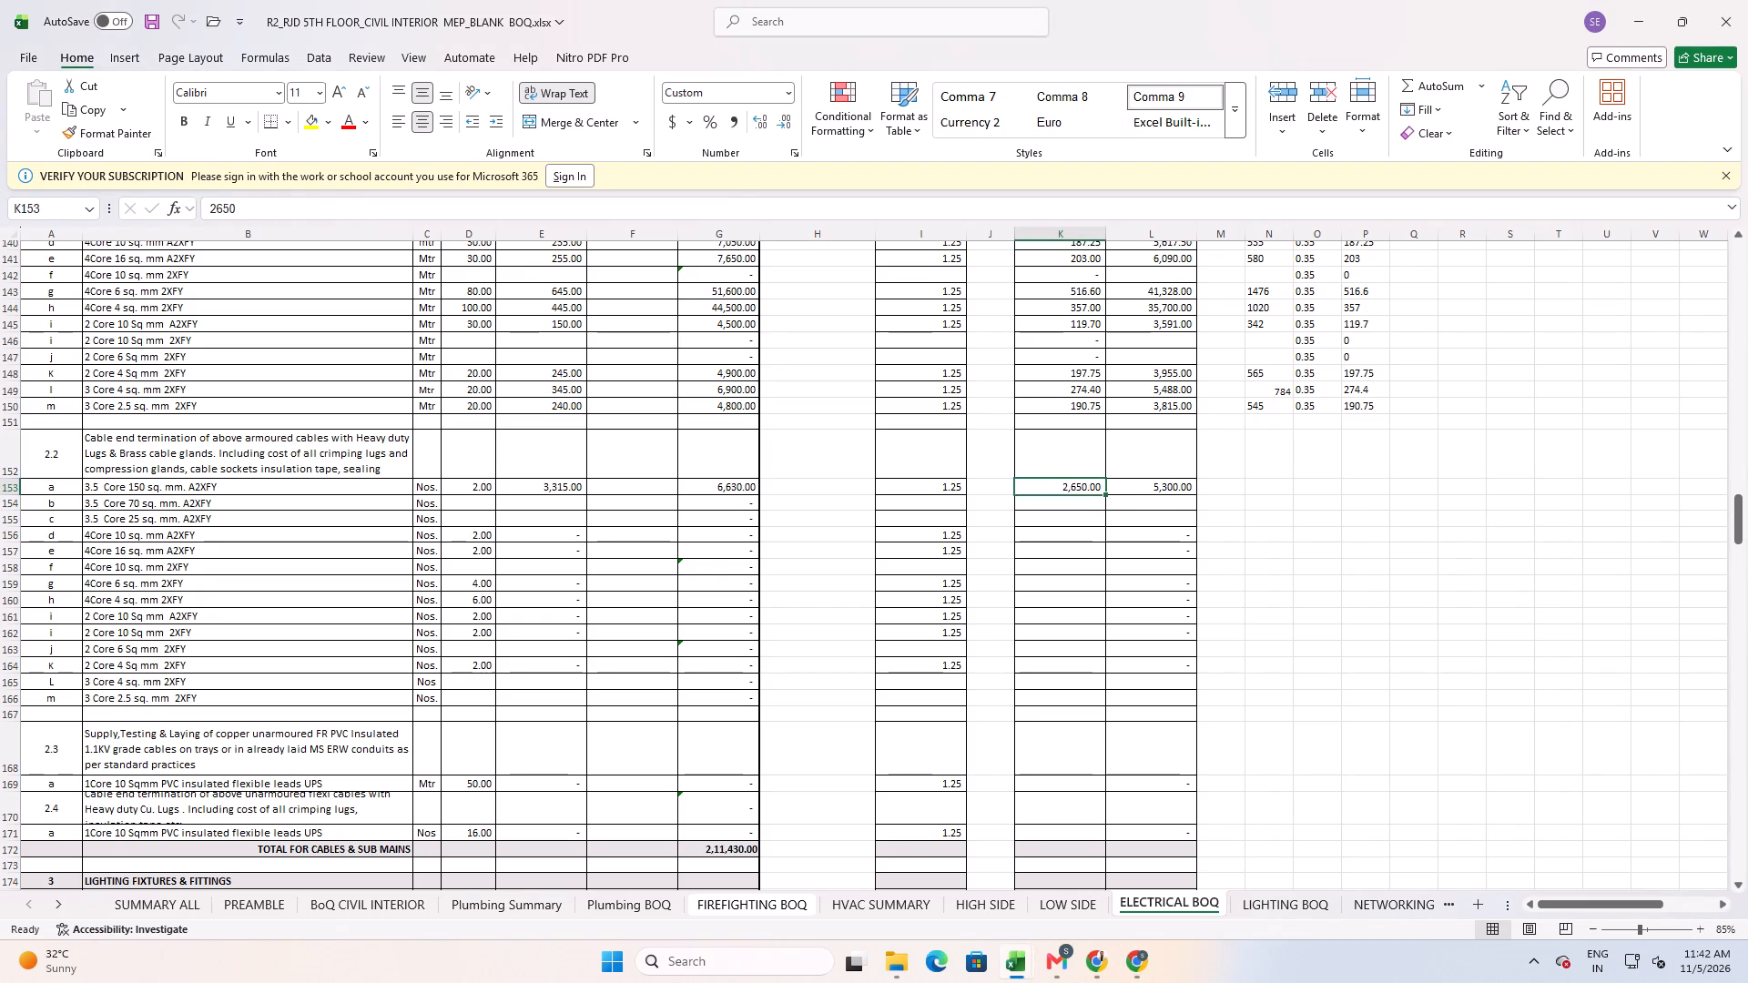
type("2000")
key("Return")
key("Up")
type("2150")
key("Return")
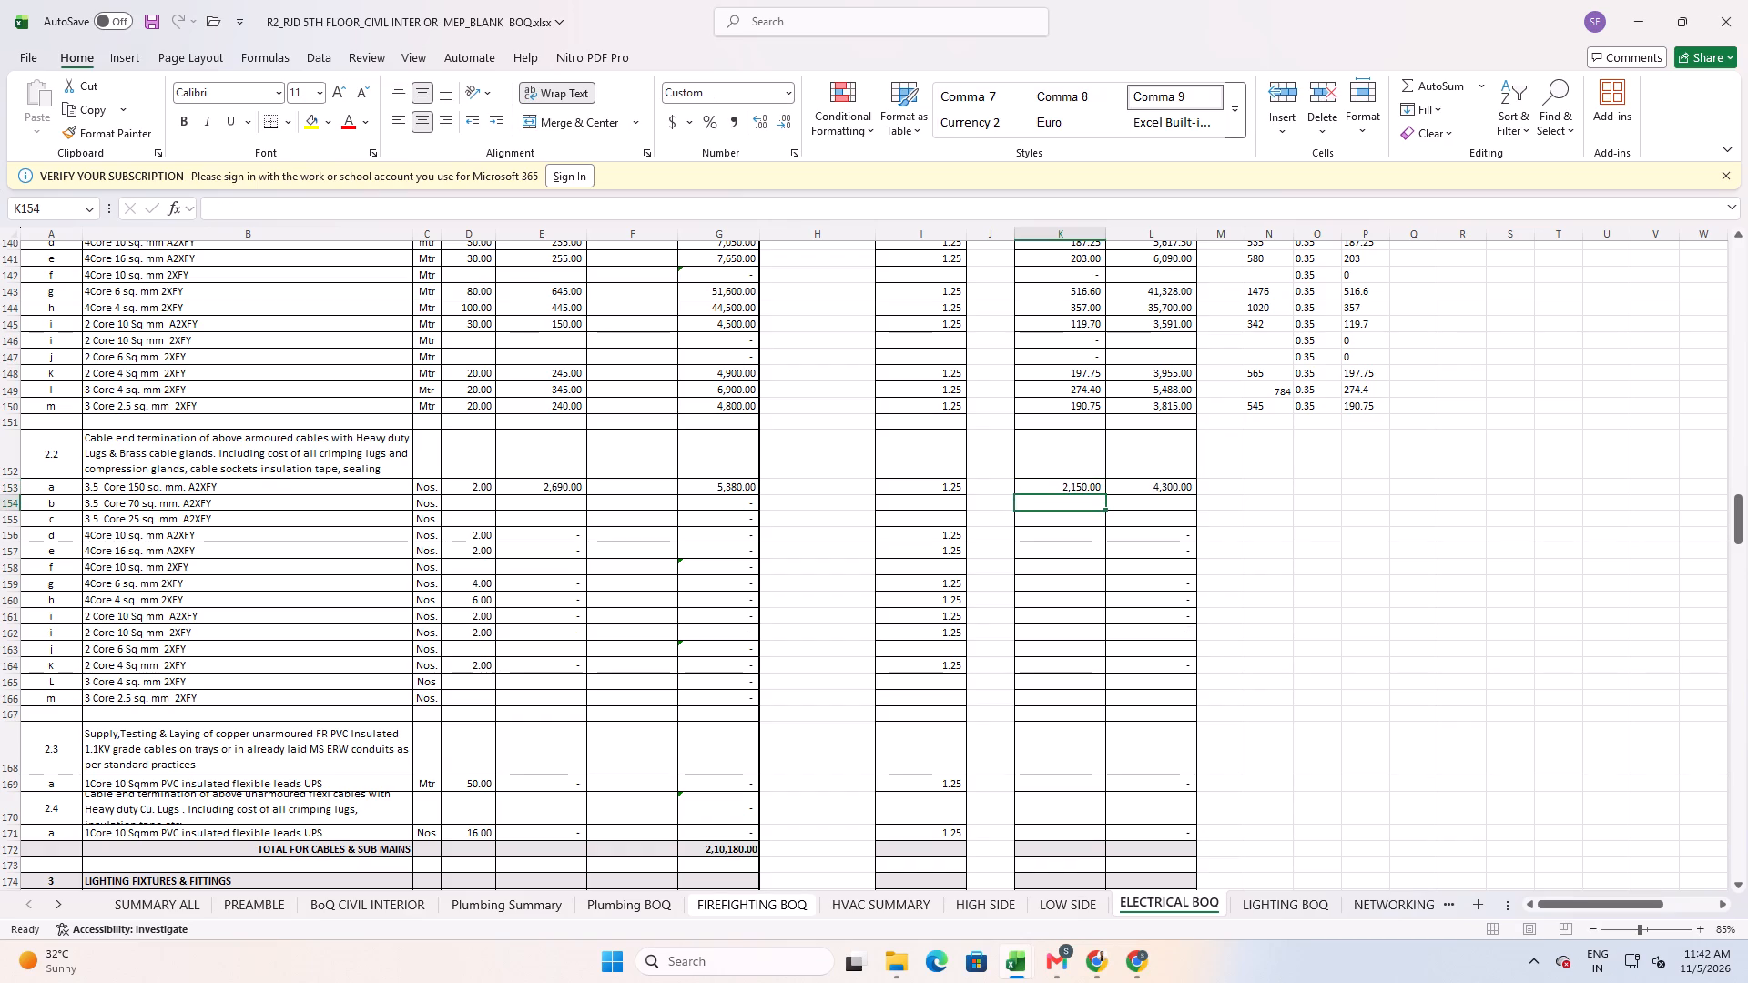
key("Up")
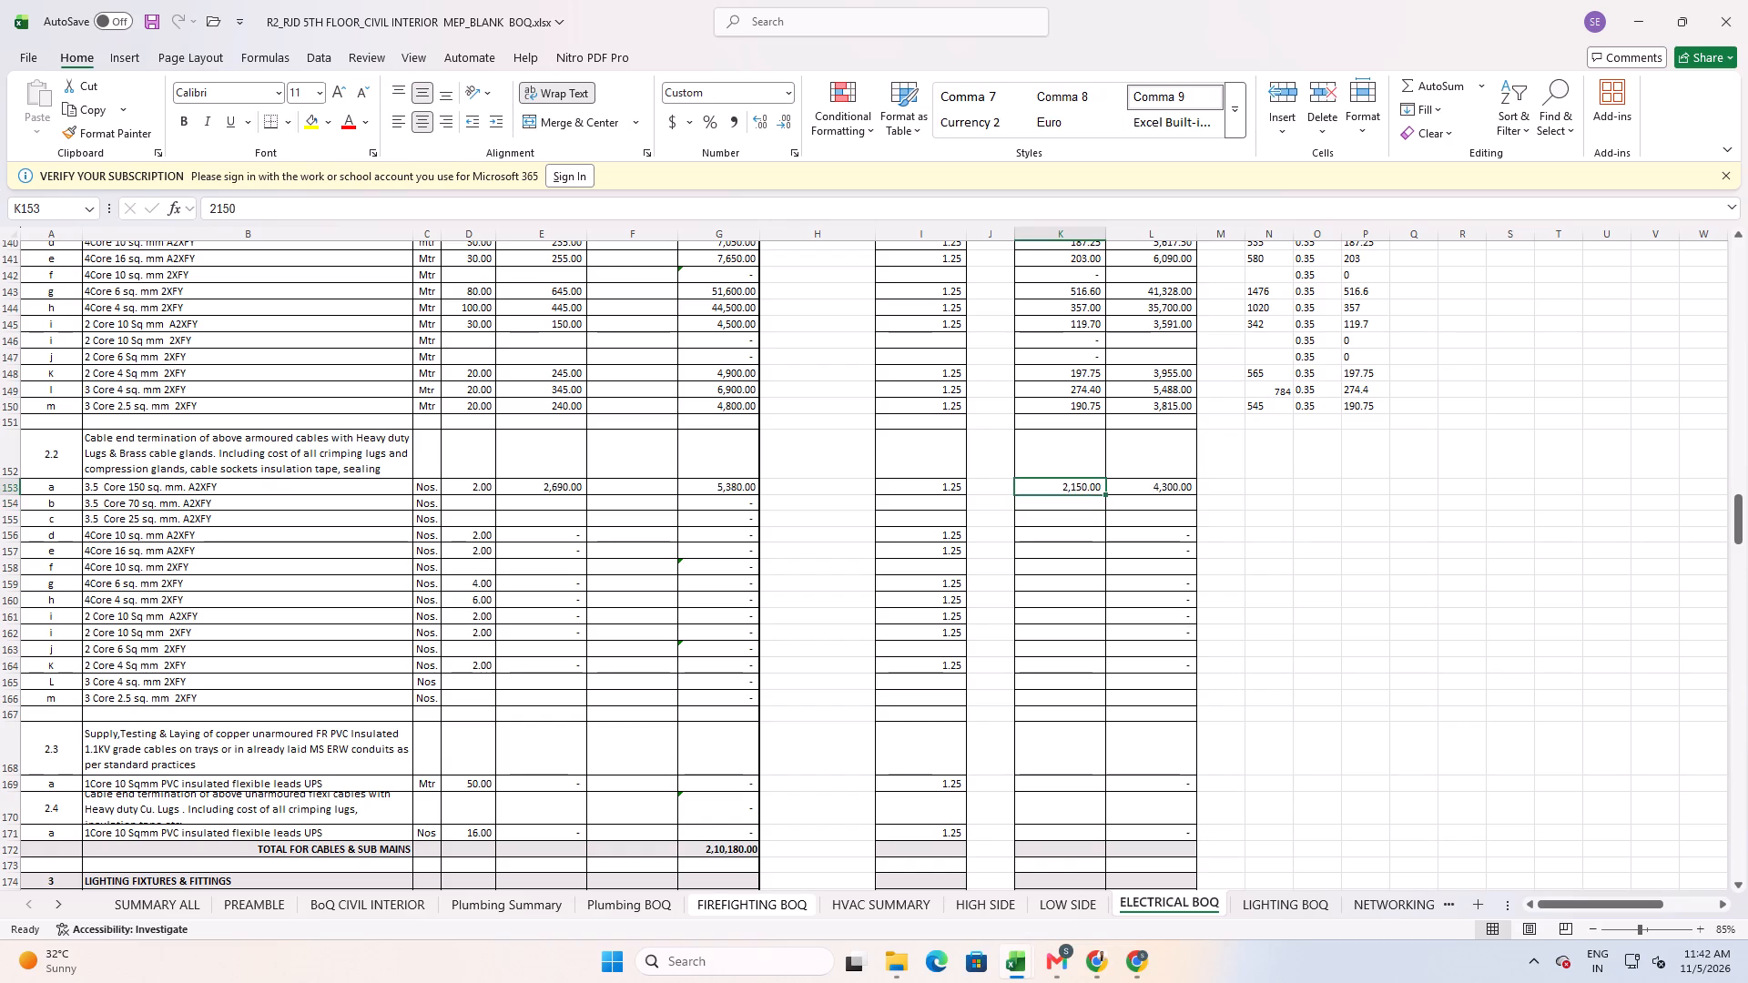
type("2130")
key("Return")
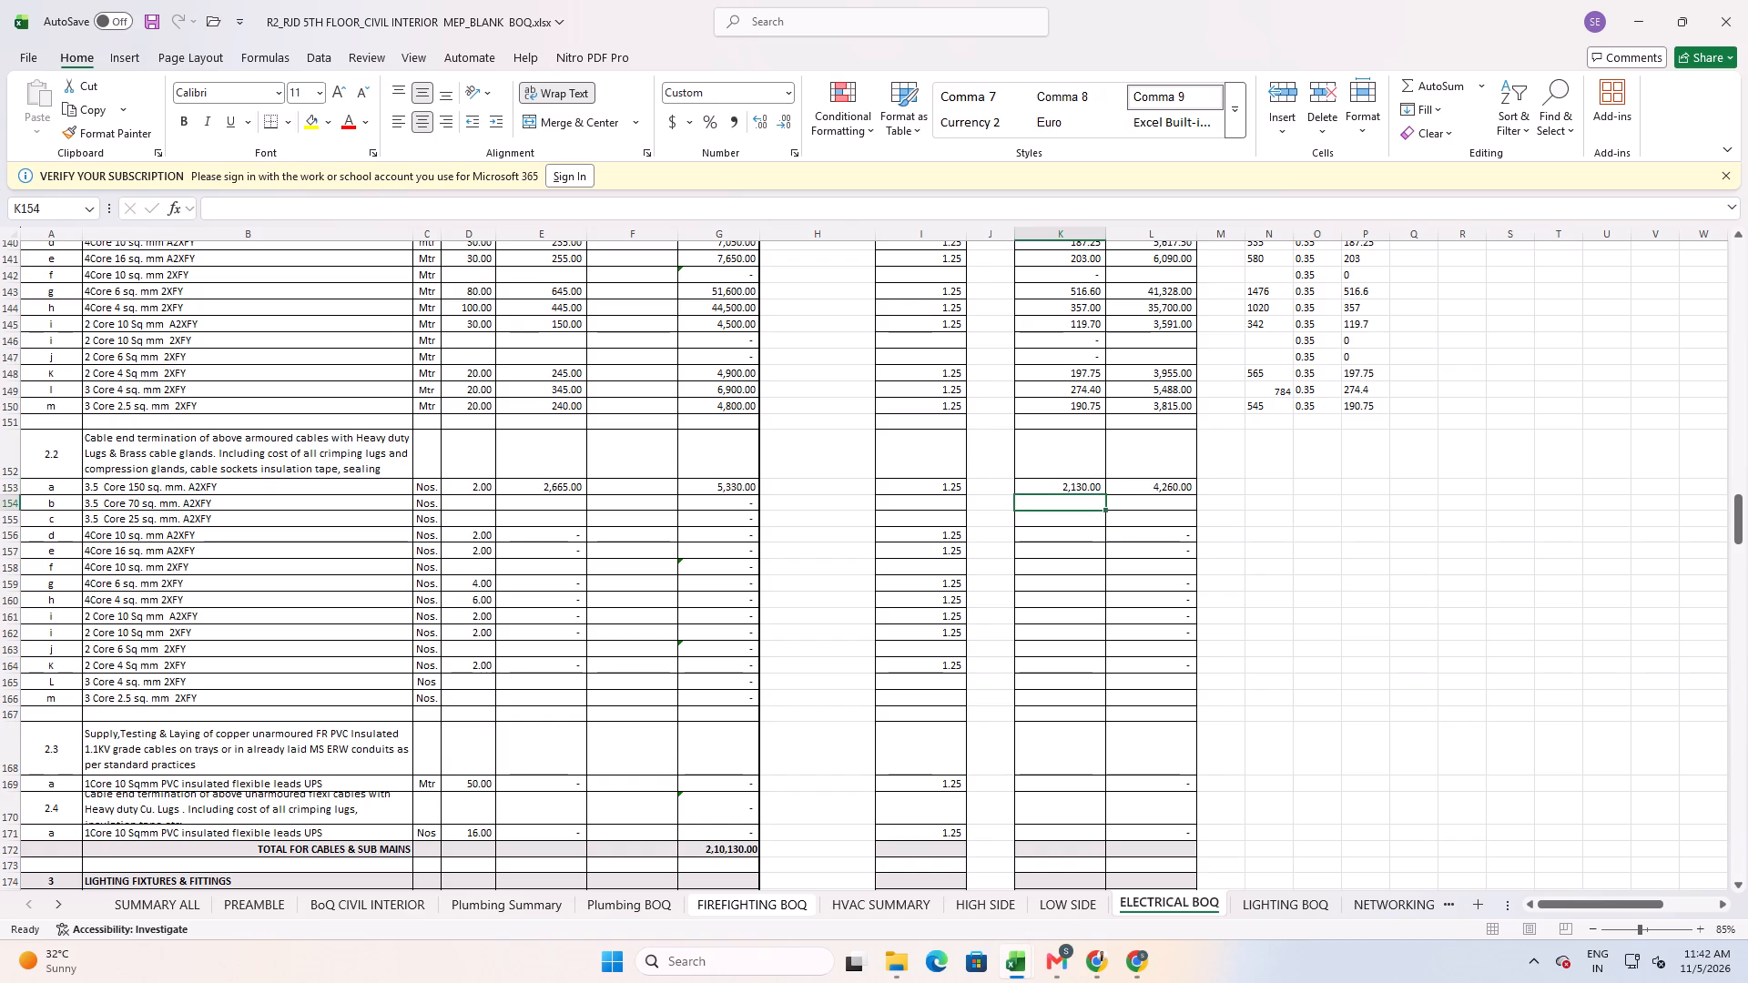
key("Up")
type("2120")
key("Return")
Check the 3.5 Core X 150 Sqmm end termination installation rate in Chrome's Upcoming Pune 2026 sheet and enter 550 in F153 in Excel.
key("Down")
key("Down")
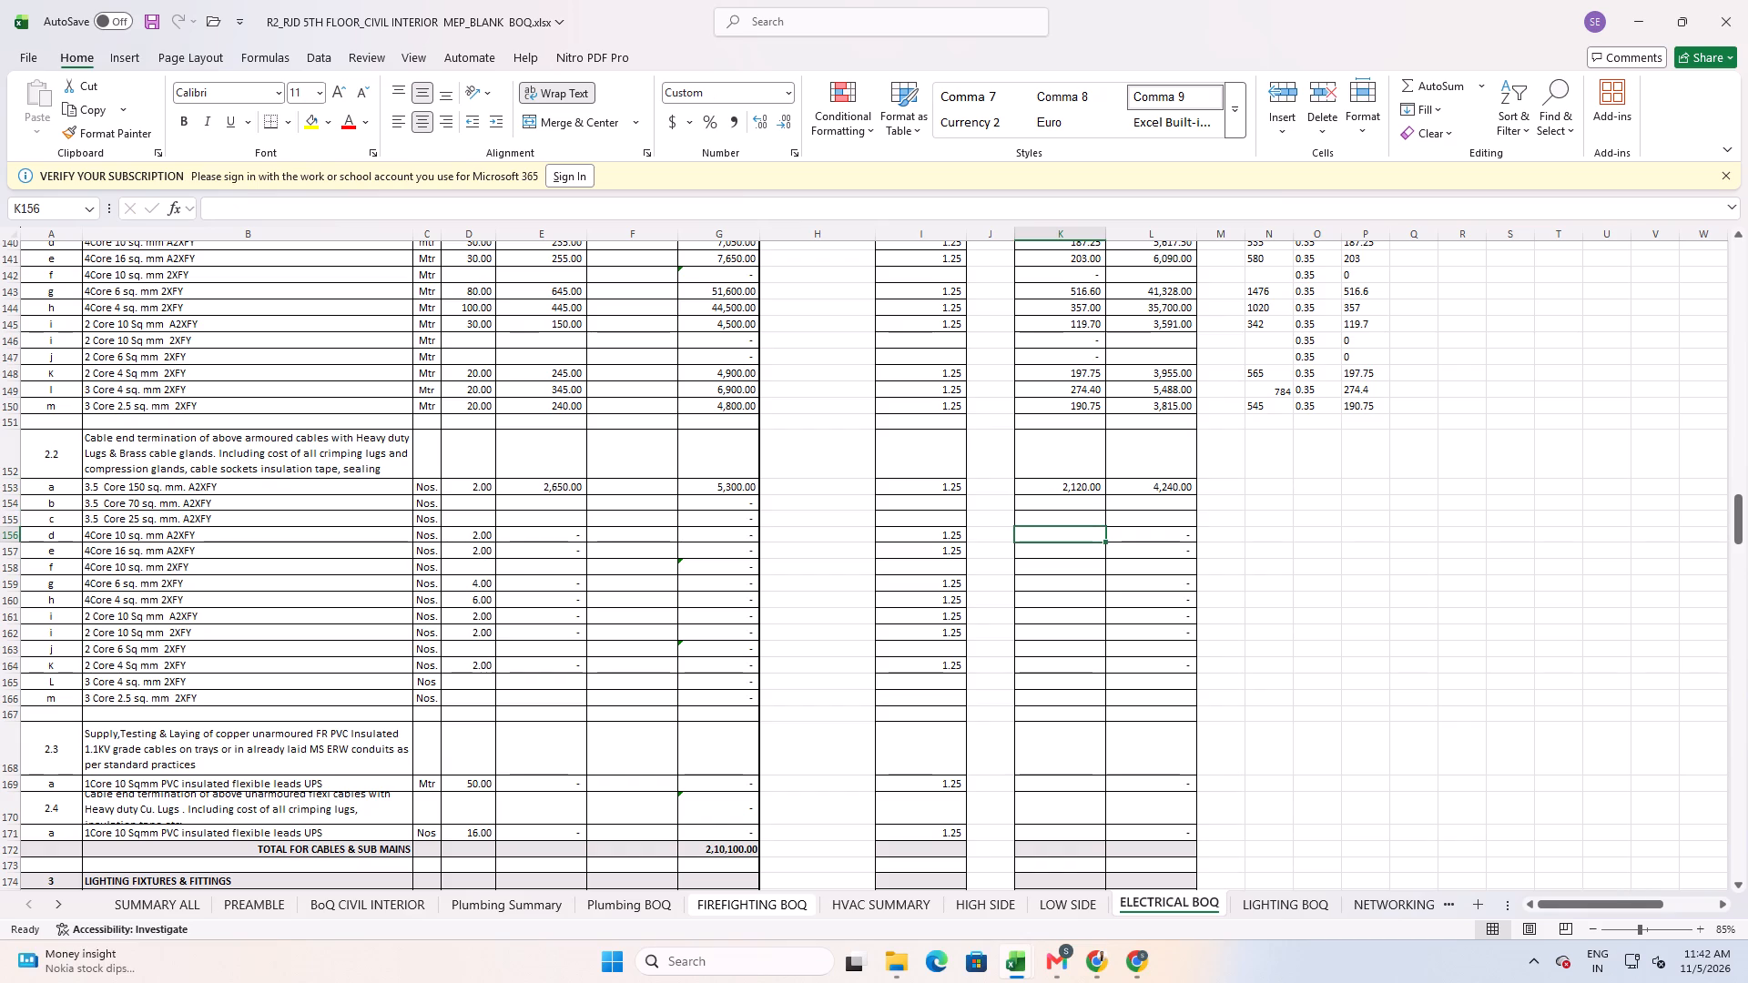
key("alt+Tab")
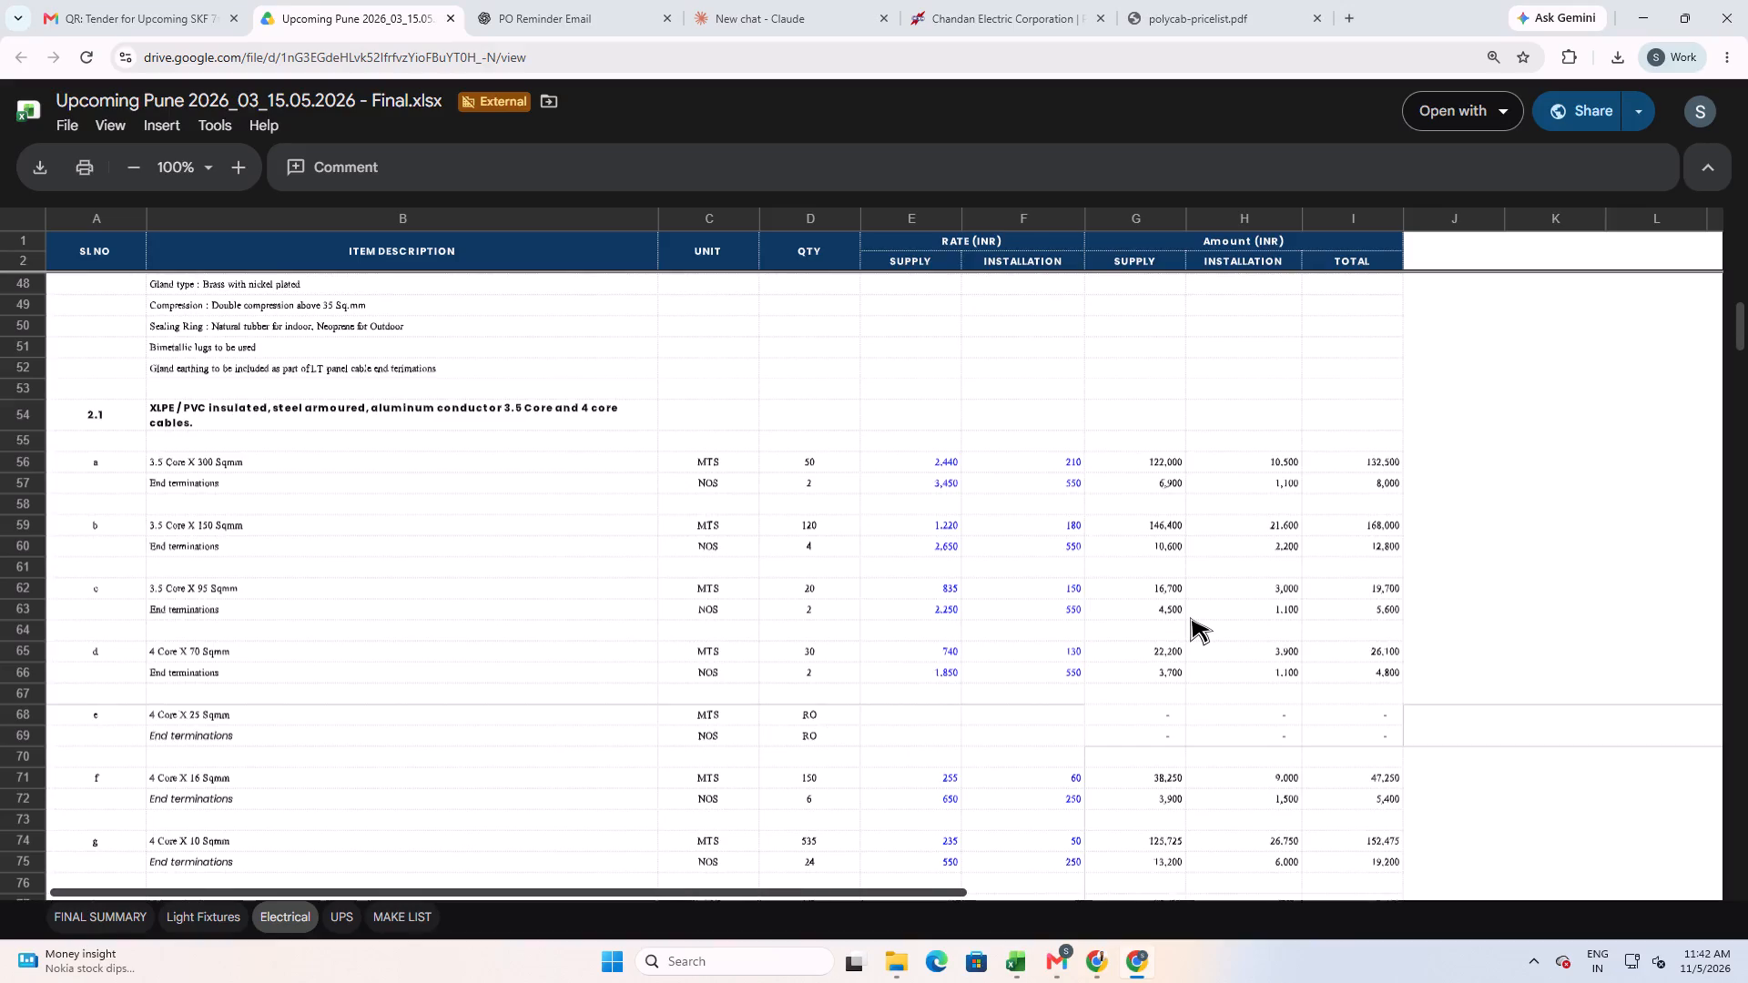
key("alt+Tab")
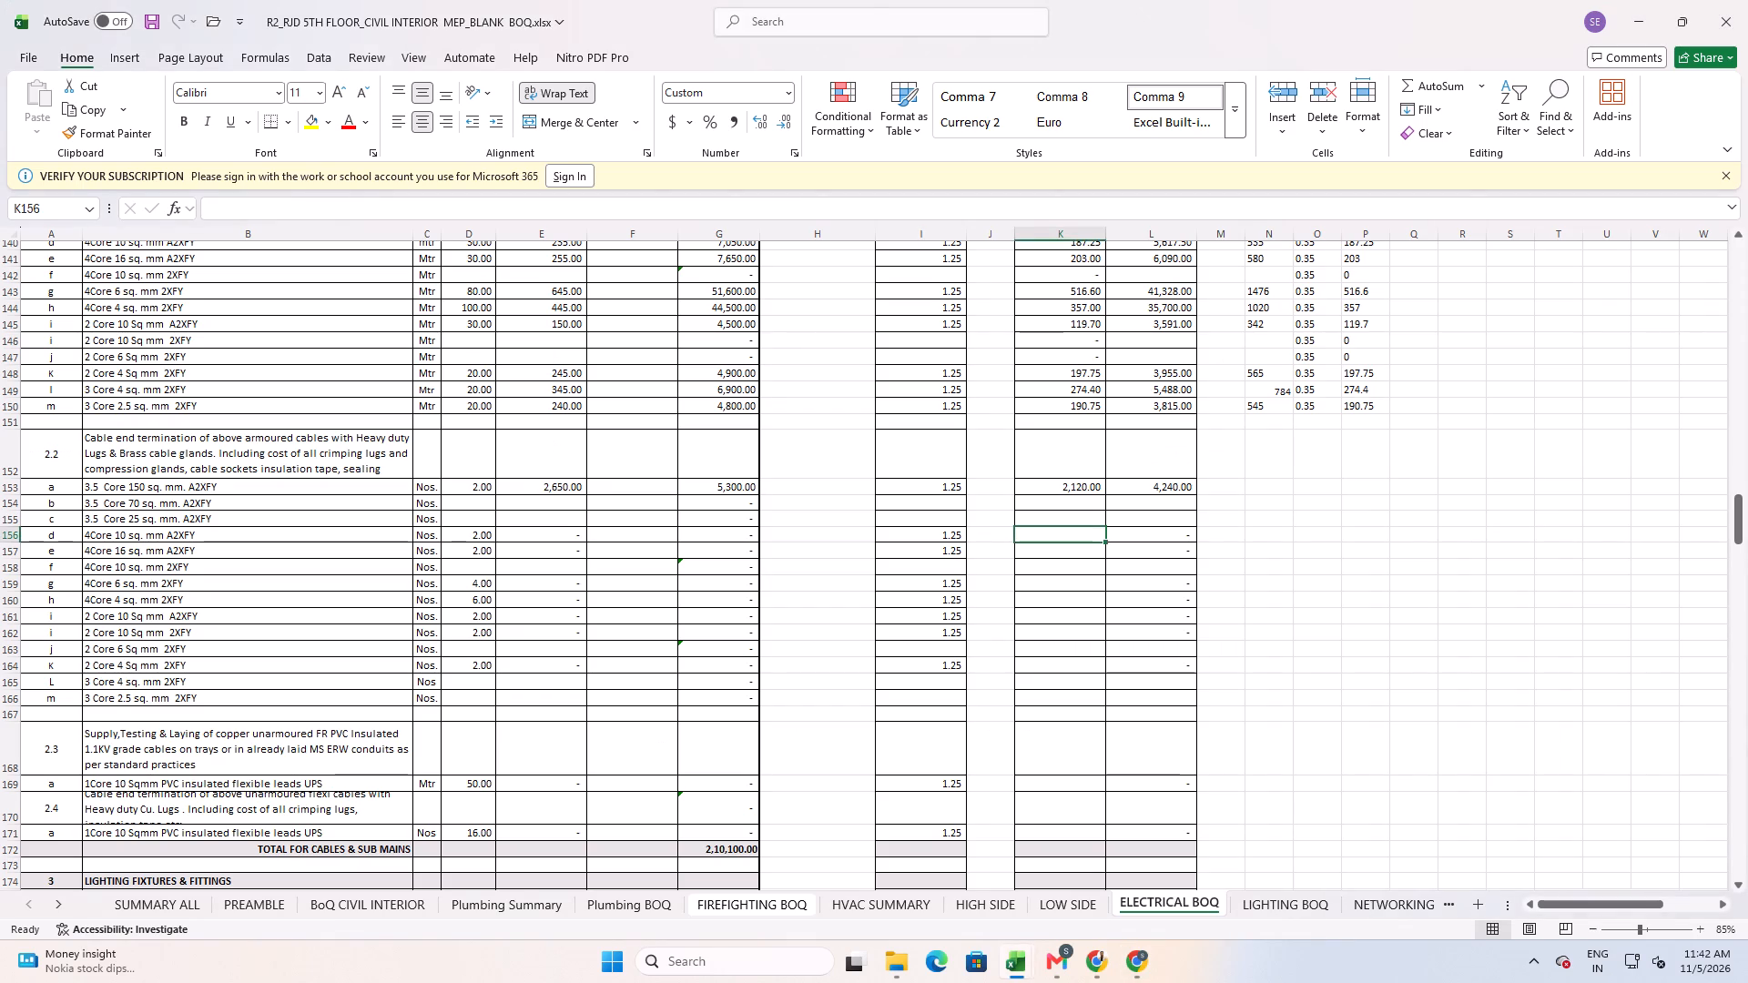
left_click(637, 484)
type("550")
key("Return")
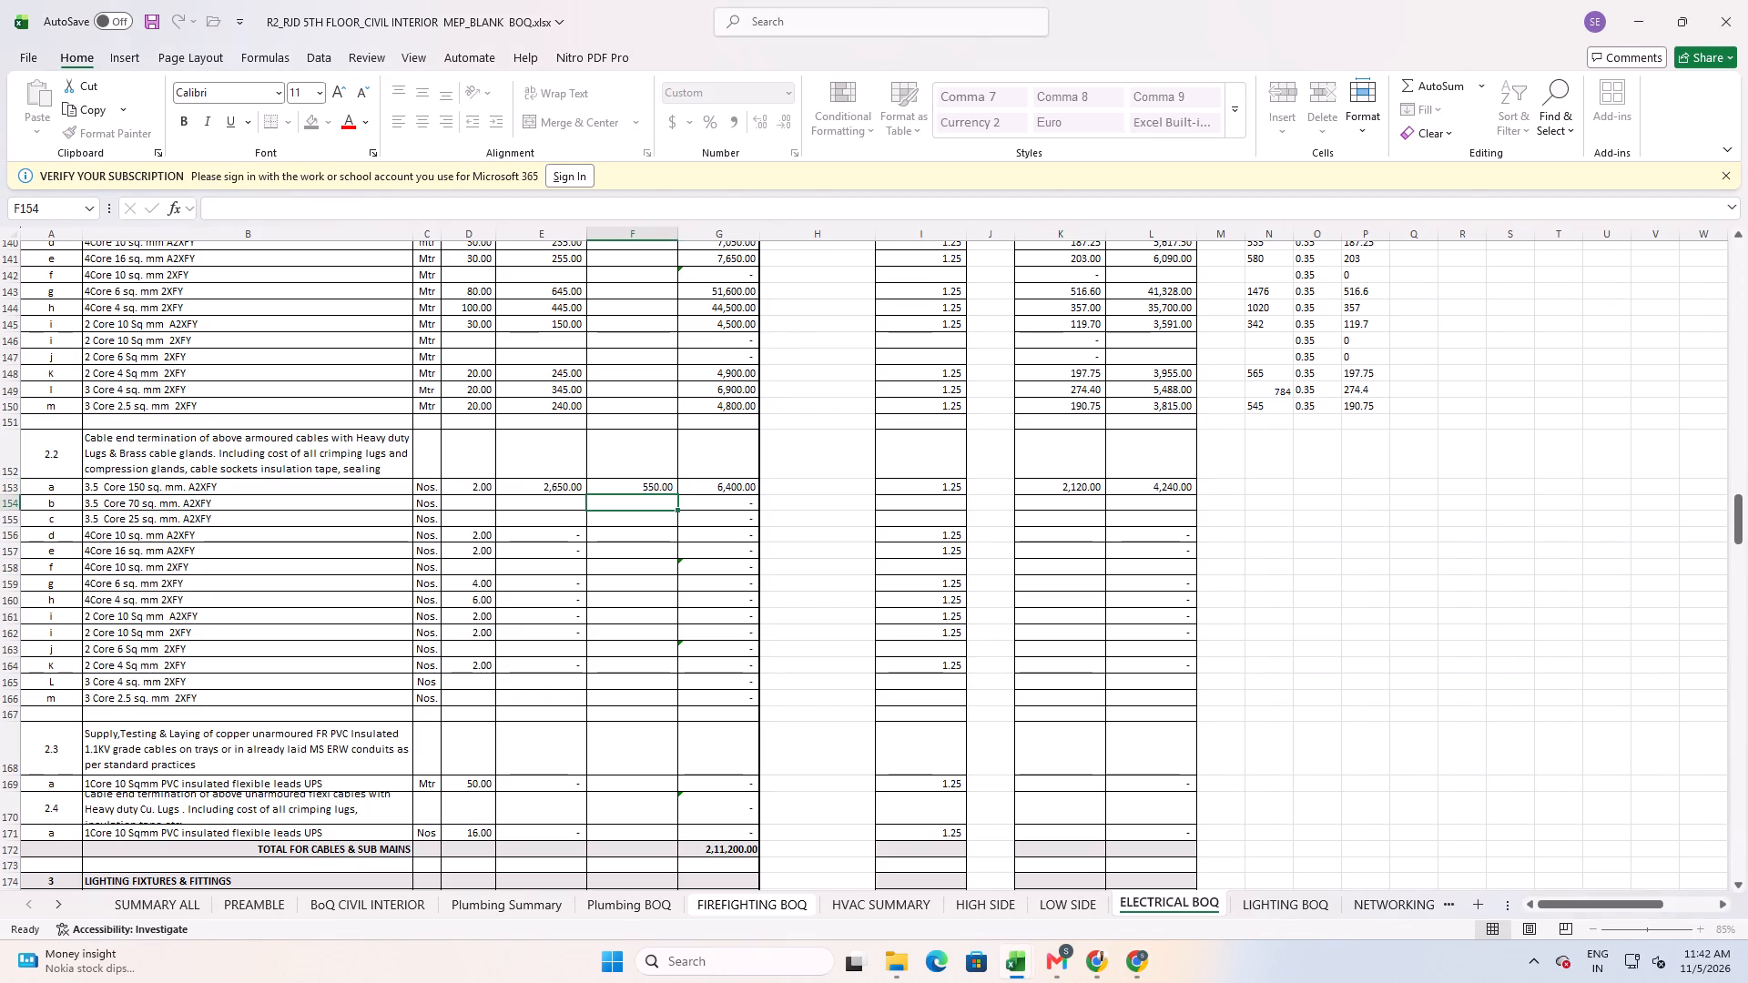
Look up the 4 Core X 10 Sqmm end termination supply rate in Chrome and adjust K156 in Excel to 440, matching 550 in E156.
left_click(1086, 532)
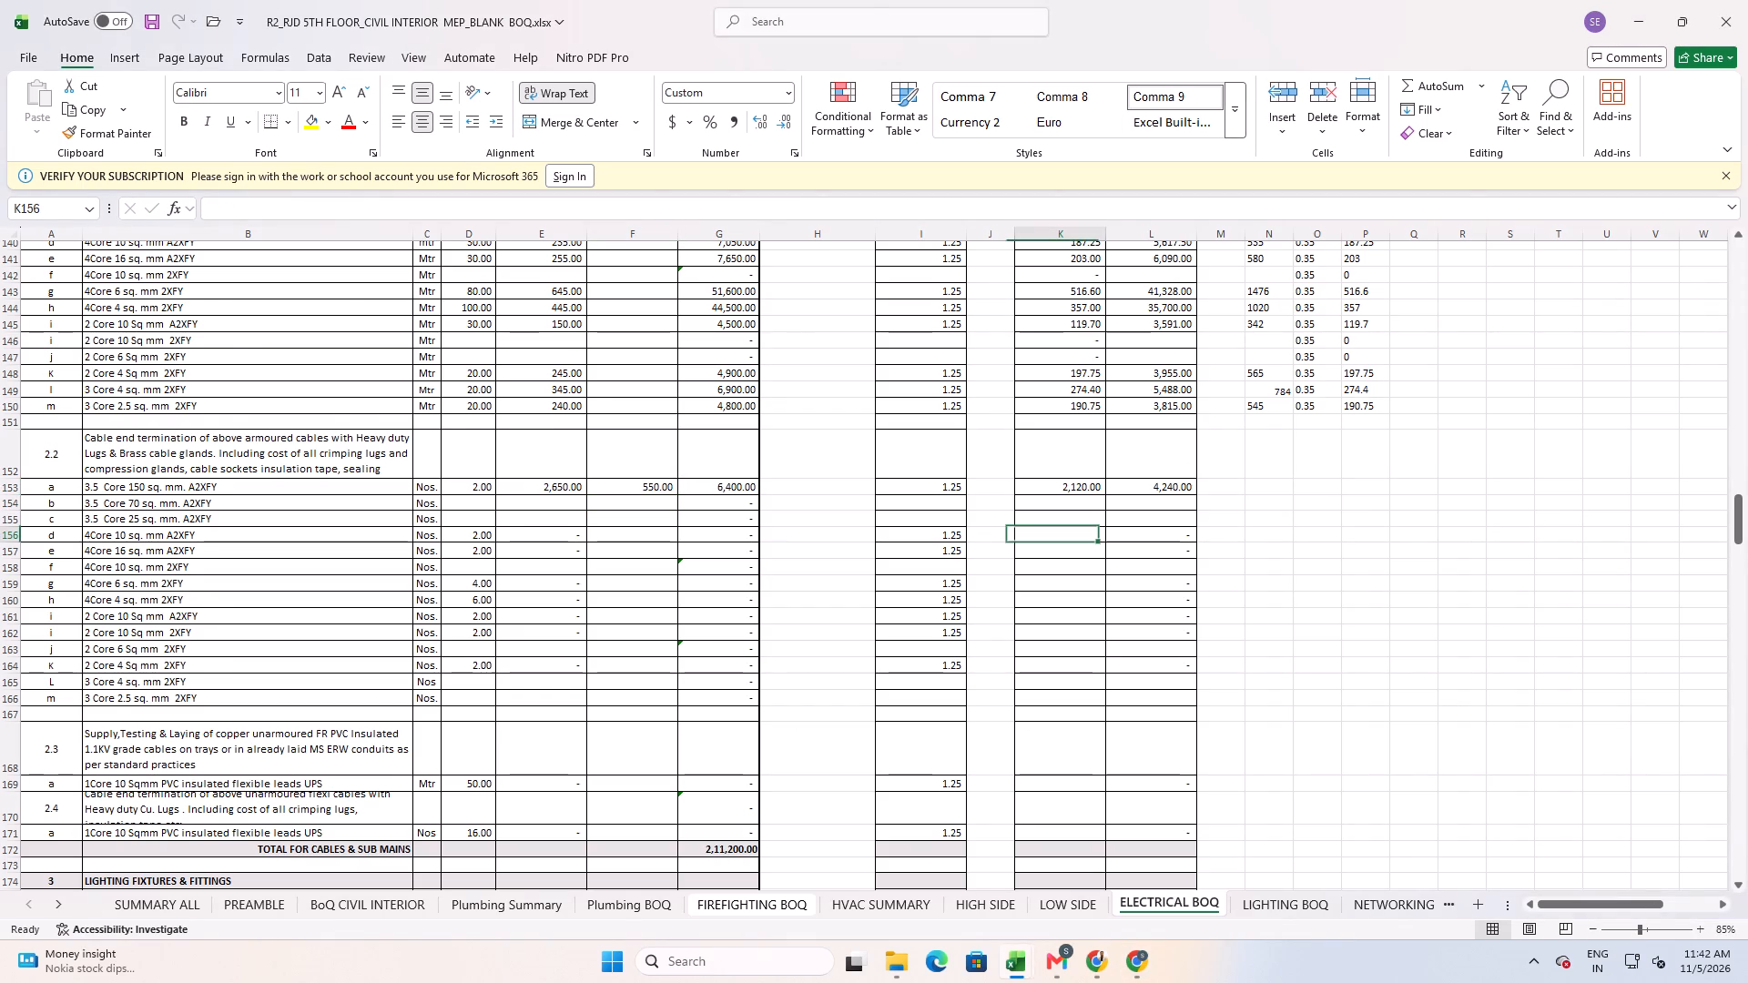
key("alt+Tab")
scroll(819, 668, "down", 1)
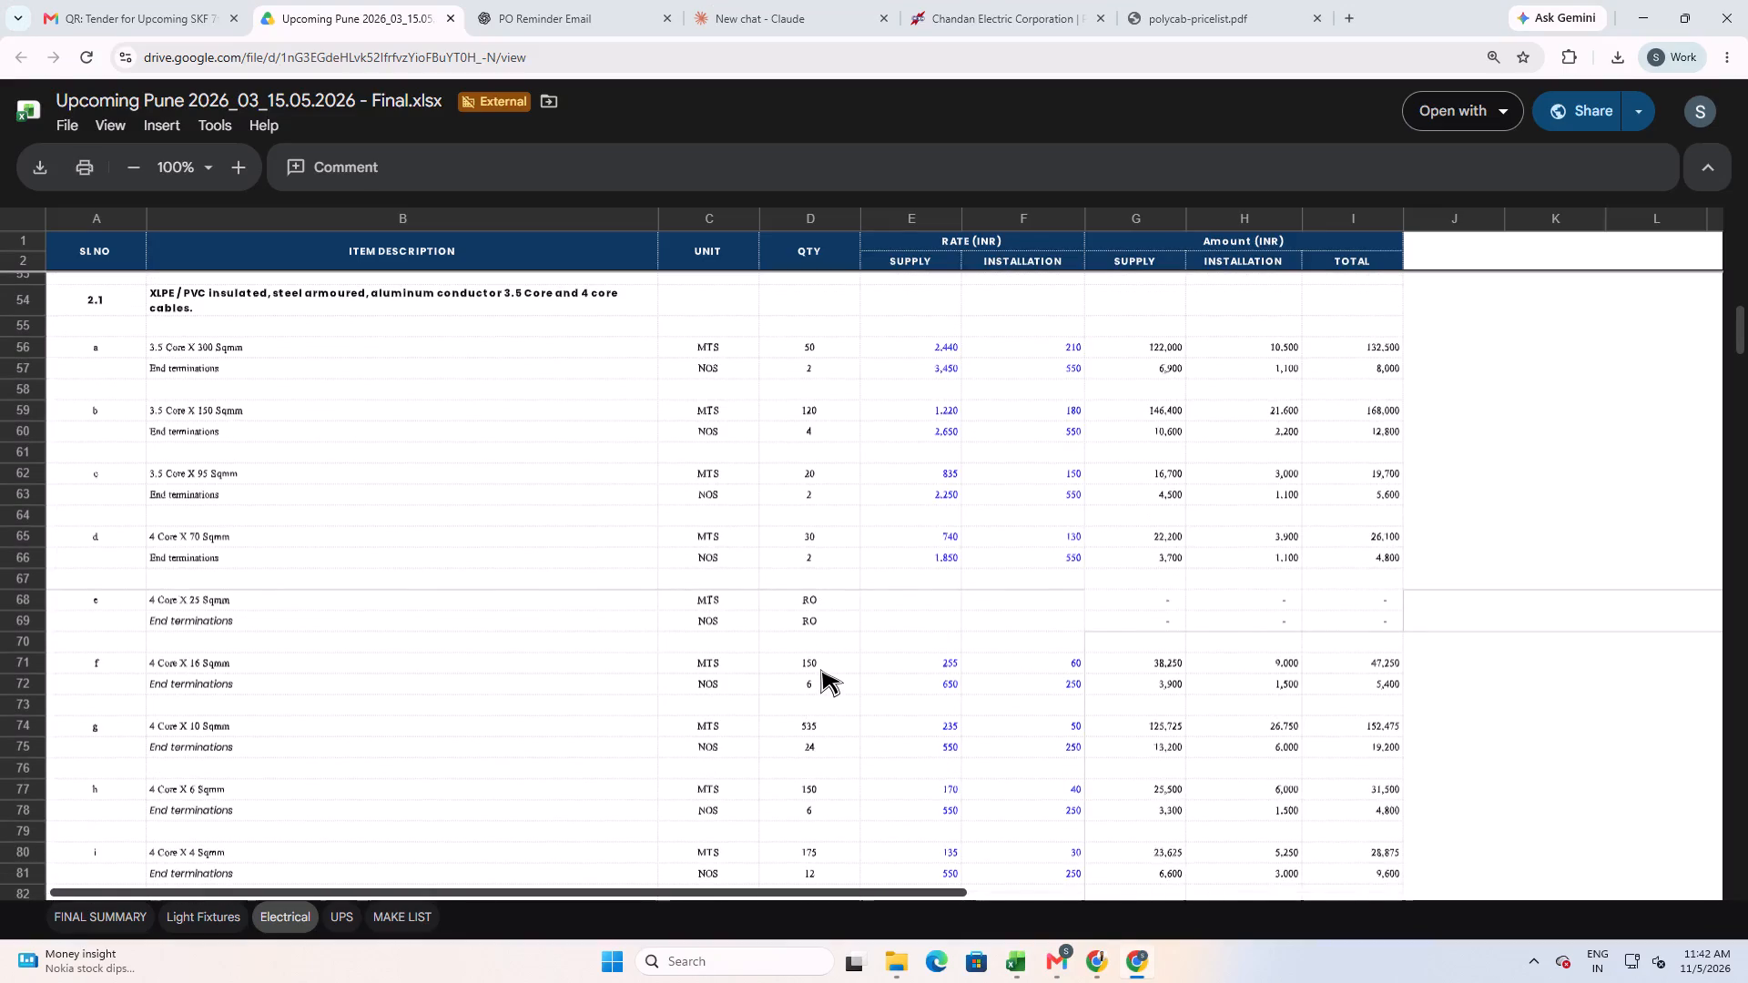
scroll(820, 669, "down", 2)
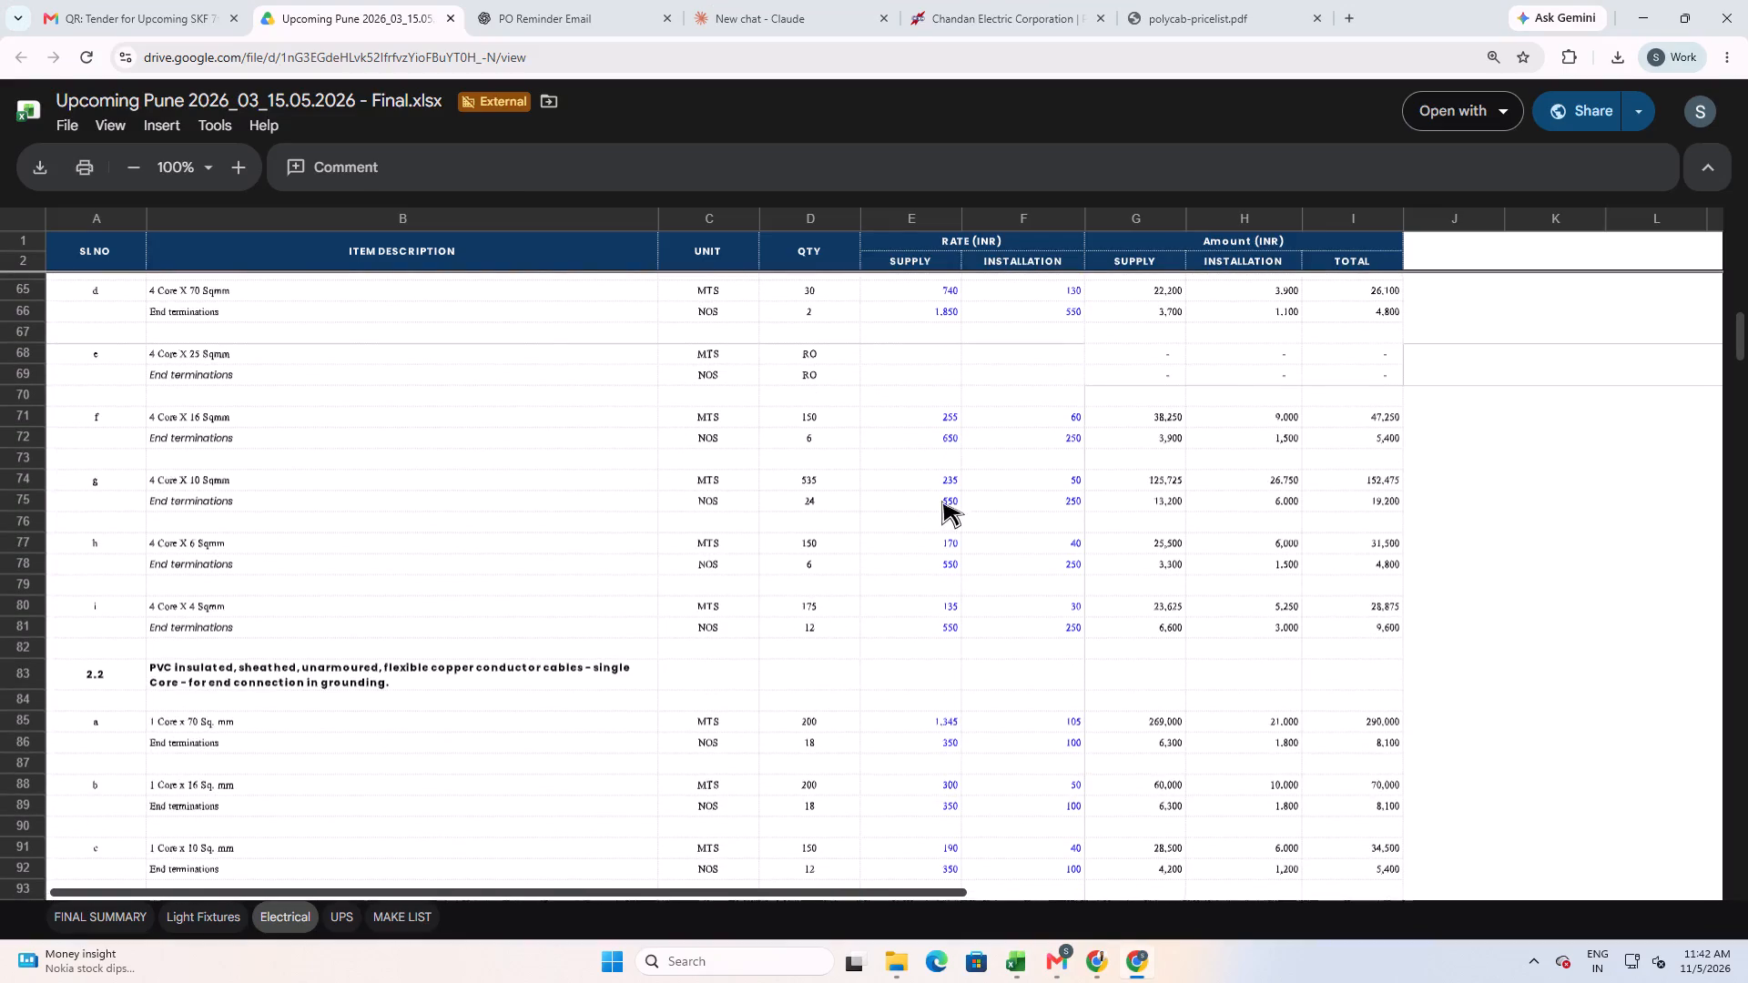
key("alt+Tab")
type("450")
key("Return")
key("Up")
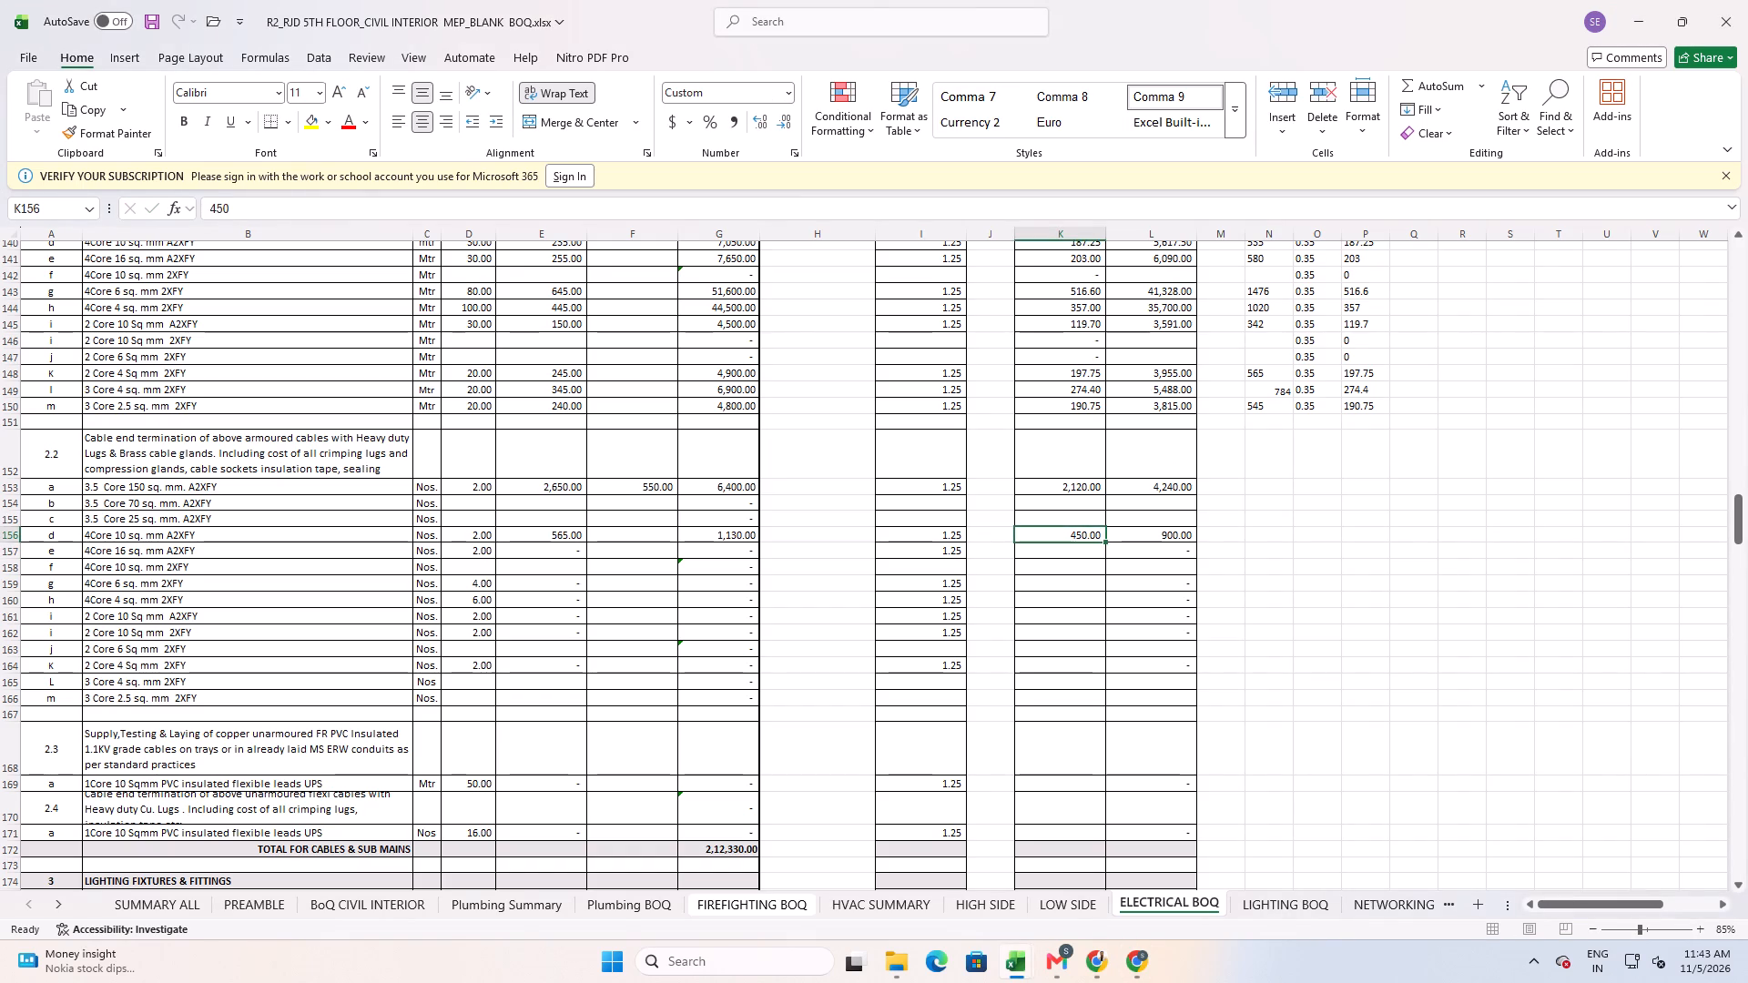
type("430")
key("Return")
key("Up")
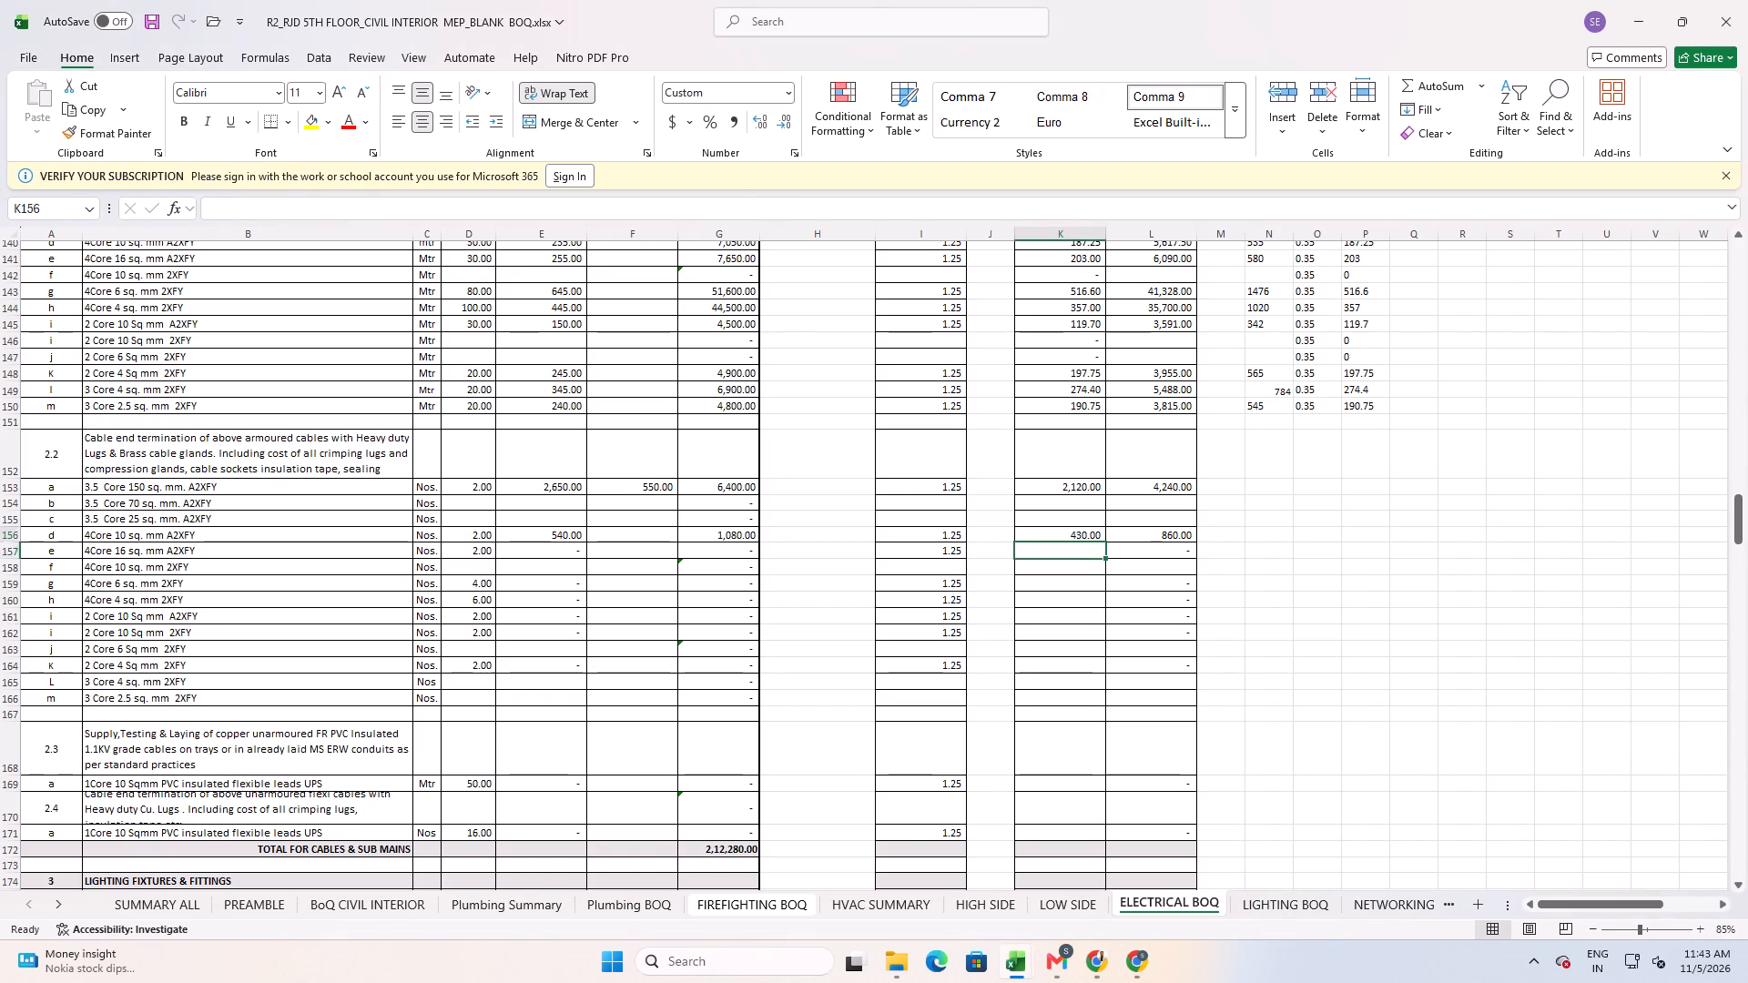
type("435")
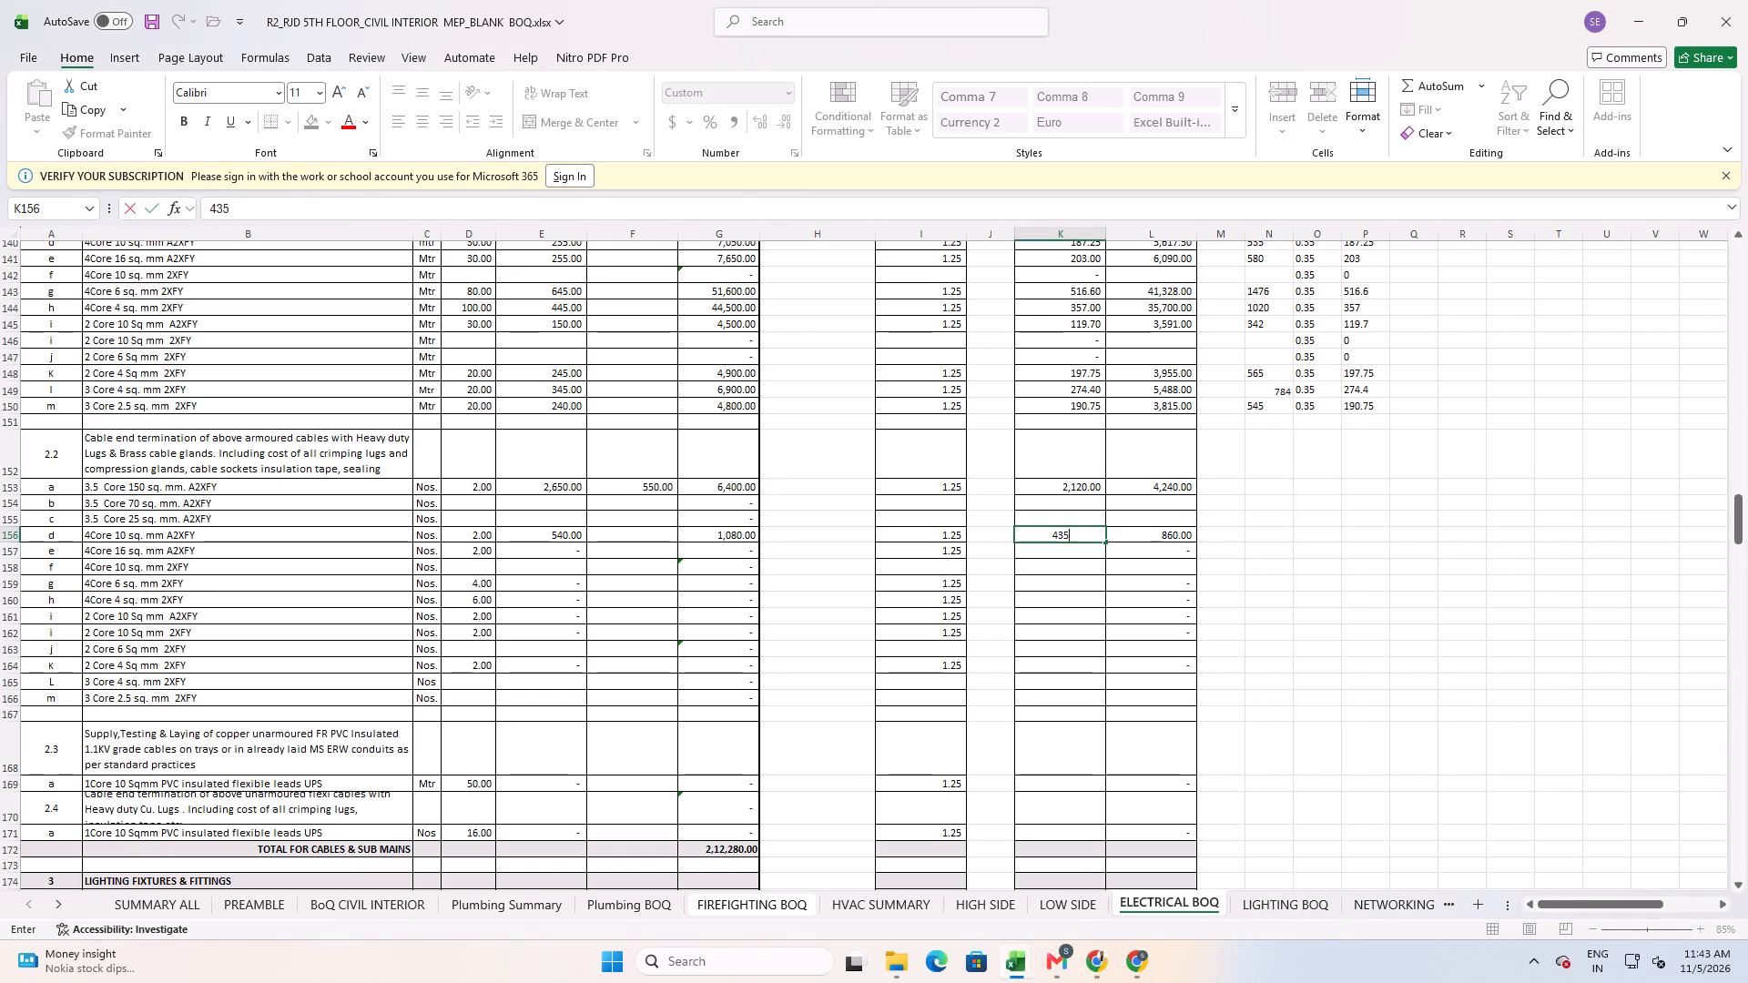
key("Return")
key("Up")
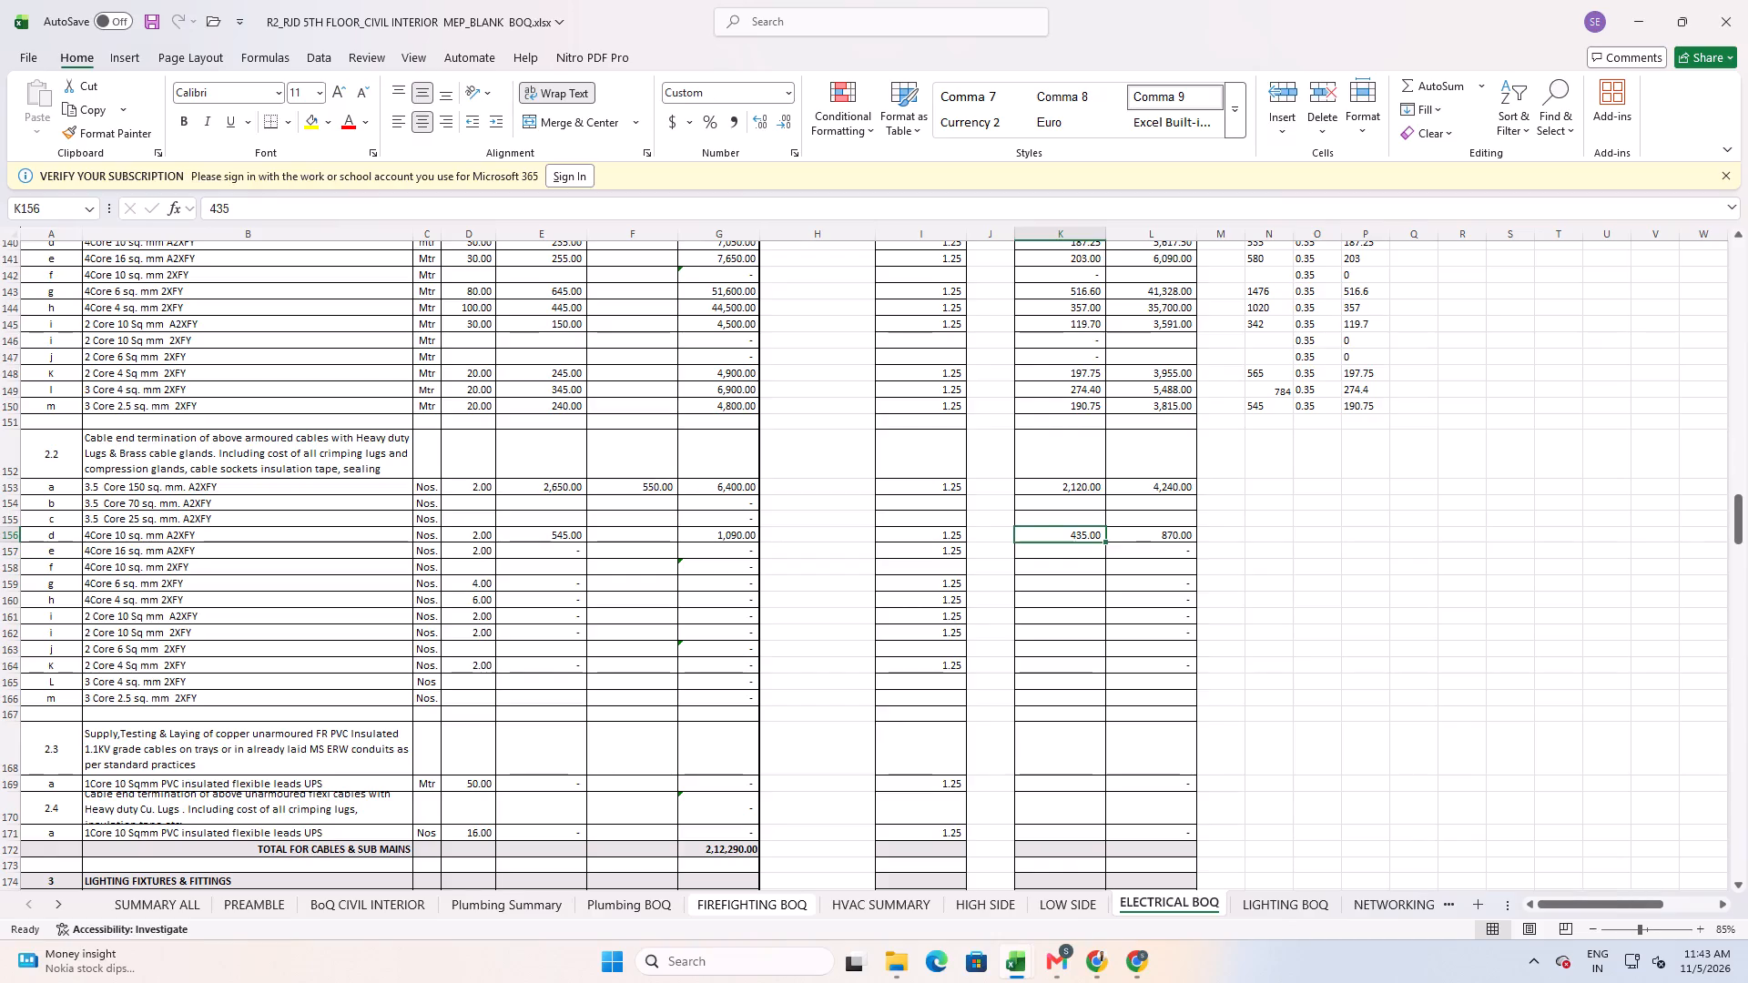
type("440")
key("Return")
key("Up")
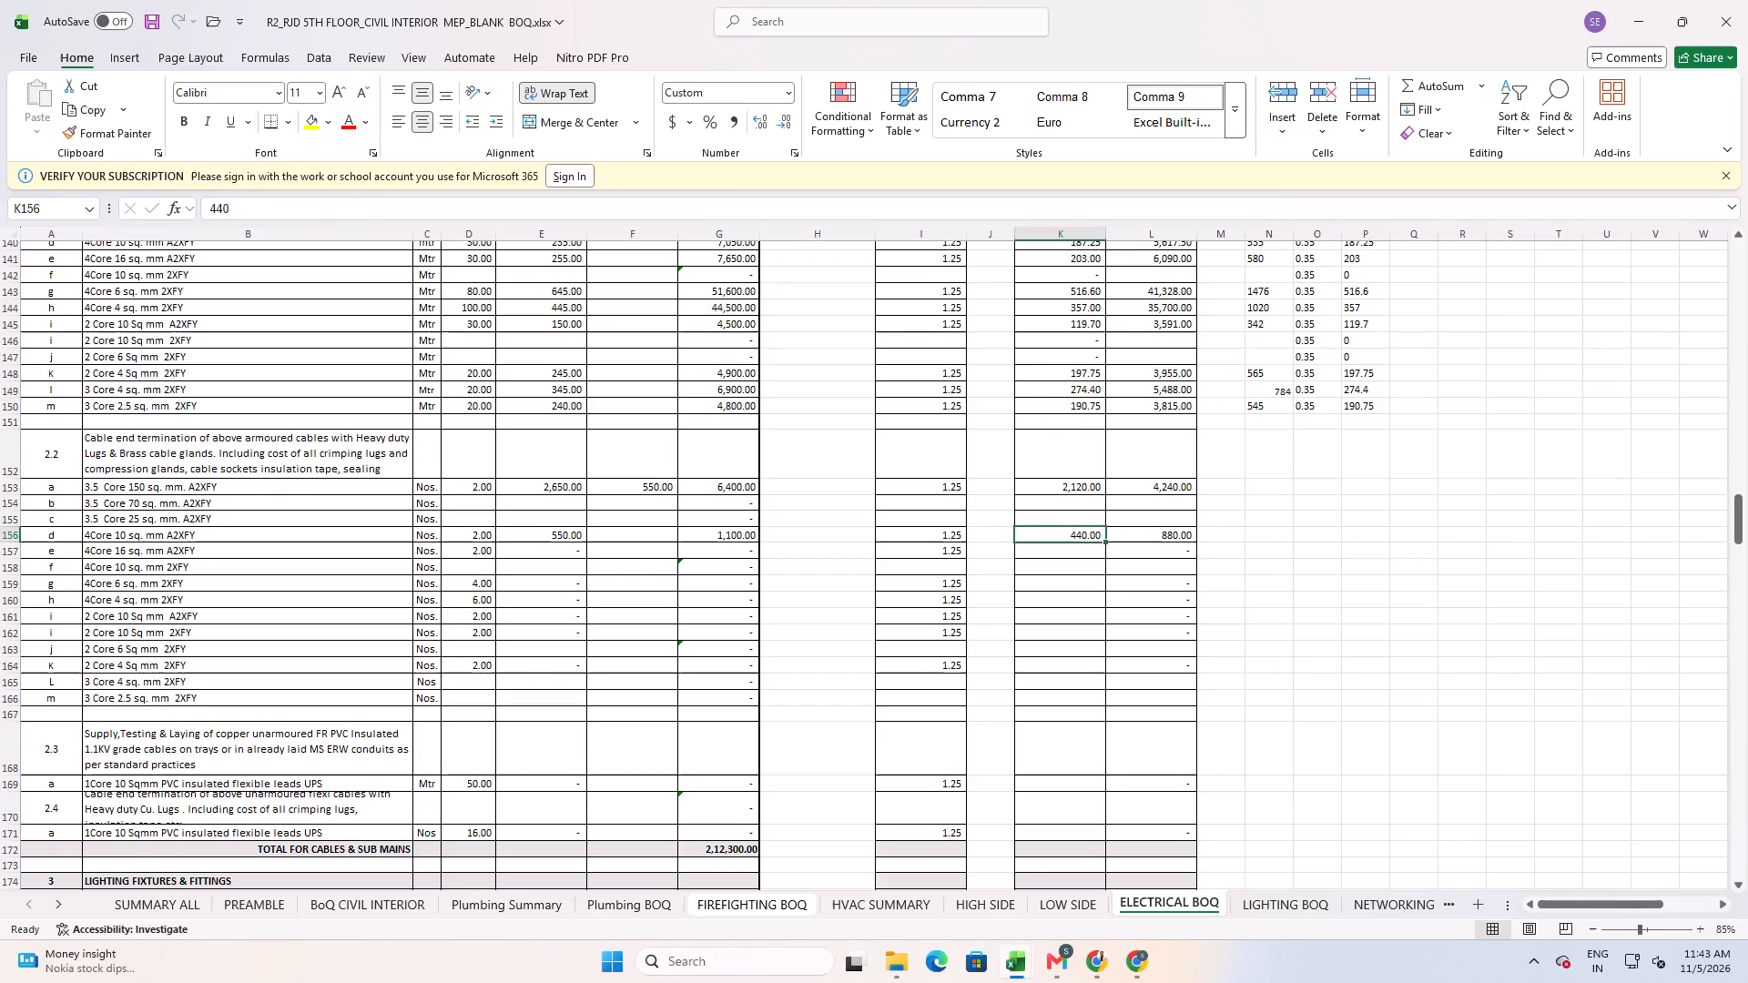
Check the 4 Core X 10 Sqmm end termination installation rate in Chrome's Pune sheet and enter 250 in F156 in Excel.
key("Left")
key("Left")
key("Left")
key("Left")
key("Left")
key("alt+Tab")
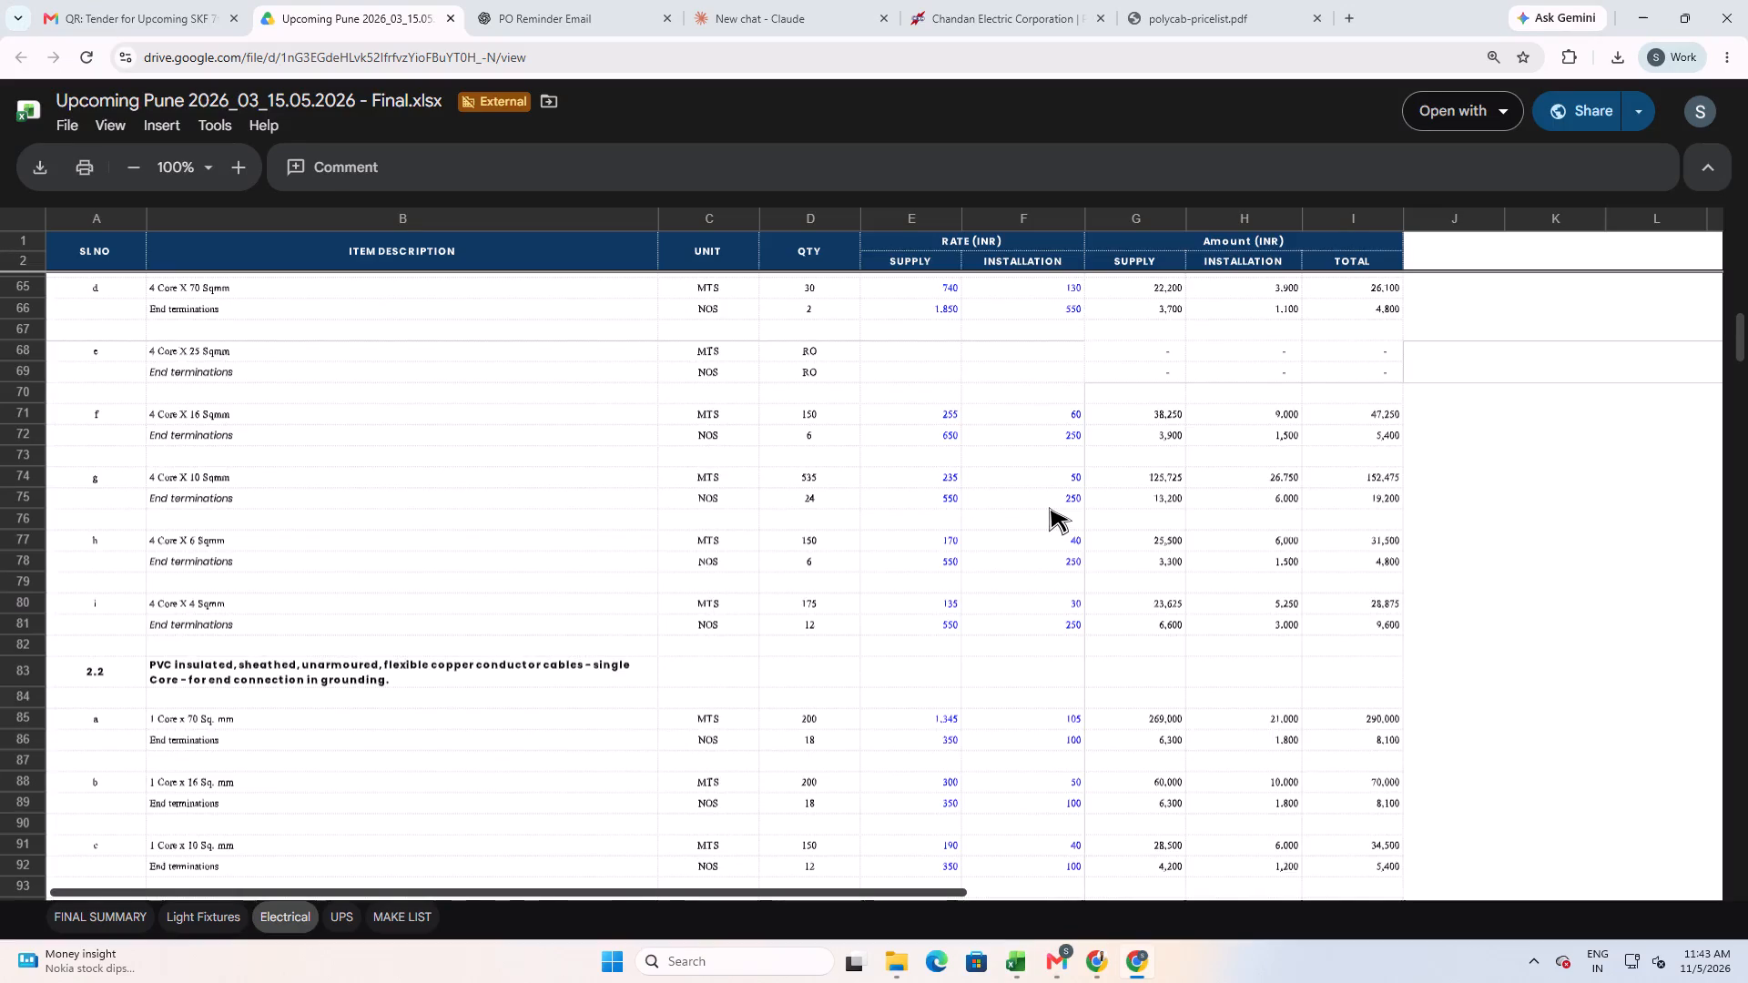
key("alt+Tab")
type("250")
key("Return")
Look up the 4 Core X 16 Sqmm end termination supply rate in Chrome and adjust K157 in Excel to 520, matching 650 in E157.
key("Right")
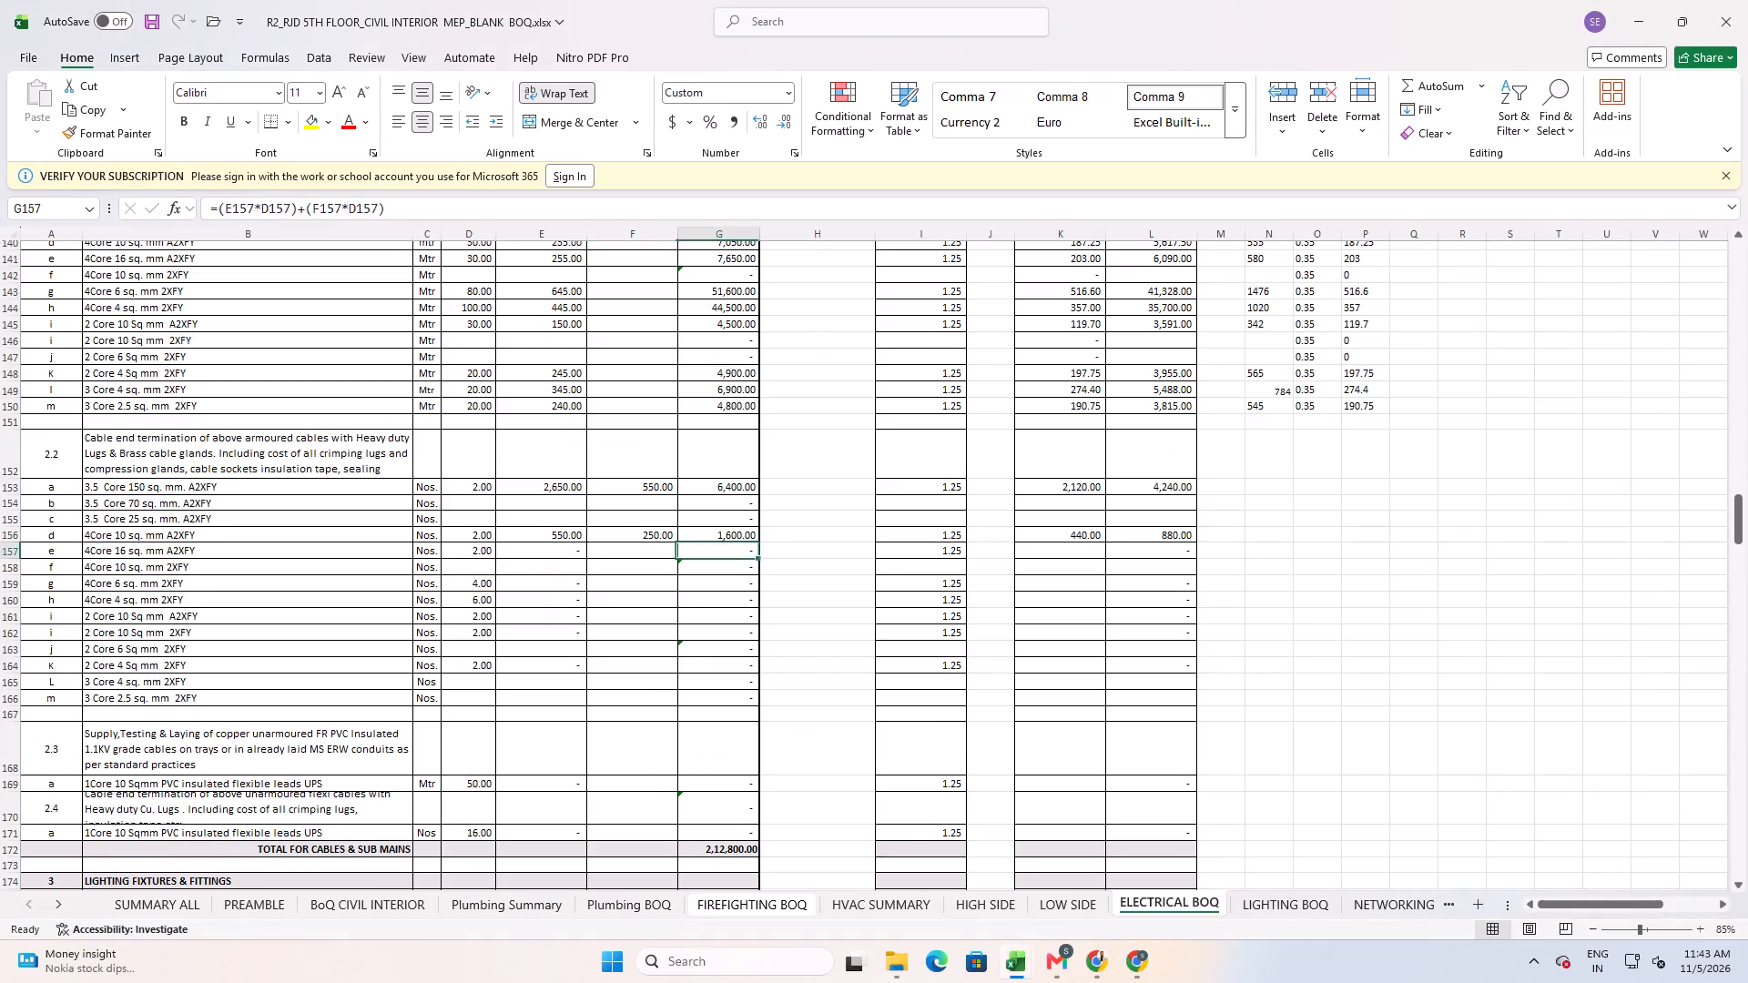
key("Down")
key("Right")
key("Right")
key("Down")
key("Right")
key("Right")
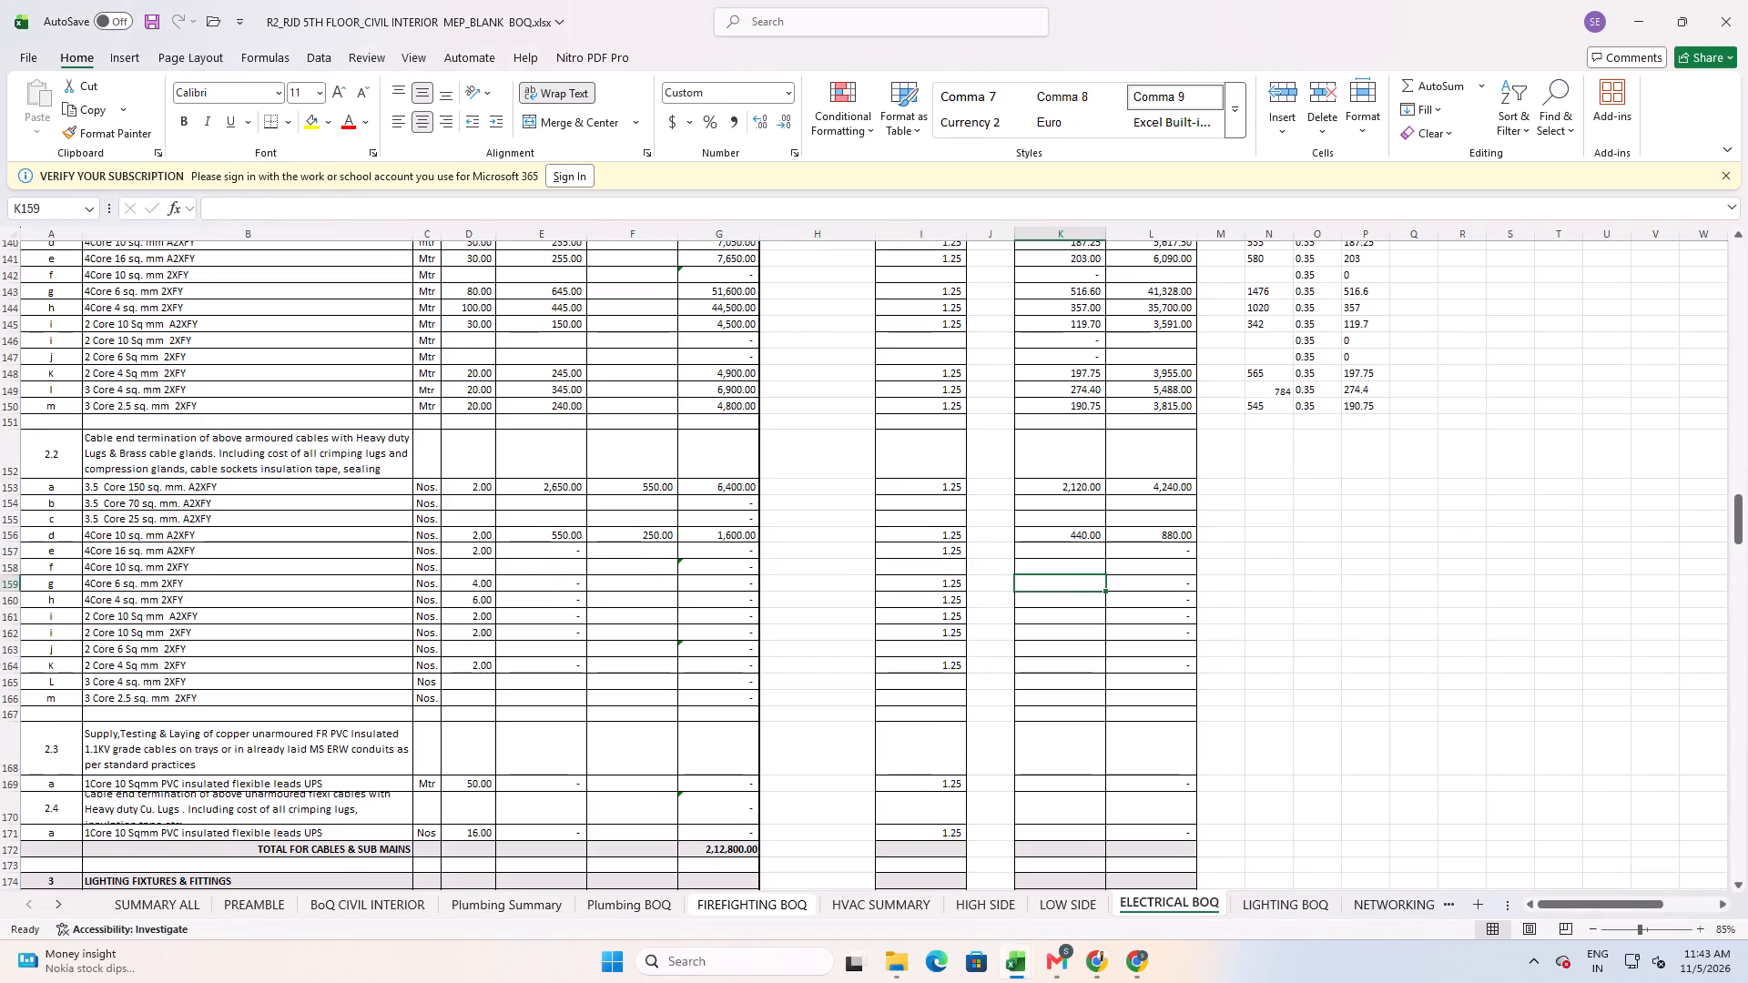
key("alt+Tab")
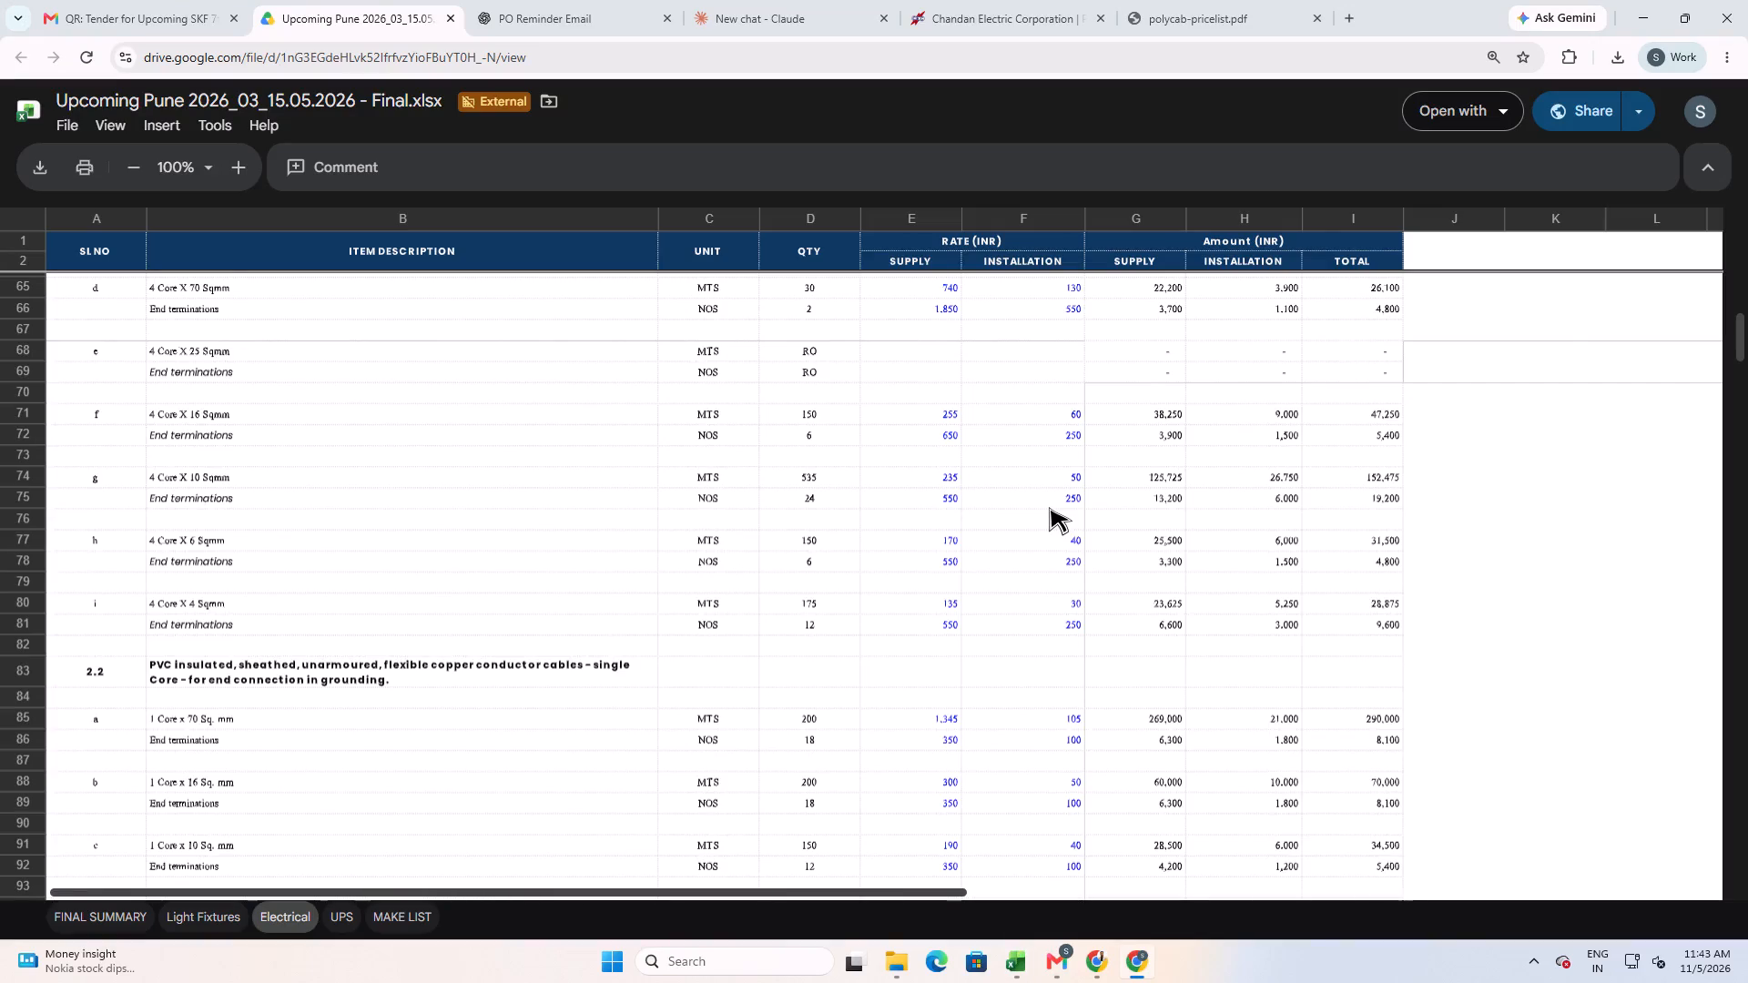
key("alt+Tab")
key("Up")
key("Up")
key("Up")
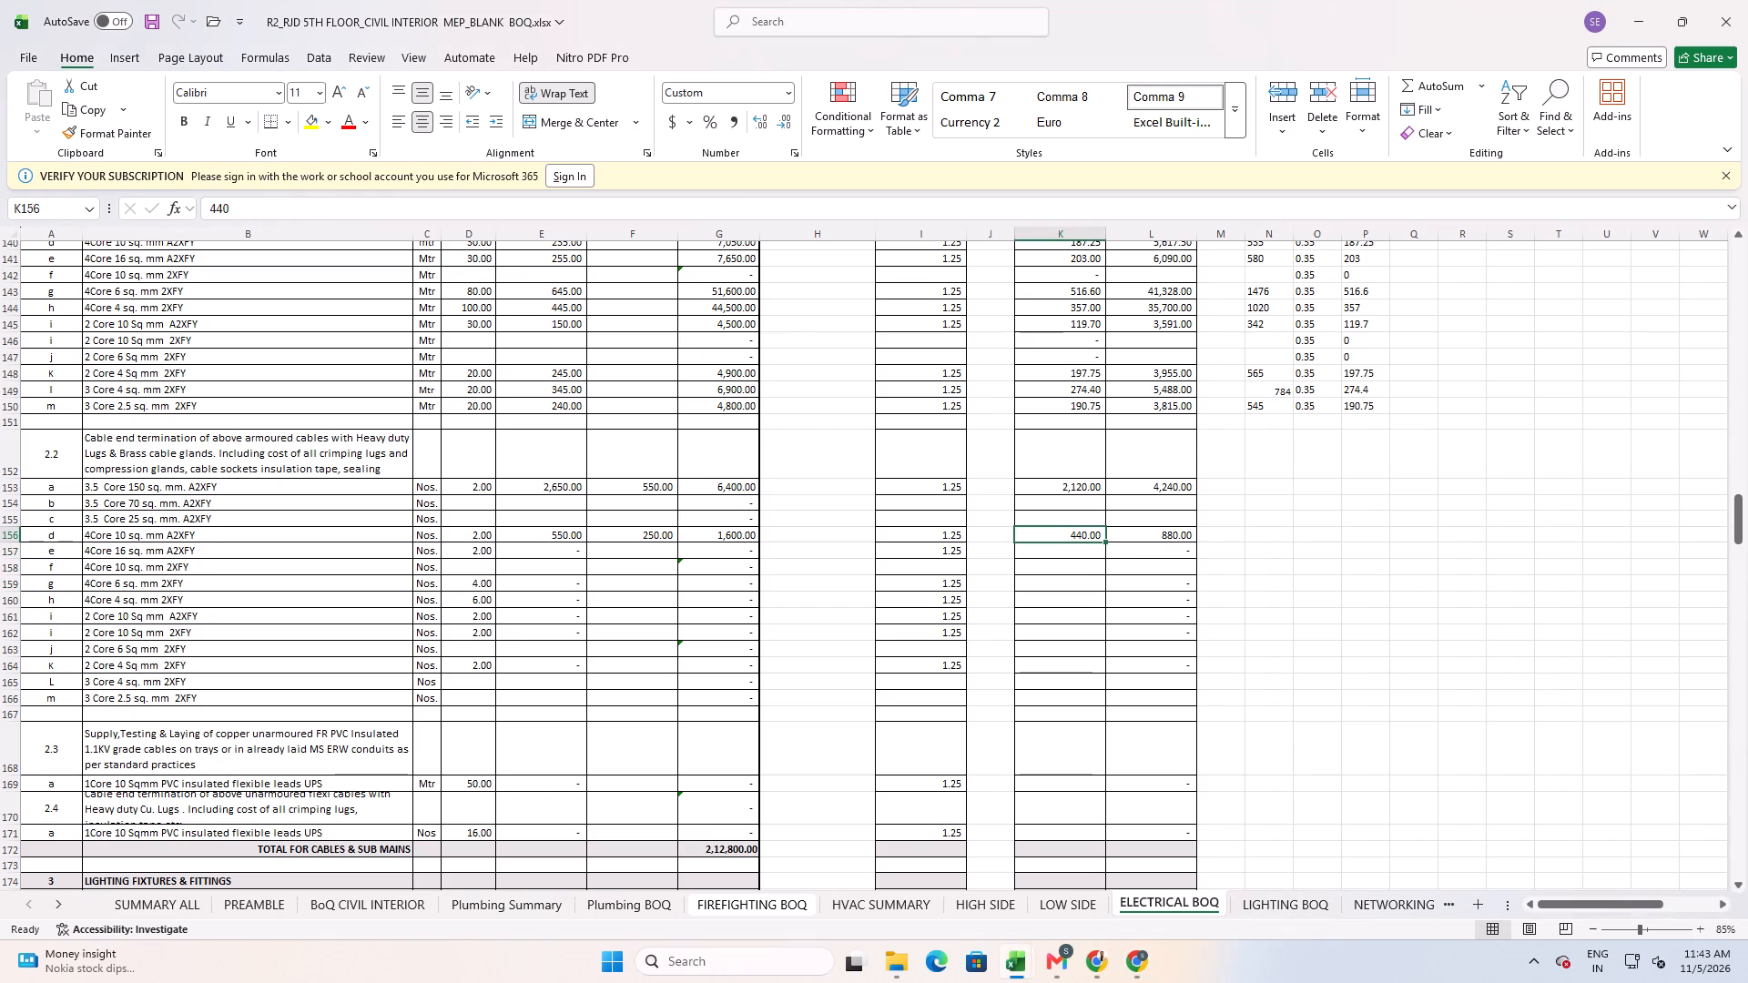
key("Down")
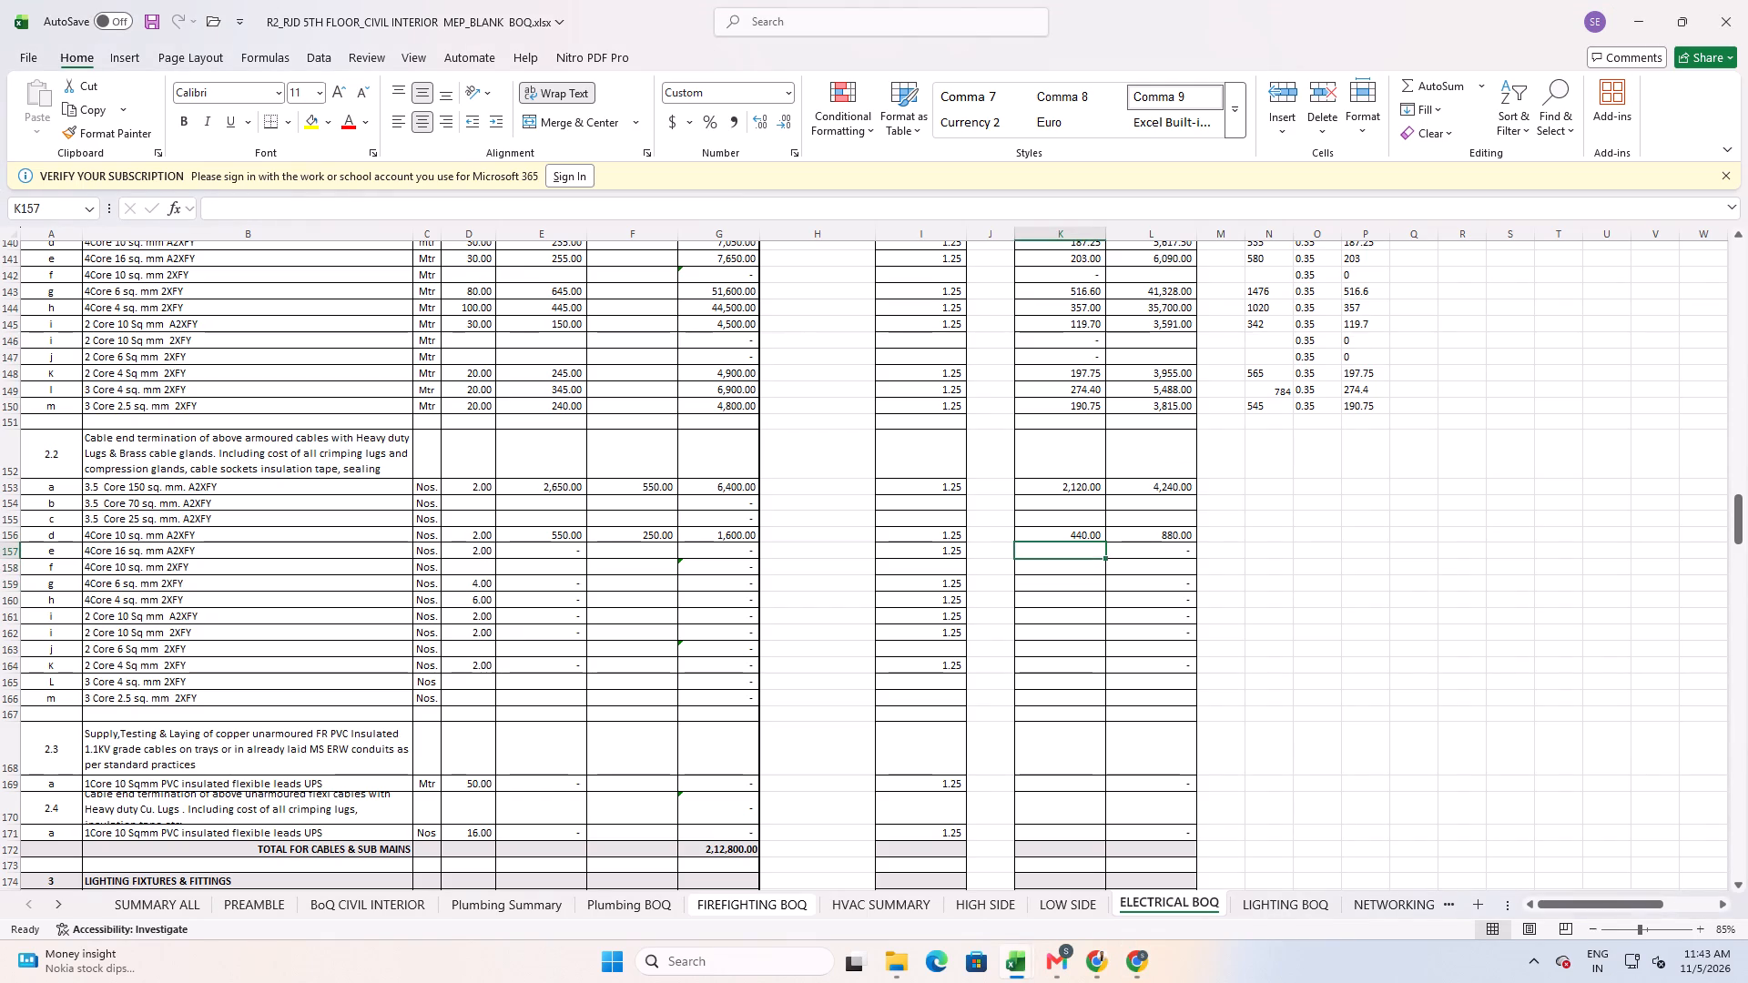
key("Down")
key("Up")
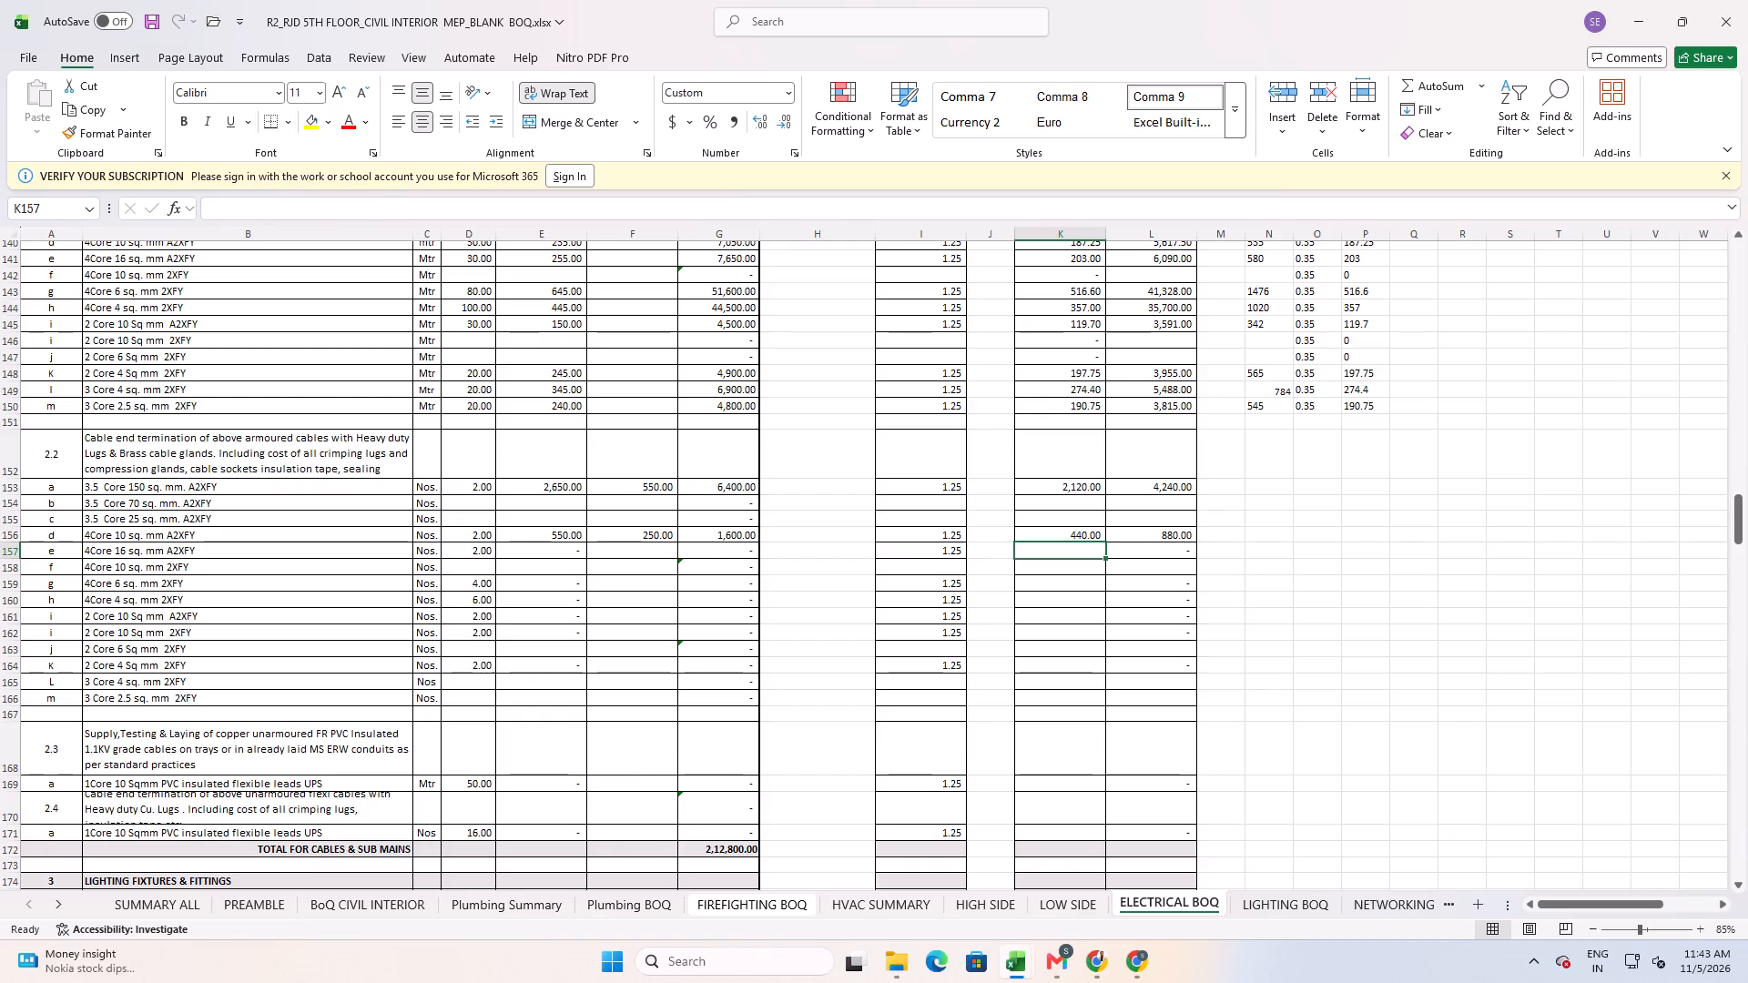
key("alt+Tab")
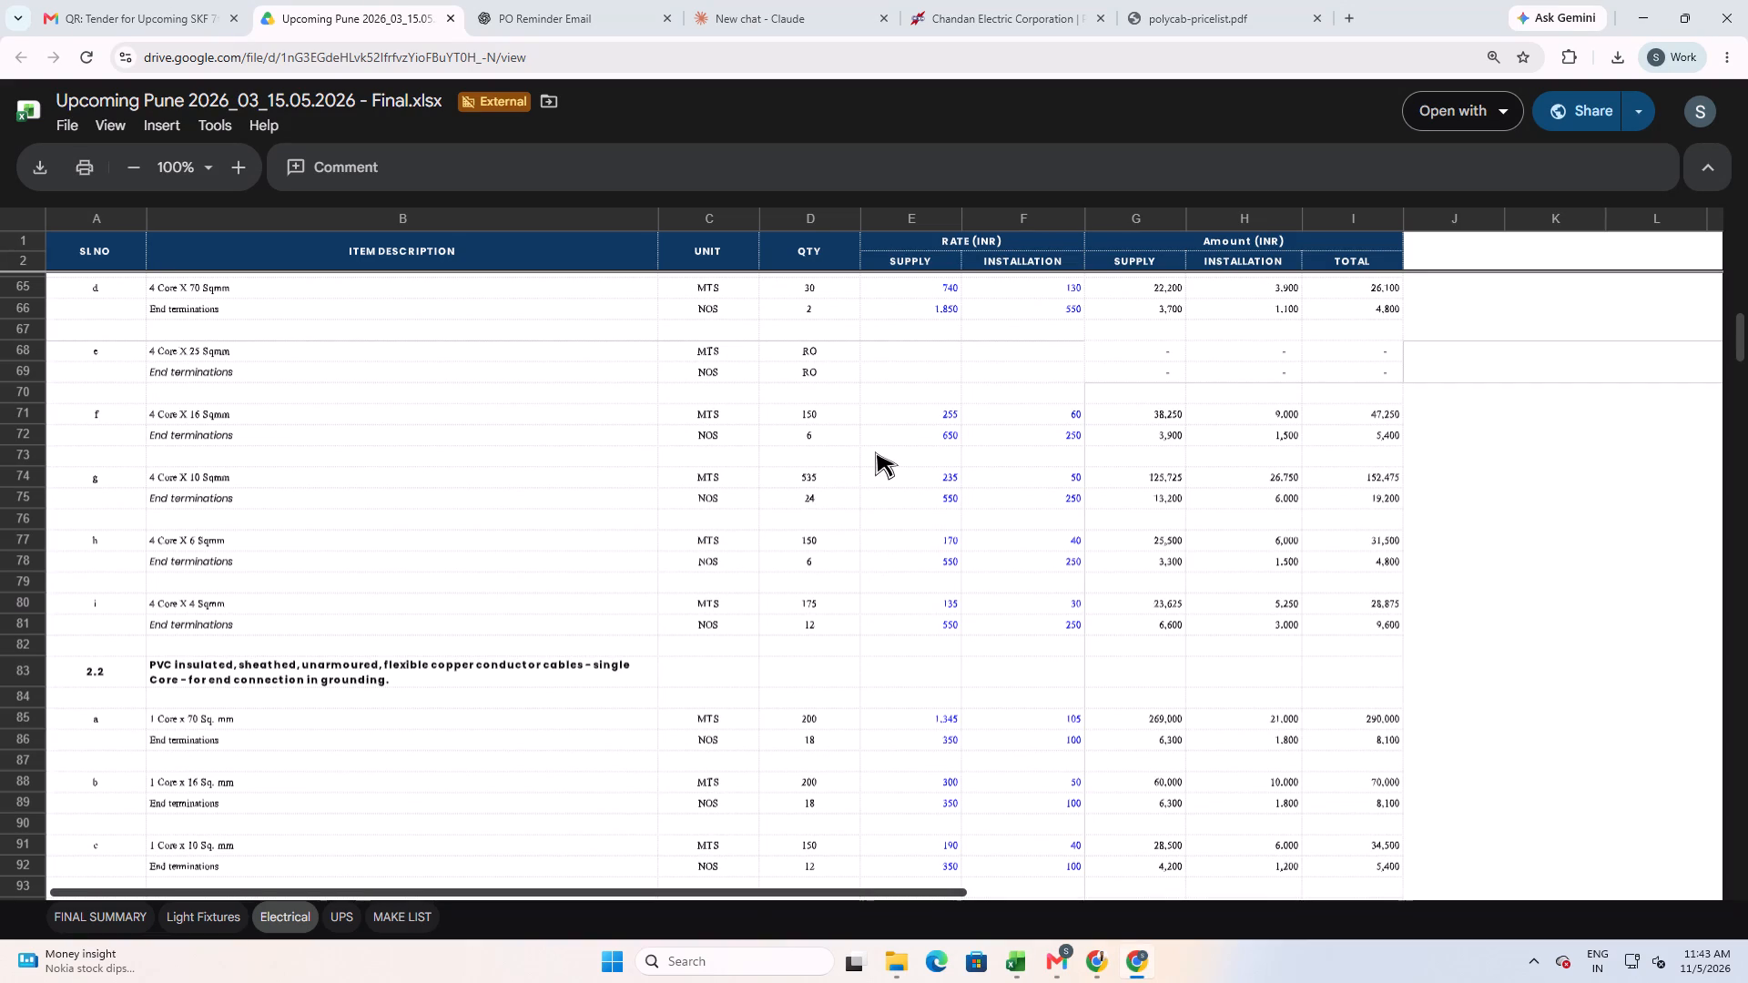
key("alt+Tab")
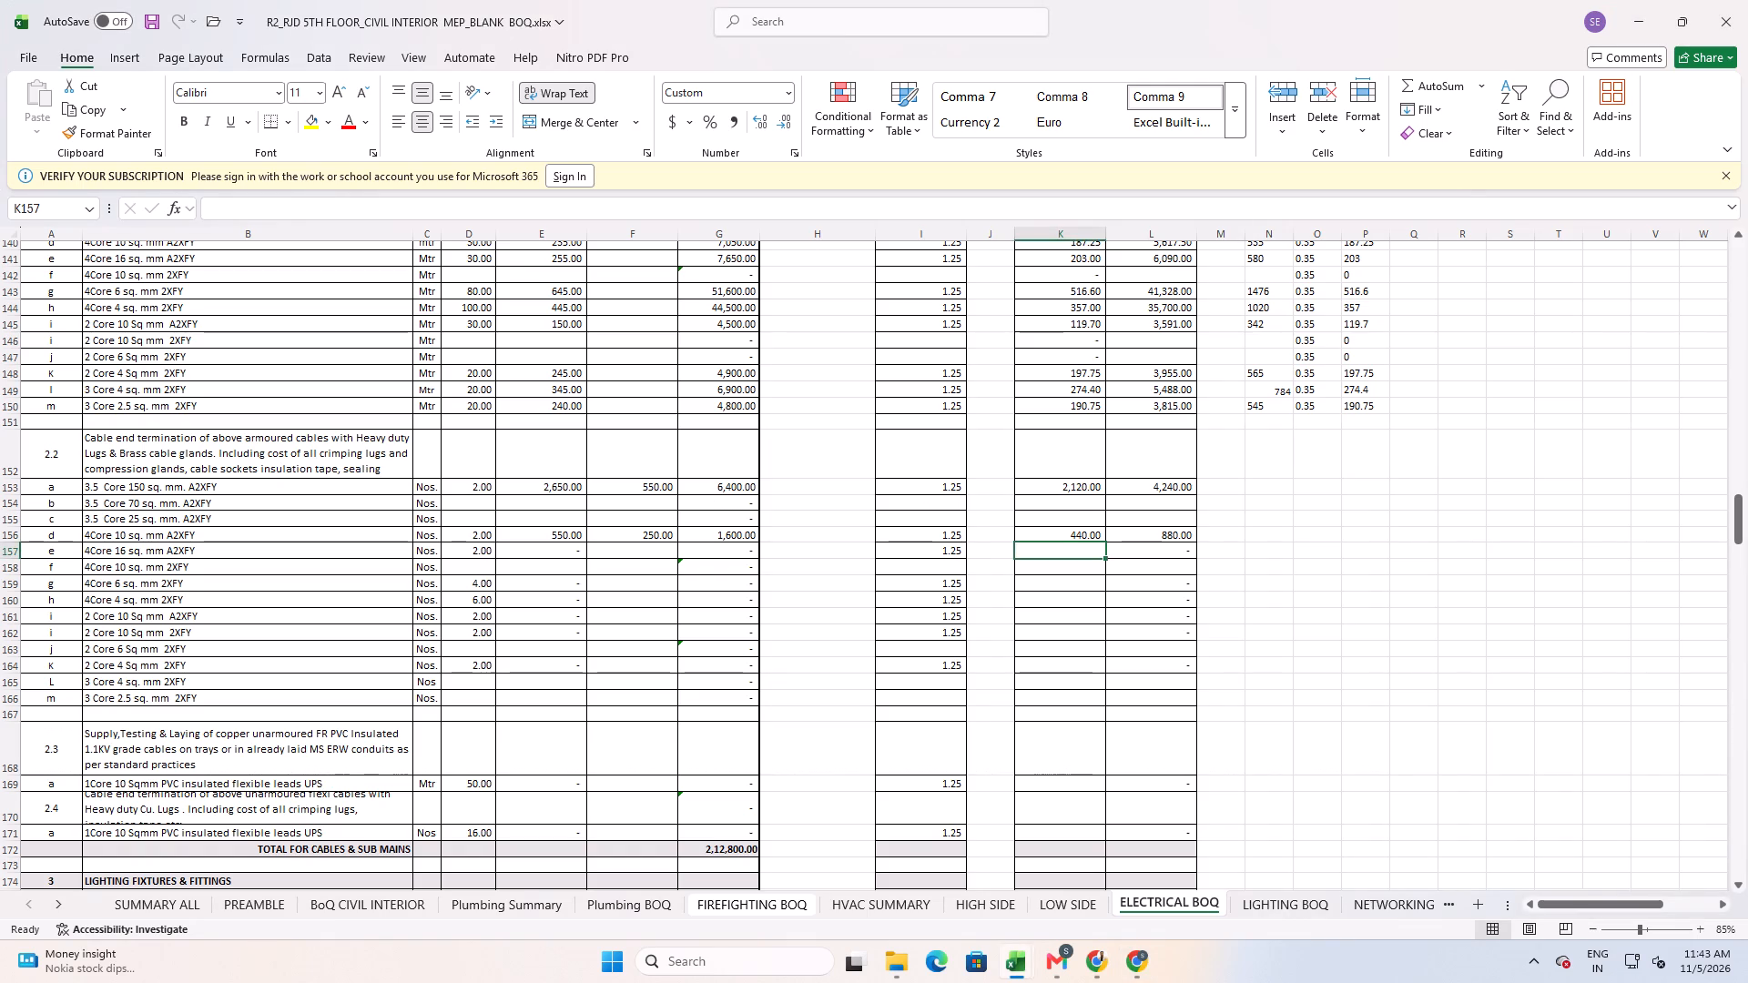
type("550")
key("Return")
key("Up")
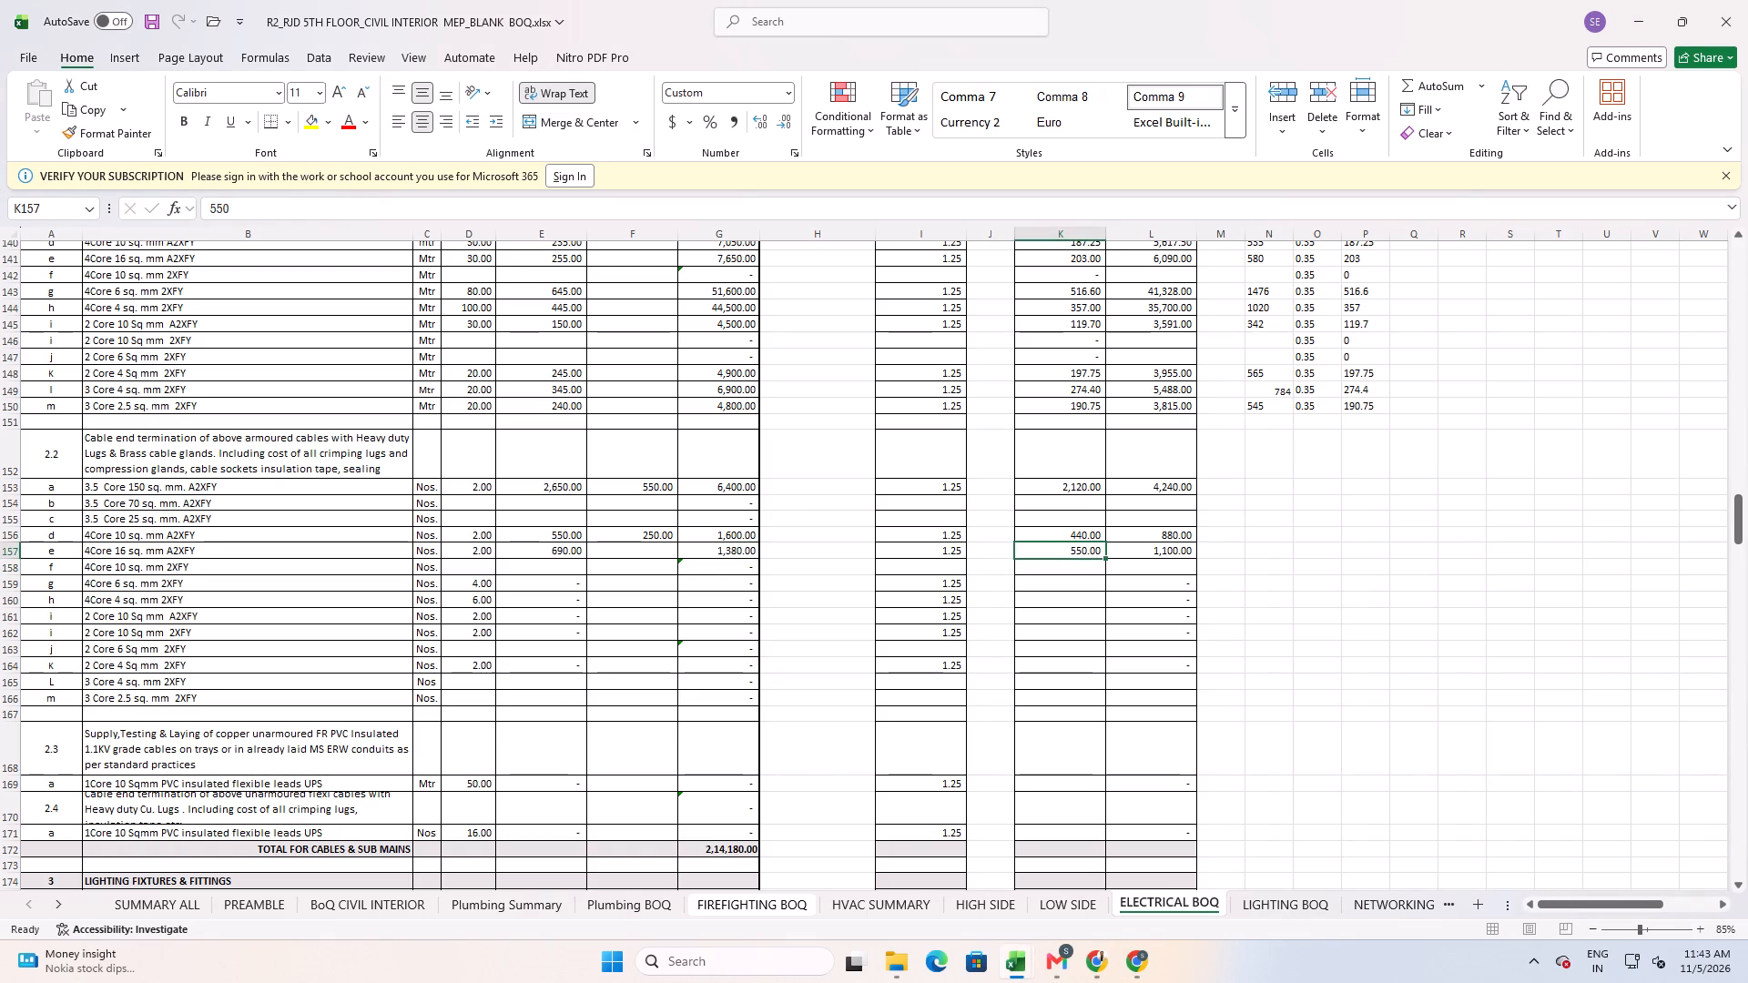
type("520")
key("Return")
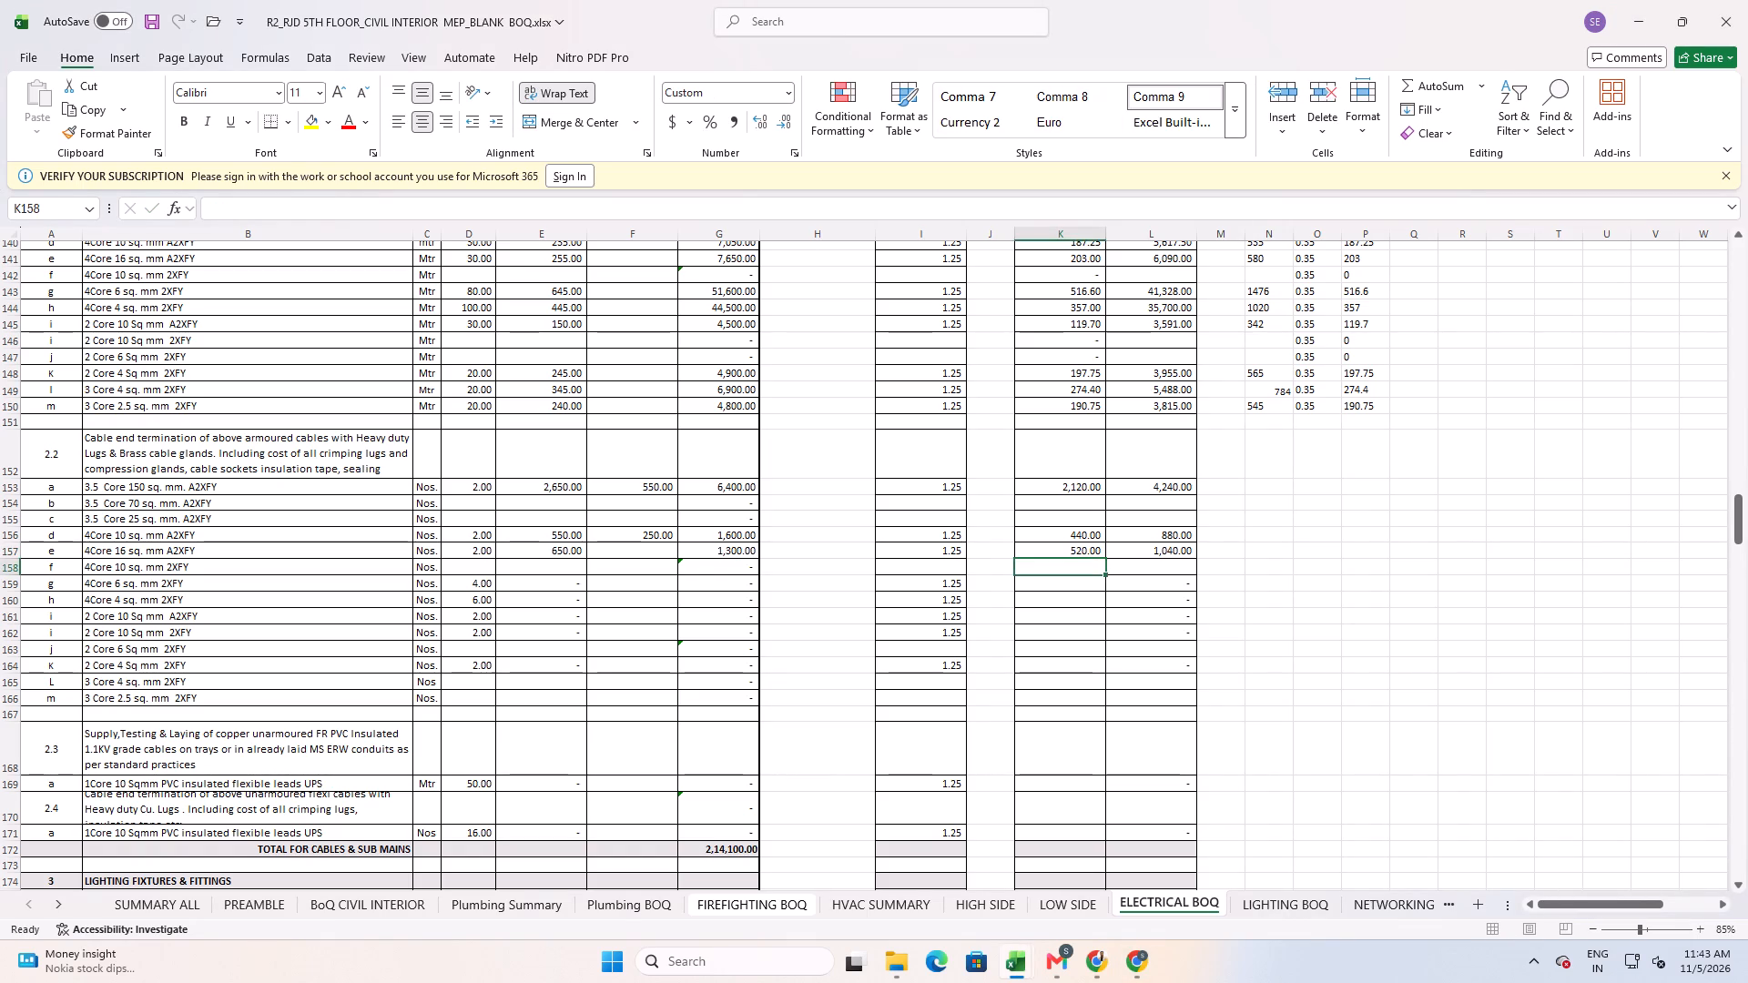
Enter the installation rate 250 in F157 for the 4 Core 16 sq. mm A2XFY end termination.
key("Up")
key("Left")
key("Left")
key("Left")
key("Left")
key("Left")
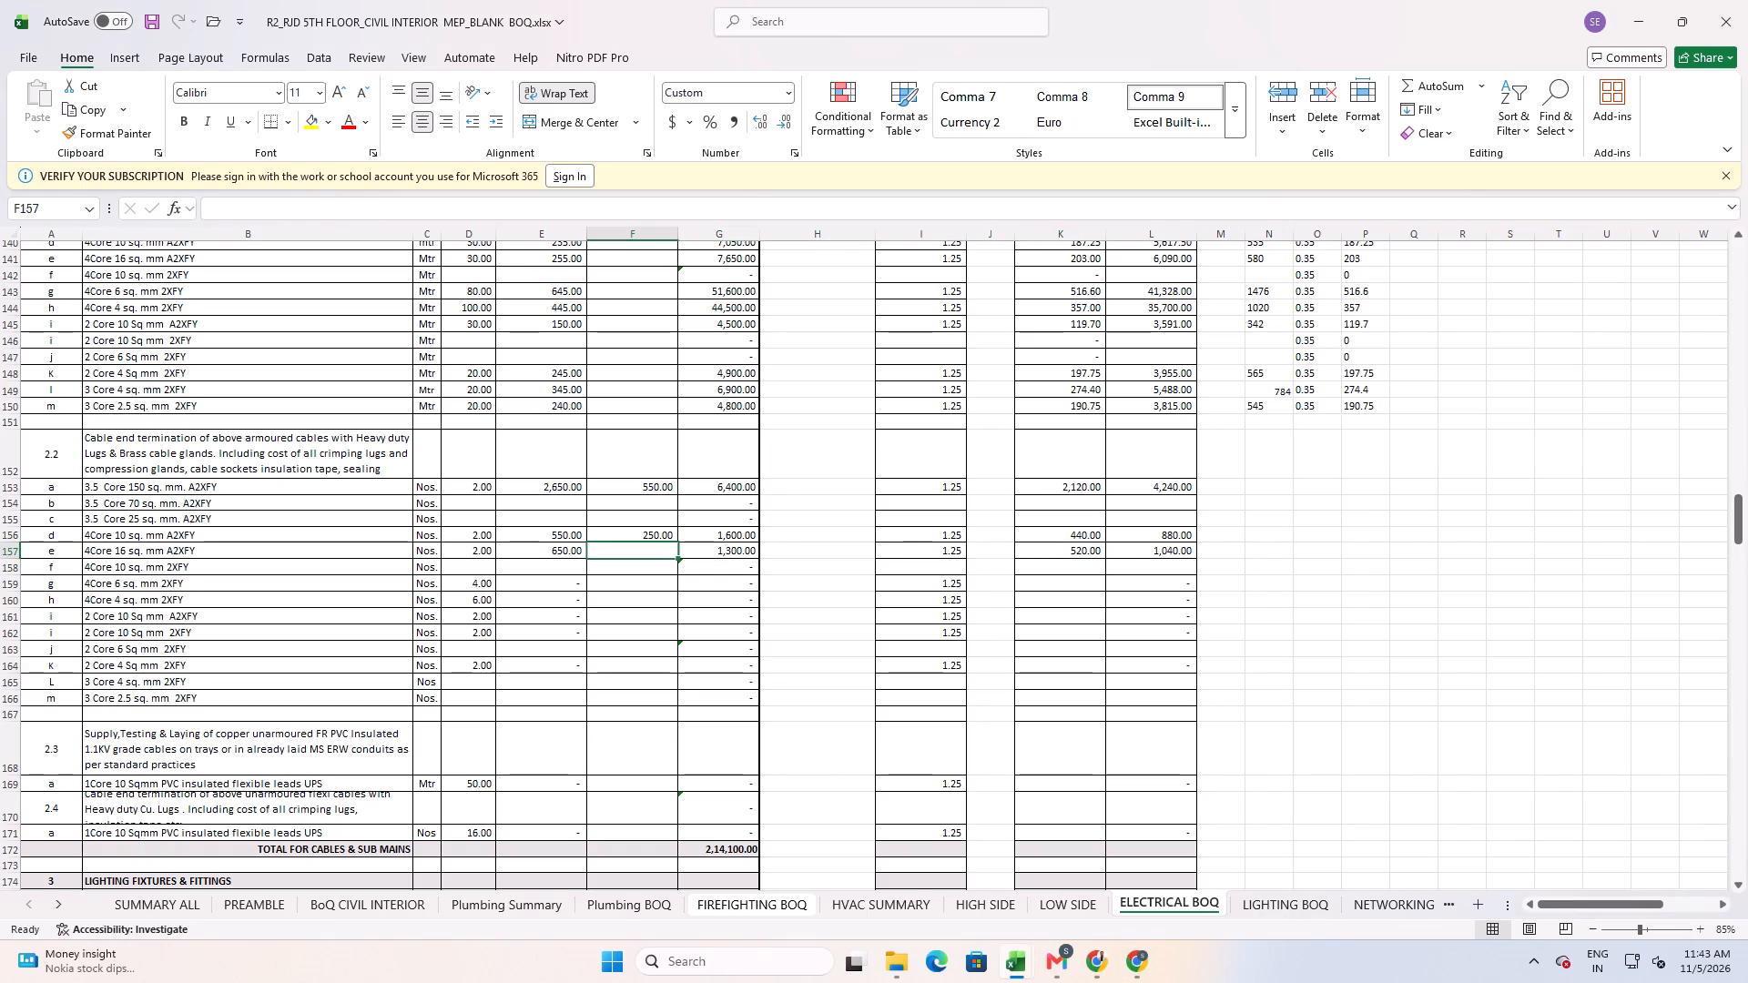
type("250")
key("Return")
Check the 4 Core X 6 Sqmm end termination rate in Chrome and copy the 440 purchase rate from K156 to K159 in Excel.
key("Down")
key("Right")
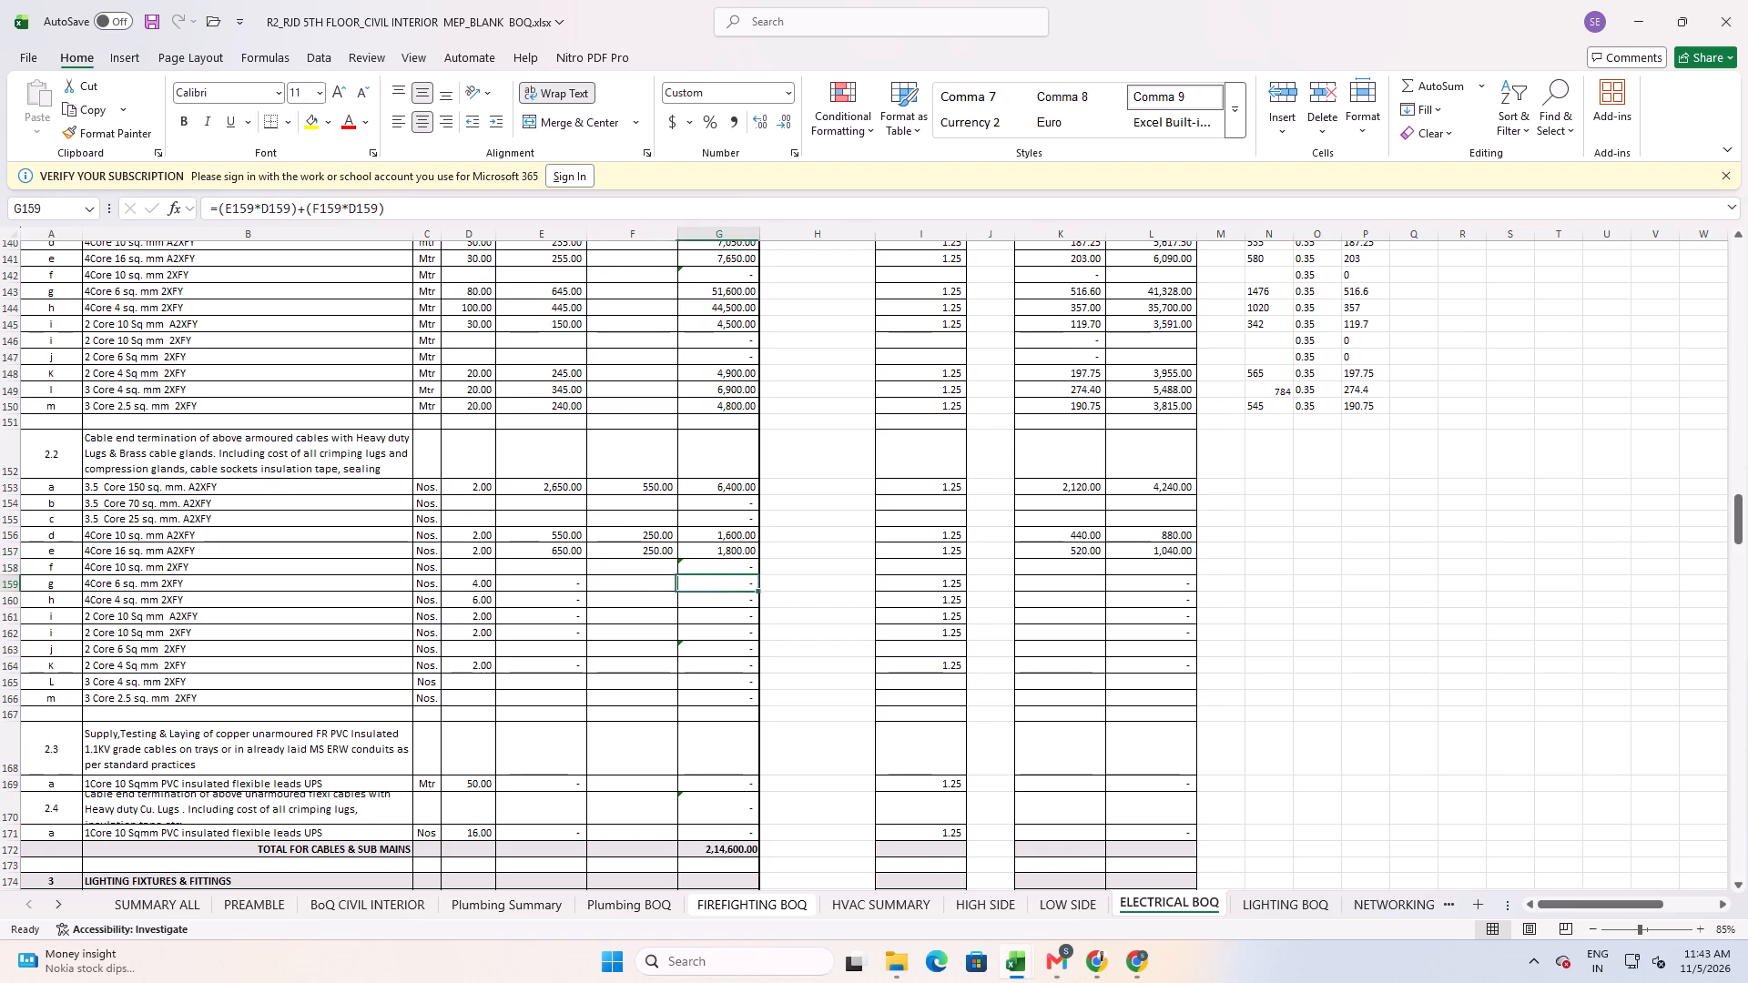
key("Right")
key("Right")
key("Right")
key("Right")
key("alt+Tab")
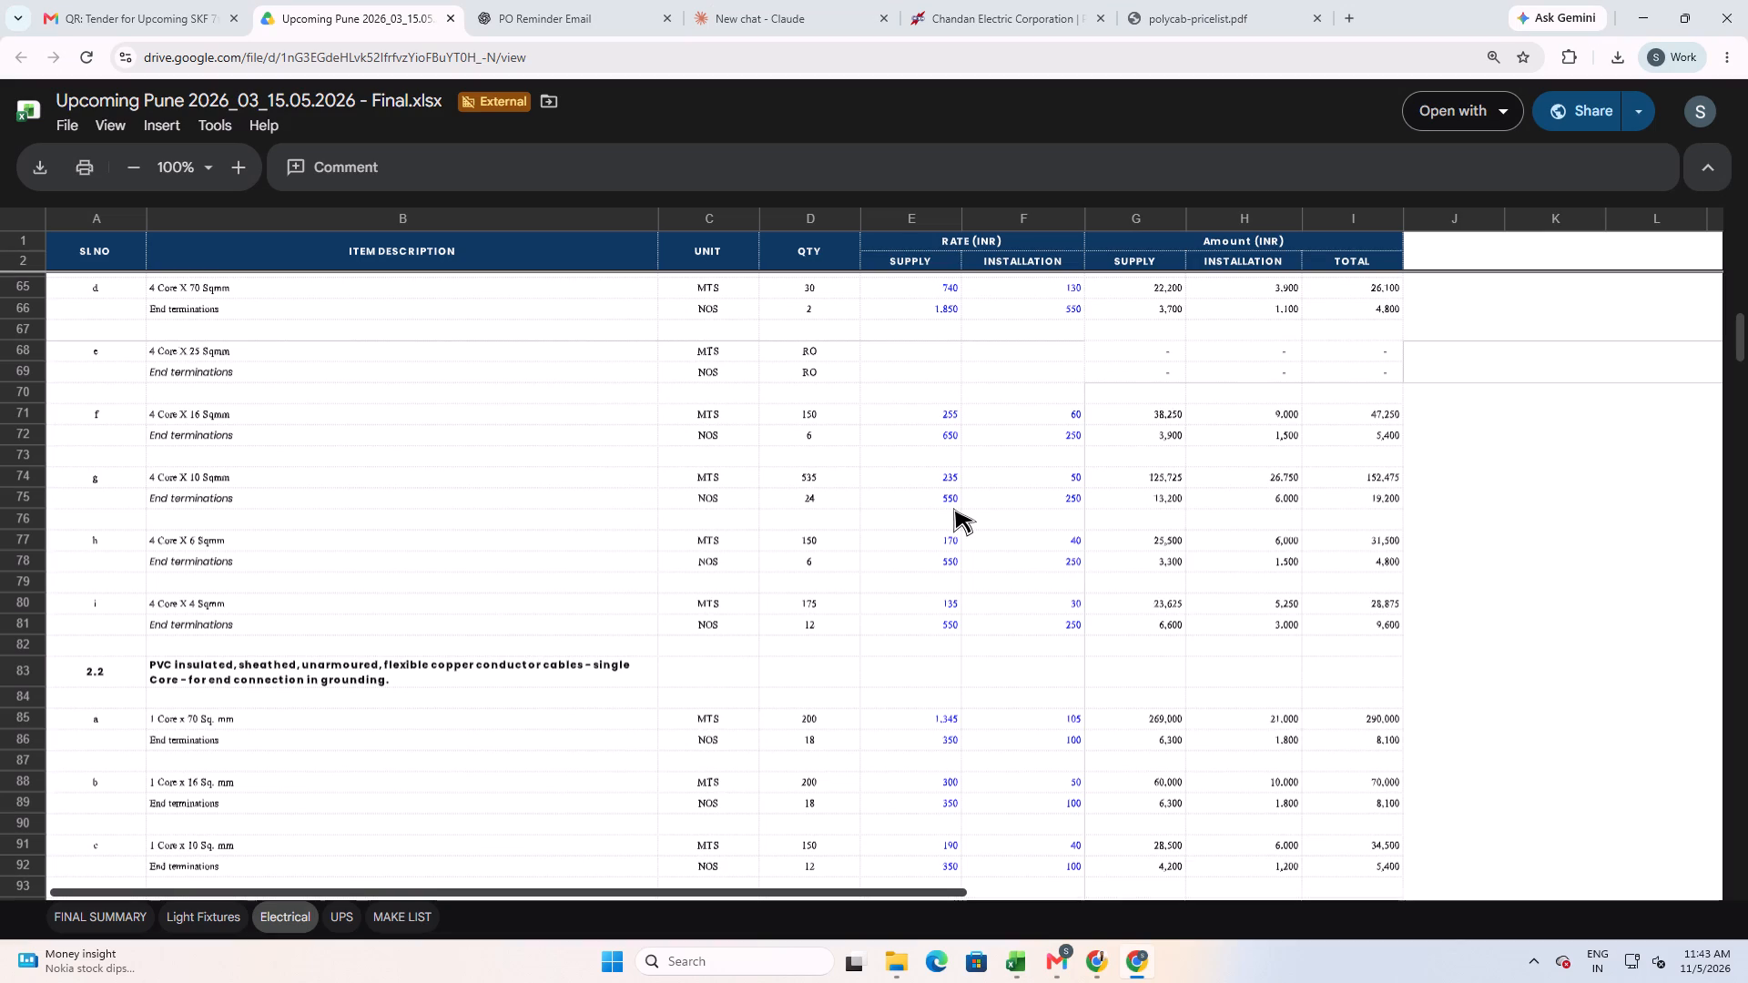
key("alt+Tab")
key("Up")
key("Up")
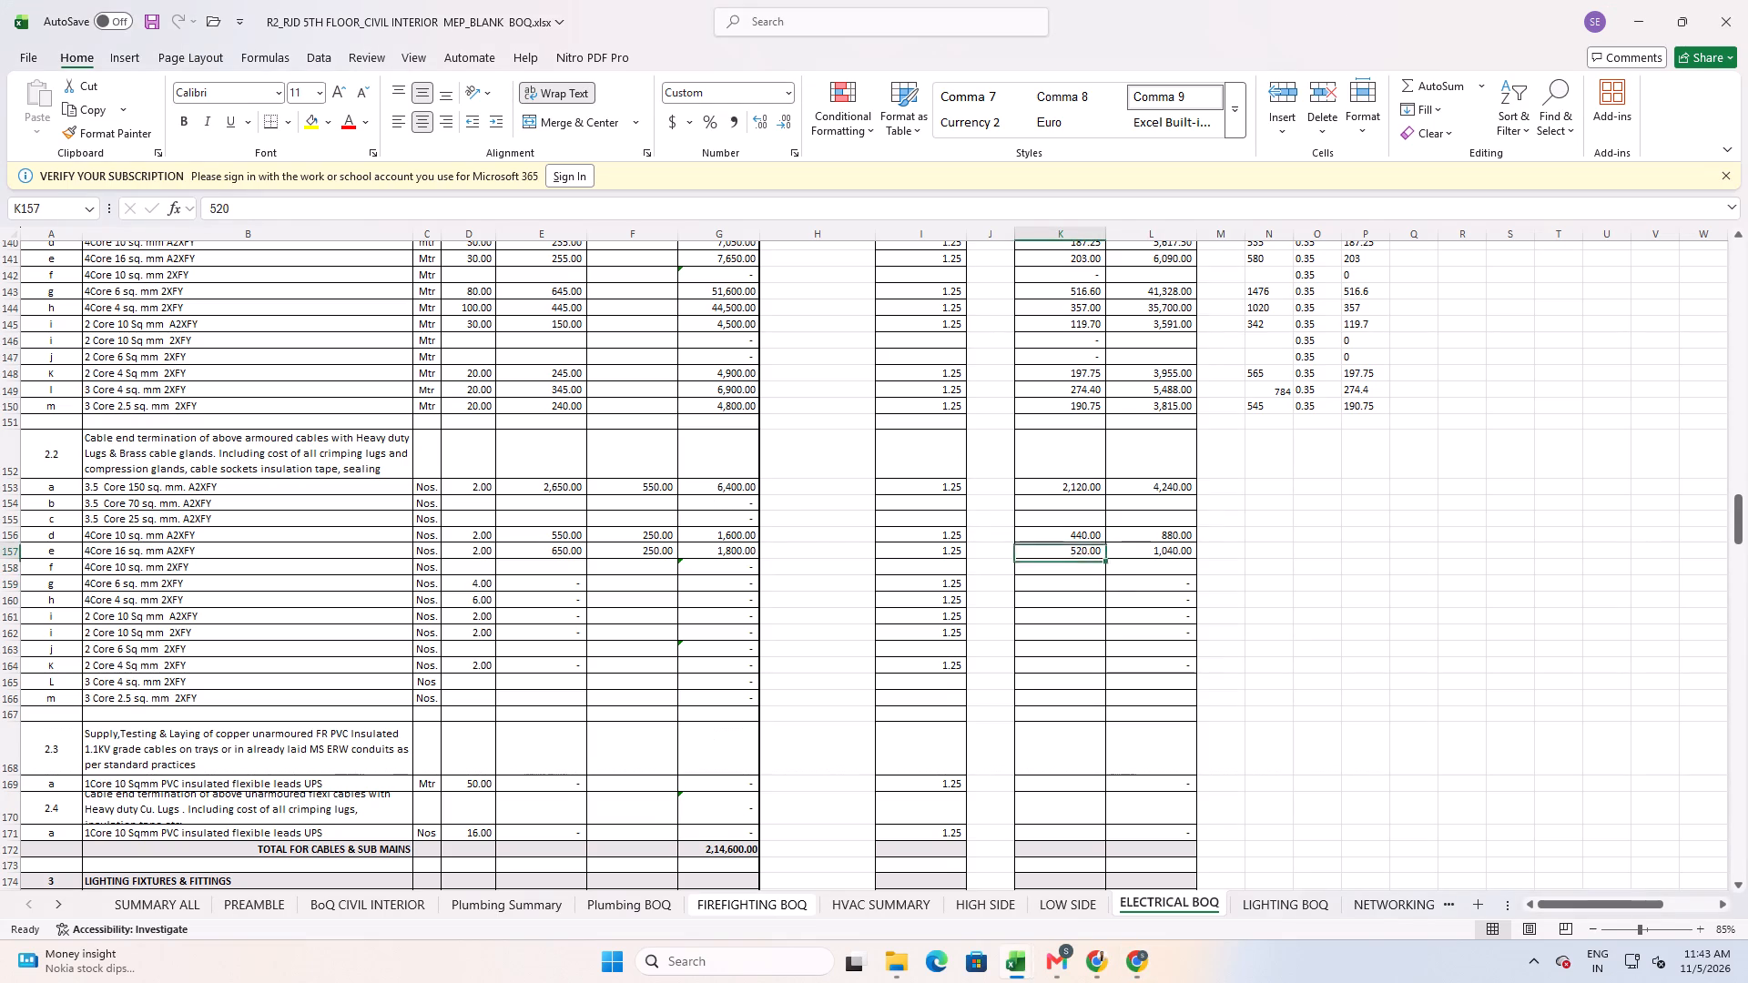
key("Up")
key("ctrl+c")
key("Down")
key("Down")
key("Down")
key("ctrl+v")
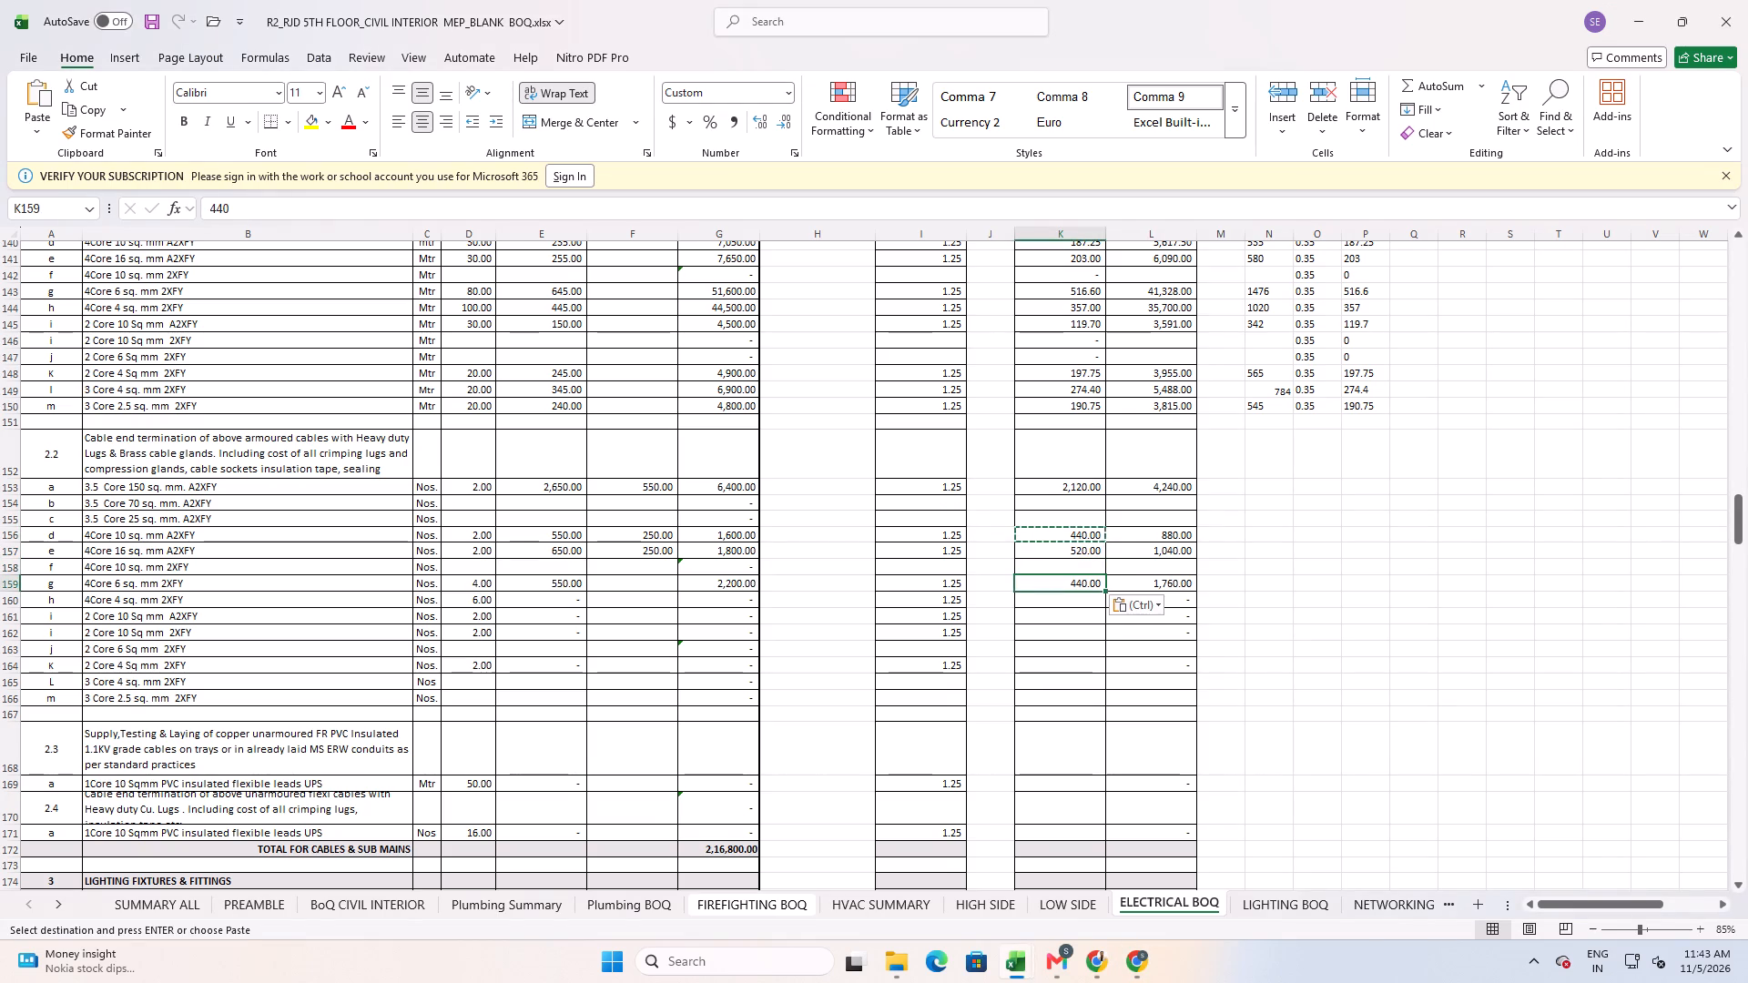
key("Escape")
Enter the installation rate 250 in F159 for the 4 Core 6 sq. mm 2XFY end termination.
key("Left")
key("Left")
key("Left")
key("Left")
key("Left")
type("250")
key("Return")
Enter the purchase rate 440 in K160 for the 4 Core 4 sq. mm 2XFY end termination.
key("Right")
key("Right")
key("Right")
key("Right")
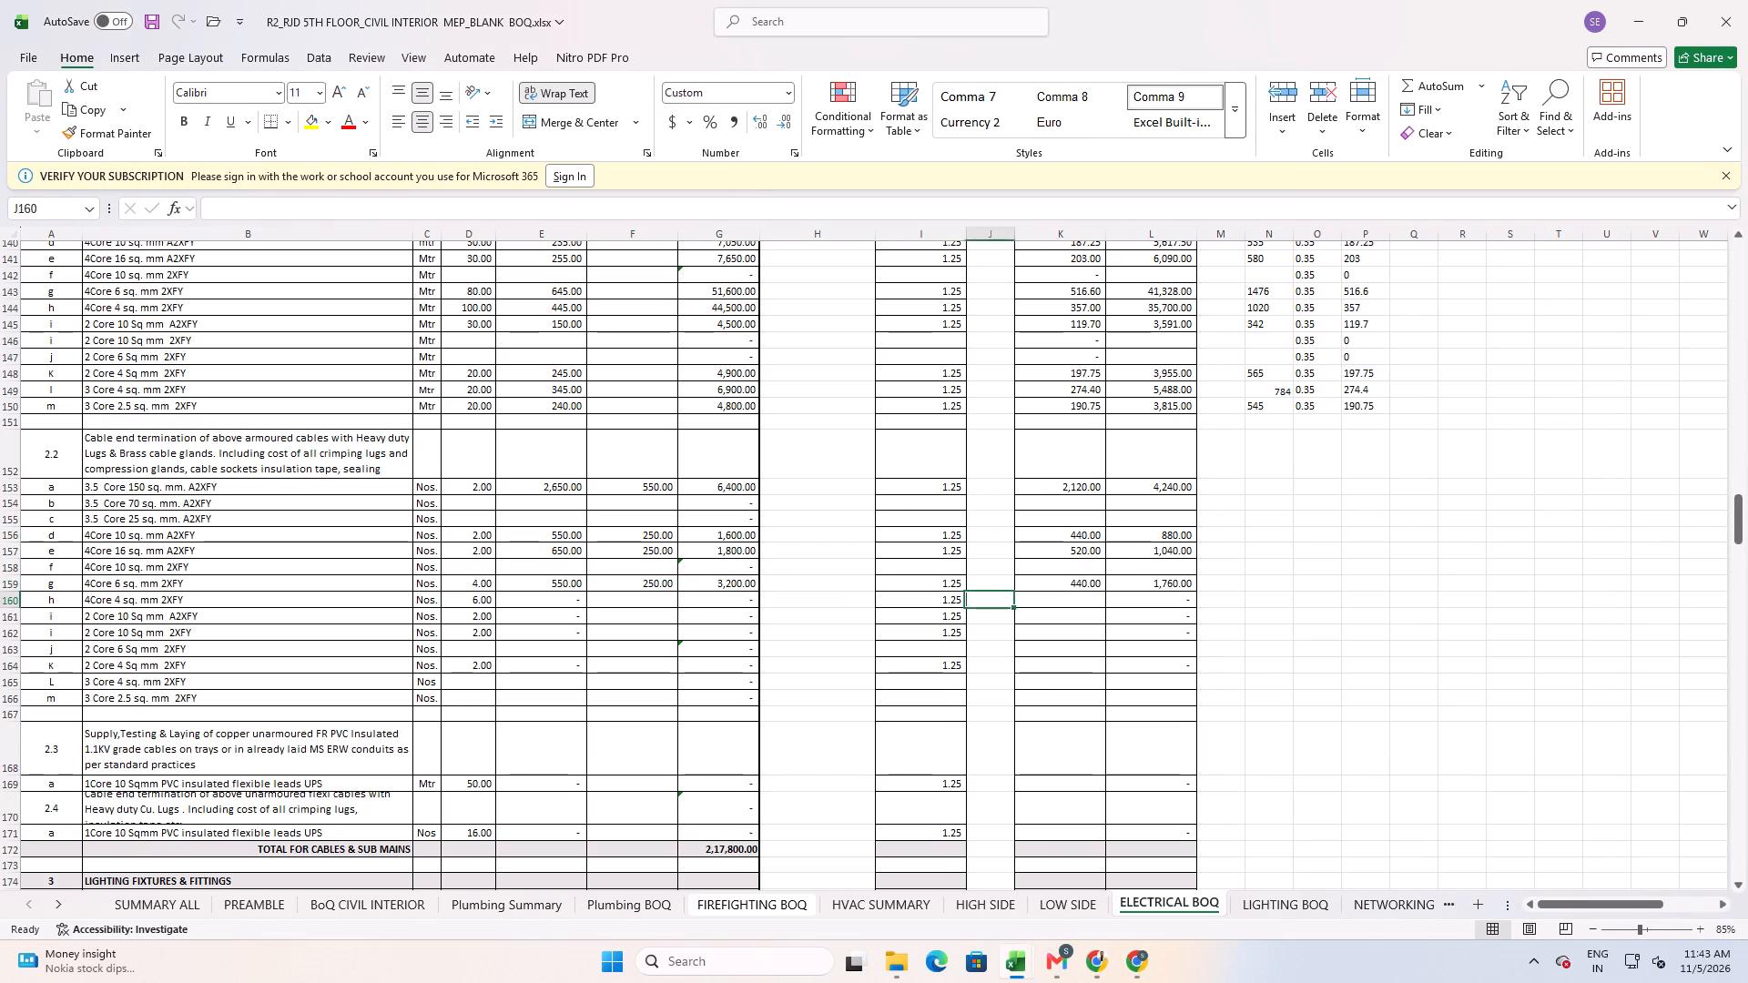
key("Right")
key("Down")
key("Up")
key("alt+Tab")
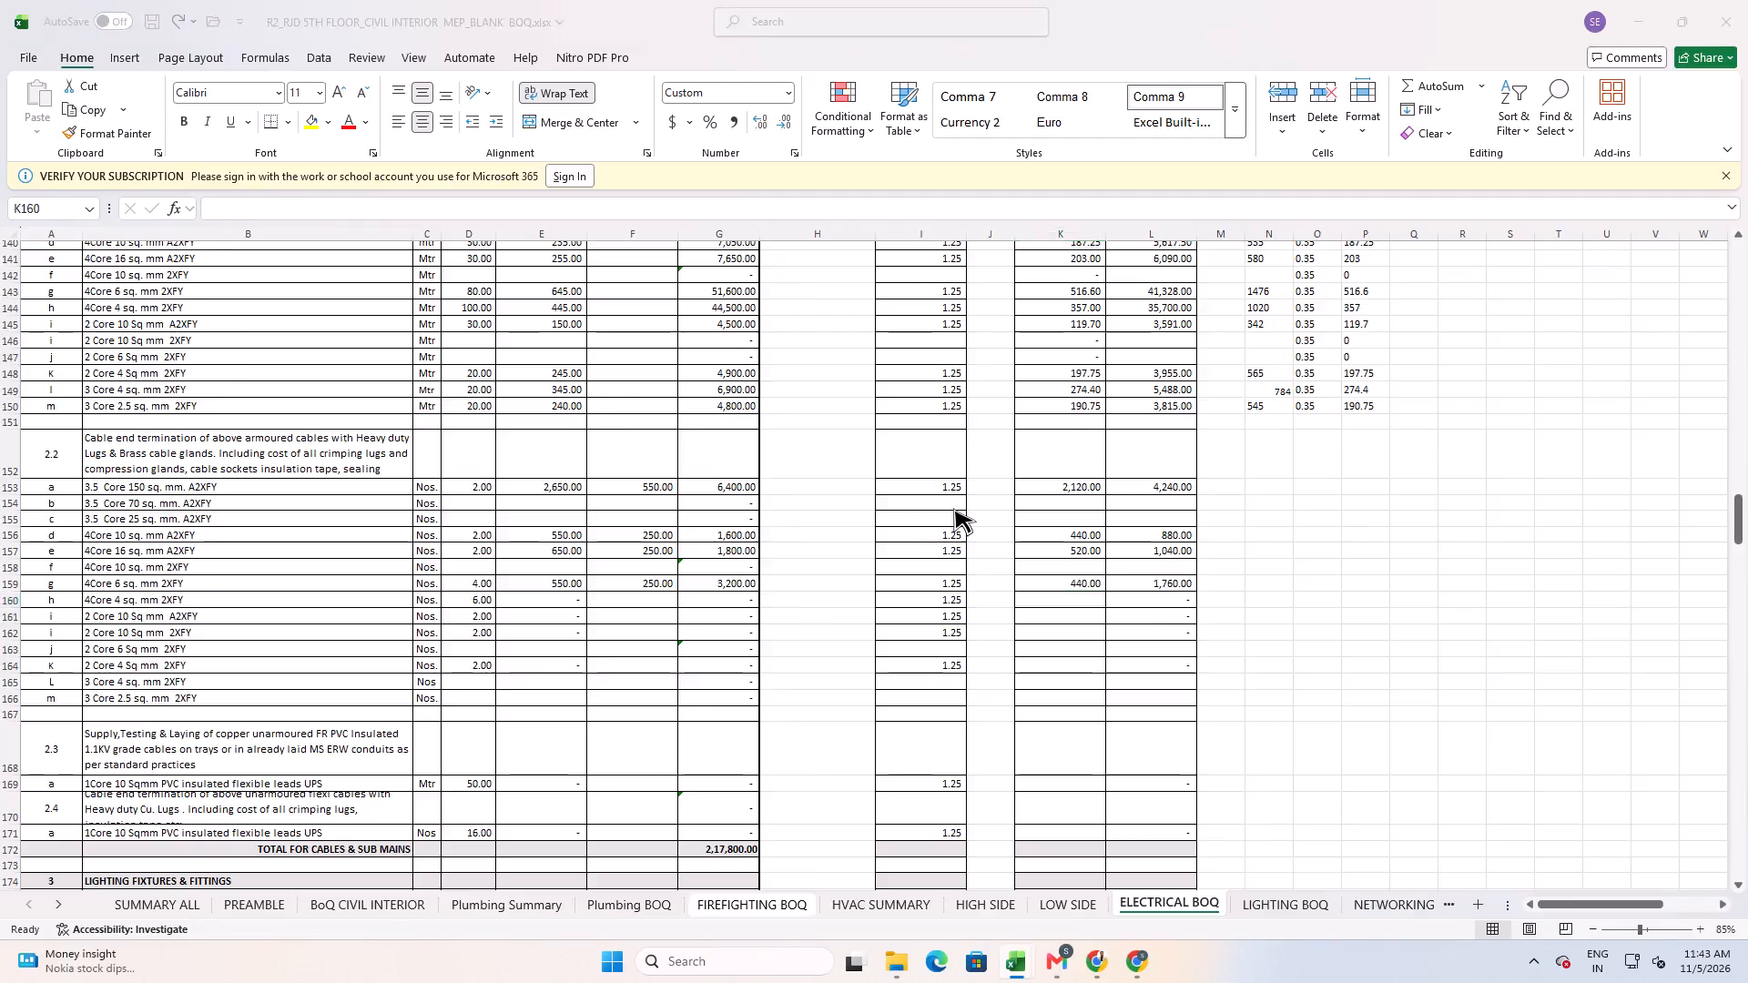
key("alt+Tab")
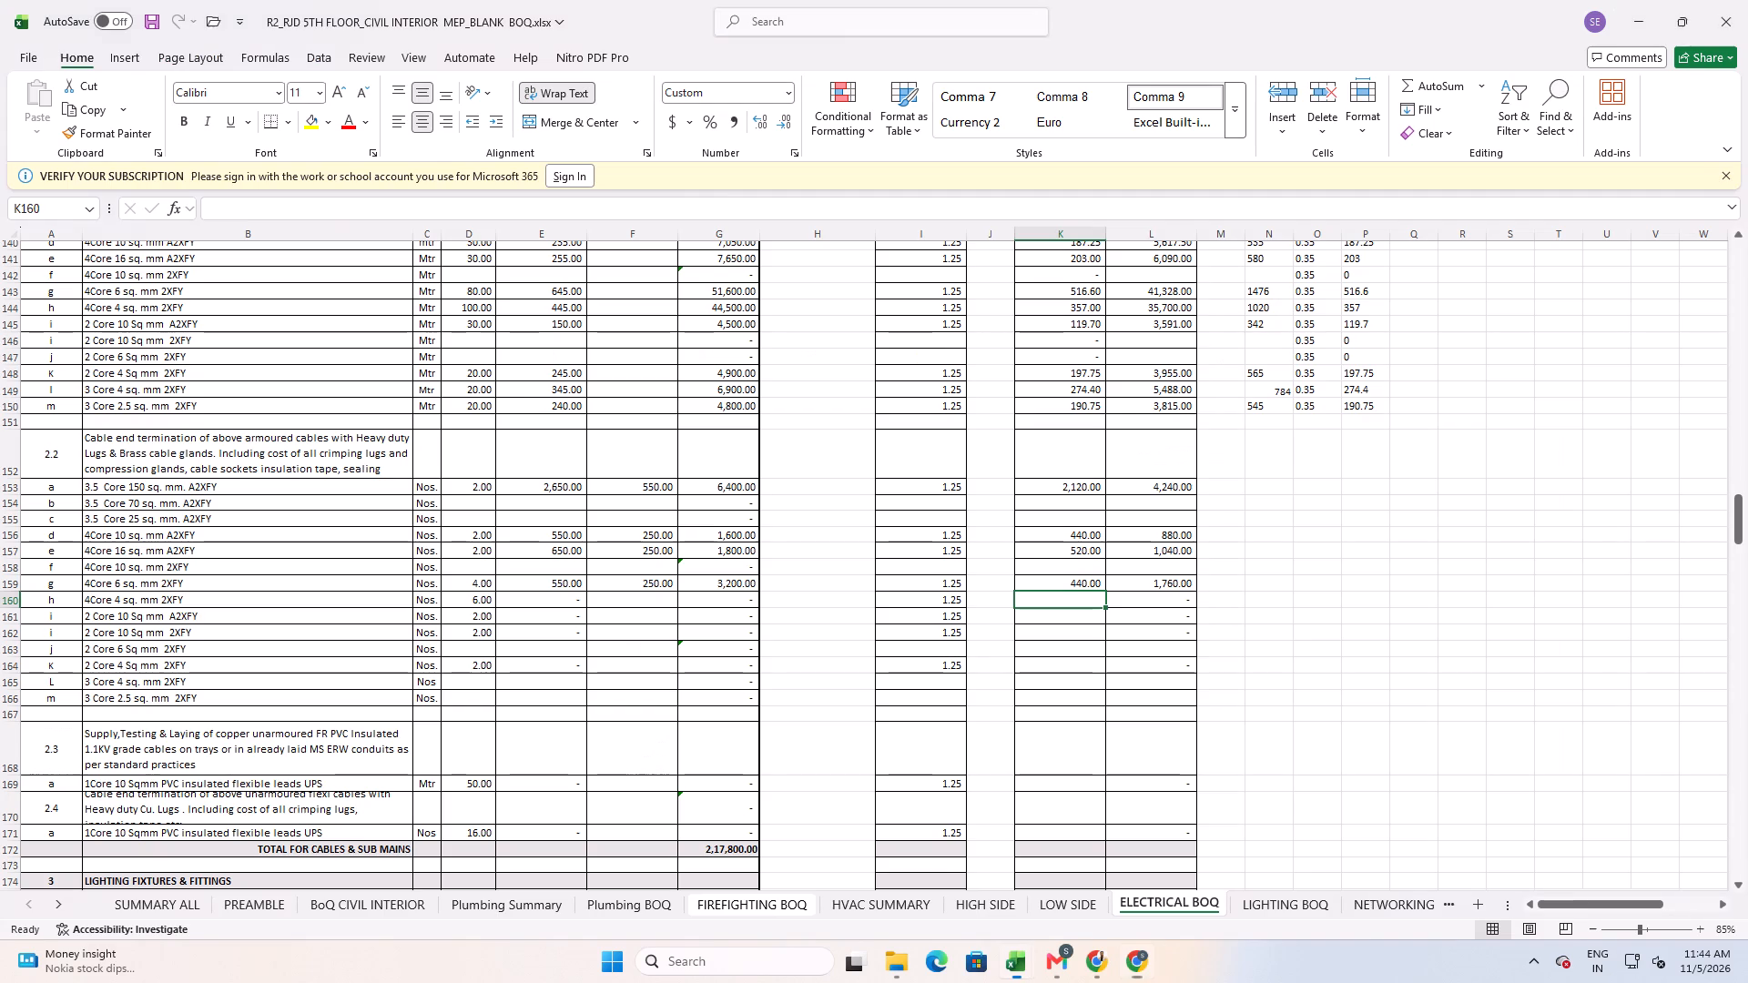
type("440")
key("Return")
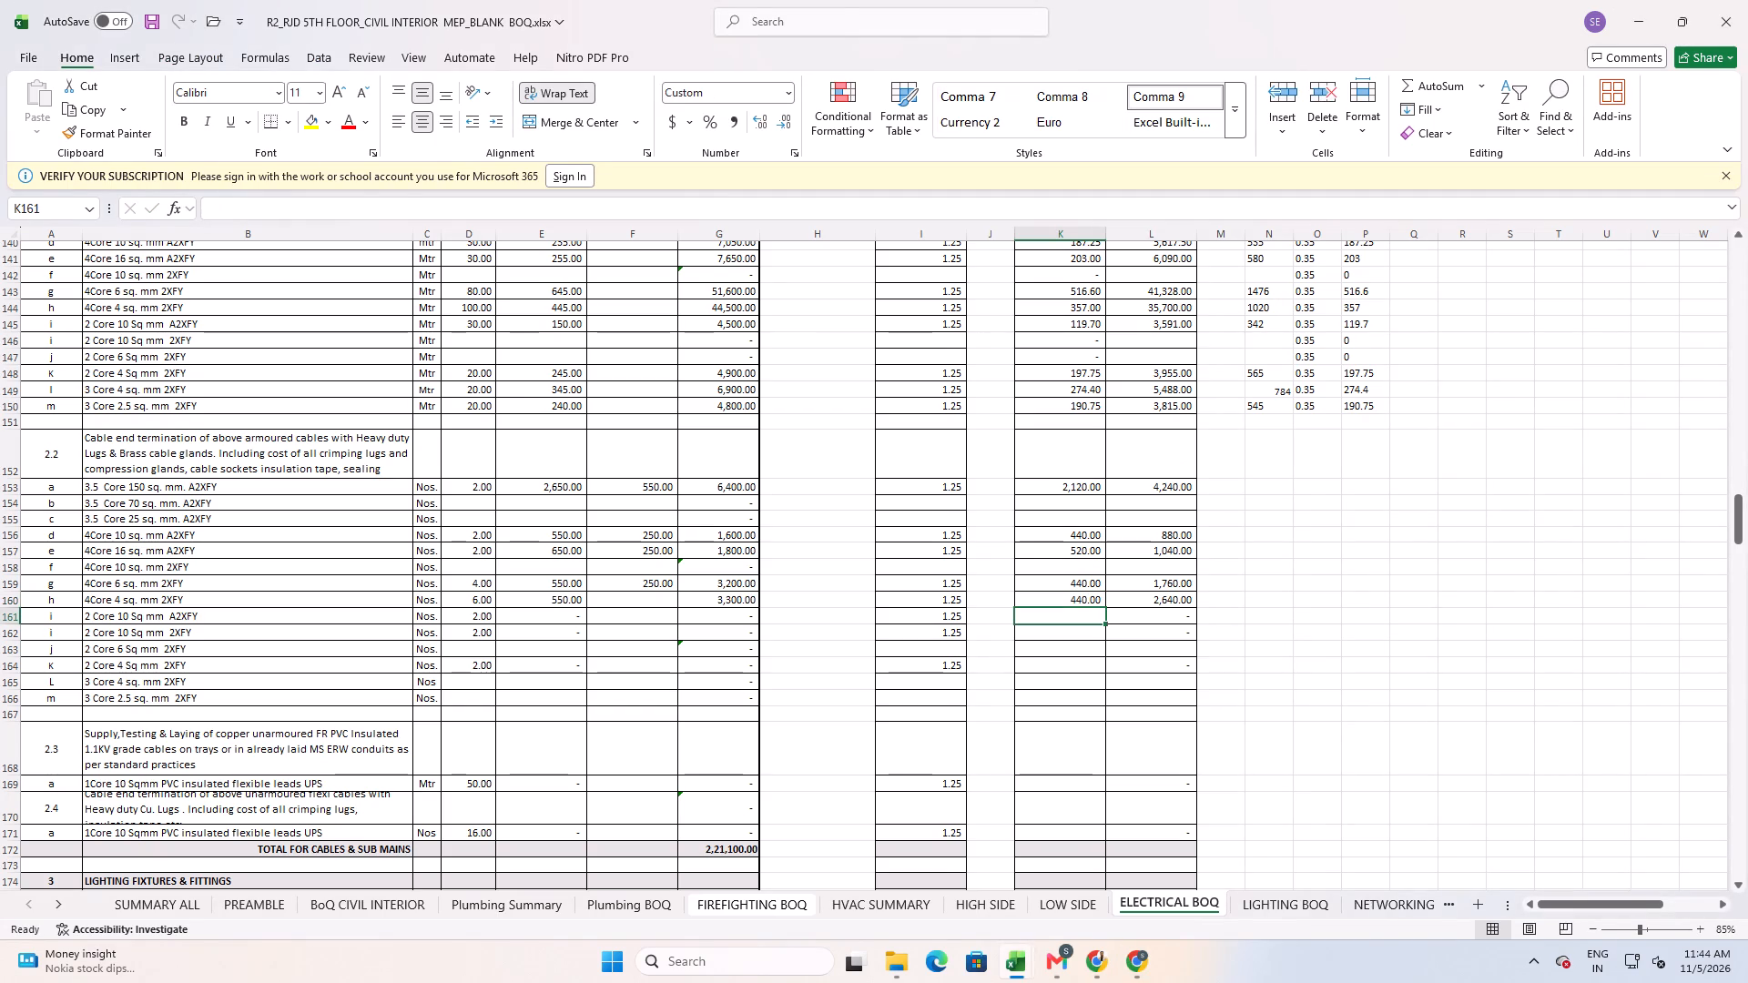
Enter the installation rate 250 in F160 for the 4 Core 4 sq. mm 2XFY end termination.
key("Left")
key("Left")
key("Up")
key("Left")
key("Left")
key("Left")
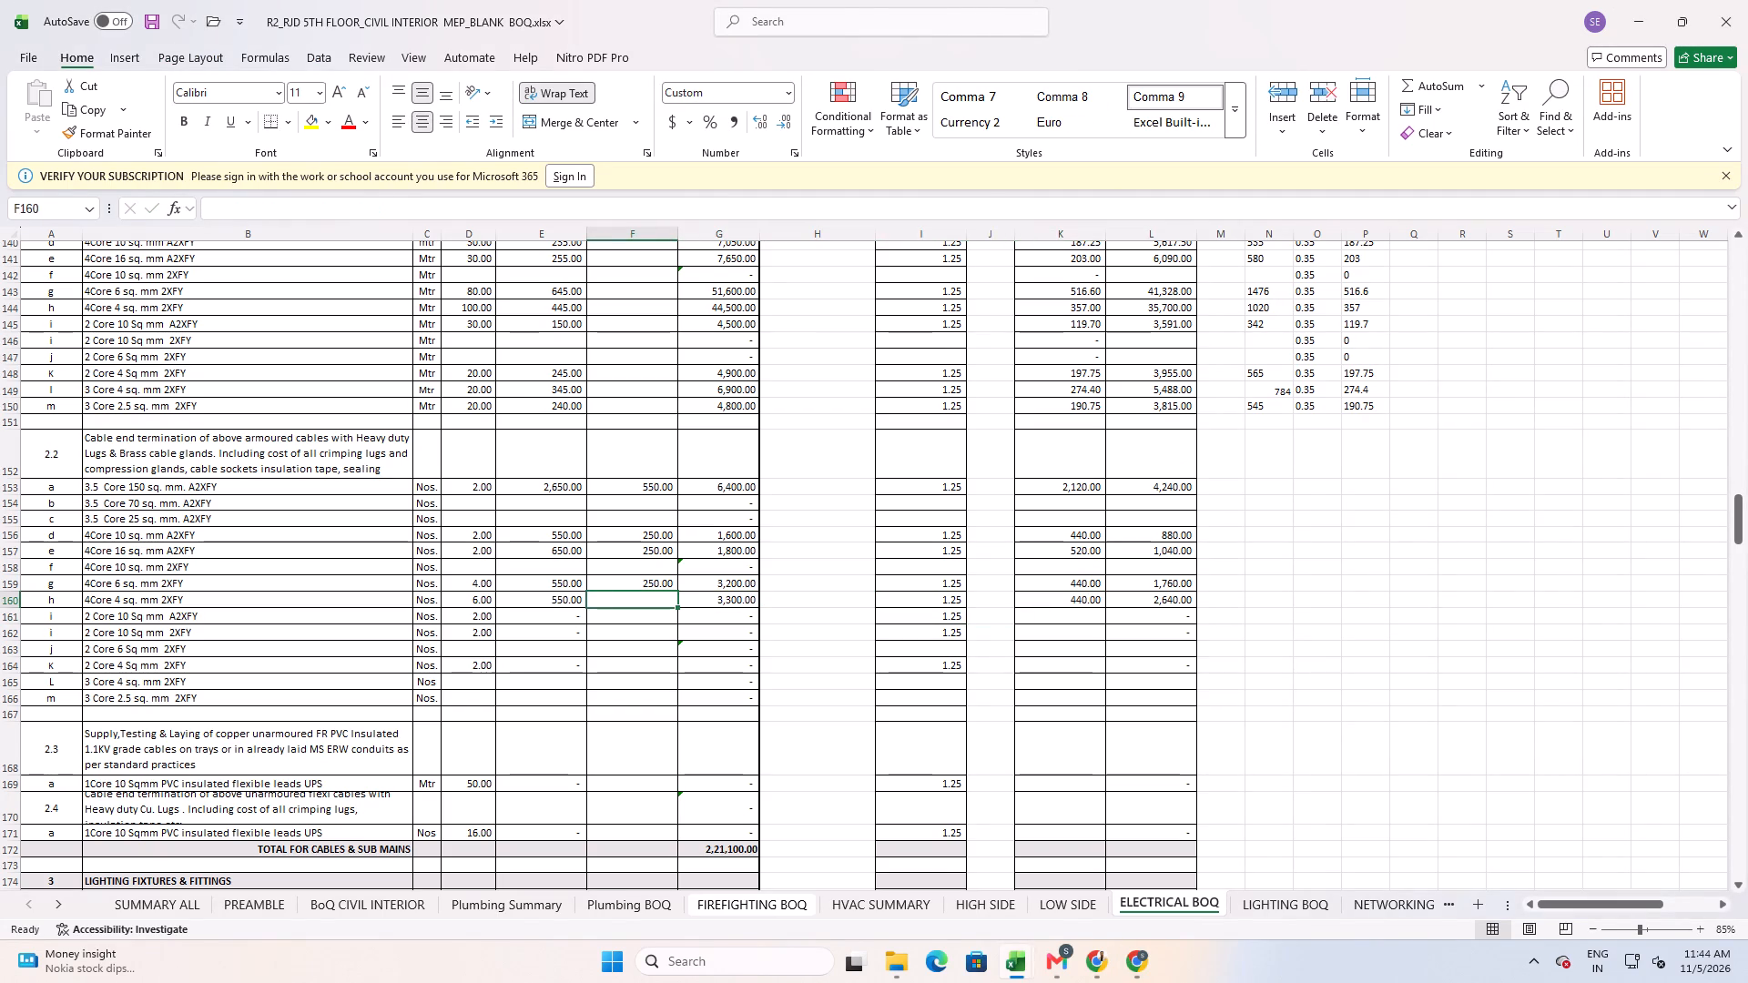
type("250")
key("Return")
Check the Pune BOQ's end termination rates in Chrome and copy the 440 purchase rate from K160 to K161 and K162 in Excel.
key("Up")
key("Right")
key("Right")
key("Right")
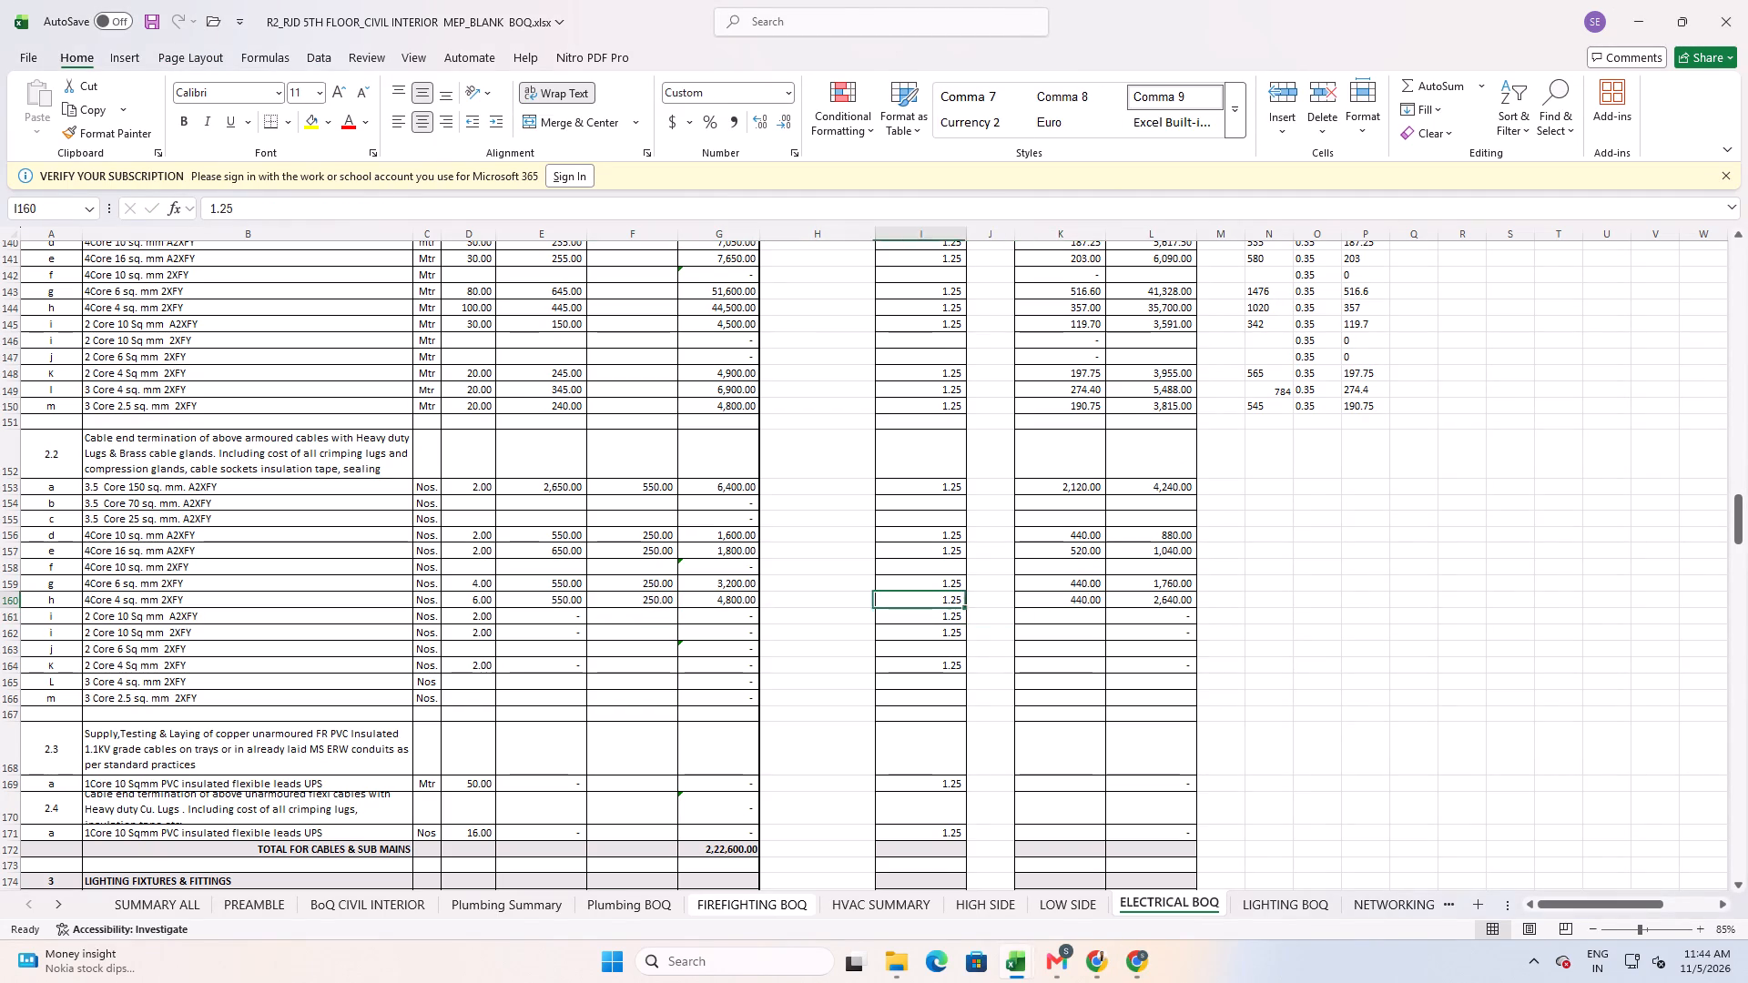
key("Right")
key("Down")
key("Right")
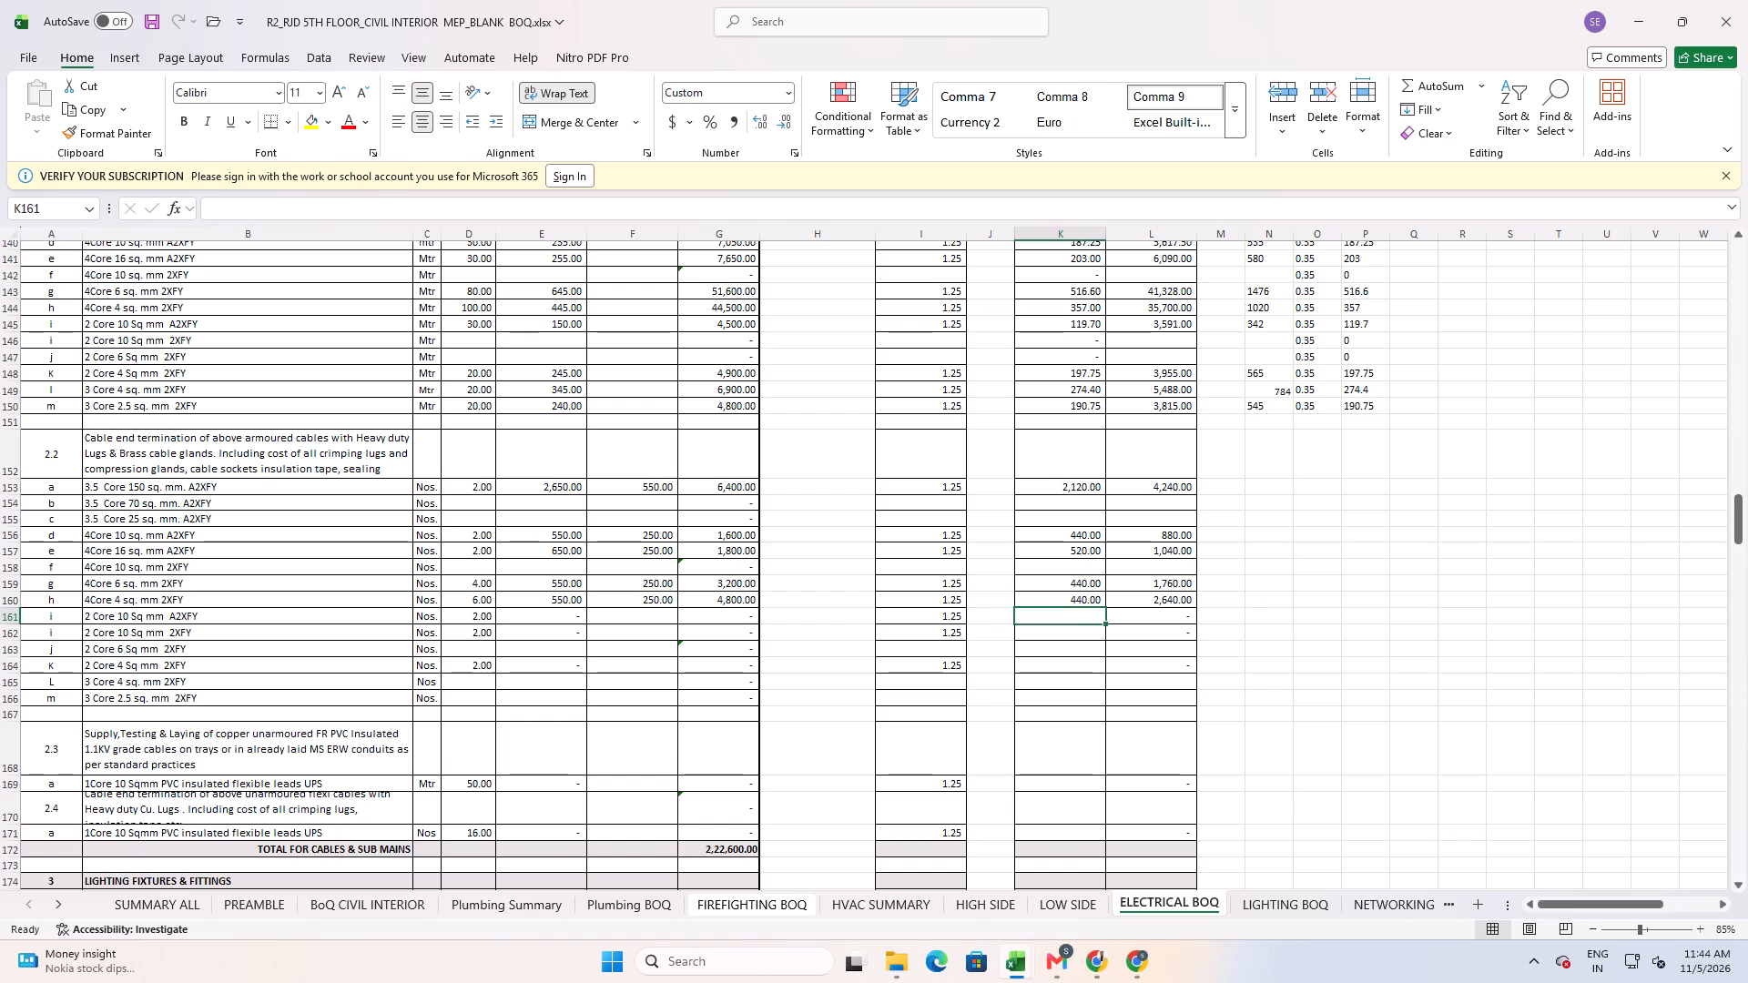
key("alt+Tab")
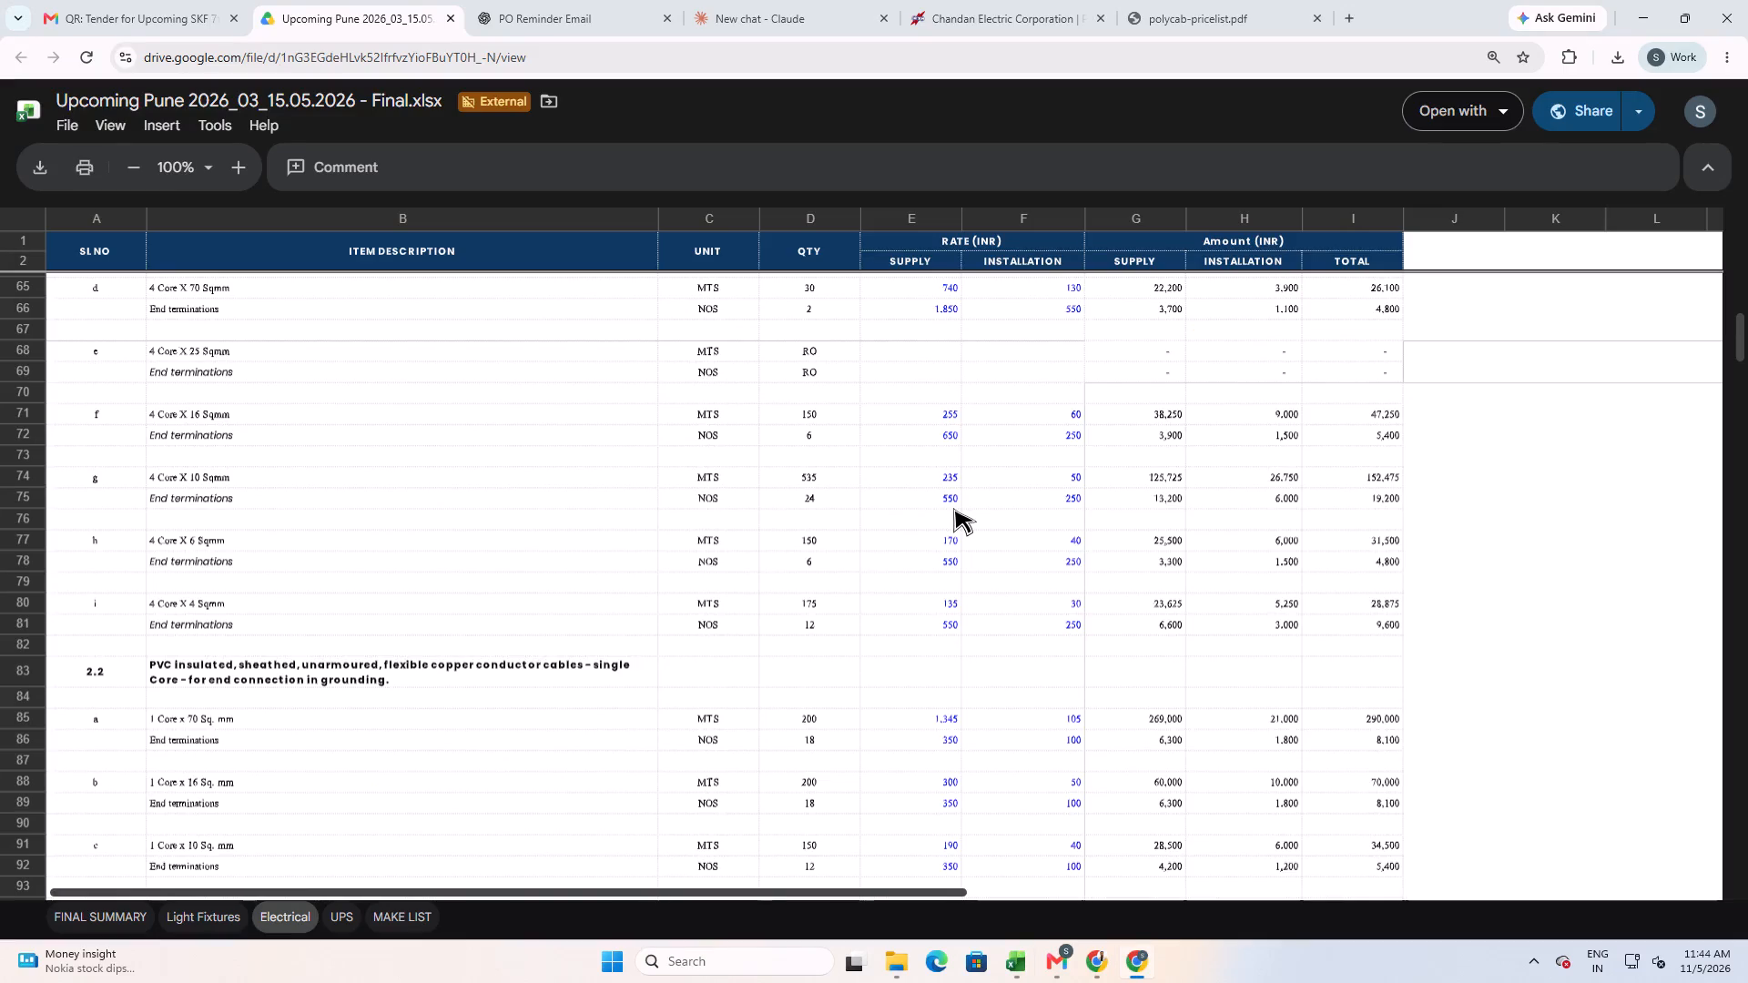
key("alt+Tab")
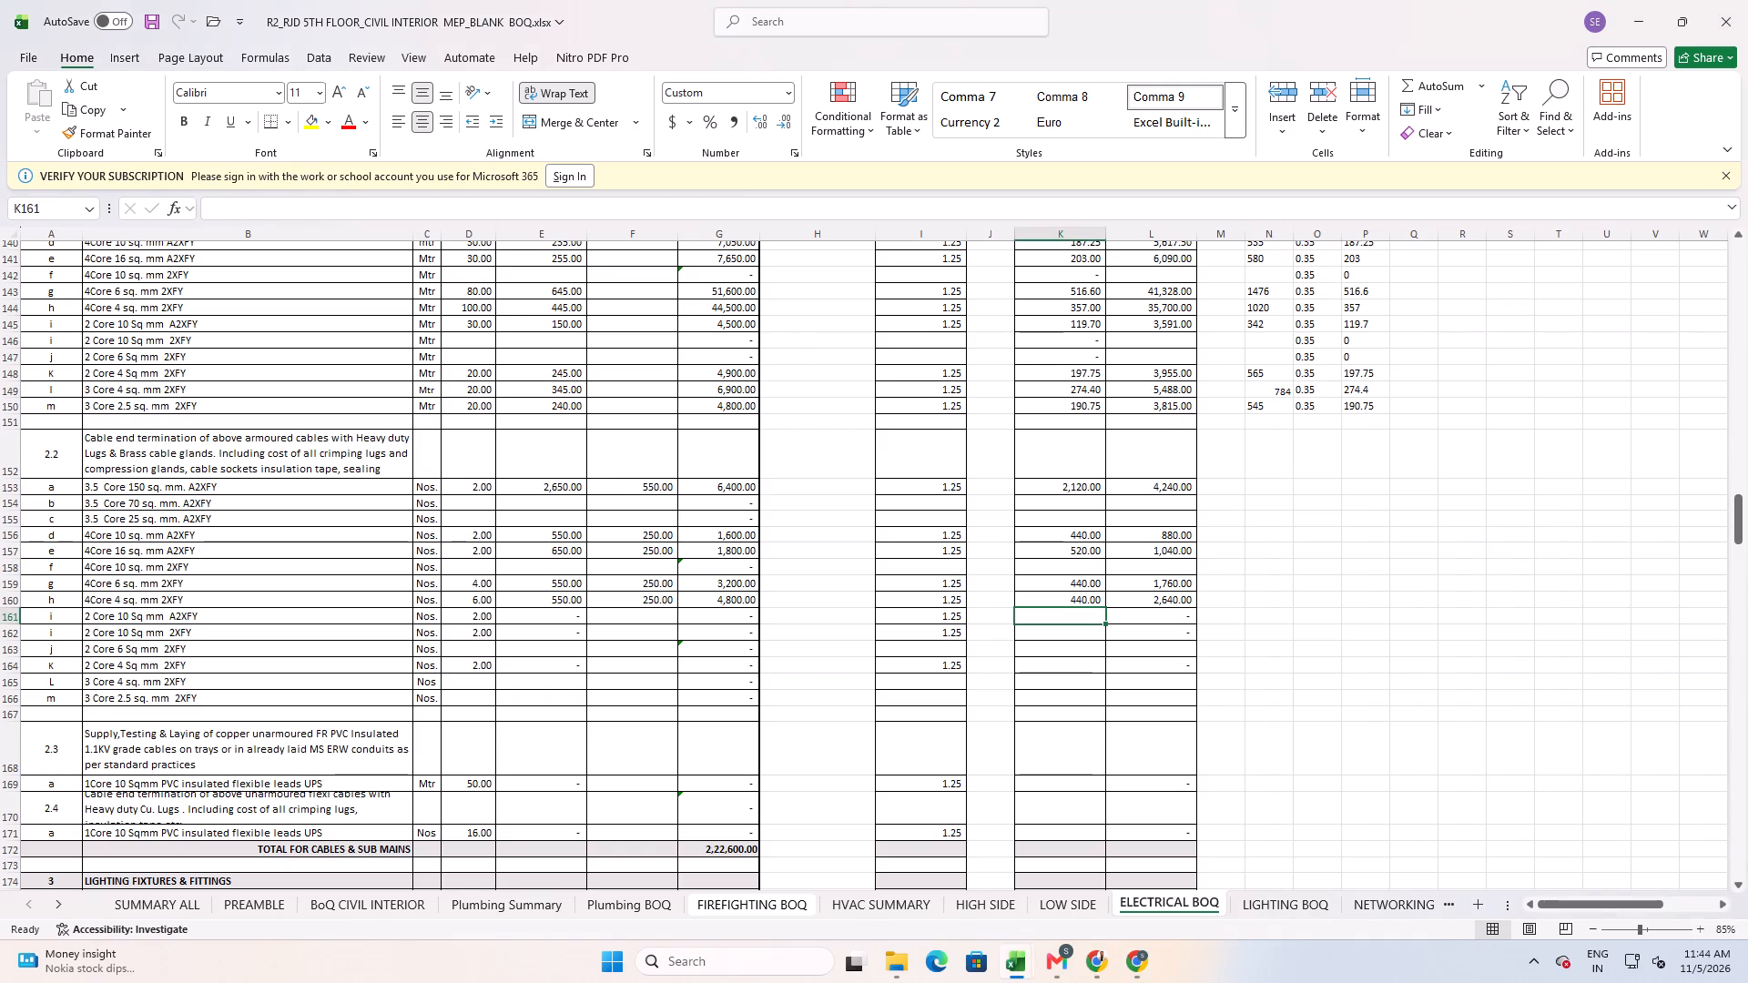
key("alt+Tab")
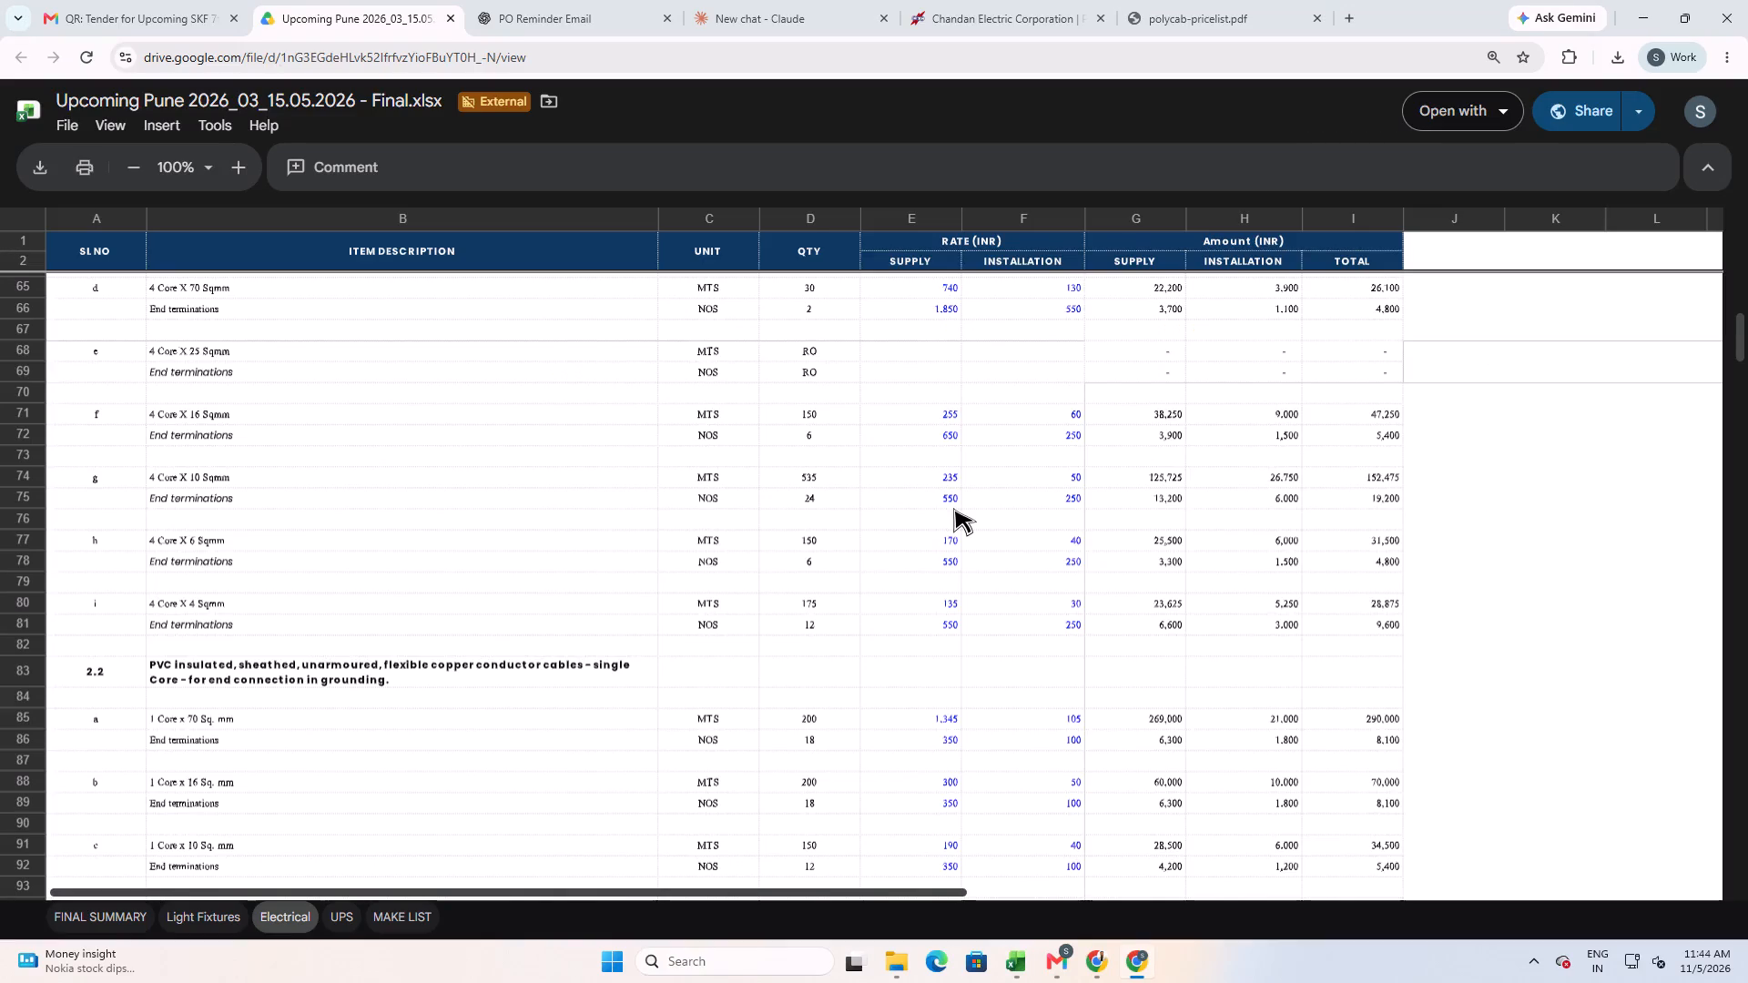
key("alt+Tab")
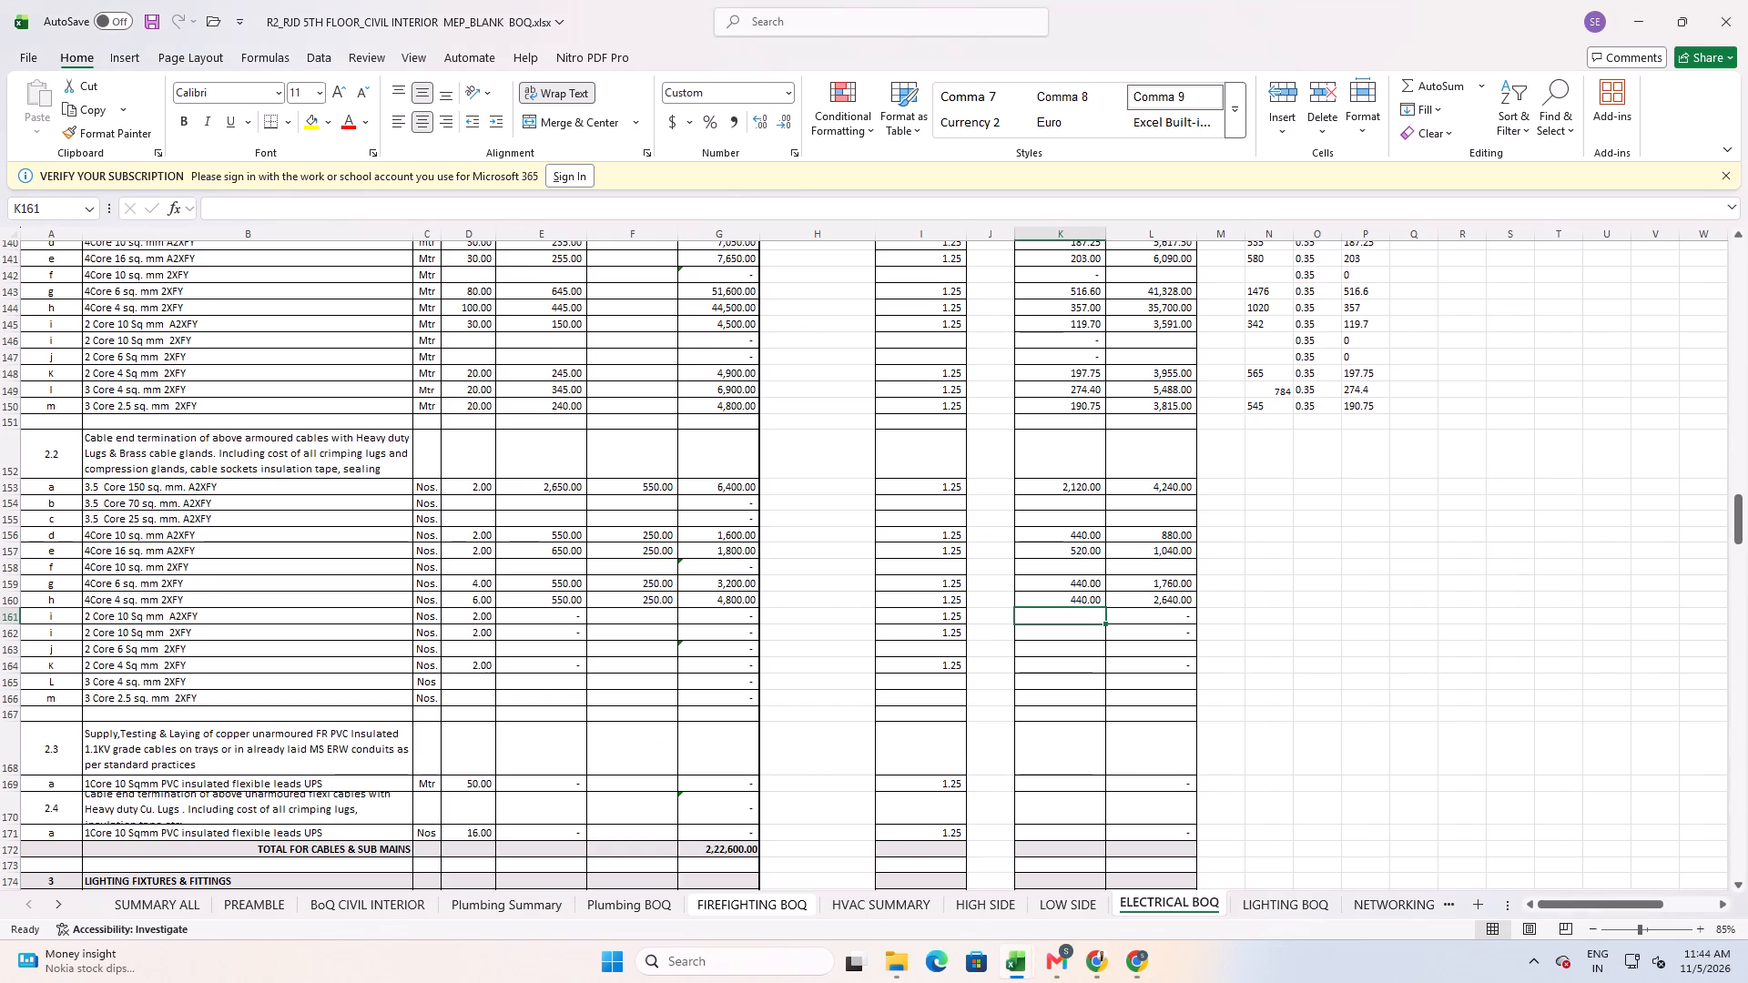
key("Up")
key("ctrl+c")
key("Down")
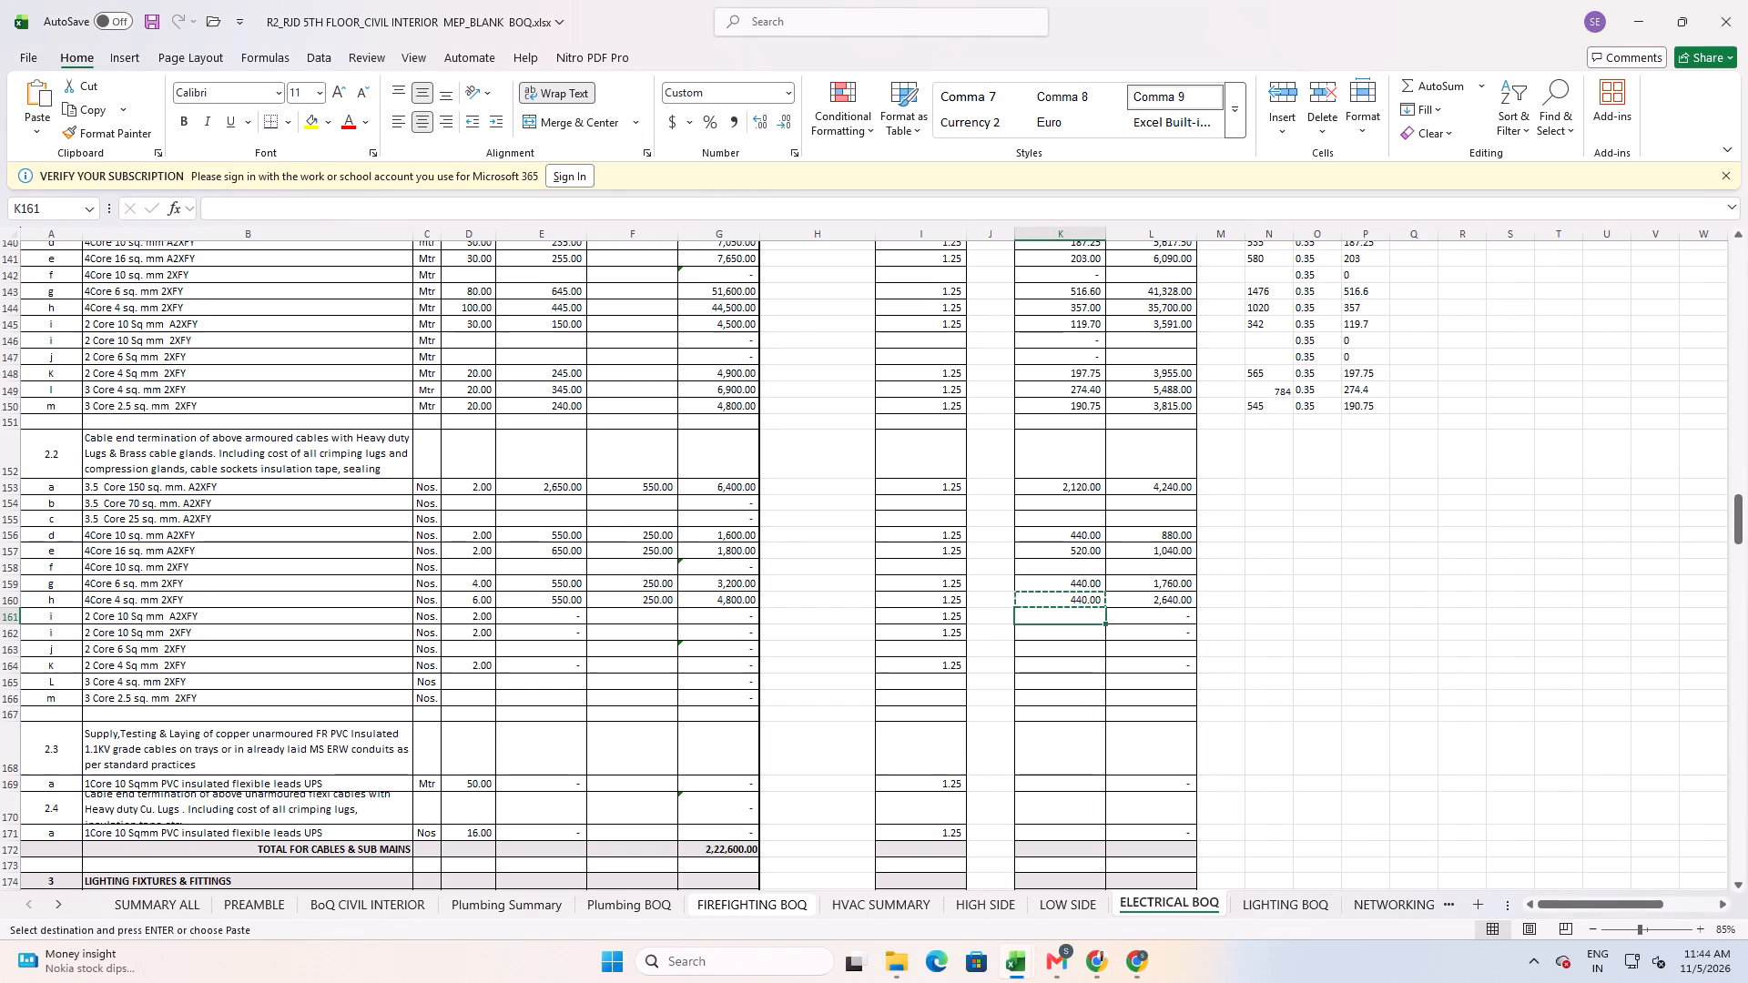
key("ctrl+v")
key("Down")
key("ctrl+v")
Enter the installation rate 250 in F161 and F162 for both 2 Core 10 sq. mm end terminations.
key("Left")
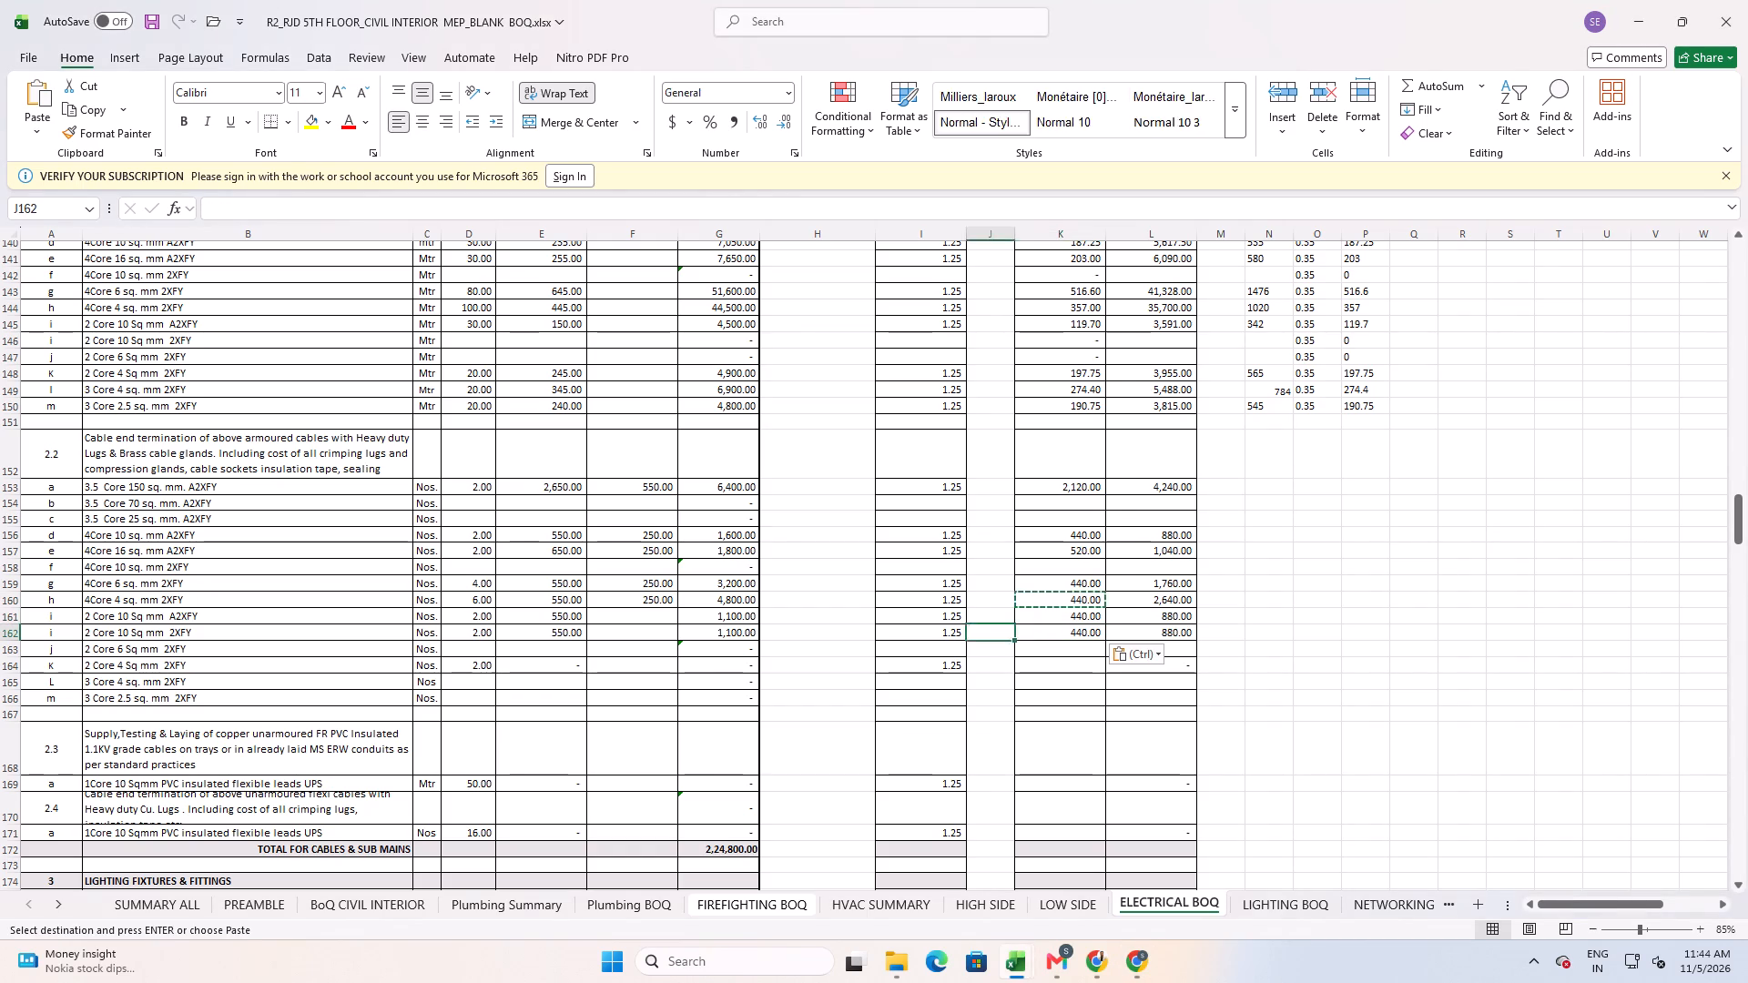
key("Left")
key("Left")
key("Left")
key("Left")
key("Up")
type("250")
key("Return")
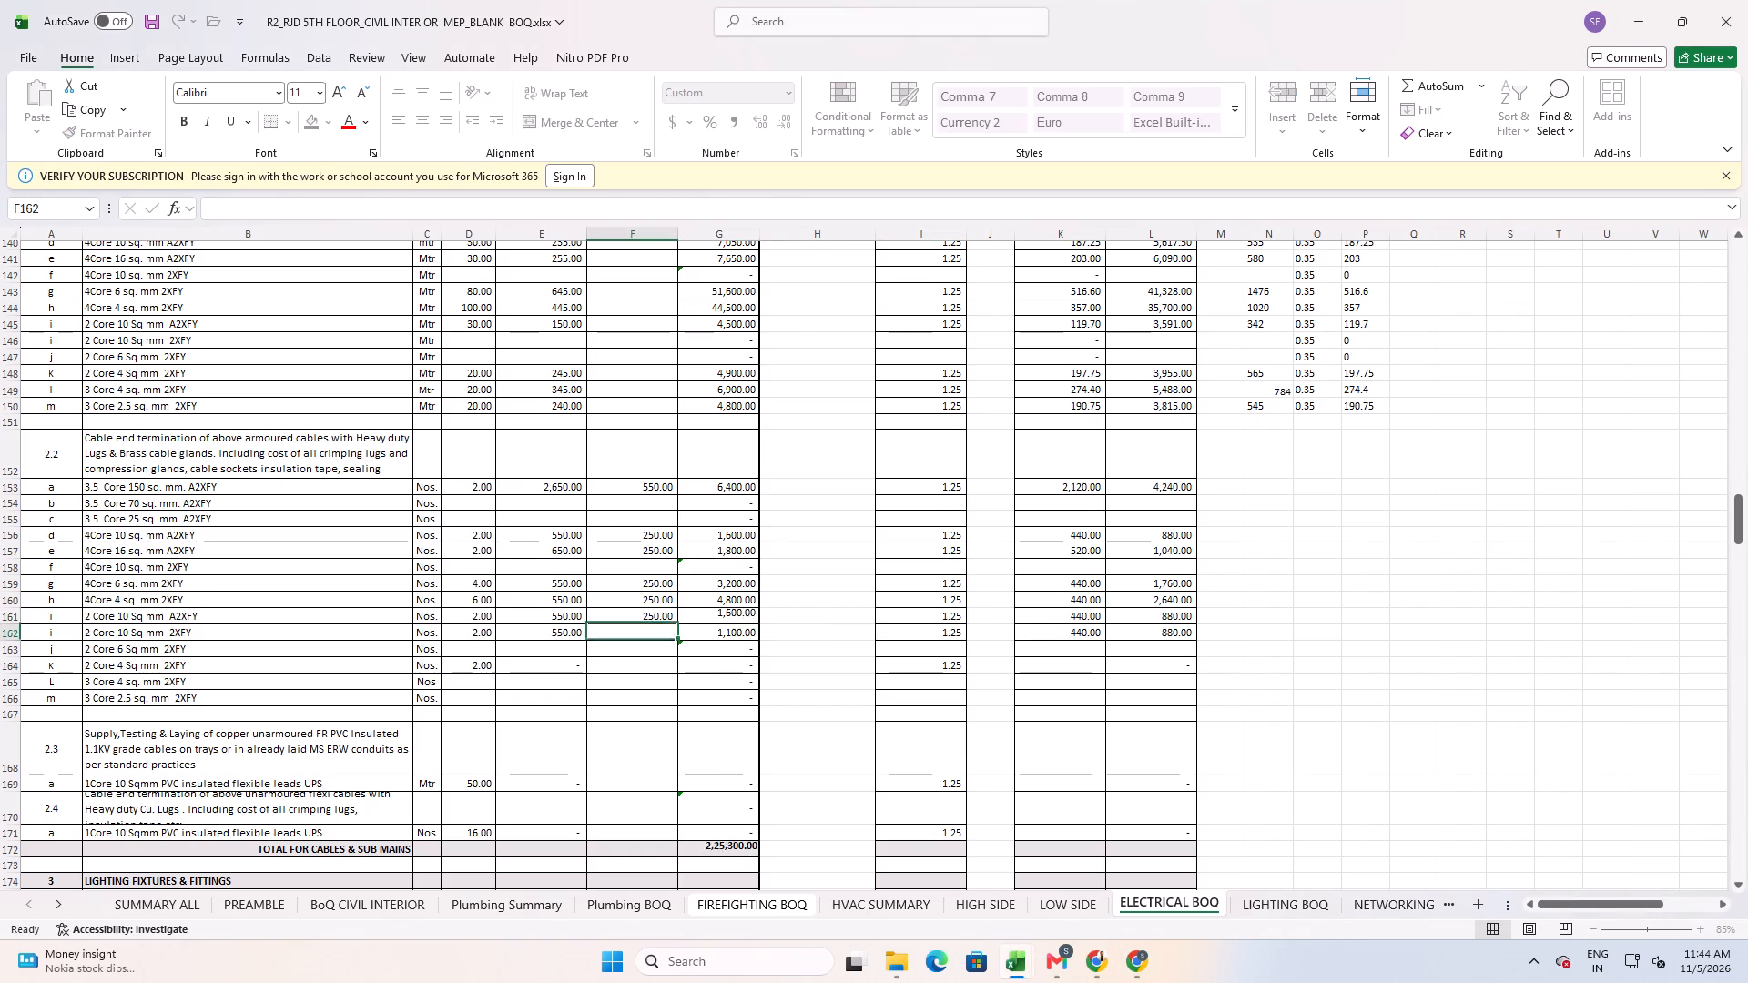
type("250")
key("Return")
Check the Pune BOQ in Chrome, and adjust the 2 Core 4 sq. mm 2XFY termination's purchase rate in K164 to 280, giving 350 in E164.
key("Right")
key("Right")
key("Down")
key("Right")
key("Right")
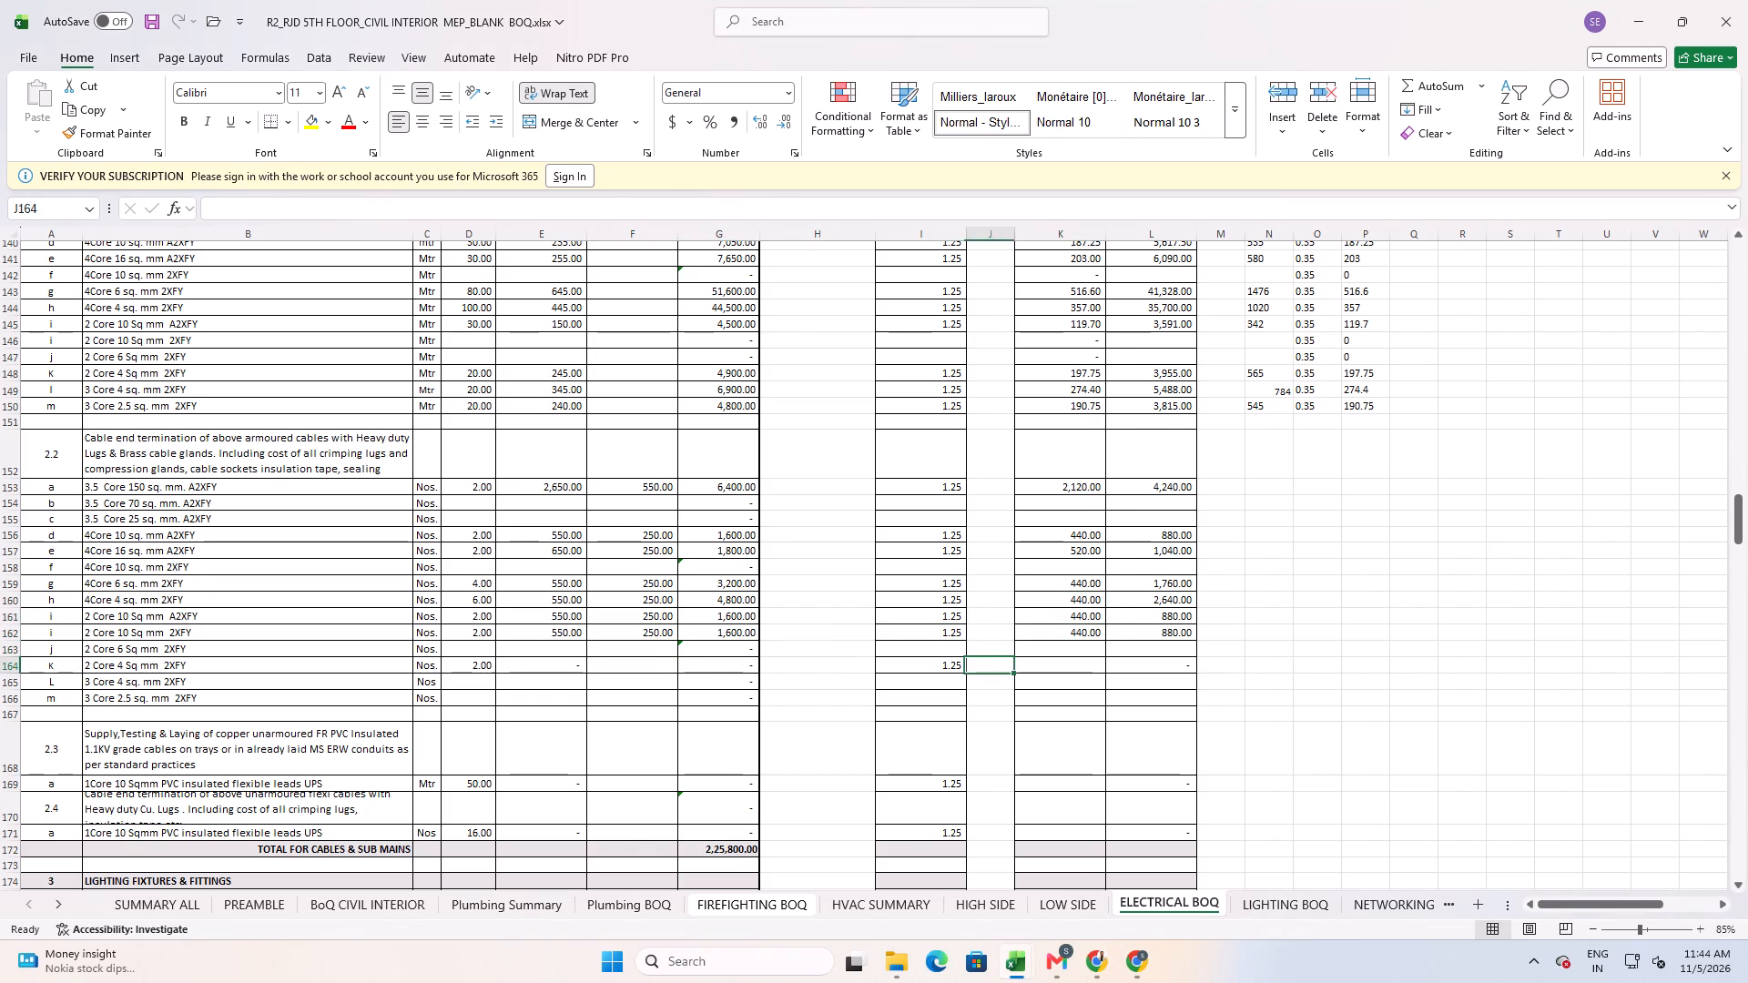
key("Right")
key("alt+Tab")
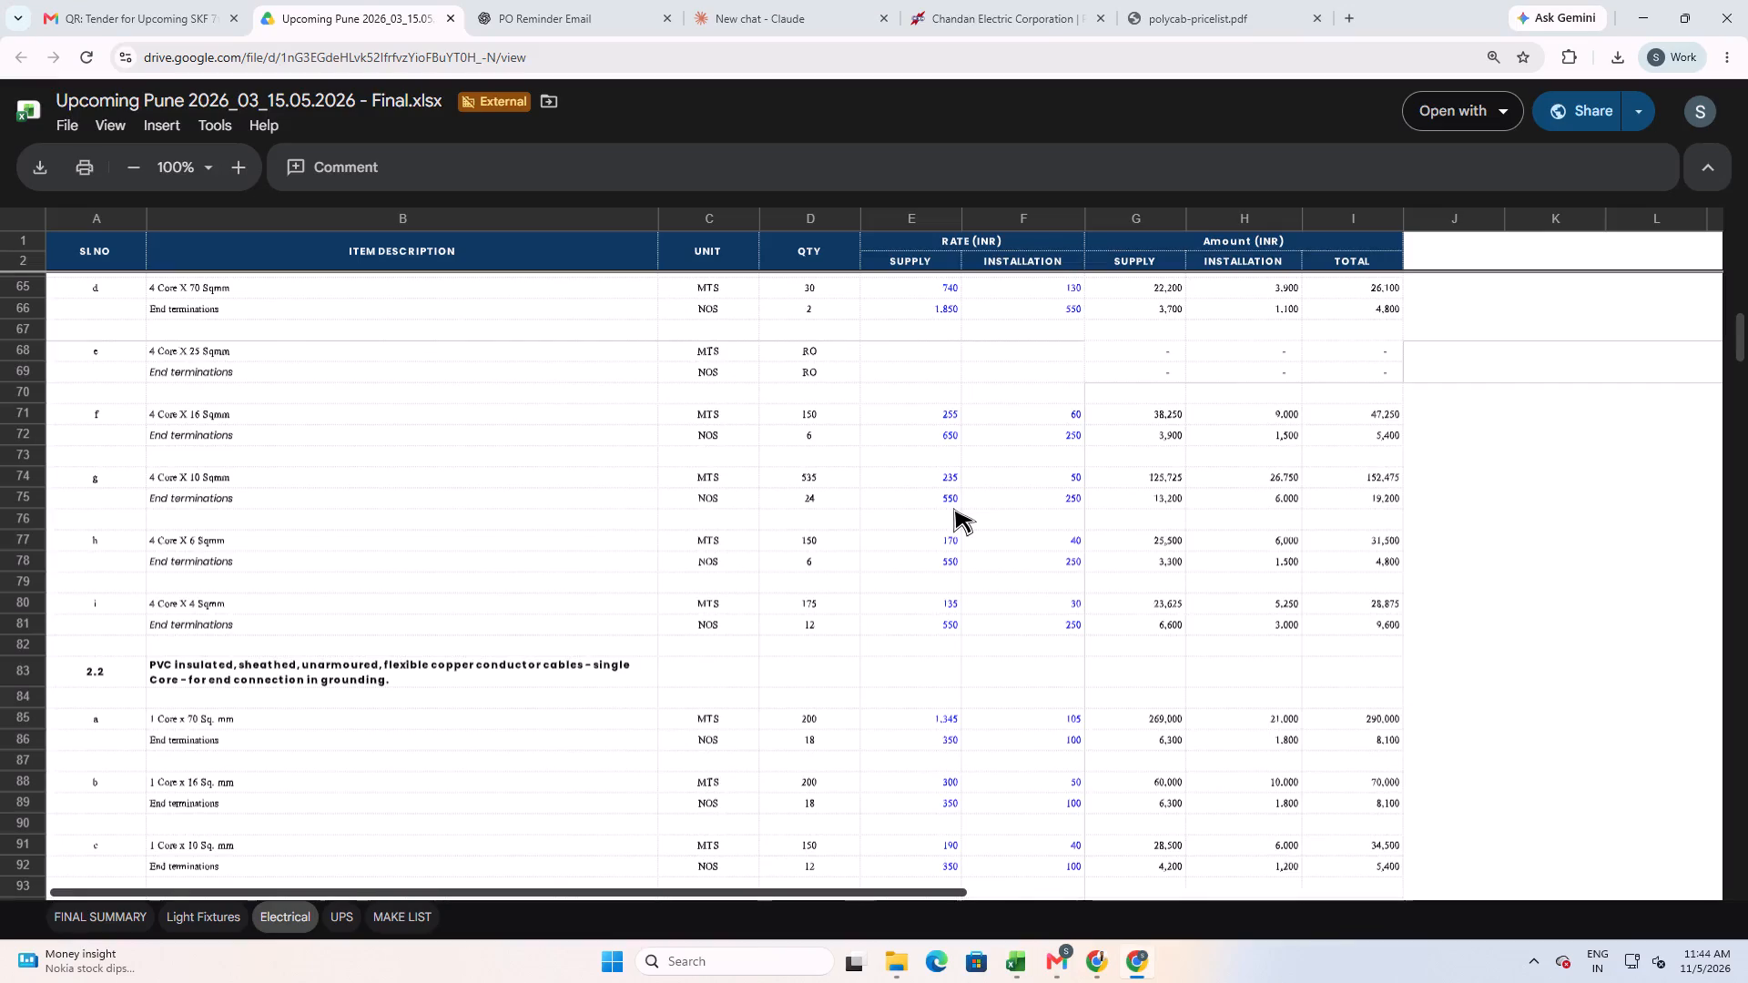
key("alt+Tab")
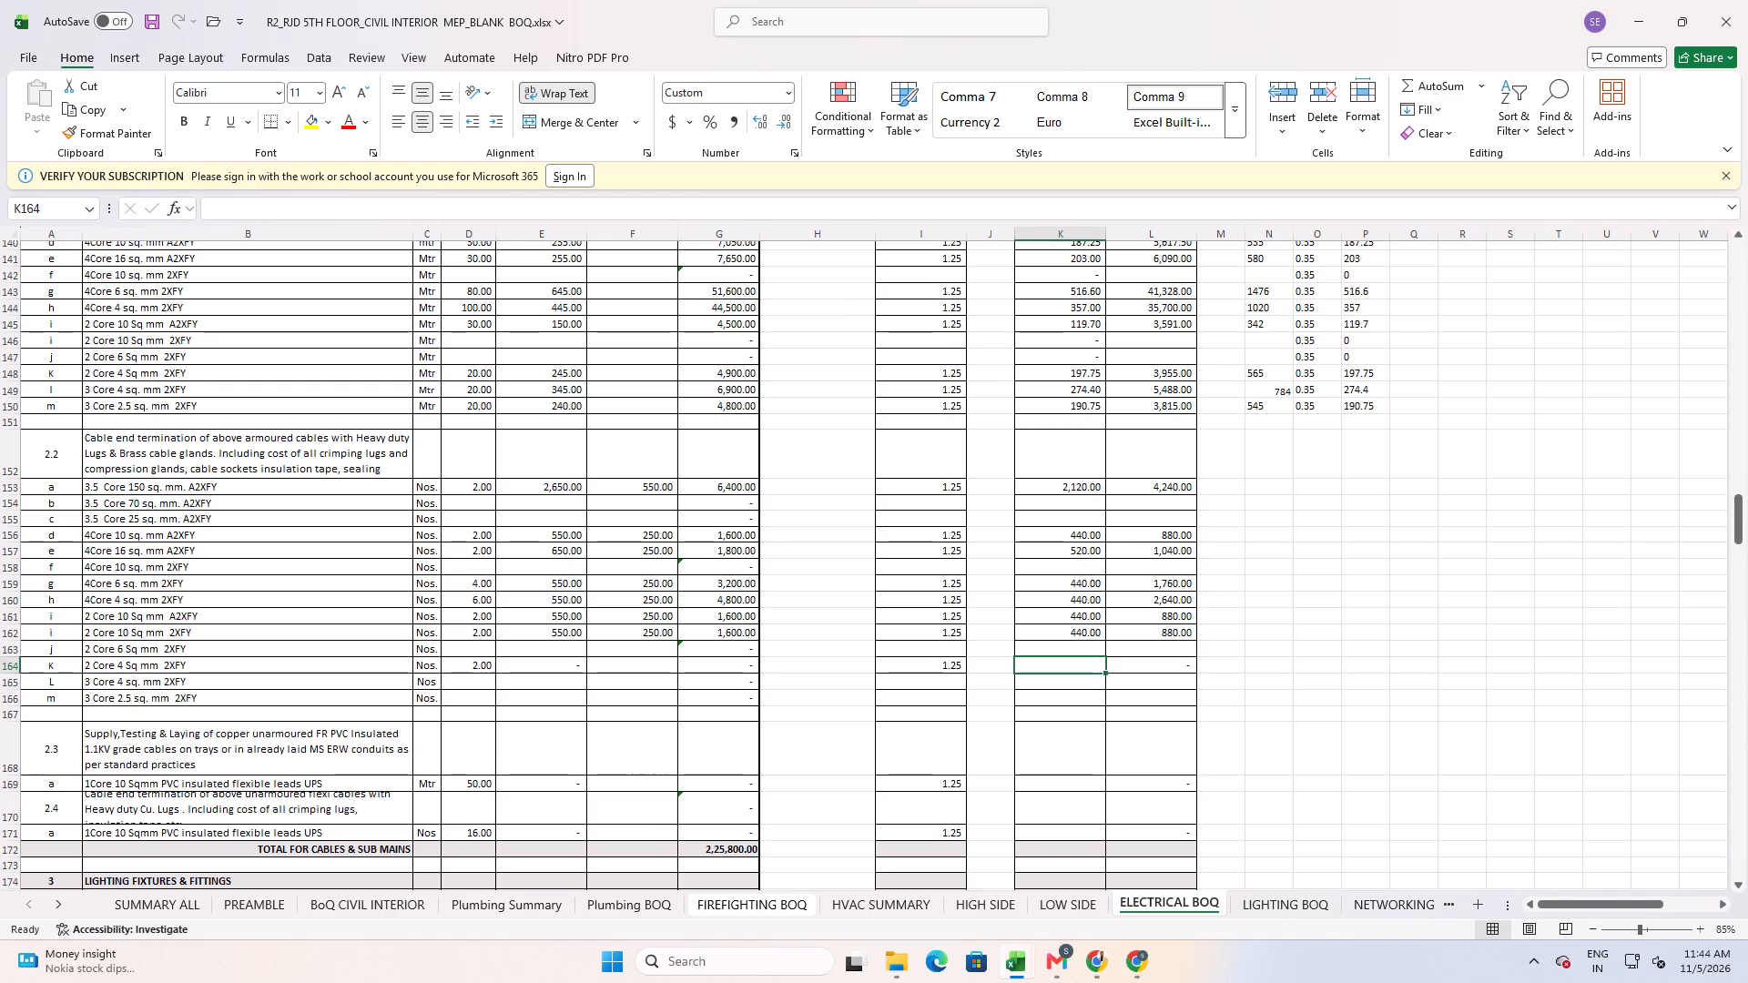
type("300")
key("Return")
key("Up")
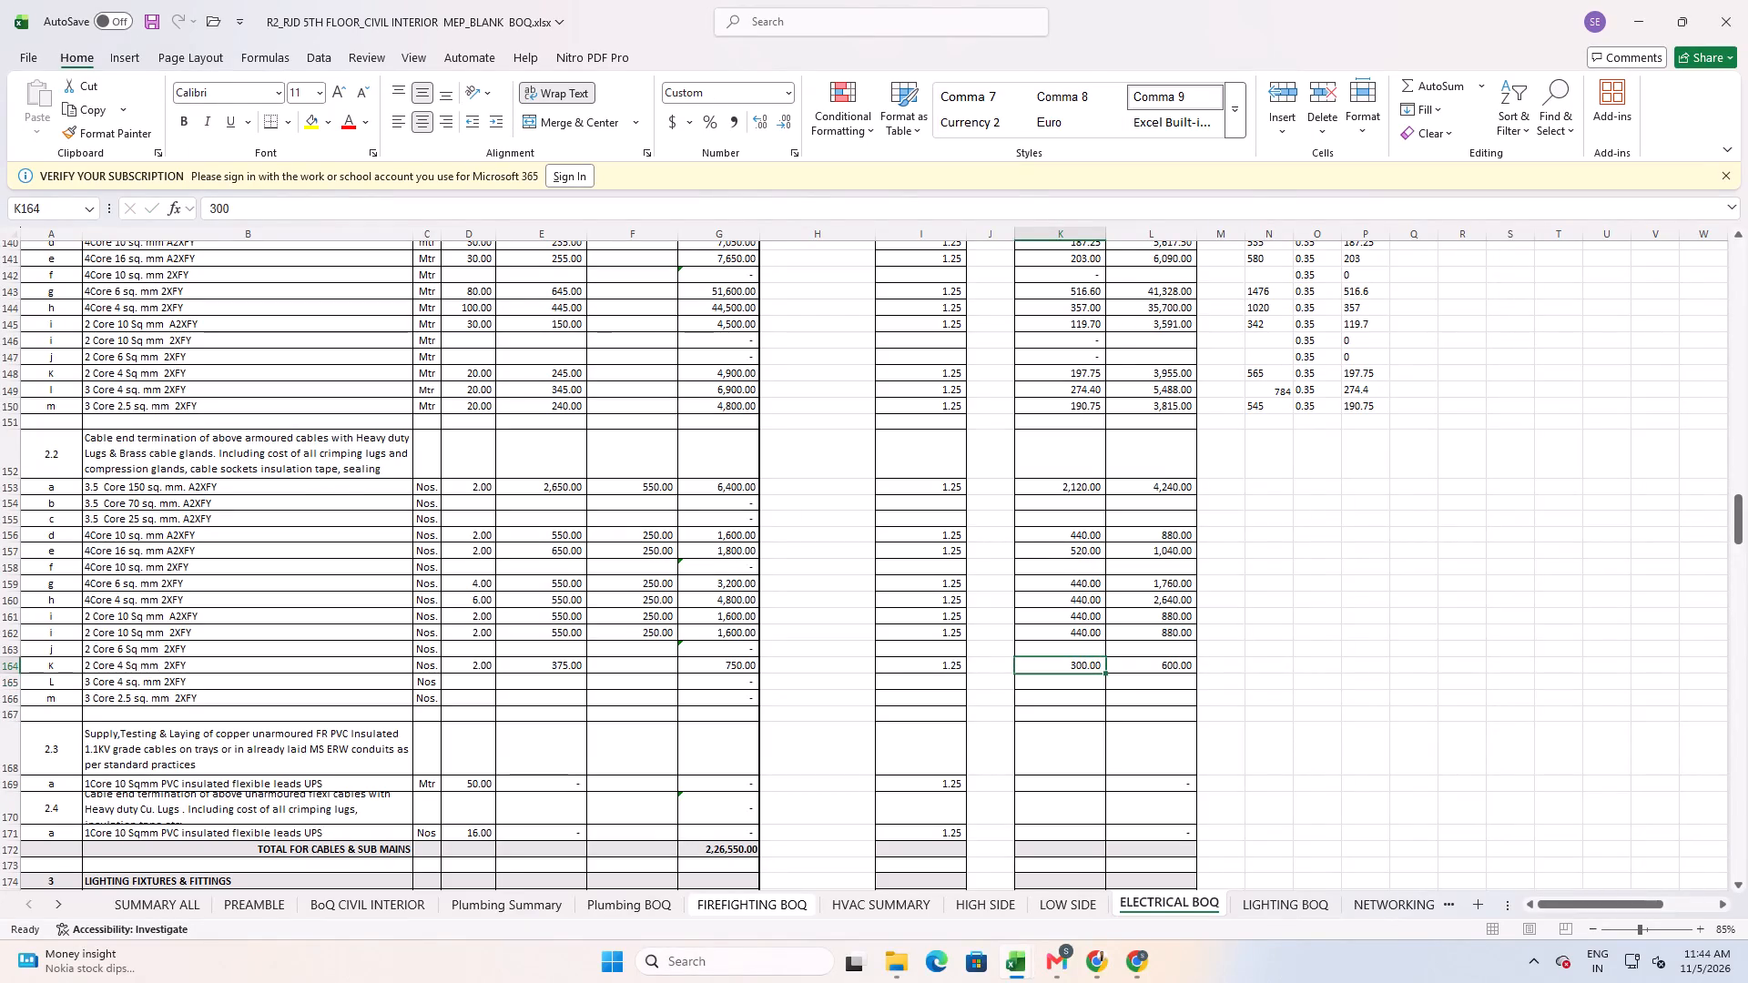
type("295")
key("Return")
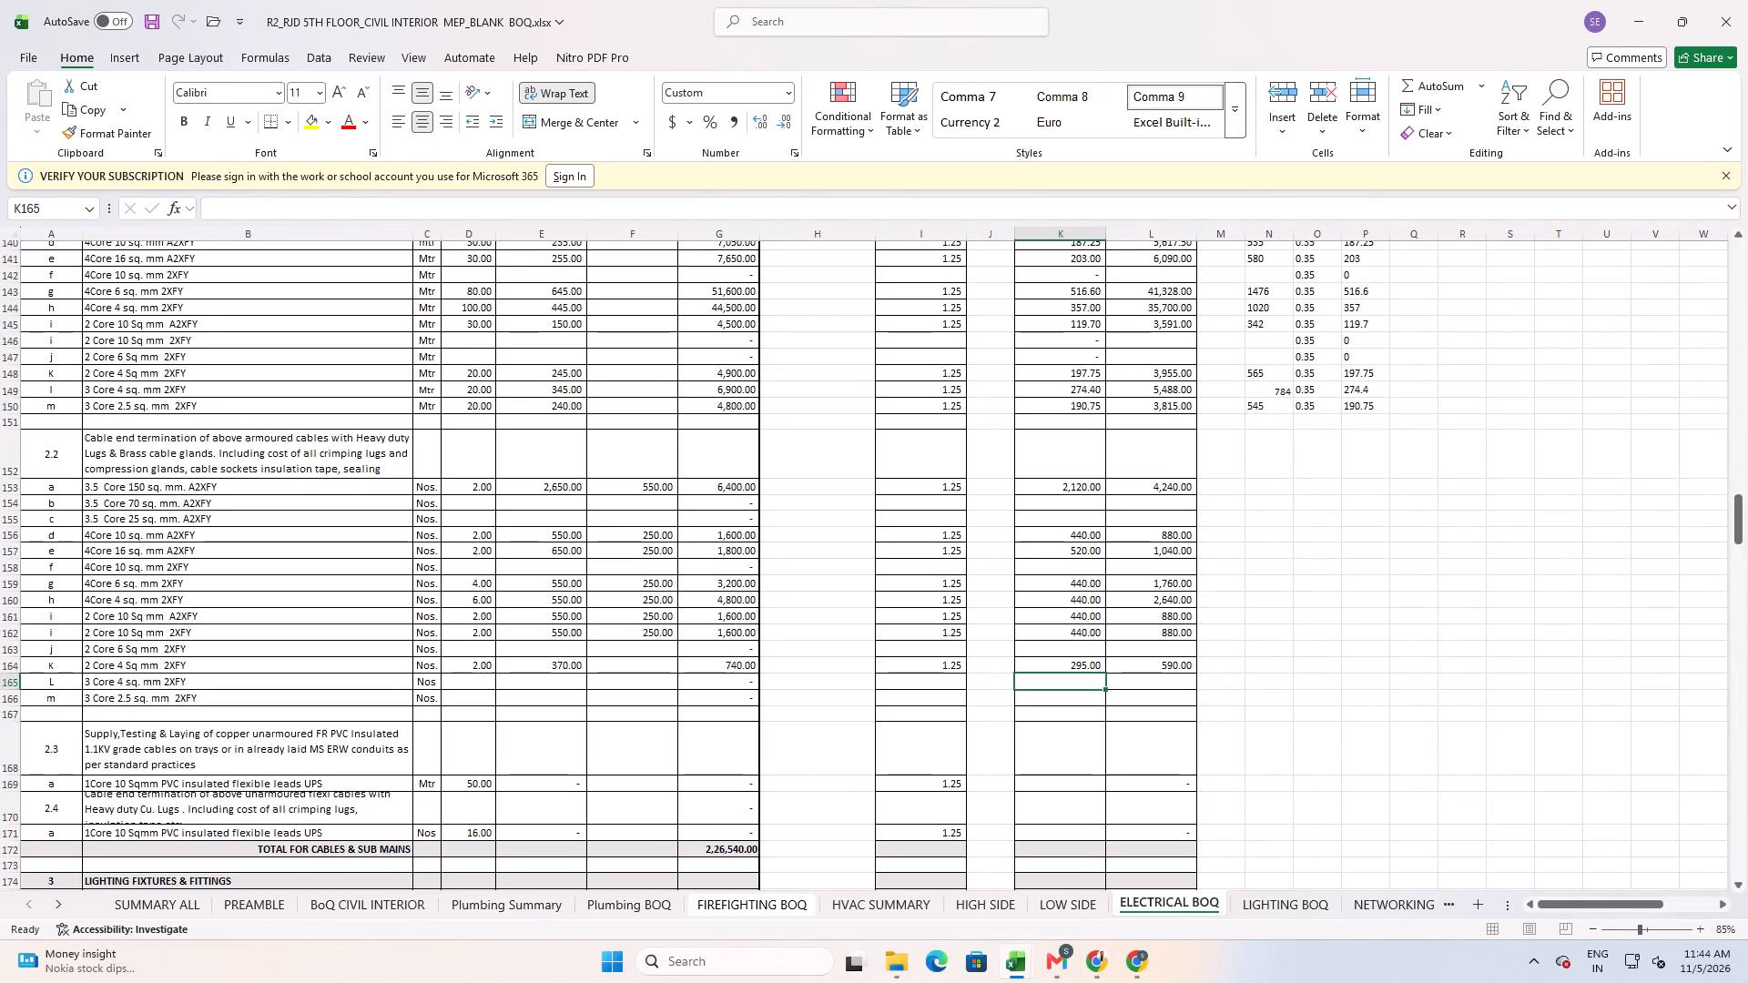
key("Up")
type("280")
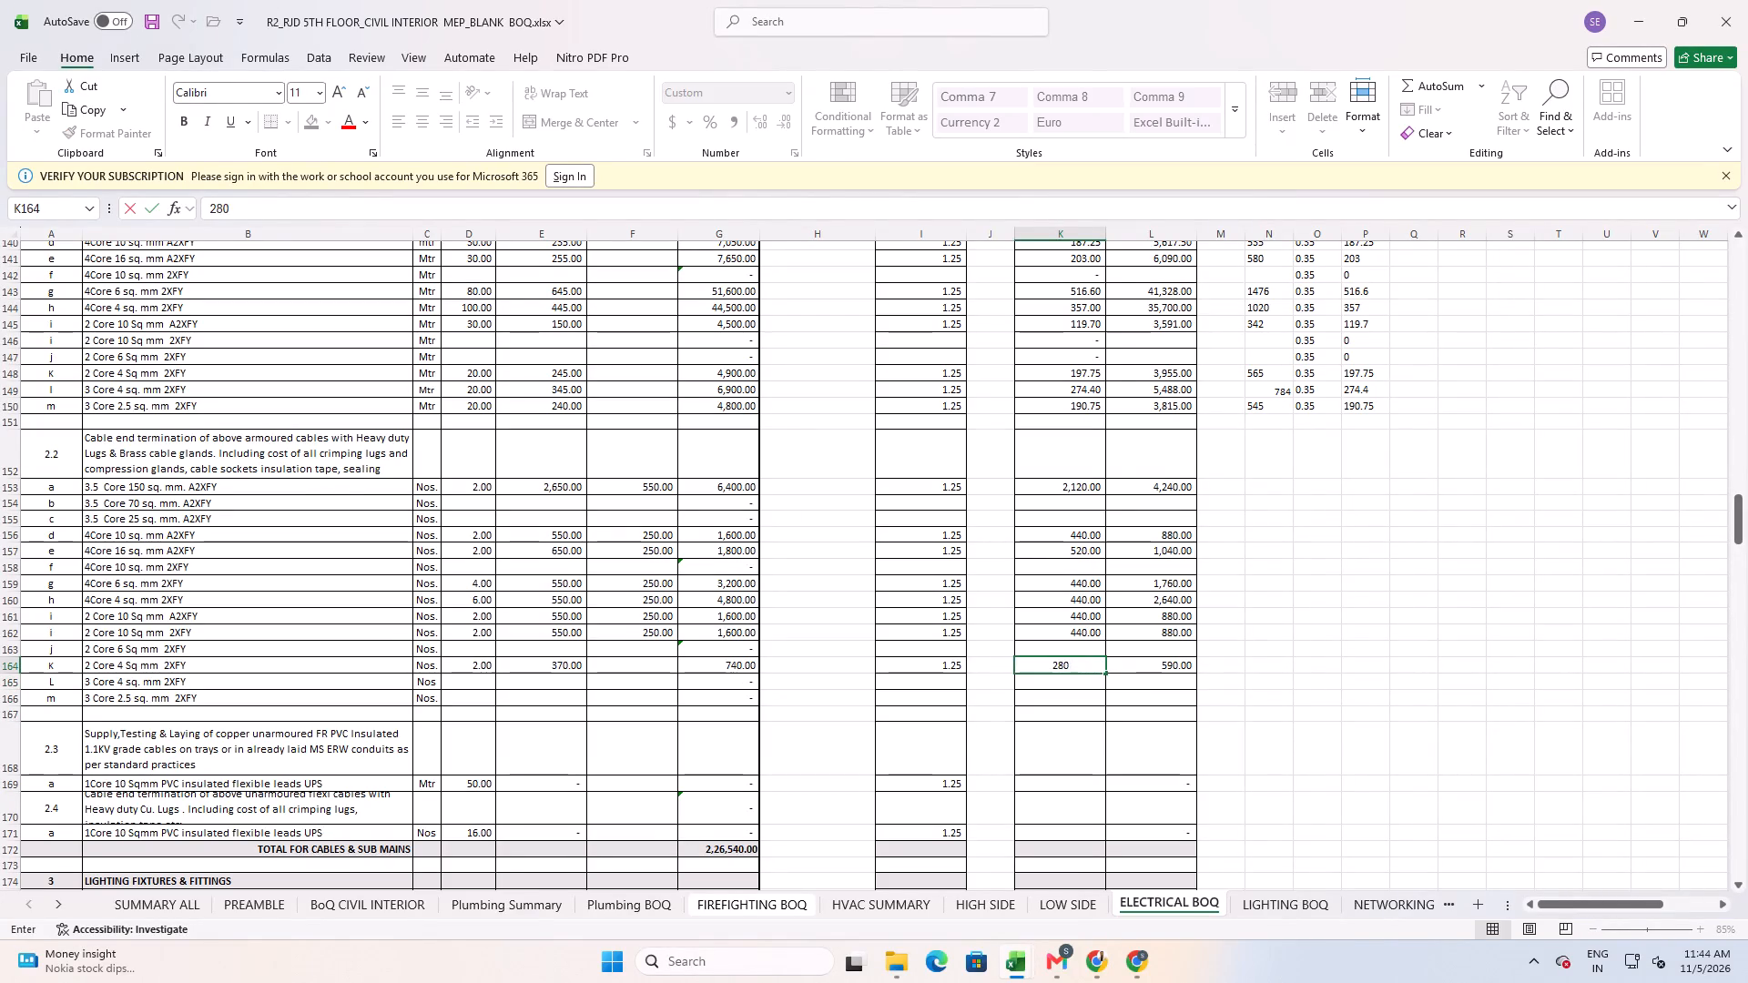
key("Return")
Enter the installation rate 150 in F164 for the 2 Core 4 sq. mm 2XFY end termination.
key("Left")
key("Up")
key("Left")
key("Left")
key("Left")
key("Left")
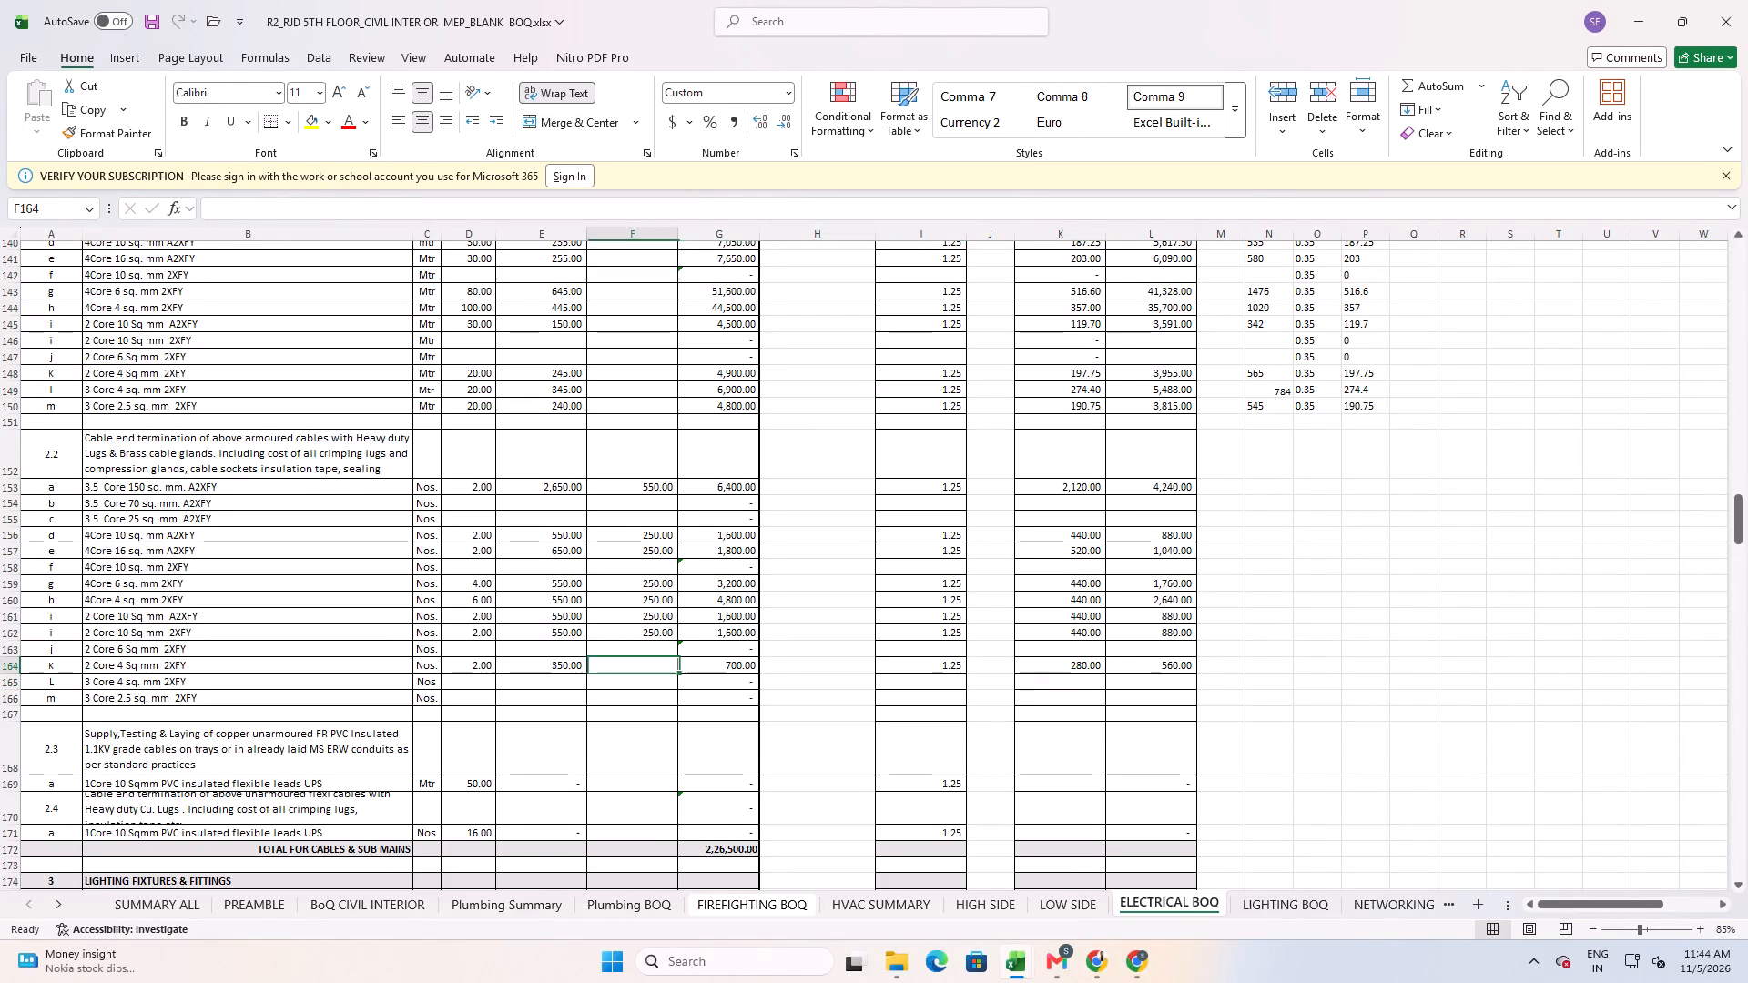
type("150")
key("Return")
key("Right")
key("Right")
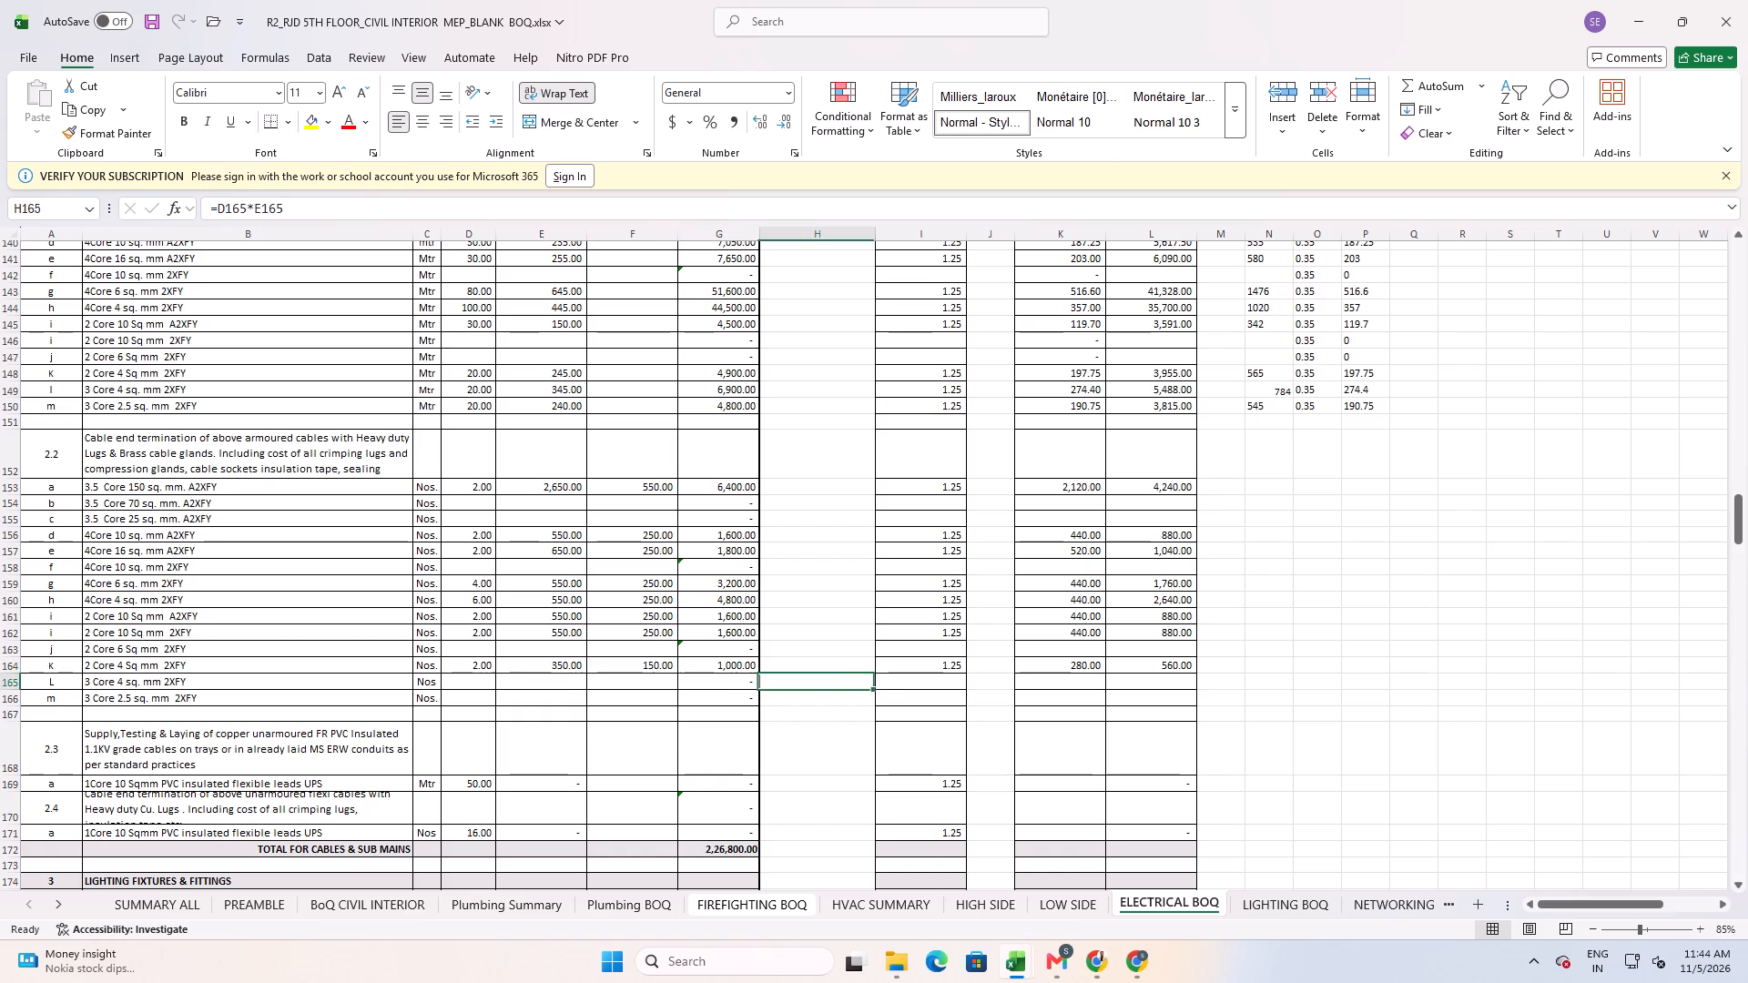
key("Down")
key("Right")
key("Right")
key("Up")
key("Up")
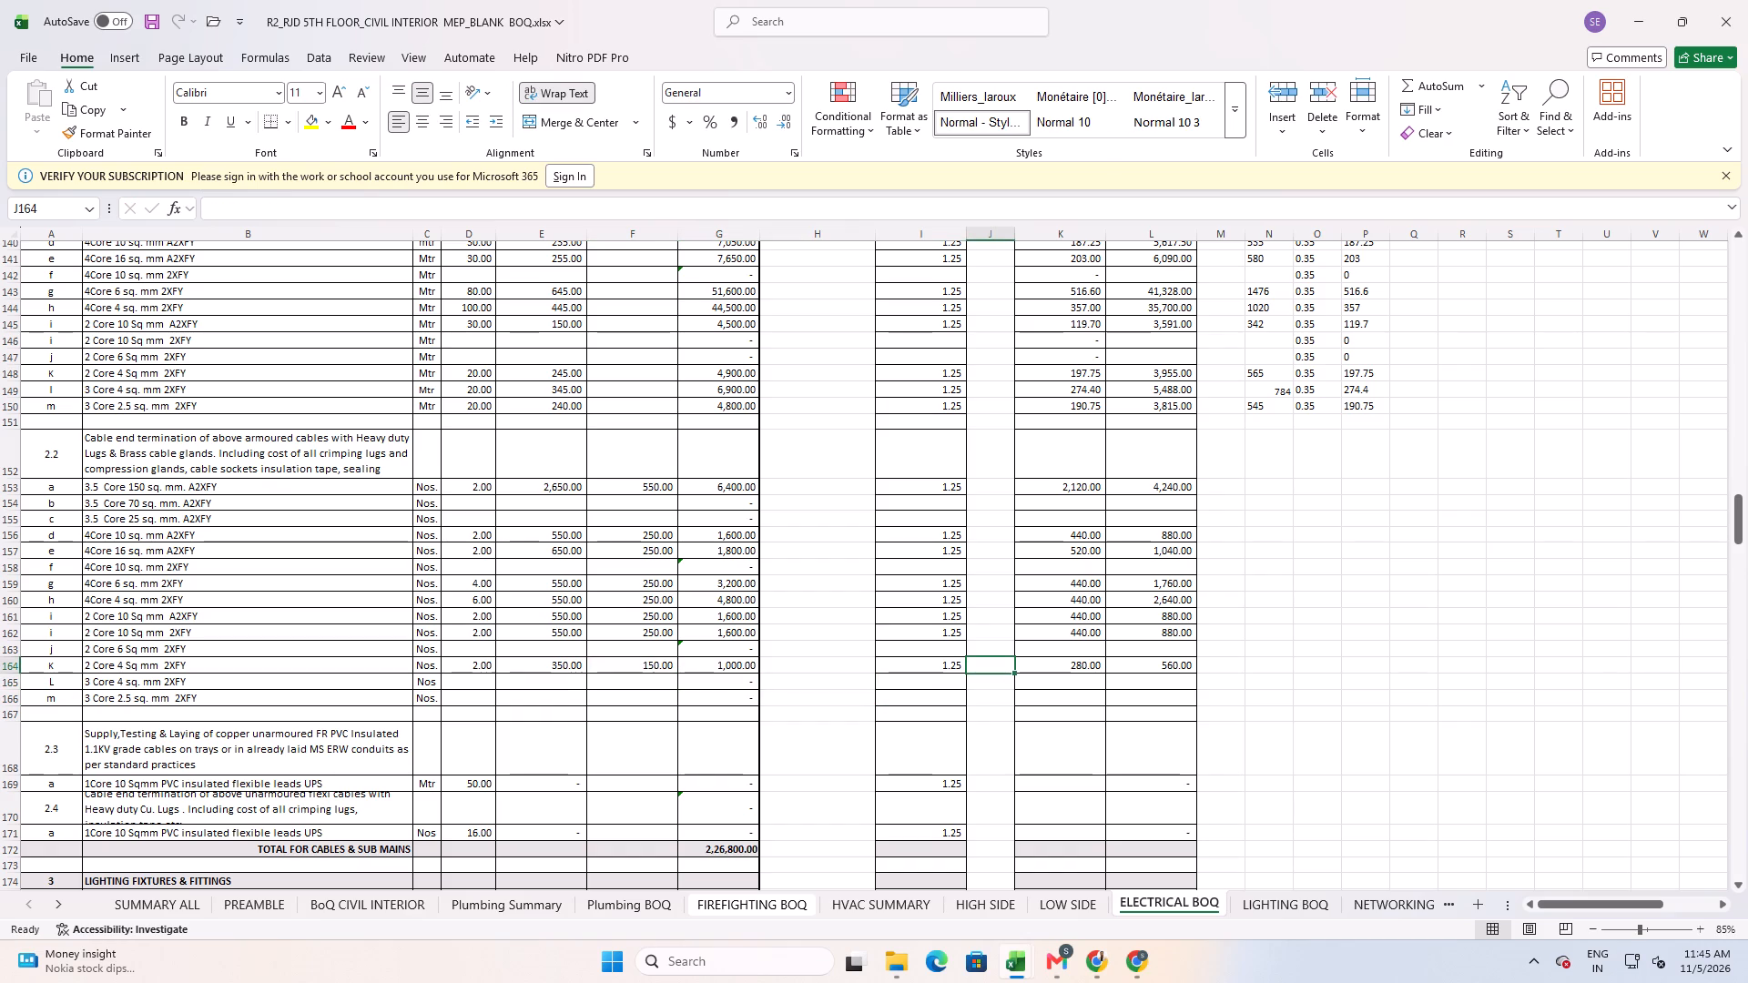
Check the 3.5 Core X 150 Sqmm cable installation rate in Chrome and enter 200 in F137 in Excel for the main cable.
scroll(1091, 692, "up", 3)
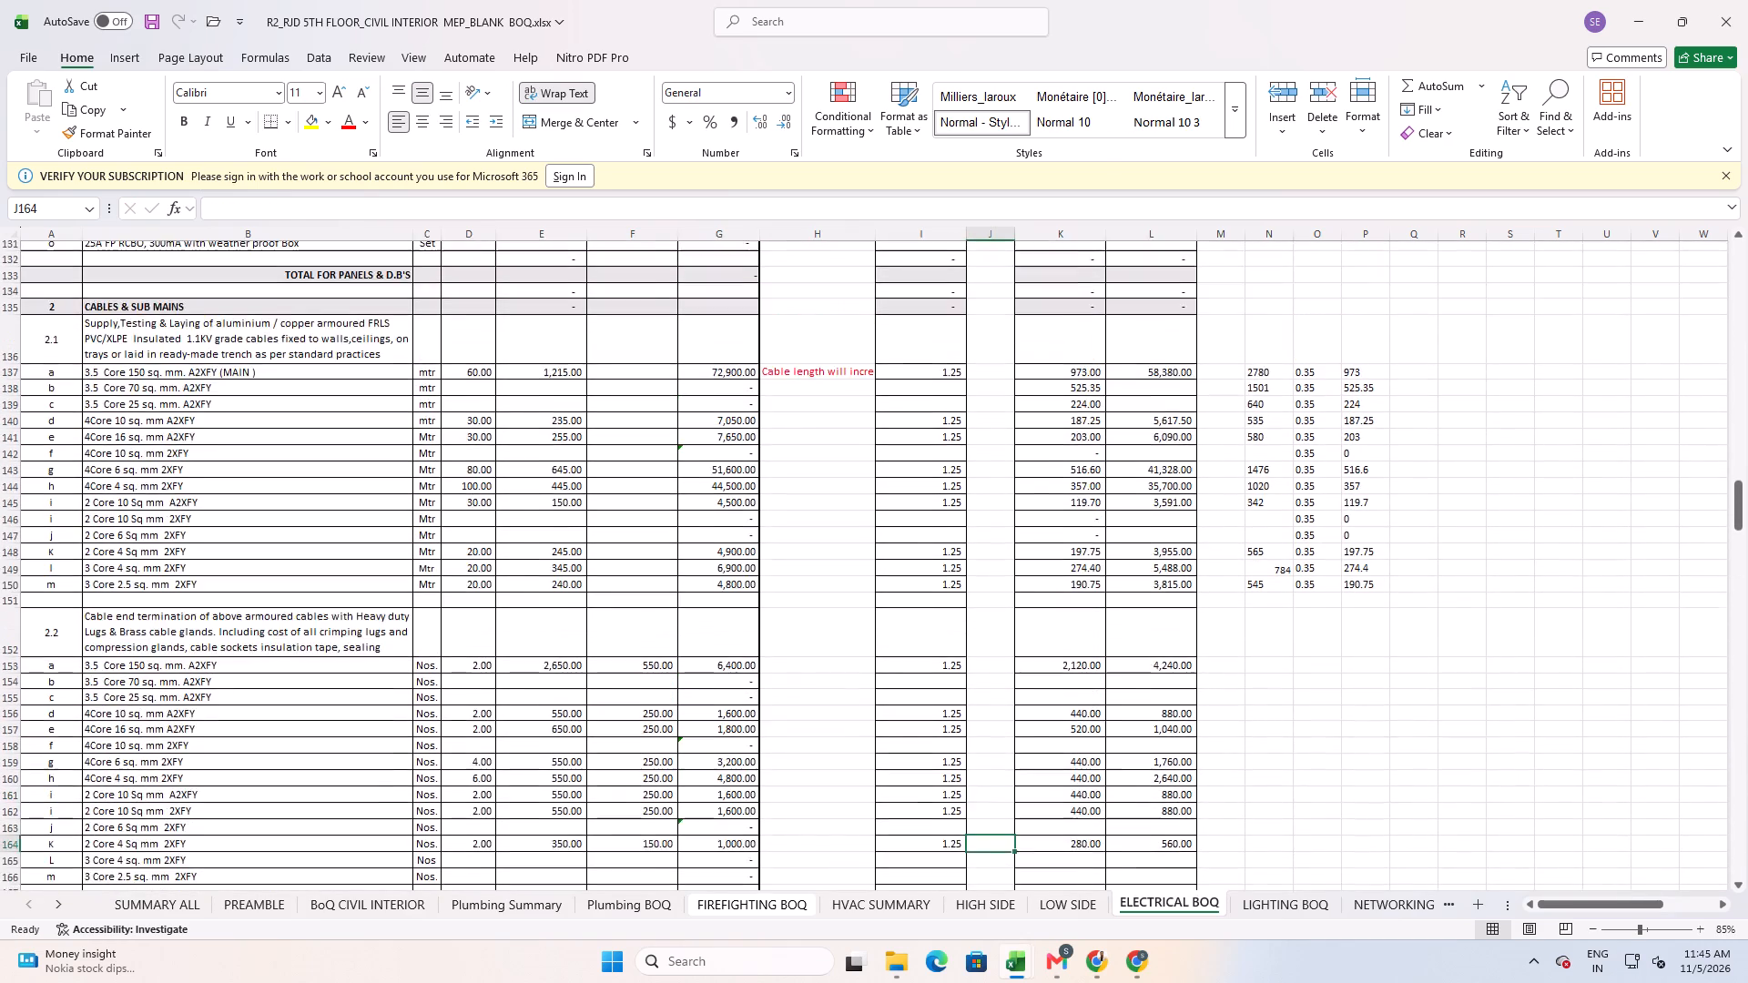
scroll(1091, 692, "up", 1)
left_click(652, 437)
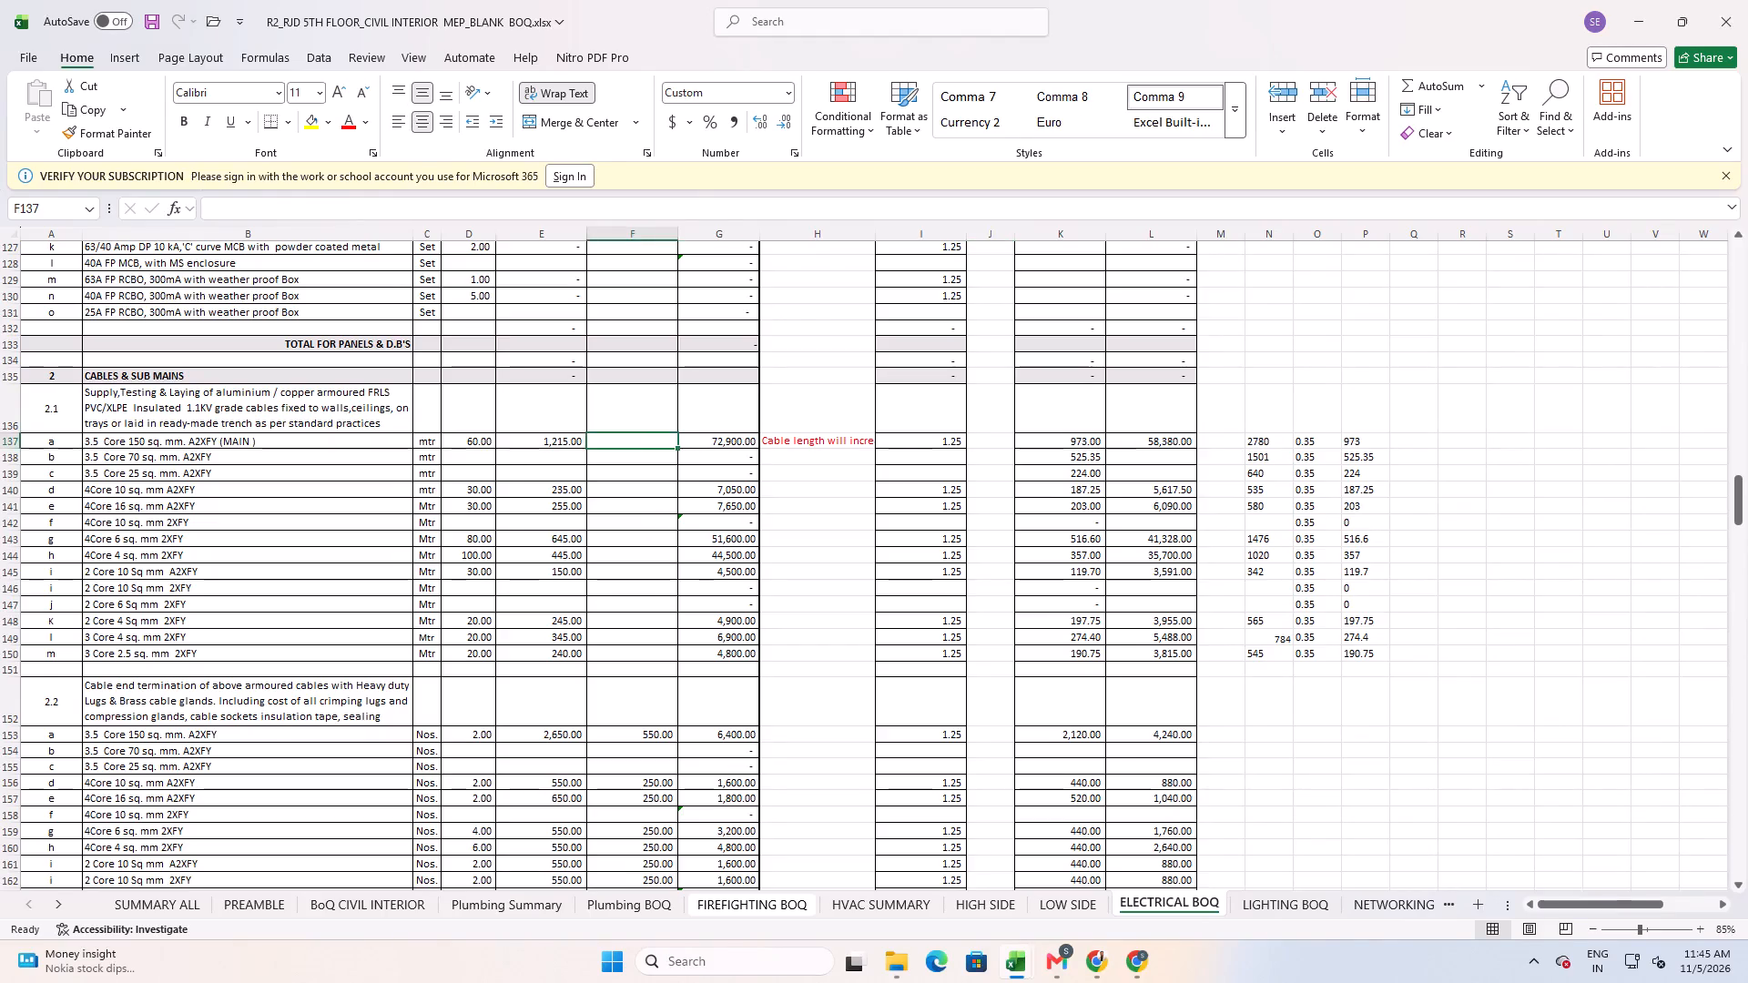
key("alt+Tab")
scroll(788, 524, "up", 5)
scroll(788, 524, "down", 2)
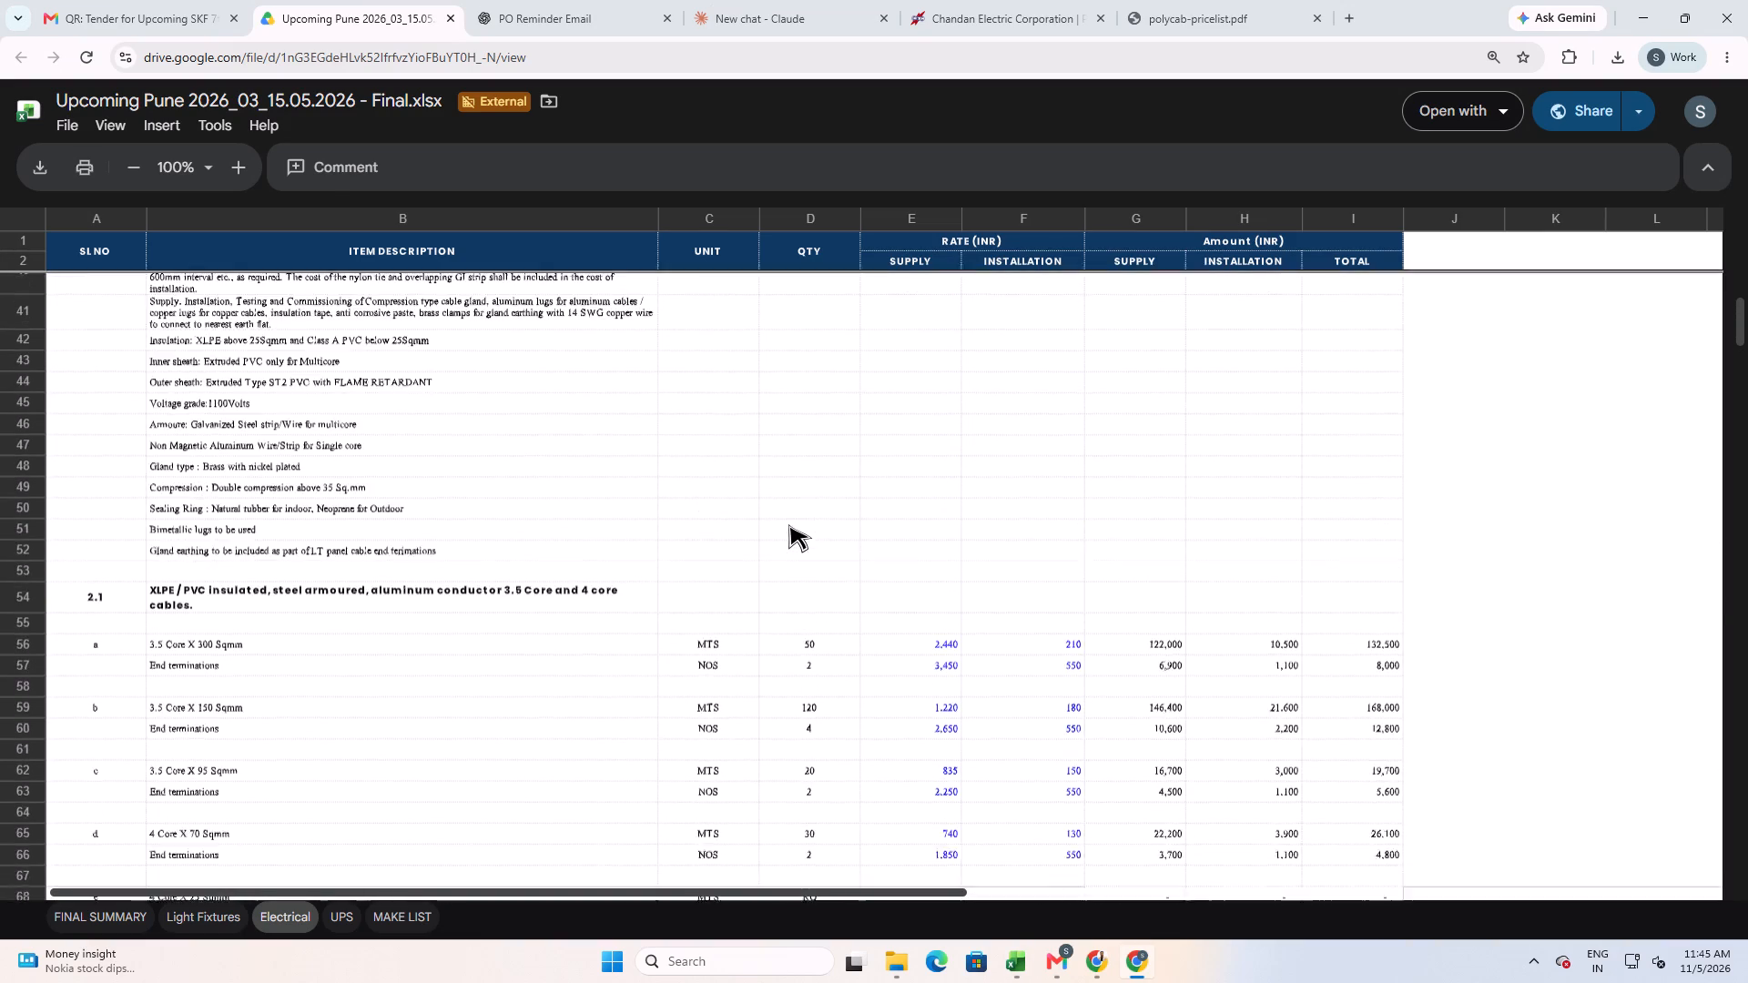
scroll(1076, 571, "down", 1)
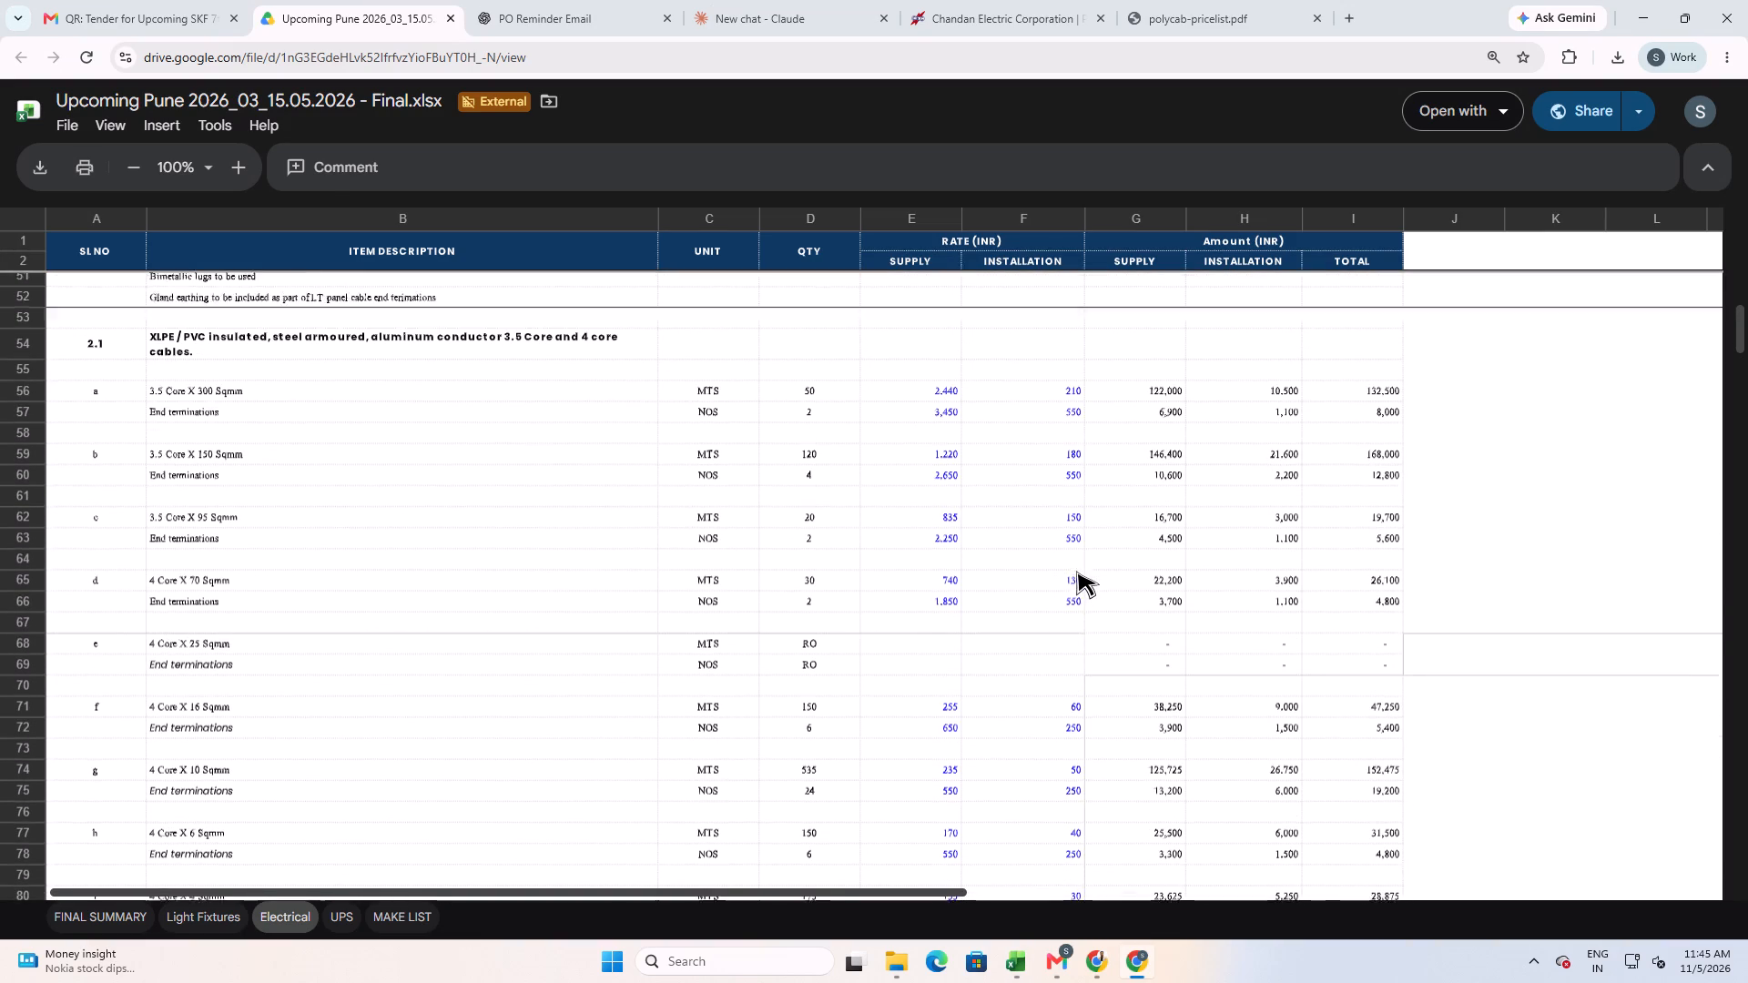
key("alt+Tab")
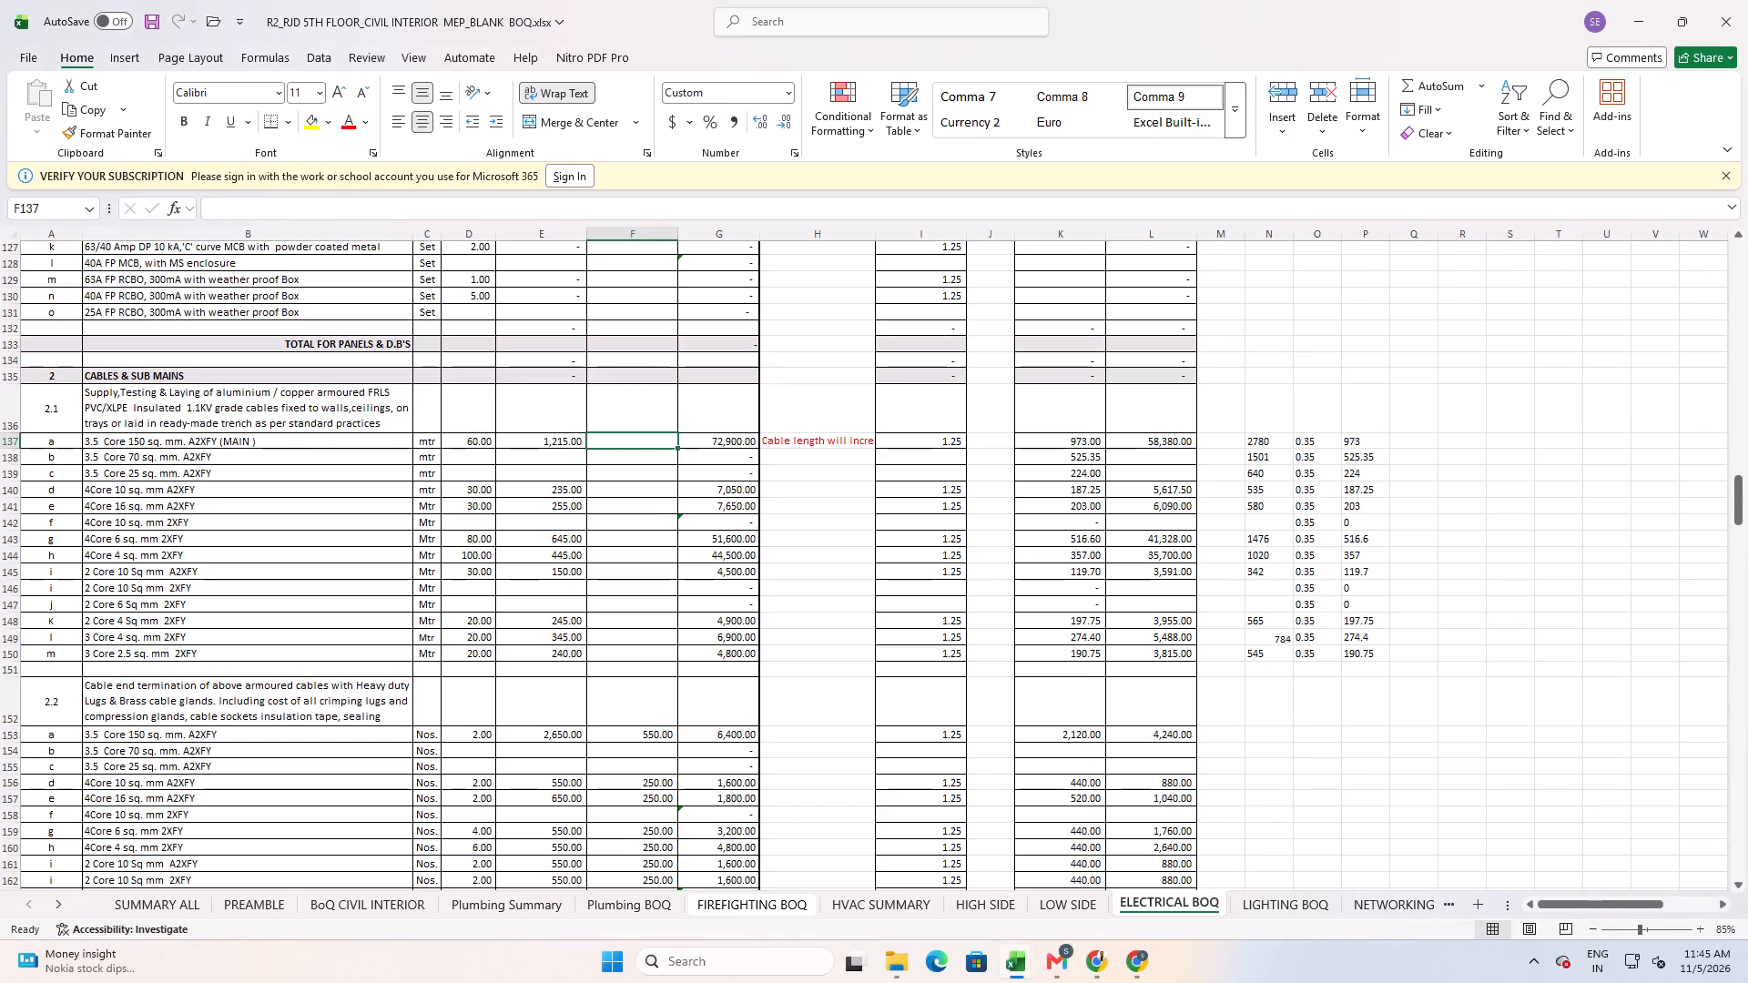
type("18")
key("BackSpace")
key("BackSpace")
type("200")
key("Return")
Using the Pune BOQ in Chrome as reference, enter cable installation rates 70 in F140 and 80 in F141 for 4 Core 10 and 16 sq. mm A2XFY.
key("Return")
key("Return")
key("alt+Tab")
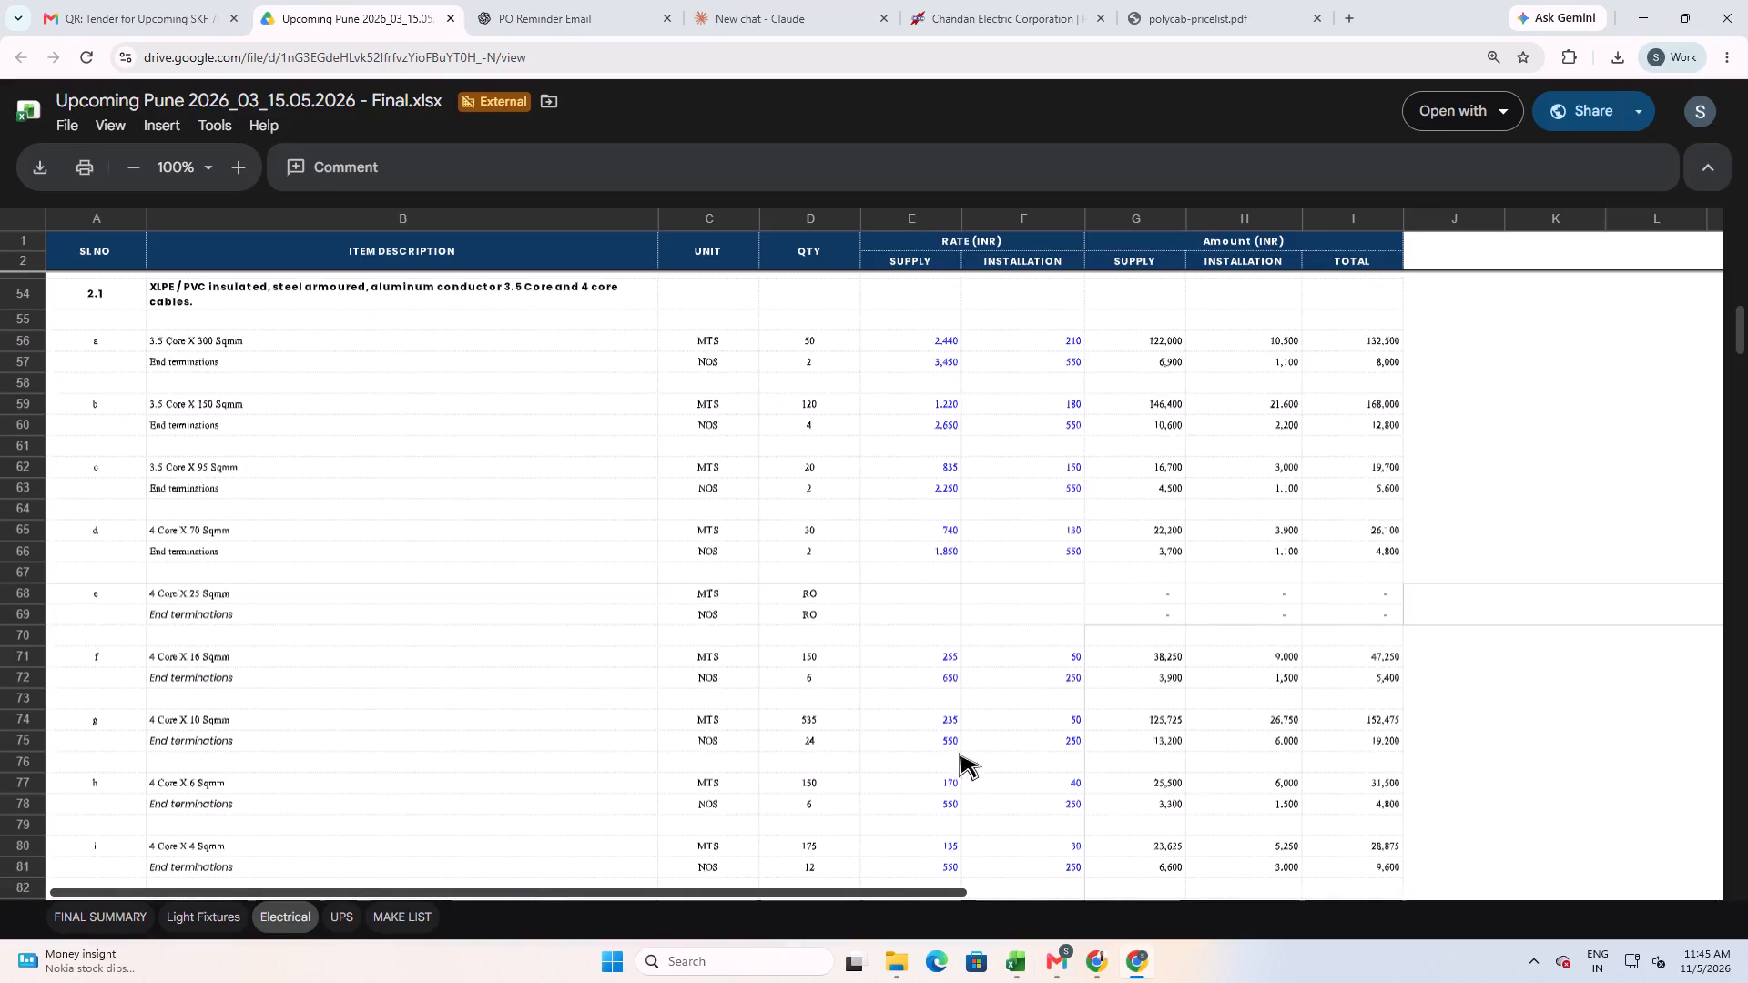
key("alt+Tab")
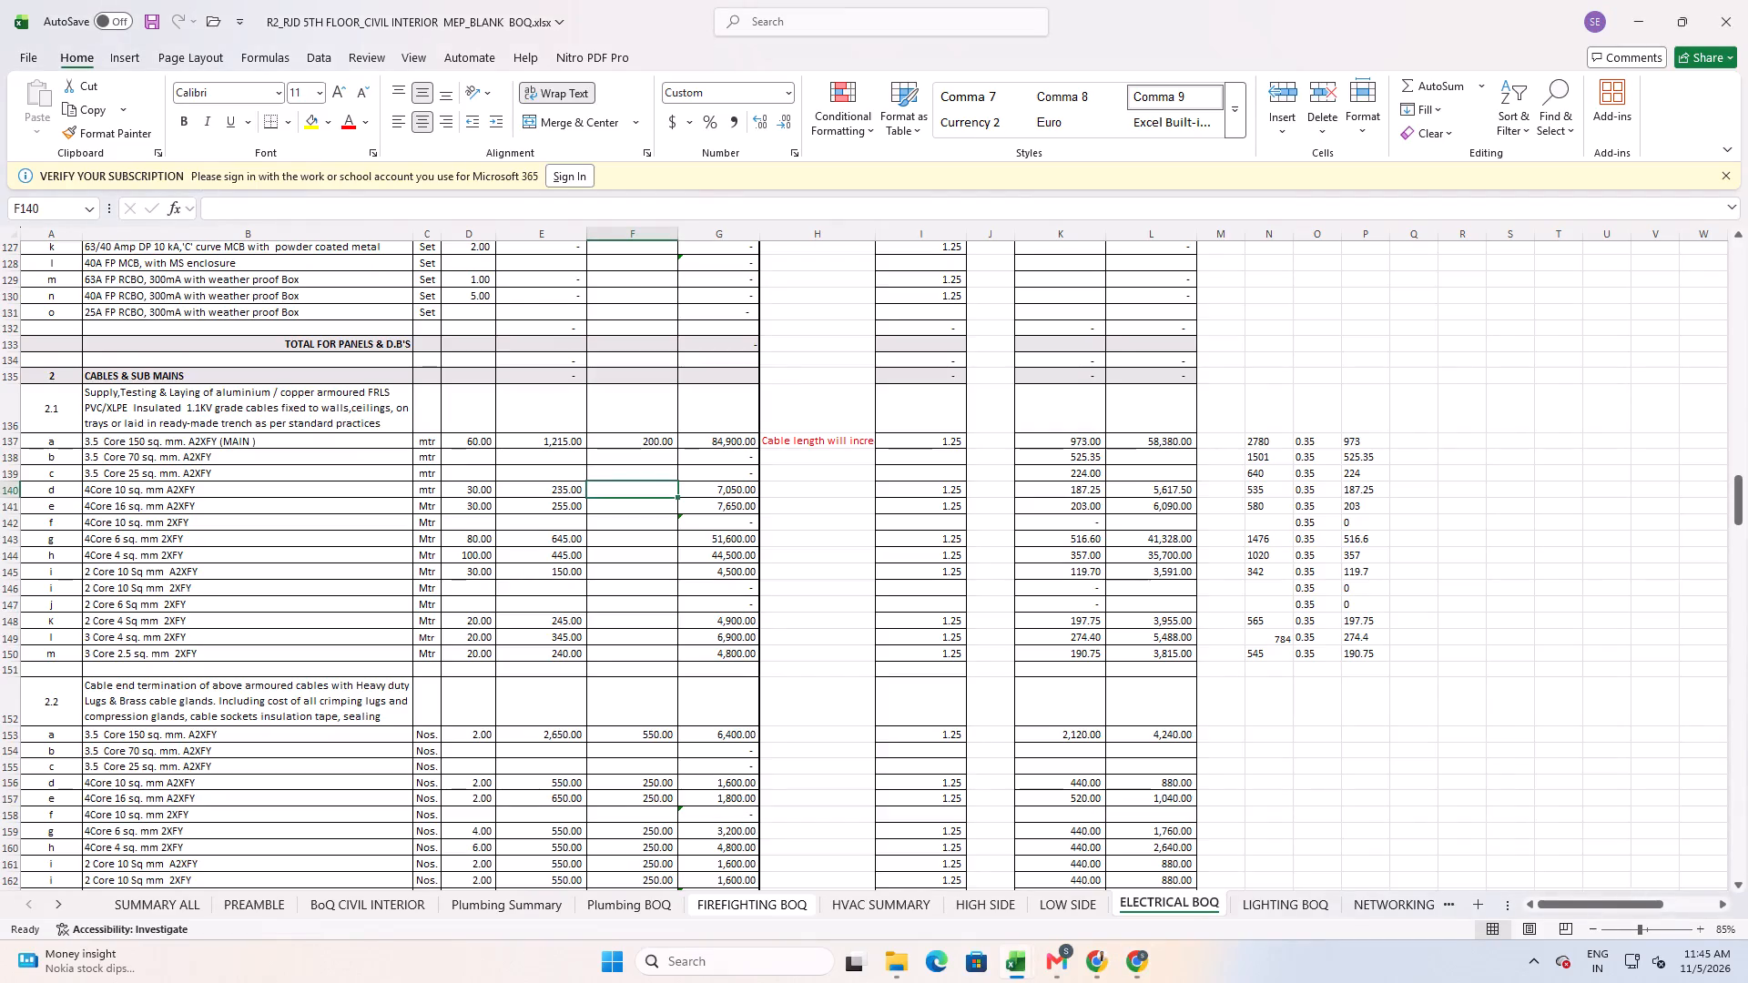
type("70")
key("Return")
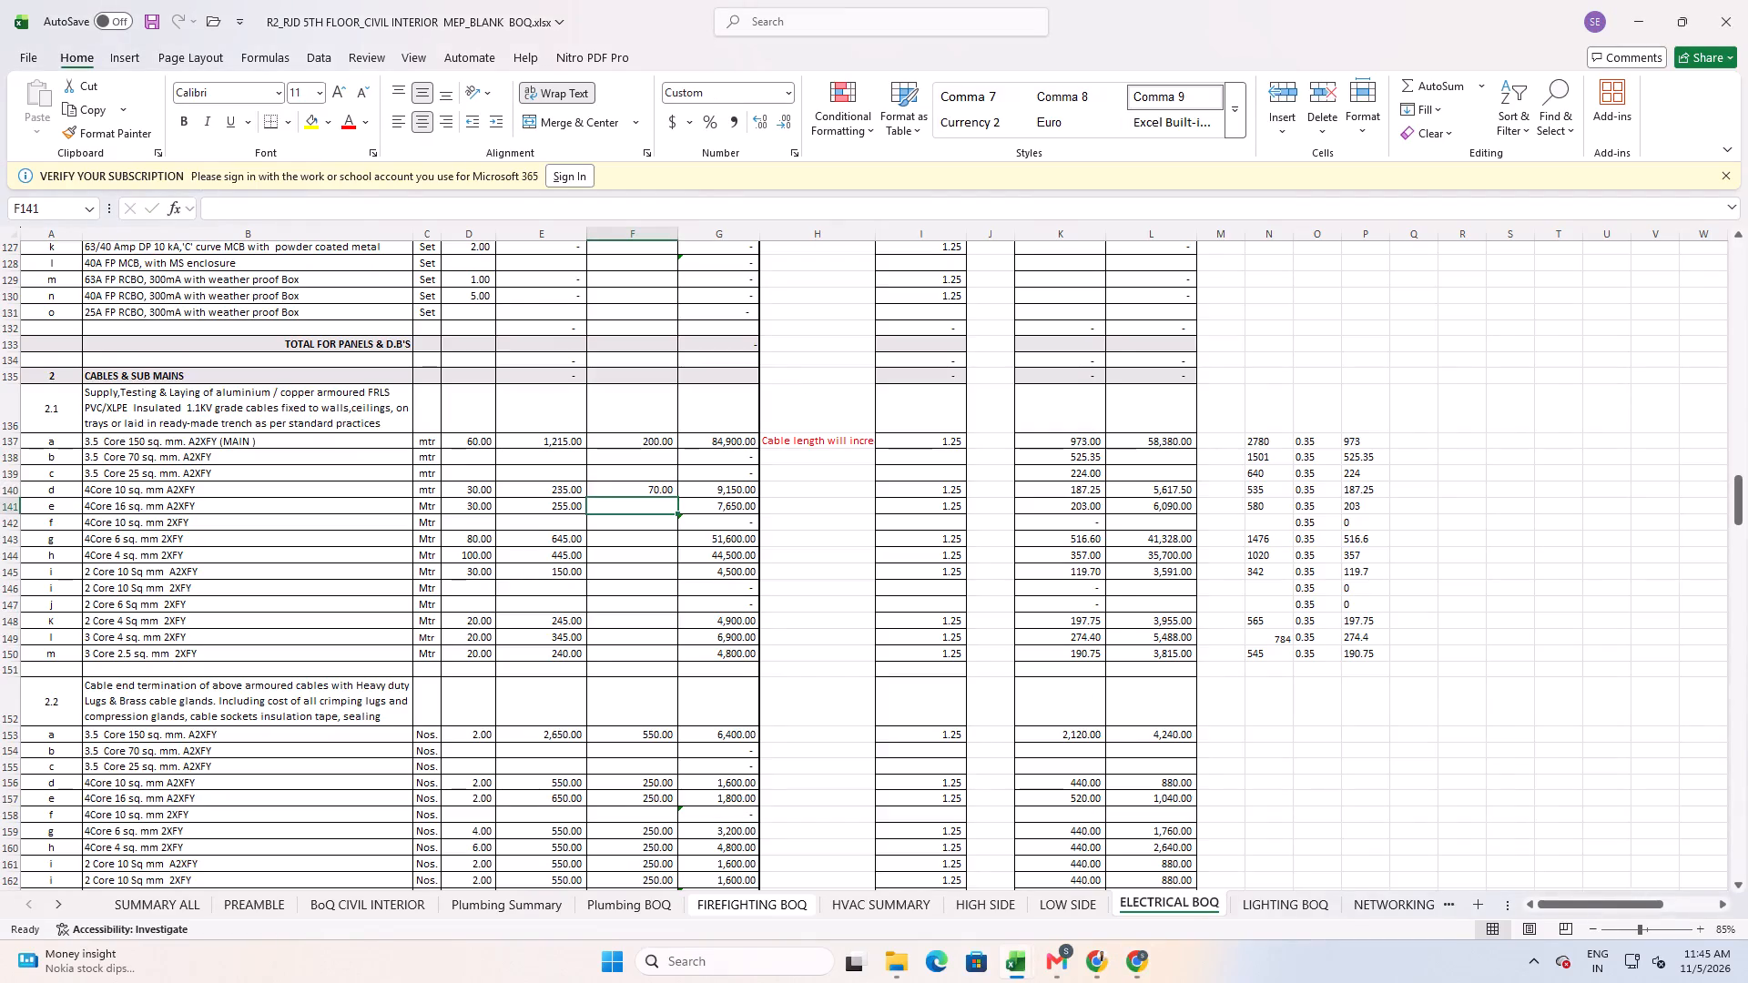
key("alt+Tab")
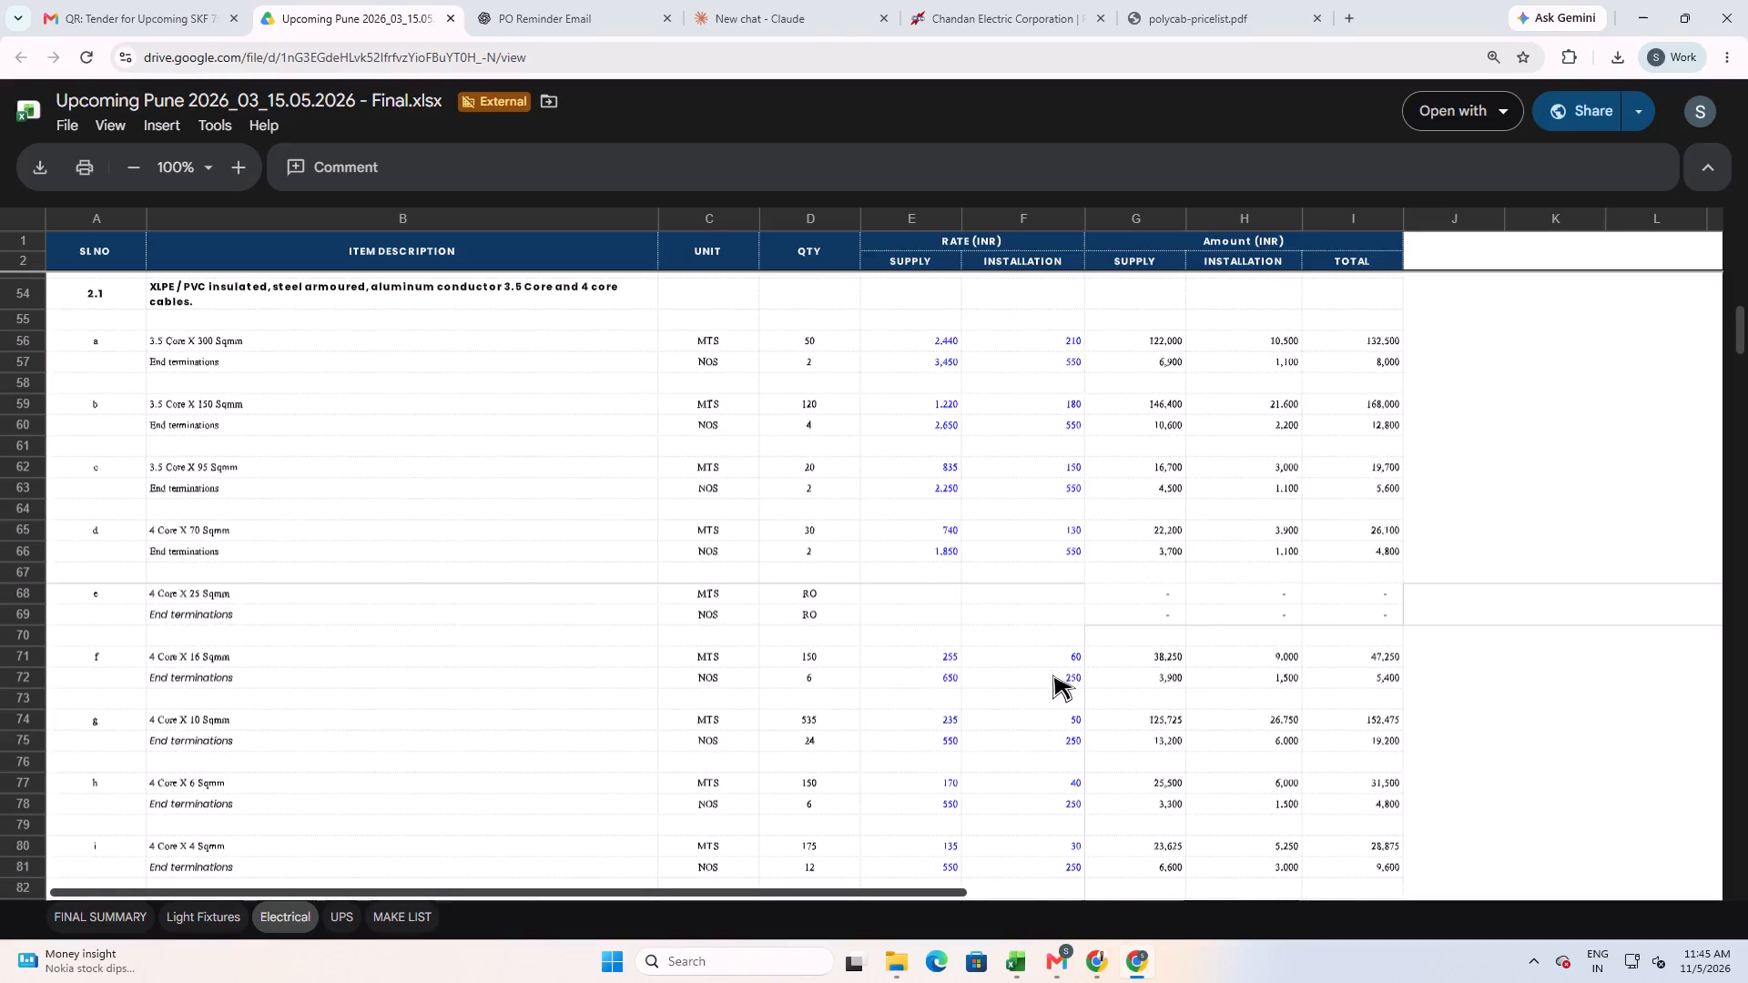
key("alt+Tab")
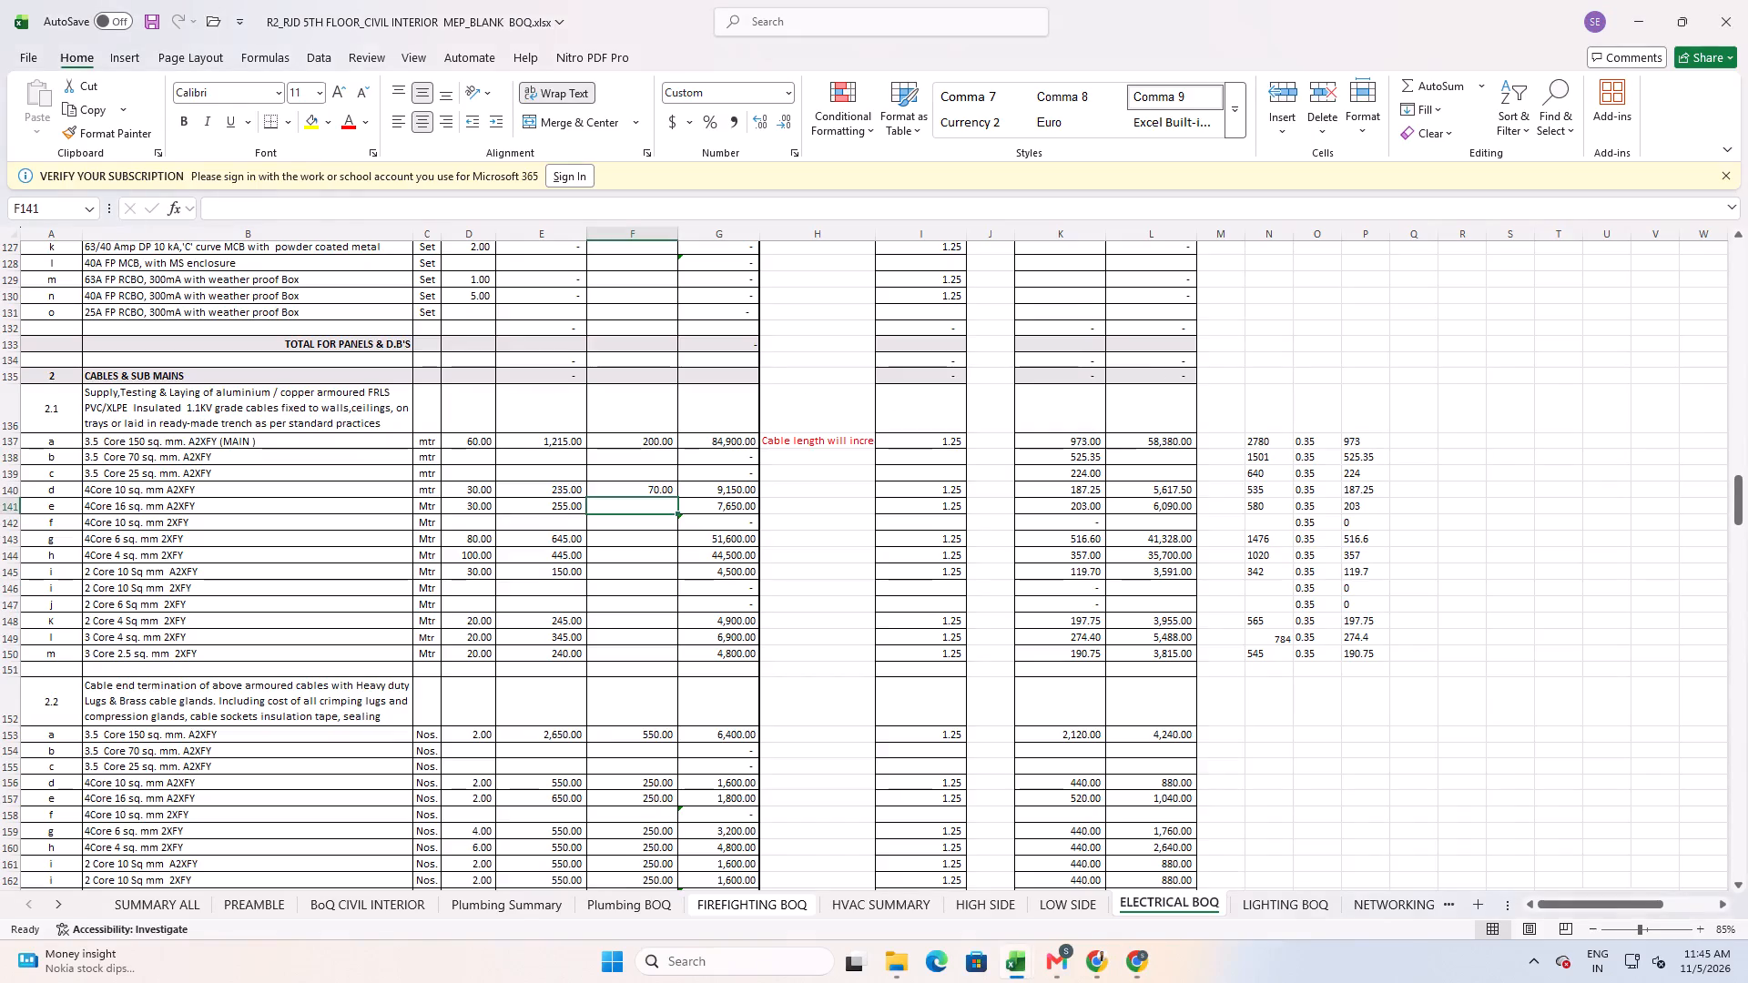
type("80")
key("Return")
Using the Pune BOQ in Chrome as reference, enter cable installation rates 60 in F143 and 50 in F144 for 4 Core 6 and 4 sq. mm 2XFY.
key("Return")
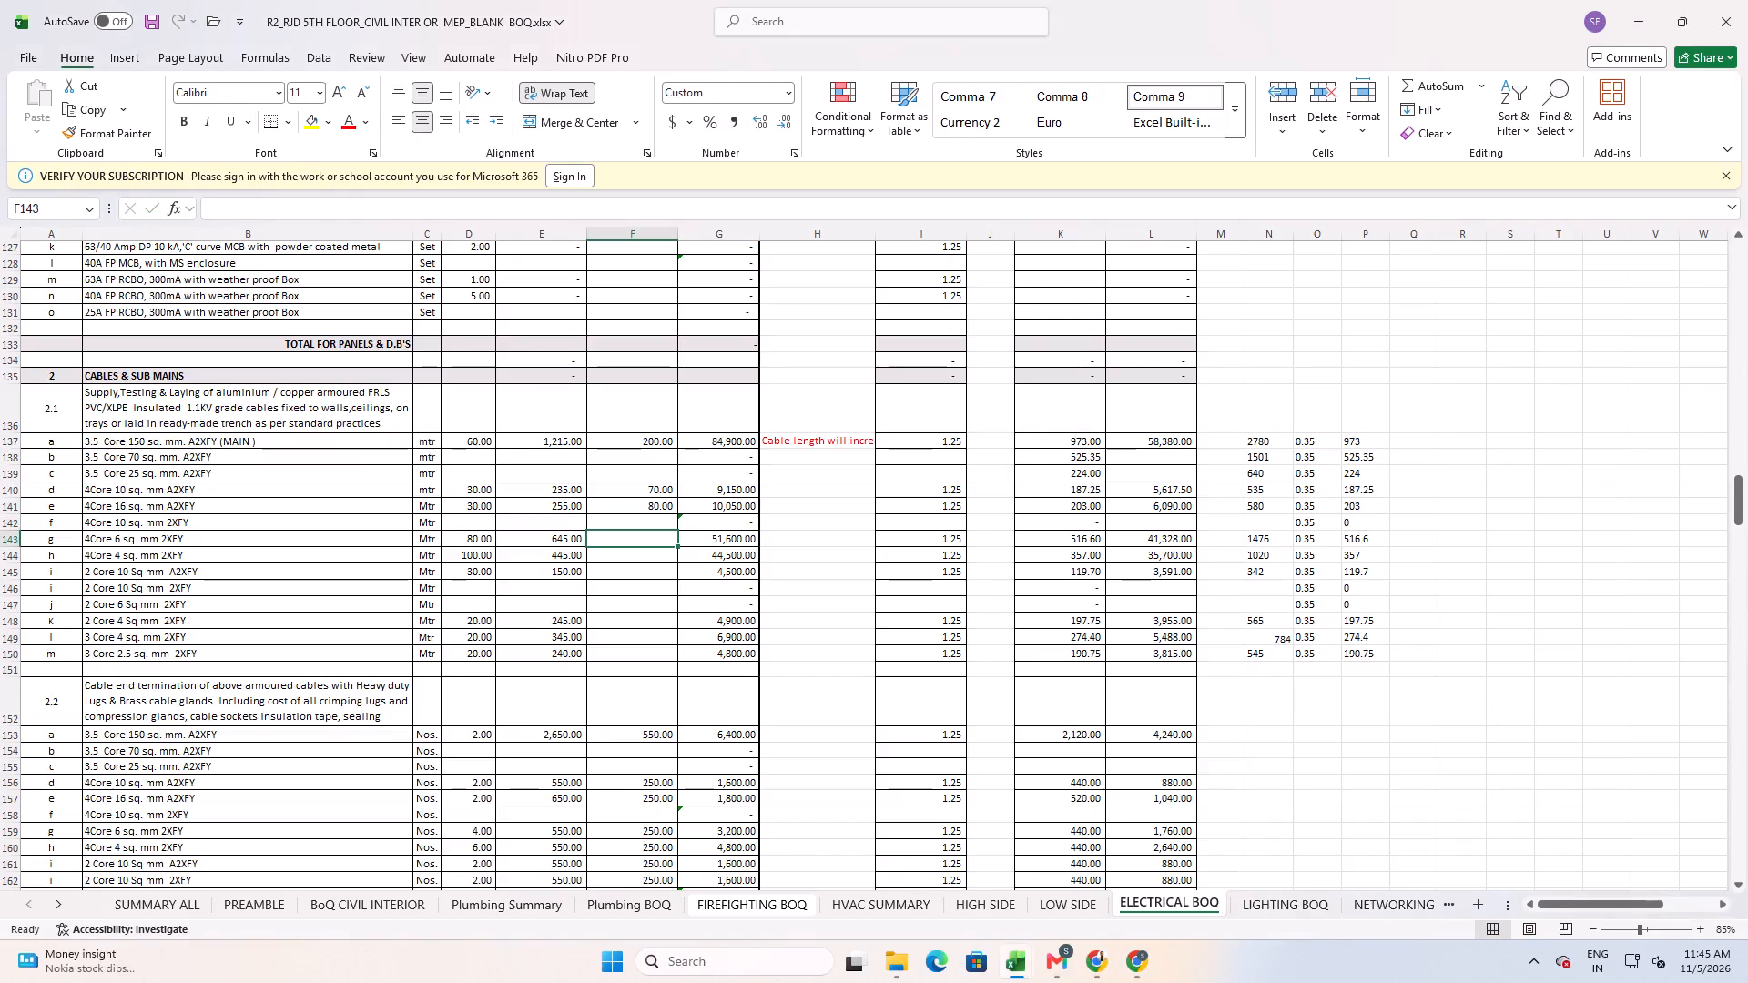
key("alt+Tab")
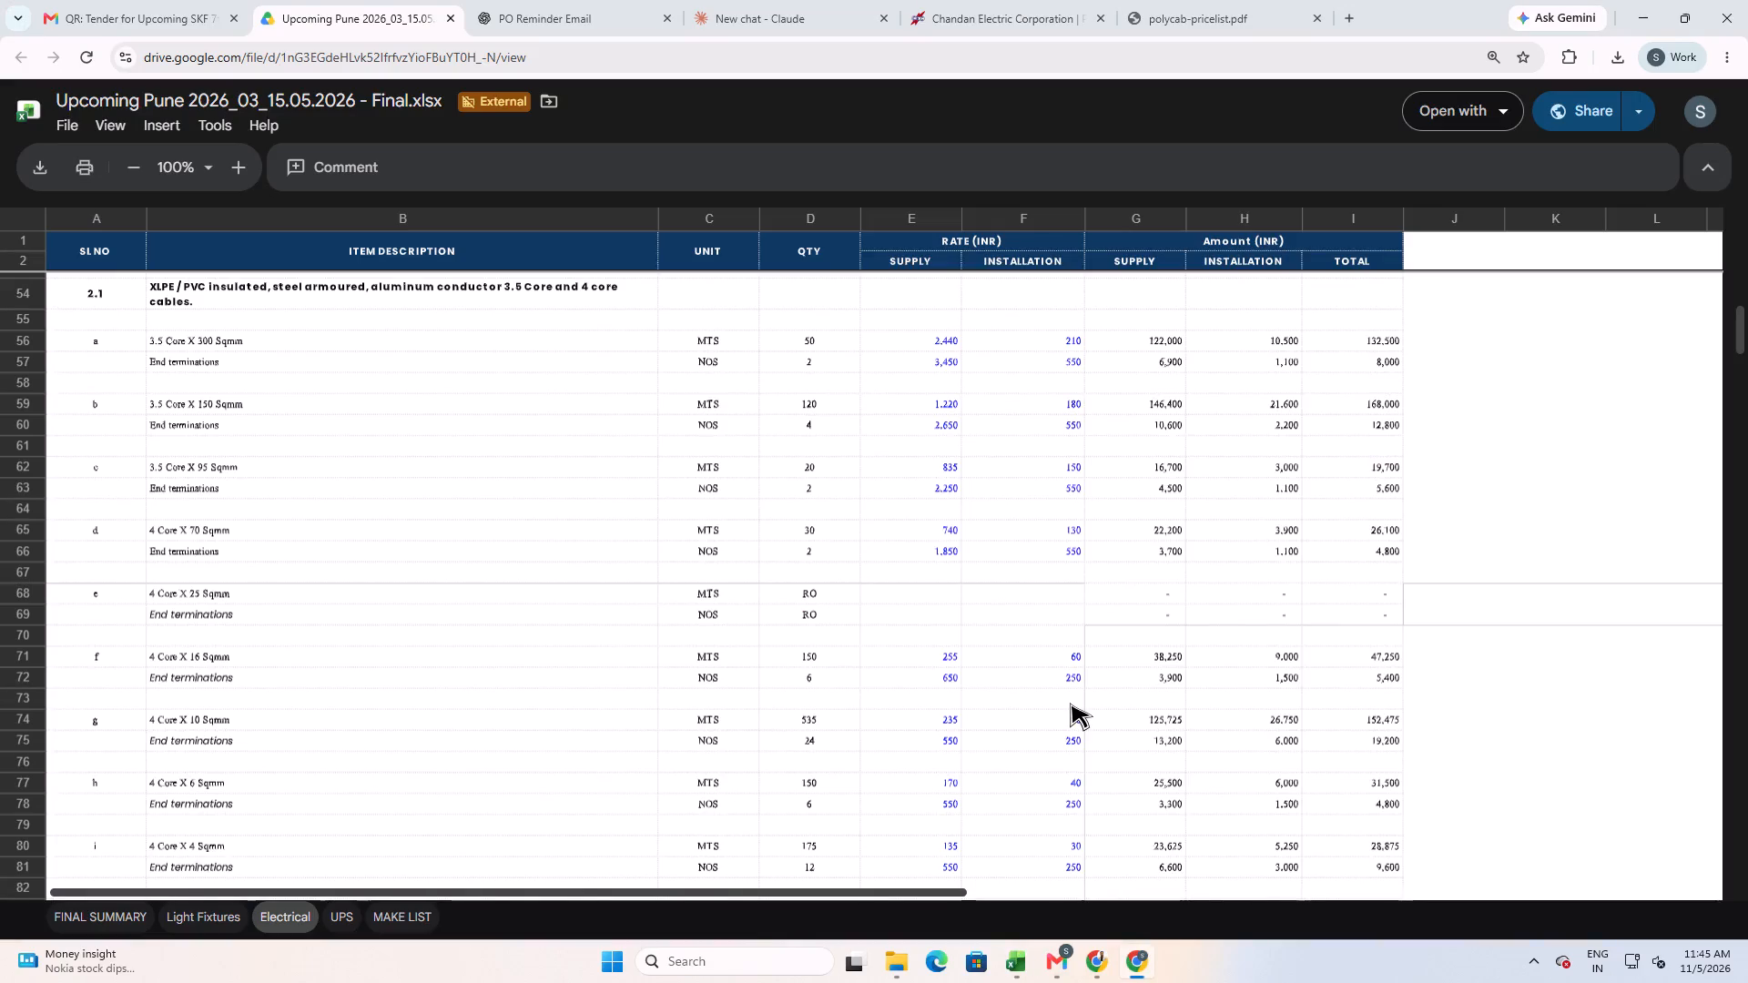
key("alt+Tab")
type("60")
key("Return")
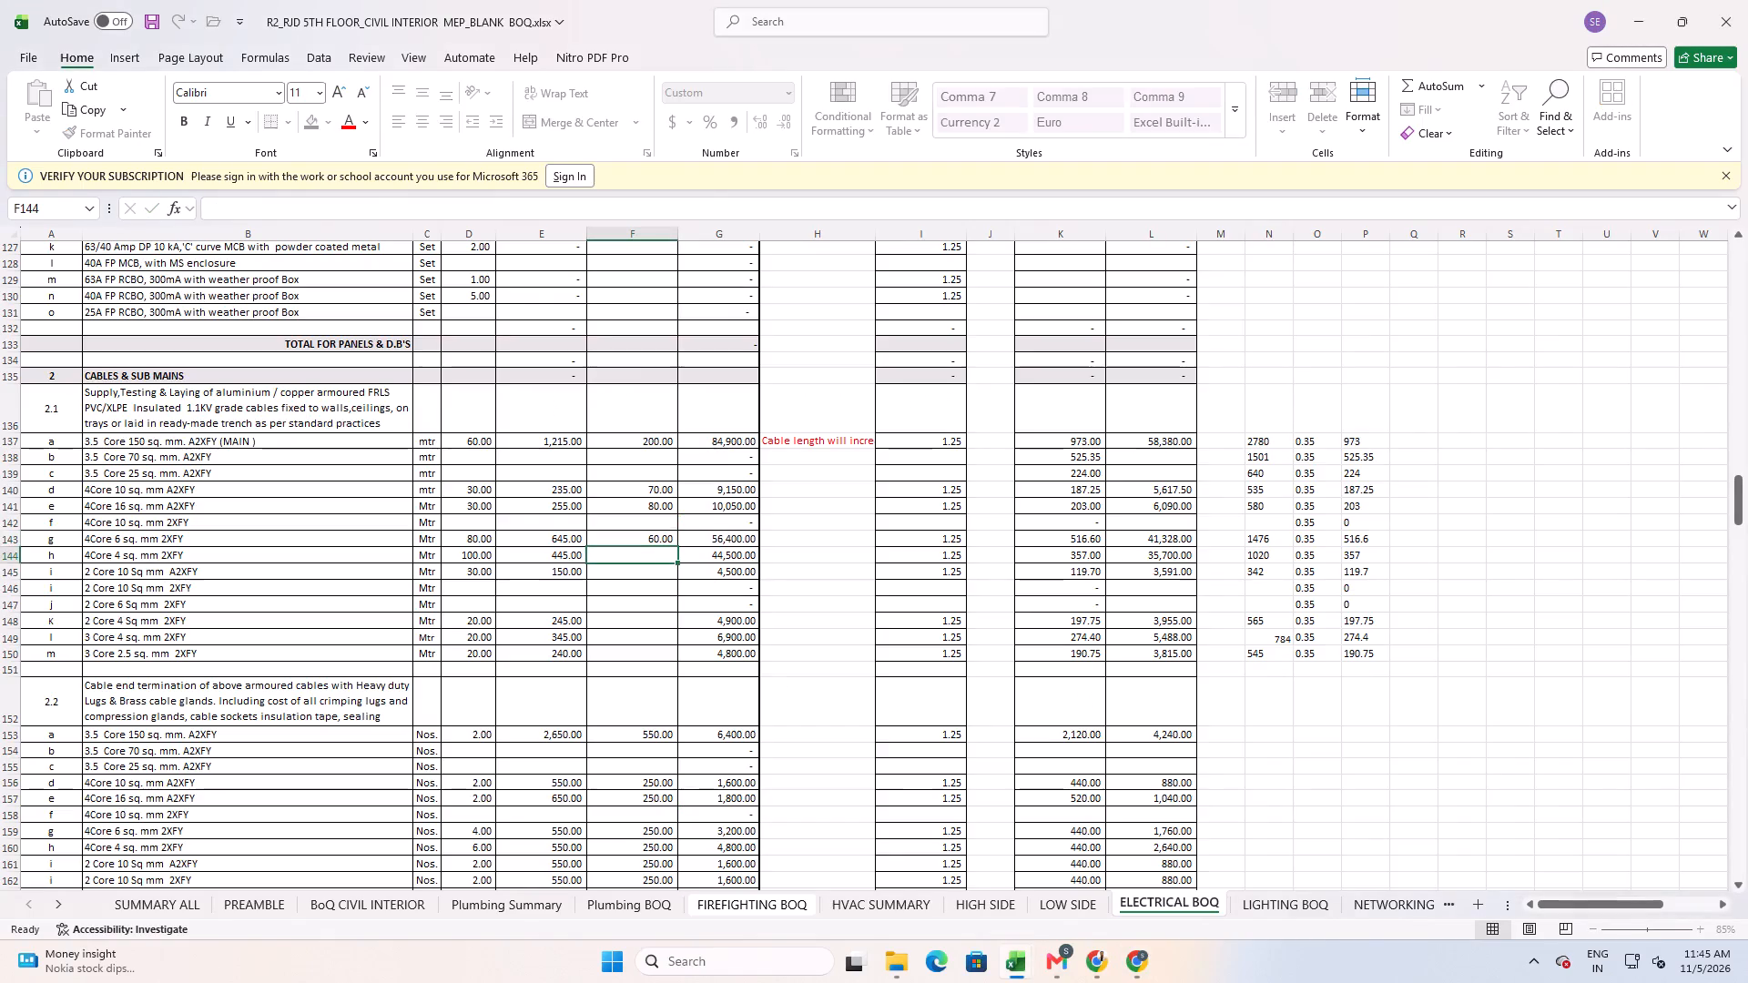
key("alt+Tab")
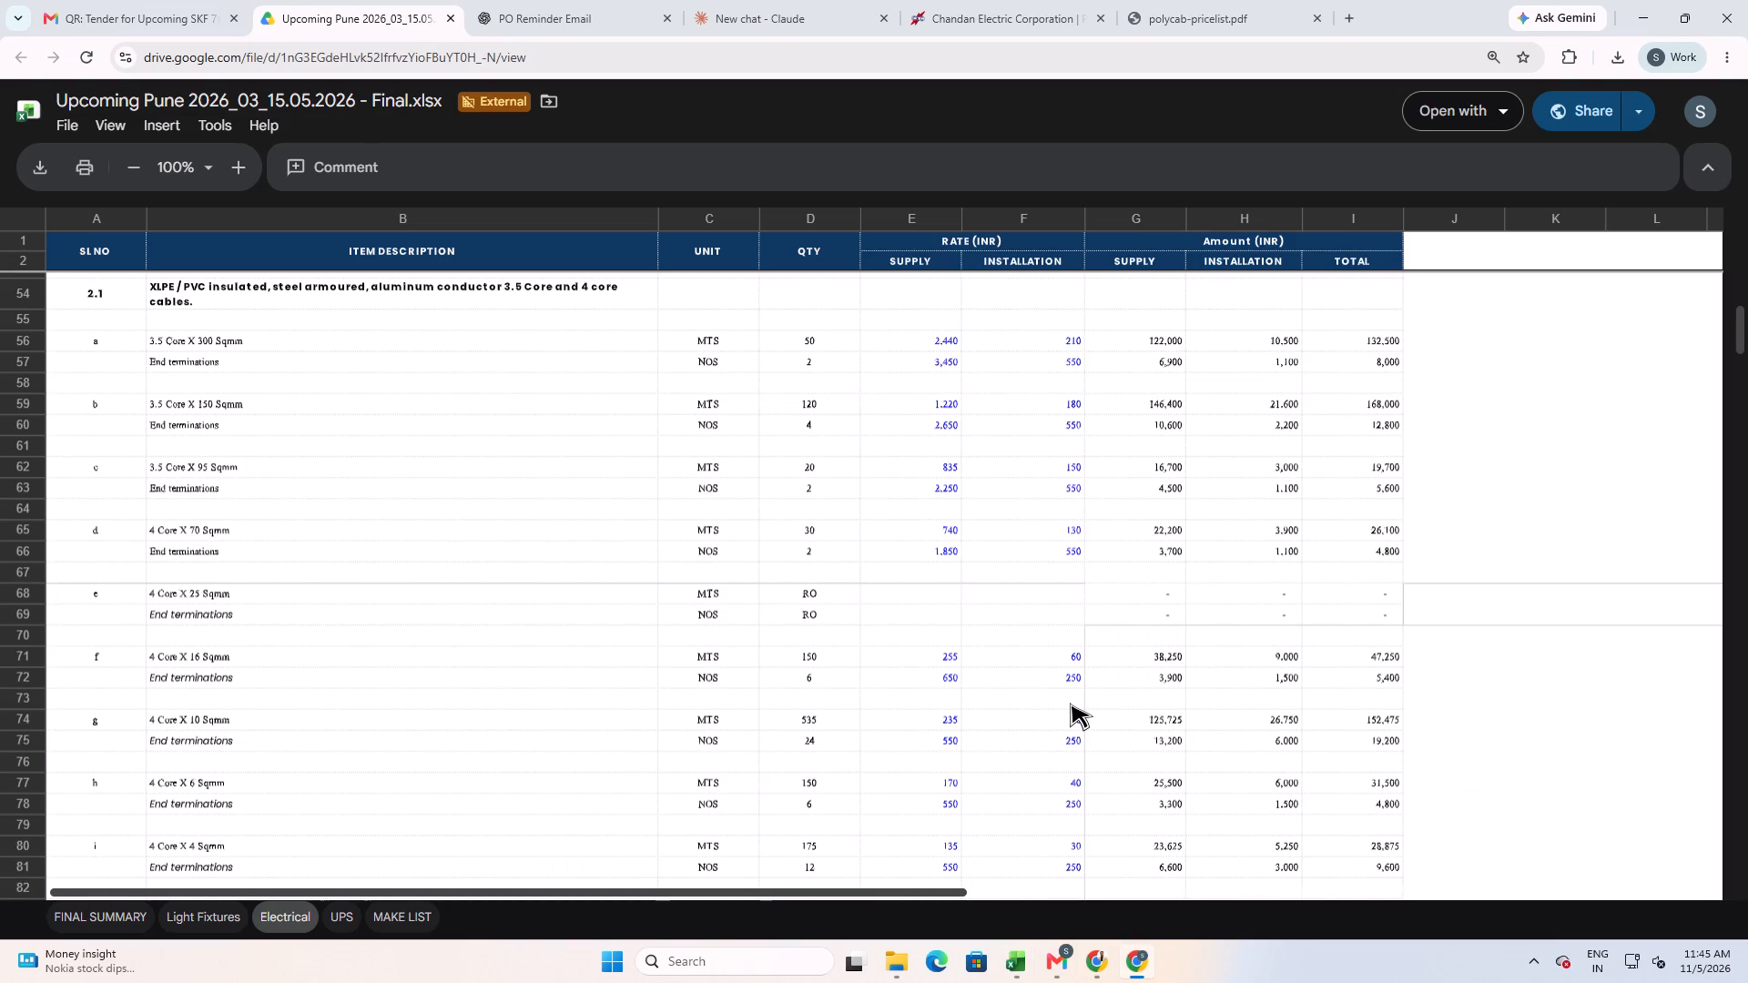
key("alt+Tab")
type("50")
key("Return")
Enter the remaining 2 and 3 Core cable installation rates: 60 in F145, 40 in F148, 45 in F149 and 35 in F150.
scroll(1072, 704, "down", 1)
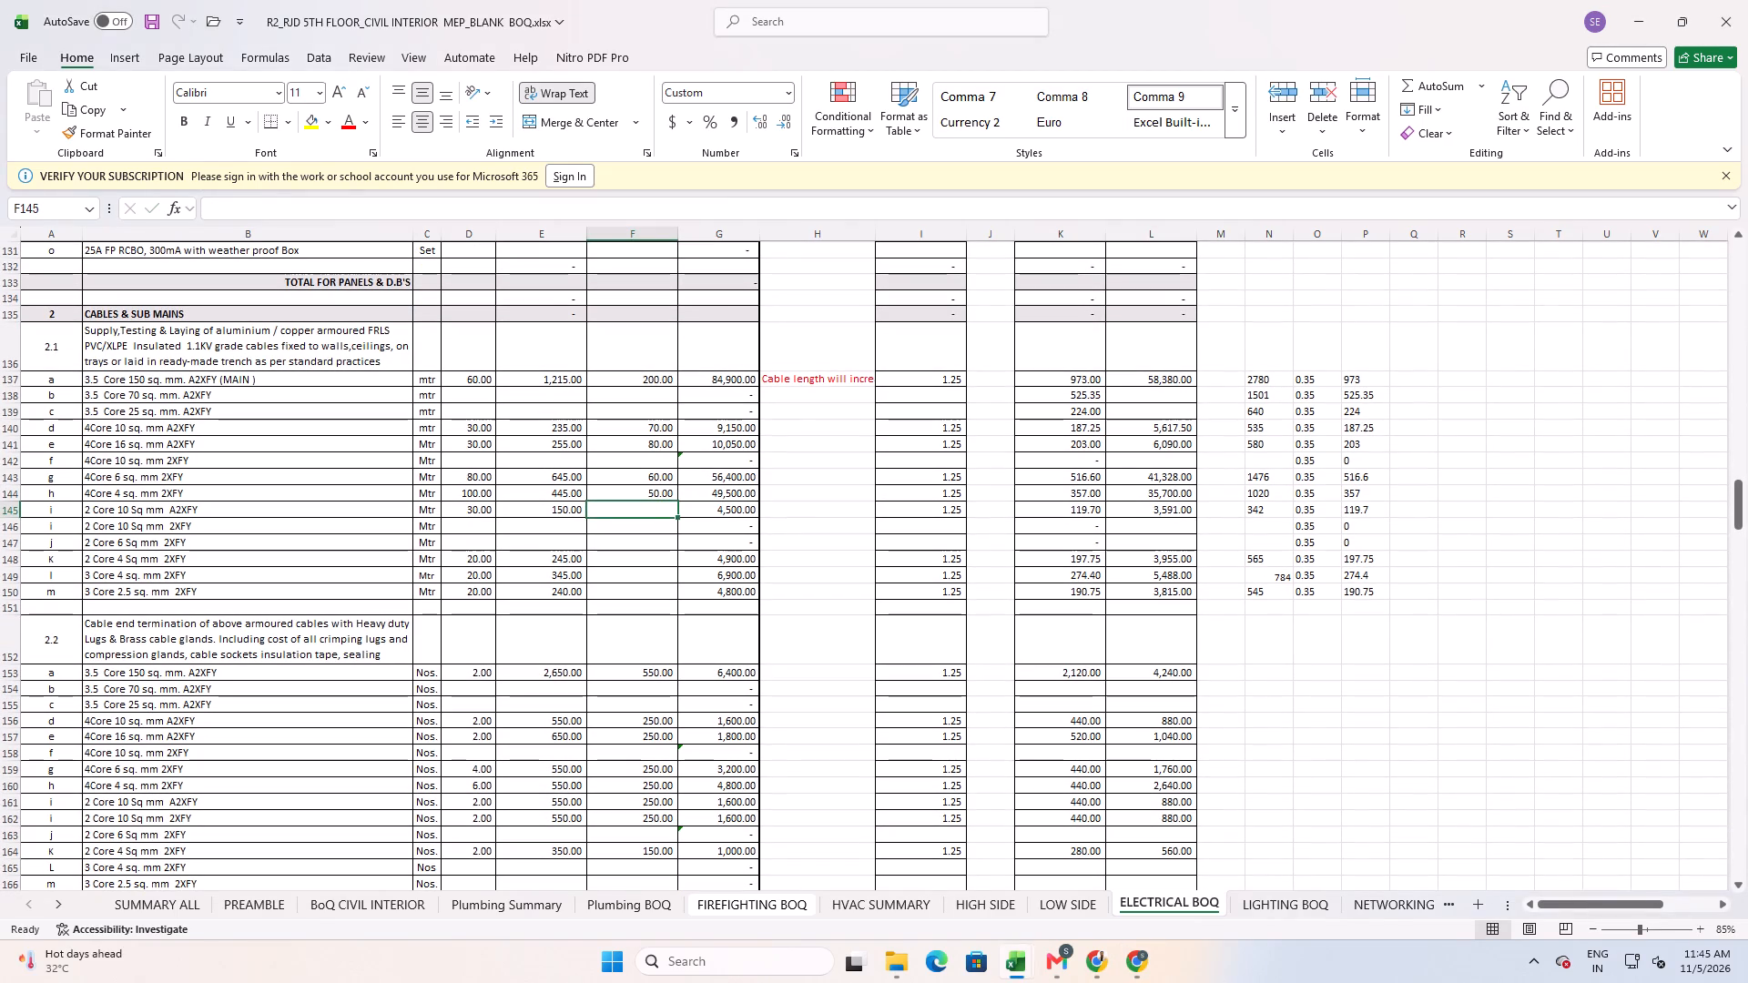
type("60")
key("Return")
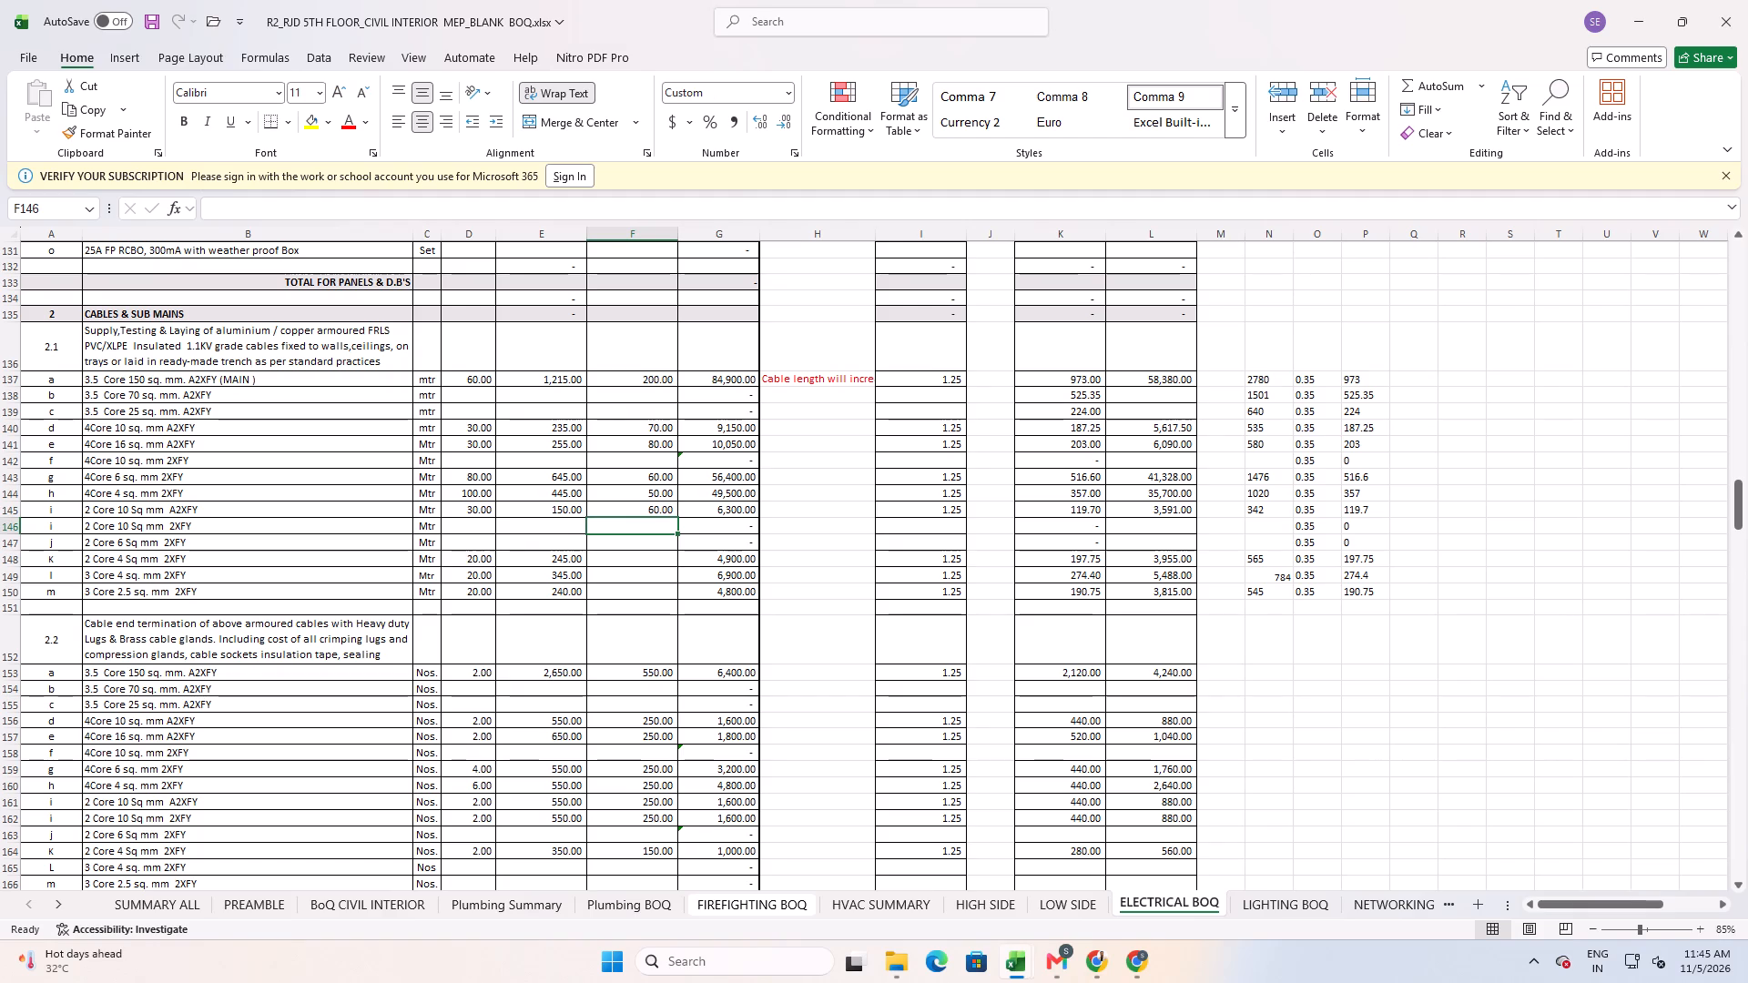
key("Down")
key("Down")
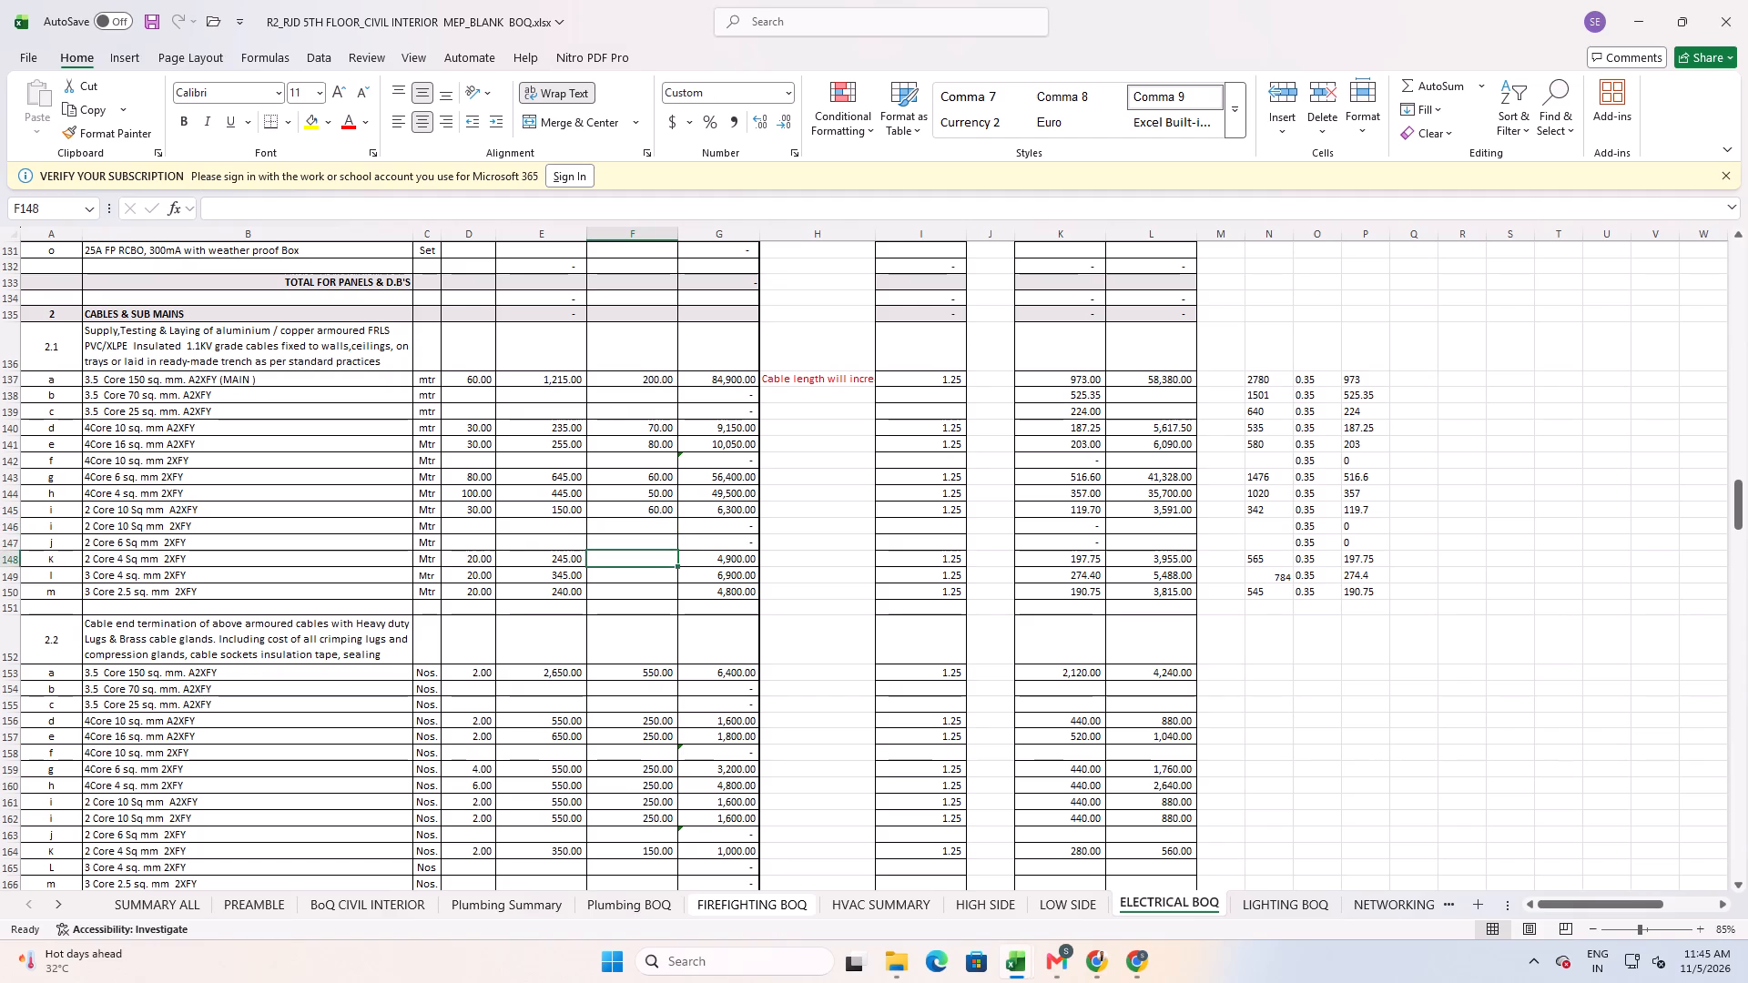
type("40")
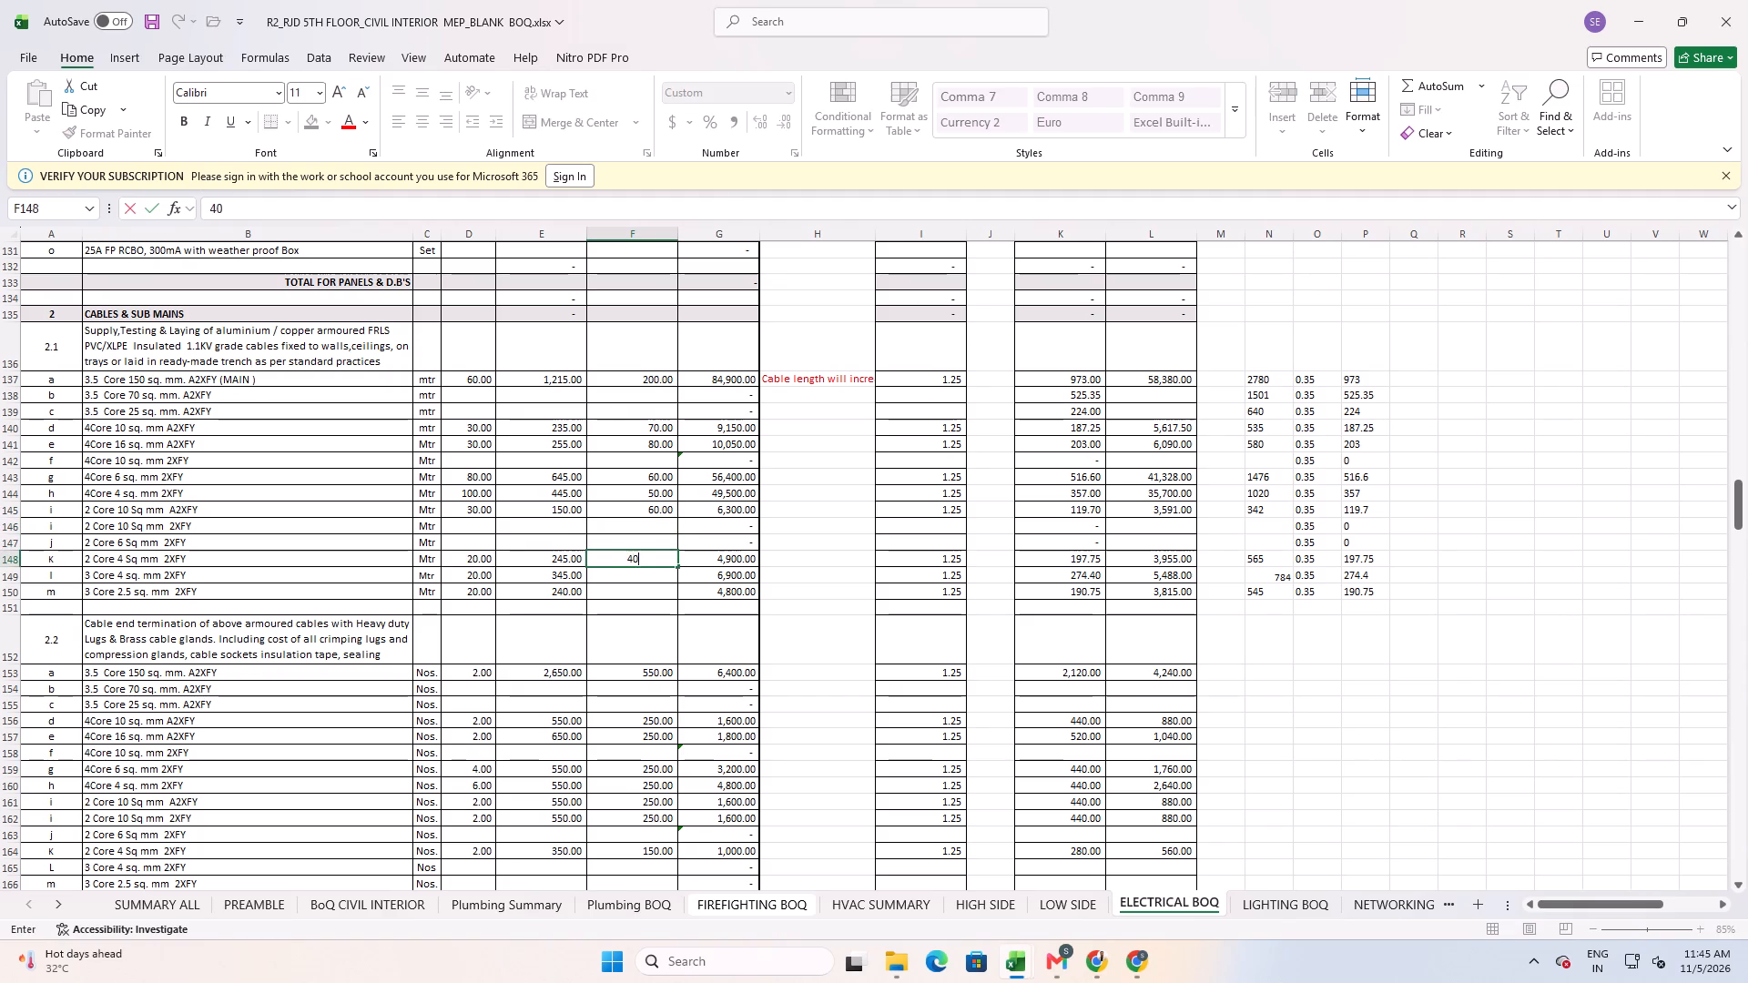
key("Return")
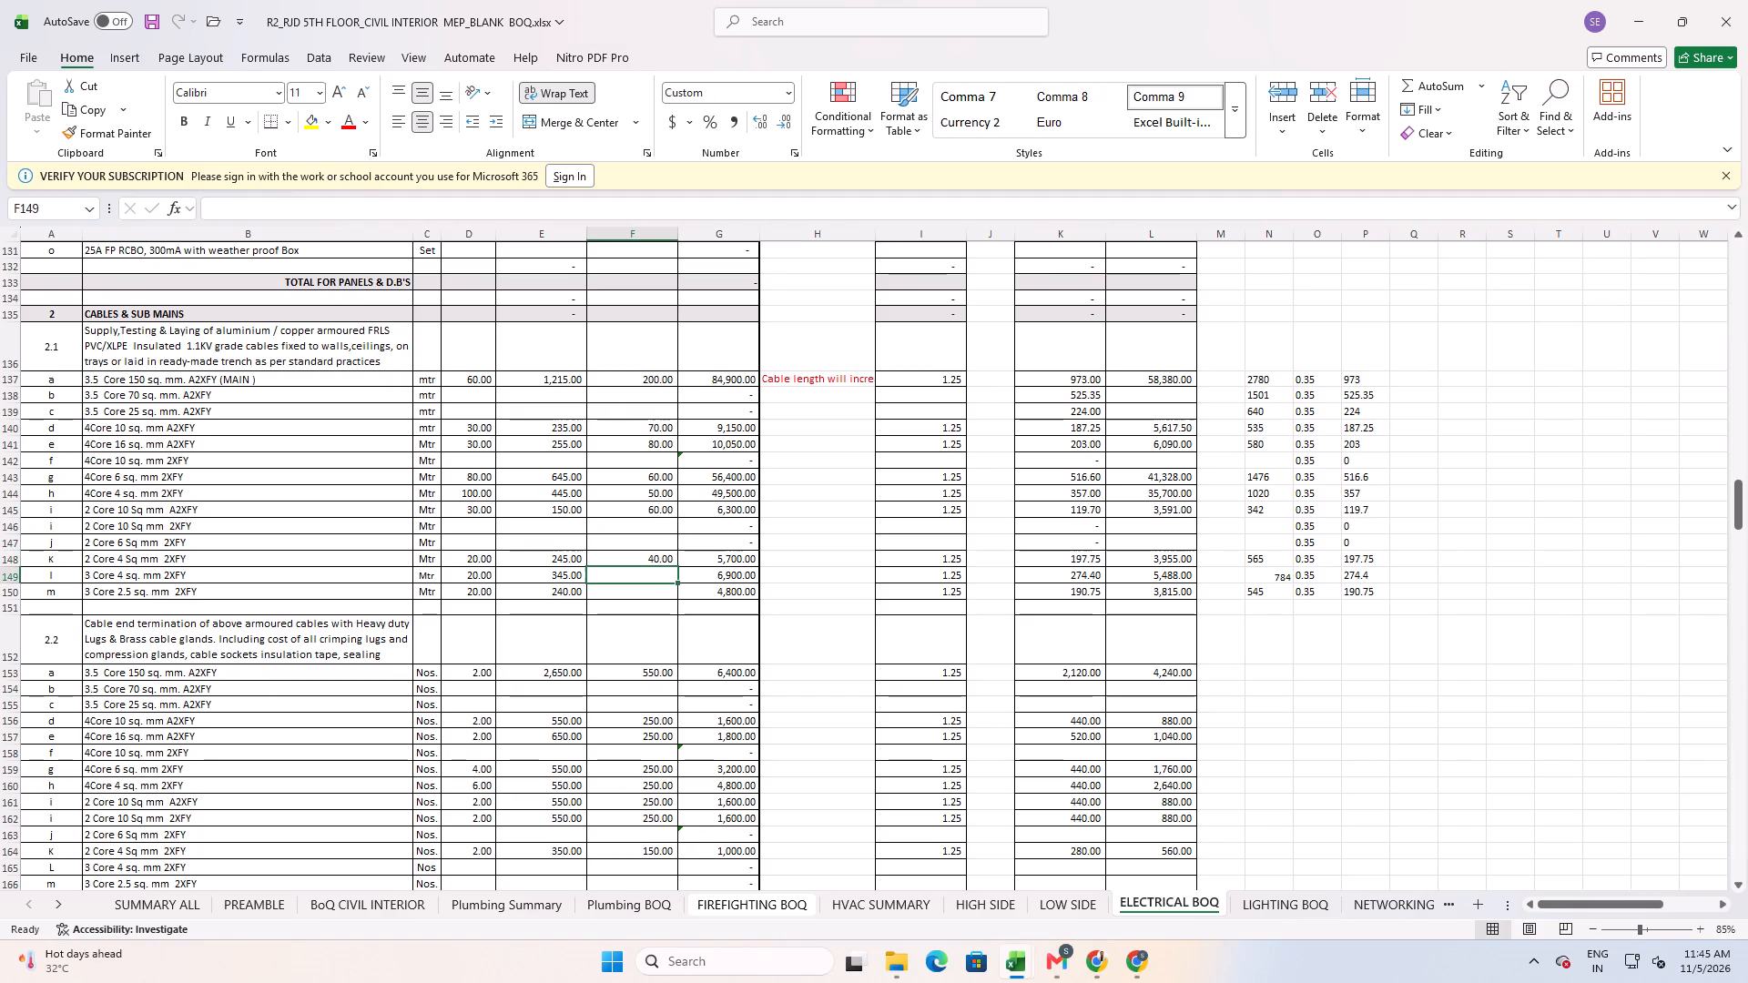
type("45")
key("Return")
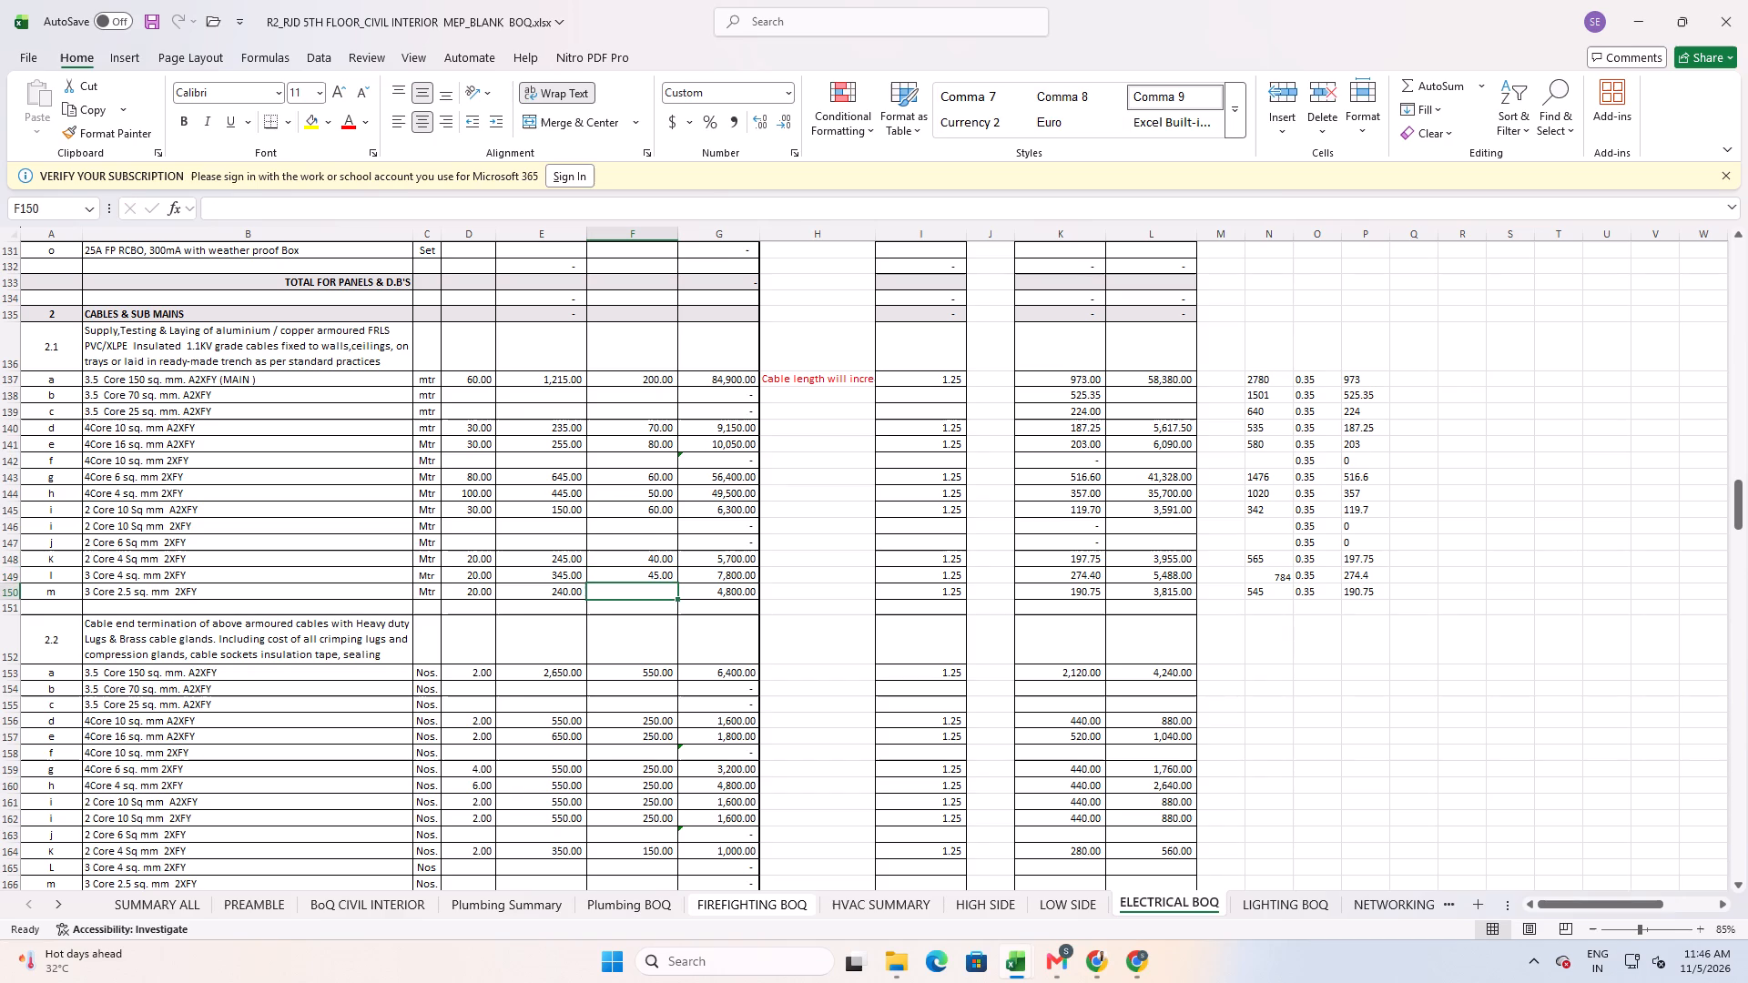
type("35")
key("Return")
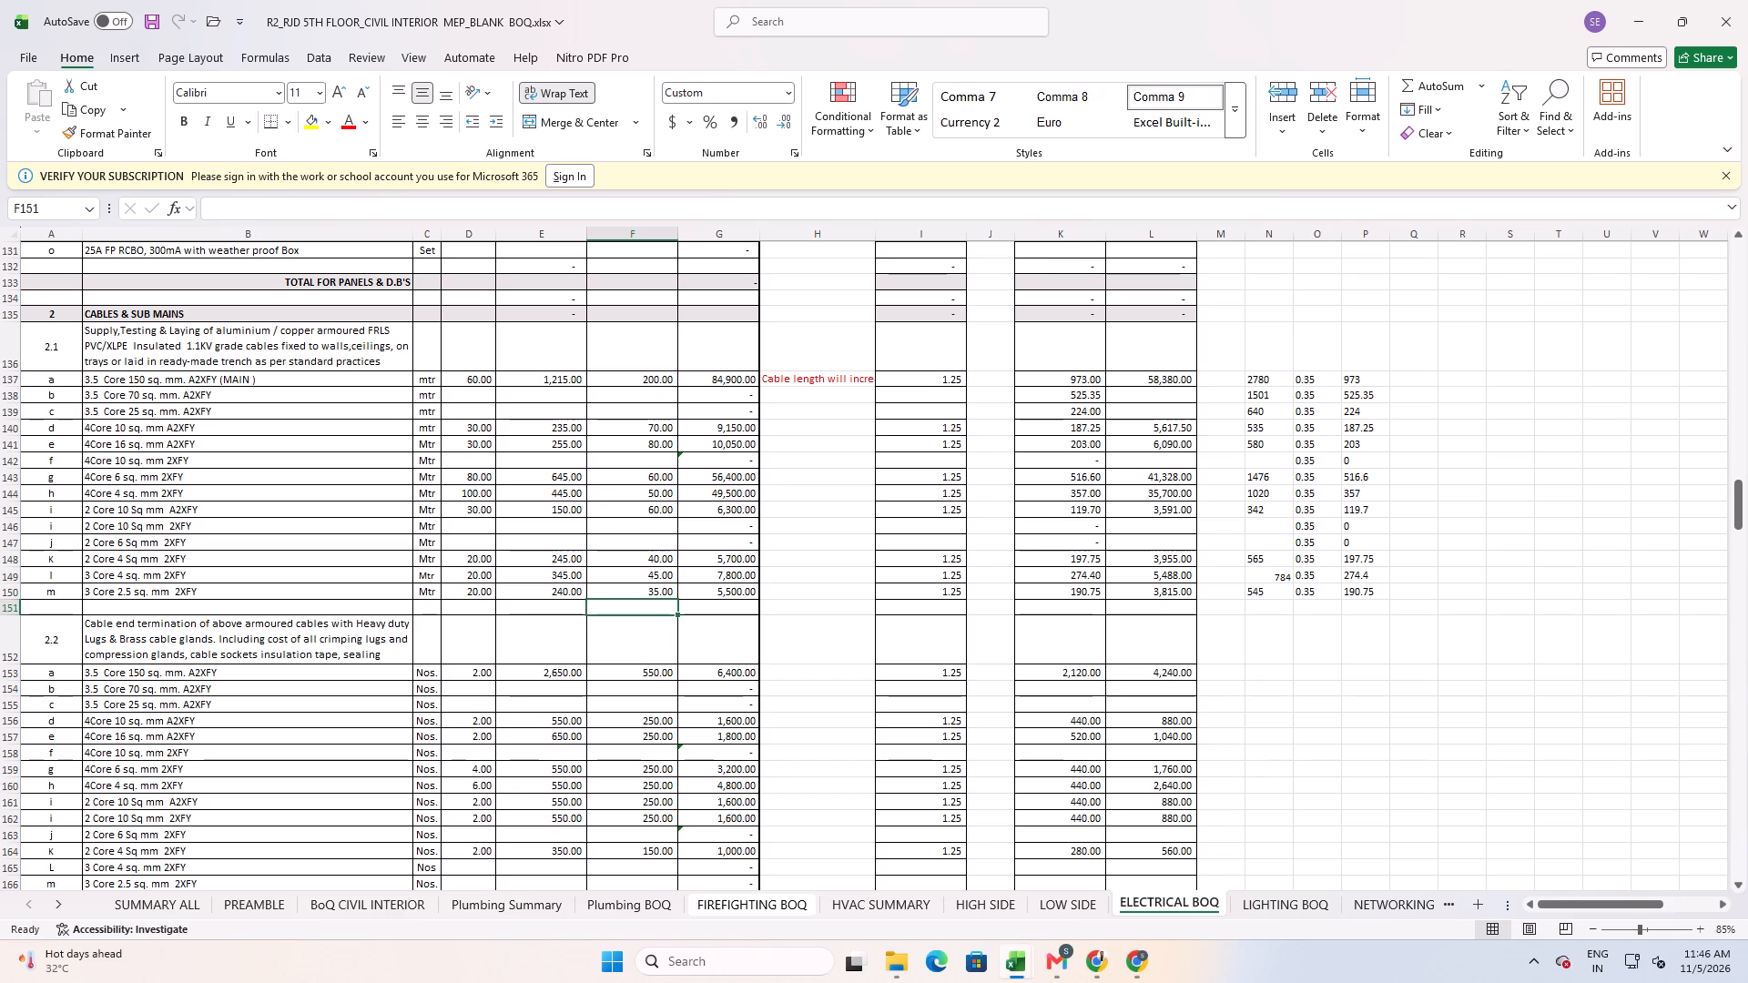
Increase the height of row 170 so that item 2.4's full end-termination description fits.
scroll(757, 665, "down", 2)
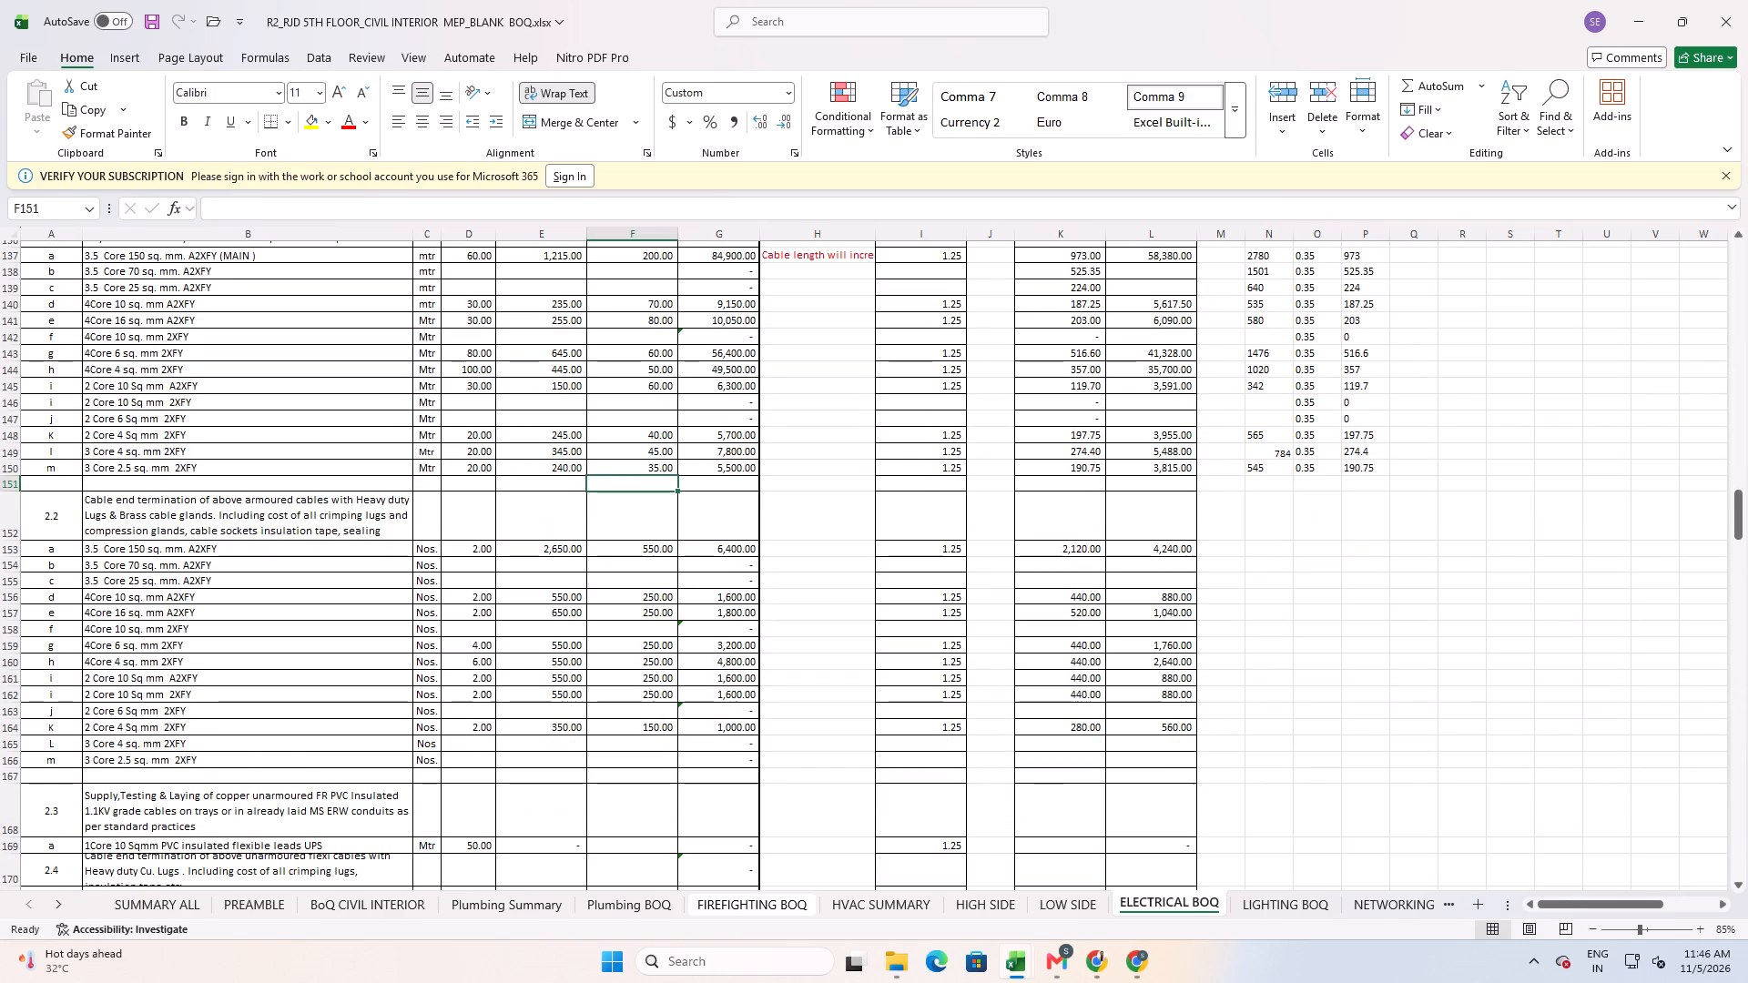
scroll(763, 670, "down", 6)
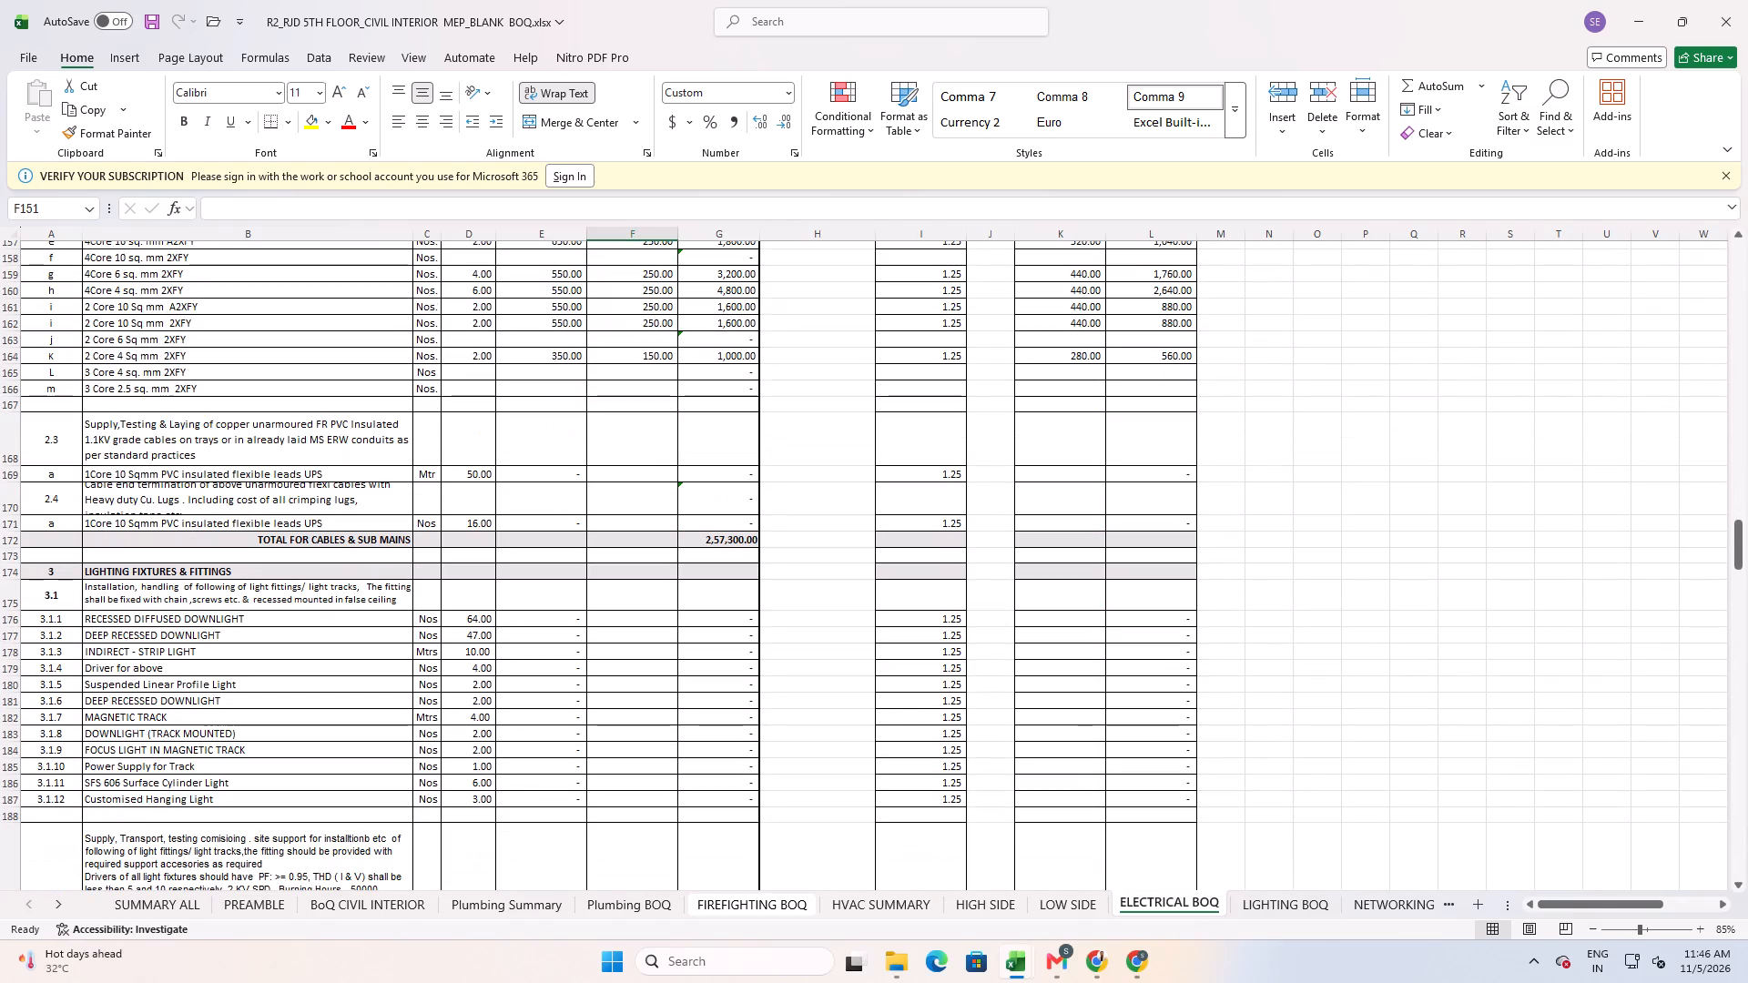
left_click_drag(18, 517, 16, 532)
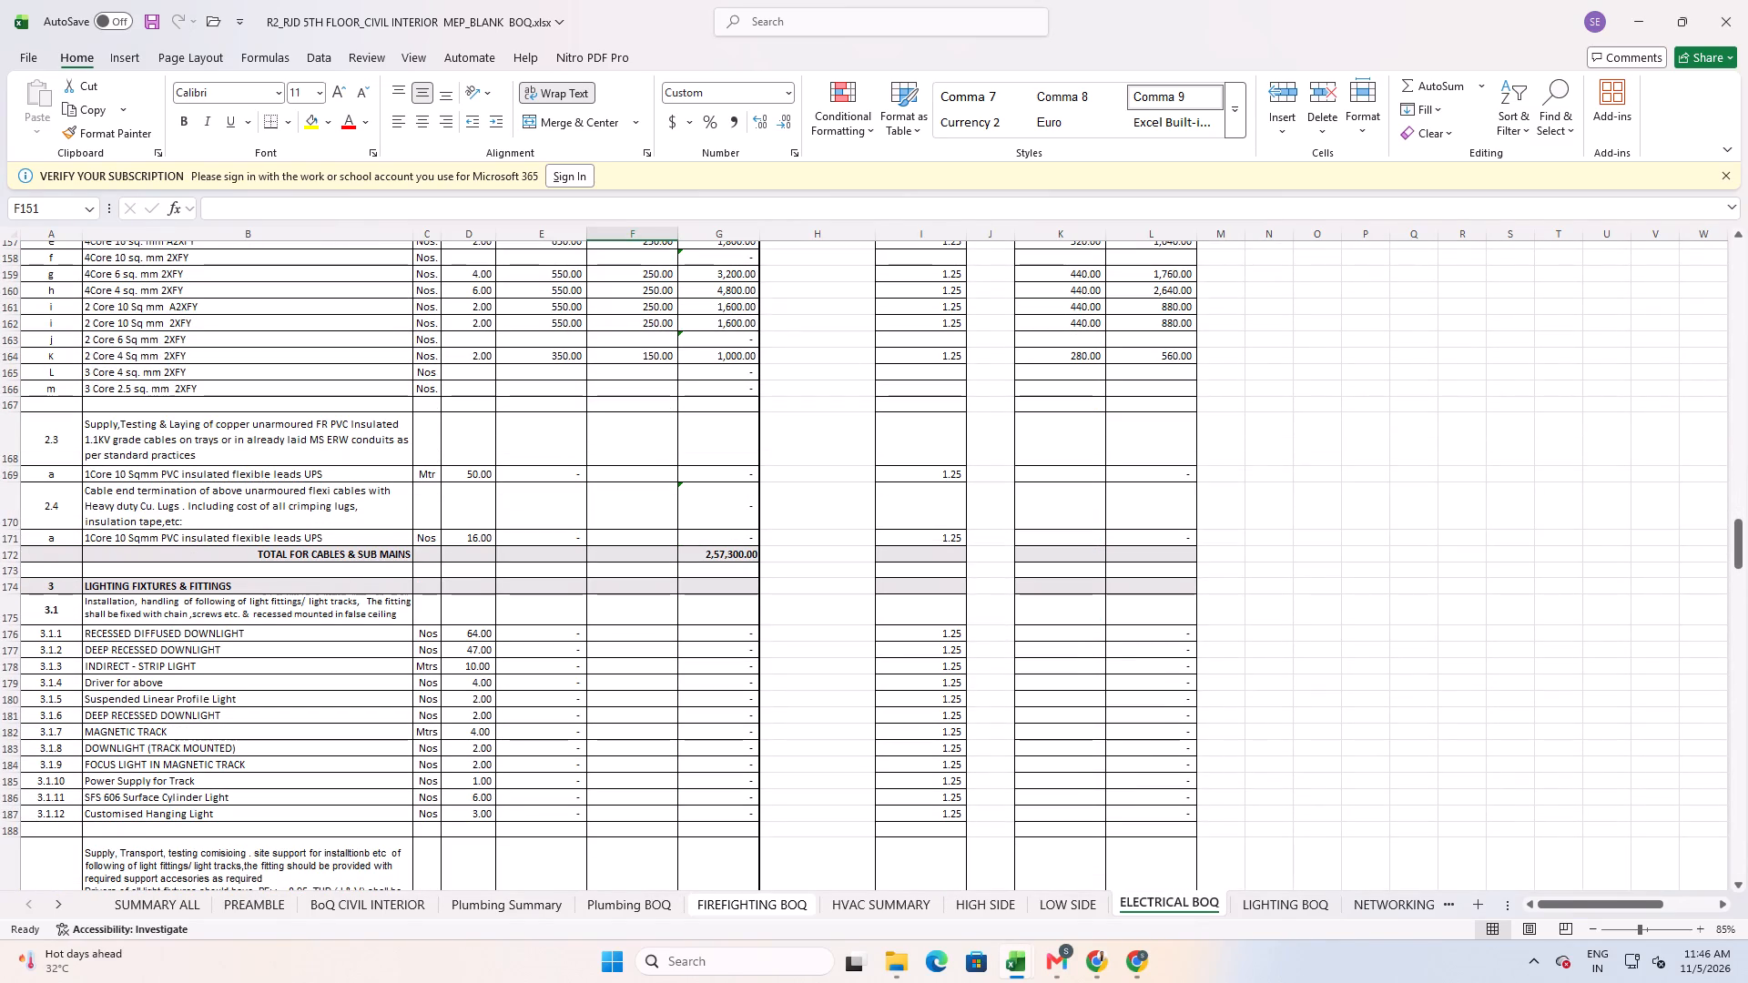
Look up the single-core 10 sq. mm FRLS flexible cable price in Chrome's Polycab price list, and enter 403 in N169 and 0.44 in O169 in Excel.
left_click(285, 471)
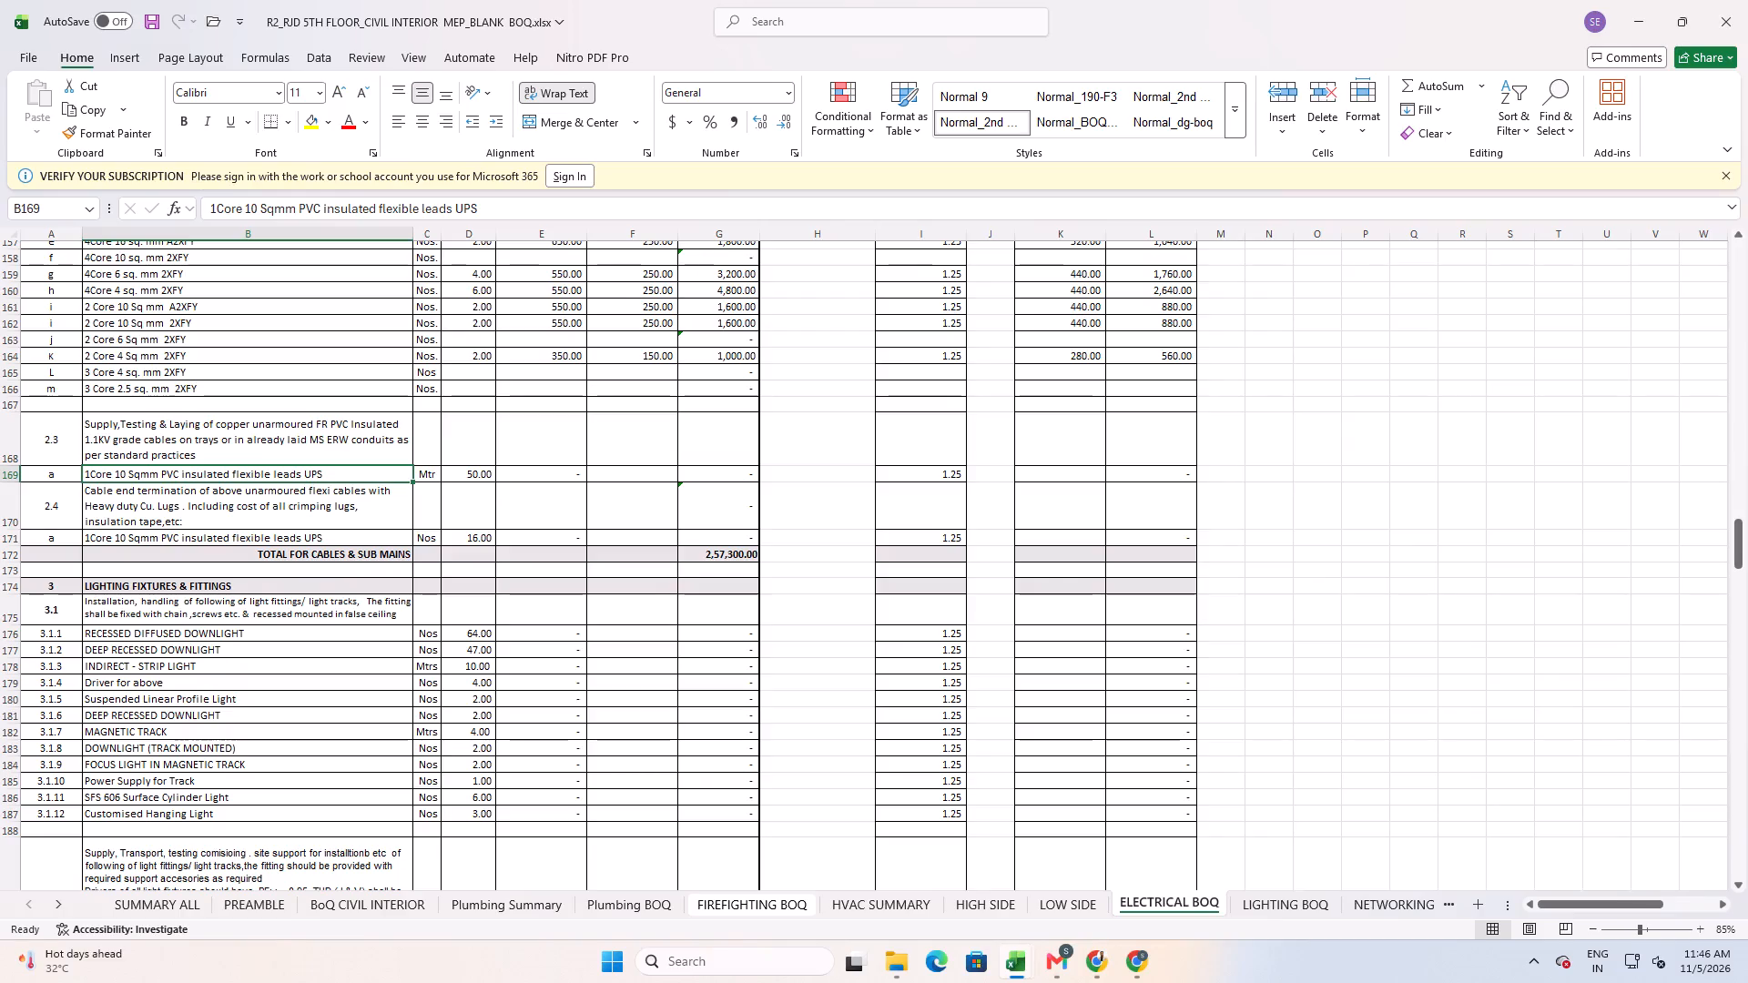
left_click(1264, 470)
key("alt+Tab")
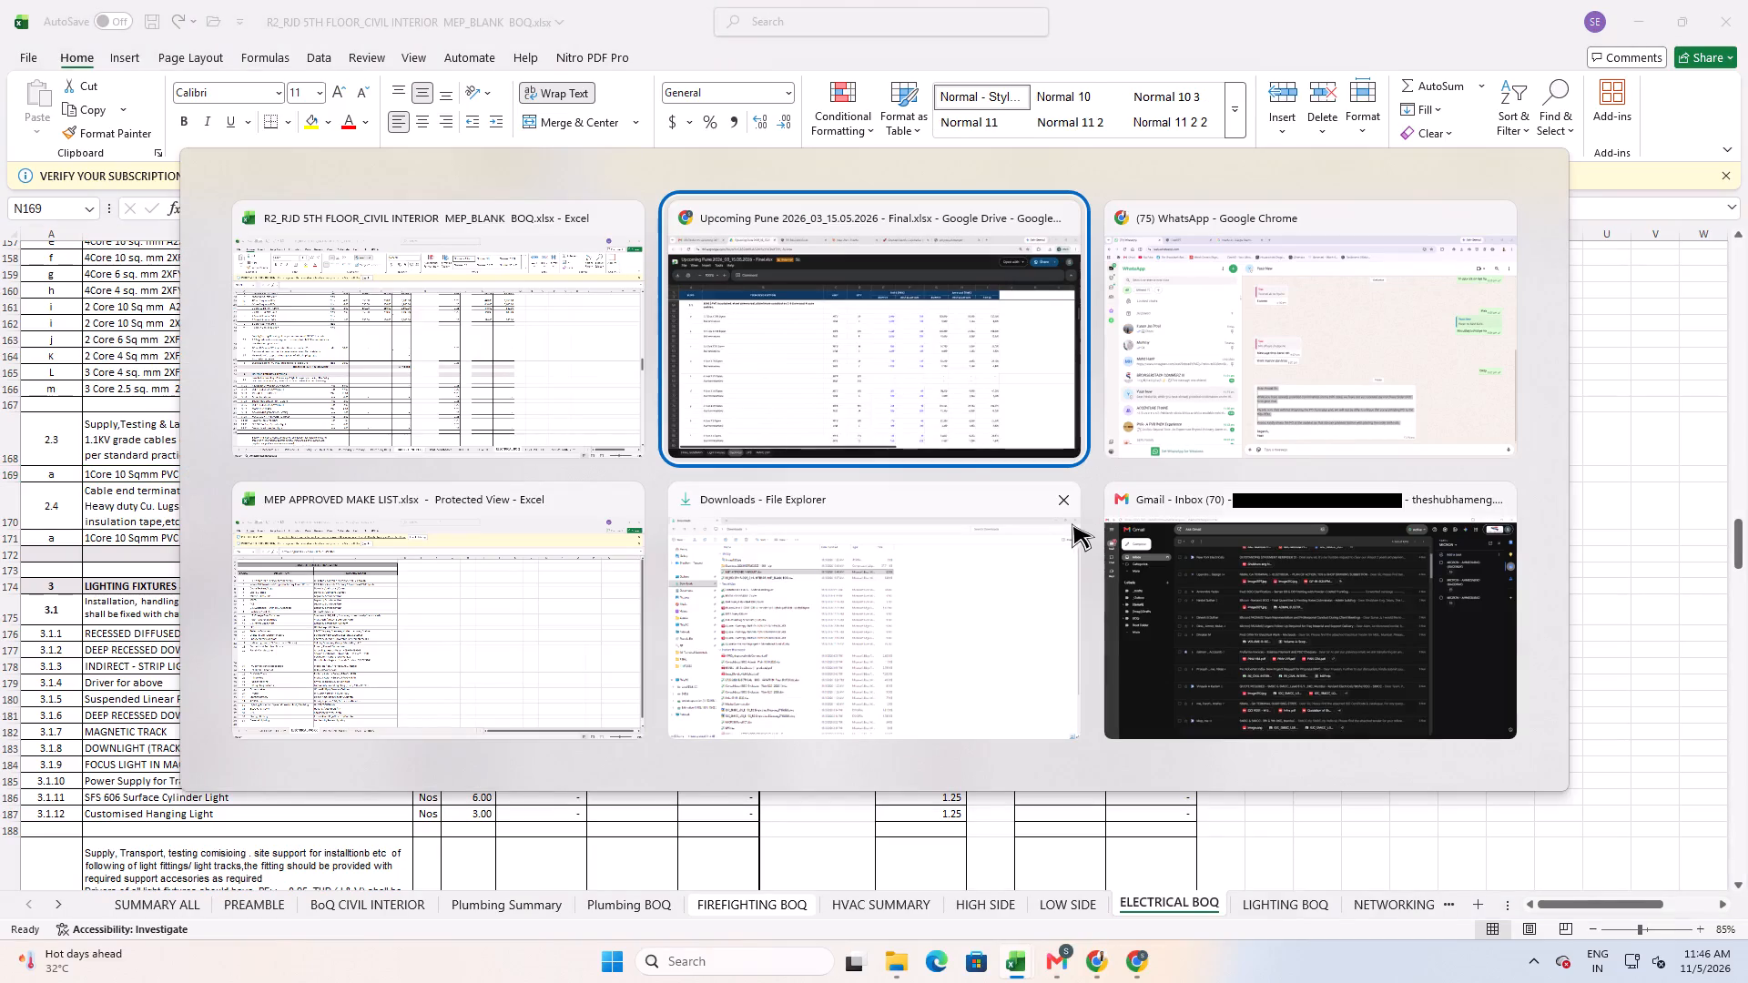
left_click(900, 375, "alt")
left_click(1012, 4)
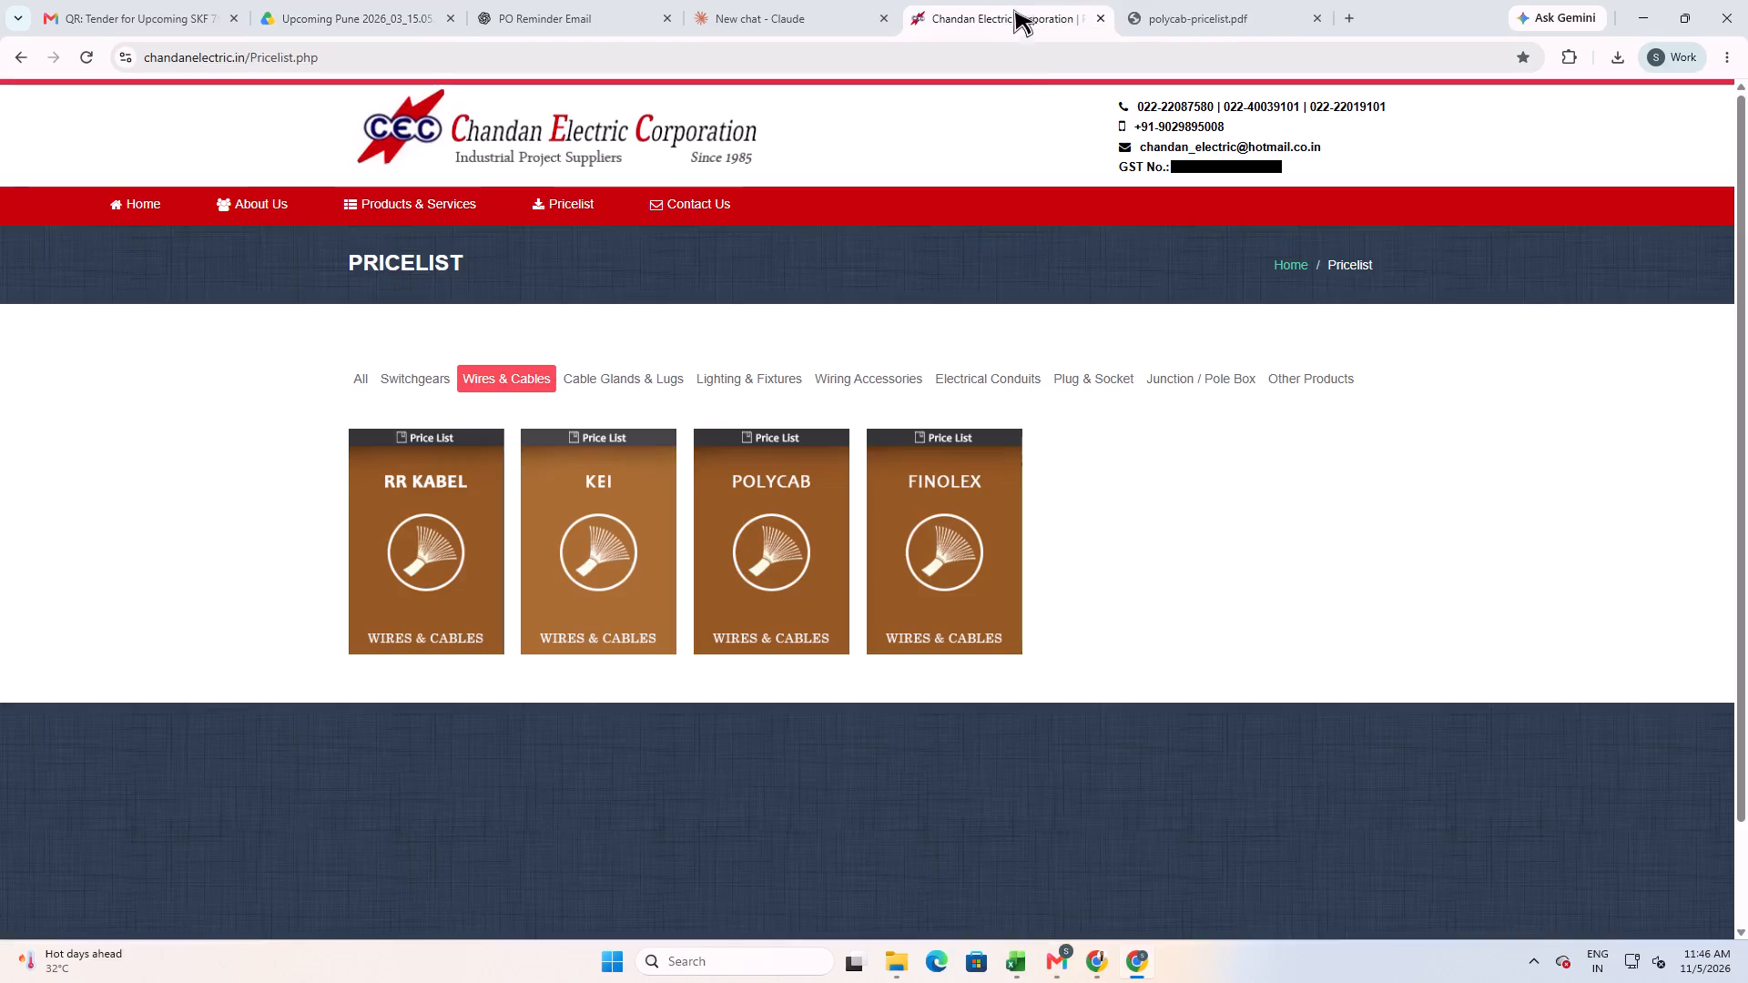
left_click(1187, 0)
middle_click_drag(1032, 415, 1040, 294)
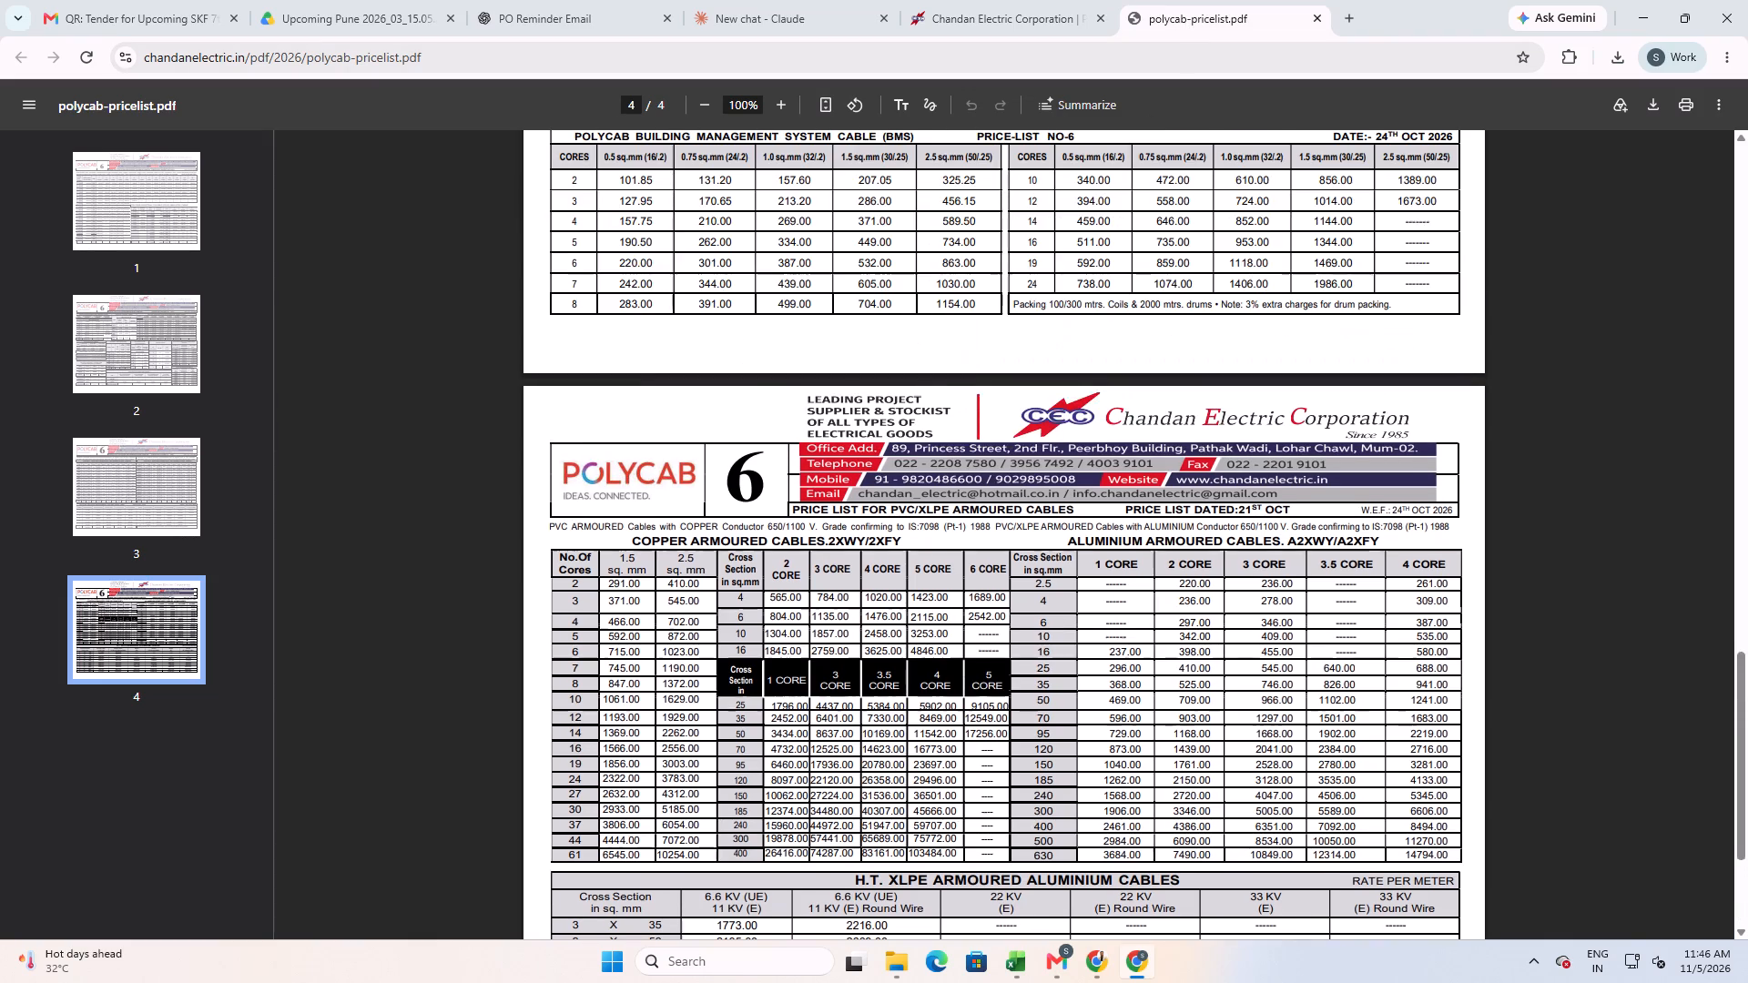
middle_click_drag(1028, 424, 1125, 177)
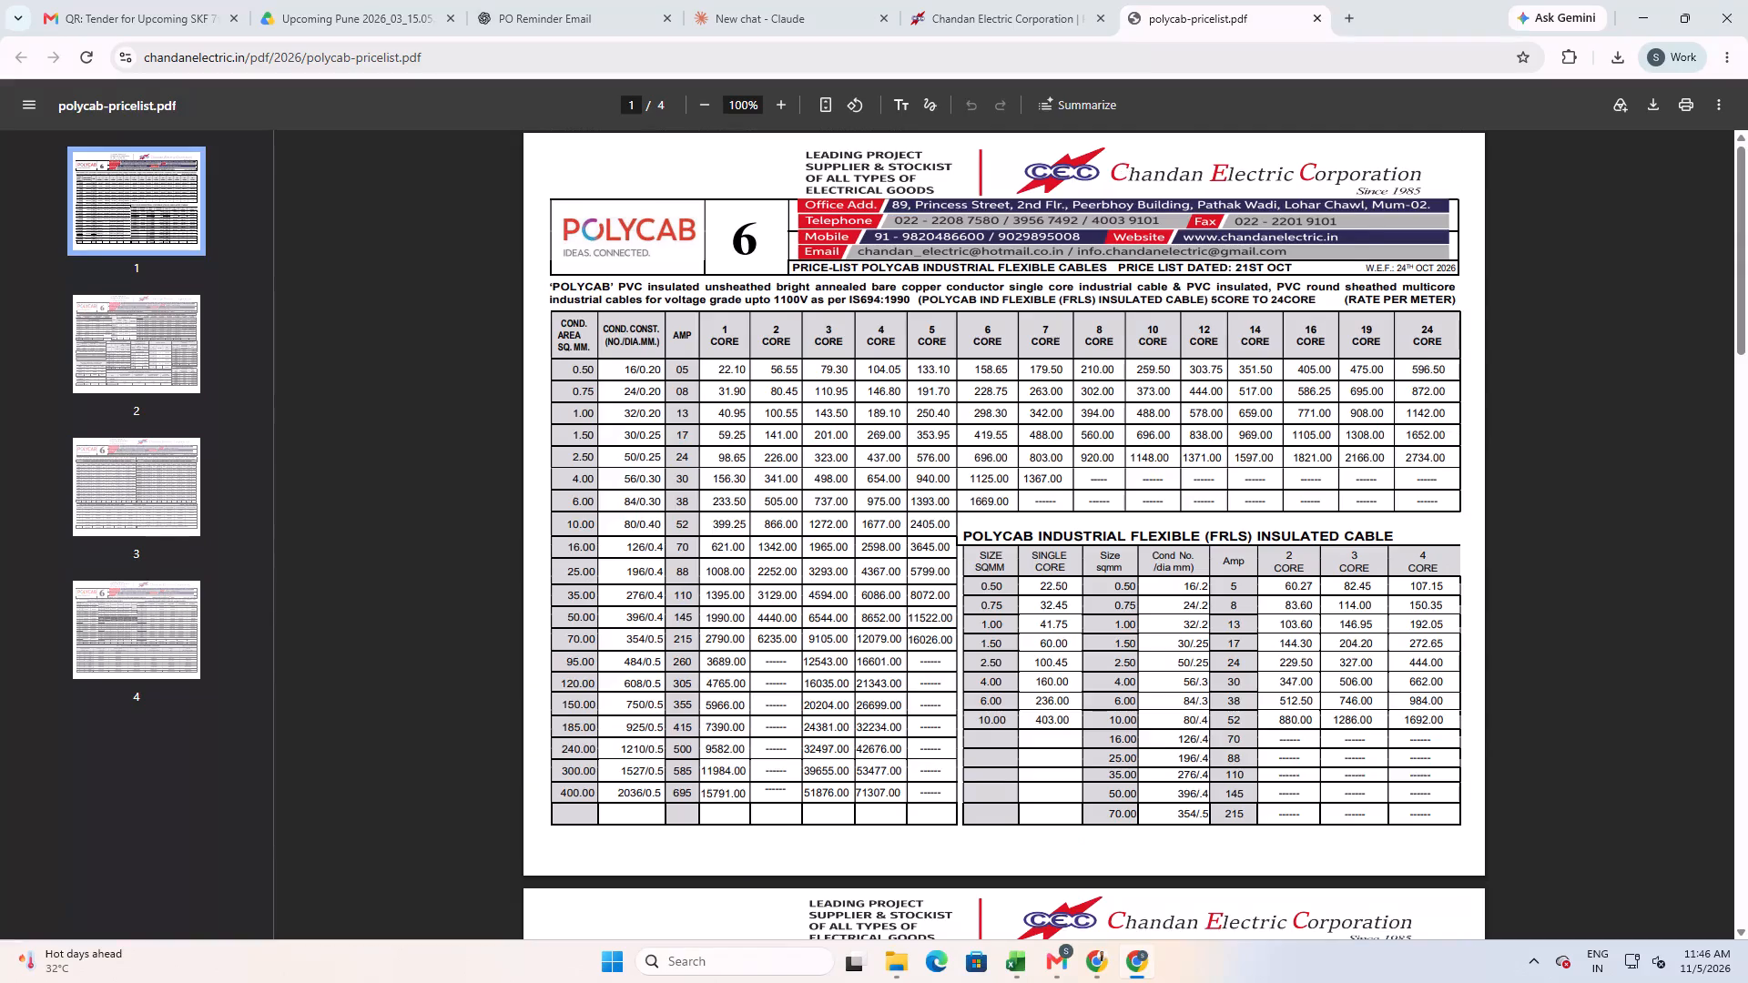
key("alt+Tab")
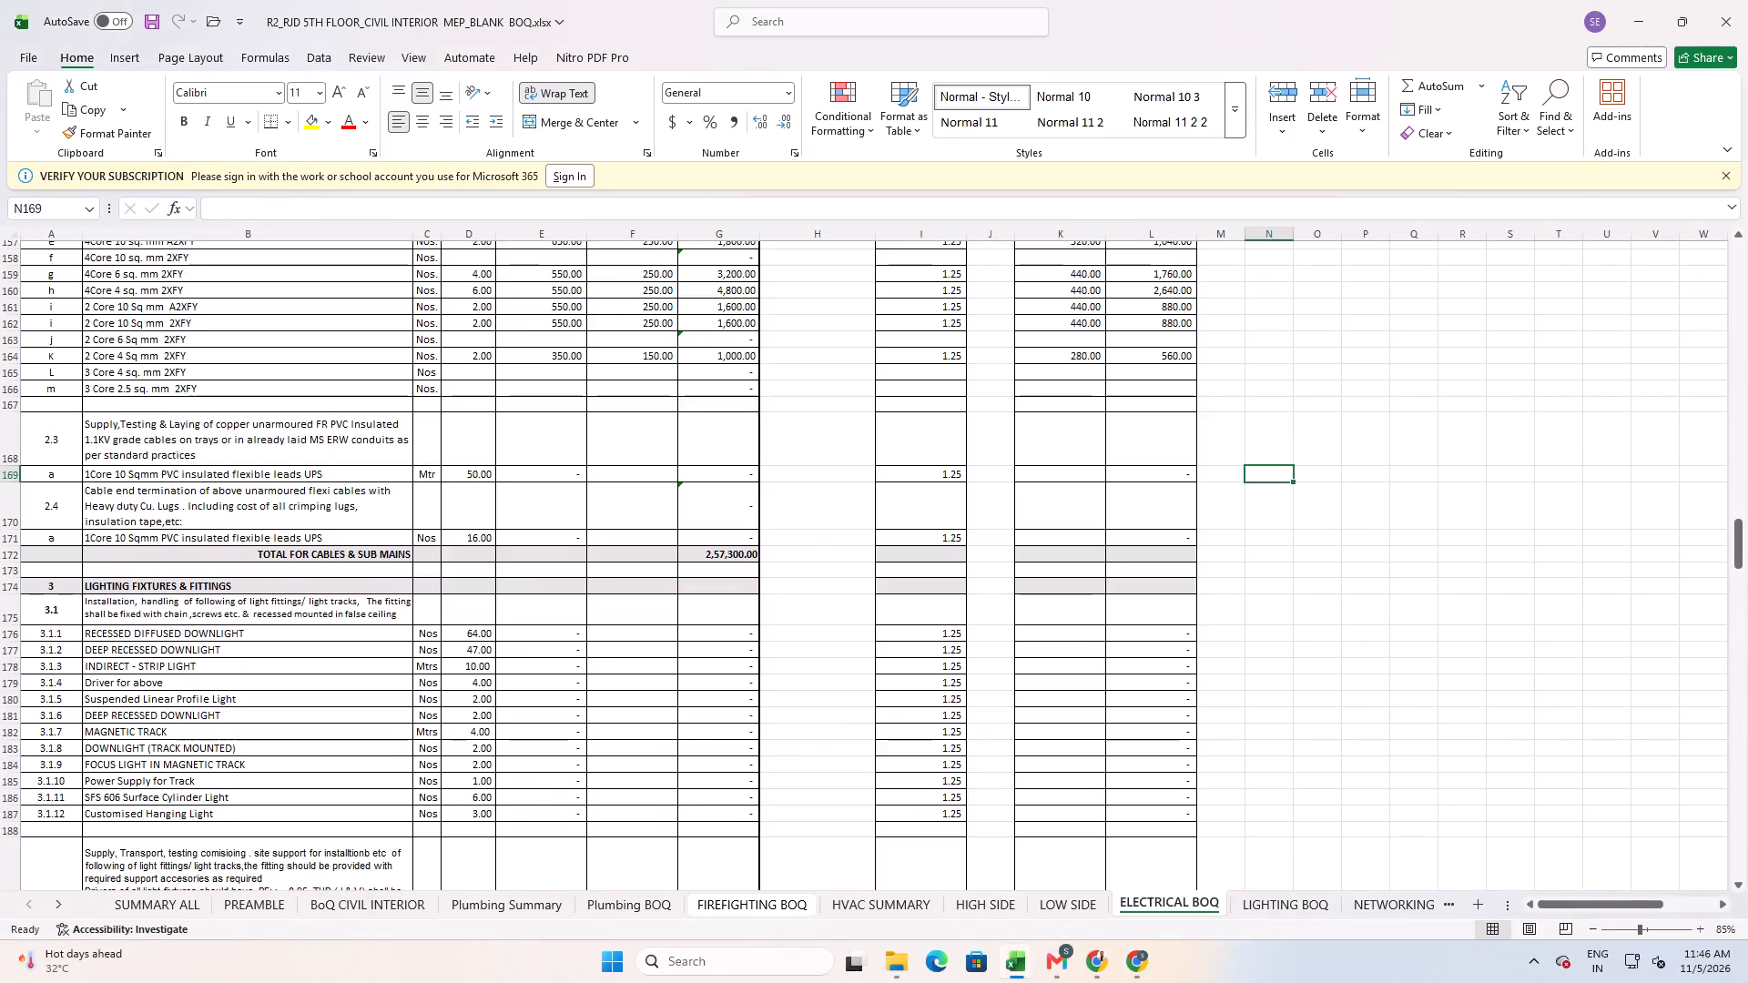
type("403")
key("Tab")
type("0.44")
Calculate the 1 Core 10 Sqmm flexible cable's purchase rate in P169 with the formula =N169*O169.
key("Tab")
key("equal")
key("Left")
key("Left")
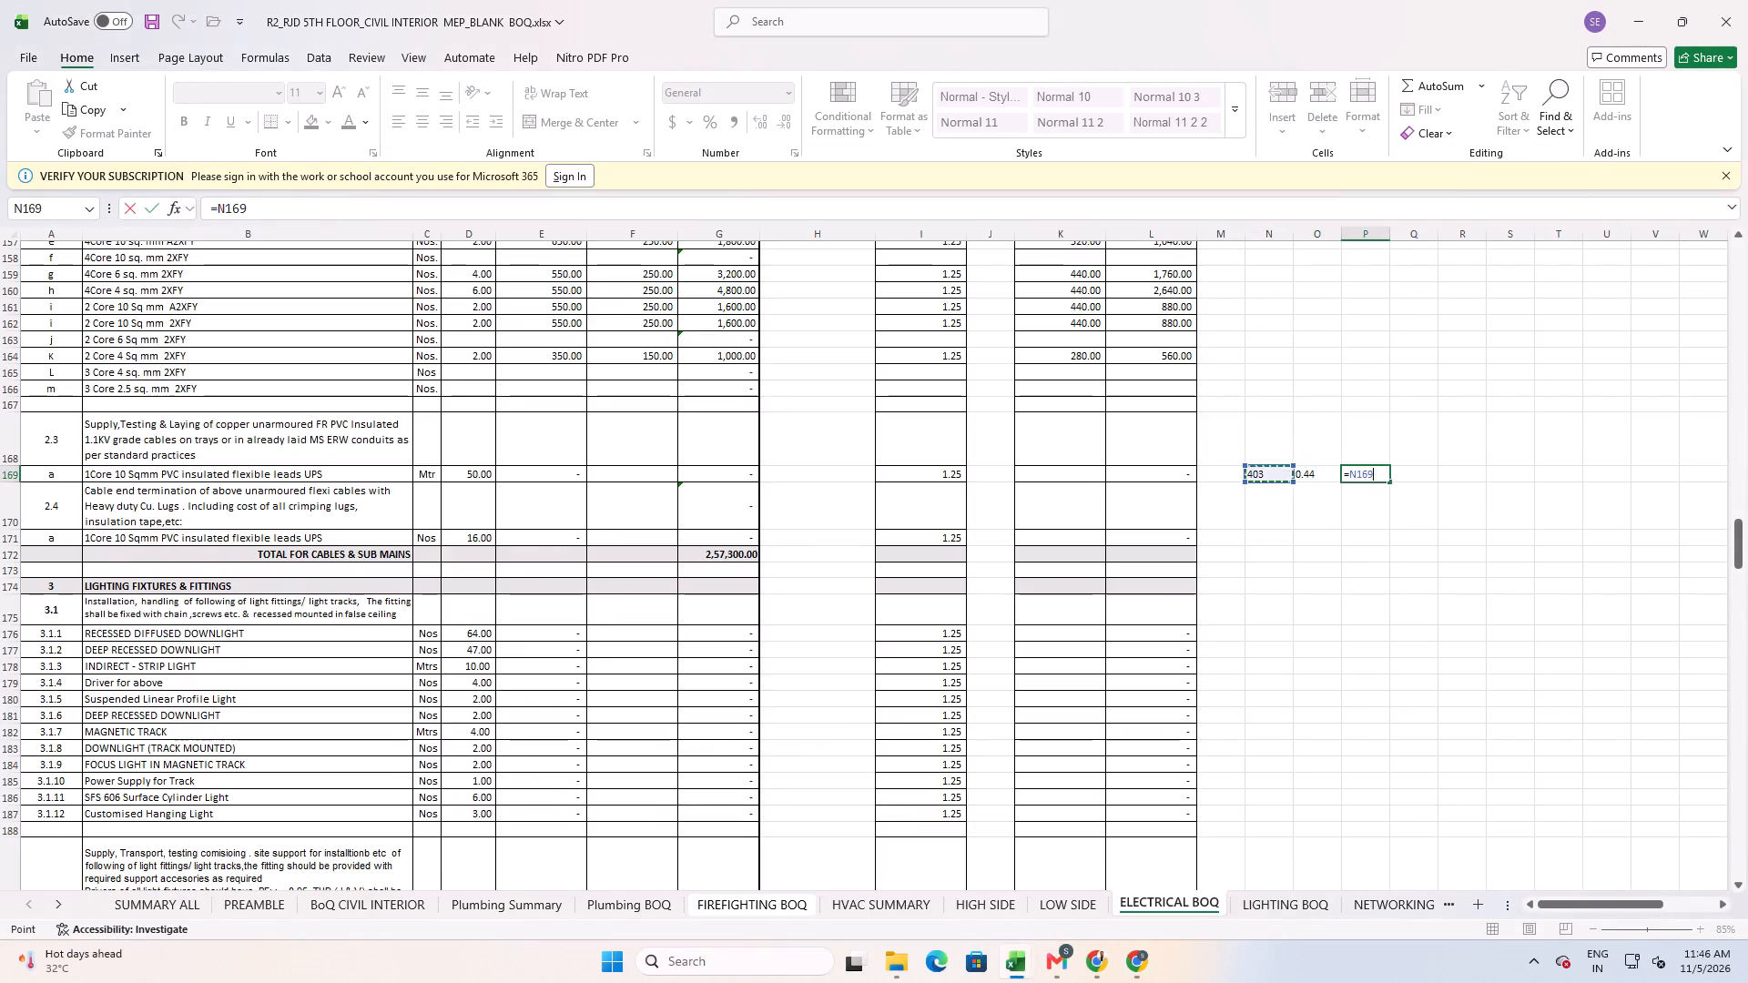
key("asterisk")
key("Left")
key("Return")
Link the 1 Core 10 Sqmm flexible cable's purchase rate cell K169 to P169, and check the formula in P169.
key("Up")
key("Left")
key("Left")
key("Left")
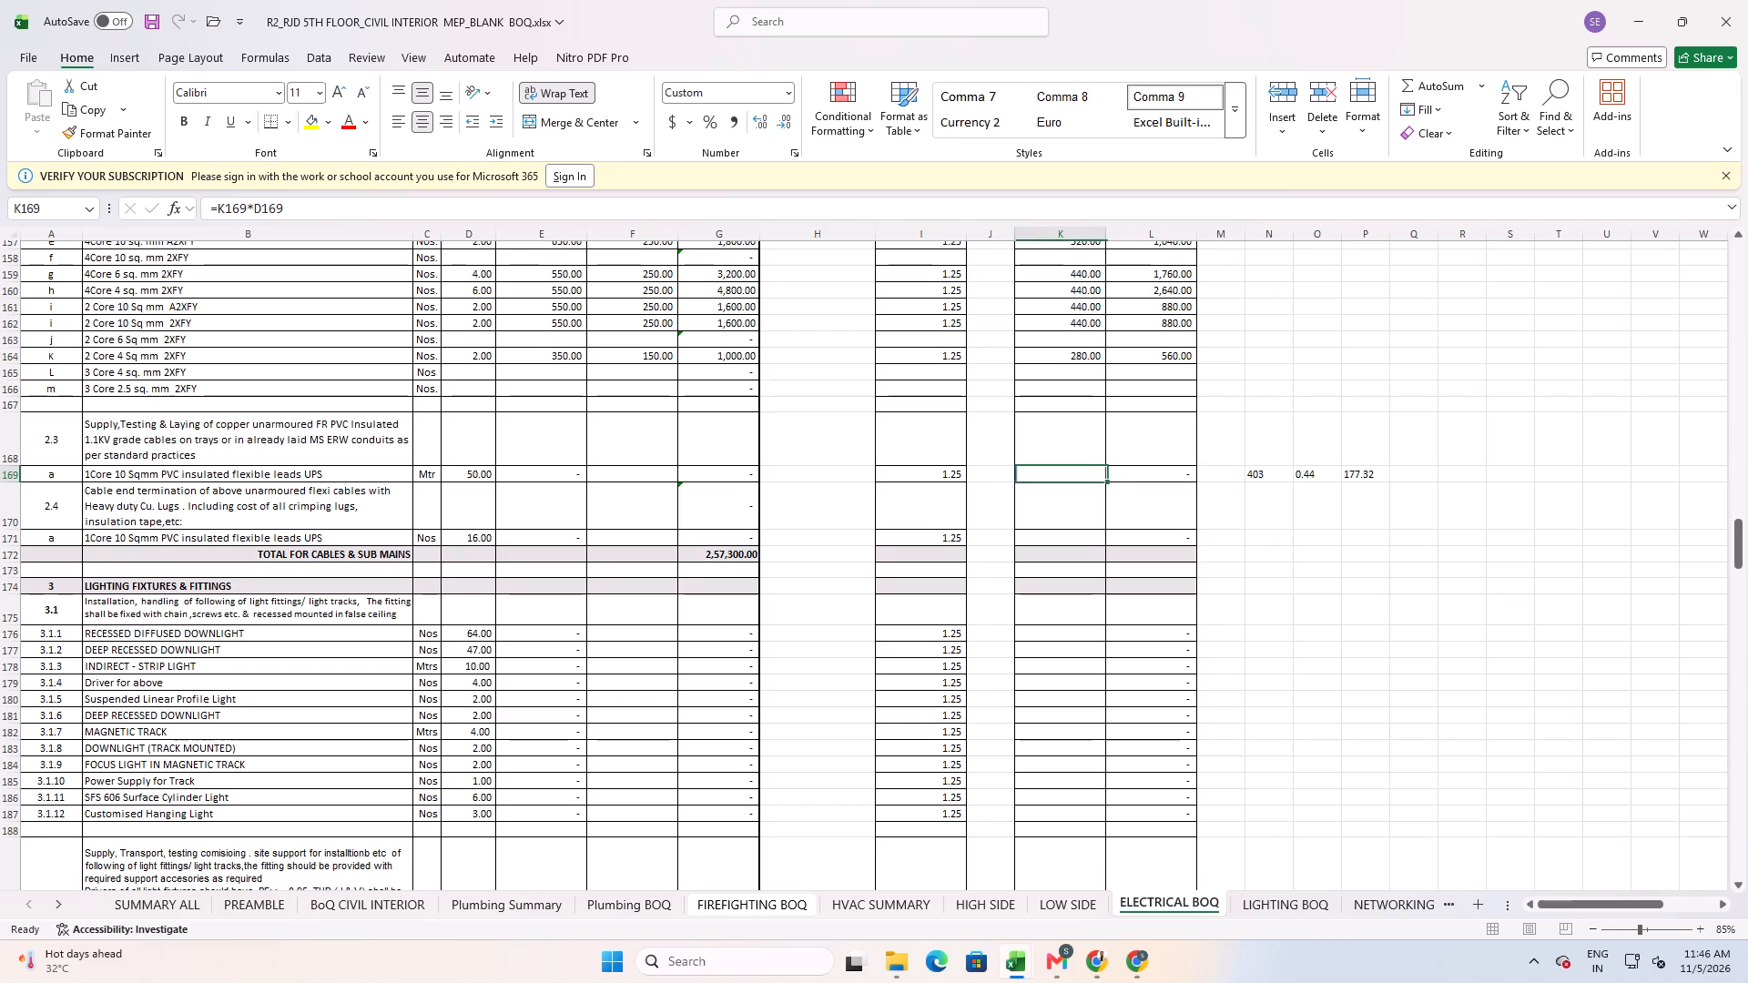
key("equal")
key("Right")
key("Right")
key("Right")
key("Right")
key("Right")
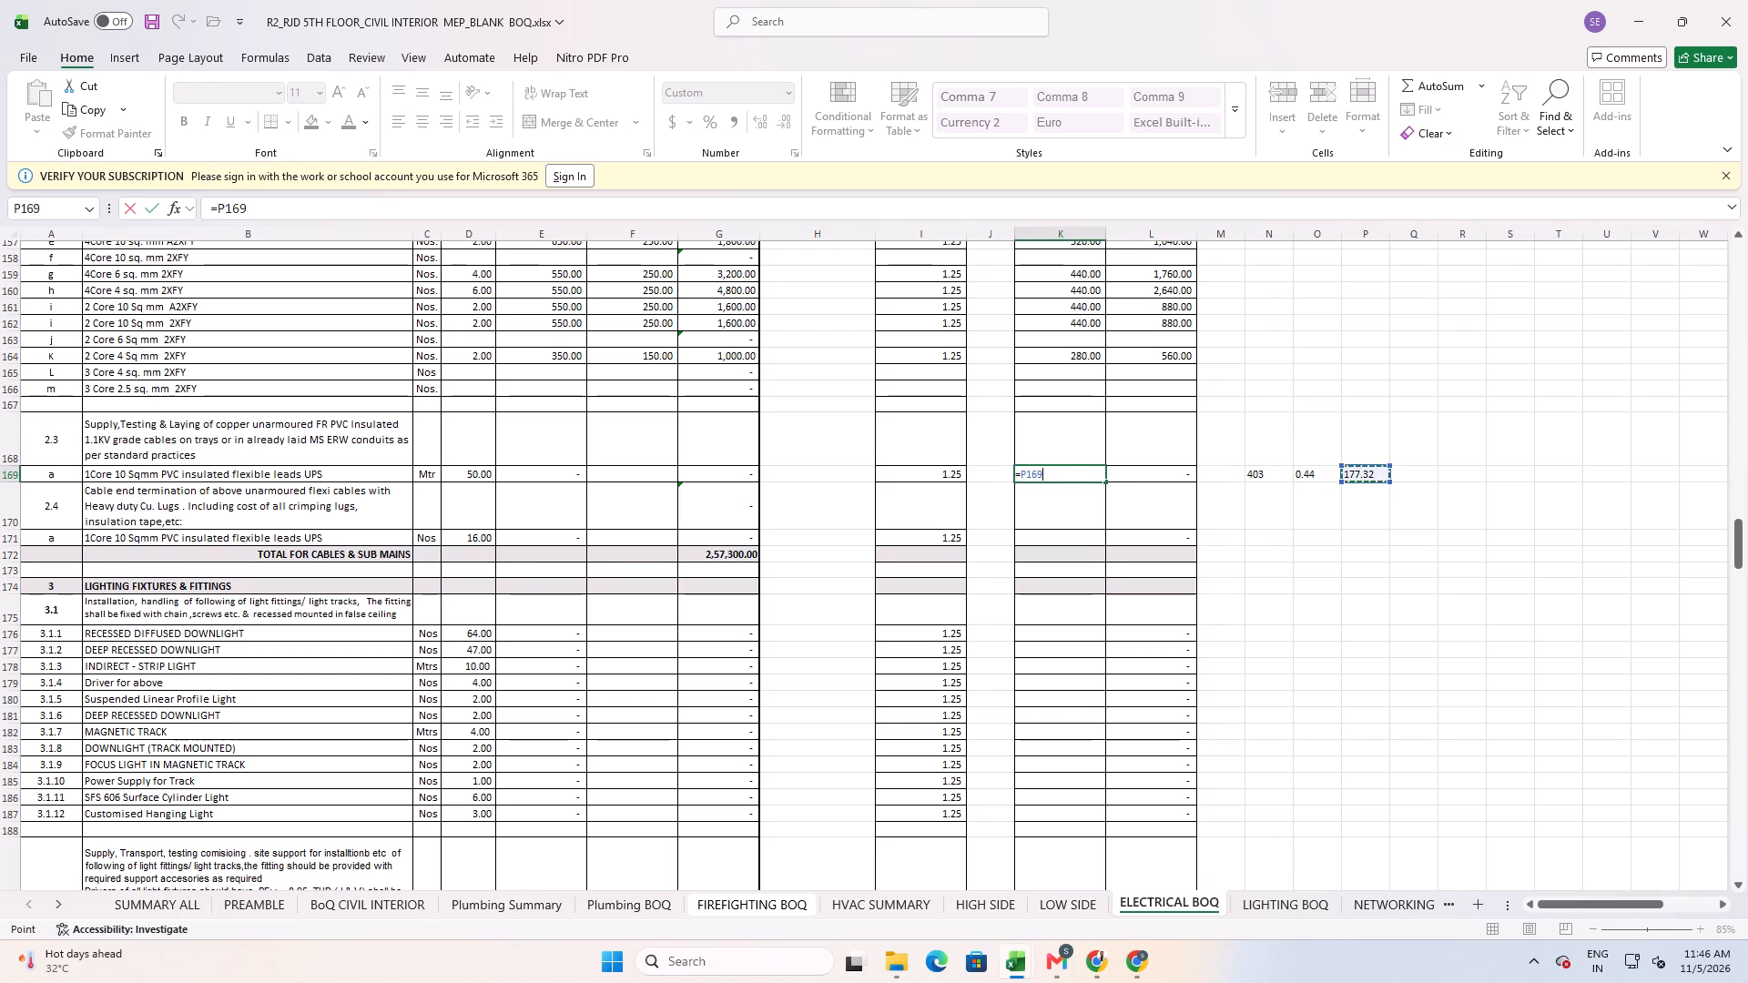
key("Return")
double_click(1366, 472)
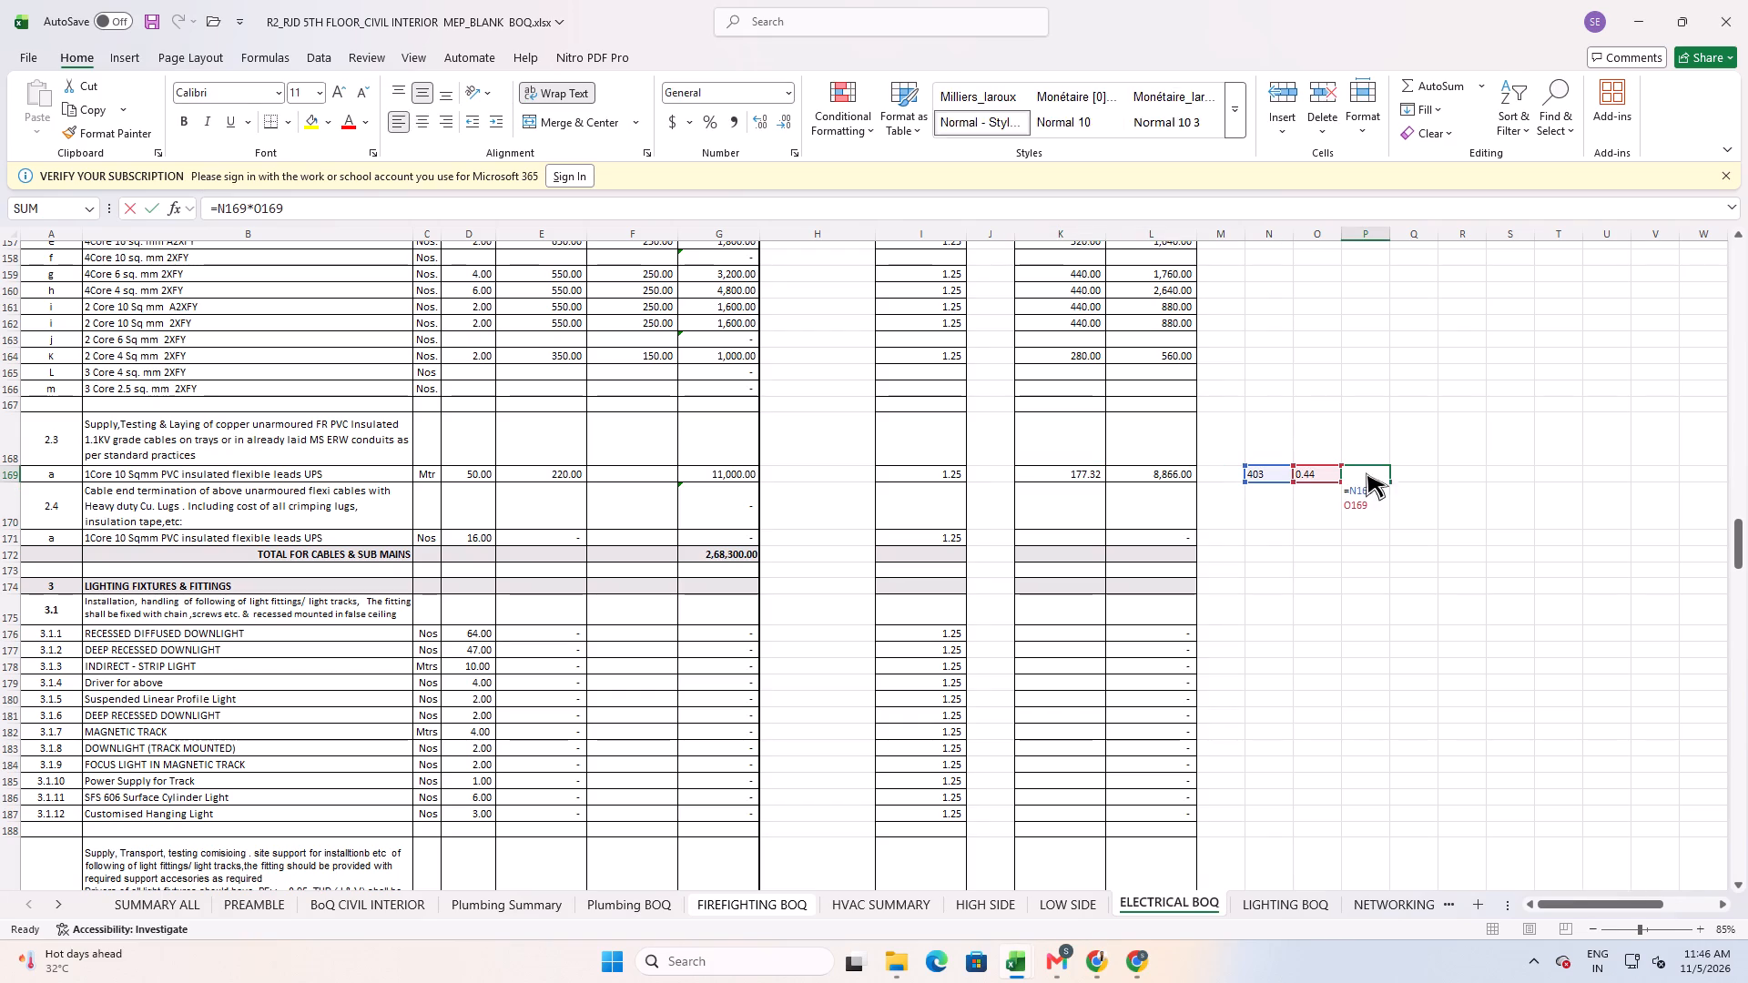
key("Escape")
Check the 1 Core X 10 Sq. mm cable installation rate in the Pune BOQ in Chrome and enter 40 in F169 in Excel.
left_click(651, 472)
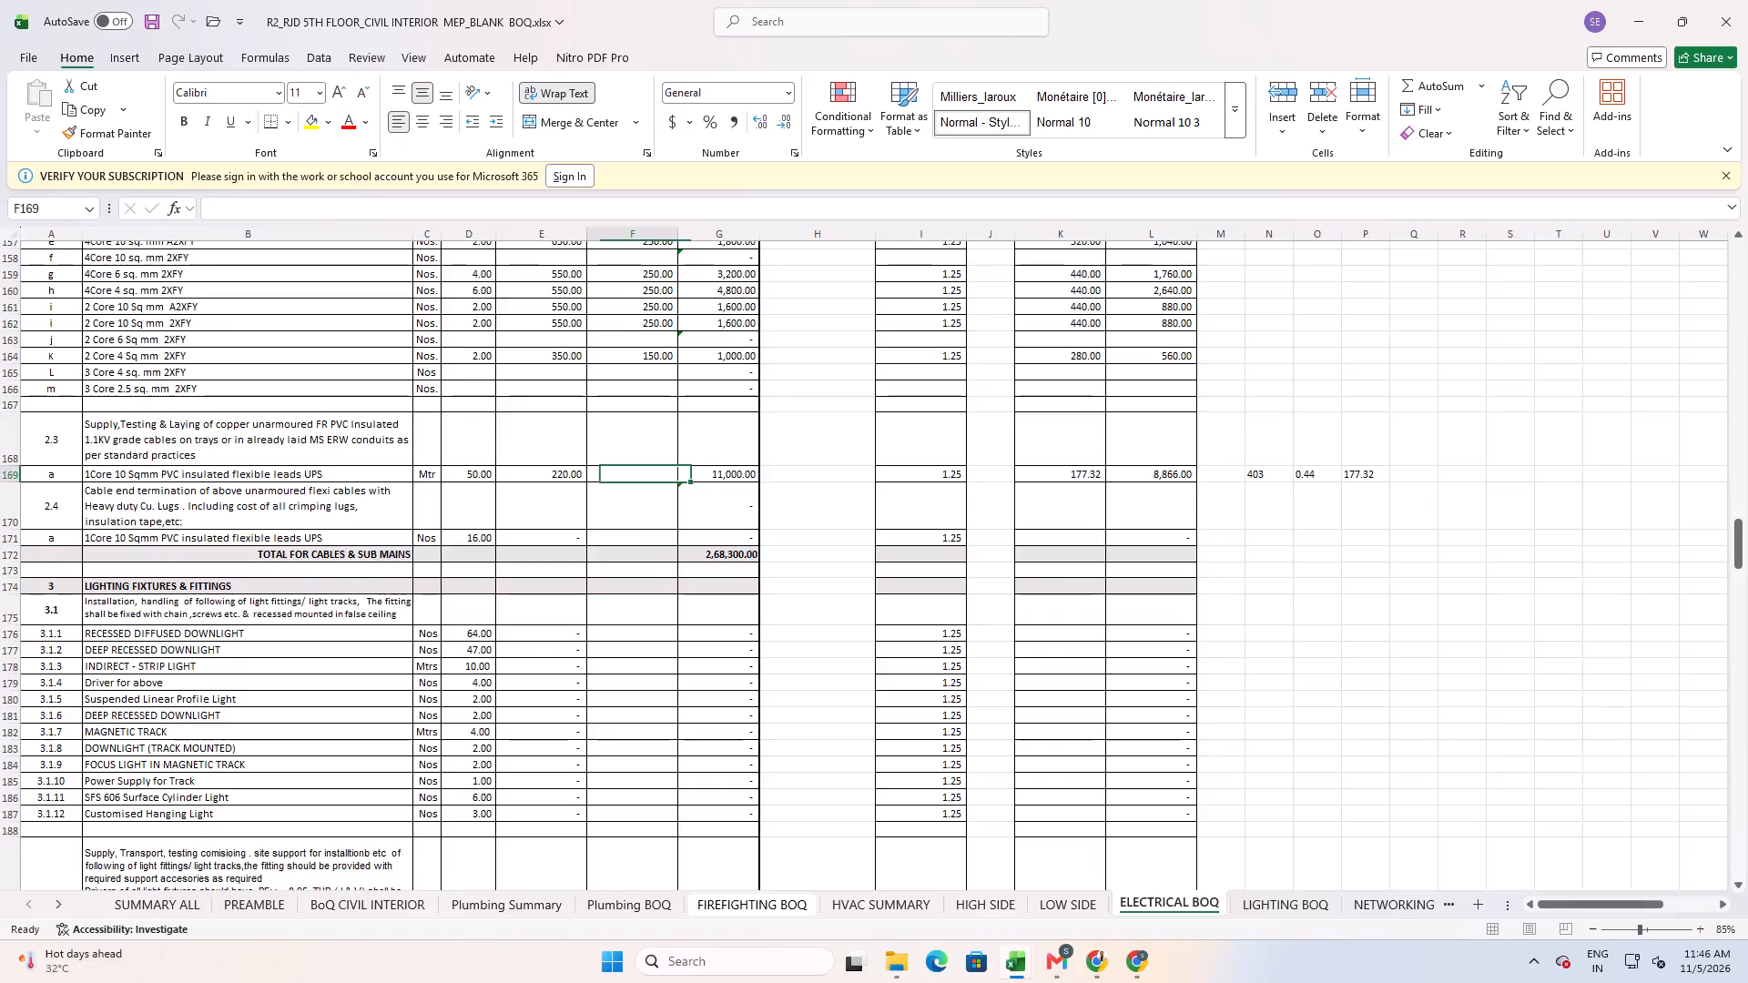
key("alt+Tab")
left_click(326, 0)
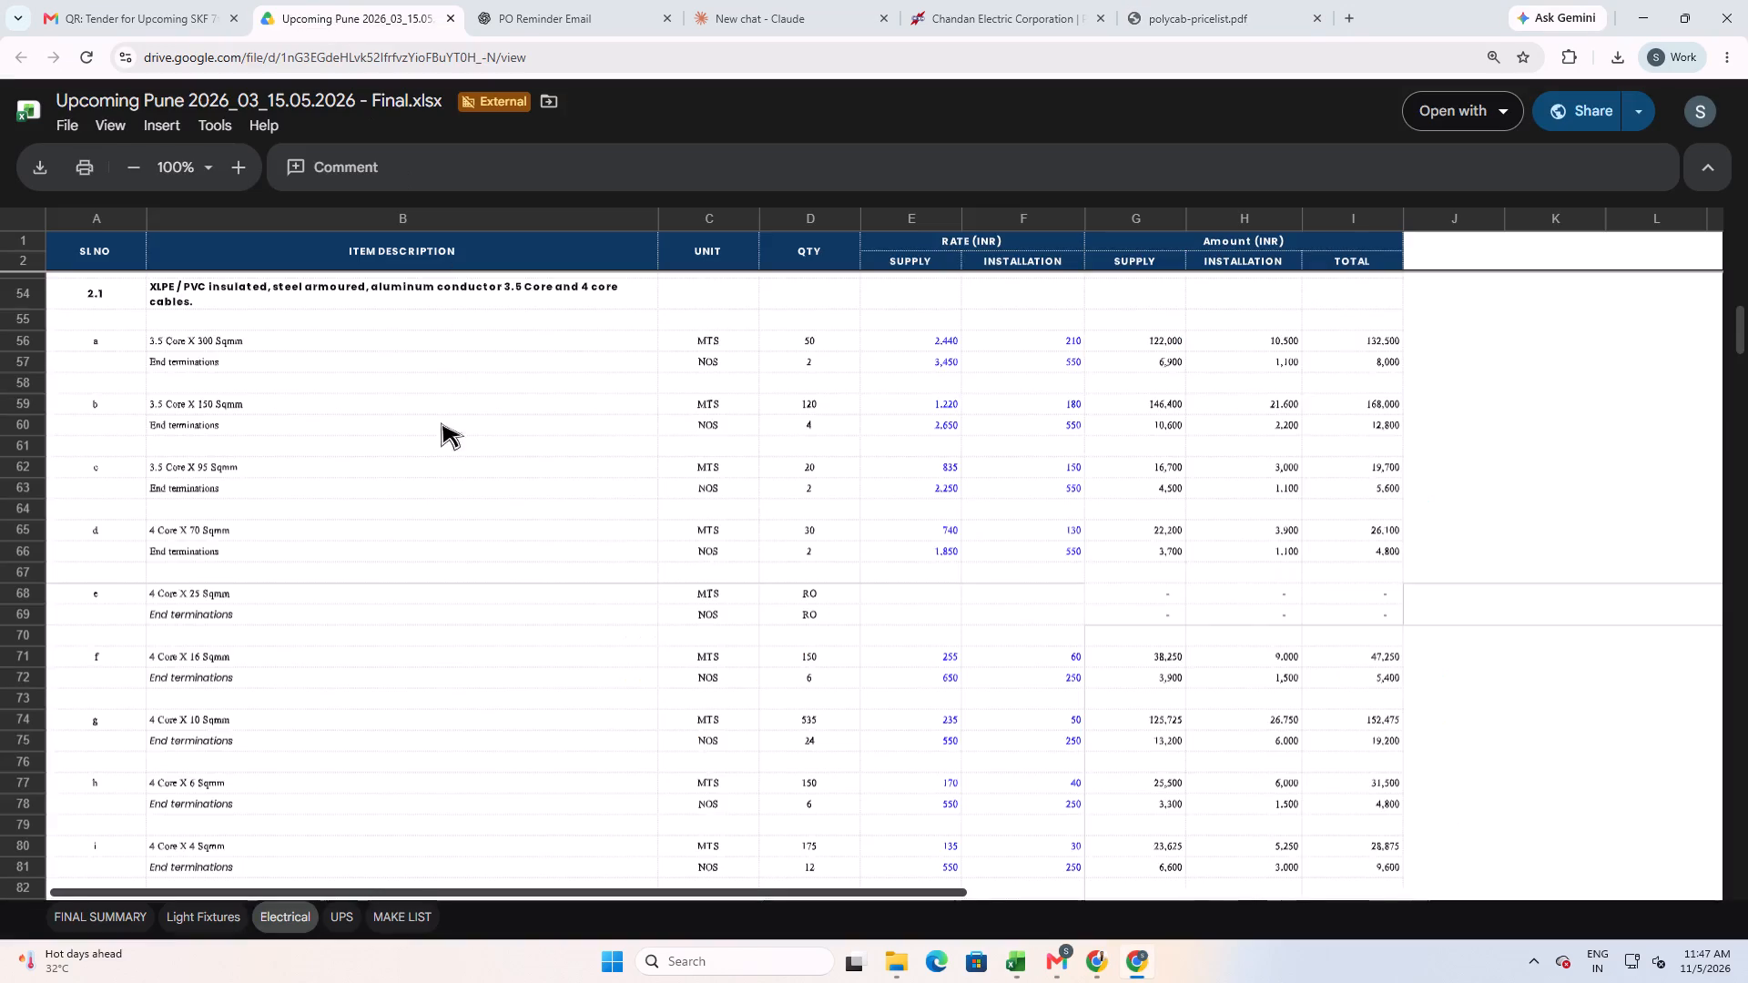
scroll(477, 719, "down", 10)
scroll(477, 719, "up", 5)
scroll(477, 719, "down", 5)
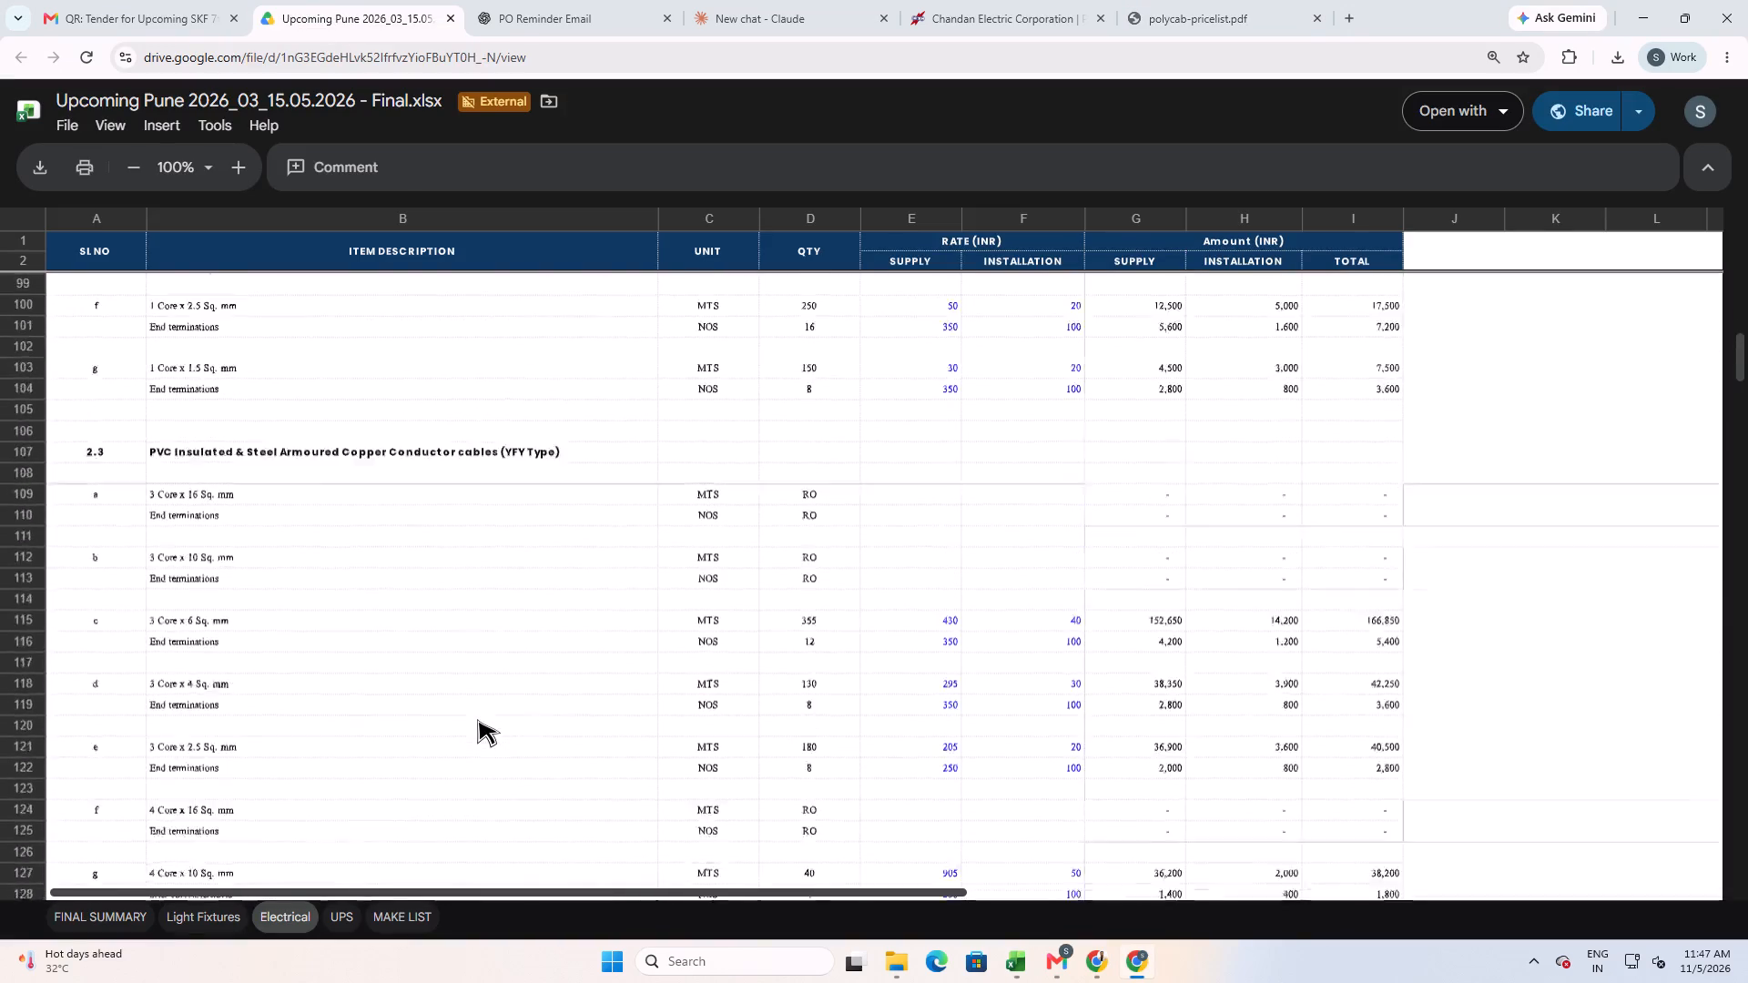
scroll(477, 719, "up", 5)
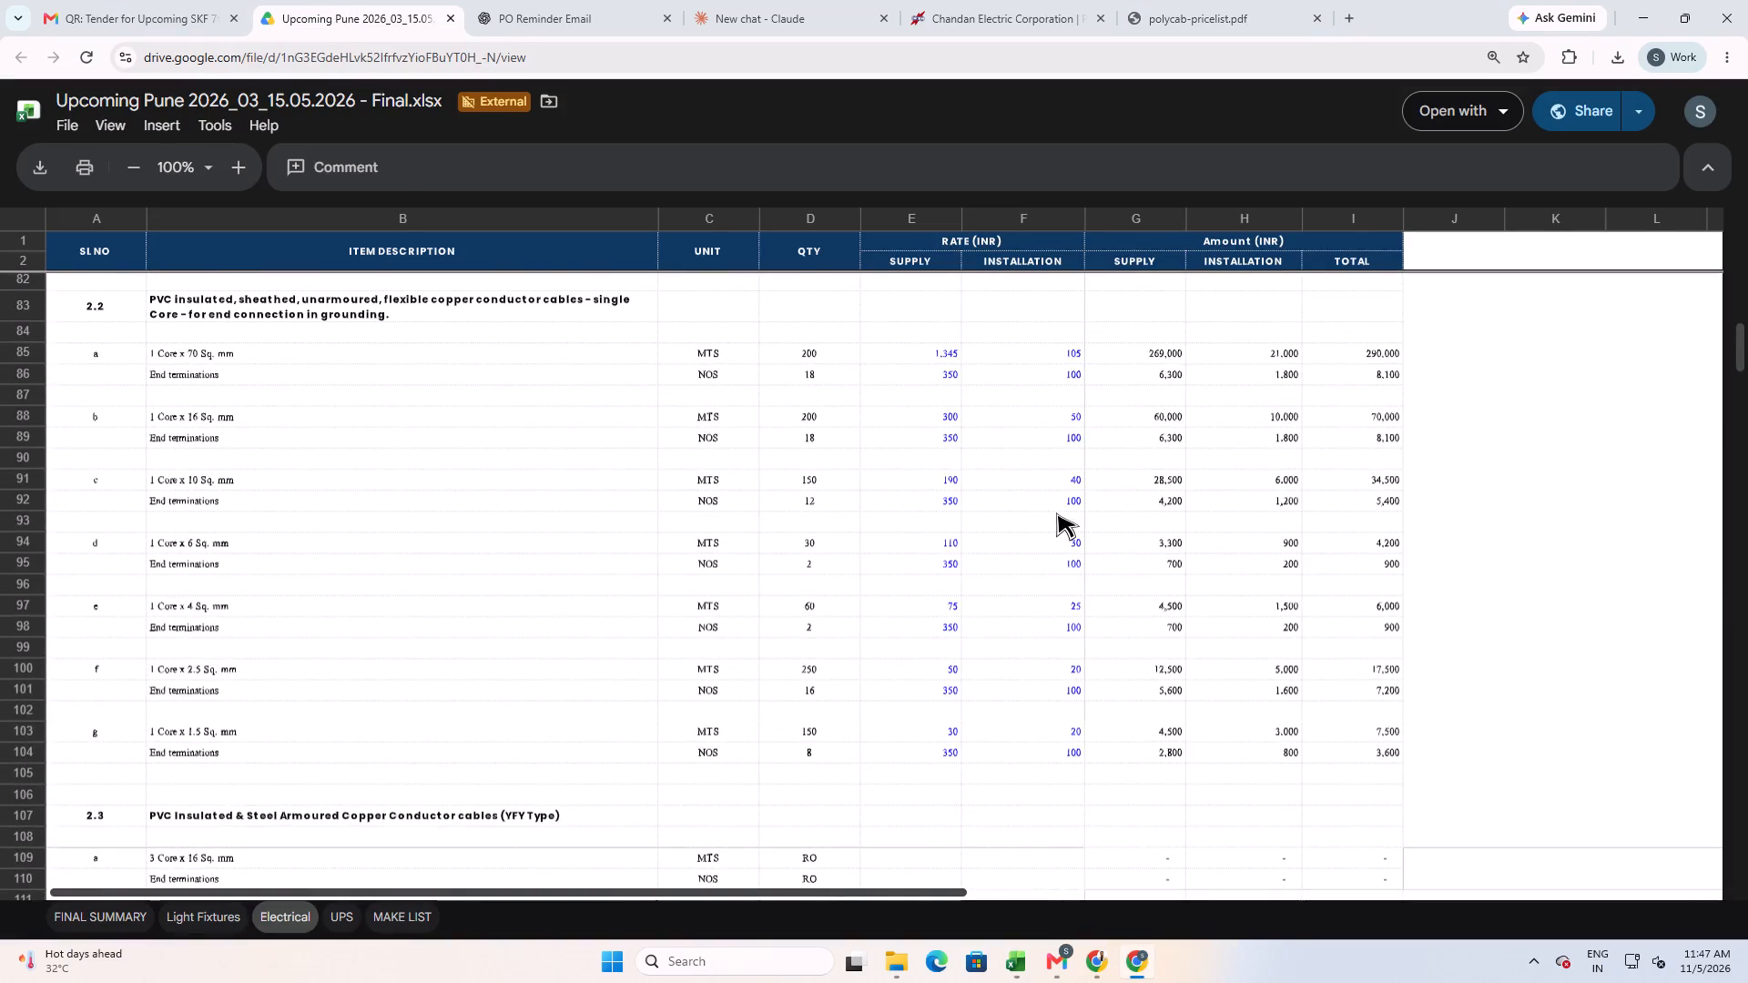
key("alt+Tab")
type("40")
key("Return")
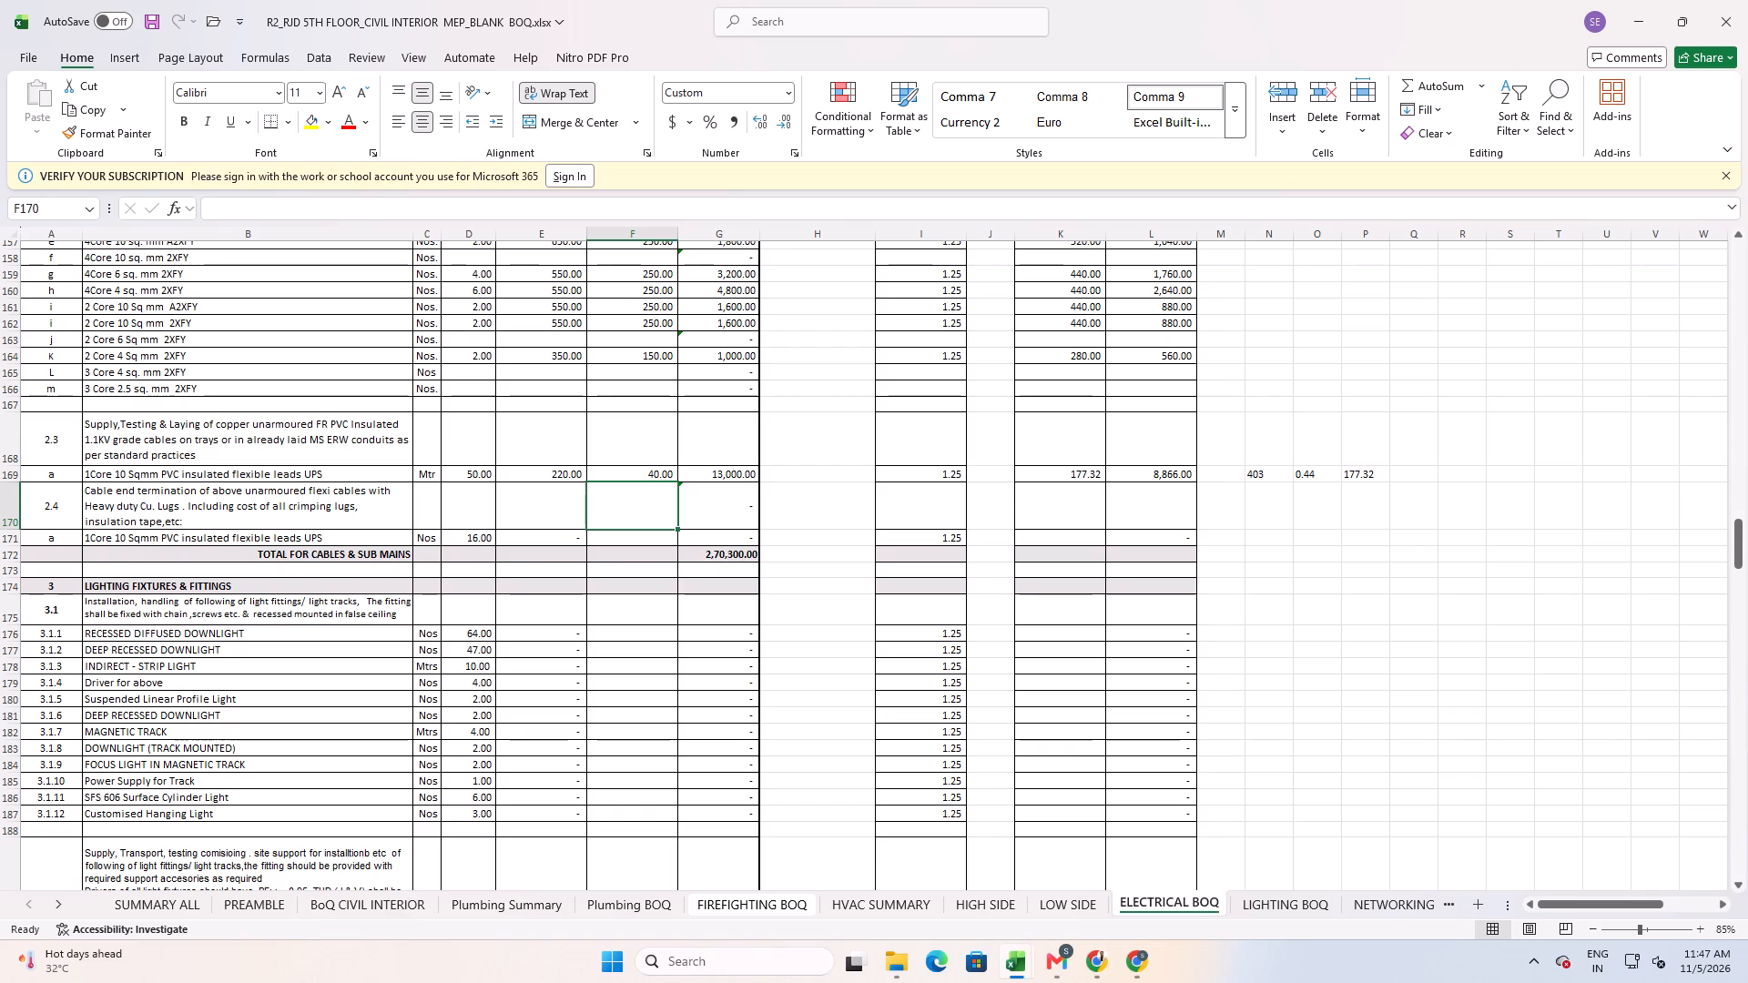
Check the 1 Core 10 Sqmm end-termination supply rate in Chrome's Pune BOQ and enter purchase rate 280 in K171 in Excel.
left_click(1070, 531)
key("alt+Tab")
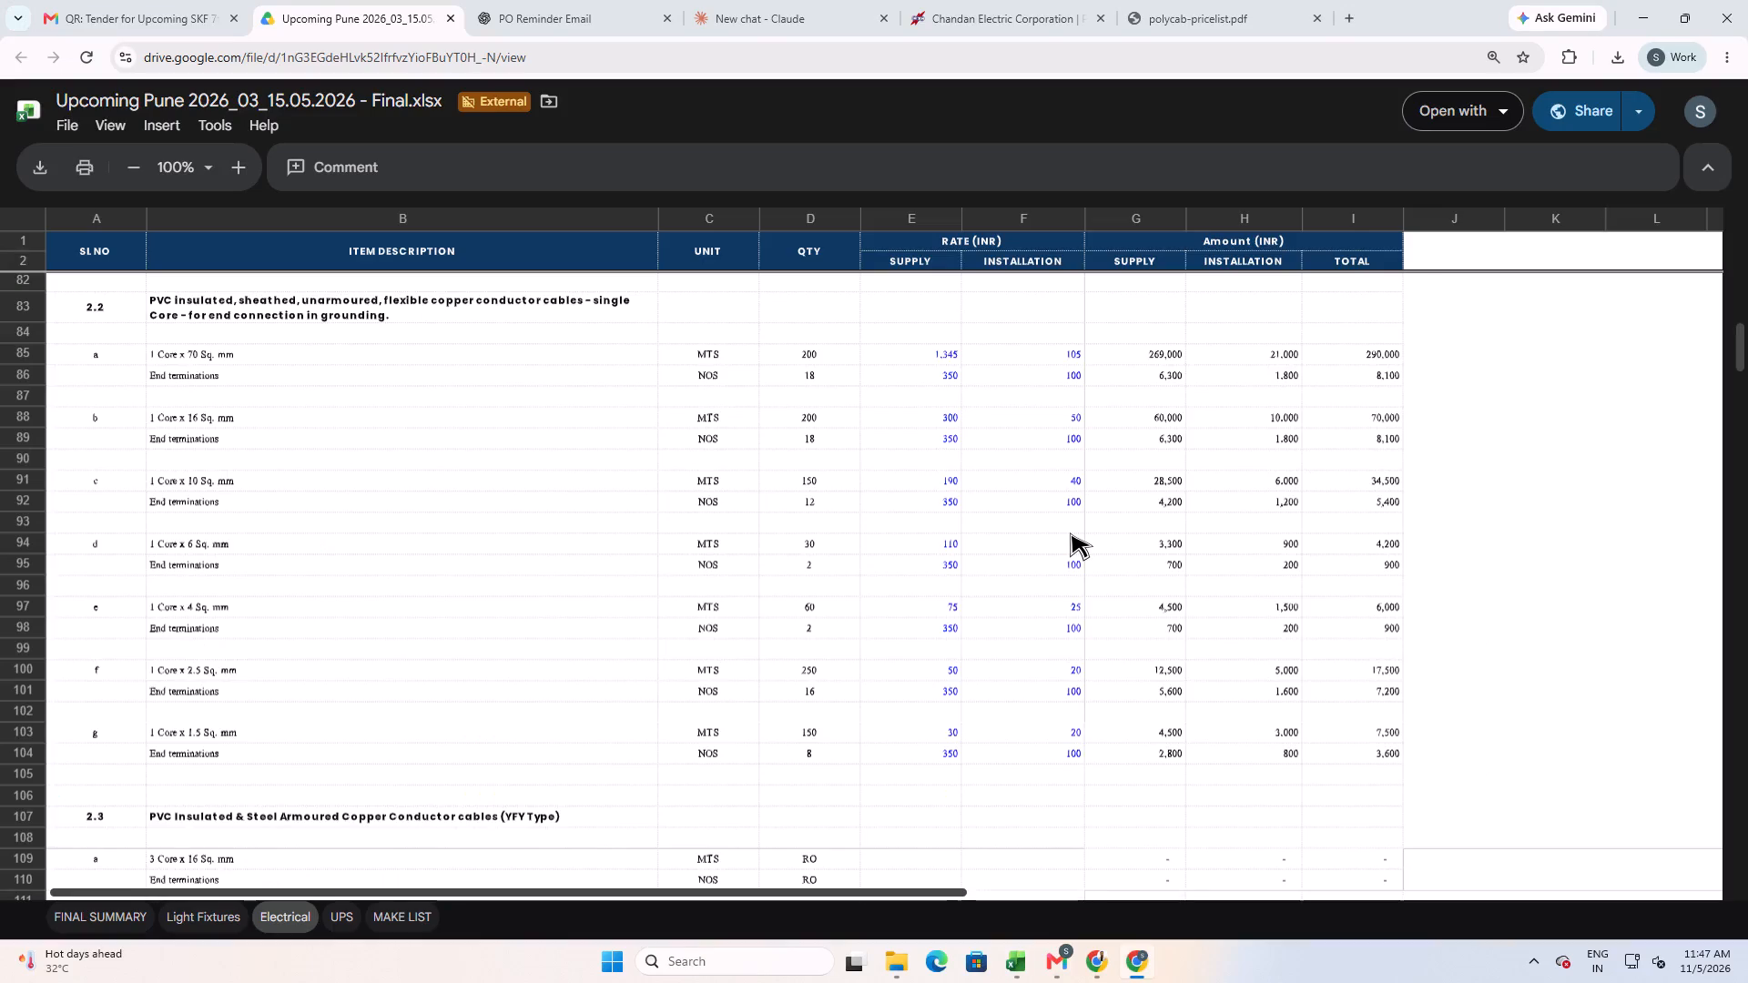
key("alt+Tab")
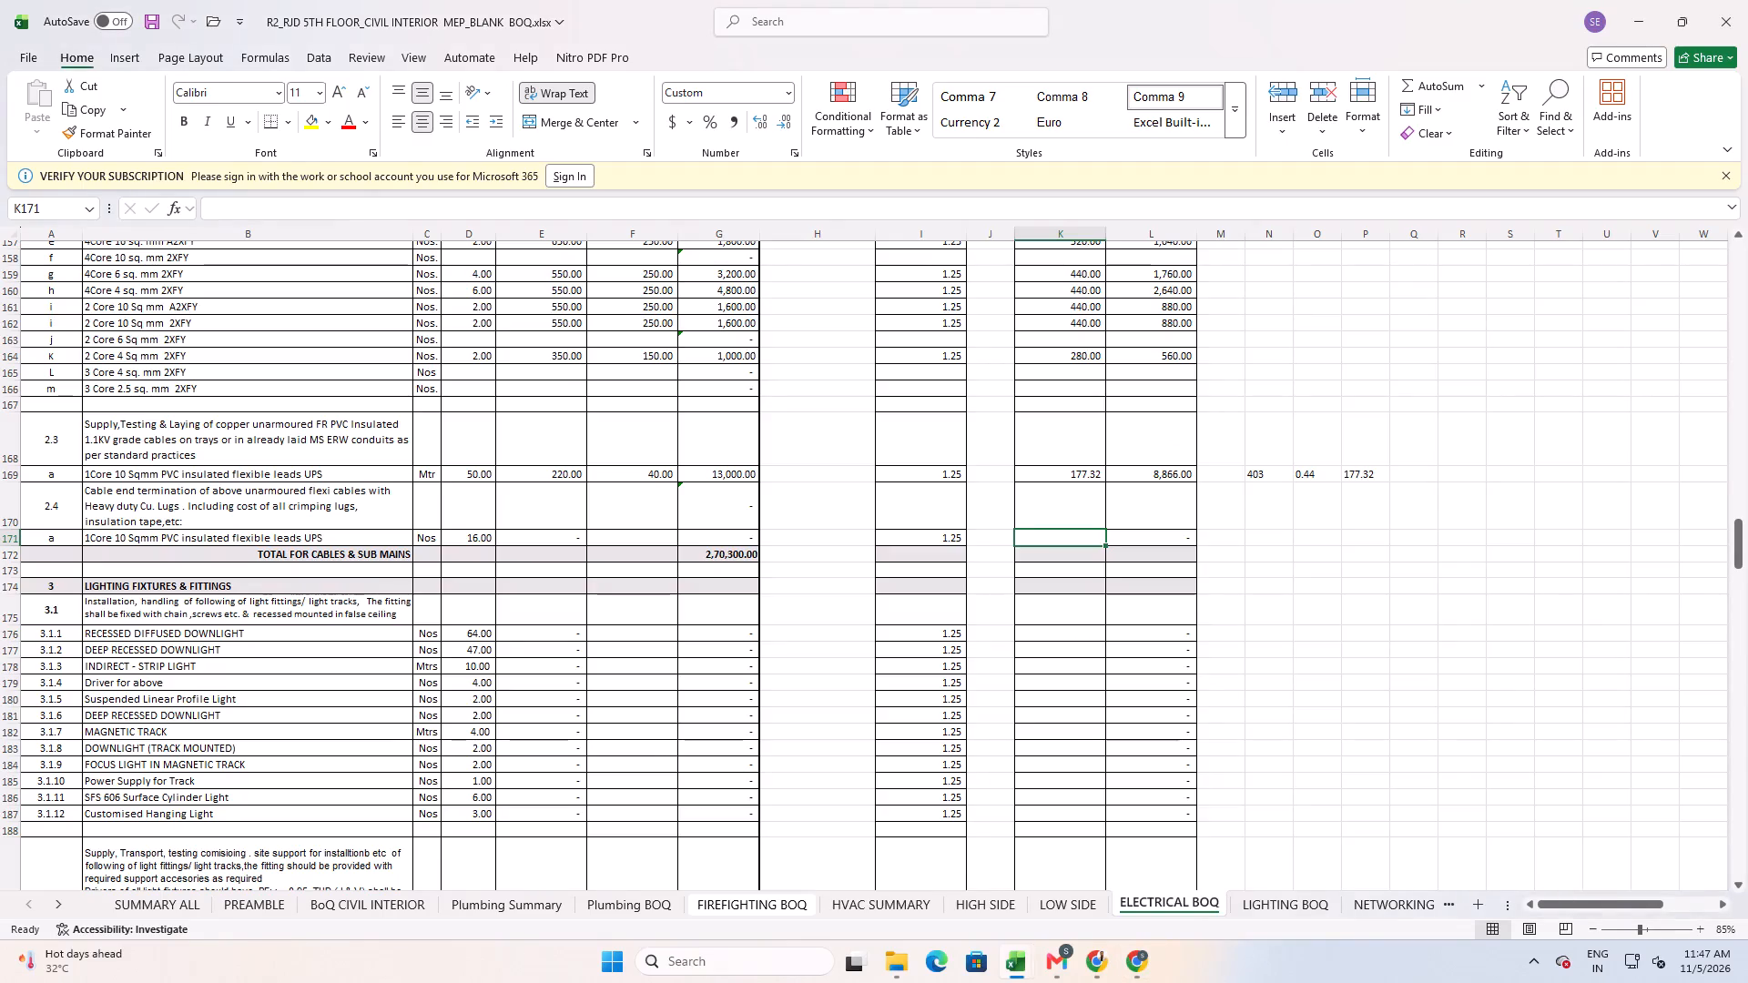
type("280")
key("Return")
Check the 1 Core 10 Sqmm end-termination installation rate in Chrome's Pune BOQ and enter 100 in F171 in Excel.
key("Left")
key("Left")
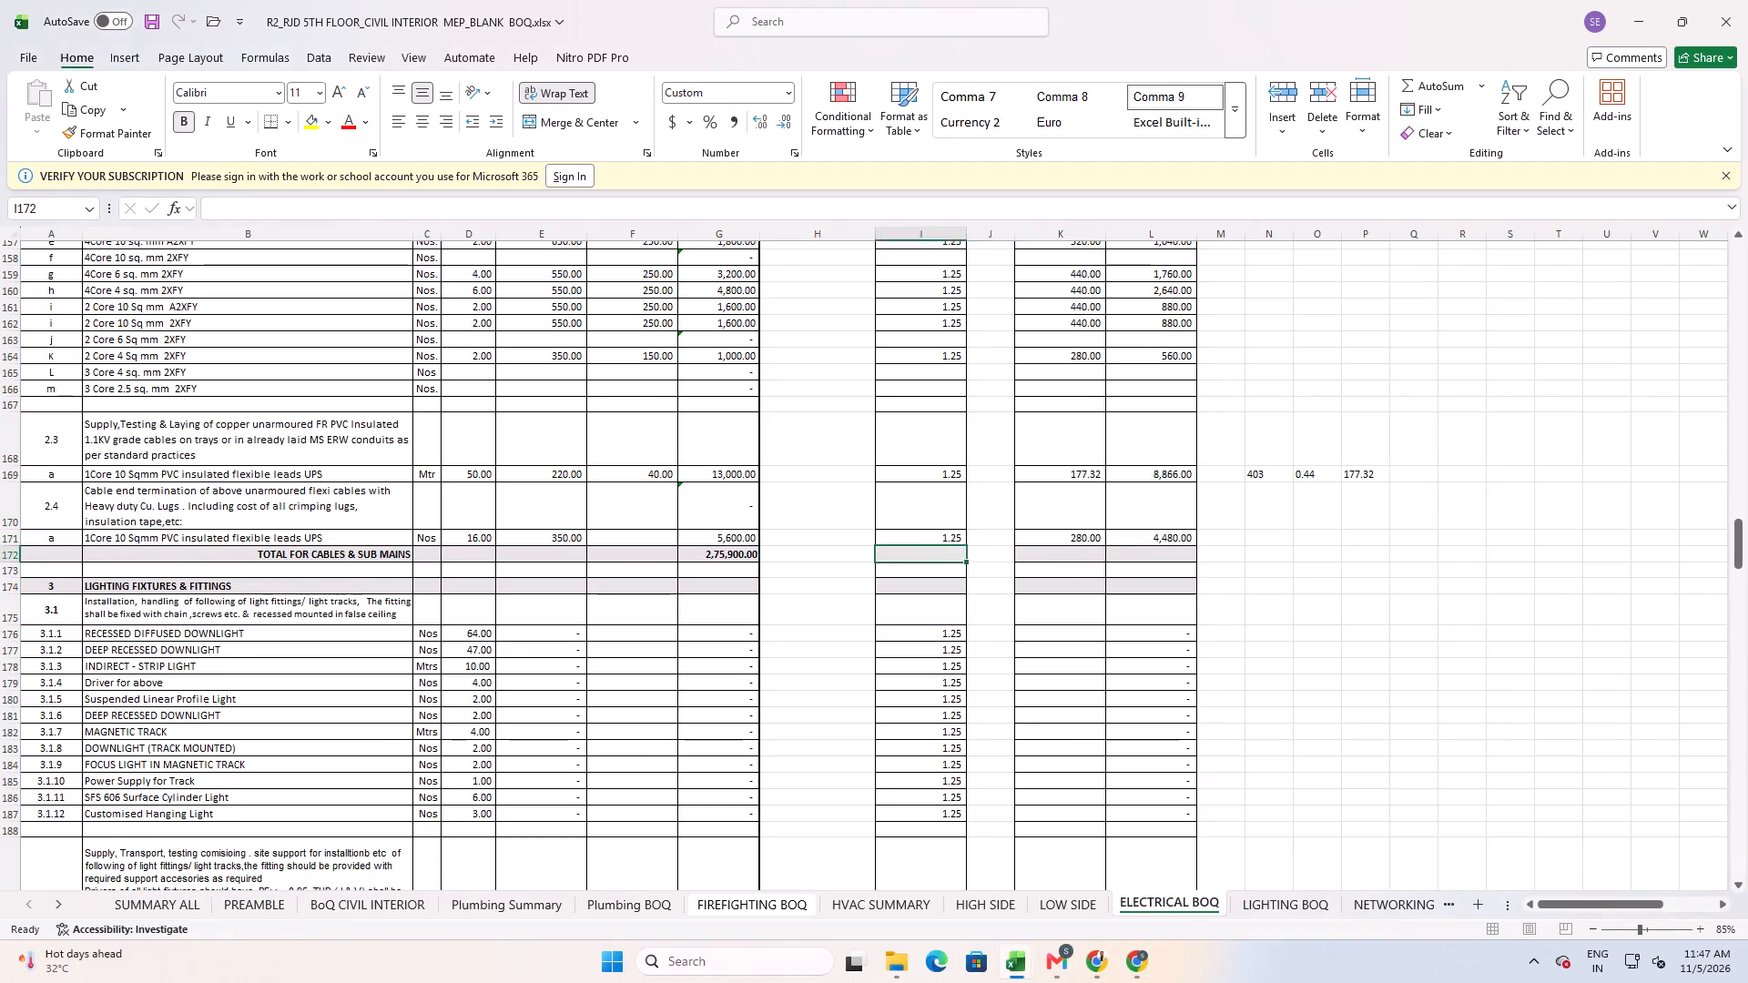
key("Left")
key("Up")
key("Left")
key("Left")
key("alt+Tab")
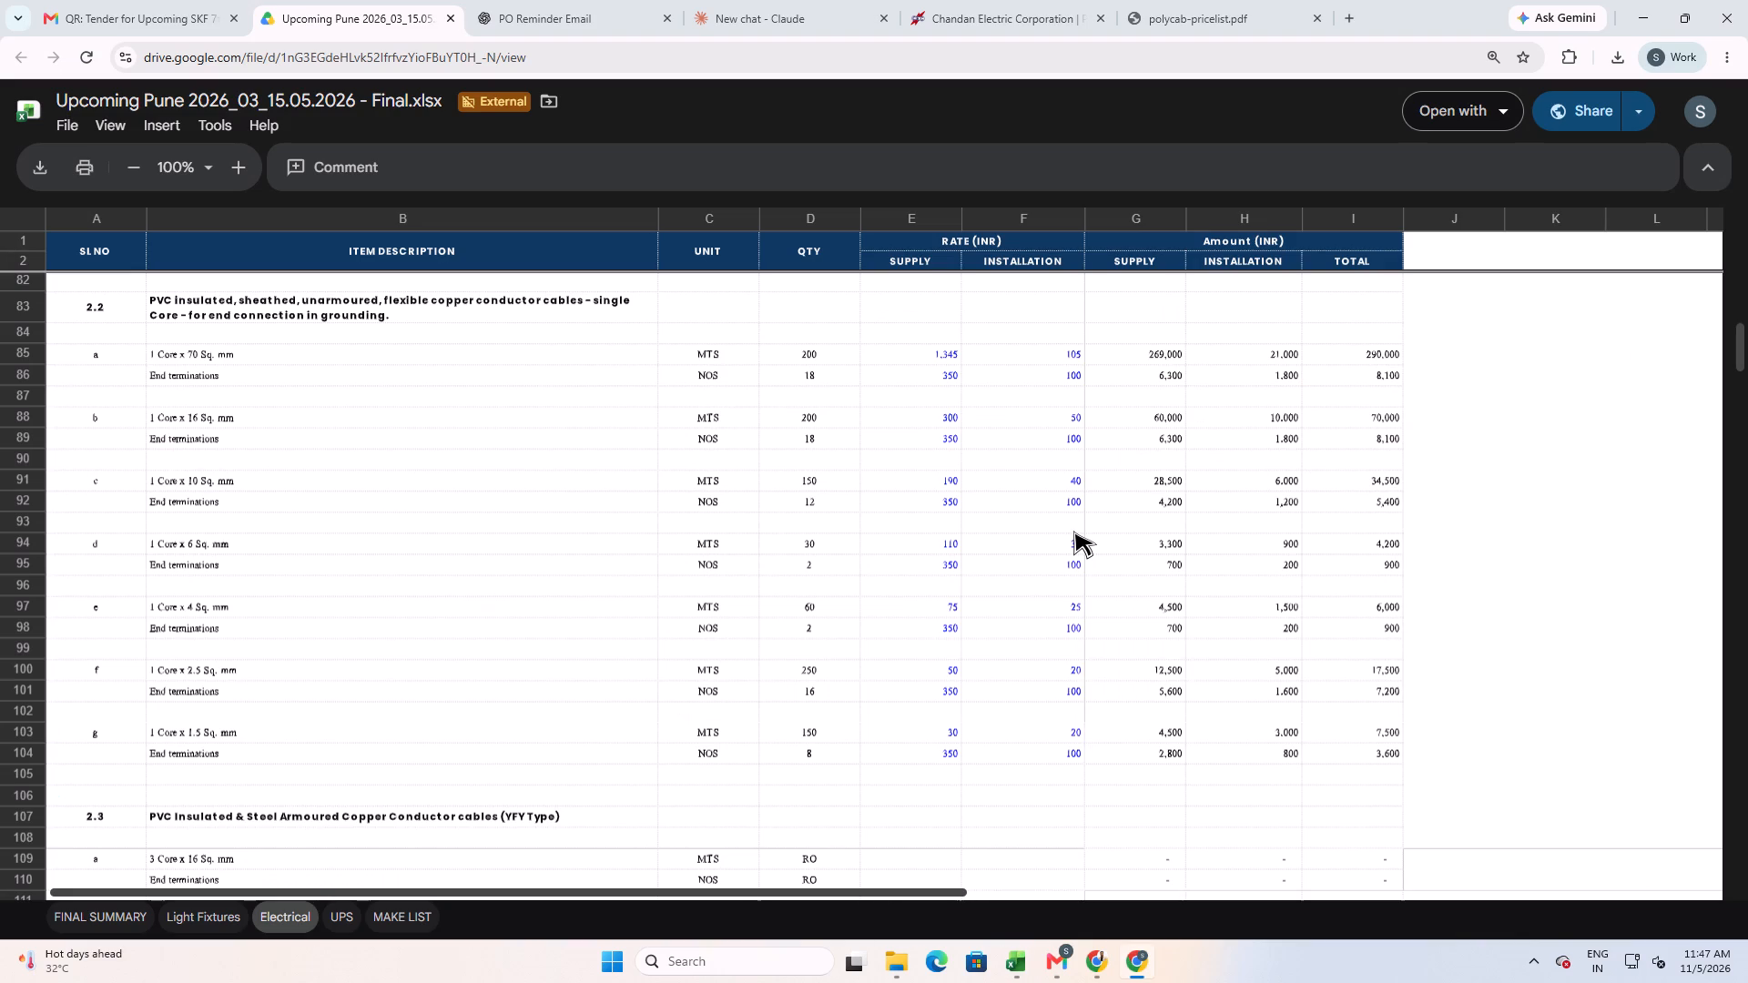
key("alt+Tab")
type("100")
key("Return")
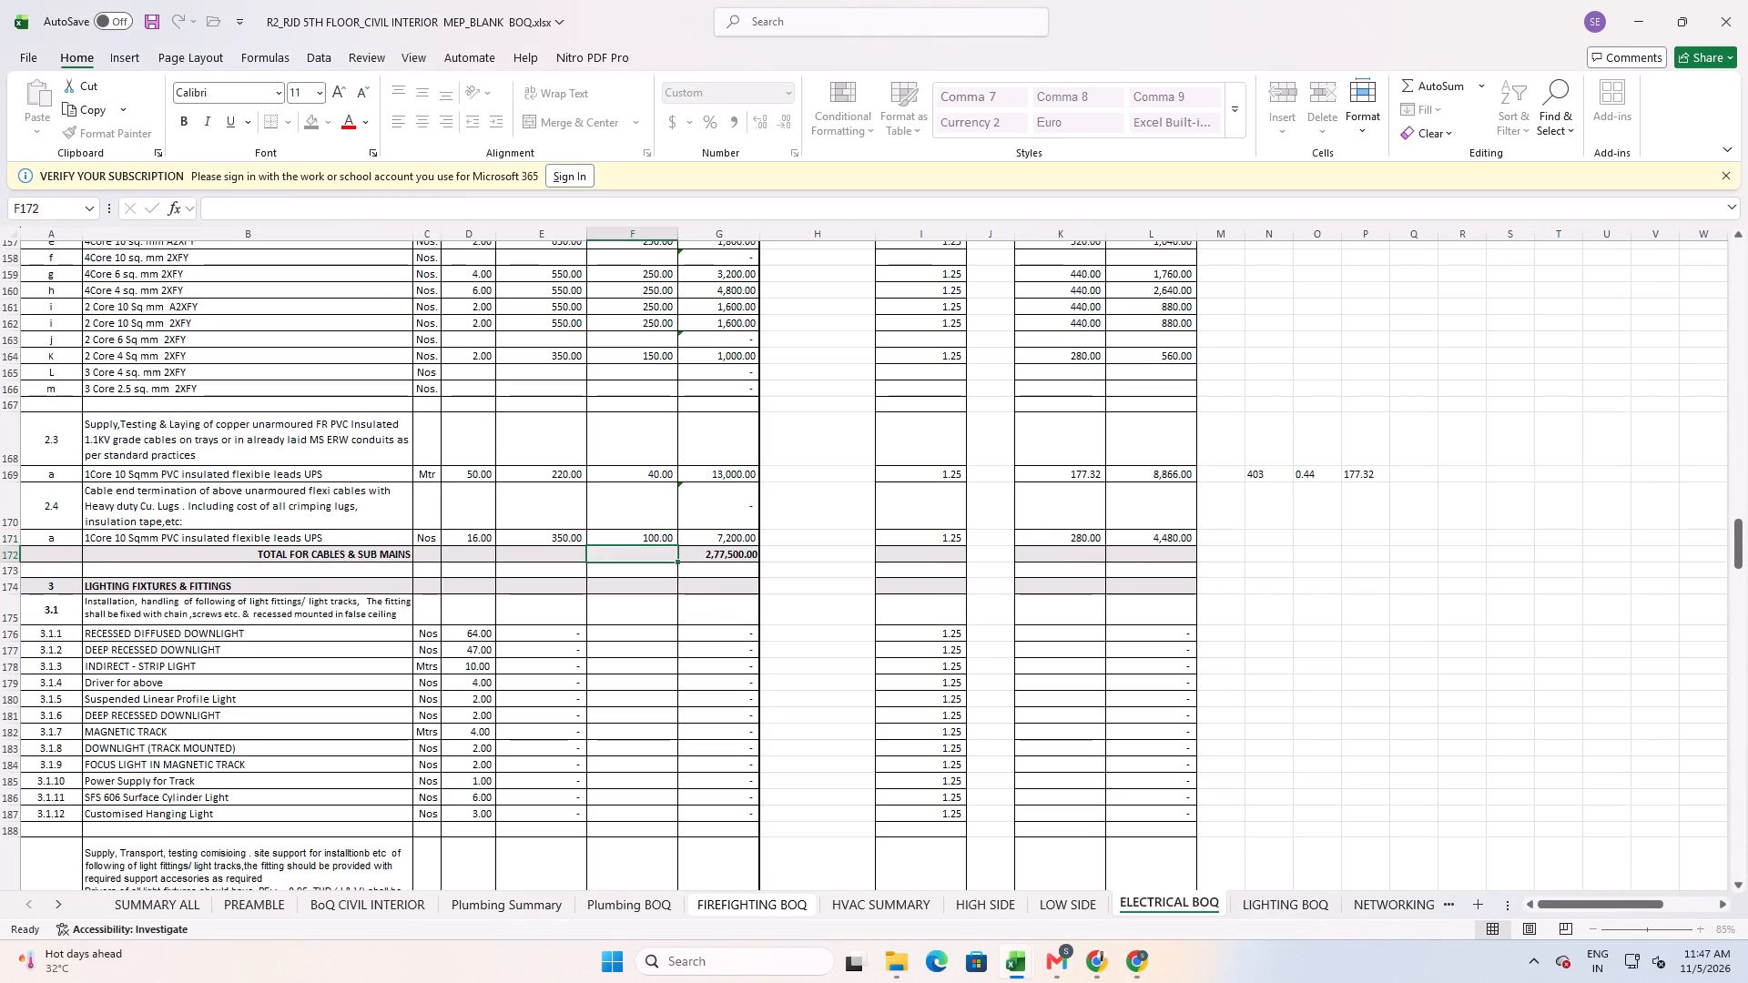
scroll(1051, 559, "down", 1)
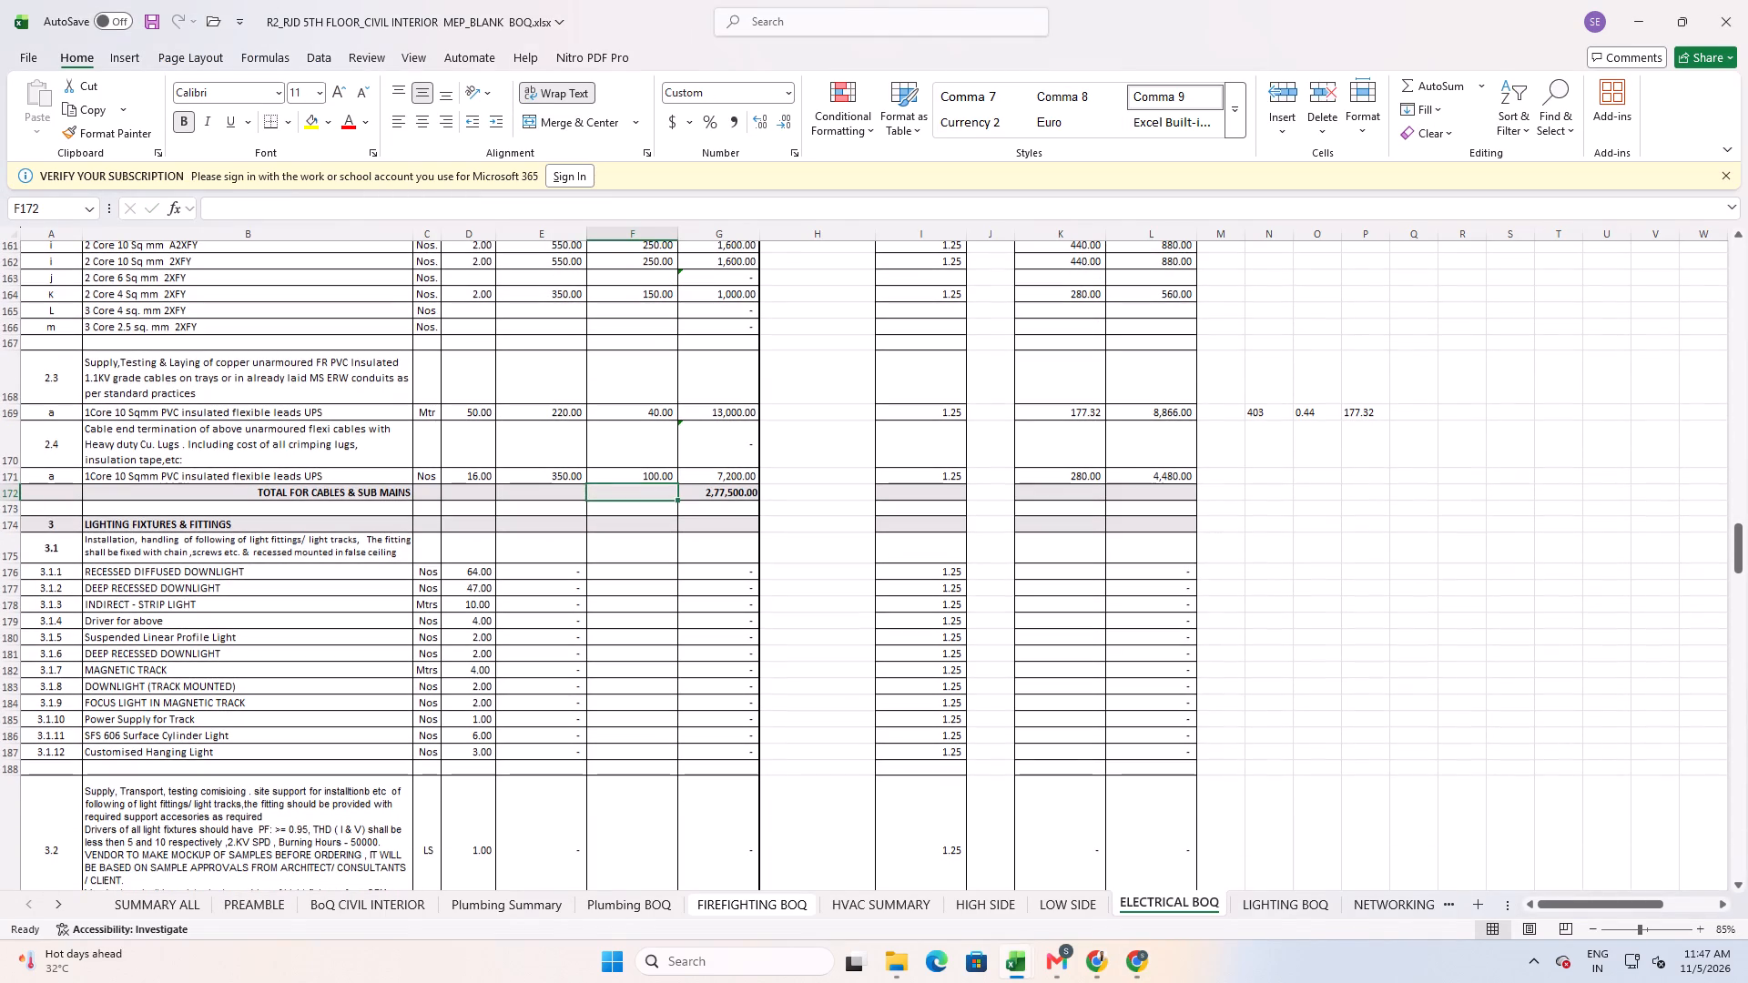
Enter a purchase rate of 280 for the RECESSED DIFFUSED DOWNLIGHT, item 3.1.1, in K176.
scroll(1037, 647, "down", 2)
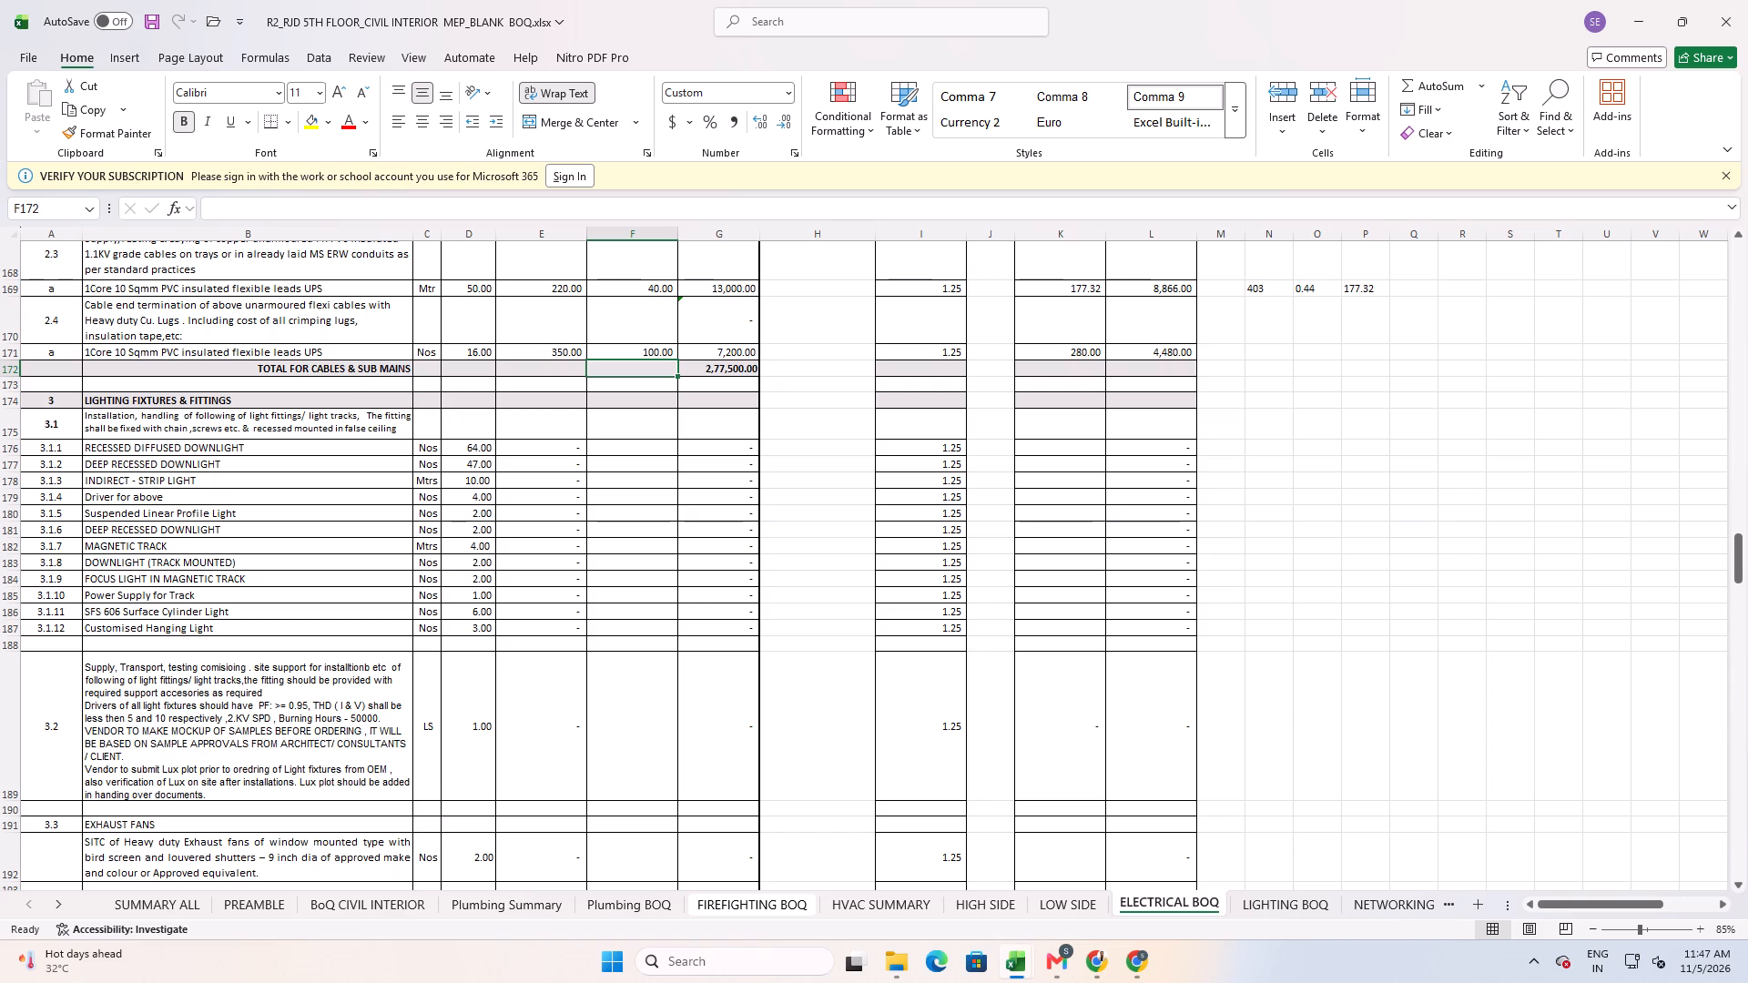
left_click(1090, 454)
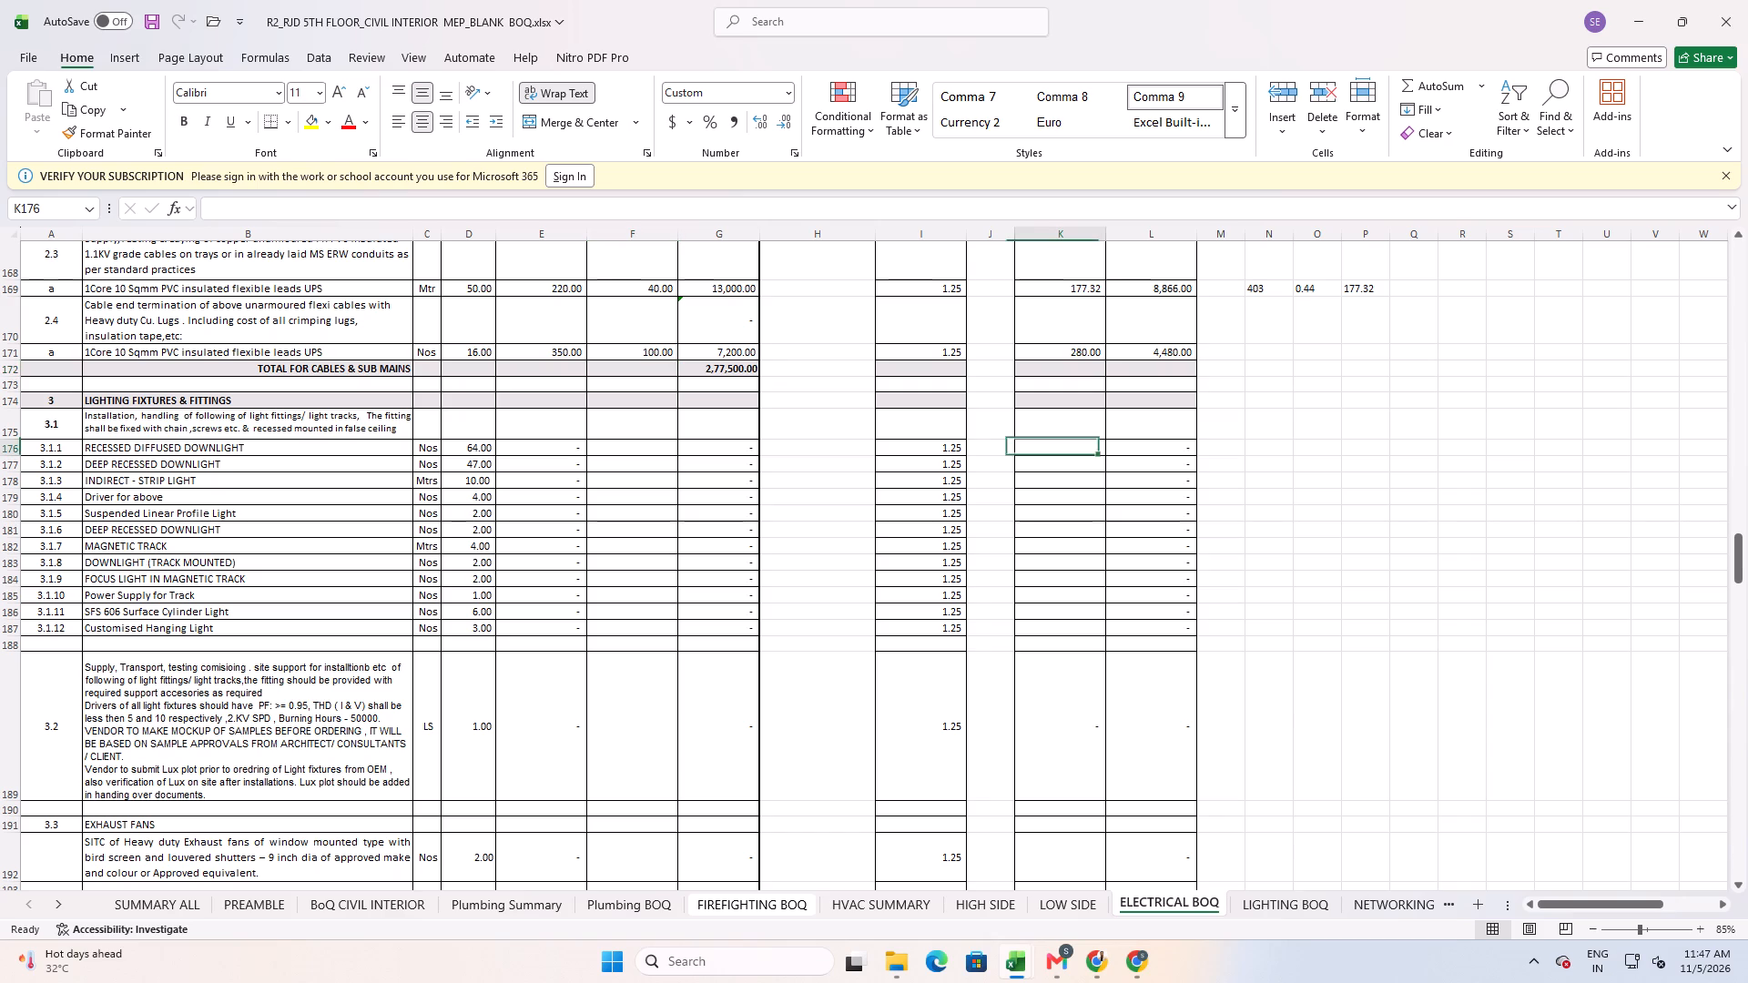
type("250")
key("Return")
key("Up")
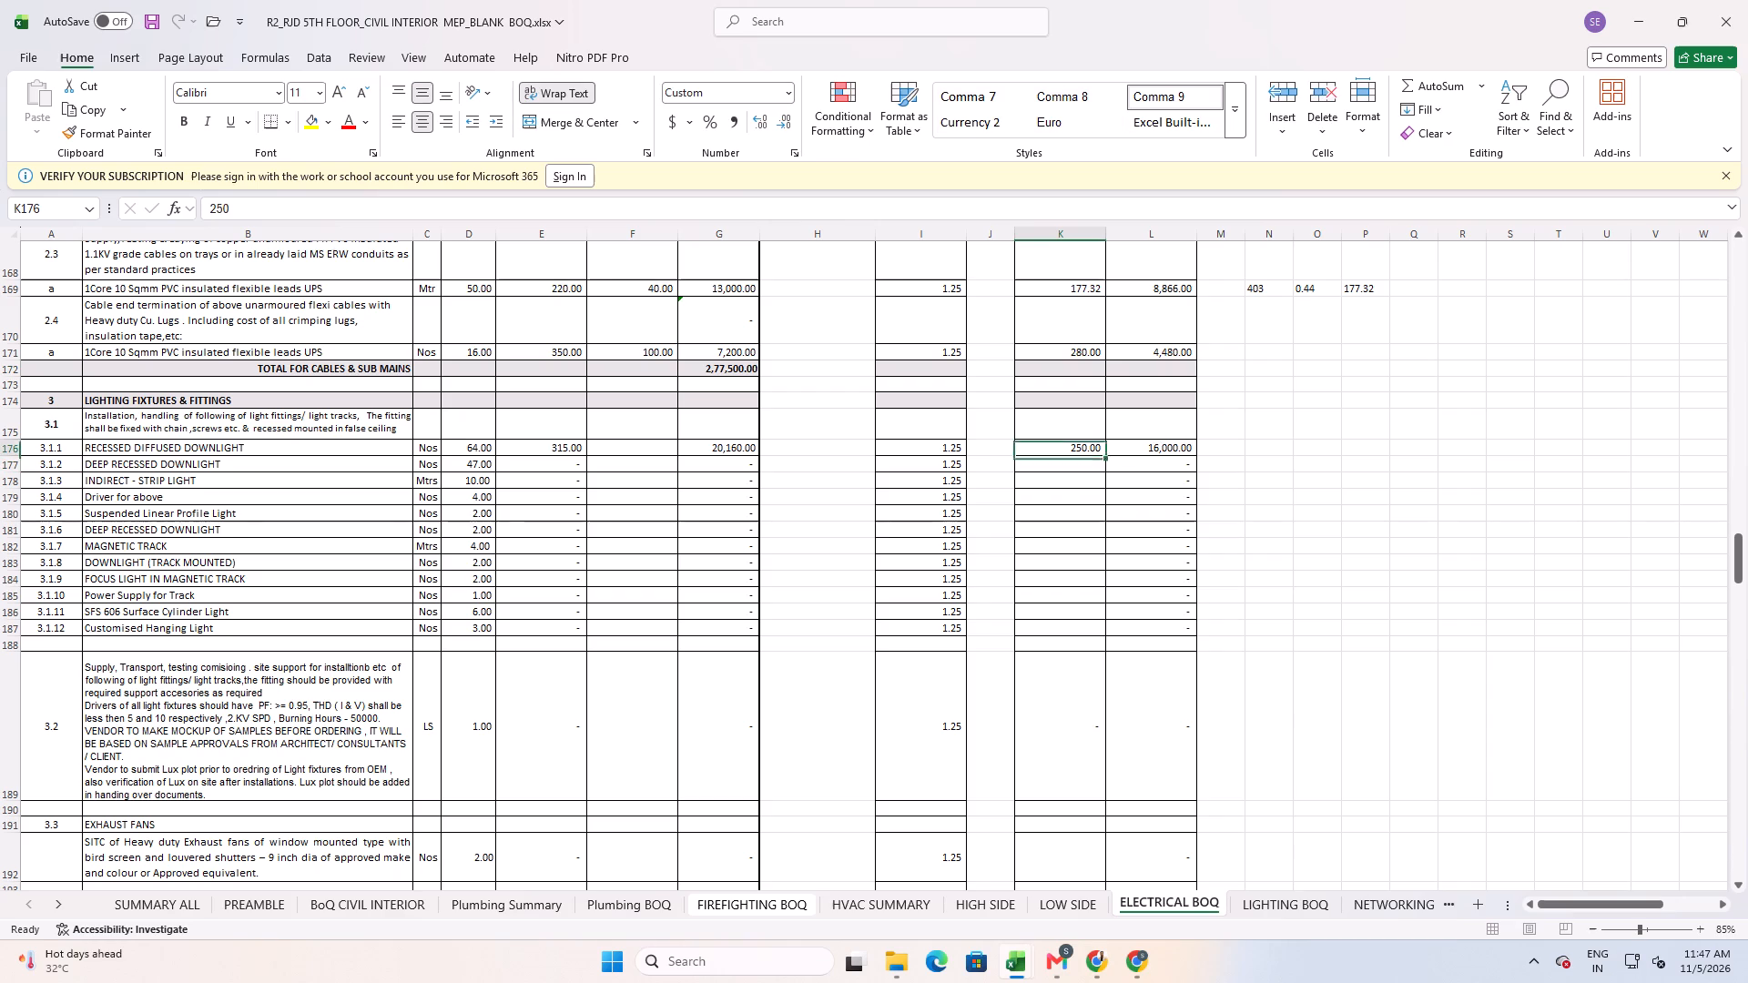
type("280")
key("Return")
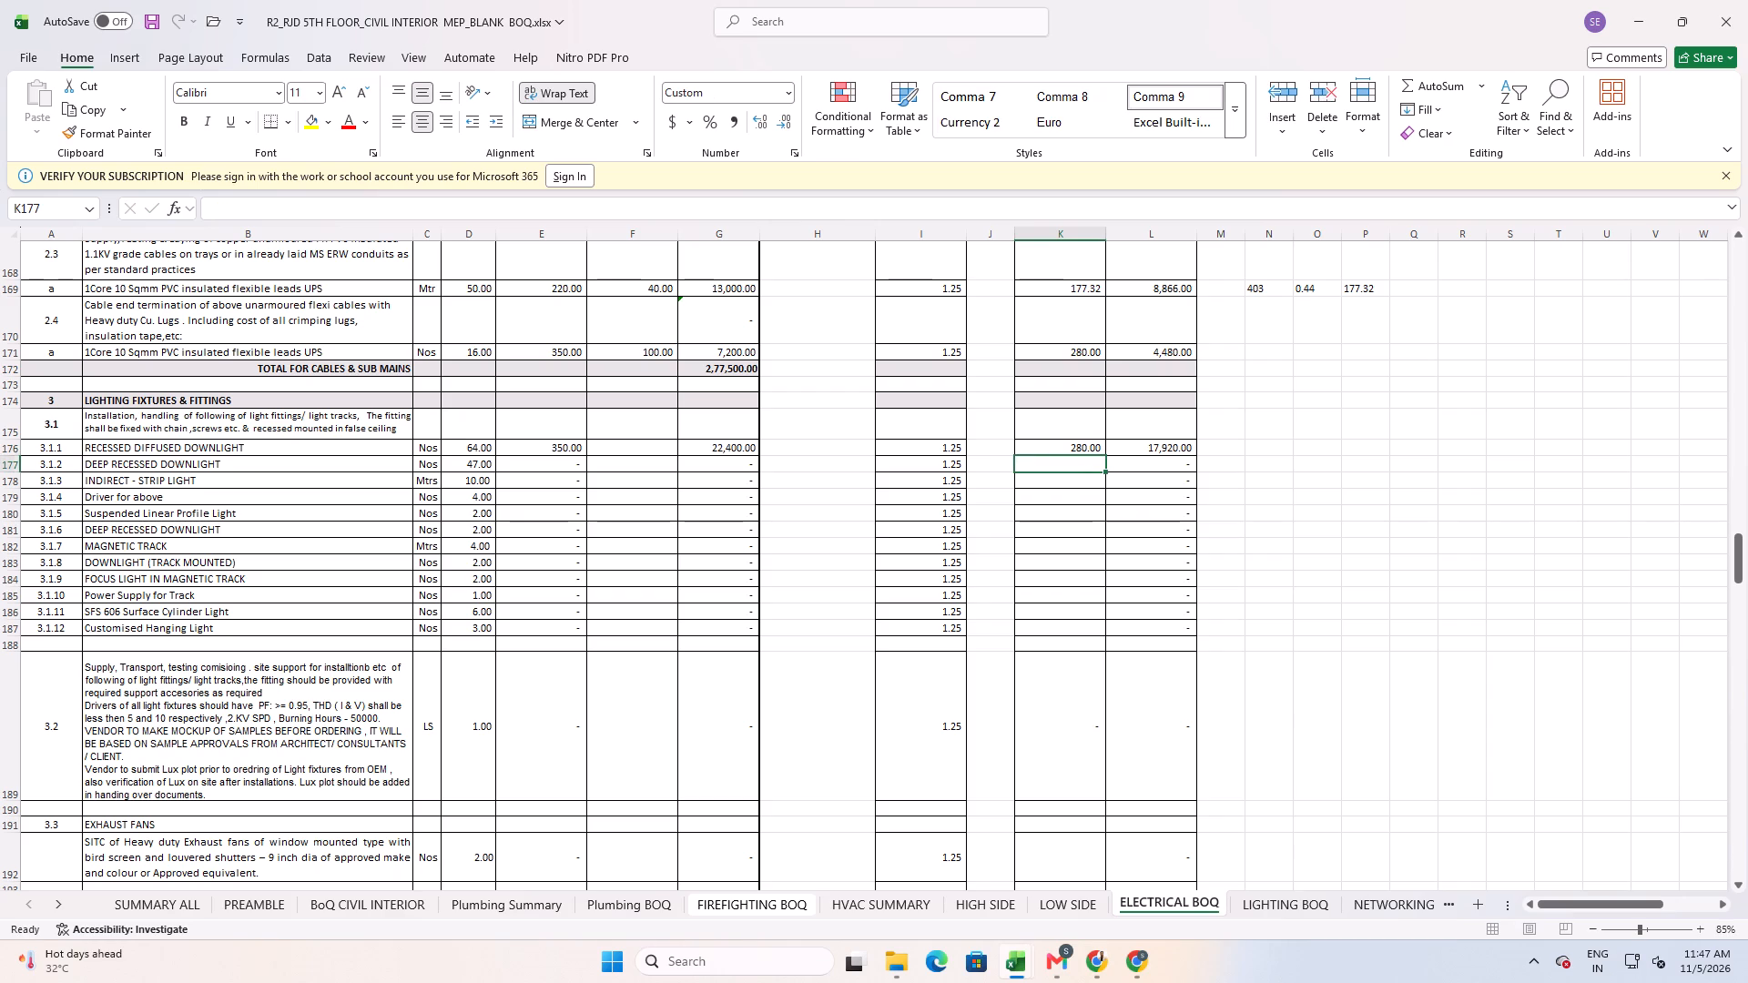
Fill the 280 purchase rate from K176 down to K187, covering light fixture items 3.1.2 to 3.1.12.
key("Up")
key("shift+Down")
key("shift+Down")
key("shift+Down")
key("shift+Down")
key("shift+Down")
key("shift+Down")
key("shift+Down")
key("shift+Down")
key("shift+Down")
key("shift+Down")
key("shift+Down")
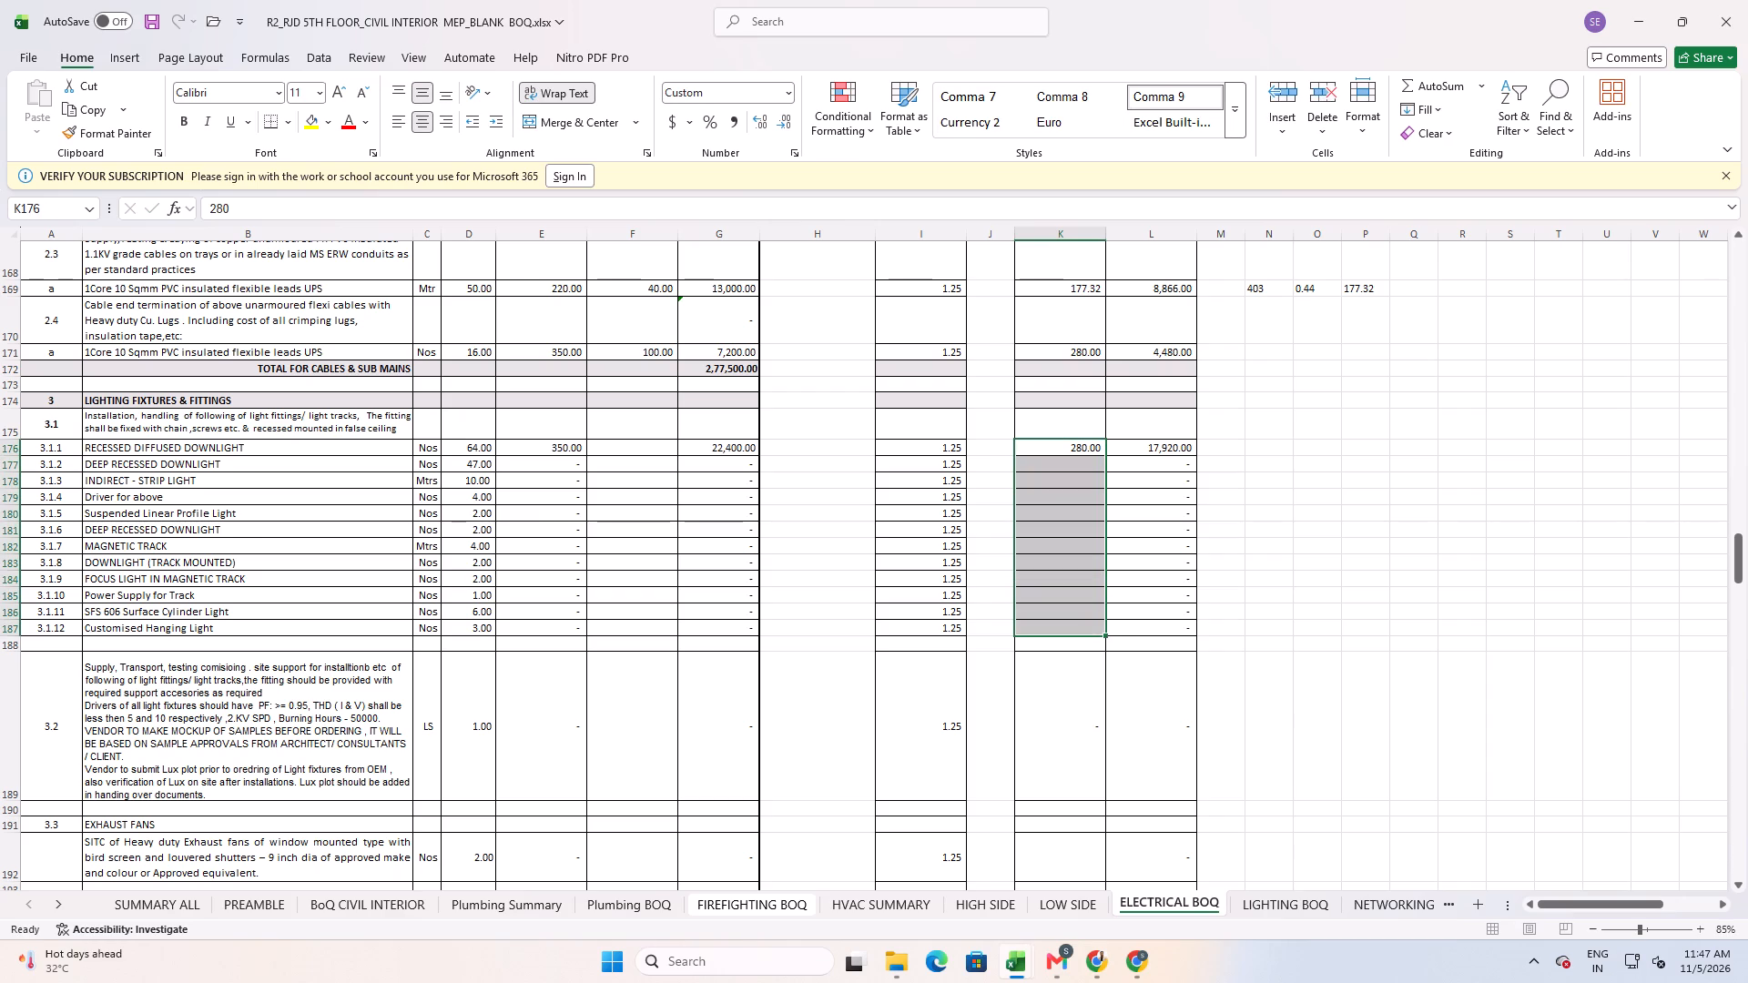
key("ctrl+d")
Review the filled light fixture rates and set the purchase rate of item 3.1.4, Driver for above, to 200 in K179.
key("Down")
key("Down")
key("Down")
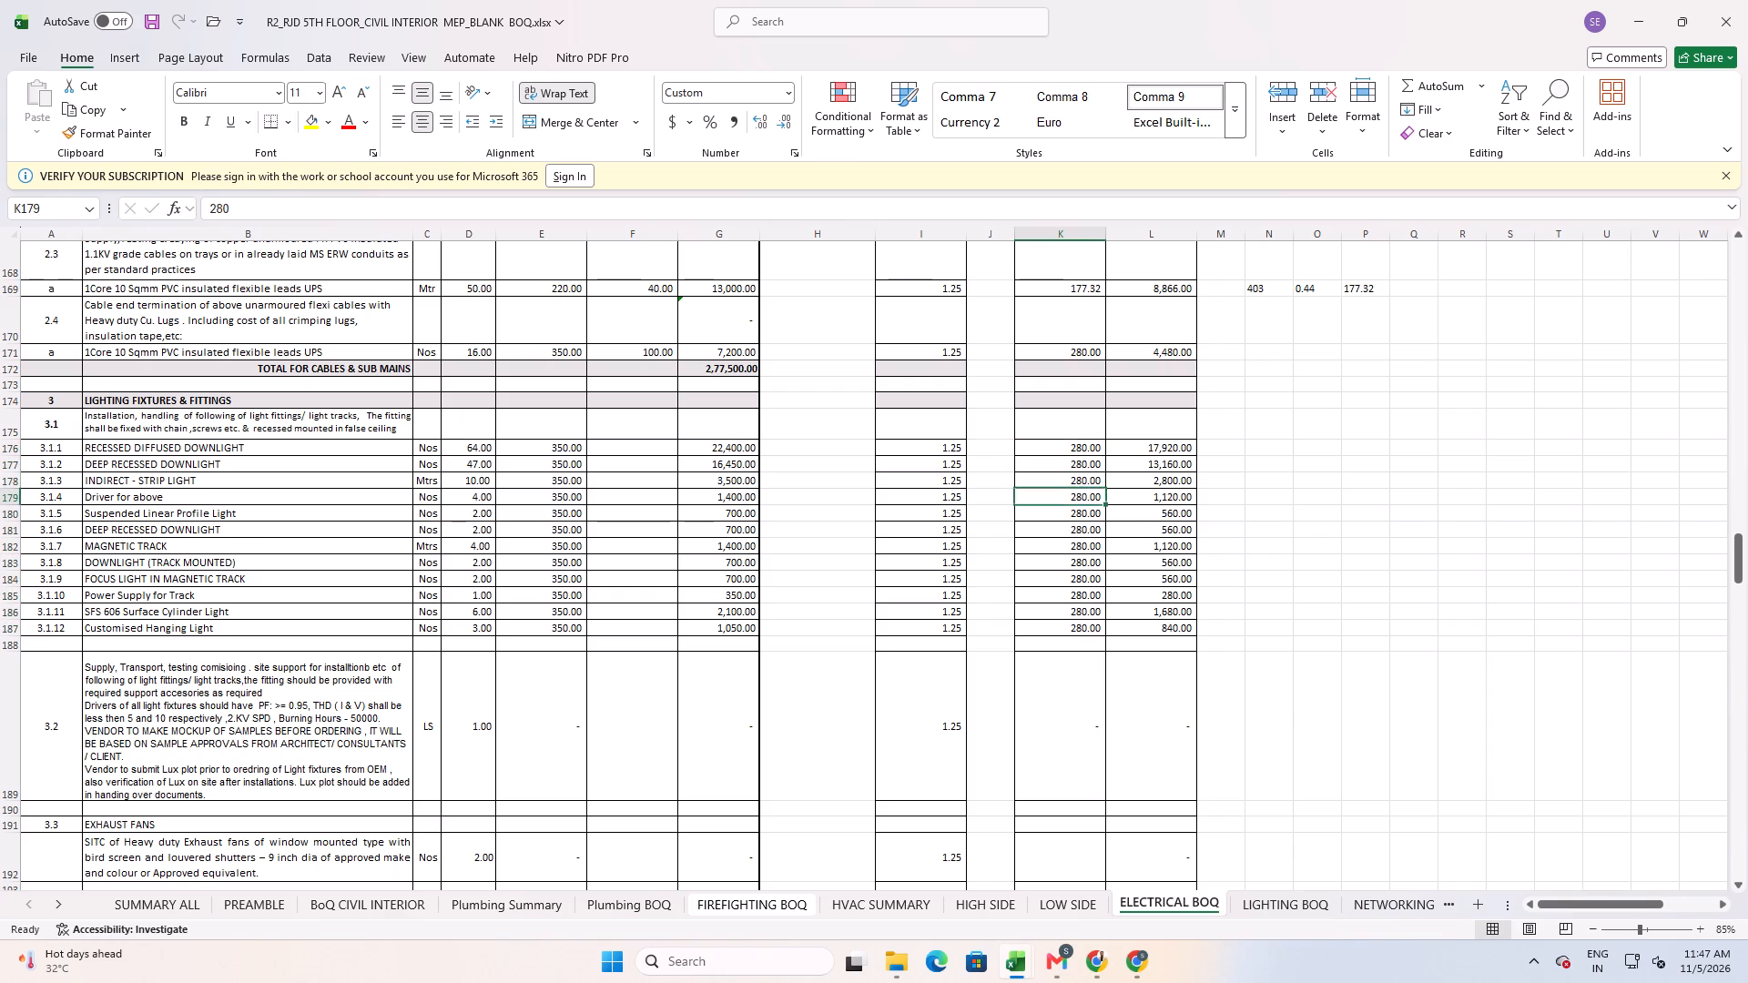
key("Down")
key("Down")
key("Down")
key("Down")
key("Down")
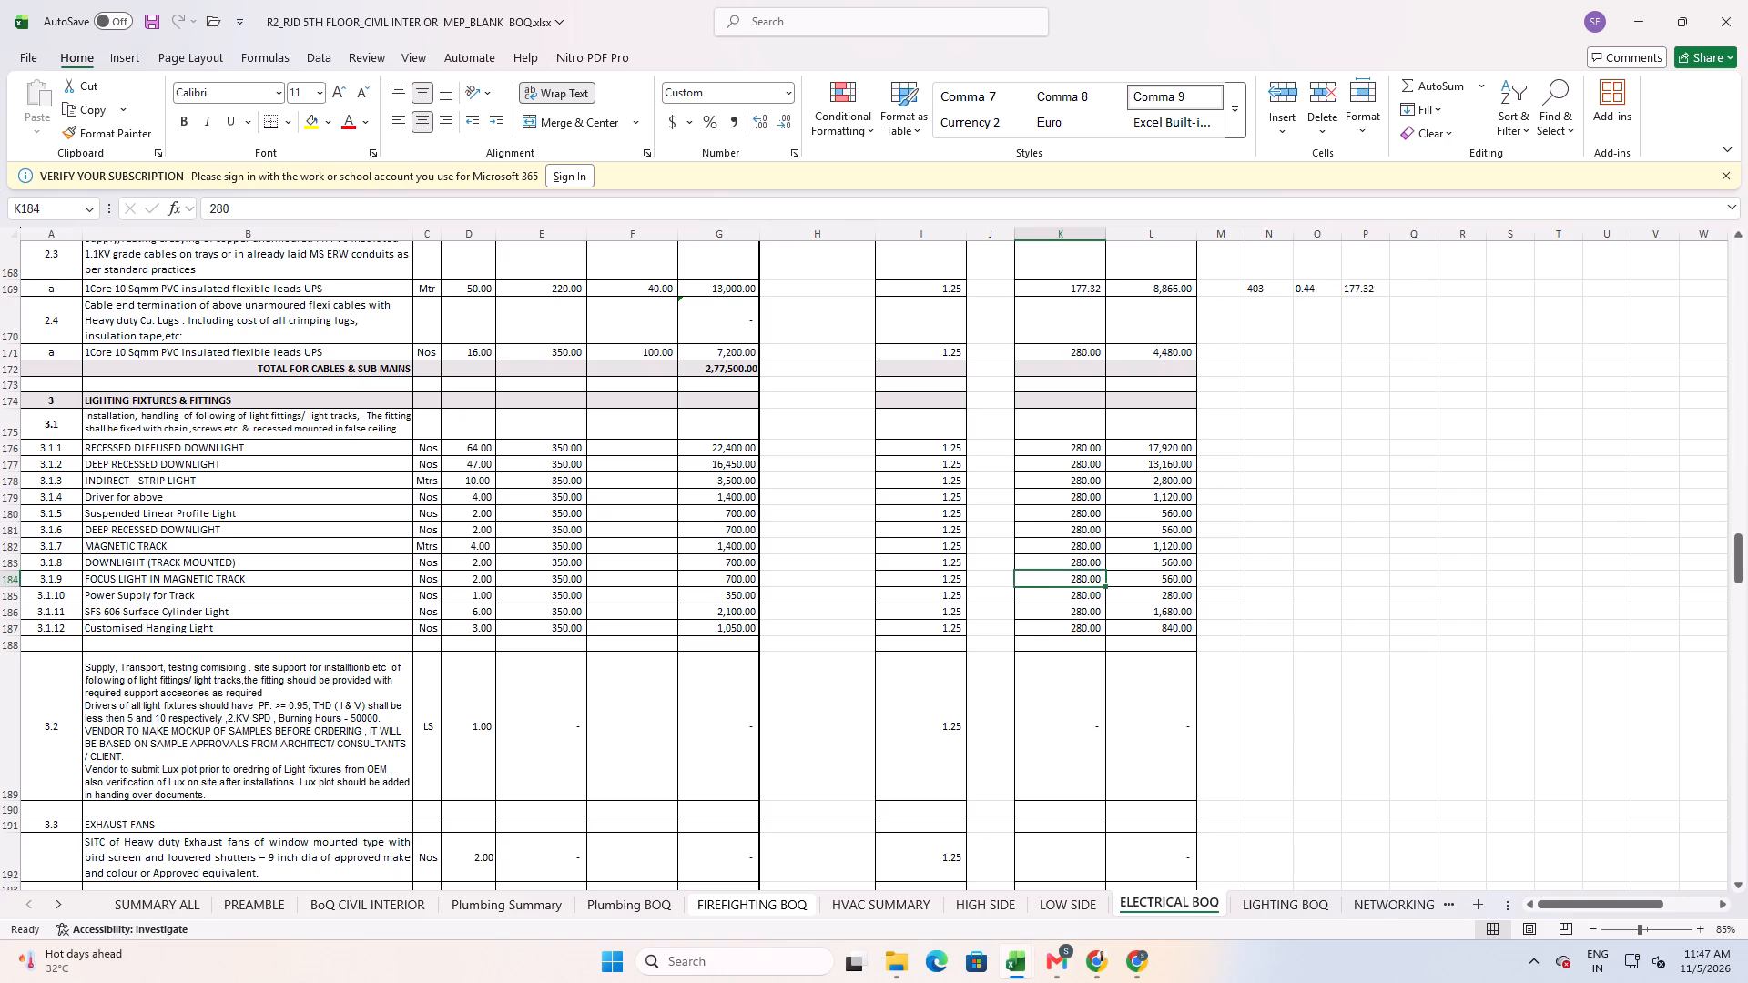
key("Down")
key("Down")
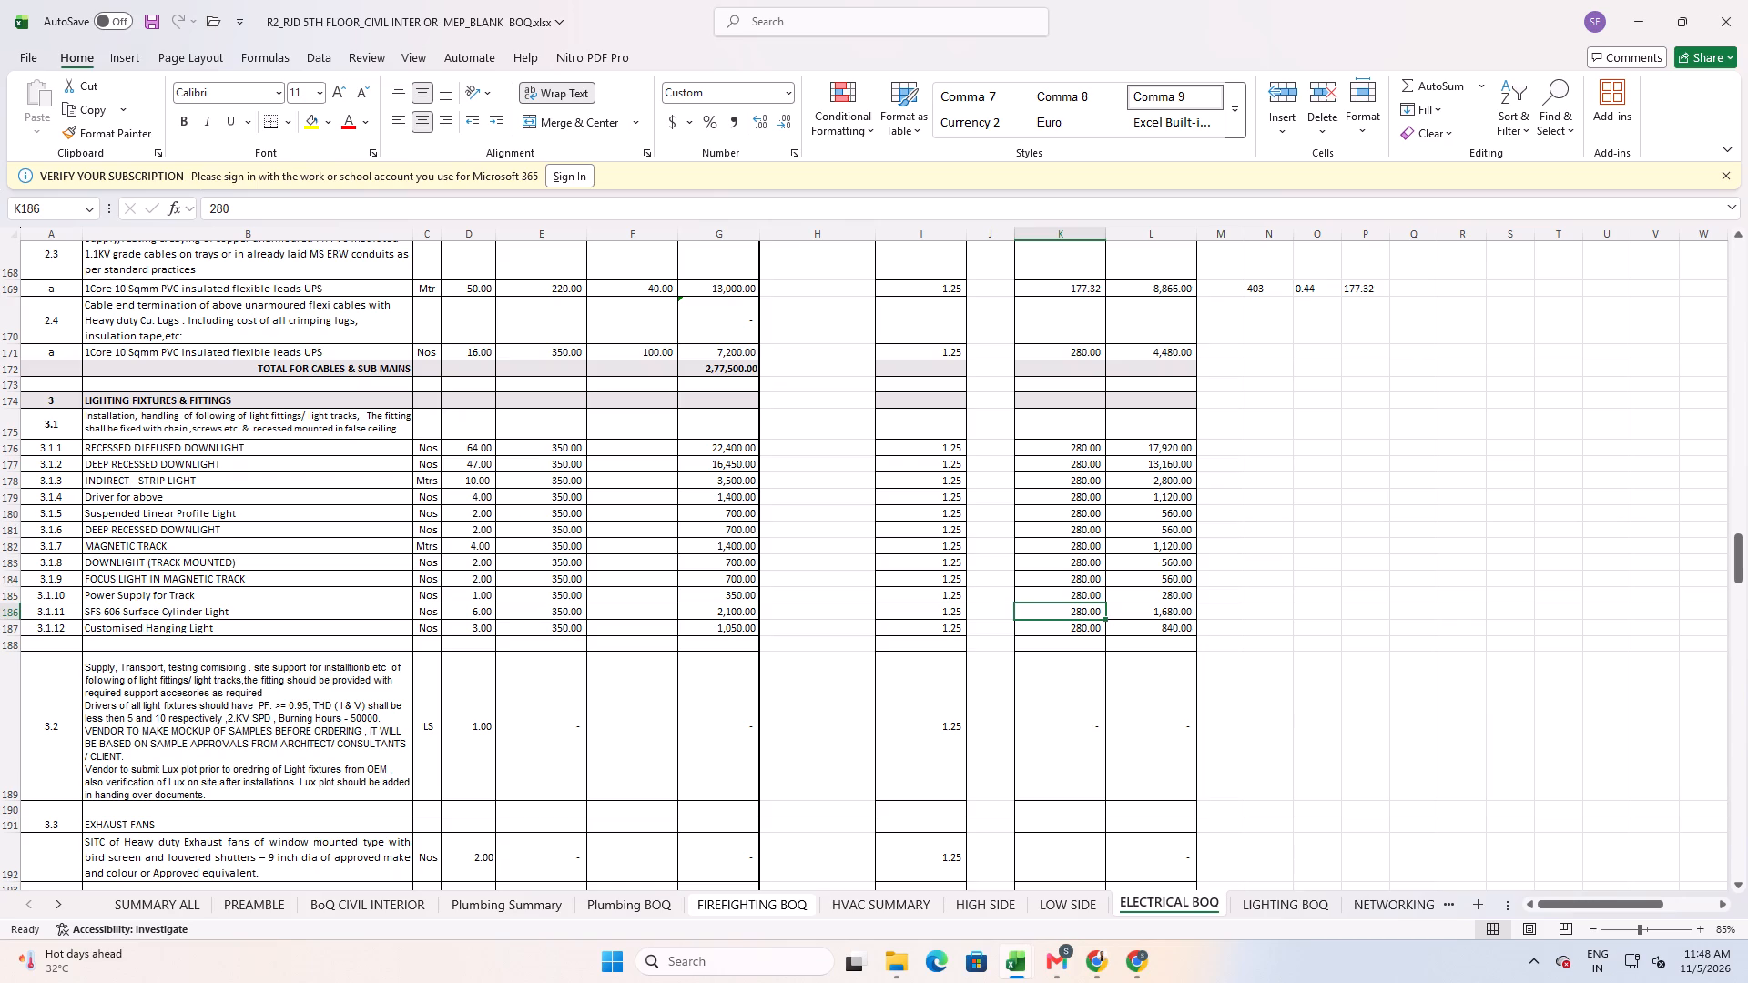
key("Up")
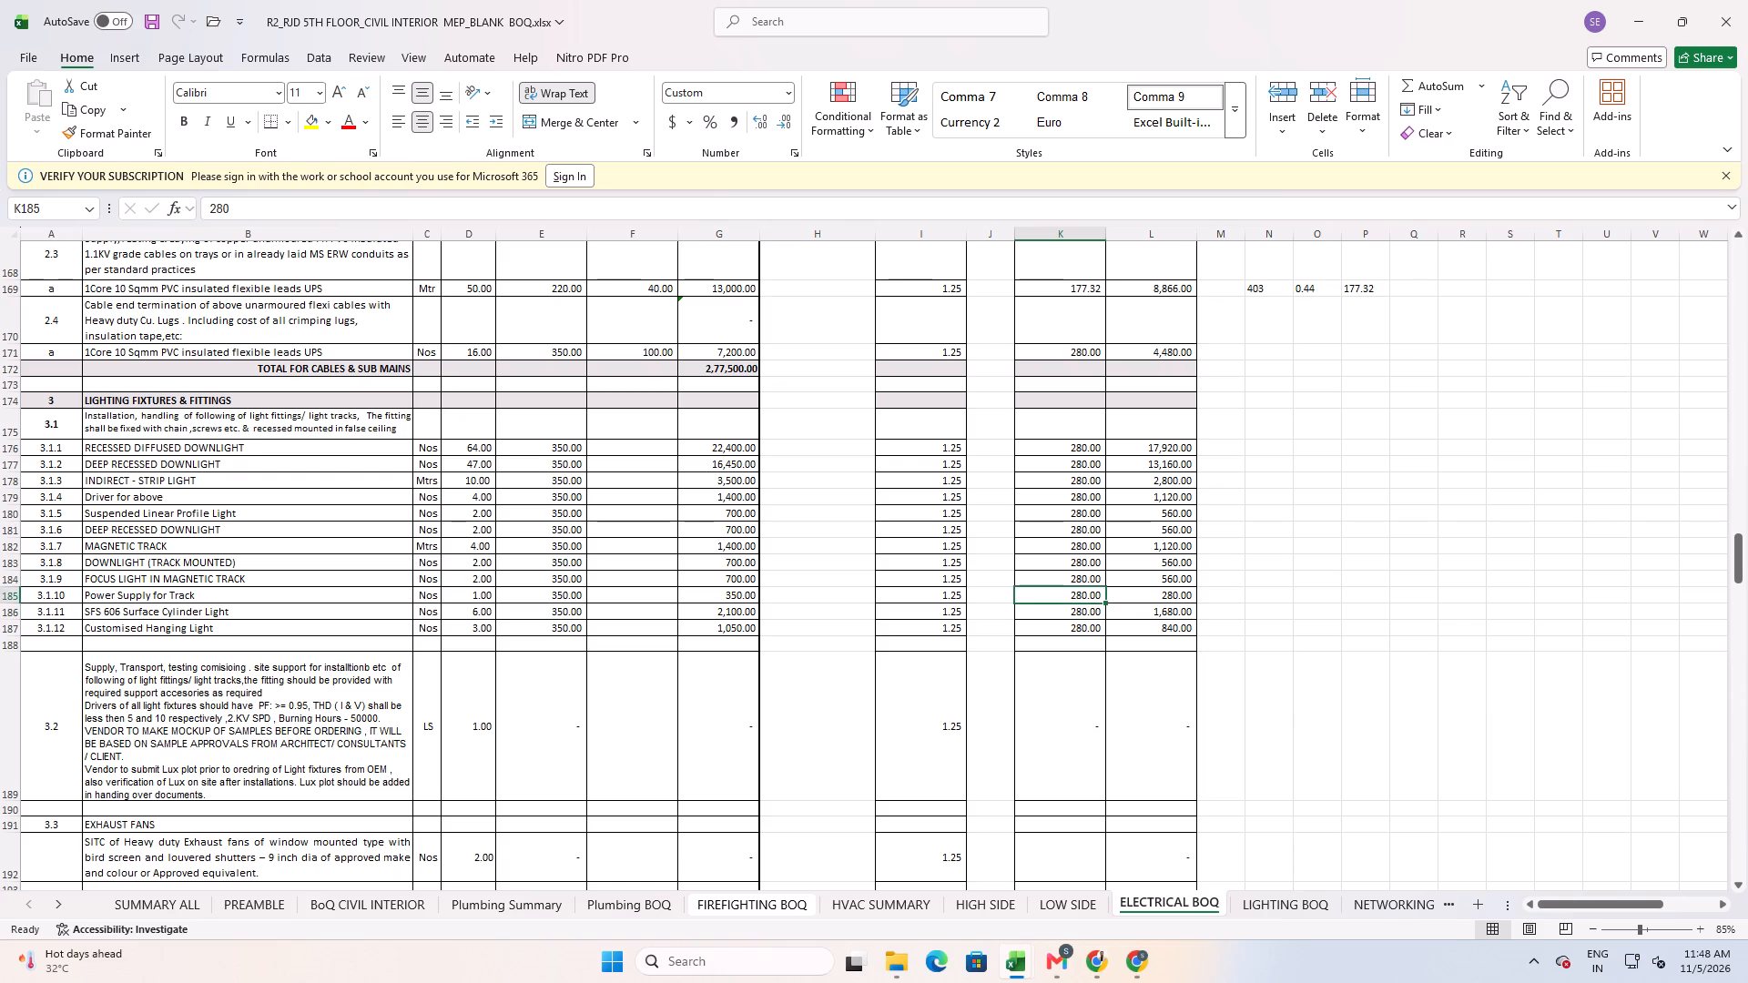
key("Up")
key("Up")
key("Up")
key("Up")
key("Up")
key("Up")
key("Up")
key("Down")
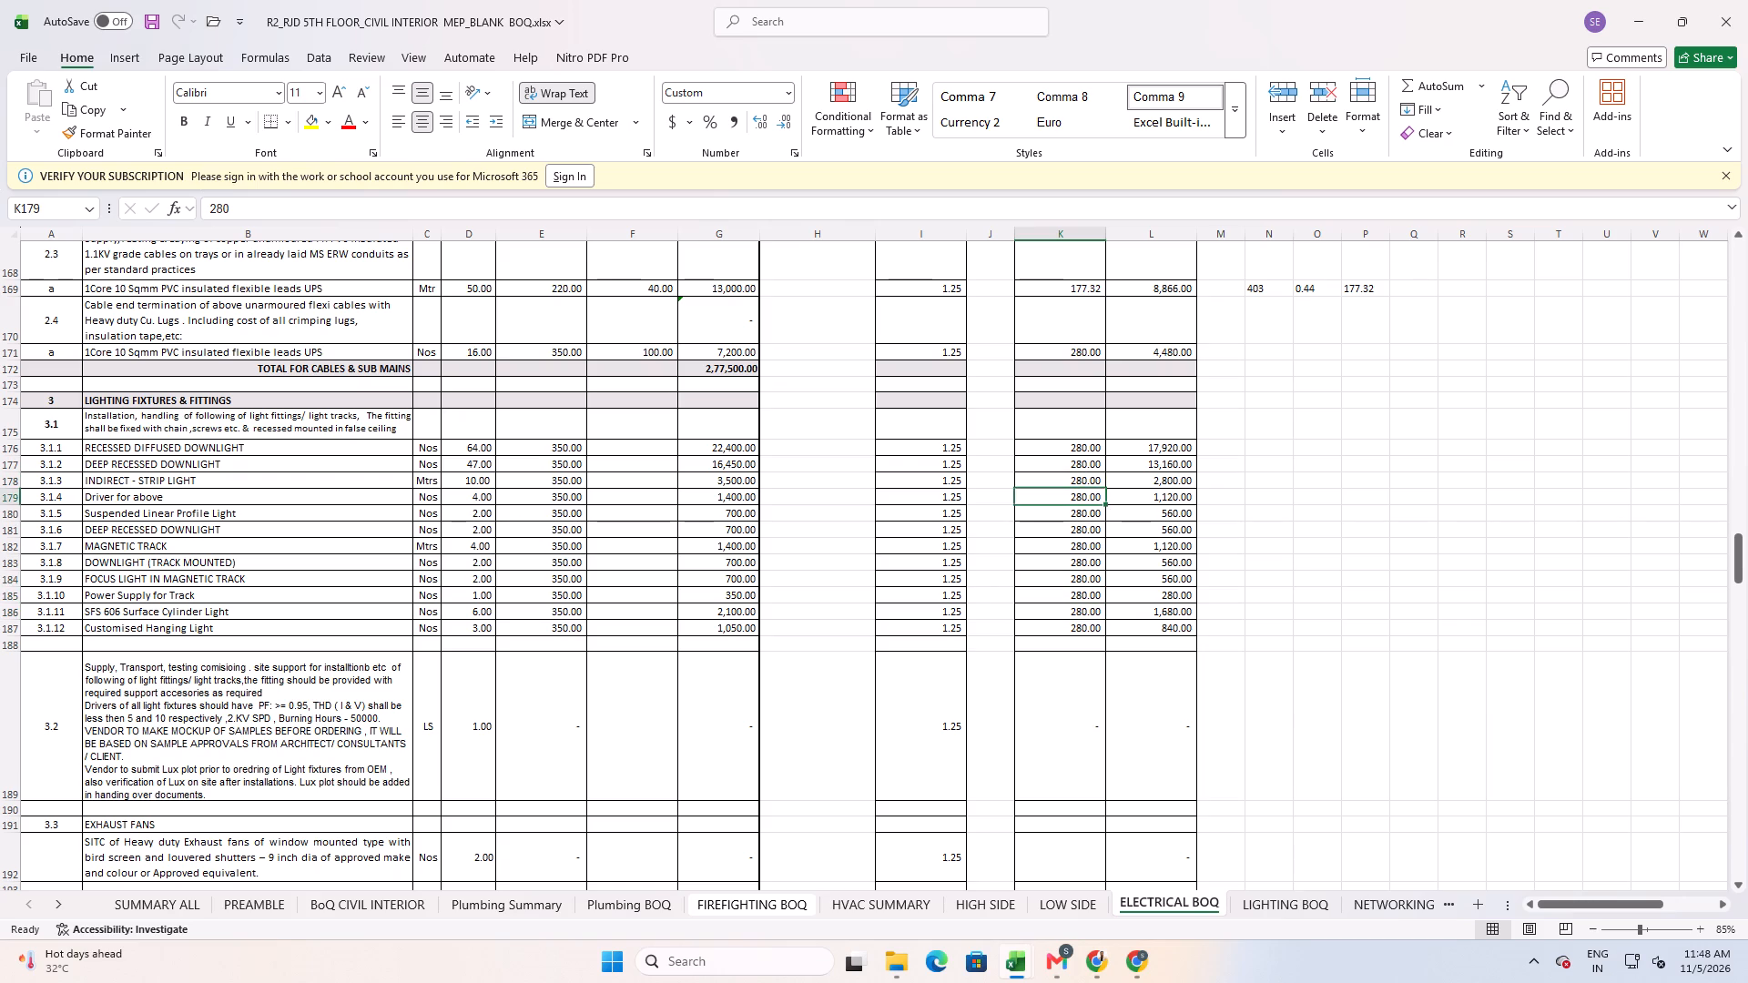
type("200")
key("Return")
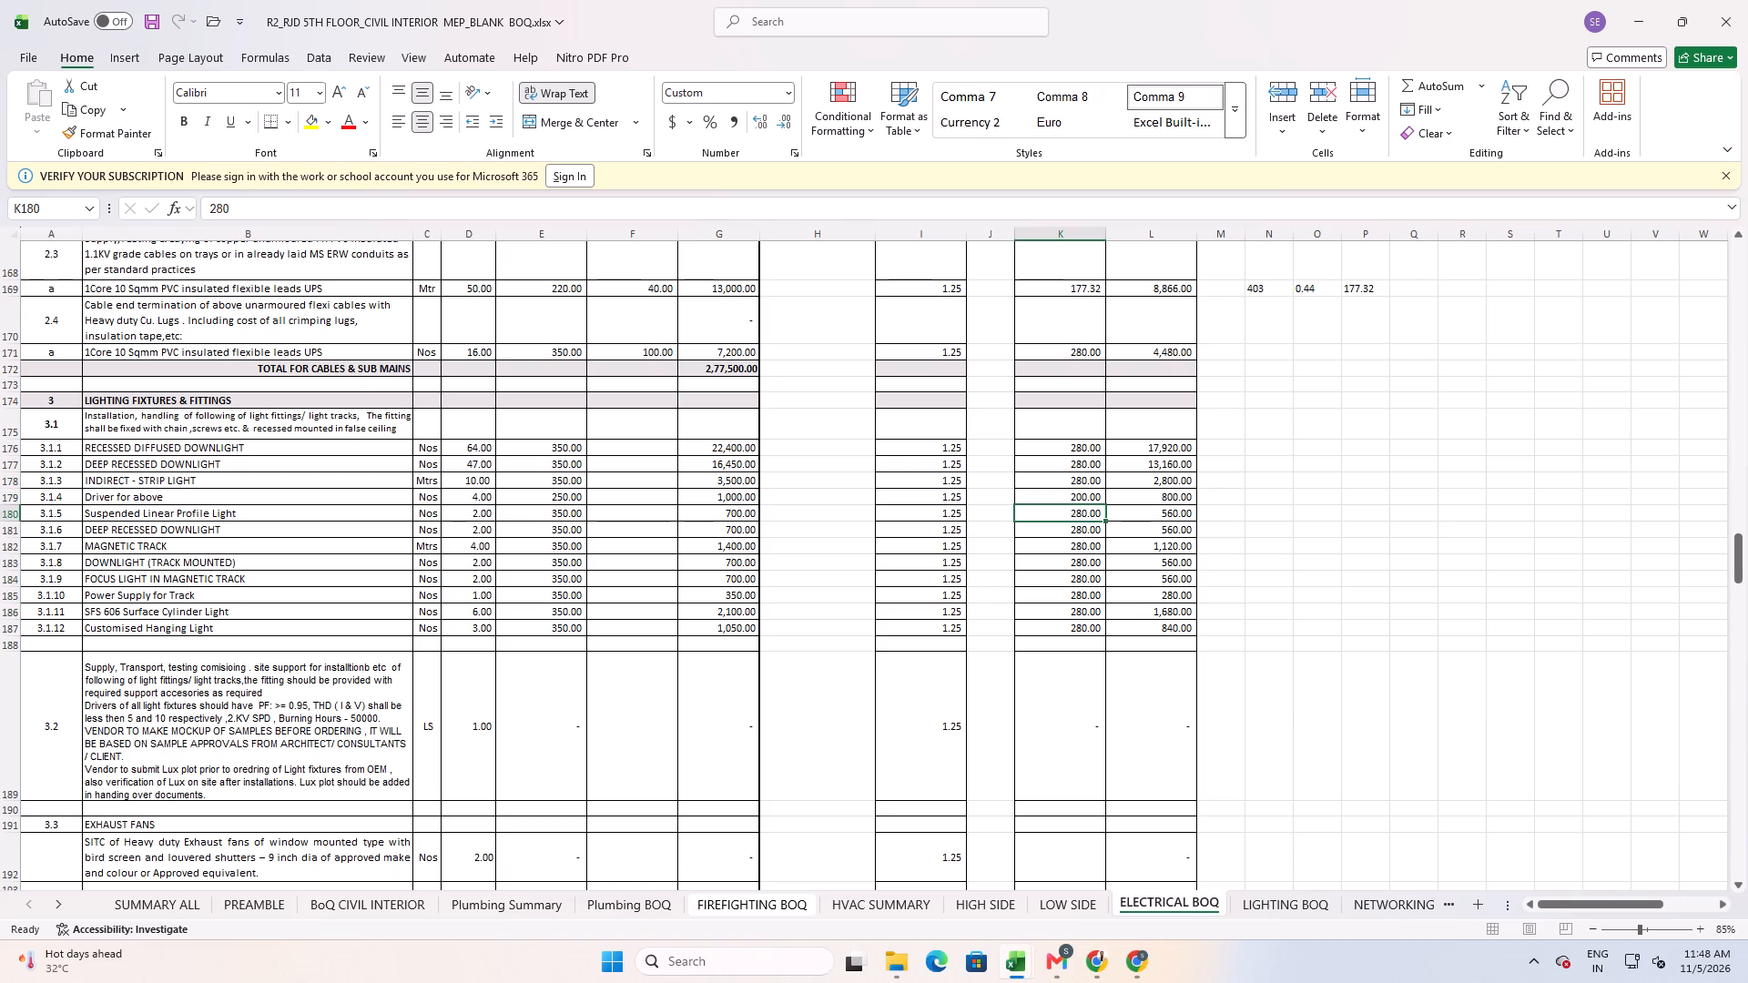
Set the purchase rate of item 3.1.9, FOCUS LIGHT IN MAGNETIC TRACK, to 350 in K184.
key("Up")
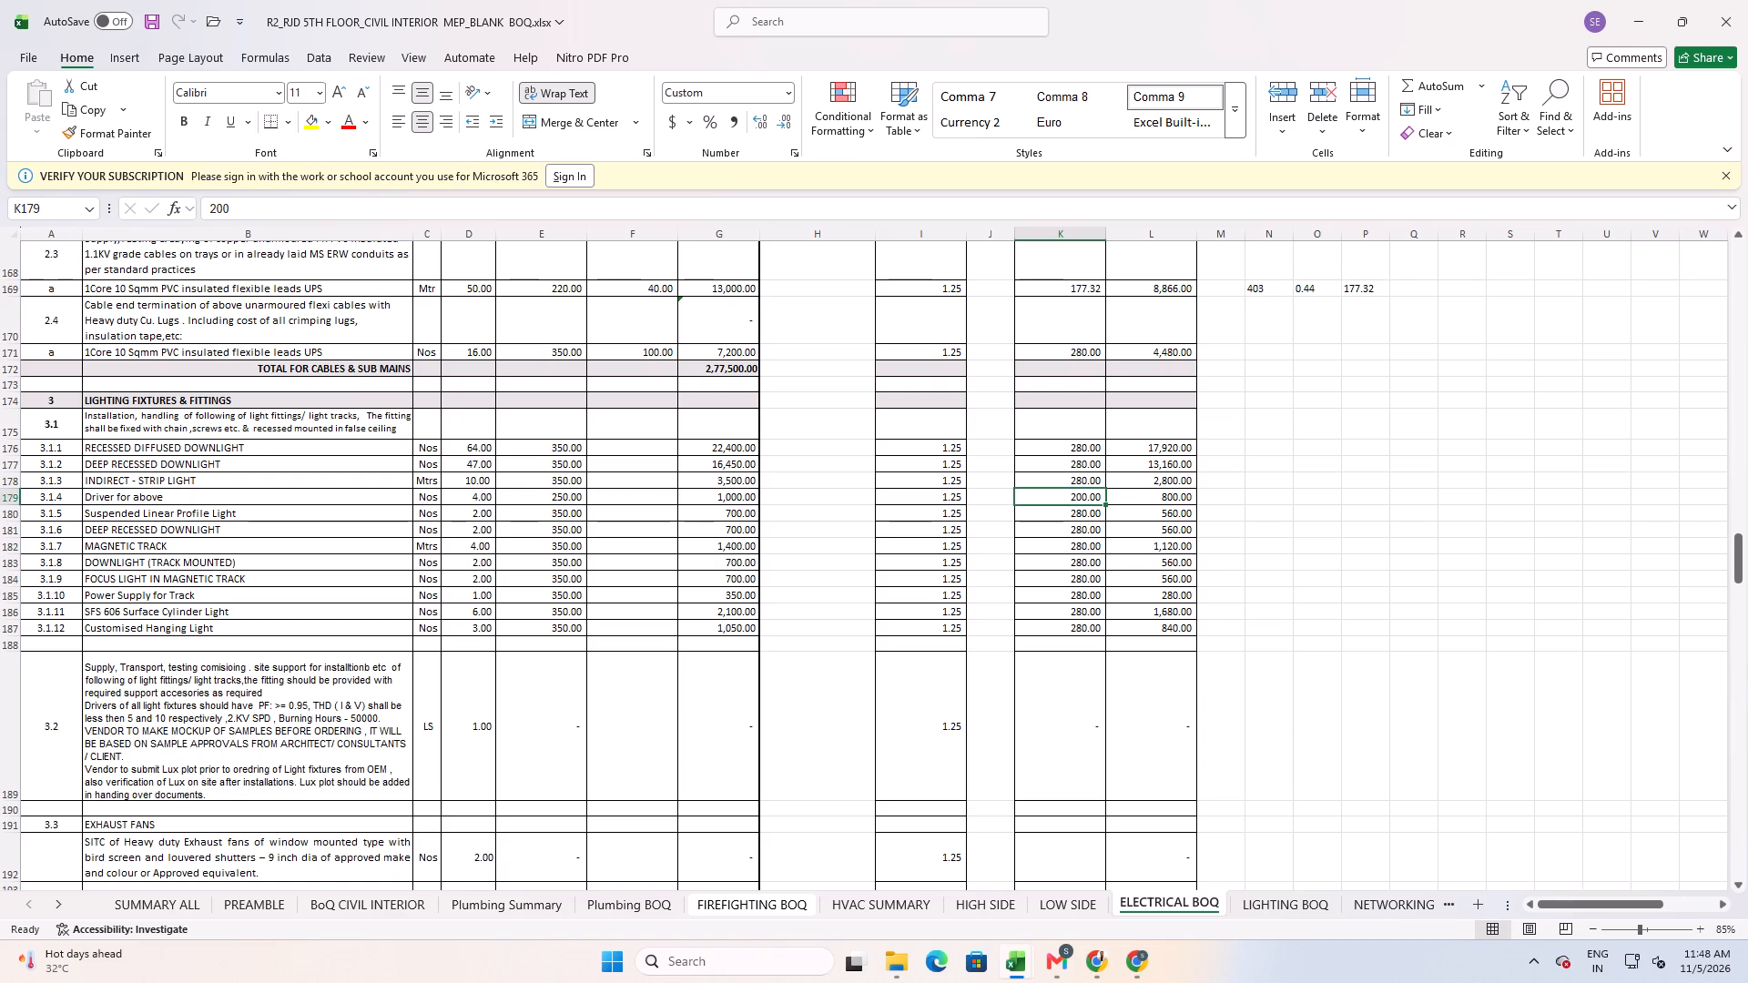
key("Up")
key("Down")
key("Down")
key("Down")
key("Down")
key("Down")
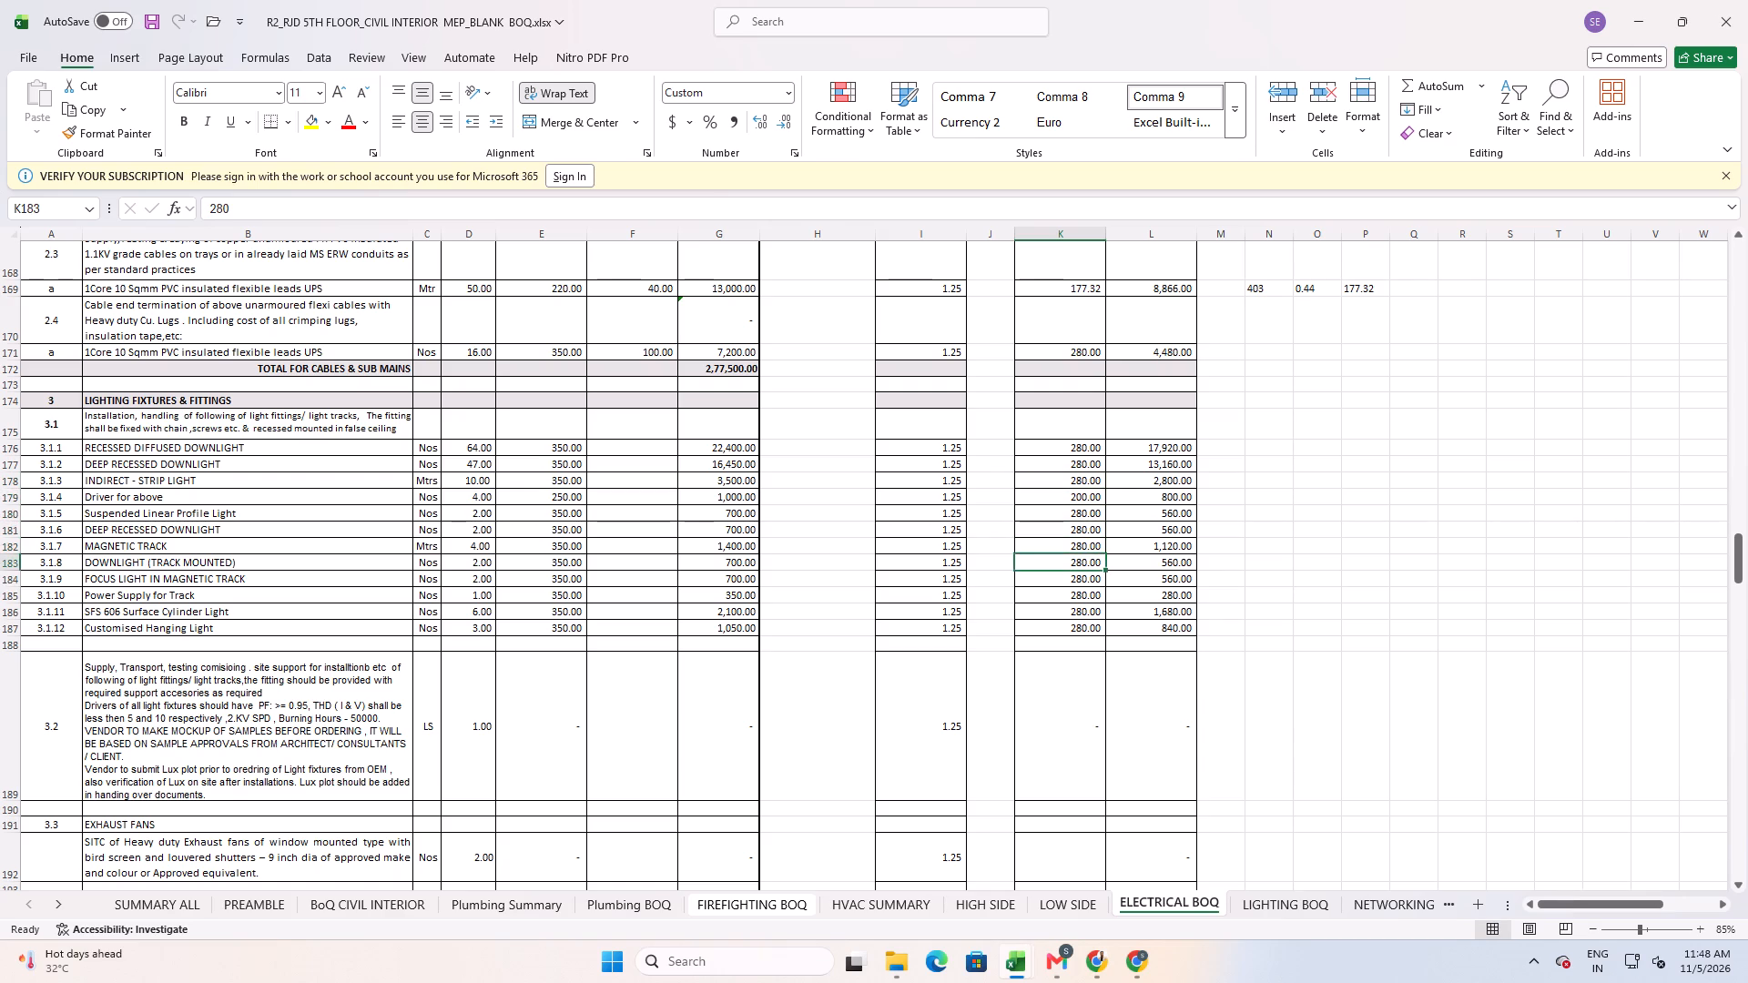
key("Down")
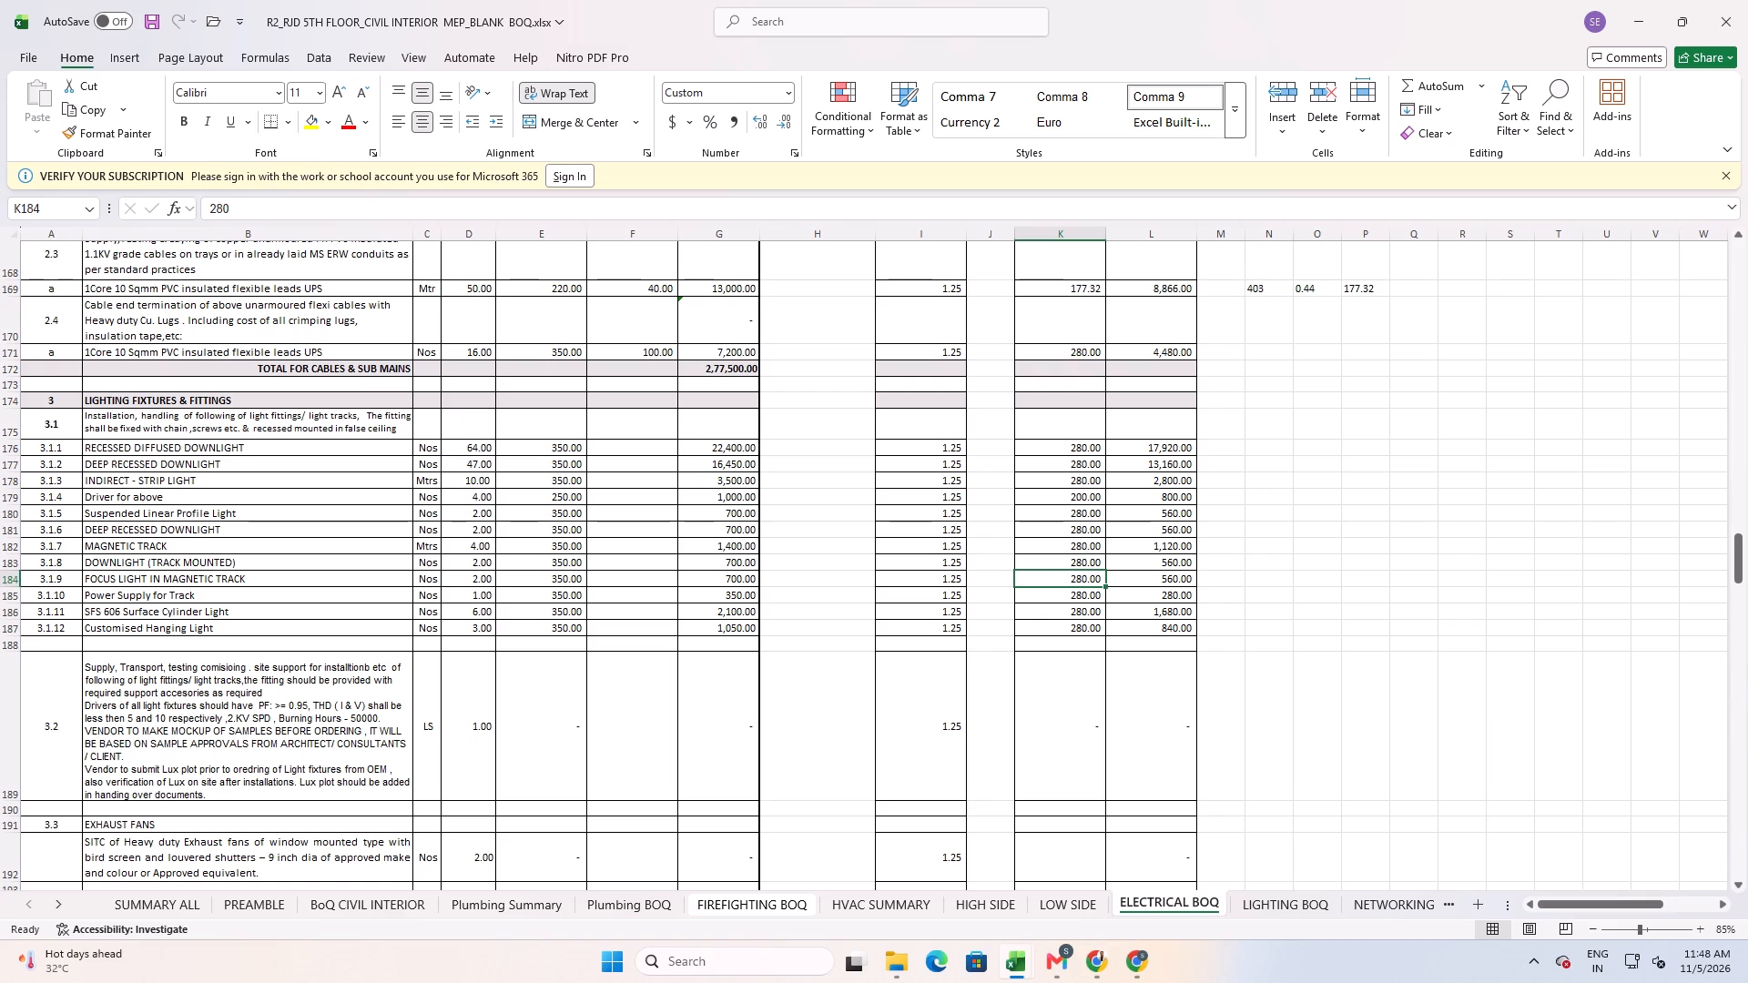
type("350")
key("Return")
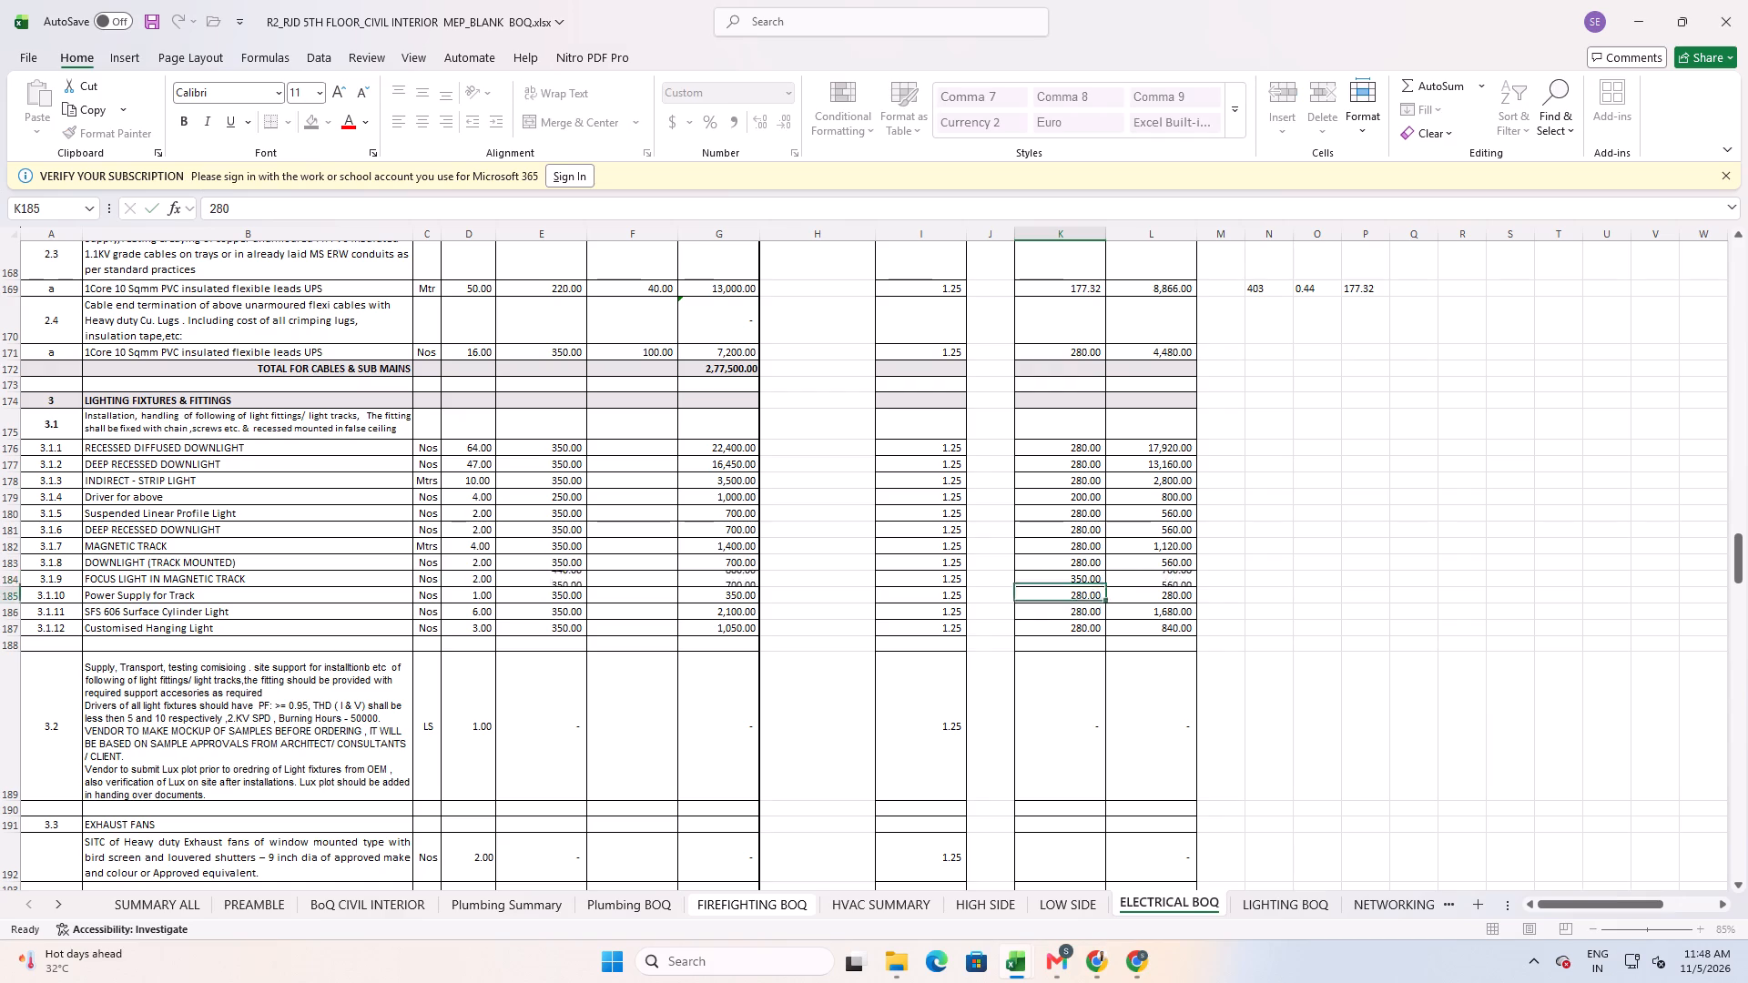
Set the purchase rate of item 3.1.10, Power Supply for Track, to 350 in K185.
key("Up")
key("Down")
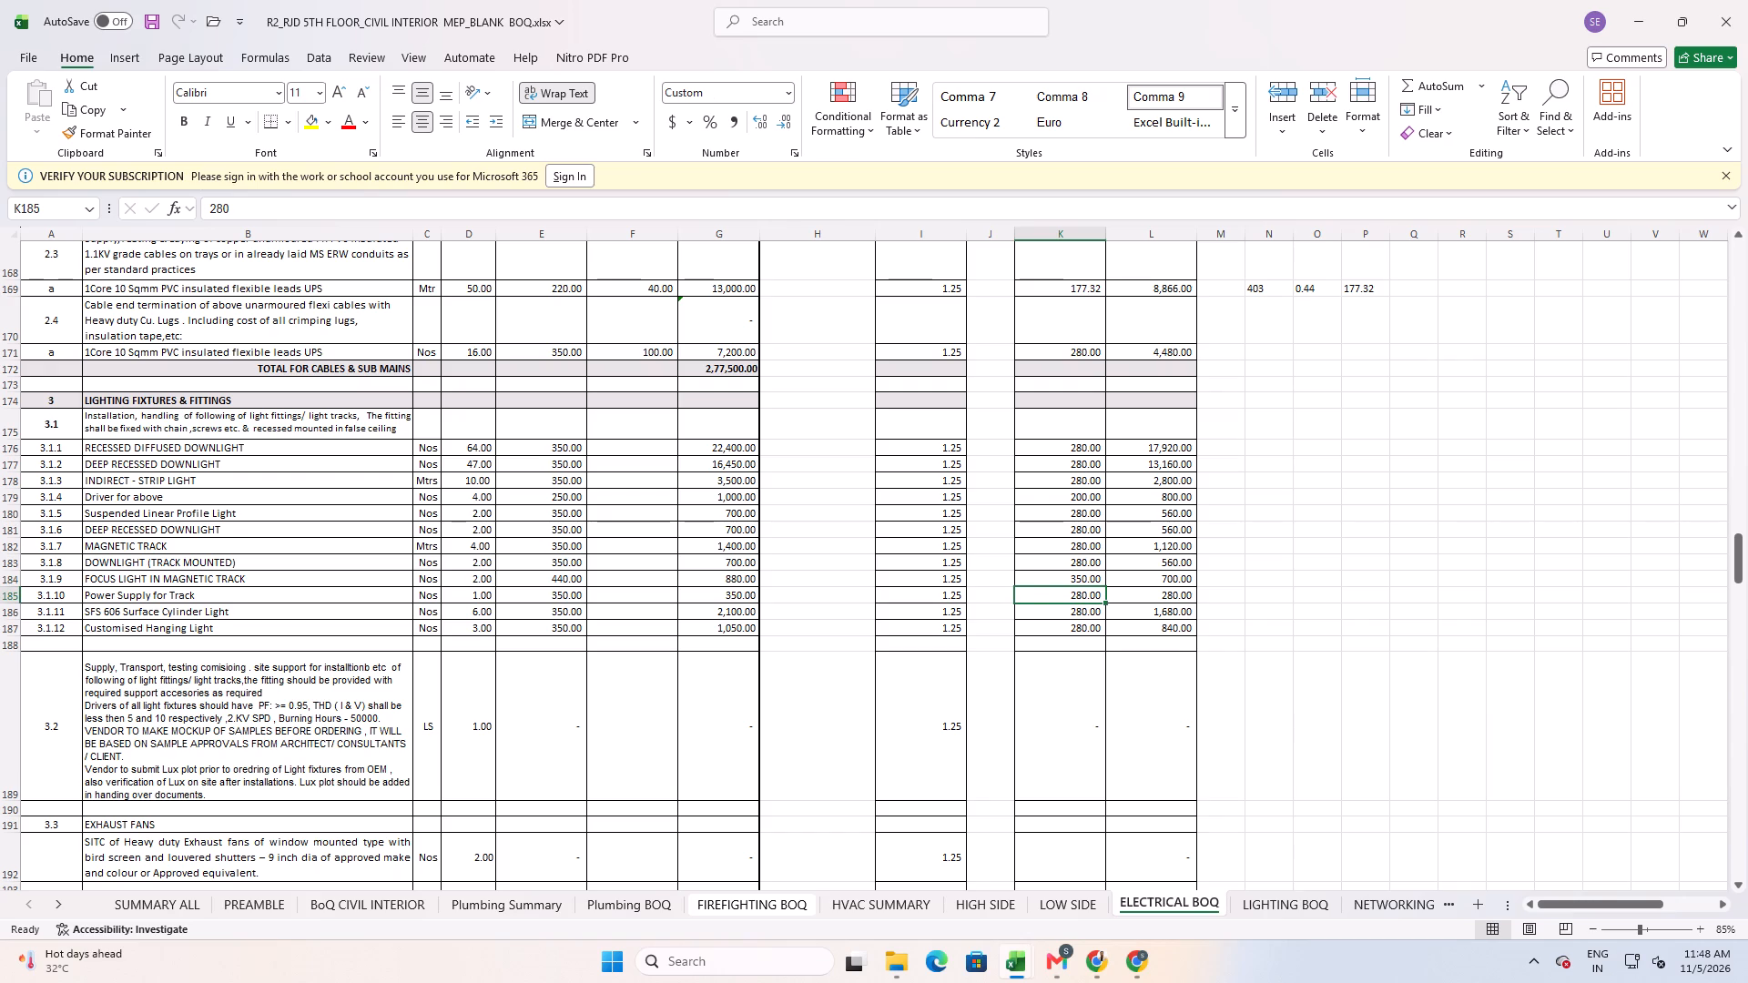
type("350")
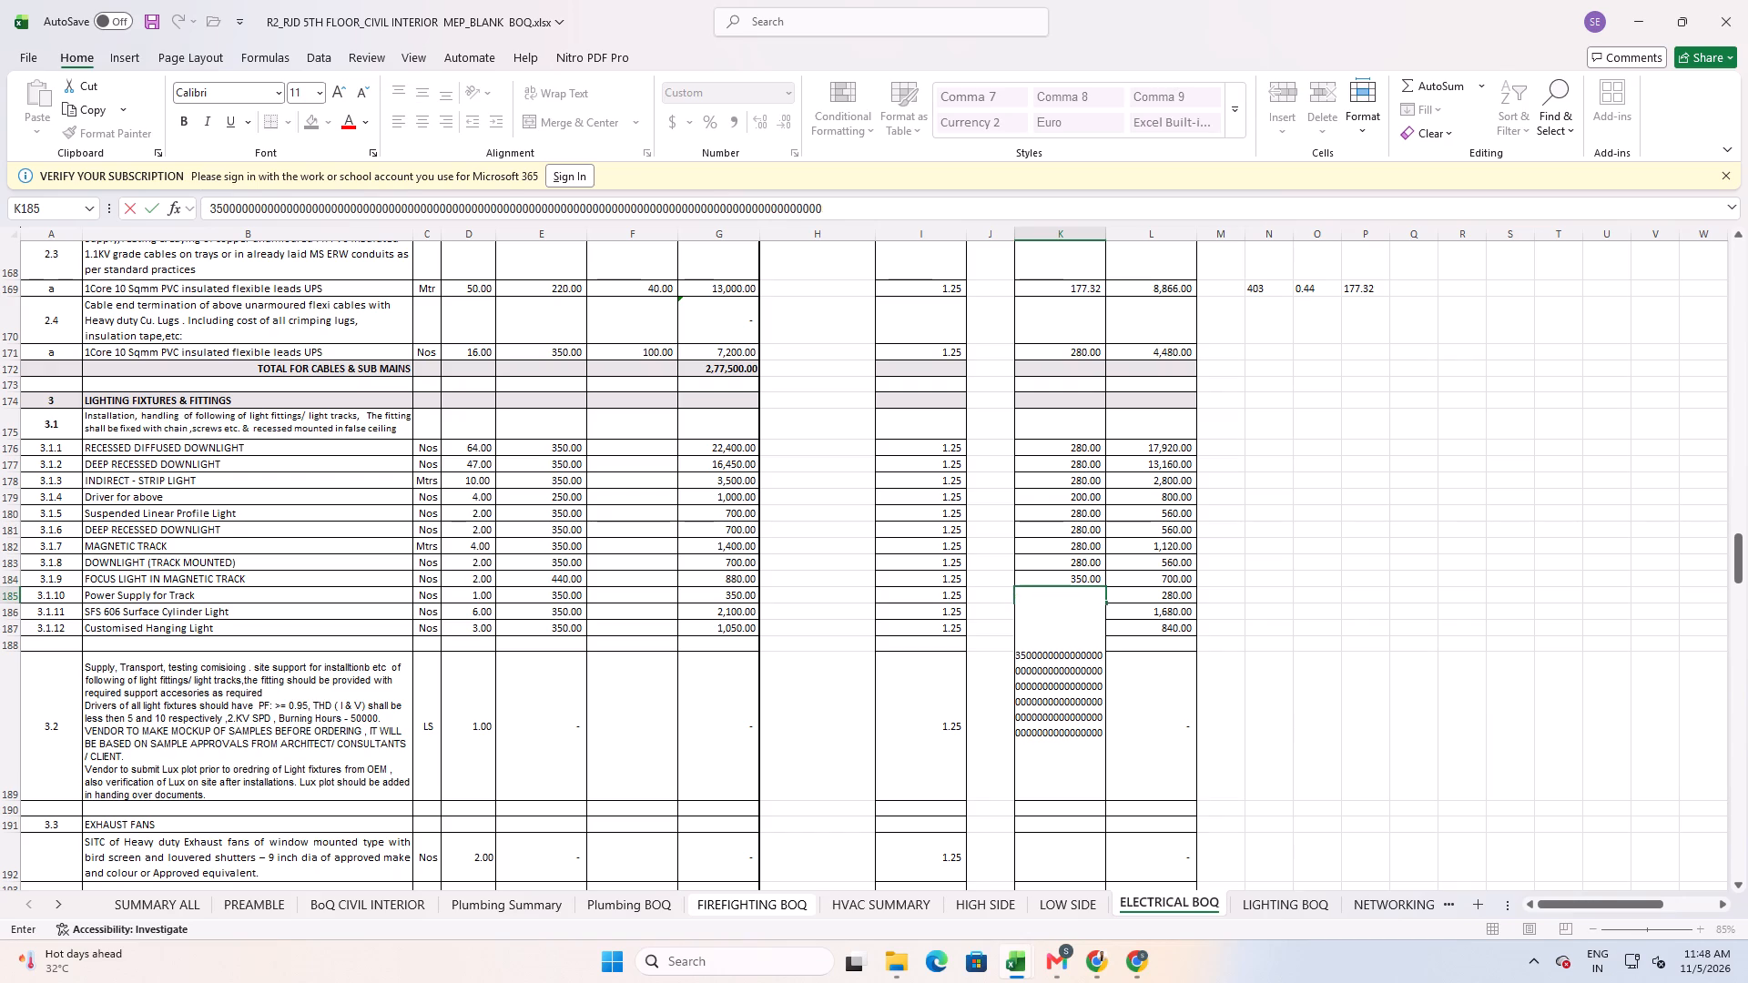
key("BackSpace")
key("BackSpace")
key("BackSpace")
key("BackSpace")
key("BackSpace")
key("BackSpace")
key("BackSpace")
key("BackSpace")
key("BackSpace")
key("BackSpace")
key("BackSpace")
key("BackSpace")
key("BackSpace")
key("BackSpace")
key("BackSpace")
key("BackSpace")
key("BackSpace")
key("BackSpace")
key("BackSpace")
key("BackSpace")
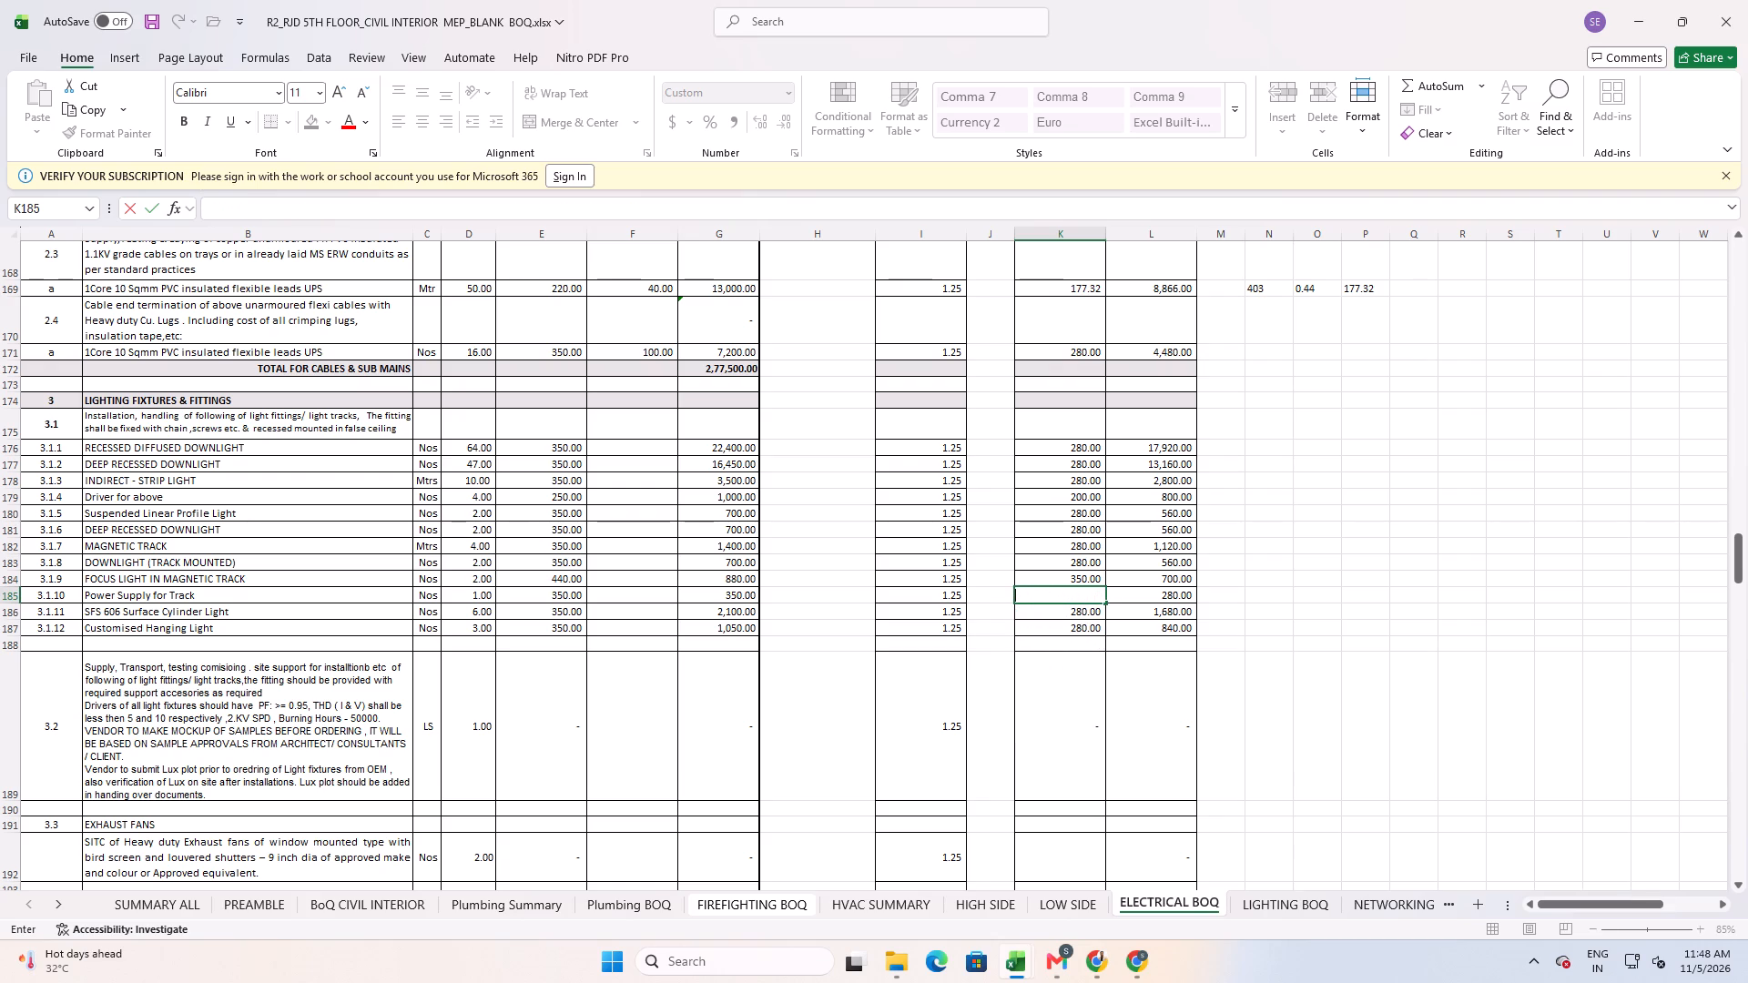
type("35")
key("Return")
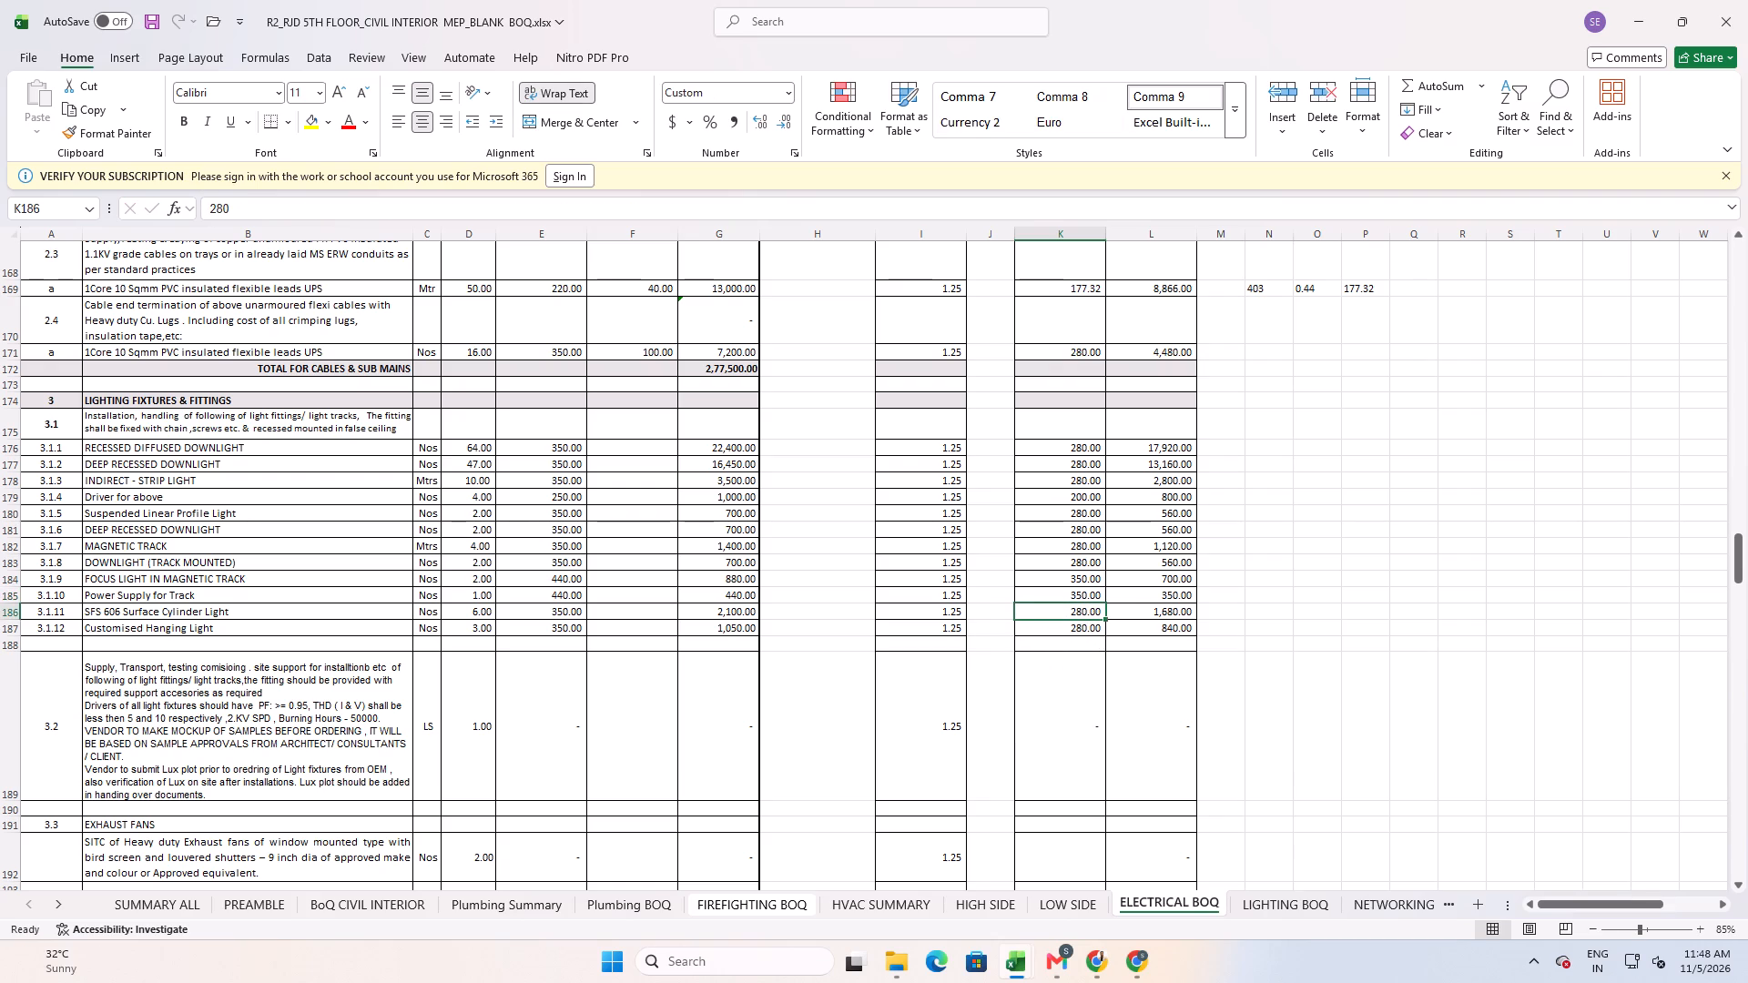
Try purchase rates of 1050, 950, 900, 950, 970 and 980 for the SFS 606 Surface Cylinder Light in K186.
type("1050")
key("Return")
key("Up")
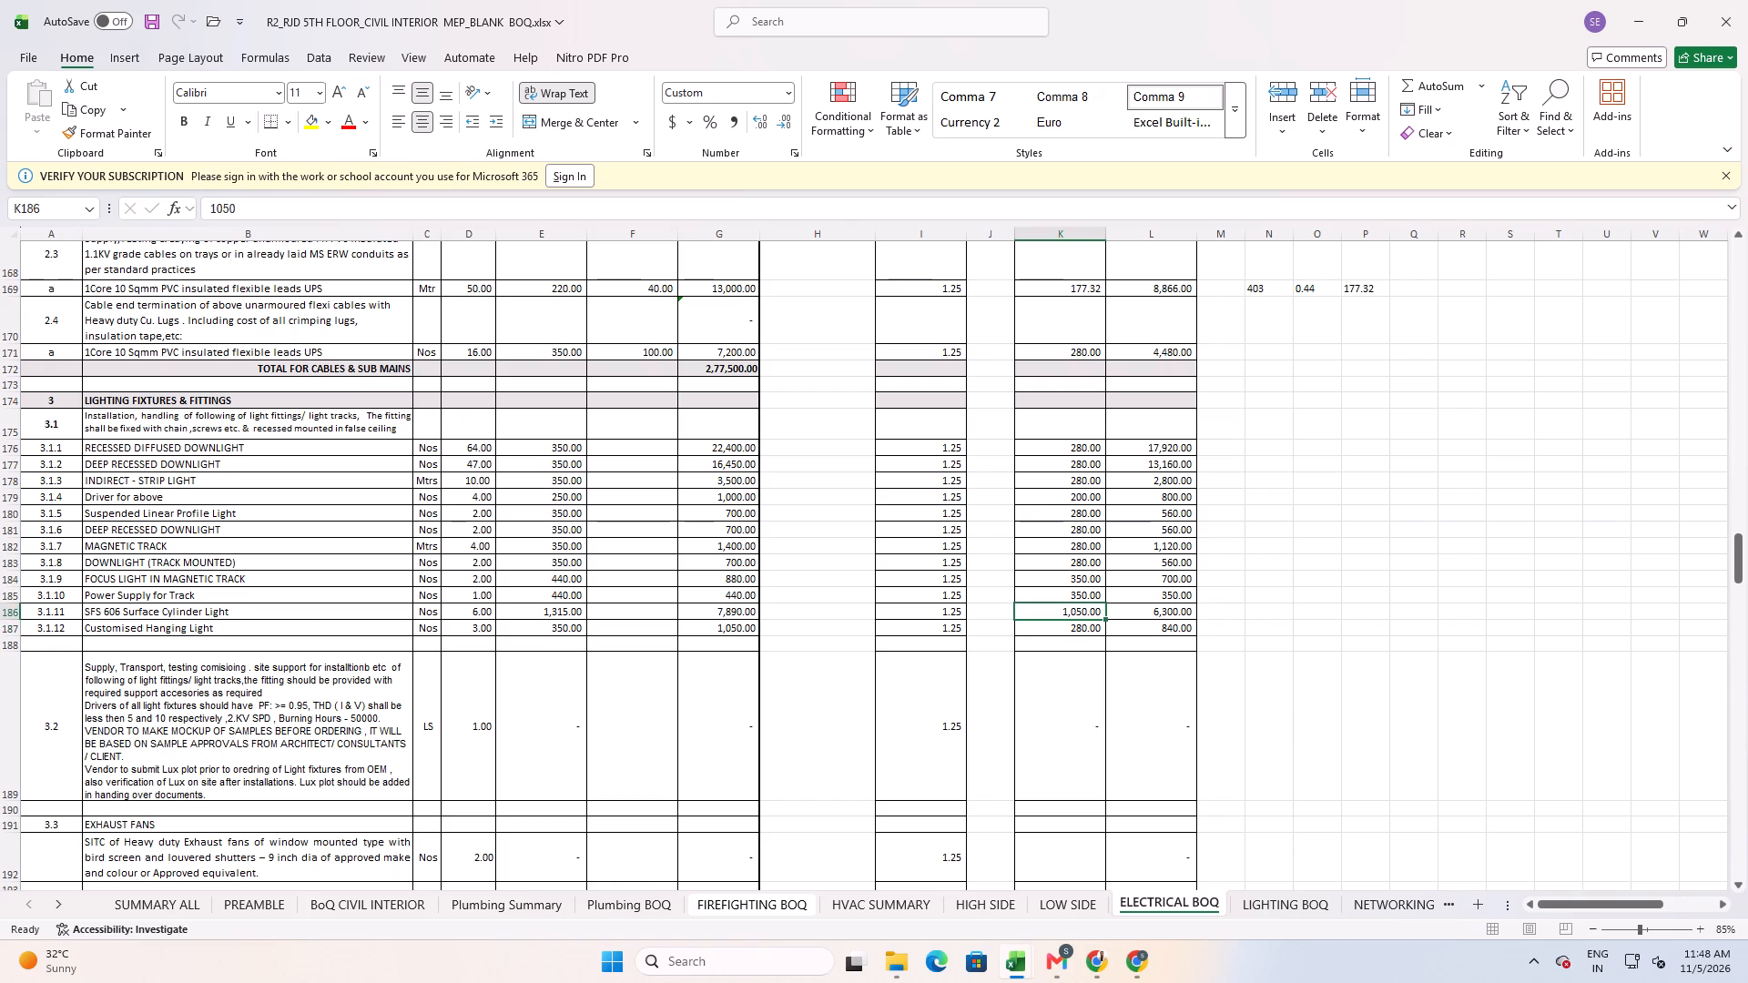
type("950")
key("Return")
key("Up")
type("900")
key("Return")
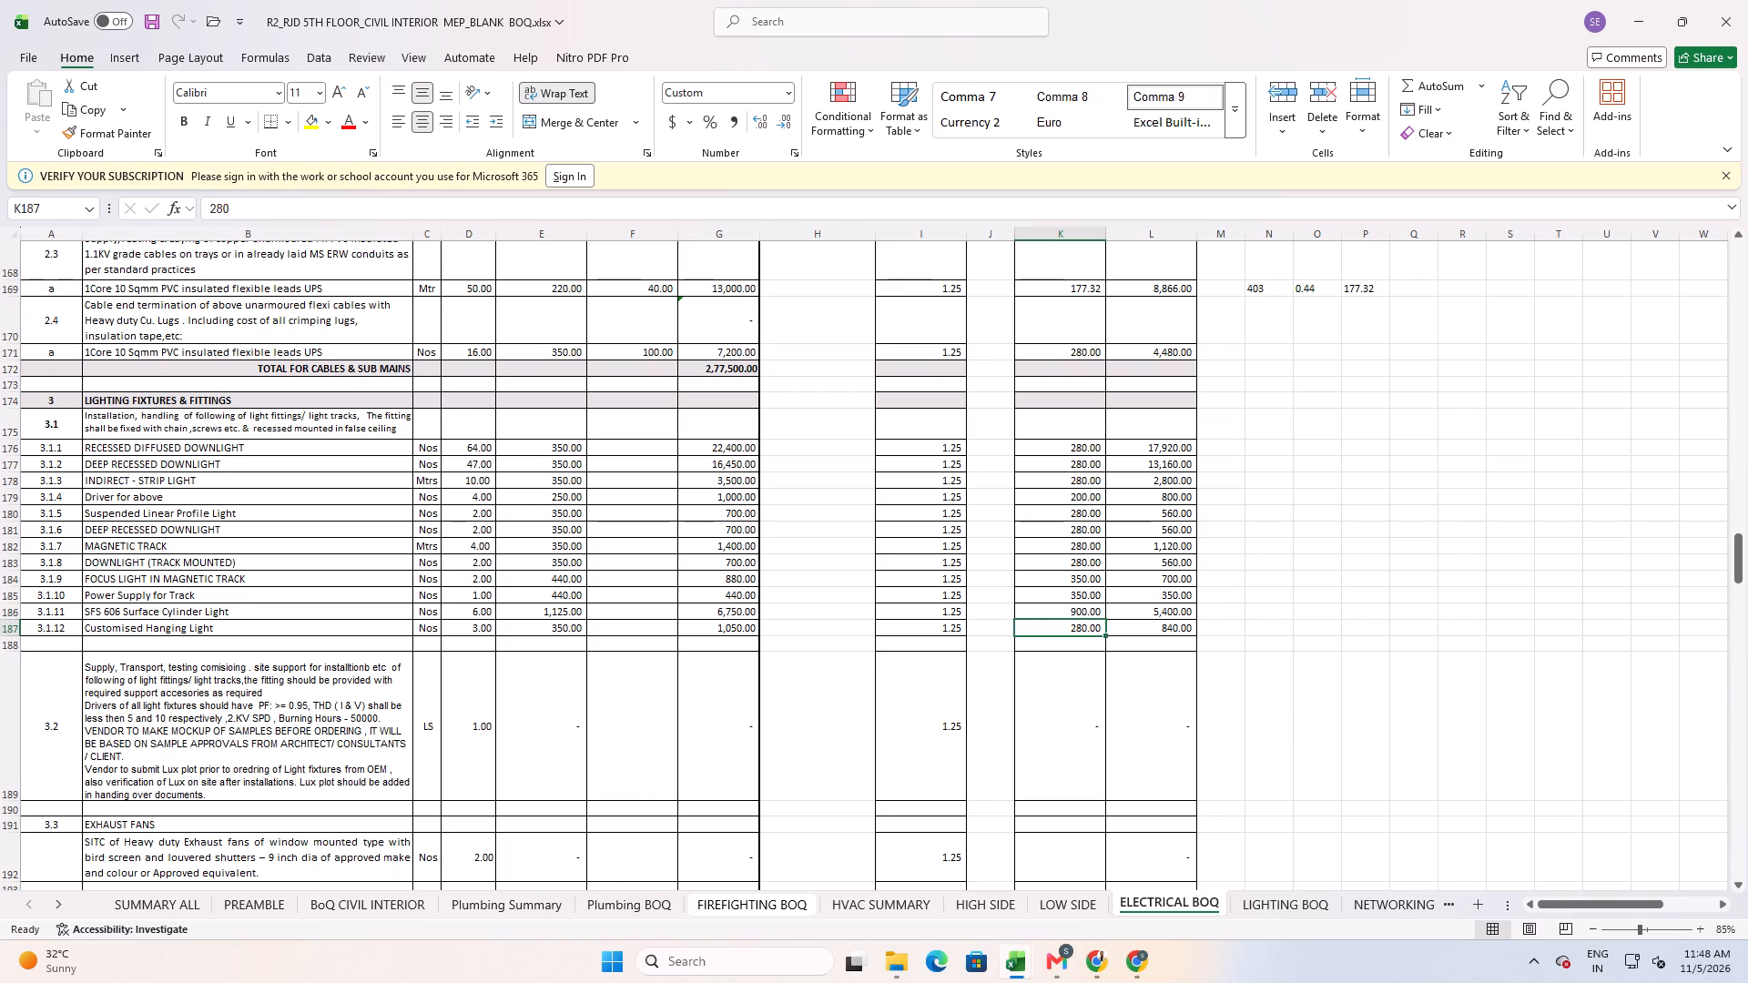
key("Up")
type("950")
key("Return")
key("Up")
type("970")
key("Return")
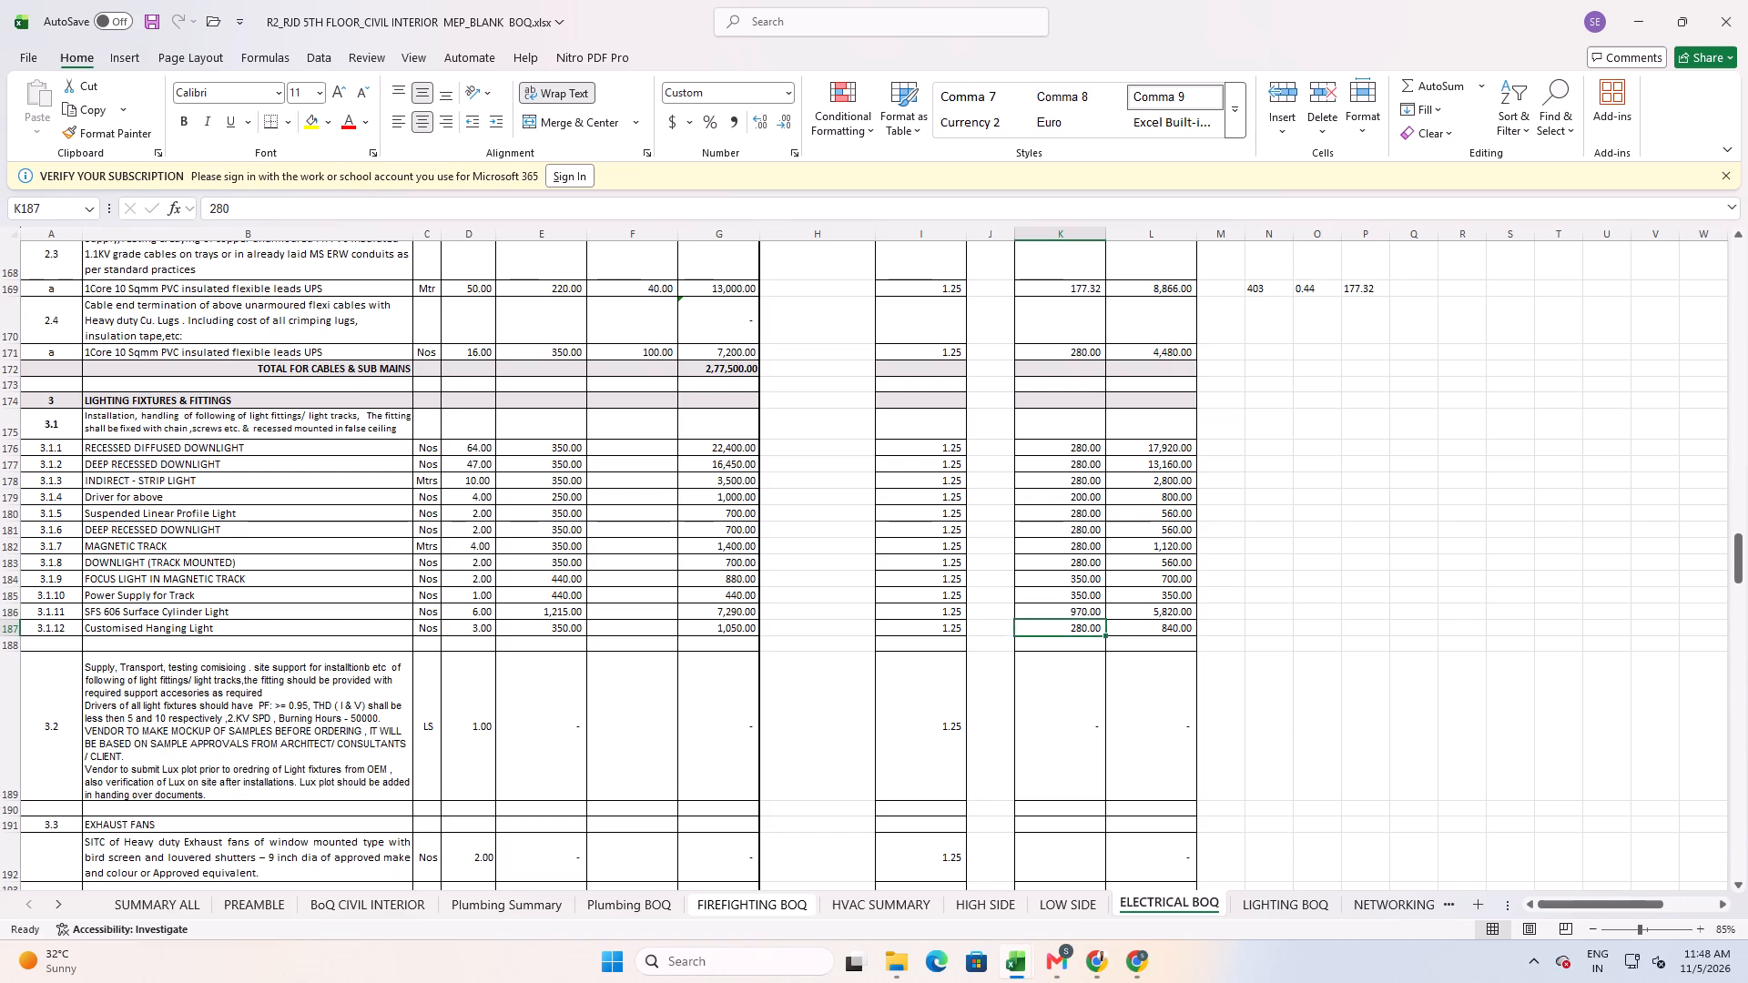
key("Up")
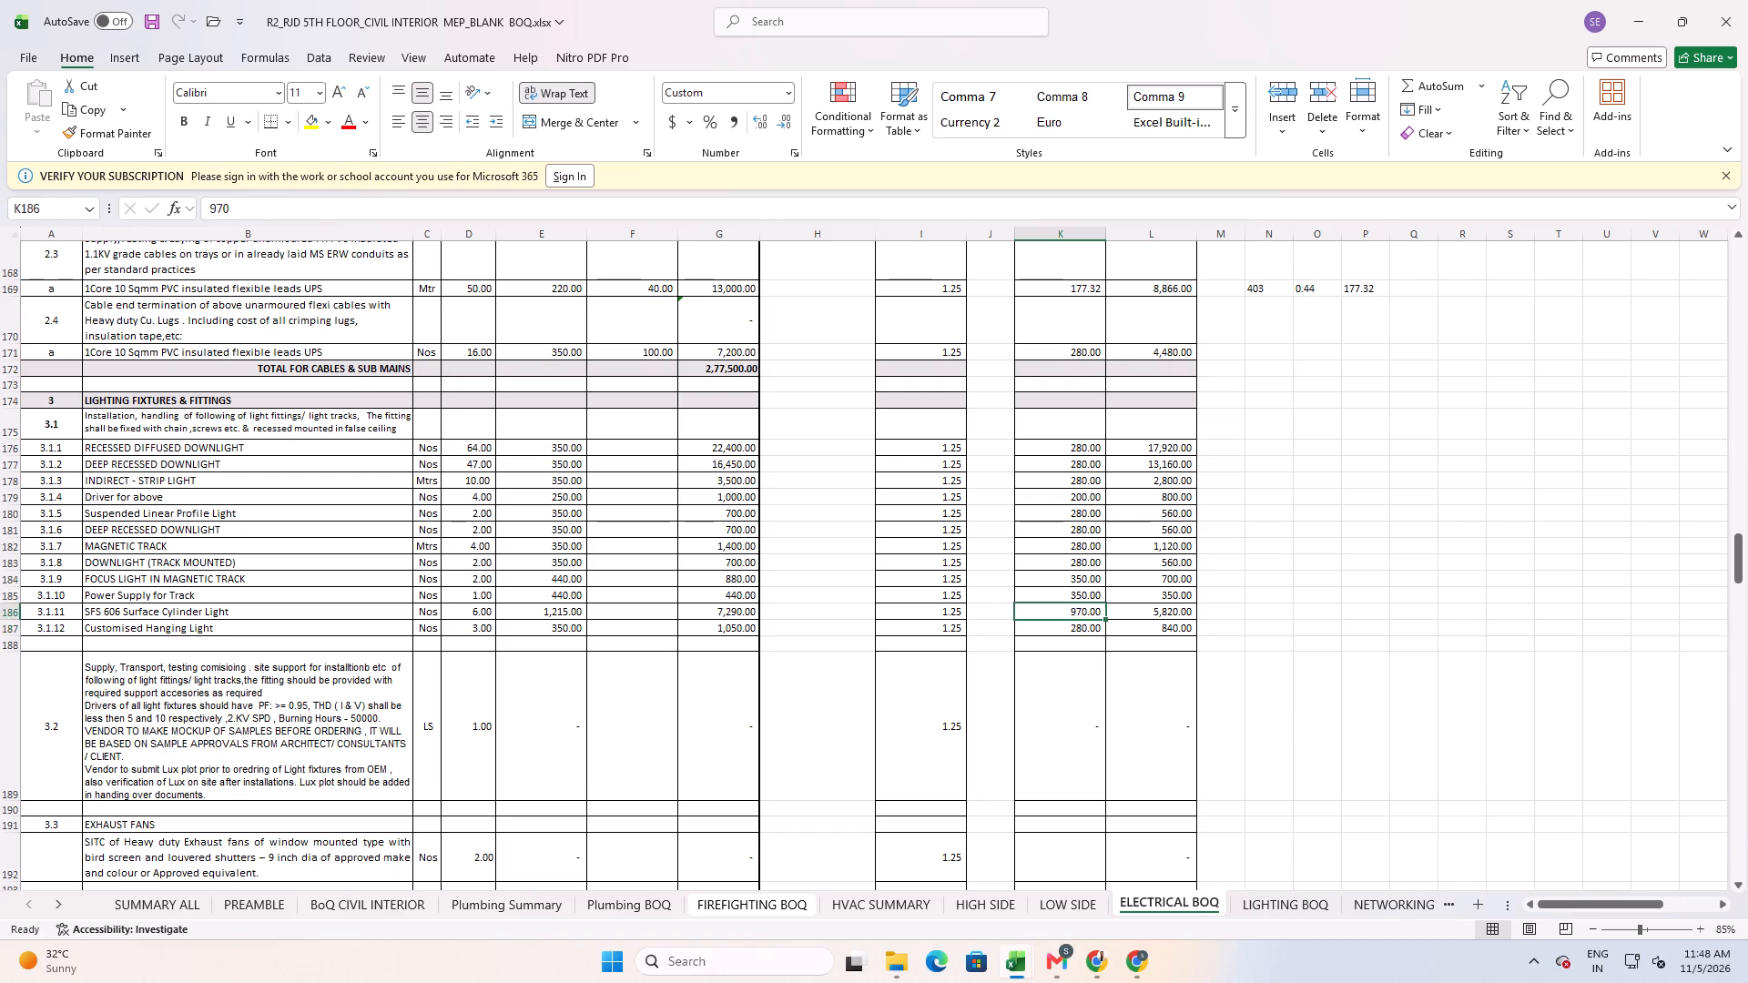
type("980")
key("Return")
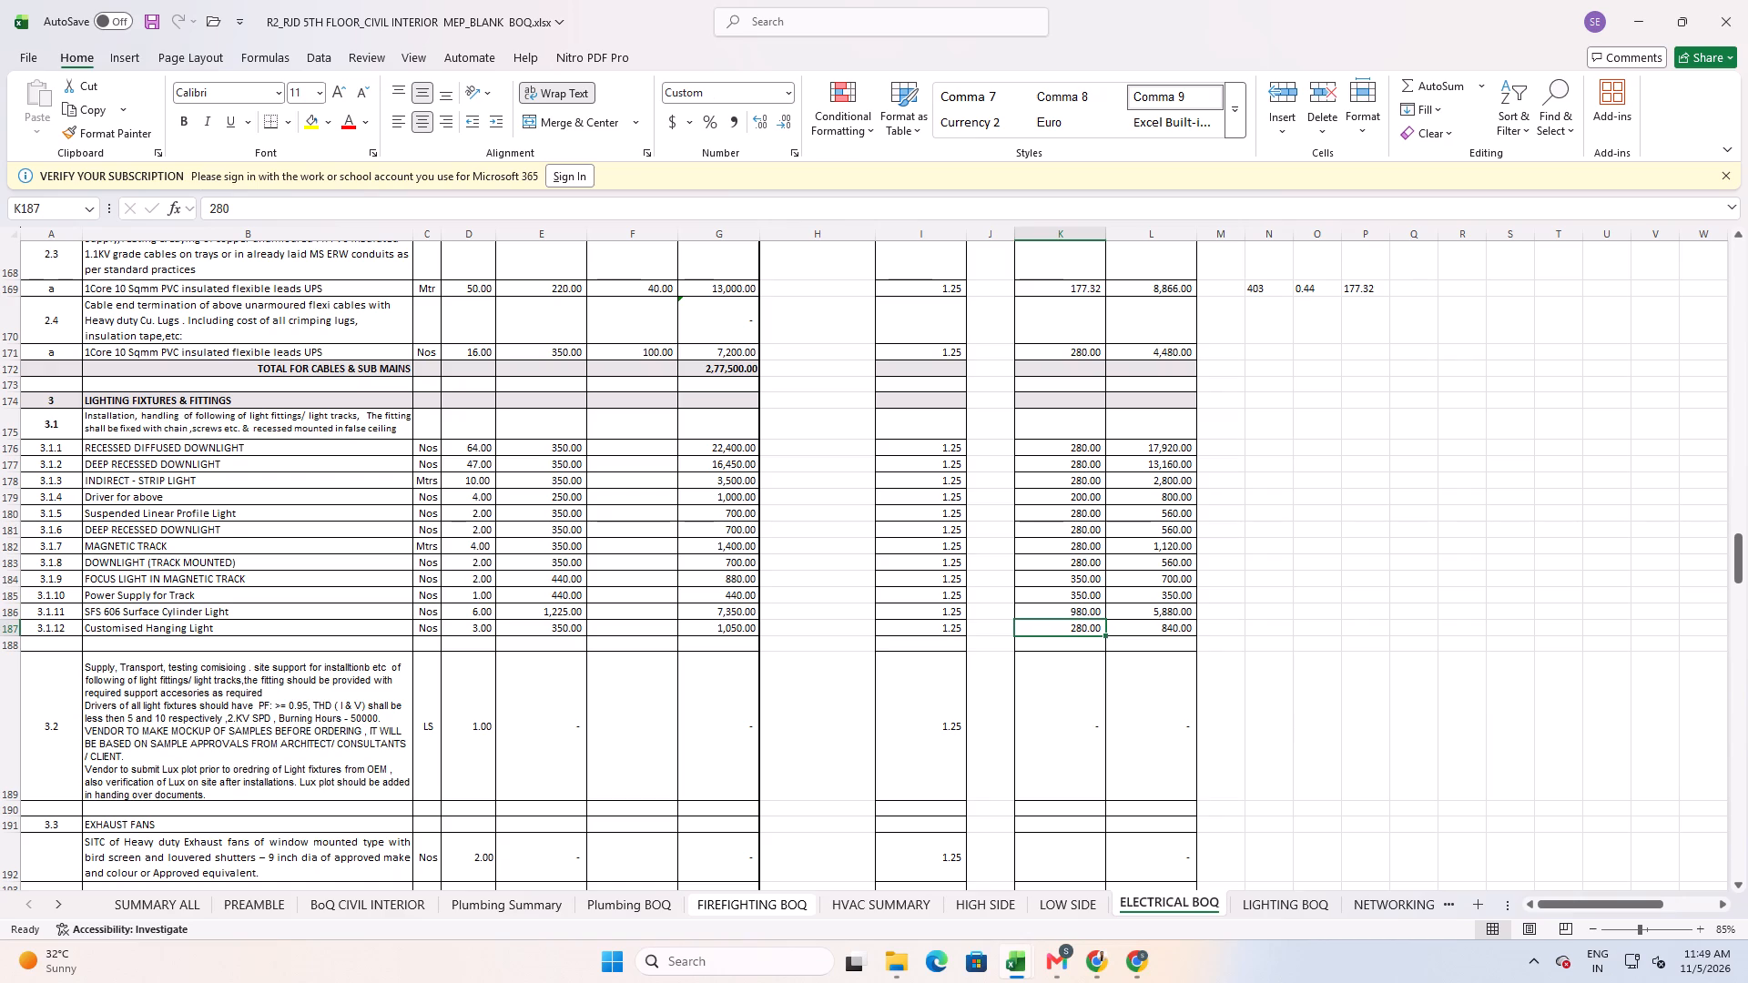
Set the purchase rate of item 3.1.12, Customised Hanging Light, to 1000 in K187.
type("1000")
key("Return")
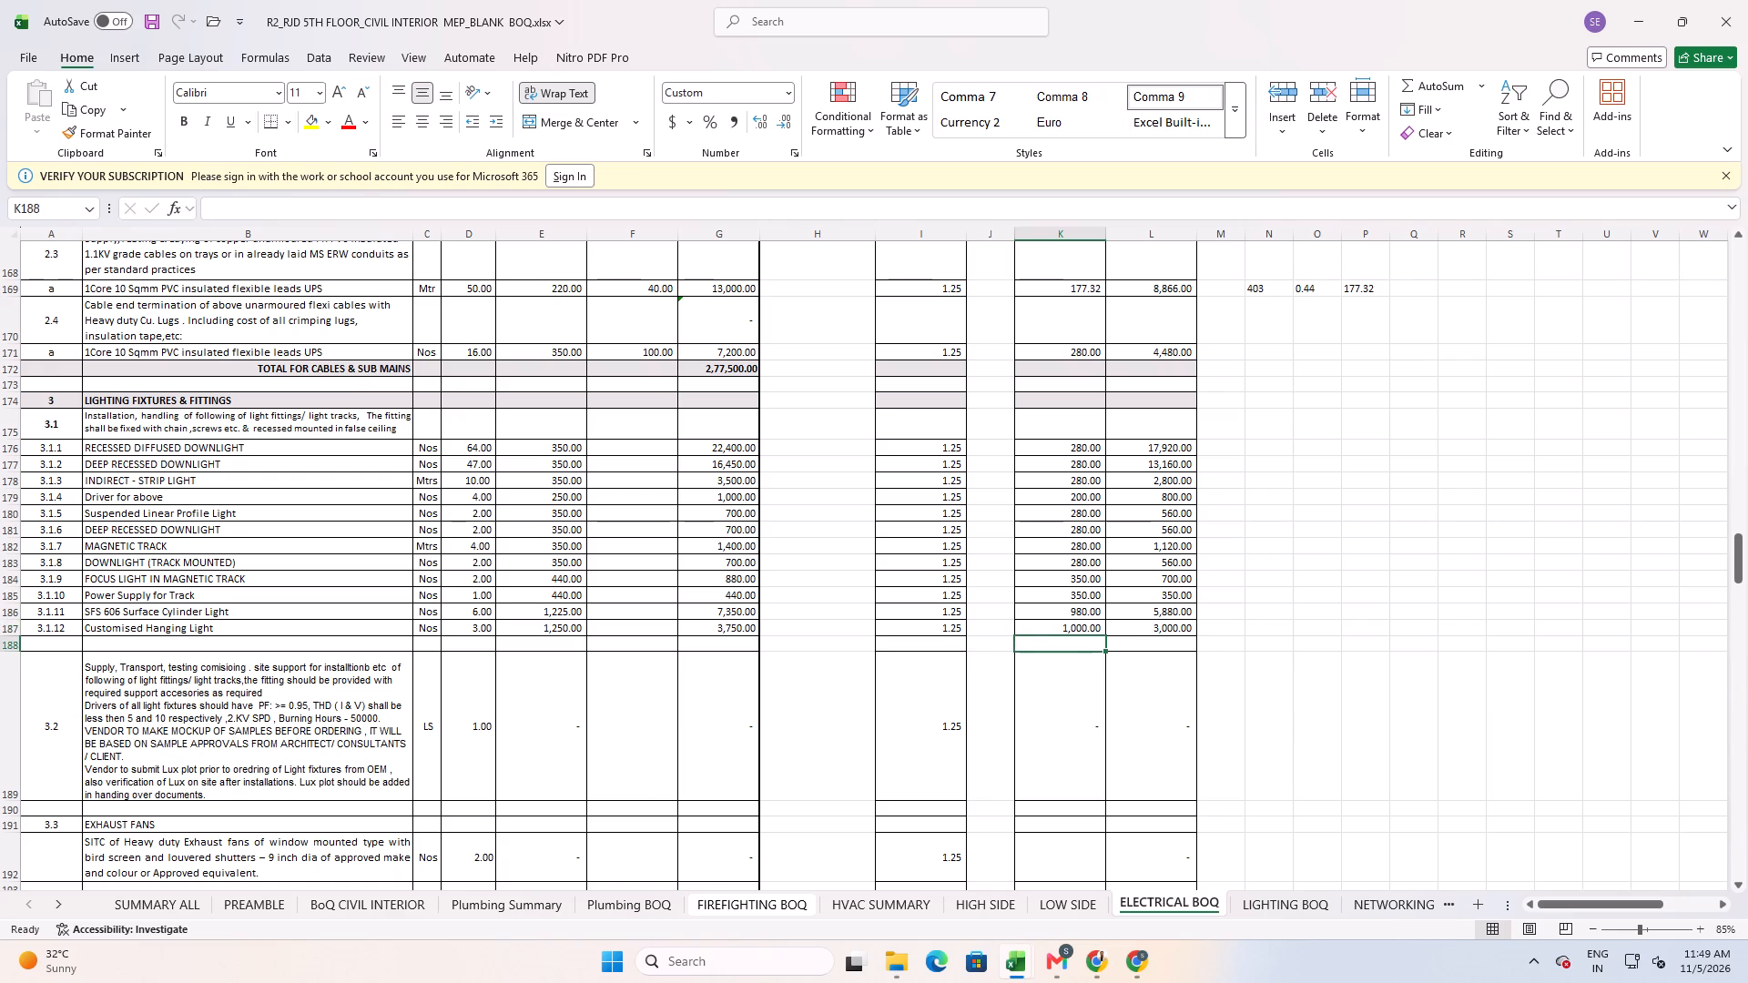
Set the purchase rate of item 3.1.11, SFS 606 Surface Cylinder Light, to 1000 in K186.
key("Up")
key("Up")
type("1000")
key("Return")
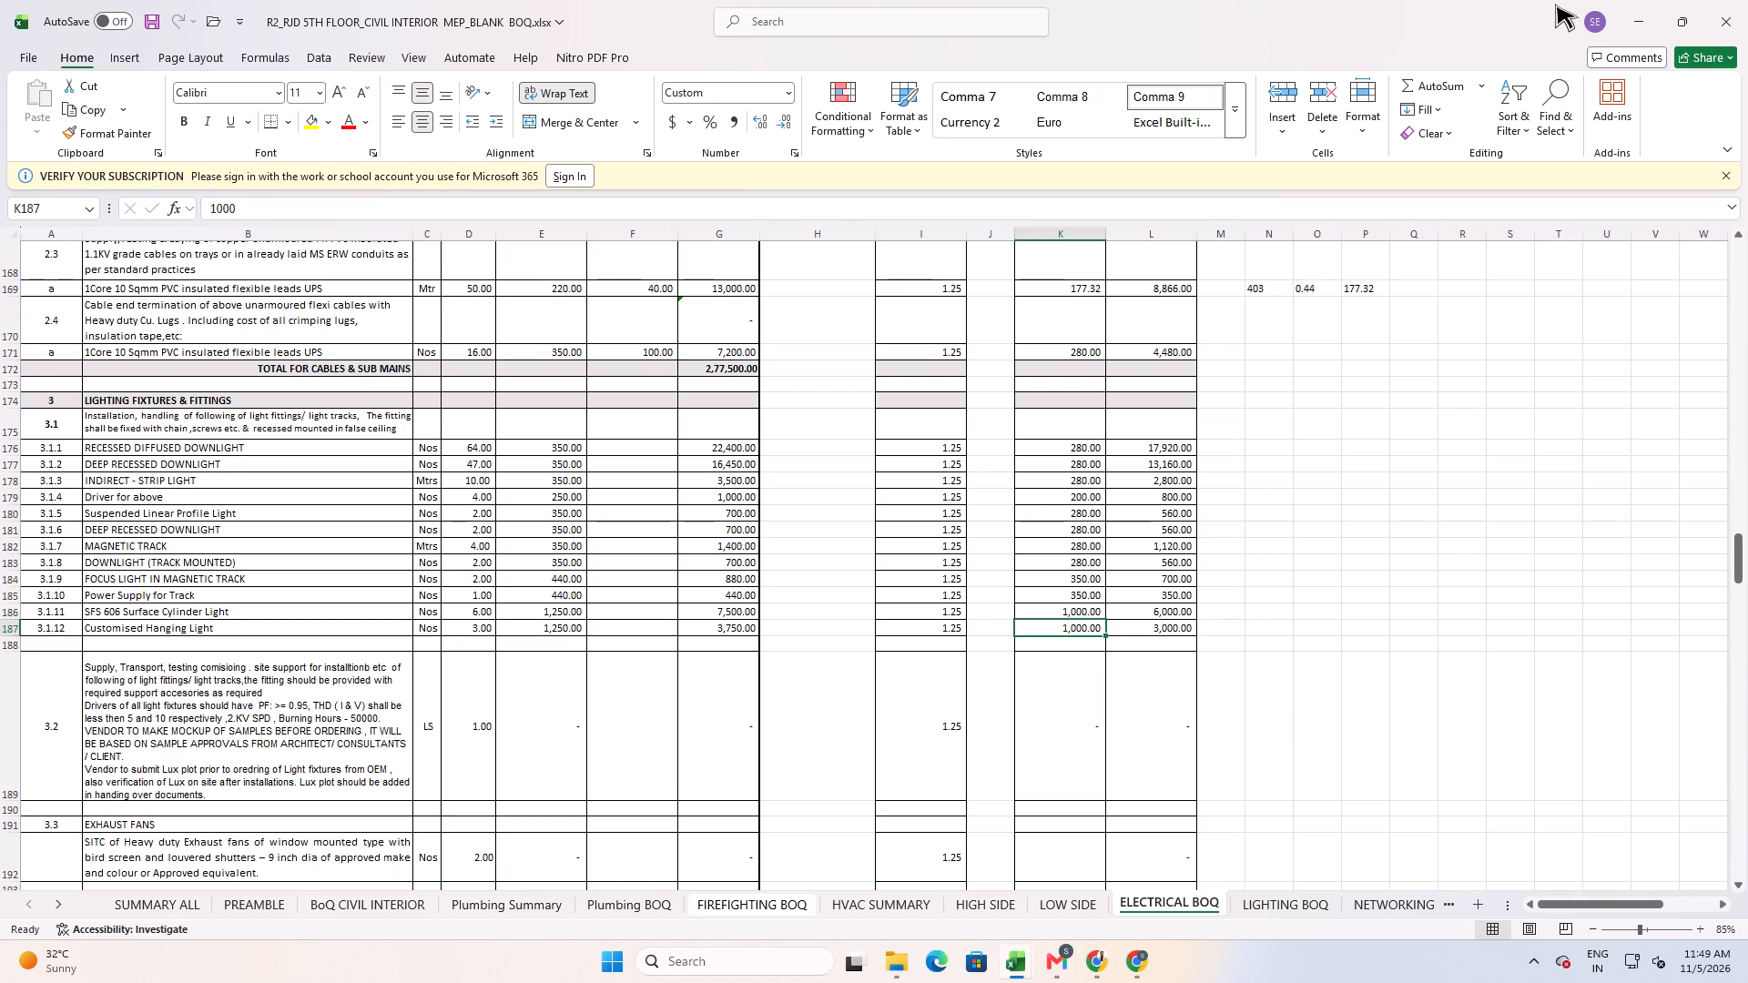
Examine the light fixture supply item 3.2, its purchase rate formula in K189, and the exhaust and ceiling fan items below.
scroll(992, 575, "down", 3)
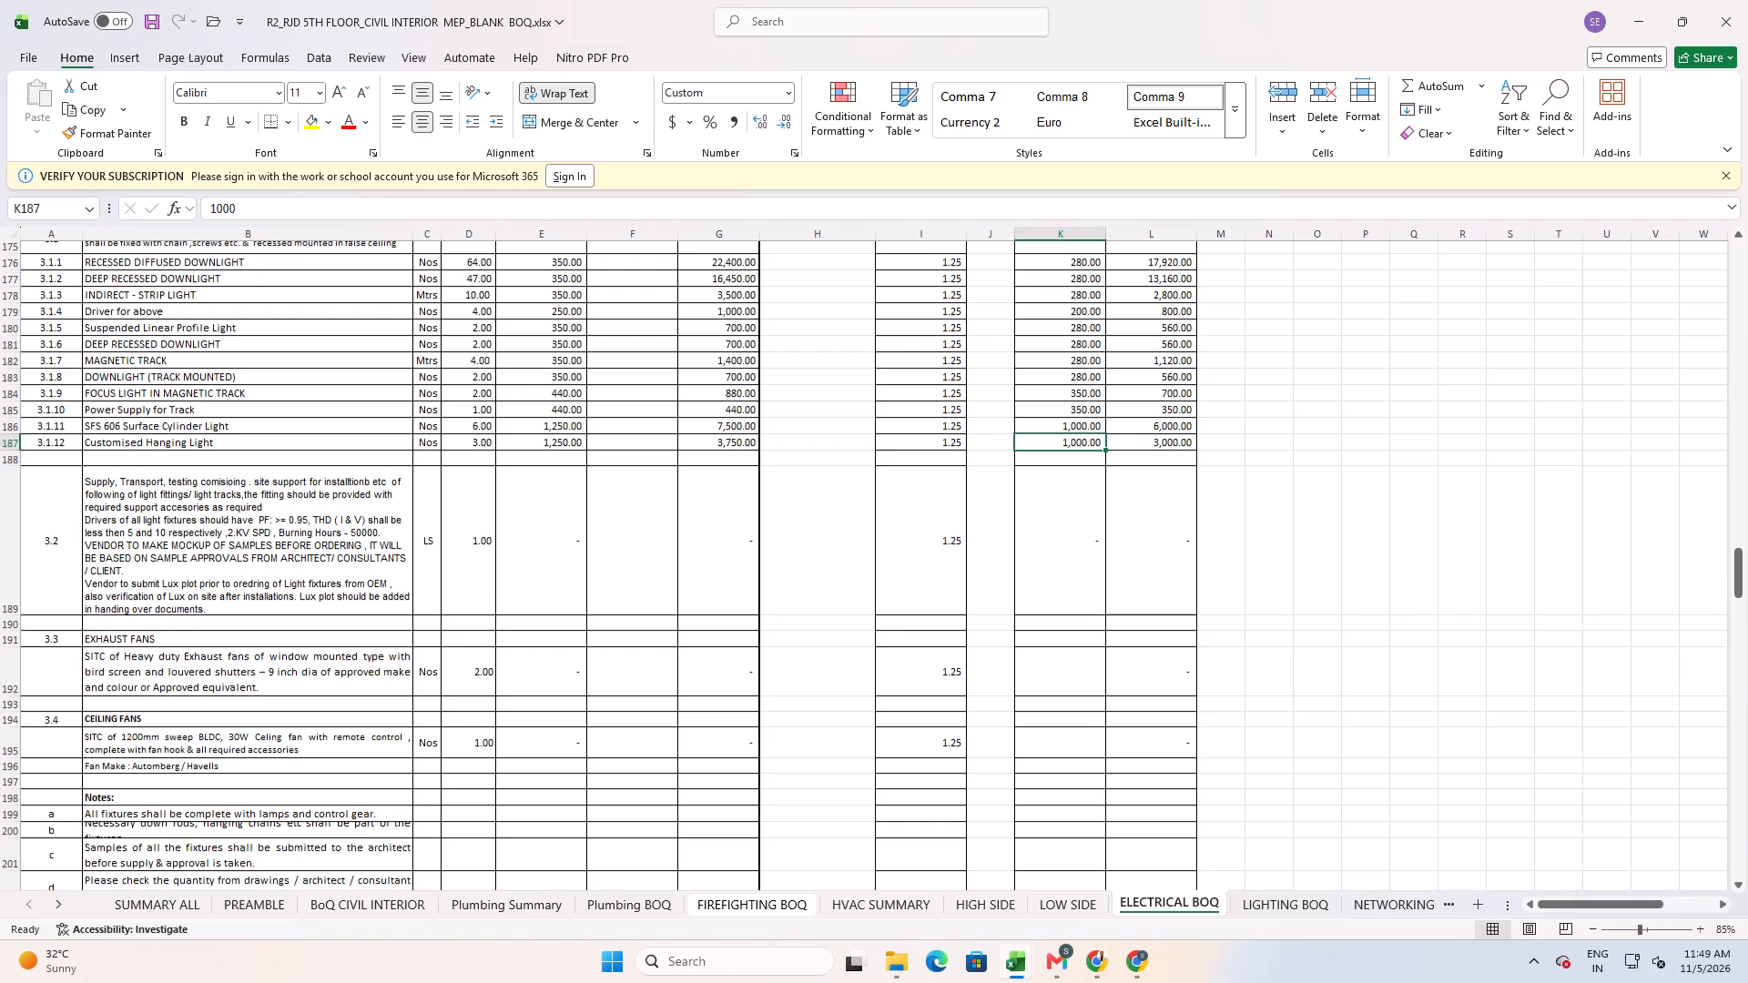
scroll(1039, 562, "up", 1)
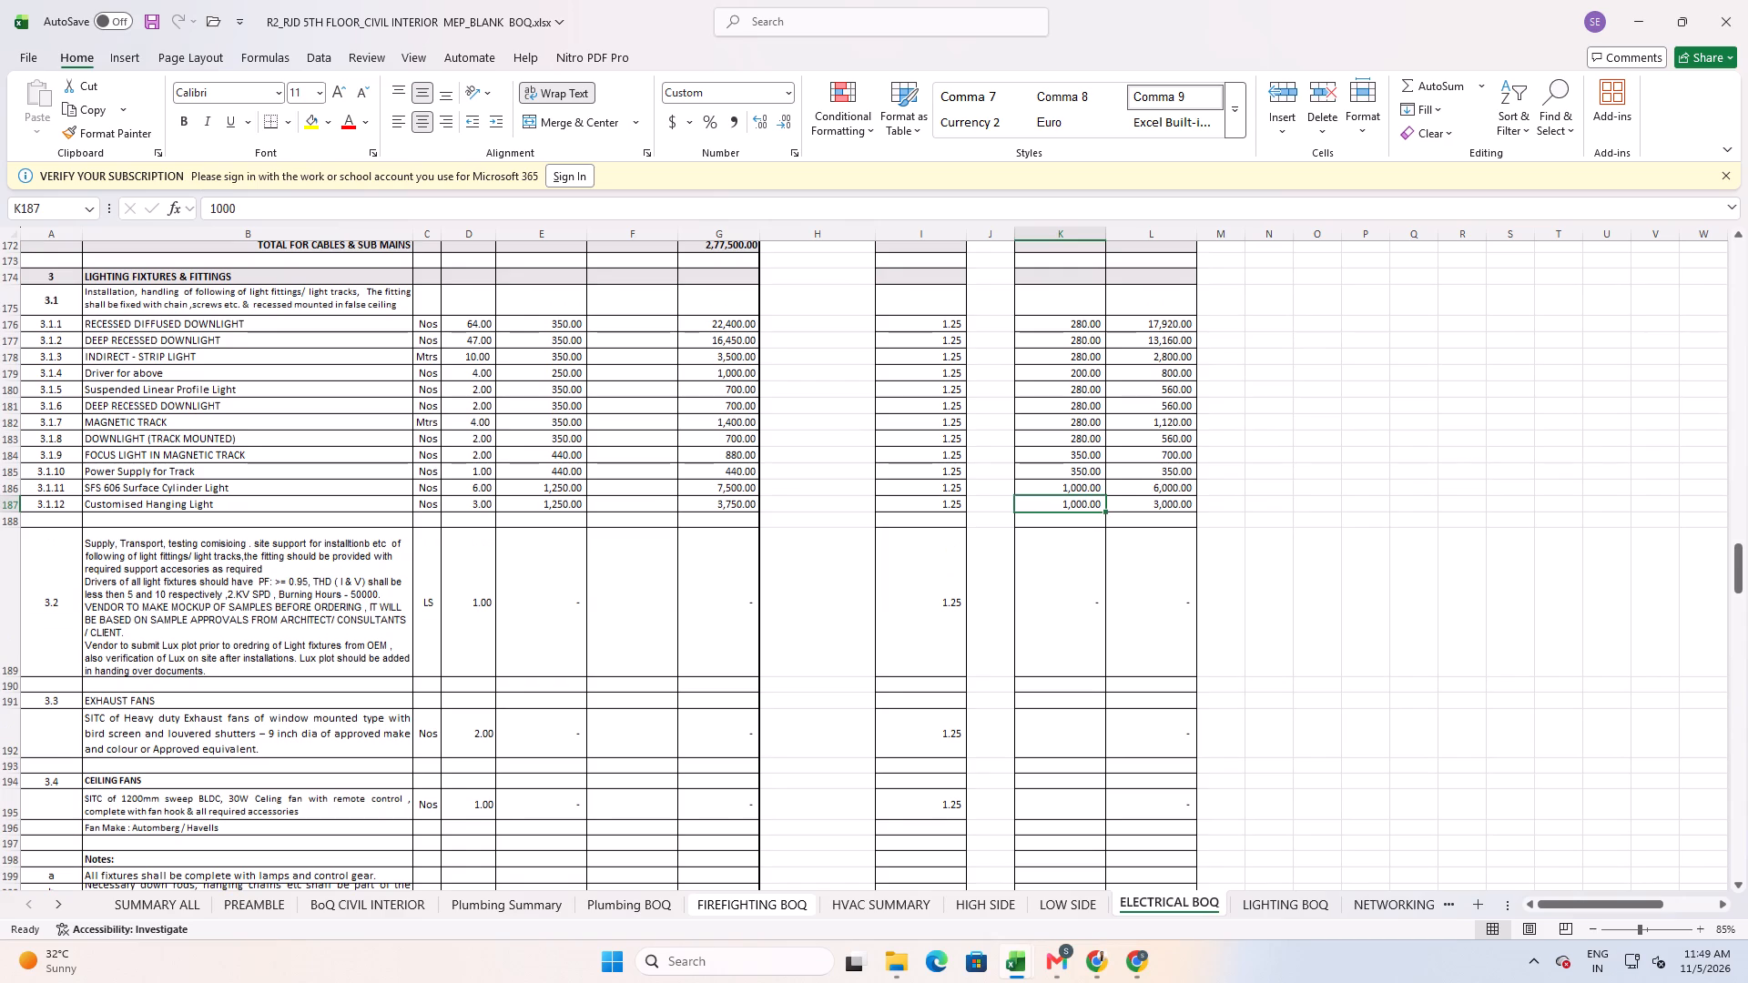
scroll(1038, 560, "down", 1)
left_click(1032, 561)
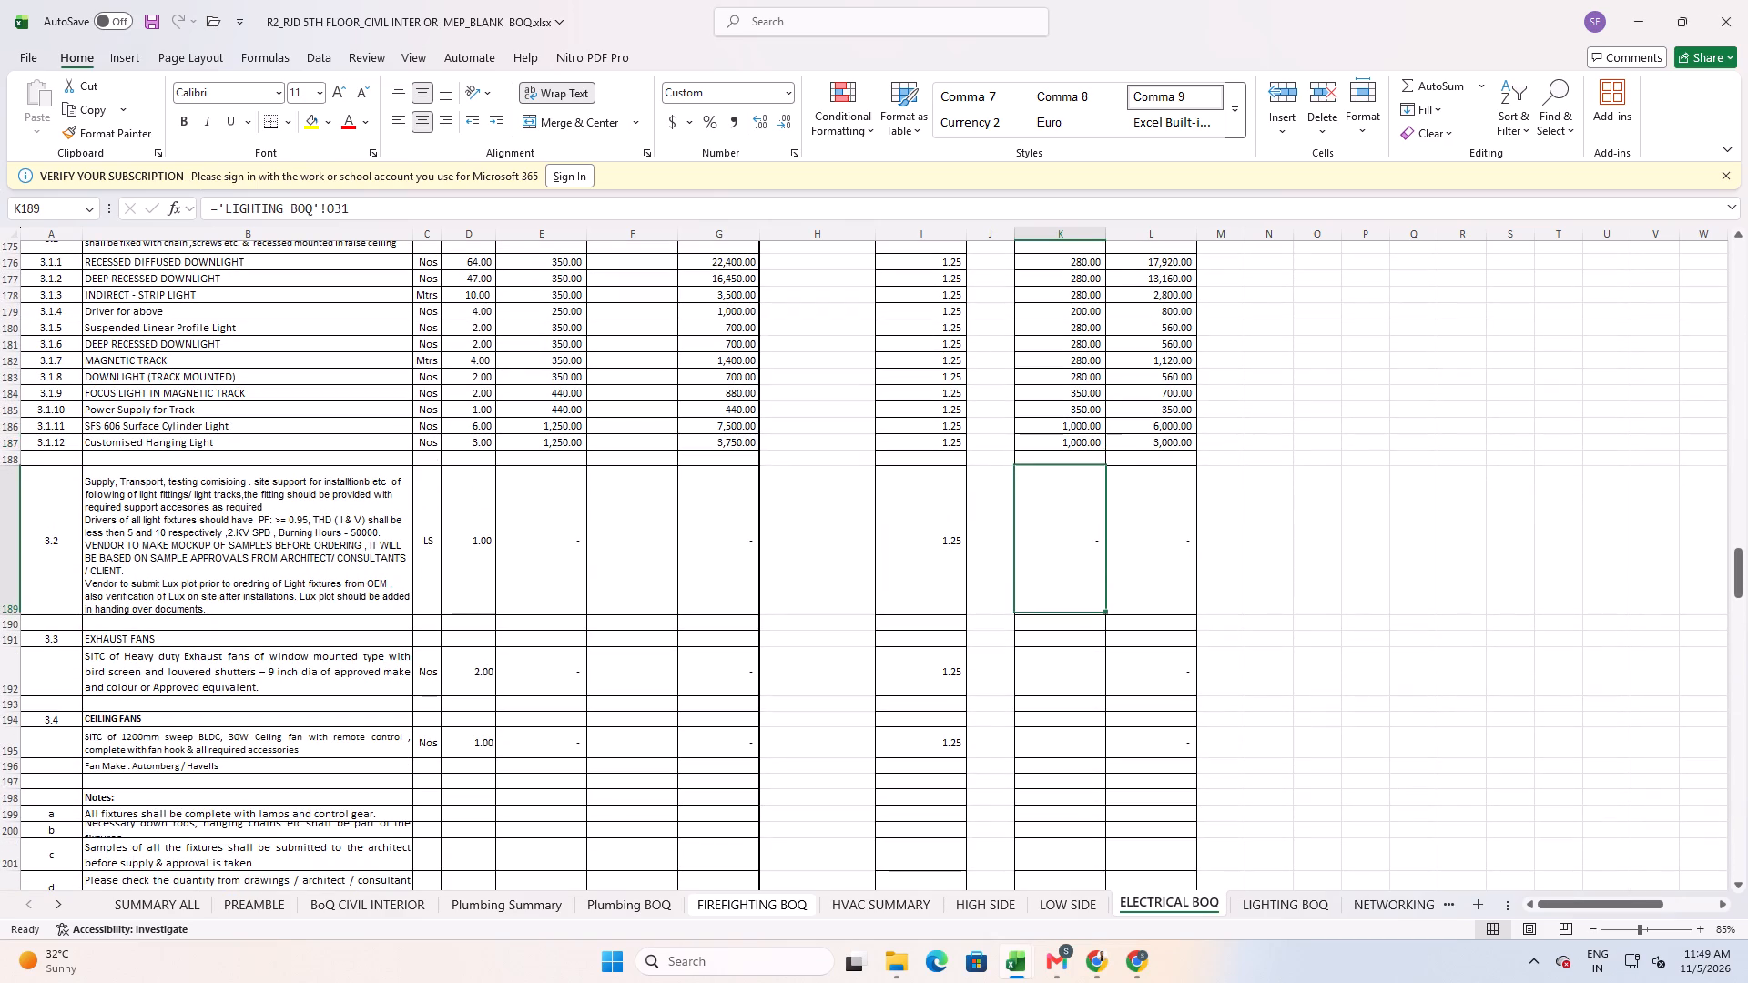
double_click(1074, 544)
left_click(1059, 578)
left_click(1156, 586)
left_click(988, 544)
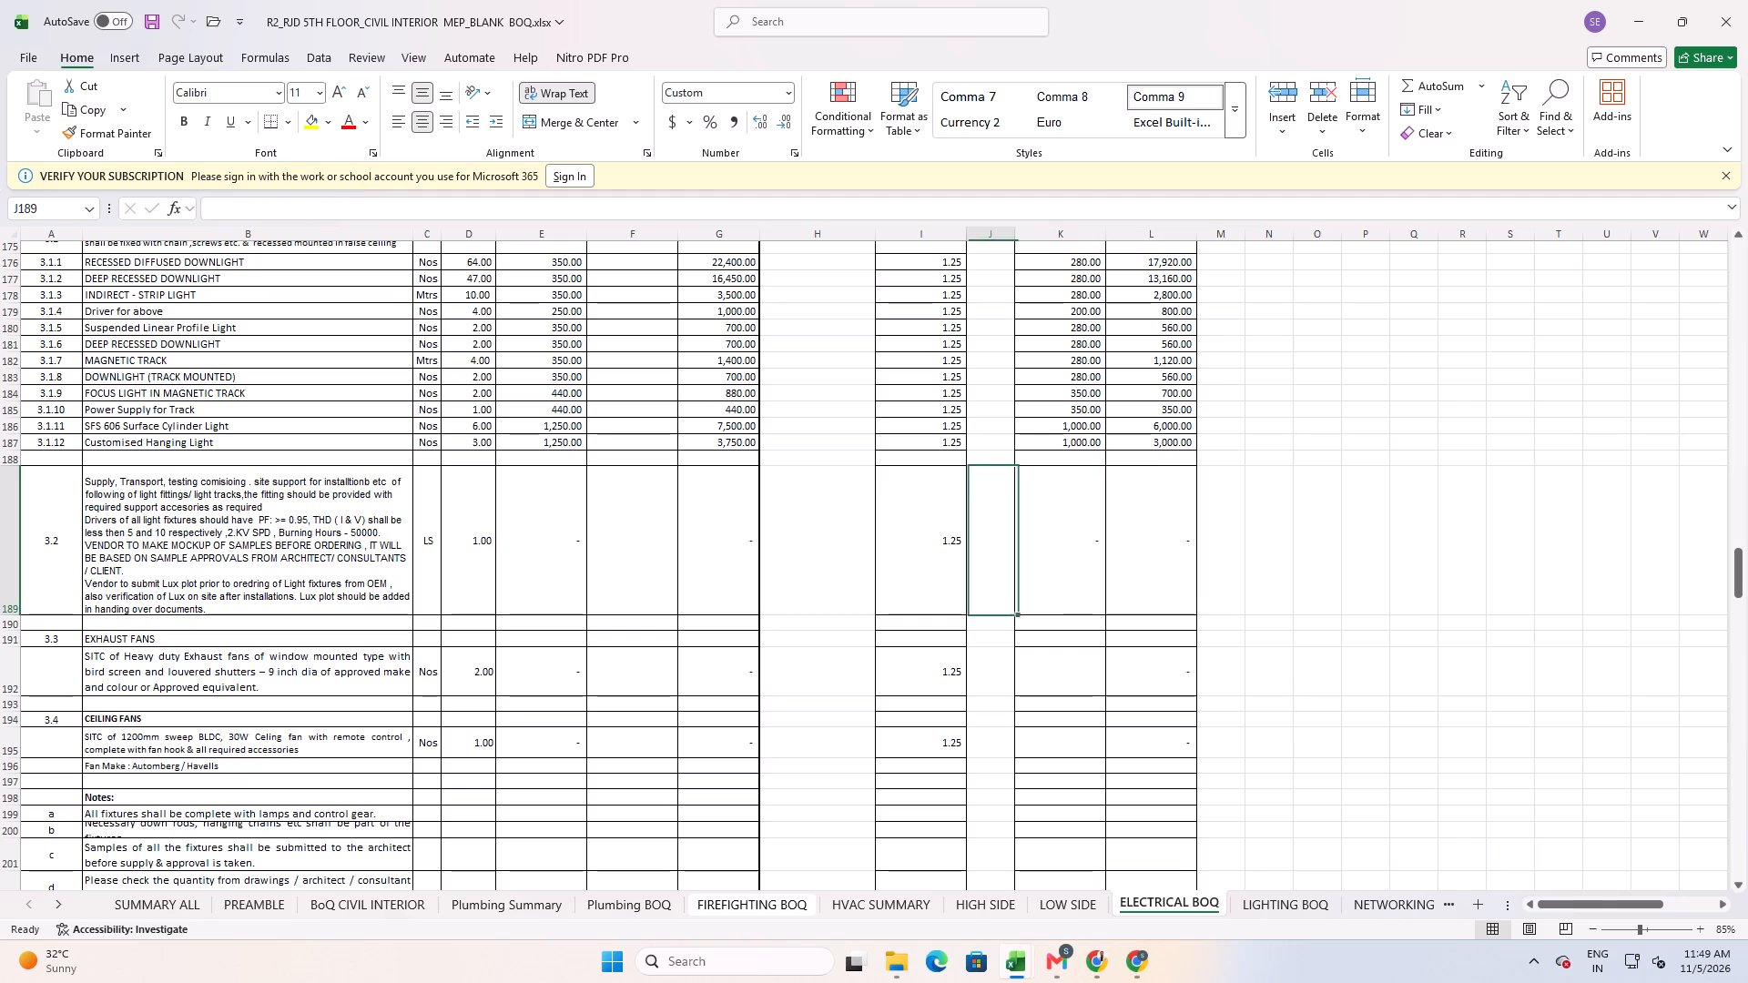
left_click(1075, 560)
scroll(1058, 570, "down", 1)
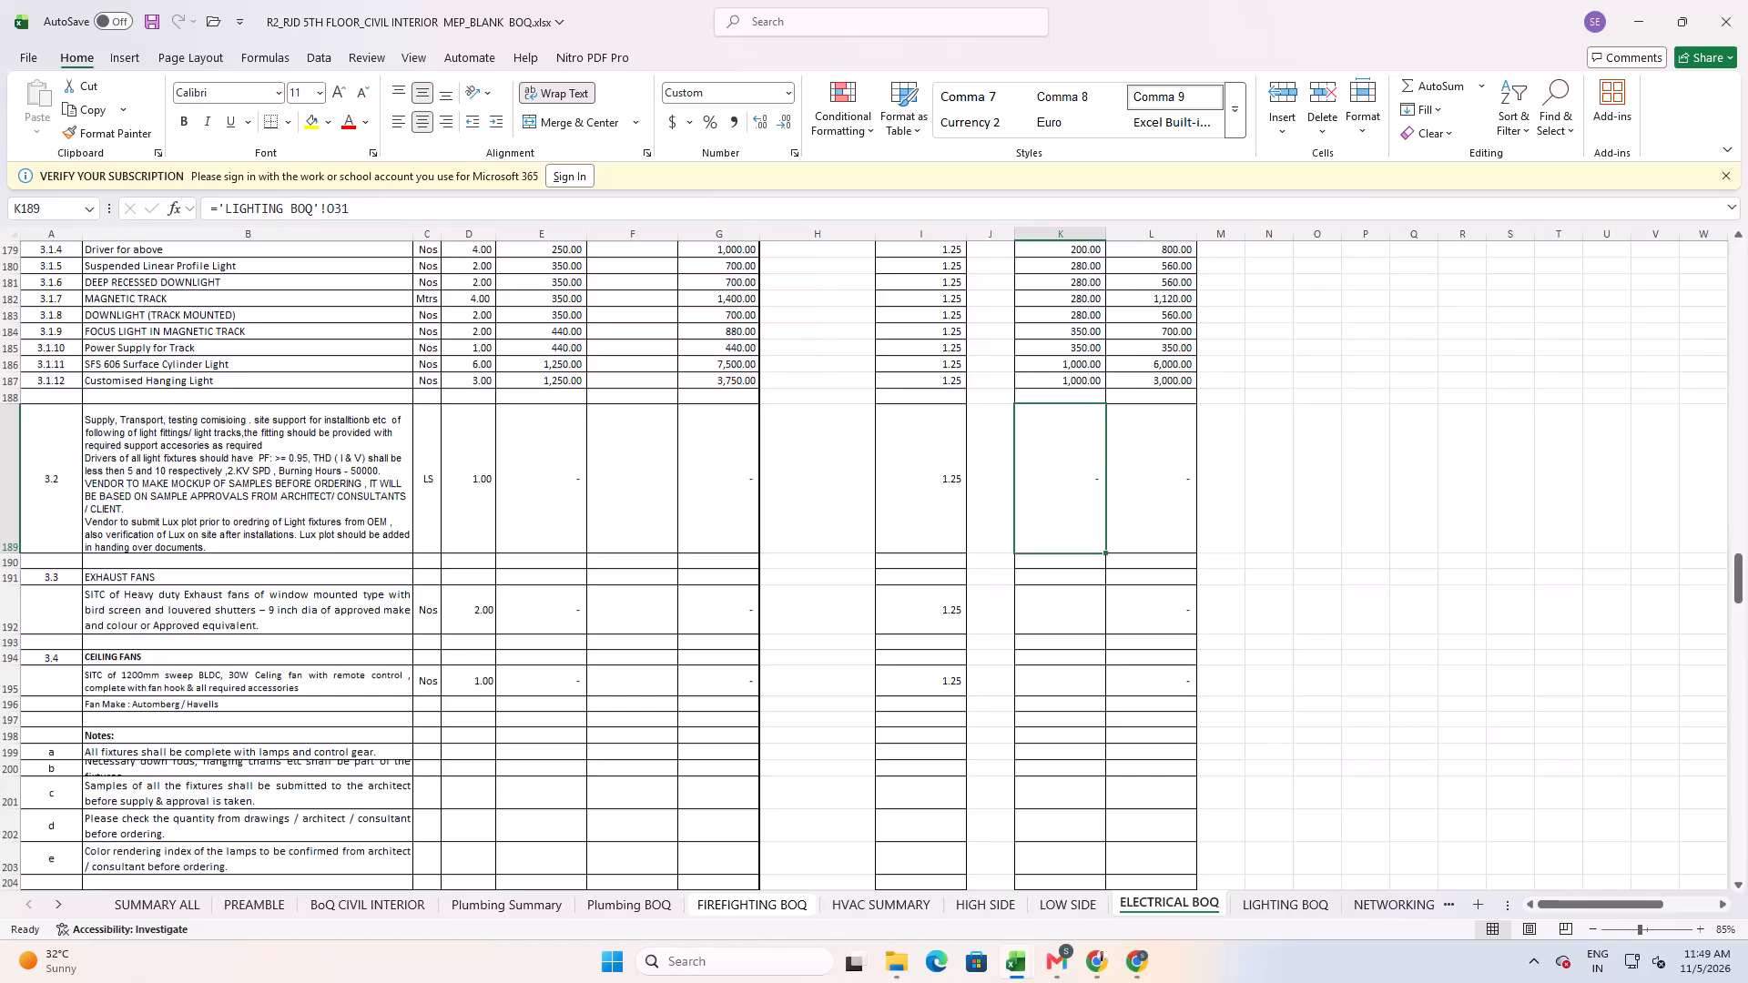
key("Down")
key("Up")
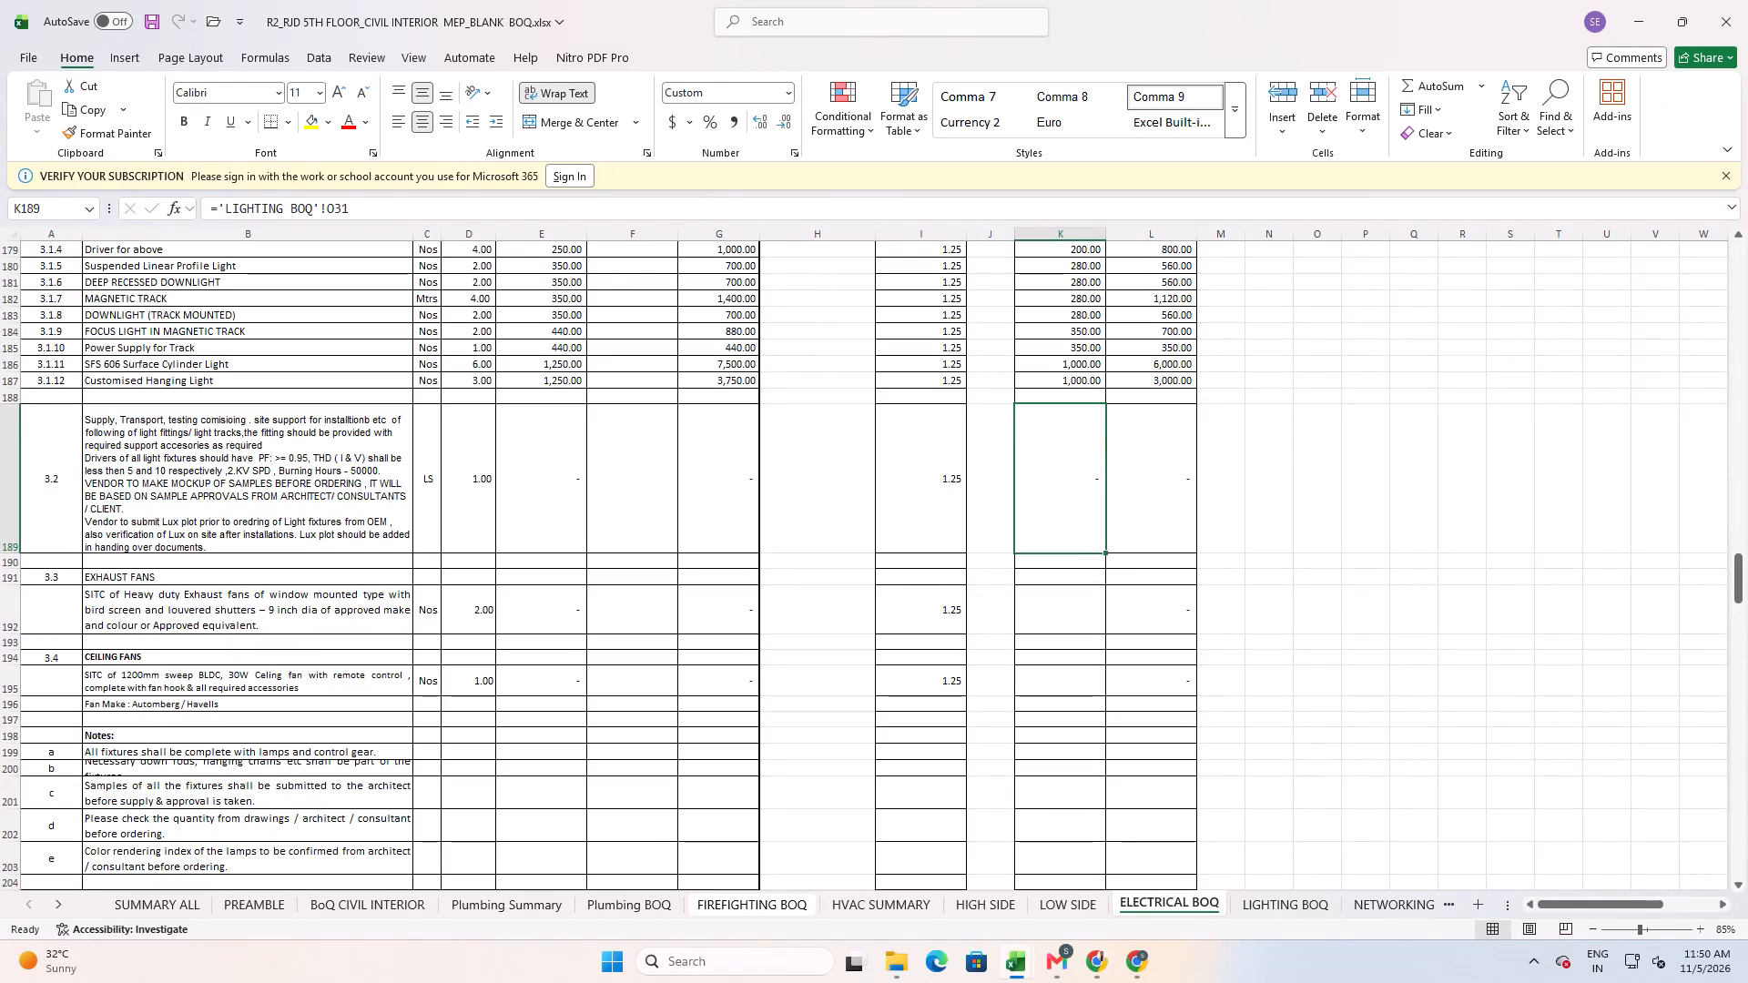
Clear the stray 2026 entry from J208, below the Point Wiring, Power Outlets & Circuits heading.
key("Down")
key("Down")
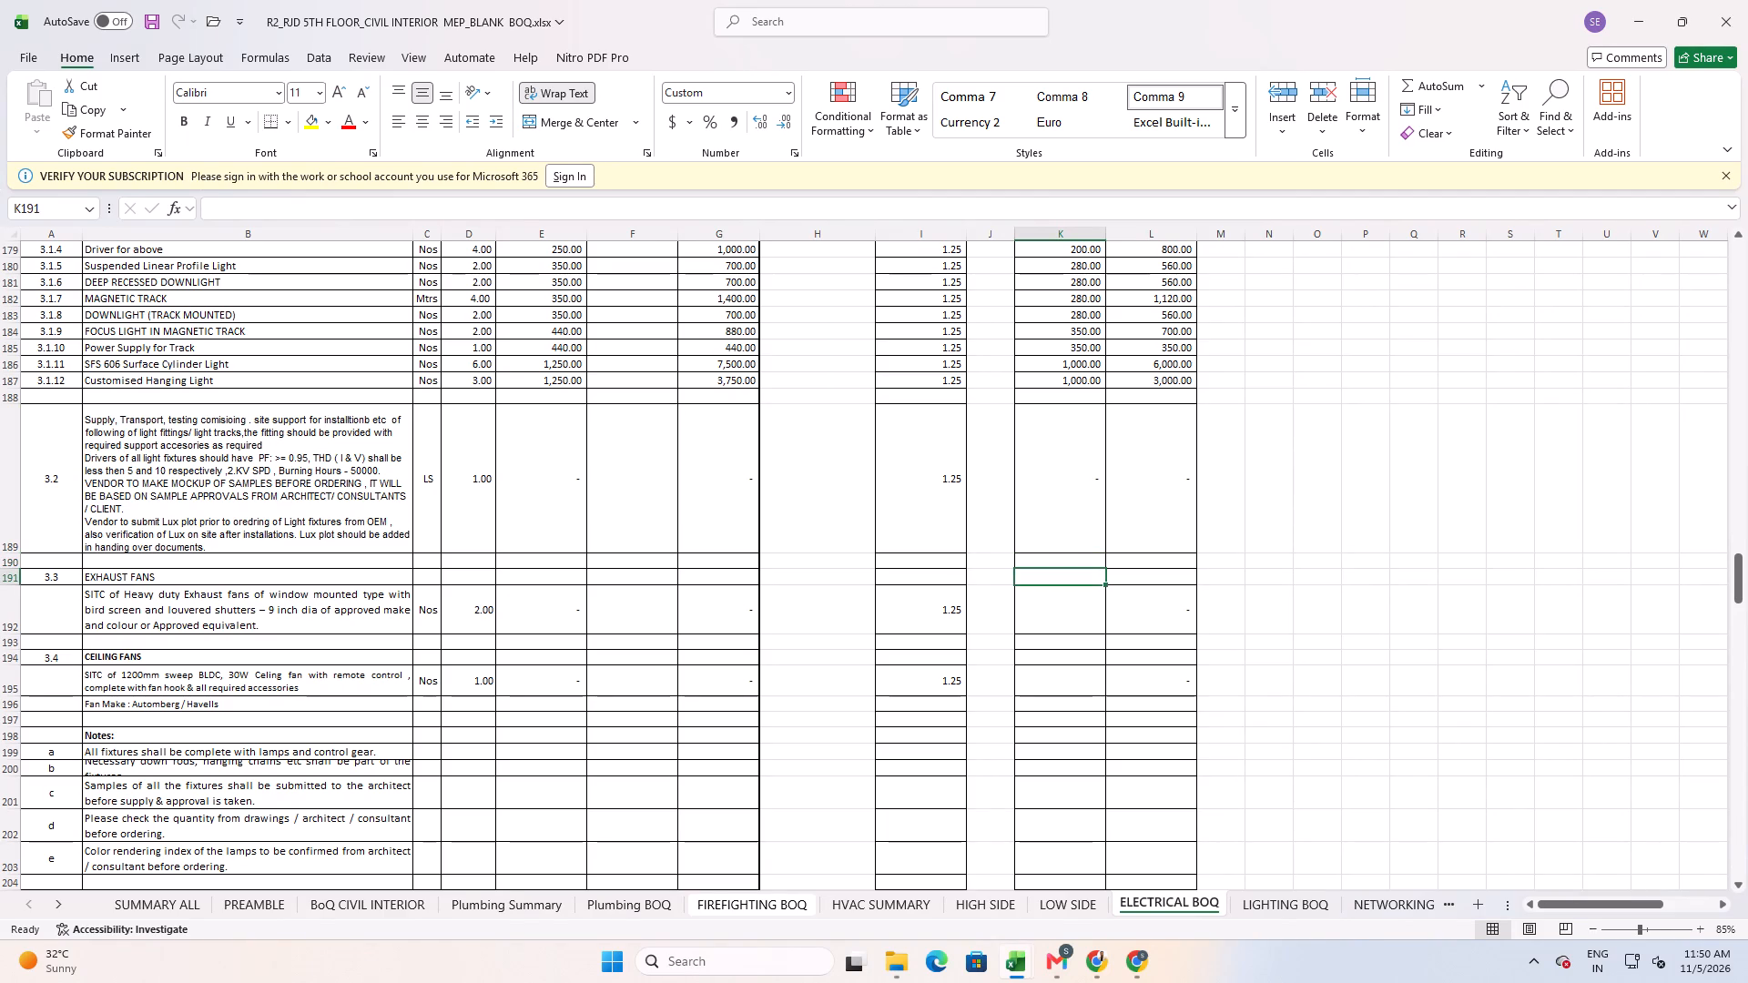
key("Down")
key("Down")
key("Down")
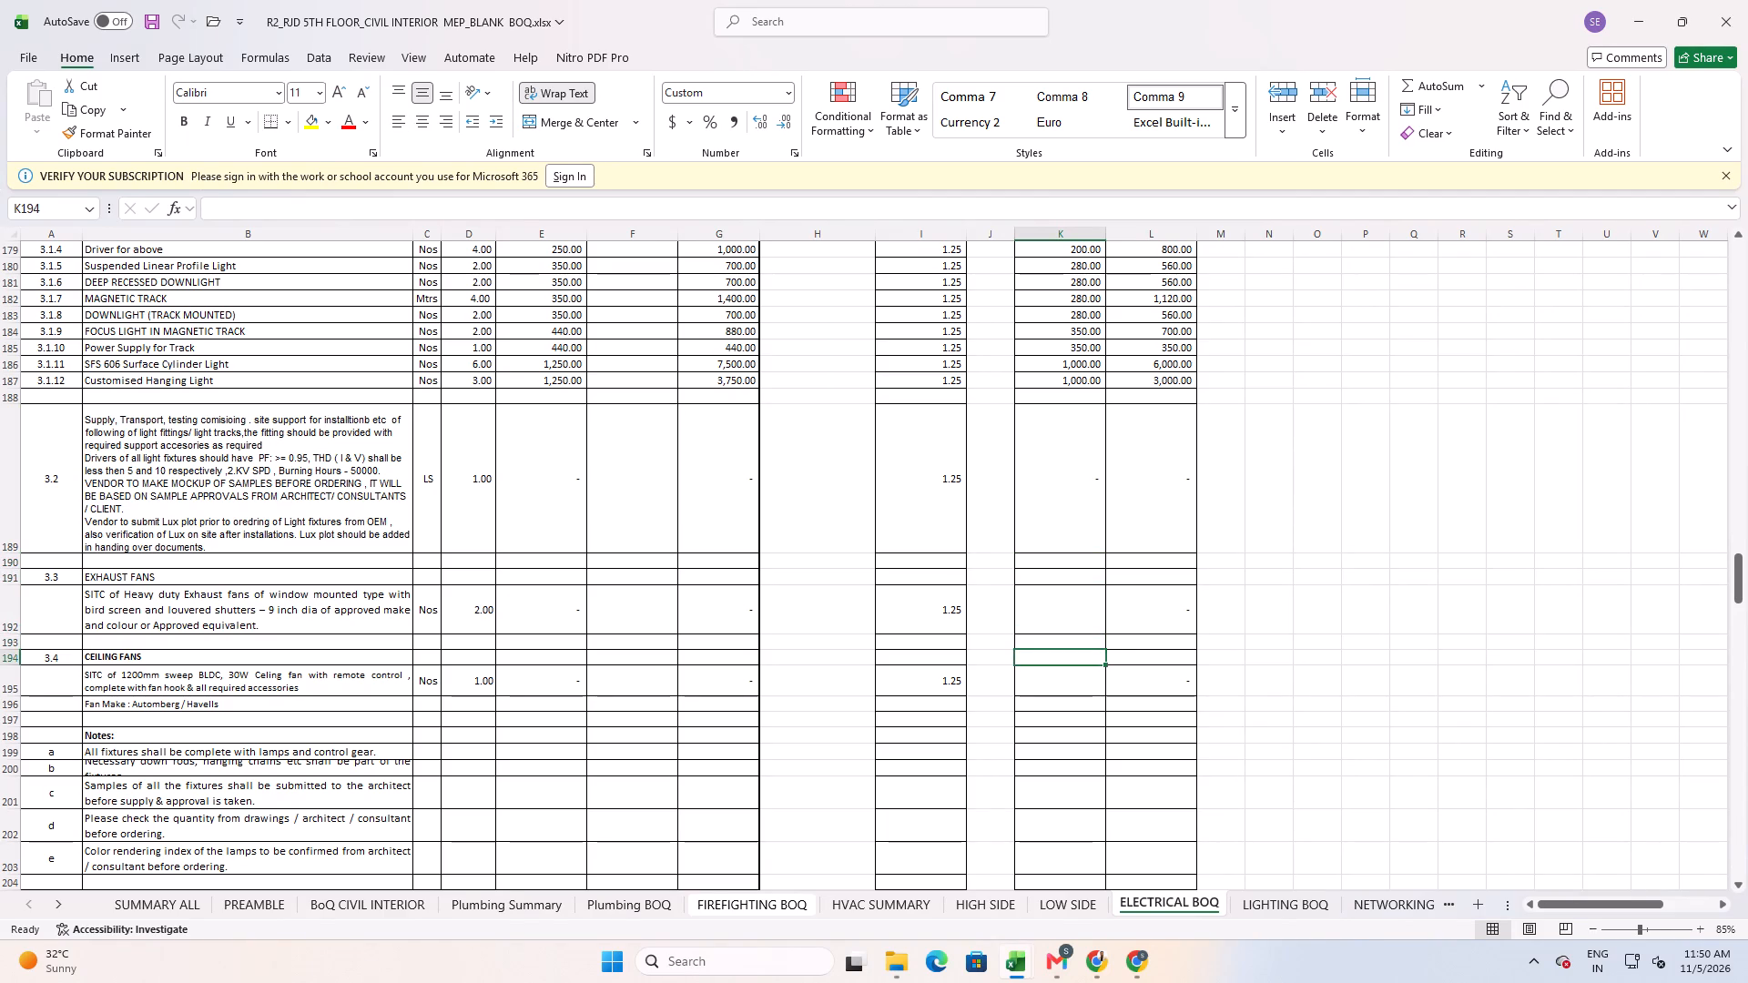
scroll(920, 673, "down", 4)
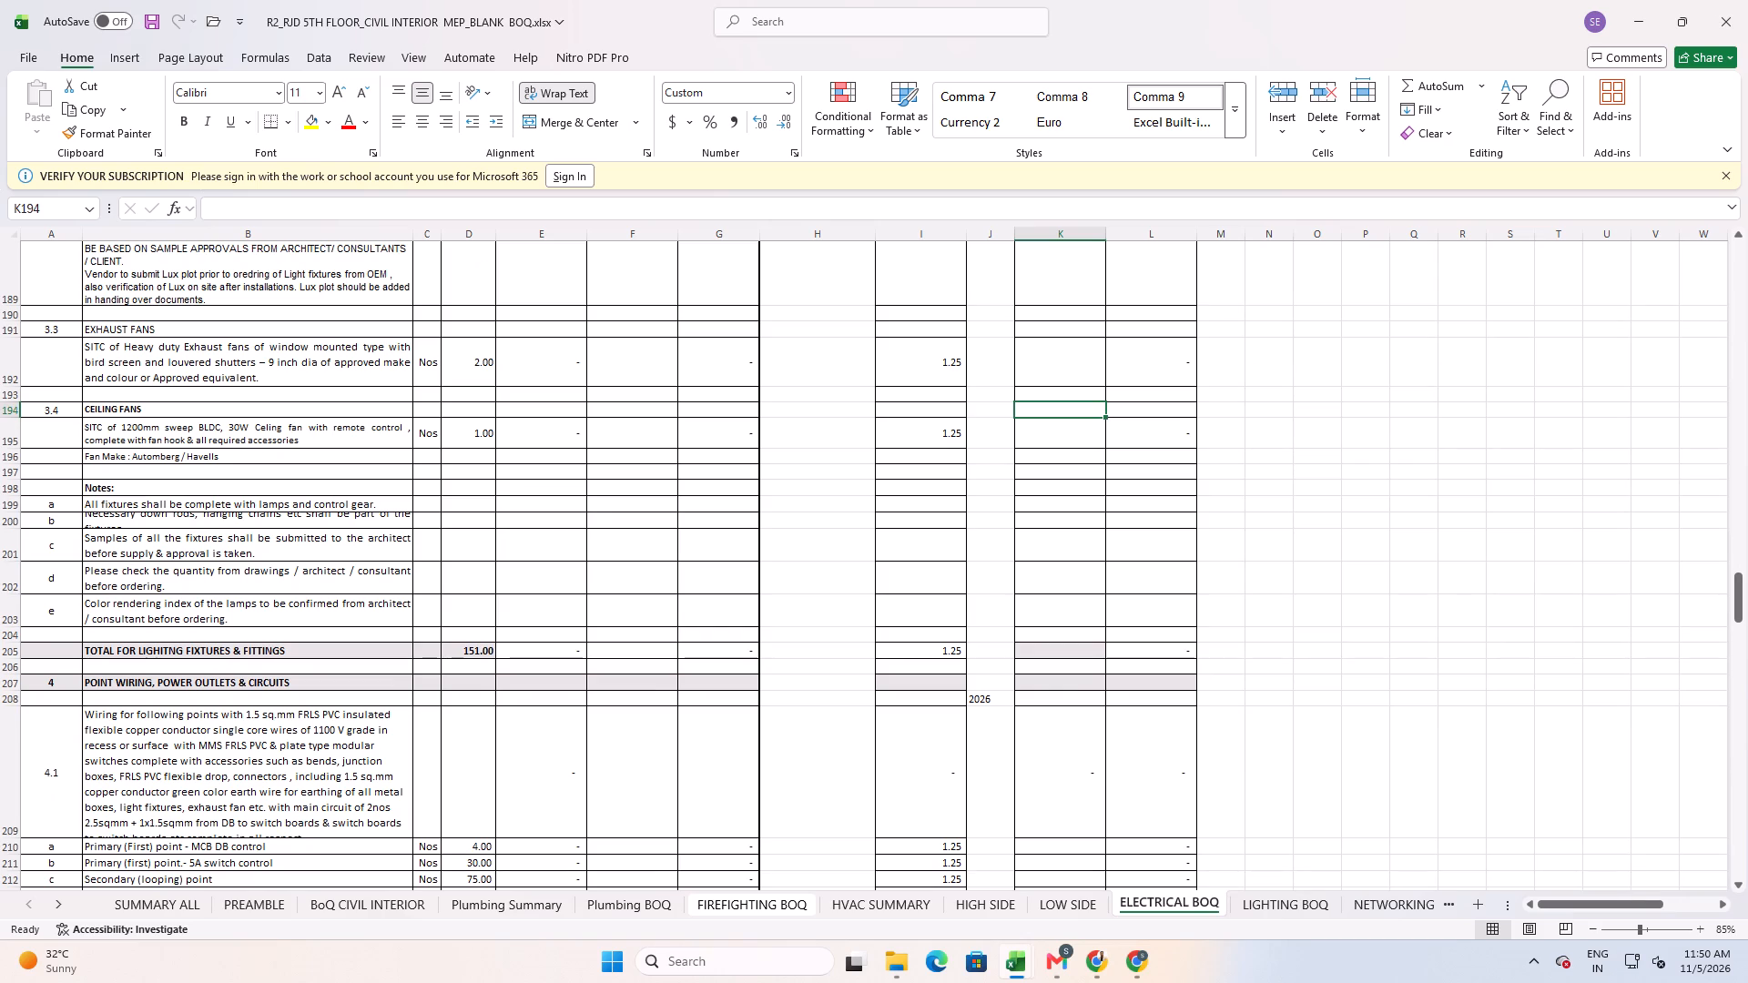
left_click(1001, 704)
key("Delete")
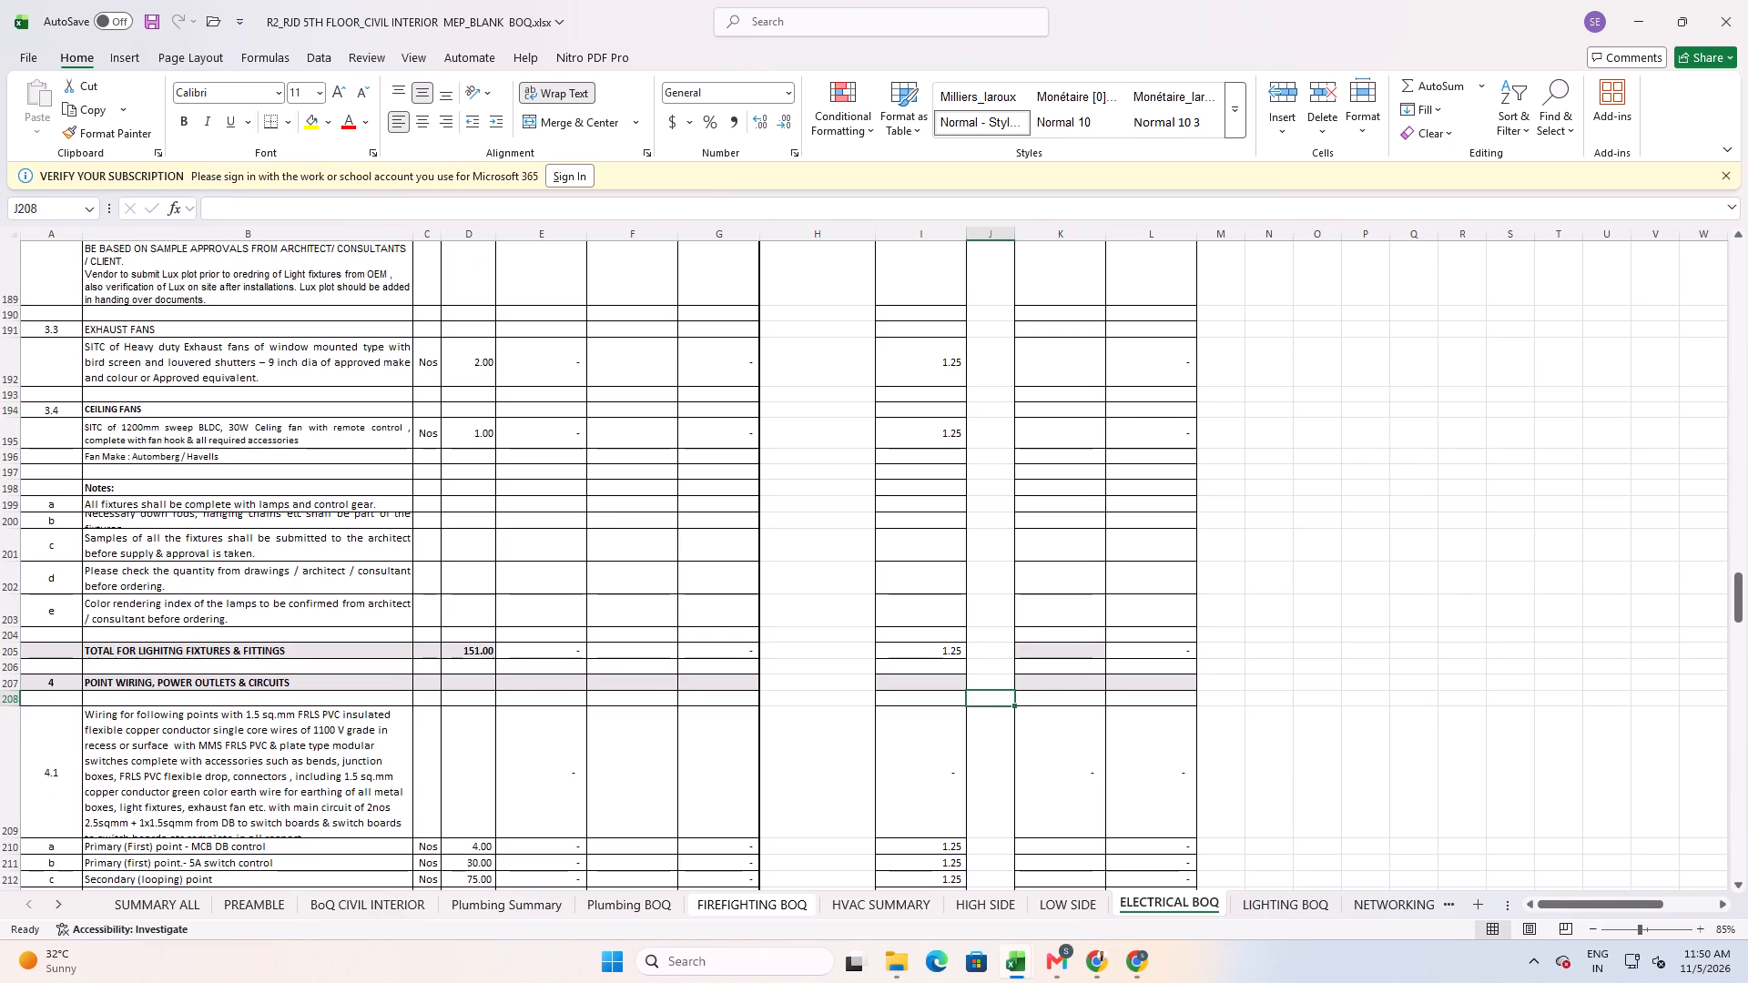
Auto-fit the height of row 209 to the full wiring description of item 4.1.
scroll(826, 653, "up", 4)
scroll(1112, 768, "down", 5)
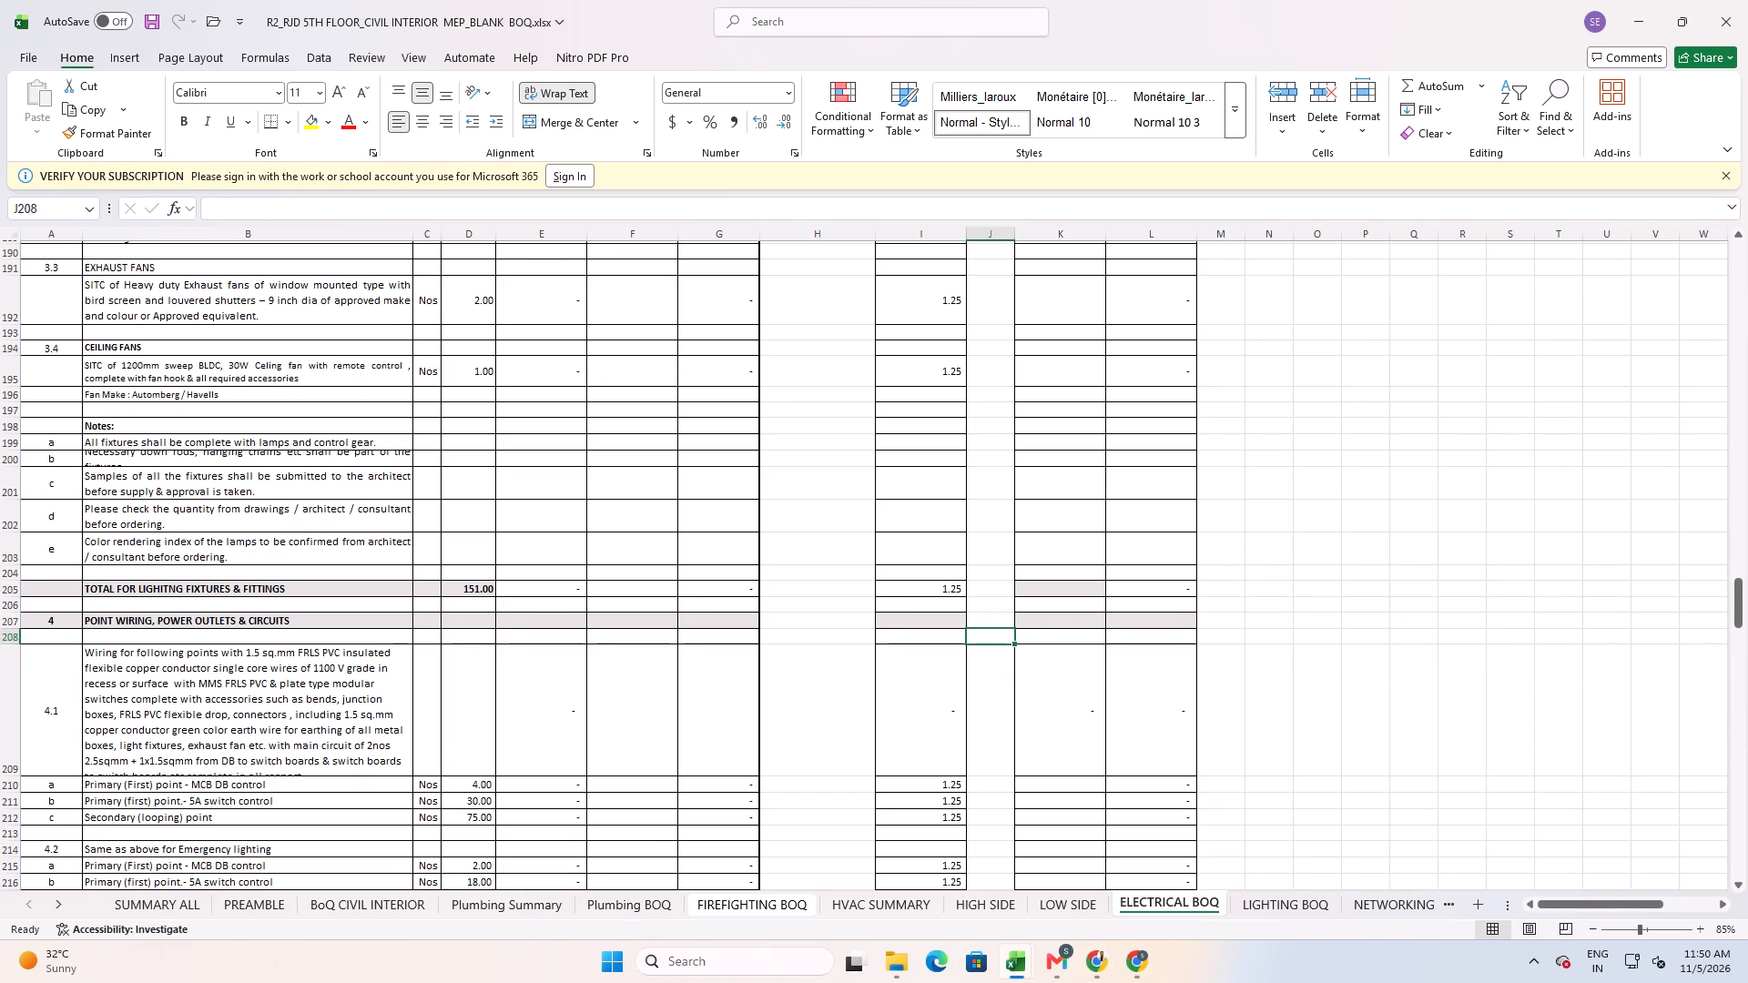
scroll(1102, 770, "down", 2)
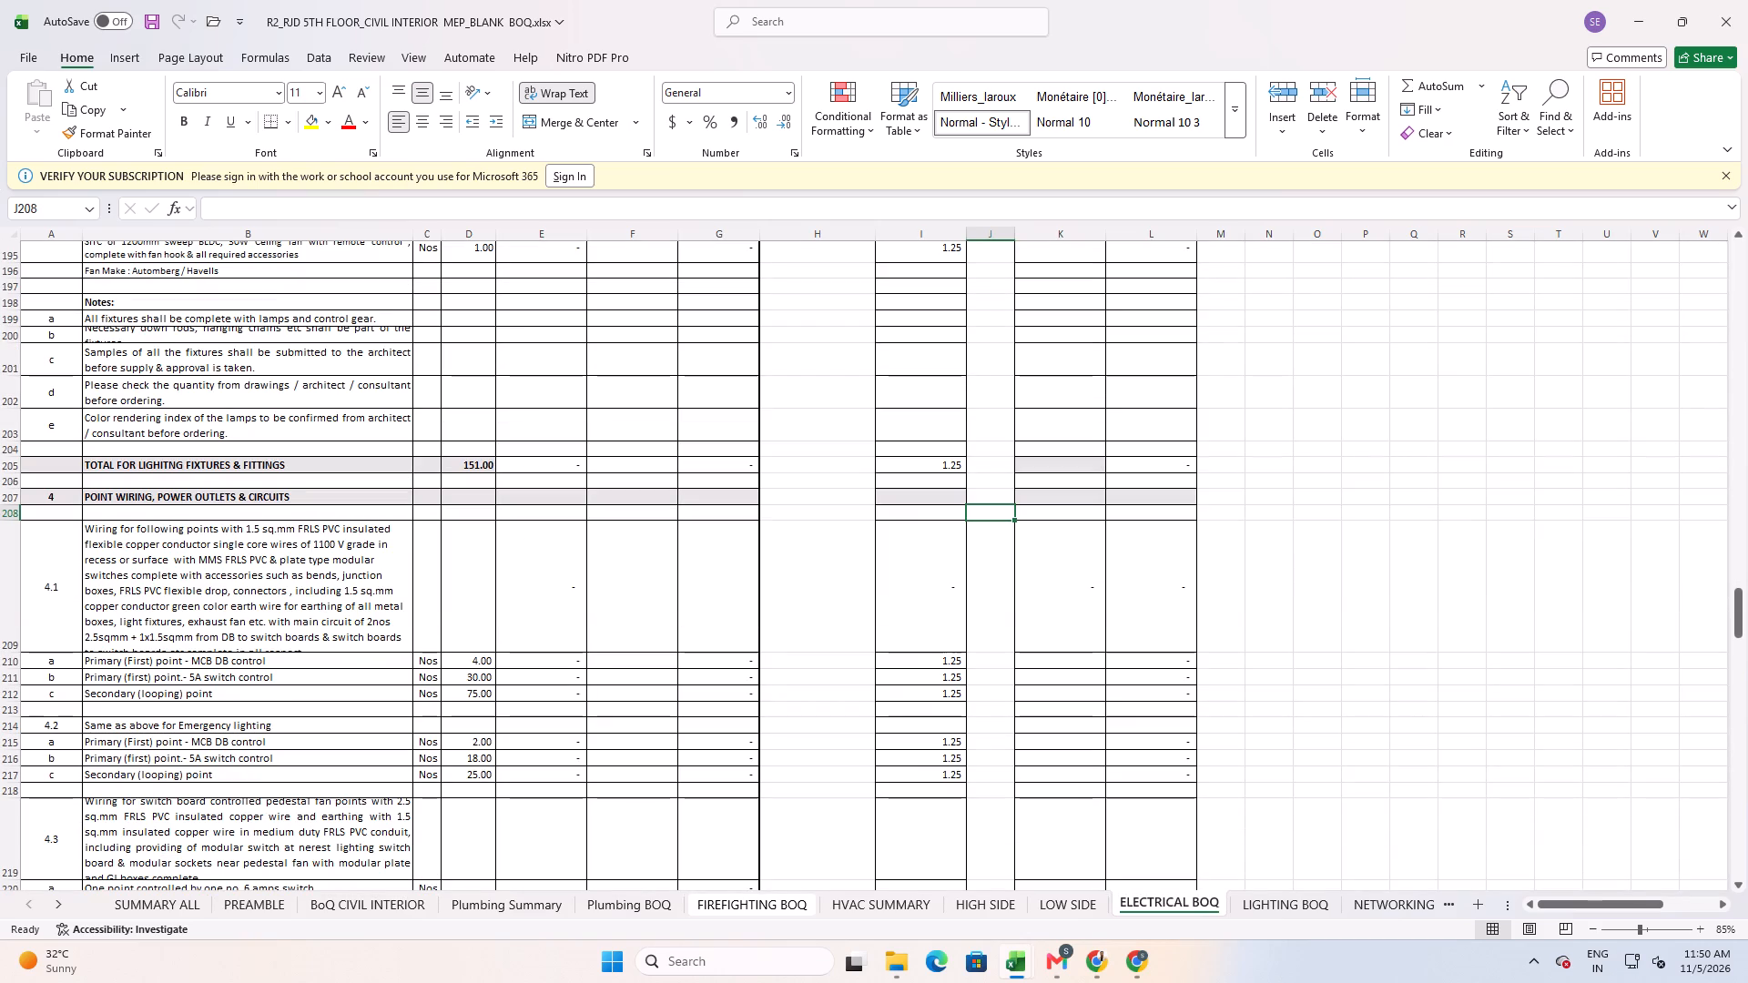
double_click(14, 655)
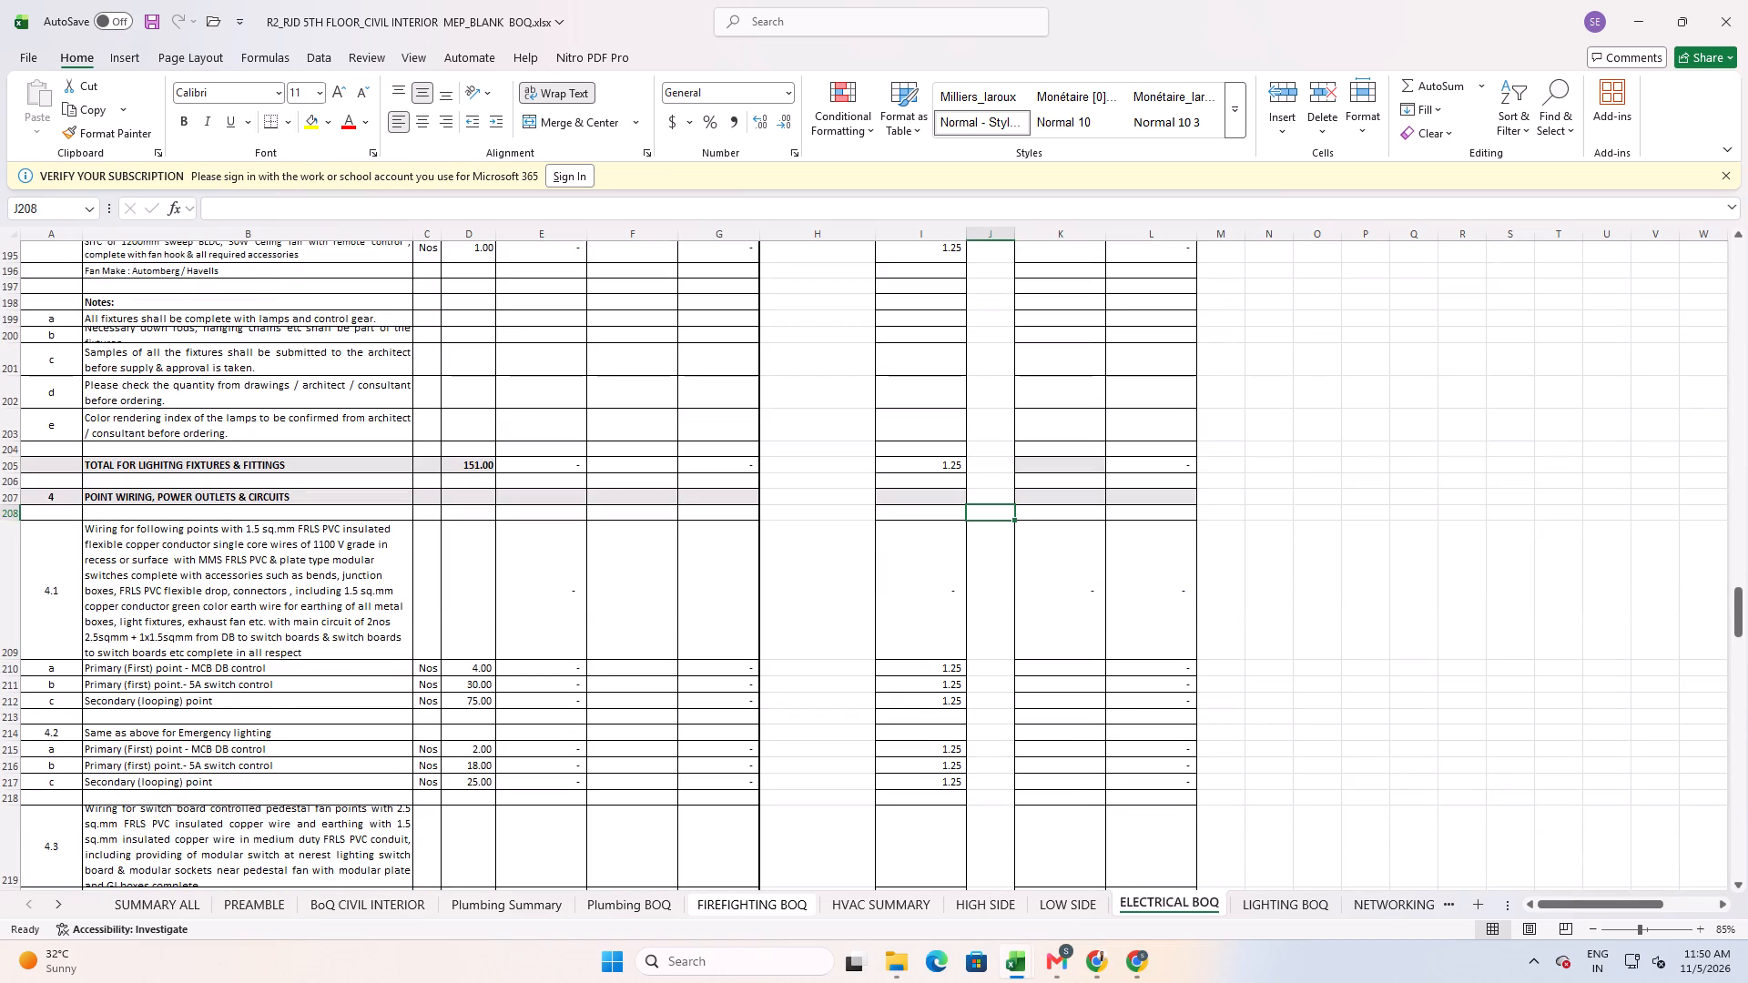
Select purchase rate cell K210 for item 4.1 a, Primary (First) point - MCB DB control.
left_click(1093, 662)
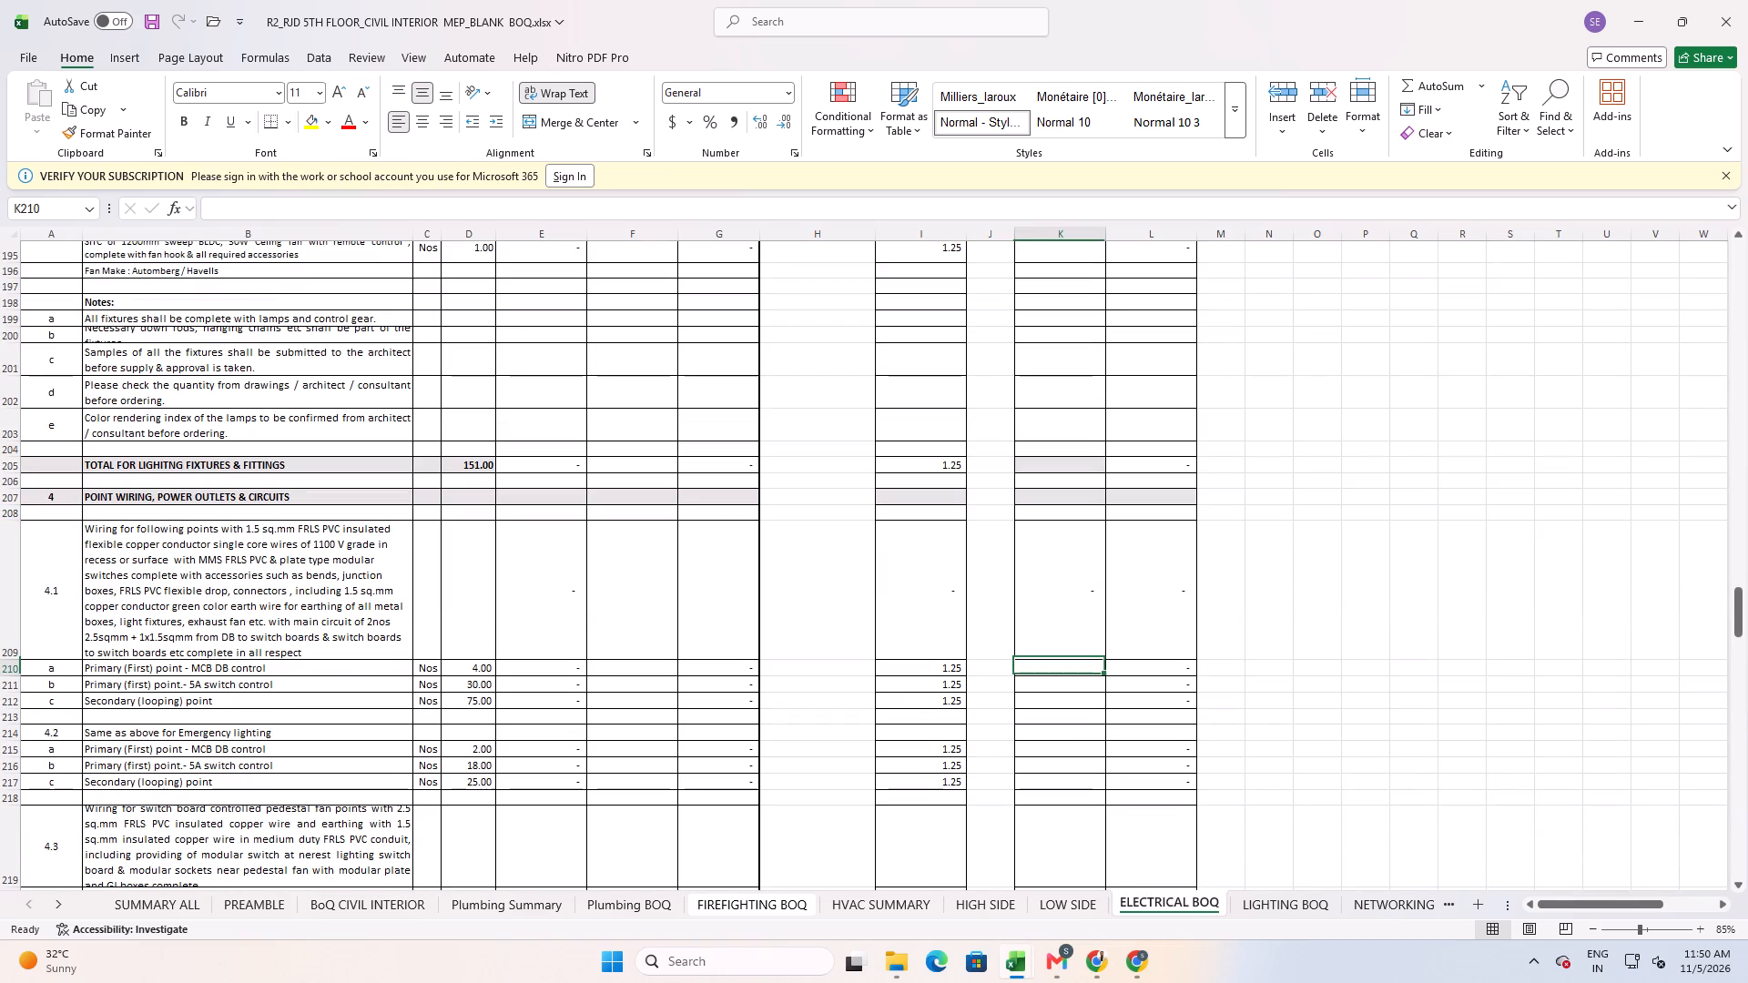
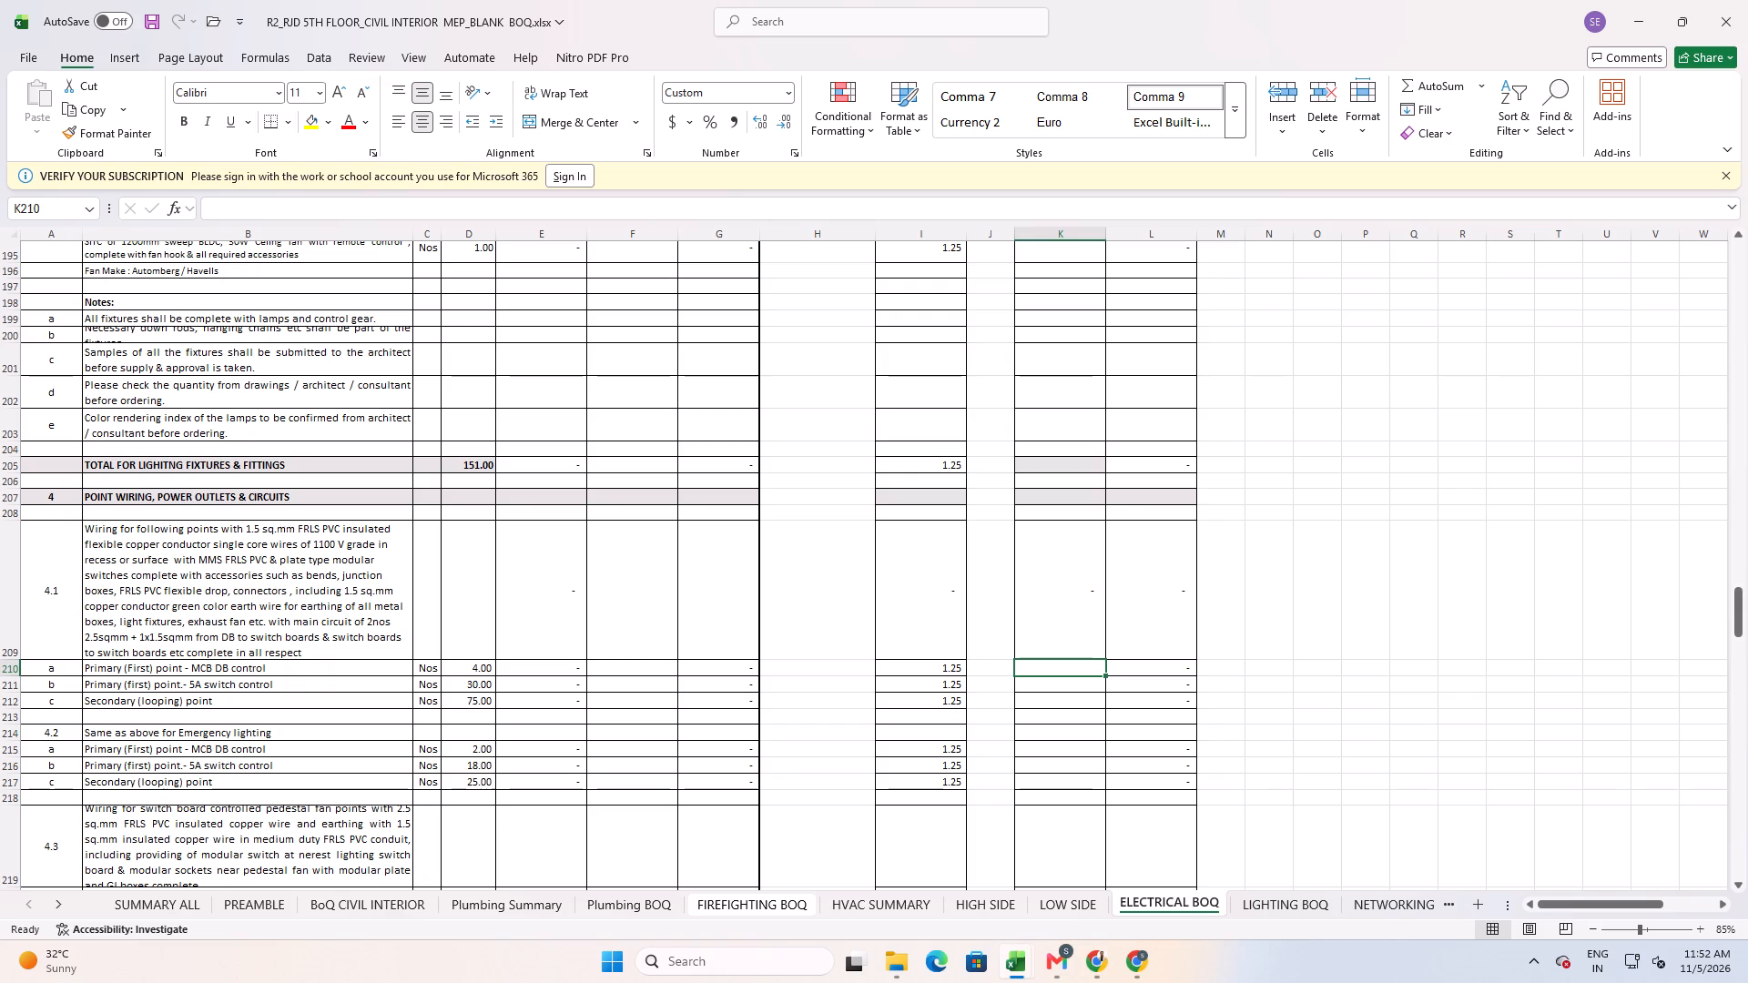
Select blank cell N210, outside the rate table in the row of item 4.1 a, Primary (First) point - MCB DB control.
key("Right")
key("Right")
key("Right")
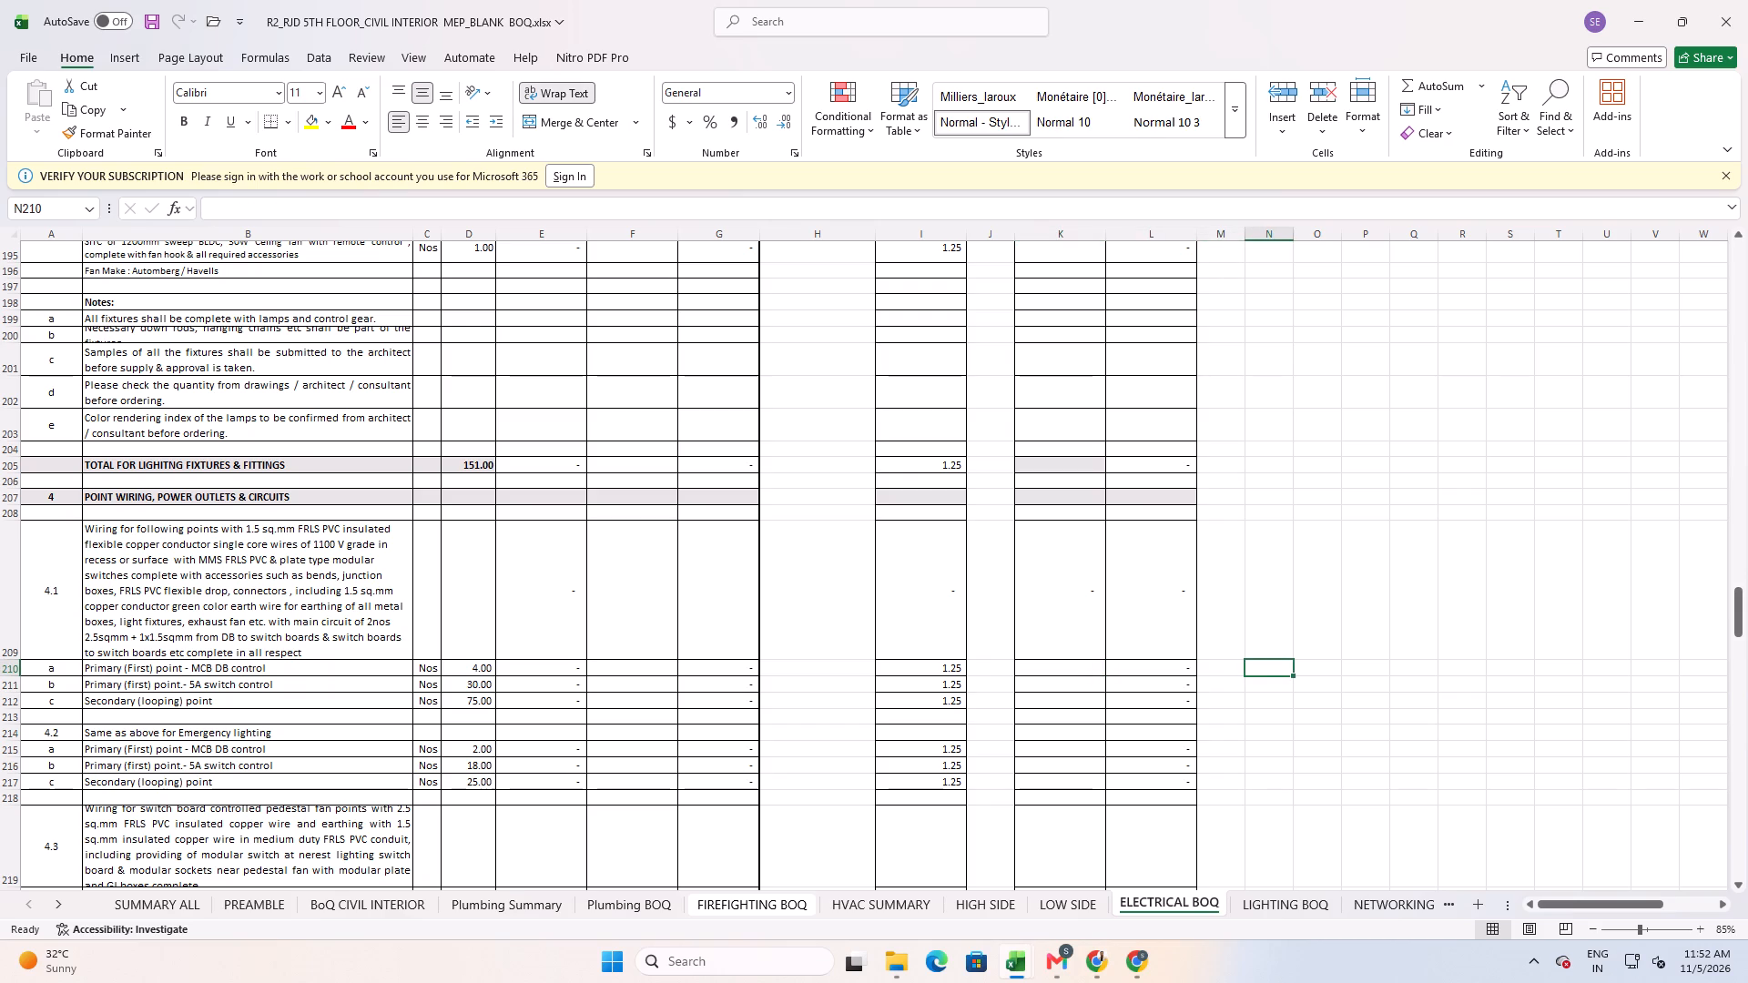
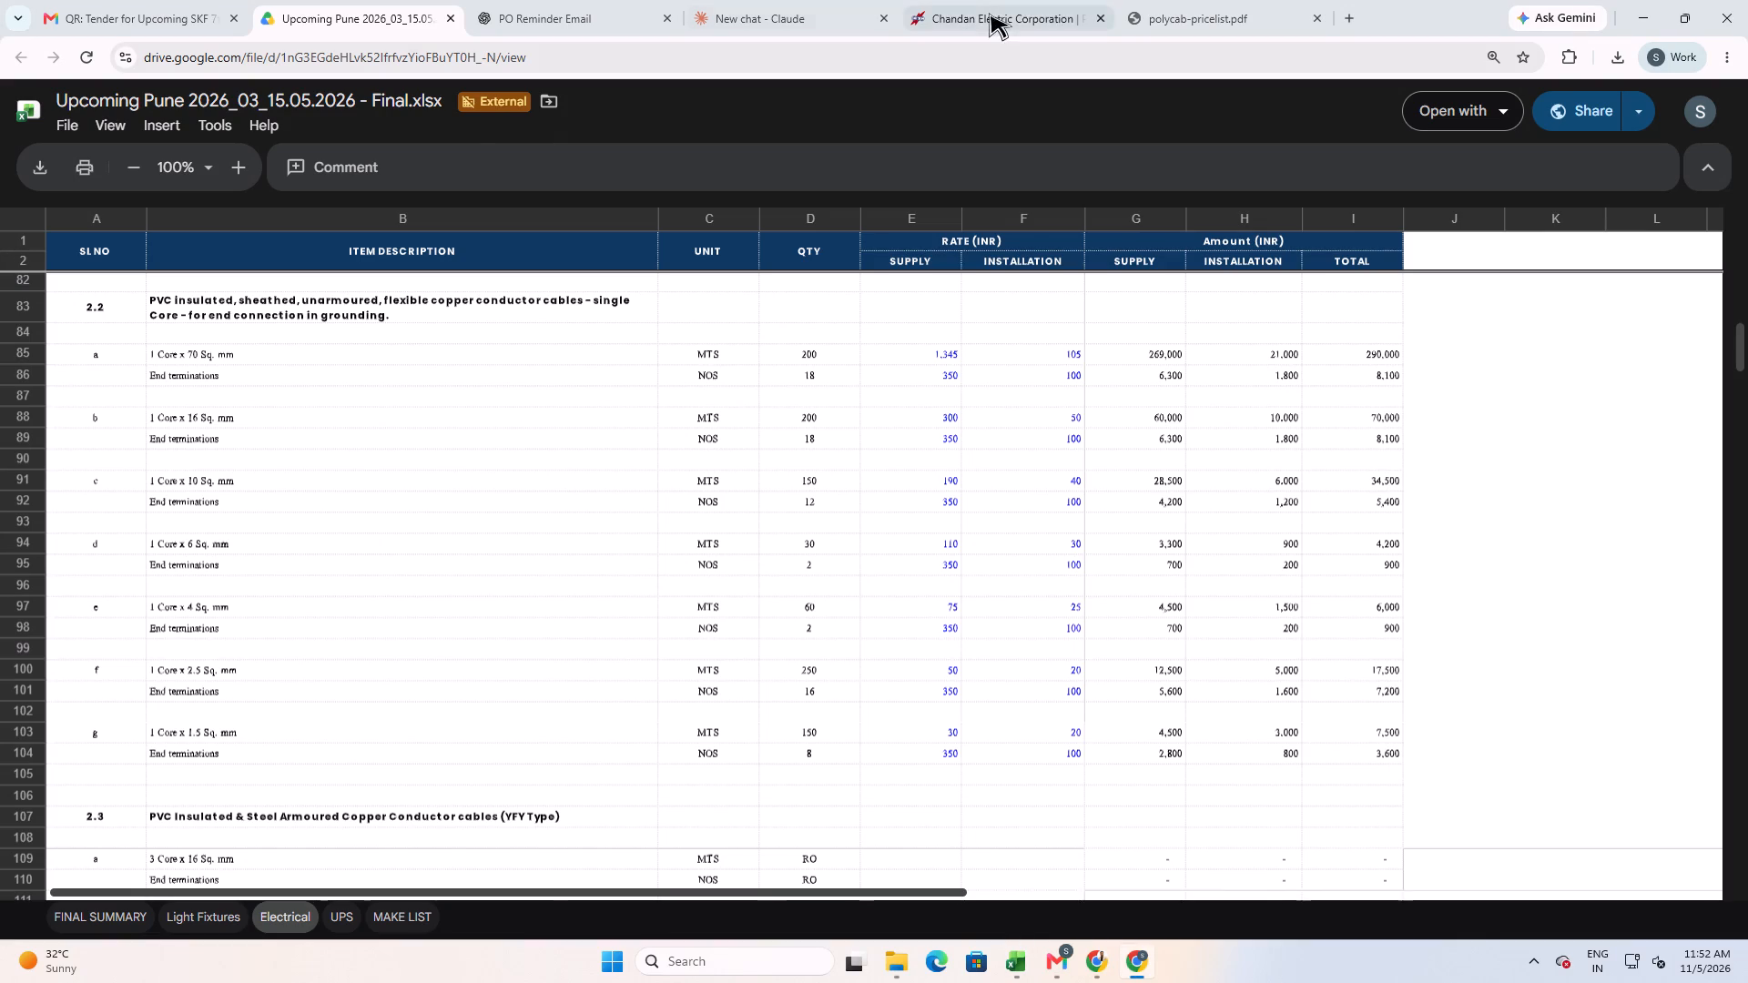
Using the Polycab price list's 2.5 sq.mm FRLSH coil rate, enter =32020/300*2 in cell N210 of the electrical BOQ.
left_click(1204, 0)
scroll(893, 427, "down", 7)
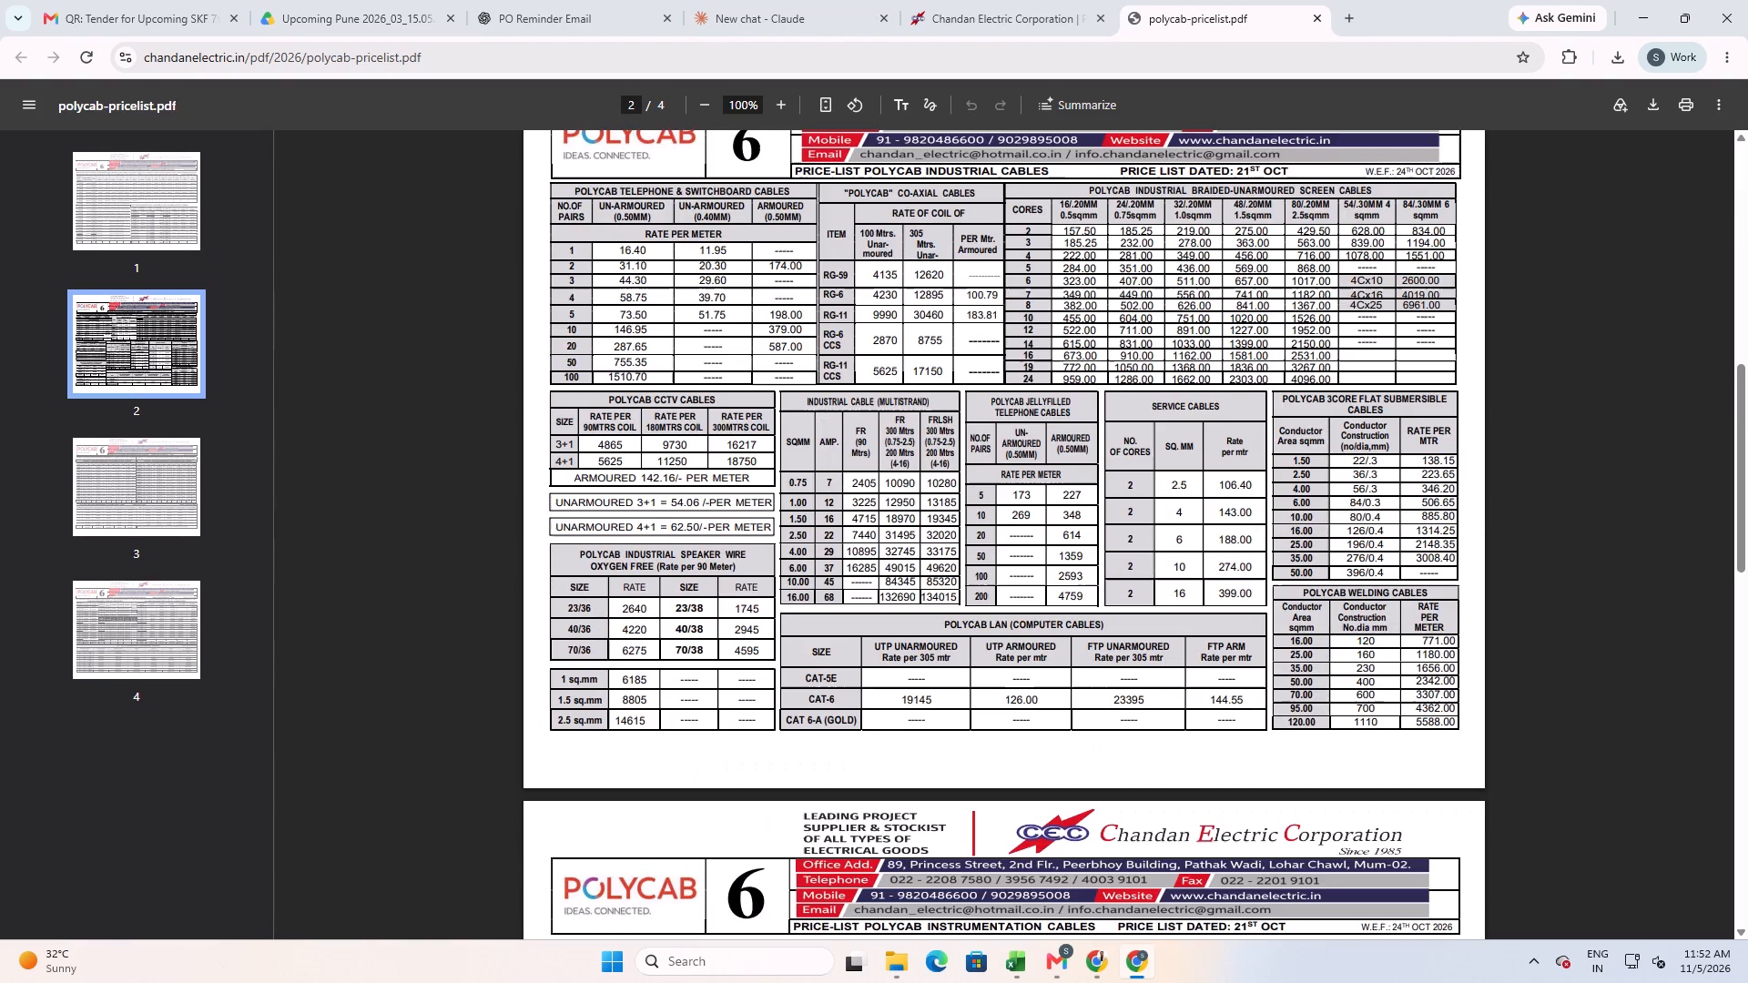
scroll(836, 665, "down", 6)
scroll(836, 665, "up", 7)
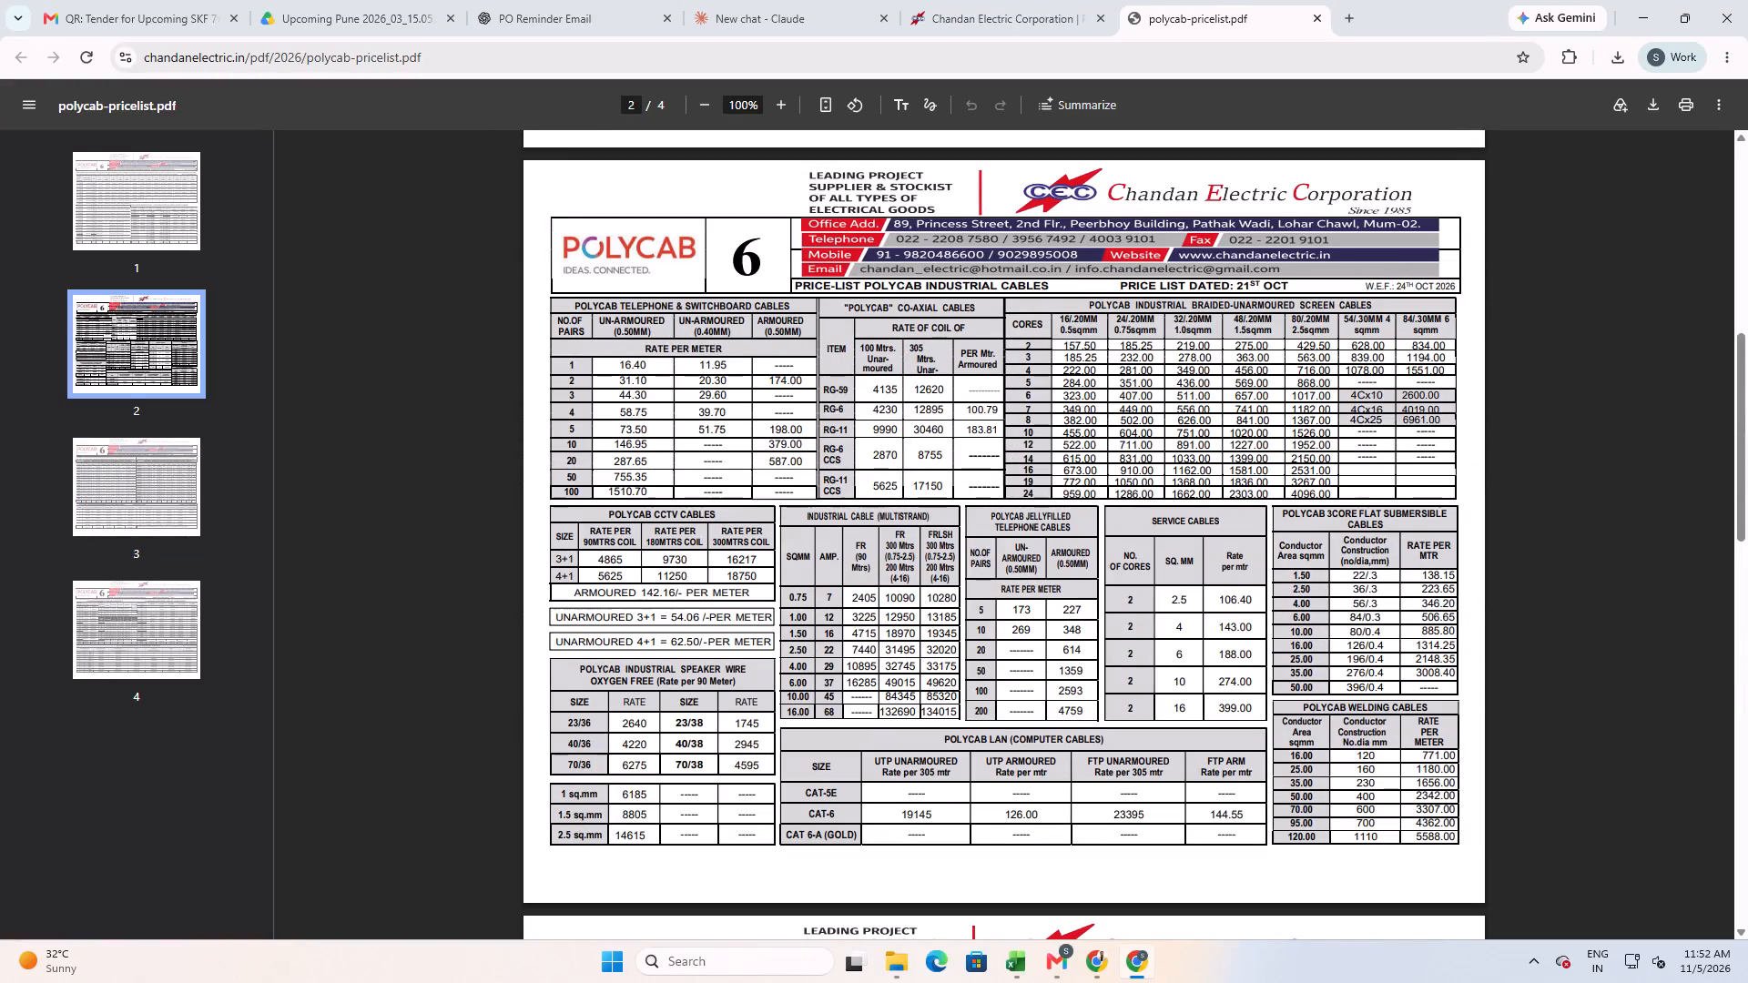
key("alt+Tab")
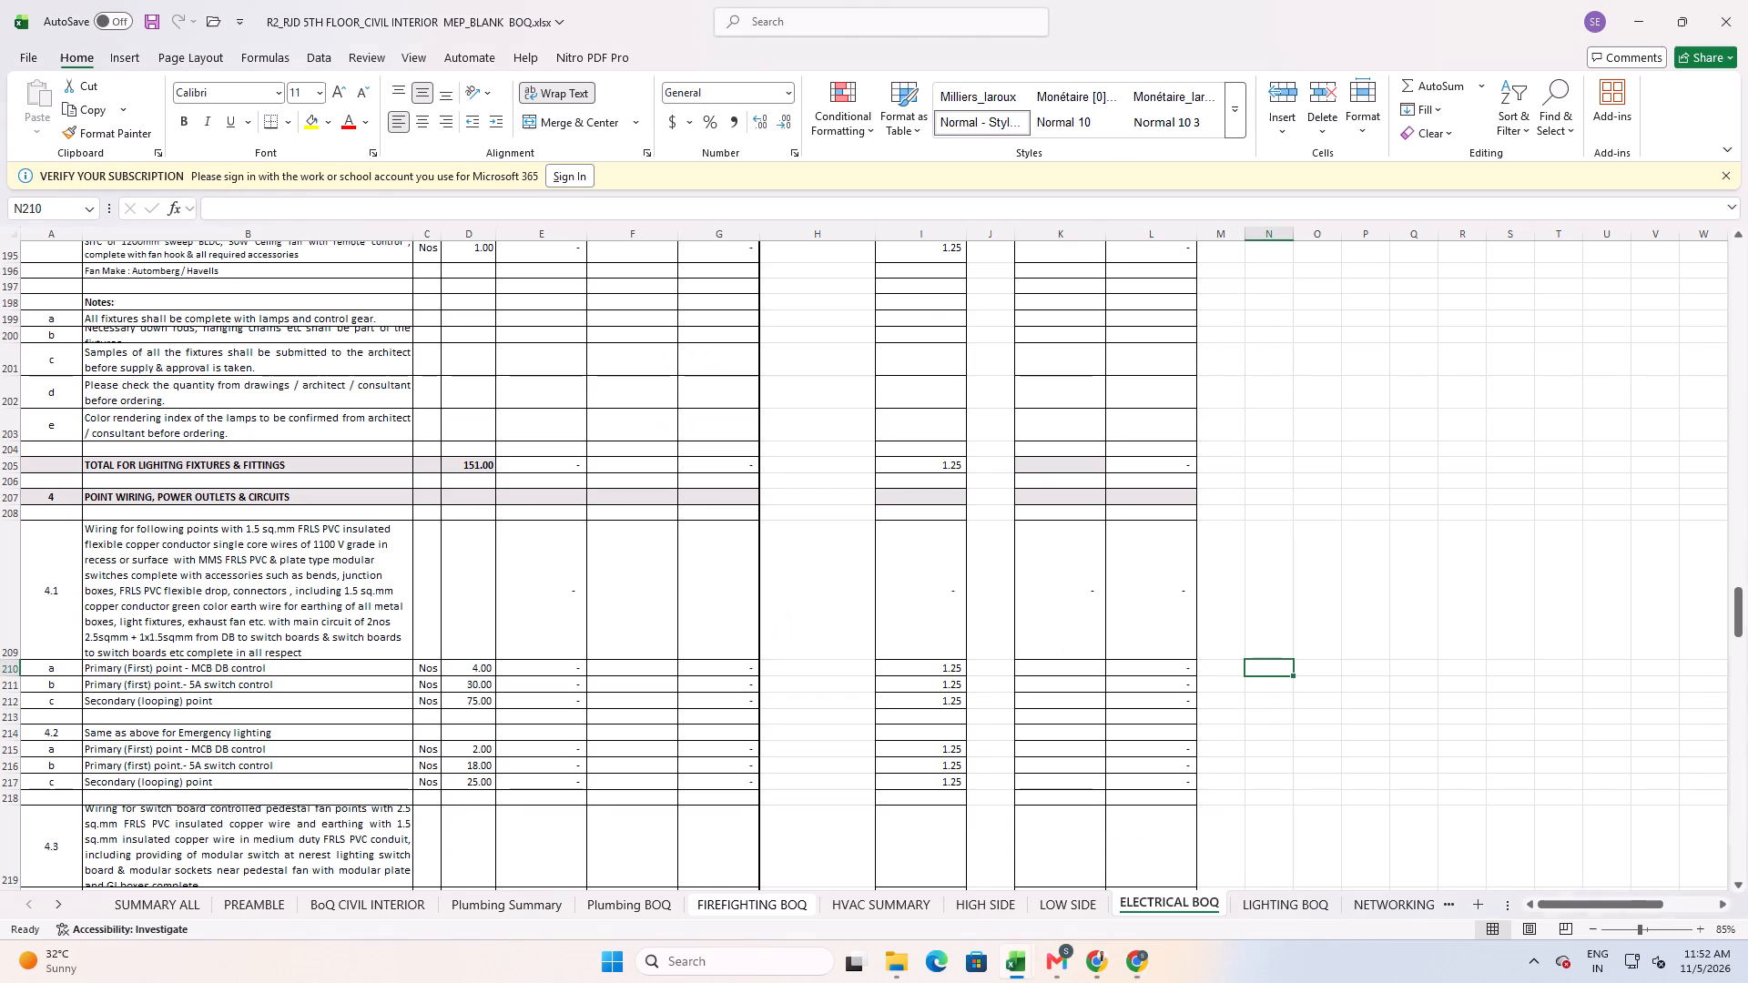
key("2")
key("BackSpace")
type("32020")
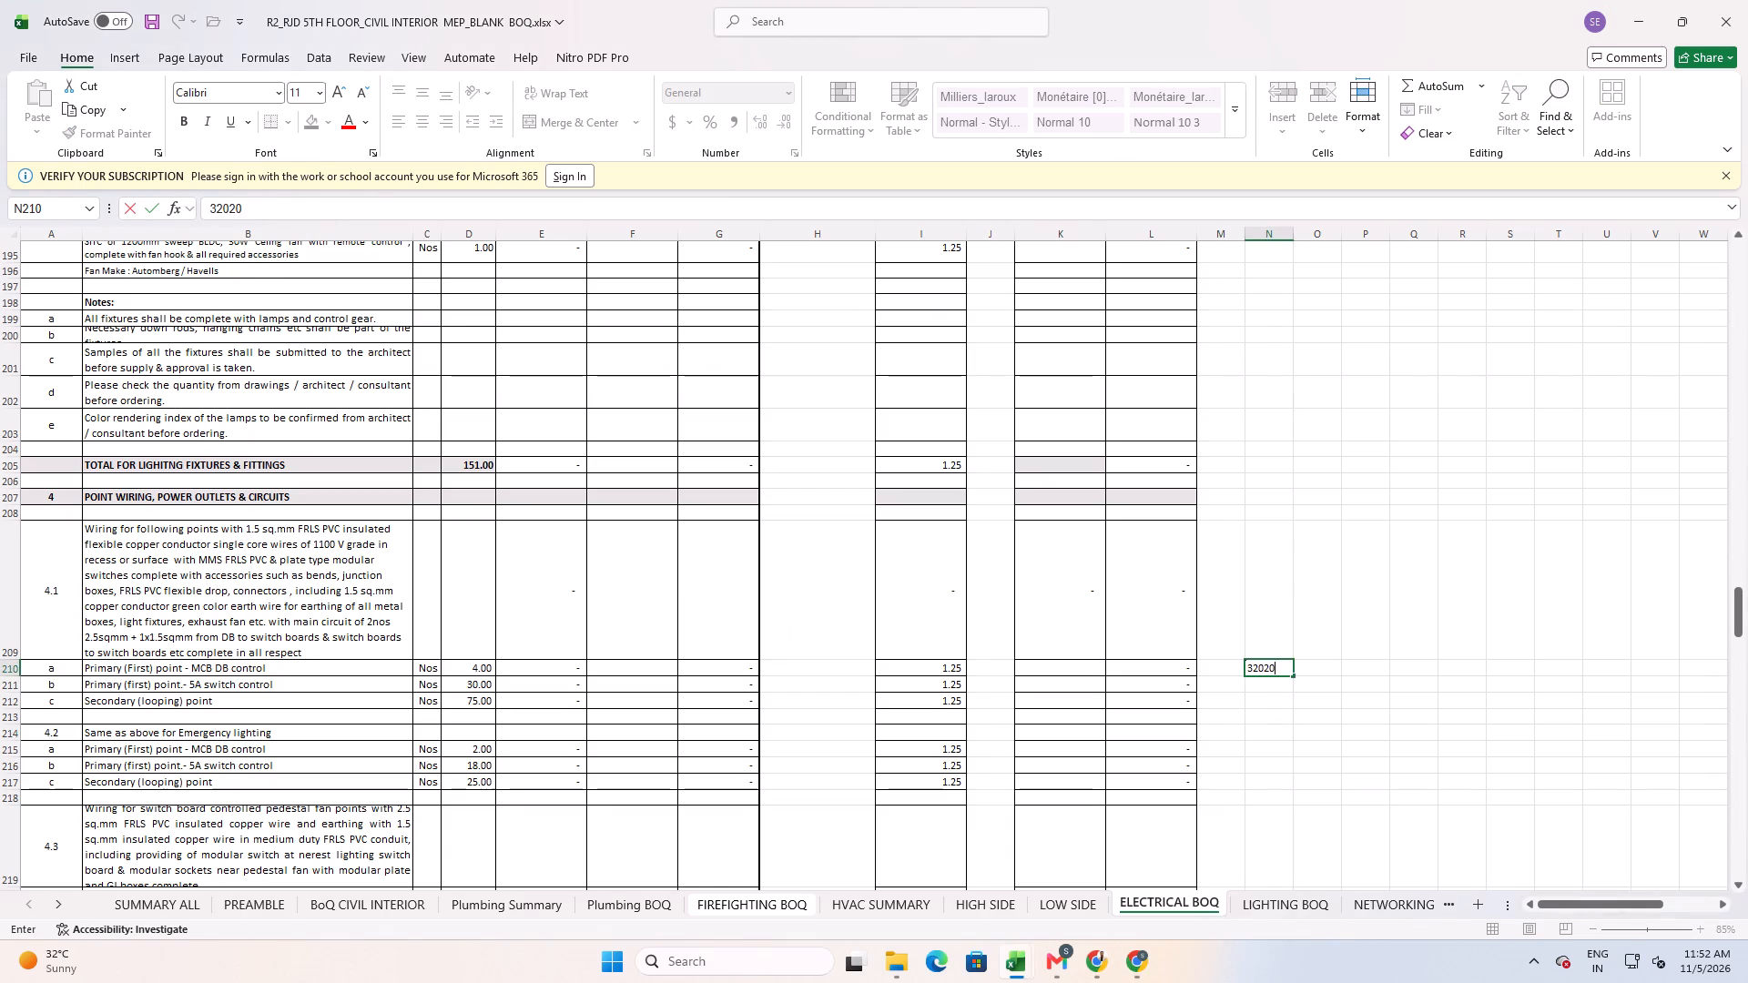
key("Left")
key("Right")
key("equal")
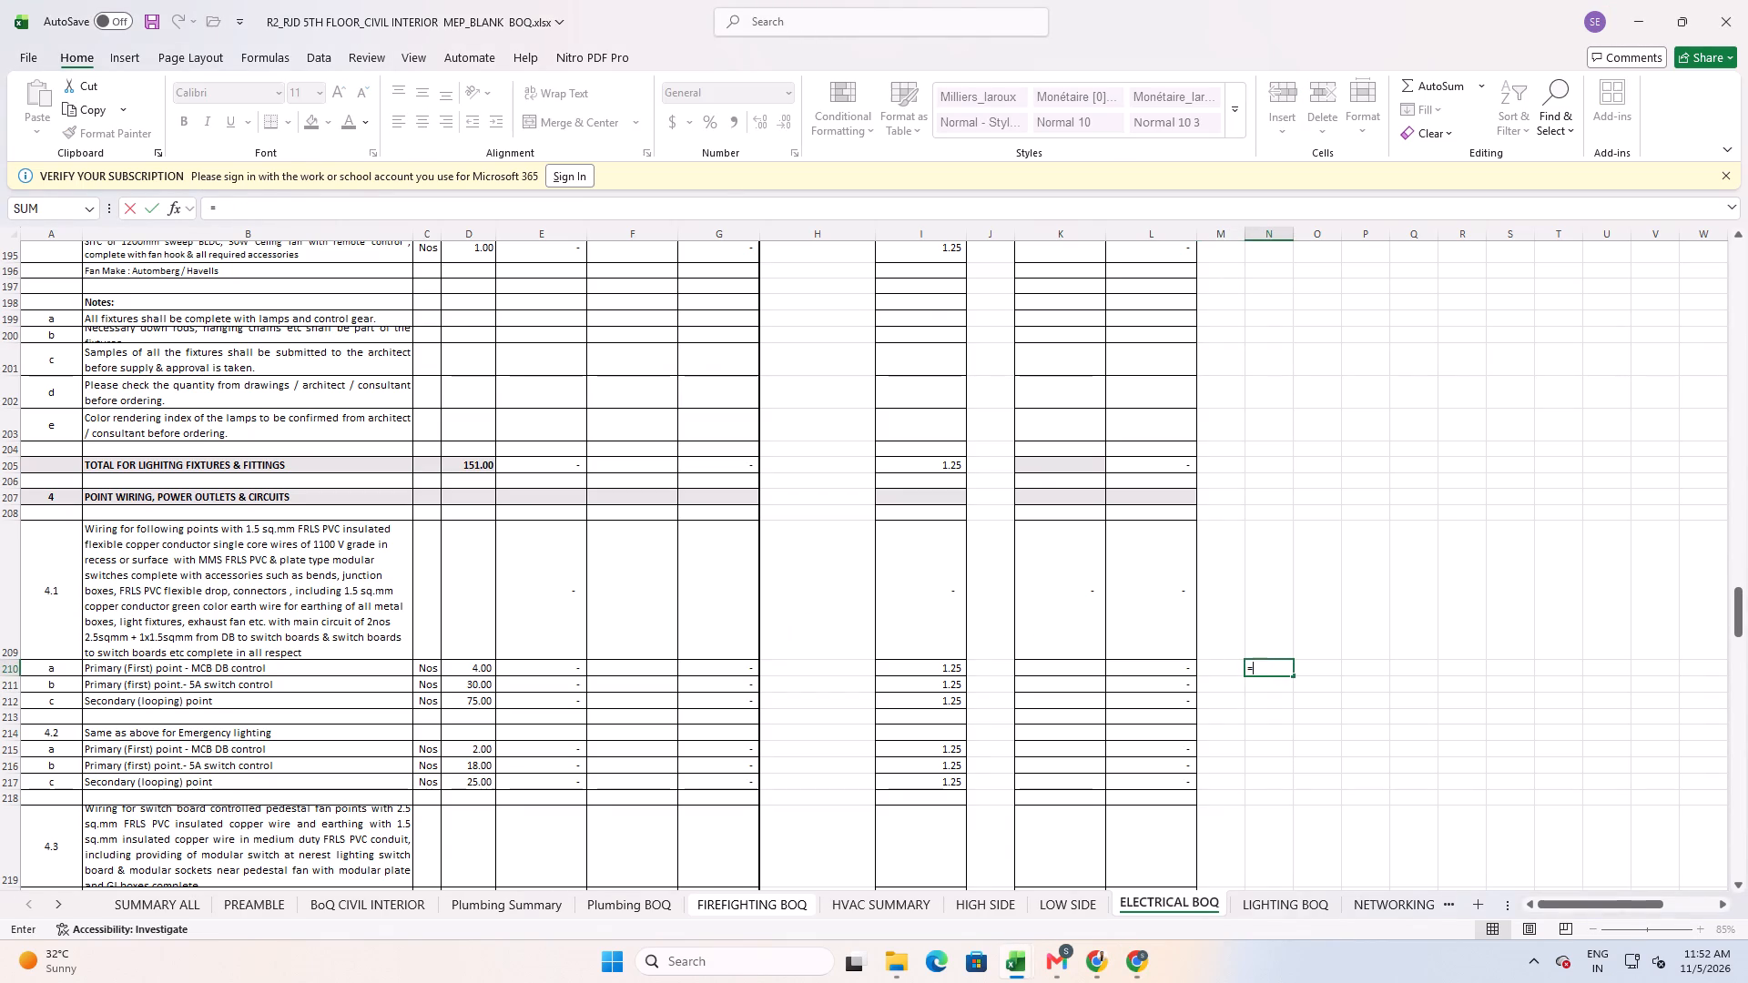
type("32020")
key("asterisk")
key("alt+Tab")
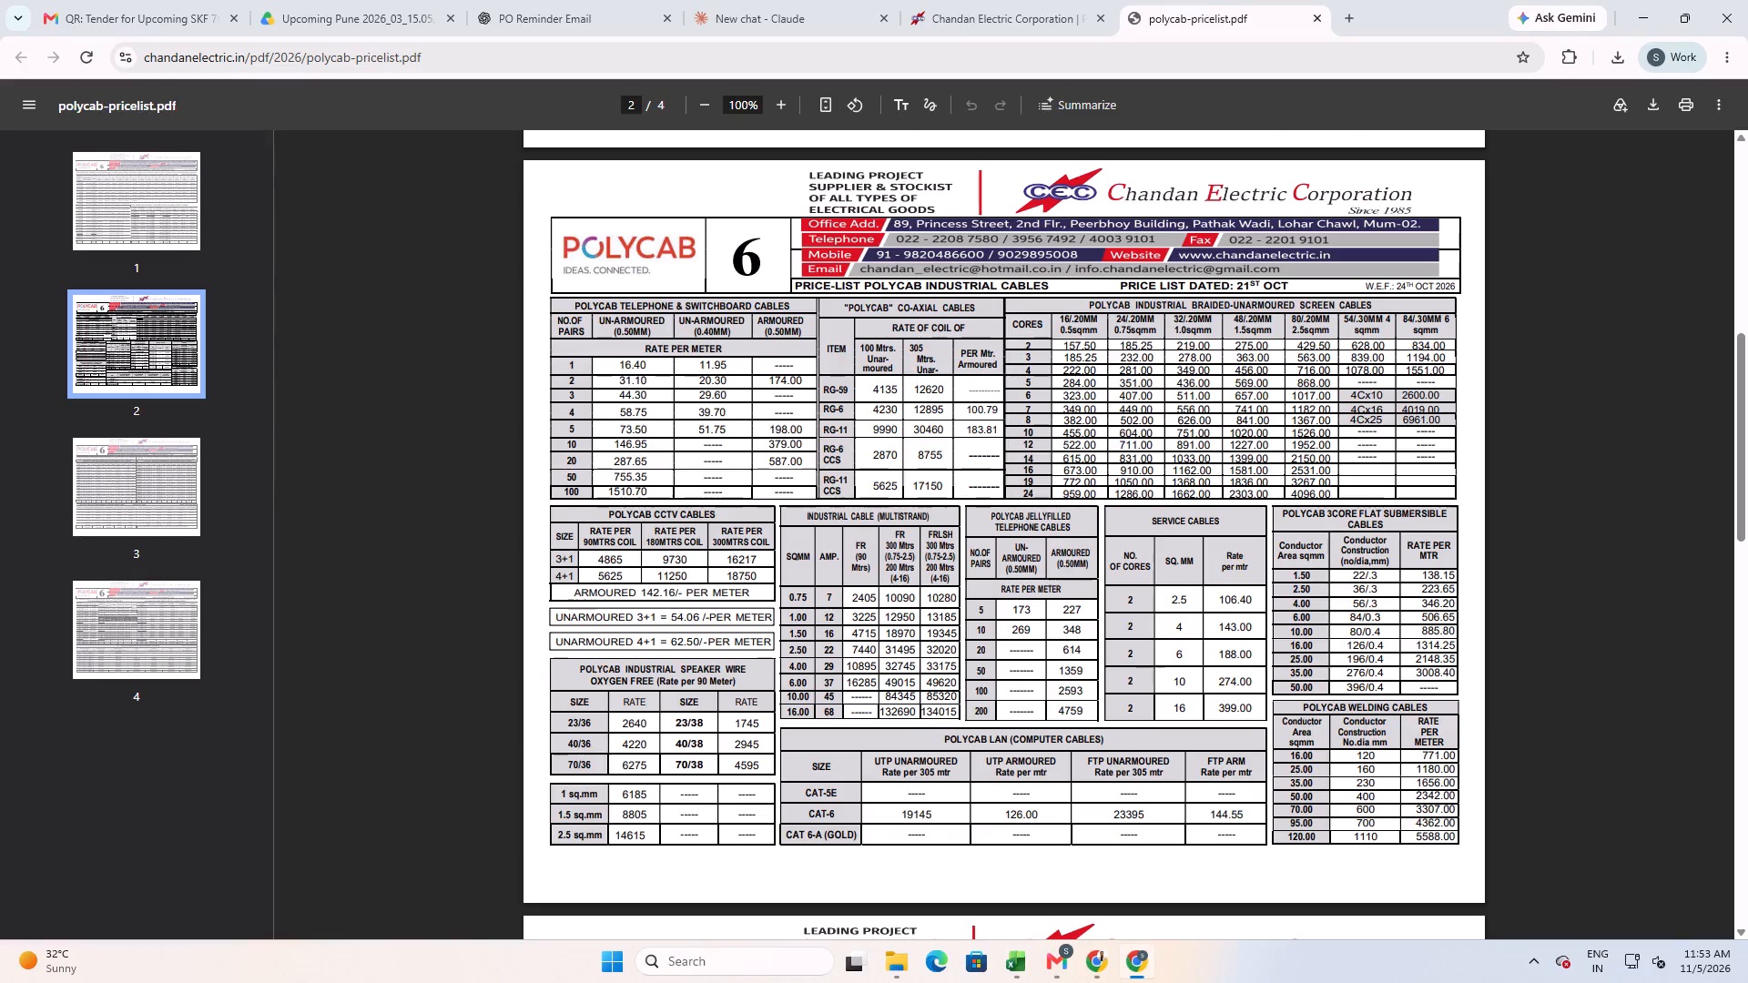
key("alt+Tab")
type("300")
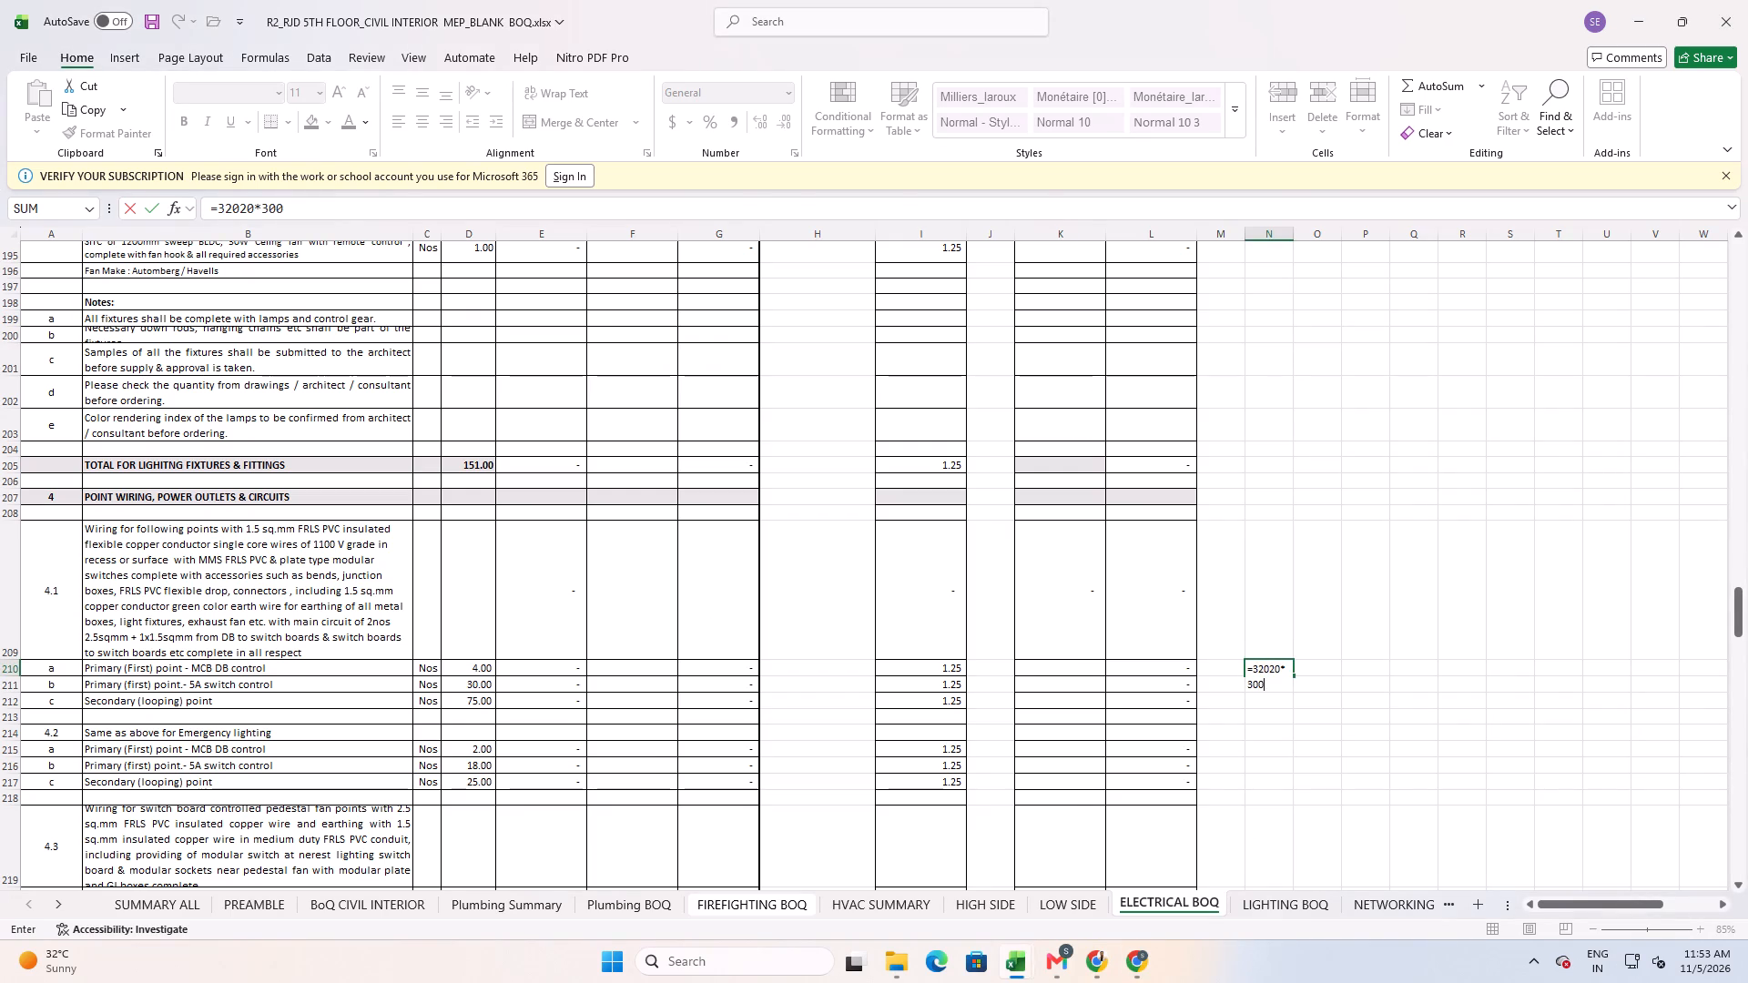
key("BackSpace")
key("BackSpace")
key("BackSpace")
key("BackSpace")
type("/300")
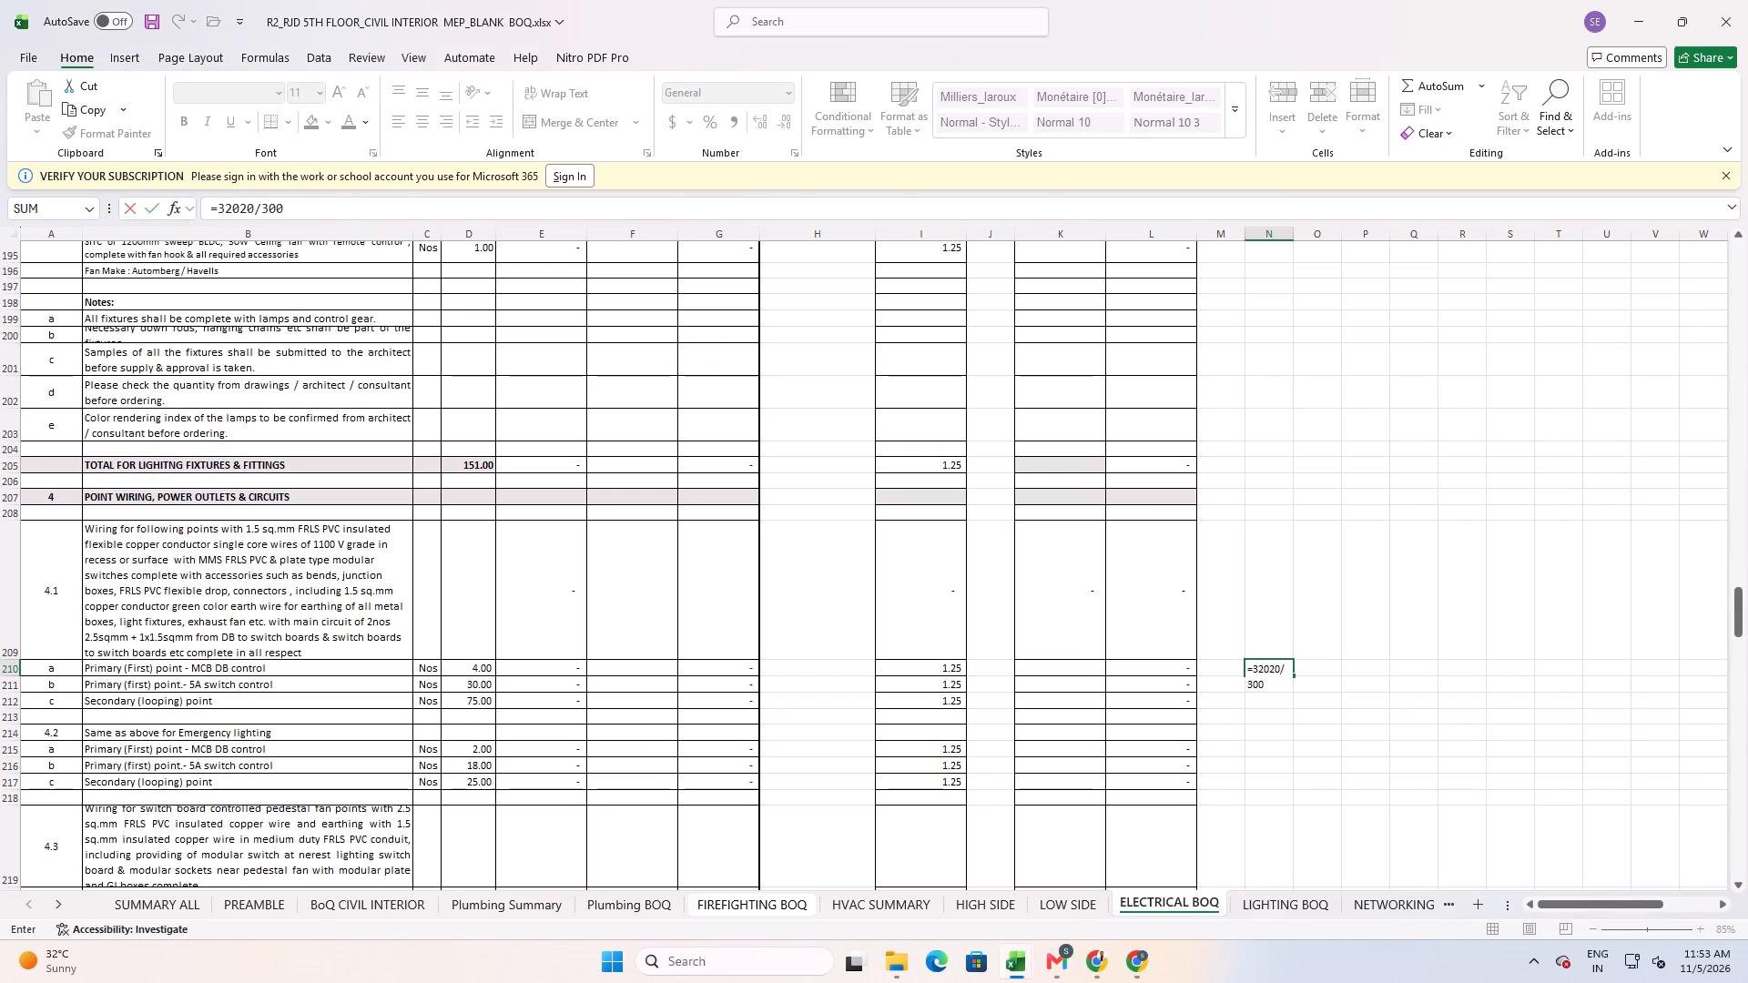
type("*2")
key("Return")
Enter =19345/300 in cell O210, using the Polycab price list's 1.5 sq.mm FRLSH coil rate.
key("Up")
key("Right")
key("alt+Tab")
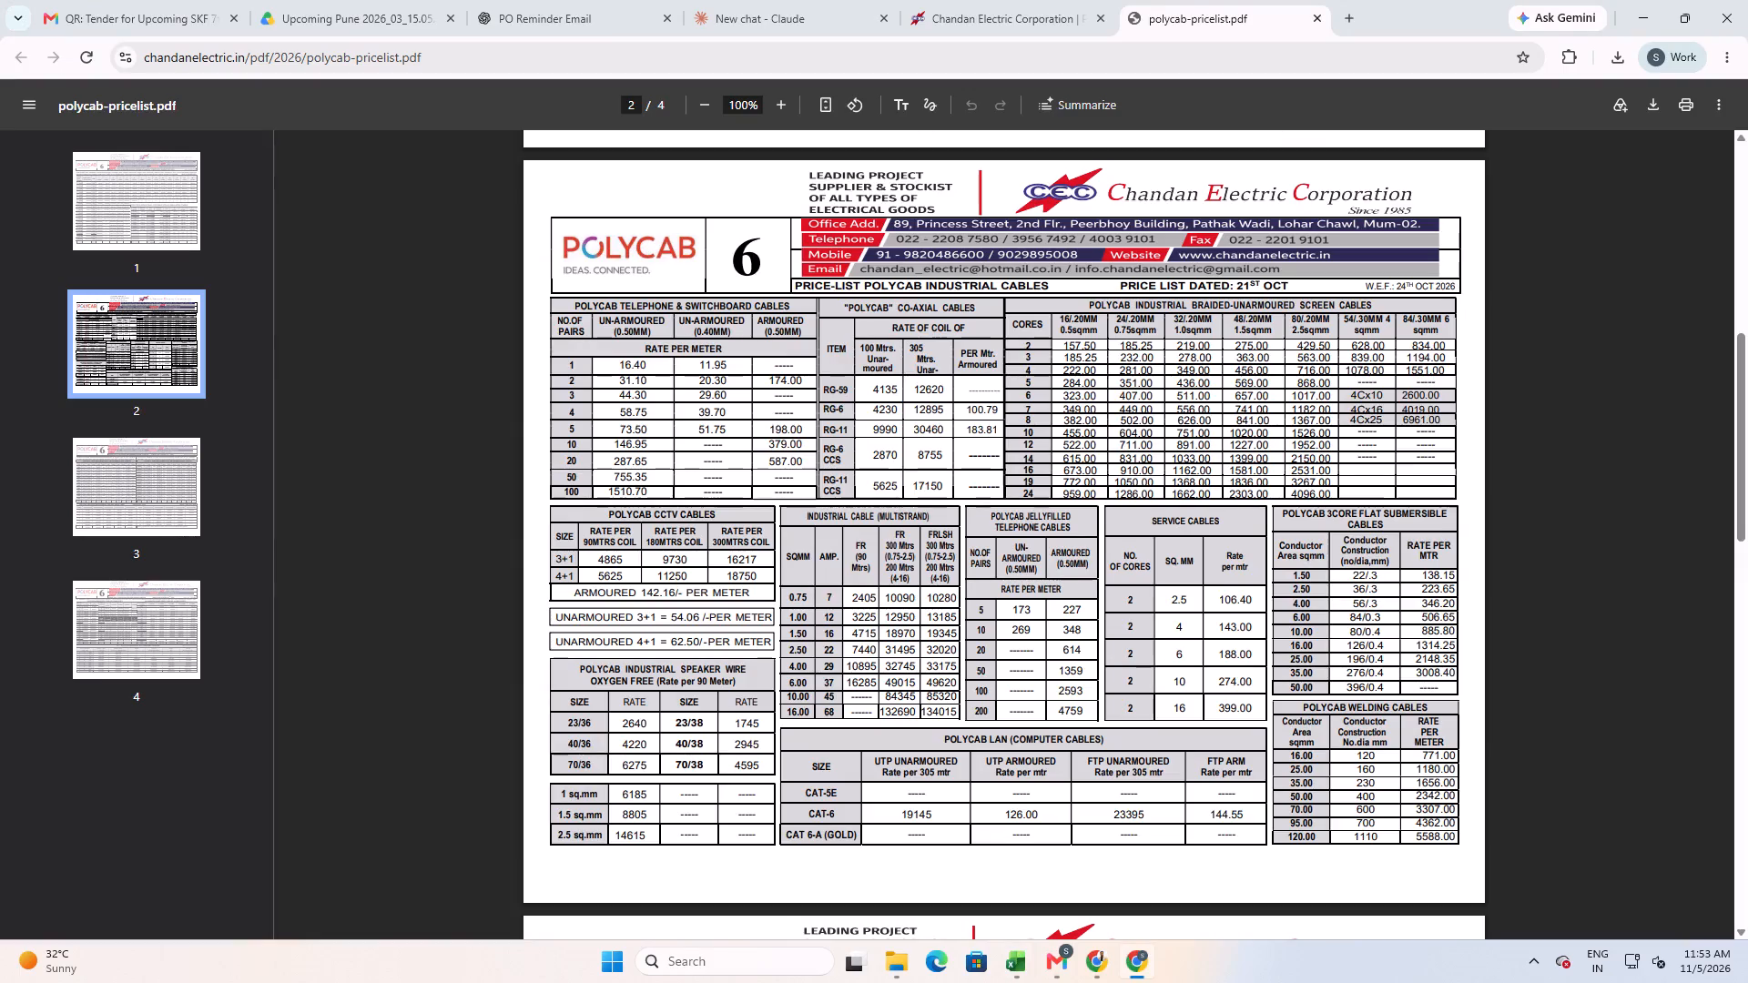
key("alt+Tab")
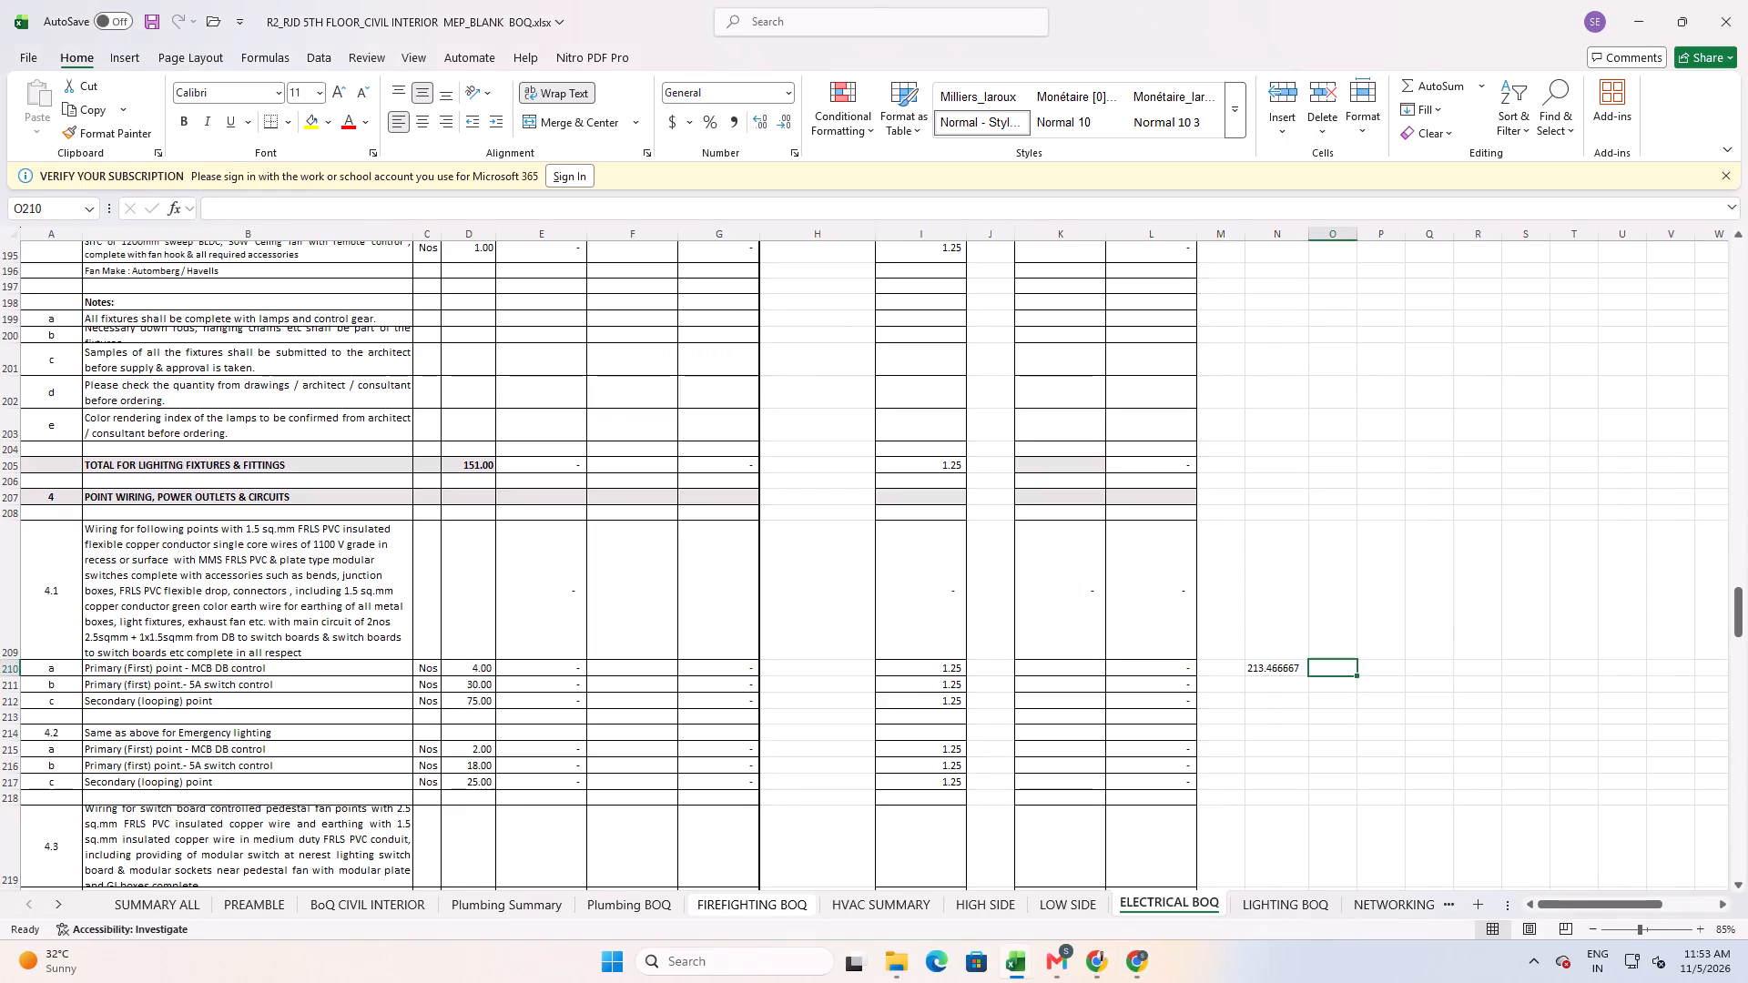
key("equal")
type("19345/300")
key("Return")
key("Up")
key("alt+Tab")
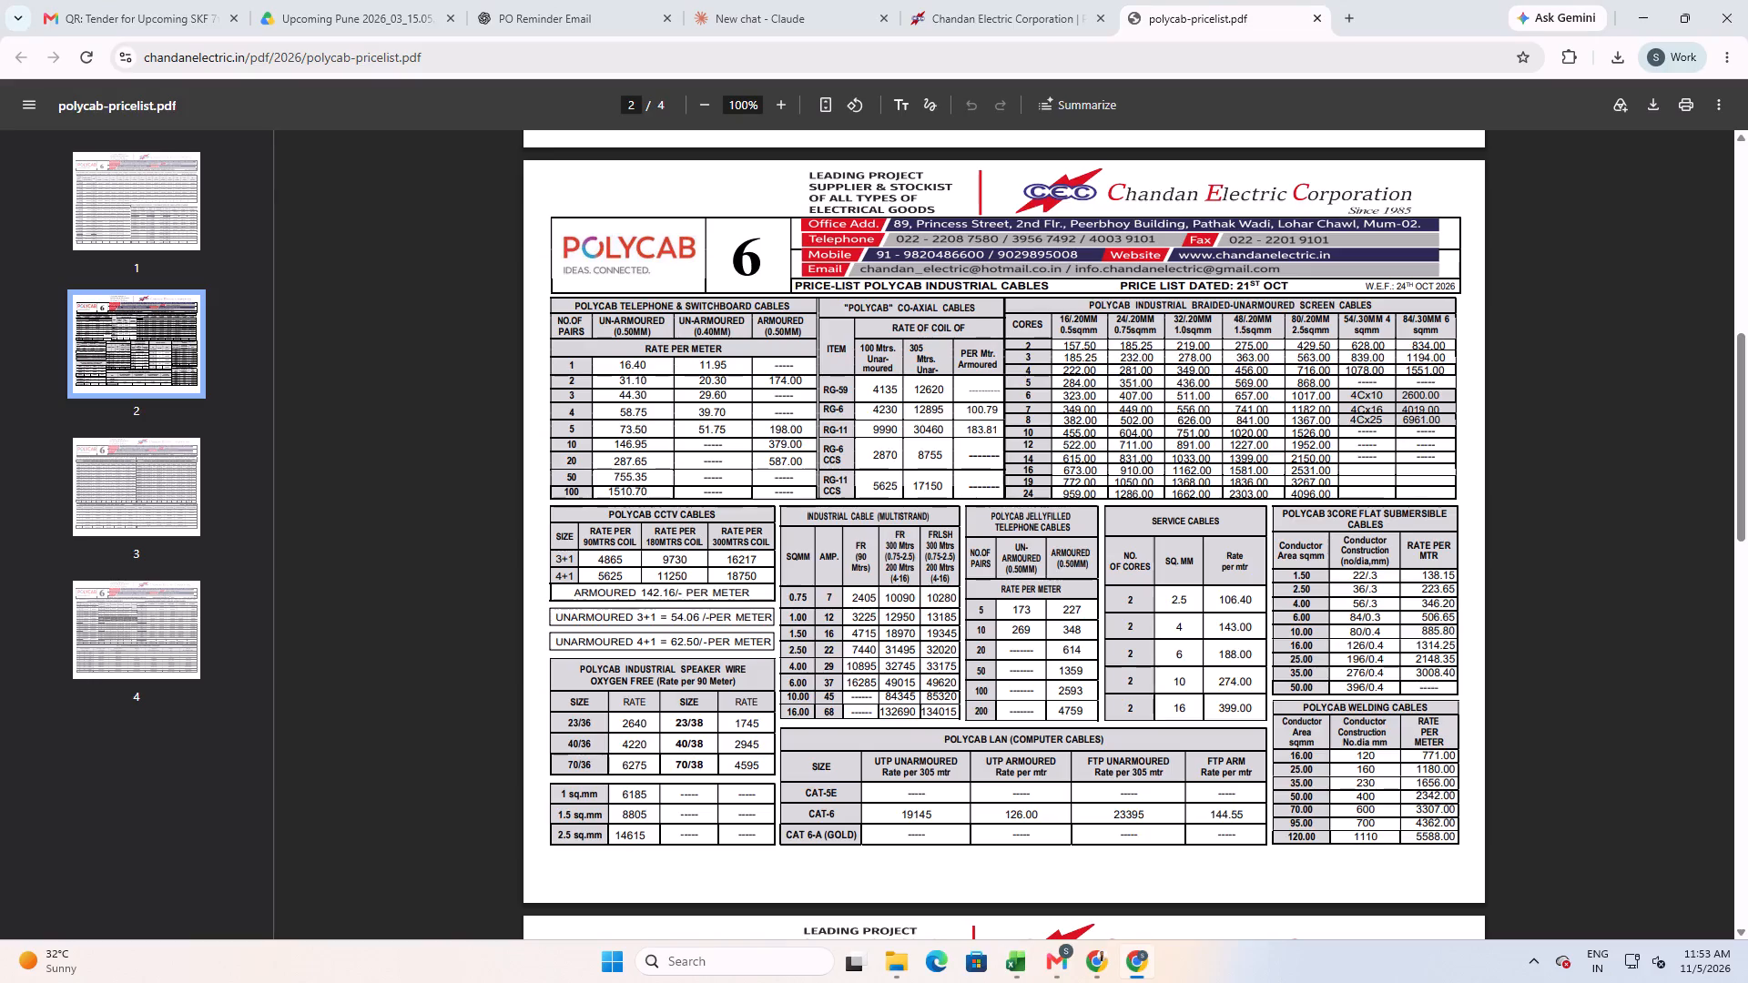
key("alt+Tab")
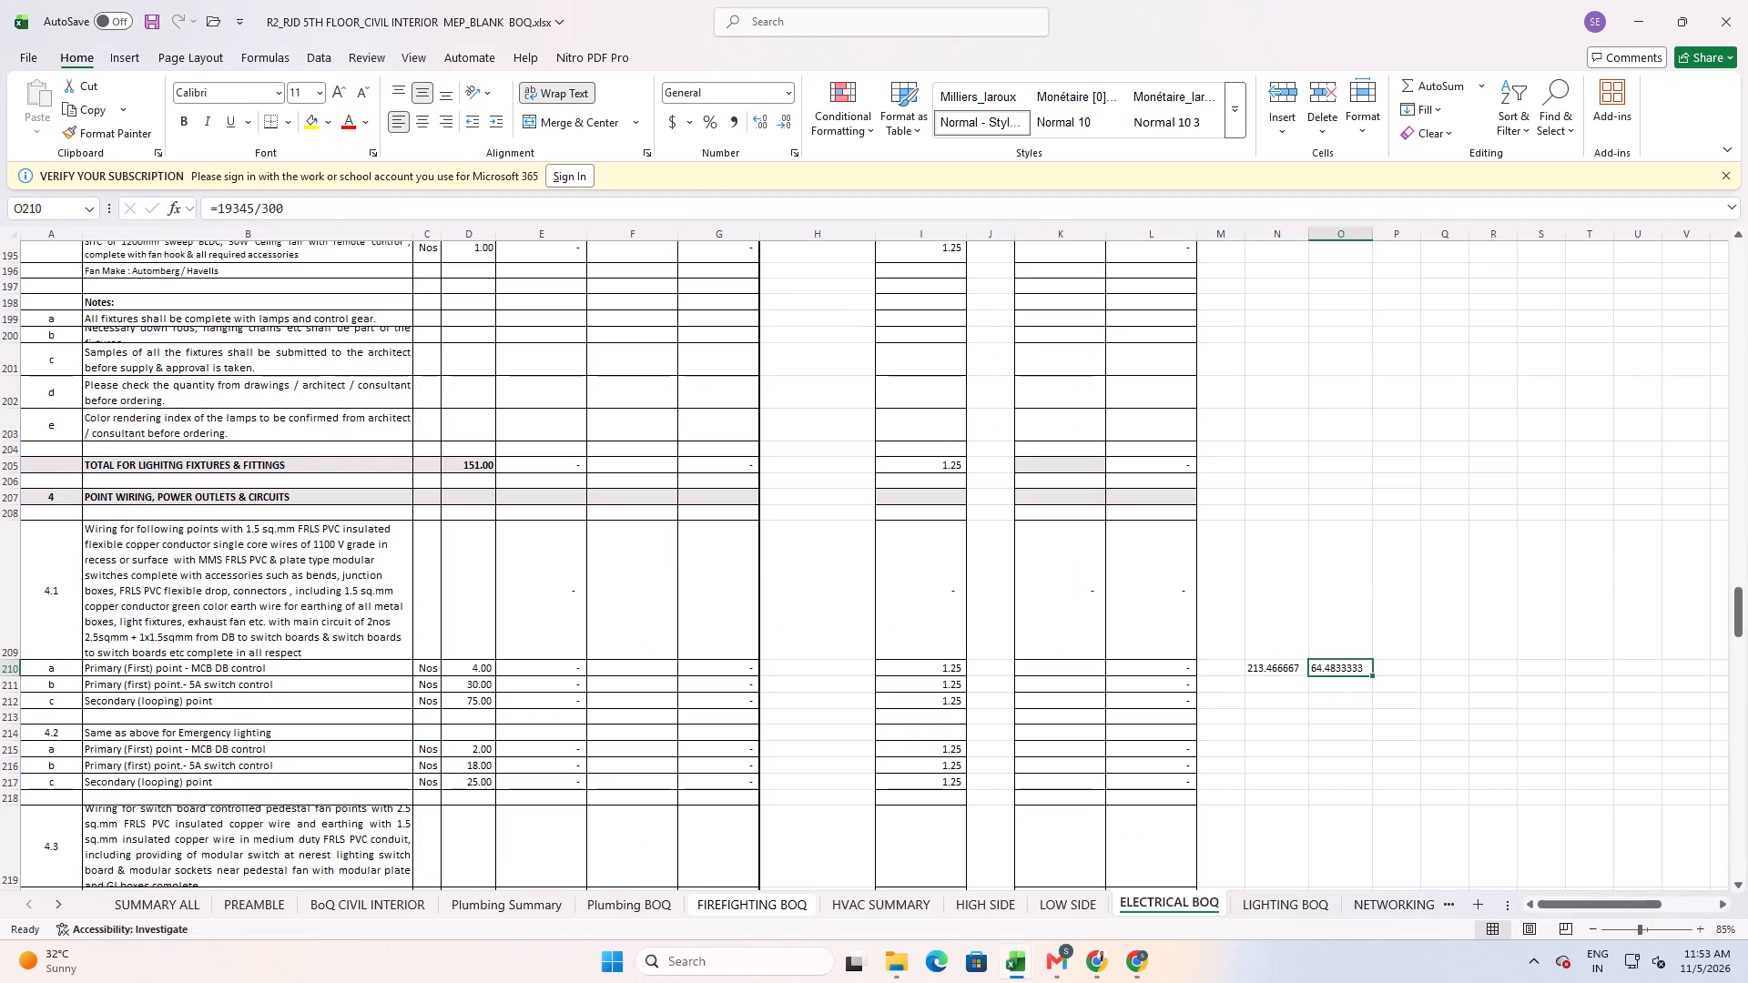
Add the two wire costs in cell P210 with the formula =N210+O210.
key("Right")
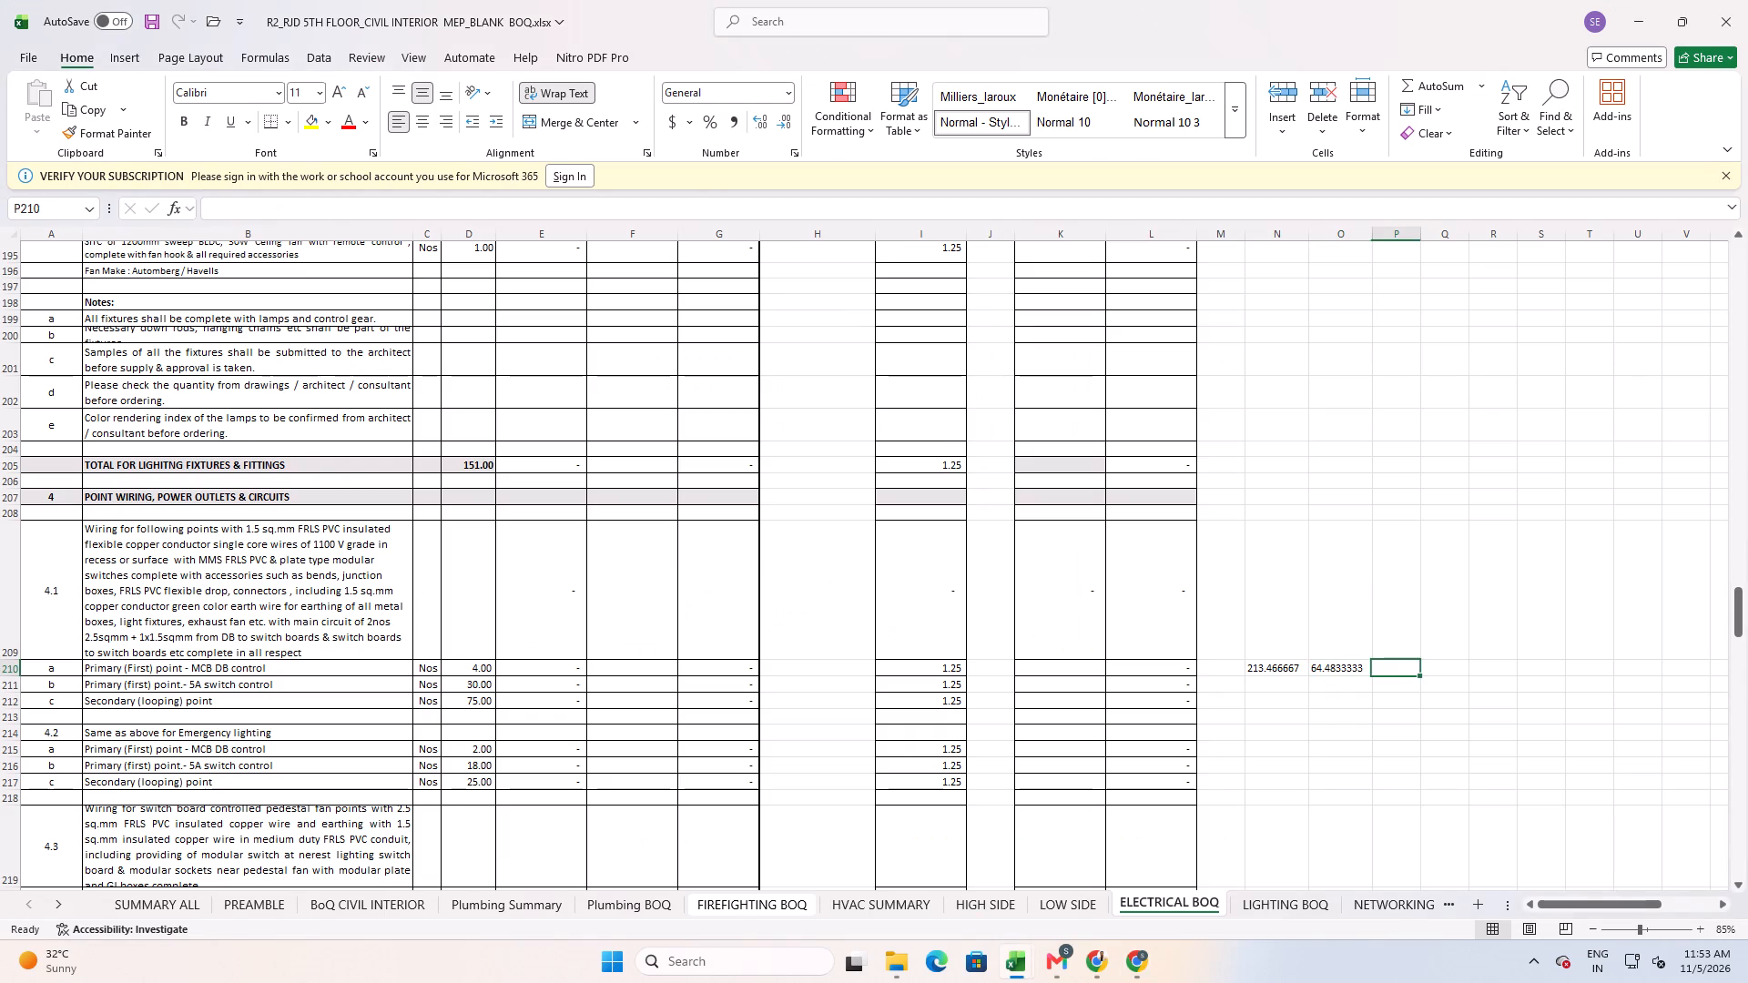
key("equal")
key("Left")
key("Left")
key("plus")
key("Left")
key("Return")
key("Up")
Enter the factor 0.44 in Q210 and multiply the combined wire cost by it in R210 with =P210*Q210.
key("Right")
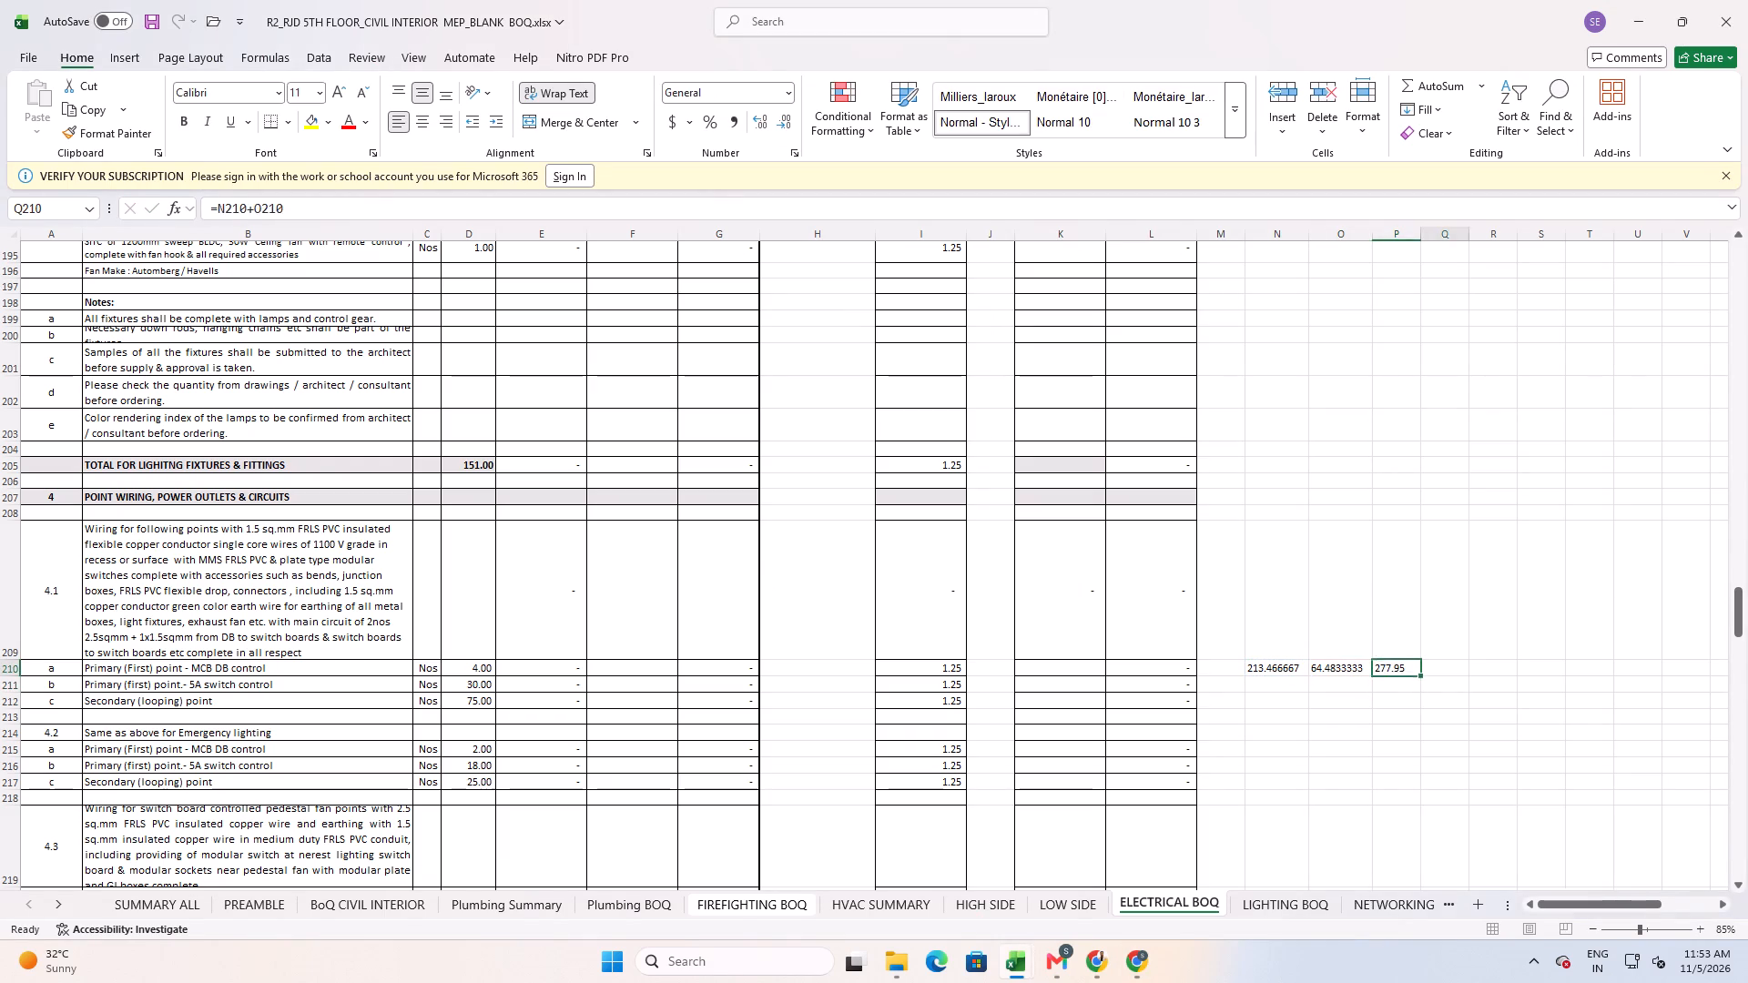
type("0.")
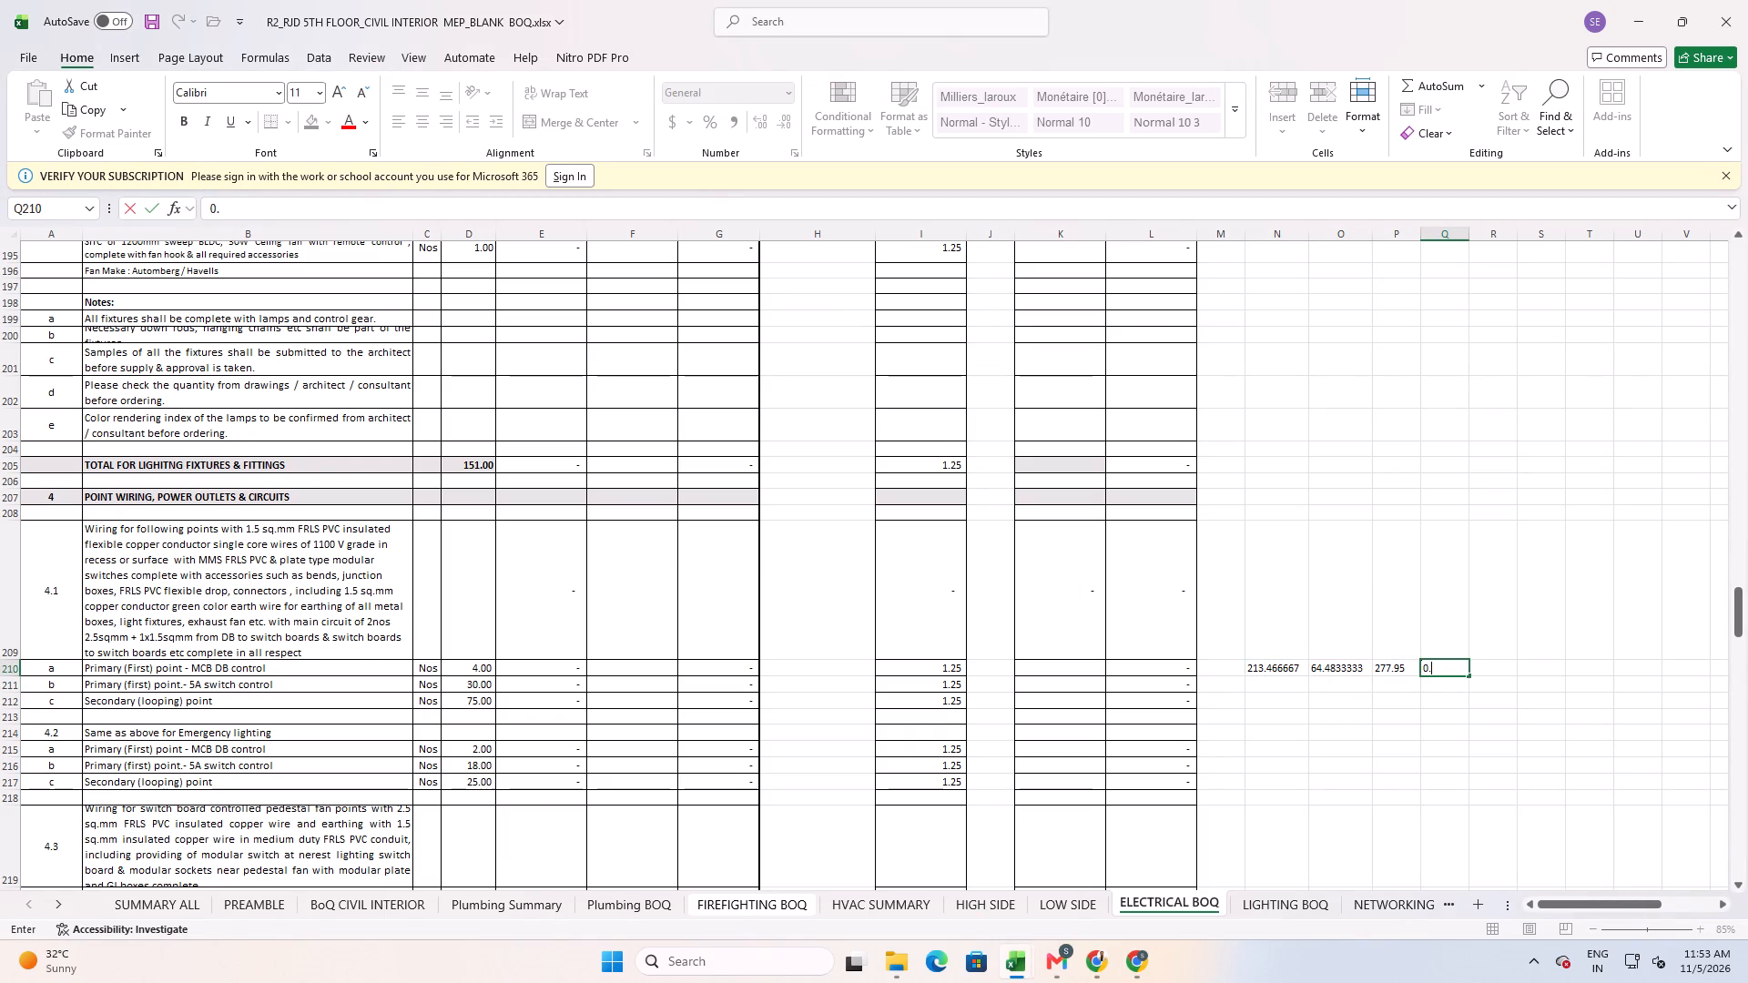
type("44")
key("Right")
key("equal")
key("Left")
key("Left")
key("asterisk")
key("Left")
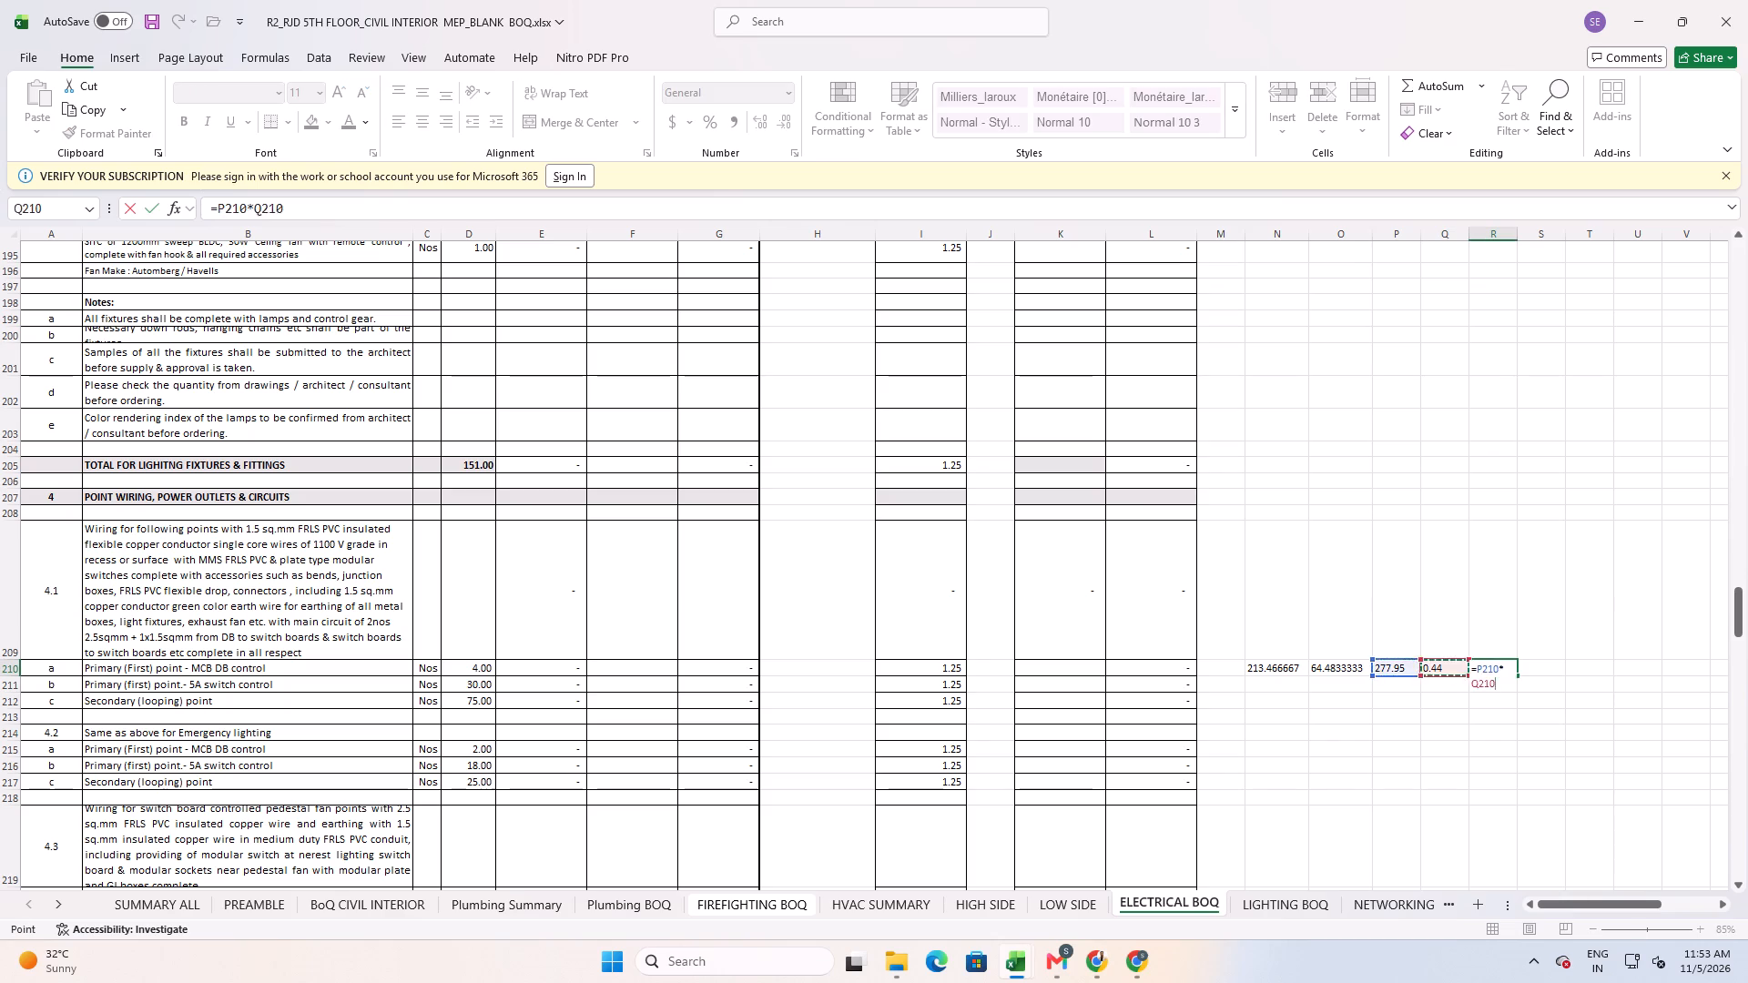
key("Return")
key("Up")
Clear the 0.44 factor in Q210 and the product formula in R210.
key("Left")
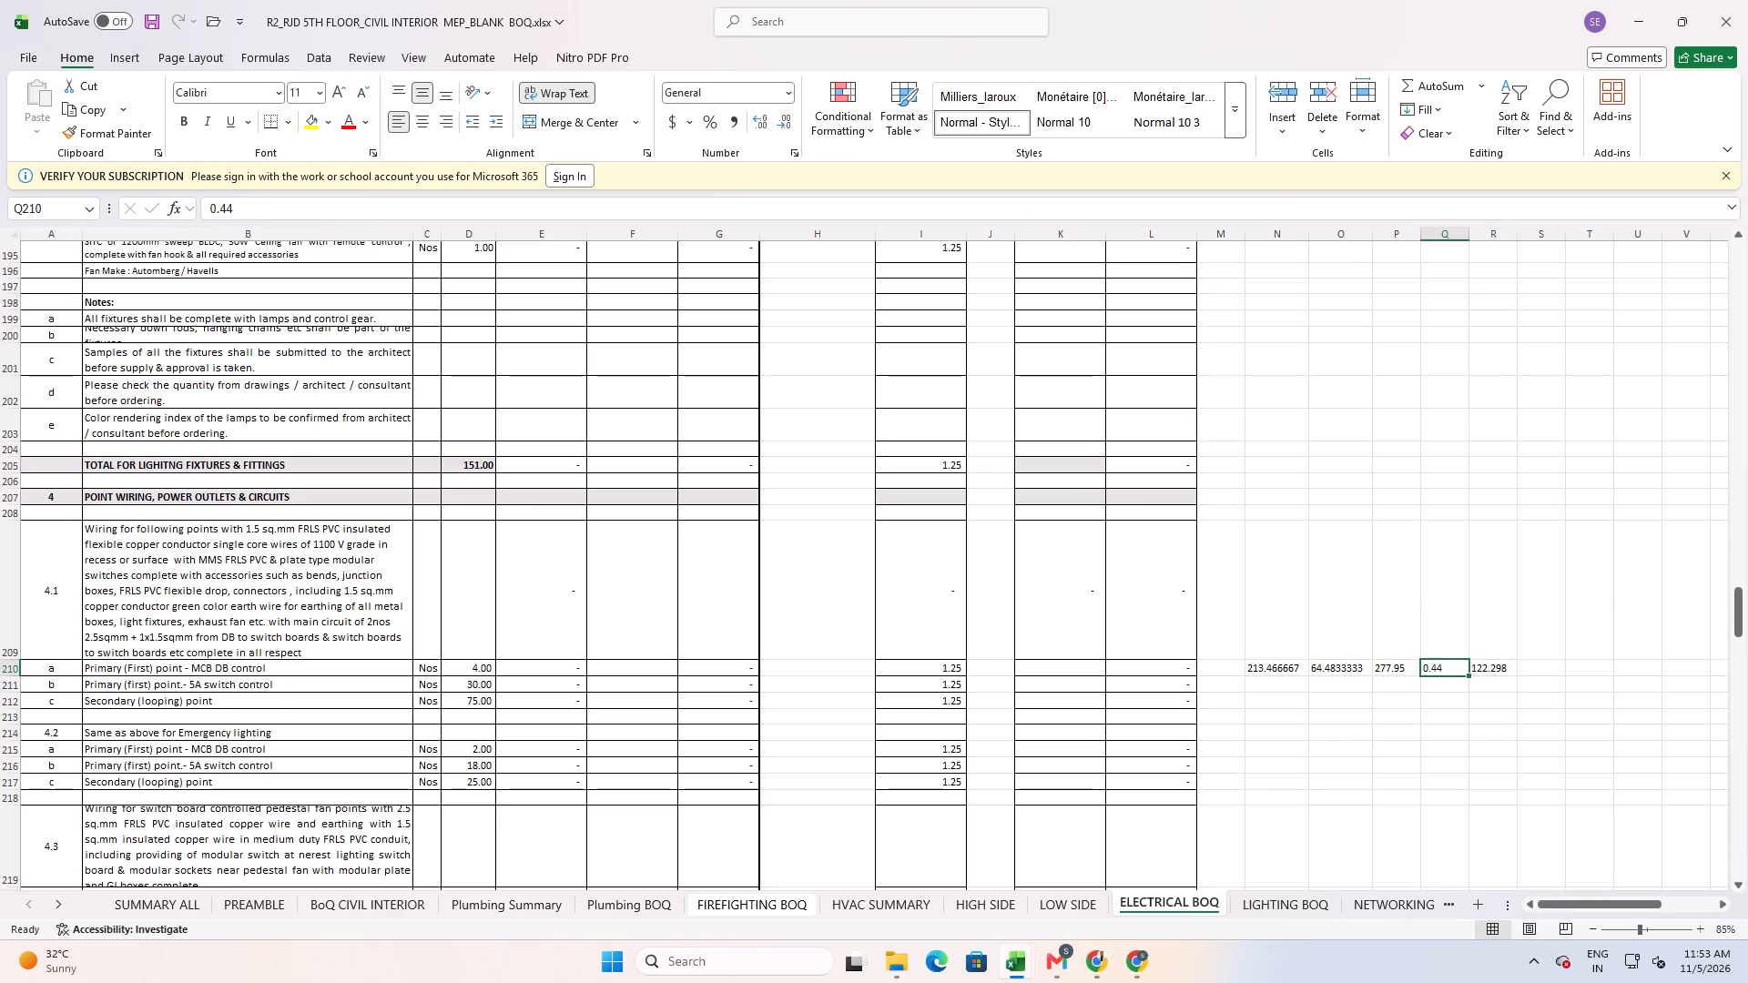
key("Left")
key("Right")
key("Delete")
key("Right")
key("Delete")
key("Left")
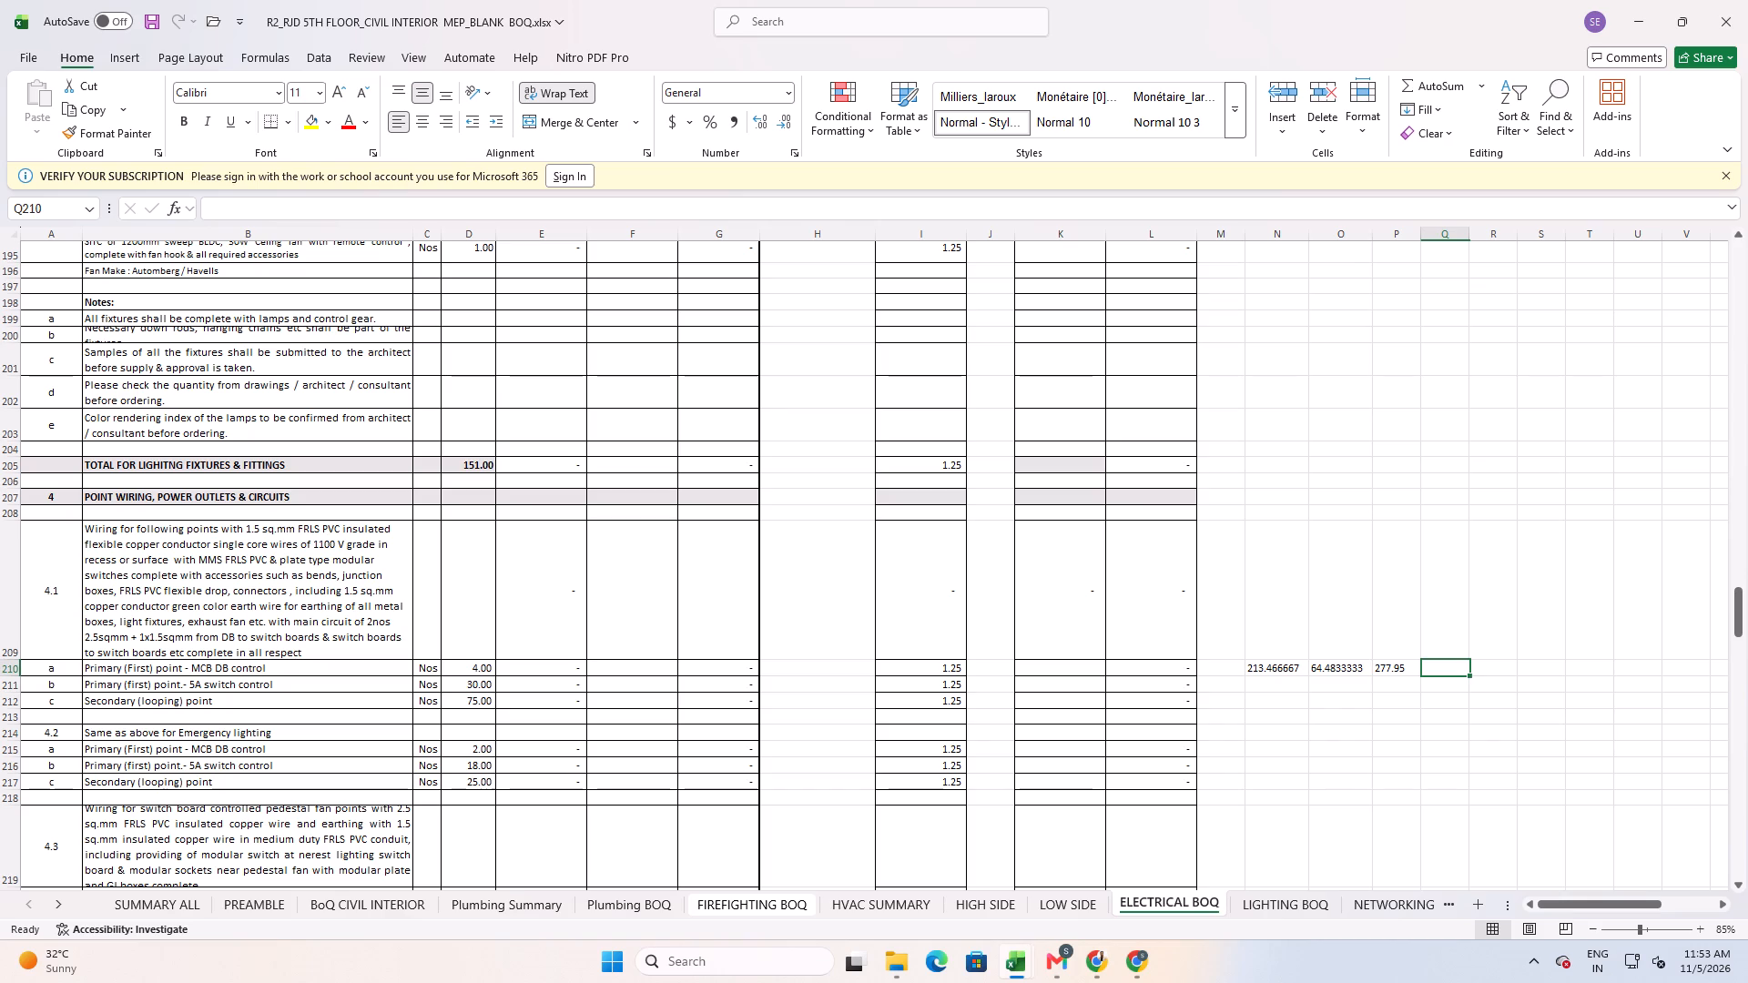
Review the point wiring, power outlet and circuit items of section 4 down to the HDMI sockets in item 4.10.
scroll(558, 730, "down", 2)
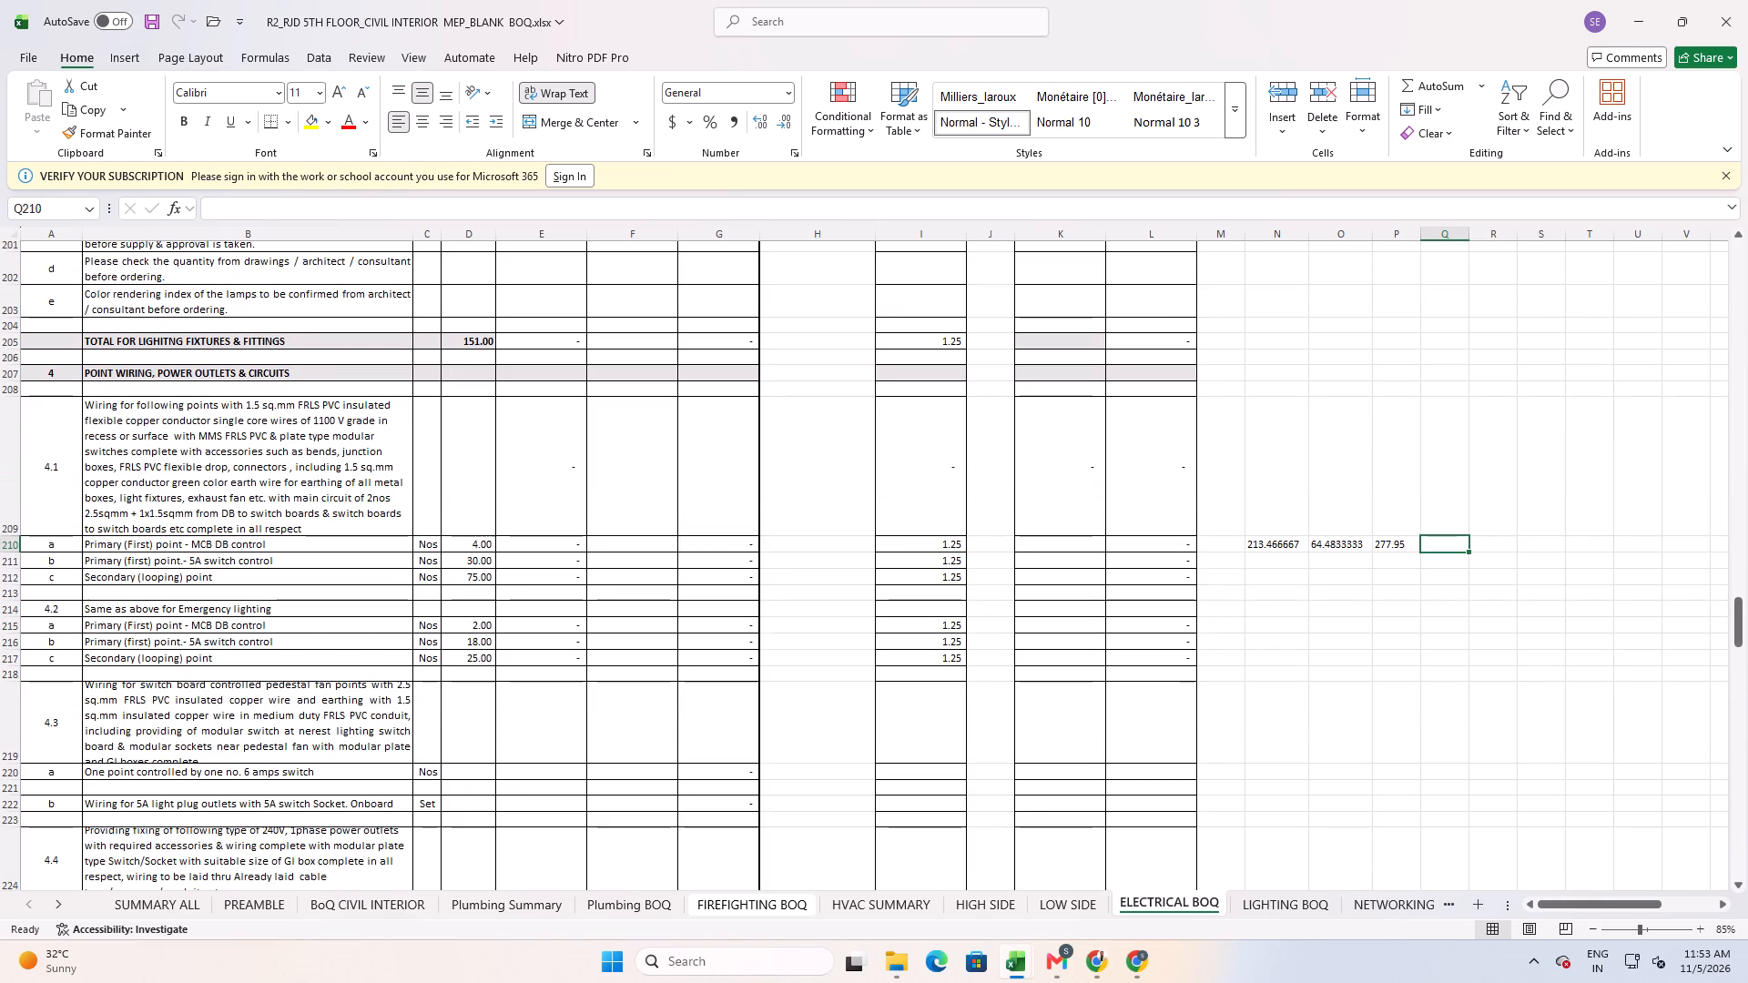
scroll(553, 733, "down", 11)
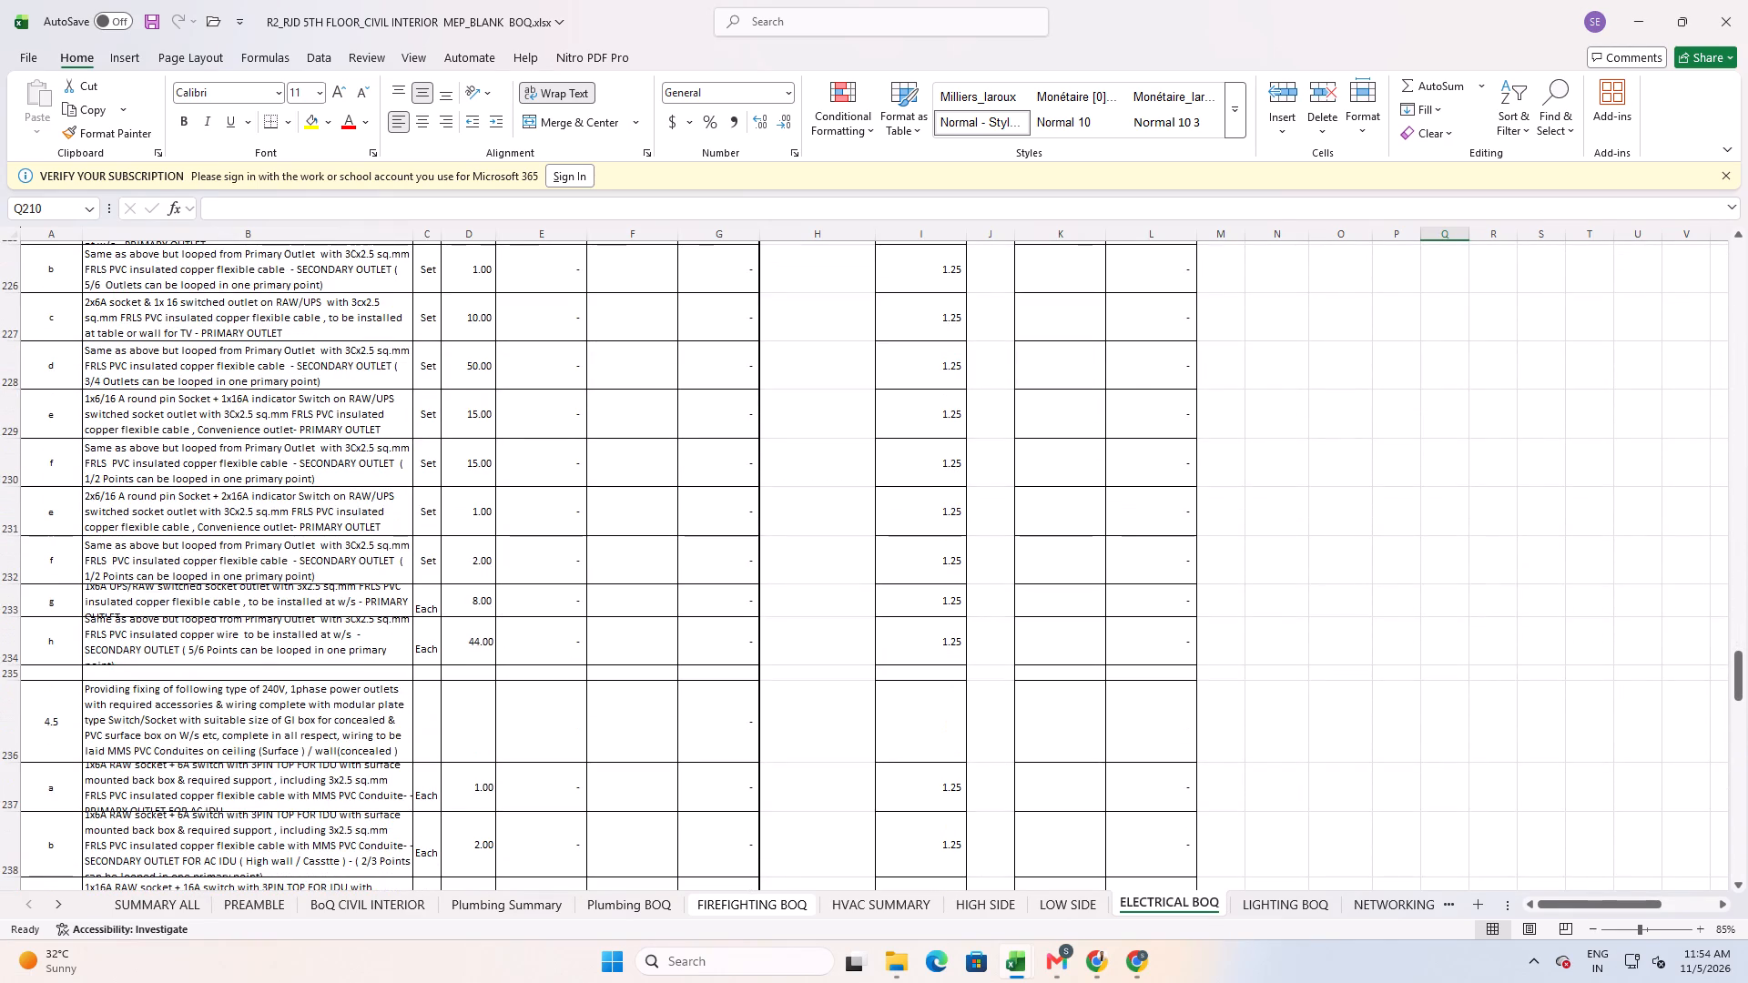
scroll(551, 735, "down", 10)
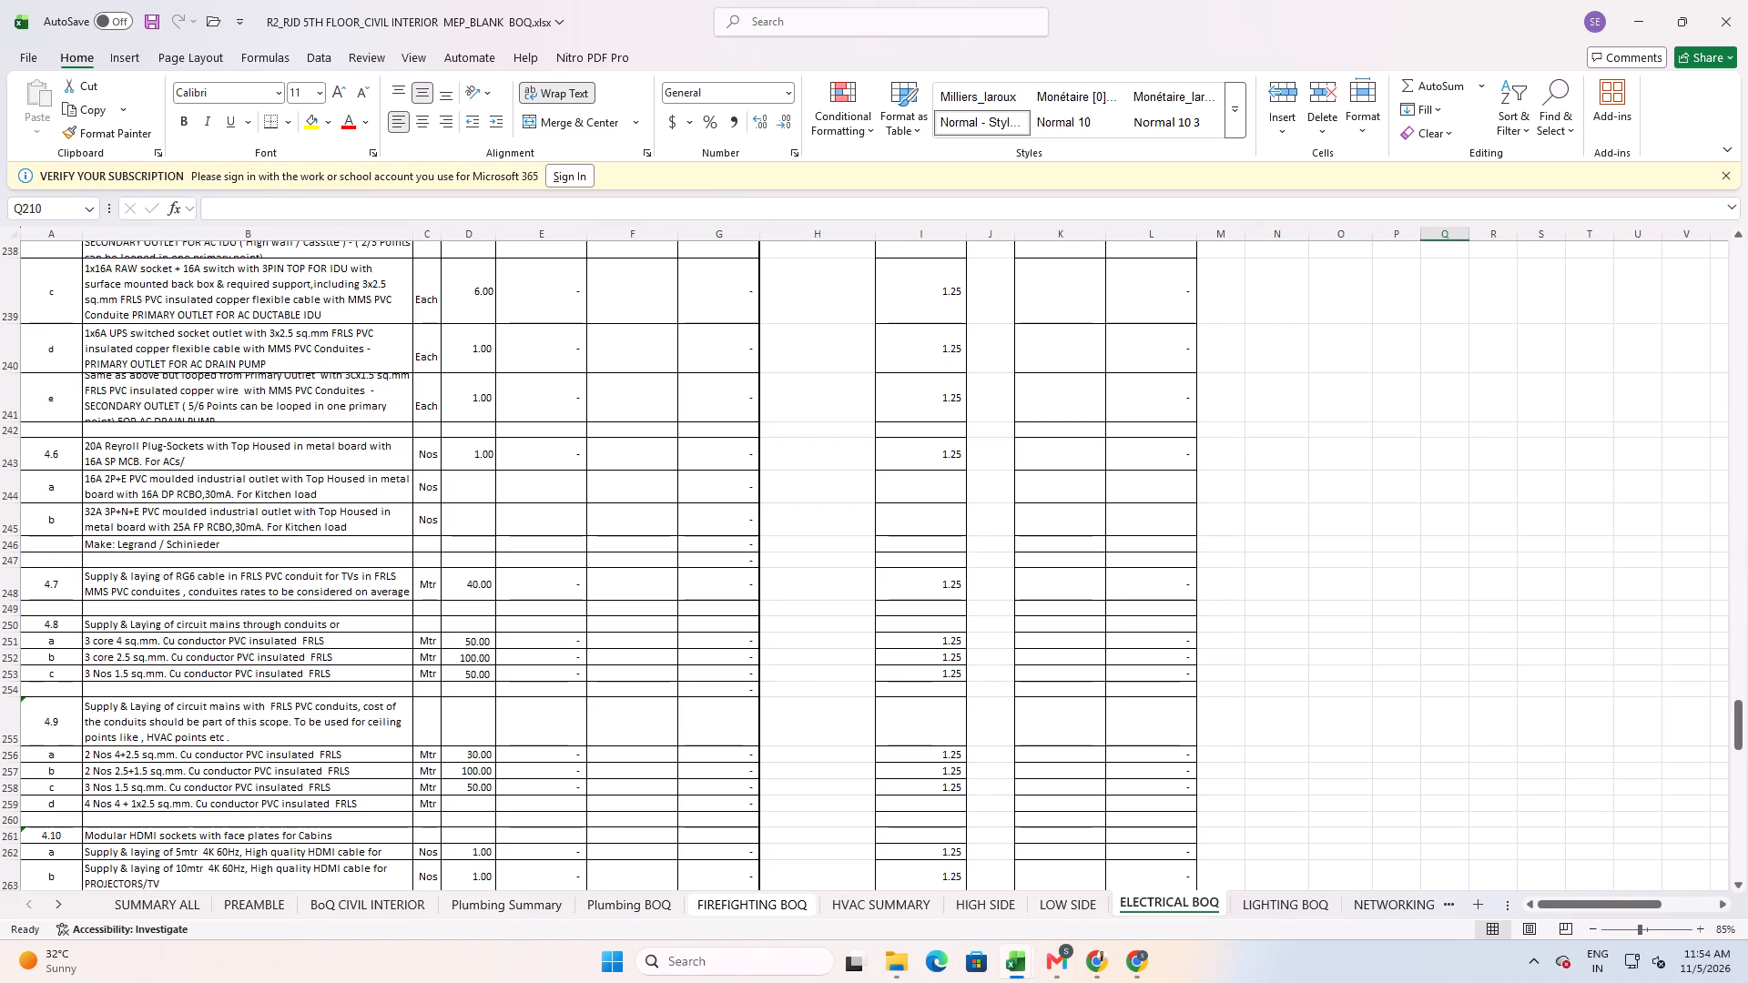
Search the electrical BOQ sheet for "conduit" and go through the matching item descriptions.
key("ctrl+f")
type("conduit")
key("Return")
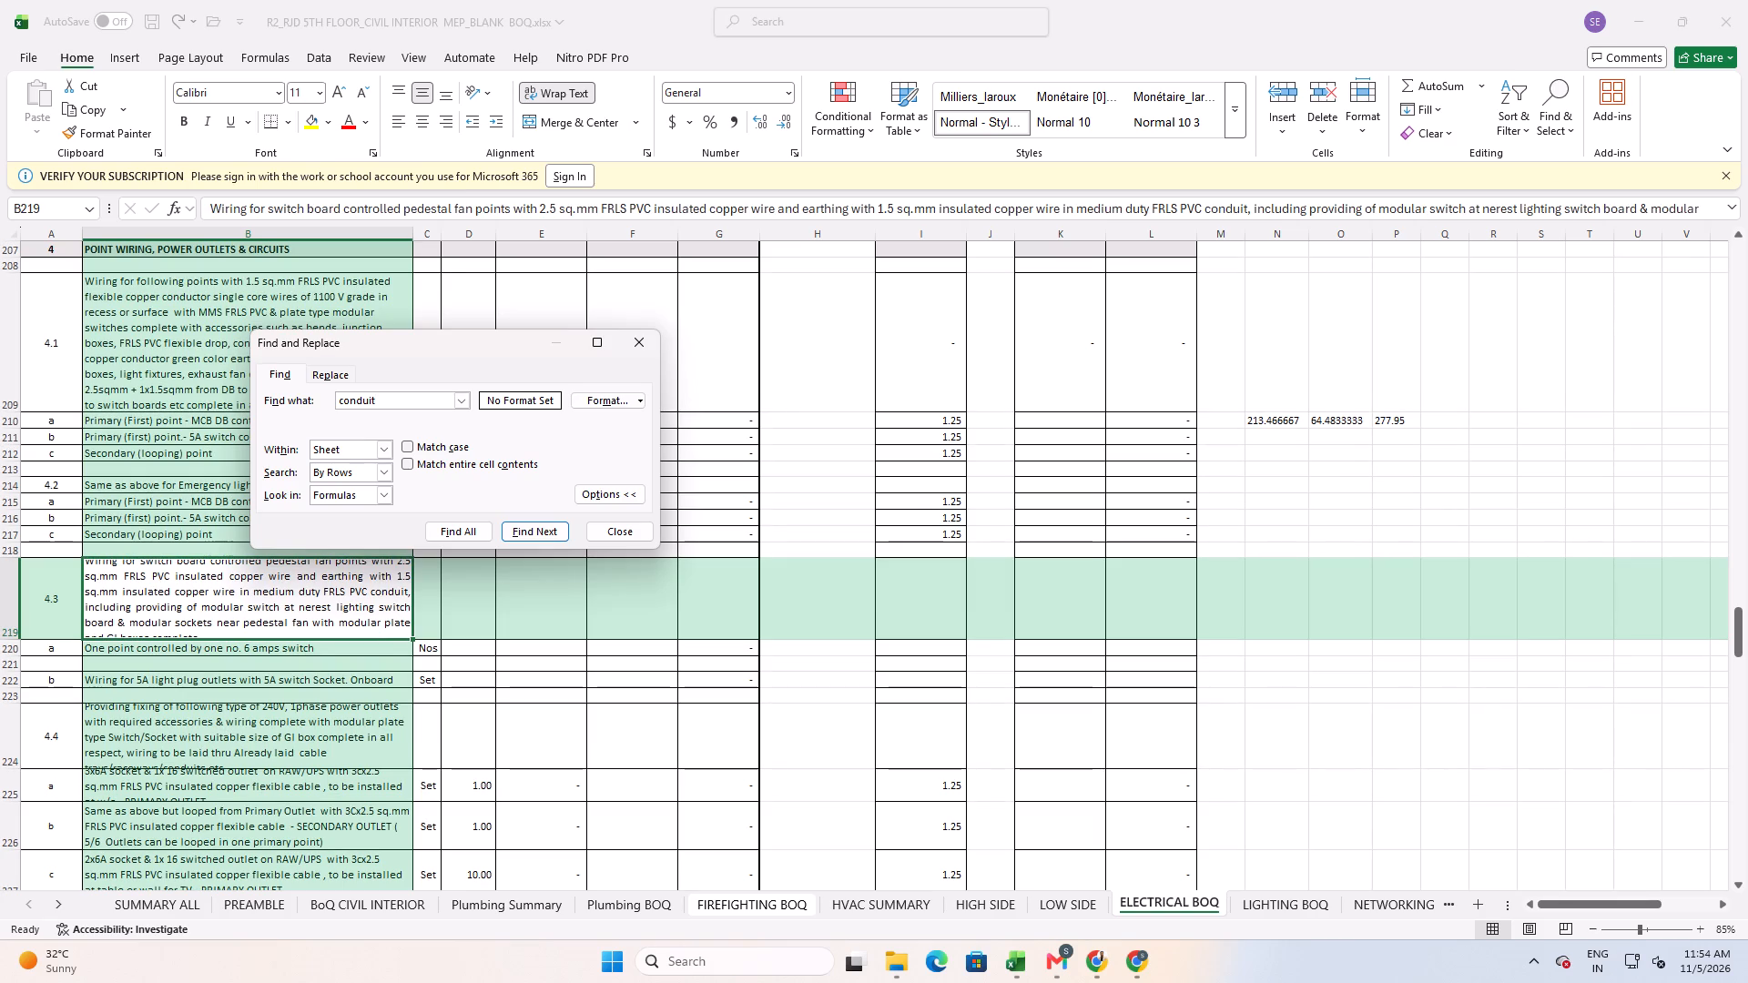
key("Return")
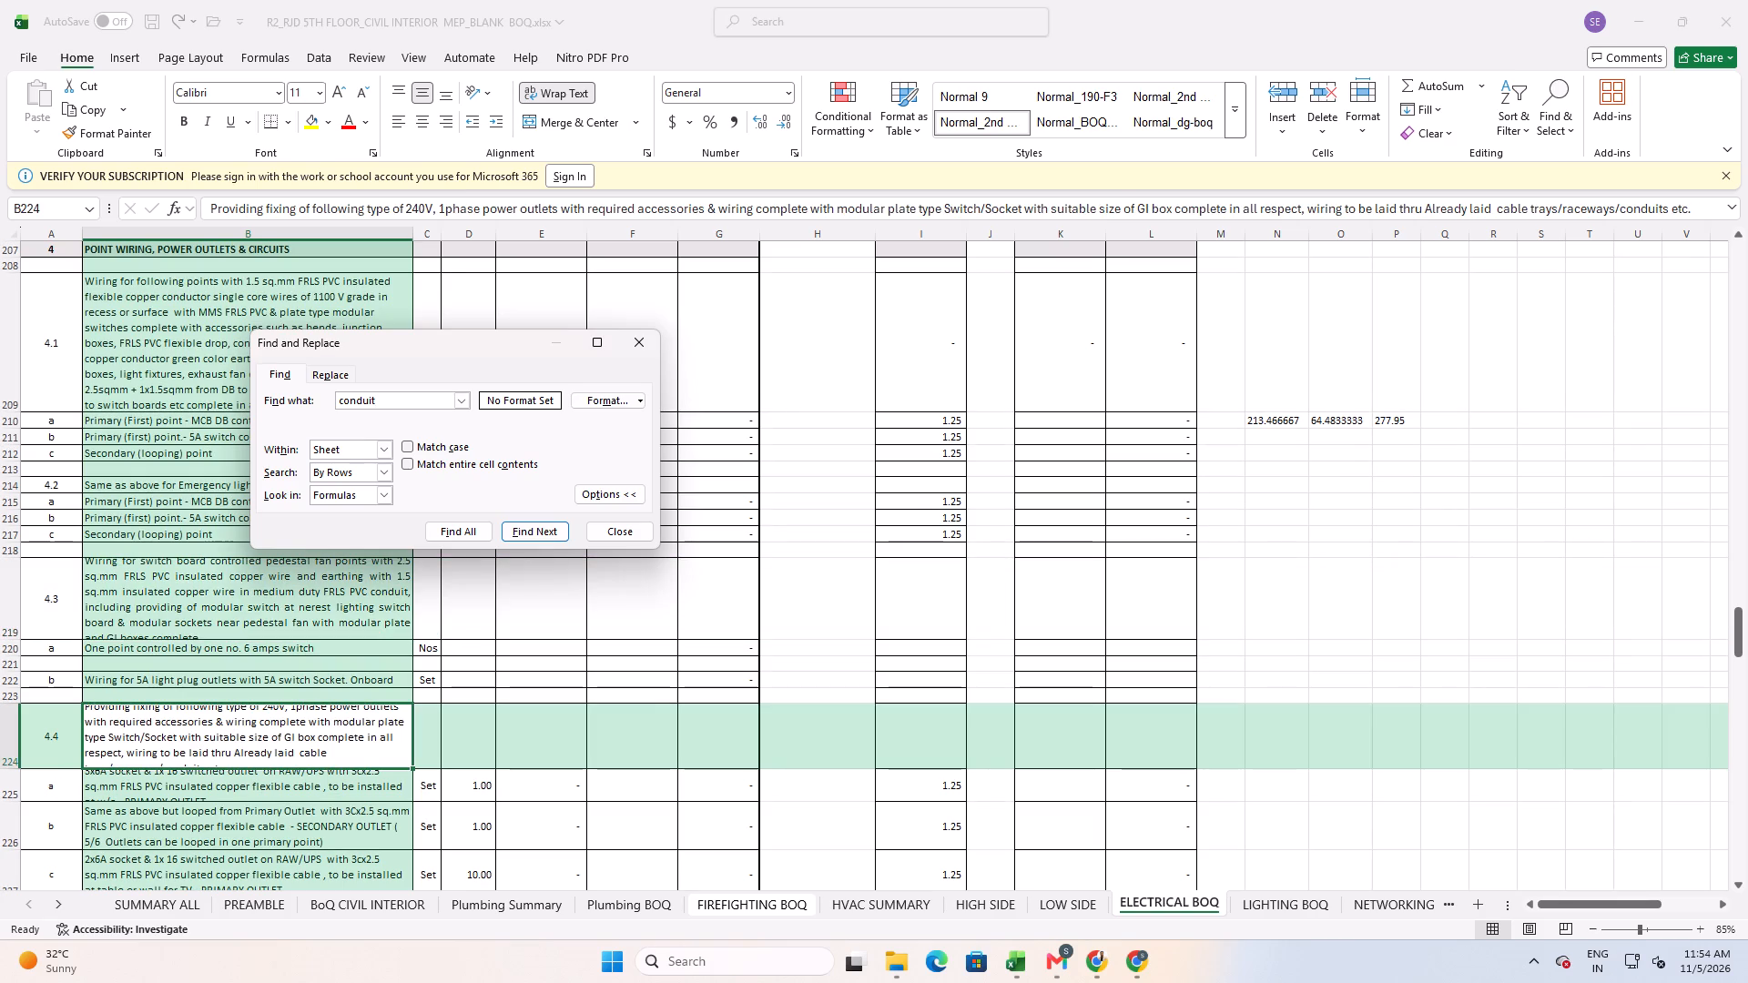
key("Return")
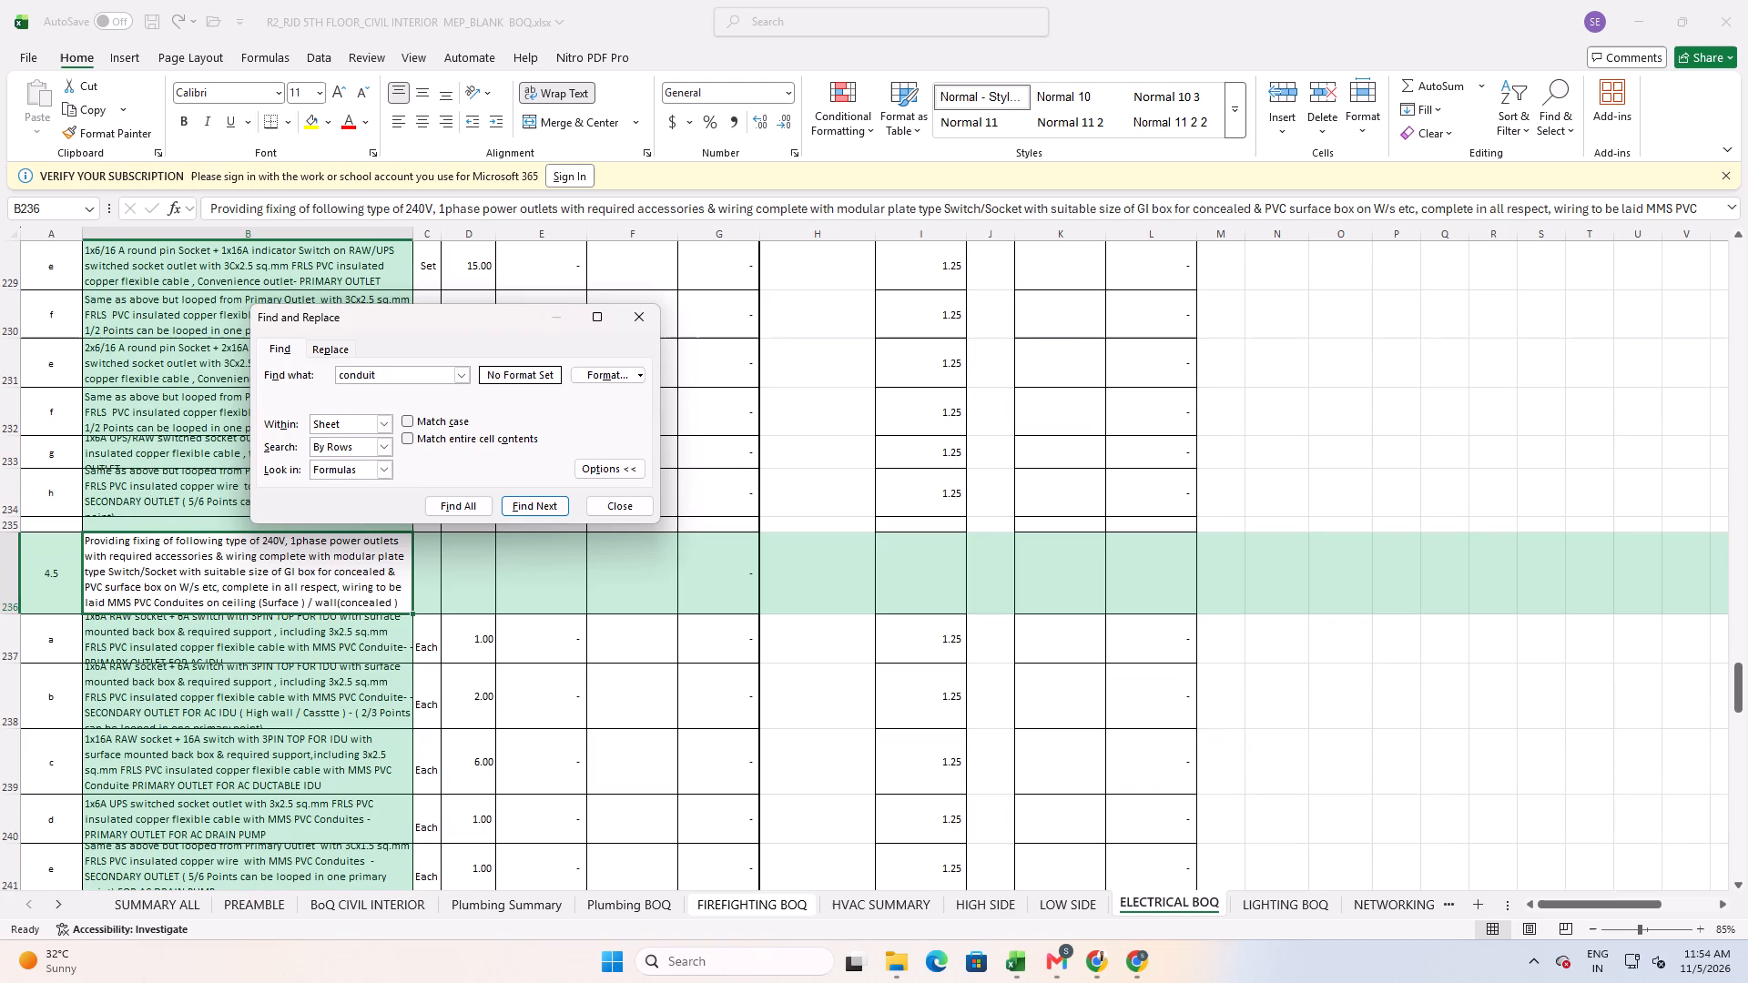
key("Return")
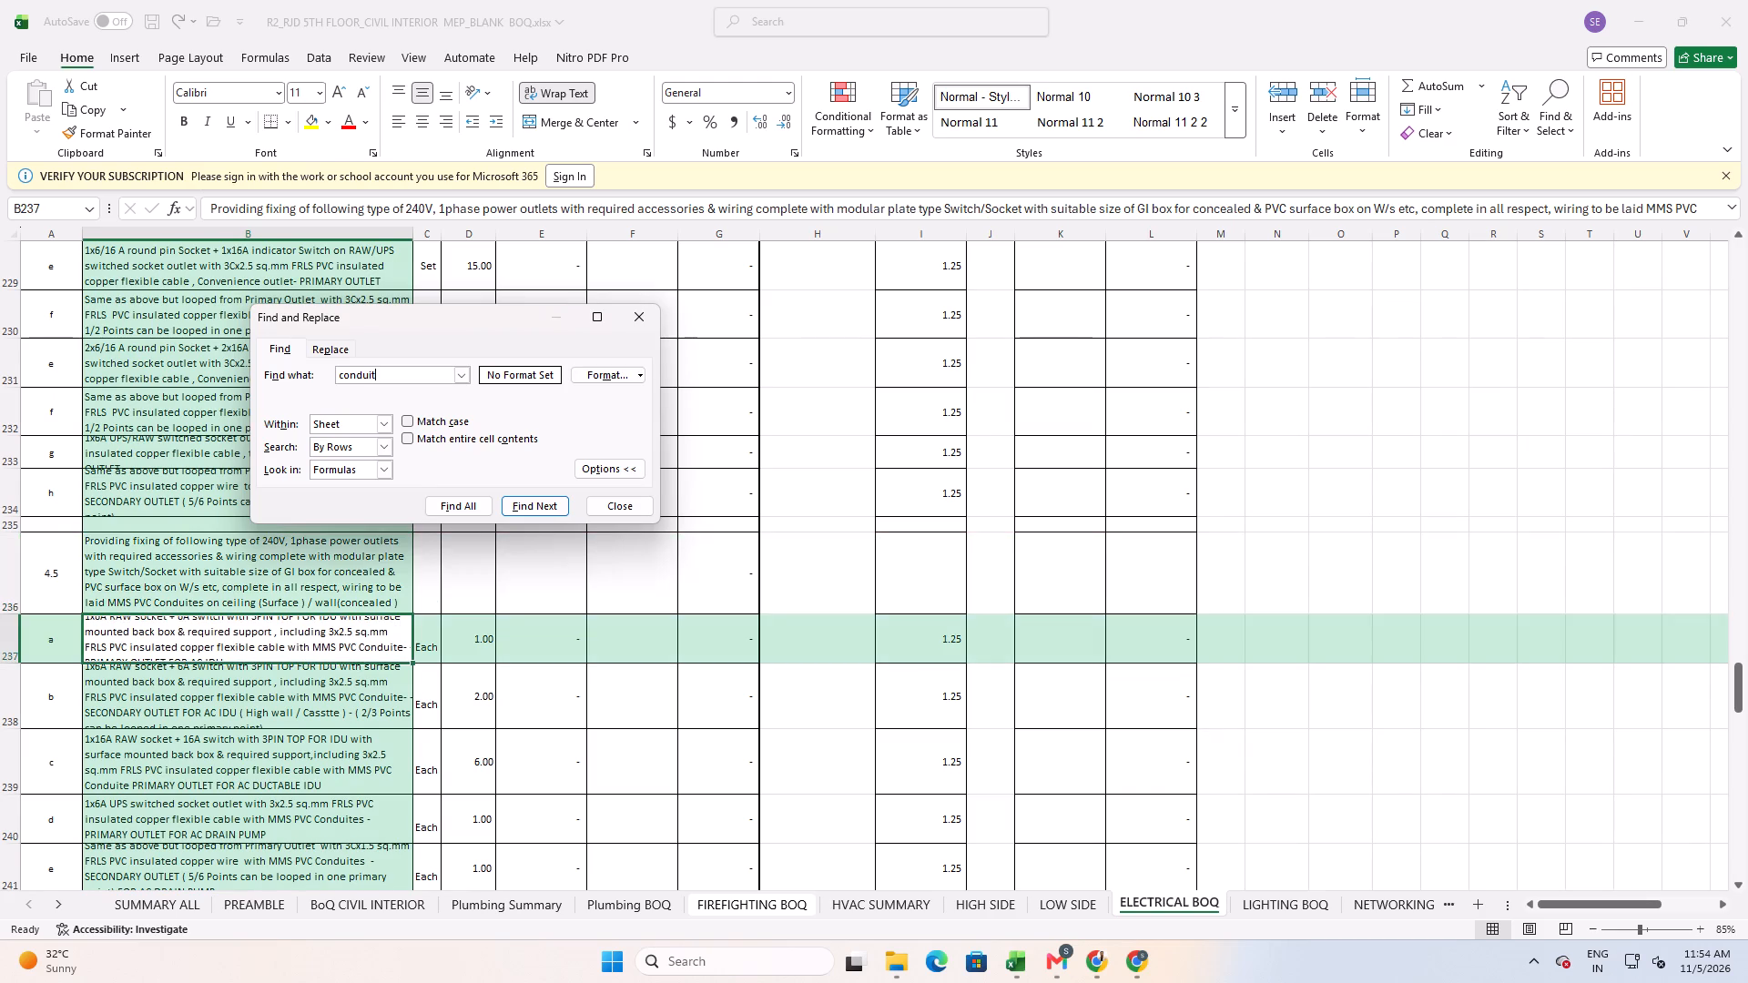
key("Return")
key("Return")
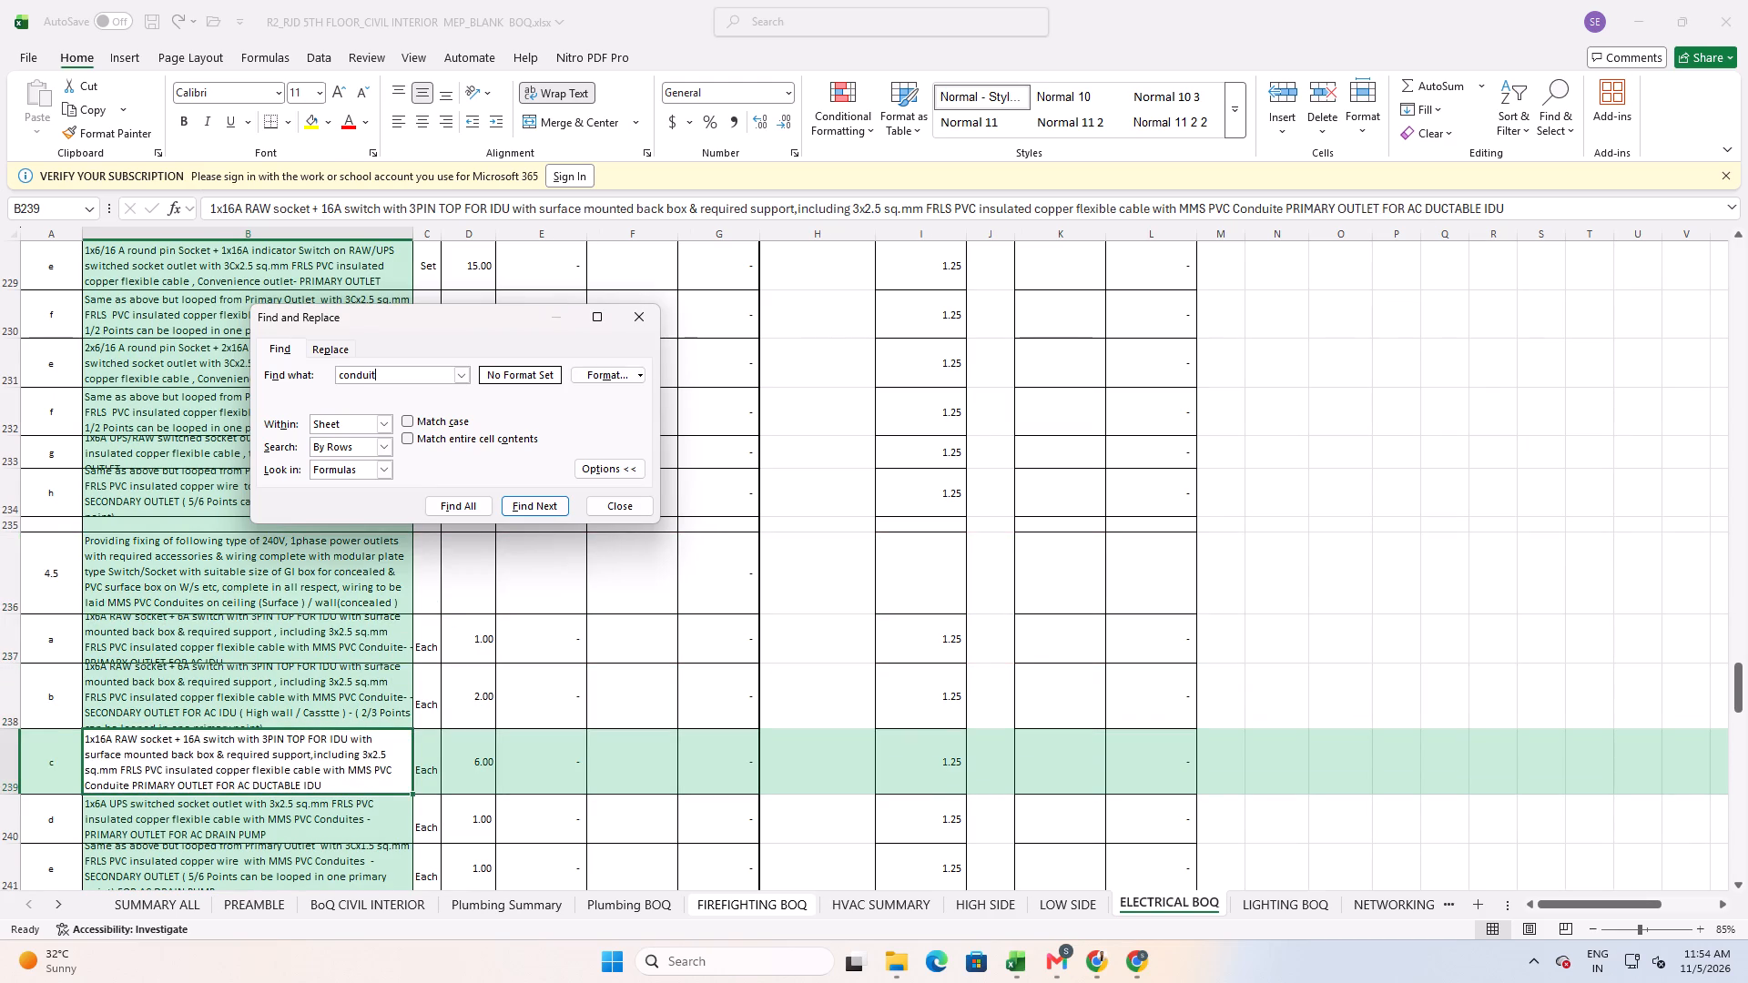
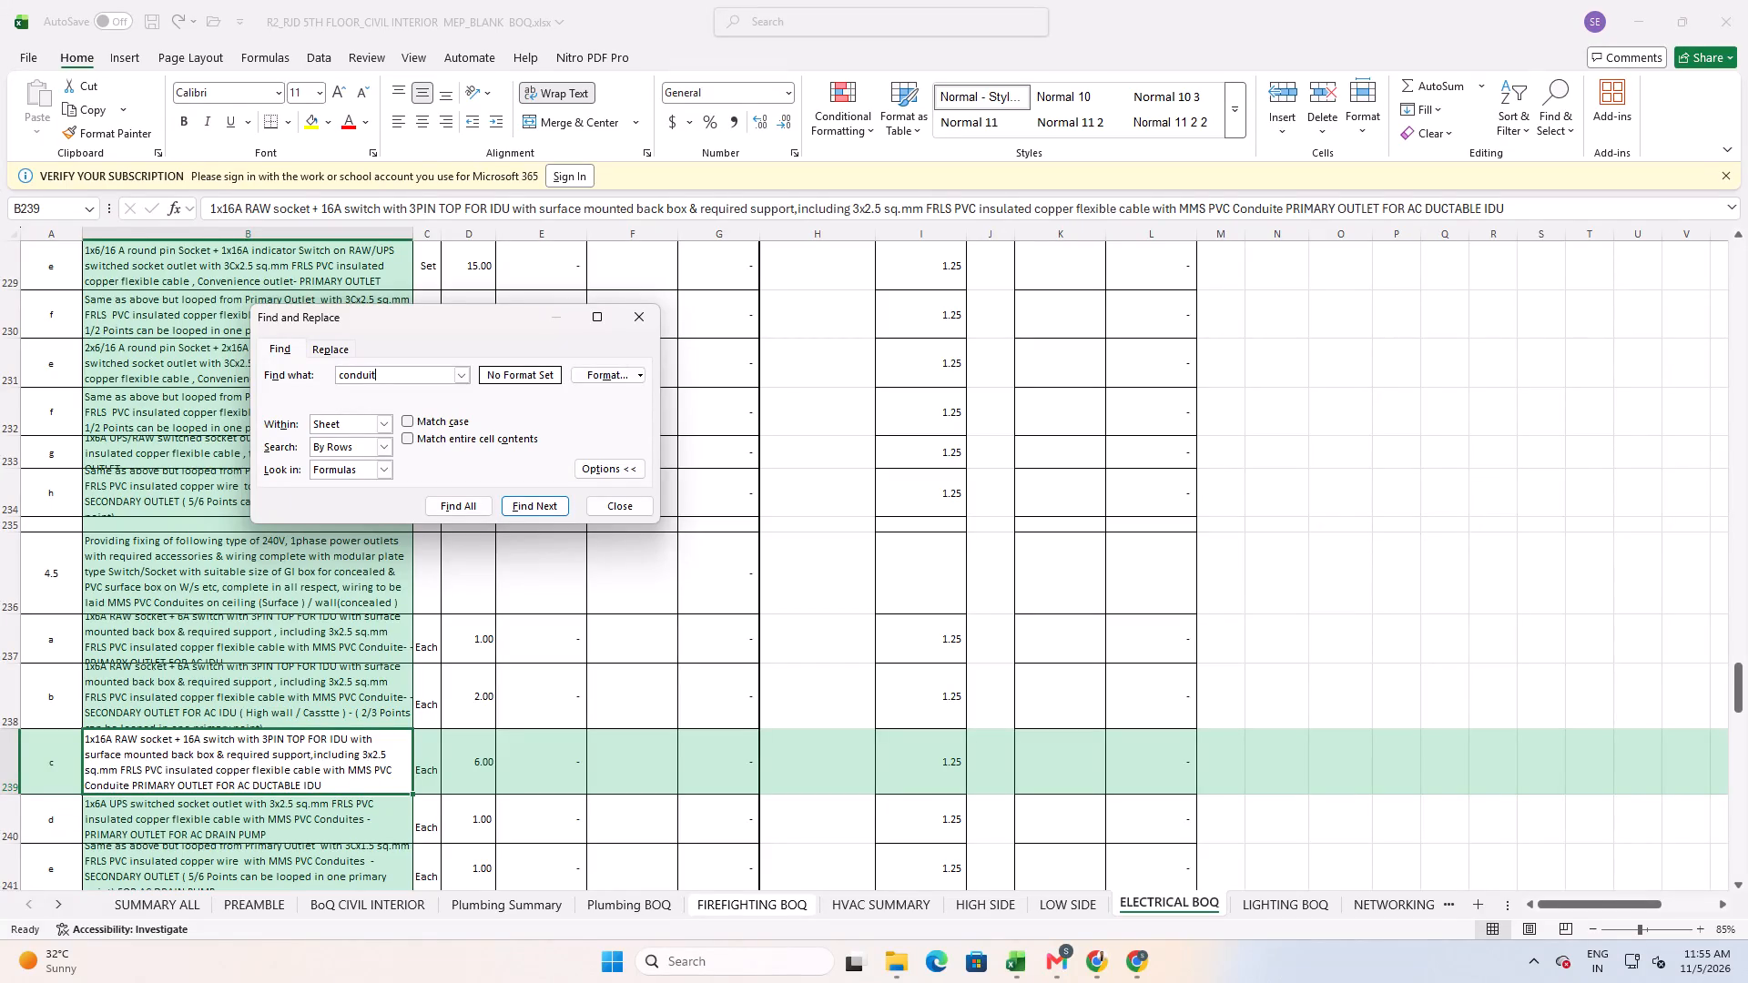
List every cell containing "conduit" in the electrical BOQ sheet and go through the matches.
left_click(467, 501)
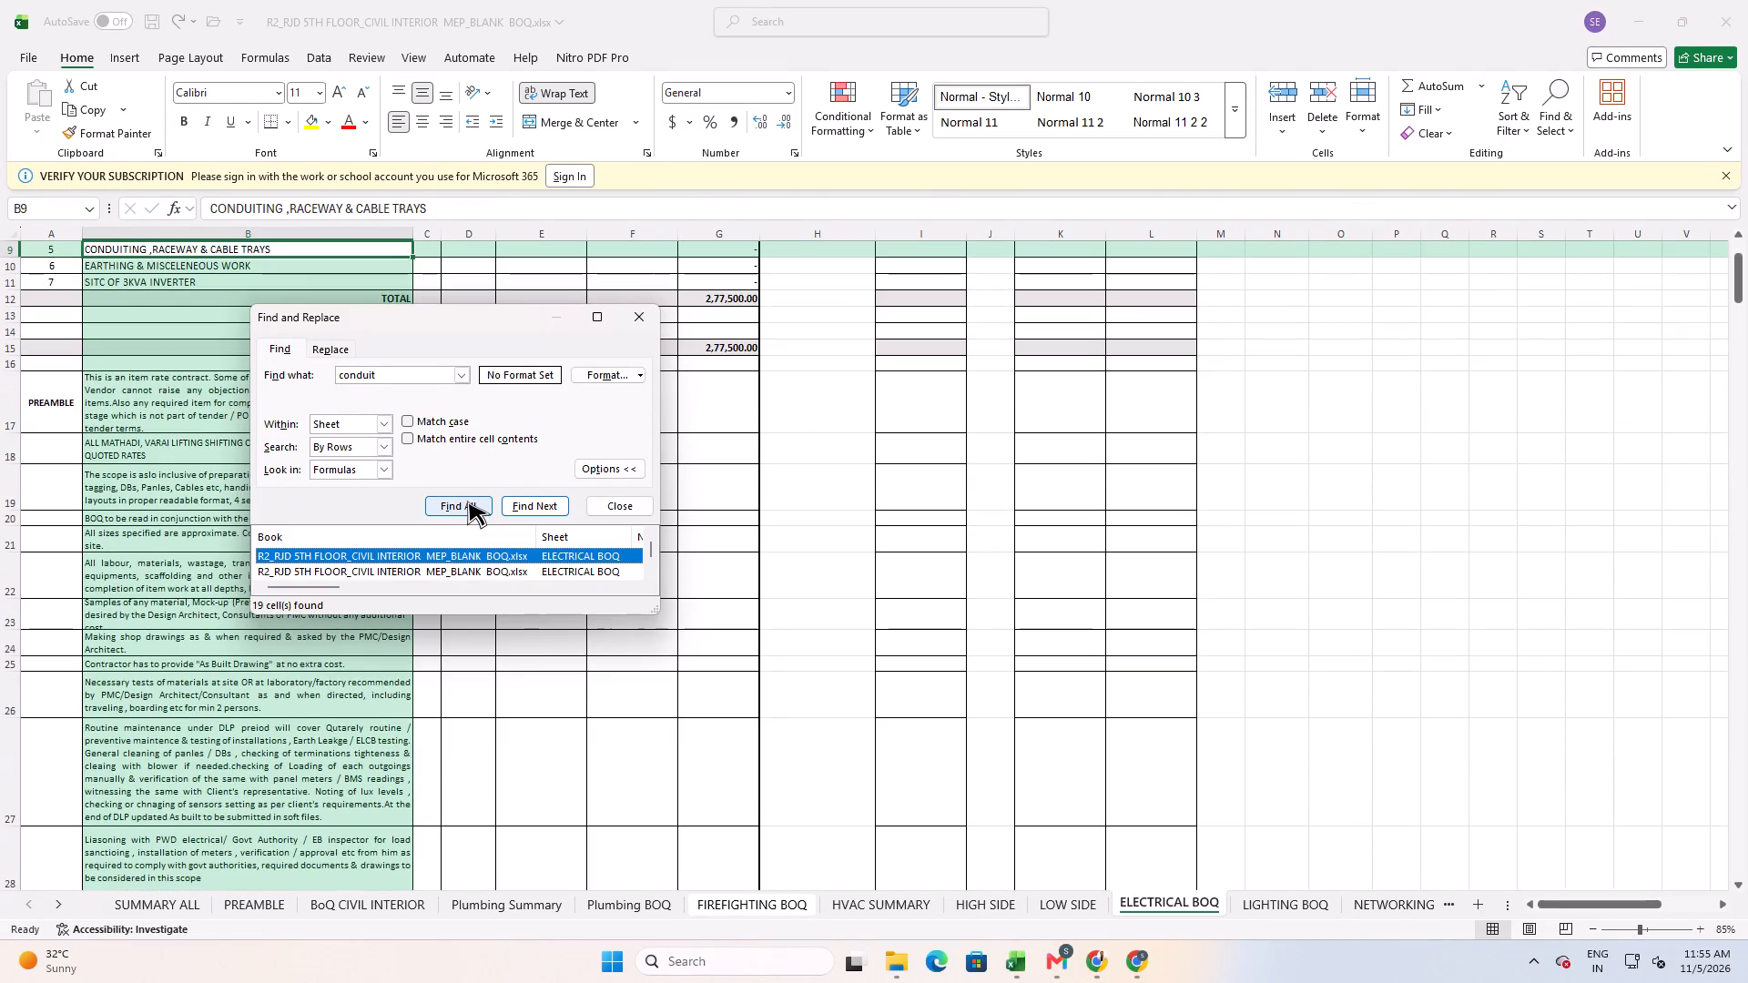
left_click(467, 502)
double_click(467, 502)
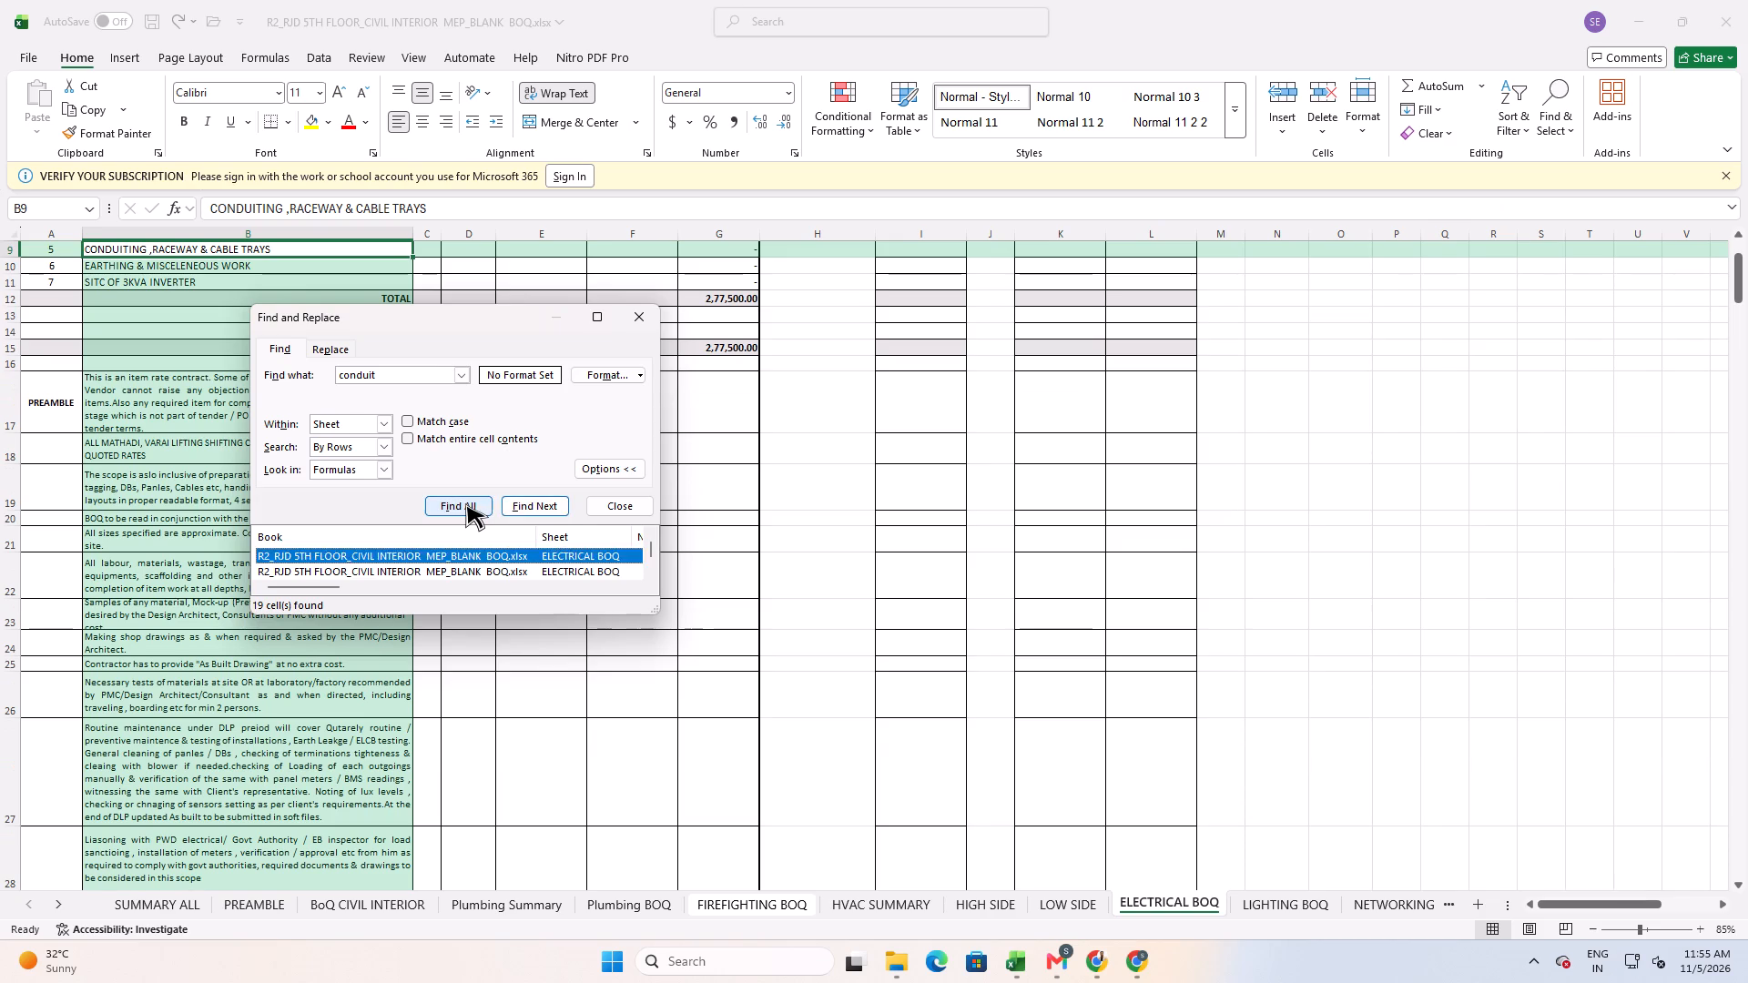
left_click(519, 506)
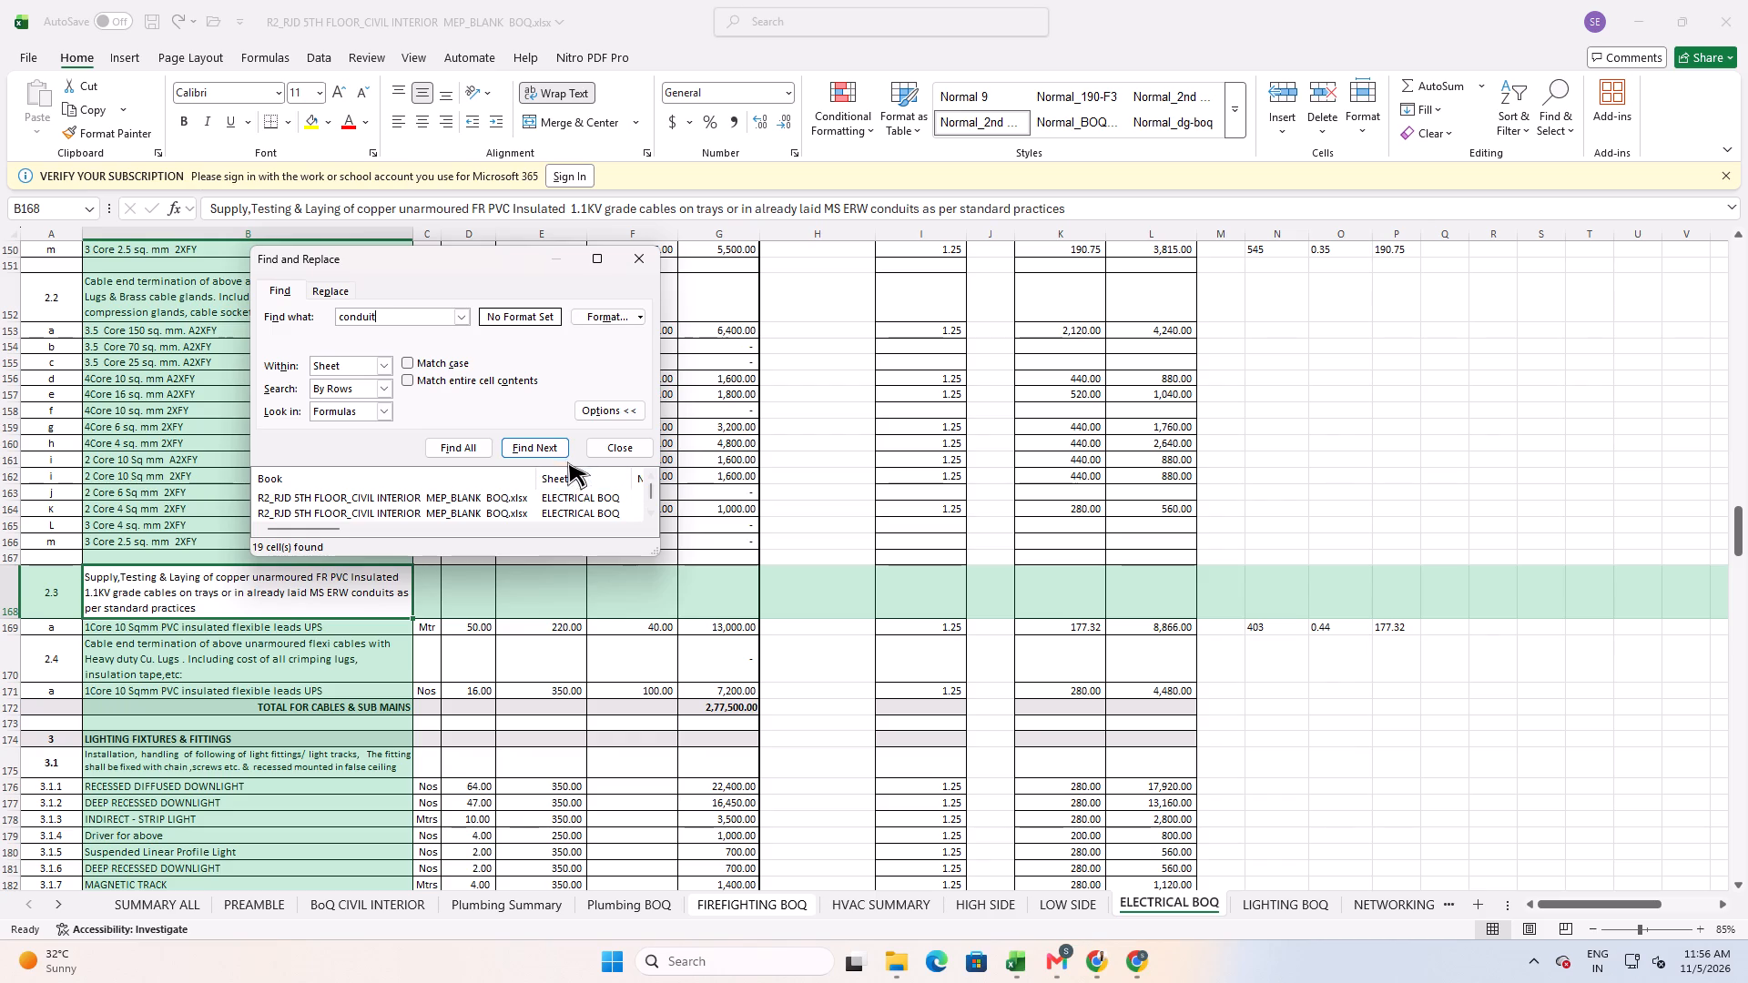
left_click(543, 451)
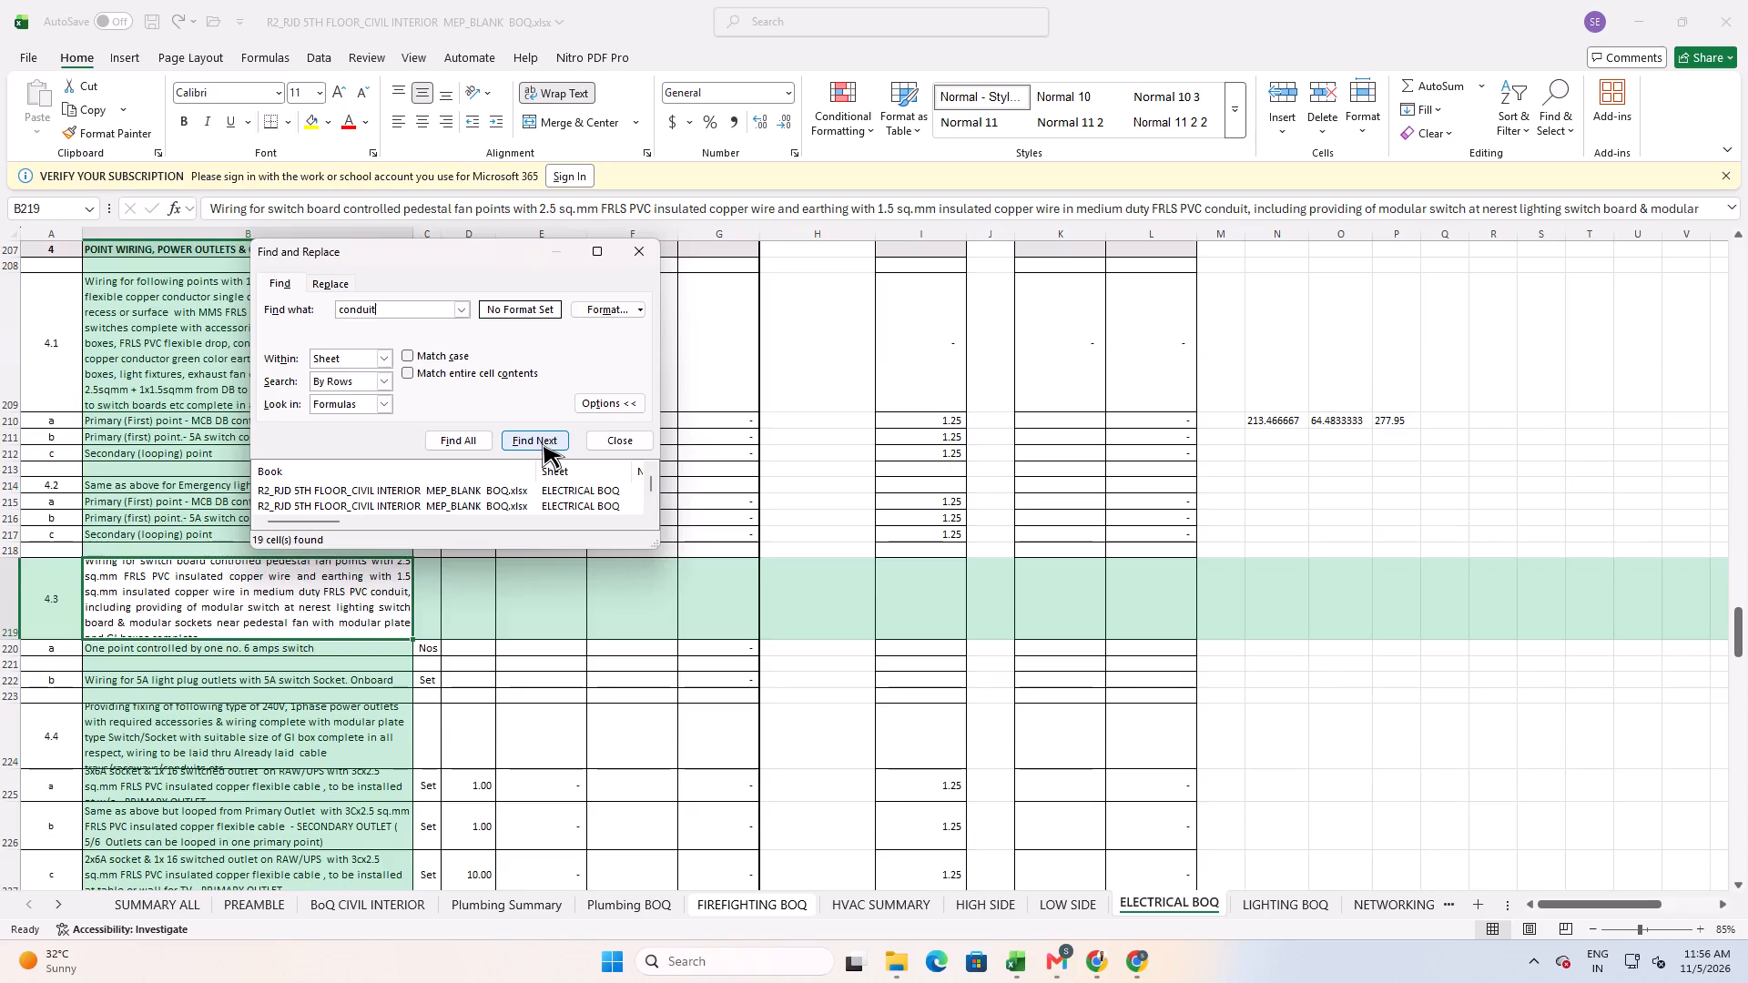
Close the conduit search and inspect the formula in P210 beside the primary point item of 4.1.
left_click(1298, 641)
left_click(620, 252)
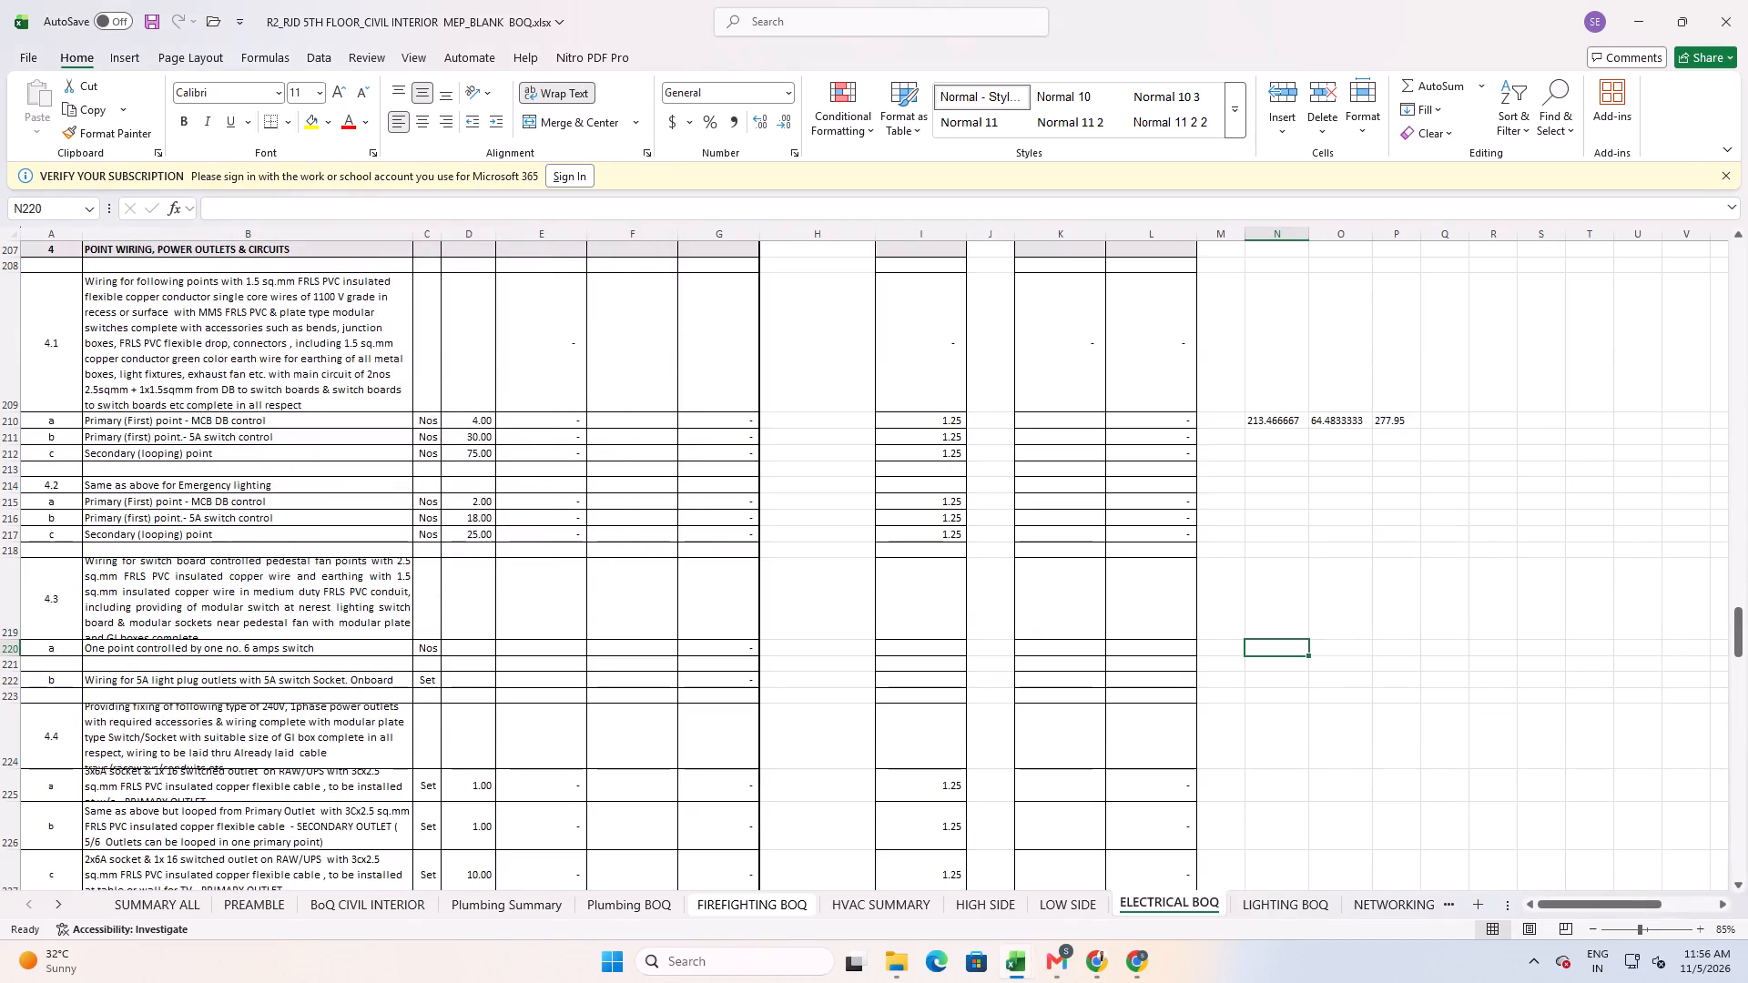
left_click(1403, 425)
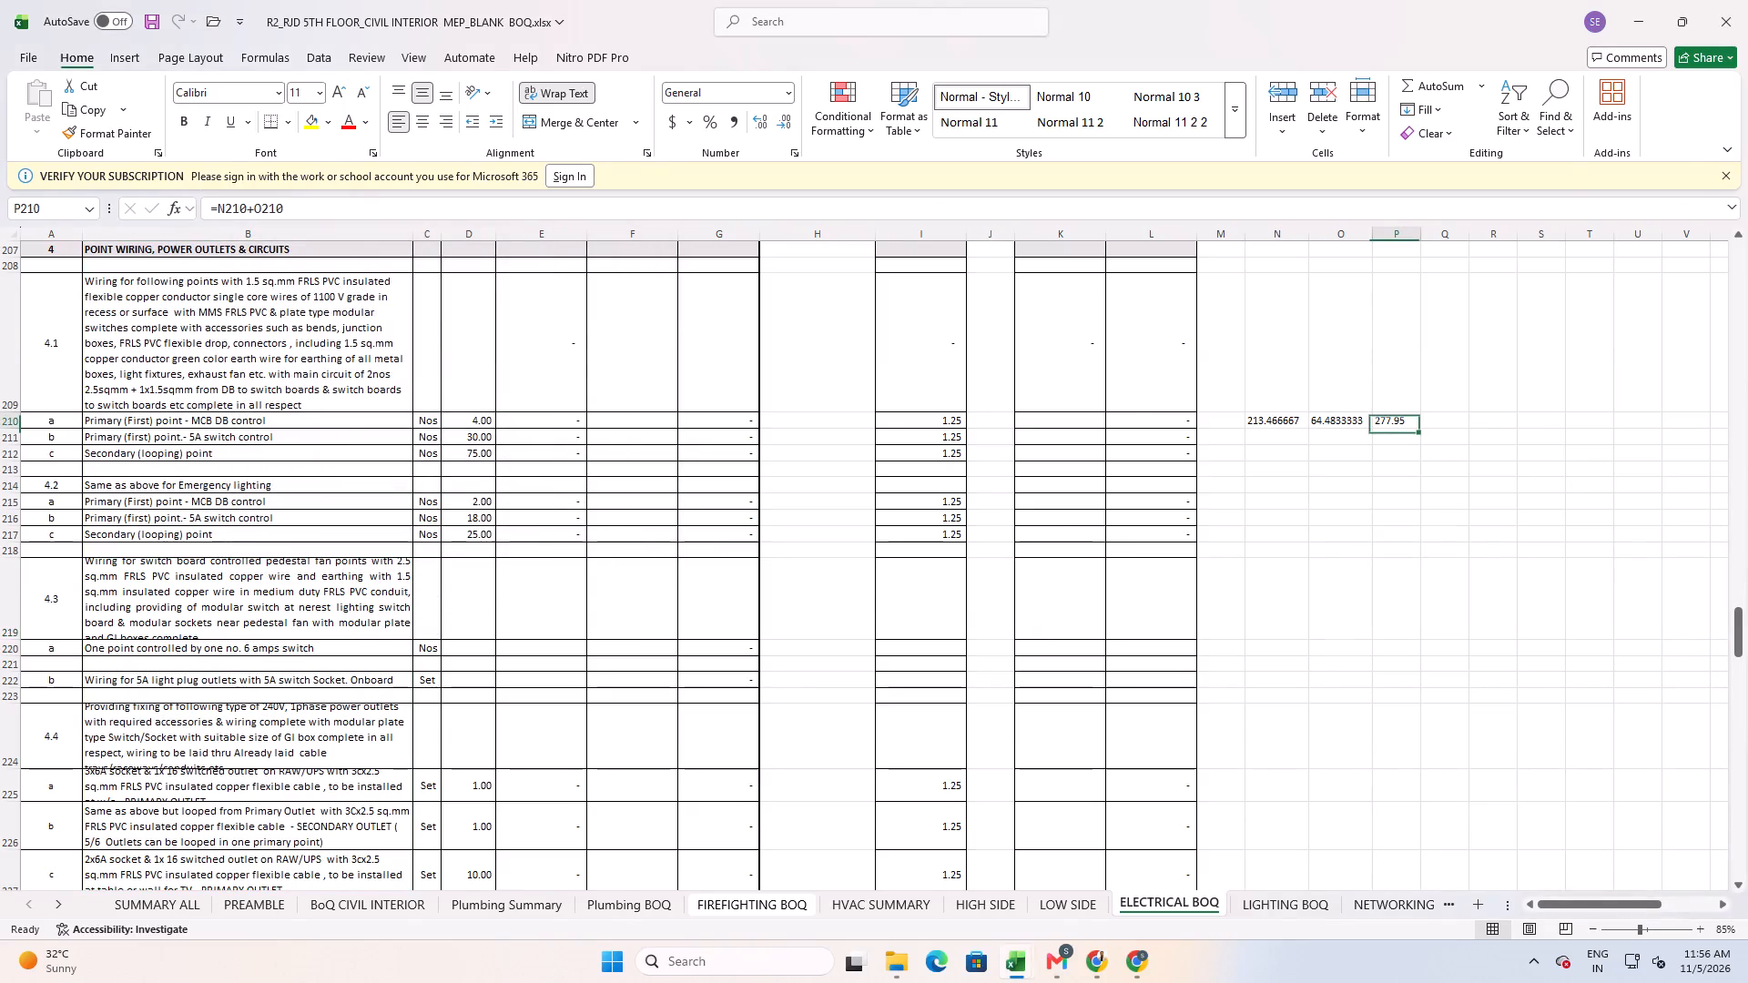
Switch to File Explorer and browse the project folders in TENDER under FY 2026-2027 on the Estimation network drive.
key("alt+Tab")
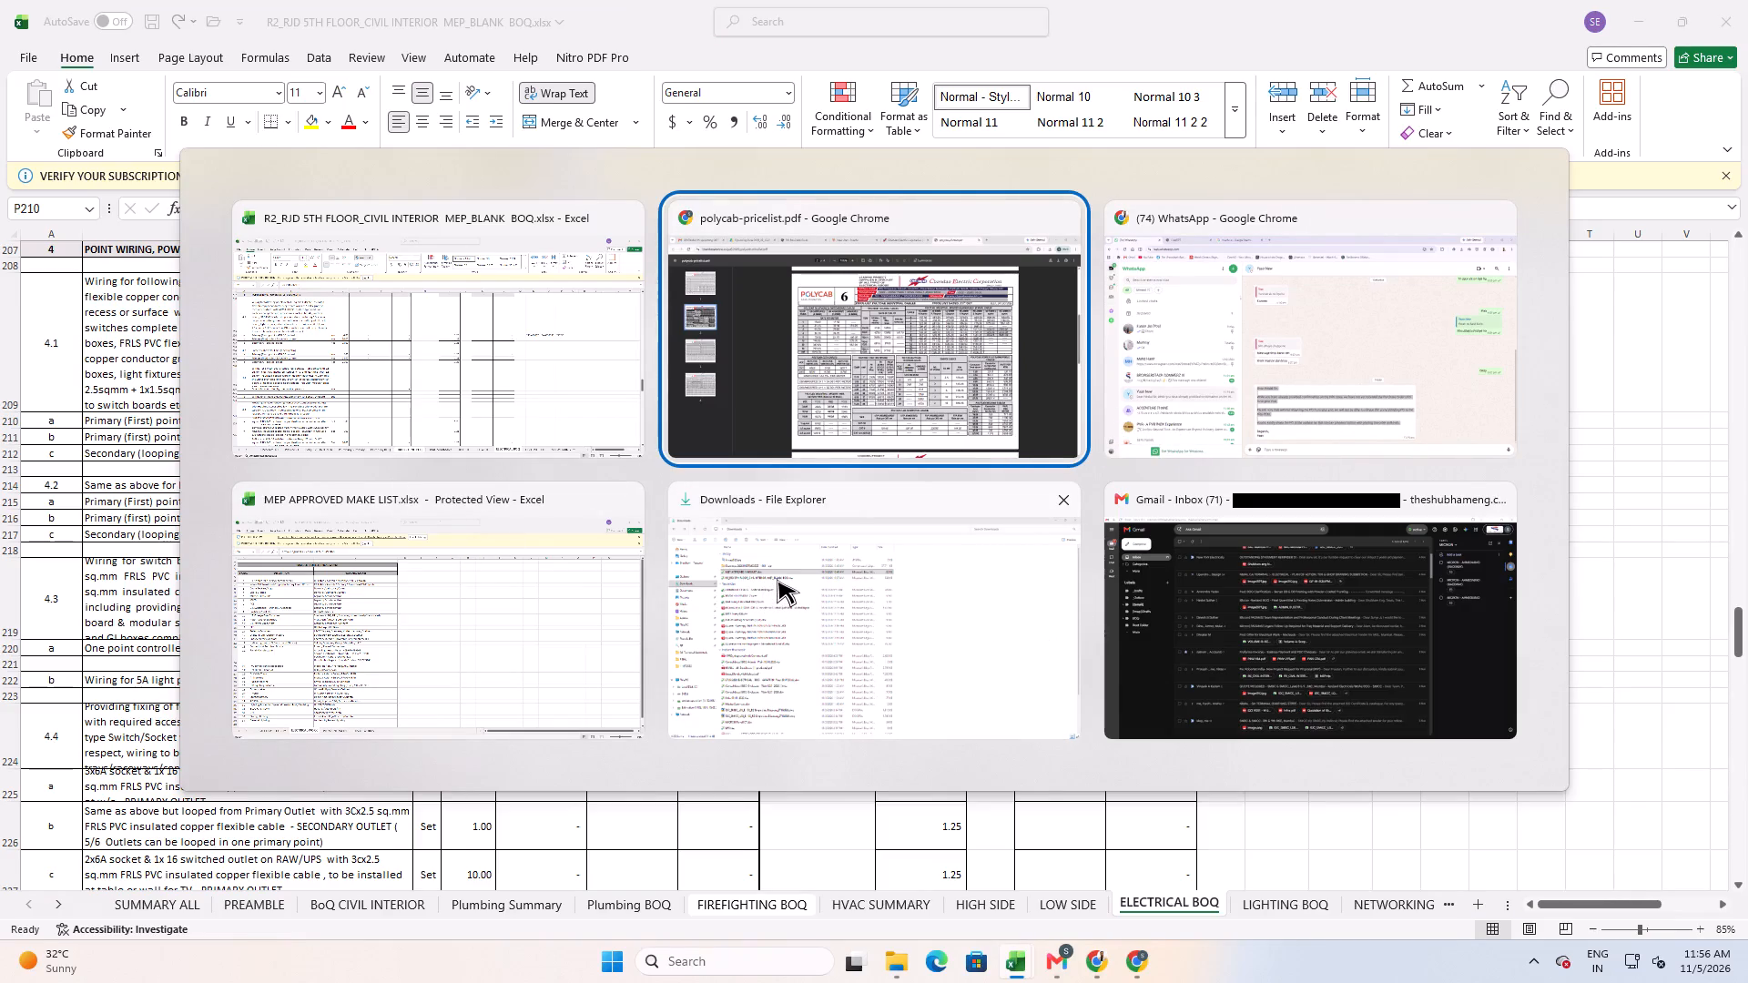
key("alt+Tab")
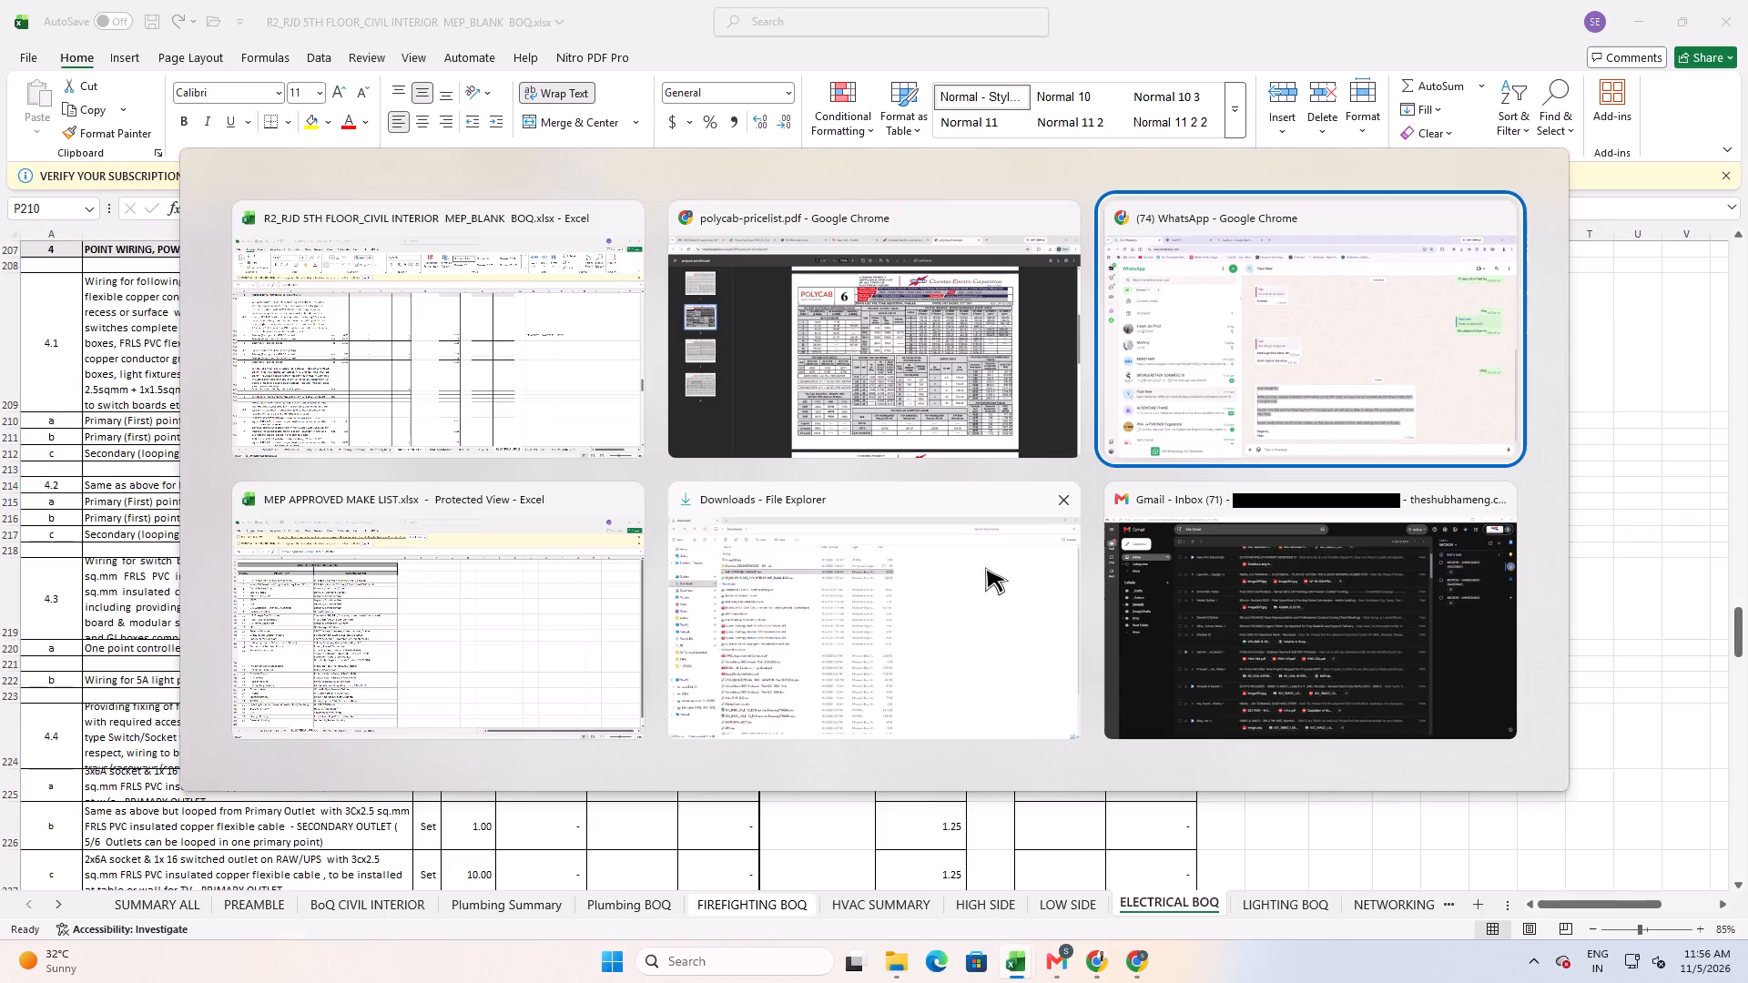
key("alt+Tab")
key("alt+Tab")
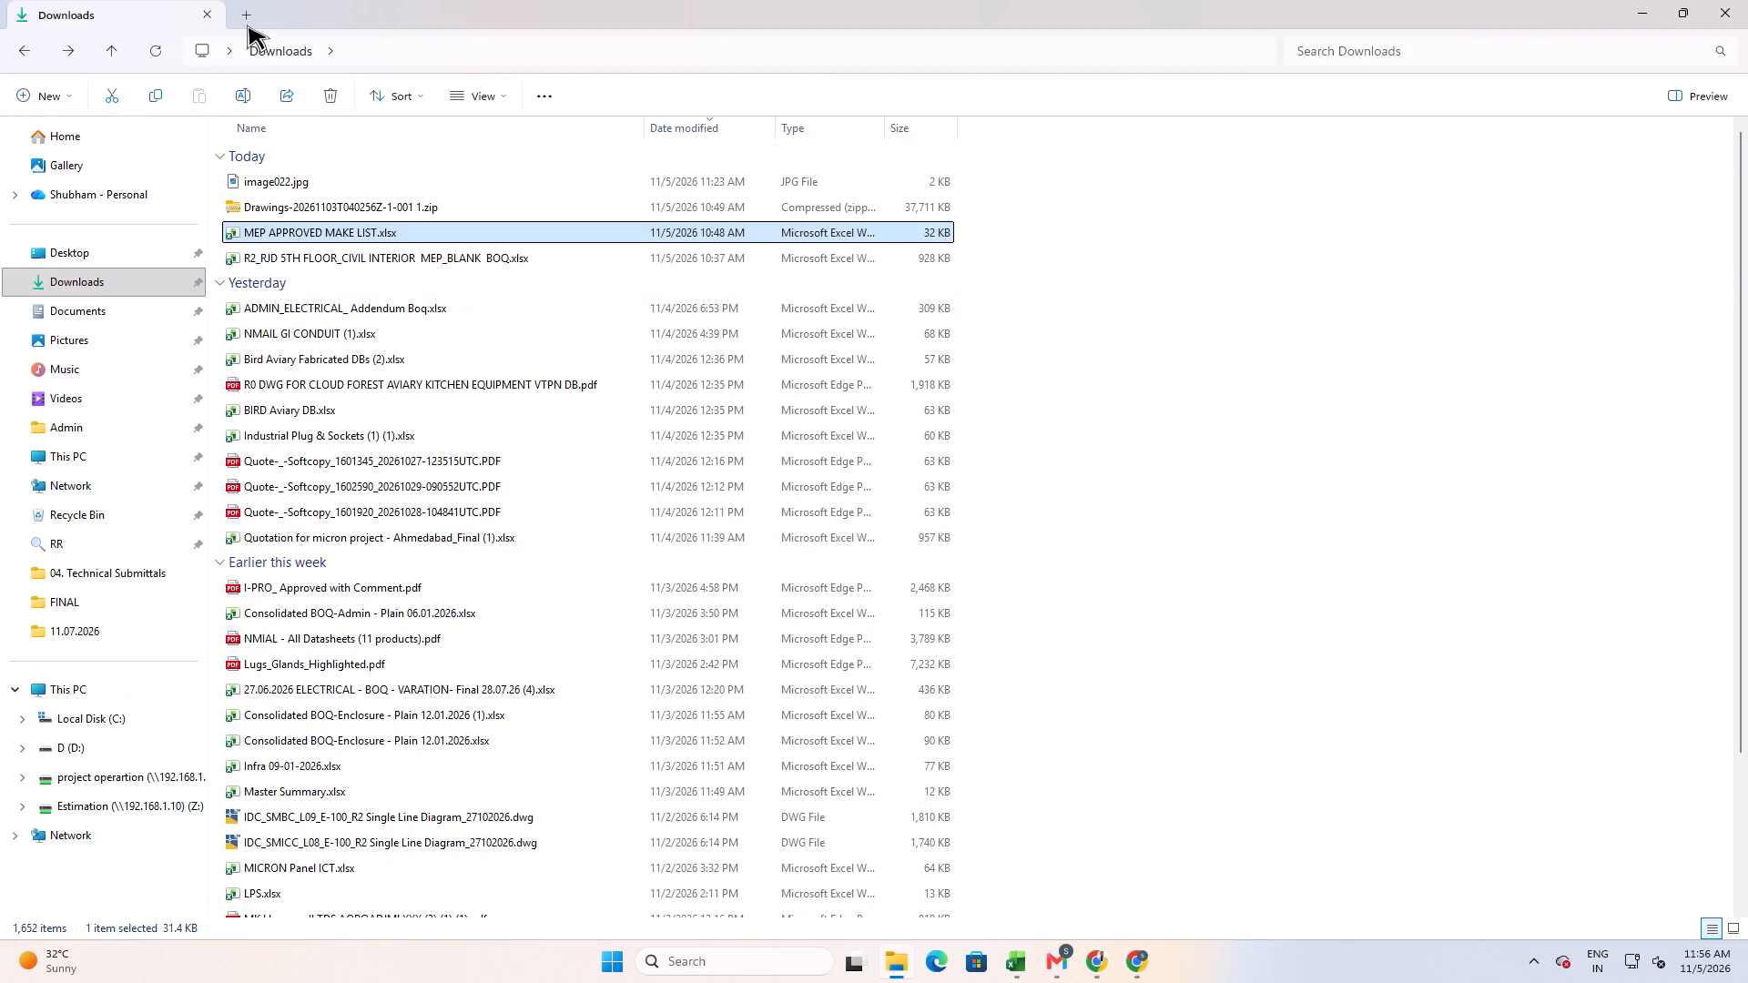
left_click(170, 796)
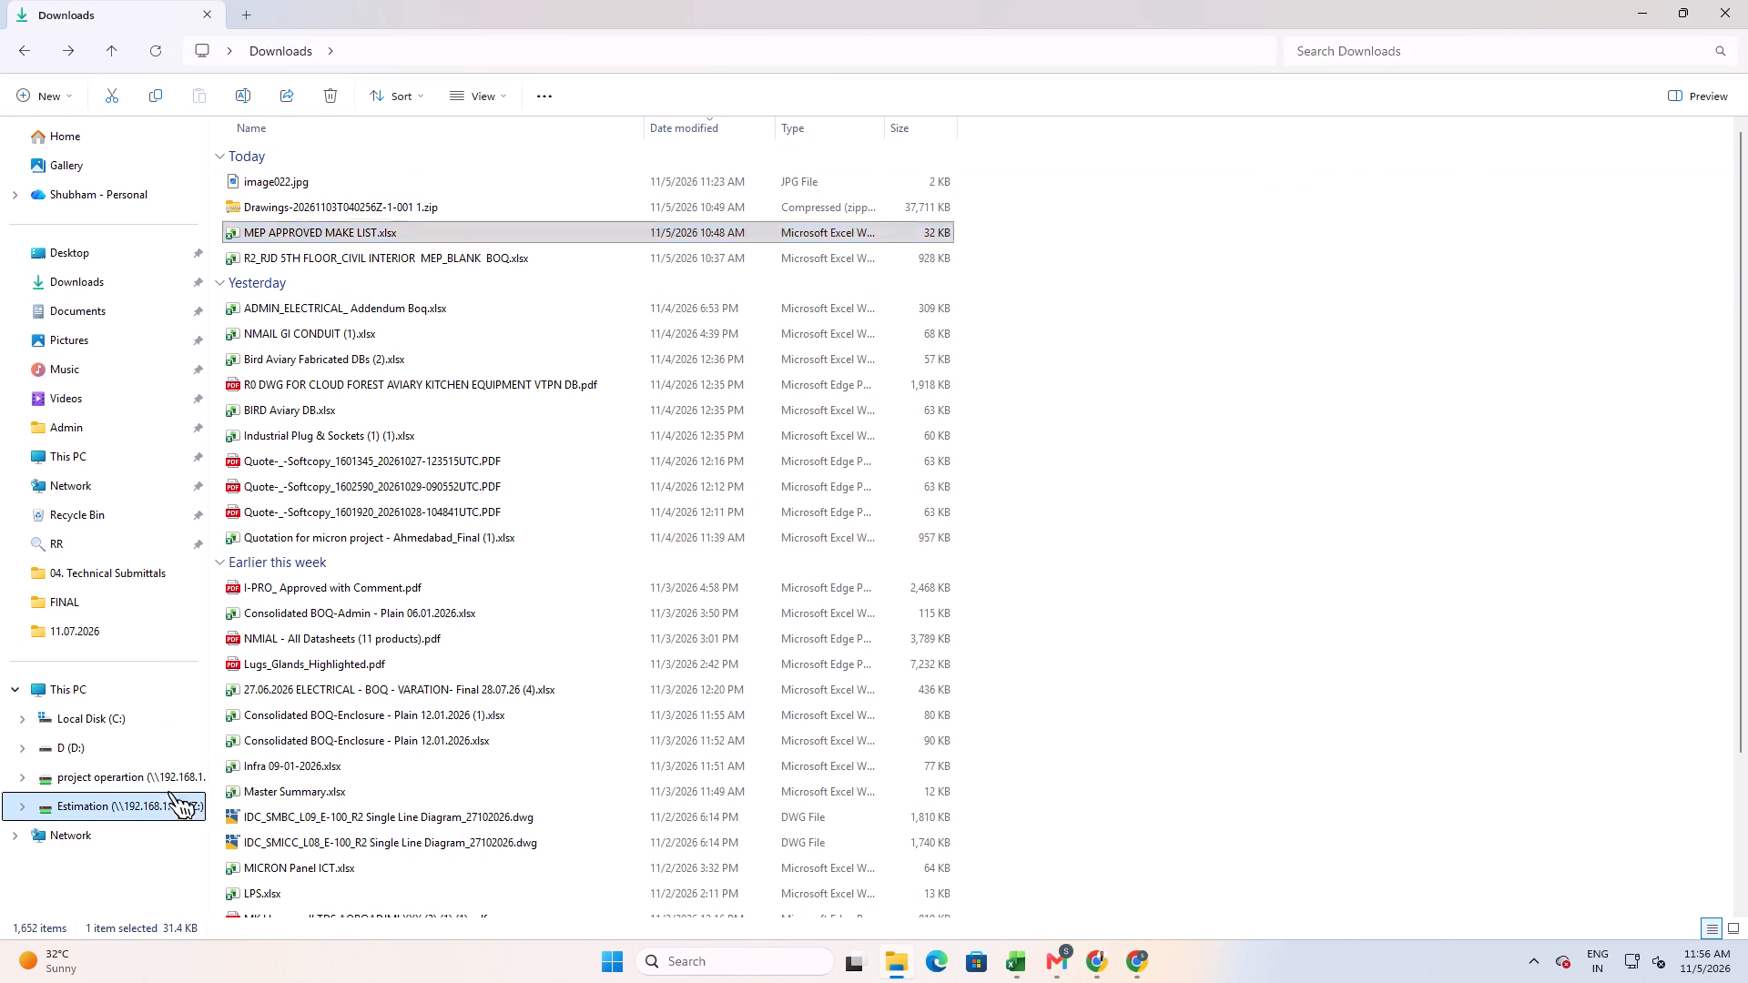
double_click(398, 352)
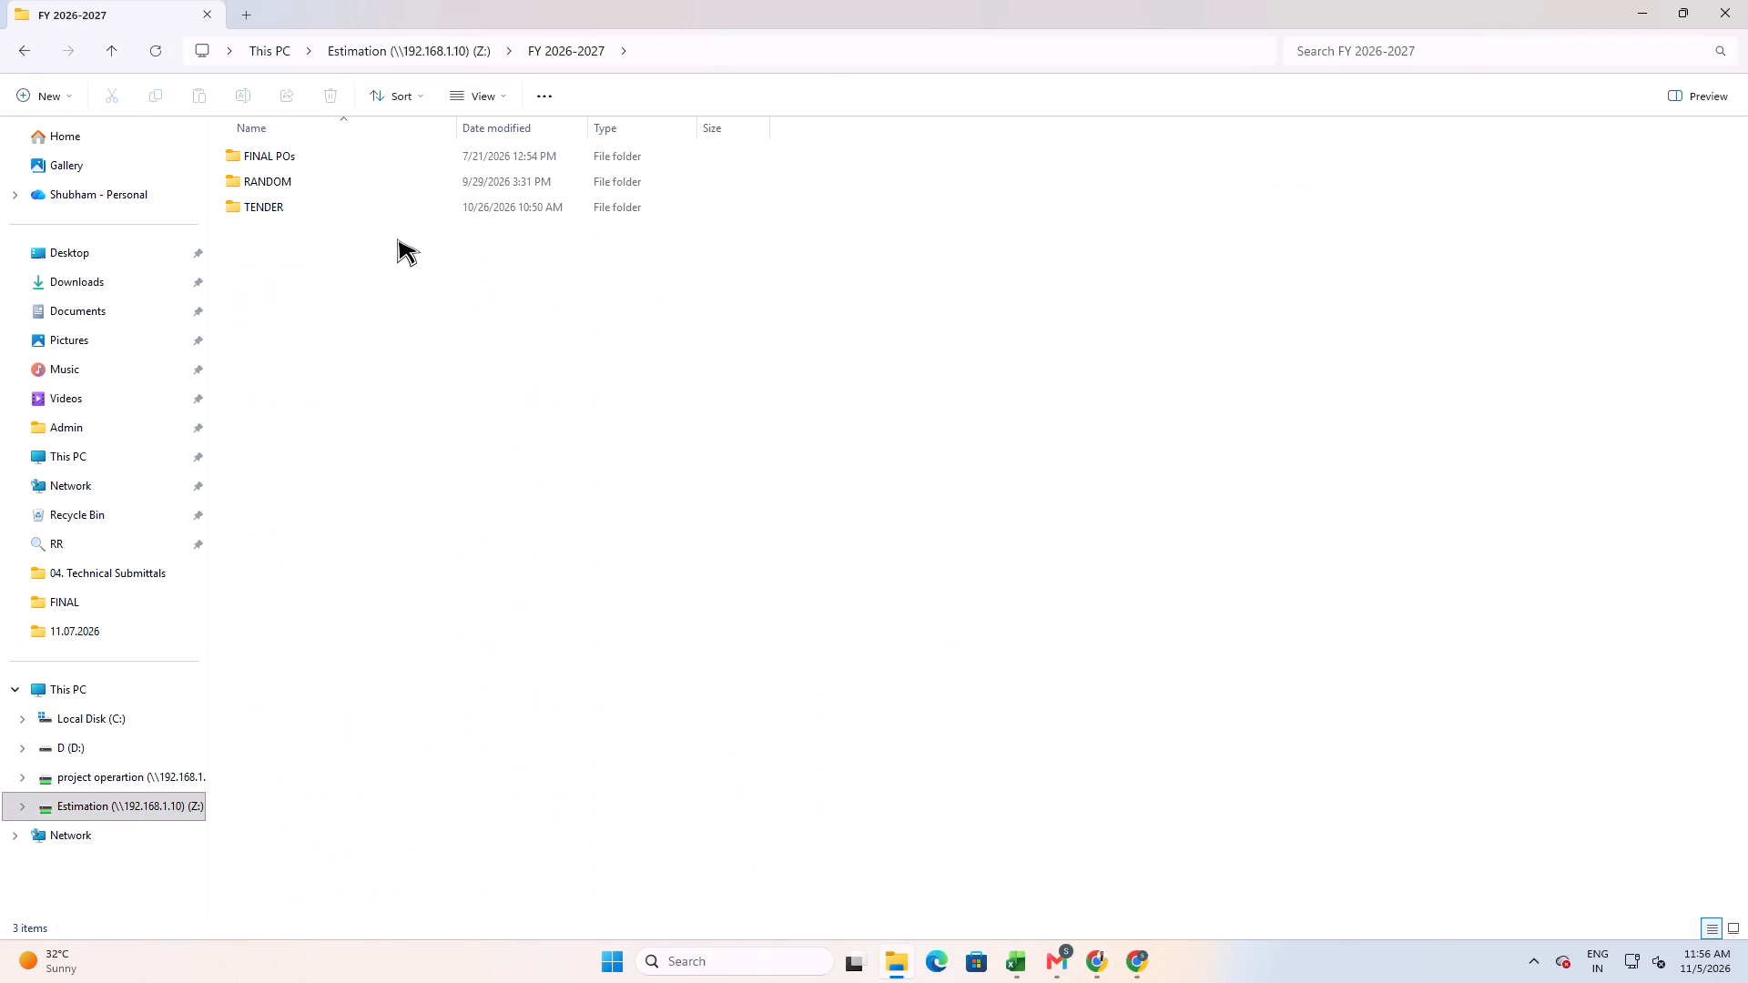
double_click(400, 208)
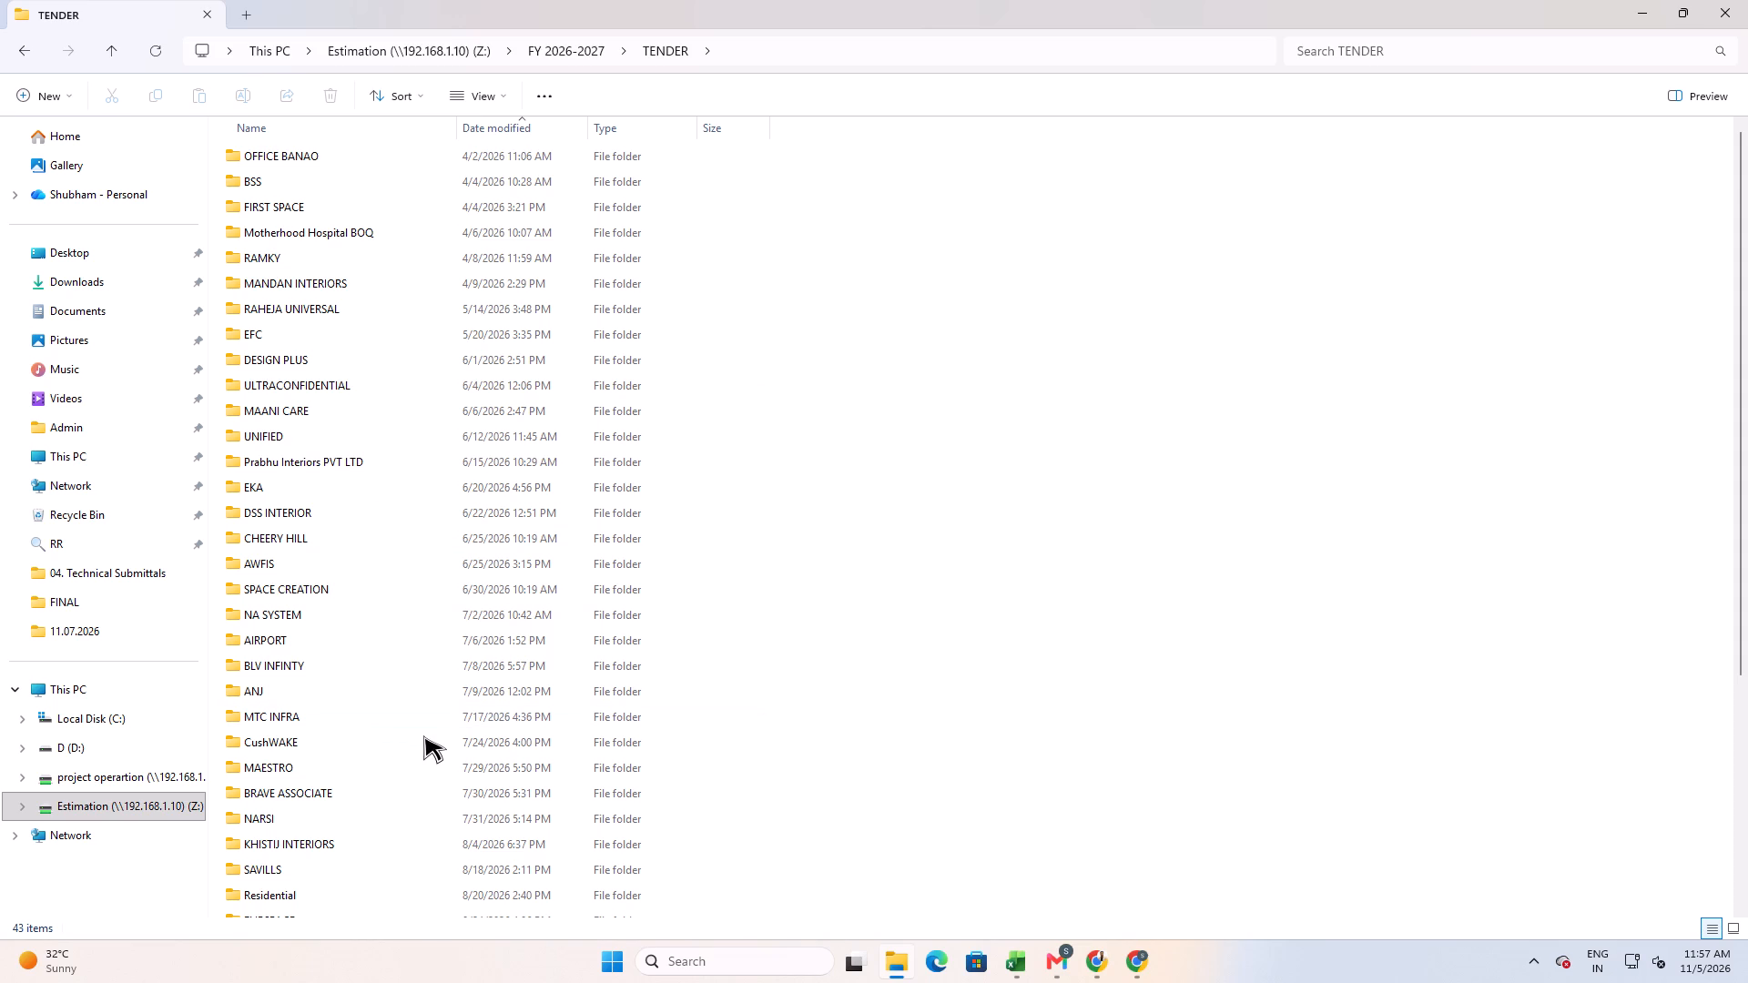
scroll(423, 735, "down", 4)
scroll(423, 726, "up", 7)
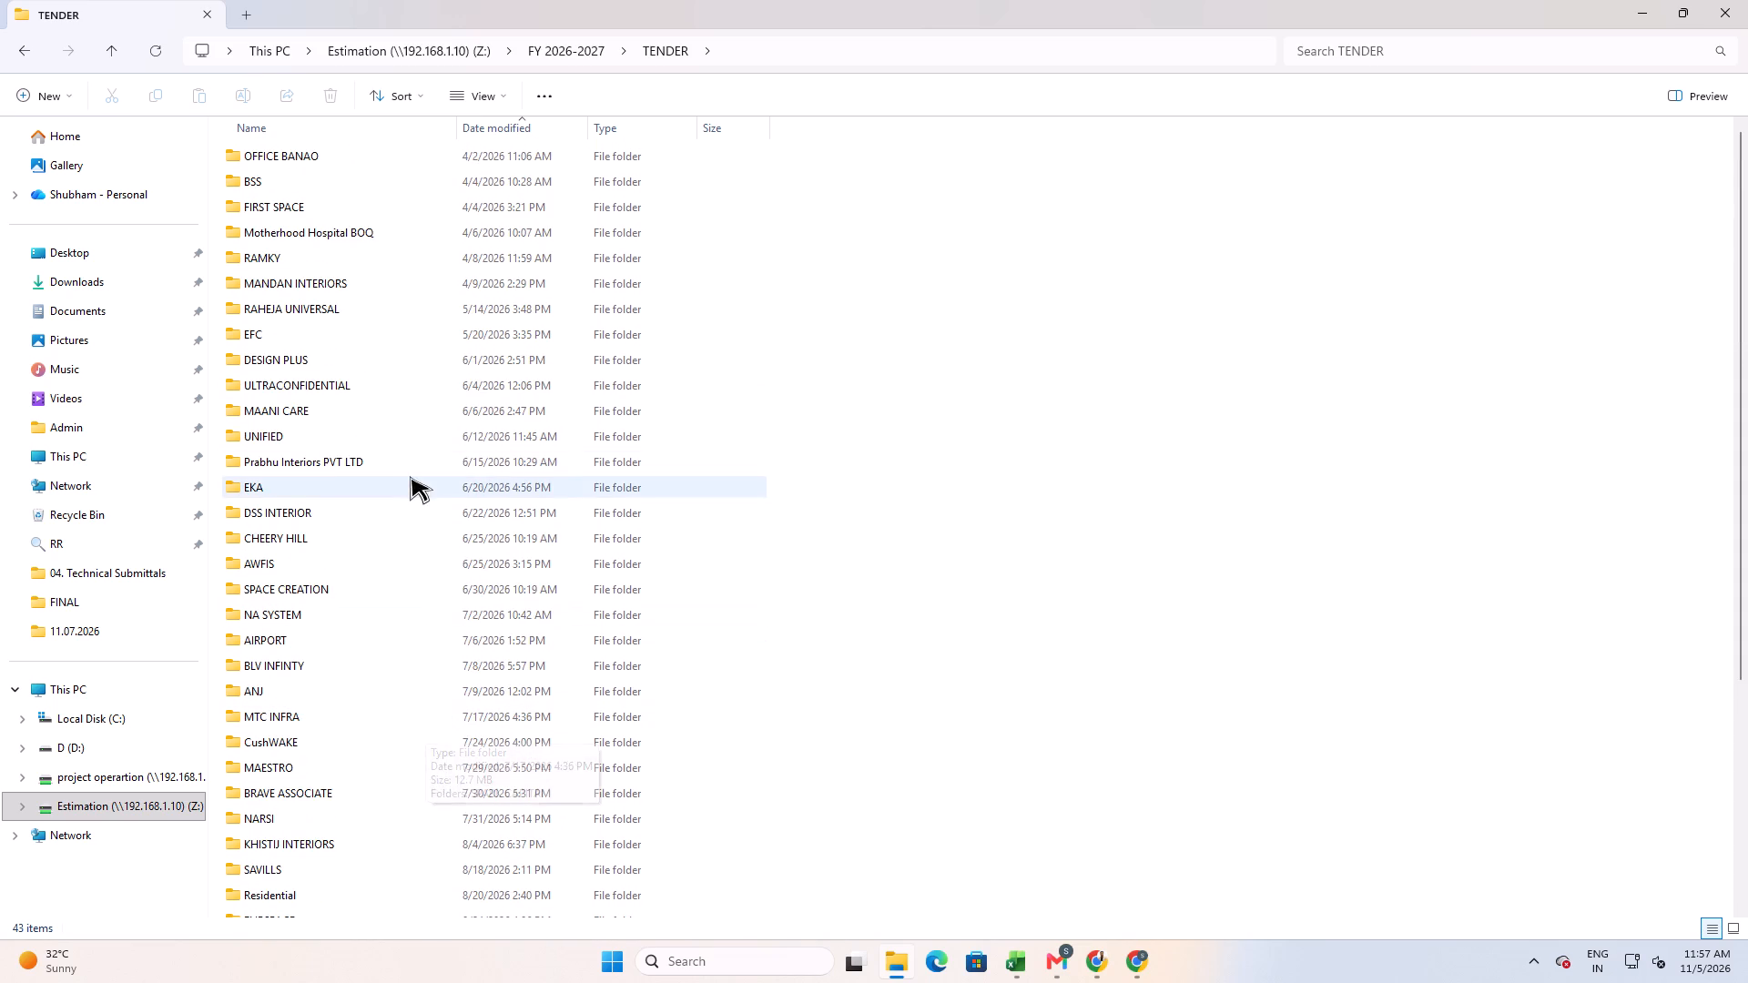
In File Explorer, open the KAISHAR INTERIORS folder inside the FY 2026-2027 TENDER folder.
key("k")
key("k")
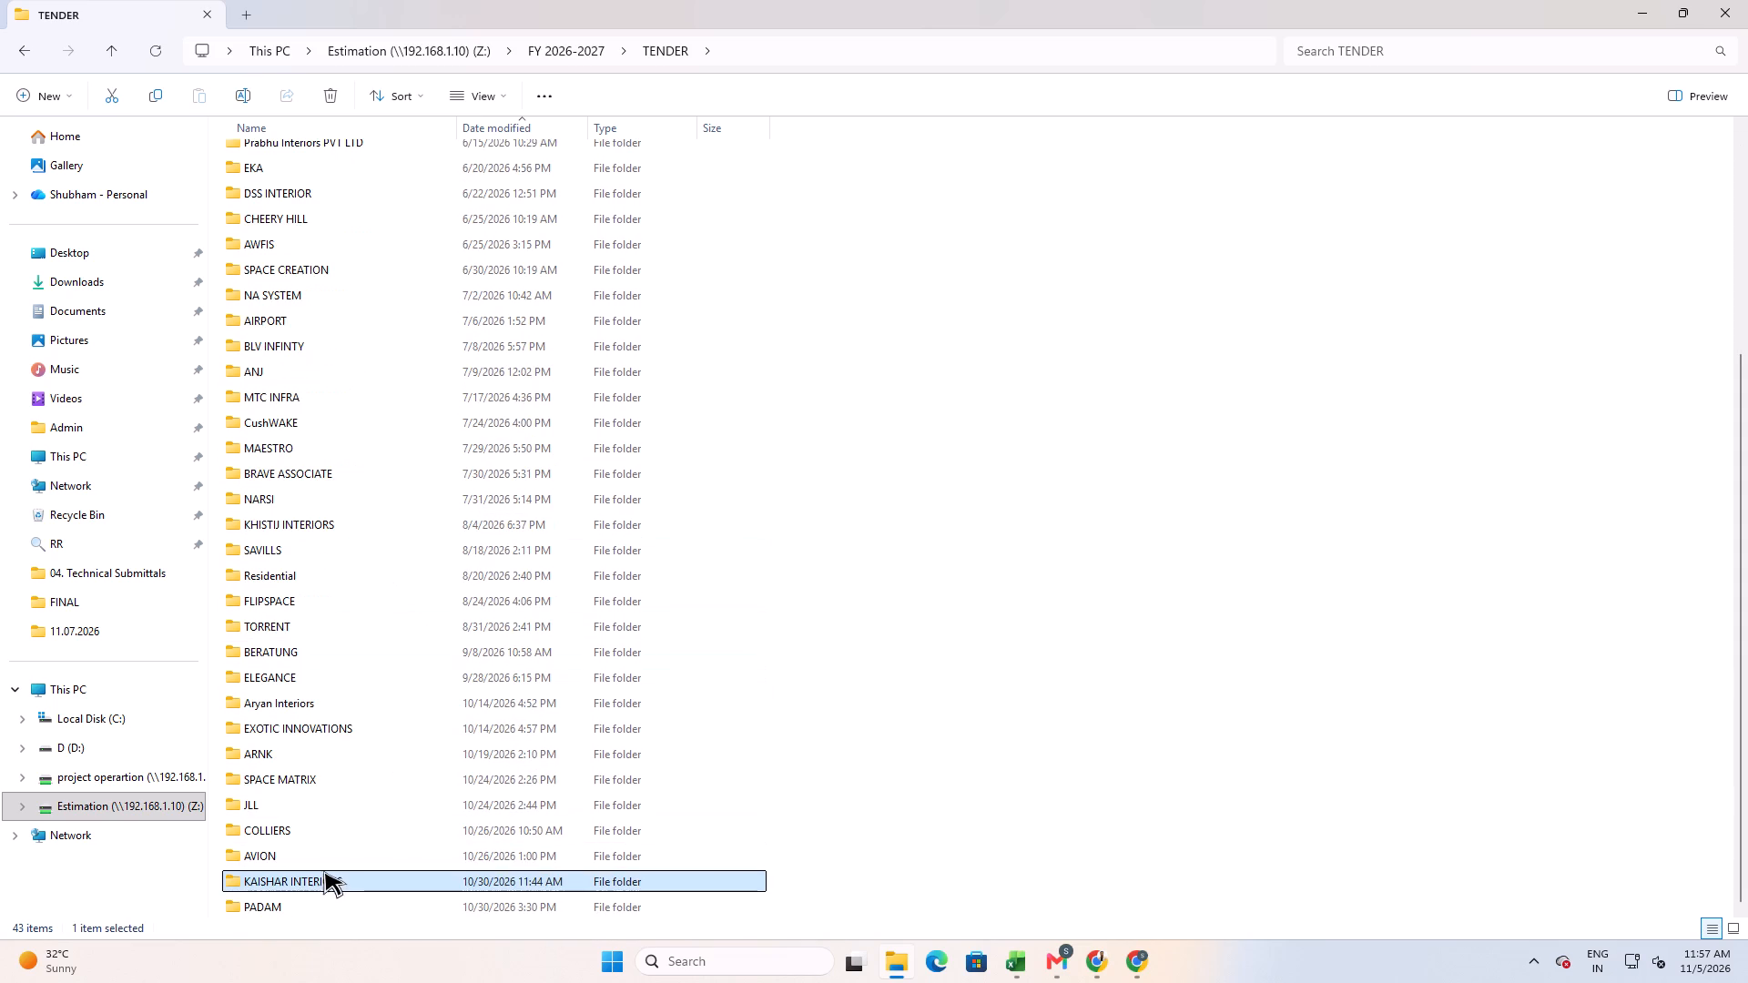
double_click(323, 869)
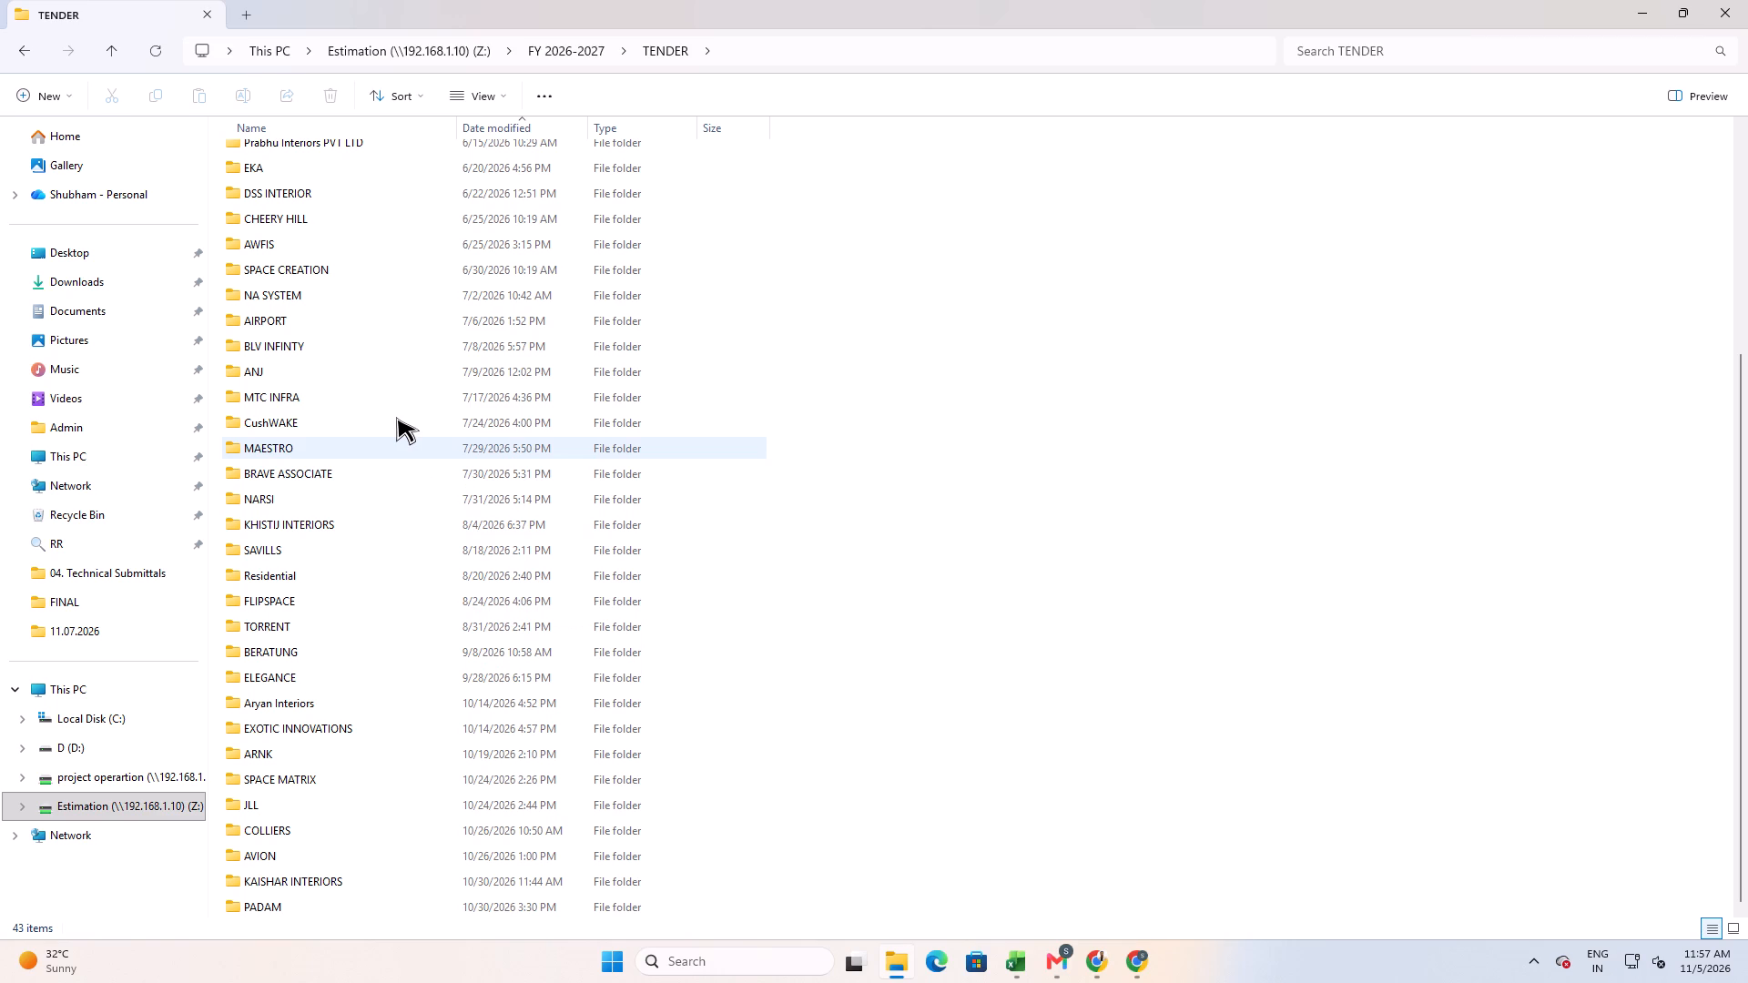
scroll(396, 417, "up", 3)
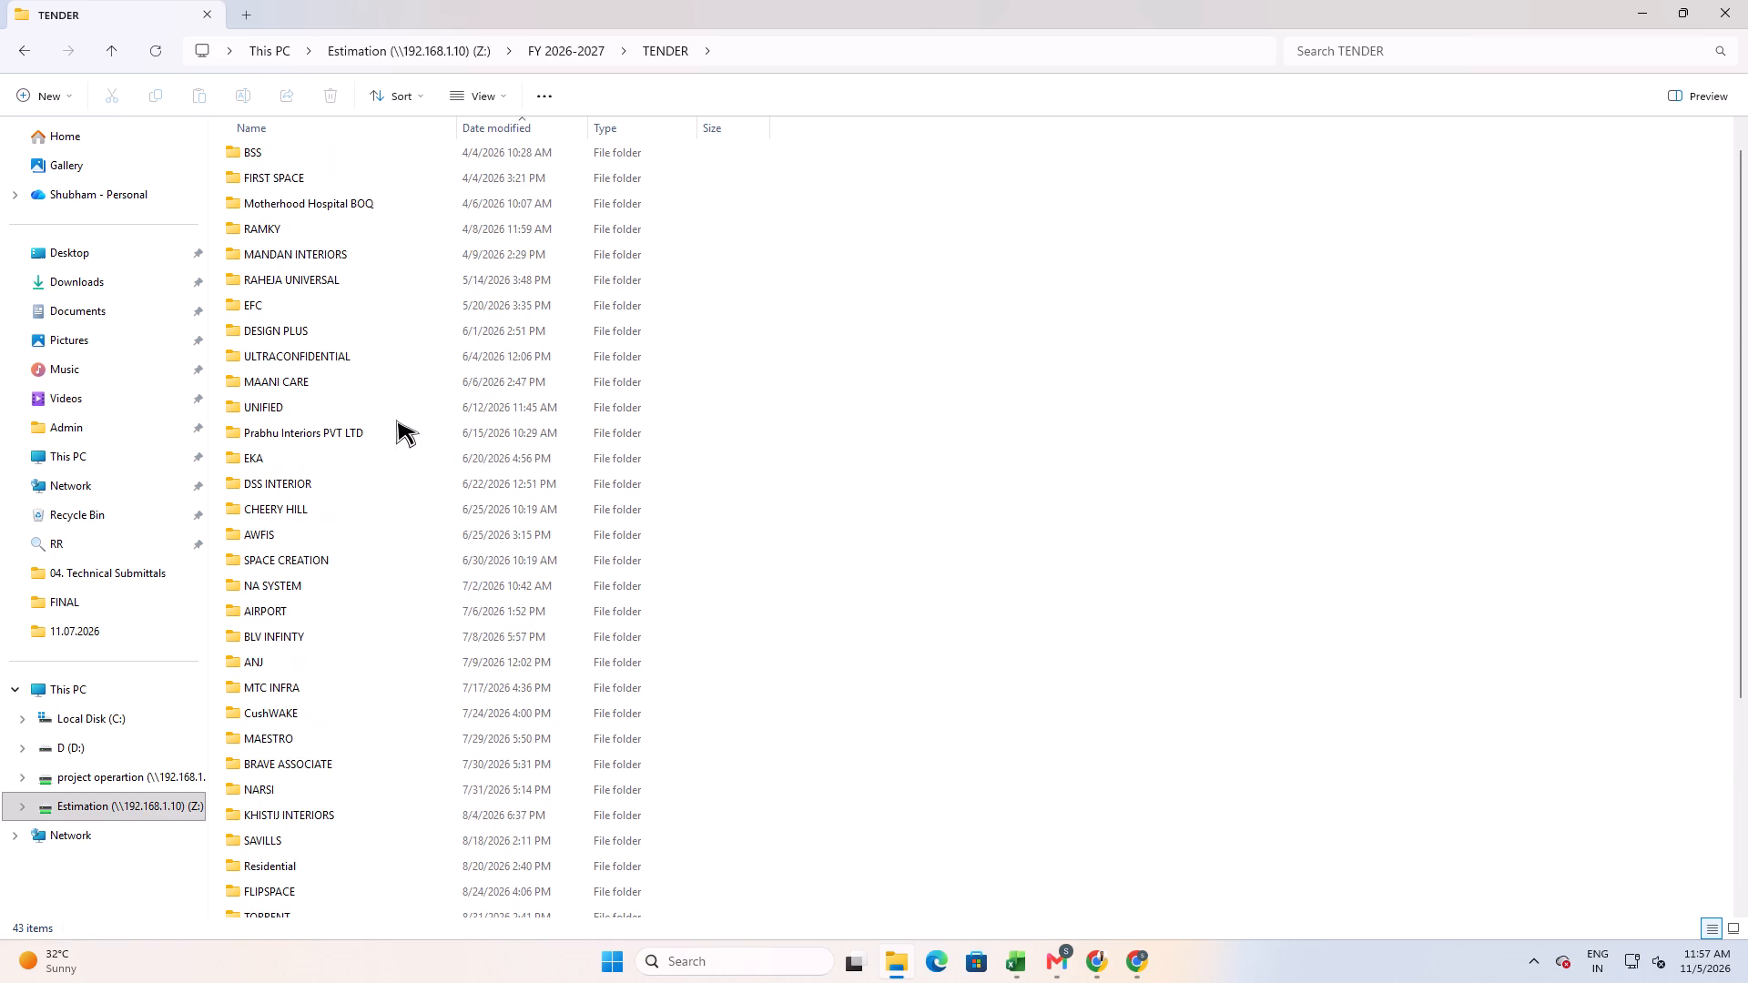
scroll(382, 442, "down", 1)
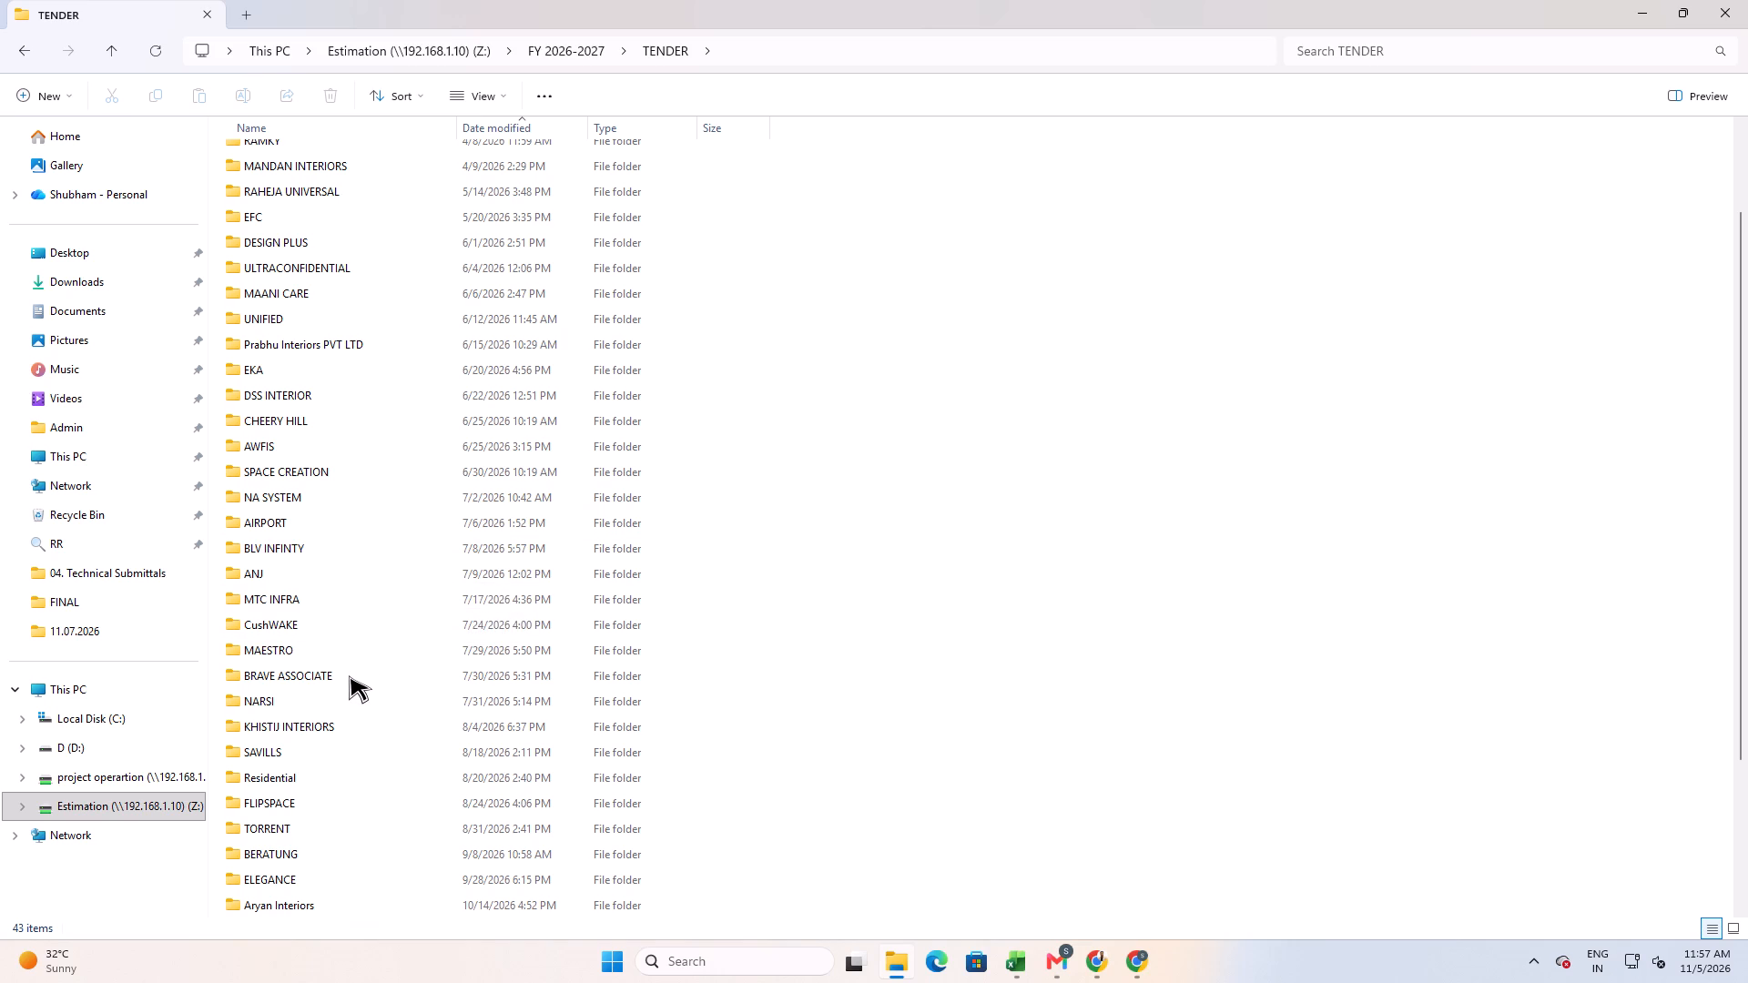
scroll(361, 698, "up", 4)
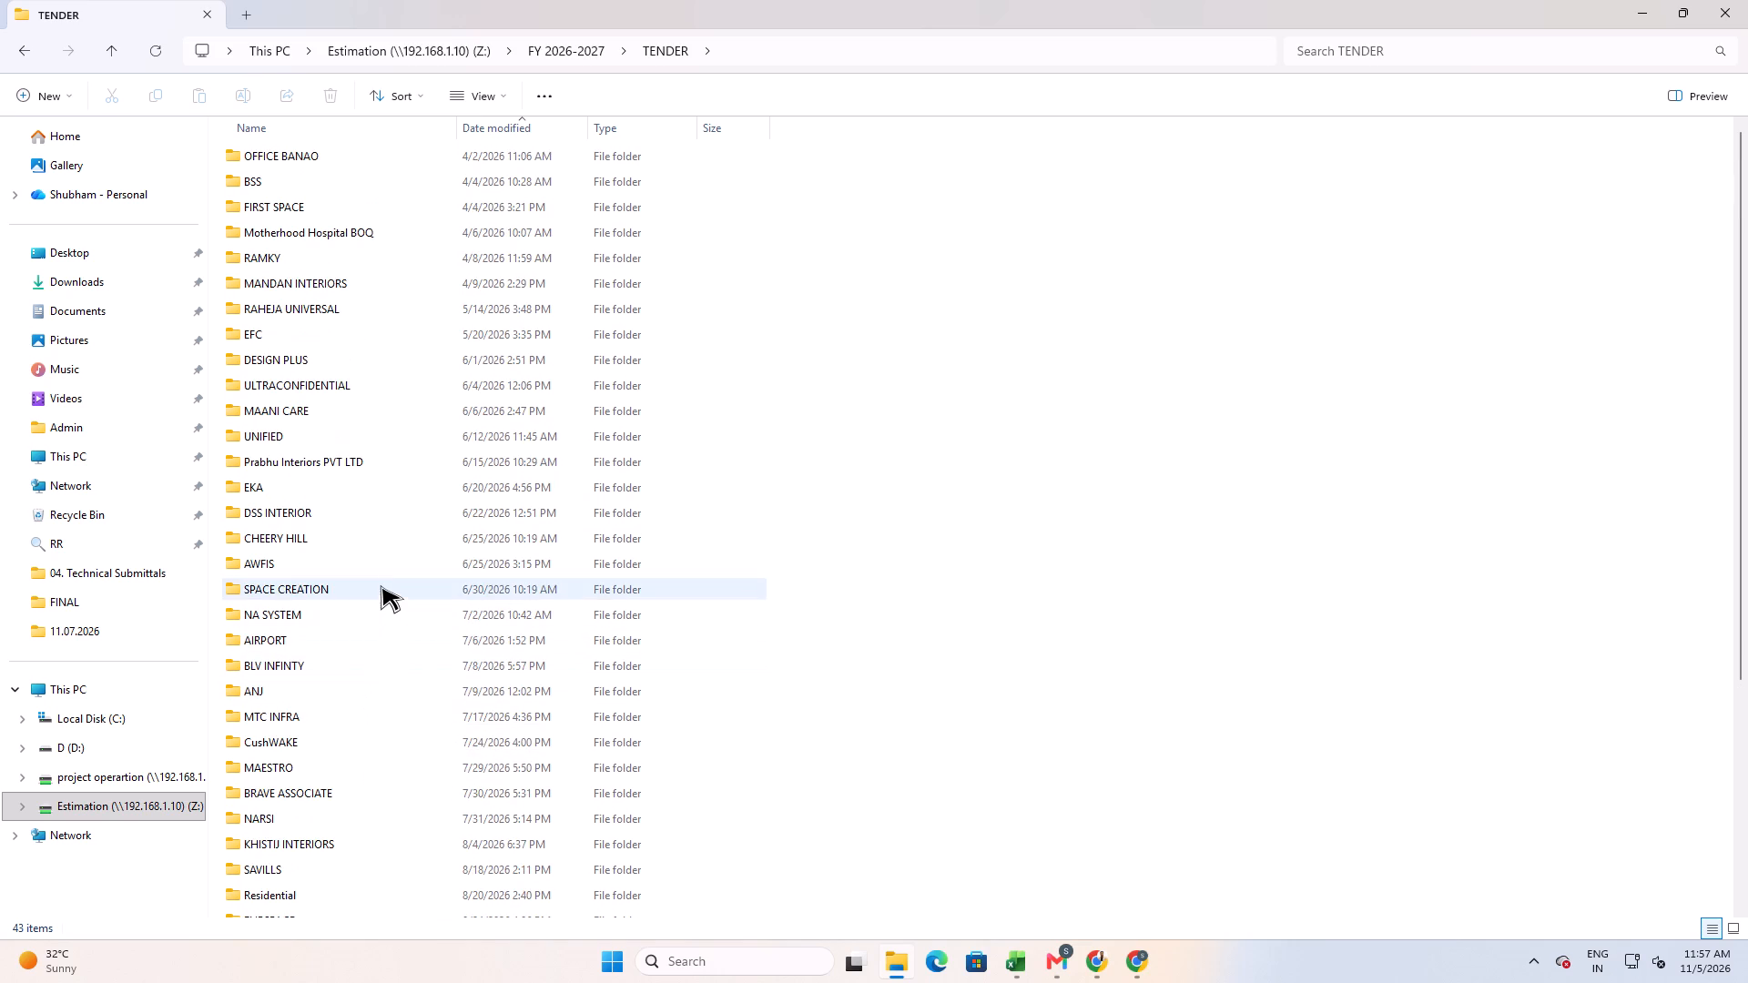
key("k")
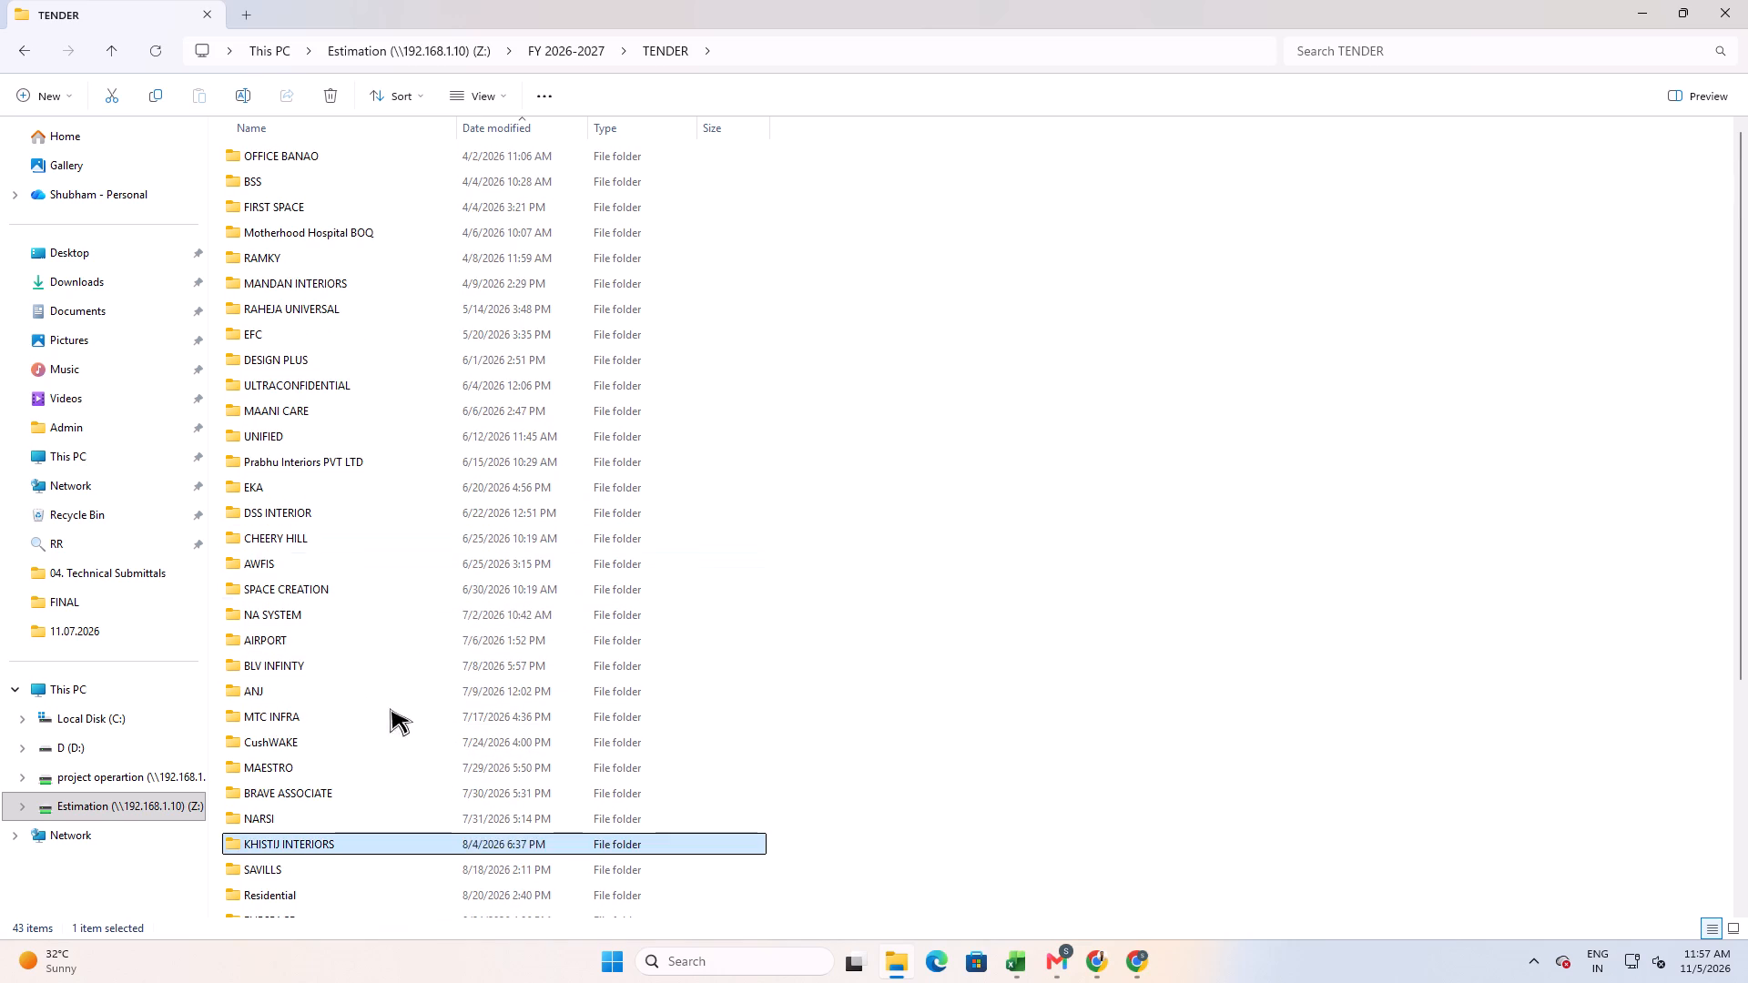
key("k")
double_click(333, 882)
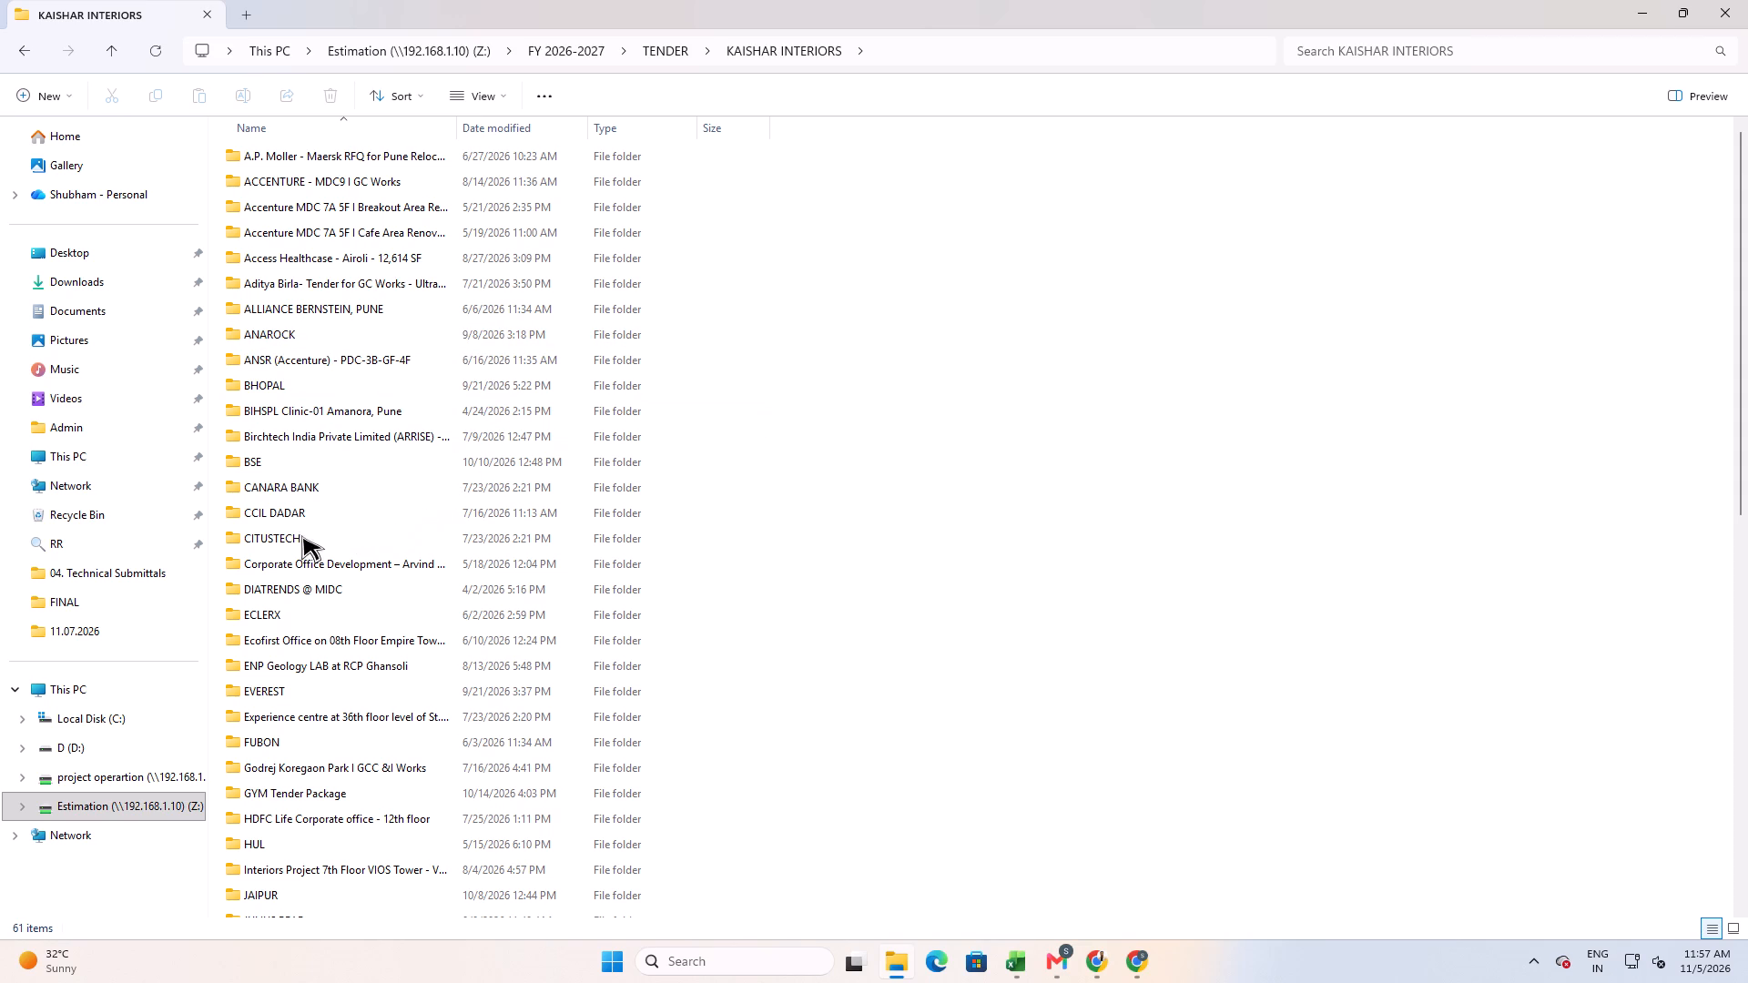
Open the Working-BOQ FOR MODIFICATION WORK workbook from the SECURITY OPERATIONS ROOM (SOC) folder under CCIL DADAR.
scroll(296, 538, "down", 2)
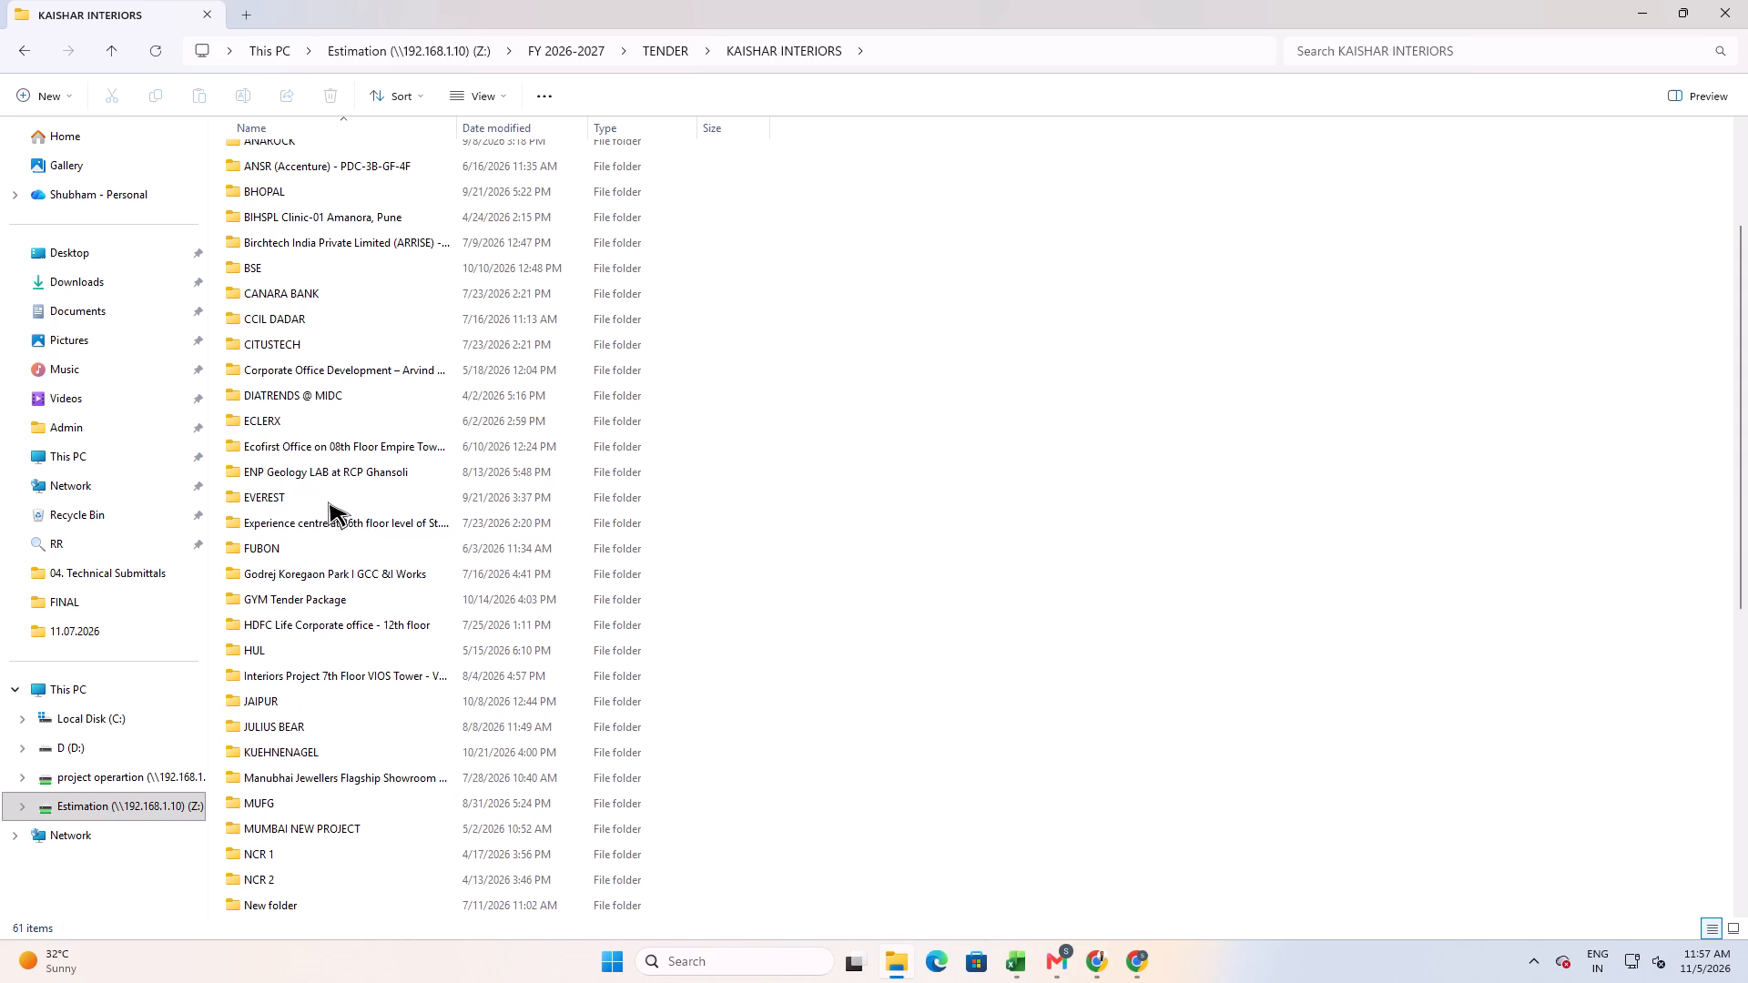
scroll(343, 491, "up", 2)
scroll(570, 470, "up", 1)
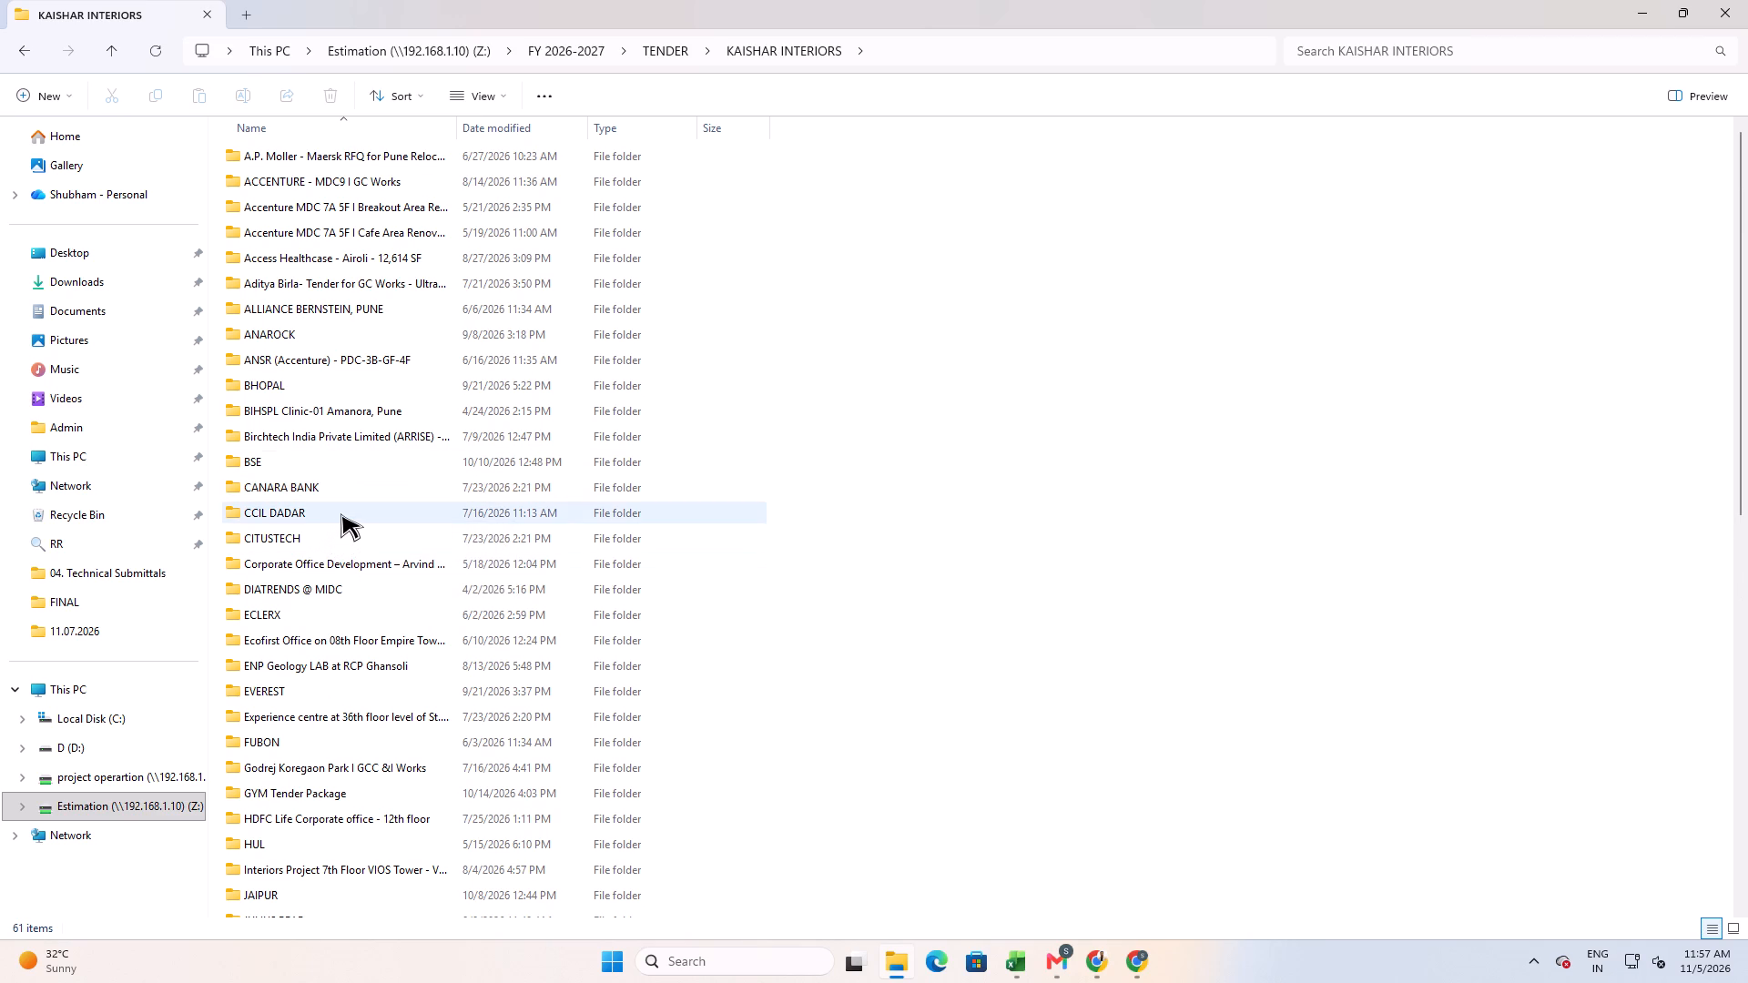
double_click(345, 511)
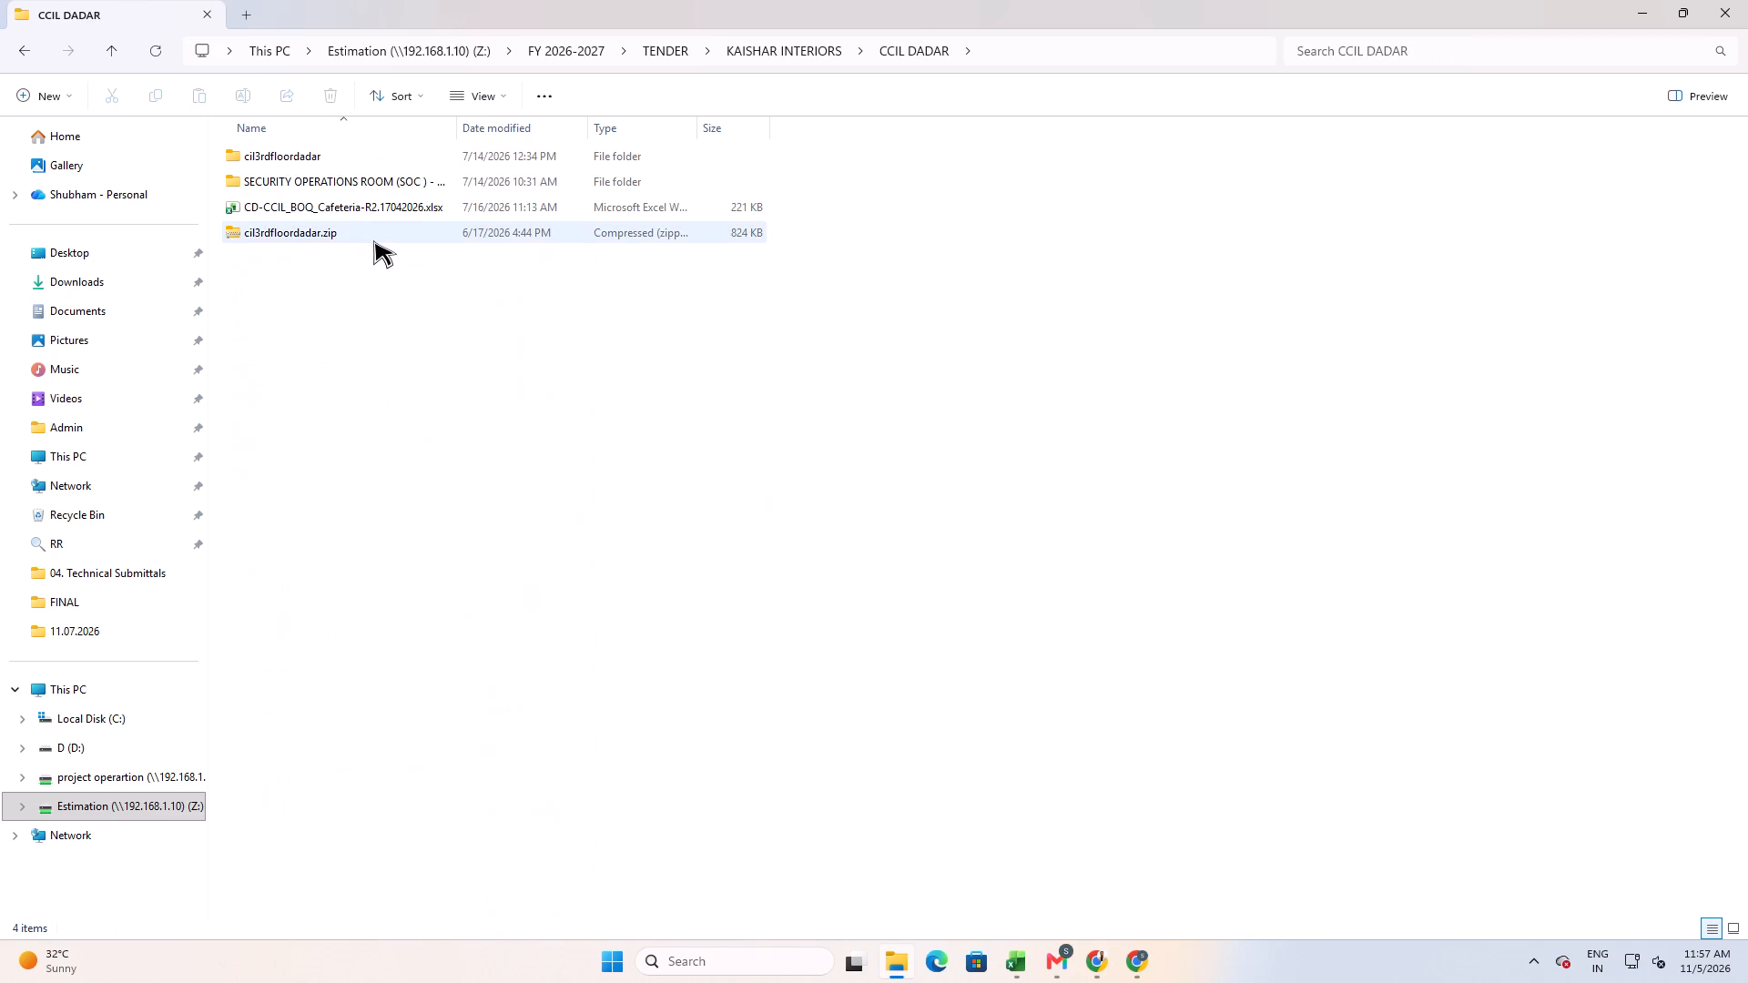
double_click(380, 184)
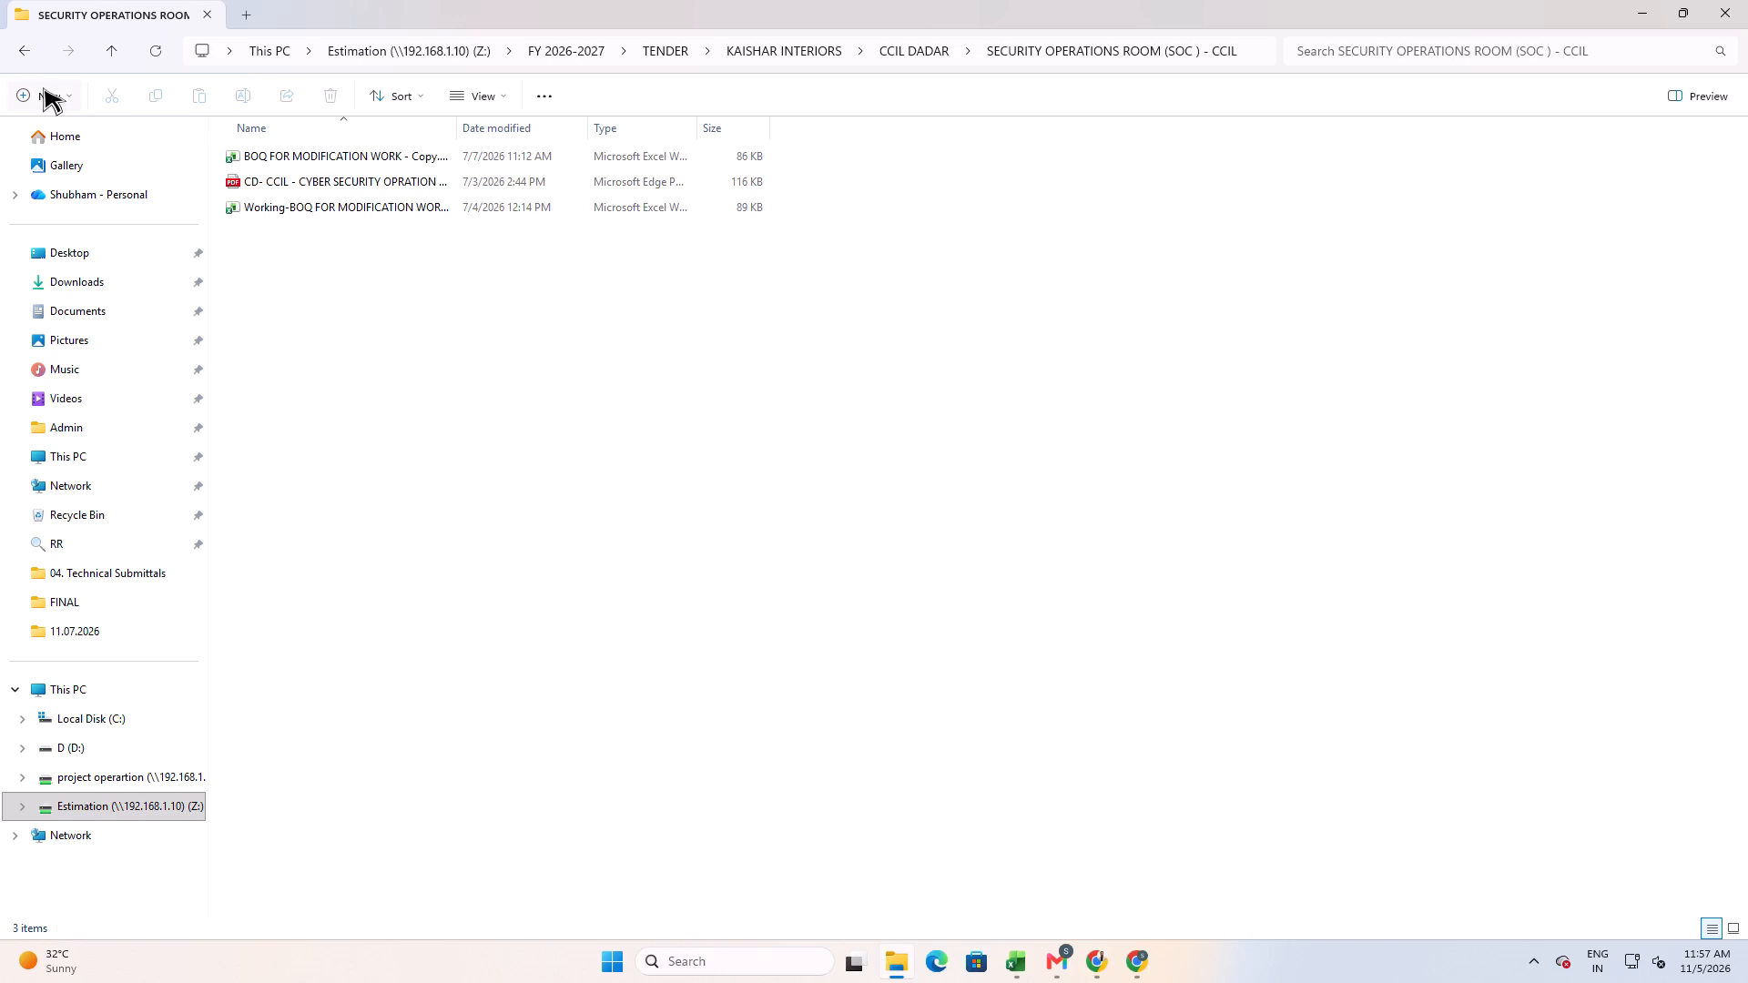
double_click(317, 200)
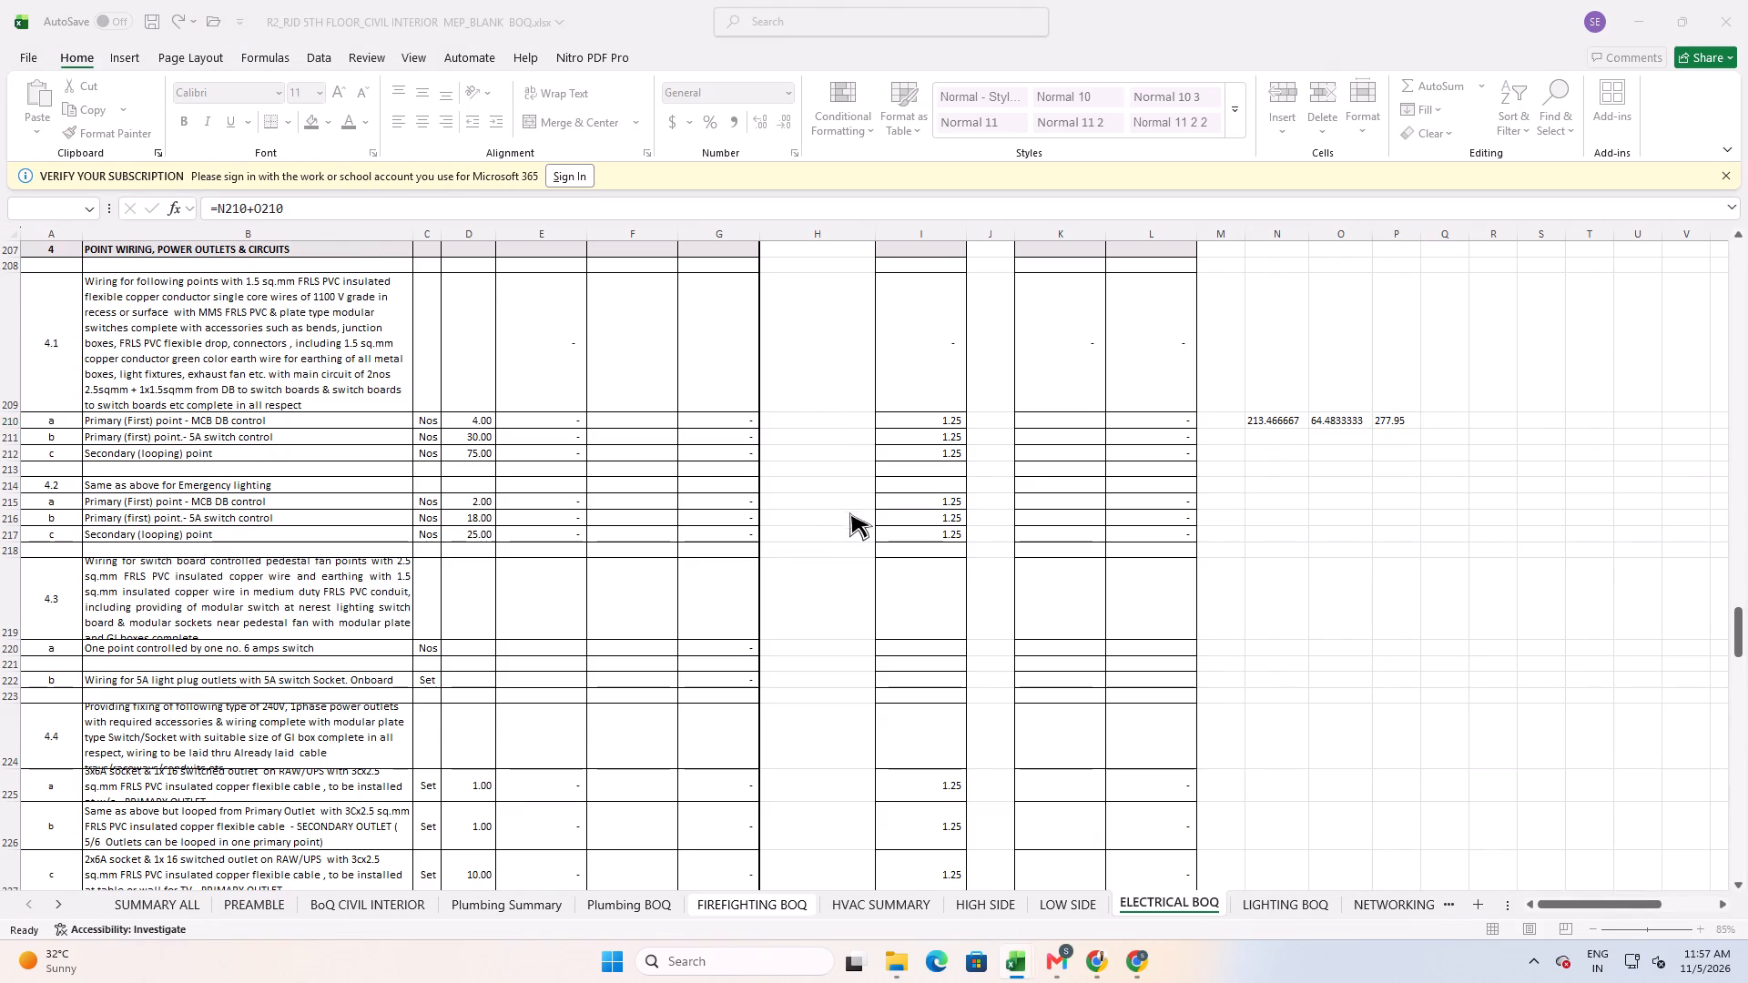
Examine the light point cost build-up beside item 23 on the INTERIOR WORK sheet, checking the wire price formula in H97.
scroll(843, 559, "up", 3)
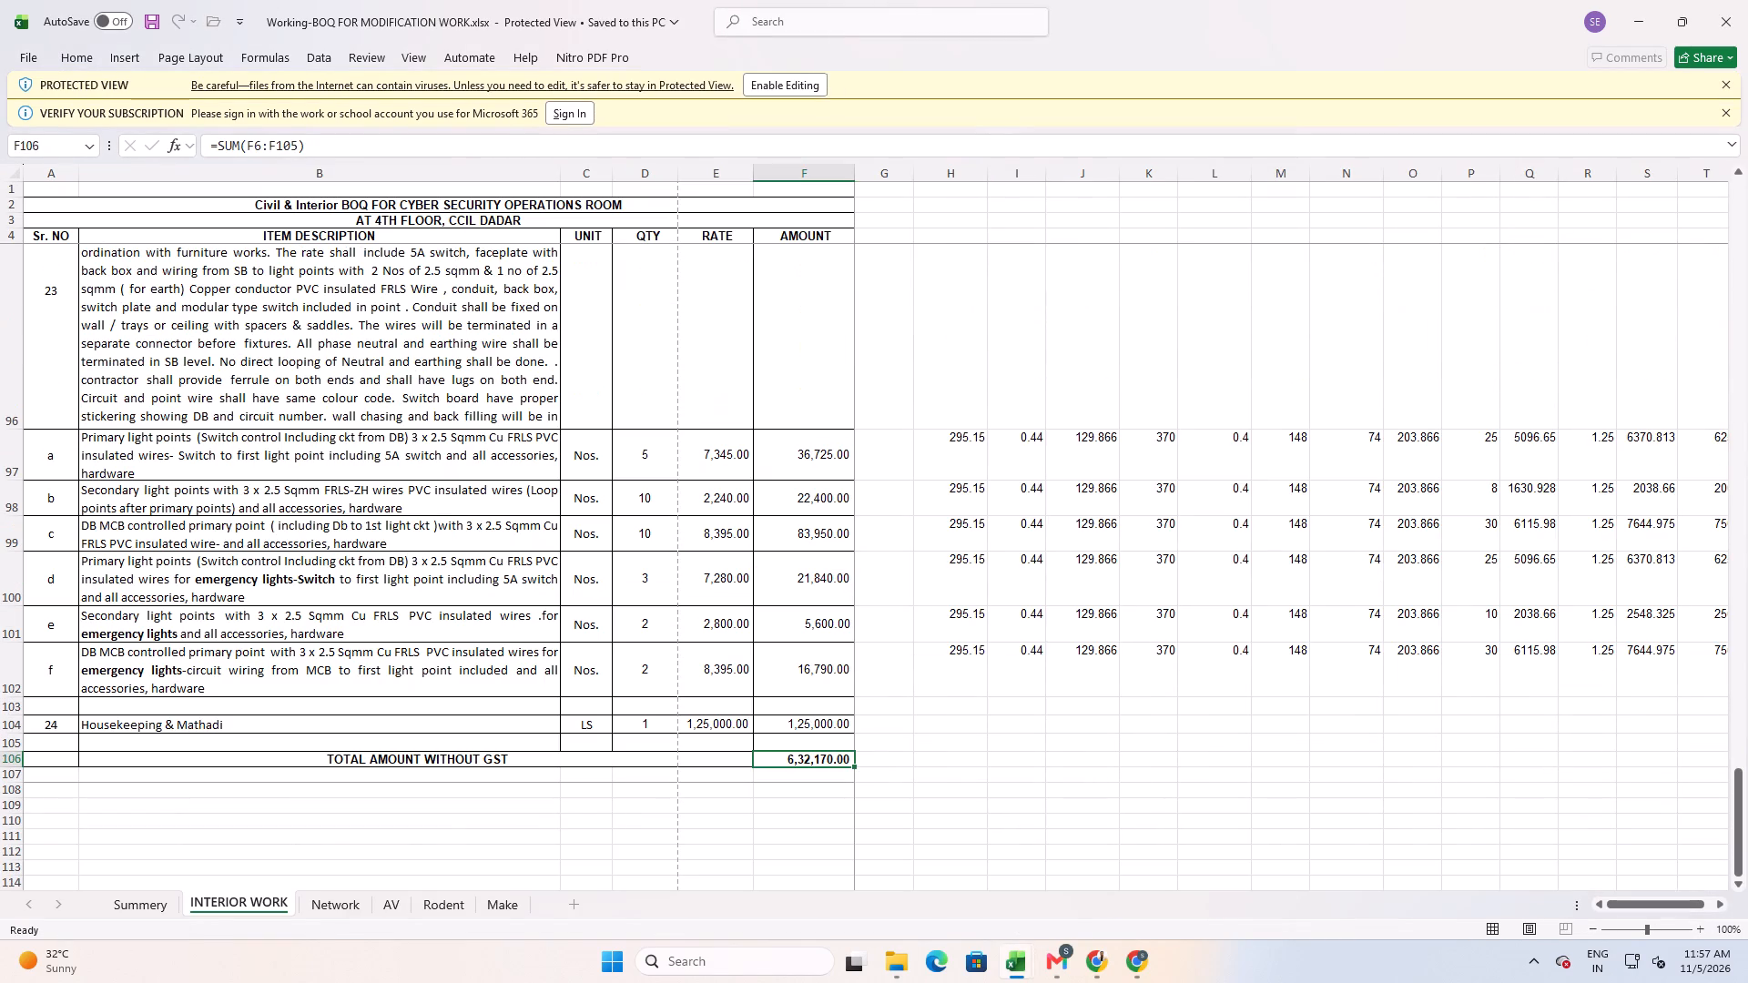
left_click(958, 450)
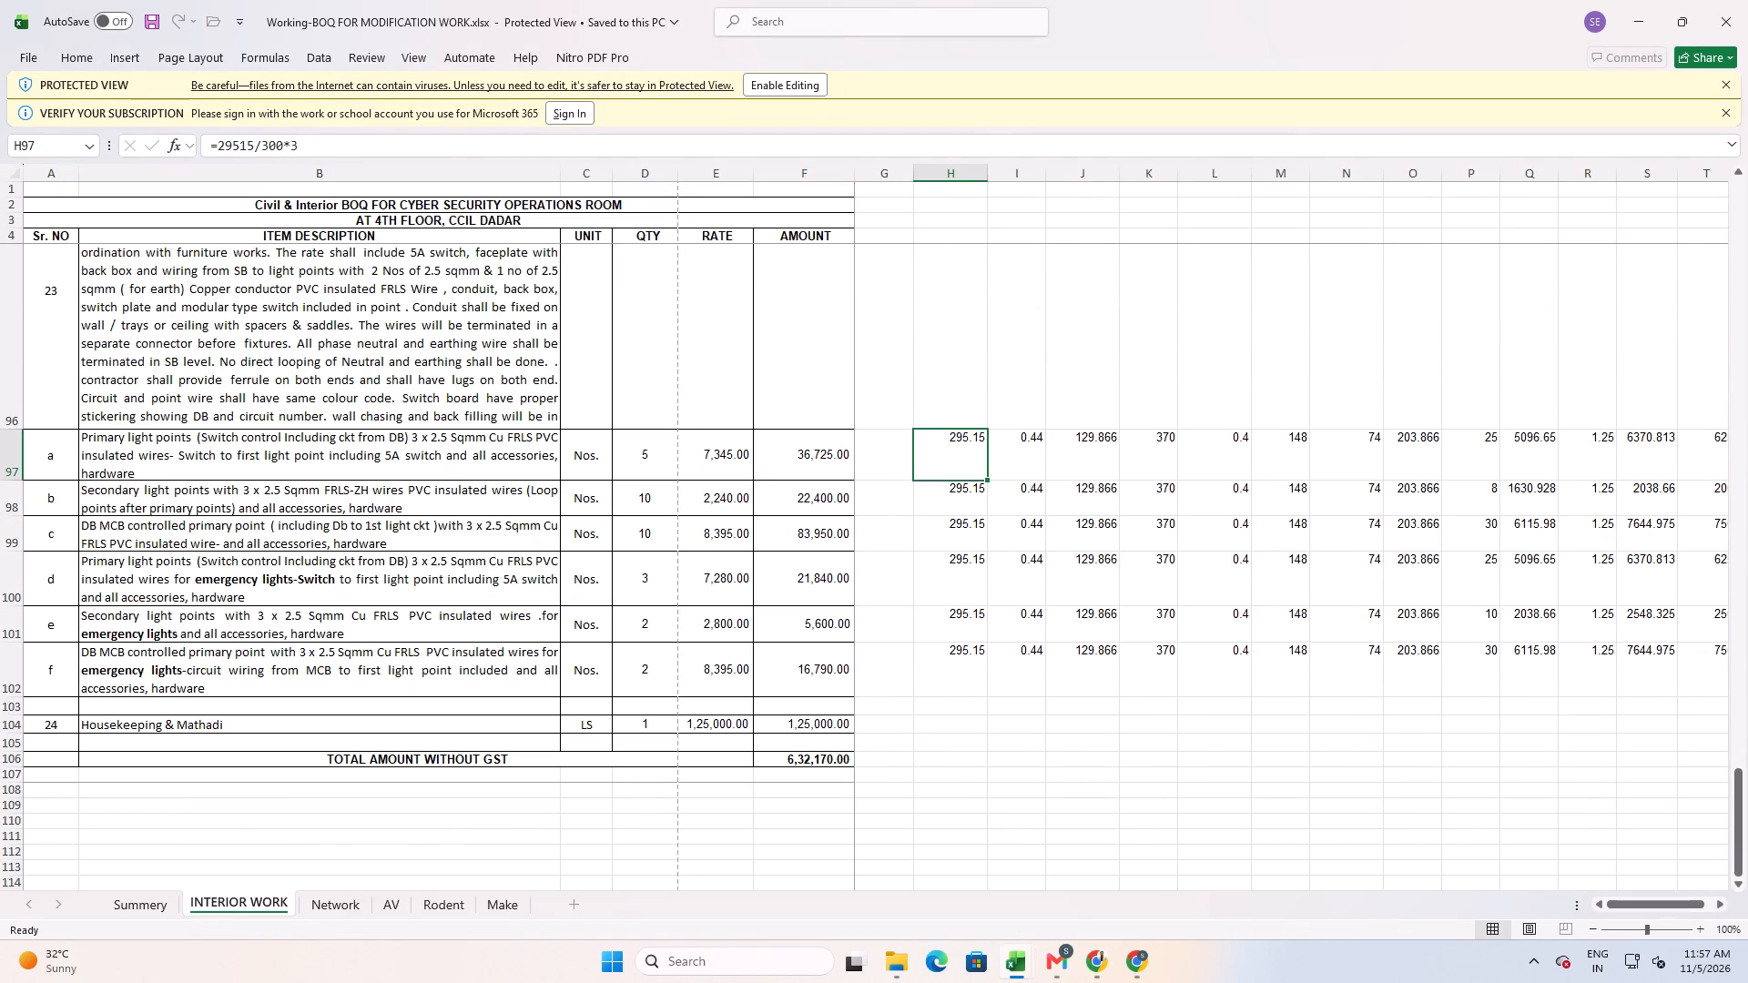
Back in the R2_RJD BOQ workbook, enter the factor 0.44 in Q210 and multiply the combined wire cost by it in R210 with =P210*Q210.
key("alt+Tab")
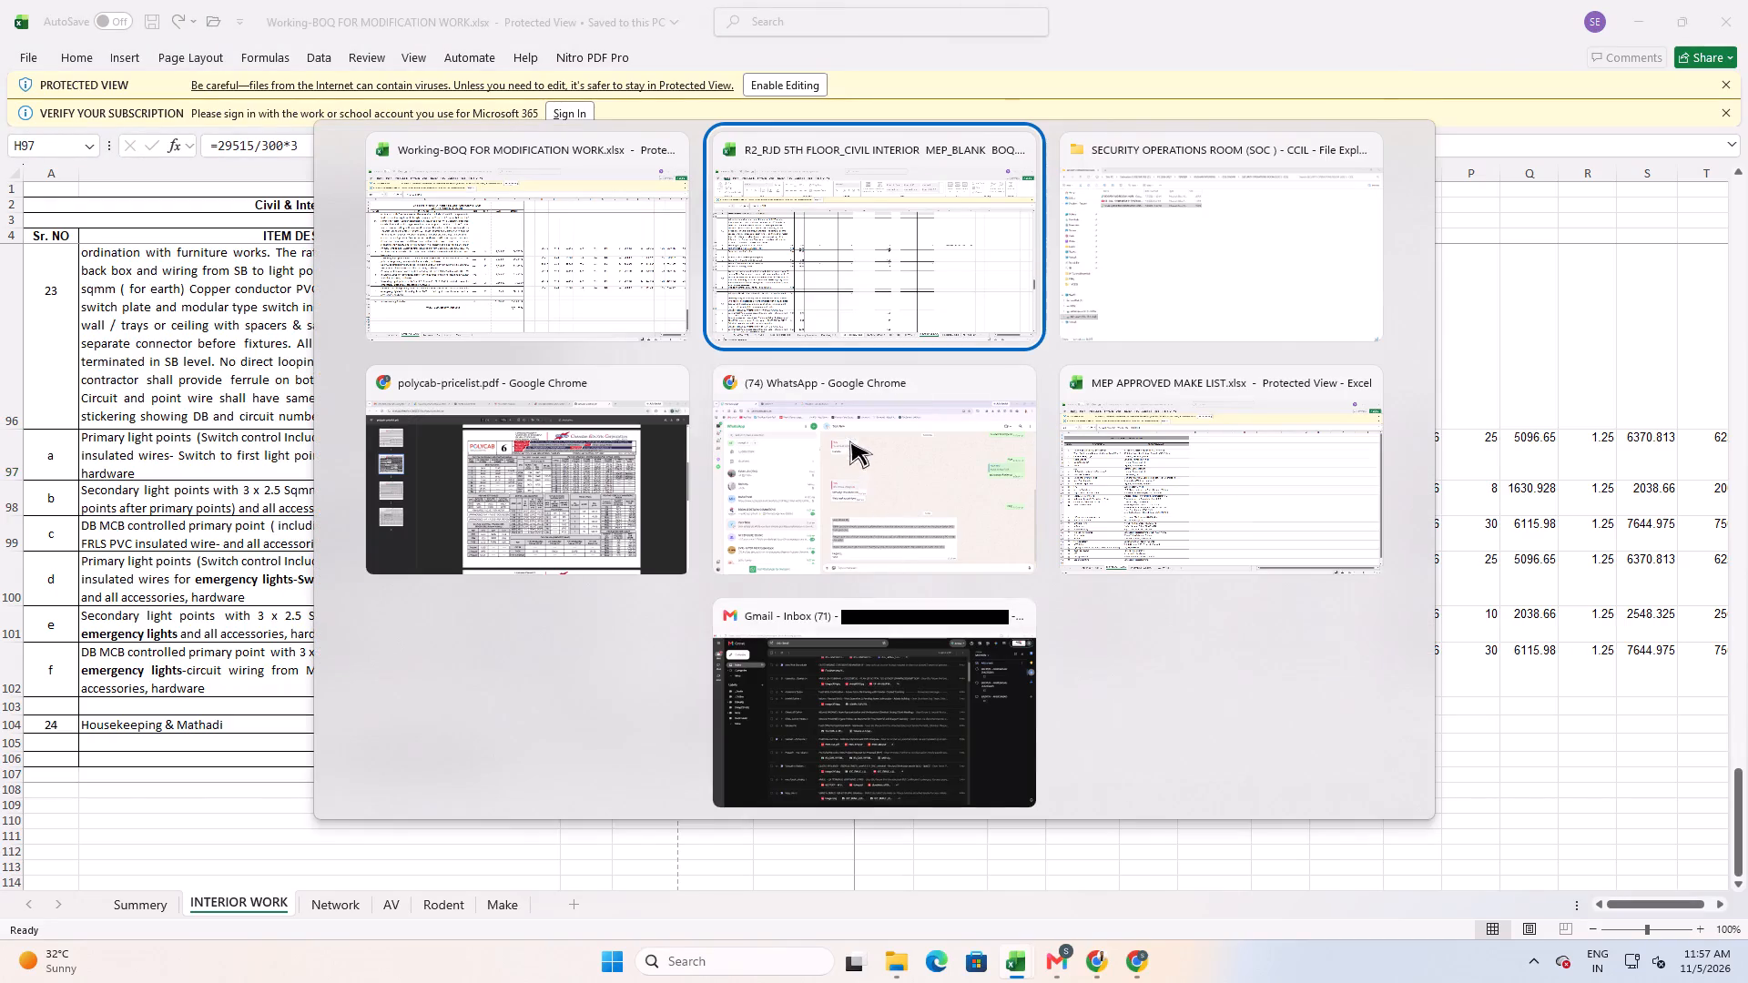
left_click(1457, 424)
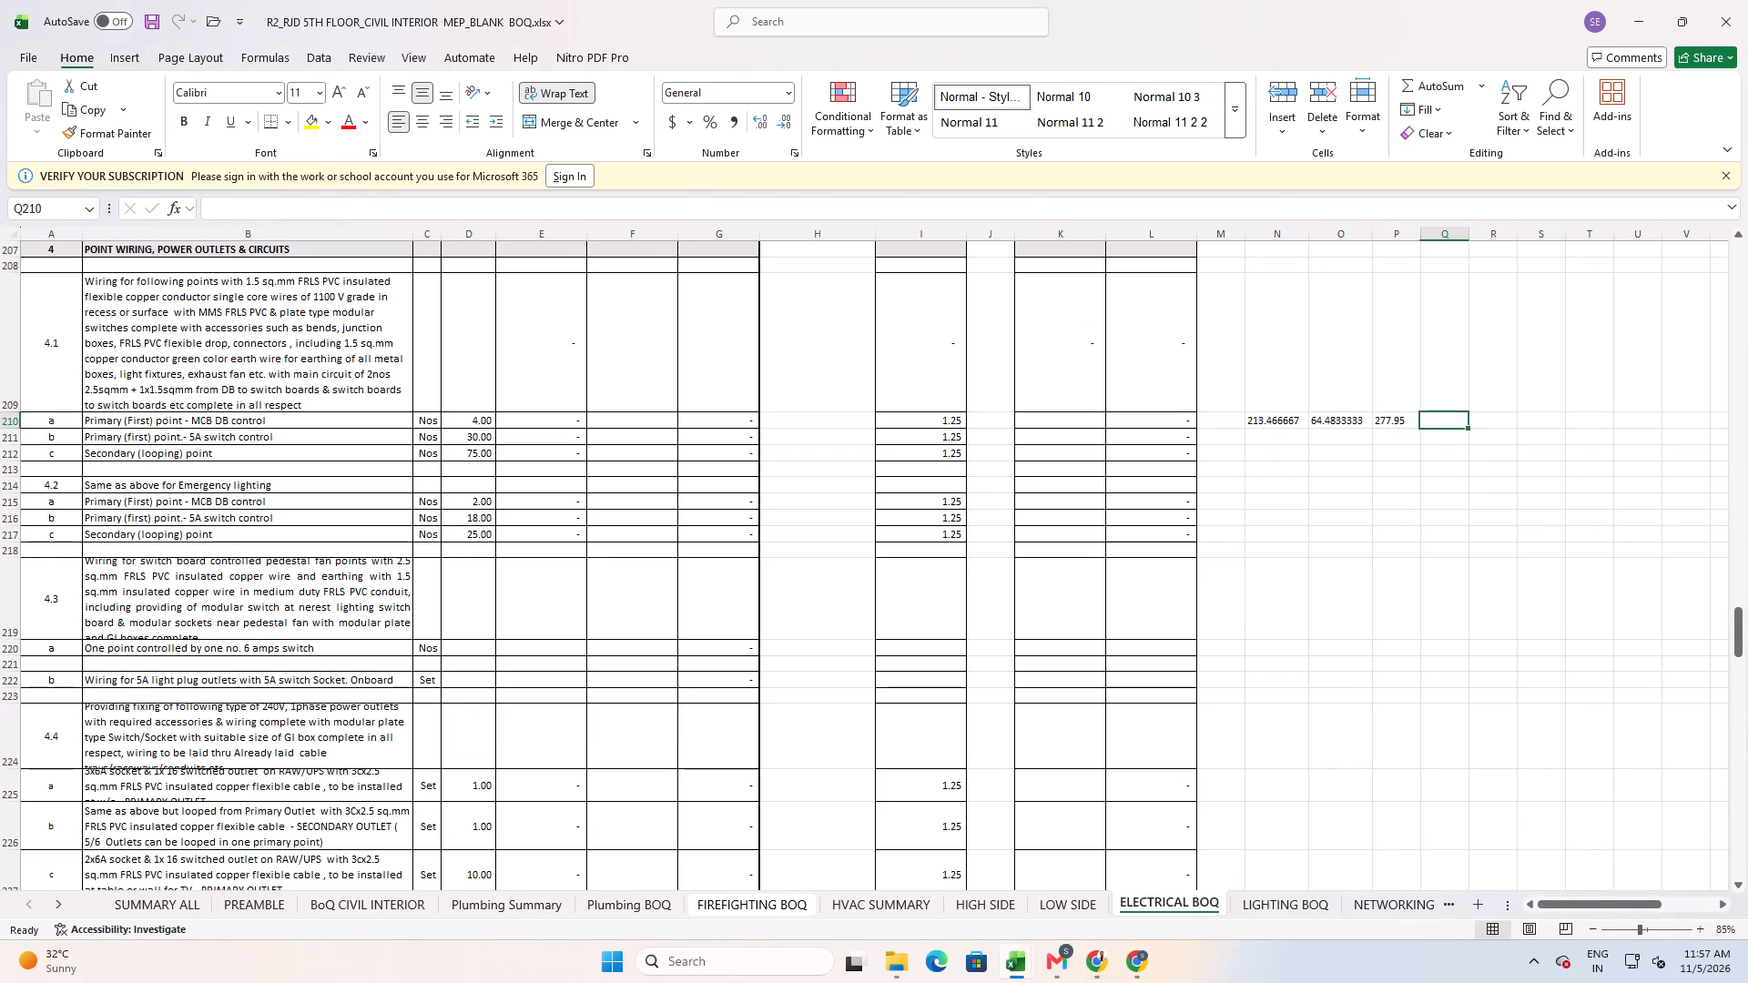
type("0.44")
key("Right")
key("equal")
key("Left")
key("Left")
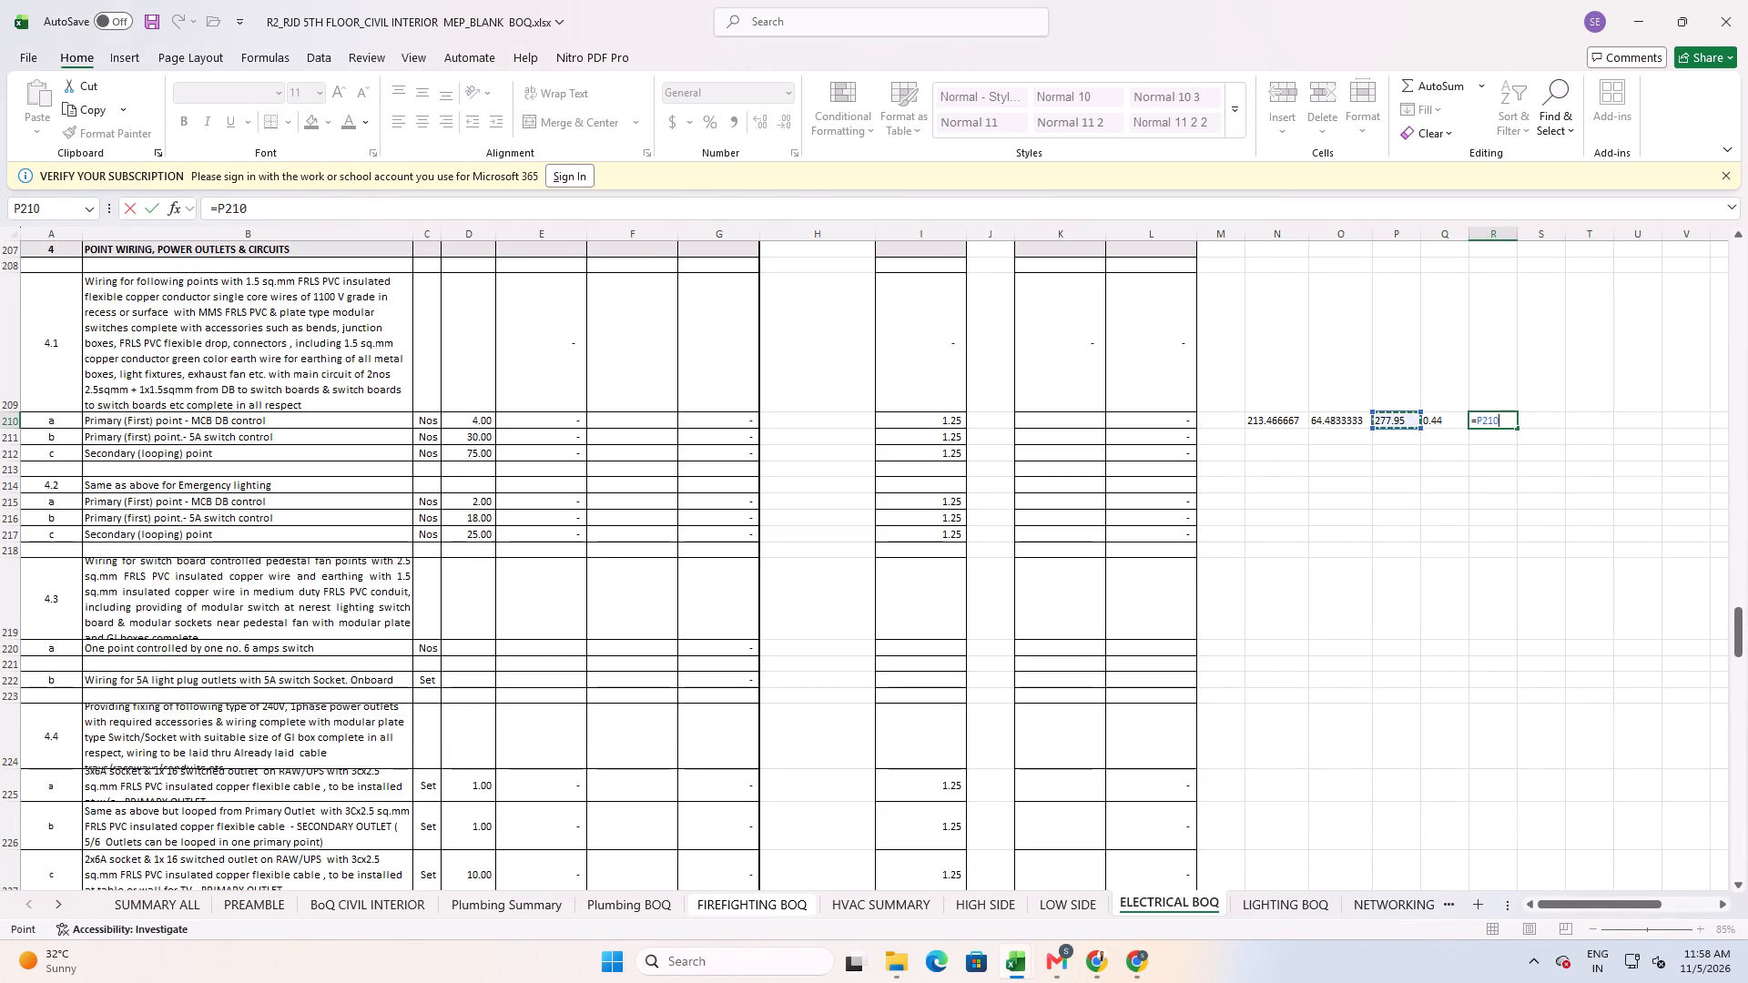
key("Escape")
key("Right")
key("Left")
key("equal")
key("Left")
key("Left")
key("asterisk")
key("Left")
key("Return")
key("Up")
key("Right")
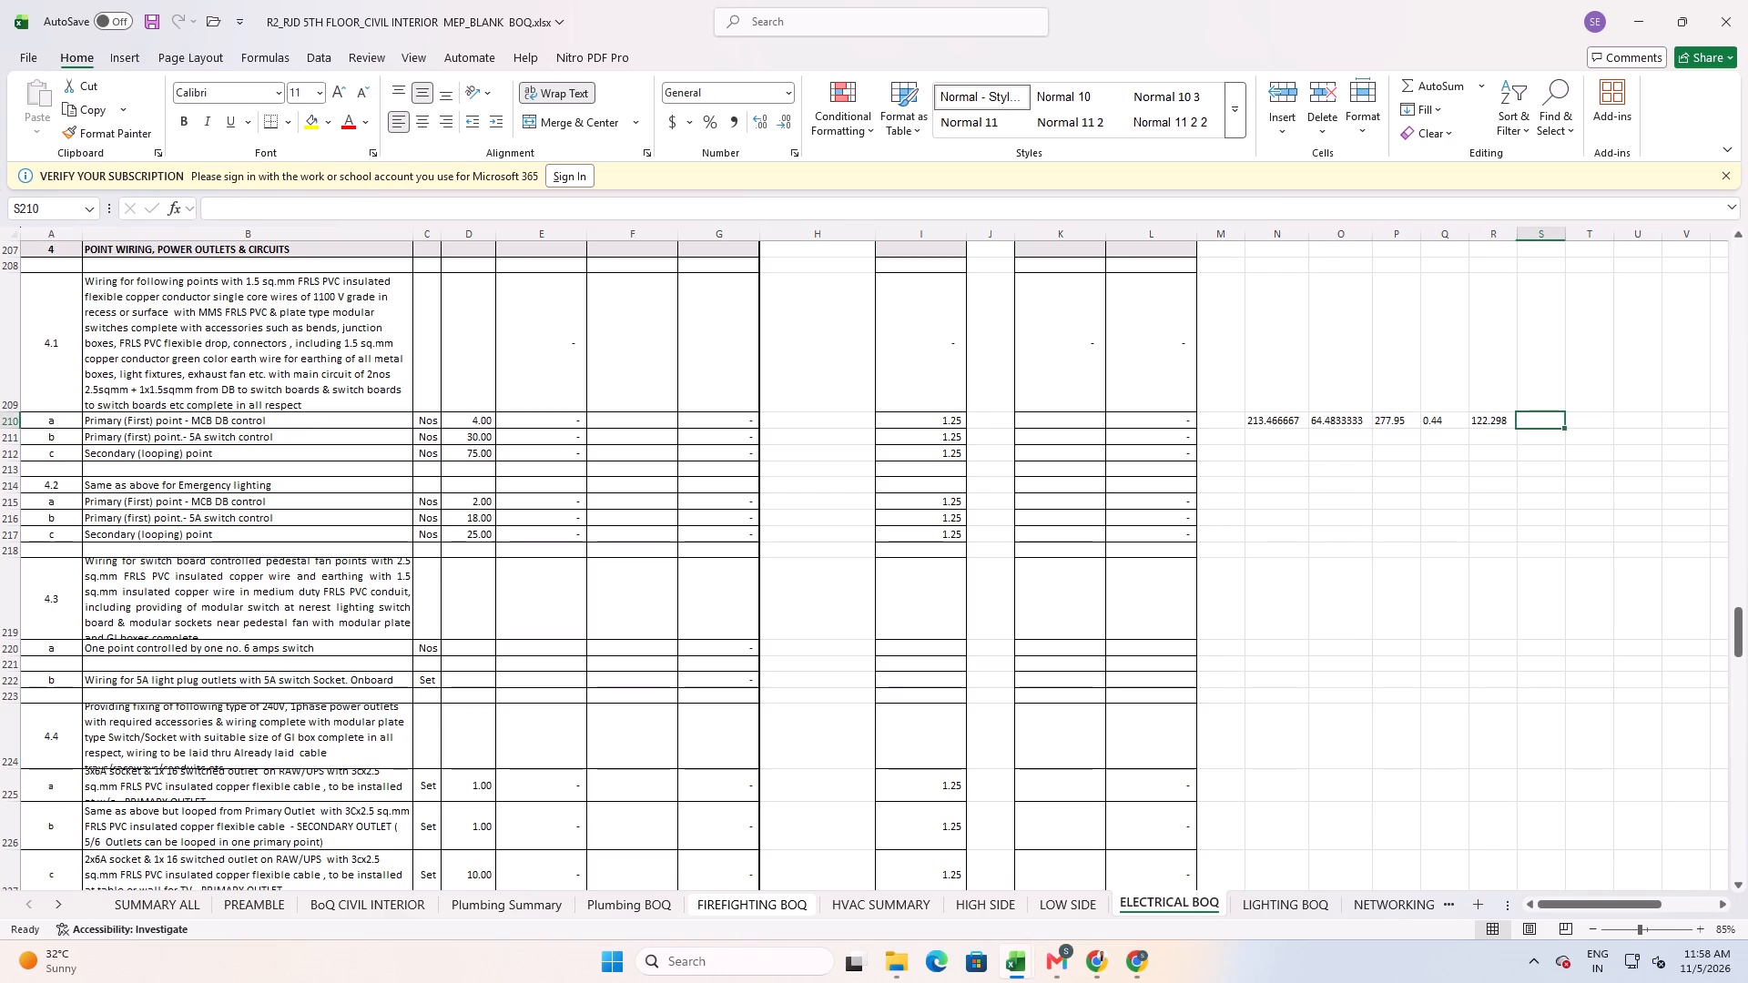
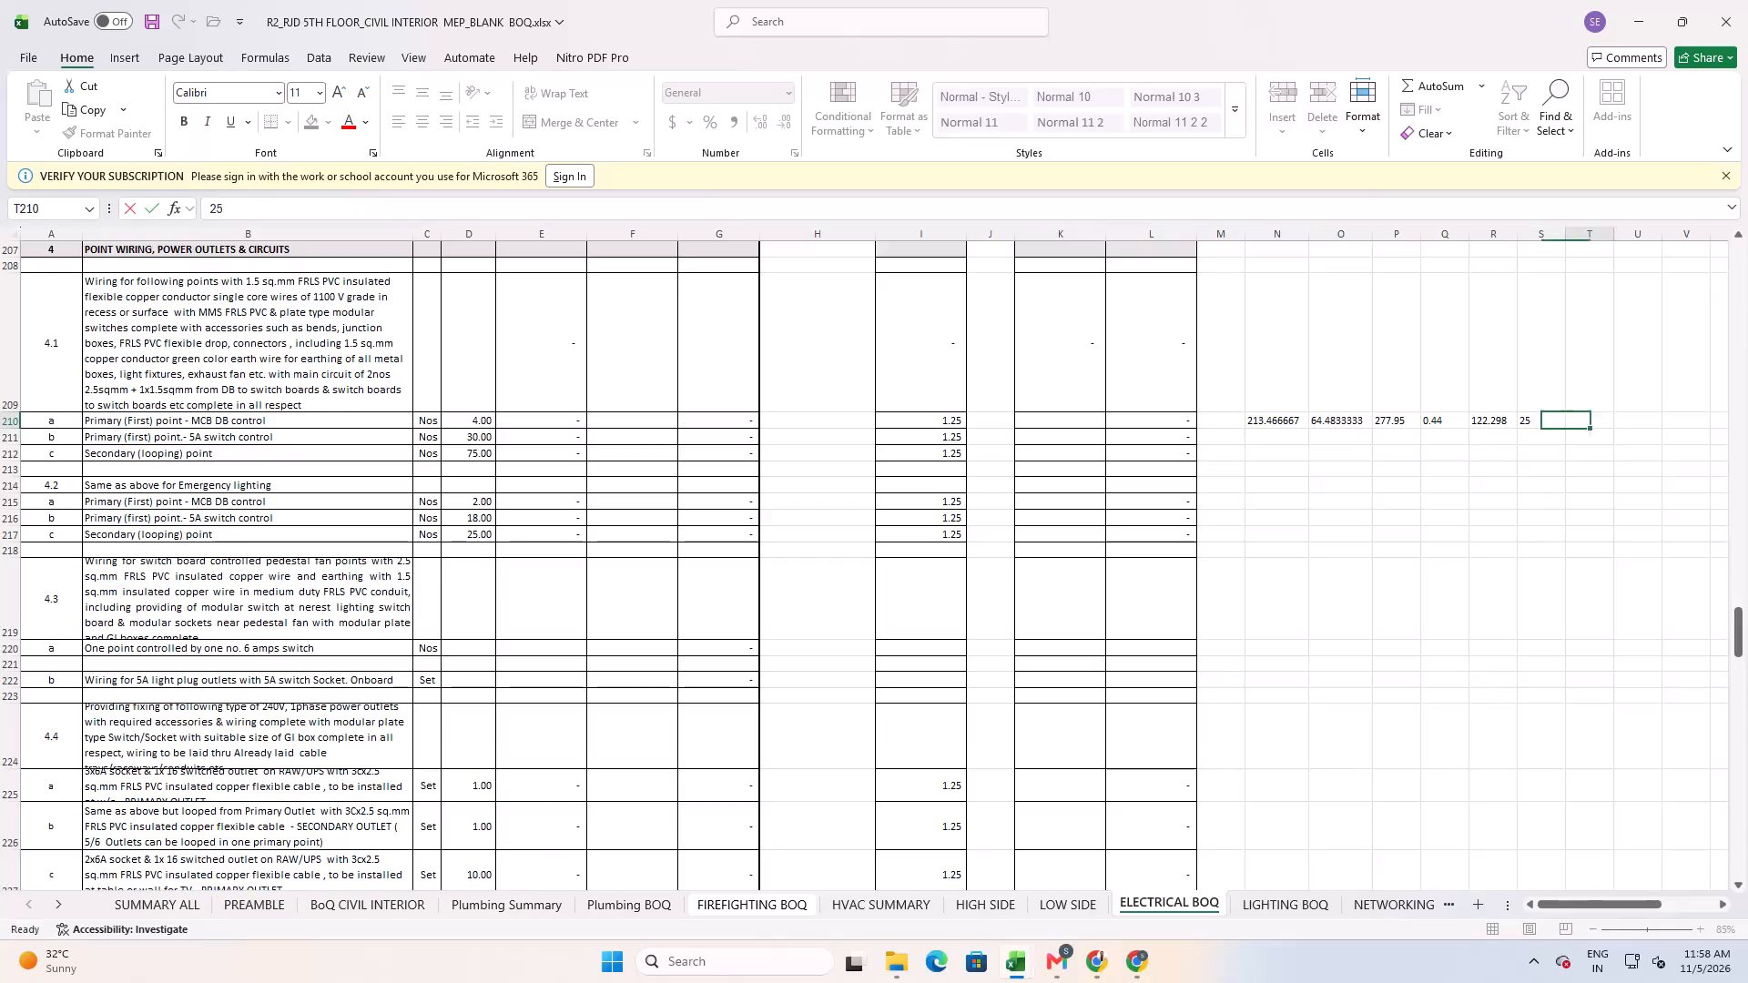
In T210, multiply the factored wire cost by the quantity beside it with =R210*S210.
key("equal")
key("Left")
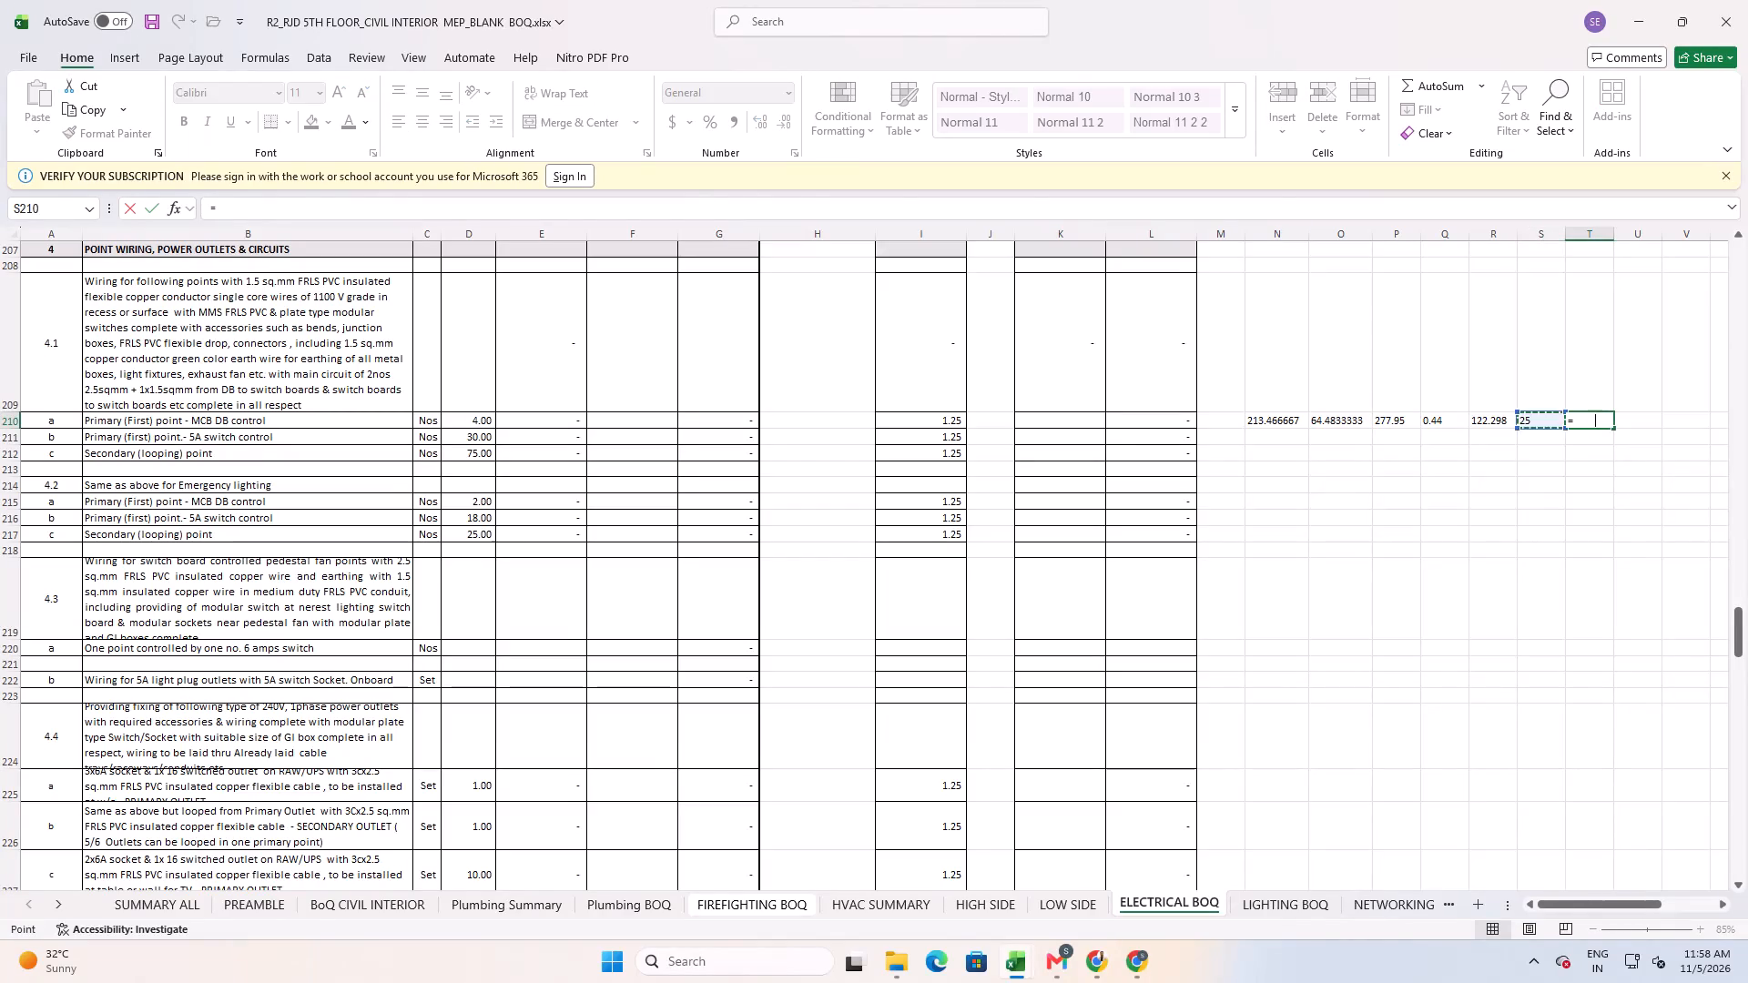
key("Left")
key("asterisk")
key("Left")
key("Return")
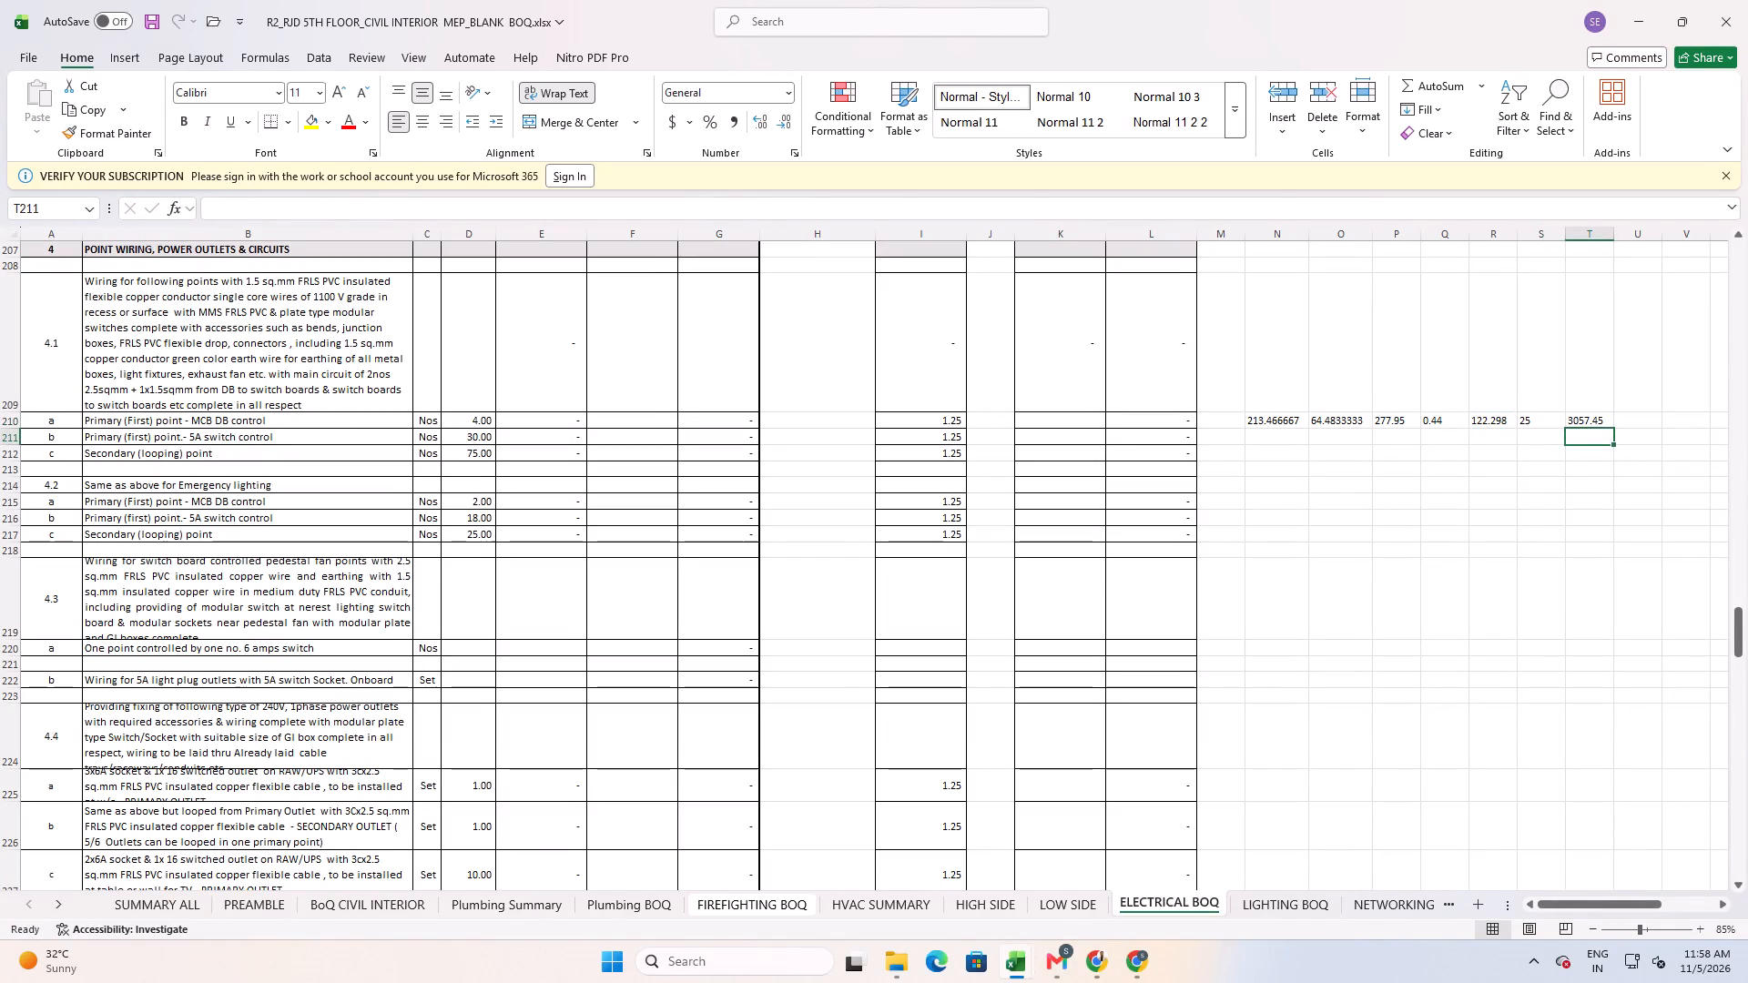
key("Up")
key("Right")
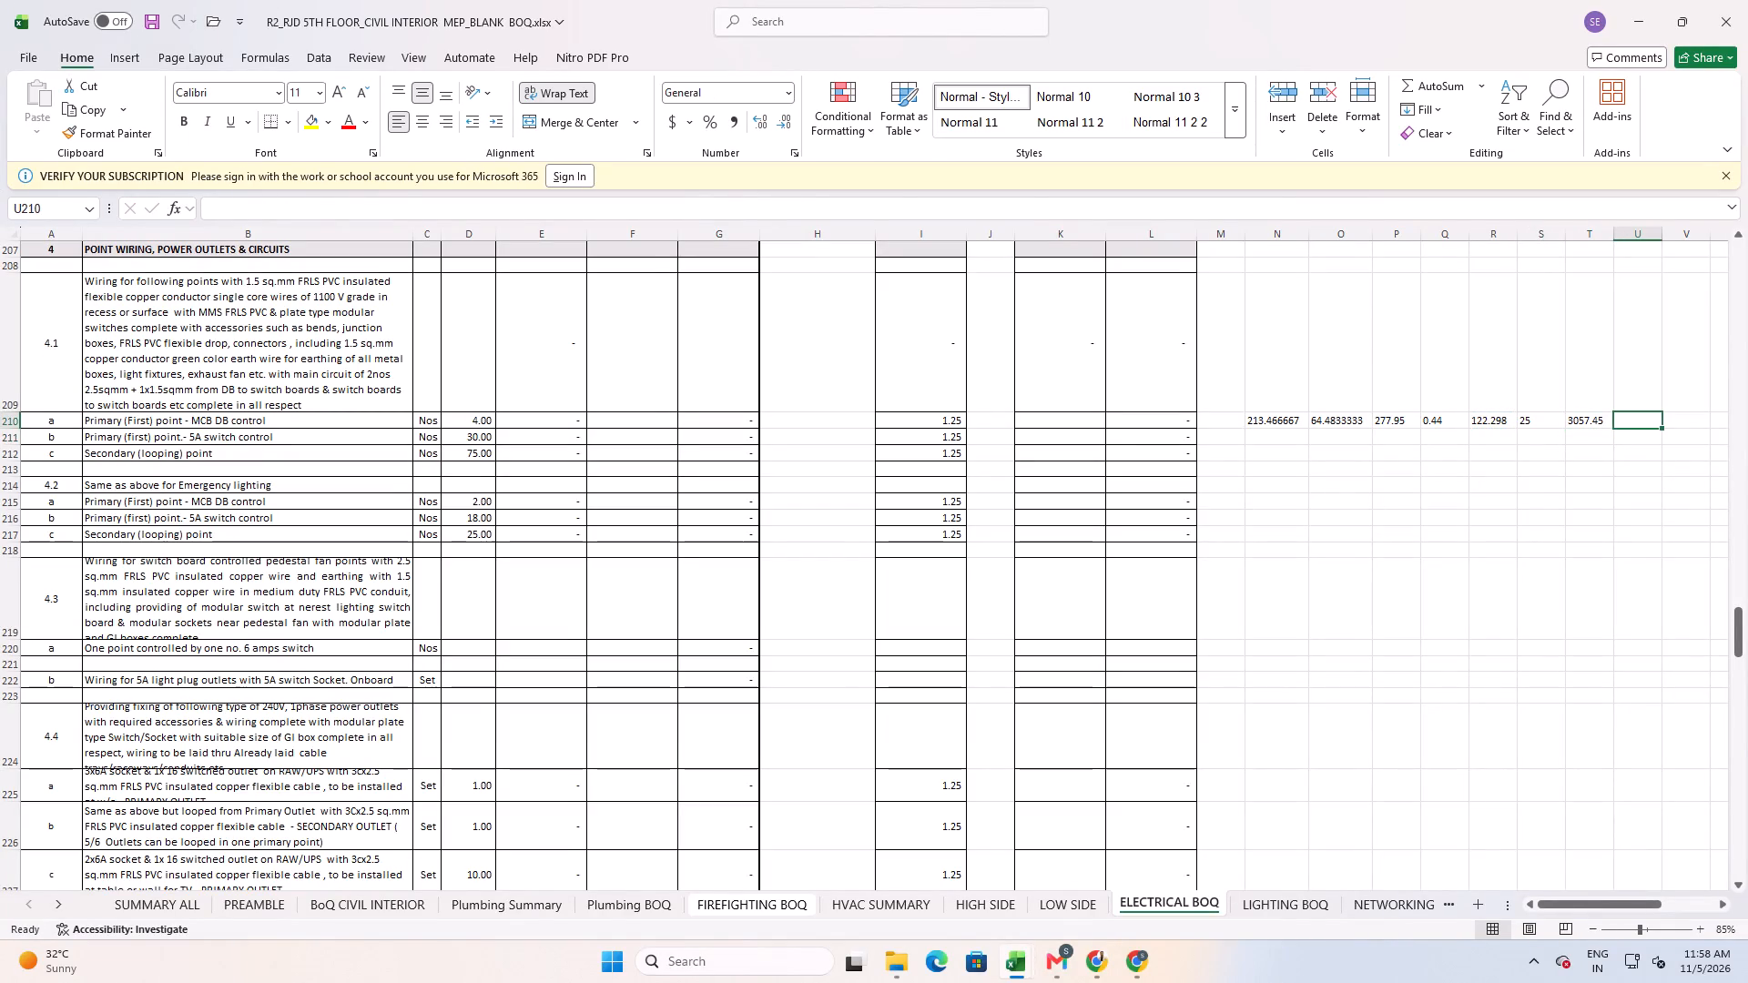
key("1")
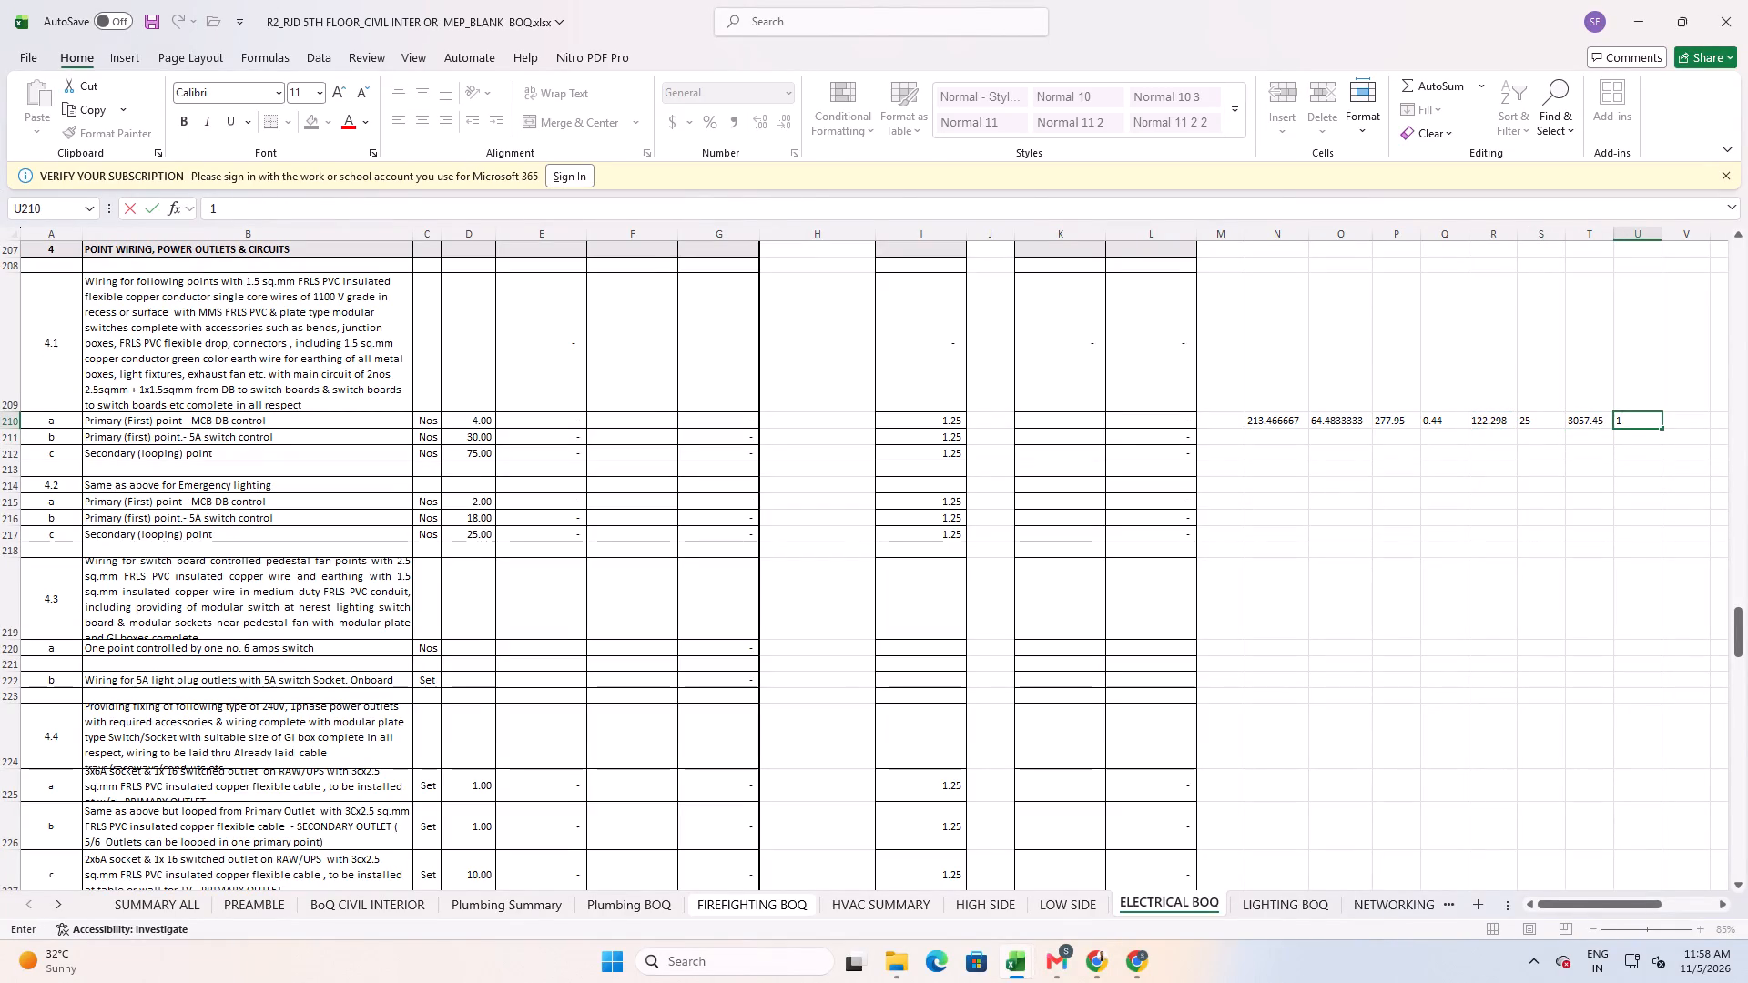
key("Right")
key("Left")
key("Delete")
Link the purchase rate in K210 for the MCB DB control primary point to the build-up cost with =T210.
key("Left")
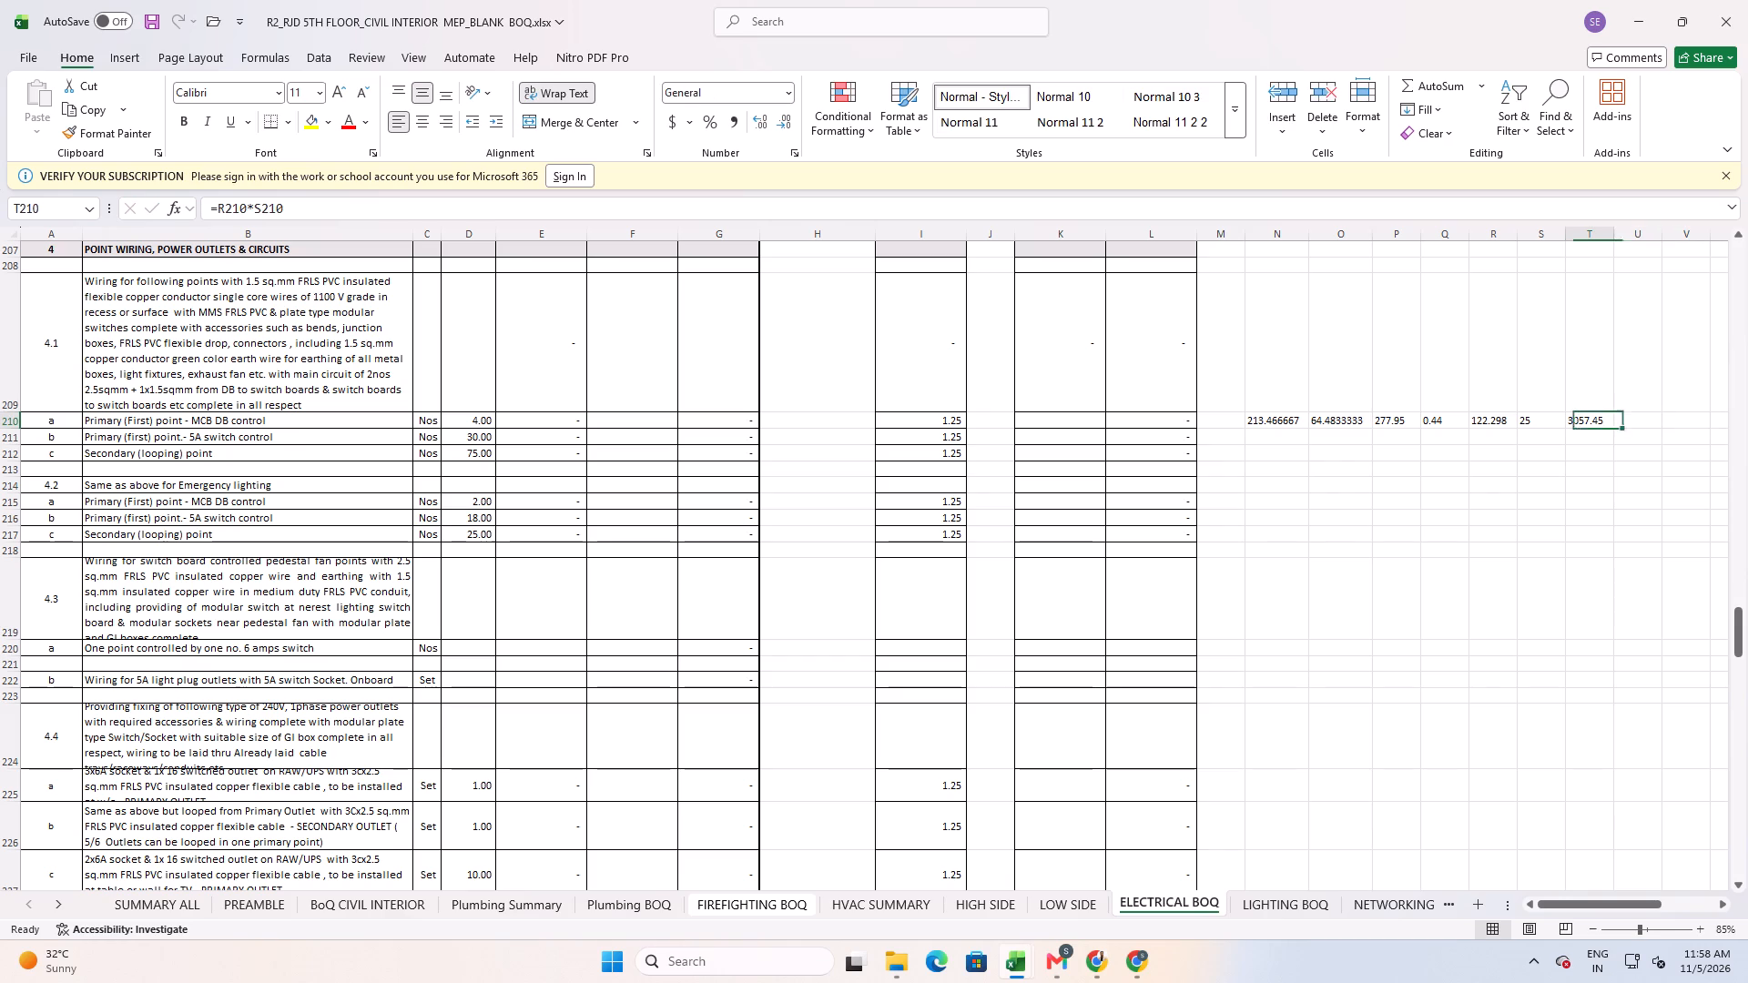
key("Left")
key("Left")
key("Left")
key("Left")
key("Left")
key("Left")
key("Left")
key("Left")
key("Left")
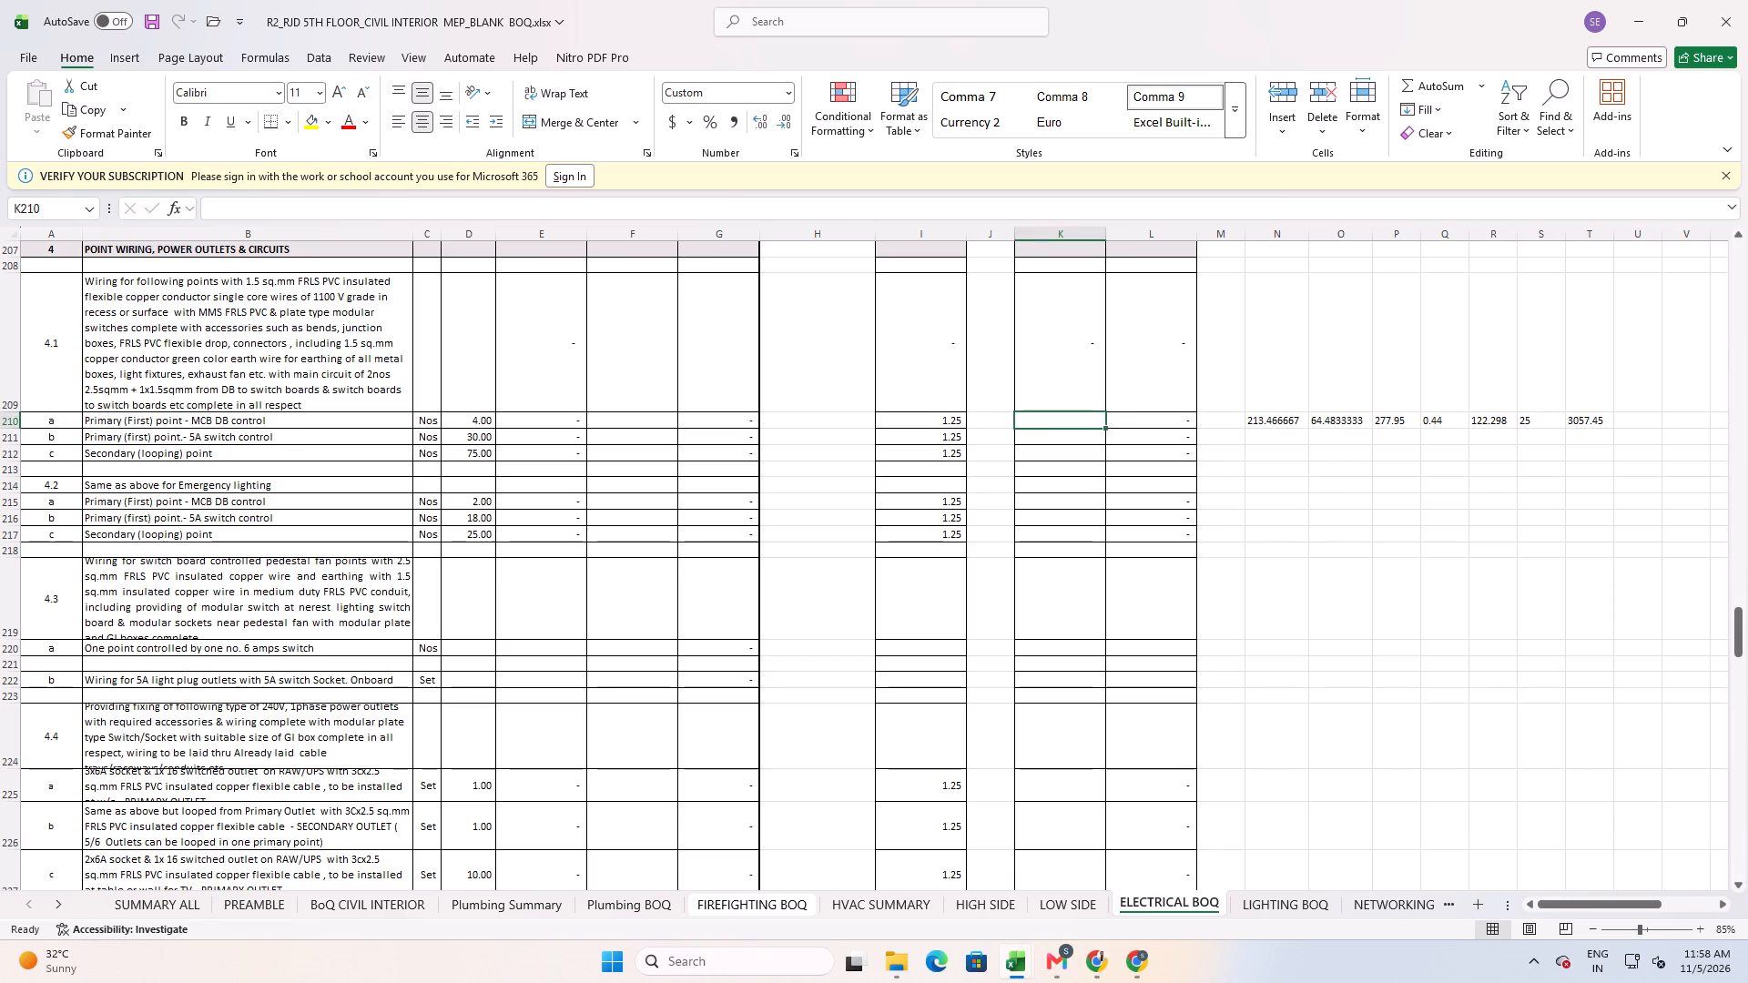
key("equal")
key("Right")
key("Right")
key("Right")
key("Right")
key("Right")
key("Right")
key("Right")
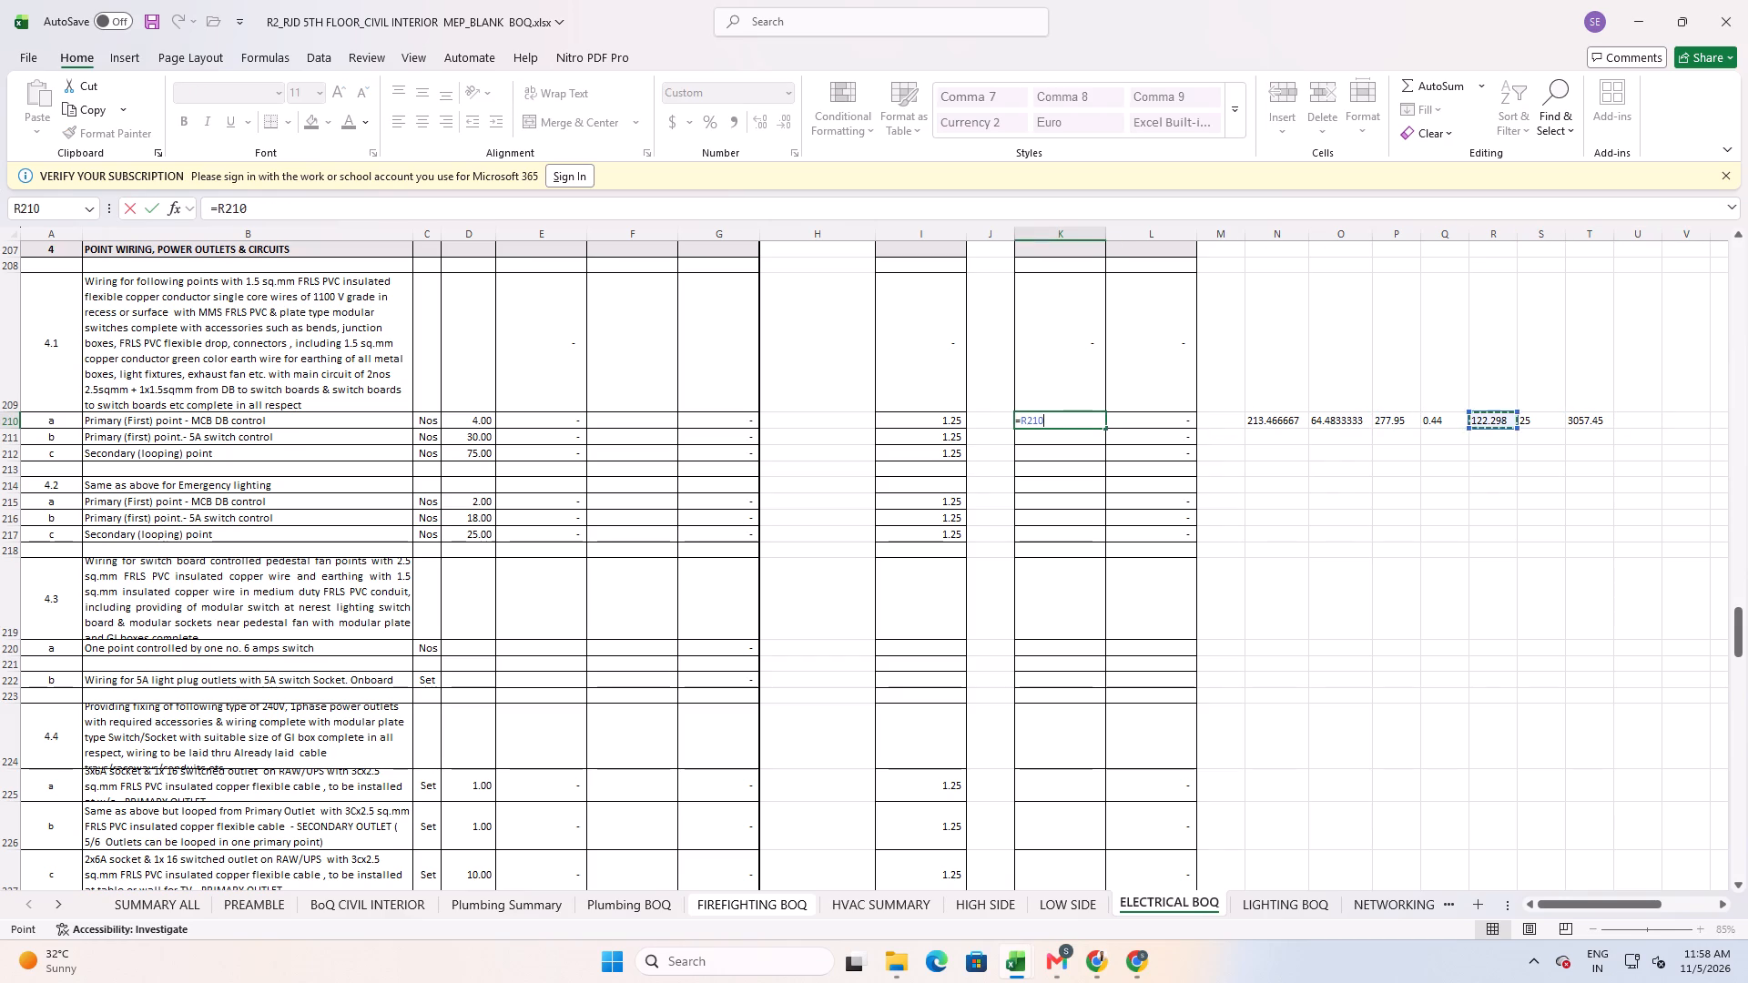
key("Right")
key("Right")
key("Return")
Calculate the installation cost in U210 at 30 per unit of the quantity with =30*S210.
key("Up")
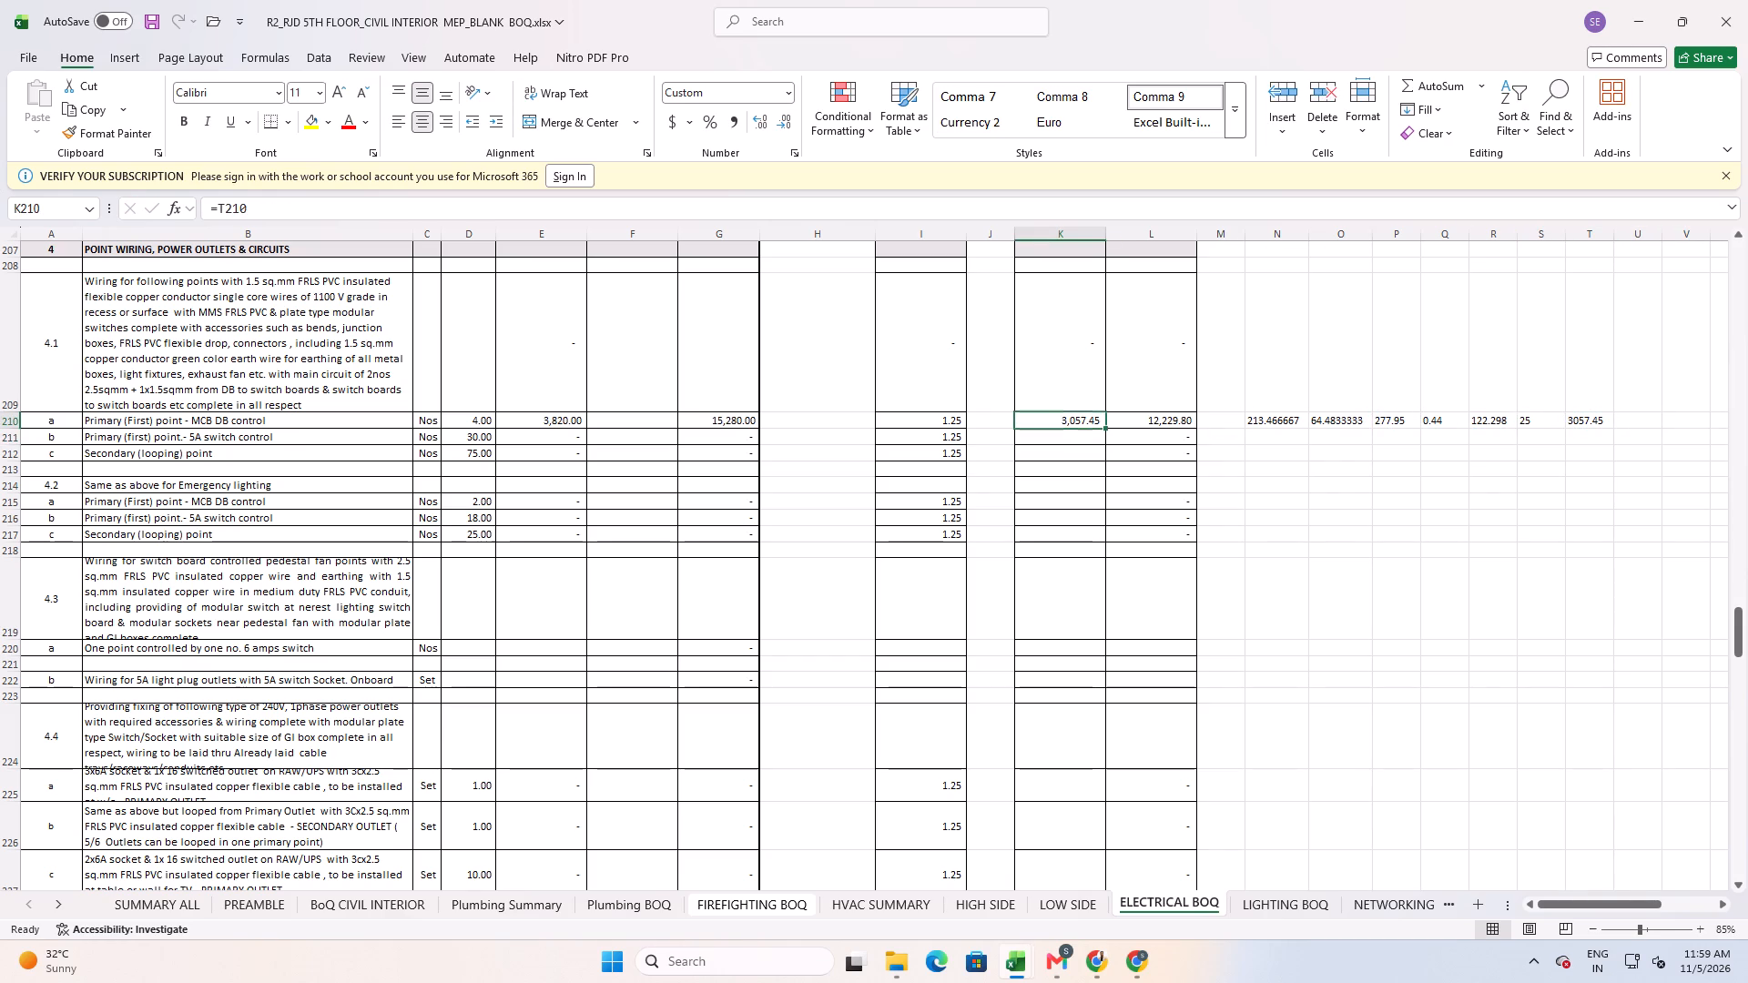
key("Right")
key("Right")
key("Right")
key("Right")
key("Right")
key("Right")
key("Right")
key("Right")
key("Right")
key("Right")
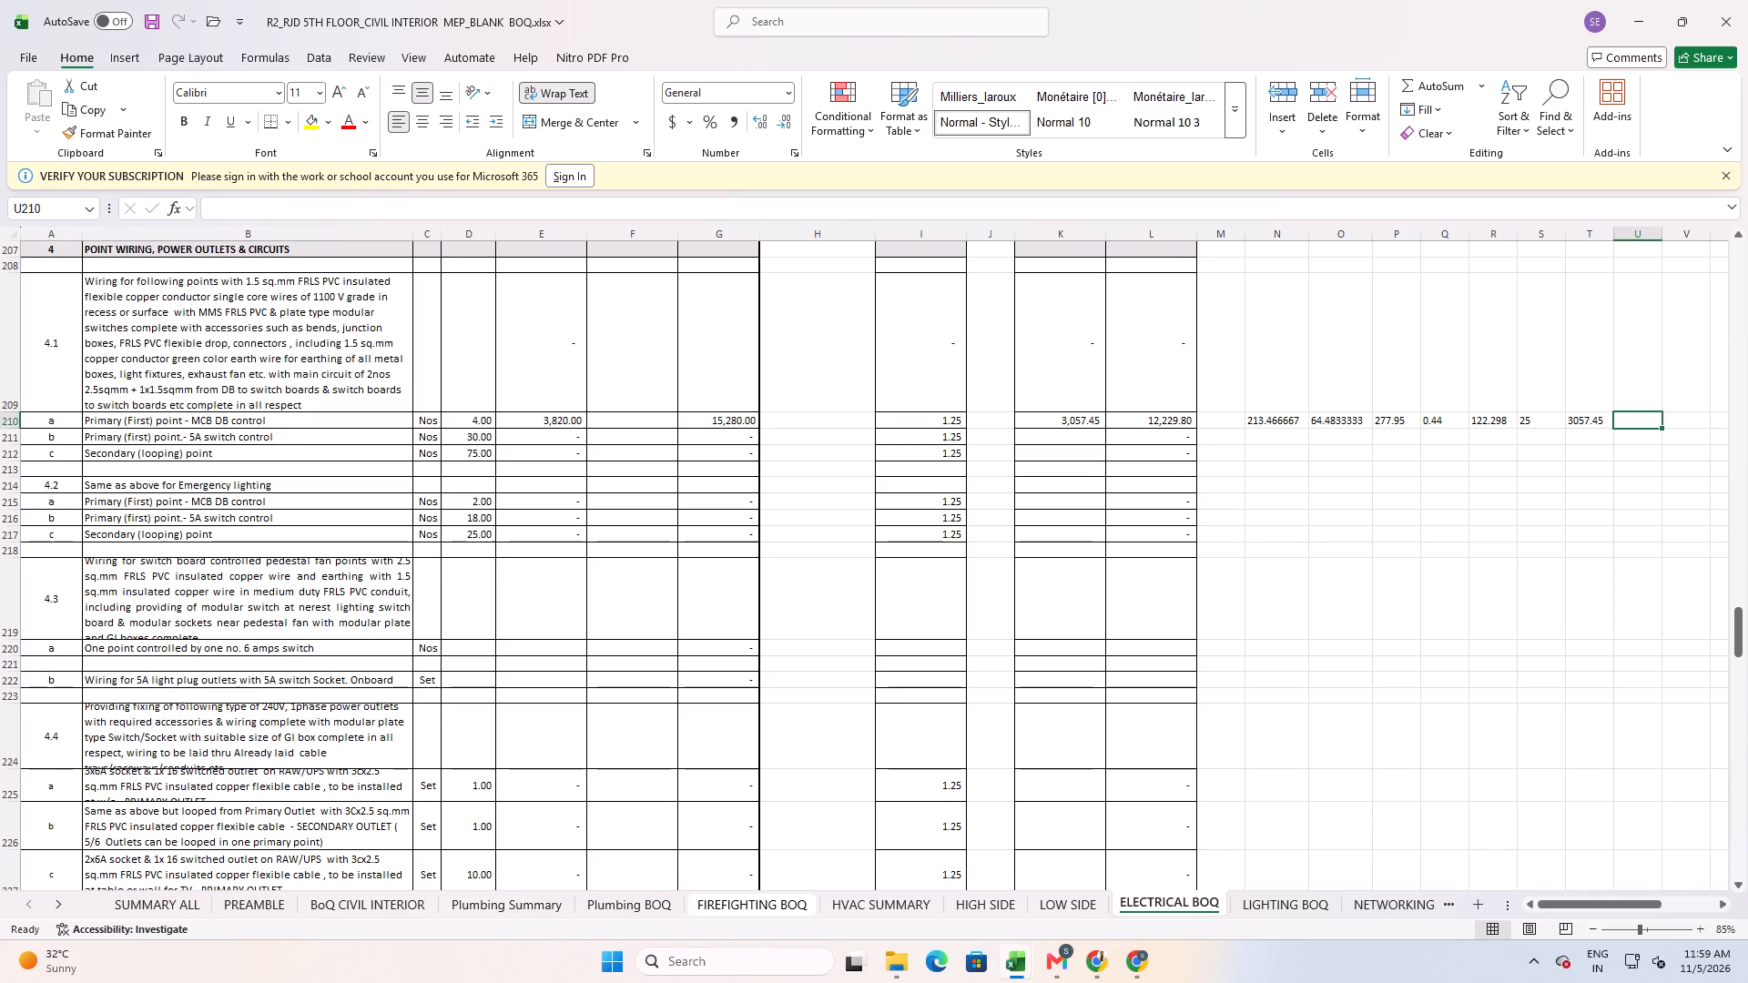
key("equal")
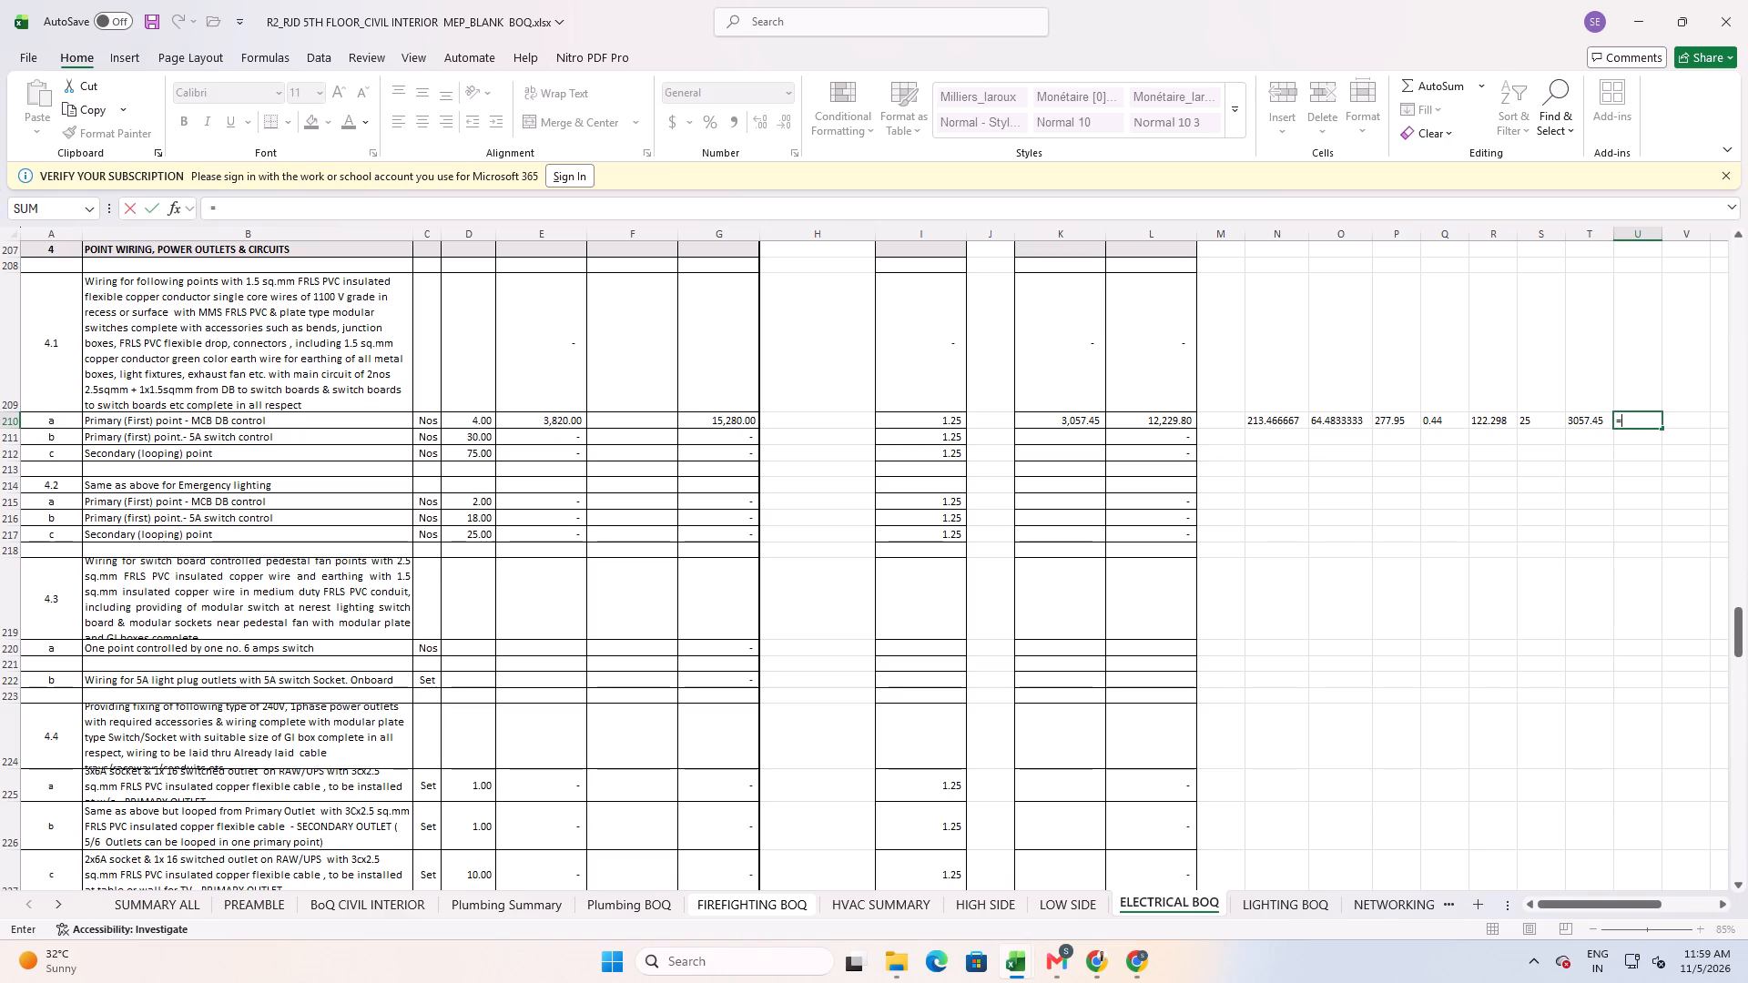
type("30")
key("asterisk")
key("Left")
key("Left")
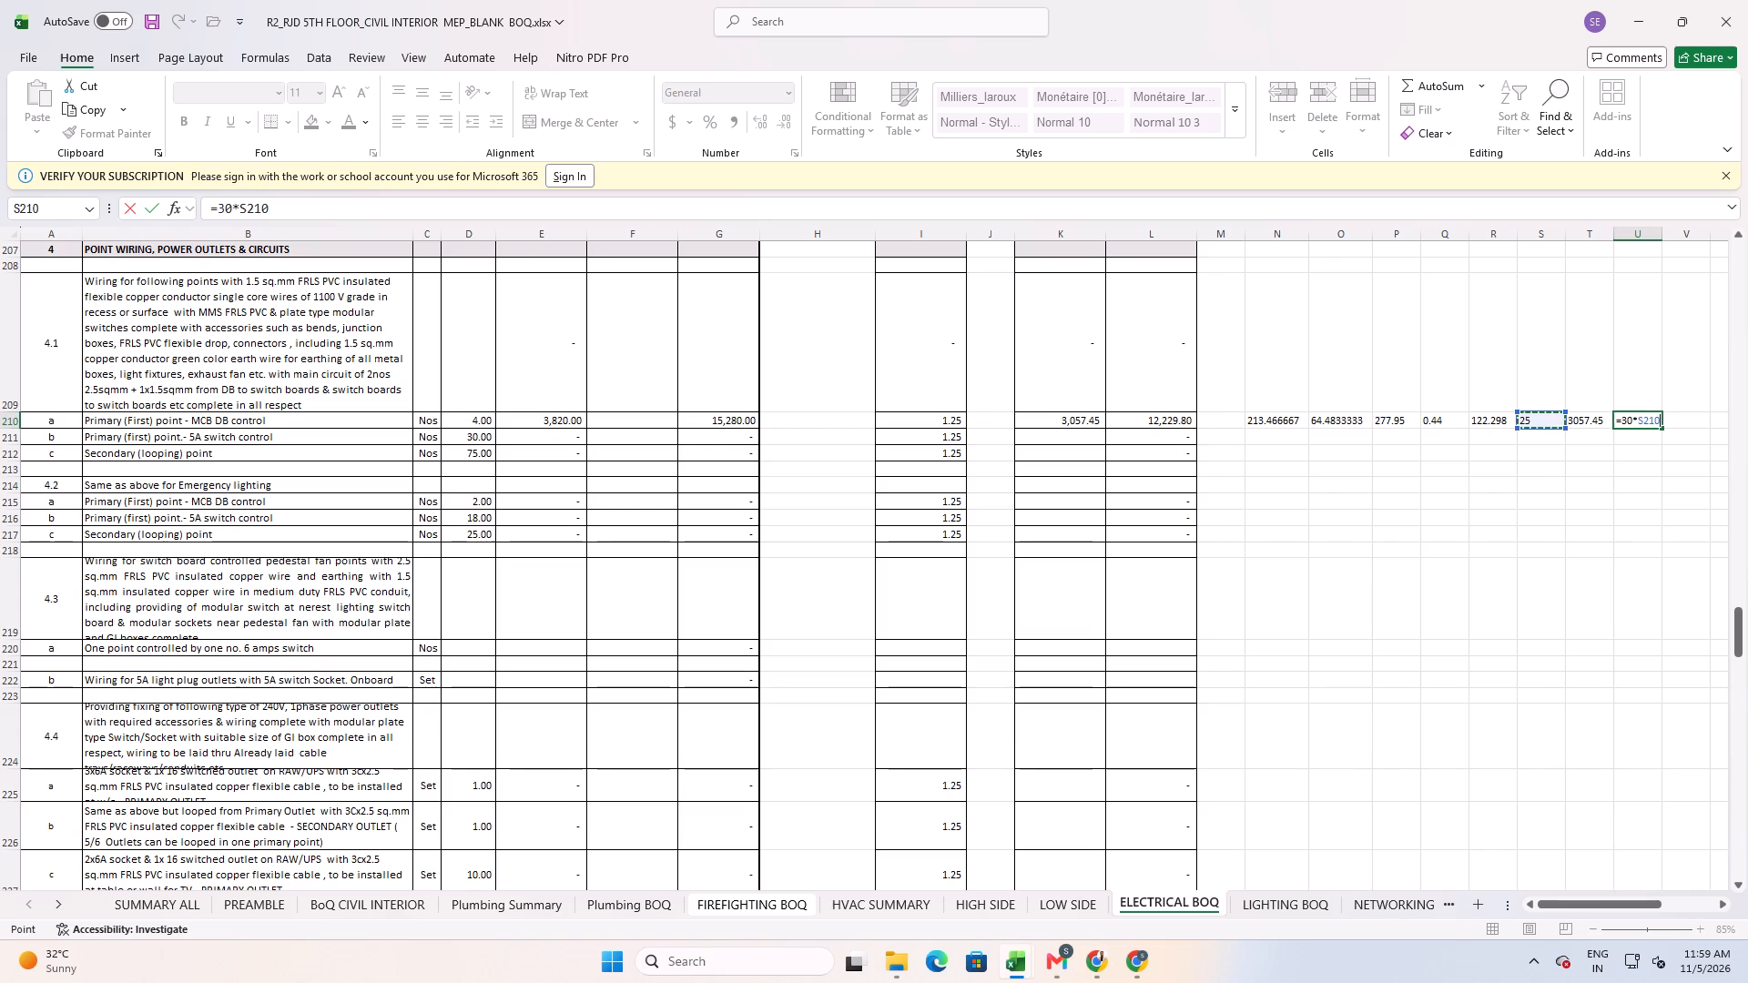
key("Left")
key("Left")
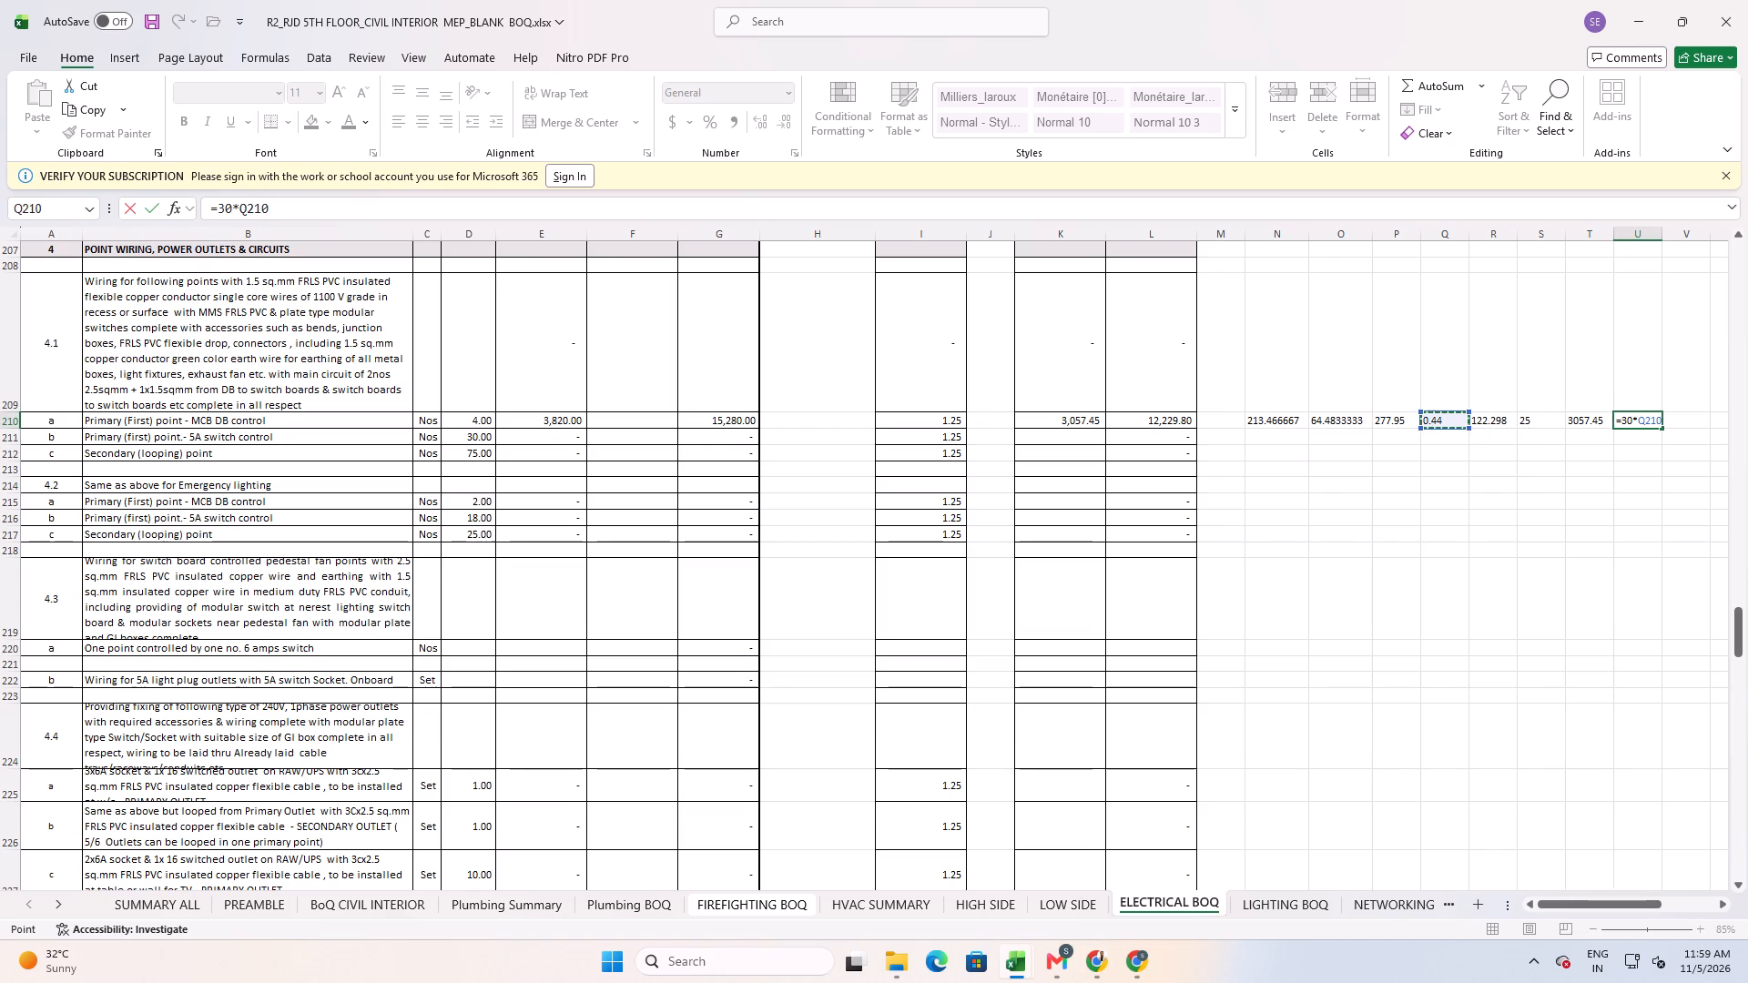
key("Right")
key("Right")
key("Return")
Link the installation rate in F210 for the MCB DB control primary point to the calculated cost with =U210.
key("Up")
key("Left")
key("Left")
key("Left")
key("Left")
key("Left")
key("Left")
key("Left")
key("Left")
key("Left")
key("Left")
key("Left")
key("Left")
key("Left")
key("Left")
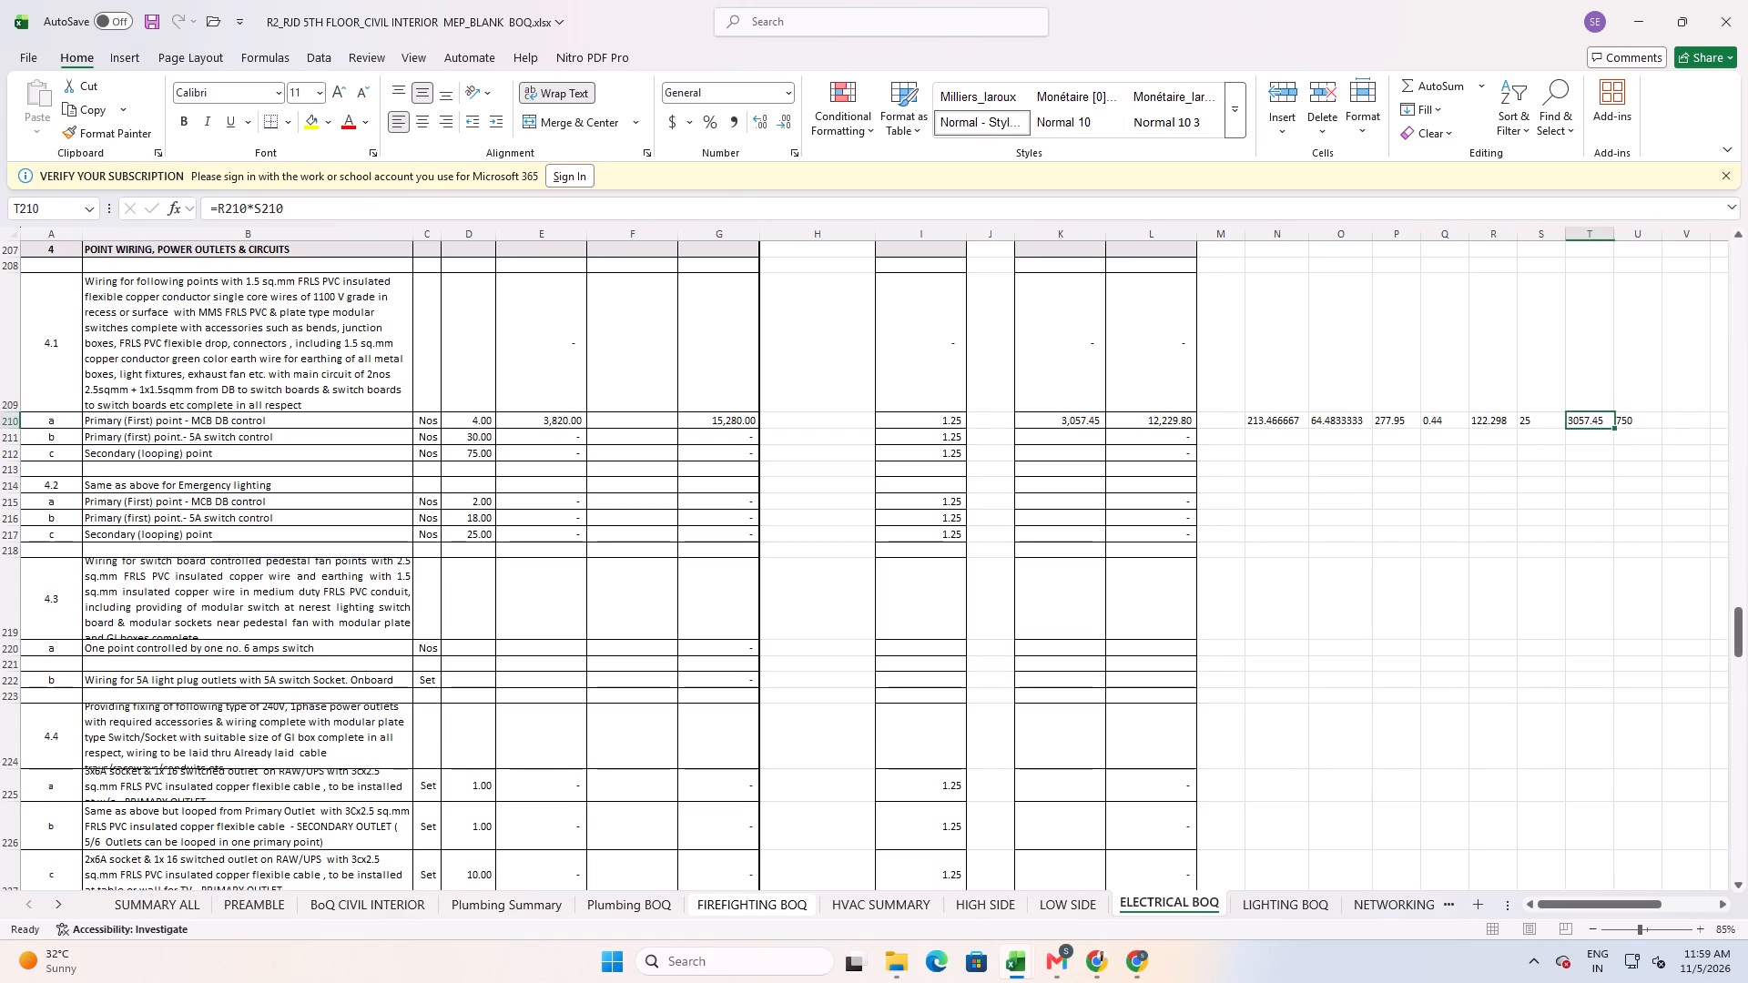
key("Left")
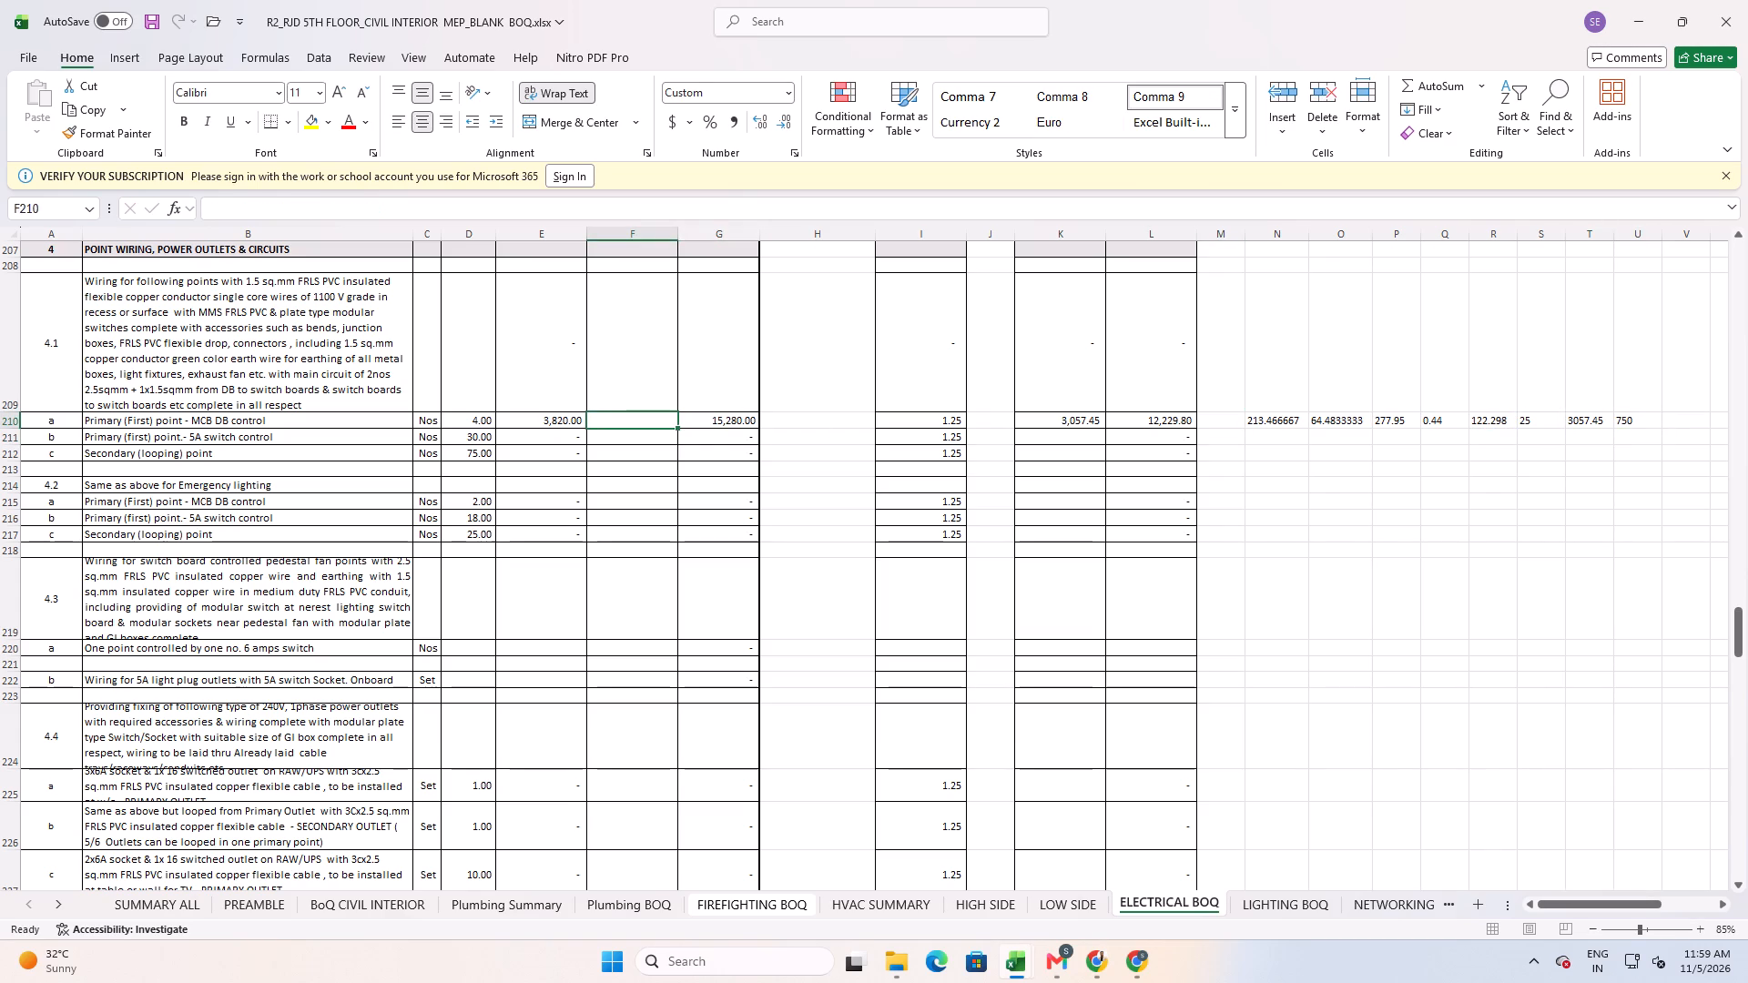
key("equal")
key("Right")
key("Right")
key("Right")
key("Right")
key("Right")
key("Right")
key("Right")
key("Right")
key("Right")
key("Right")
key("Right")
key("Right")
key("Right")
key("Right")
key("Right")
key("Right")
key("Left")
key("Return")
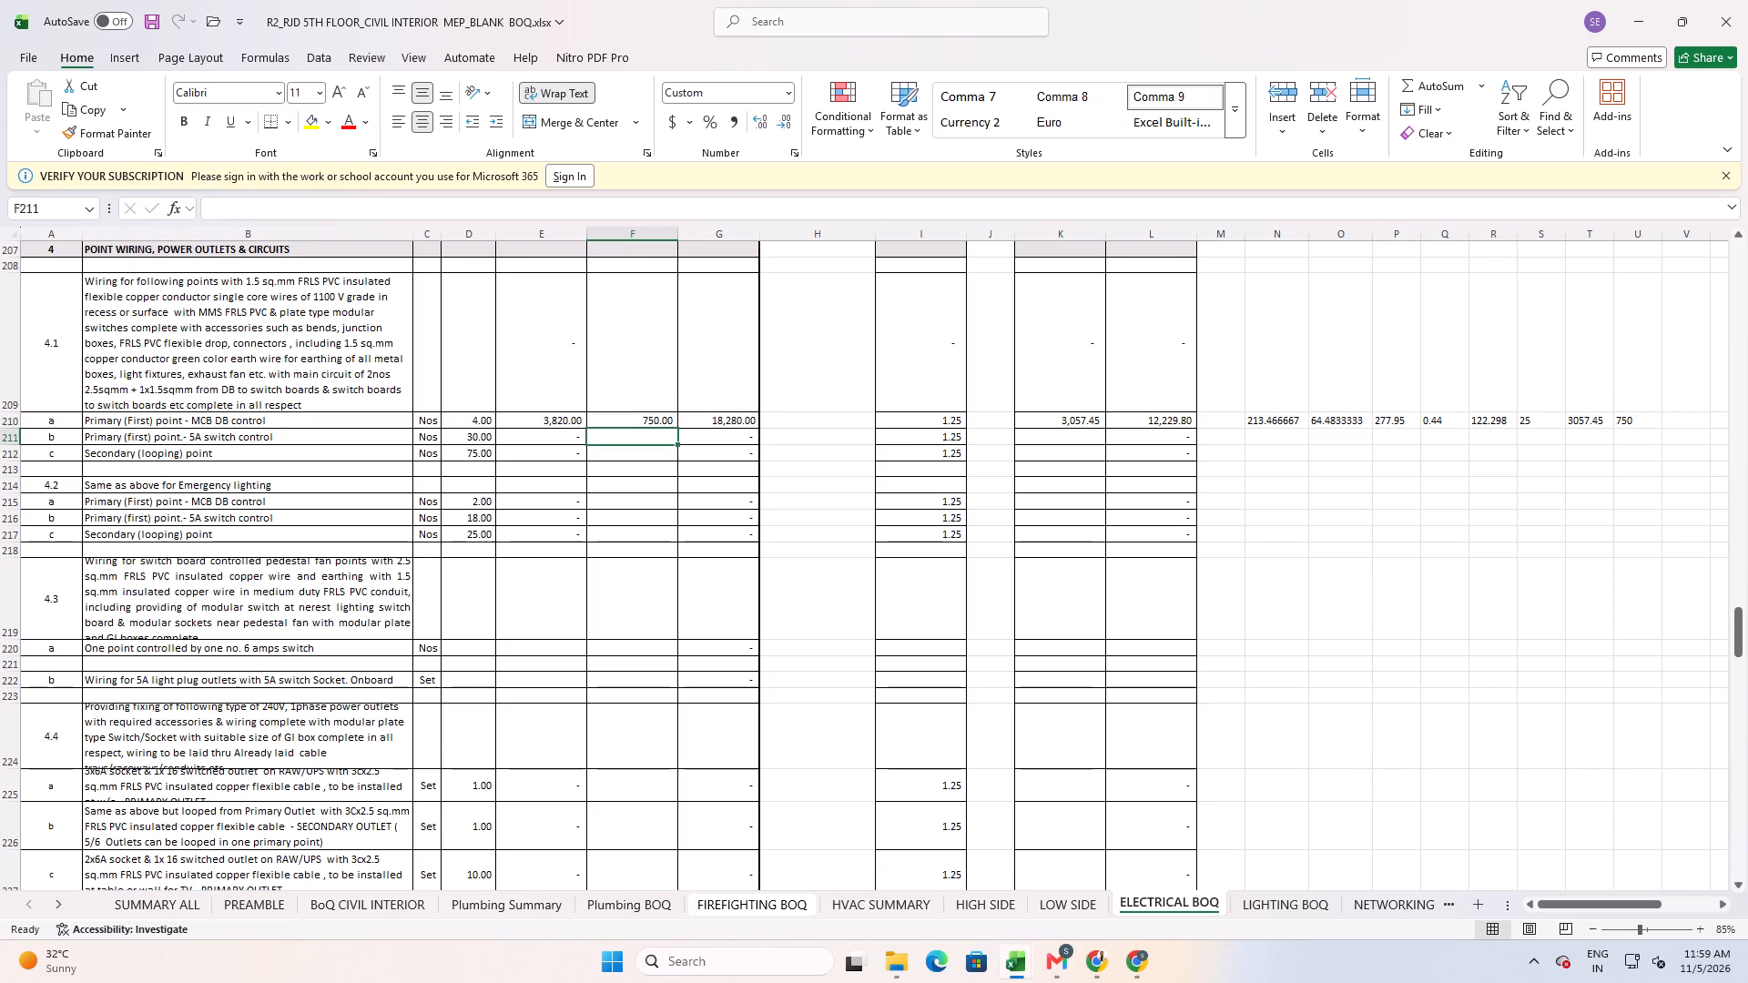
Change the point wiring quantity in S210 to 30.
key("Up")
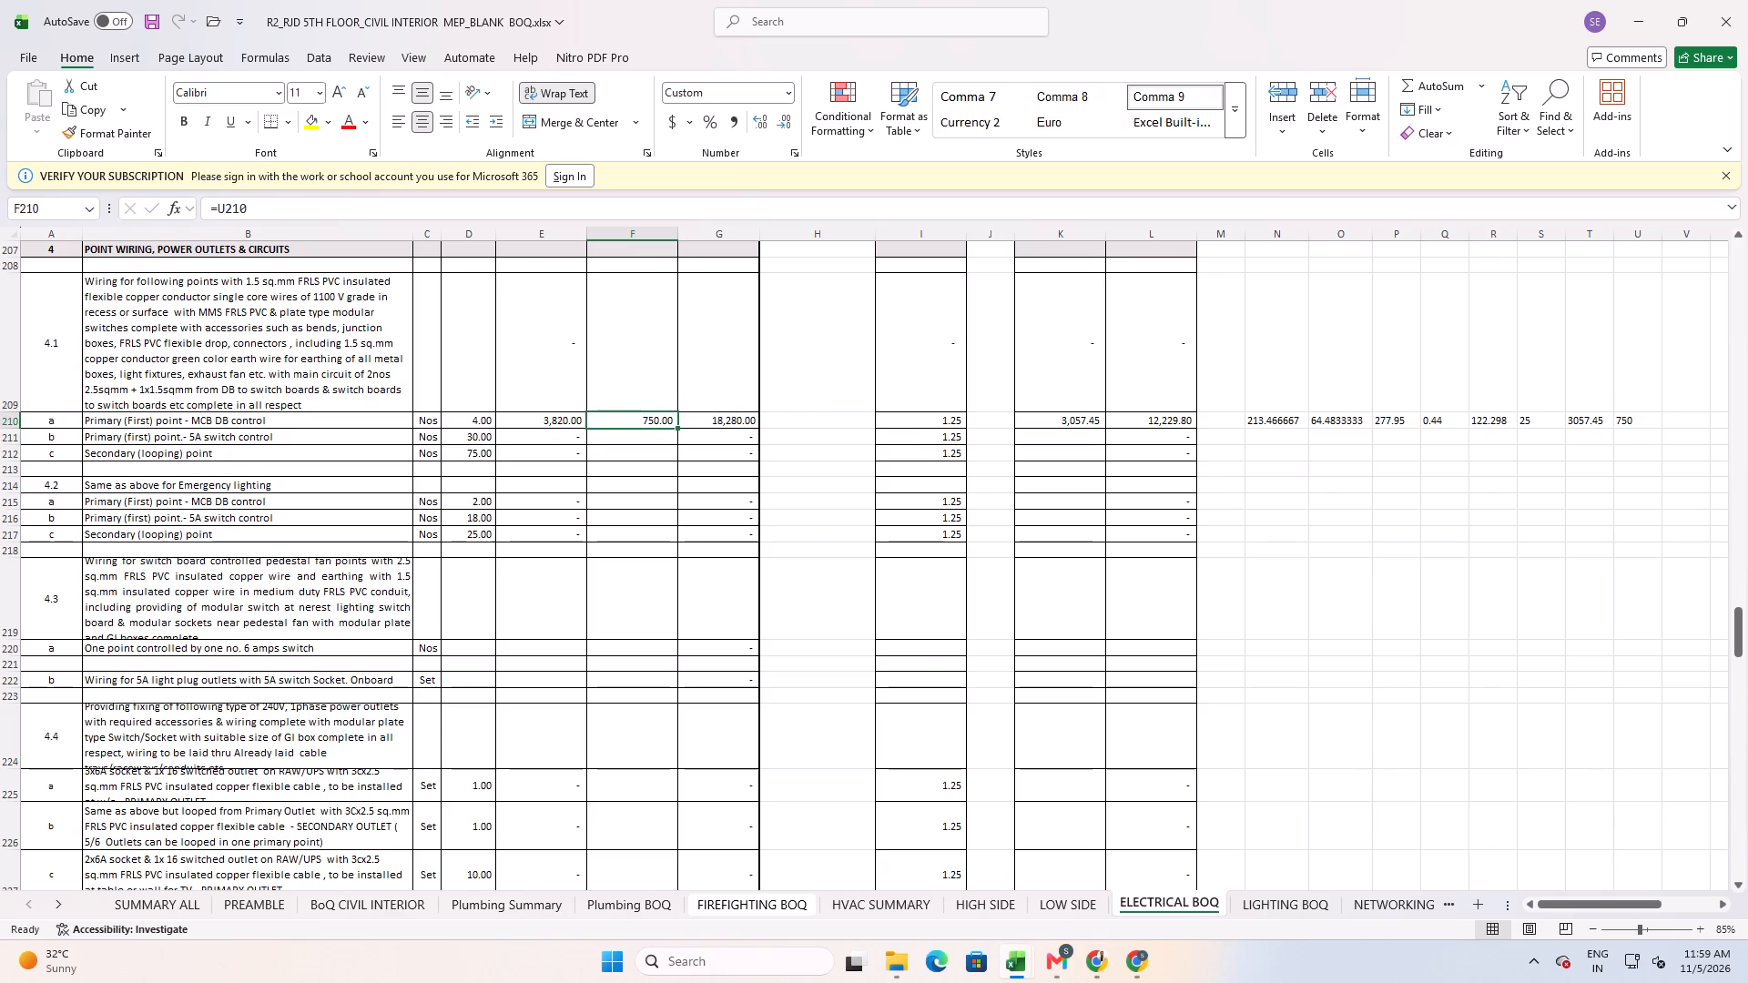
key("Right")
key("Right")
key("Right")
key("Right")
key("Right")
key("Right")
key("Right")
key("Right")
key("Right")
key("Right")
key("Right")
key("Right")
key("Right")
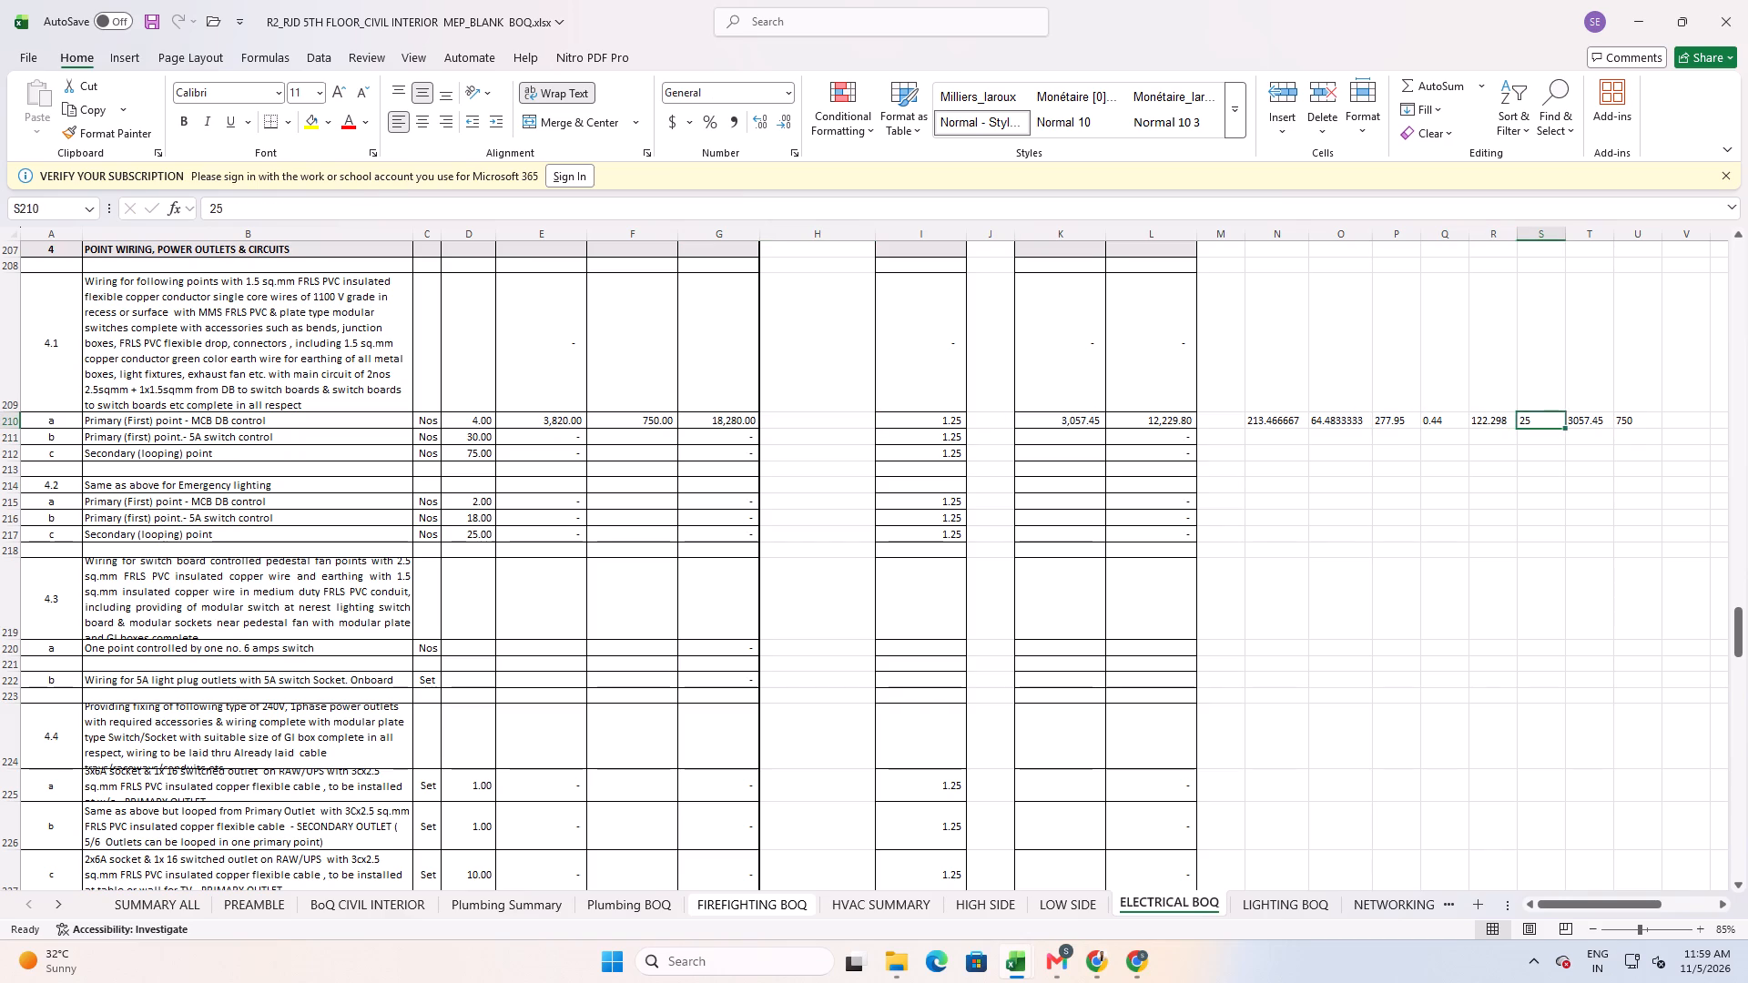
type("30")
key("Return")
Fill the wire cost and factor build-up in N210:R210 down to row 211 for the 5A switch control point.
key("Up")
key("Left")
key("Left")
key("Left")
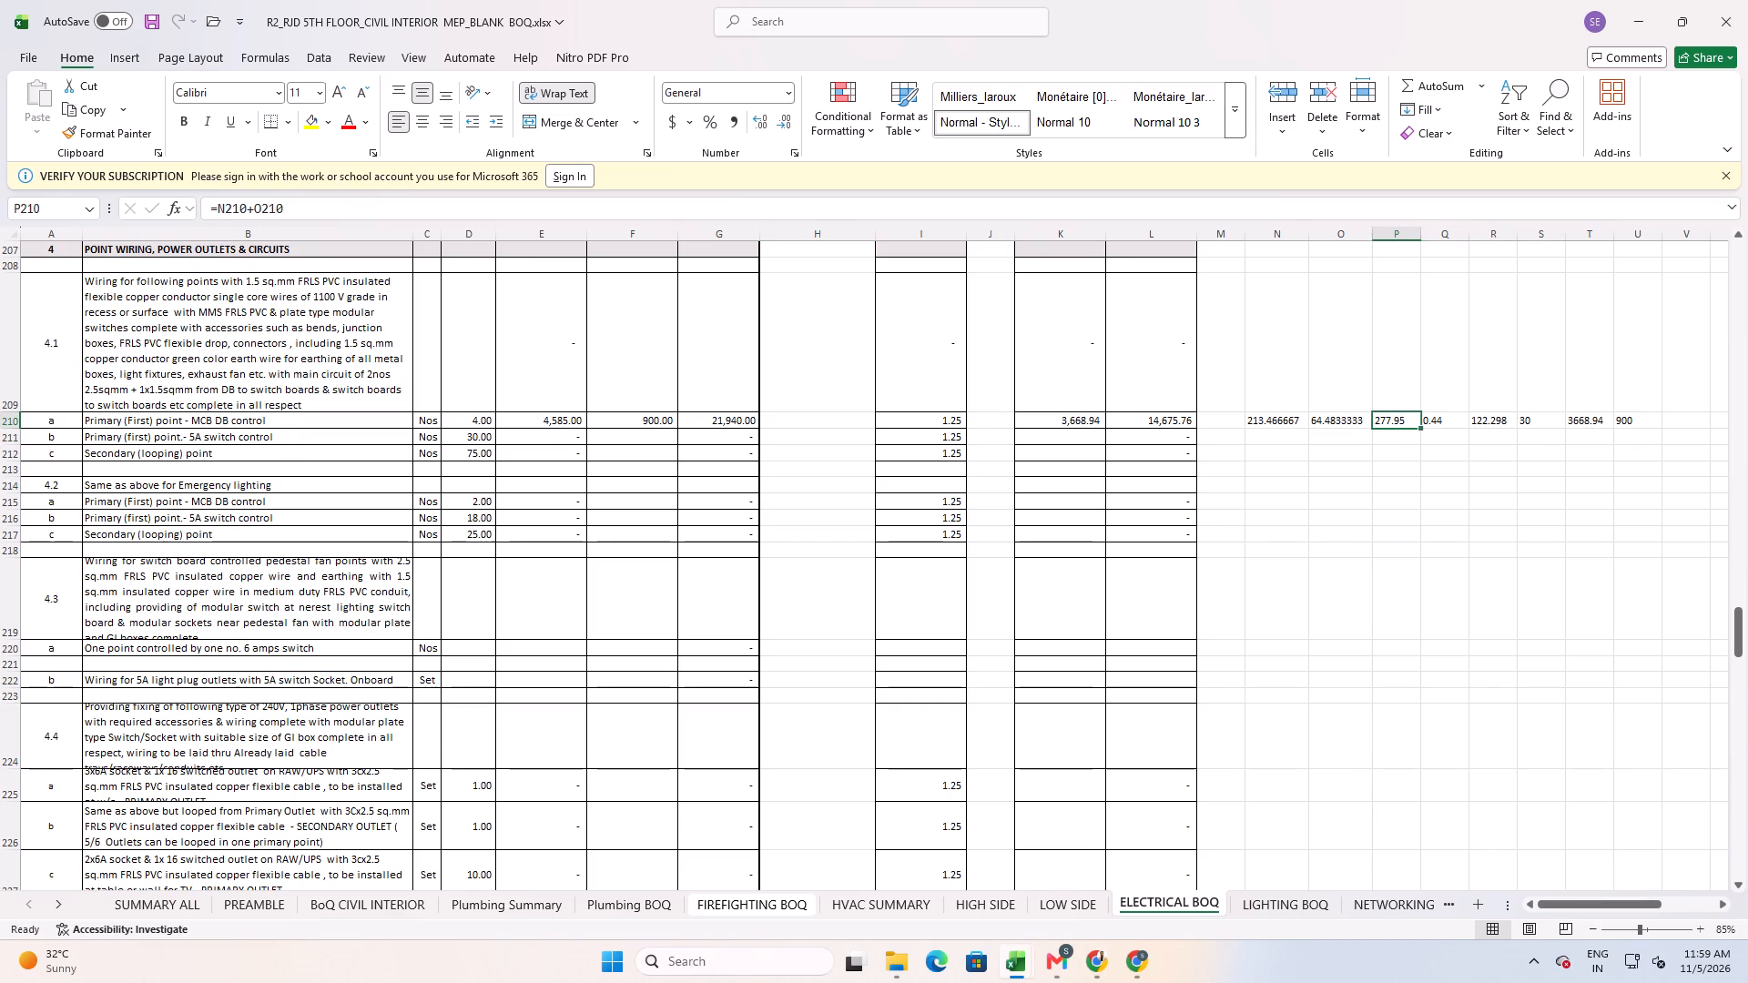
key("Left")
key("Left")
key("Down")
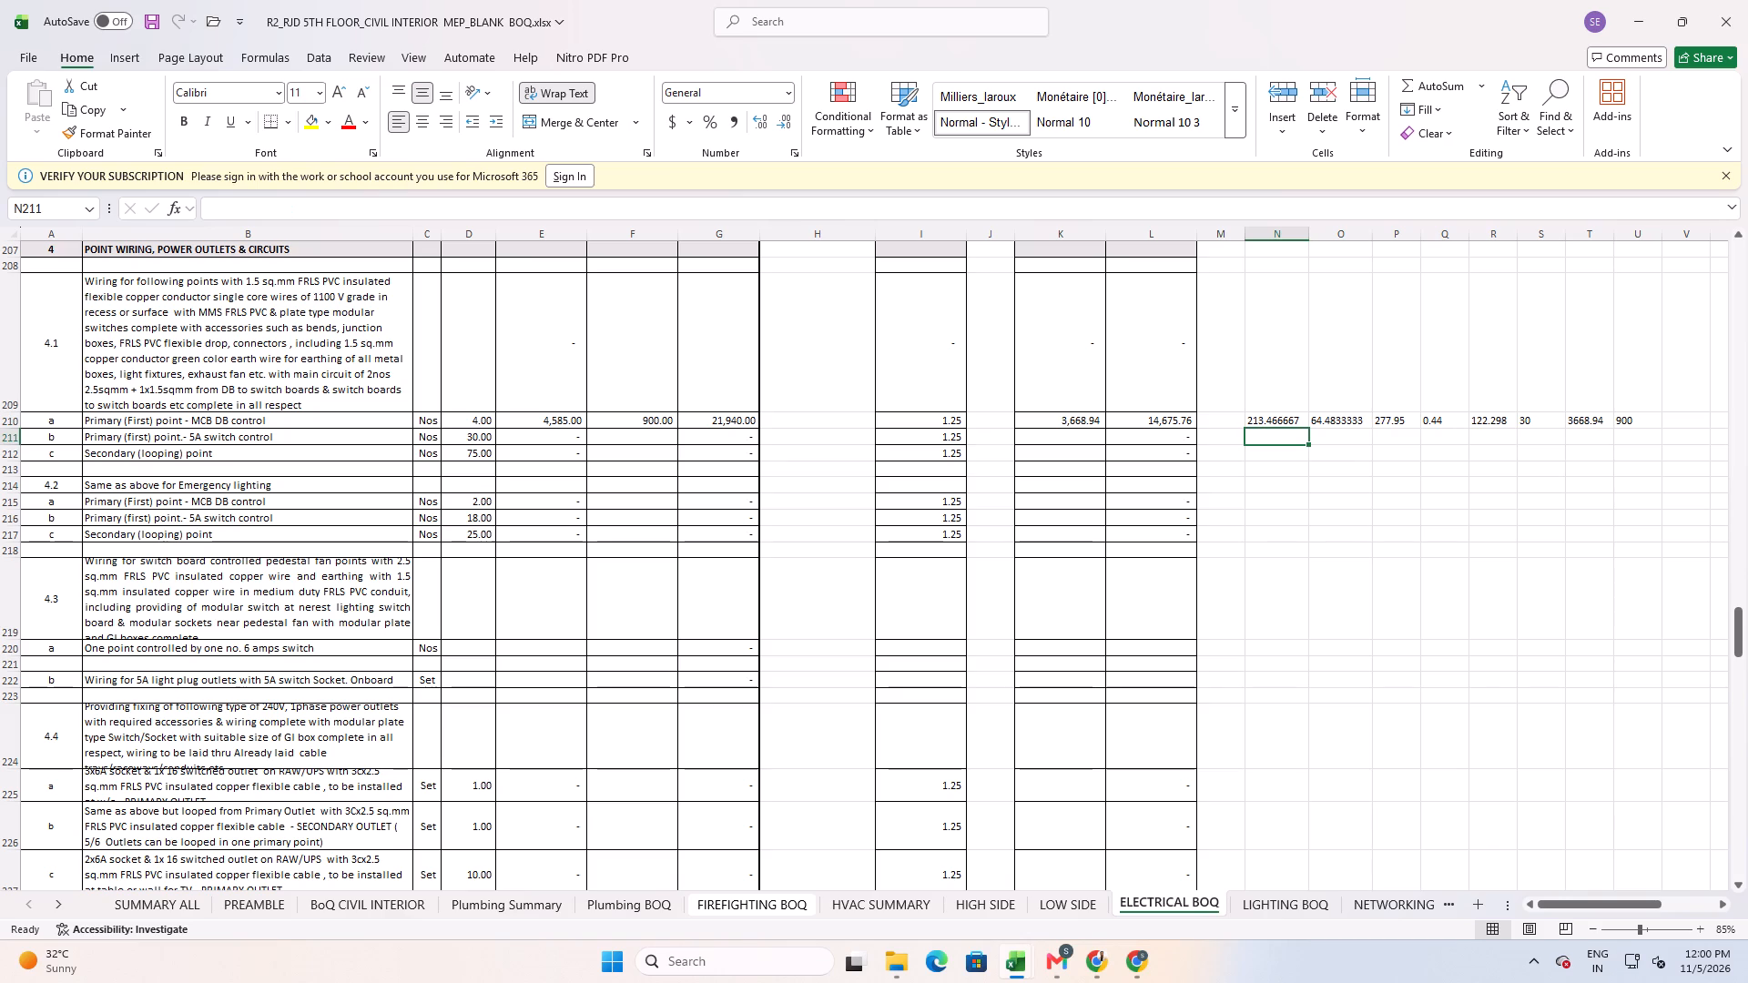
key("Up")
key("shift+Right")
key("shift+Down")
key("shift+Right")
key("shift+Right")
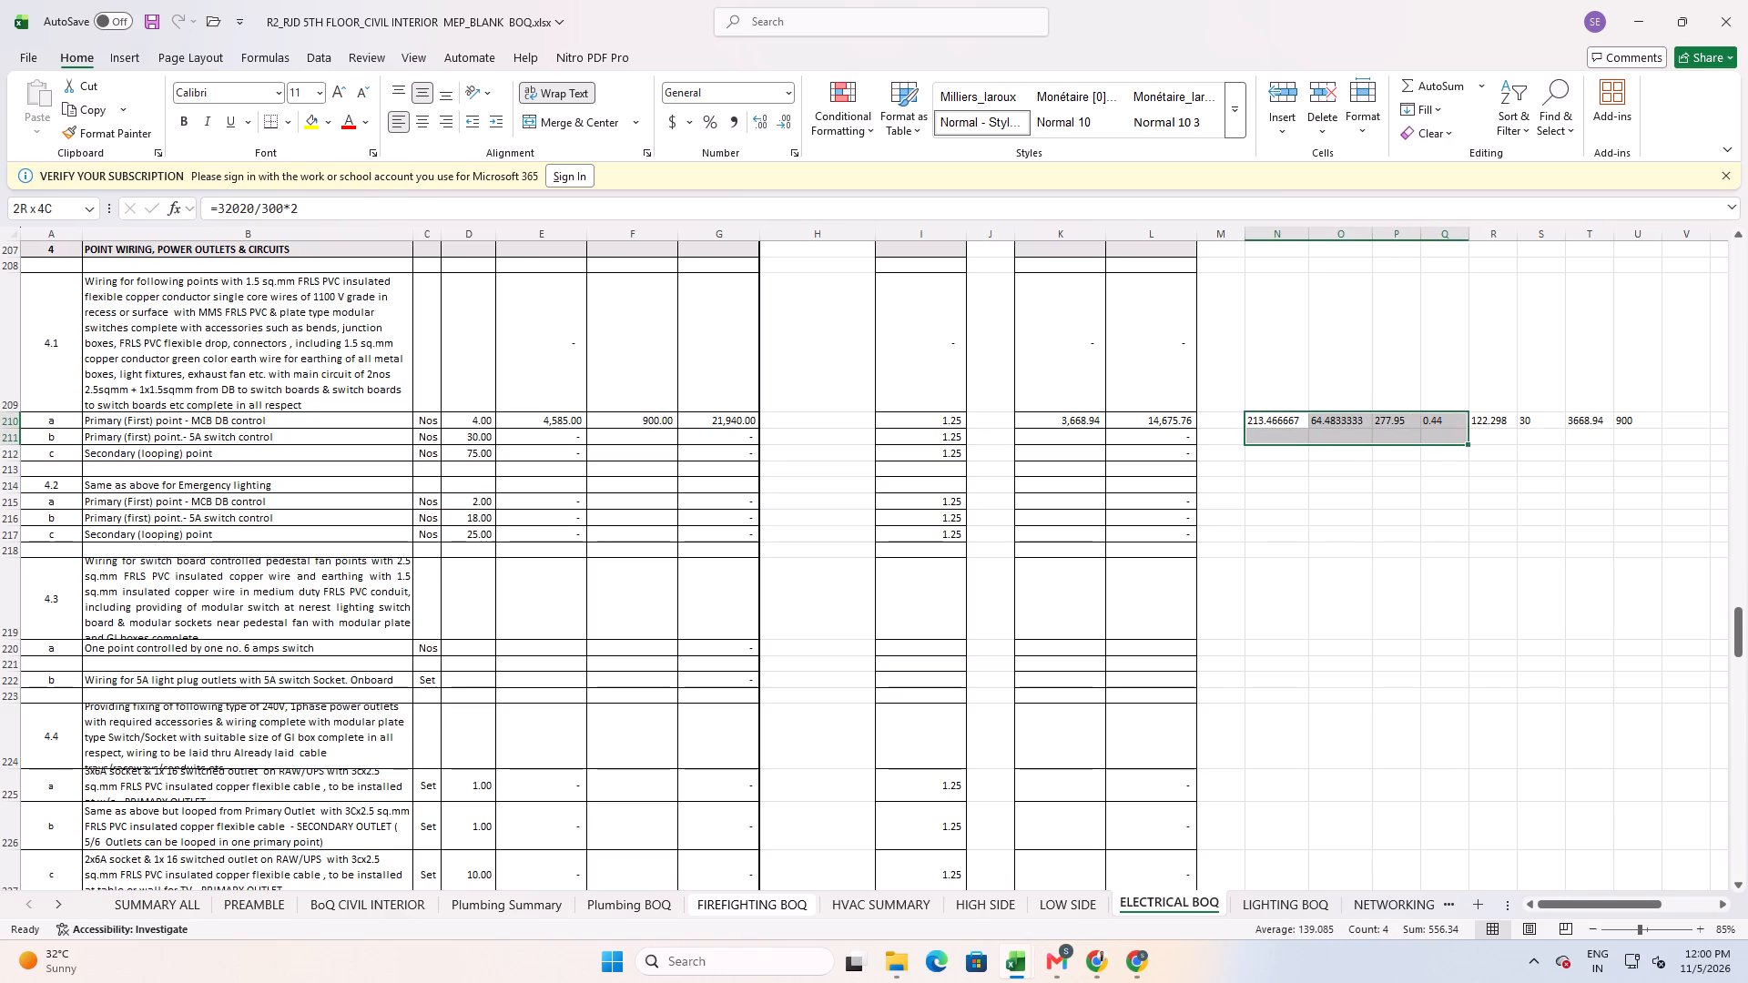
key("shift+Right")
key("ctrl+d")
Enter 25 as the wiring quantity in S211 for the 5A switch control point.
key("Right")
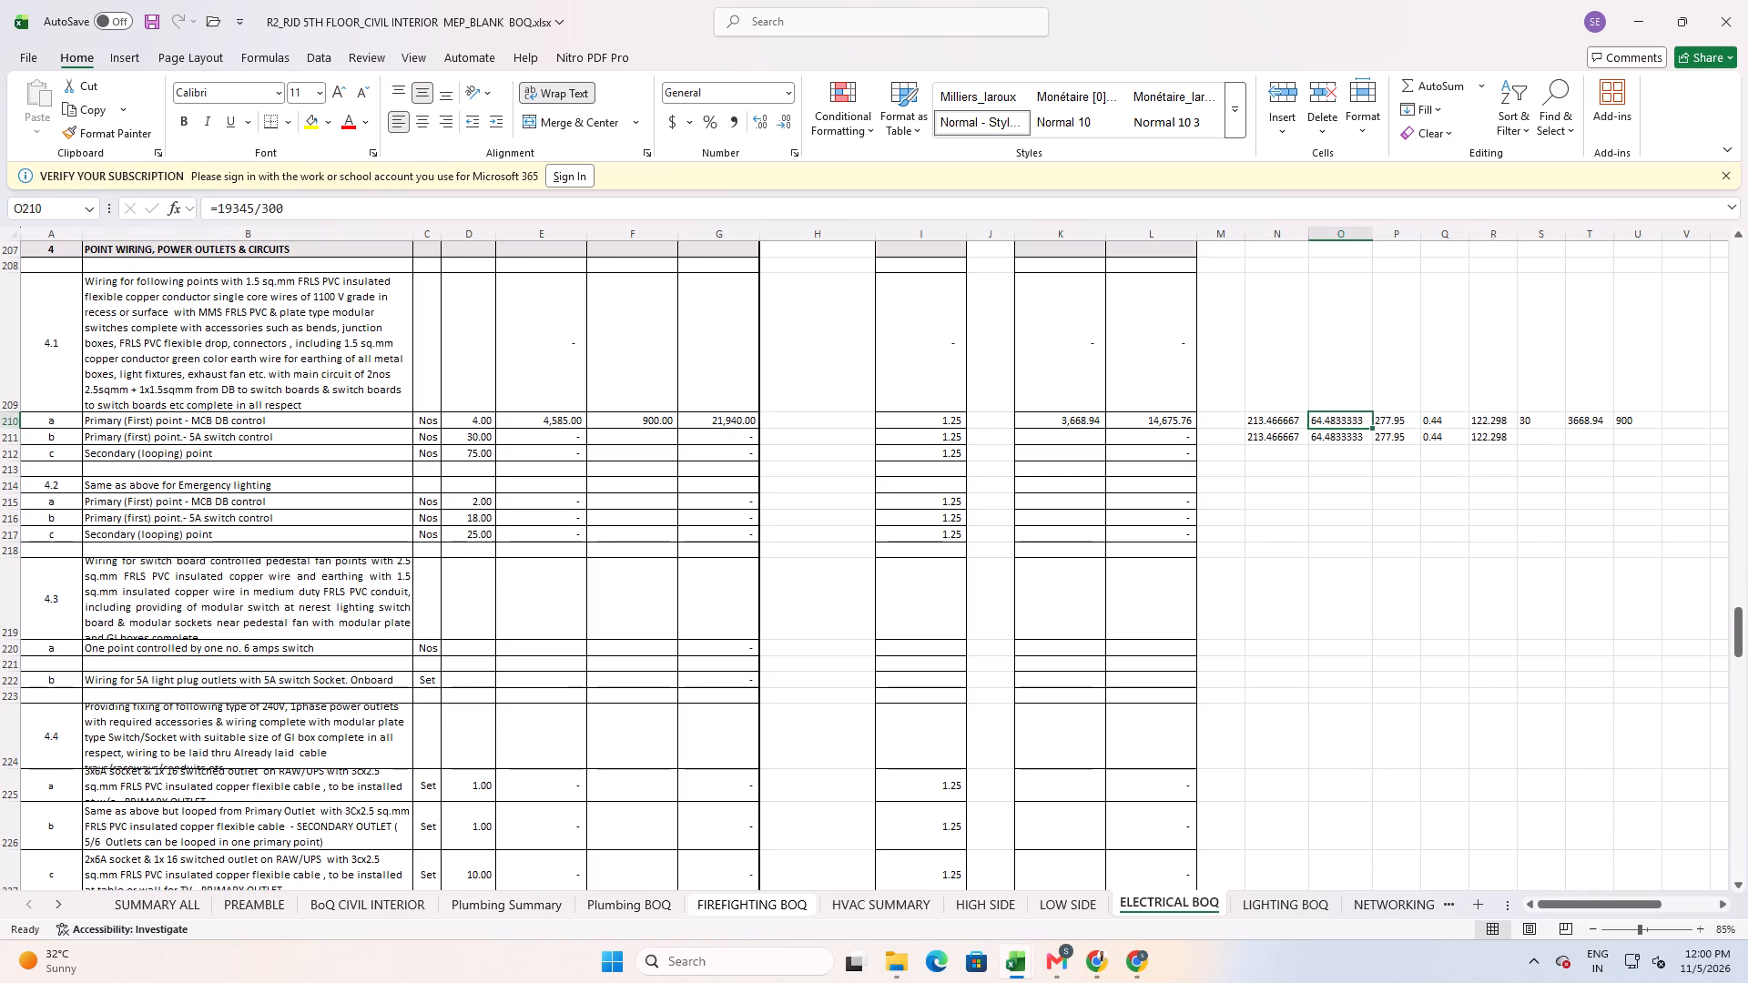
key("Down")
key("Right")
key("Right")
key("Right")
key("Right")
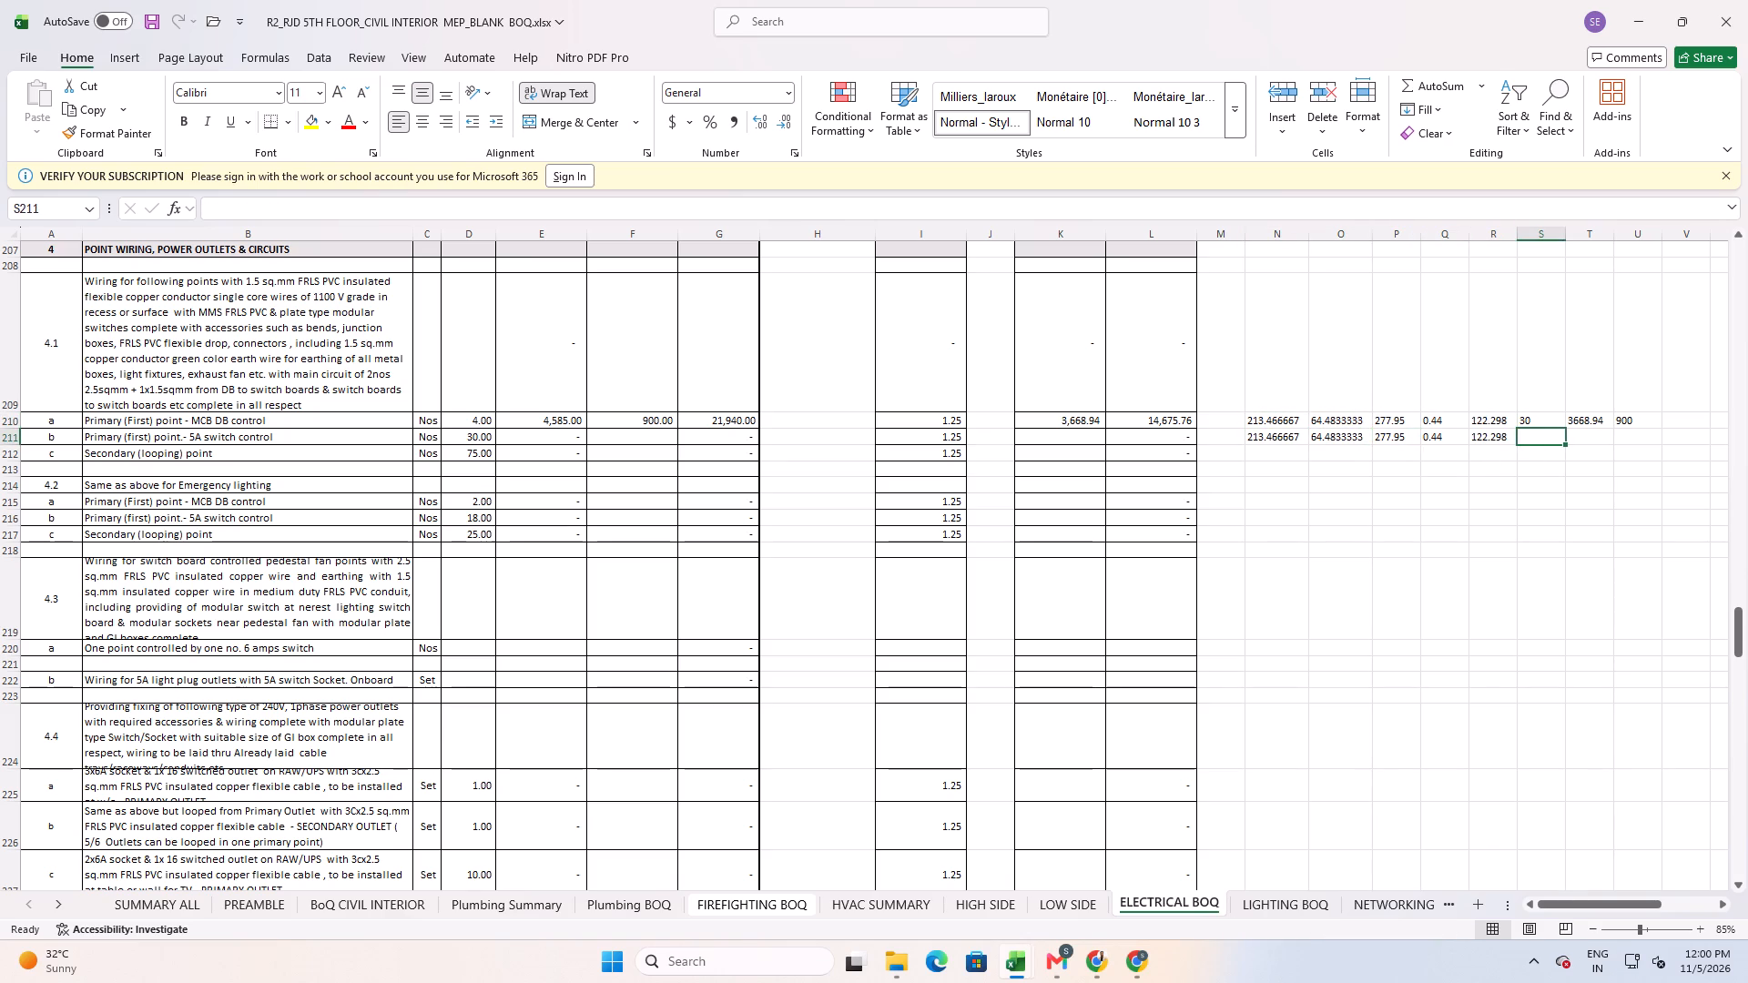
type("26")
key("BackSpace")
key("5")
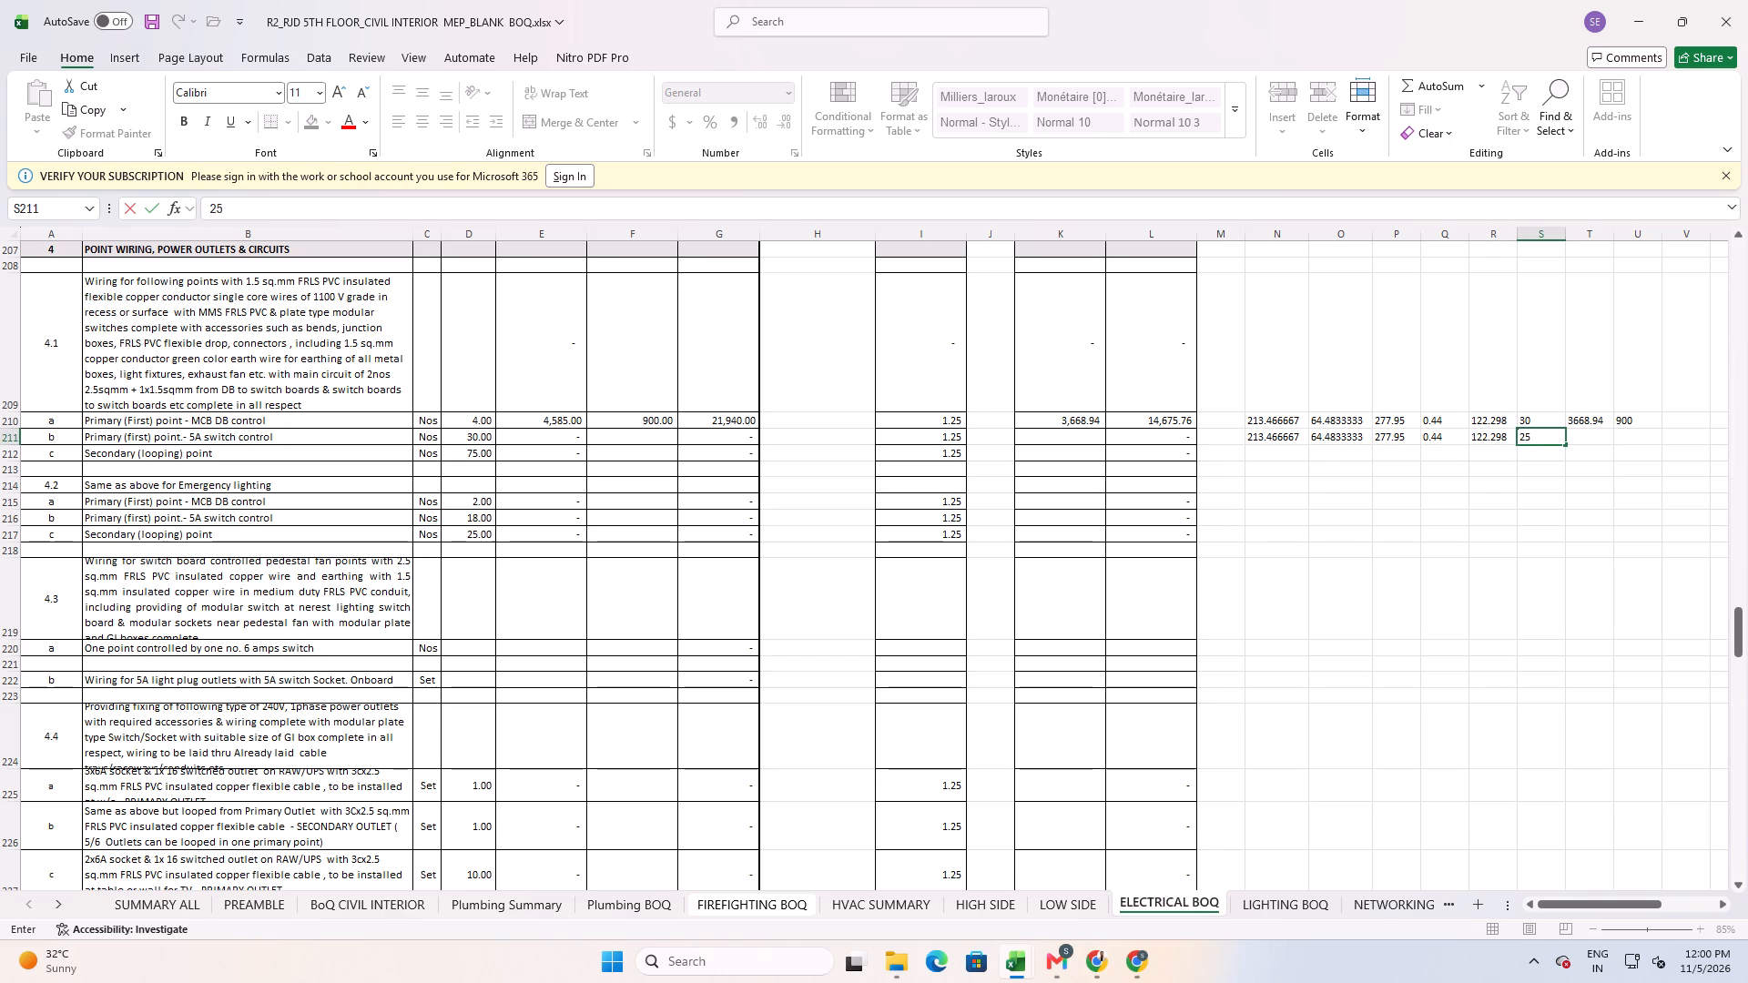
key("Return")
Fill the purchase and installation cost formulas in T210:U210 down to row 211.
key("Up")
key("Right")
key("Up")
key("shift+Right")
key("shift+Down")
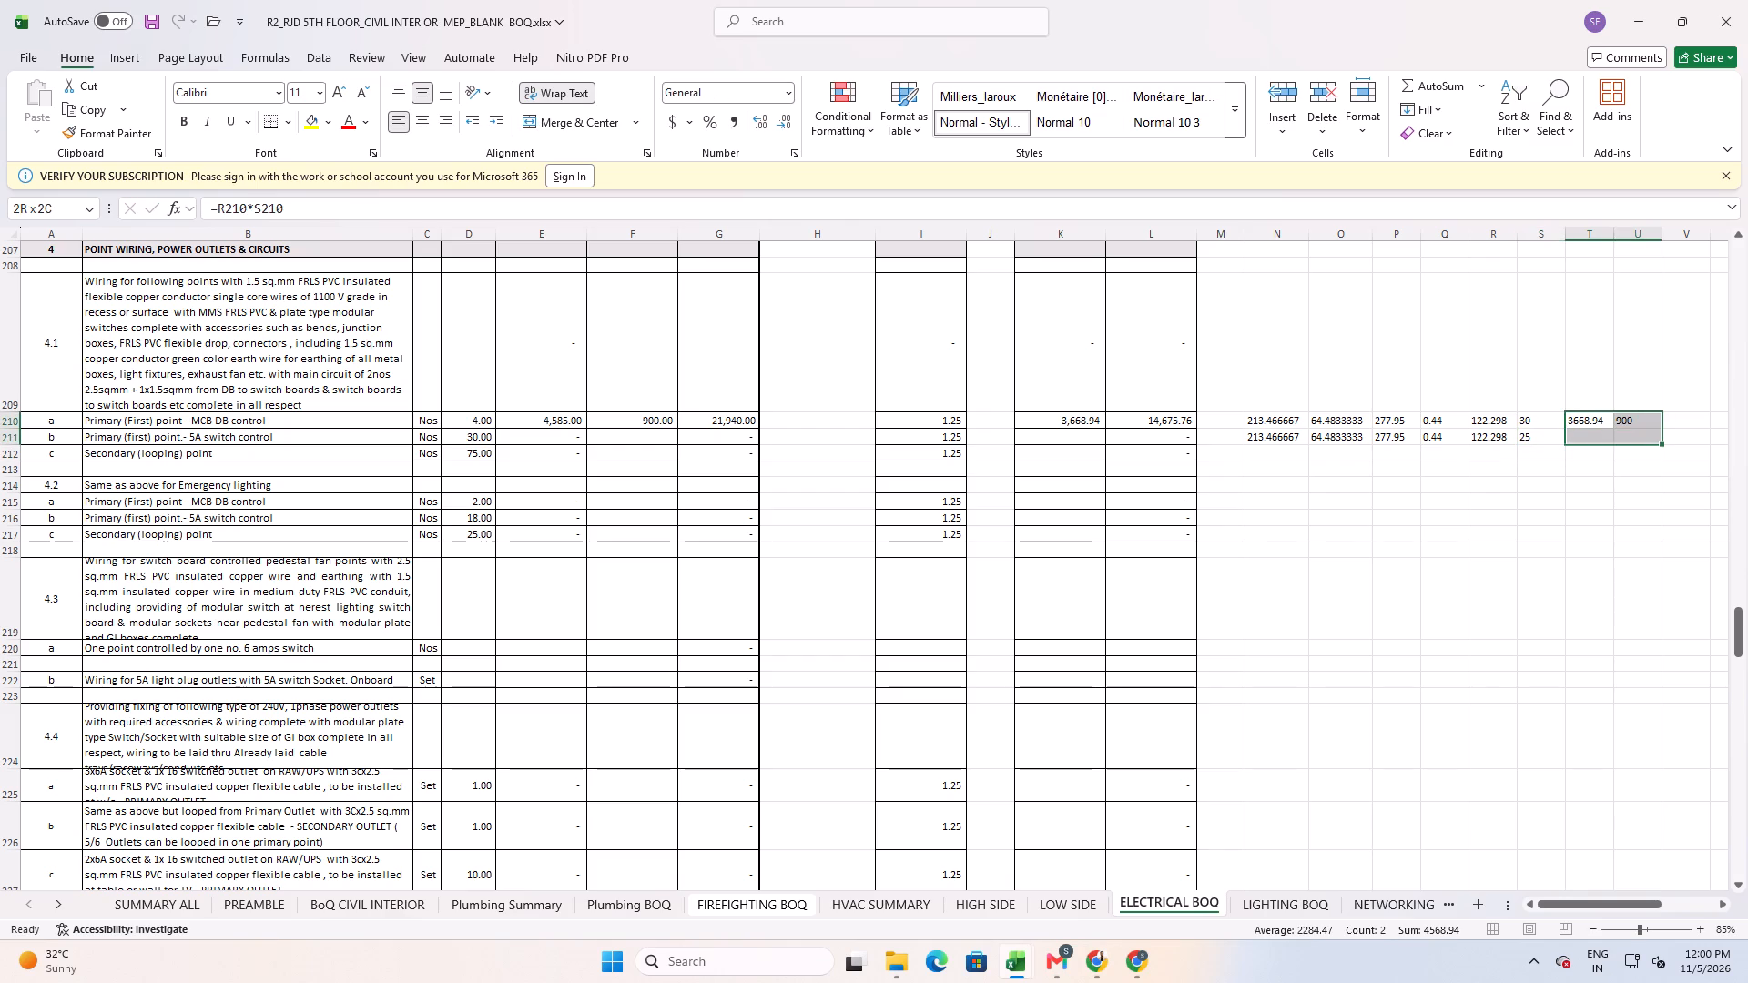
key("ctrl+d")
Fill the purchase rate link in K210 down to K211 for the 5A switch control point.
key("Left")
key("Left")
key("Left")
key("Left")
key("Left")
key("Left")
key("Left")
key("Left")
key("Left")
key("Left")
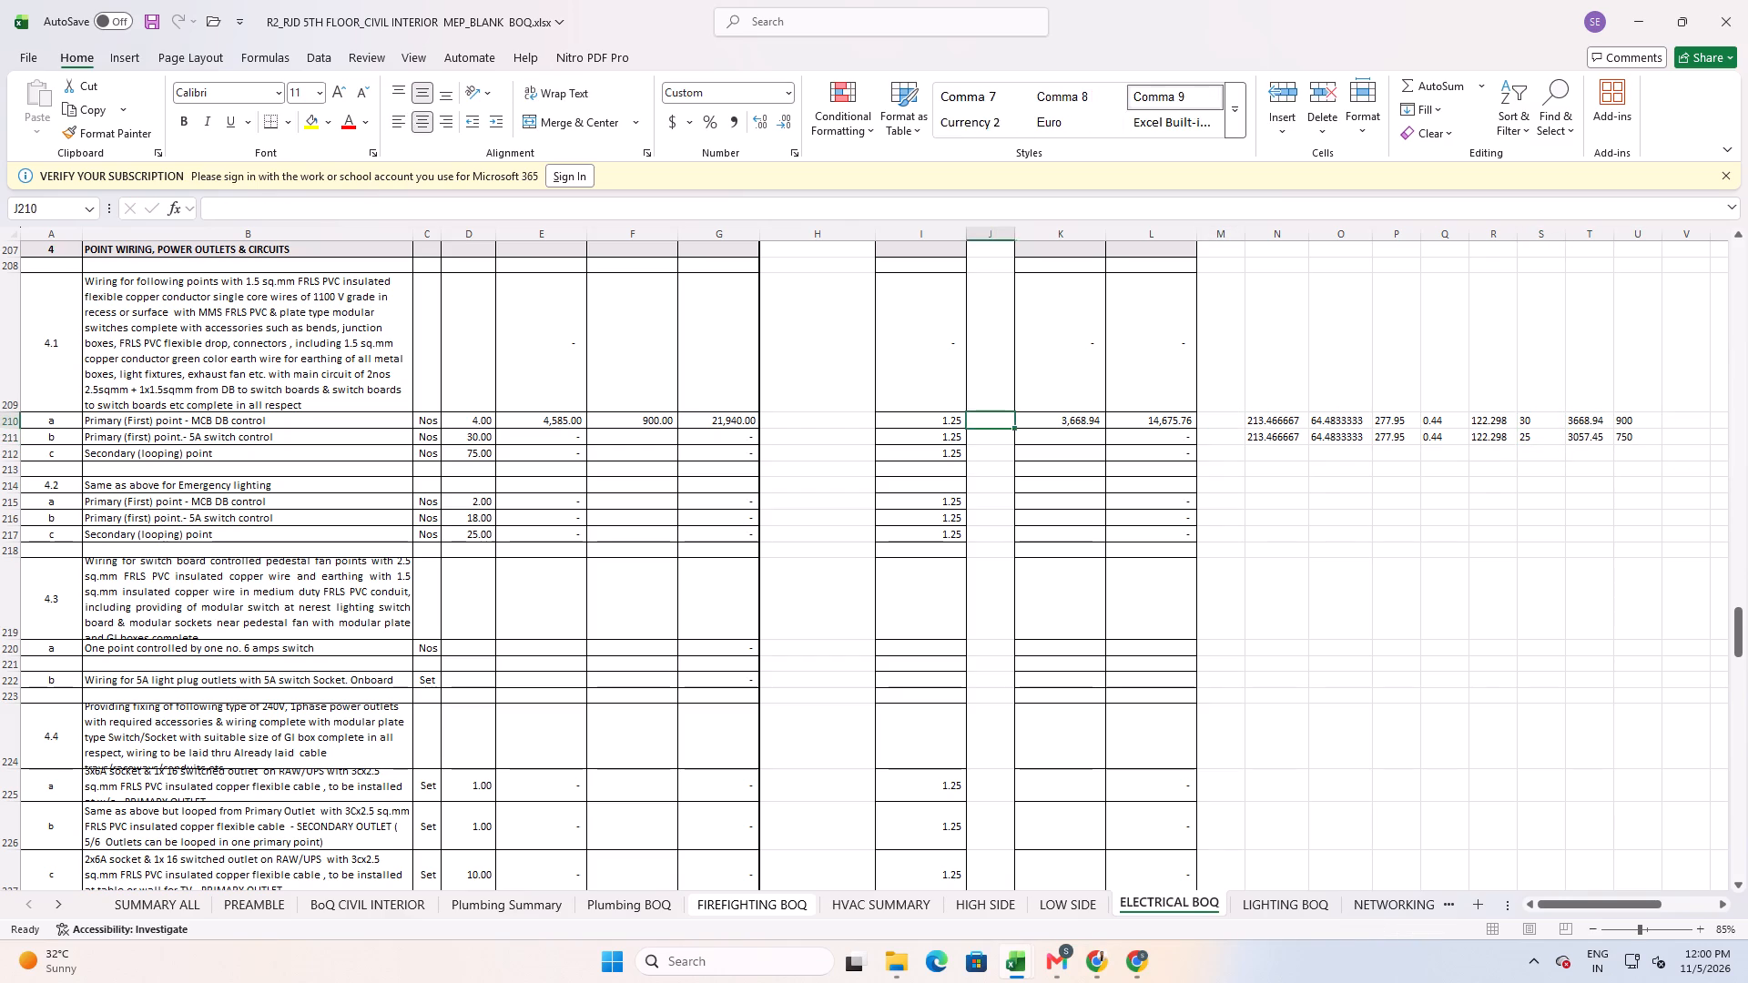
key("Right")
key("shift+Down")
key("ctrl+d")
Fill the installation rate link in F210 down to F211 for the 5A switch control point.
key("Left")
key("Left")
key("Left")
key("Left")
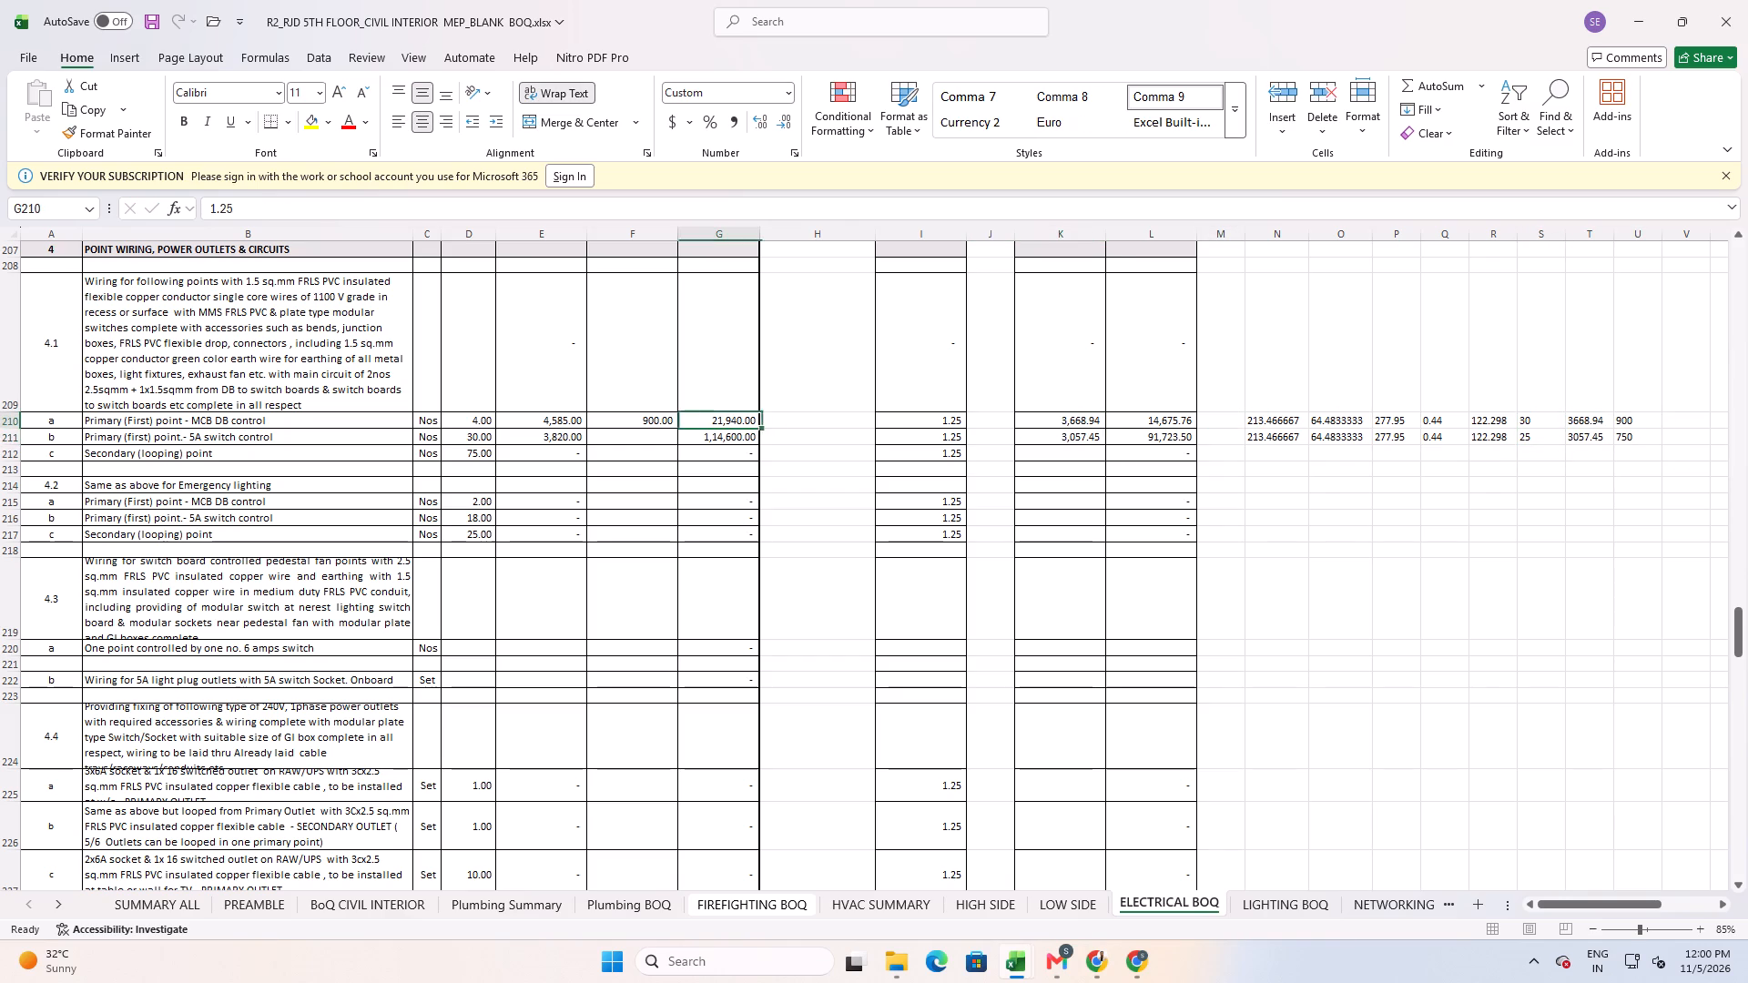
key("Left")
key("shift+Down")
key("ctrl+d")
key("Right")
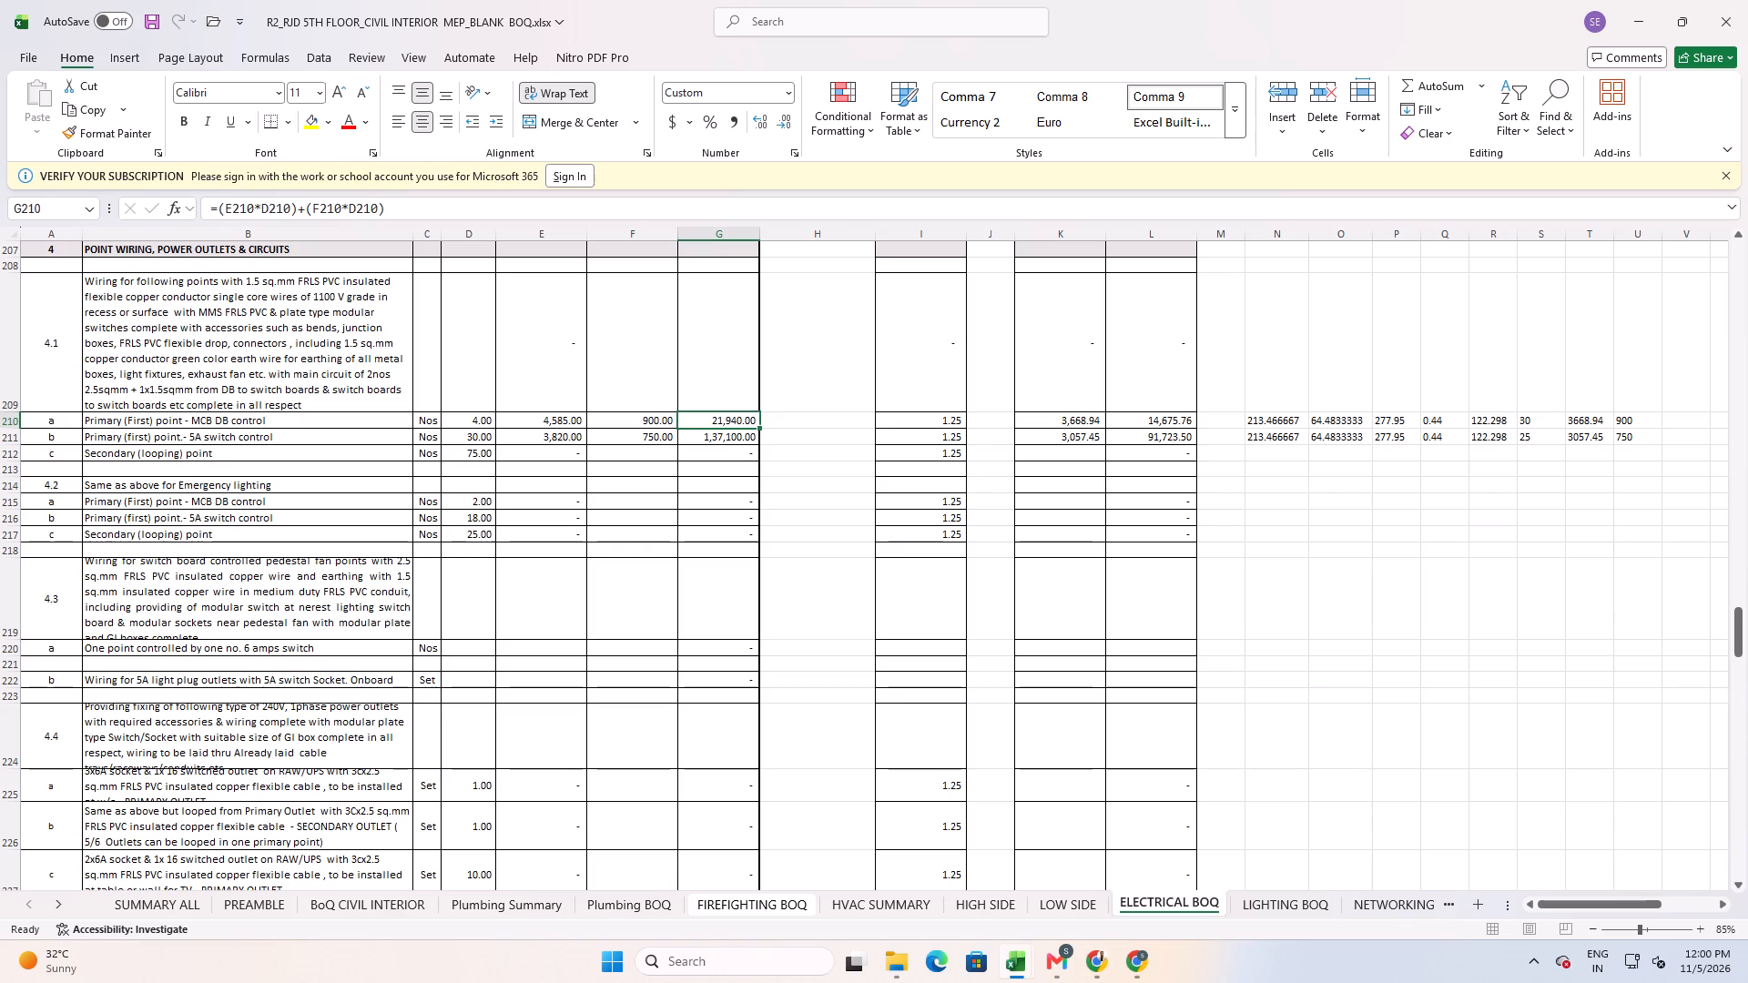
Fill the wiring cost build-up in N211:U211 down to row 212 for the secondary looping point.
key("Down")
key("Down")
key("Left")
key("Right")
key("Right")
key("Right")
key("Right")
key("Right")
key("Right")
key("Right")
key("Right")
key("Right")
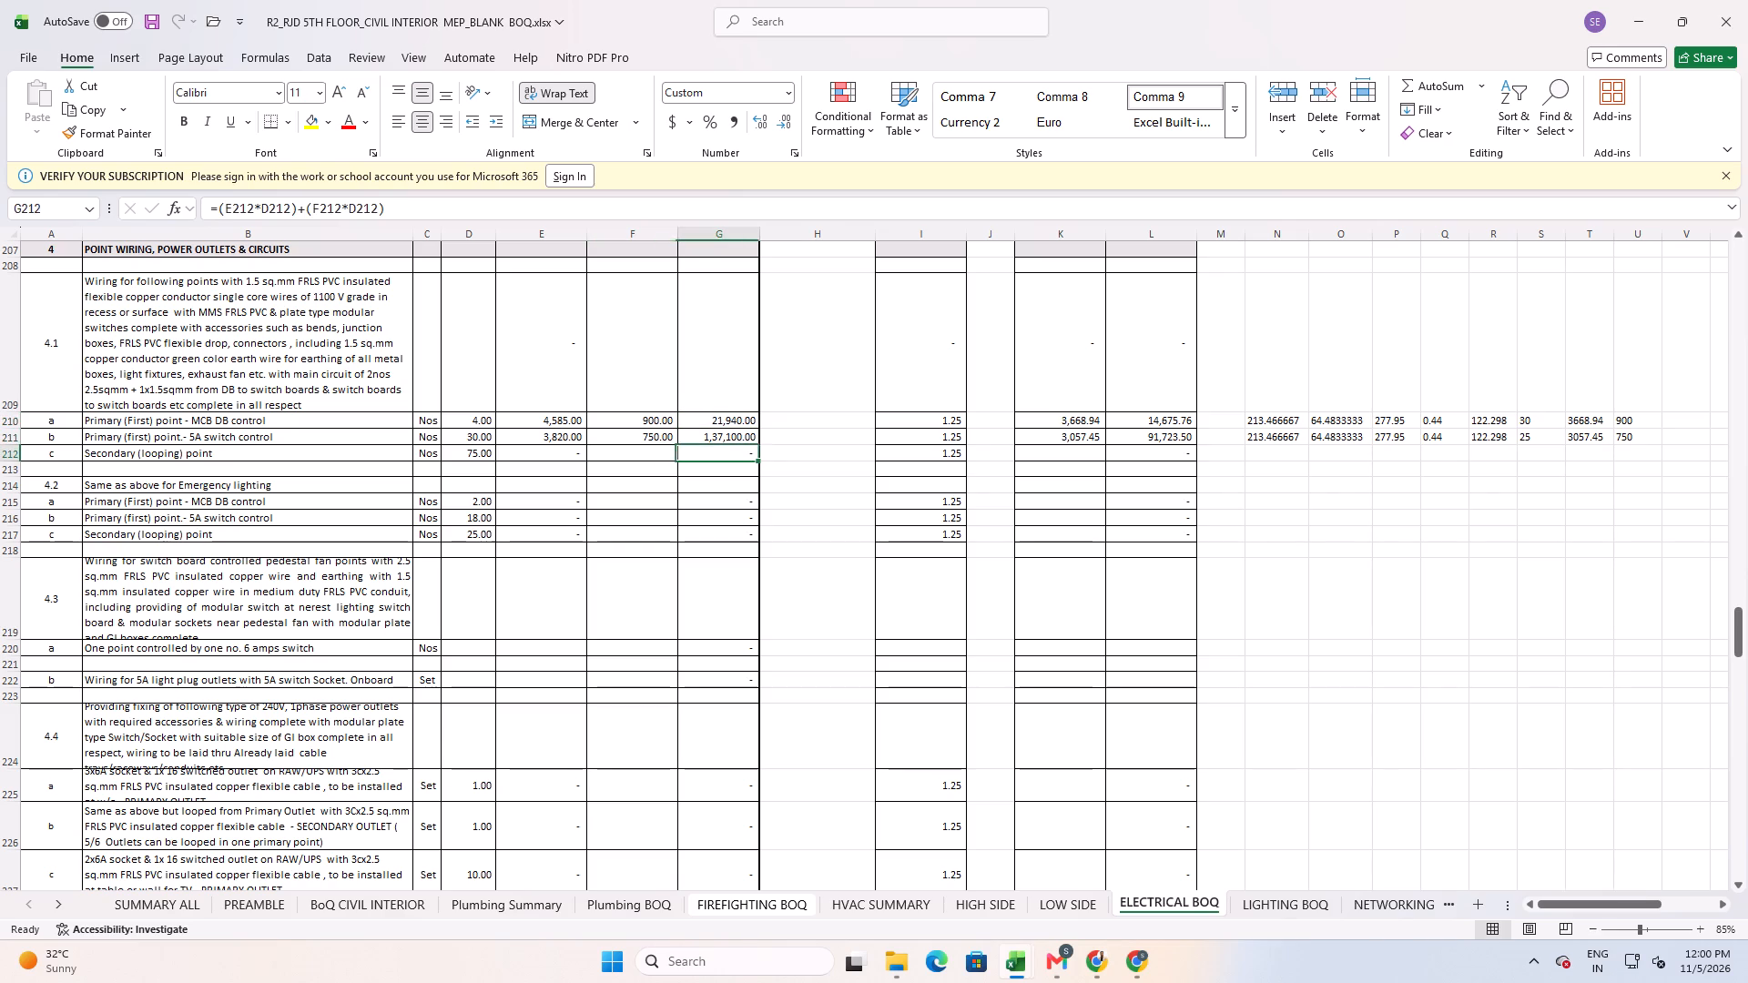
key("Left")
key("Up")
key("shift+Right")
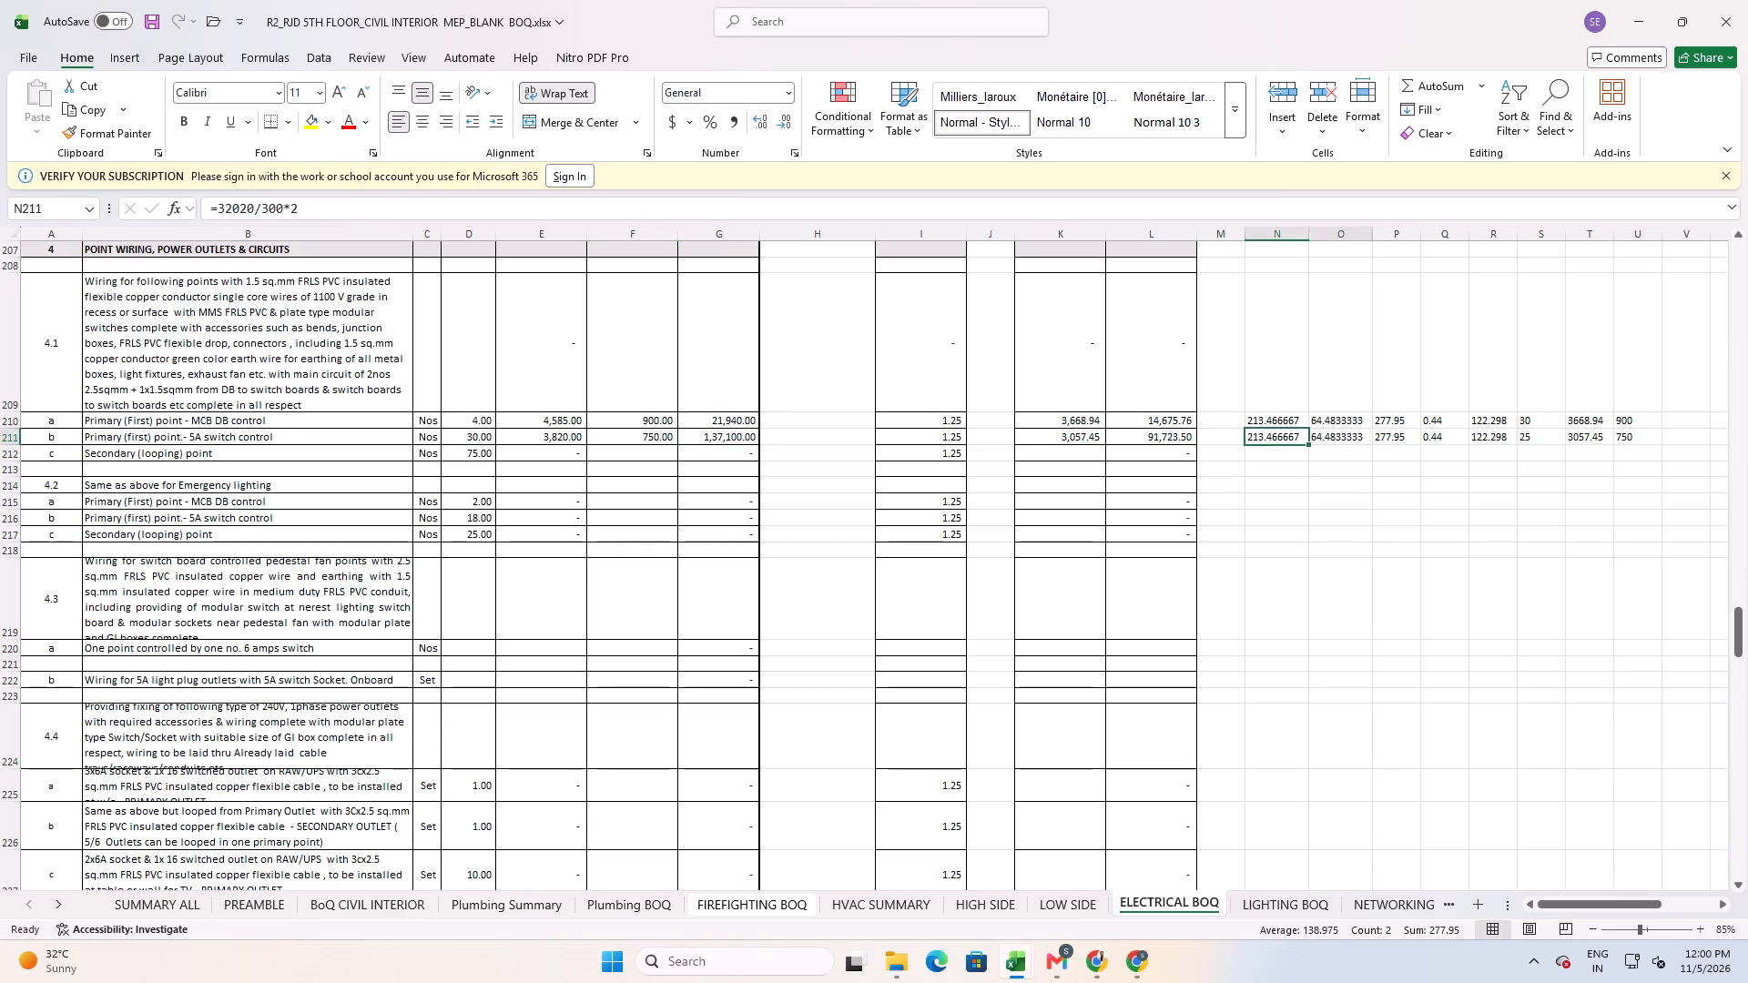
key("shift+Right")
key("shift+Right")
key("shift+Right")
key("shift+Right")
key("shift+Right")
key("shift+Right")
key("shift+Down")
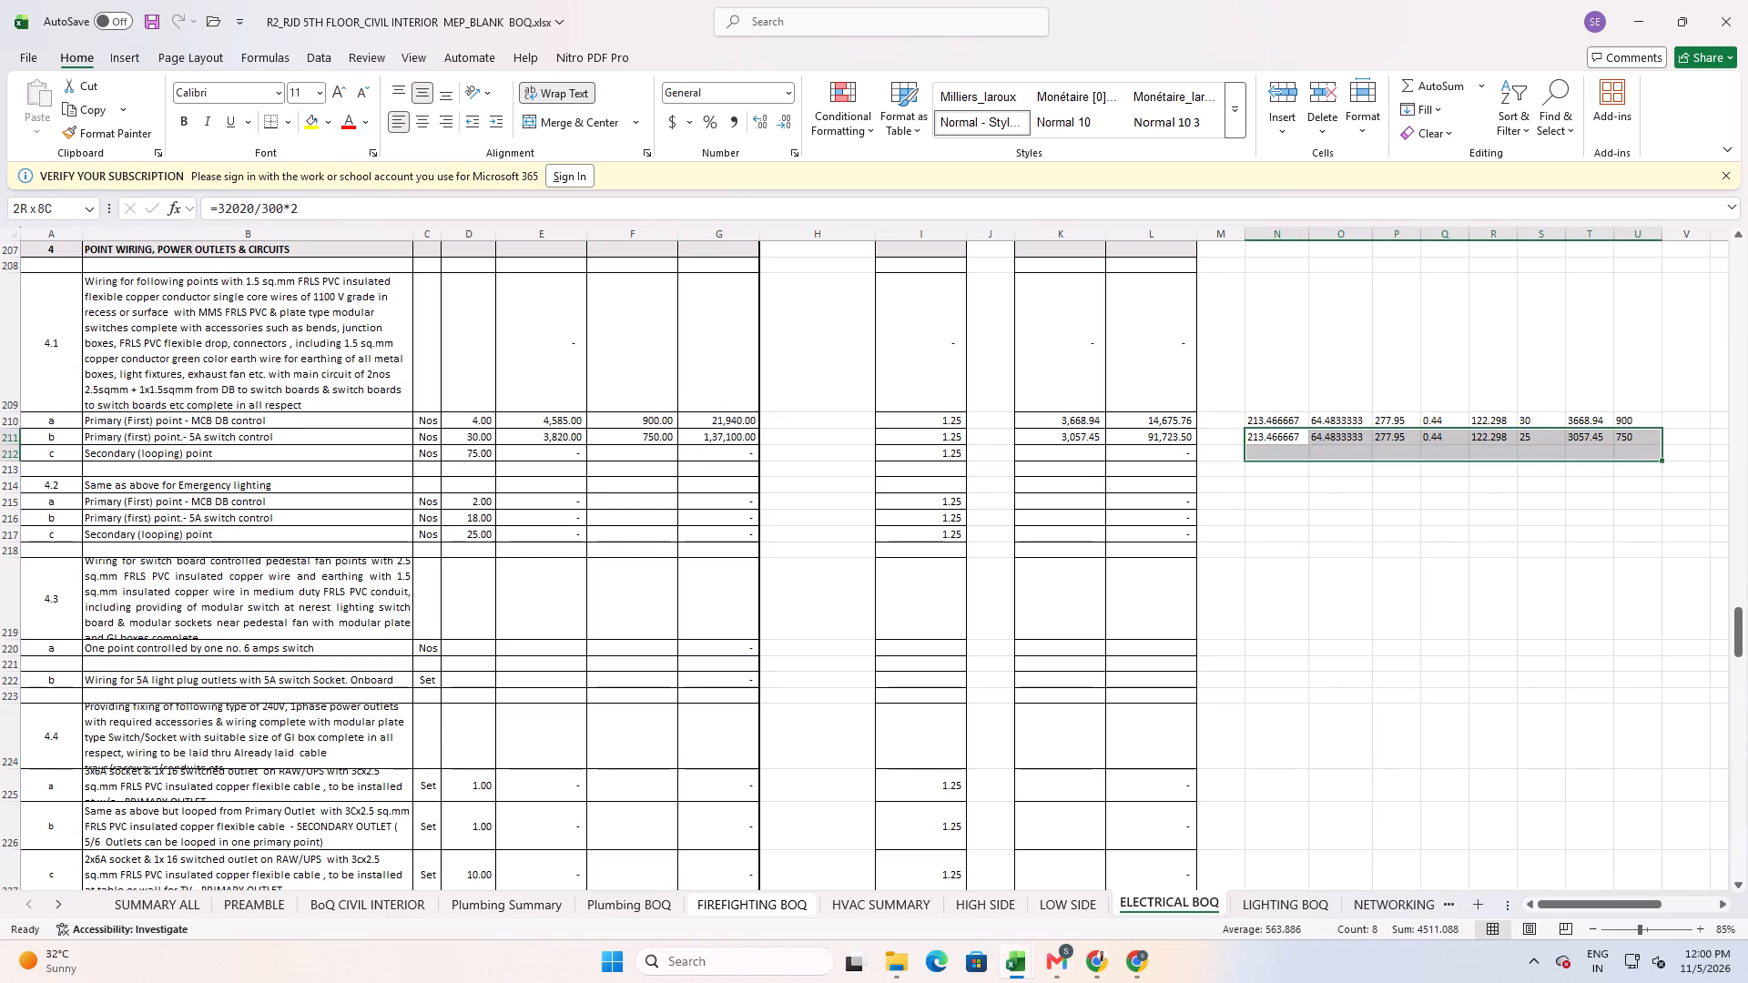
key("ctrl+d")
Enter 8 as the wiring quantity in S212 for the secondary looping point.
key("Down")
key("Right")
key("Right")
key("Right")
key("Right")
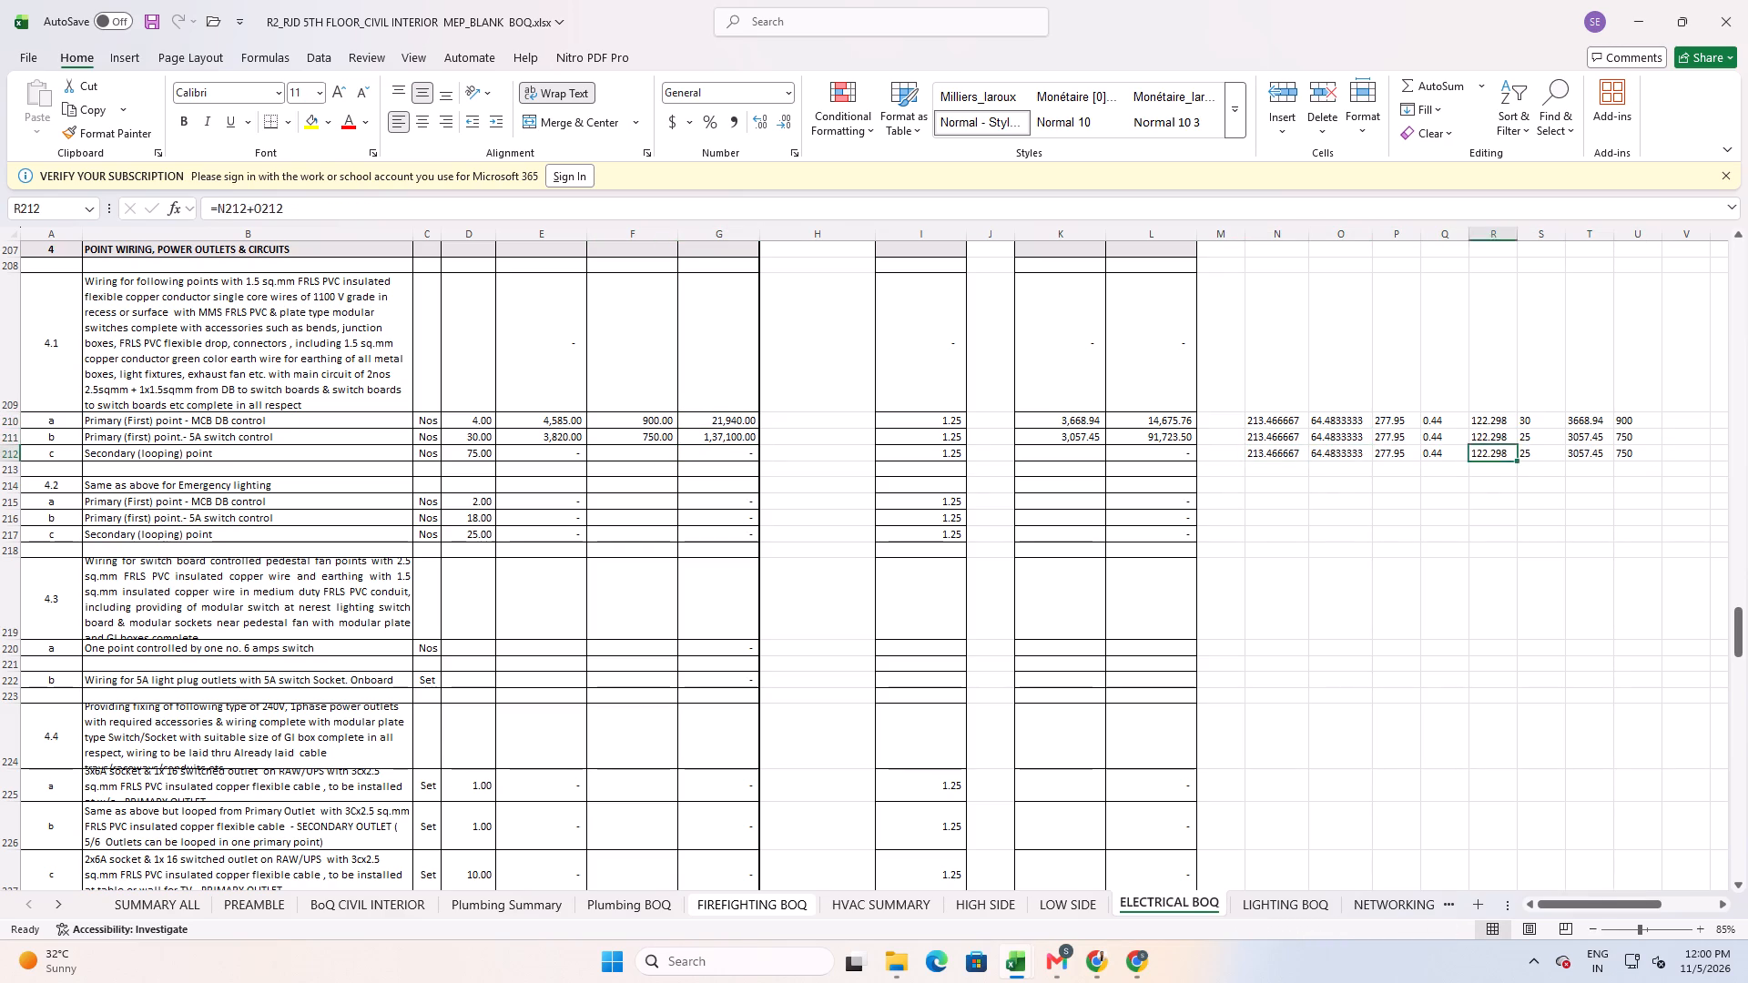
key("Right")
key("8")
key("Return")
Fill the purchase rate link in K211 down to K212 for the secondary looping point.
key("Up")
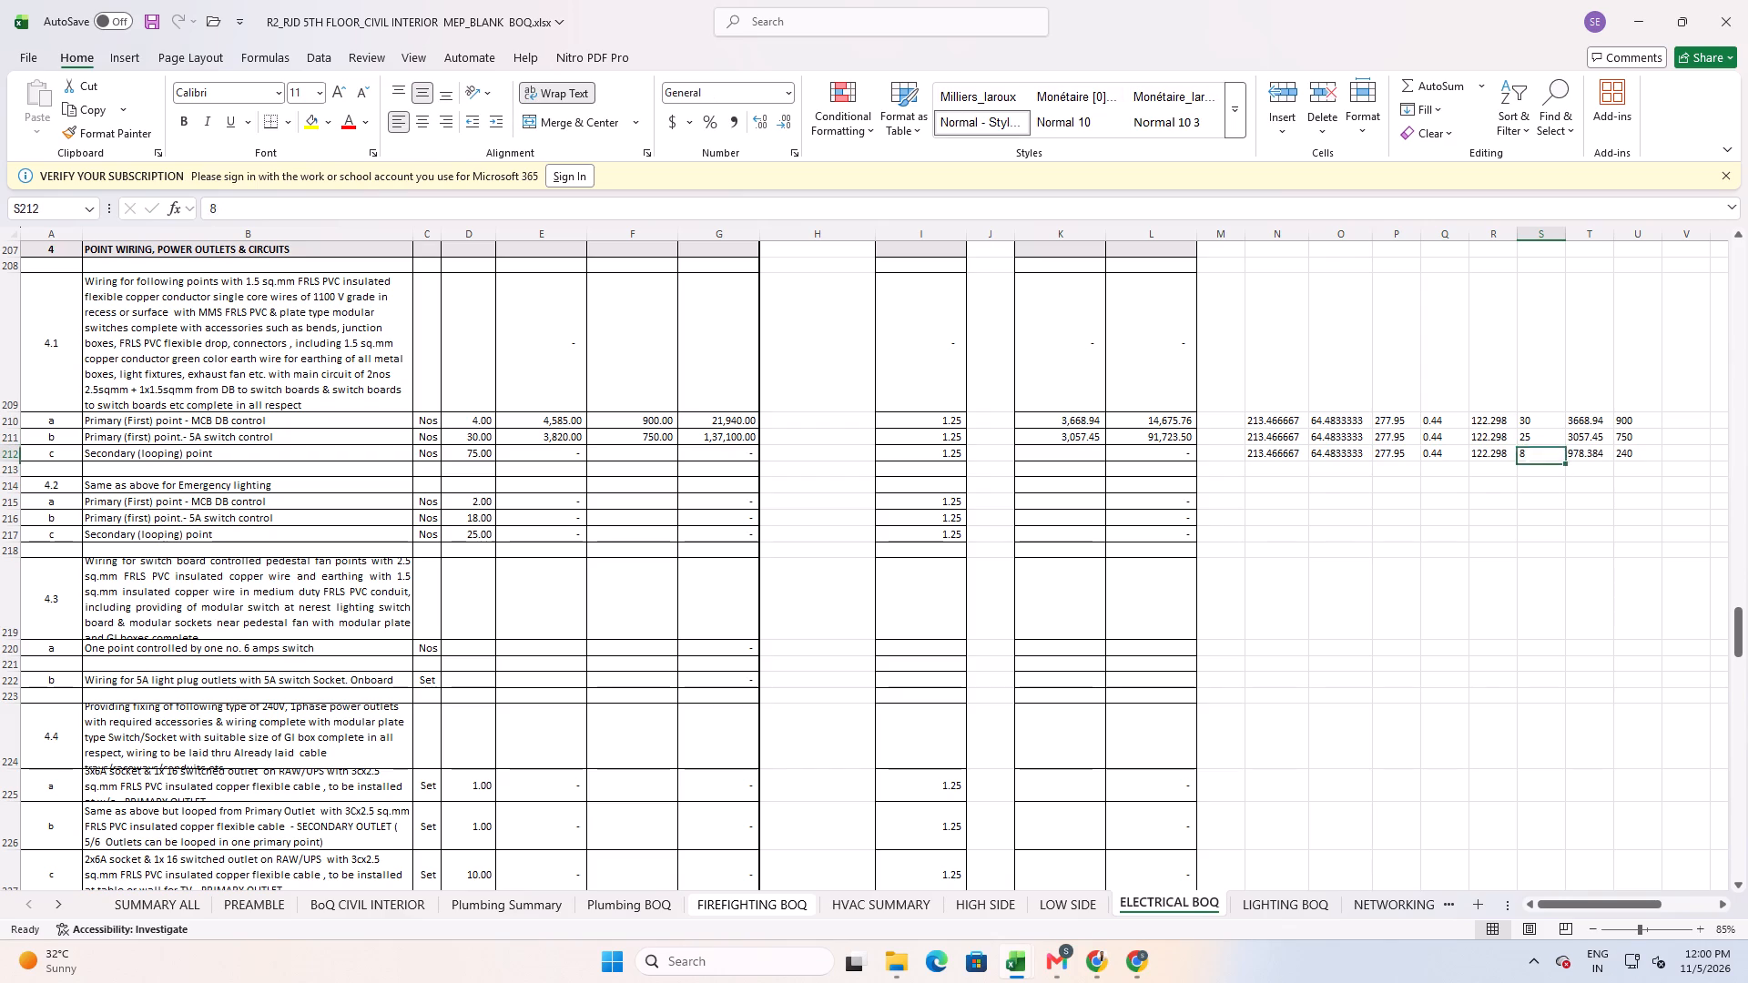
key("Left")
key("Left")
key("Left")
key("Left")
key("Left")
key("Left")
key("Left")
key("Left")
key("Up")
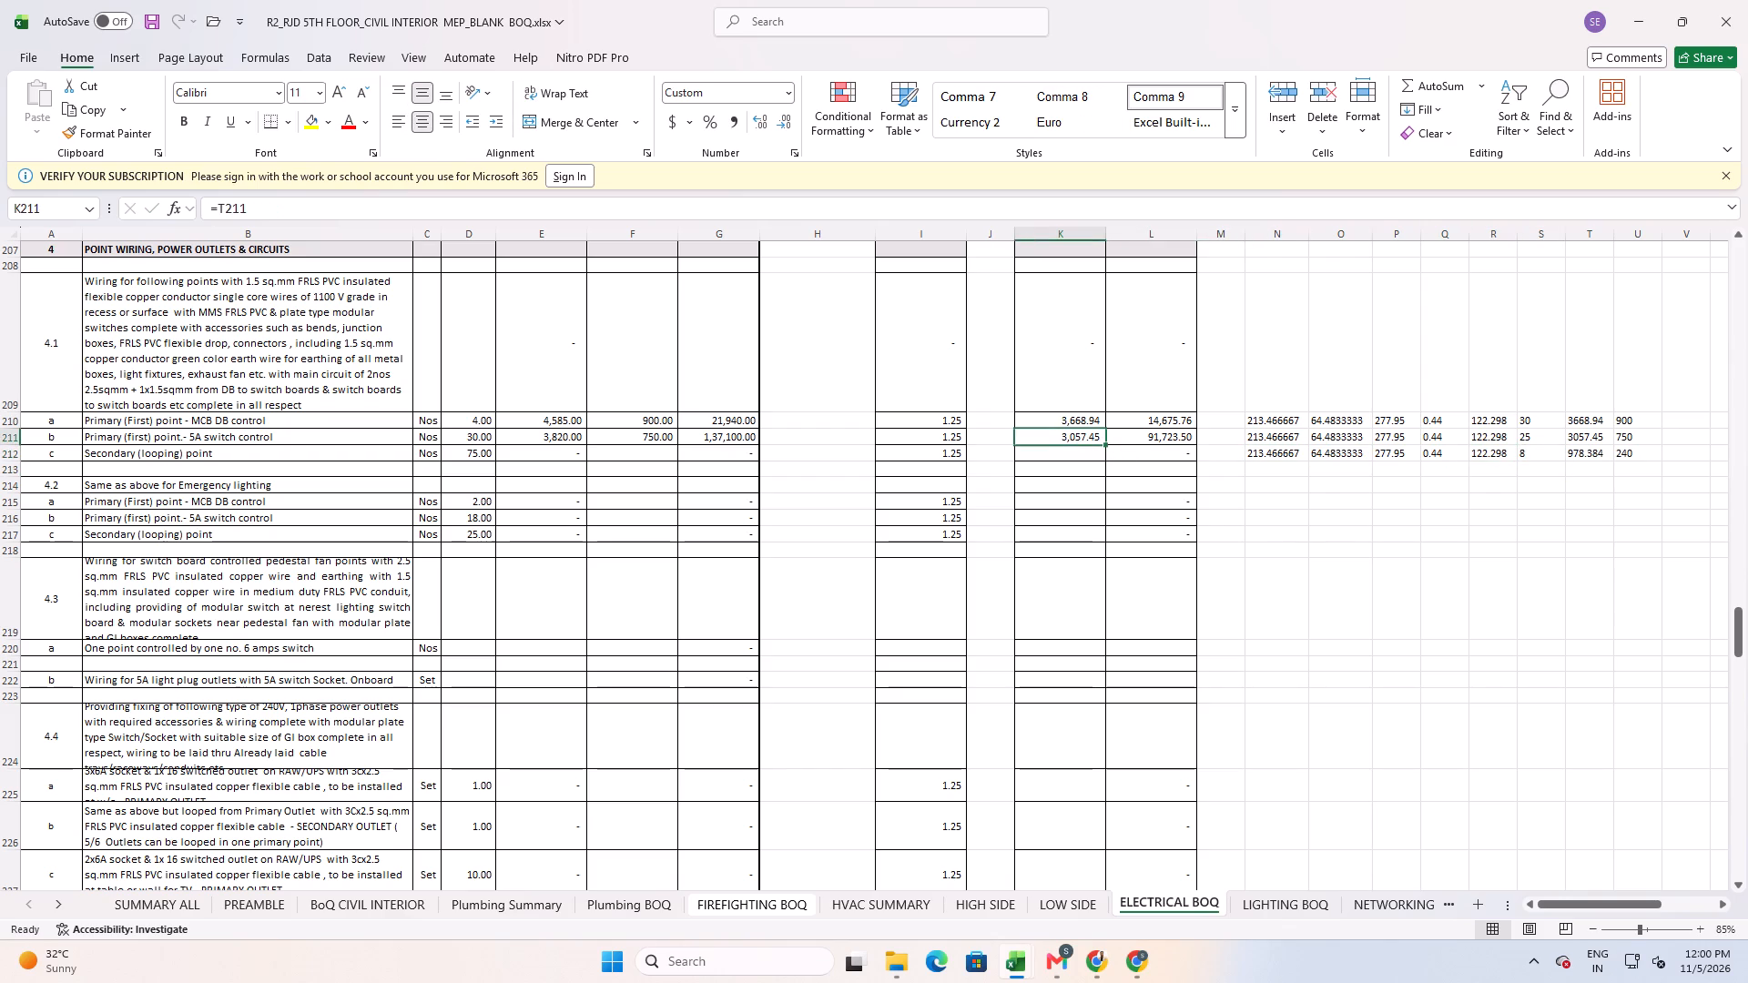
key("Up")
key("shift+Down")
key("ctrl+d")
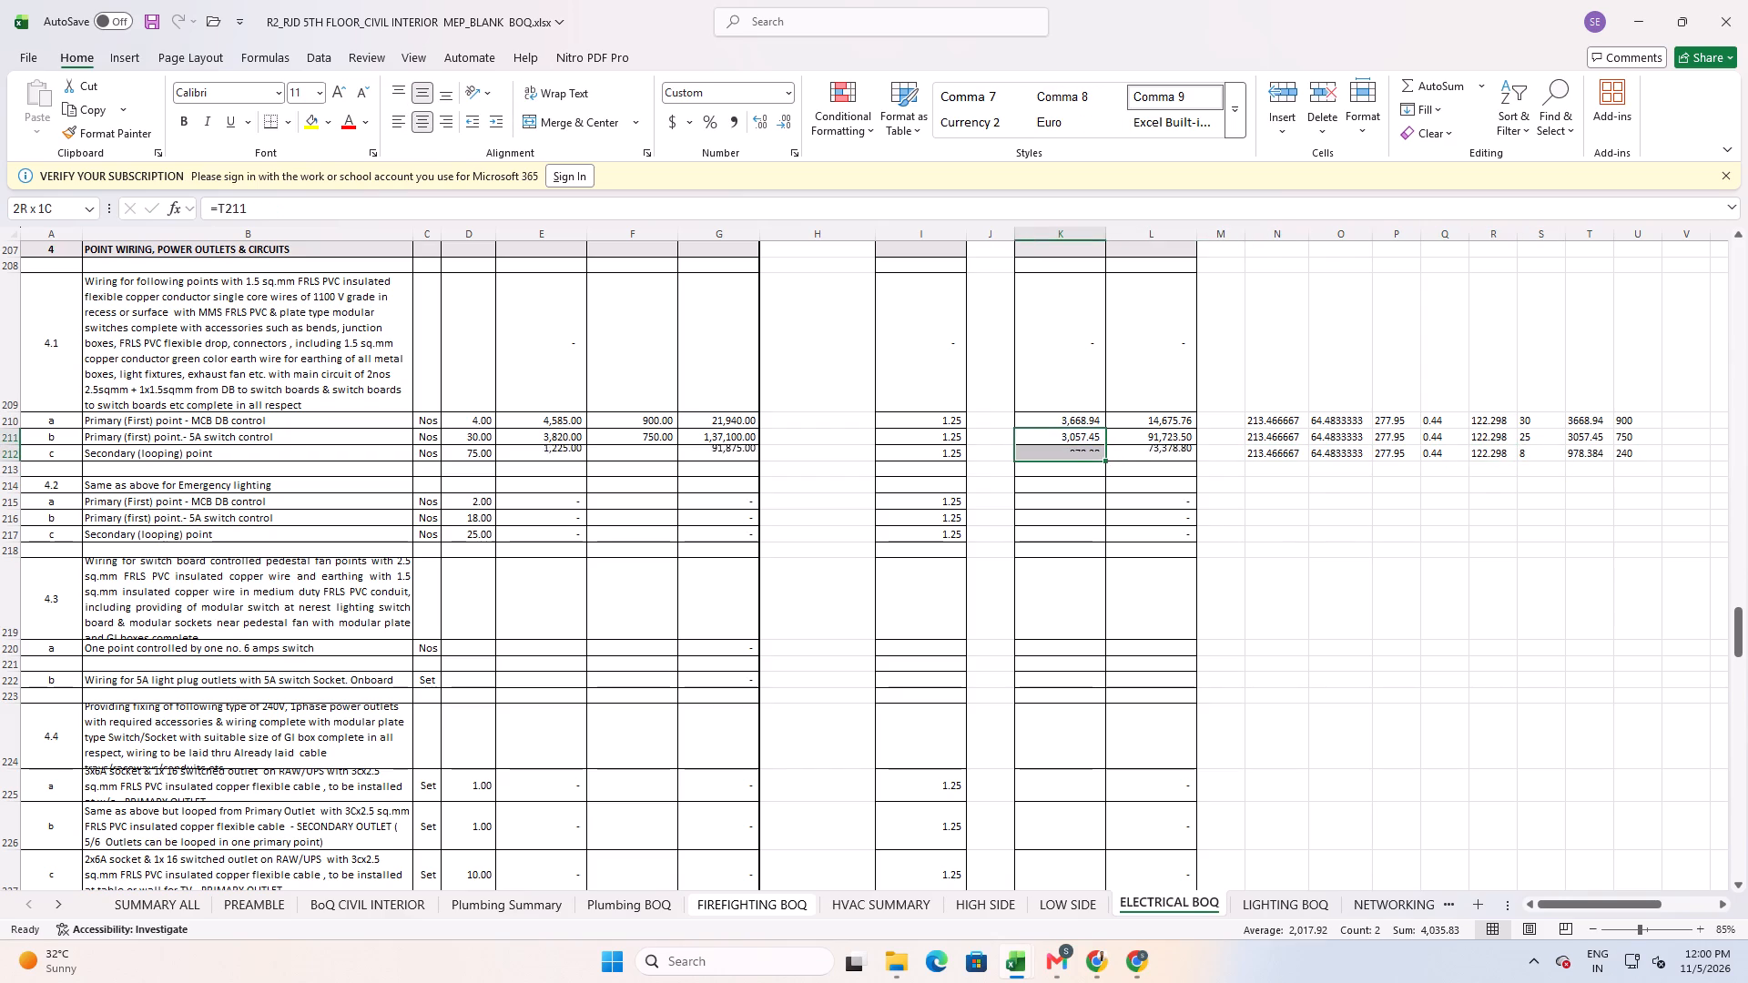
Fill the installation rate link in F211 down to F212 for the secondary looping point.
key("Left")
key("Left")
key("Left")
key("Left")
key("Left")
key("Left")
key("Right")
key("shift+Down")
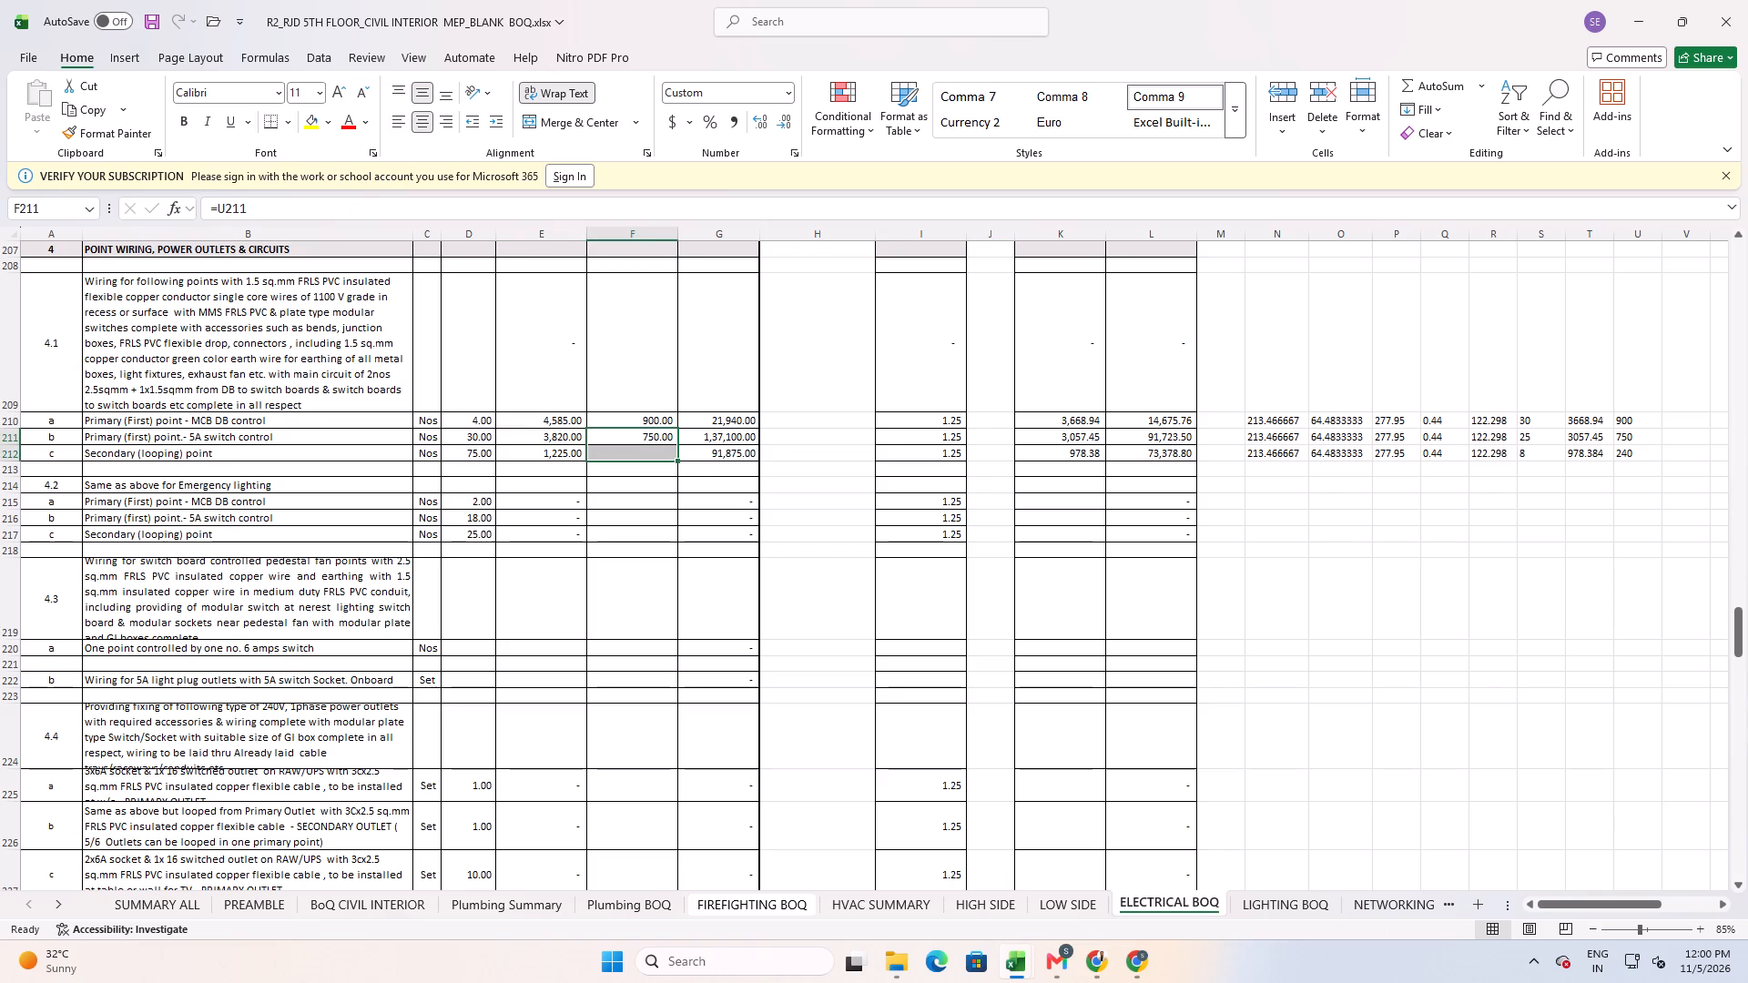
key("ctrl+d")
Copy the wiring cost build-up in N210:U210 to rows 215, 216 and 217 for the emergency lighting points of item 4.2.
key("Right")
key("Down")
key("Left")
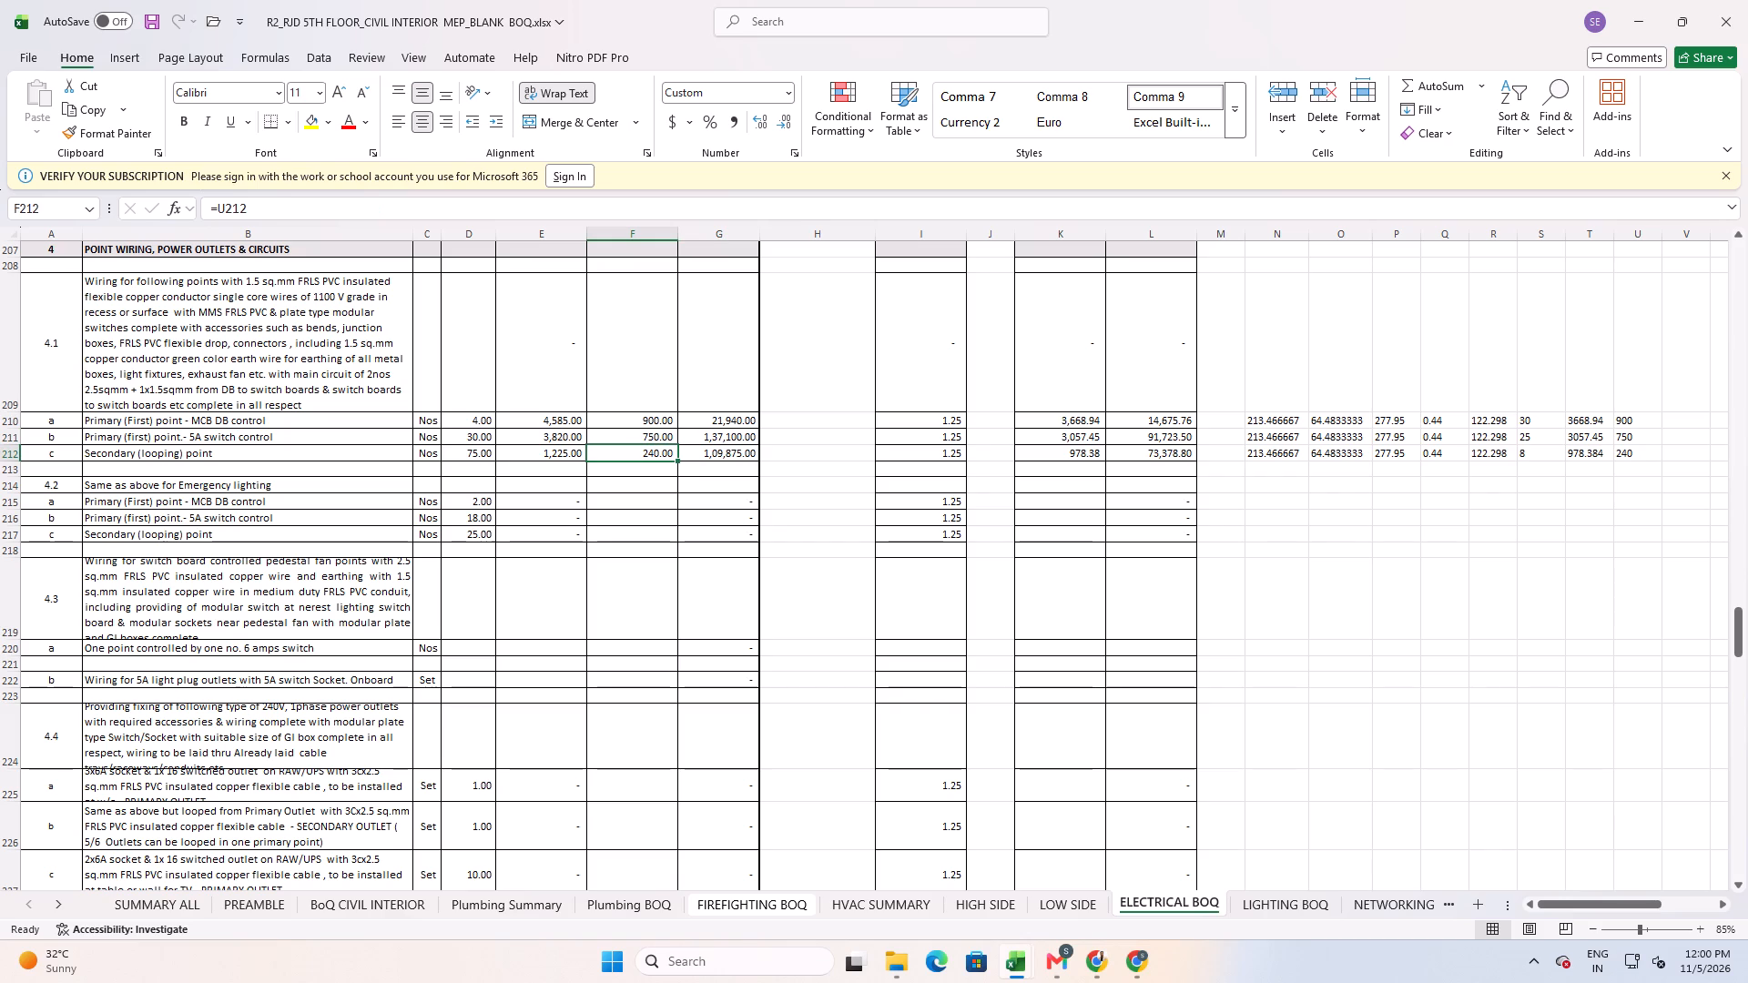
key("Down")
key("Right")
key("Down")
key("Left")
key("Down")
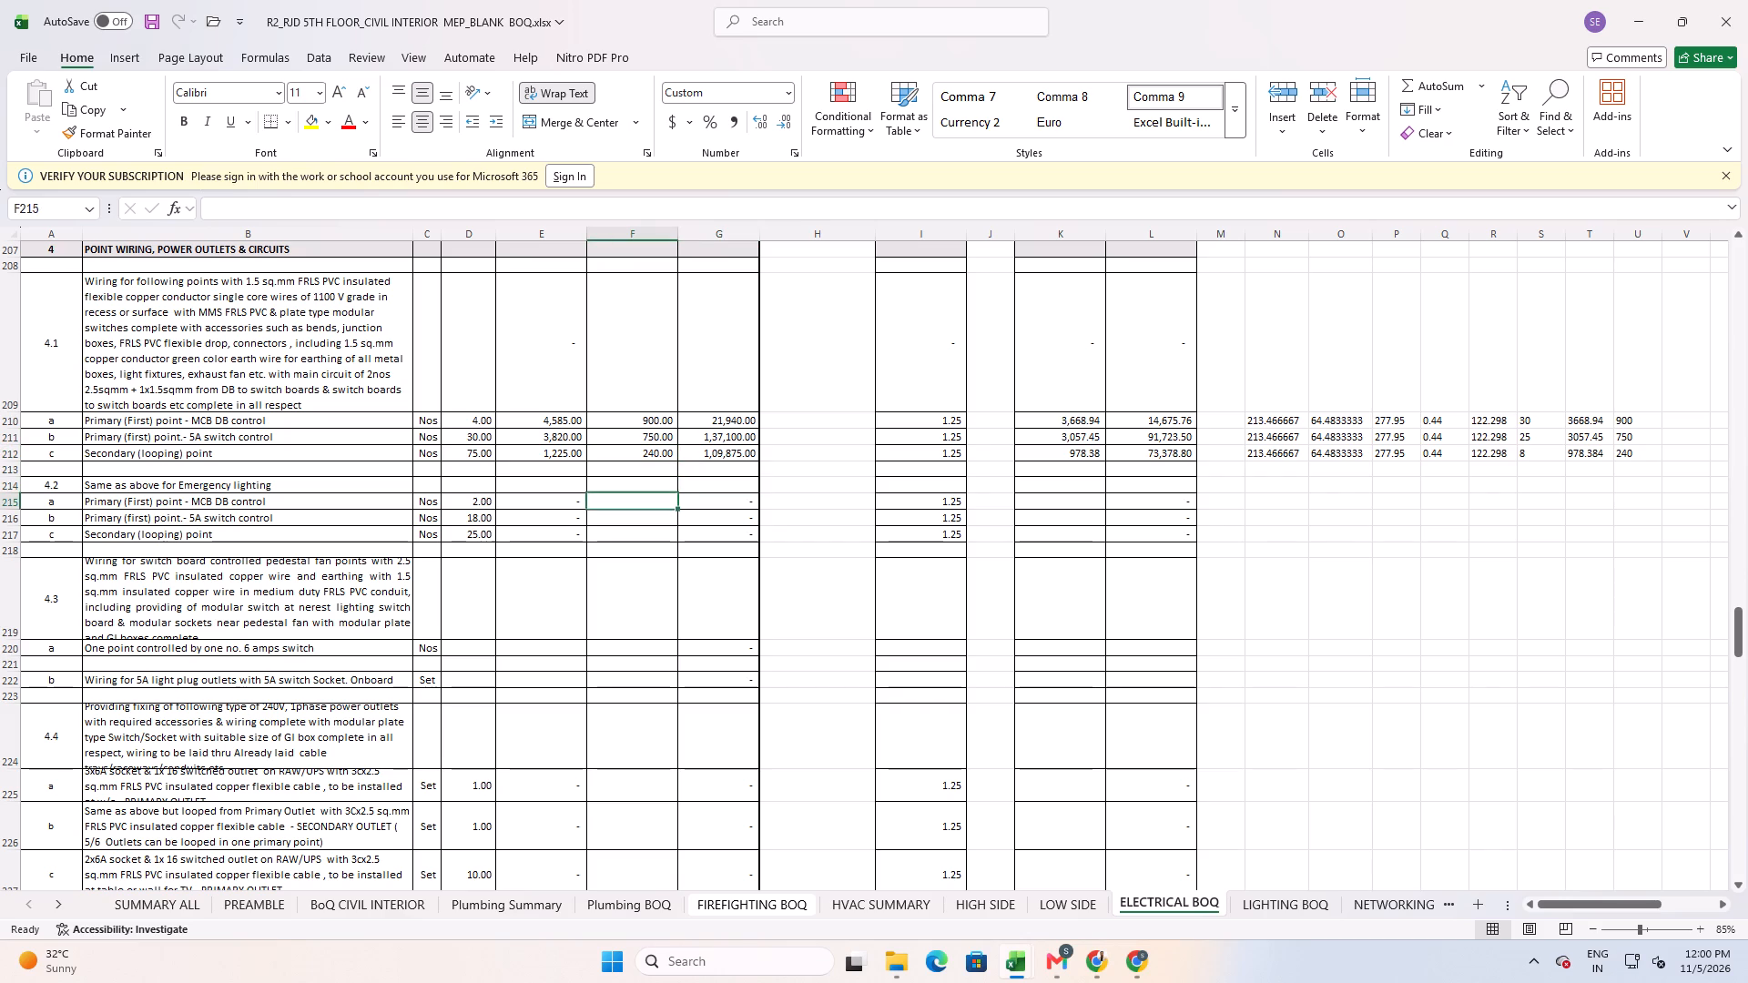
key("Right")
key("Right")
key("Right")
key("Right")
key("Right")
key("Right")
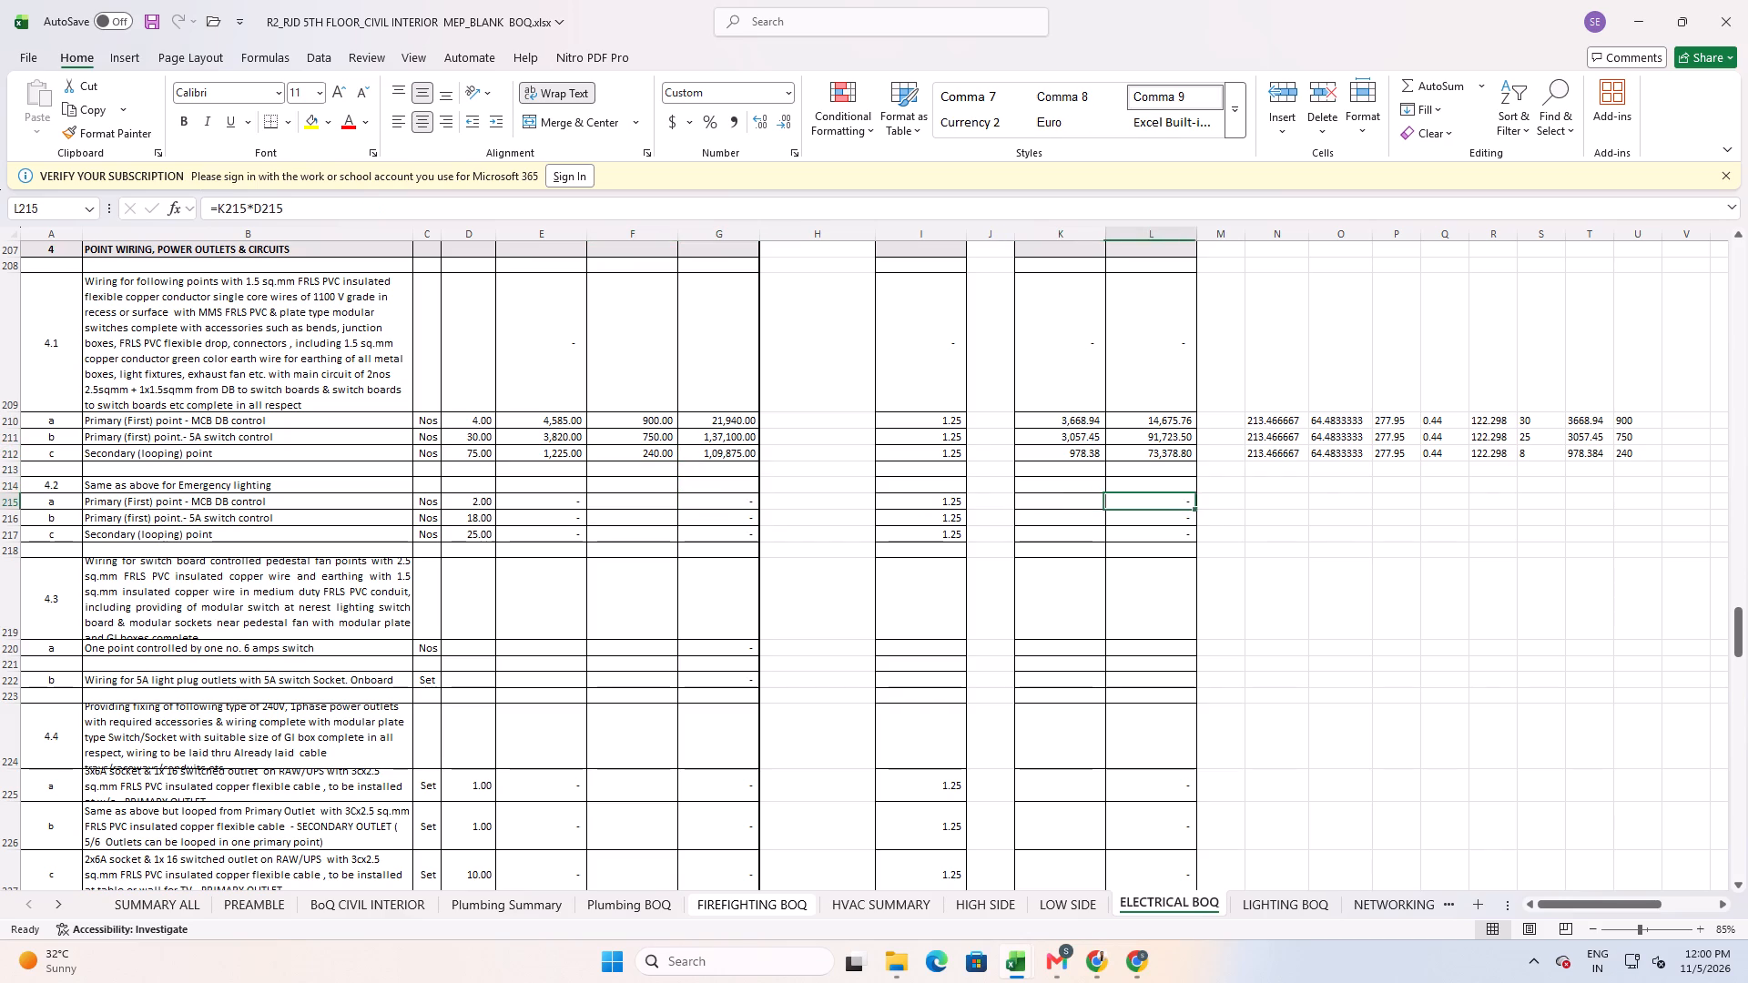
key("Right")
key("Right")
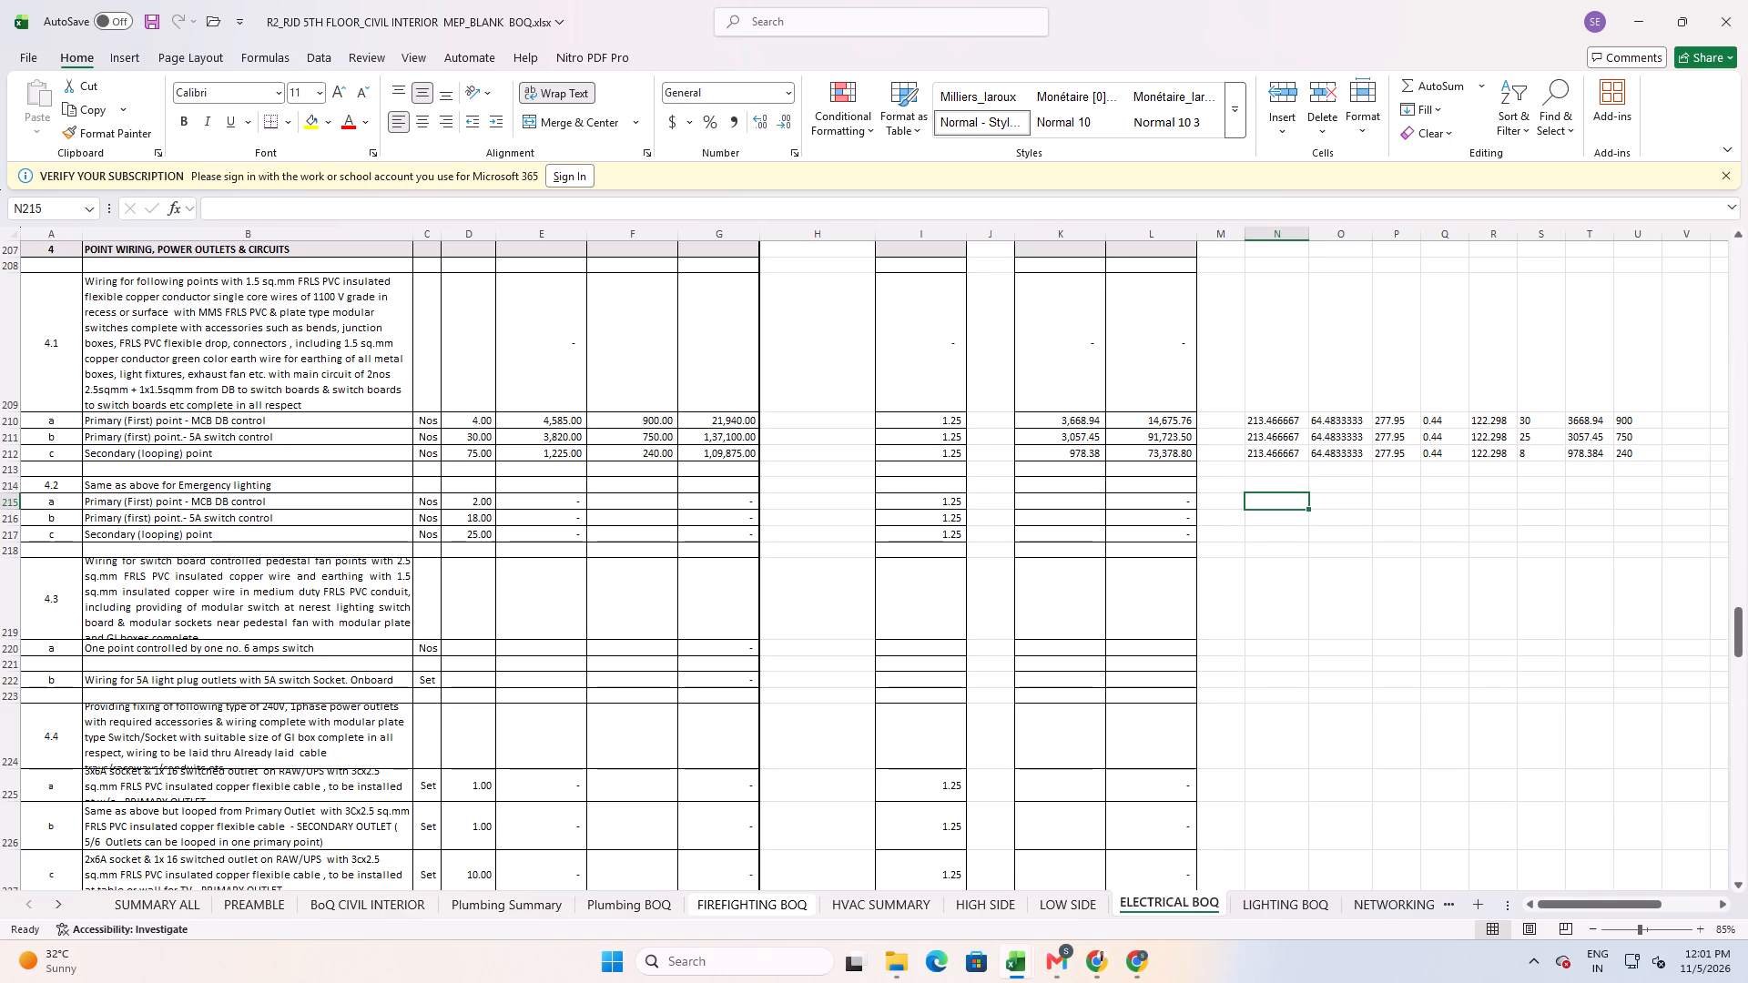
key("Up")
key("Up")
key("Up")
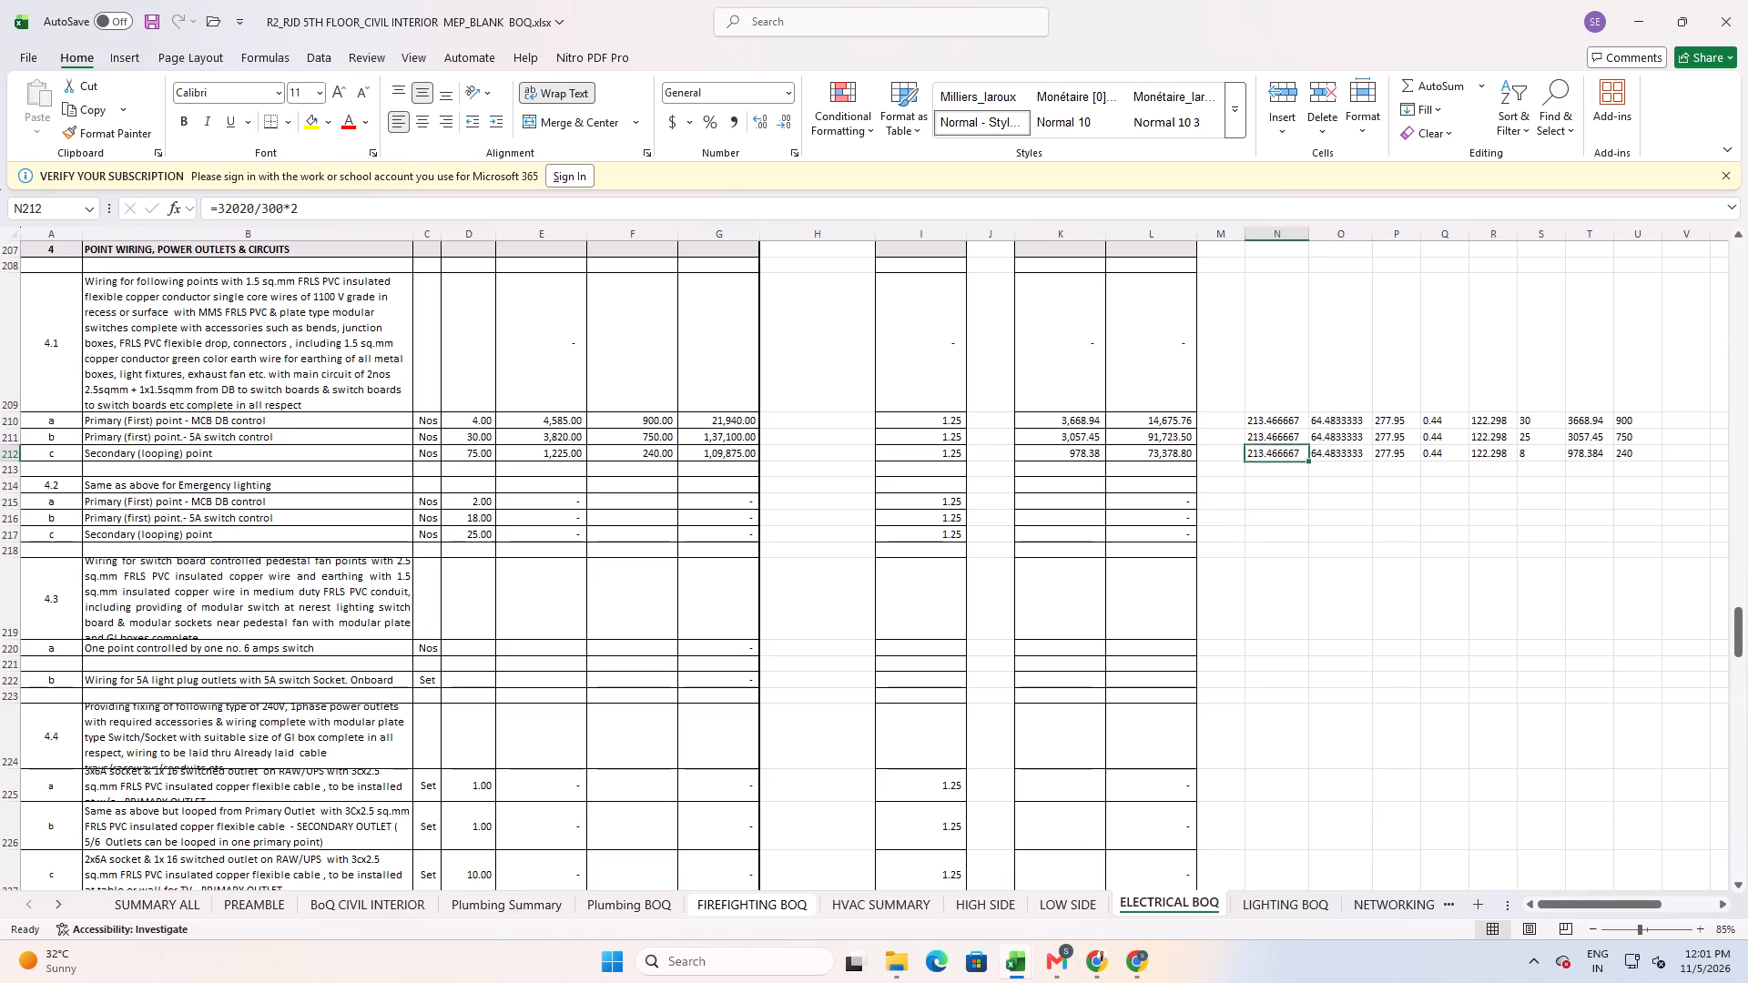
key("Up")
key("Up")
key("shift+Right")
key("shift+Right")
key("shift+Right")
key("shift+Right")
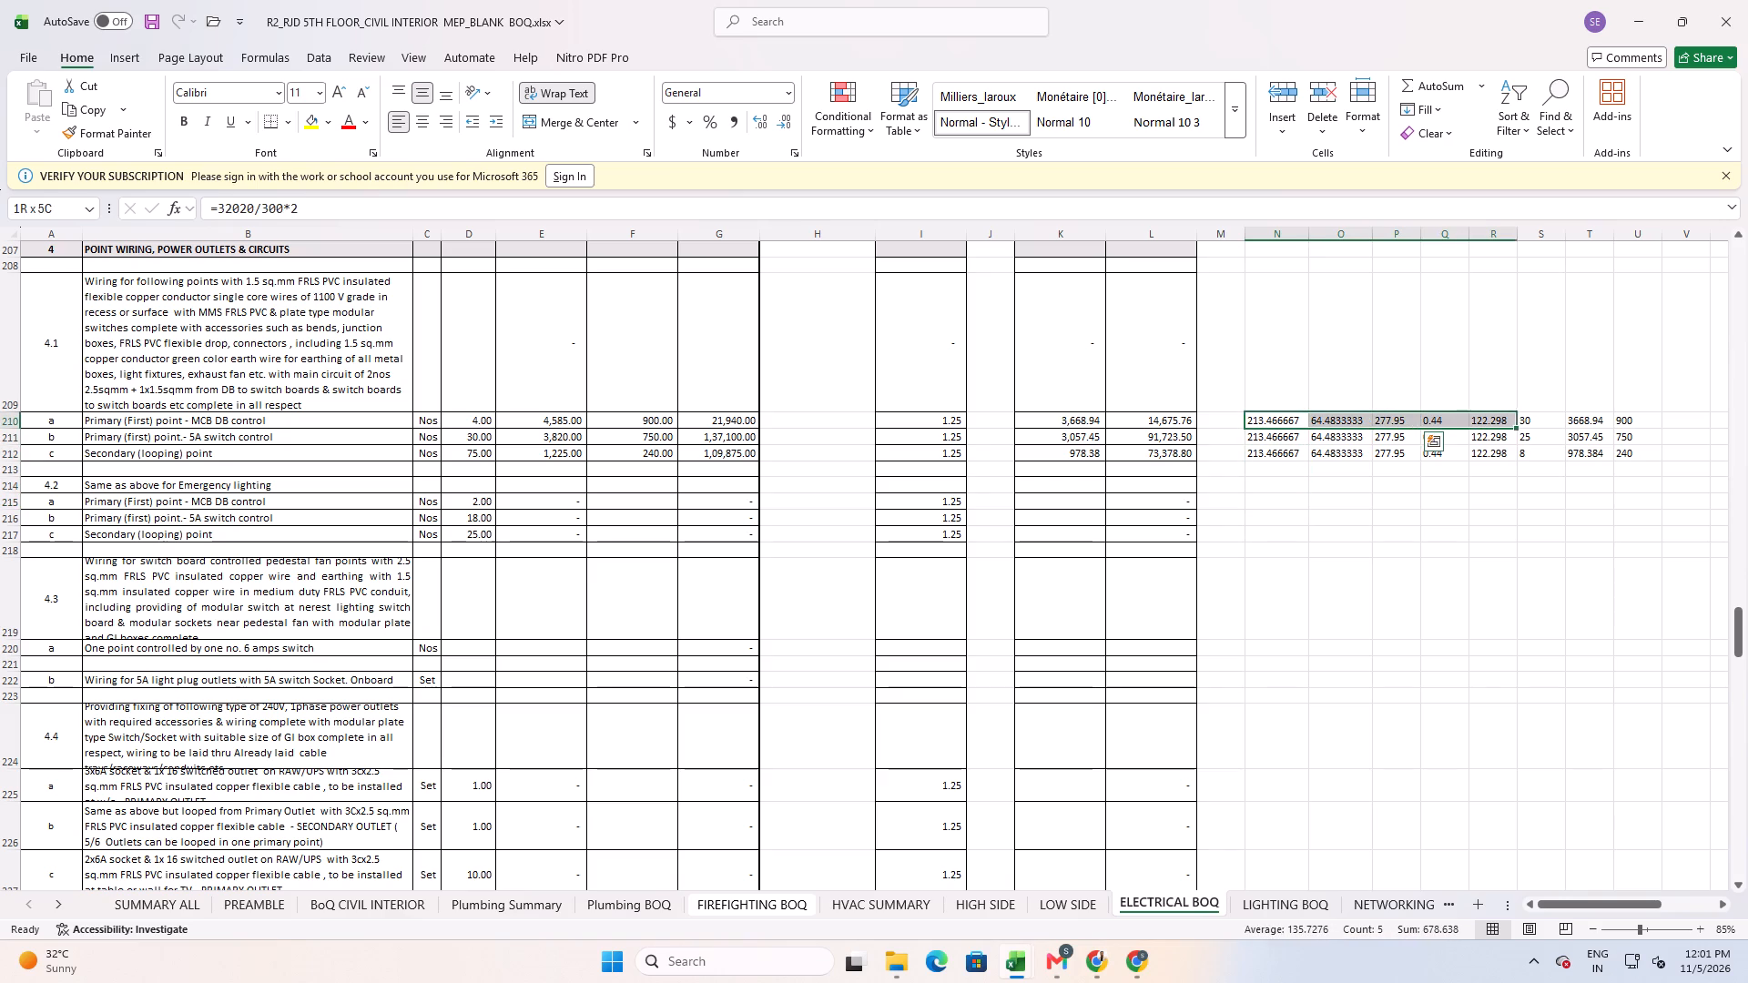
key("shift+Right")
key("shift+Right")
key("shift+Right")
key("ctrl+c")
key("Down")
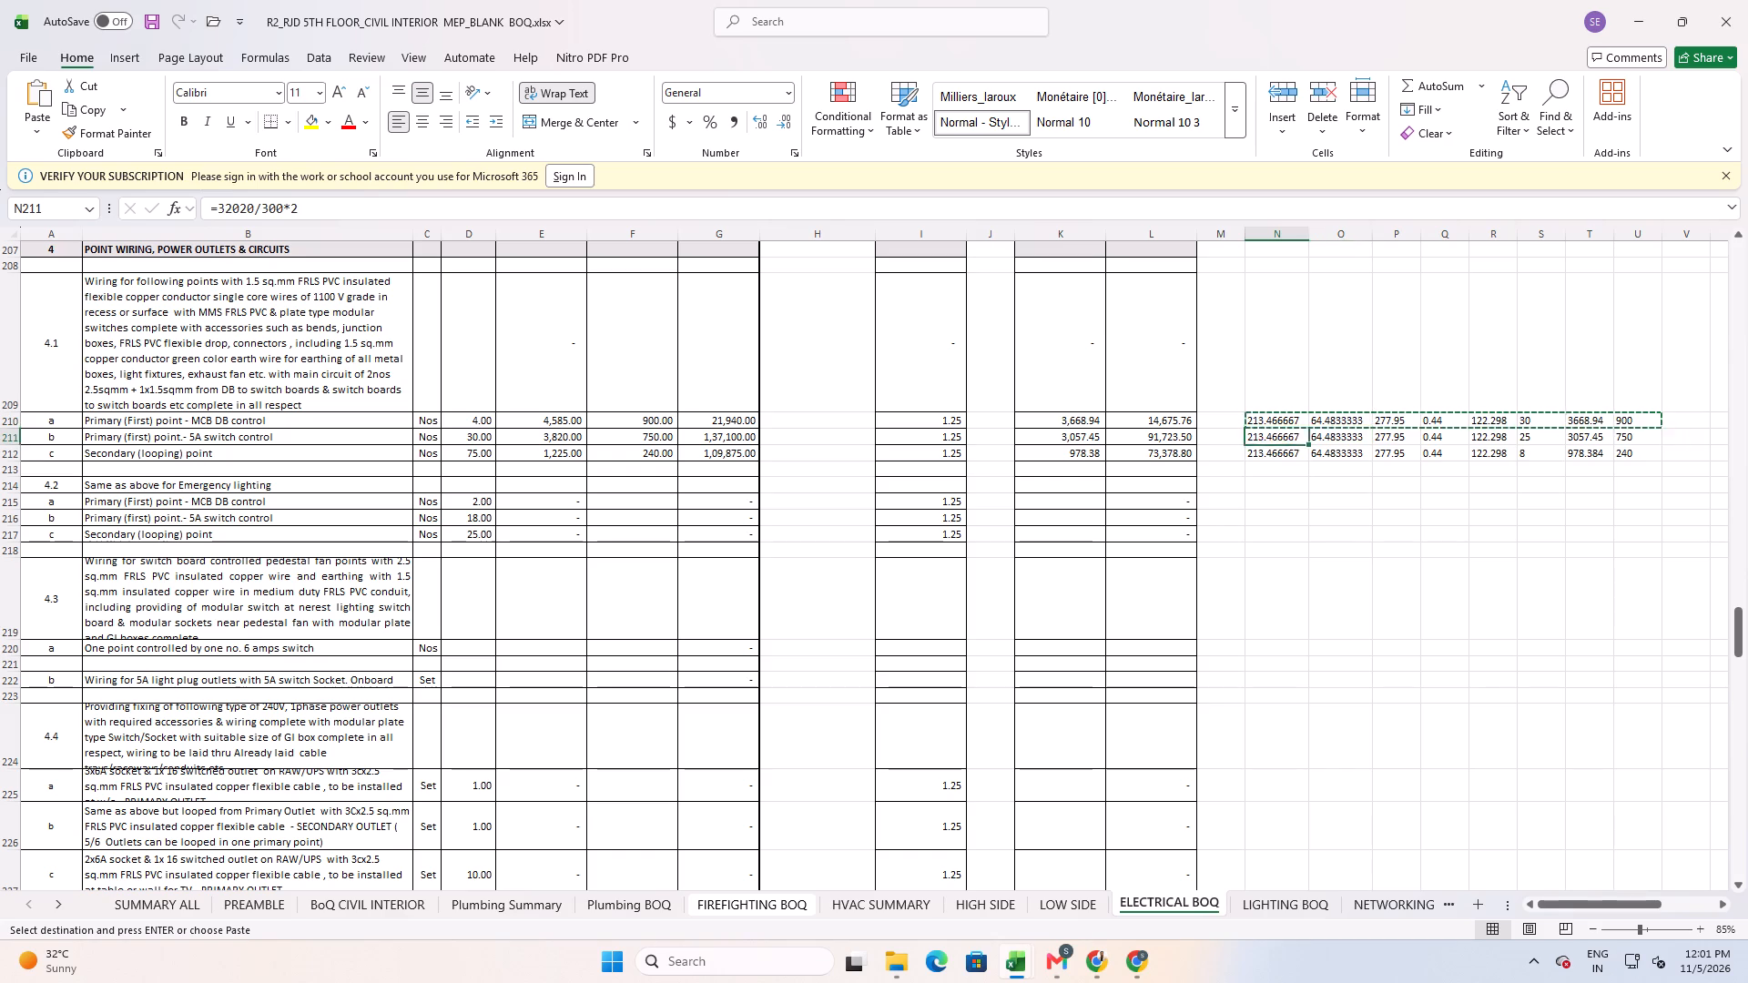
key("Down")
key("Down")
key("Down")
key("Down")
key("ctrl+v")
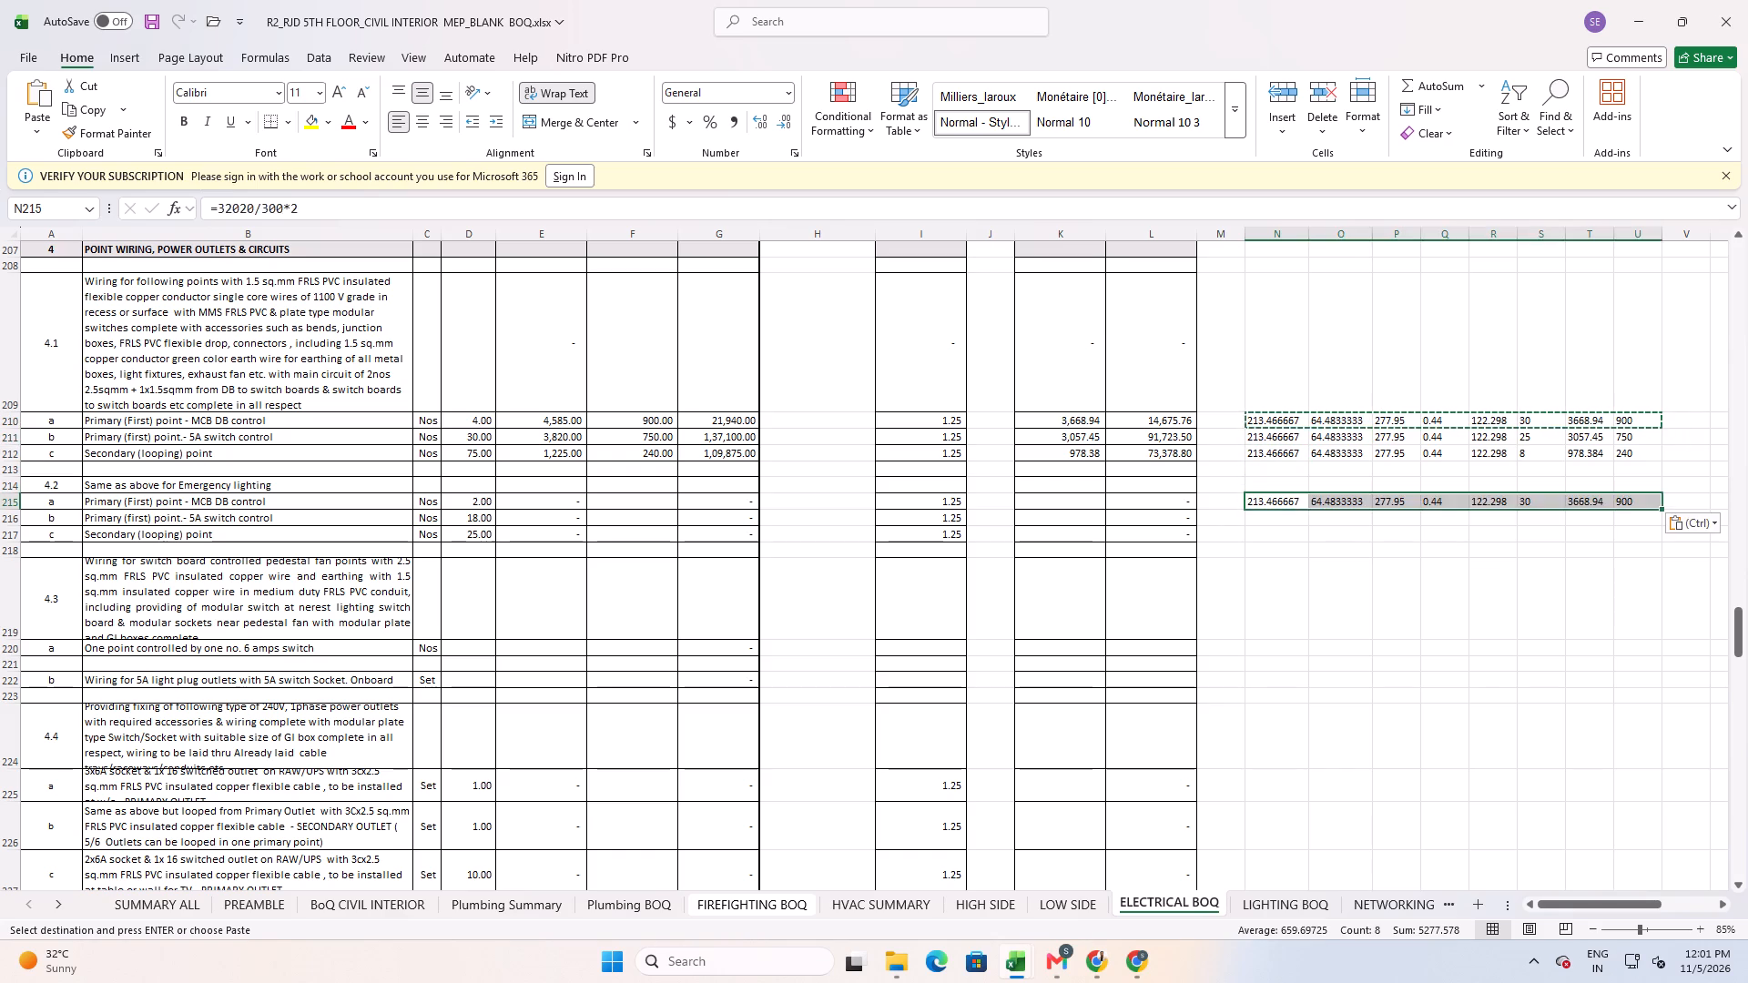
key("Down")
key("ctrl+v")
key("Down")
key("ctrl+v")
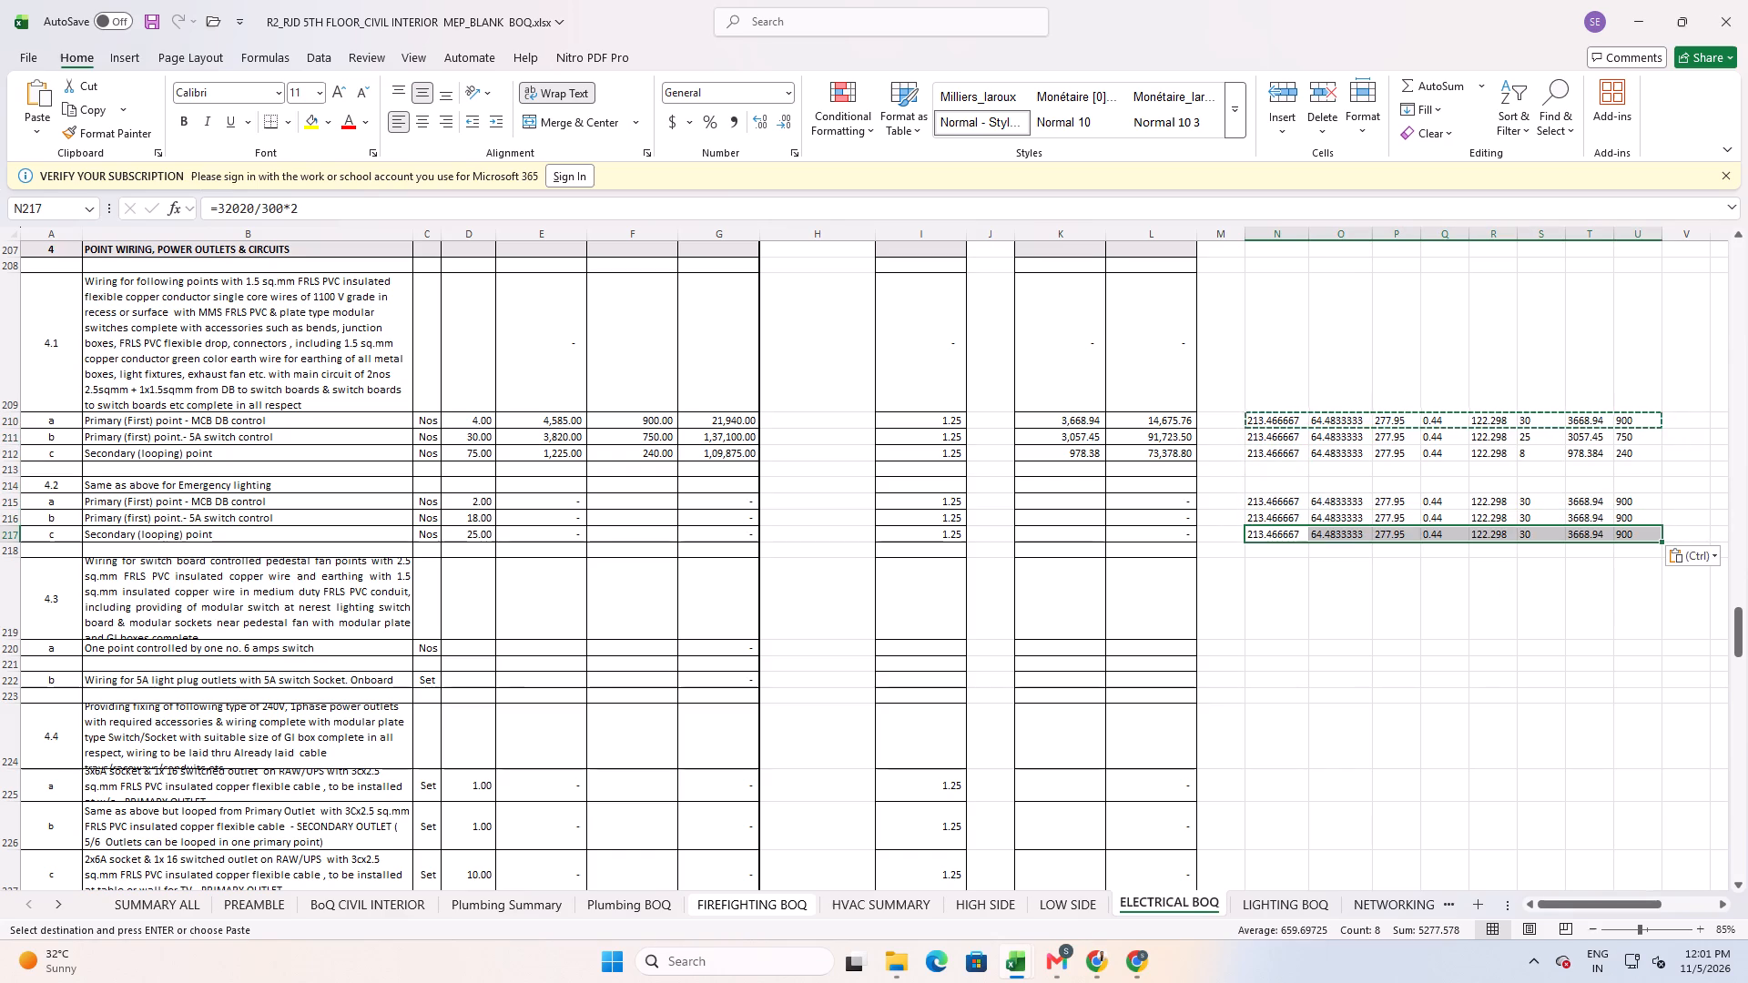
key("Escape")
Set the emergency lighting wiring quantities to 25 in S216 and 8 in S217.
key("Right")
key("Right")
key("Right")
key("Right")
key("Right")
key("Right")
key("Up")
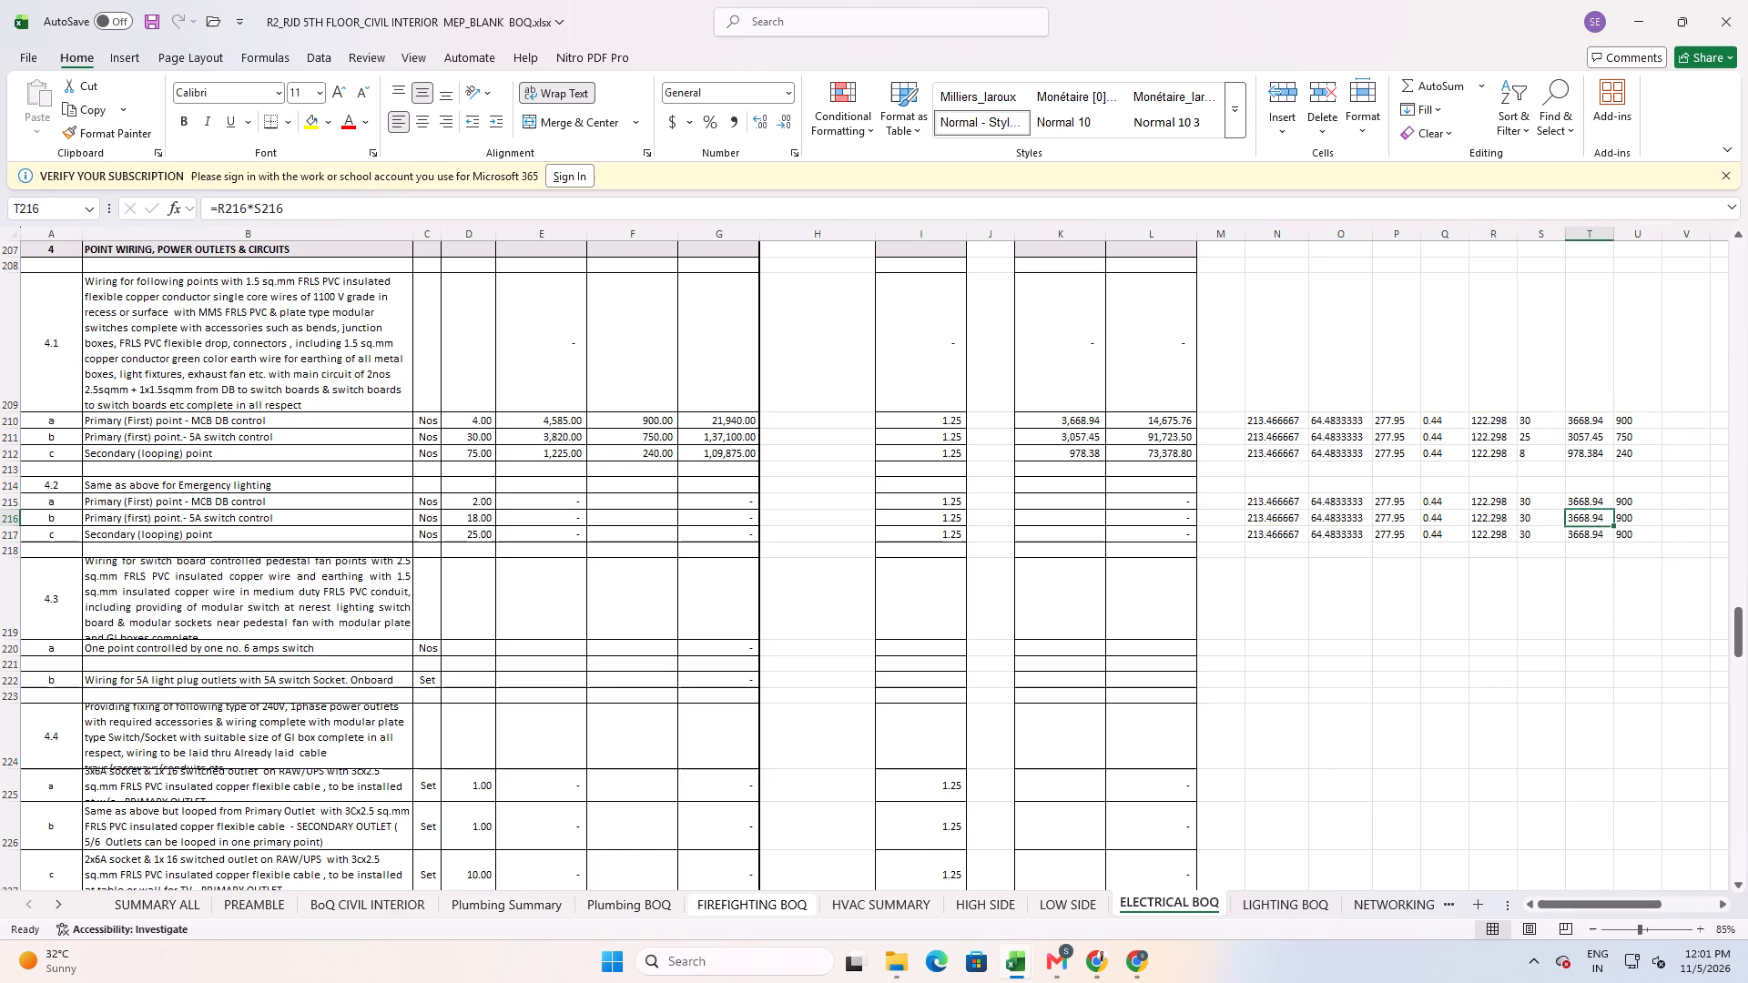
key("Up")
key("Left")
key("Down")
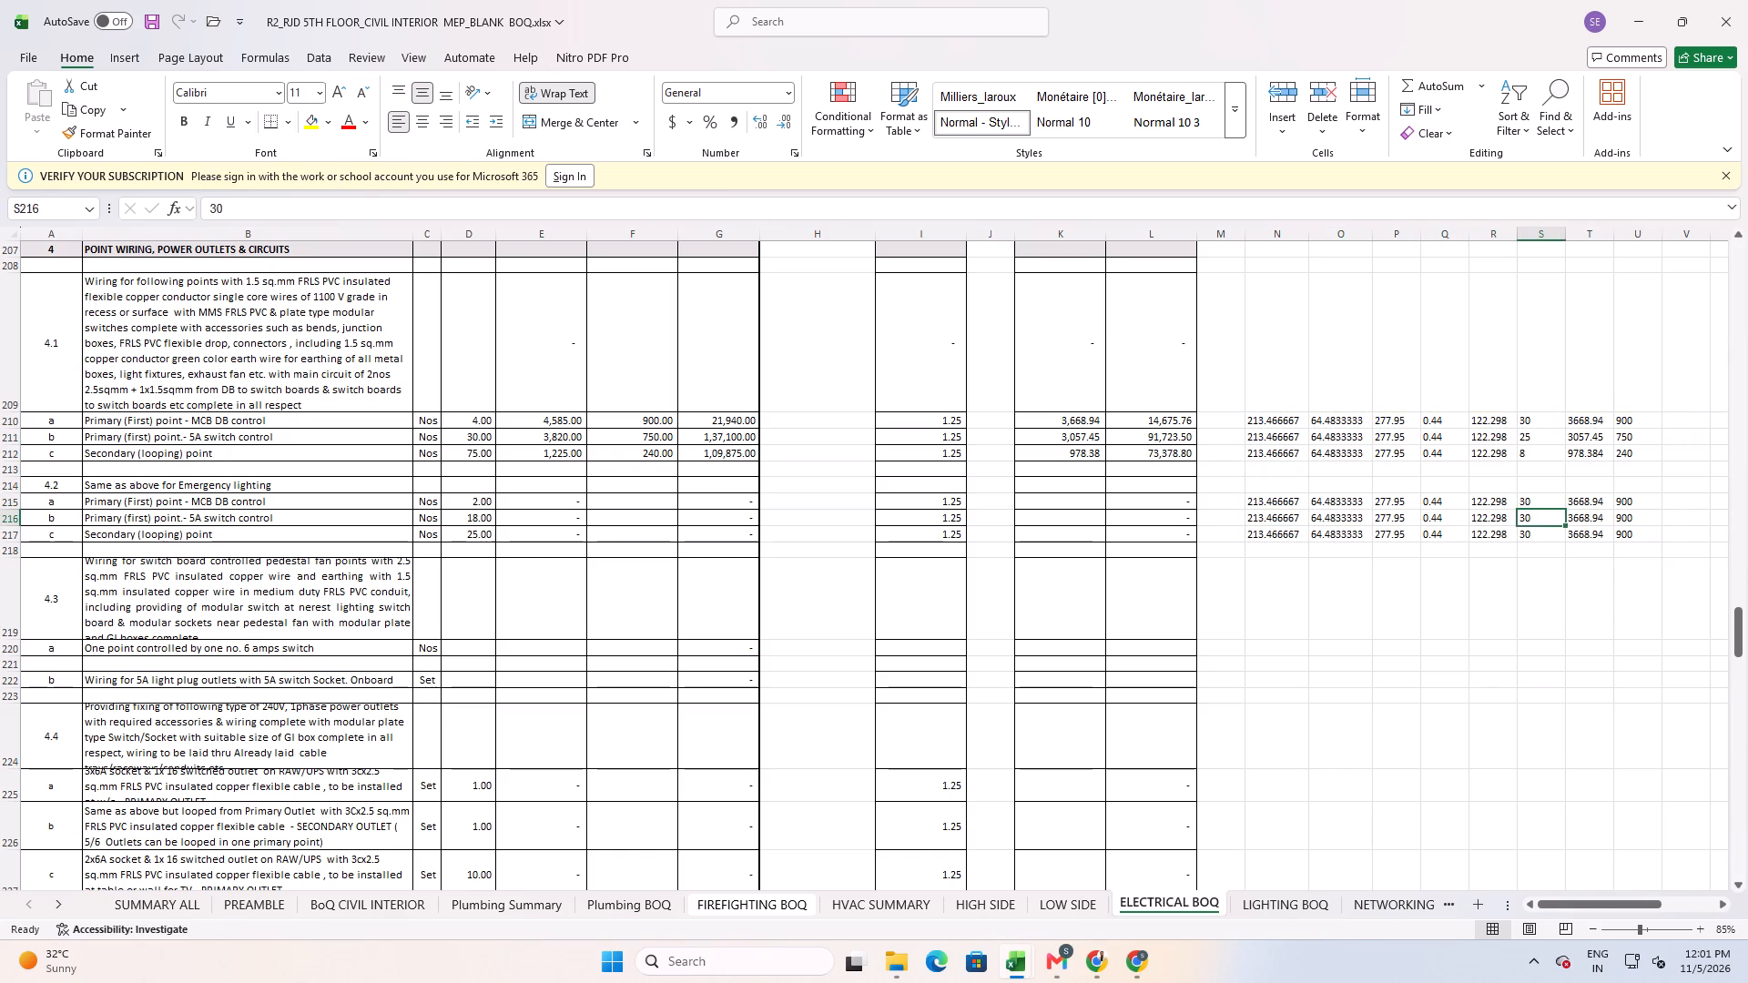
type("25")
key("Return")
key("8")
key("Return")
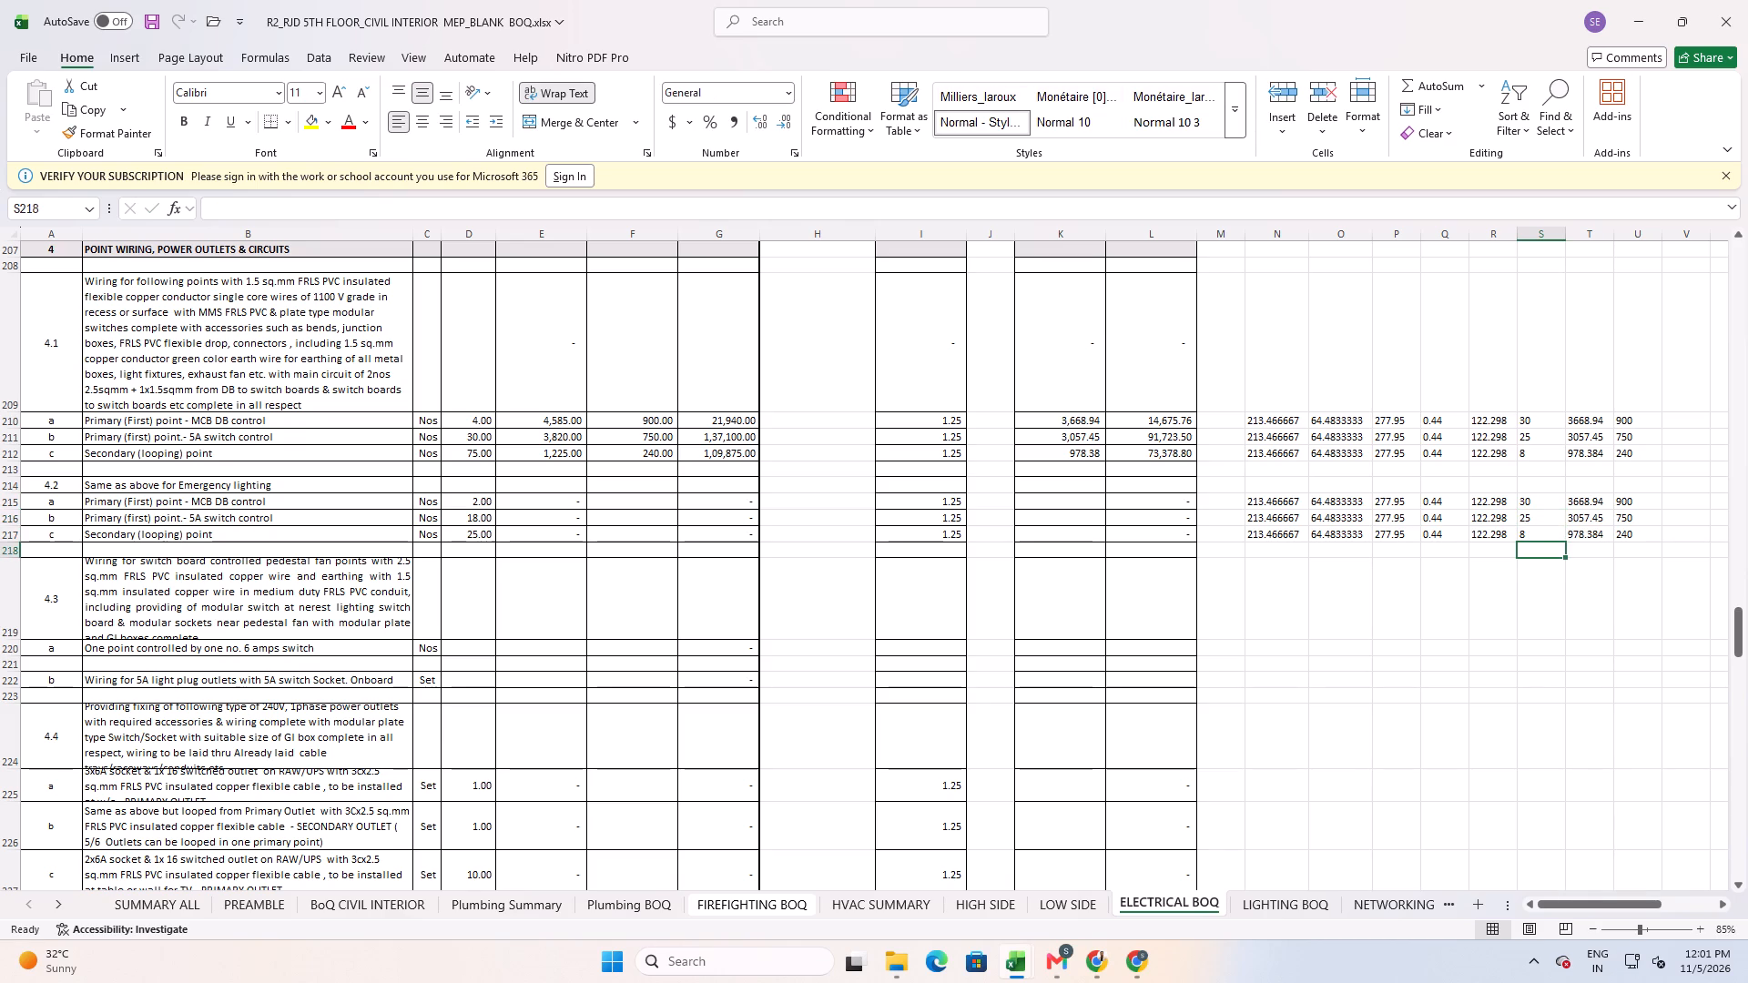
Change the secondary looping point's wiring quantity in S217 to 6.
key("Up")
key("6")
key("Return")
Set the emergency lighting secondary looping point's wiring quantity in S217 to 8.
key("Up")
key("Left")
key("Up")
key("Right")
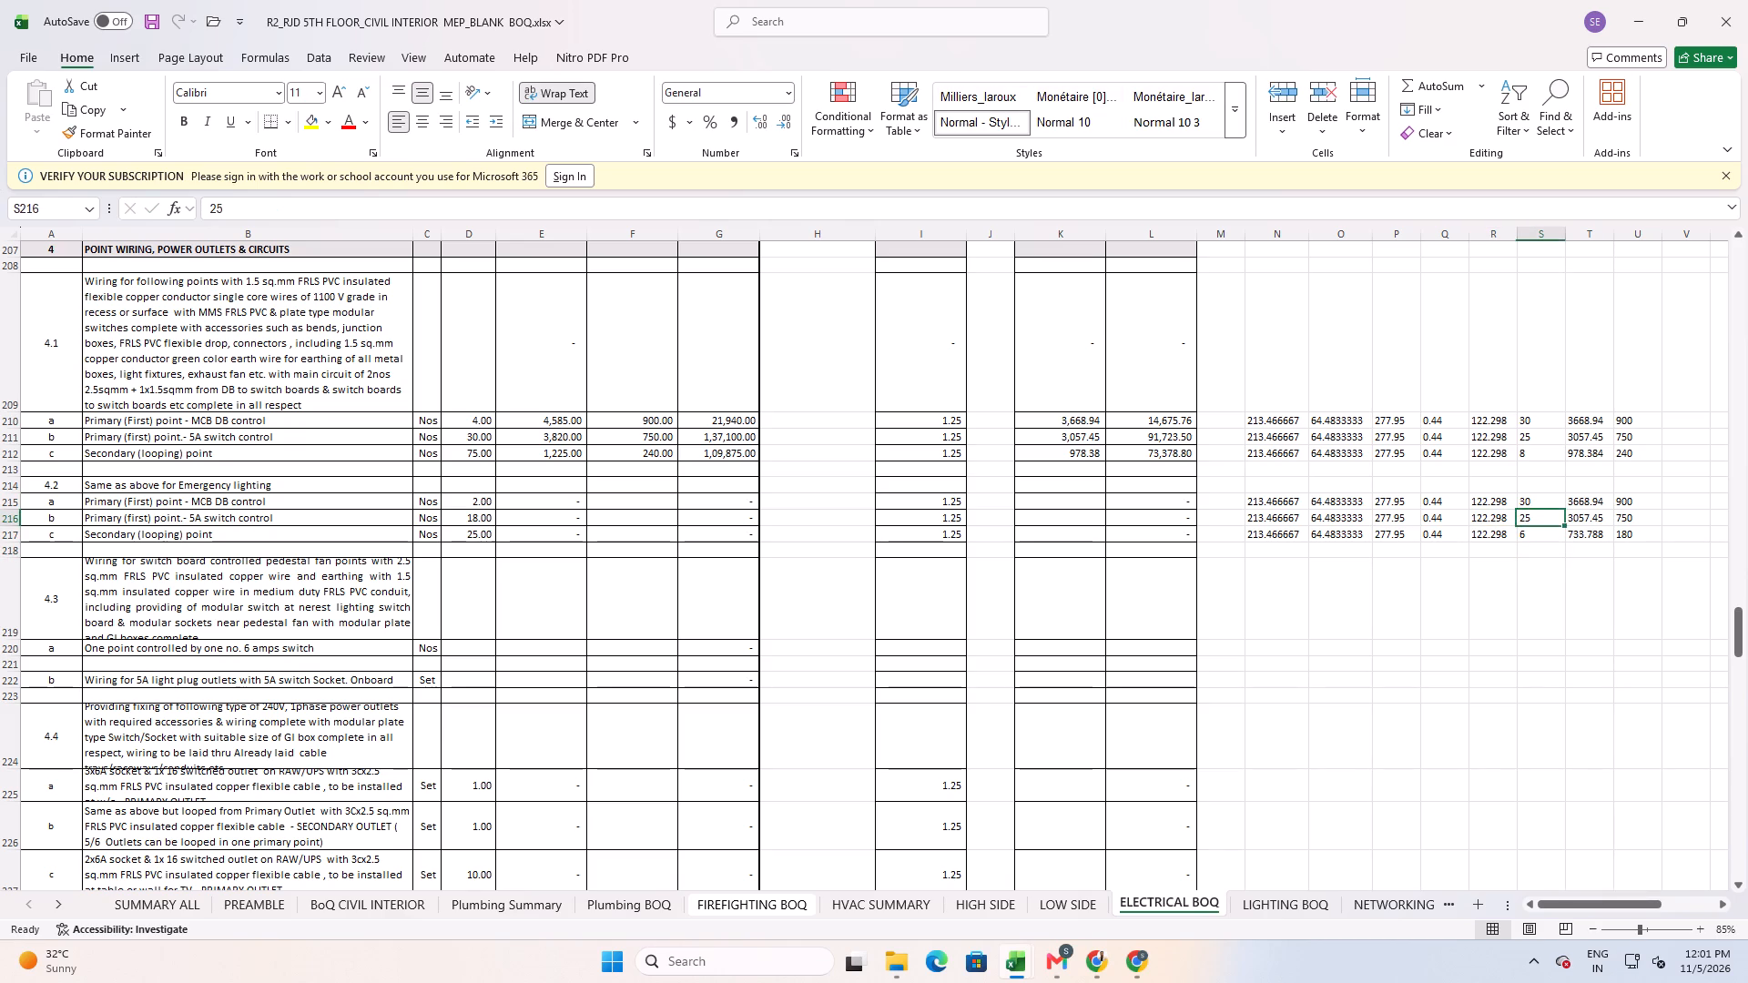
key("Down")
key("8")
key("Return")
Copy the purchase rate link in K212 to K215, K216 and K217 for the emergency lighting points.
key("Up")
key("Left")
key("Left")
key("Left")
key("Left")
key("Left")
key("Left")
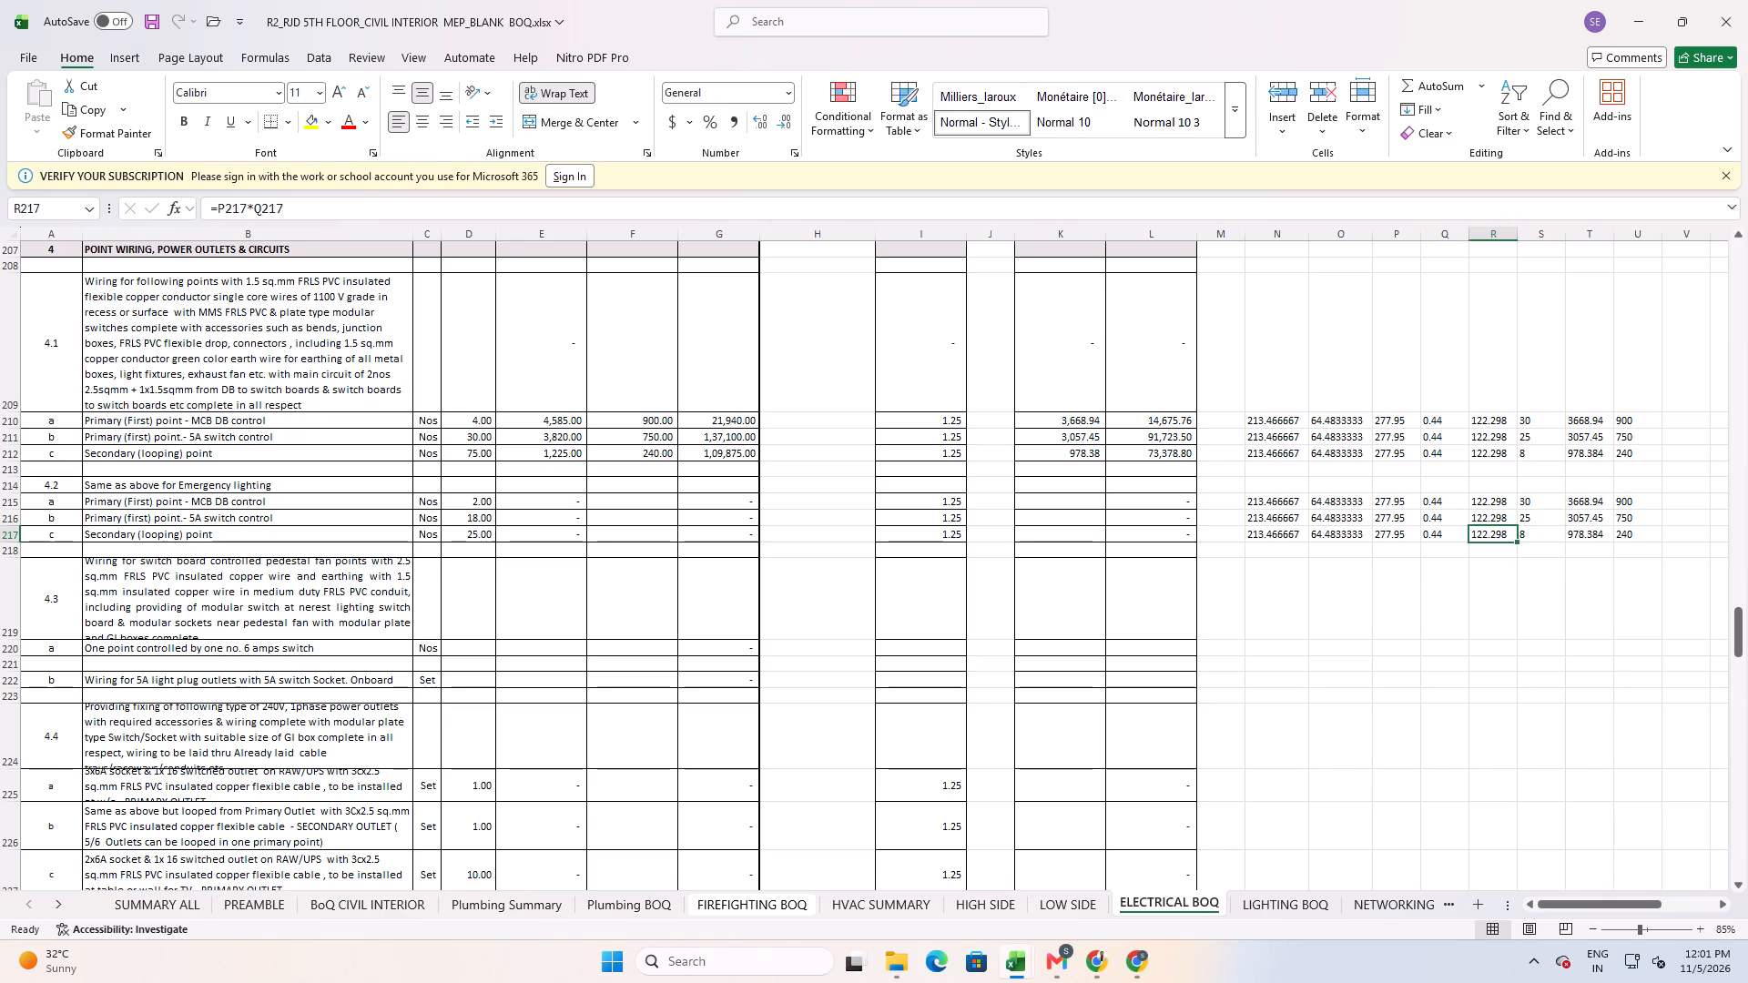
key("Up")
key("Left")
key("Up")
key("Up")
key("Left")
key("Up")
key("Up")
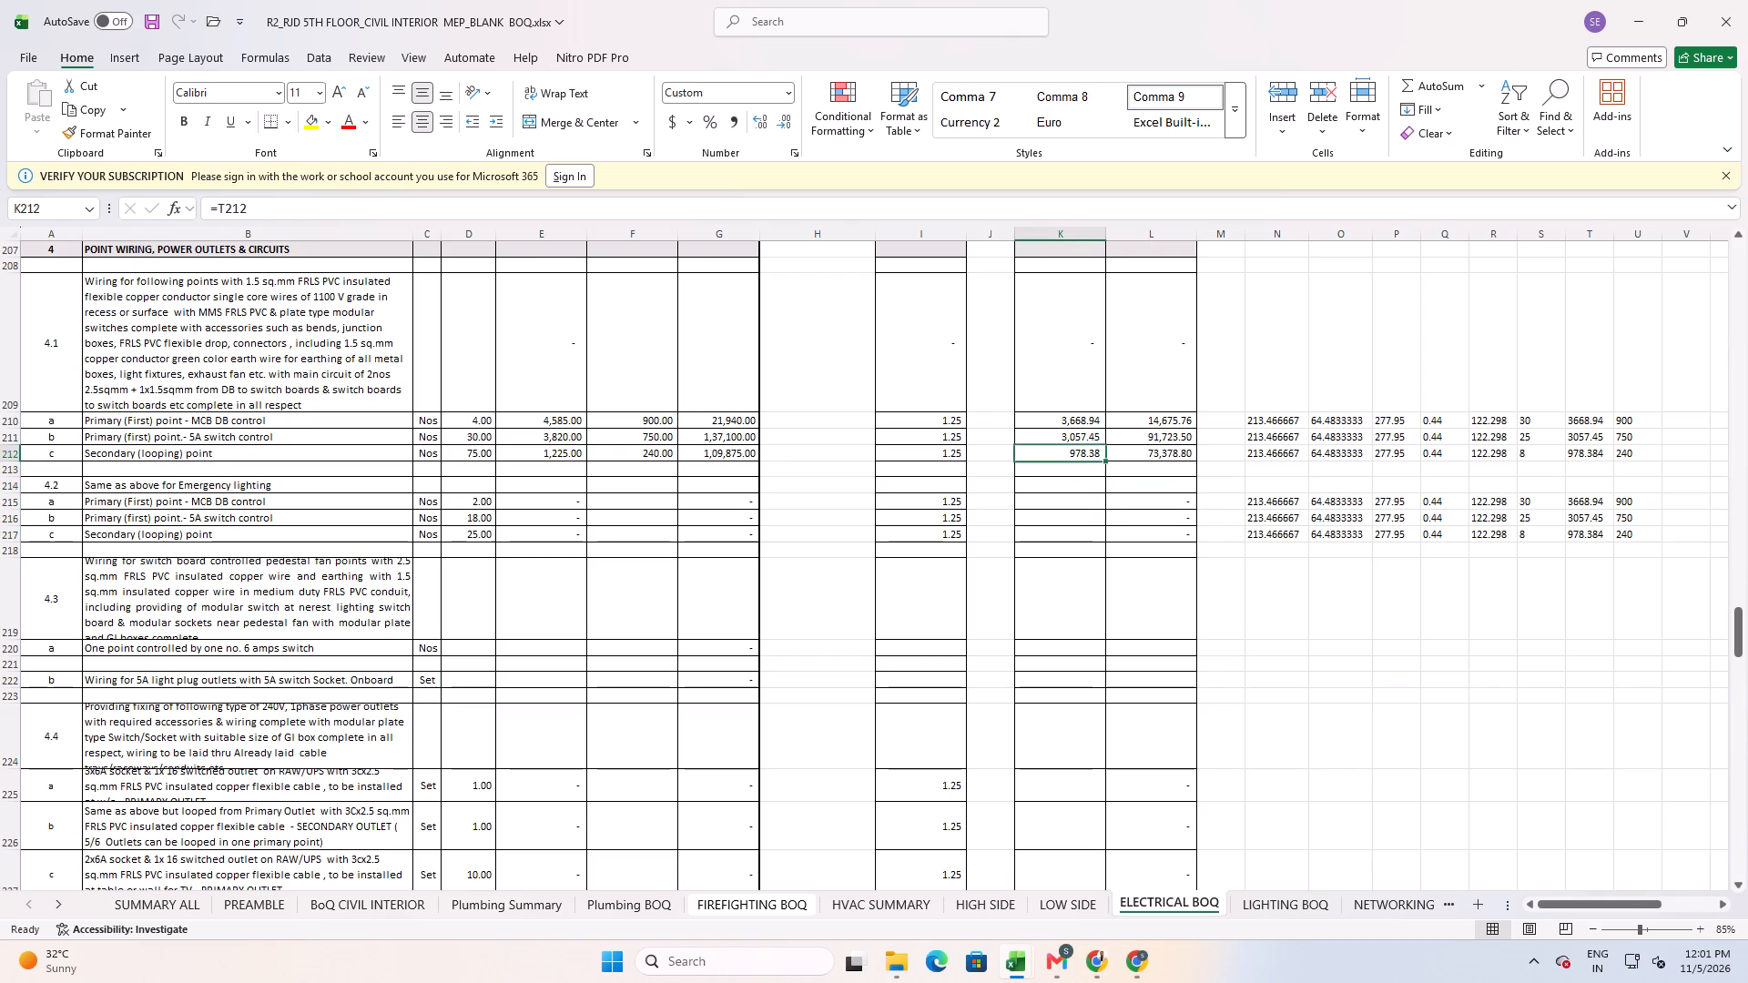
key("ctrl+c")
key("Down")
key("Down")
key("Down")
key("ctrl+v")
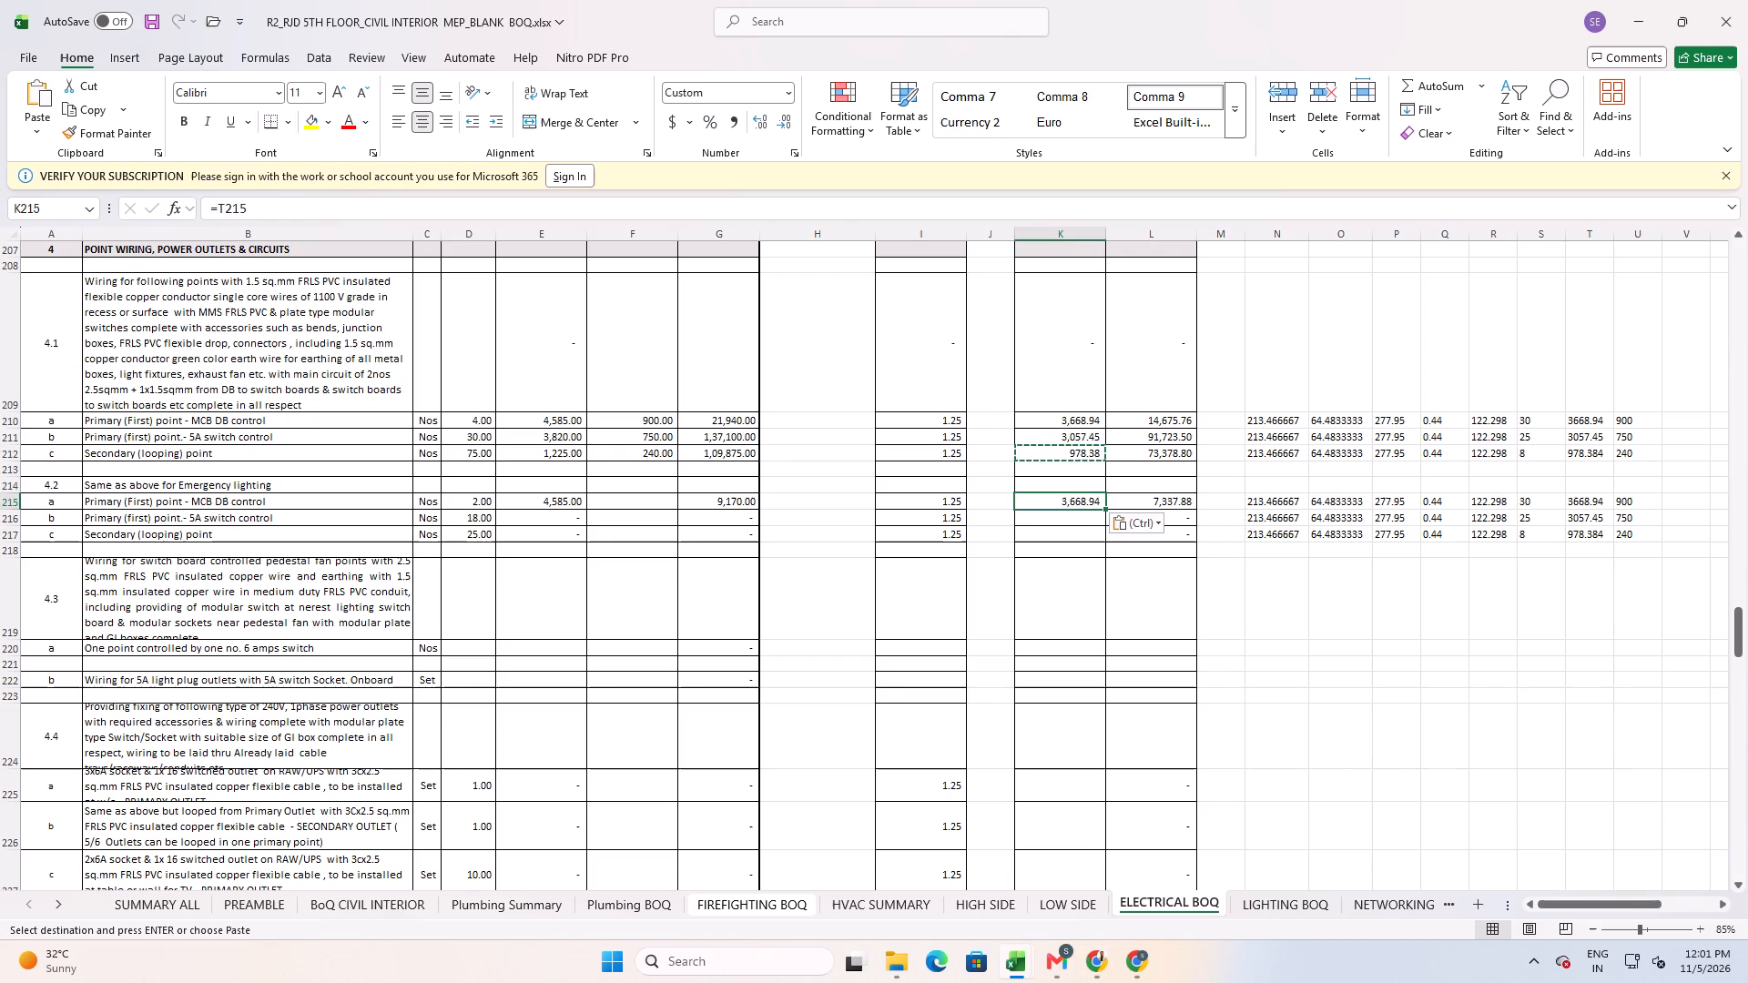
key("Down")
key("ctrl+v")
key("Down")
key("ctrl+v")
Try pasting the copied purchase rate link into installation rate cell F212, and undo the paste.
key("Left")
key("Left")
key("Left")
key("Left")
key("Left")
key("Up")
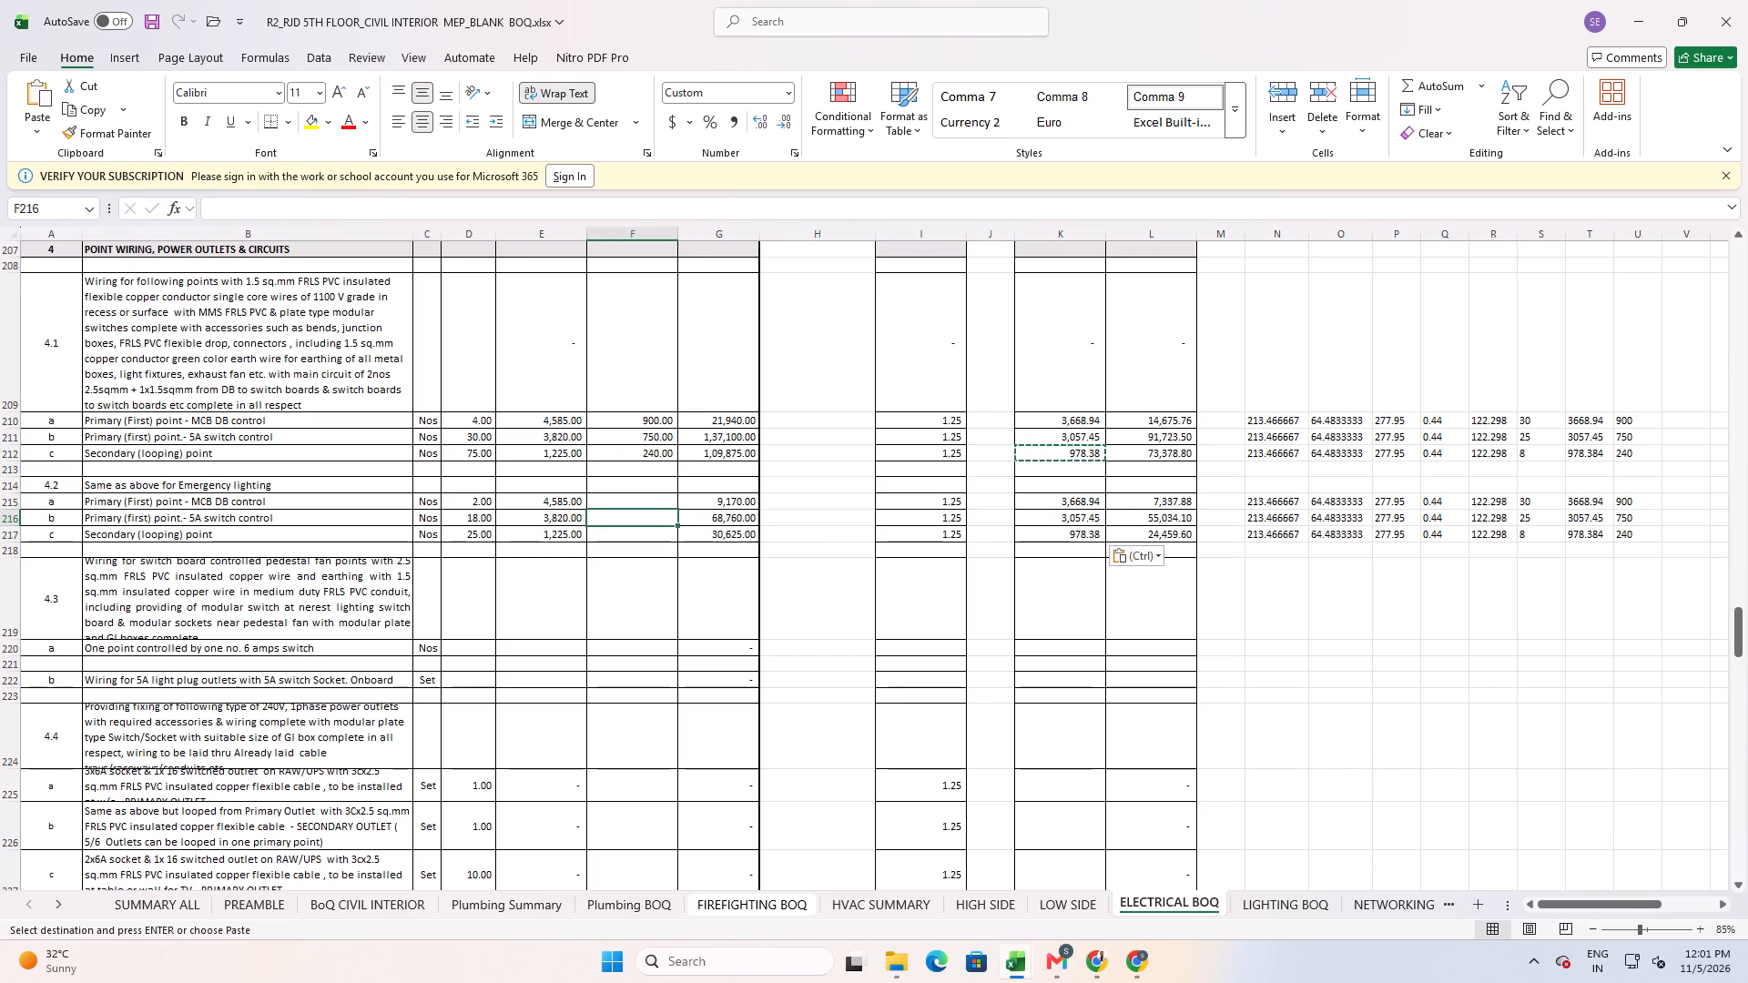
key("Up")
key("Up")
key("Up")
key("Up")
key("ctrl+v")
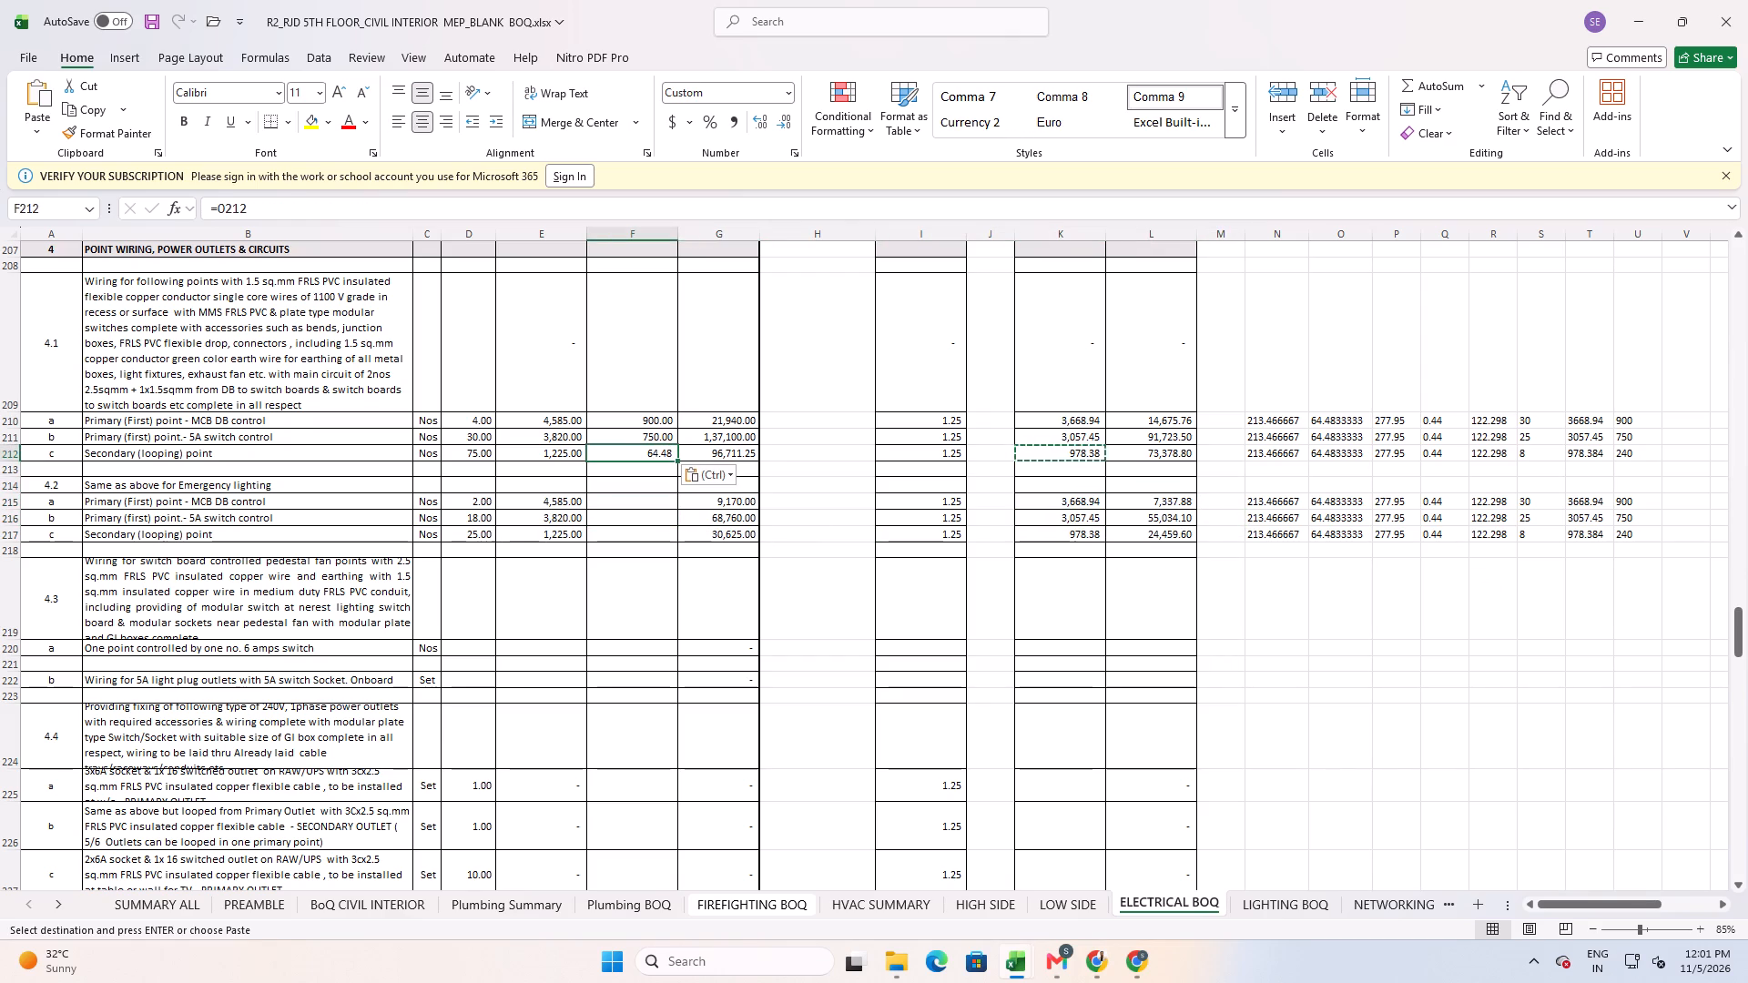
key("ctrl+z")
Copy the installation rate link in F212 to F215 for the emergency lighting MCB DB control point.
key("ctrl+c")
key("Down")
key("Down")
key("Down")
key("ctrl+v")
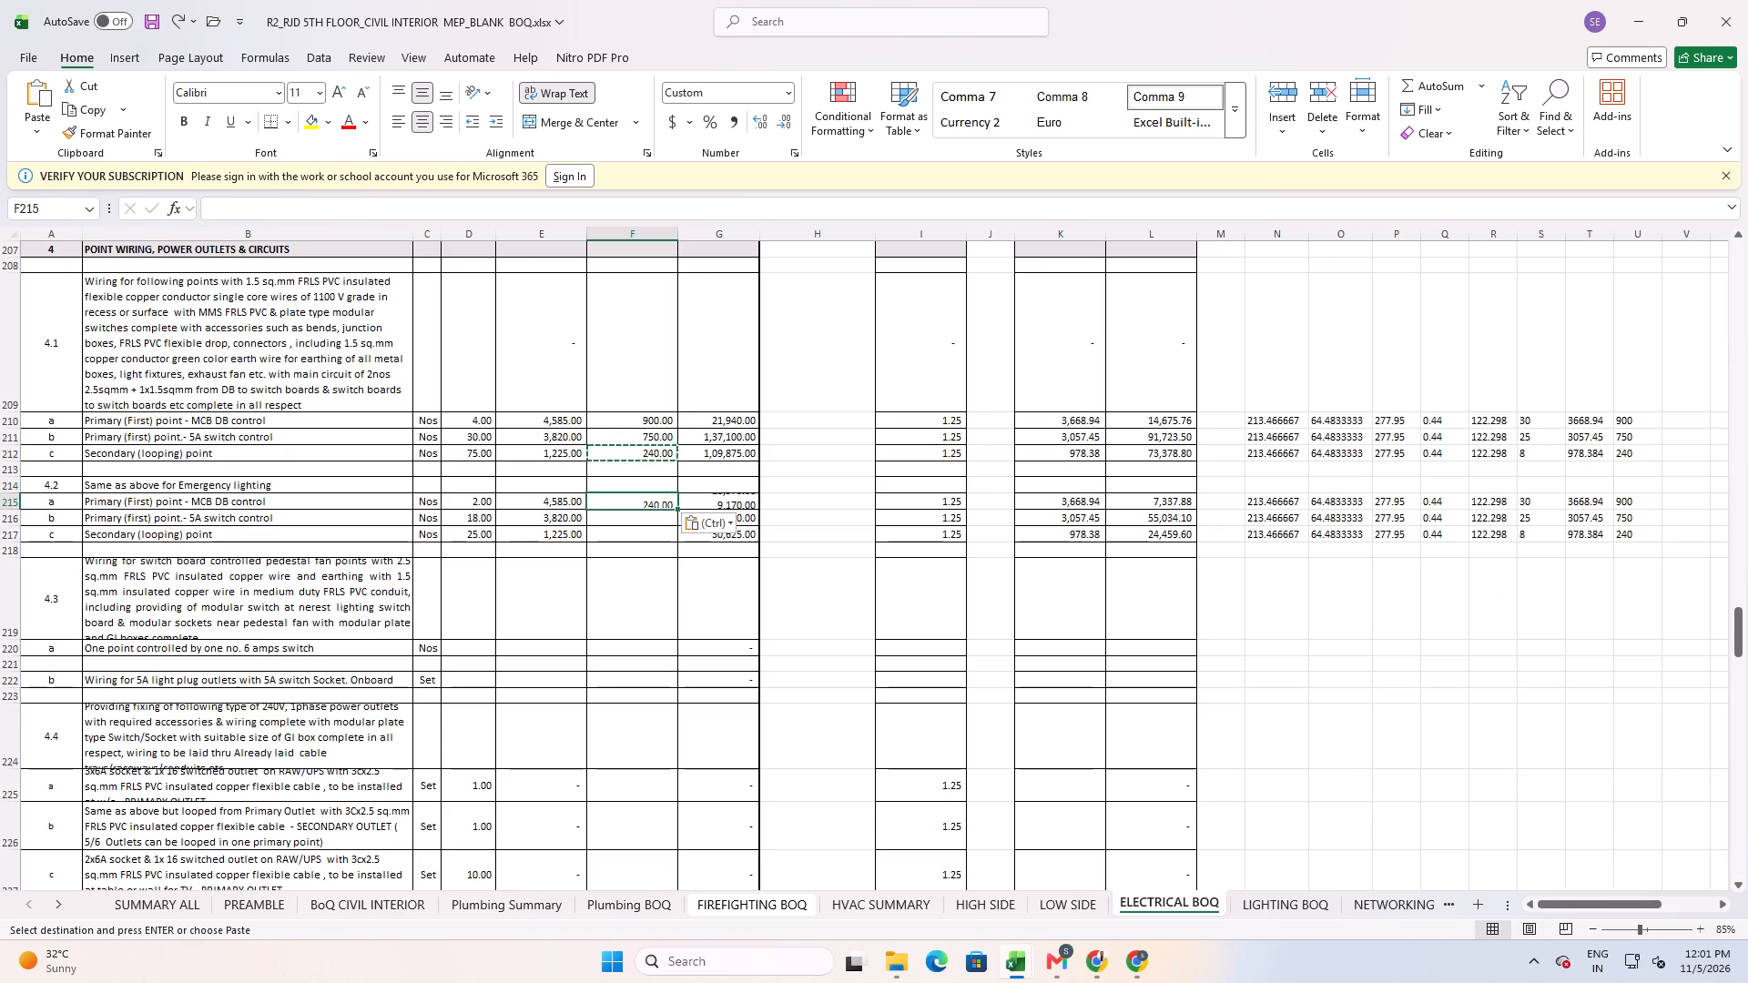
Copy the installation rate link to F216 and F217 for the remaining emergency lighting points.
key("Down")
key("ctrl+v")
key("Down")
key("ctrl+v")
key("Escape")
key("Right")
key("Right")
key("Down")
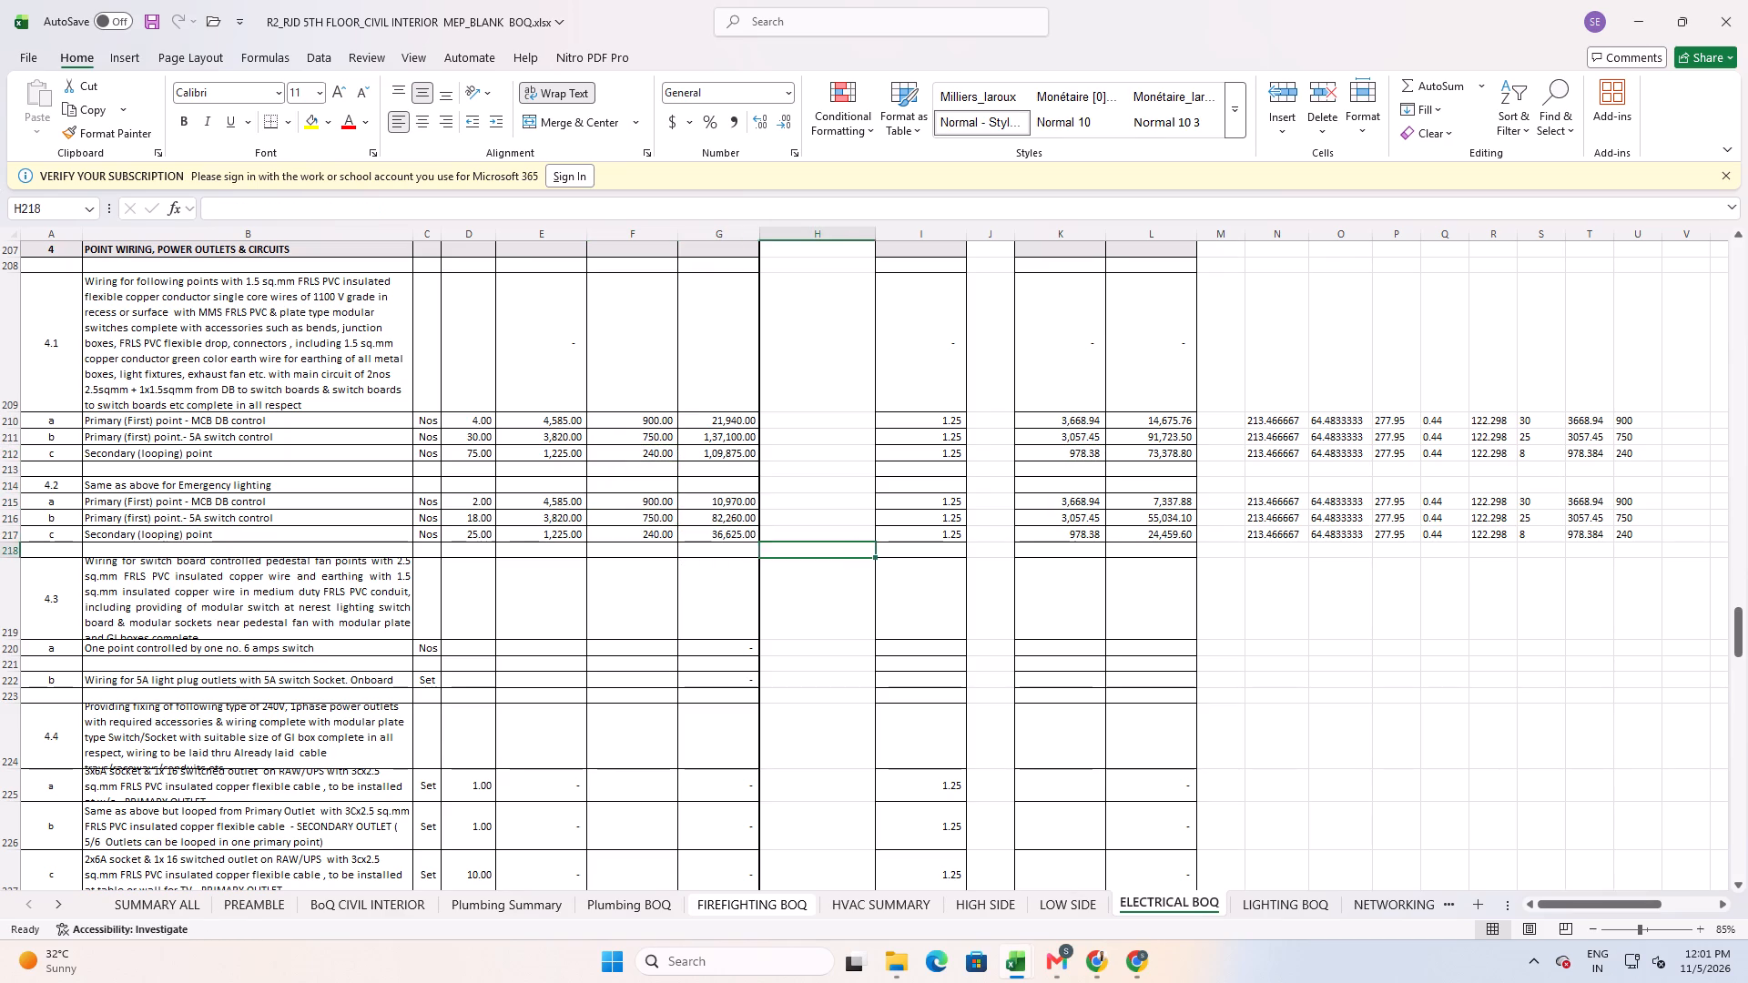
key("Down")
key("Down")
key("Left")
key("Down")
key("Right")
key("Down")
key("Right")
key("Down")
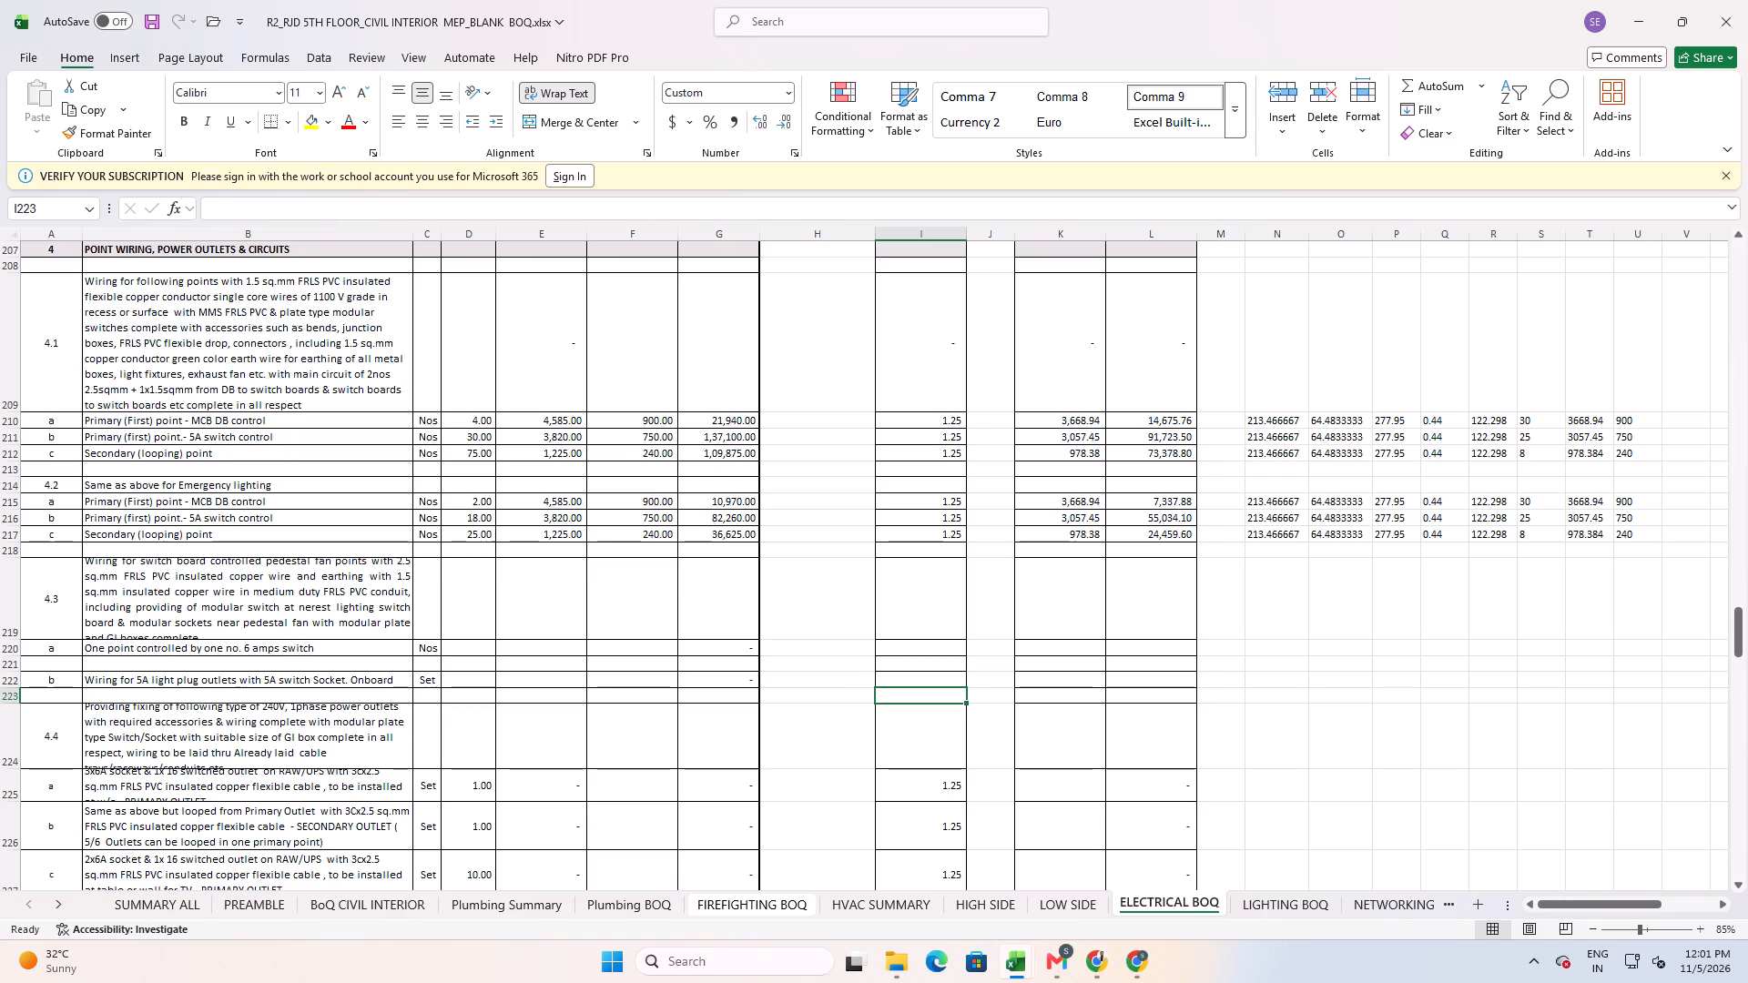
Auto-fit the heights of rows 219, 225 and 224 to show the full descriptions of items 4.3, 4.4a and 4.4.
left_click(14, 644)
double_click(13, 641)
scroll(624, 763, "down", 2)
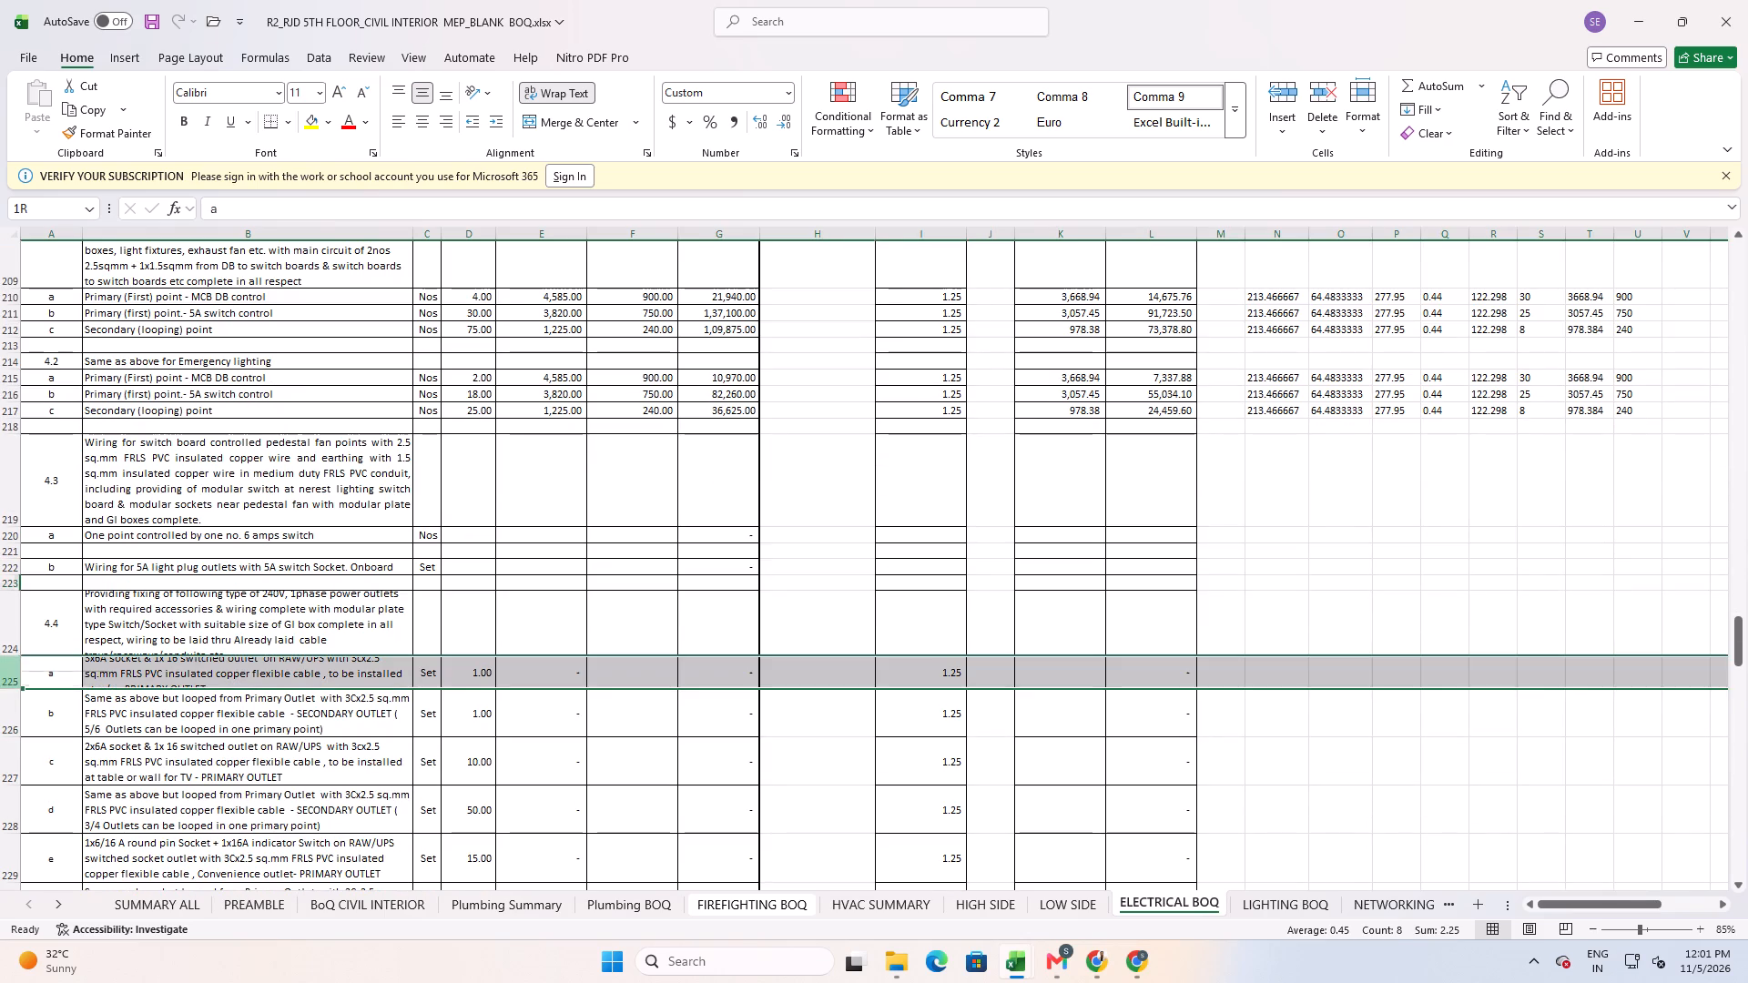
left_click(12, 684)
double_click(13, 690)
left_click(218, 682)
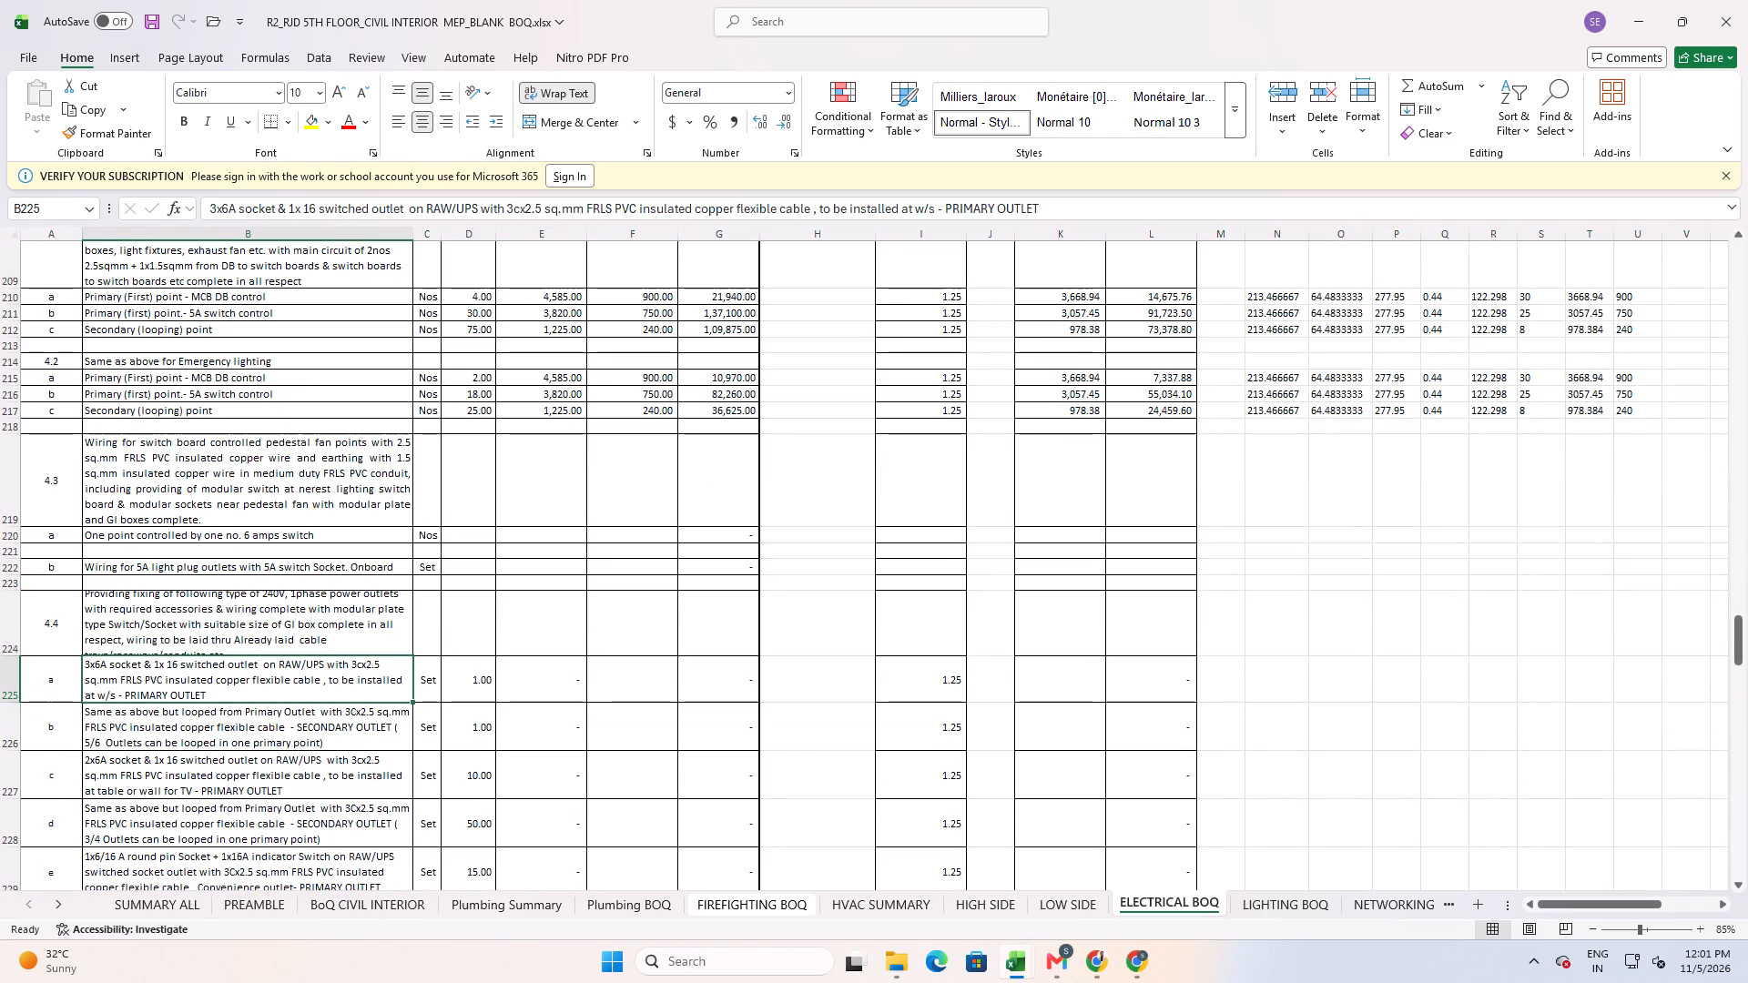
left_click(1295, 693)
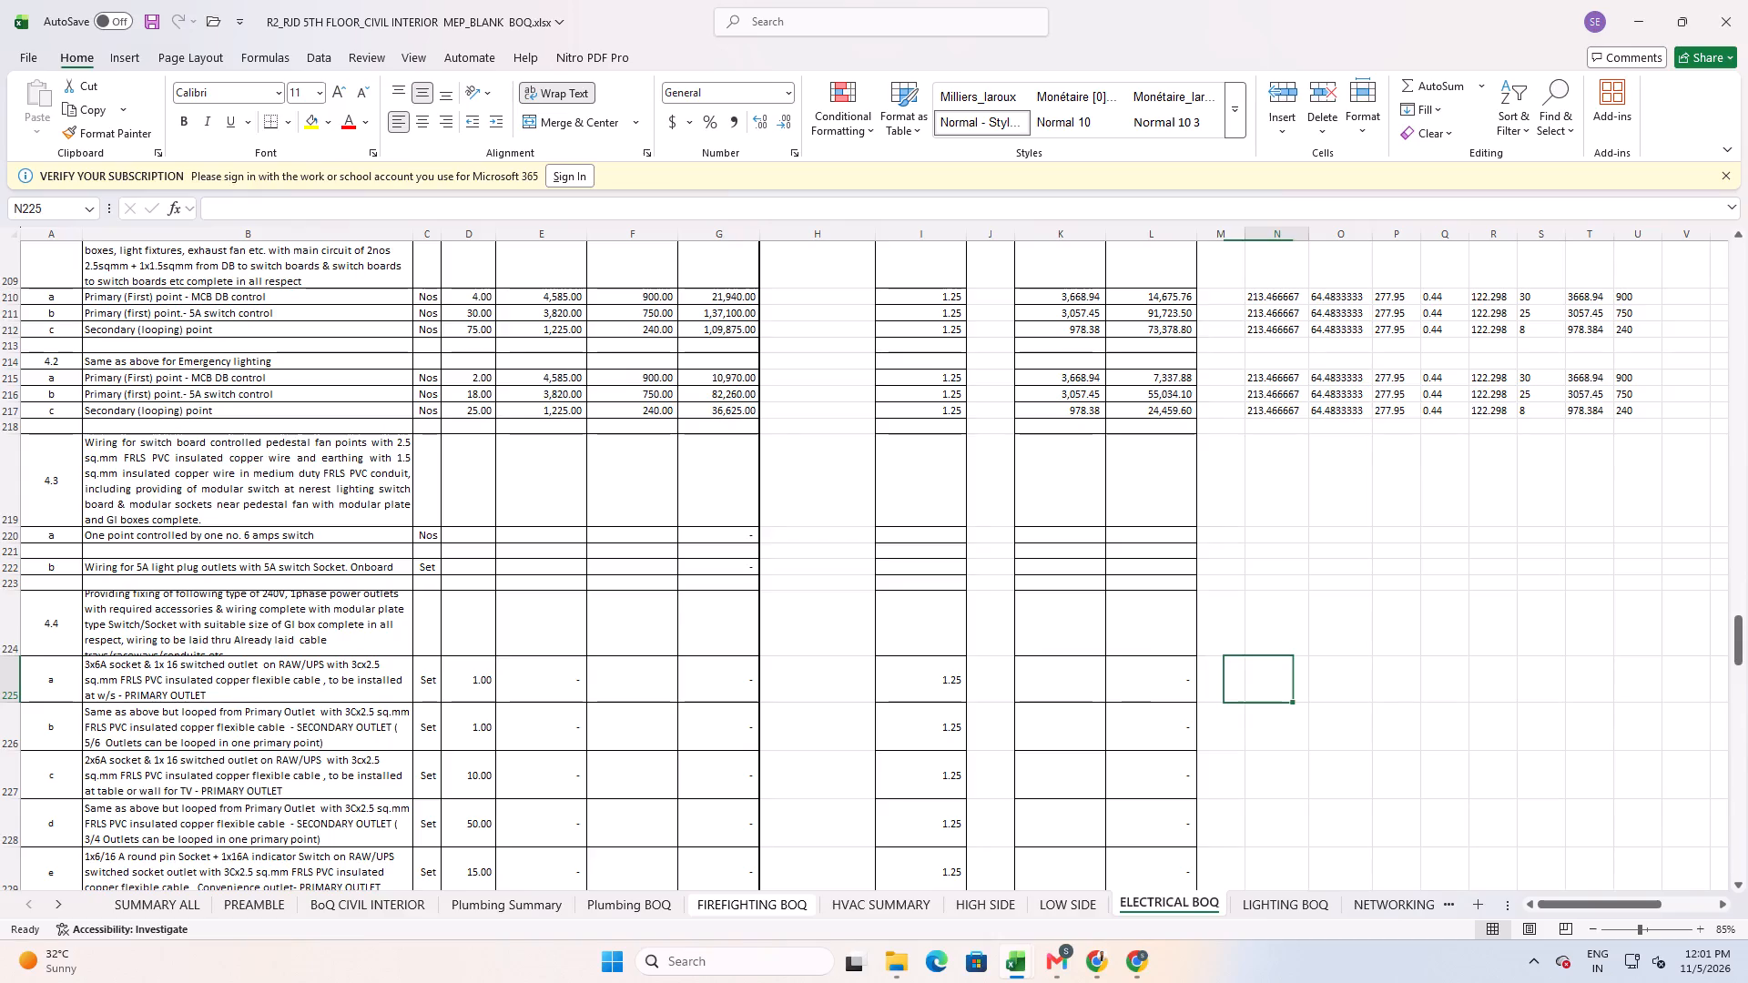
key("alt+Tab")
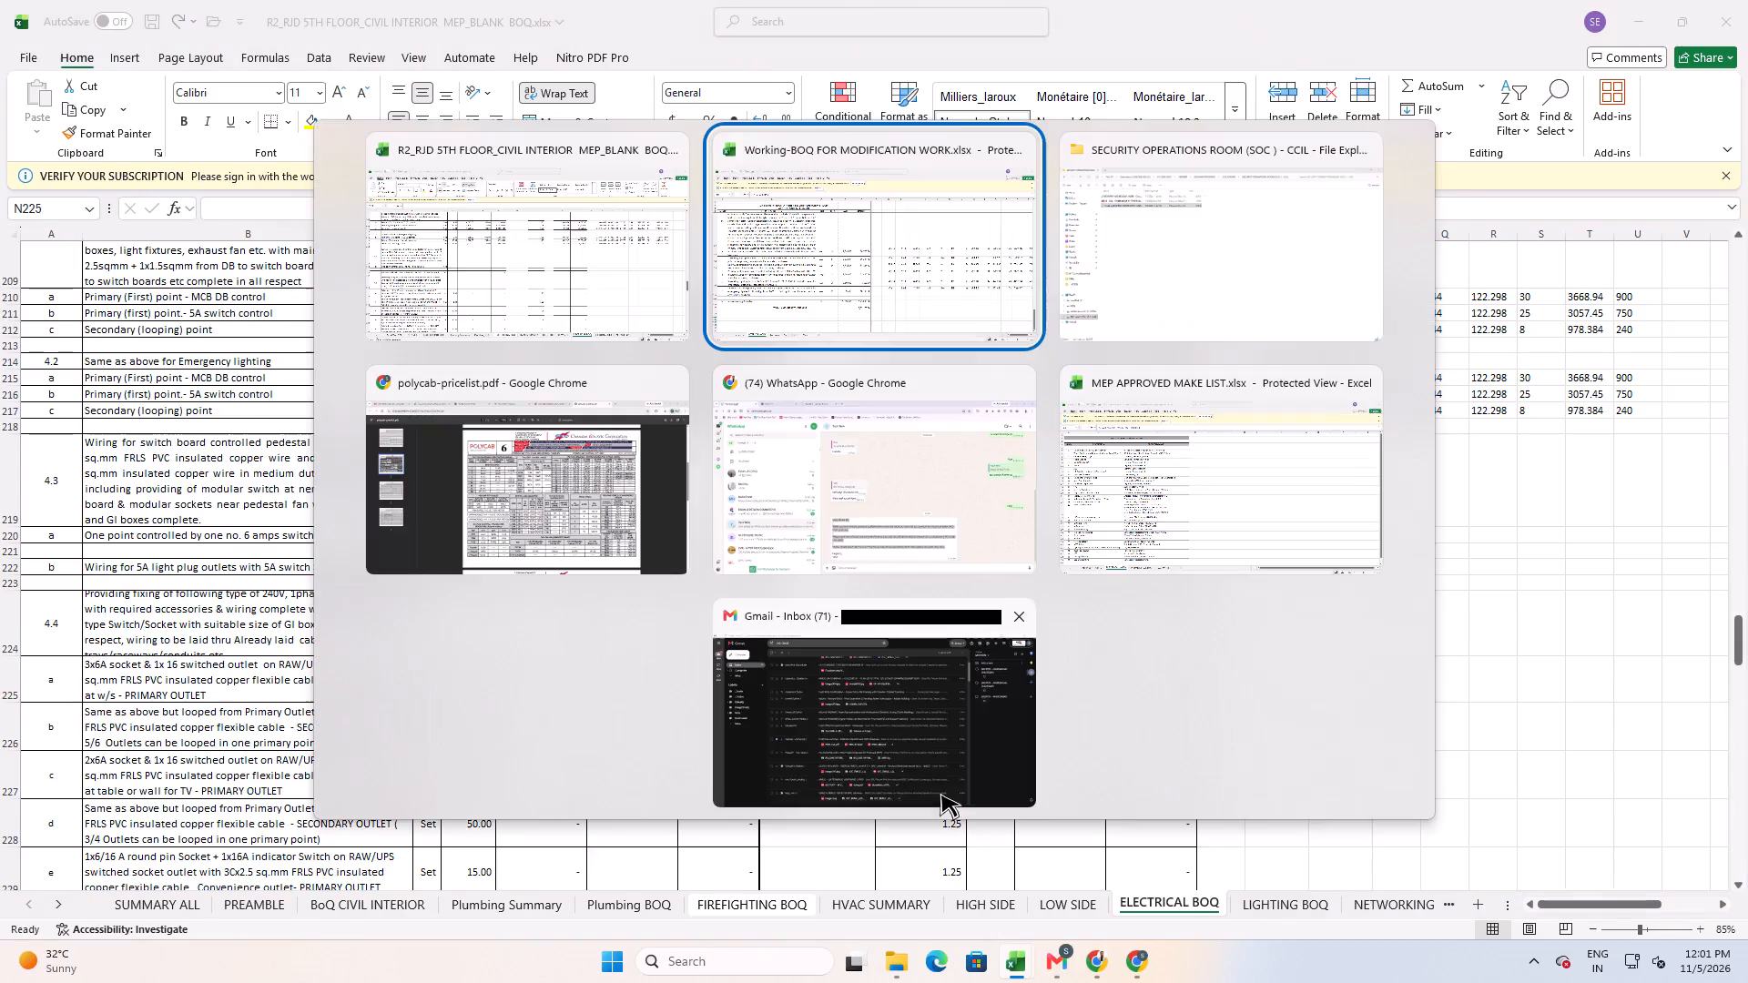
left_click(137, 628, "alt")
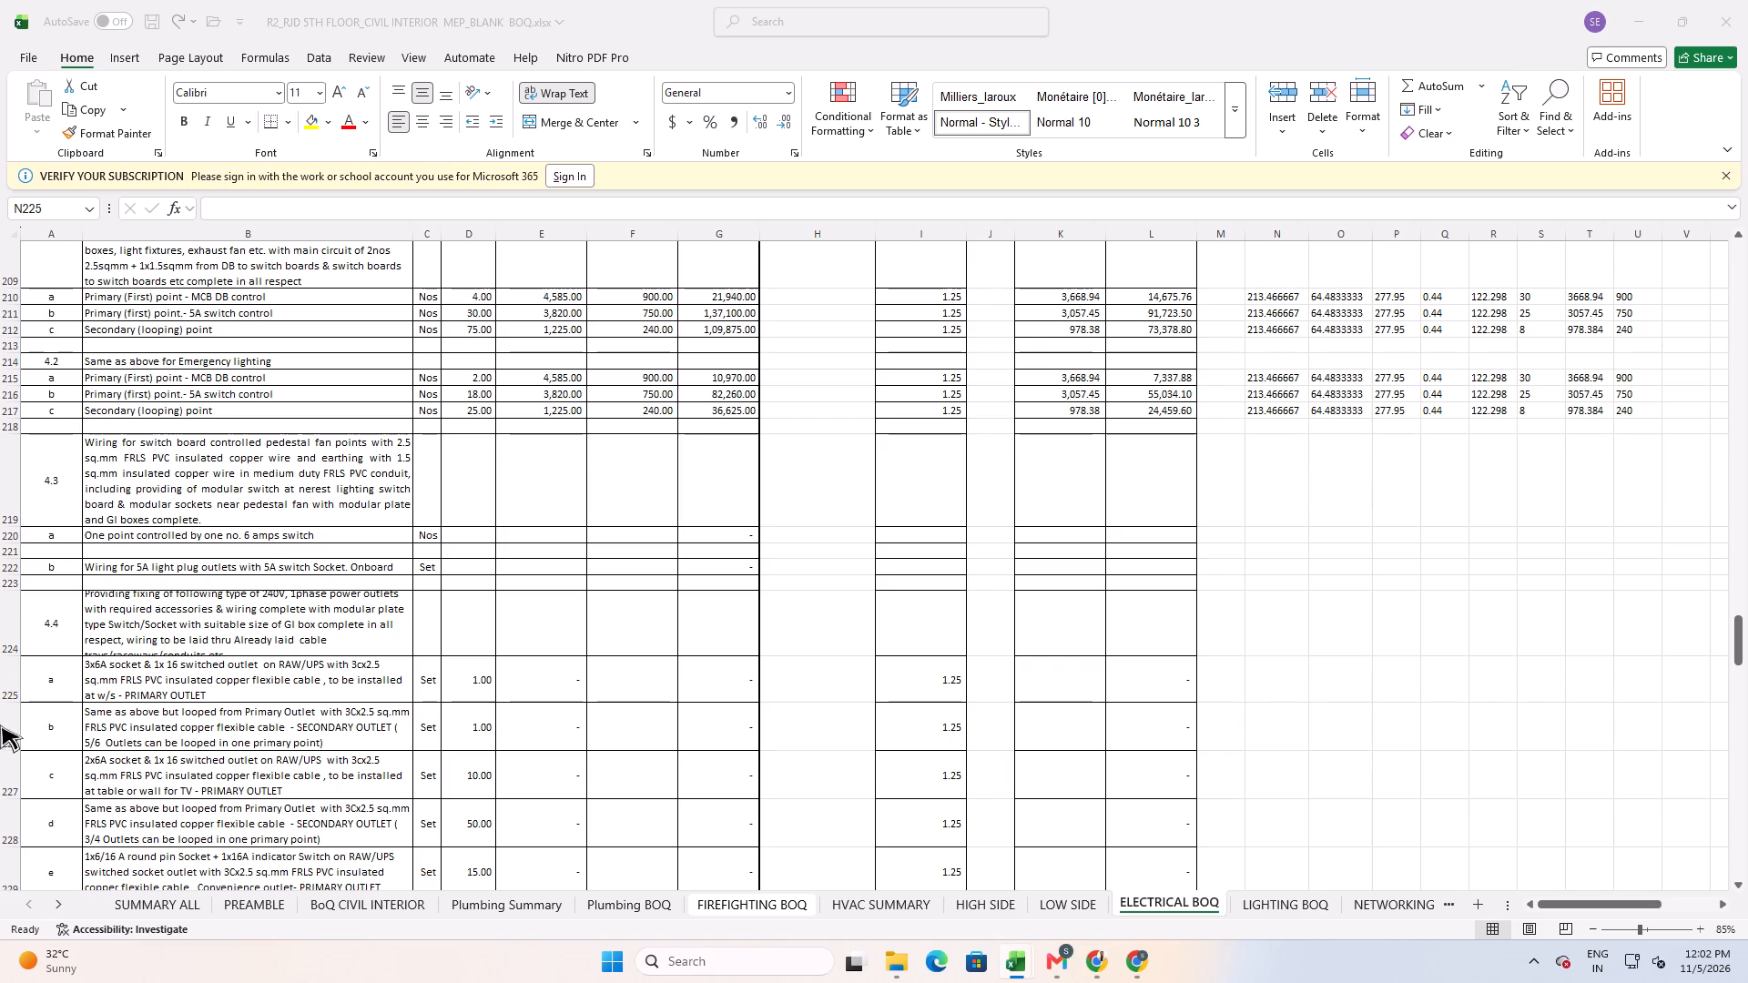
left_click(7, 658)
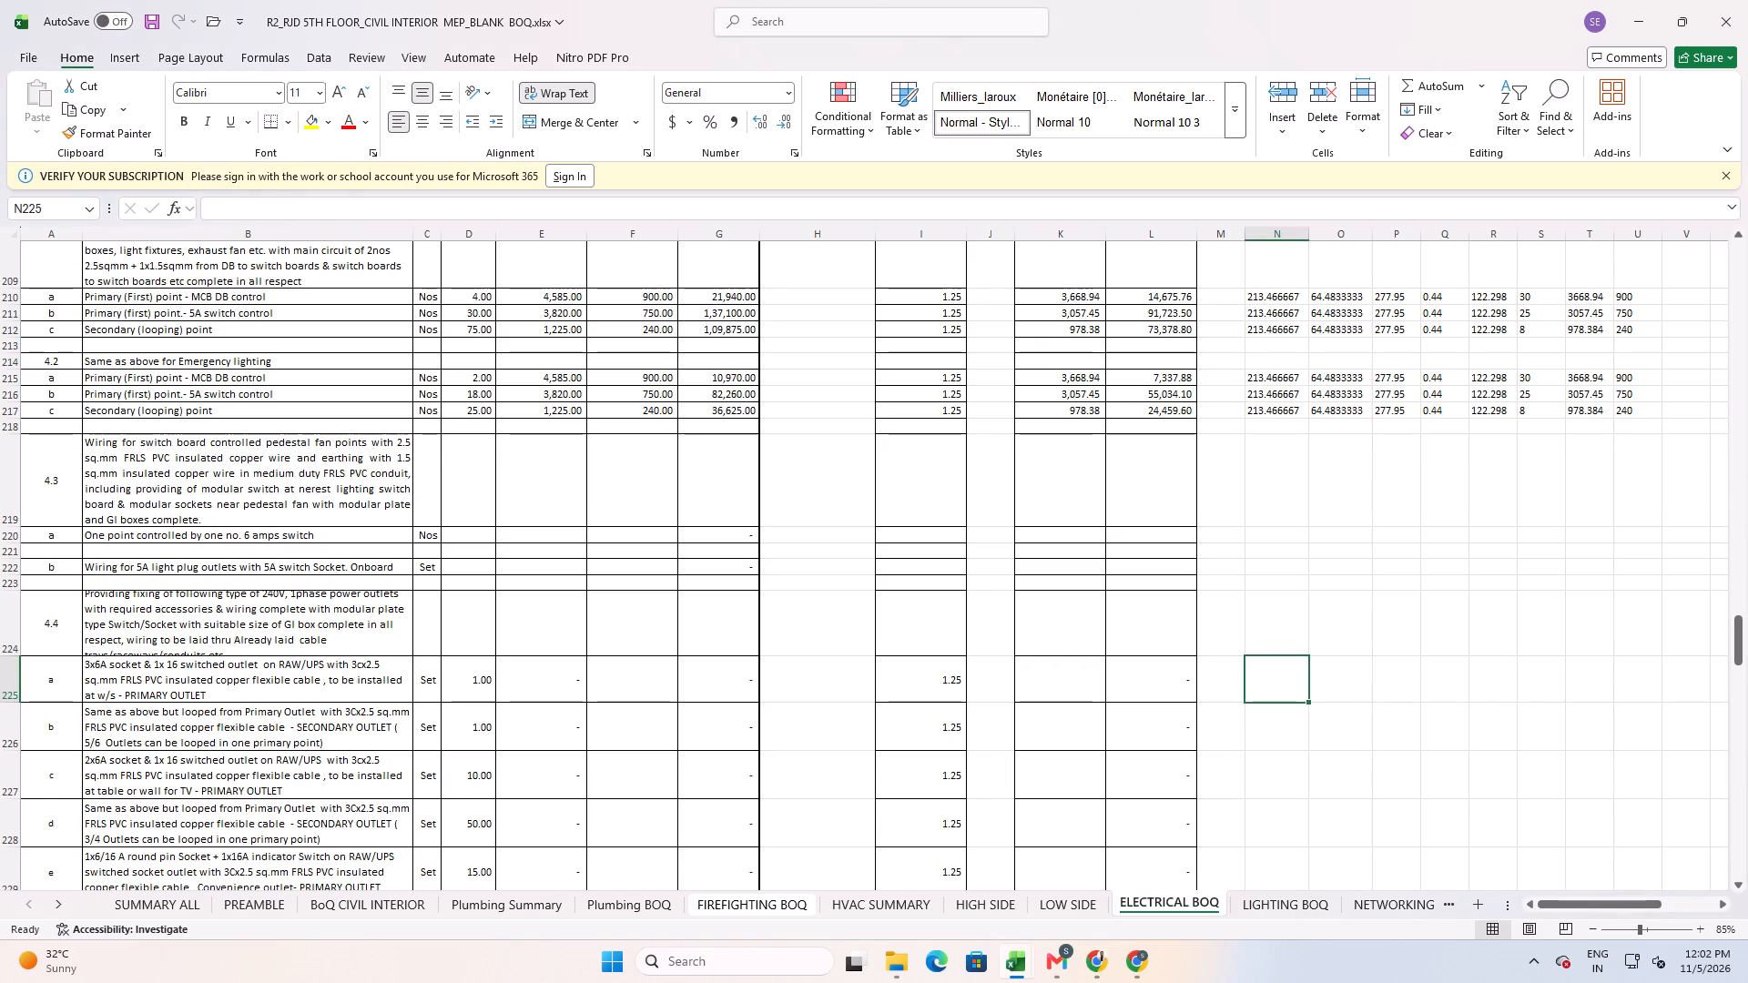
double_click(11, 659)
left_click(153, 624)
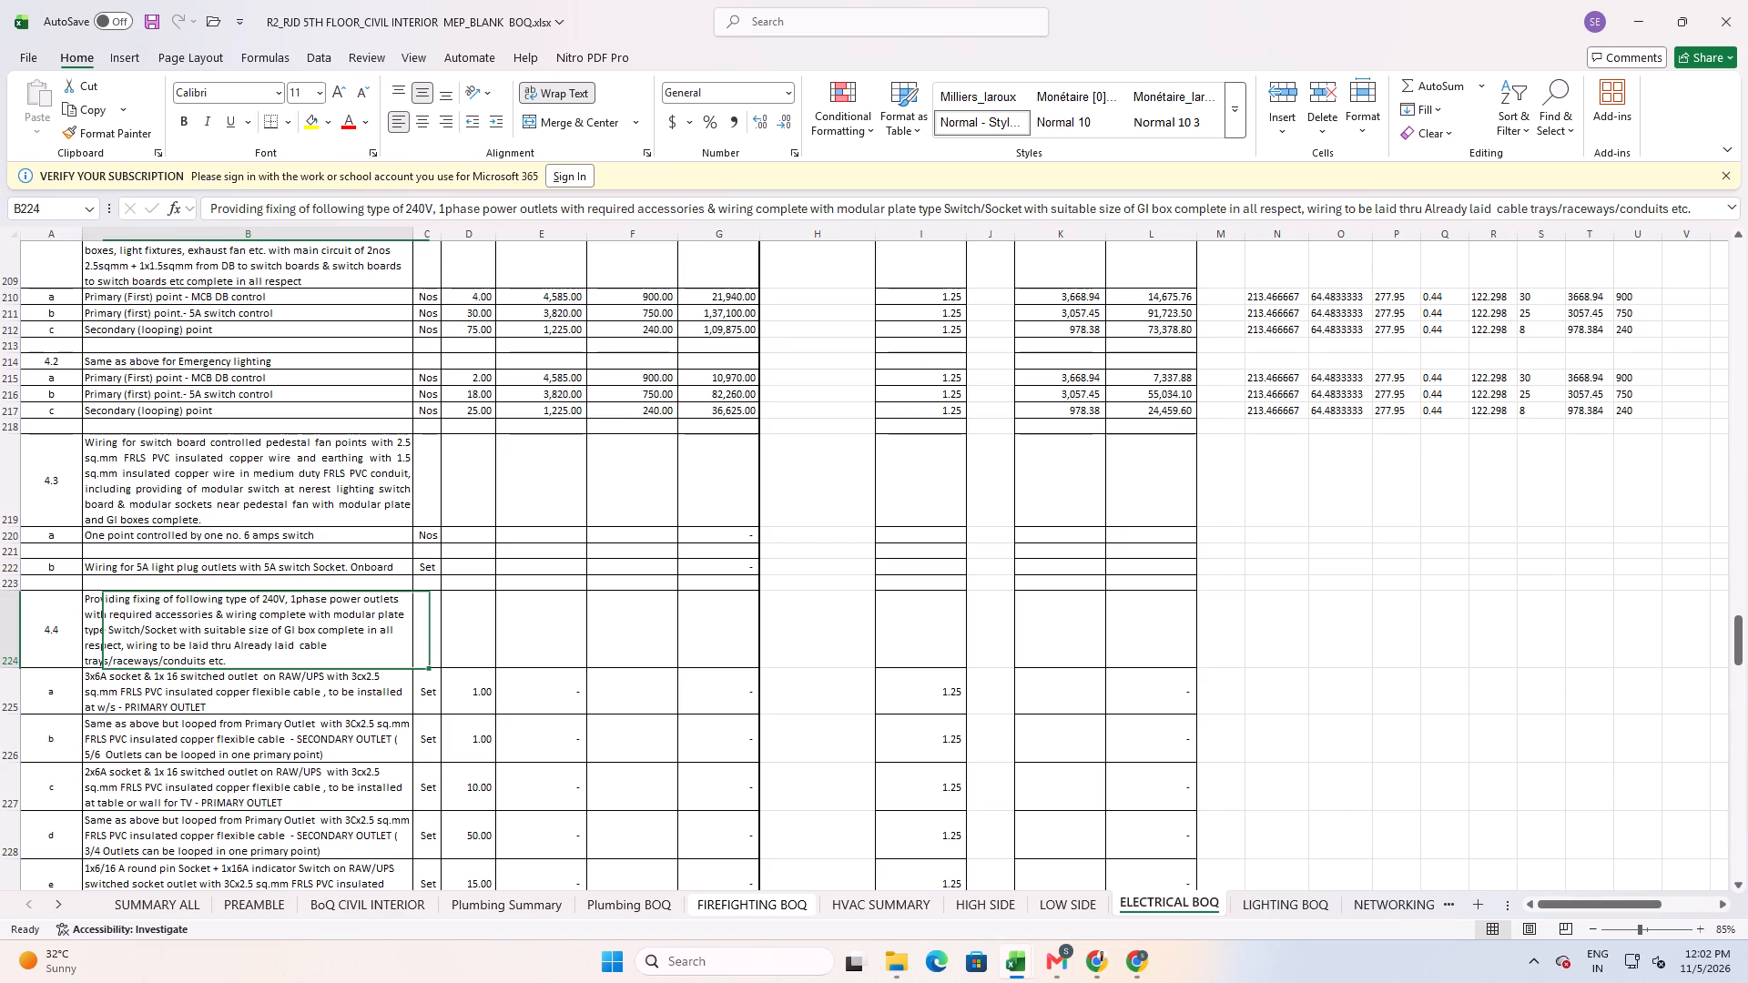
Switch to Chrome, open the Legrand 2026 price list from the supplier's switchgear price lists, and go to page 250.
left_click(321, 687)
left_click(1255, 682)
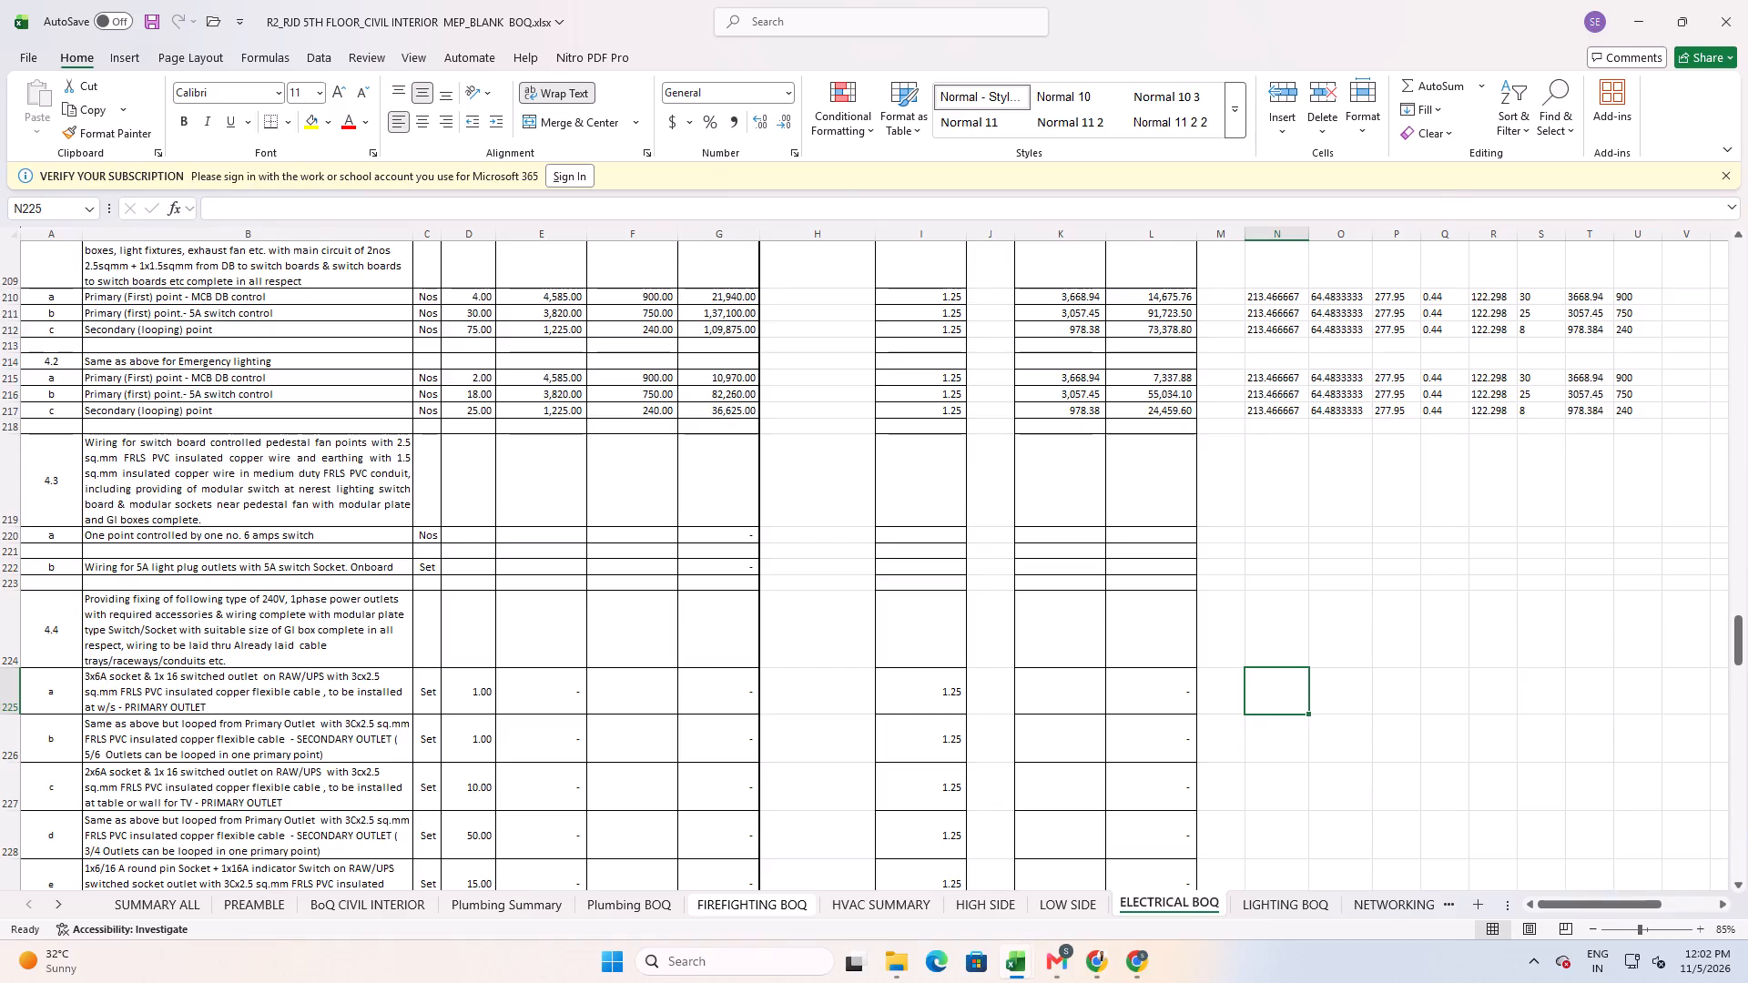
key("alt+Tab")
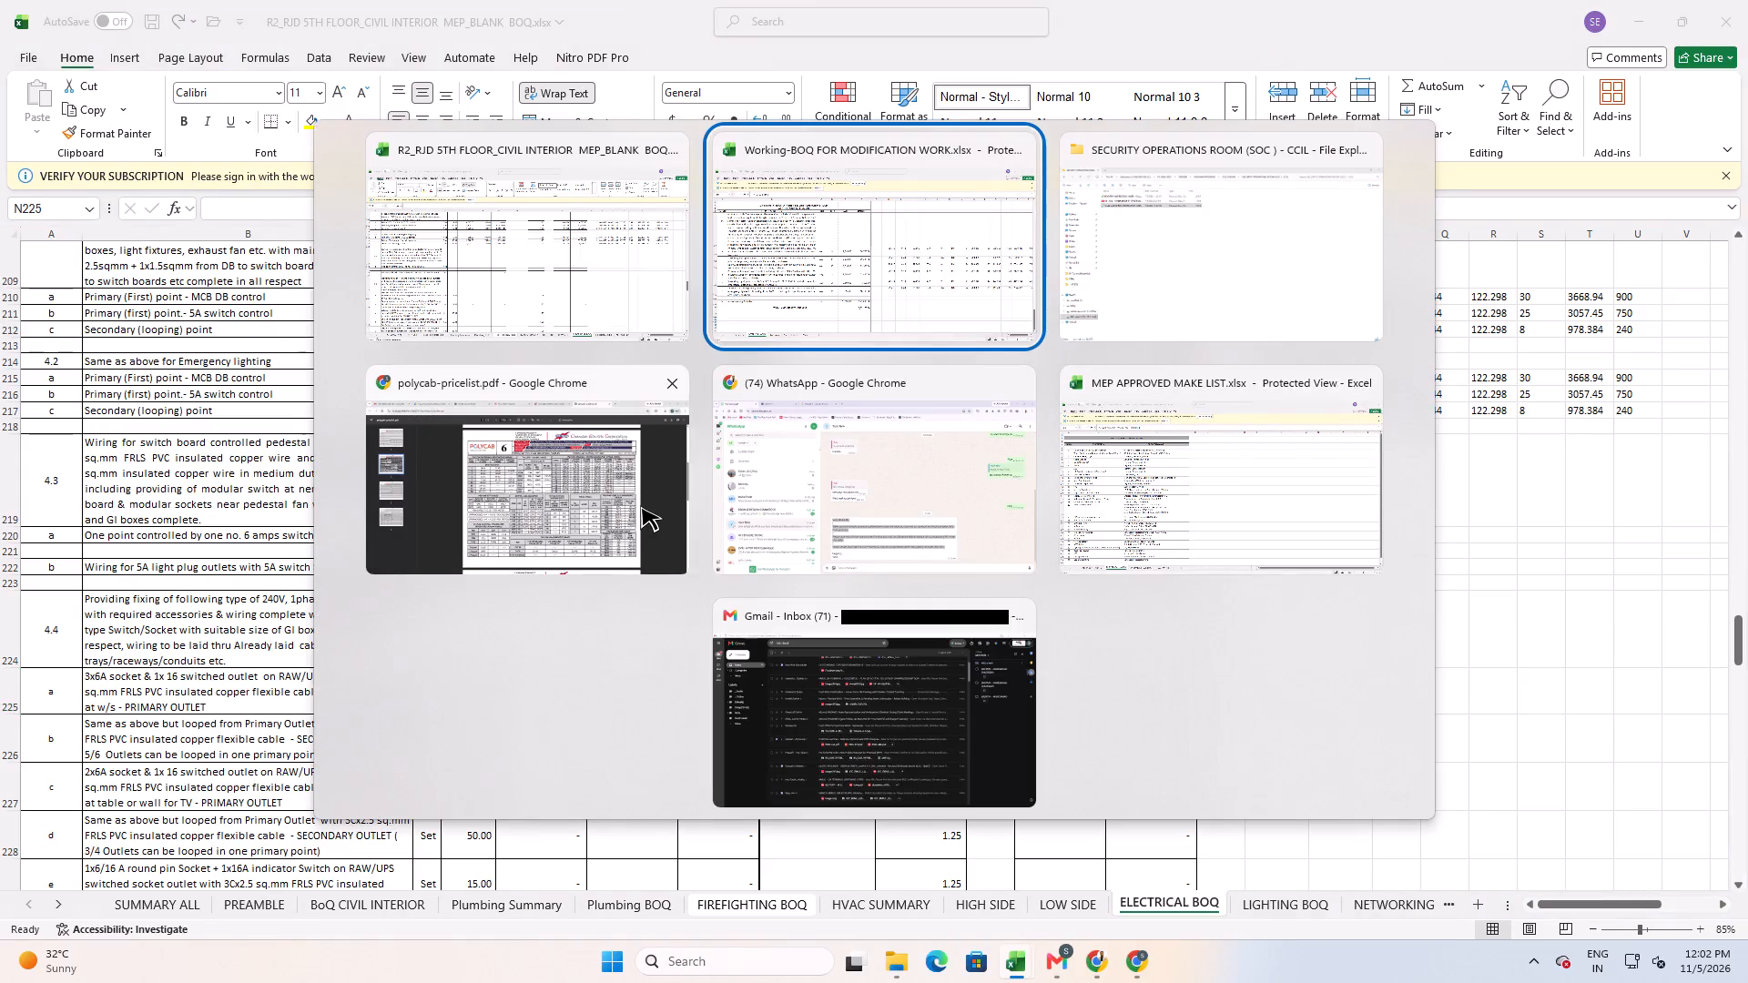
left_click(640, 505, "alt")
left_click(937, 7)
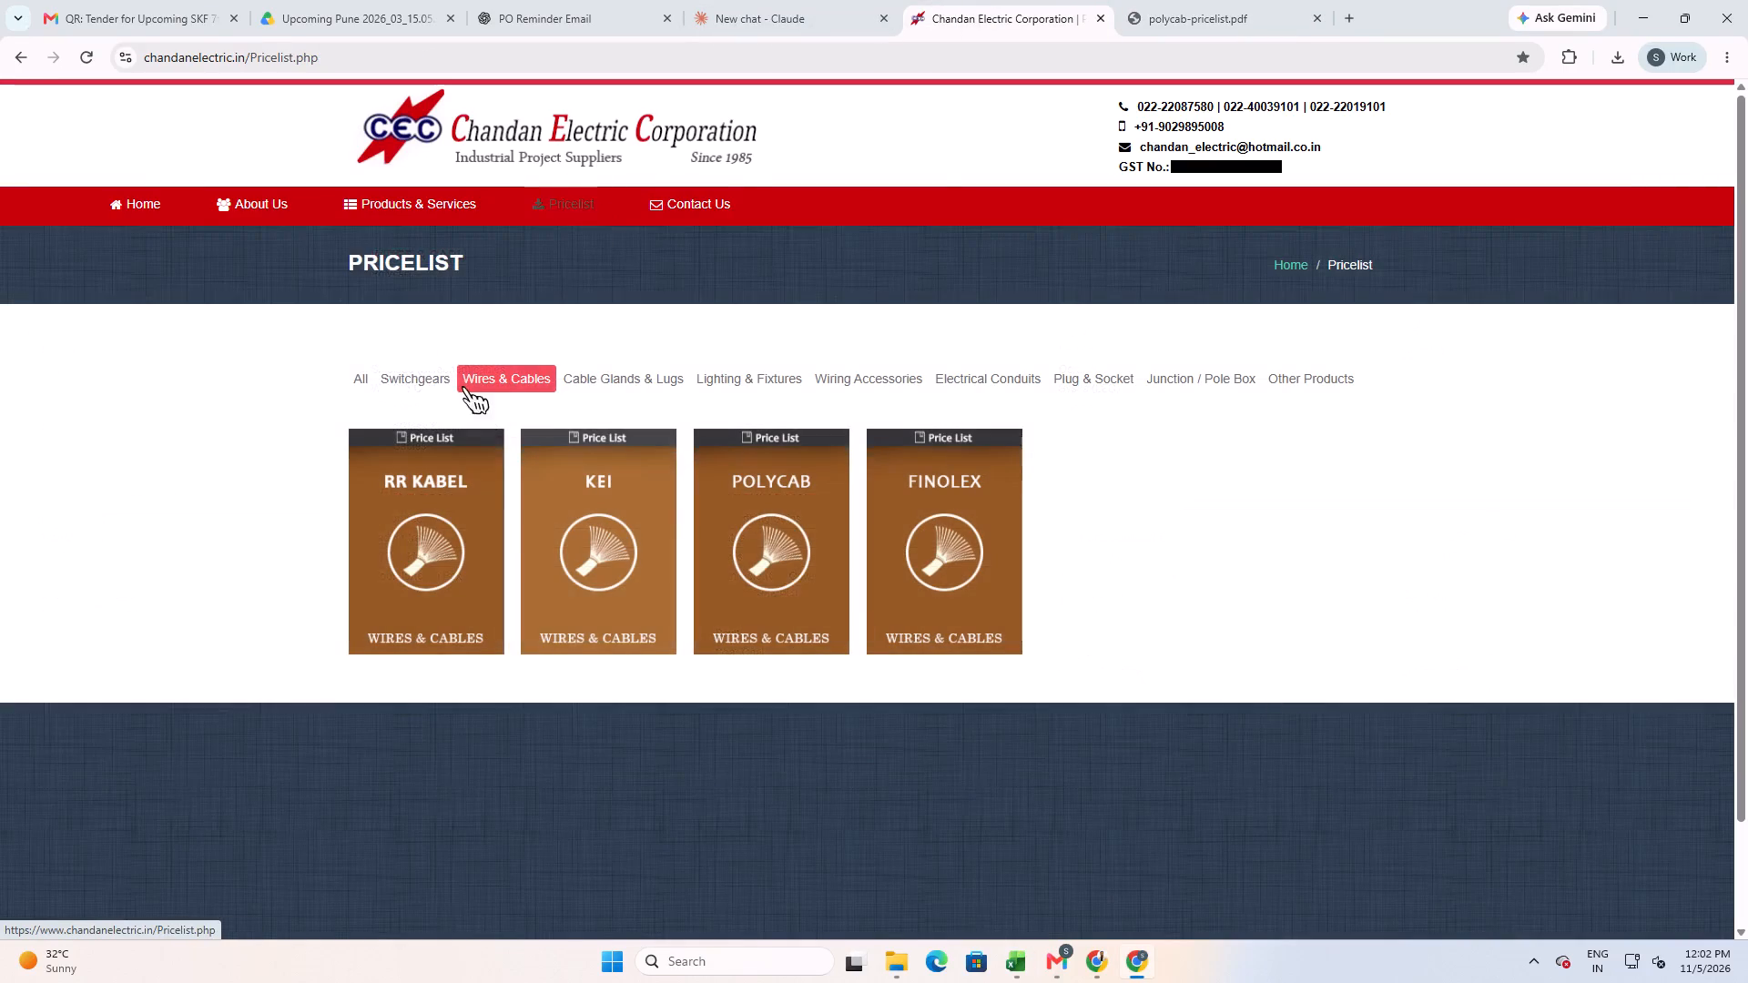
left_click(424, 384)
scroll(962, 546, "down", 4)
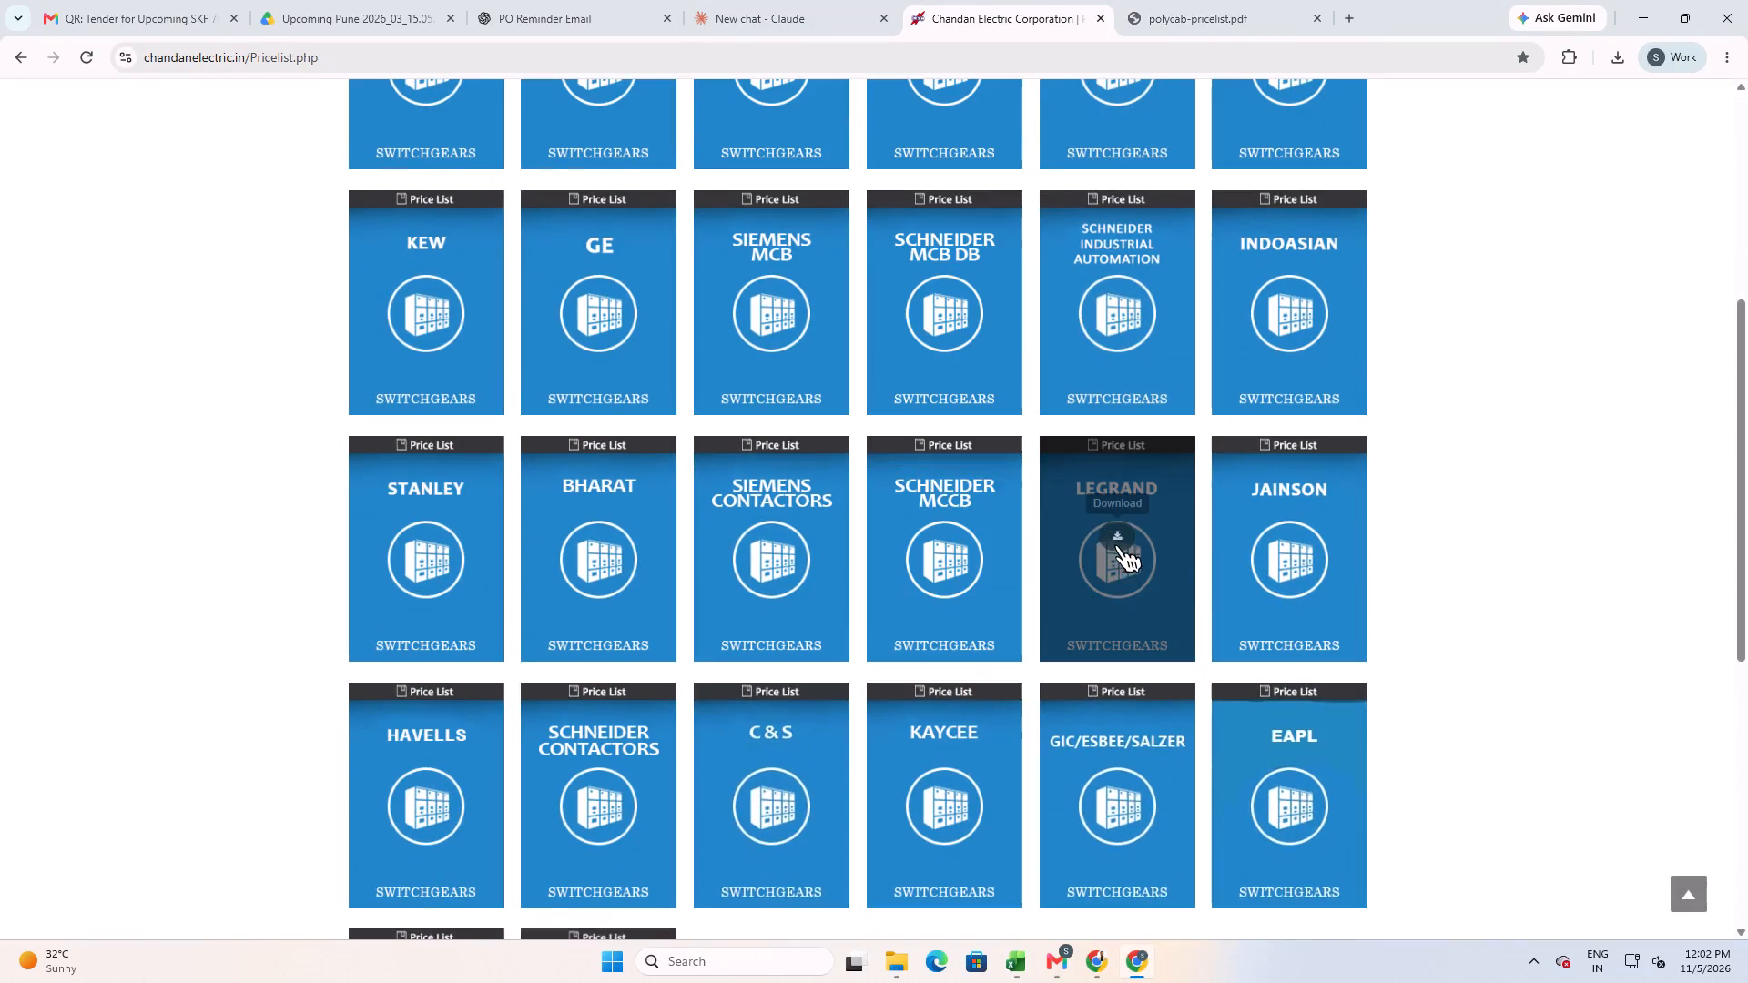
left_click(1115, 544)
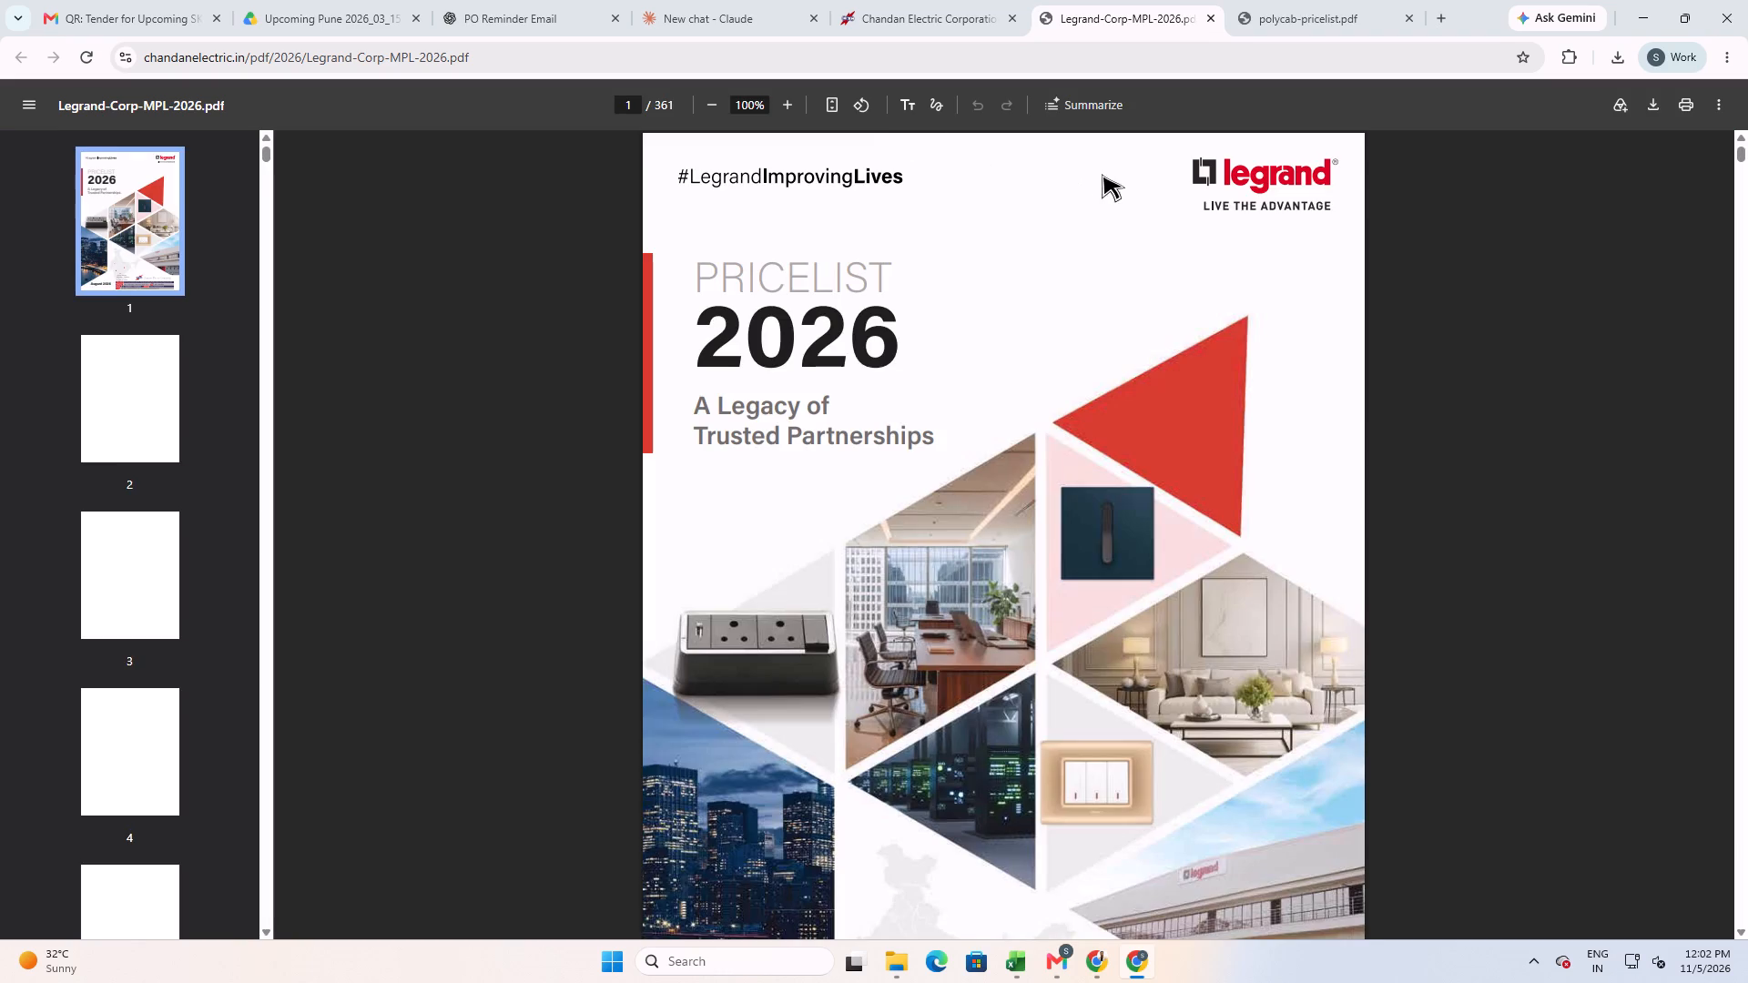
left_click_drag(624, 107, 650, 107)
type("250")
key("Return")
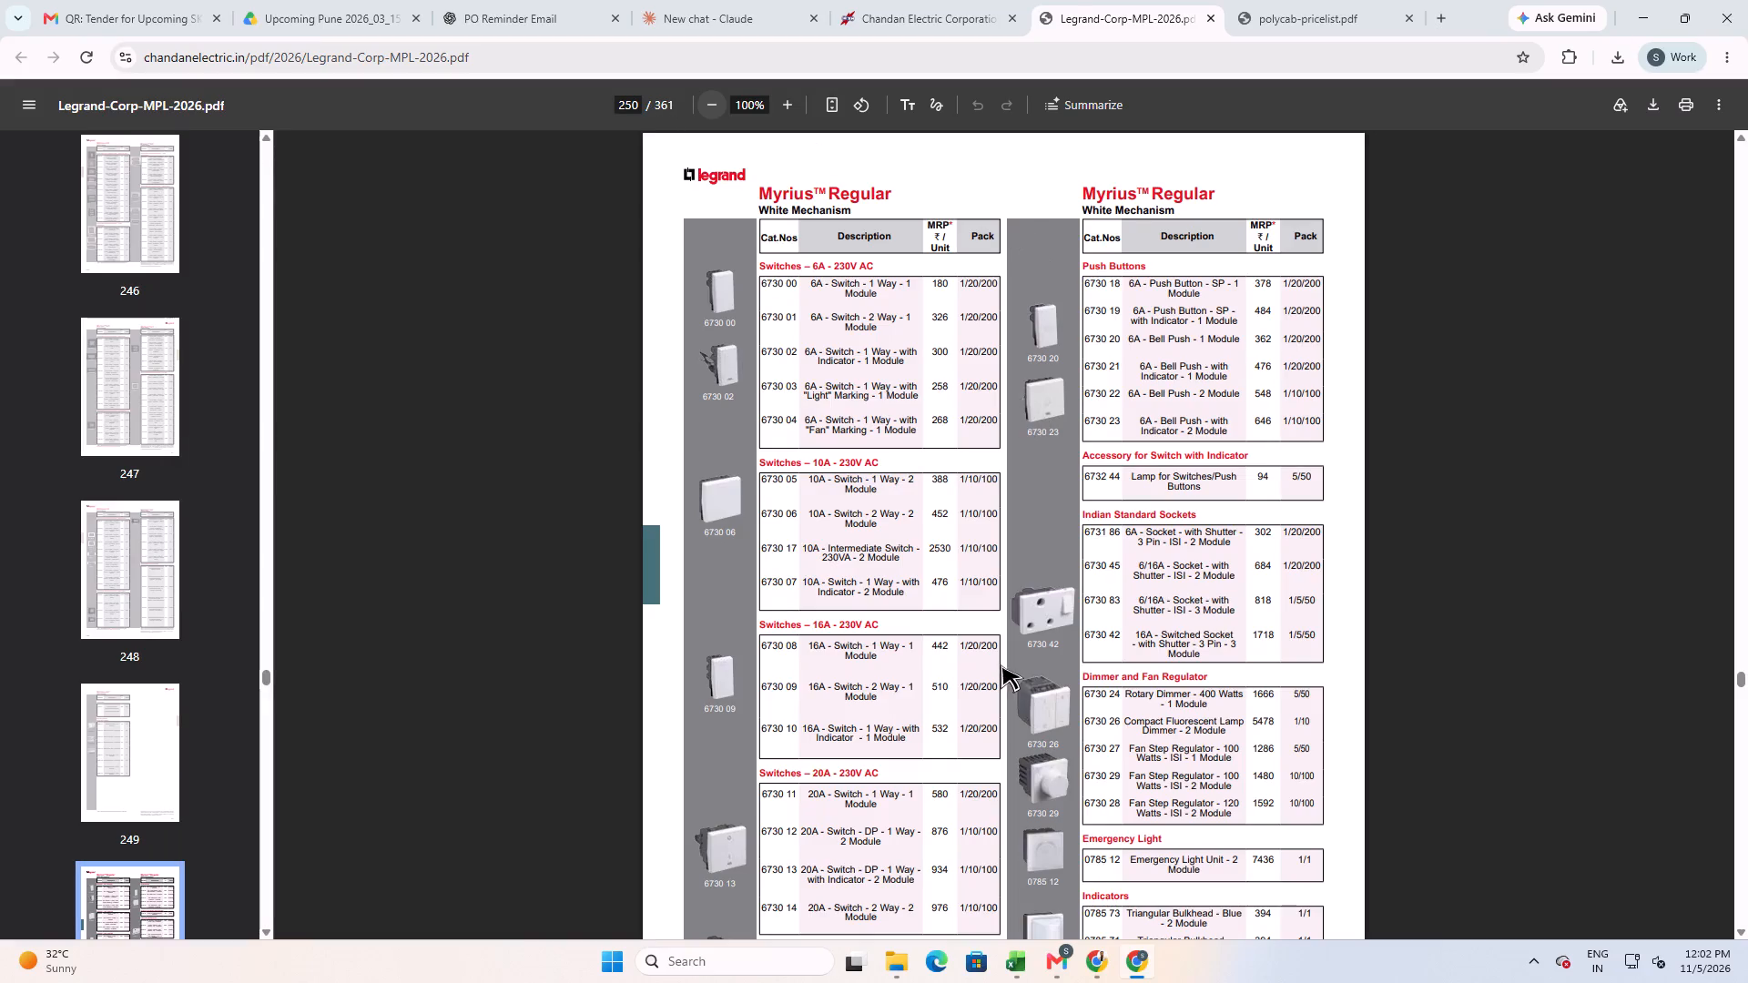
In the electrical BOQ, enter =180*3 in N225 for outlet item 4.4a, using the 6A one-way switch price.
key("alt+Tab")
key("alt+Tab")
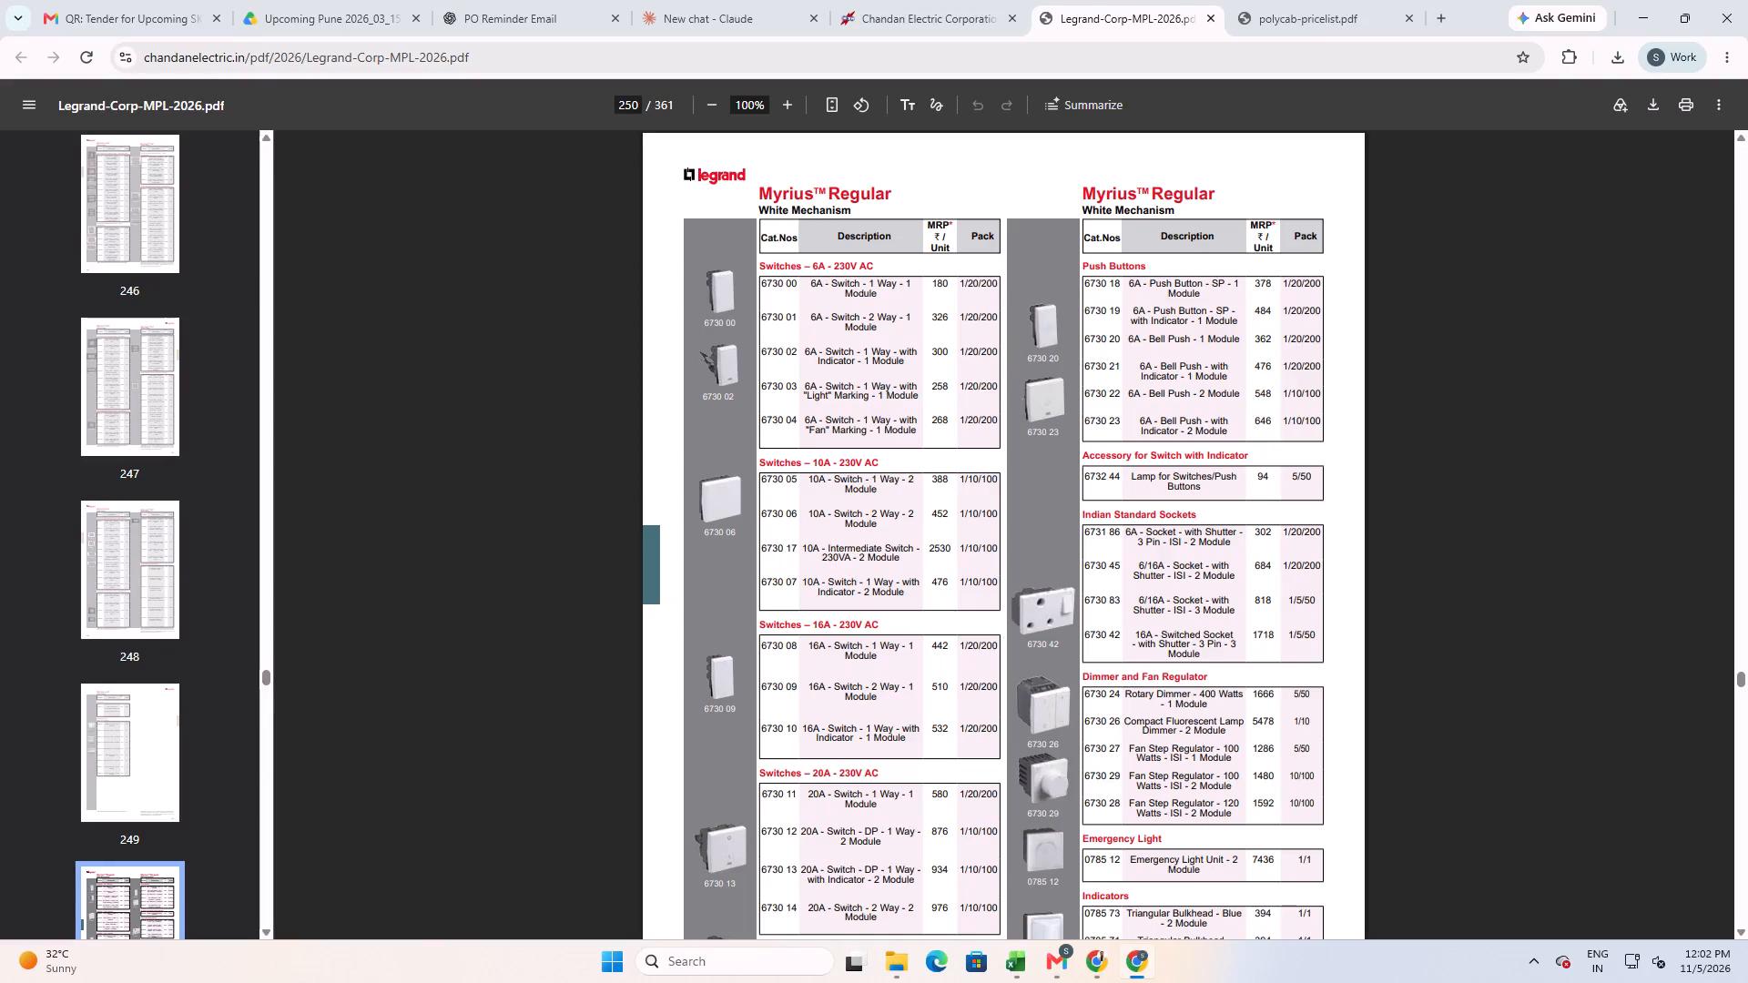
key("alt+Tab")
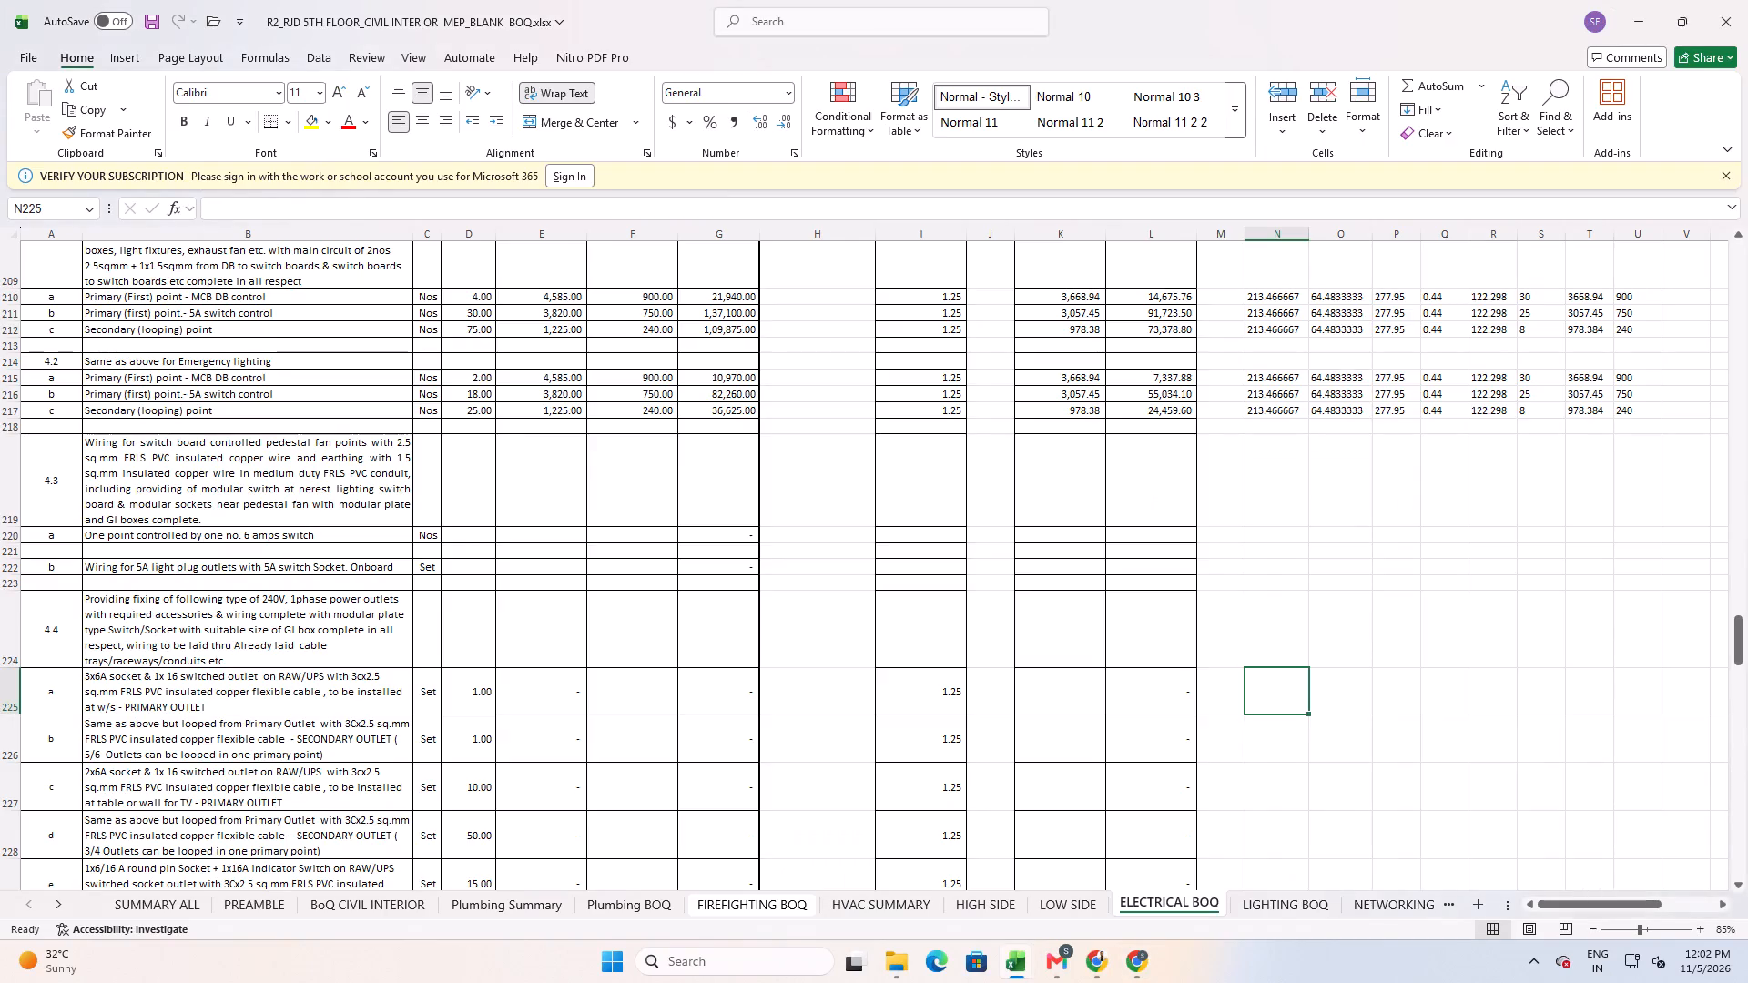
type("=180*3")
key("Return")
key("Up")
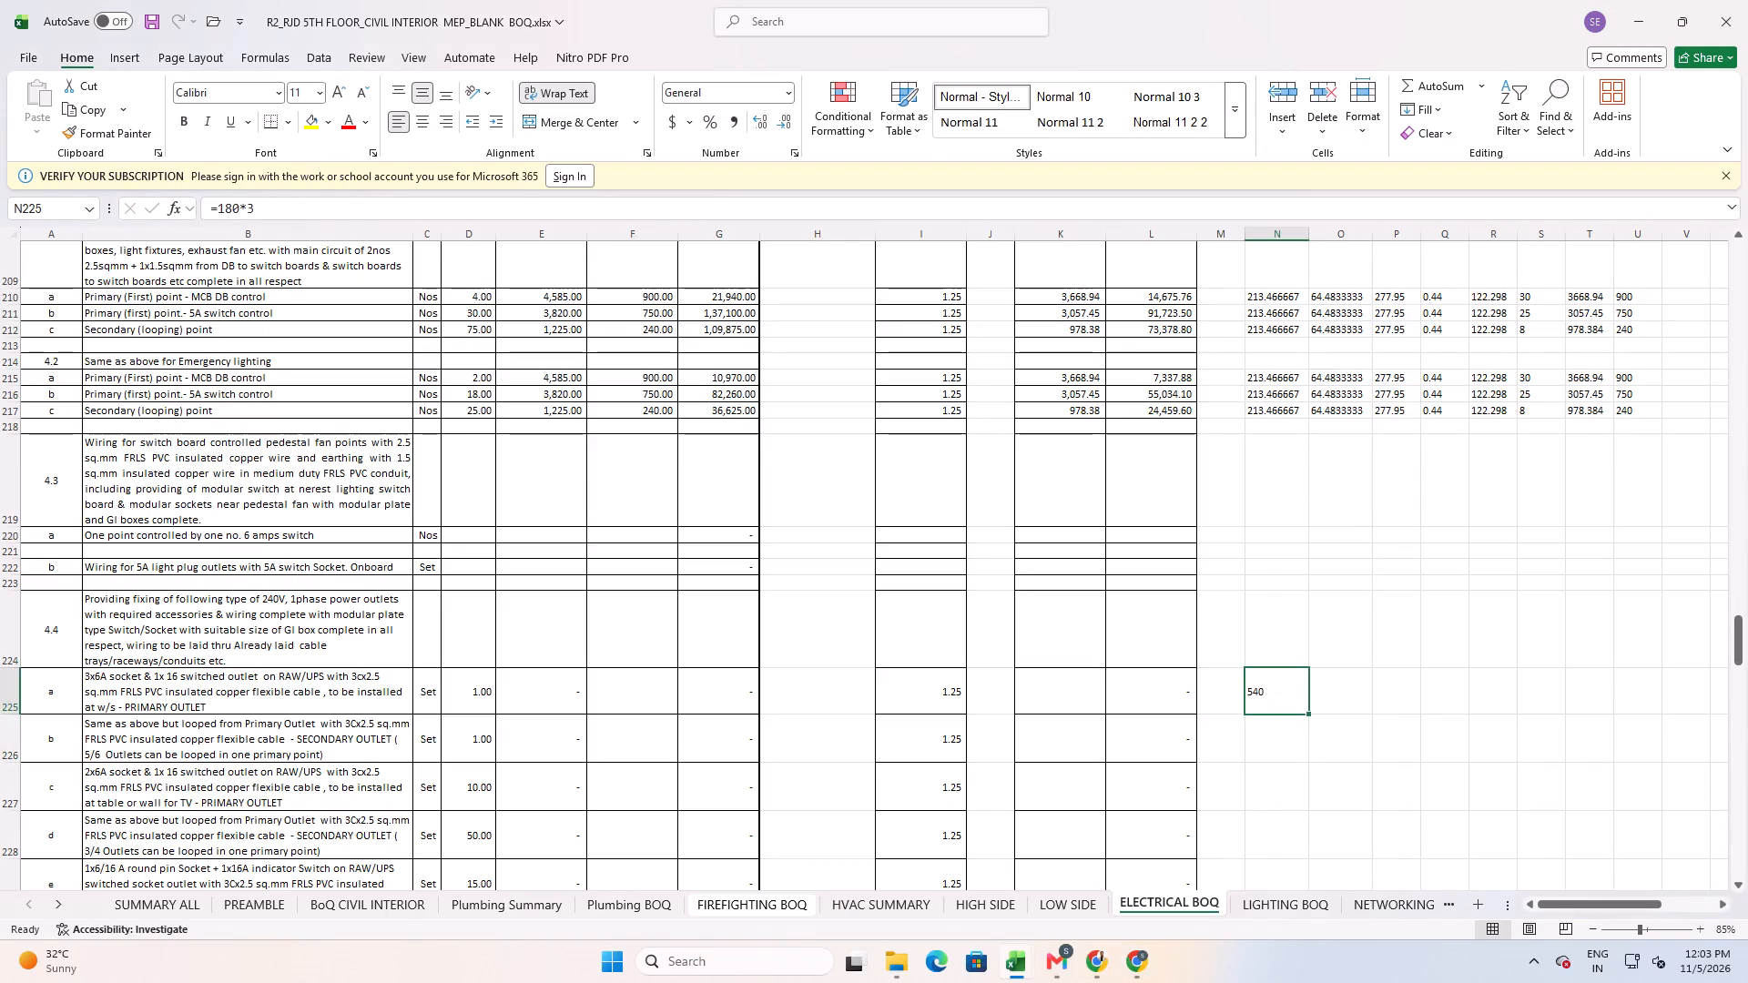
Check the Legrand socket prices and replace the formula in N225 with =302*3 for the three 6A sockets.
key("alt+Tab")
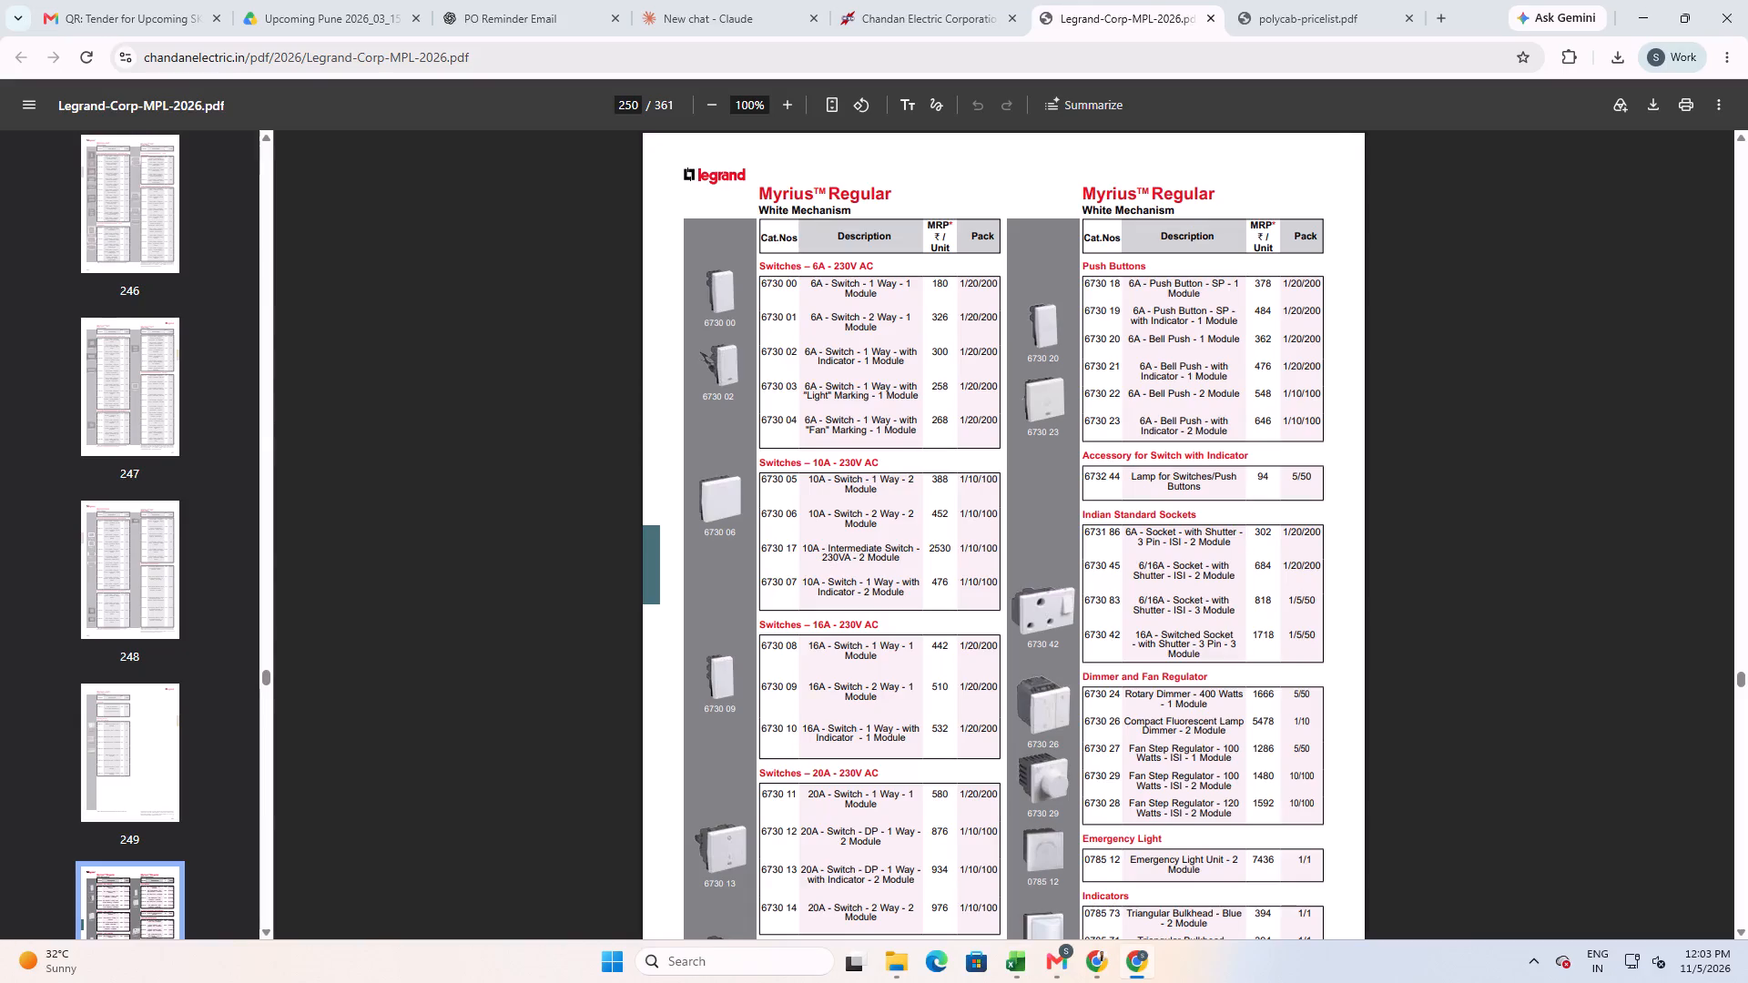
key("alt+Tab")
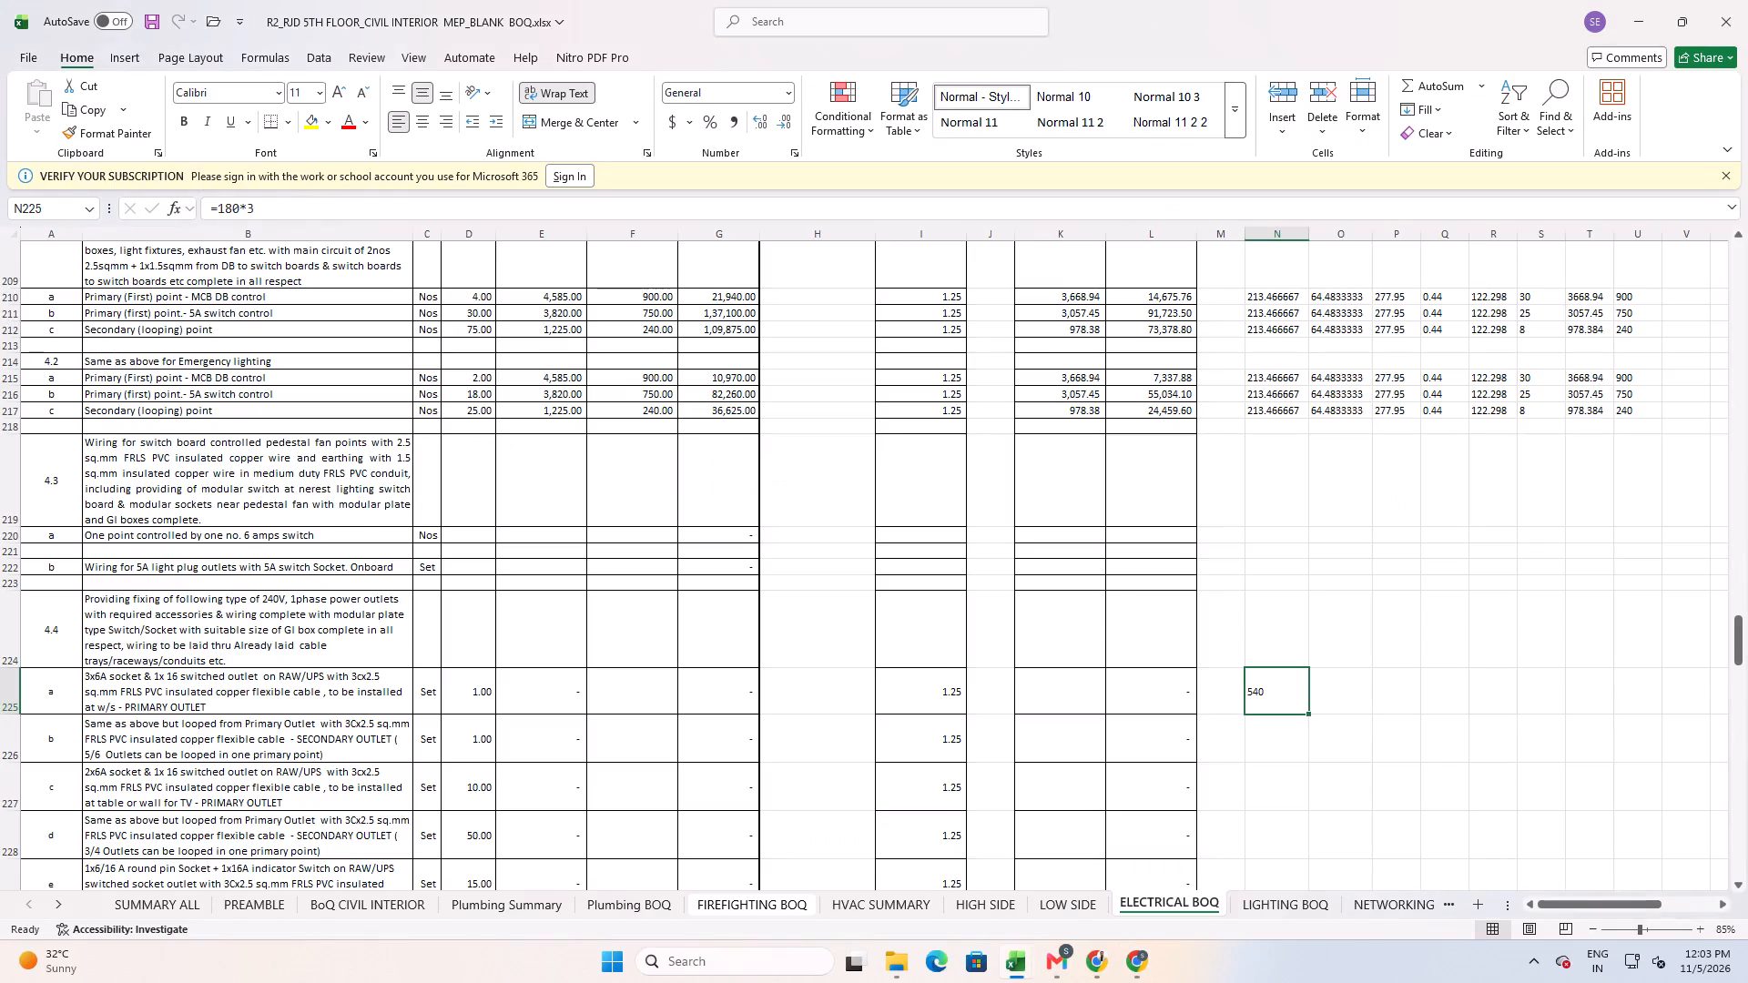
key("alt+Tab")
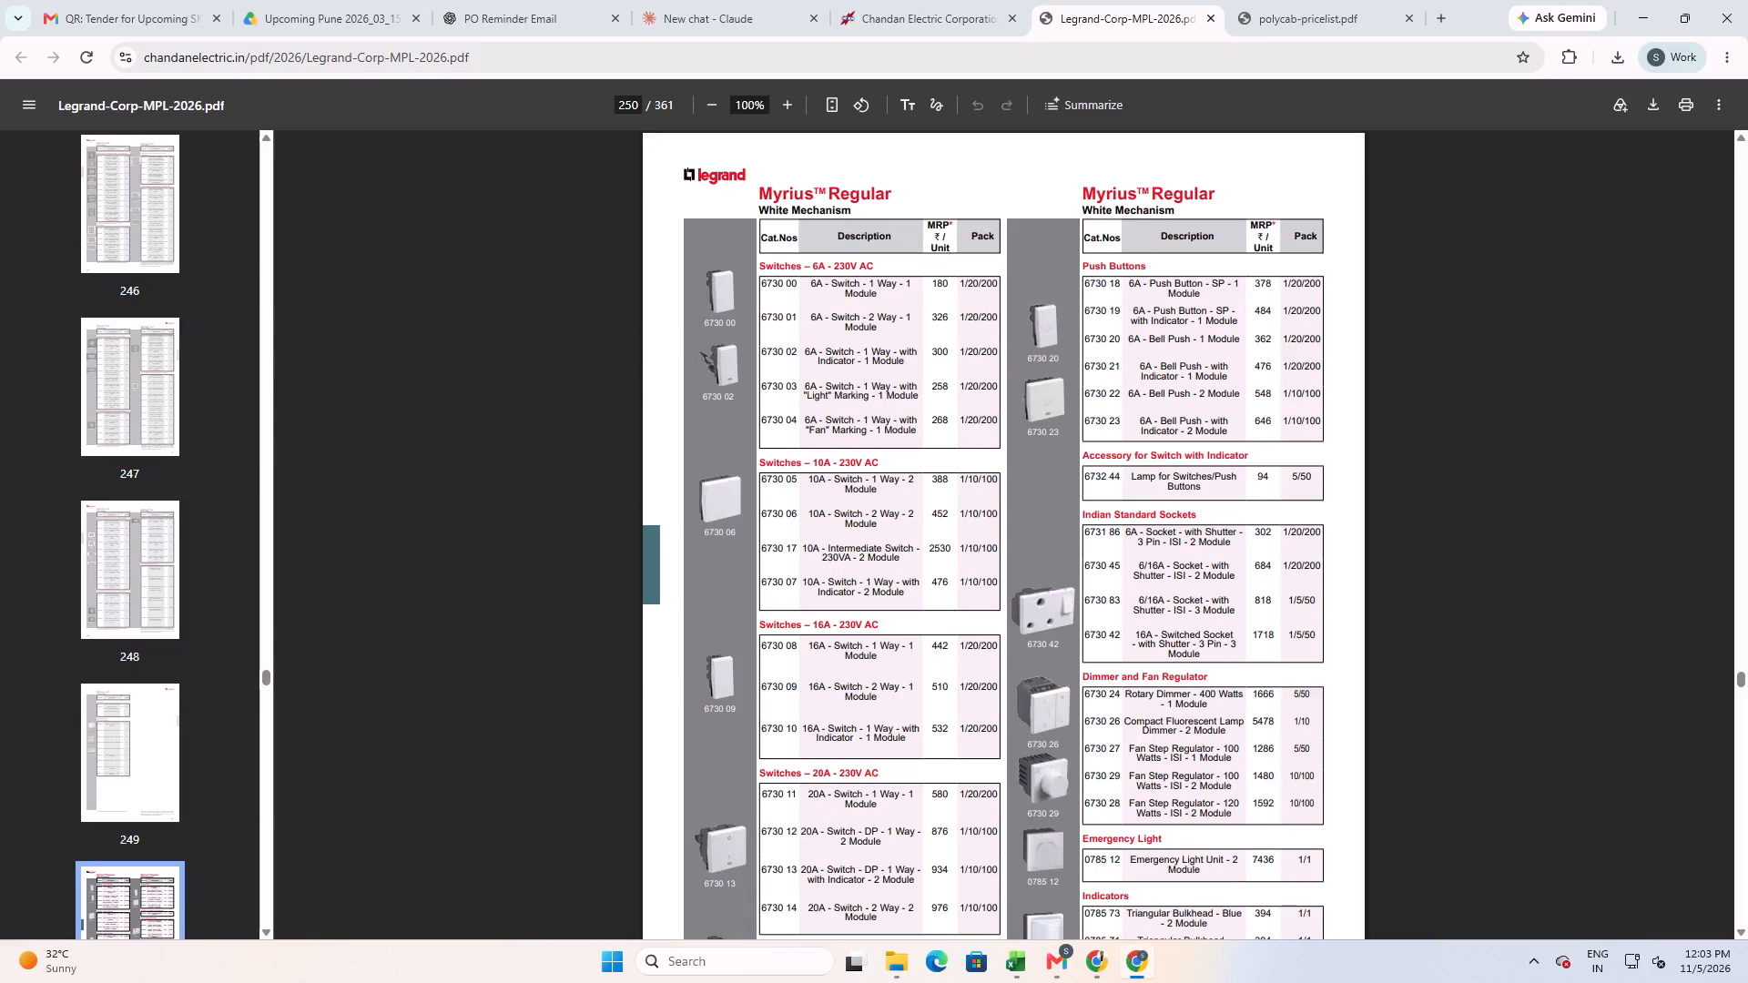
key("alt+Tab")
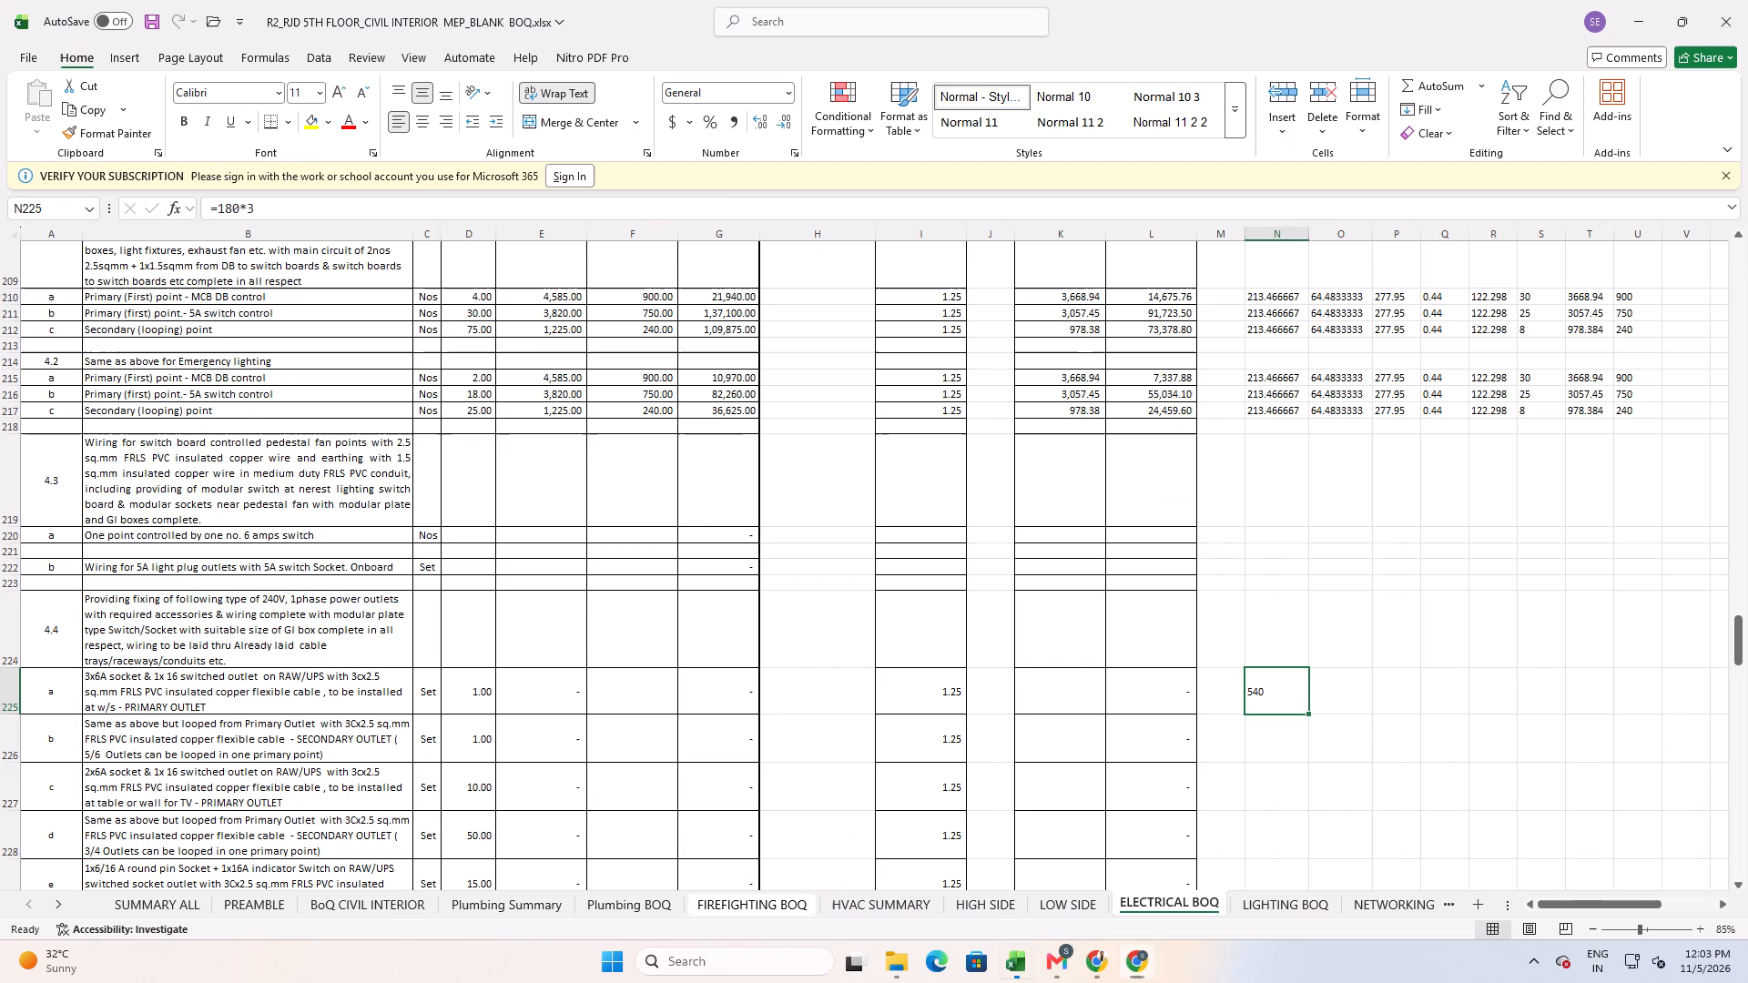
type("=302*3")
key("Return")
key("Up")
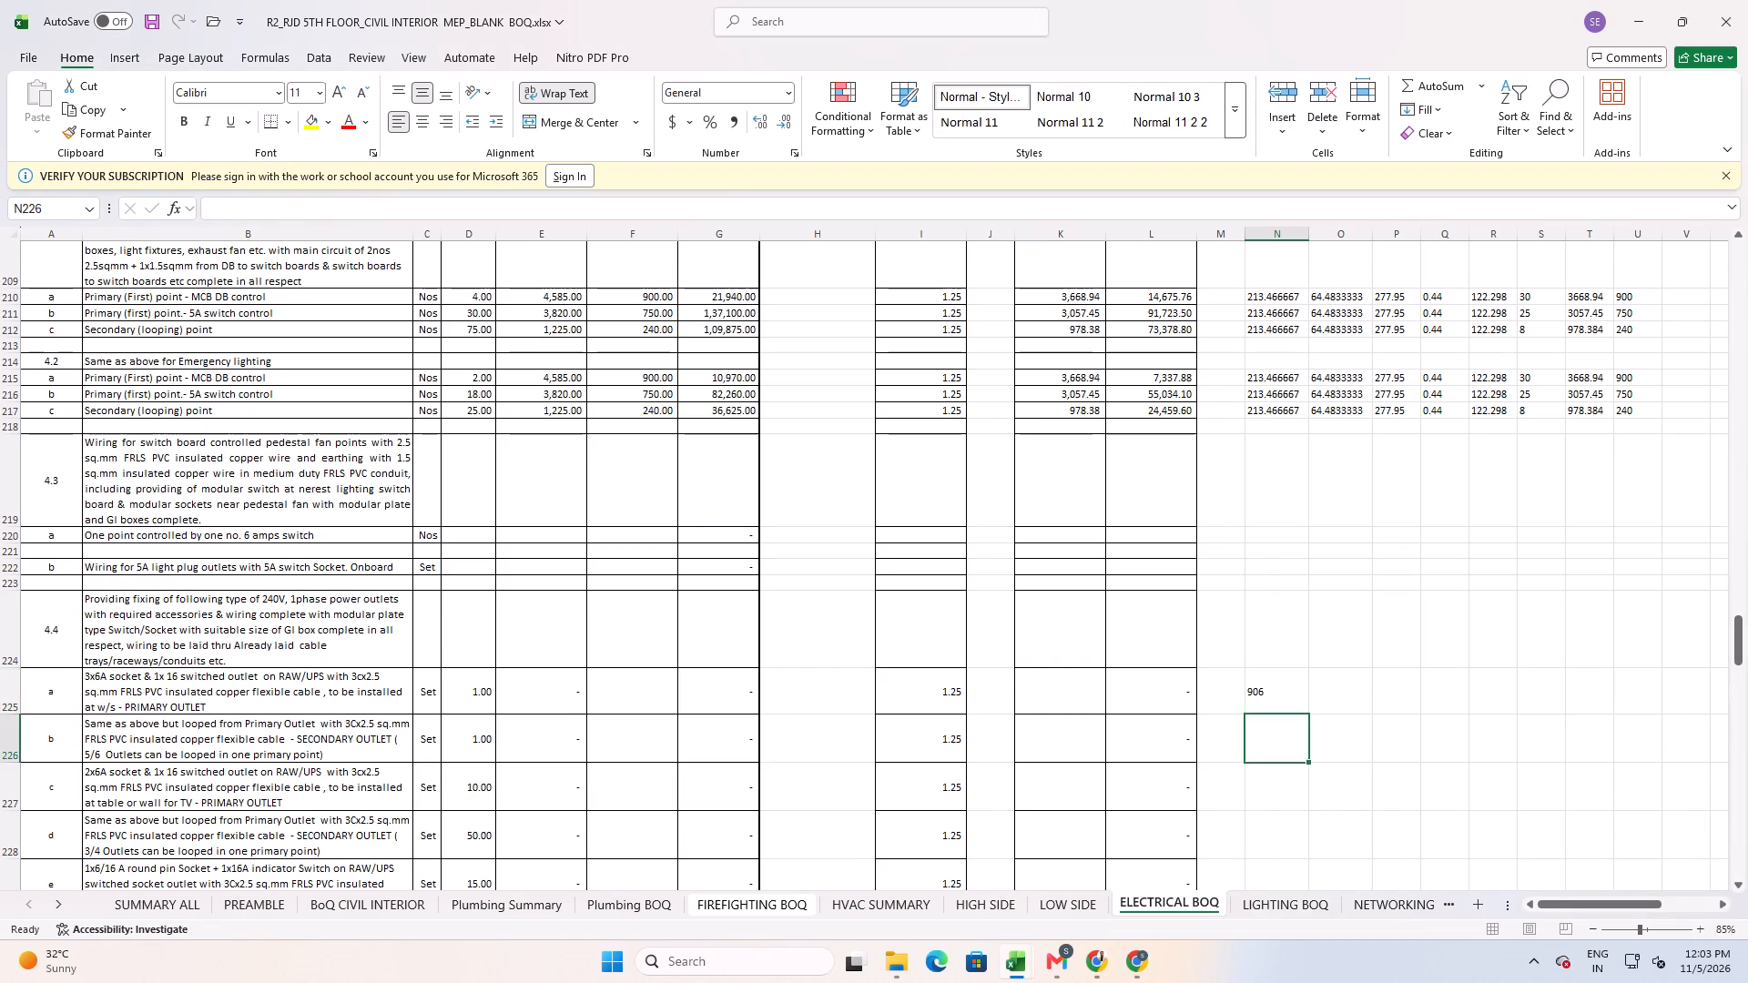
Enter 442 in O225 as the Legrand price of the 16A one-way switch for outlet item 4.4a.
key("Right")
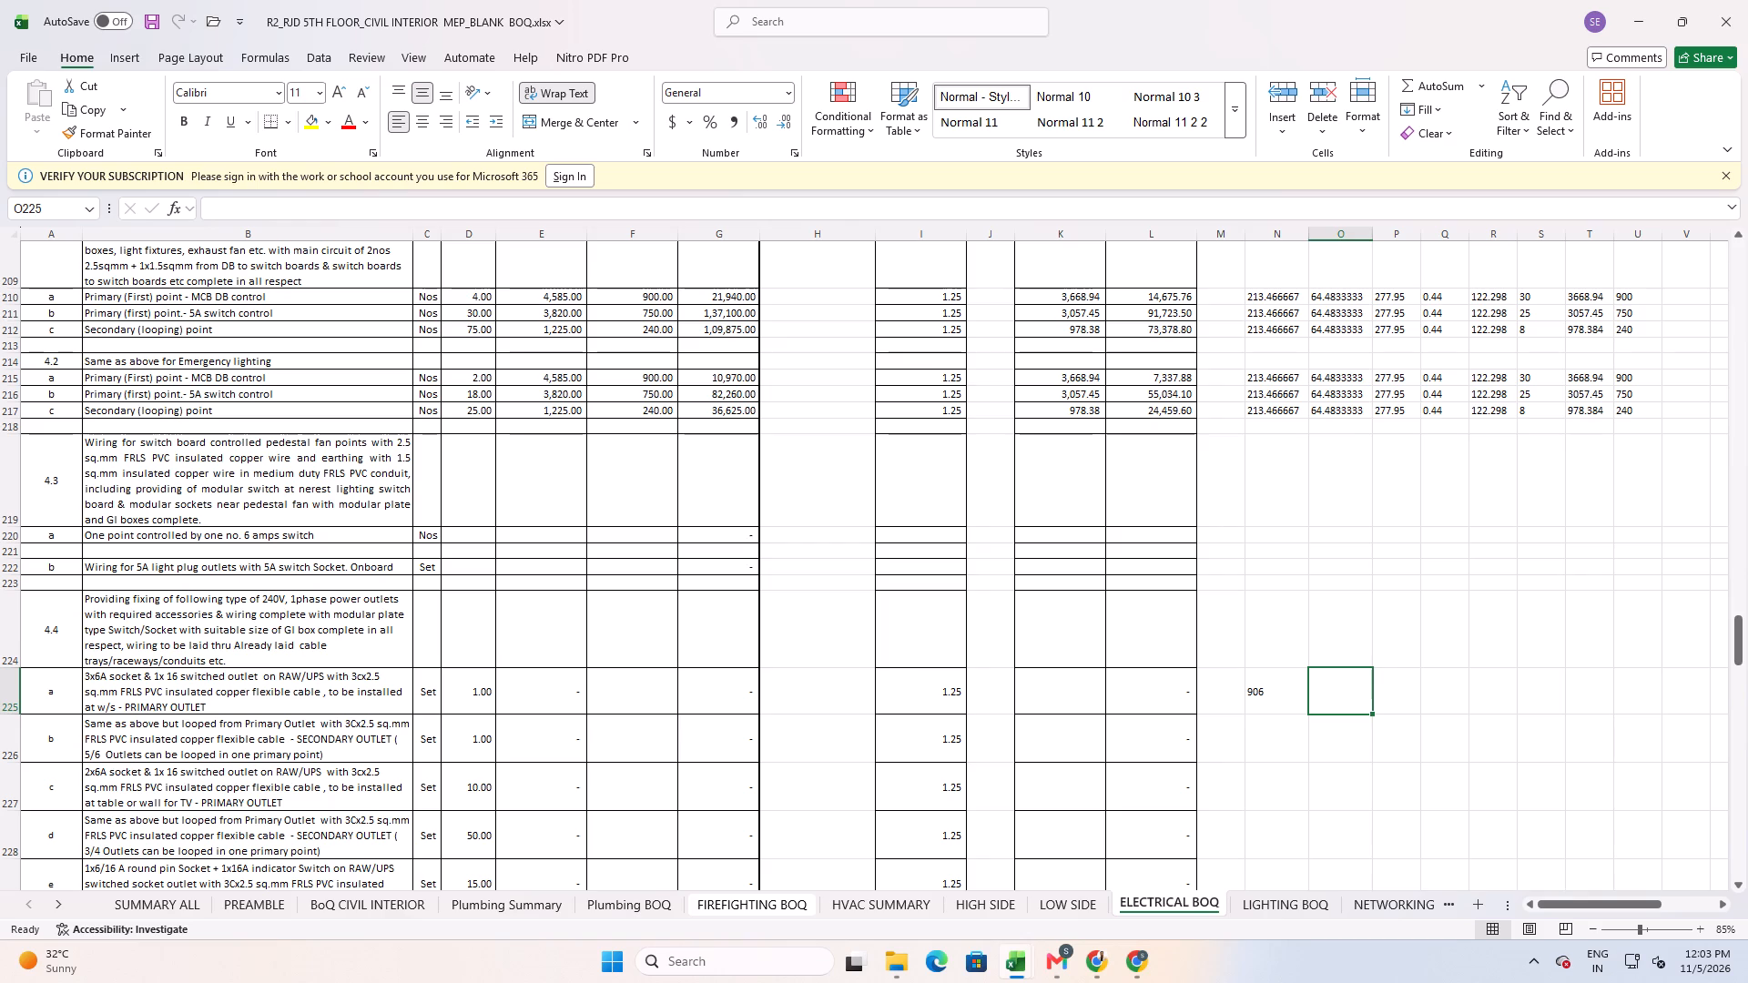
key("Left")
key("Right")
key("alt+Tab")
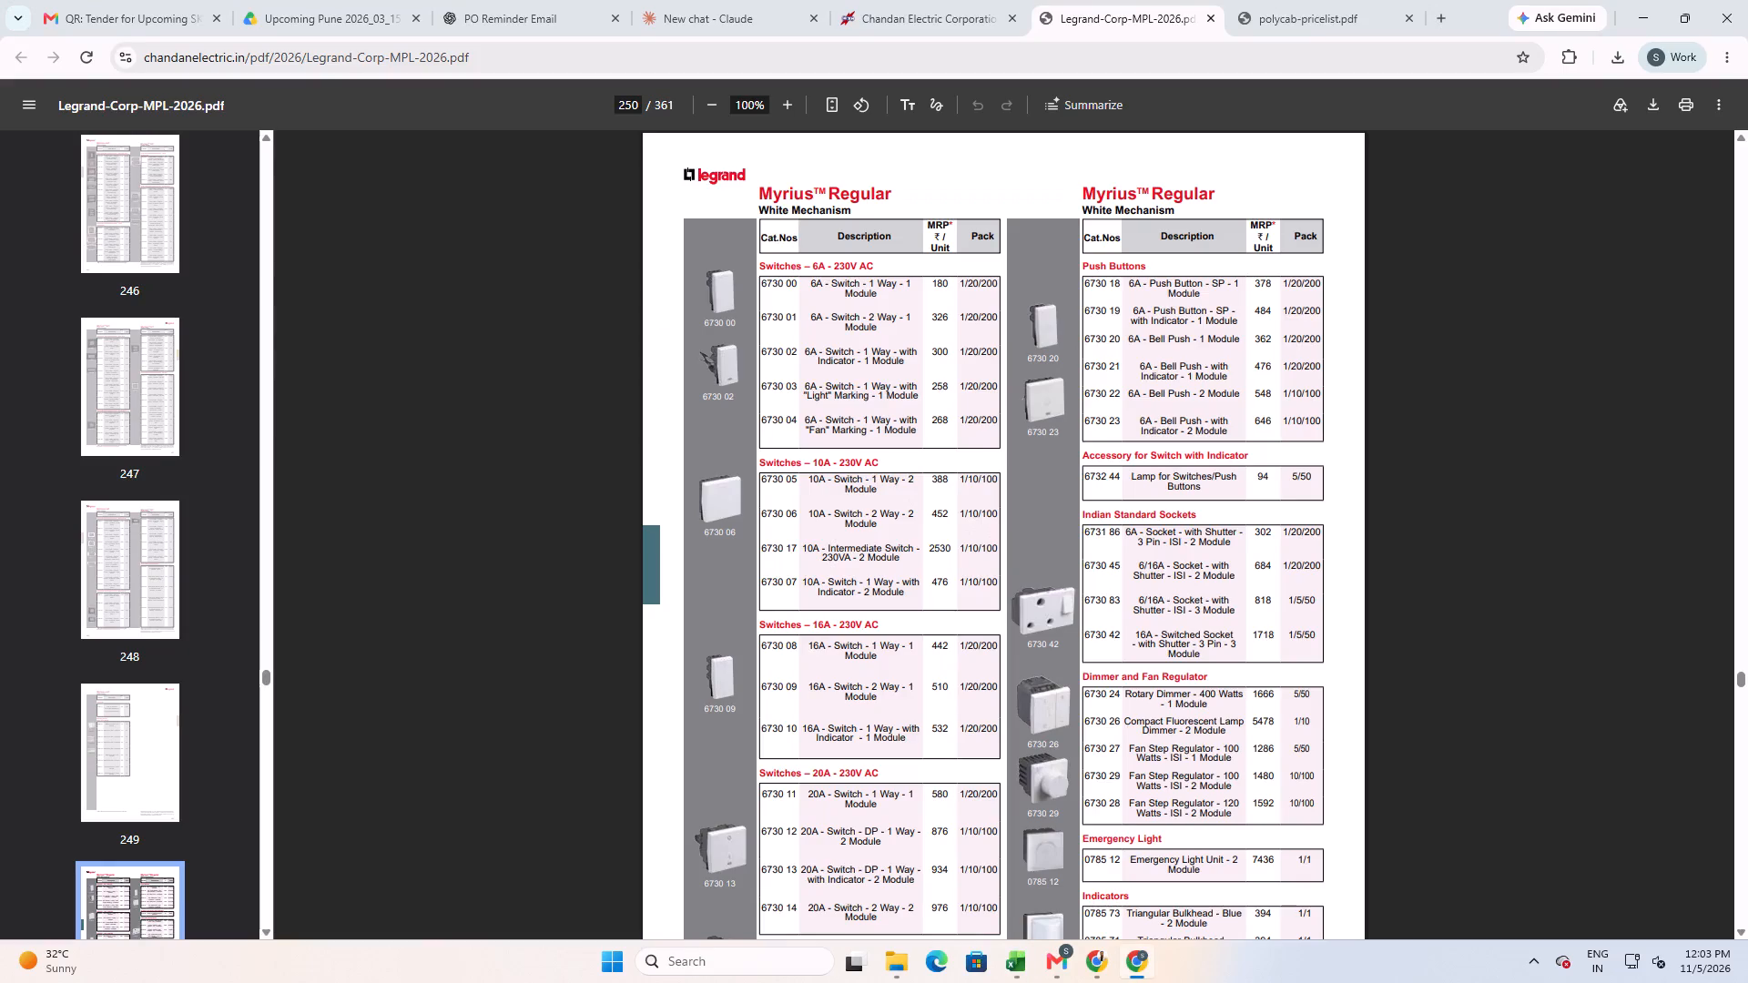
key("alt+Tab")
key("alt+Tab")
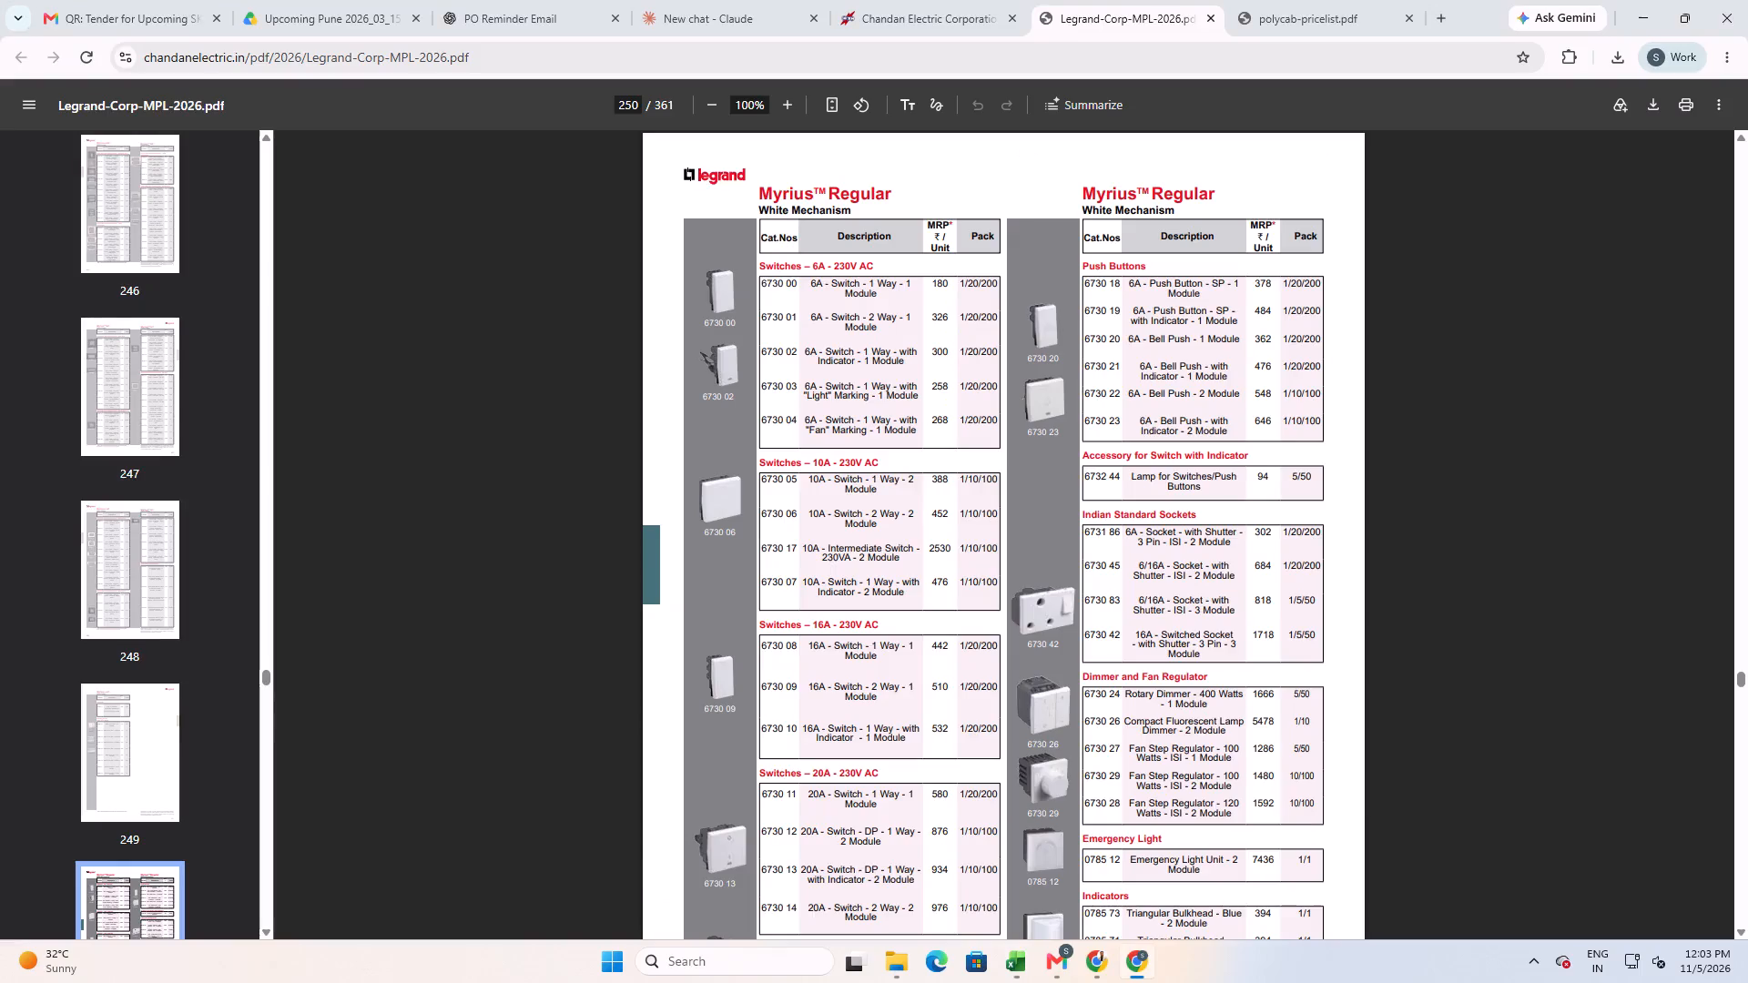
key("alt+Tab")
key("alt+Tab")
key("alt+Tab")
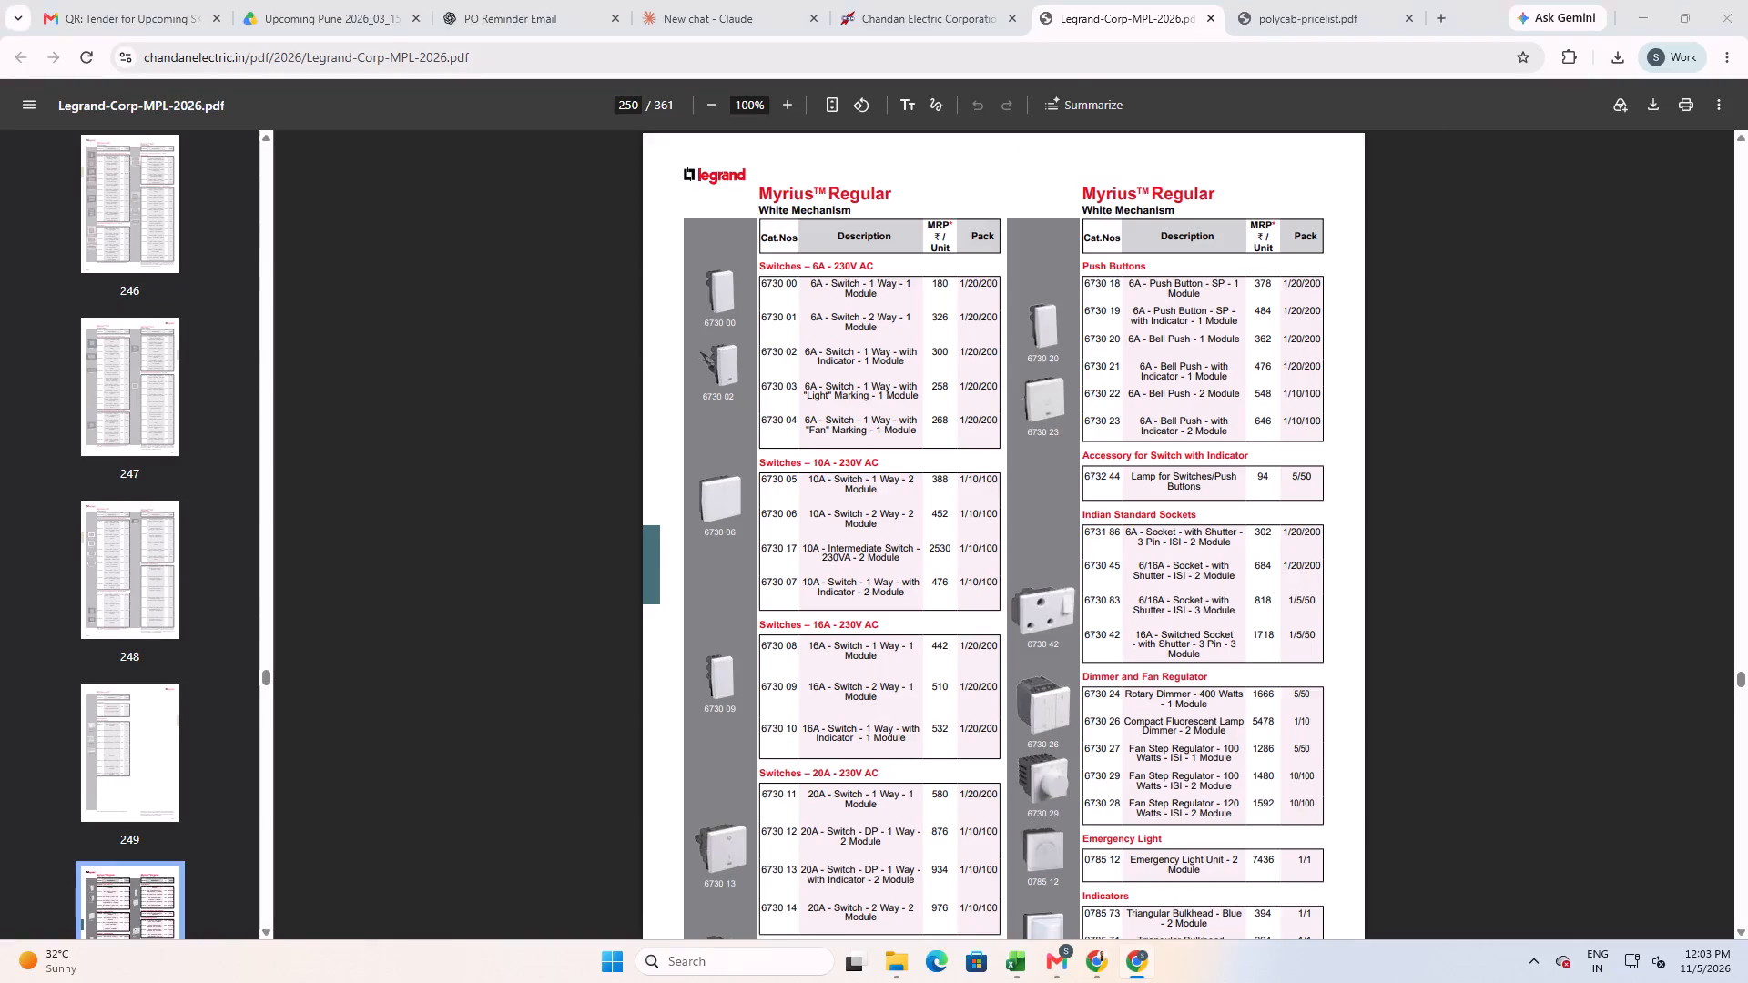
type("442")
key("Right")
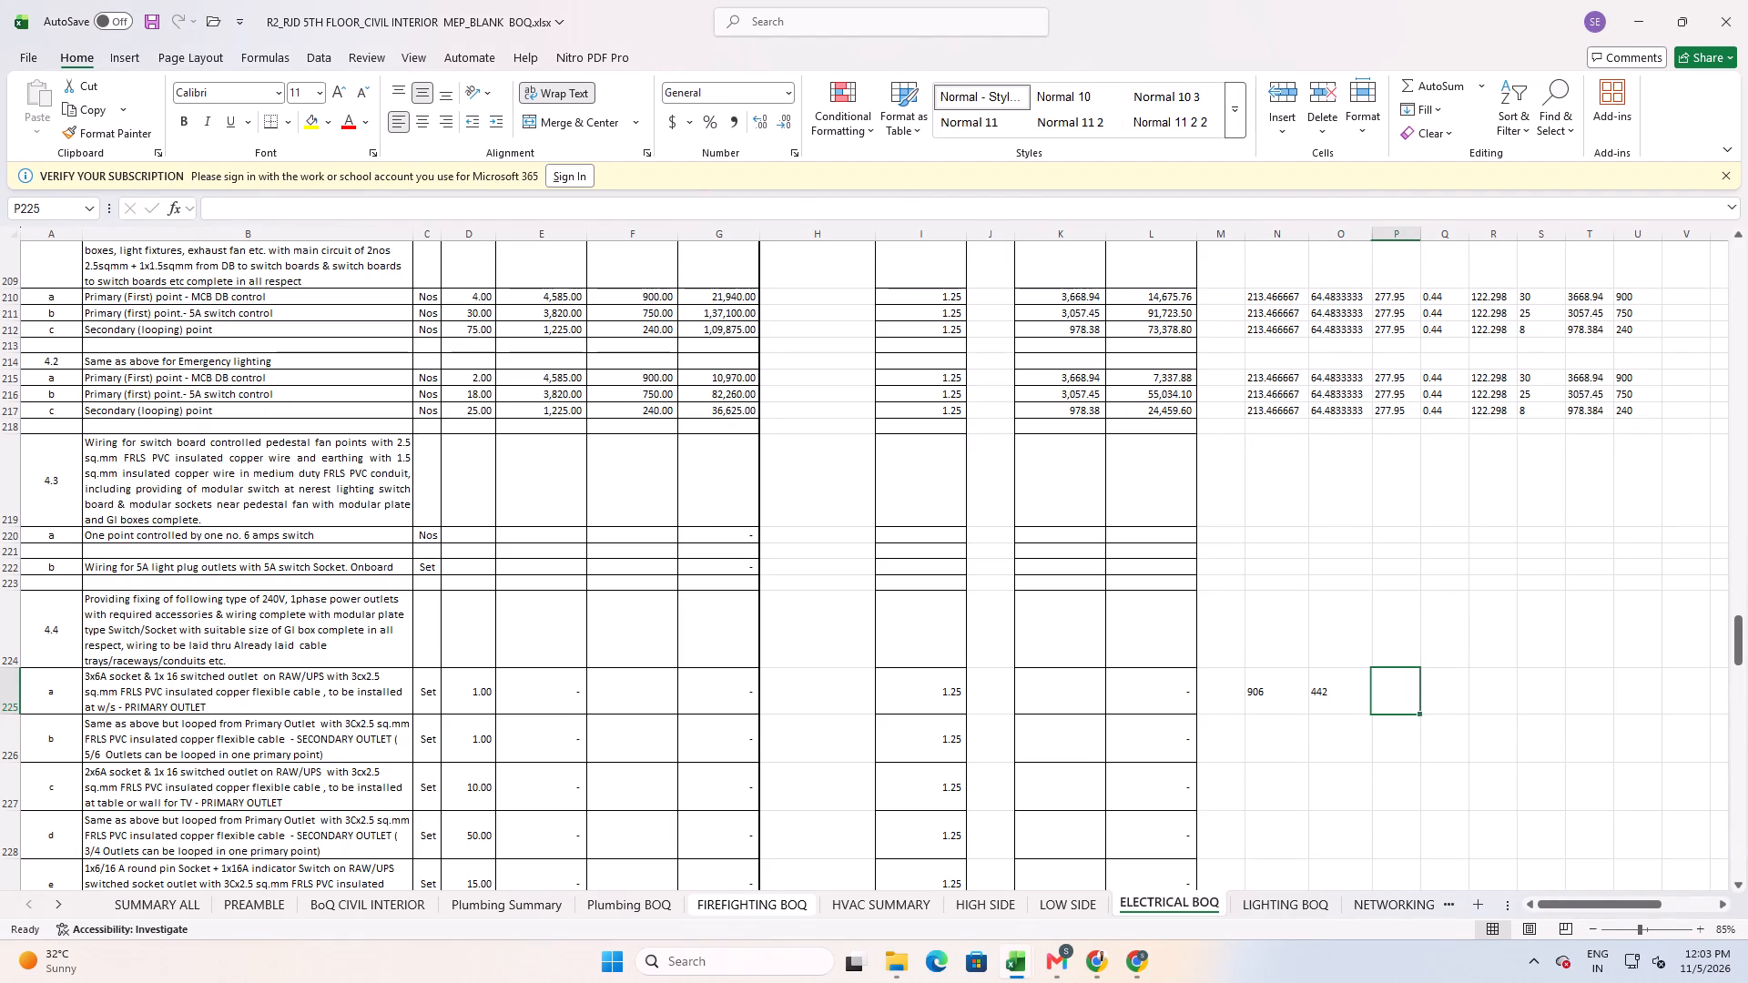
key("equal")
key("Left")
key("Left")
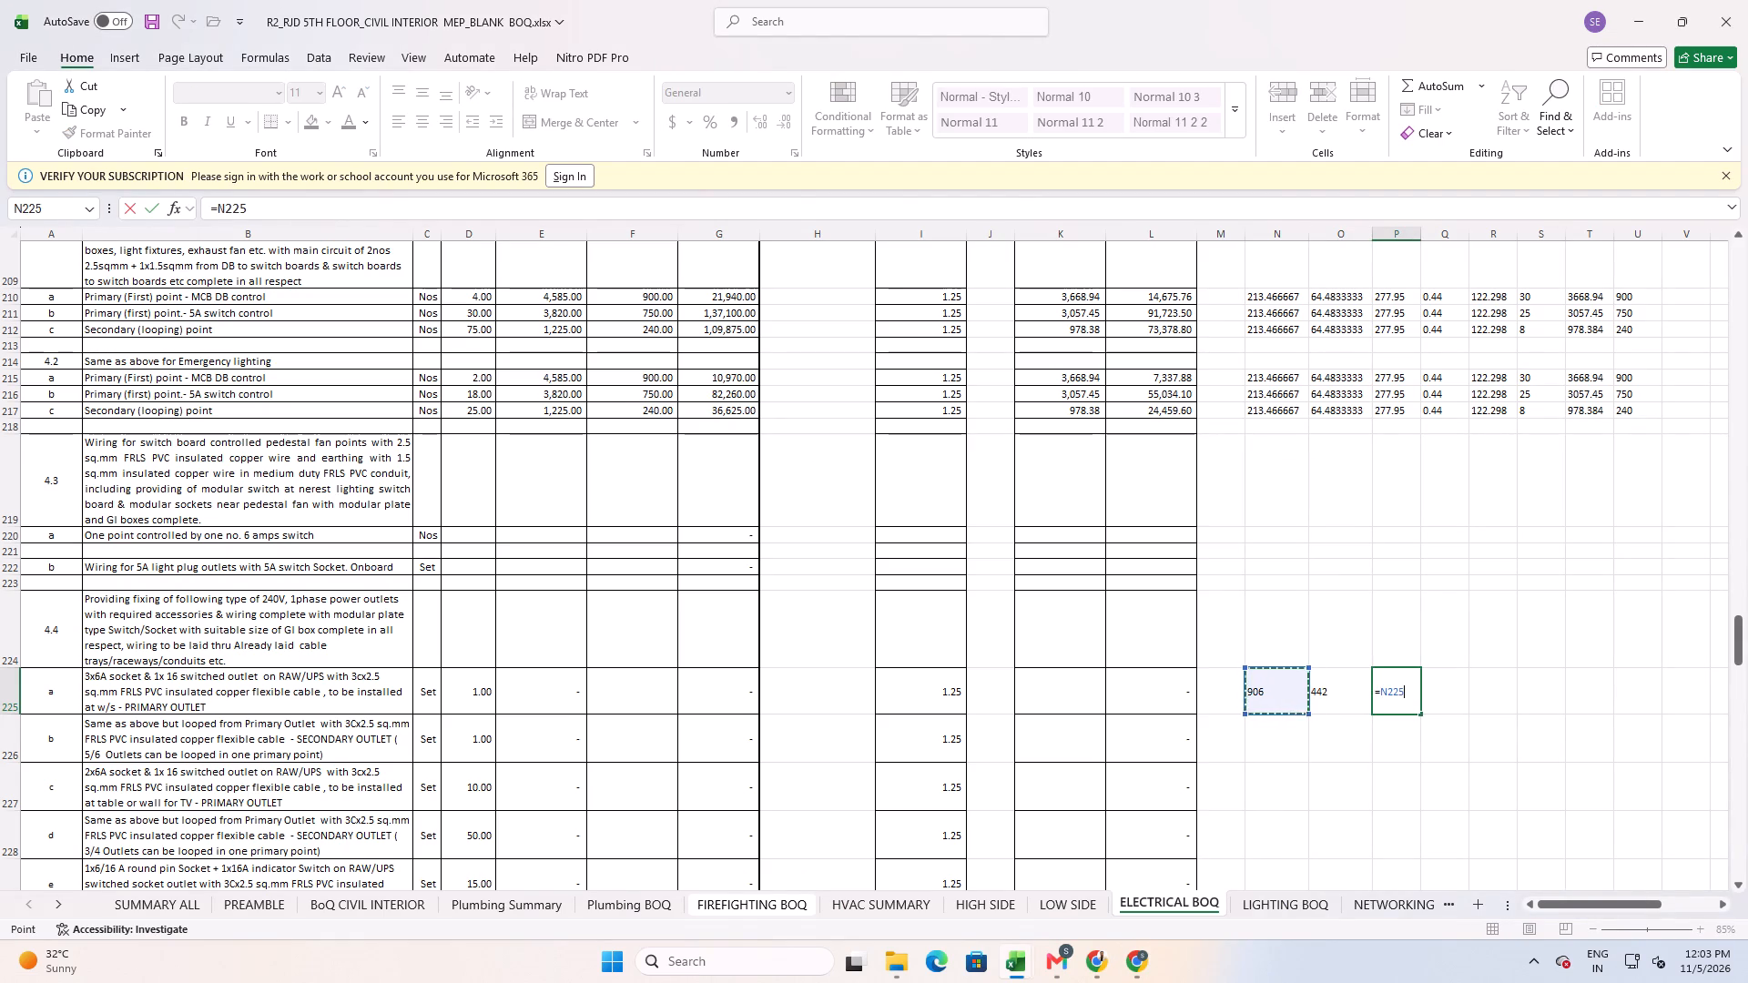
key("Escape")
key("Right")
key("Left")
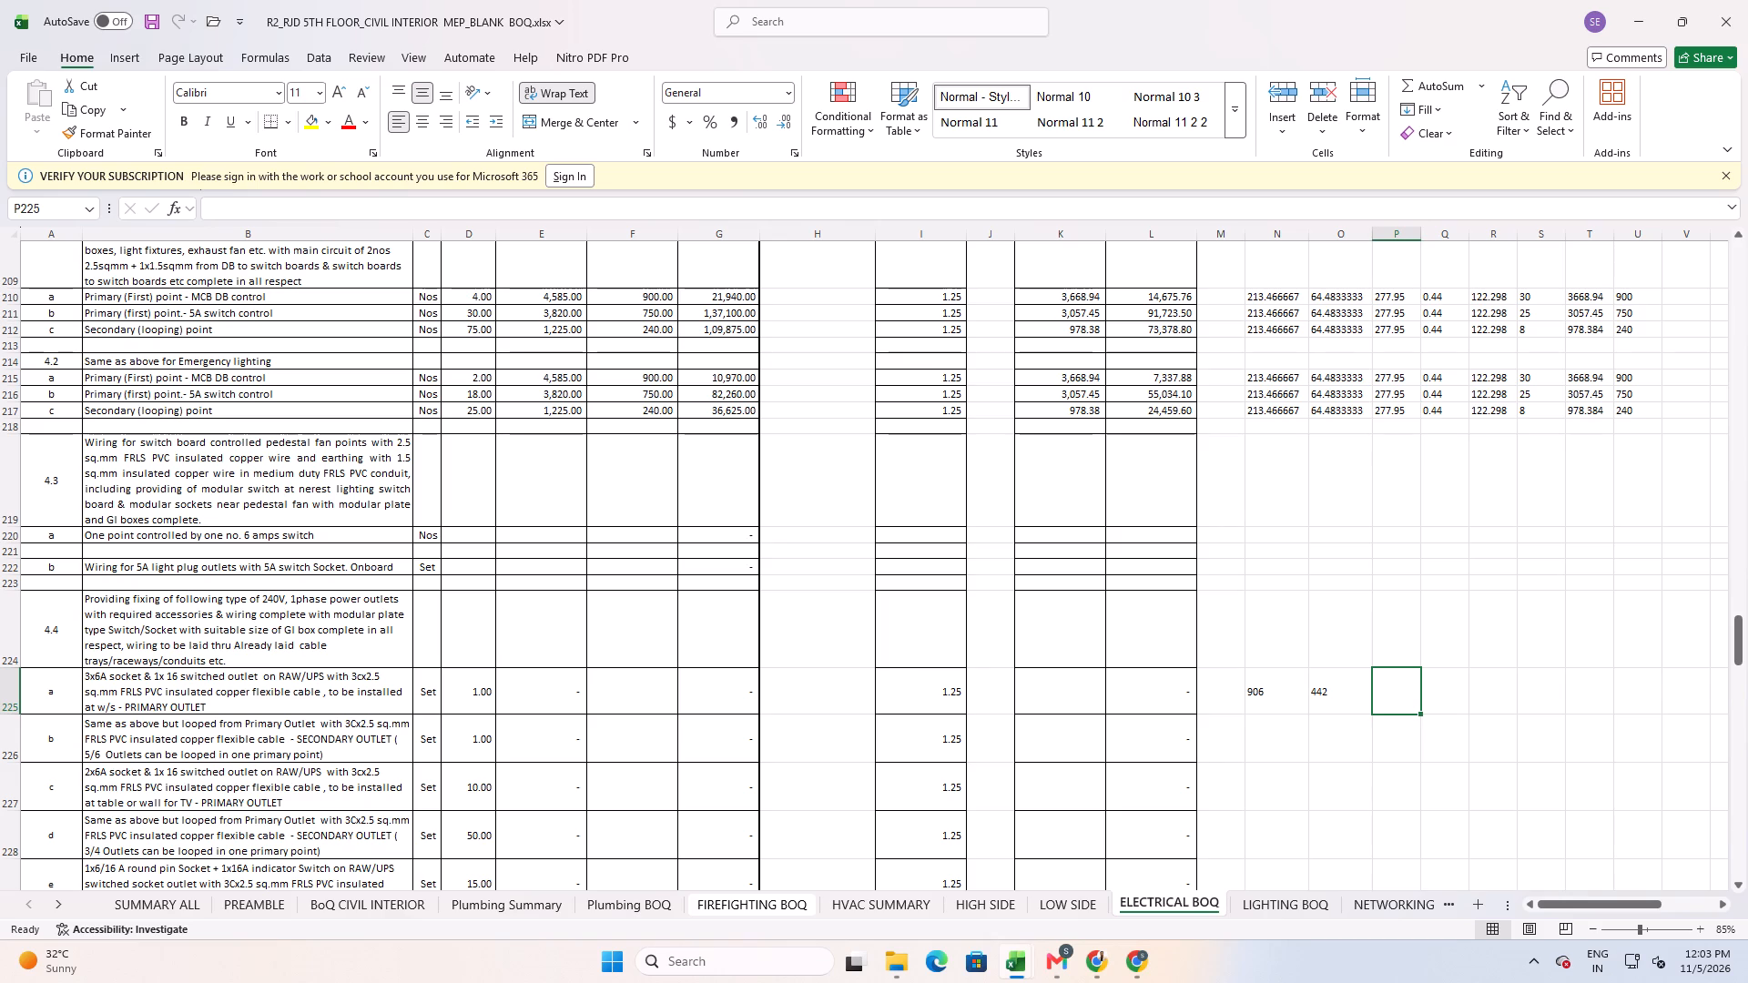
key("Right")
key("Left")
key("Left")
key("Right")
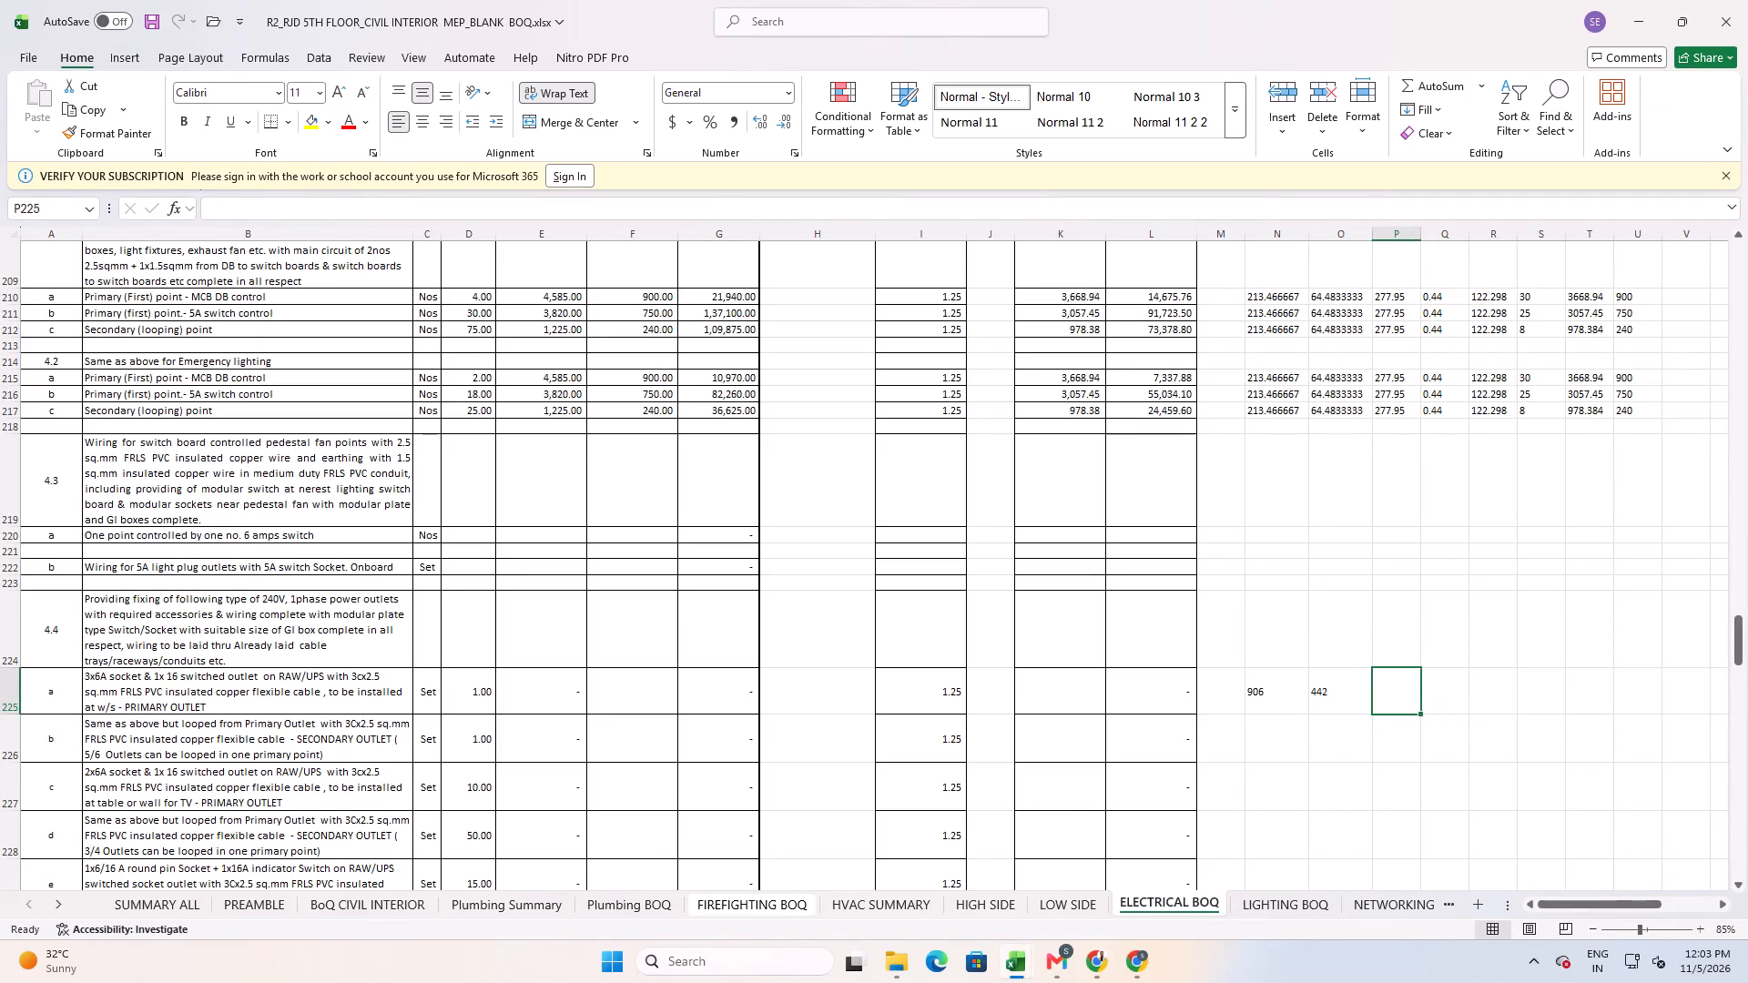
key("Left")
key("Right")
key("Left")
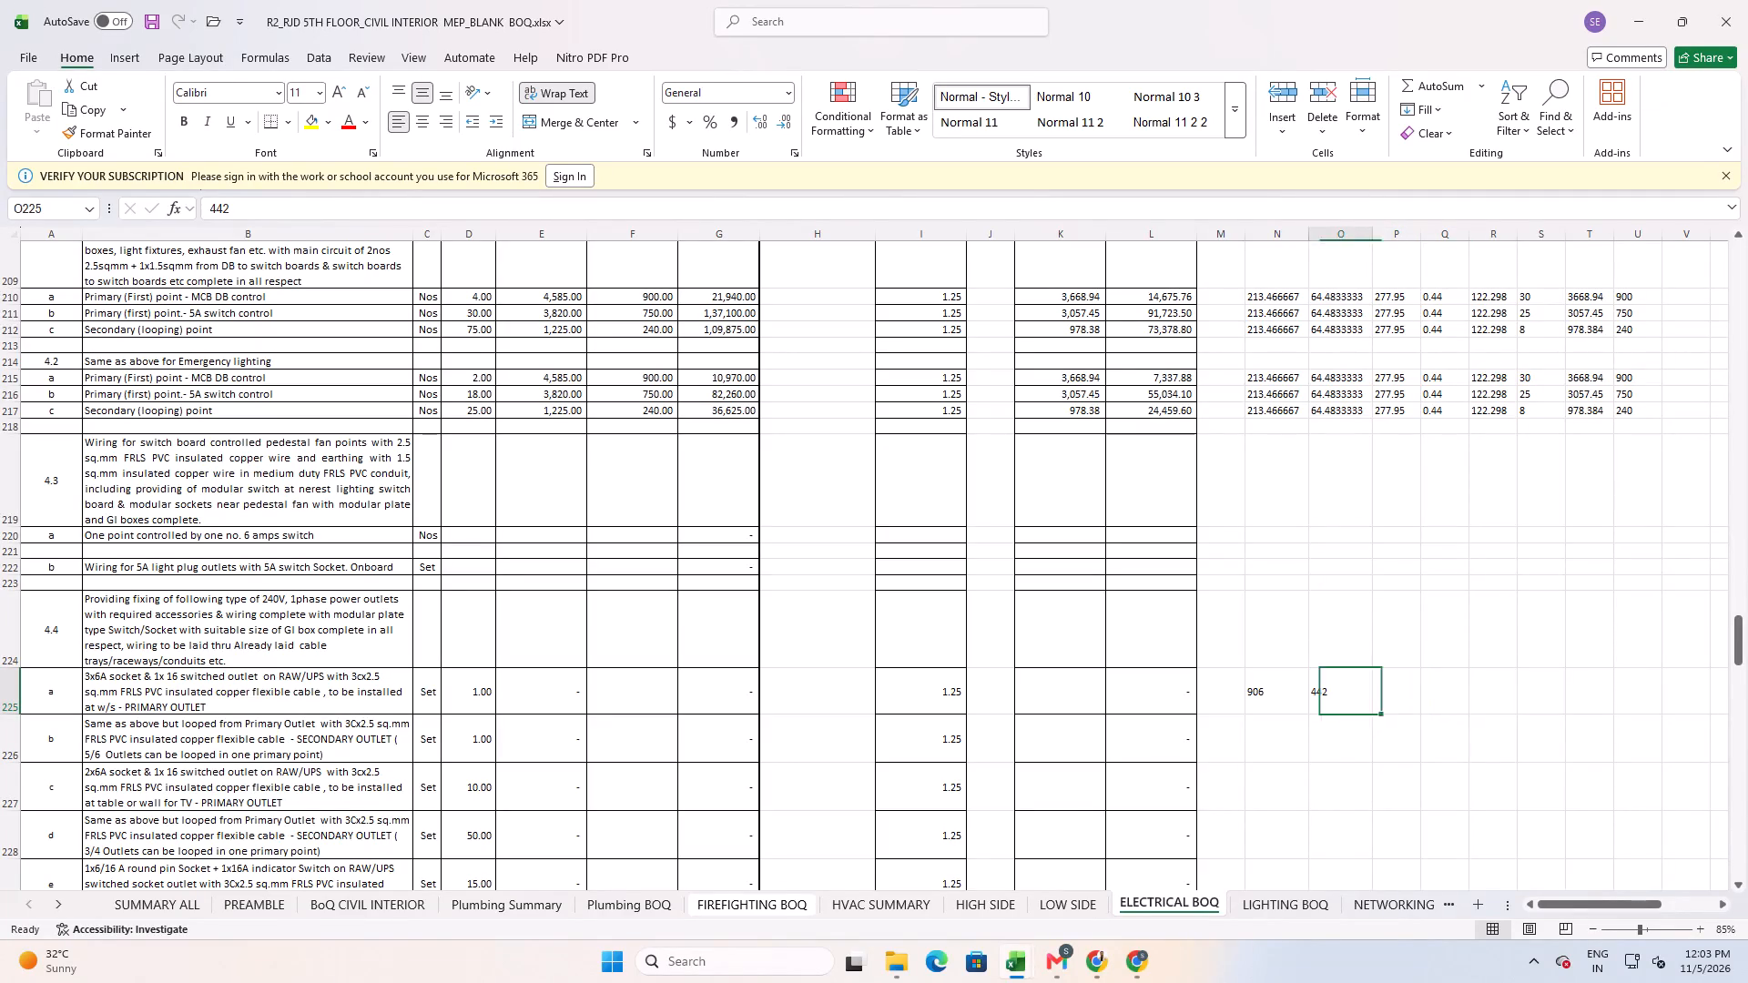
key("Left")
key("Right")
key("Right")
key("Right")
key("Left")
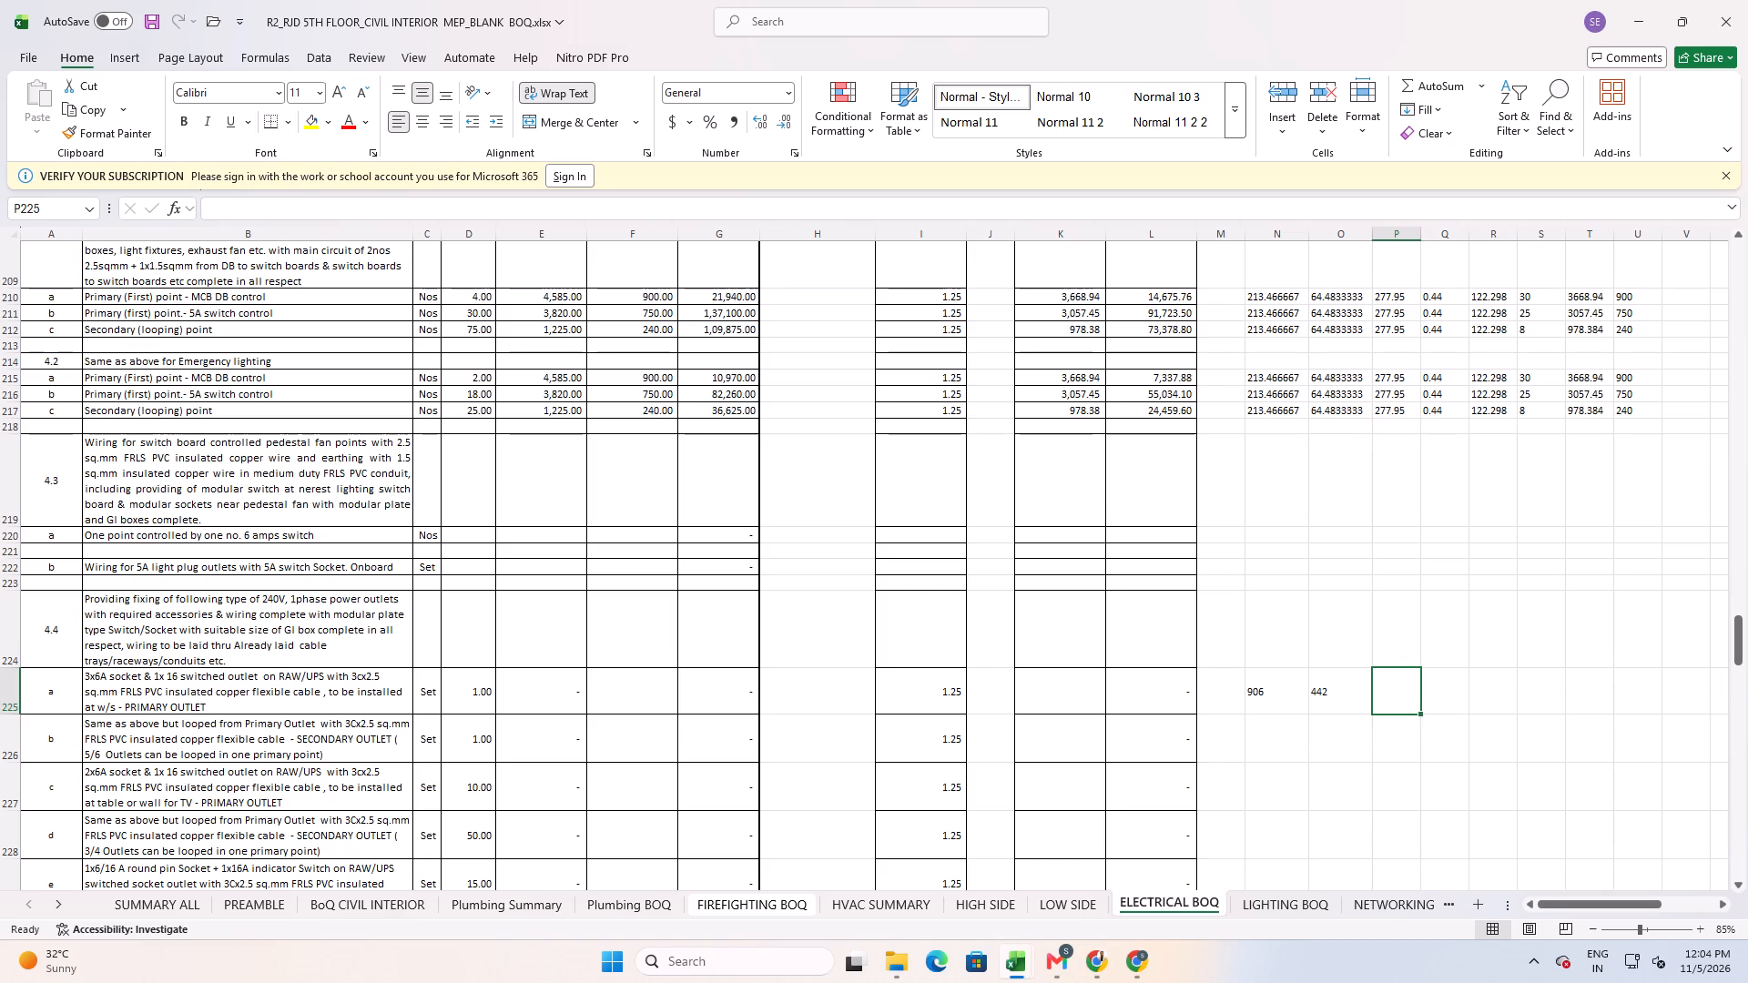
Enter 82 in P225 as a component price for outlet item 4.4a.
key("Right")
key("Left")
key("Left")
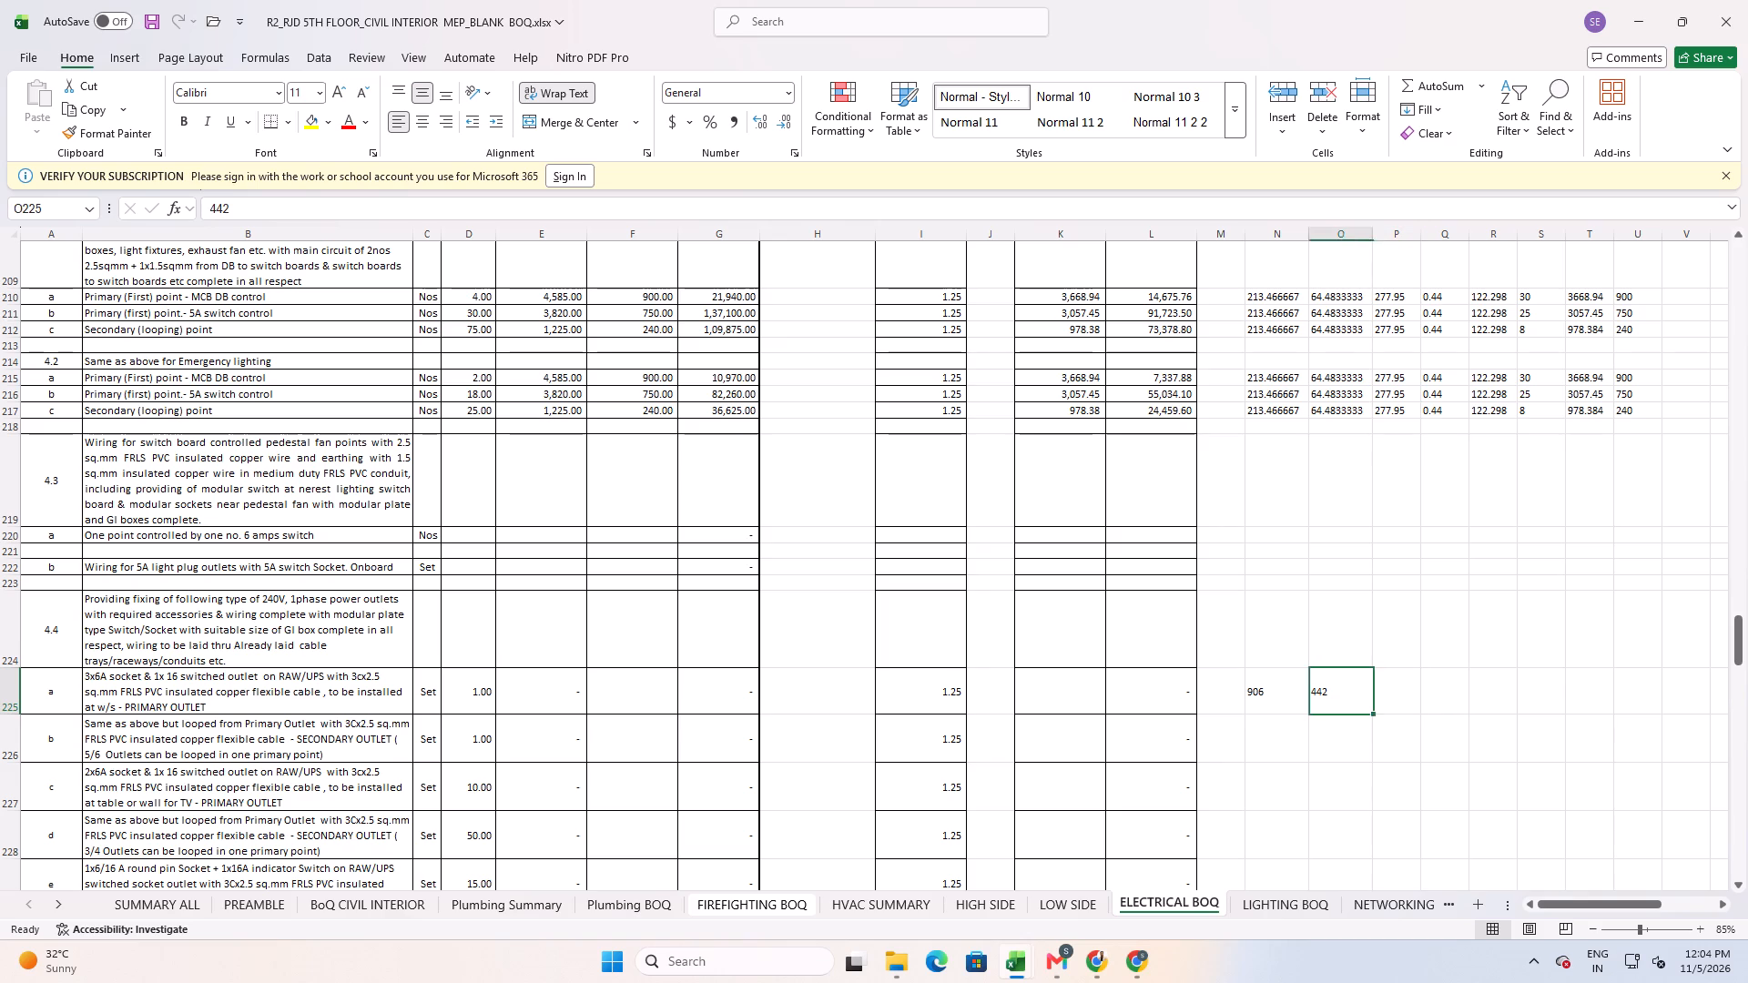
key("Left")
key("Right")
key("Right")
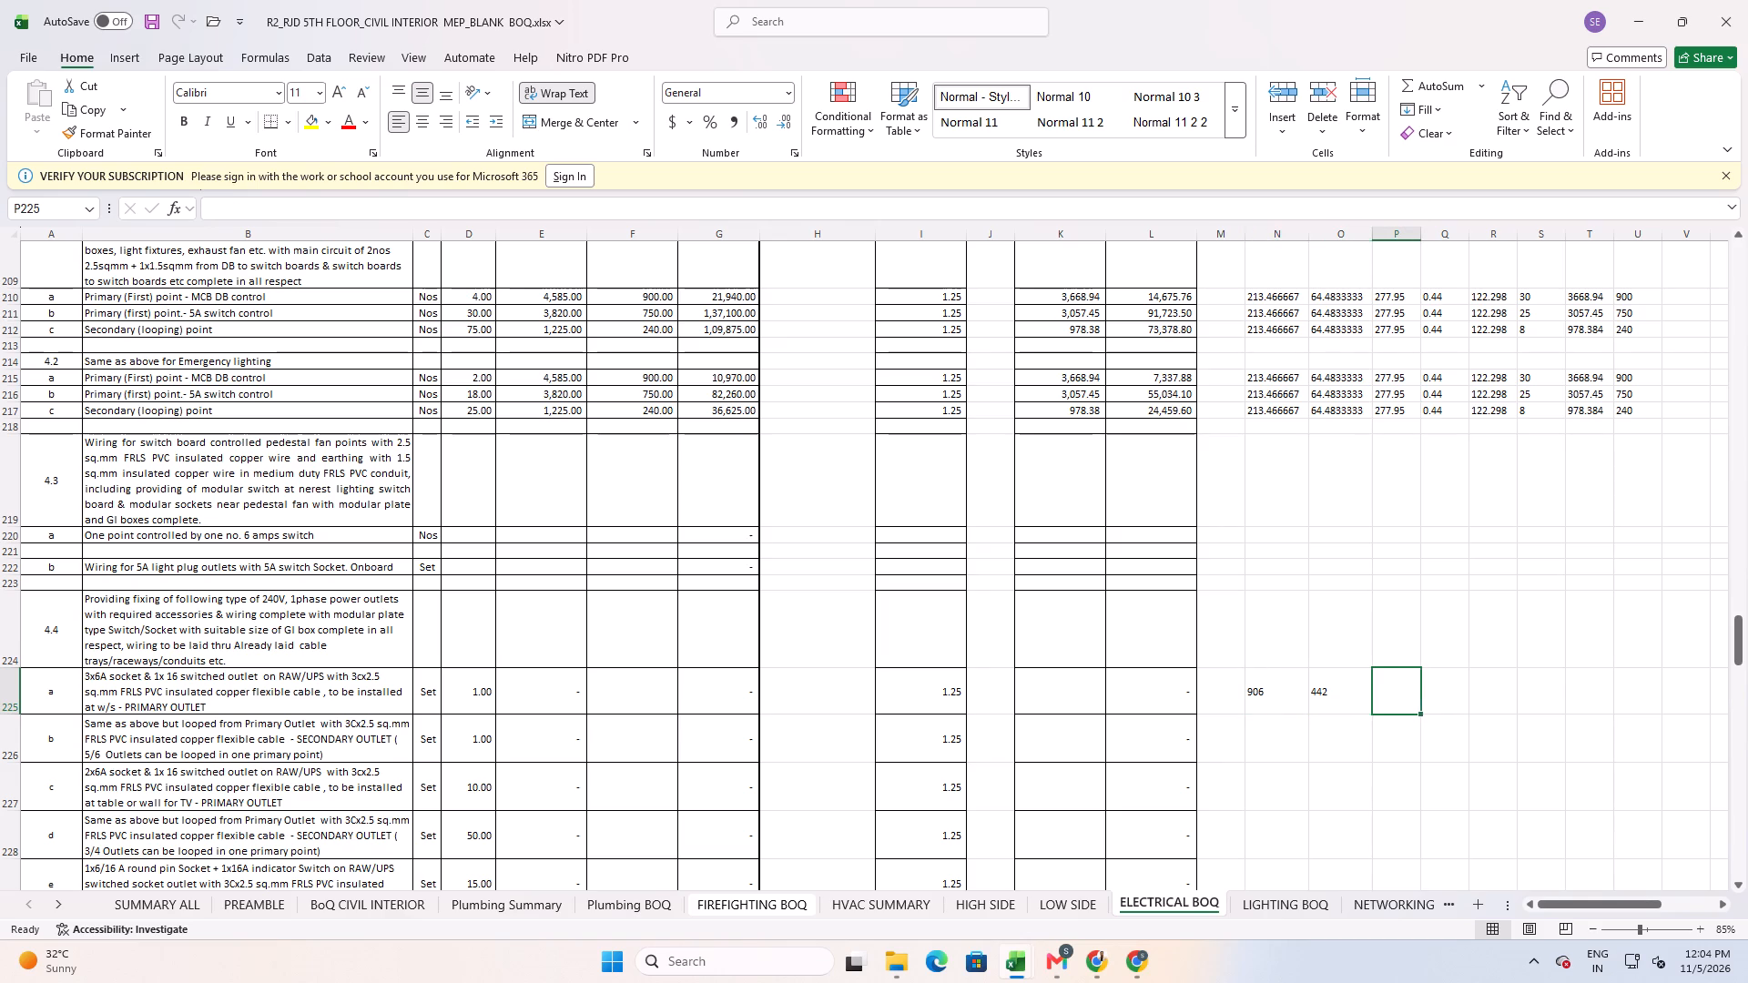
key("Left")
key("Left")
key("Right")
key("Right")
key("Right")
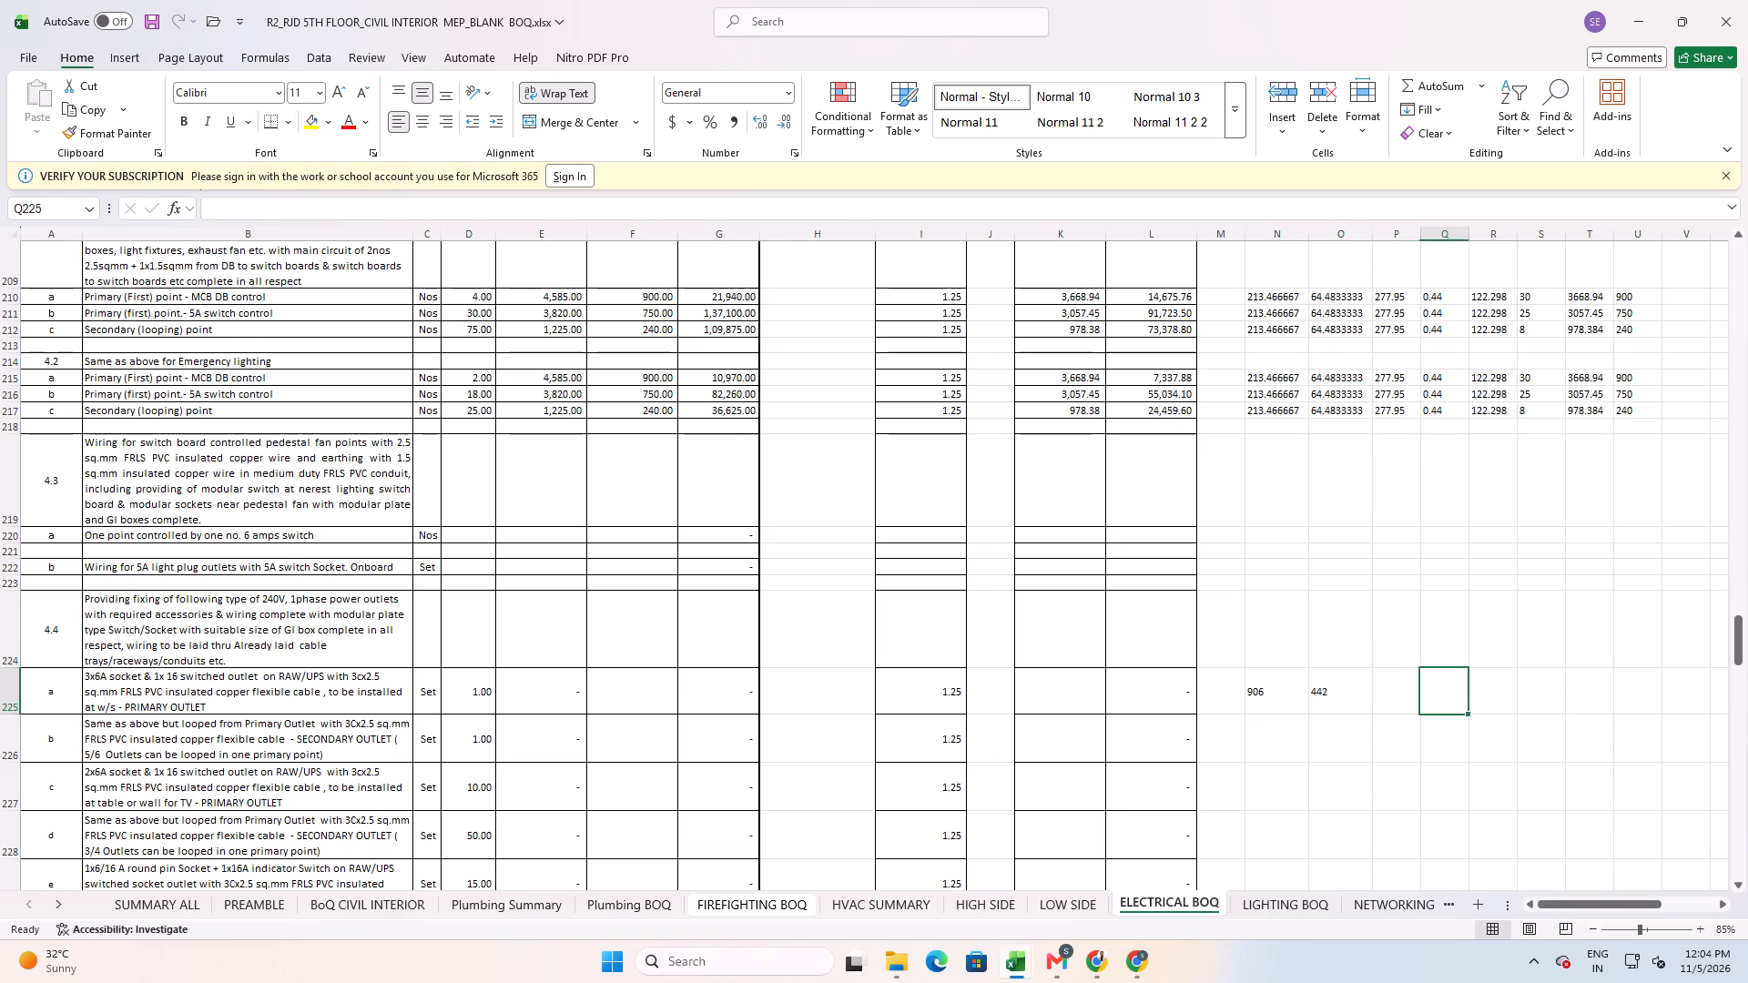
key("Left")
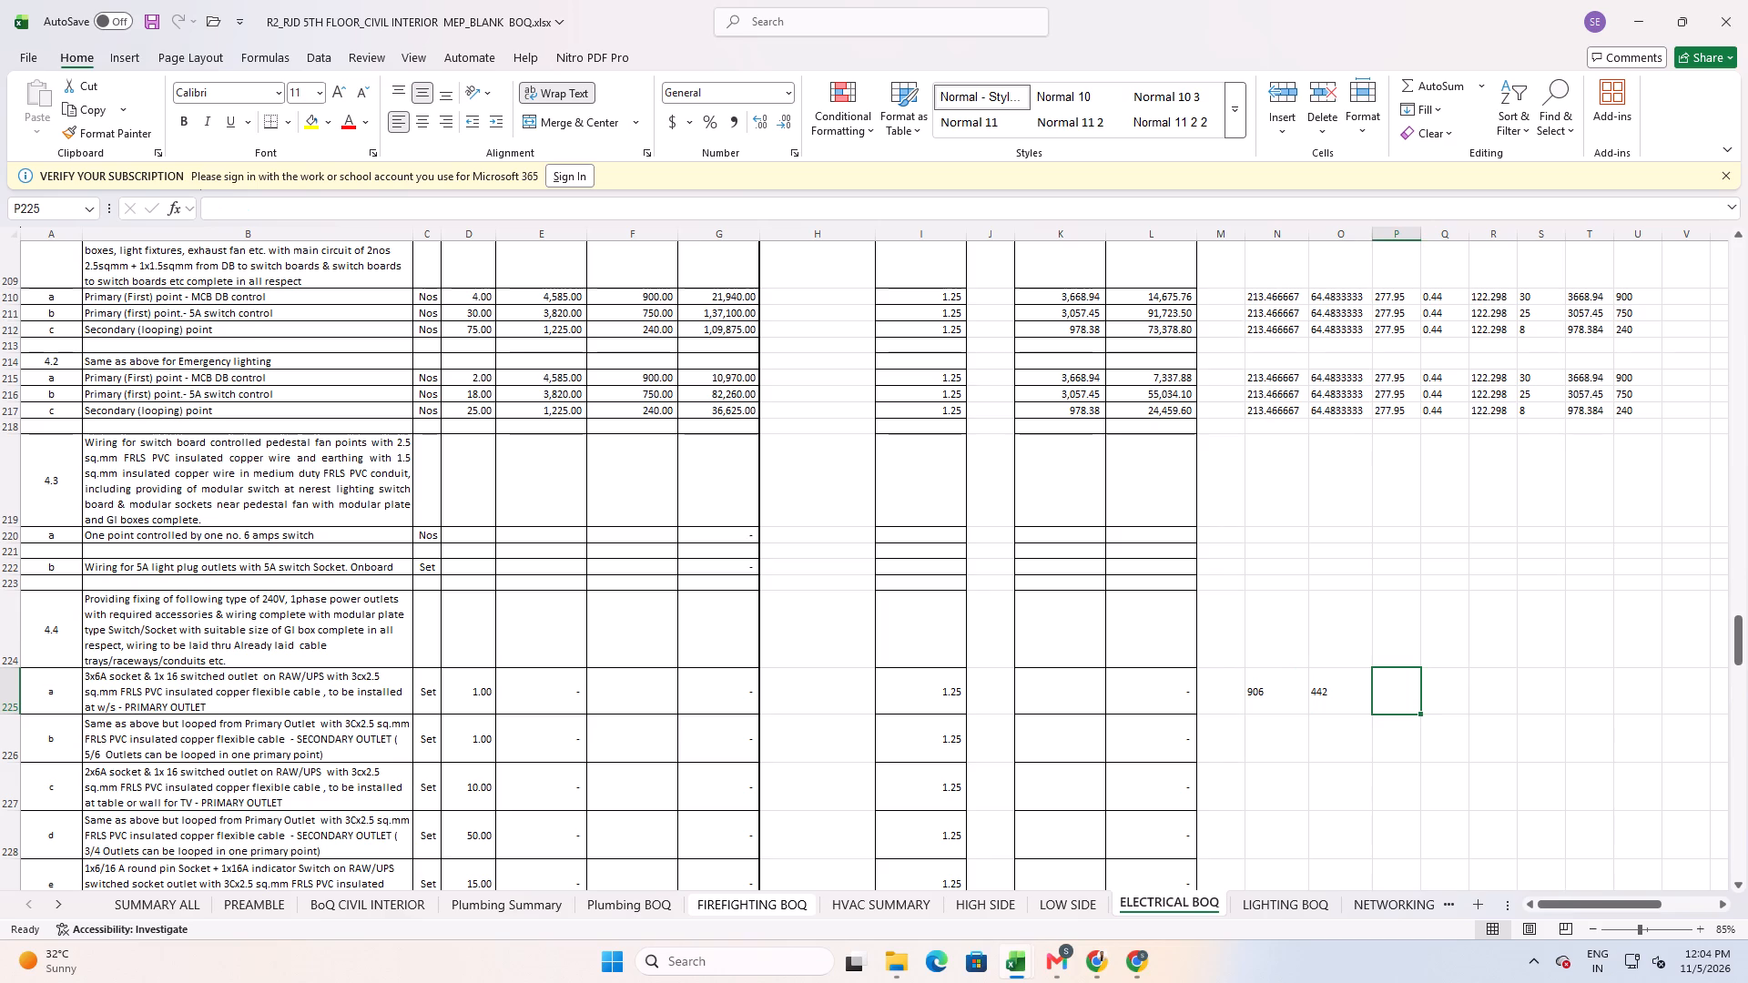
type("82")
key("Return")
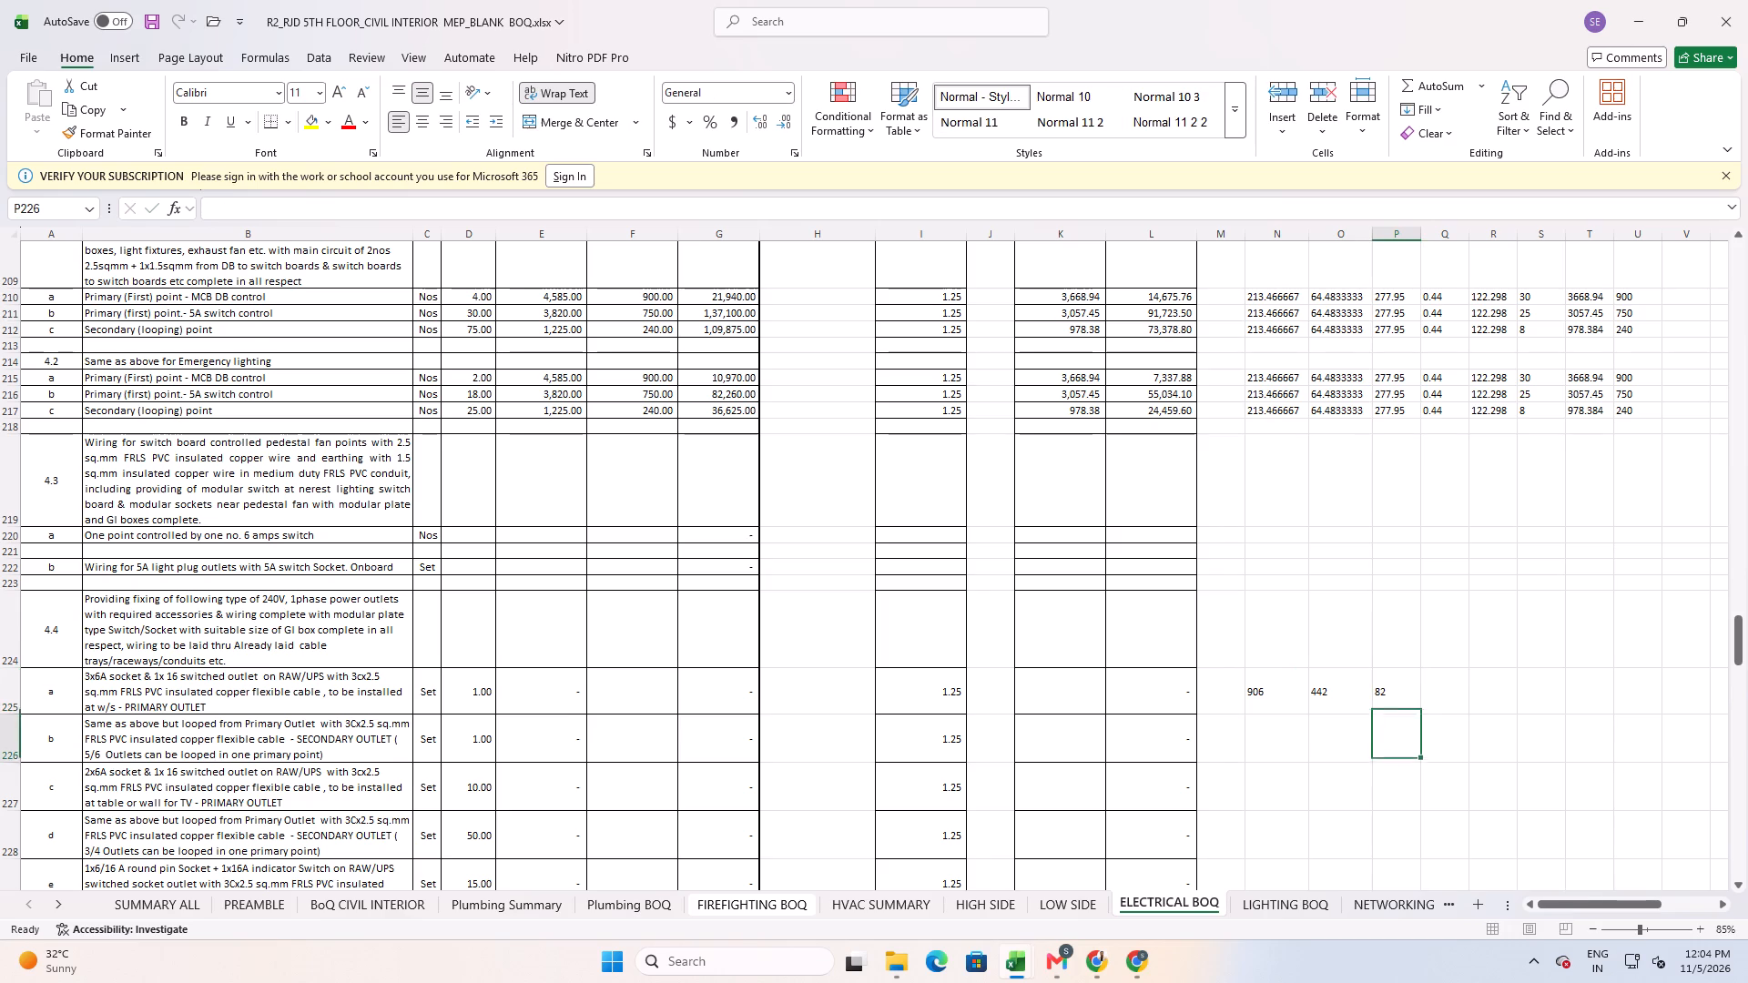
Look up the black one-module blanking plate in the Legrand price list and set P225 to its price, 96.
key("Up")
key("Right")
key("alt+Tab")
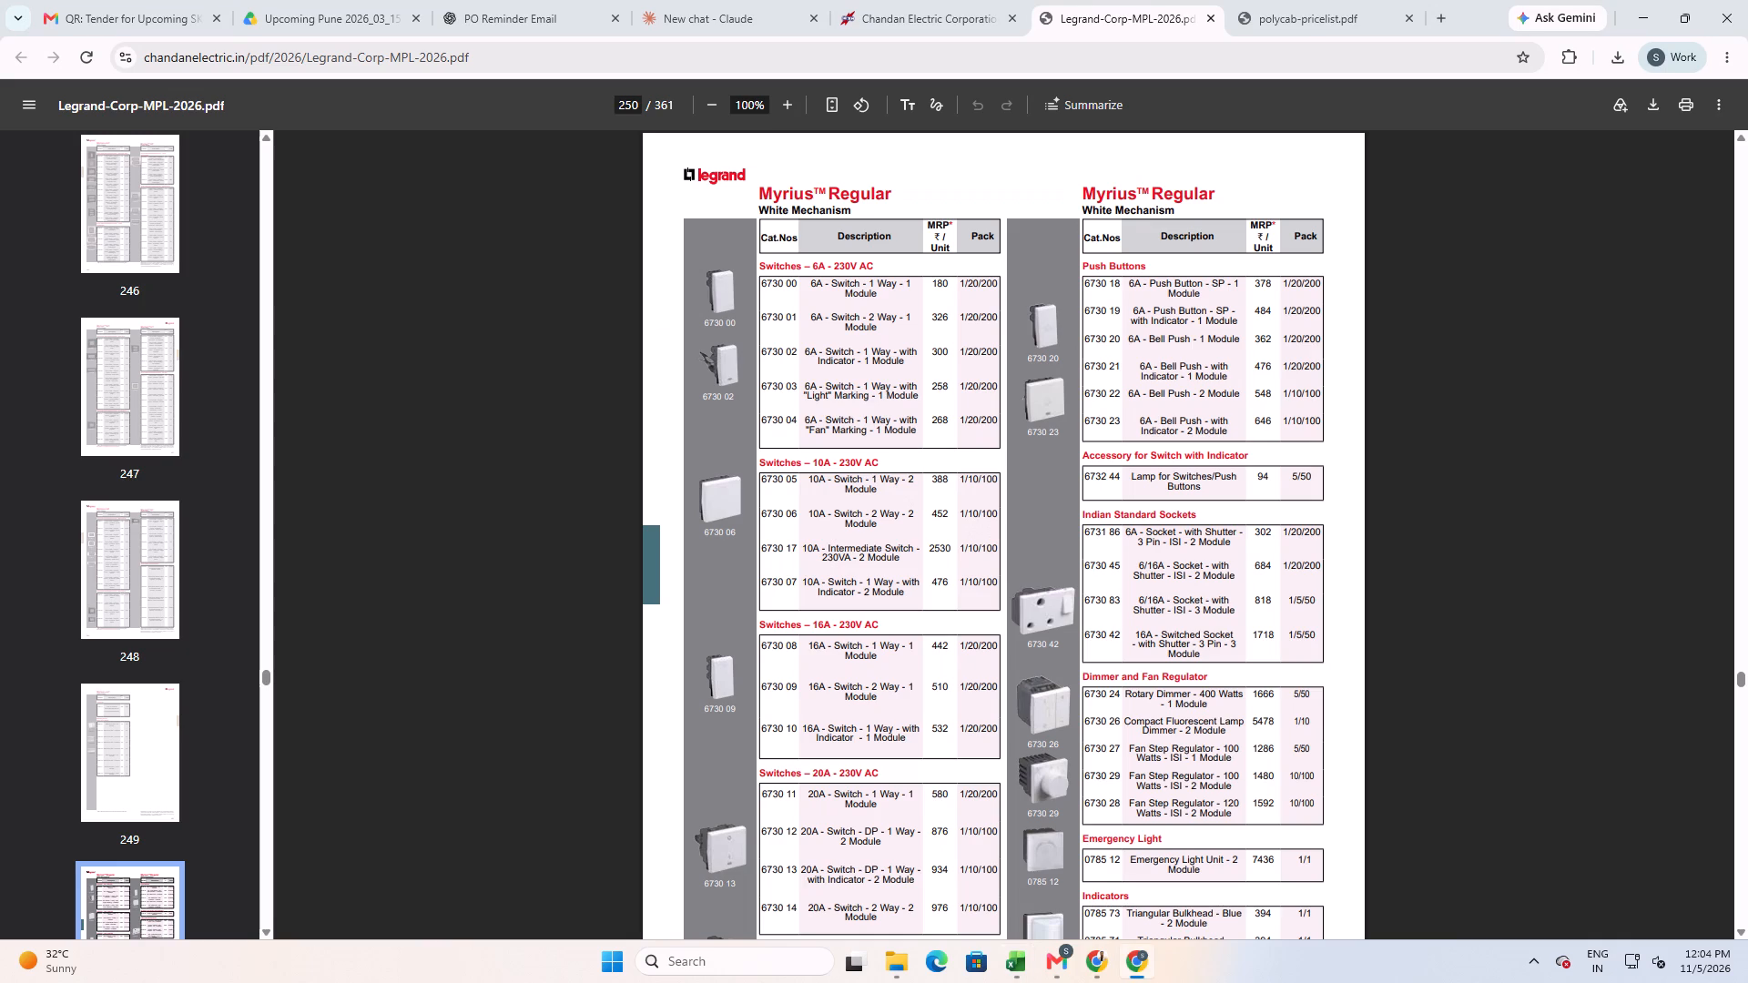
scroll(889, 641, "down", 8)
scroll(1018, 696, "down", 2)
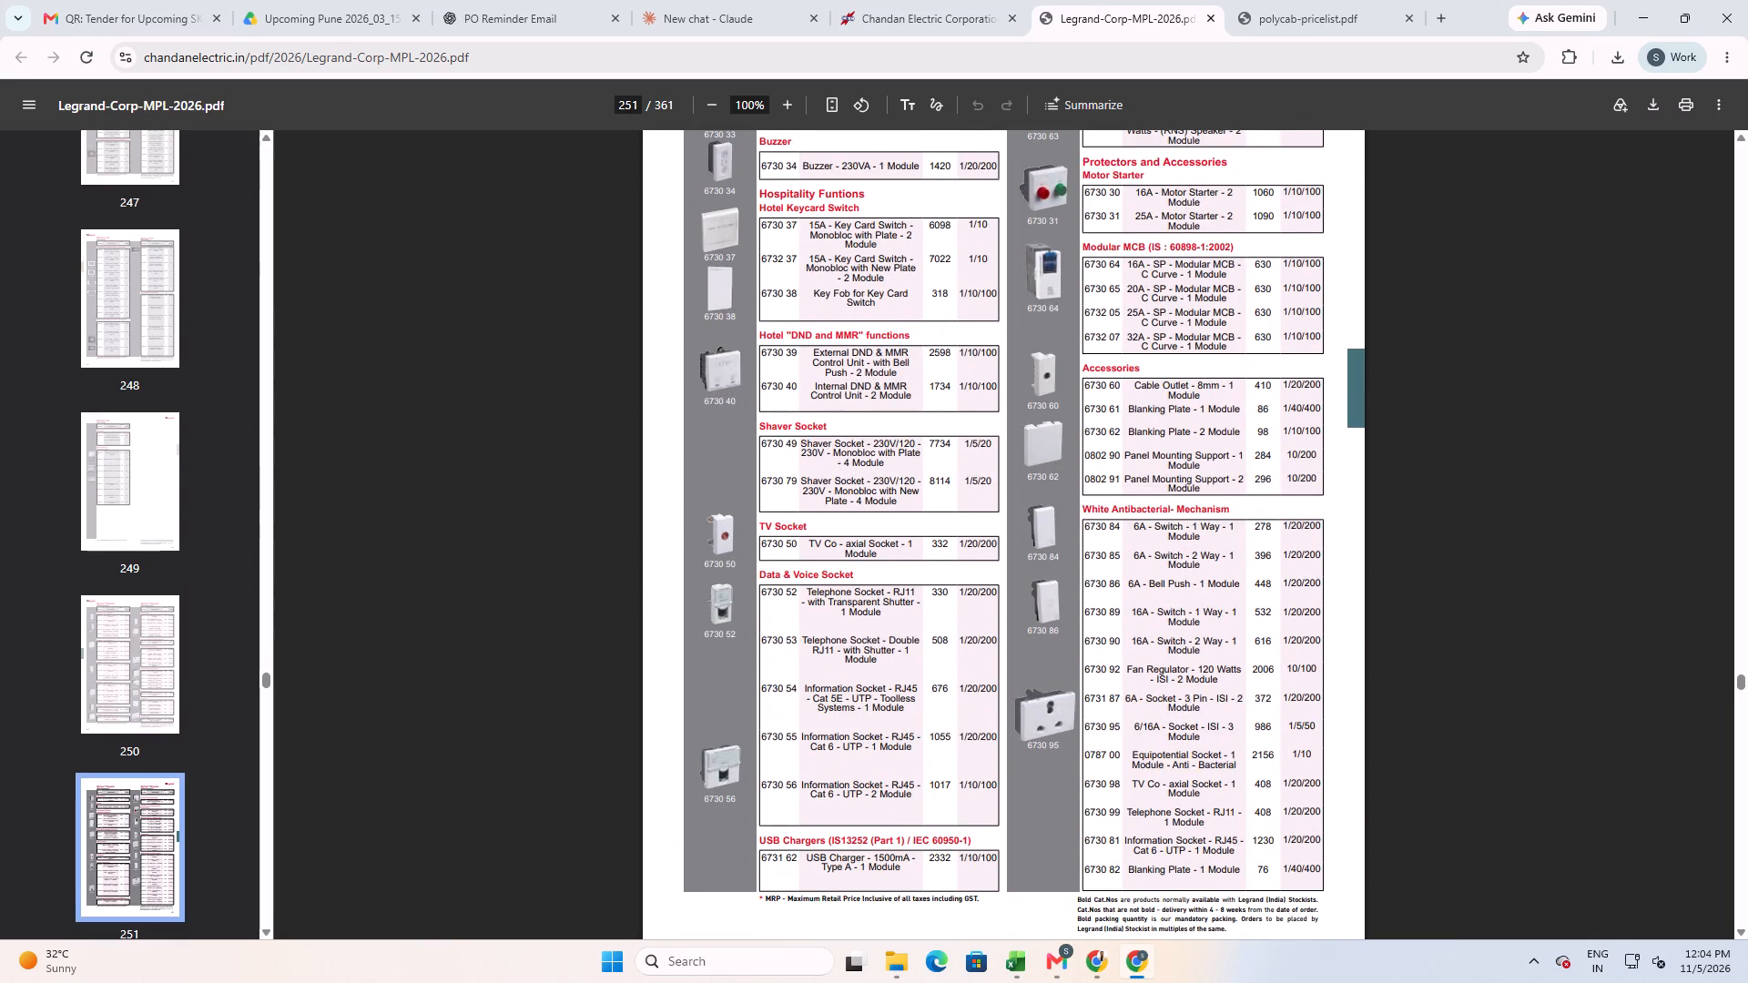
scroll(1098, 716, "down", 7)
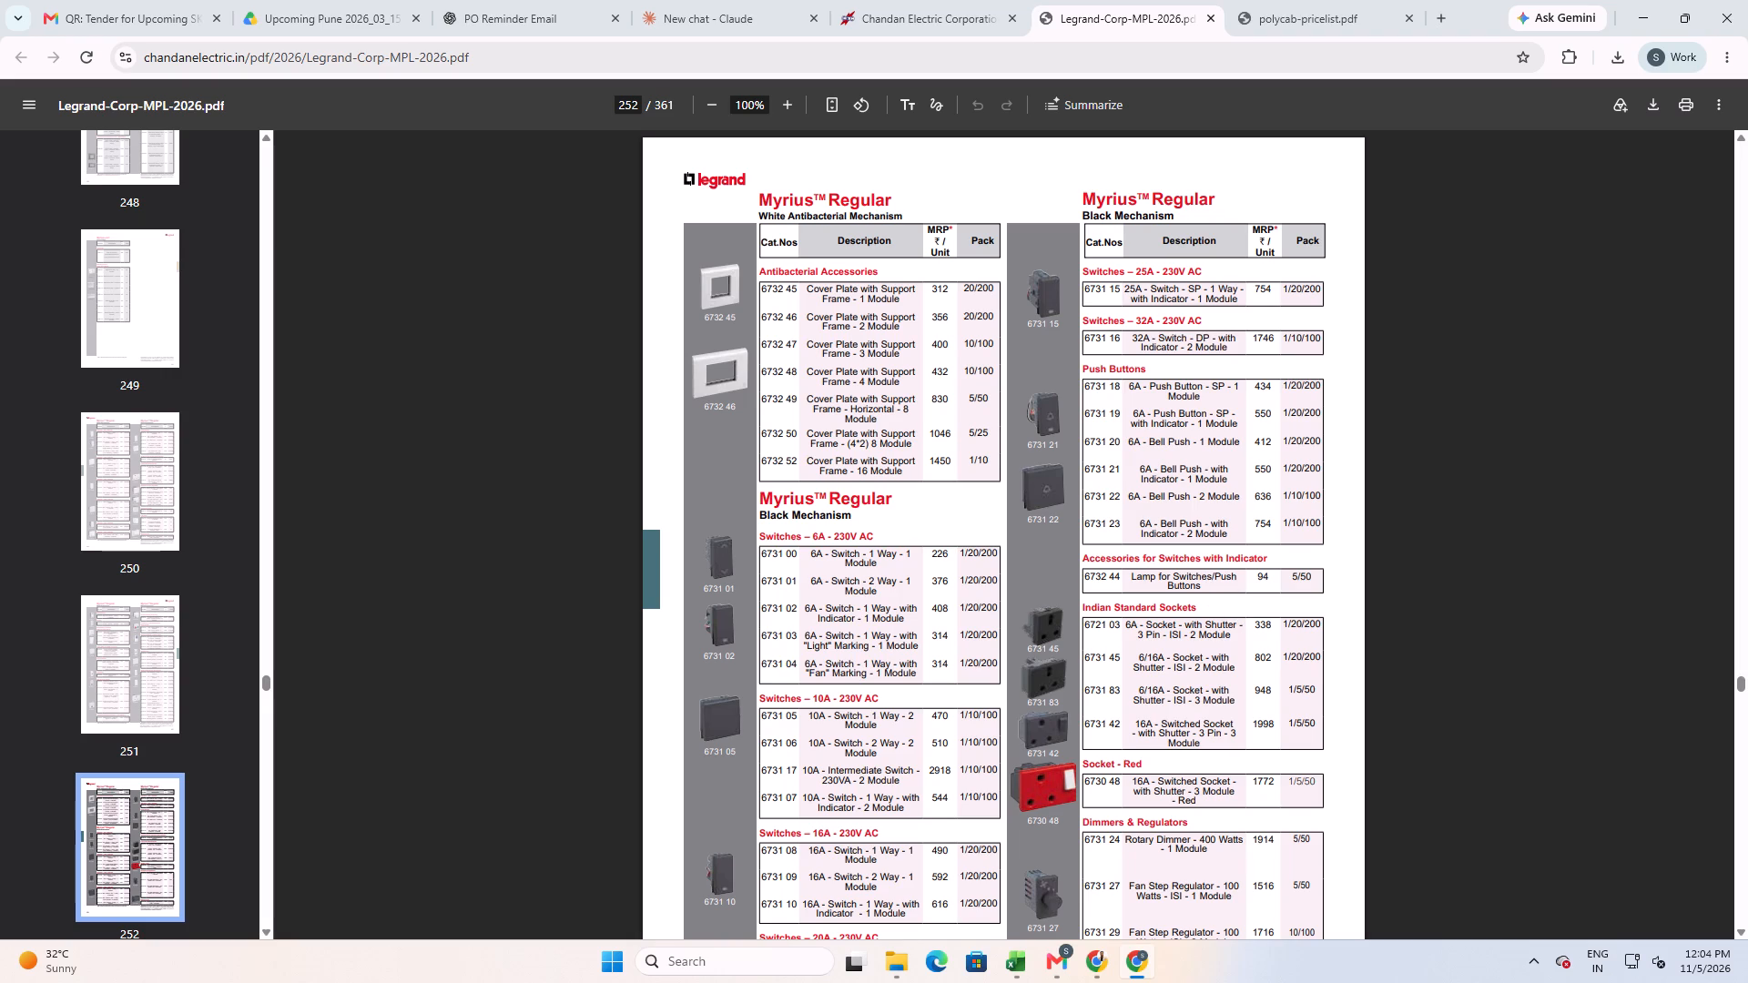
scroll(1220, 644, "up", 2)
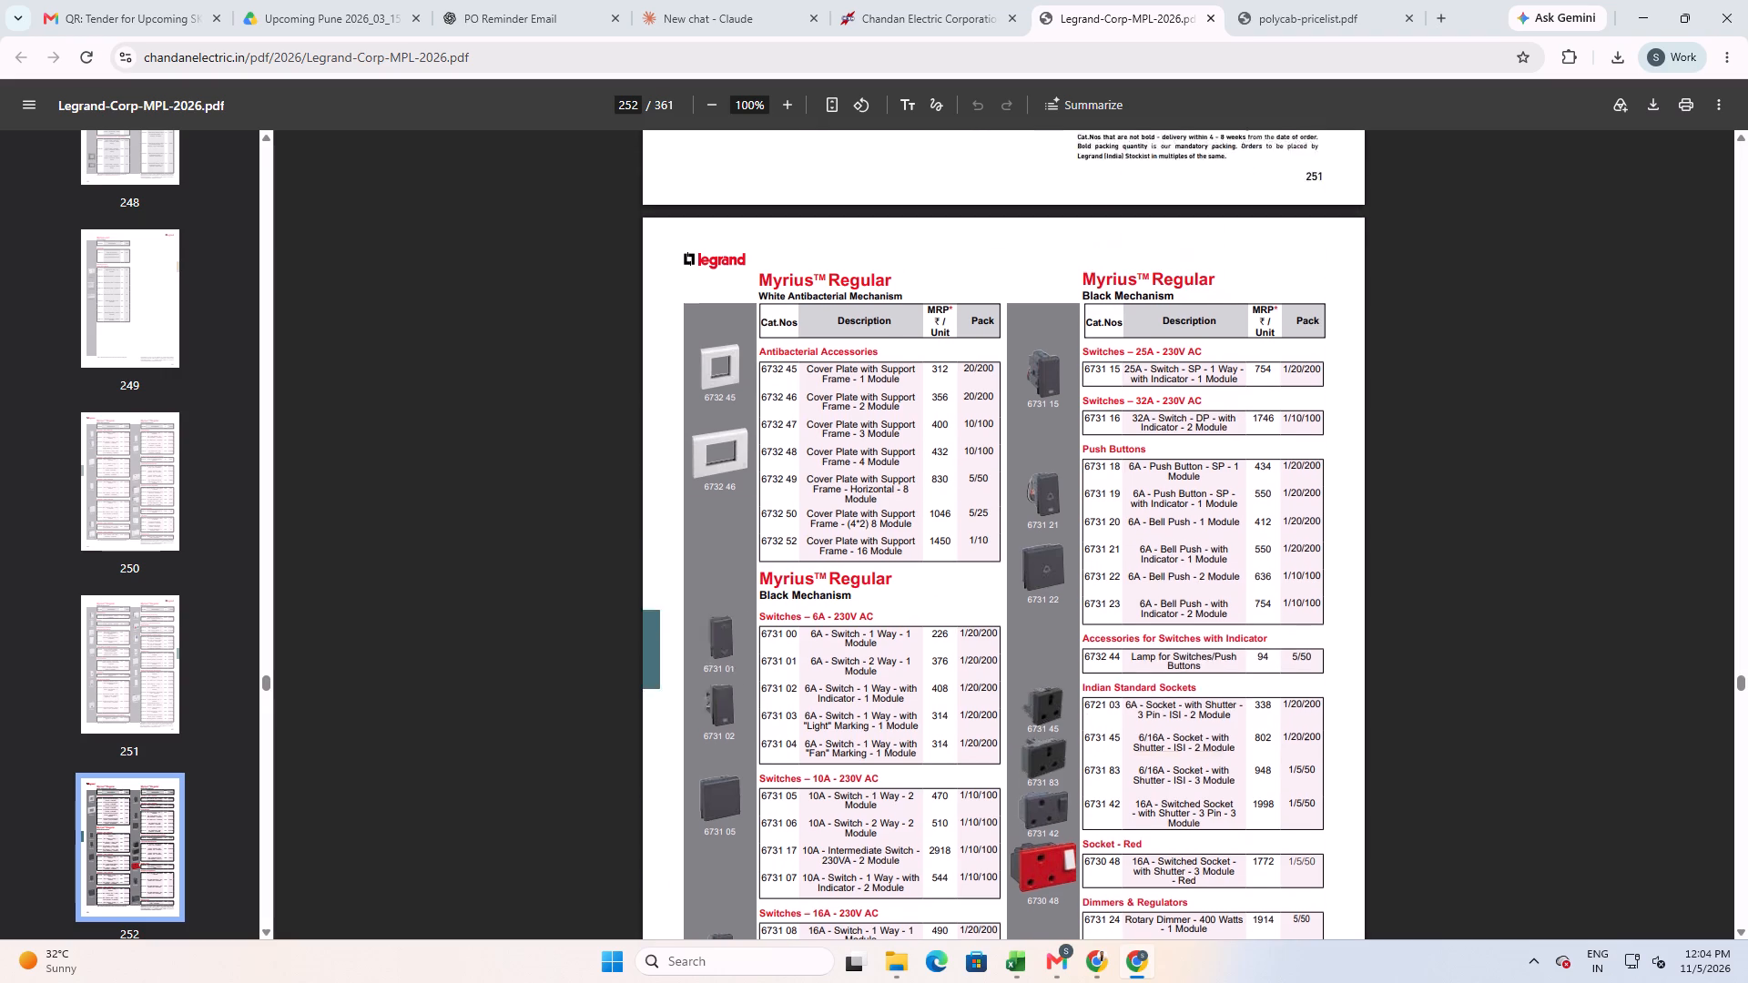
scroll(1219, 641, "up", 5)
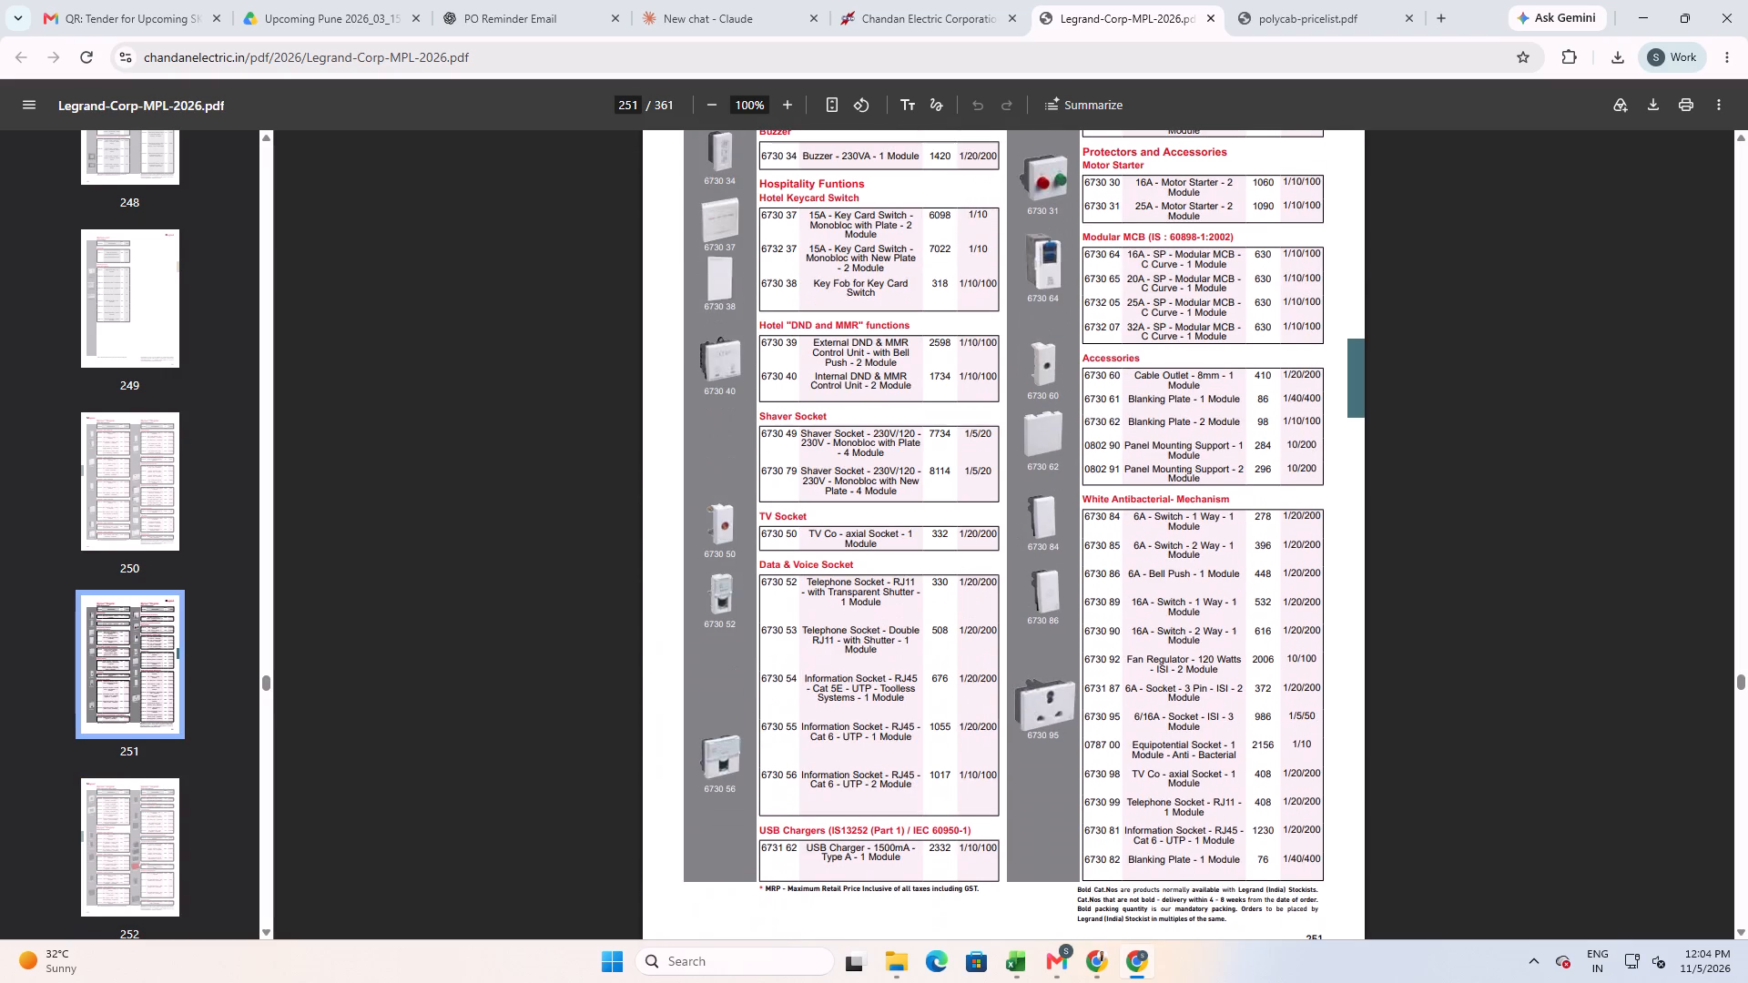
scroll(1219, 641, "down", 5)
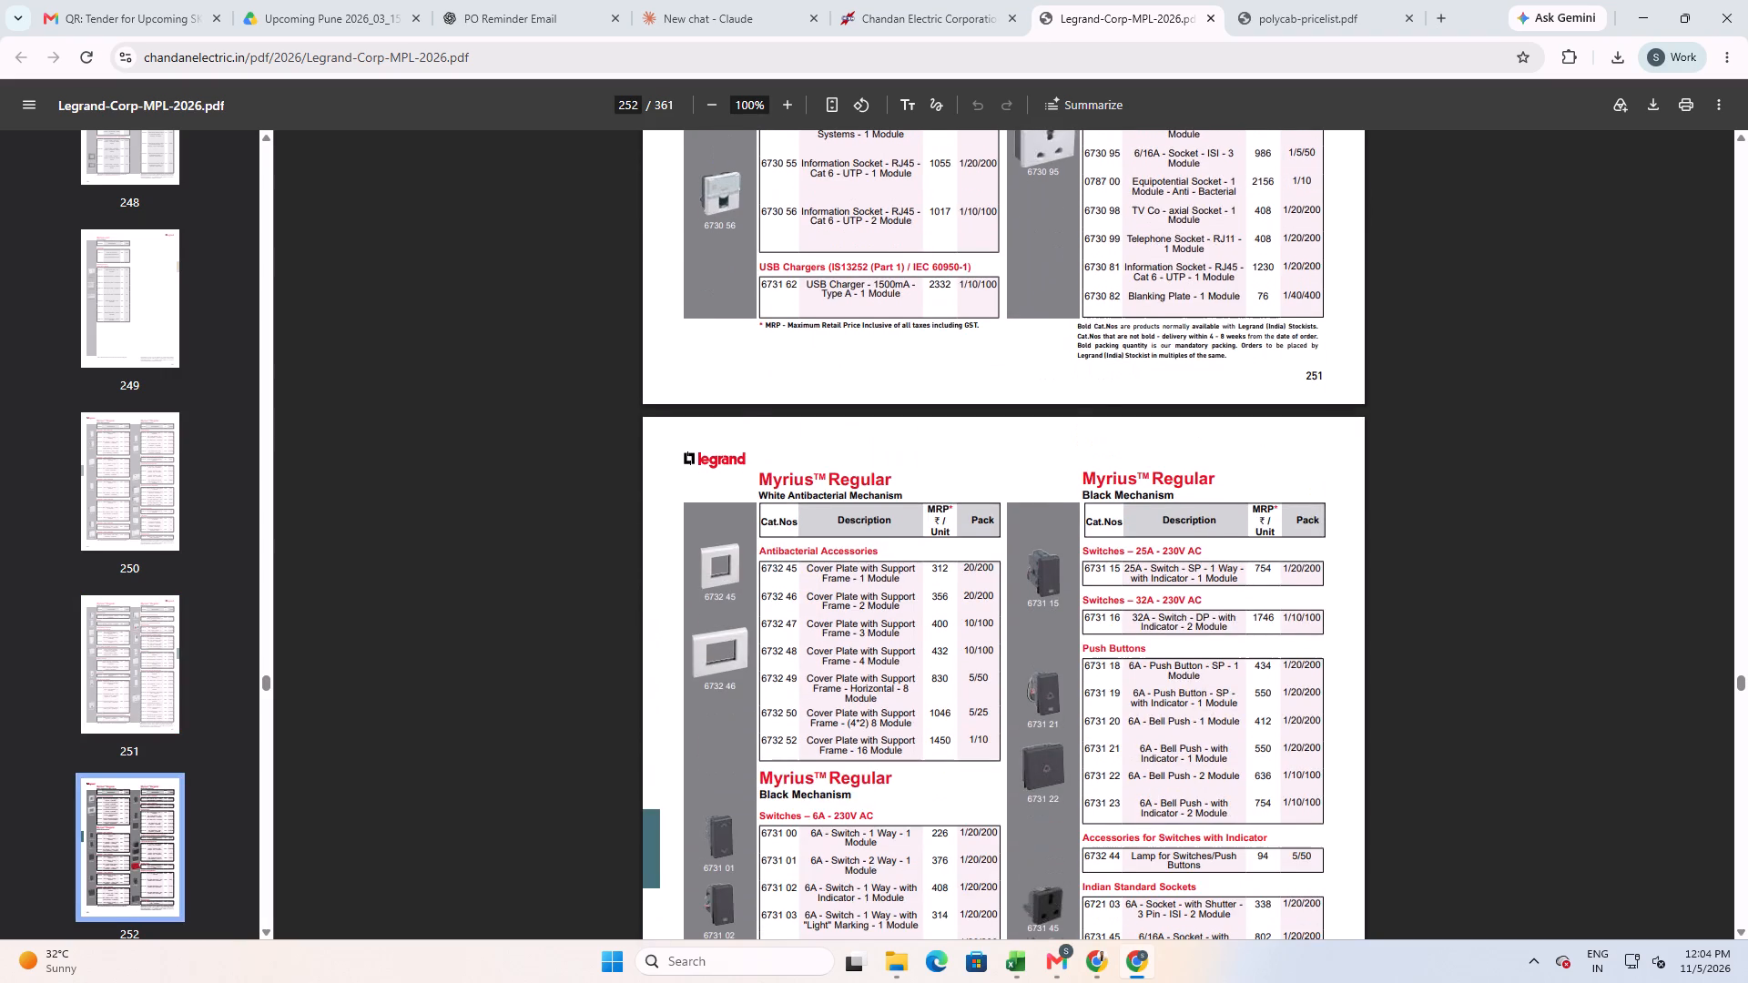
scroll(1219, 641, "down", 1)
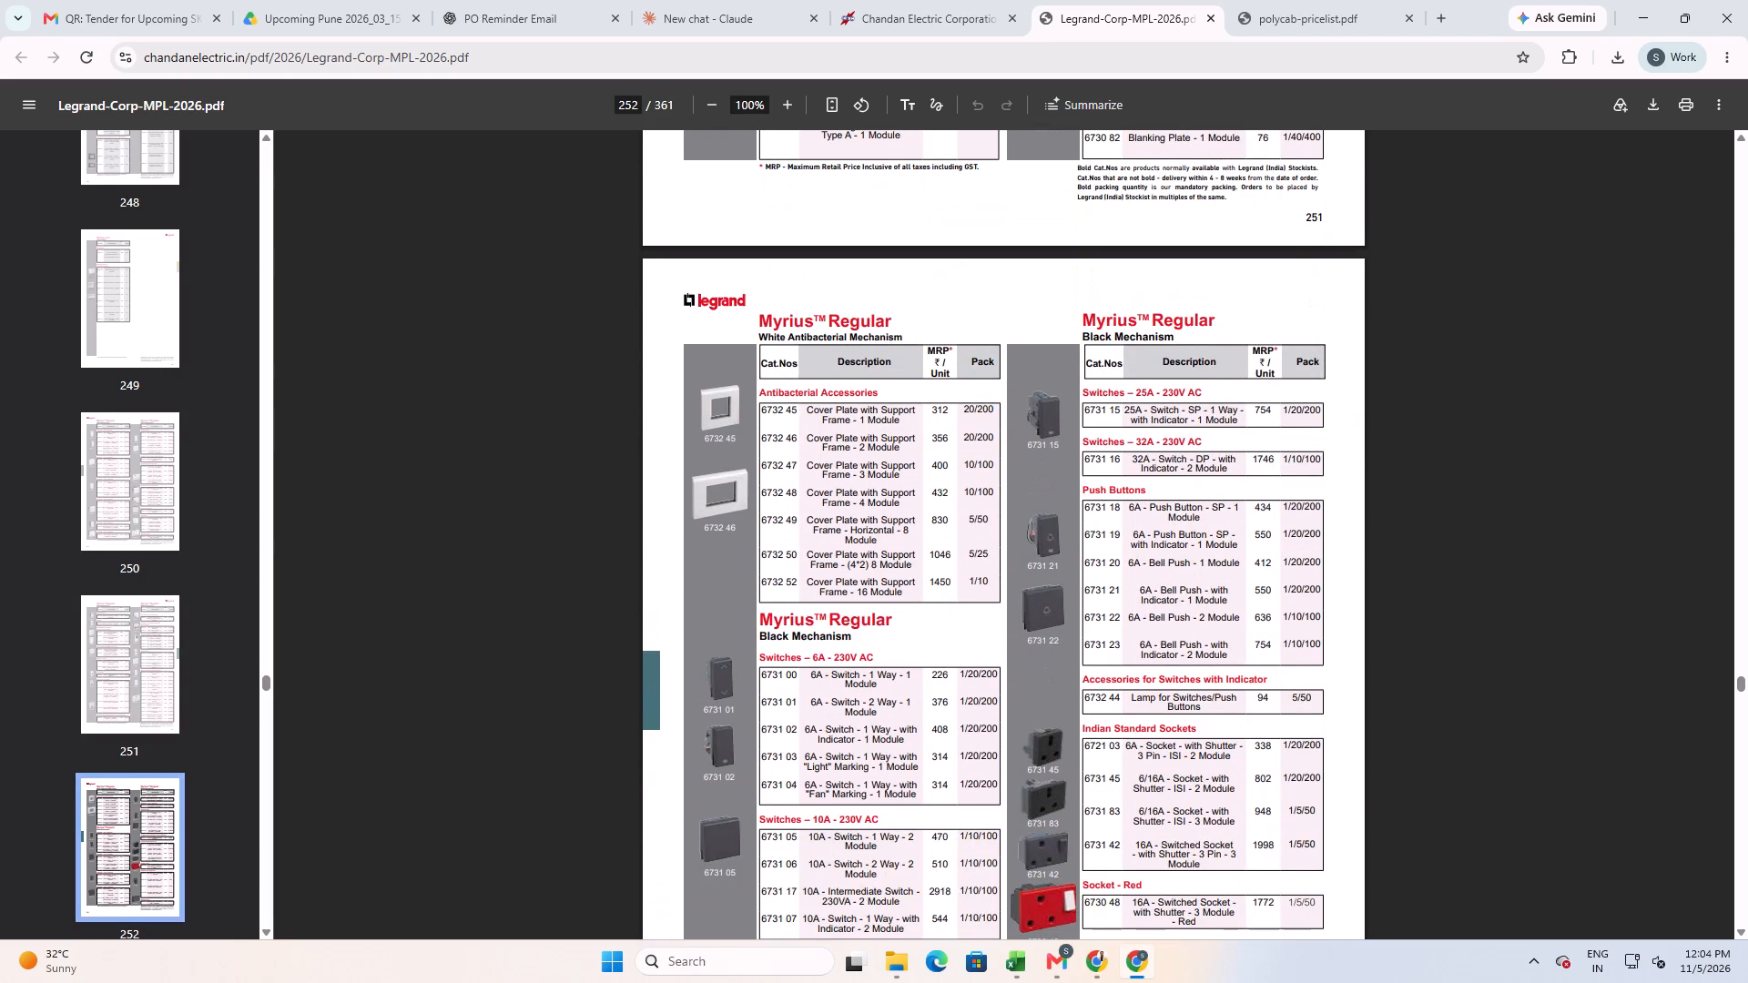
scroll(1219, 641, "down", 3)
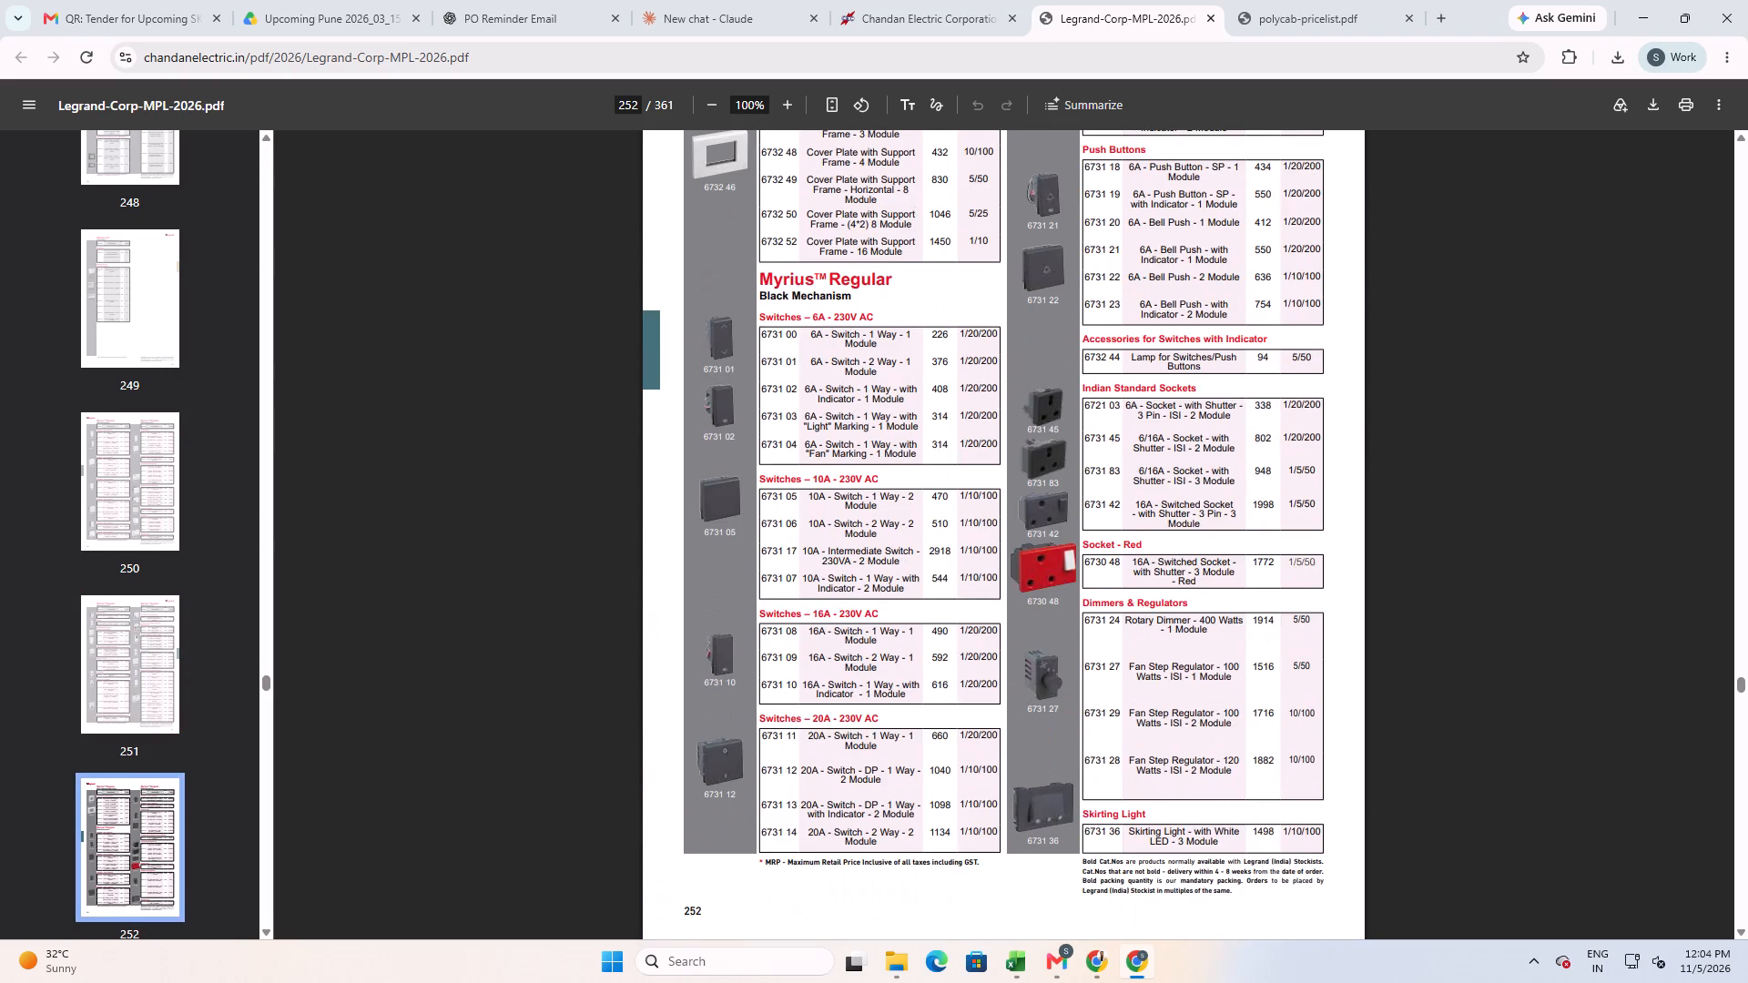
scroll(1219, 641, "down", 5)
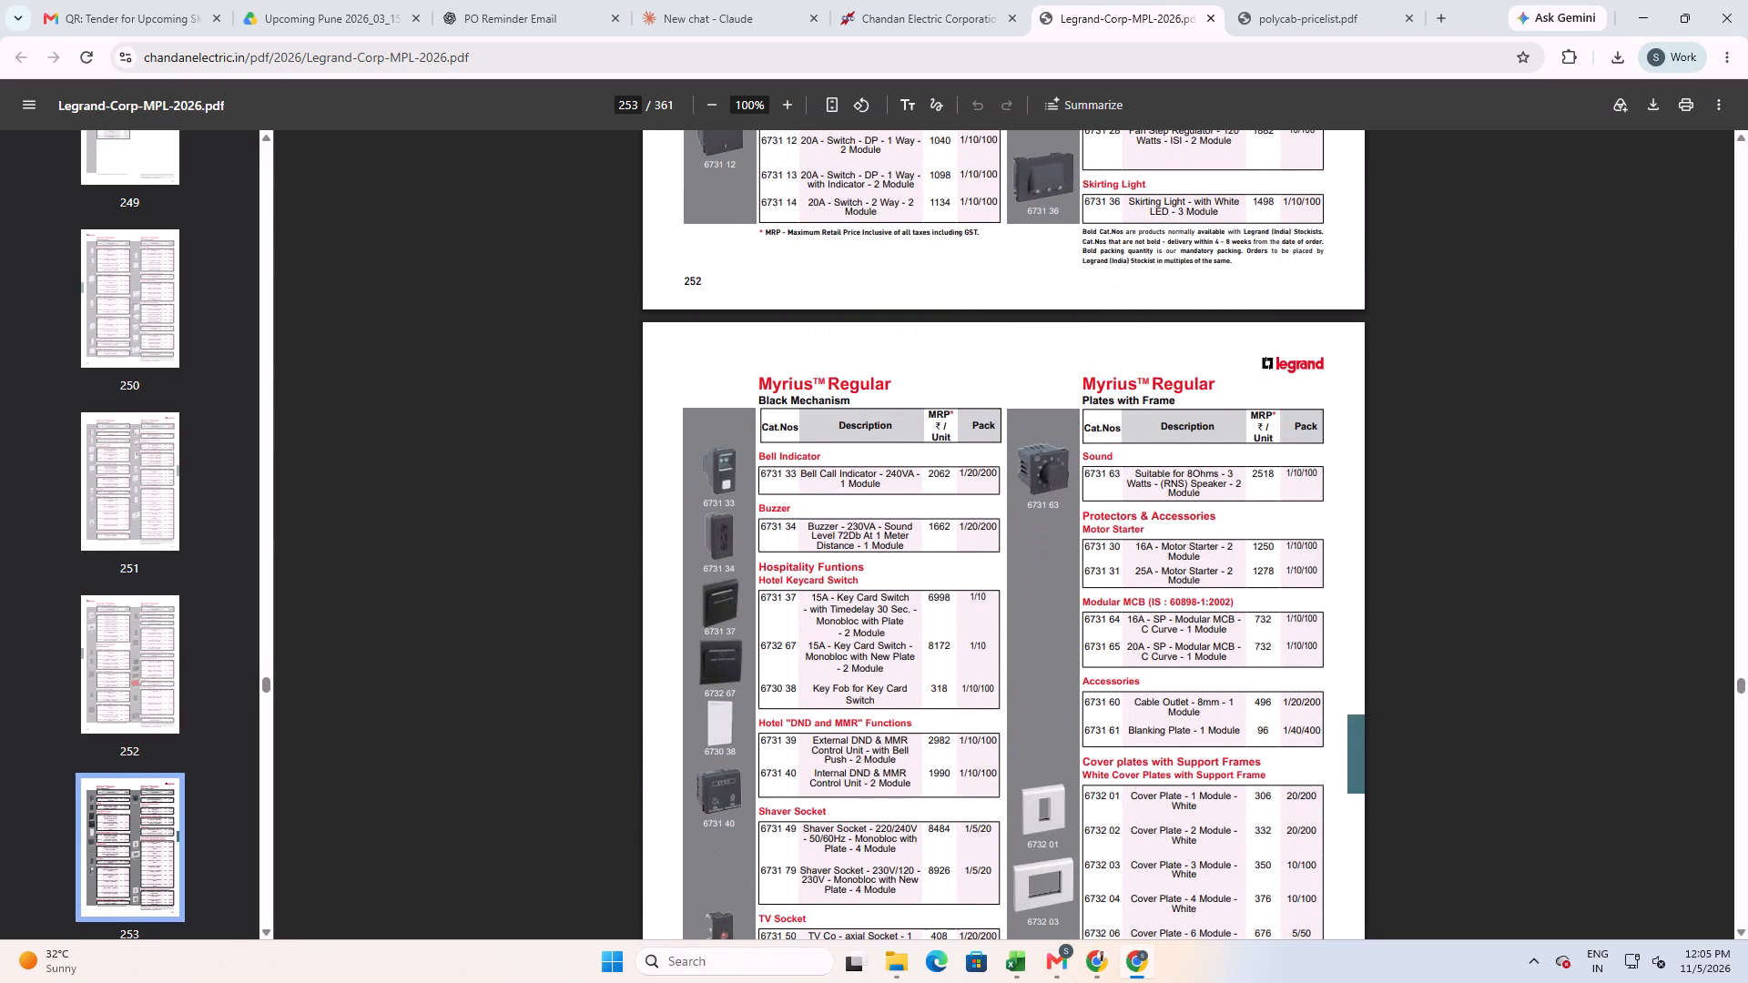
key("alt+Tab")
key("alt+Tab")
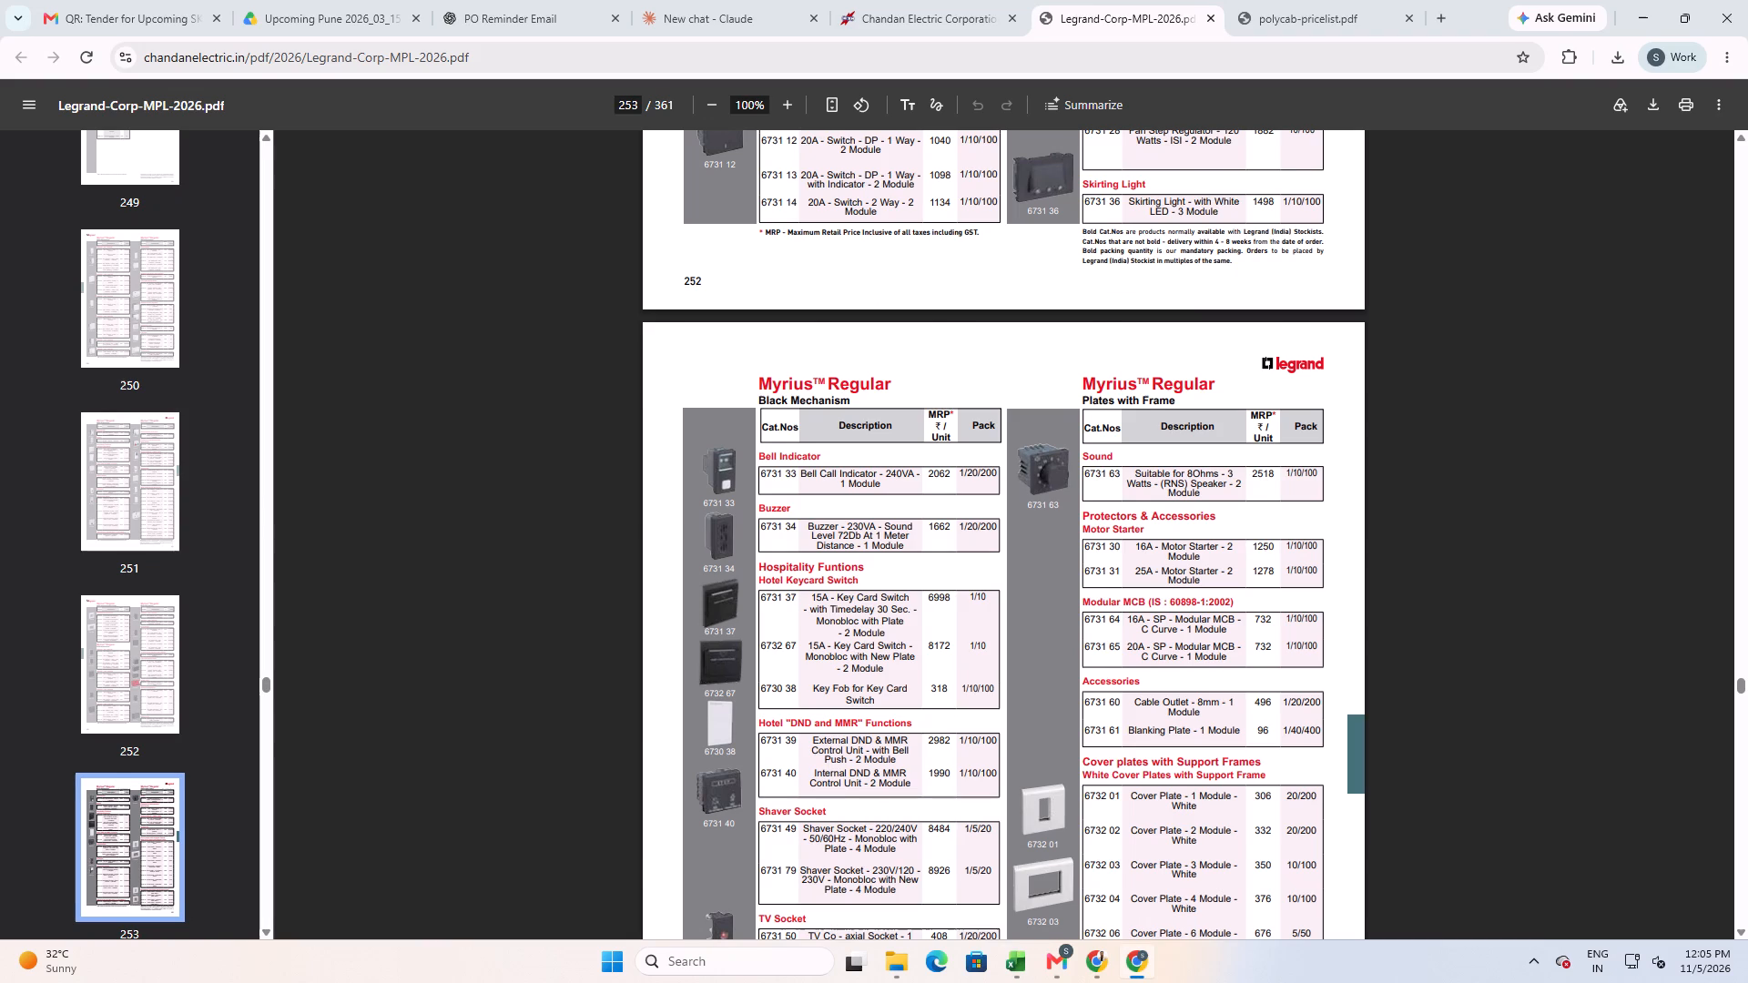
key("alt+Tab")
key("Left")
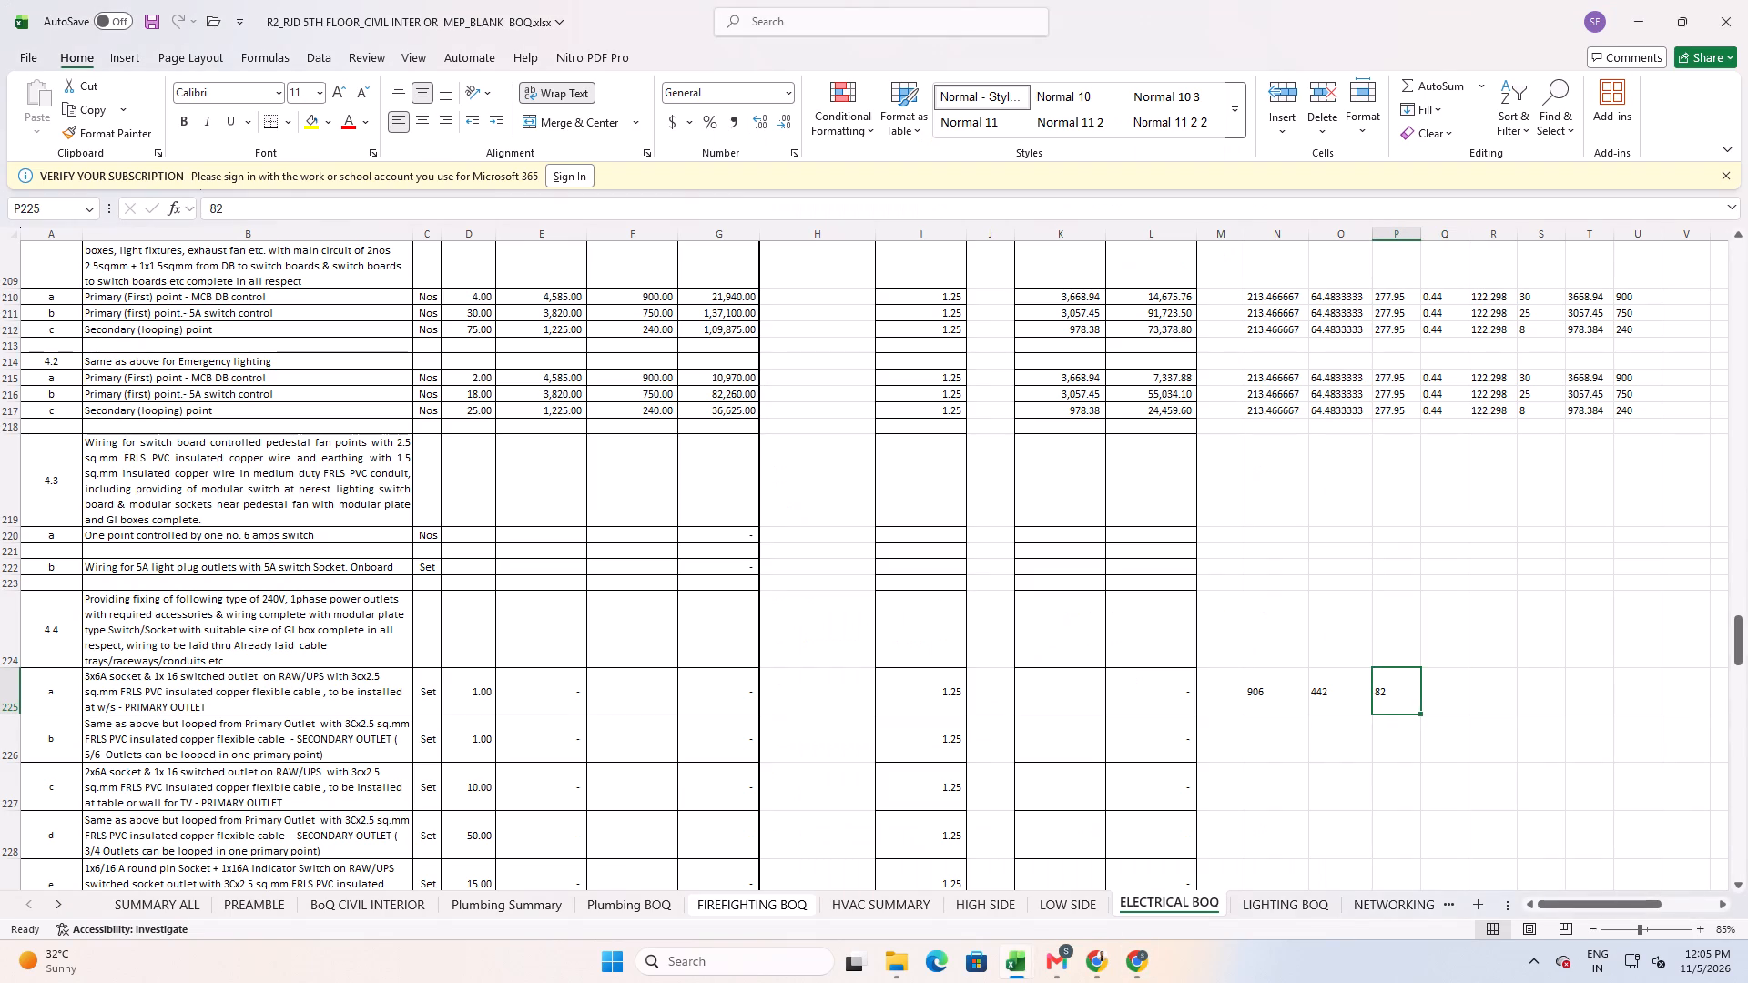
type("96")
key("Return")
key("Up")
key("Right")
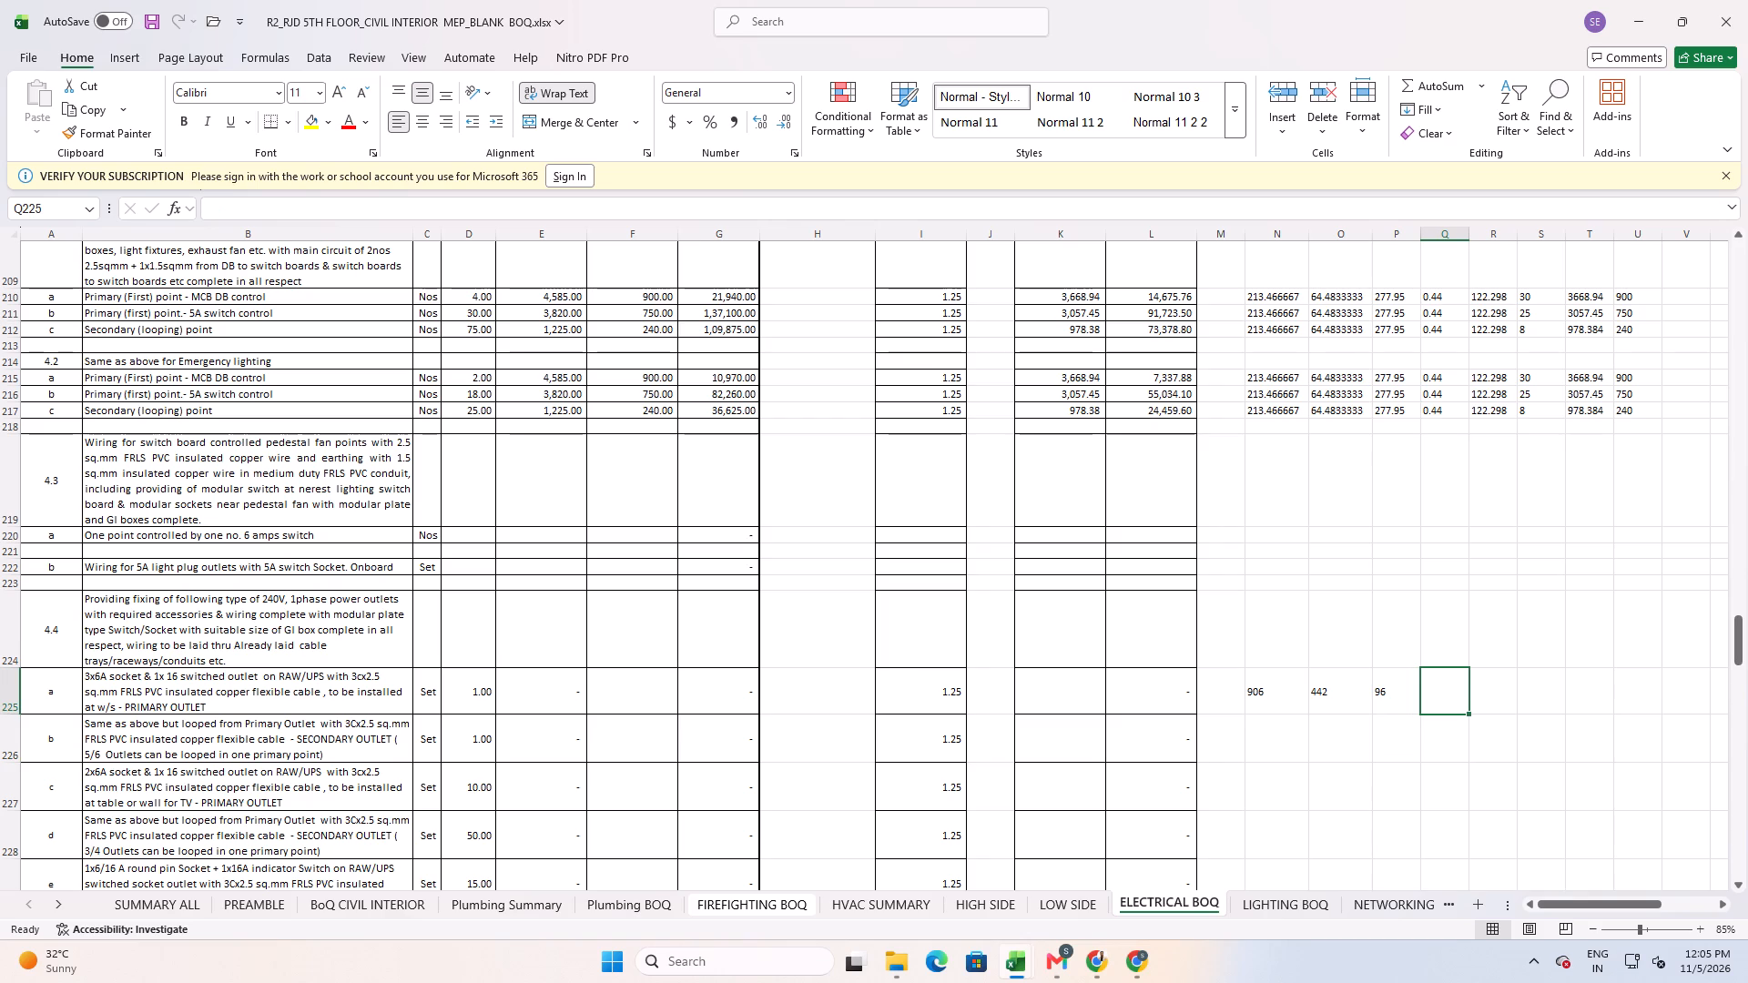
Return to the Legrand price list, and check the proposed makes for switches and sockets in the MEP approved make list's electrical sheet.
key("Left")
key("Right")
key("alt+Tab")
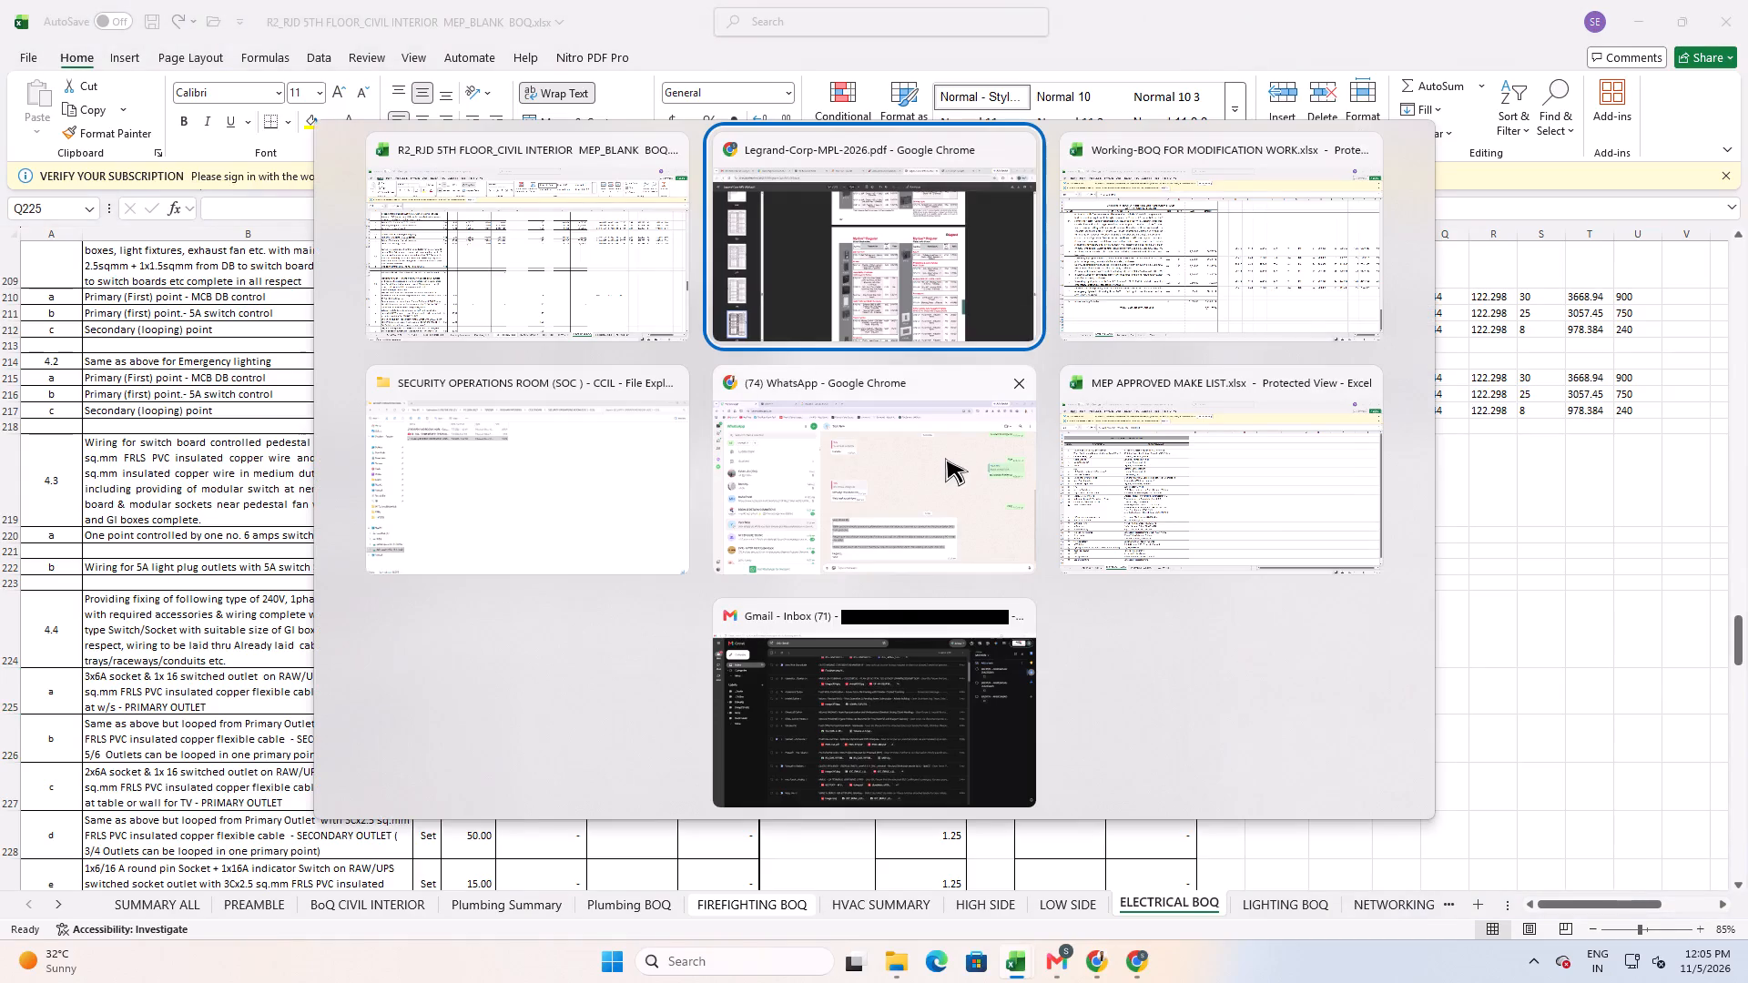
left_click(854, 316, "alt")
left_click(112, 0)
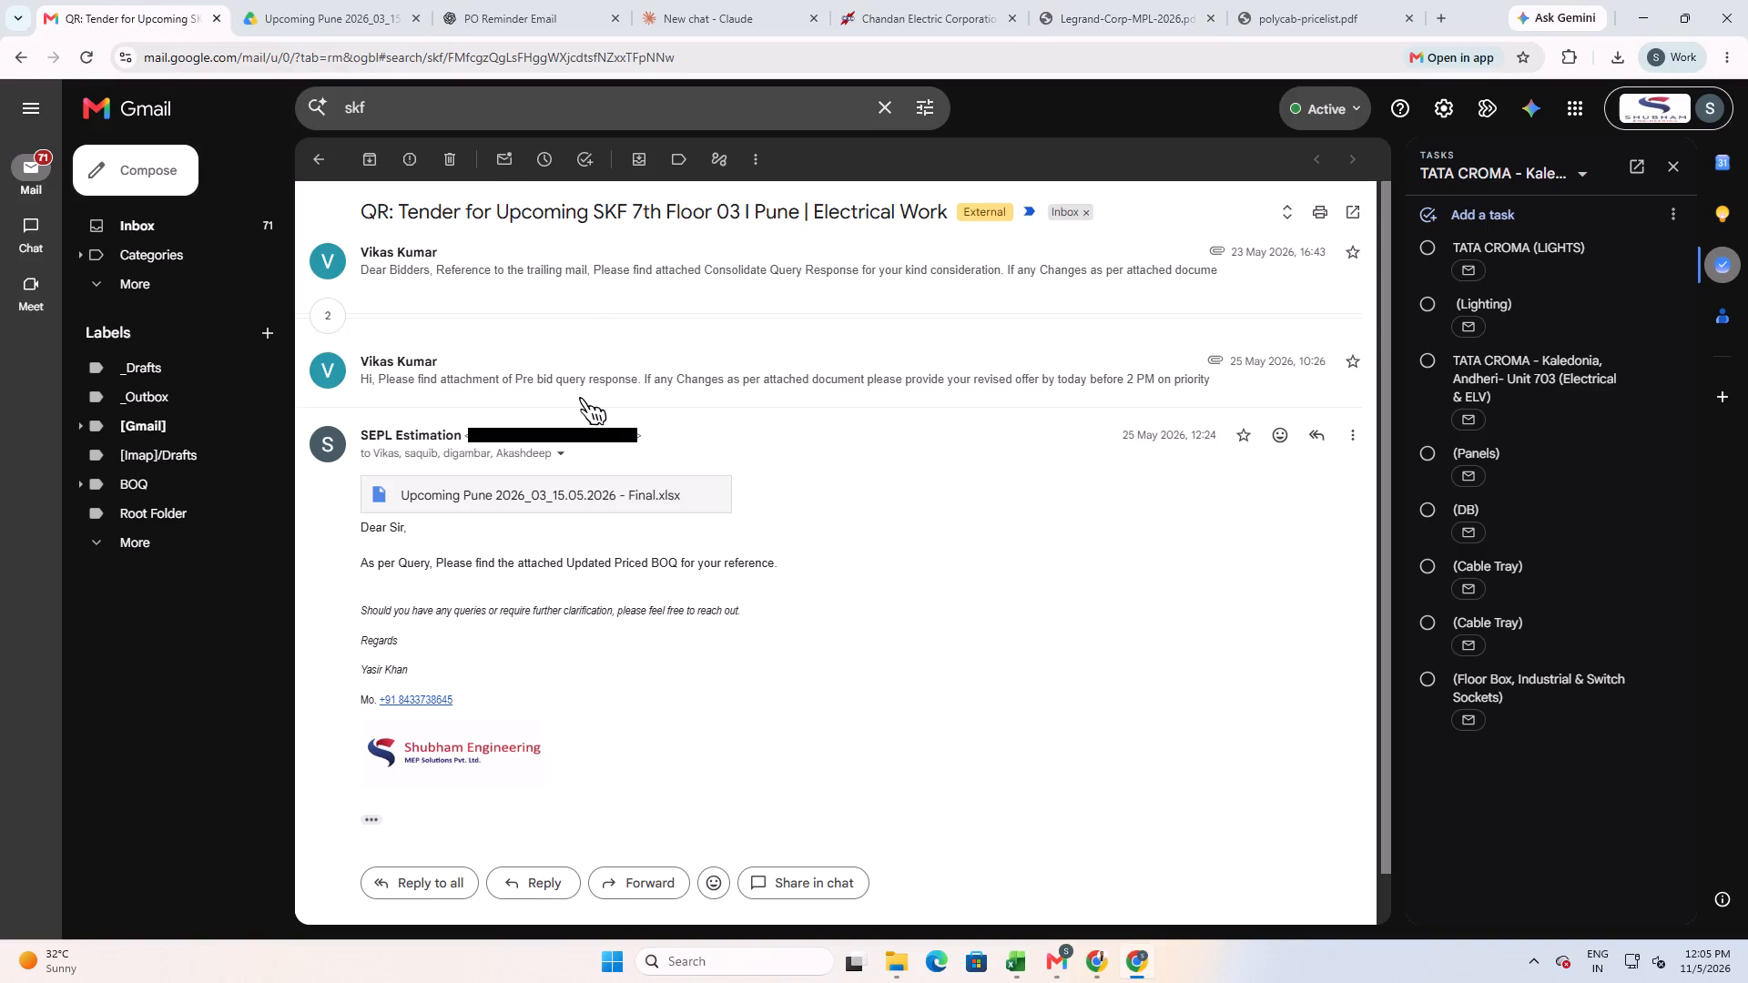
left_click(1320, 16)
left_click(913, 21)
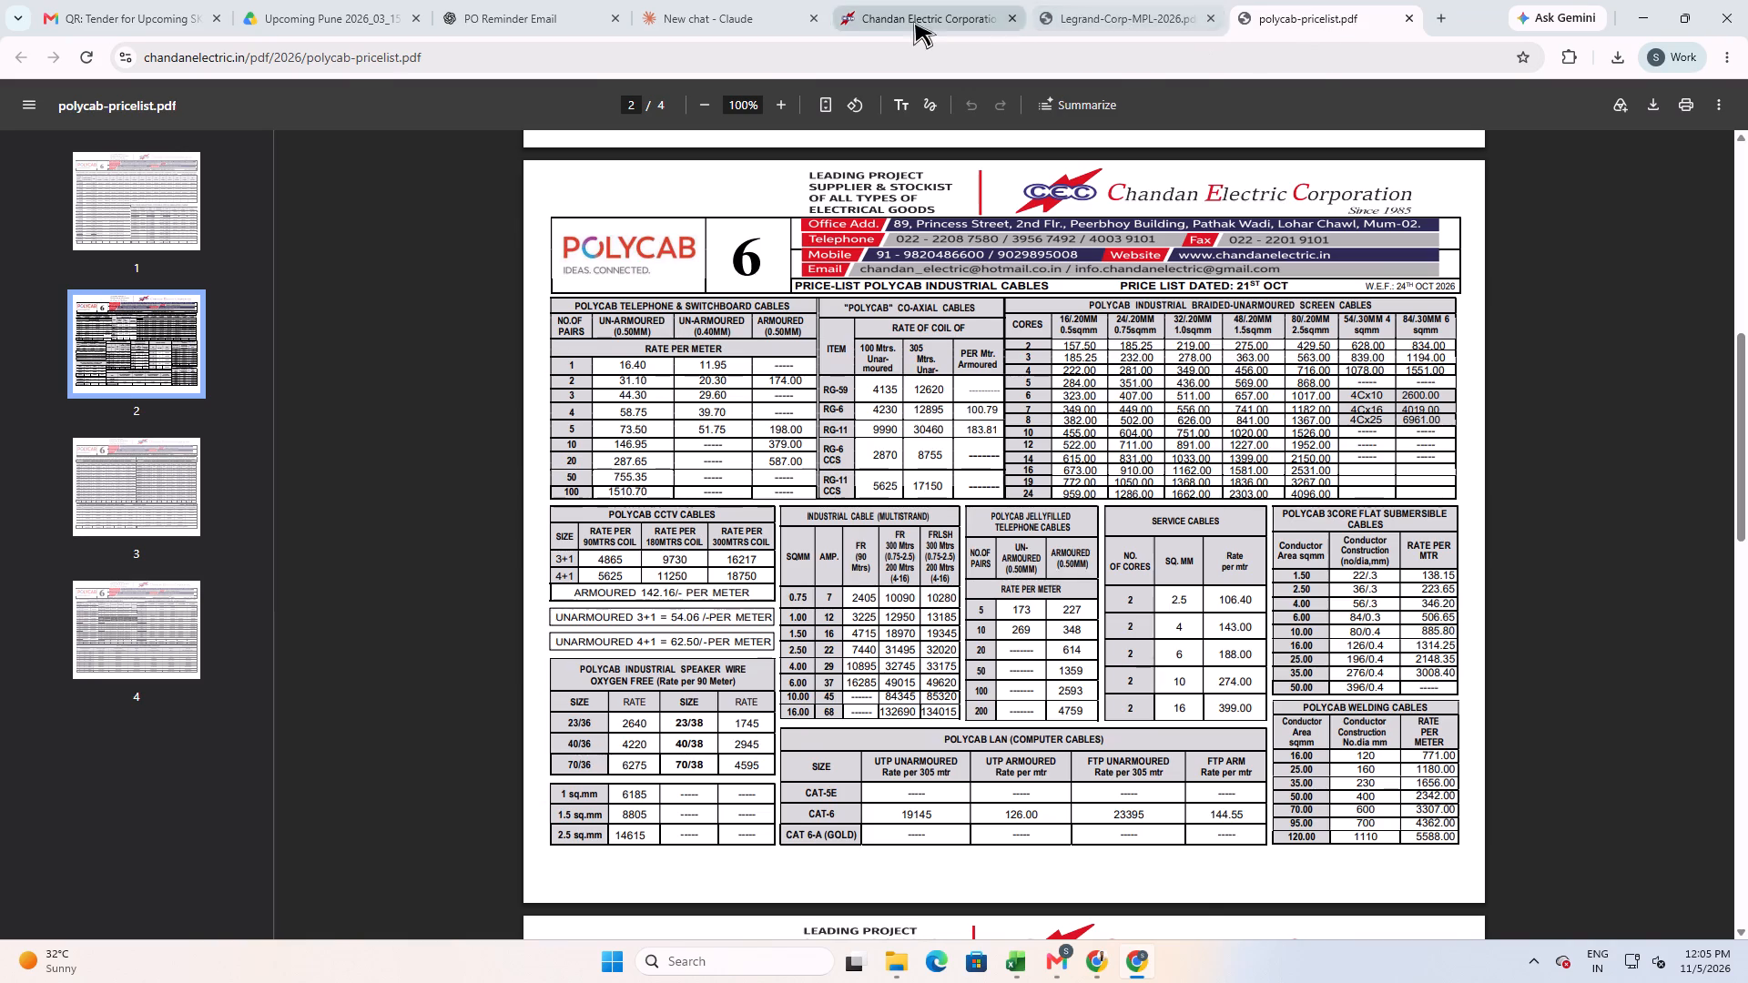
left_click(1128, 8)
key("alt+Tab")
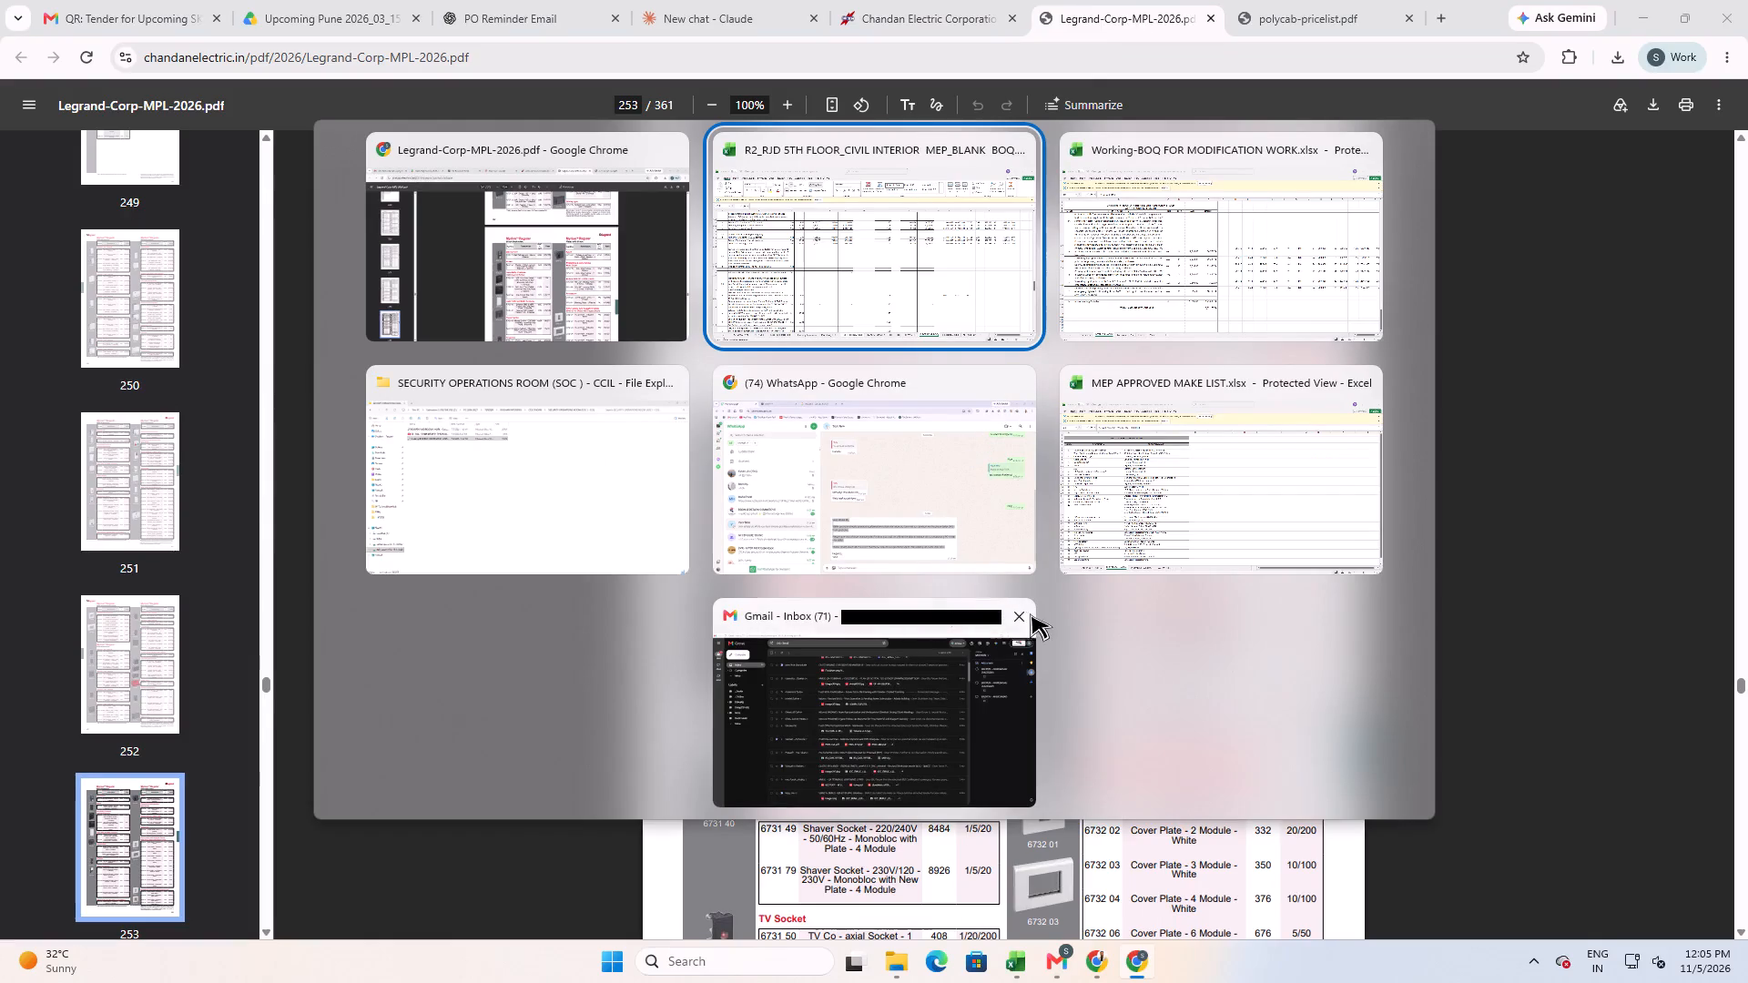
left_click(1174, 514, "alt")
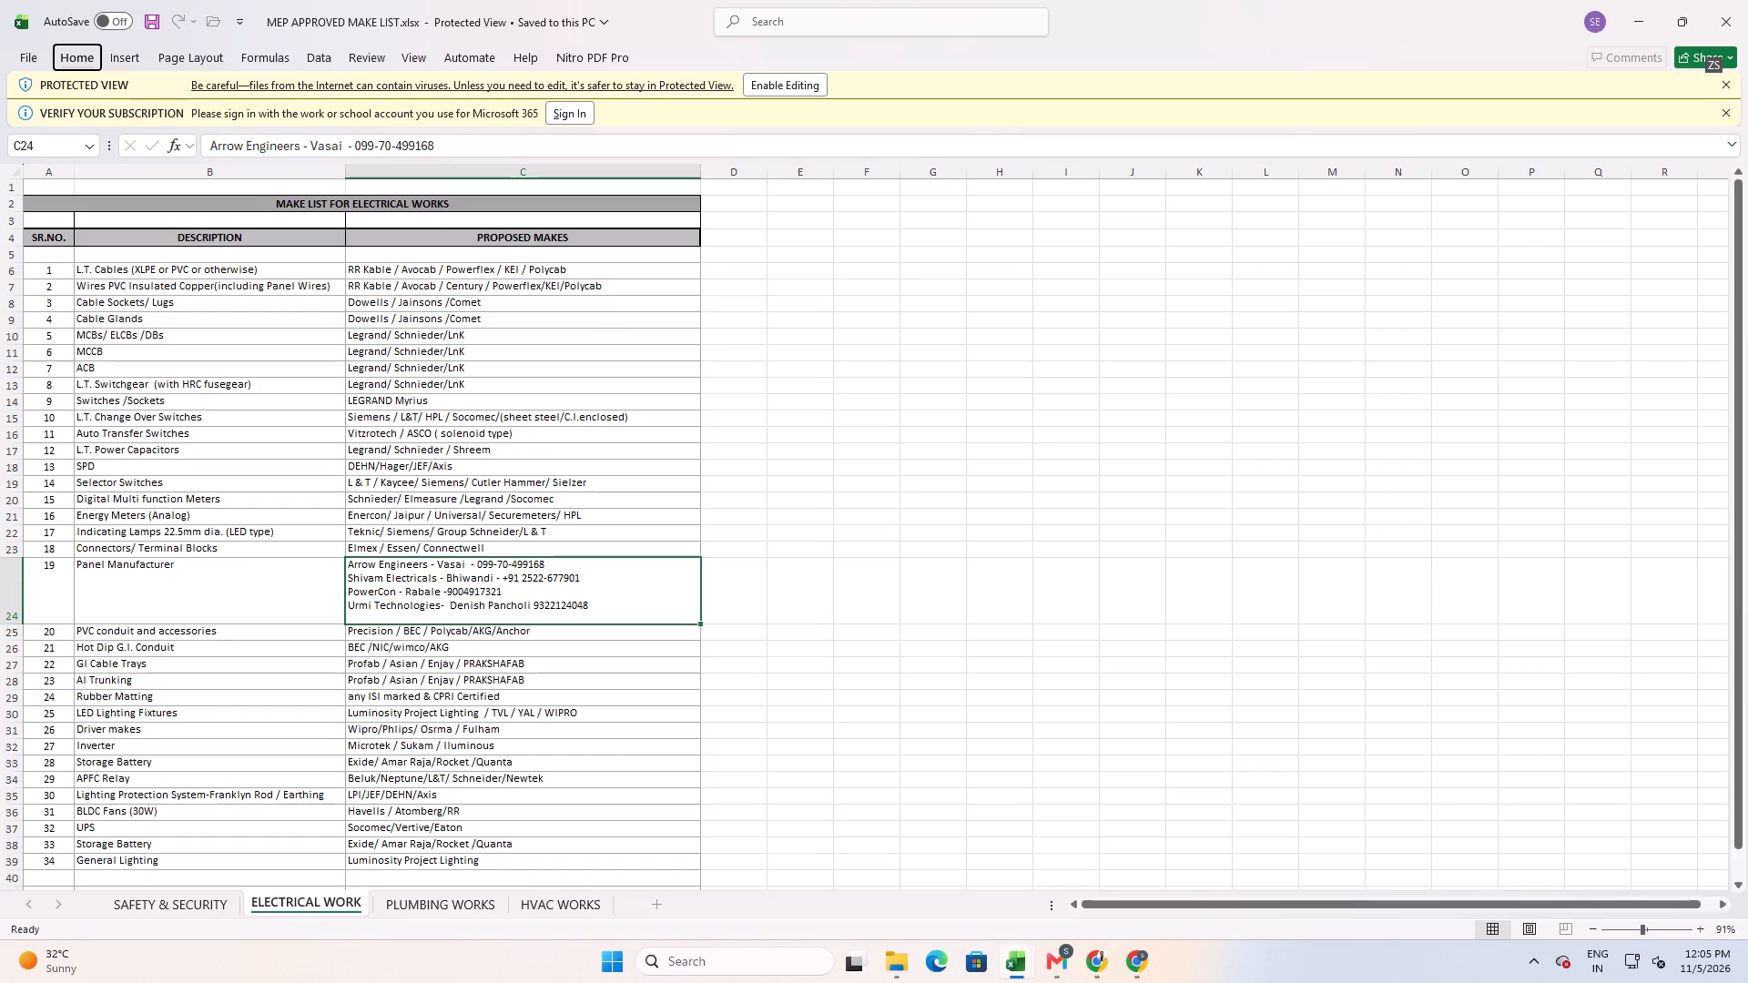
key("alt+Tab")
key("alt+Tab")
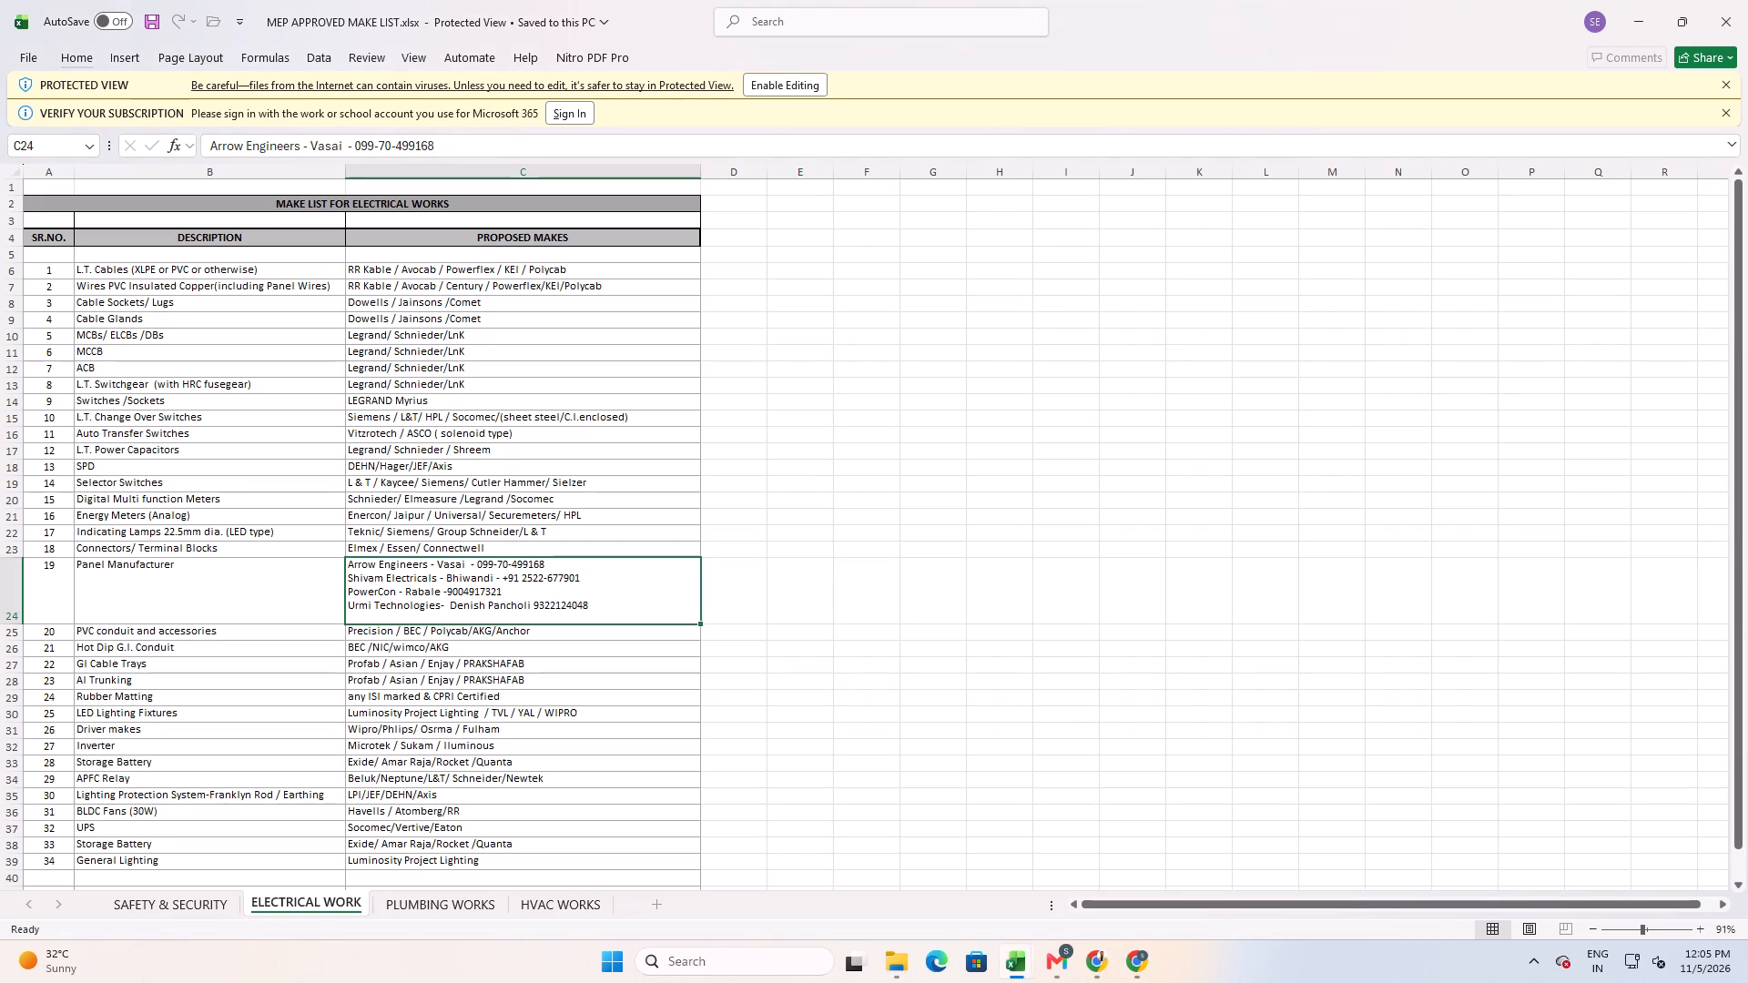
Return to the electrical BOQ and enter 748 in Q225, the Legrand price of the 8-module horizontal white cover plate.
key("alt+Tab")
key("alt+Tab")
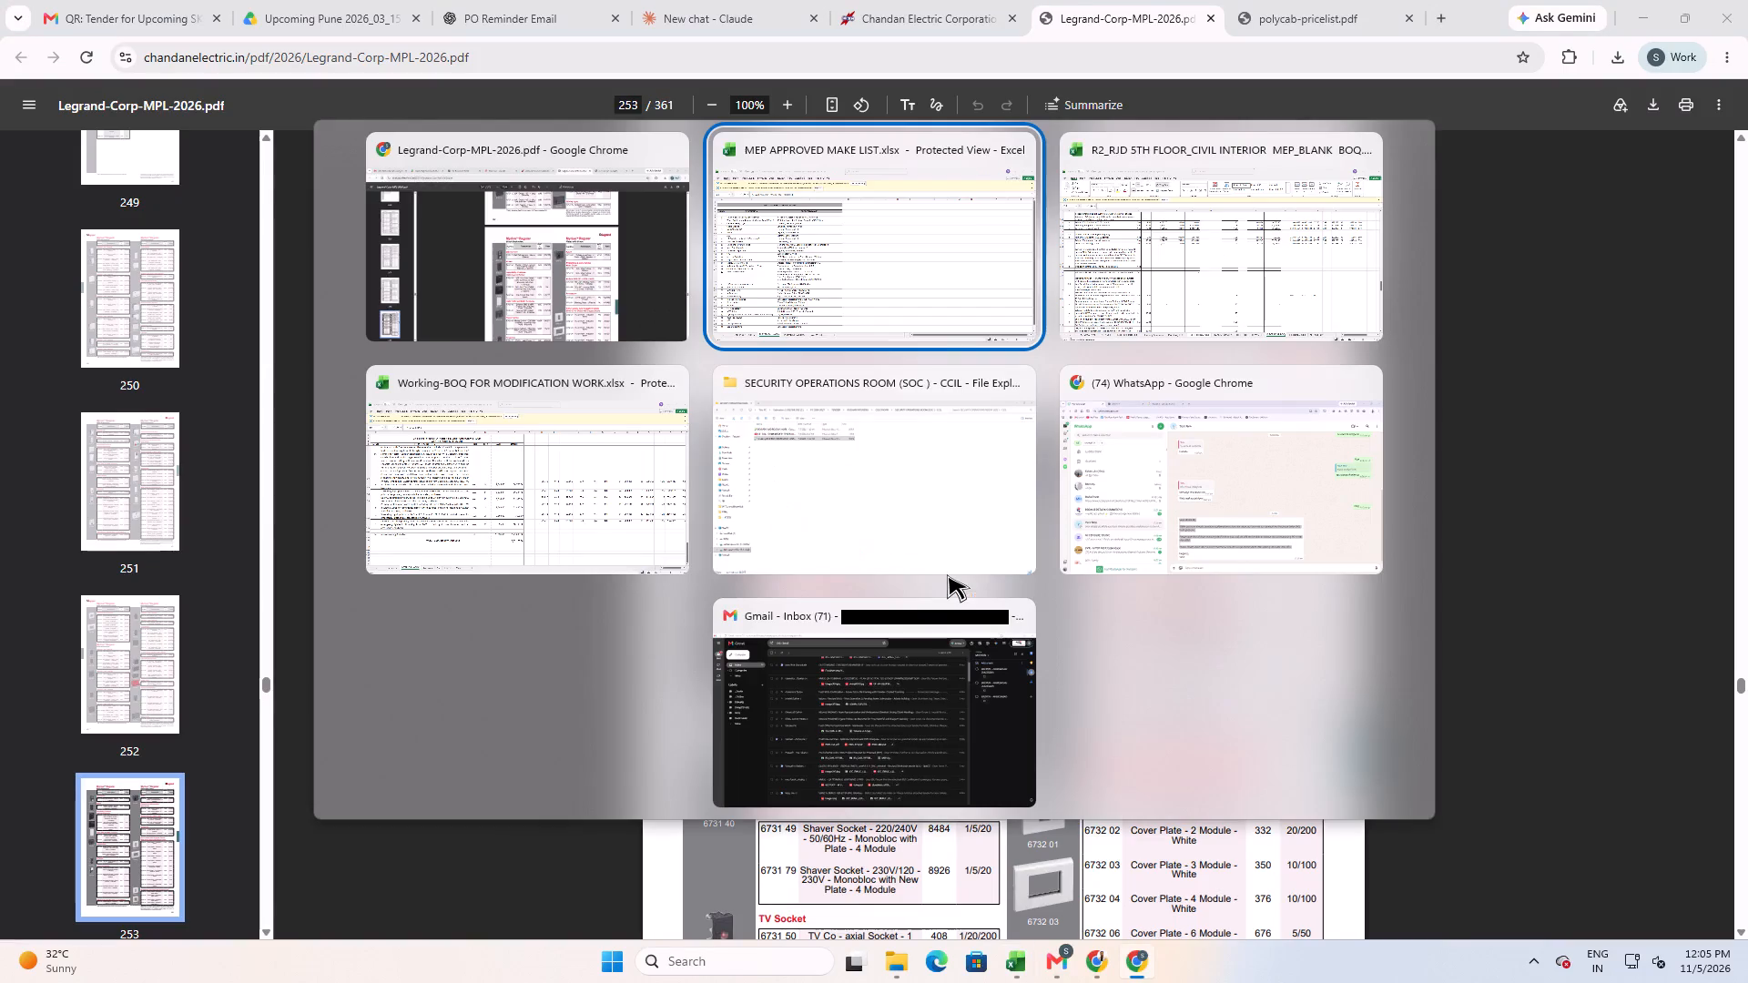
key("alt+Tab")
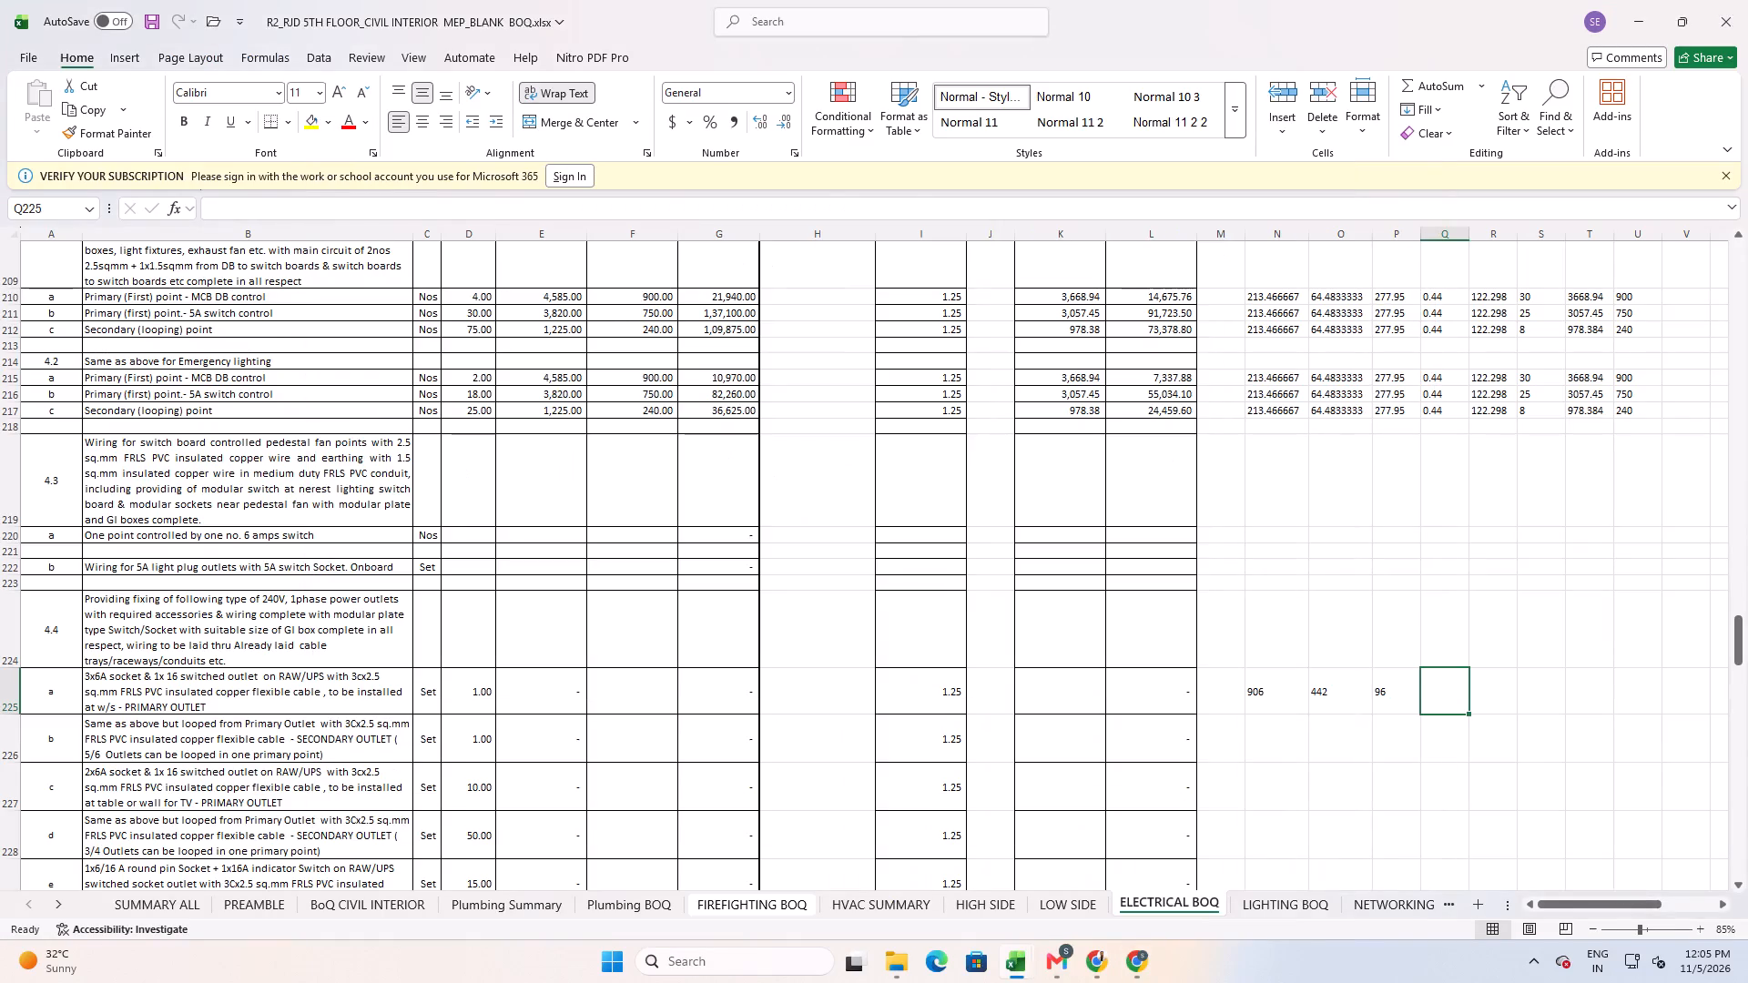
key("alt+Tab")
left_click(528, 291, "alt")
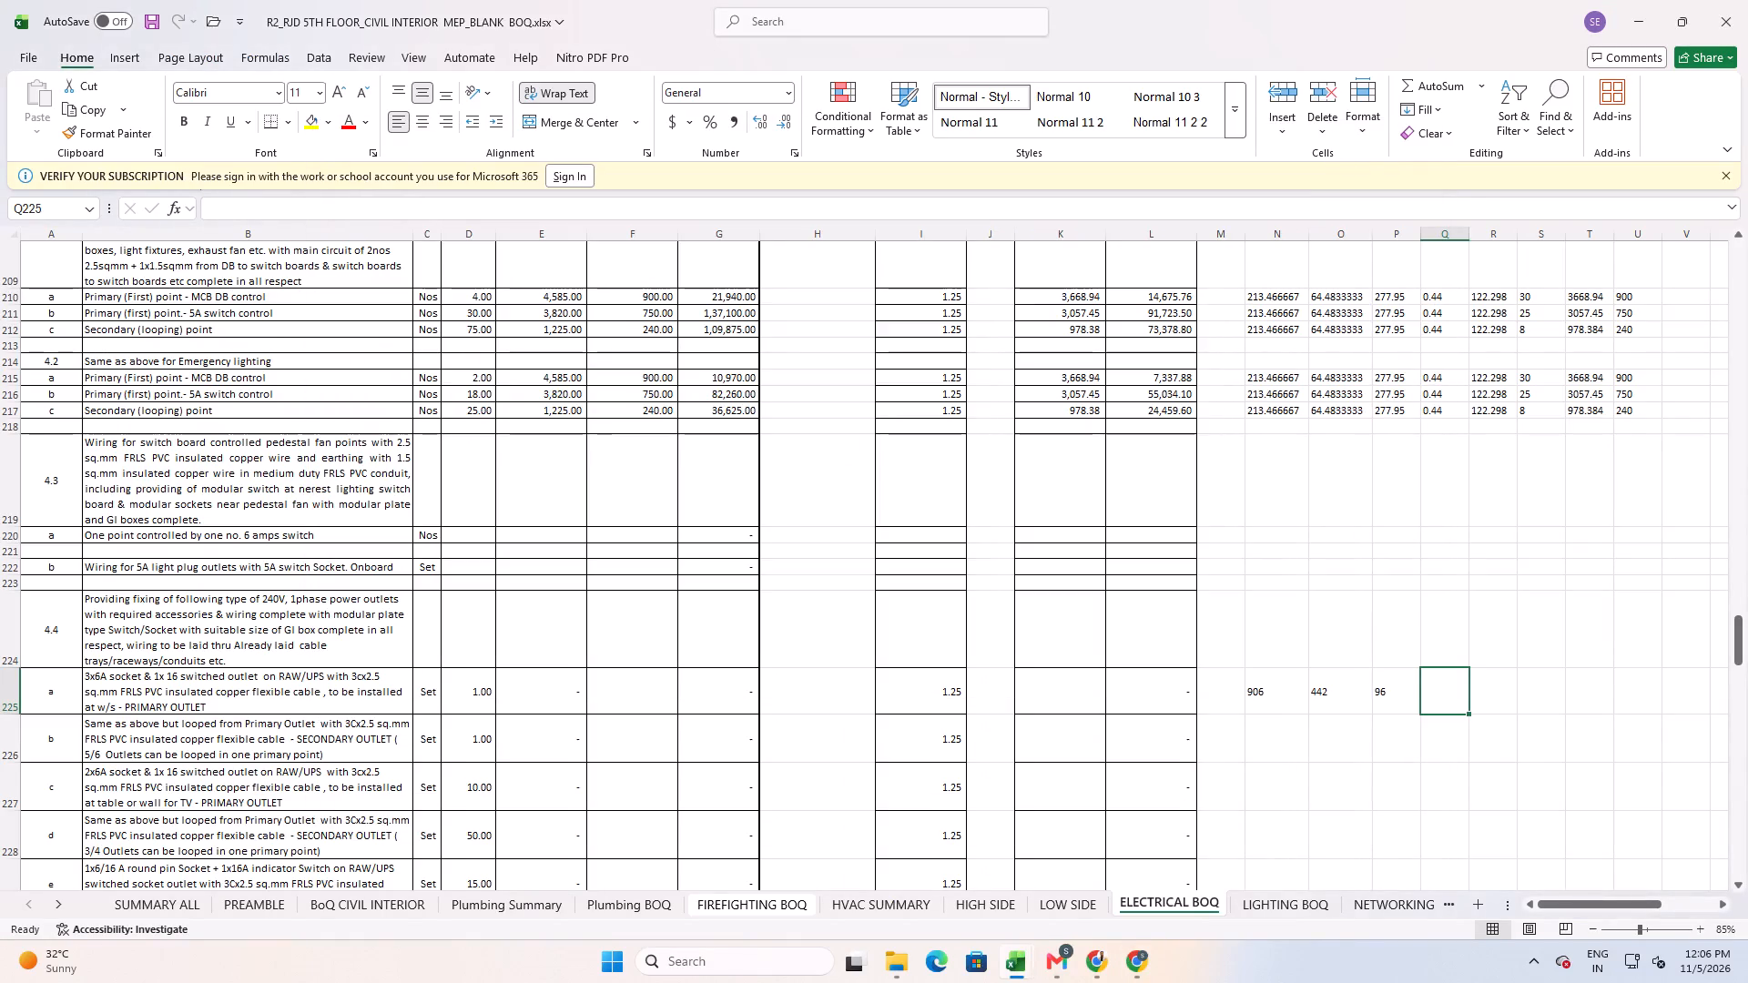
key("alt+Tab")
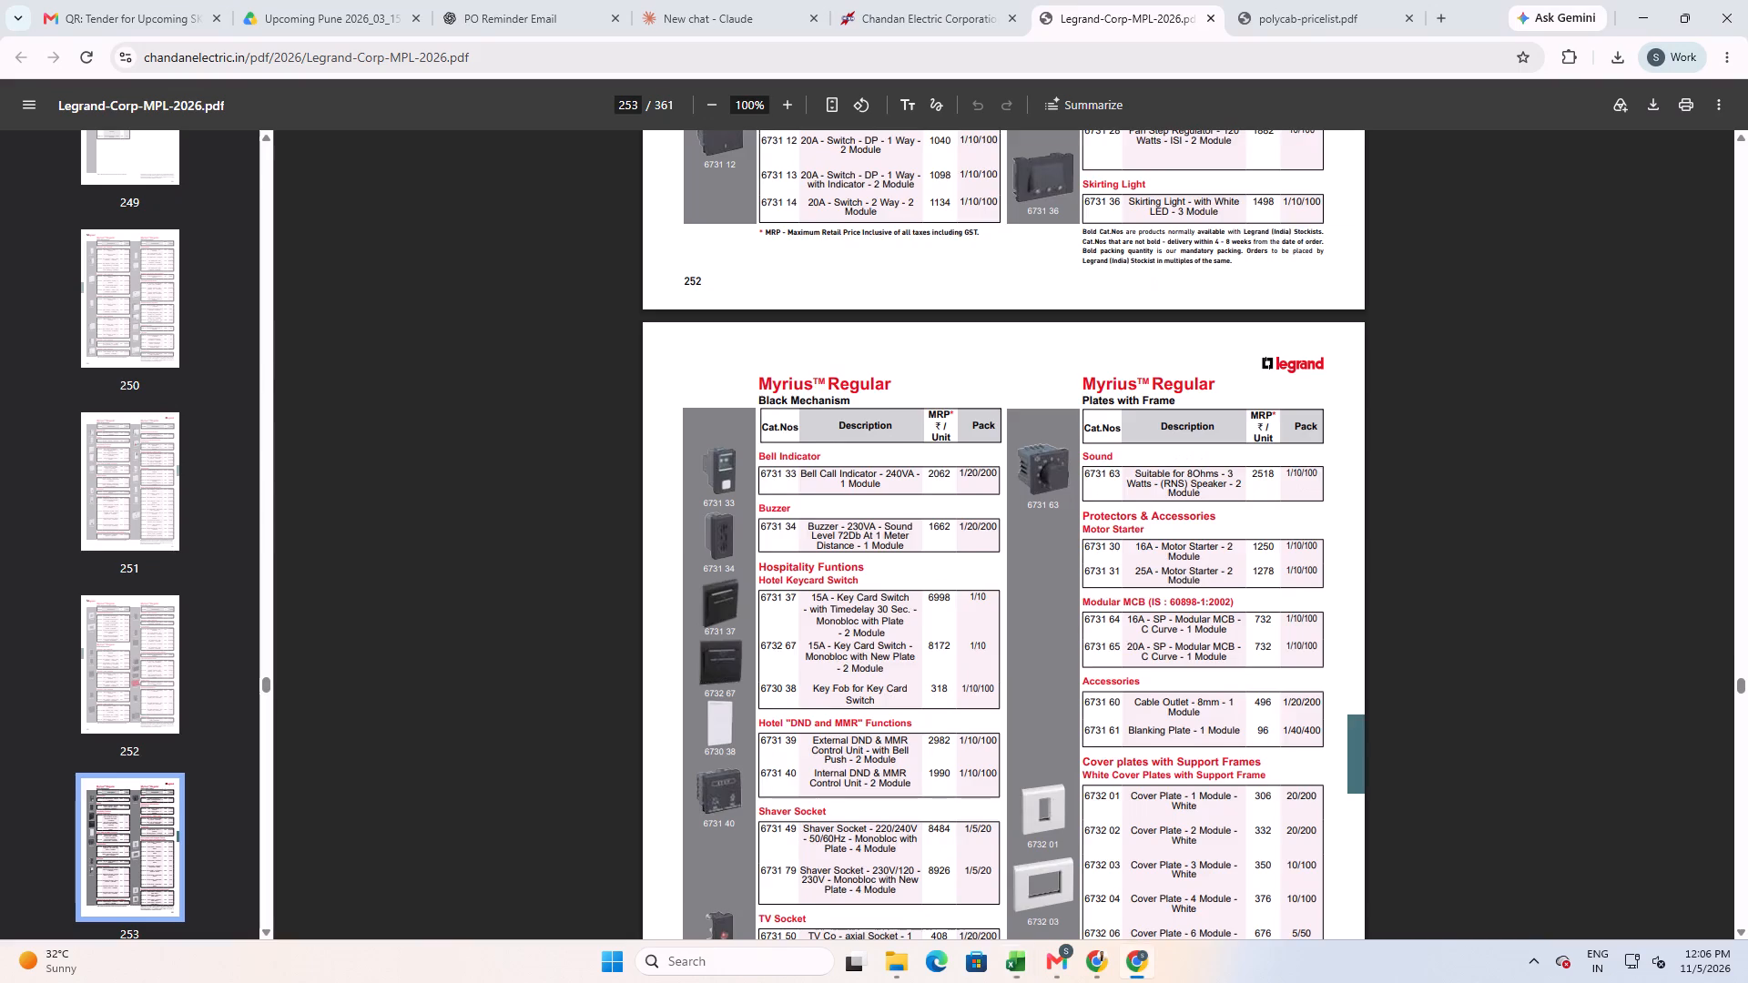
scroll(1236, 583, "down", 4)
key("alt+Tab")
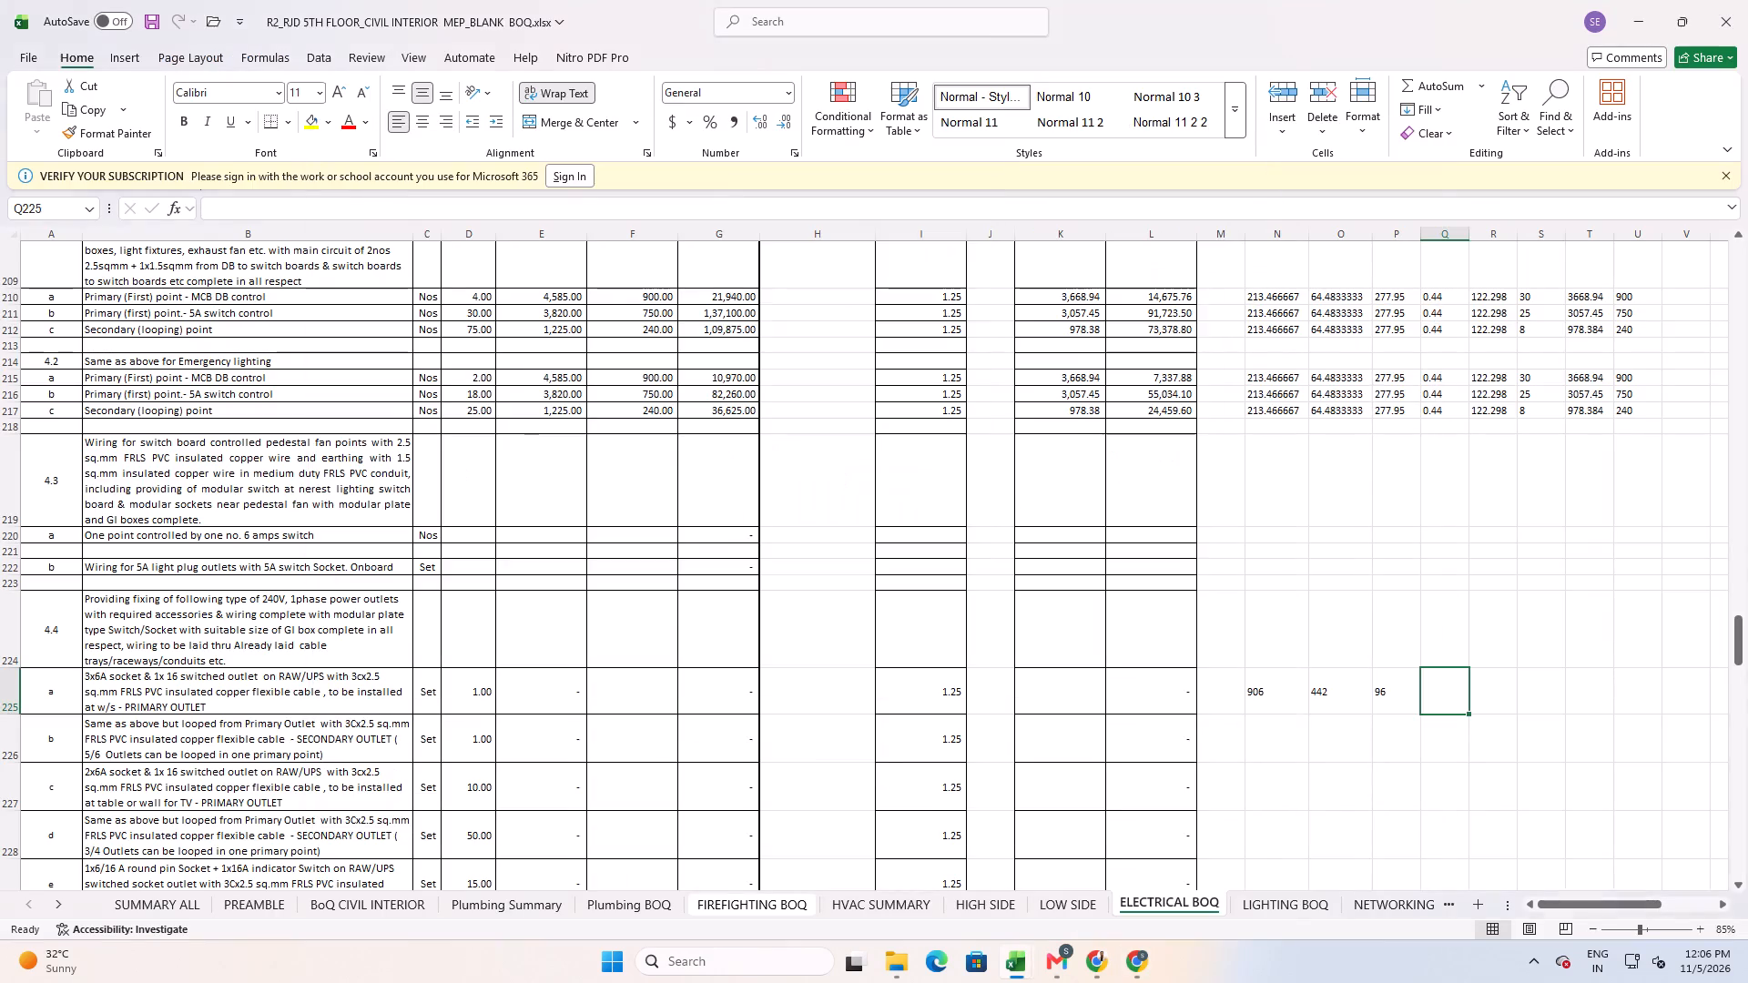
type("784")
key("Tab")
key("alt+Tab")
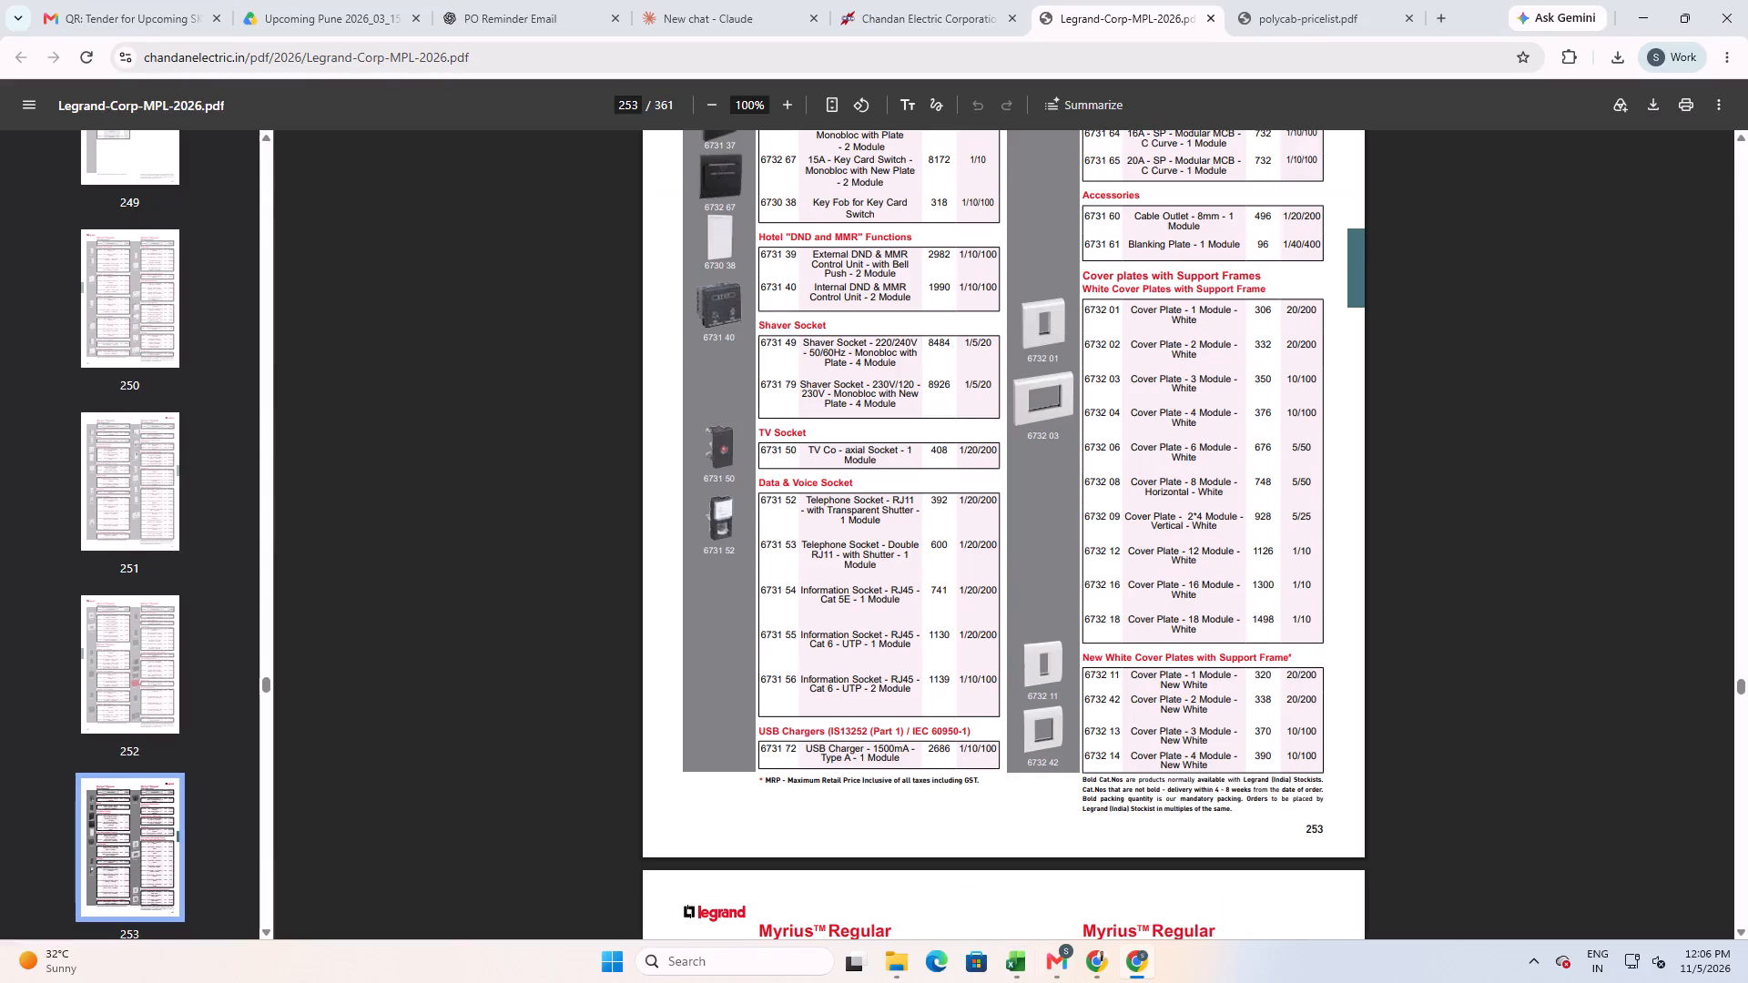
key("alt+Tab")
key("Left")
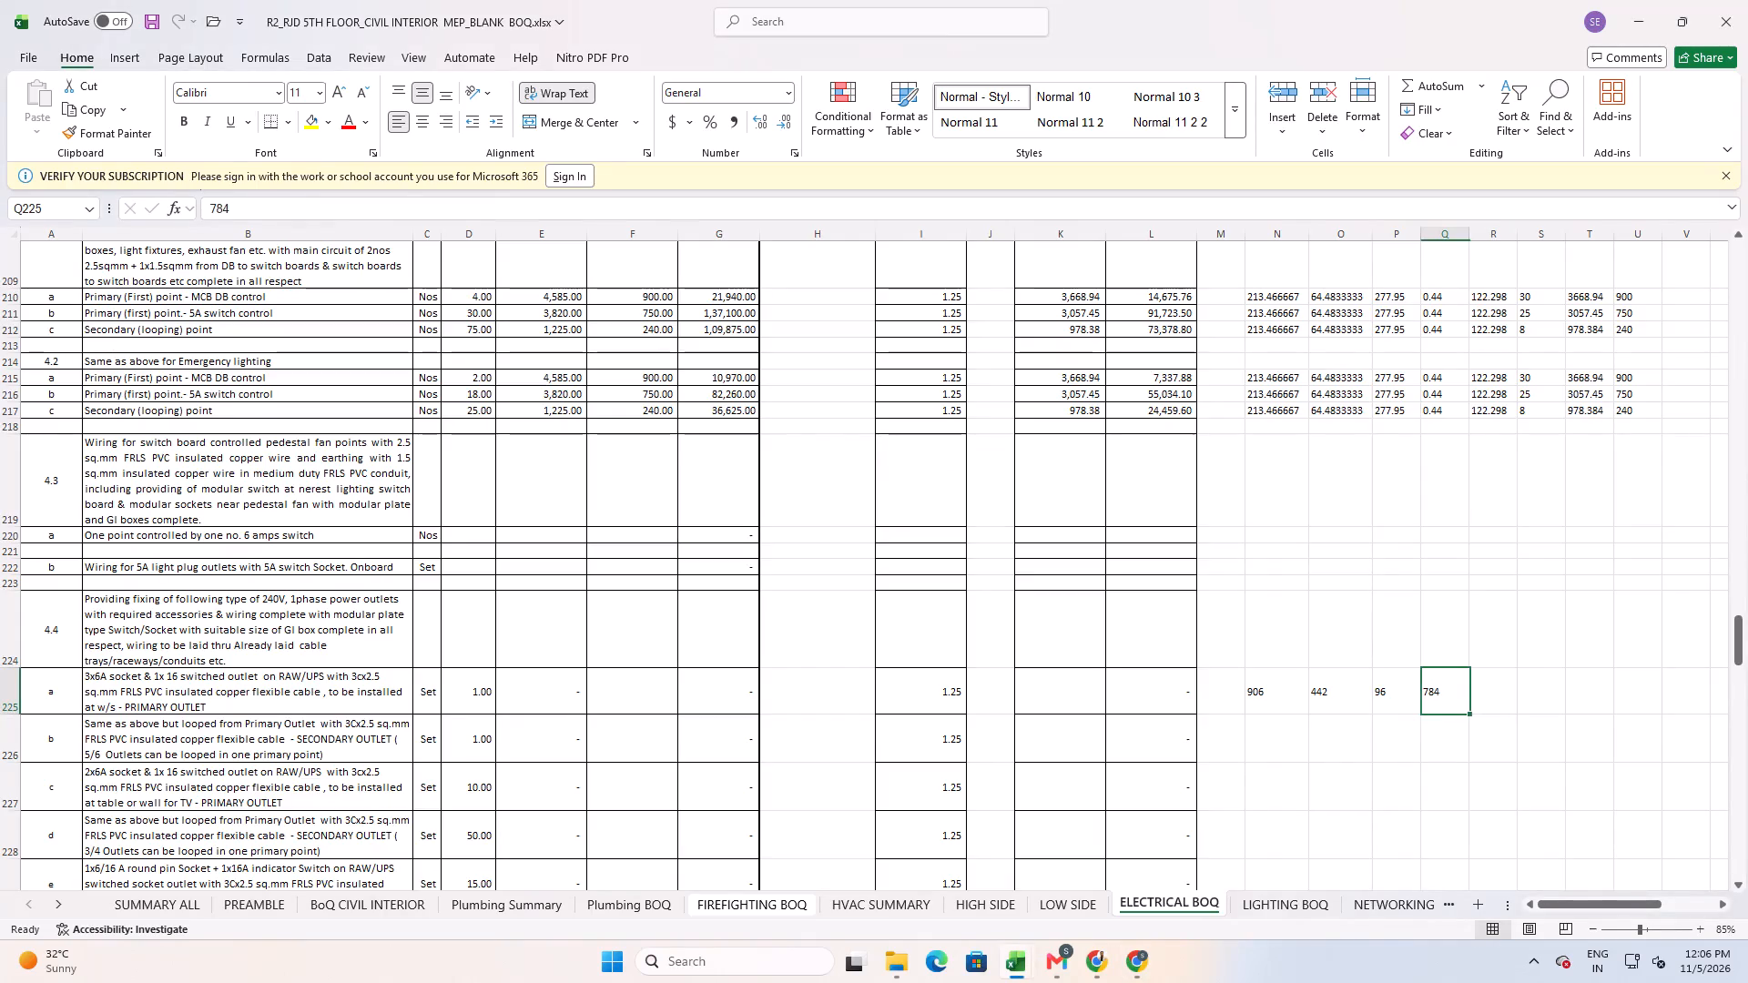
type("748")
key("Tab")
Look further down the Legrand price list and enter 424 in R225 as the next component price for outlet item 4.4a.
key("alt+Tab")
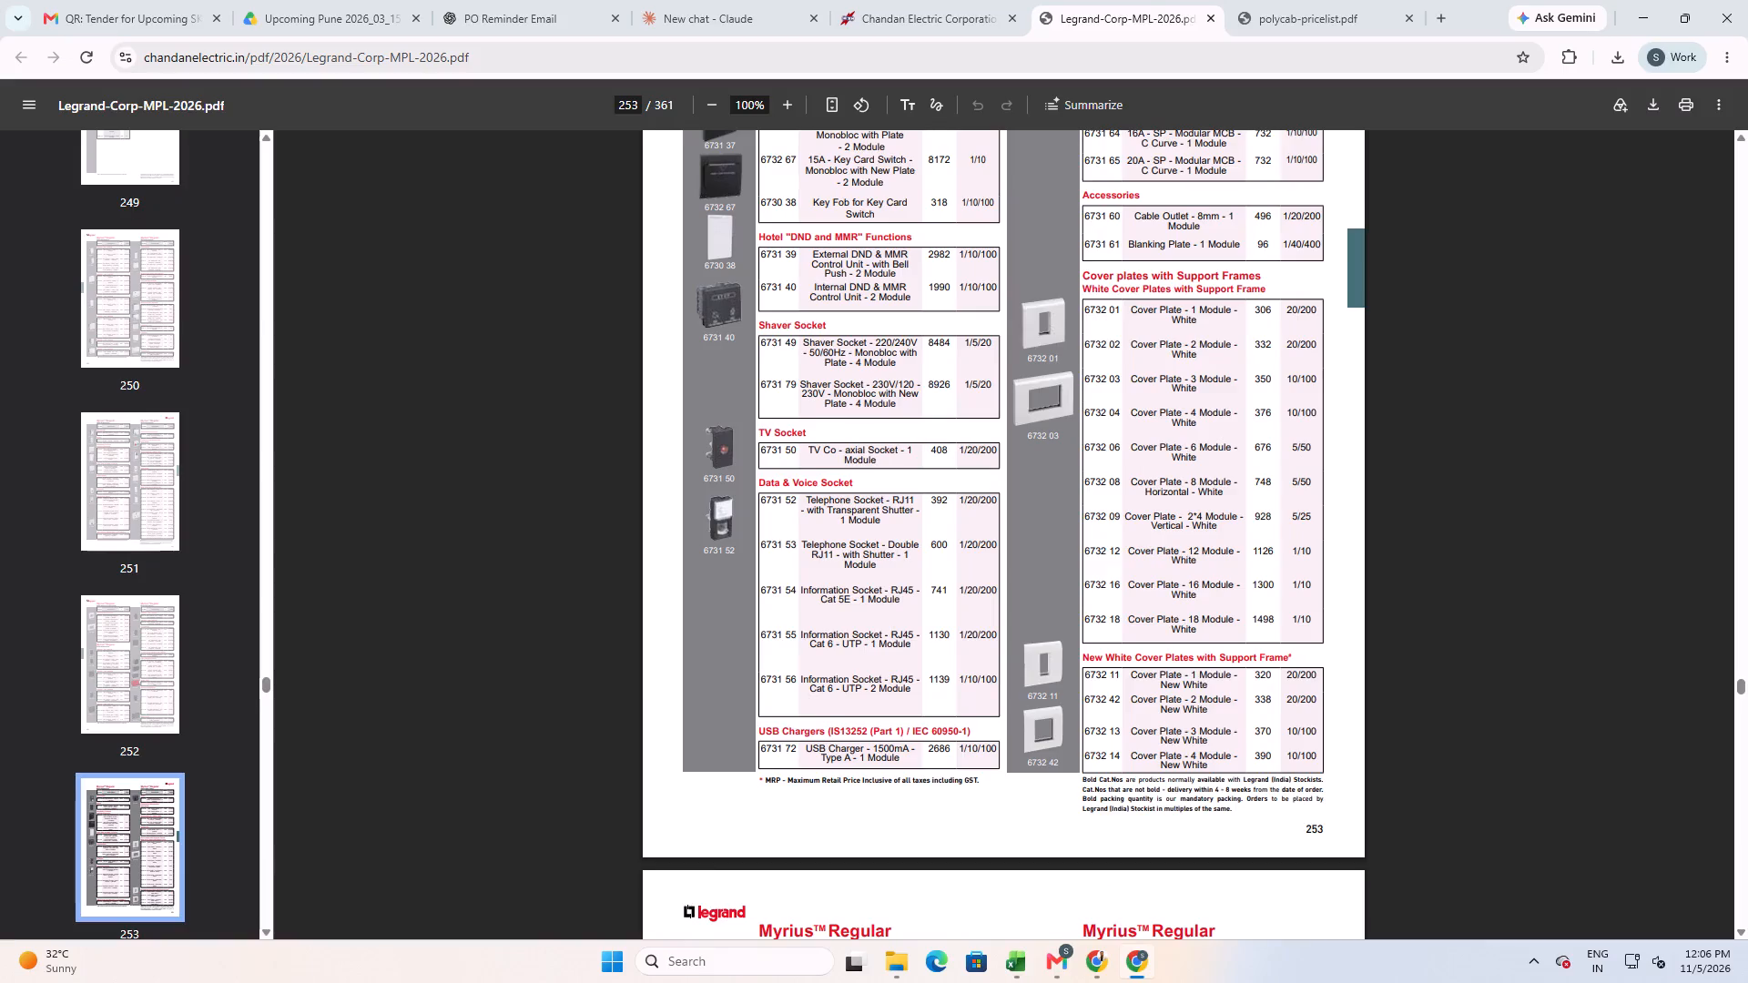
scroll(1342, 533, "down", 4)
key("alt+Tab")
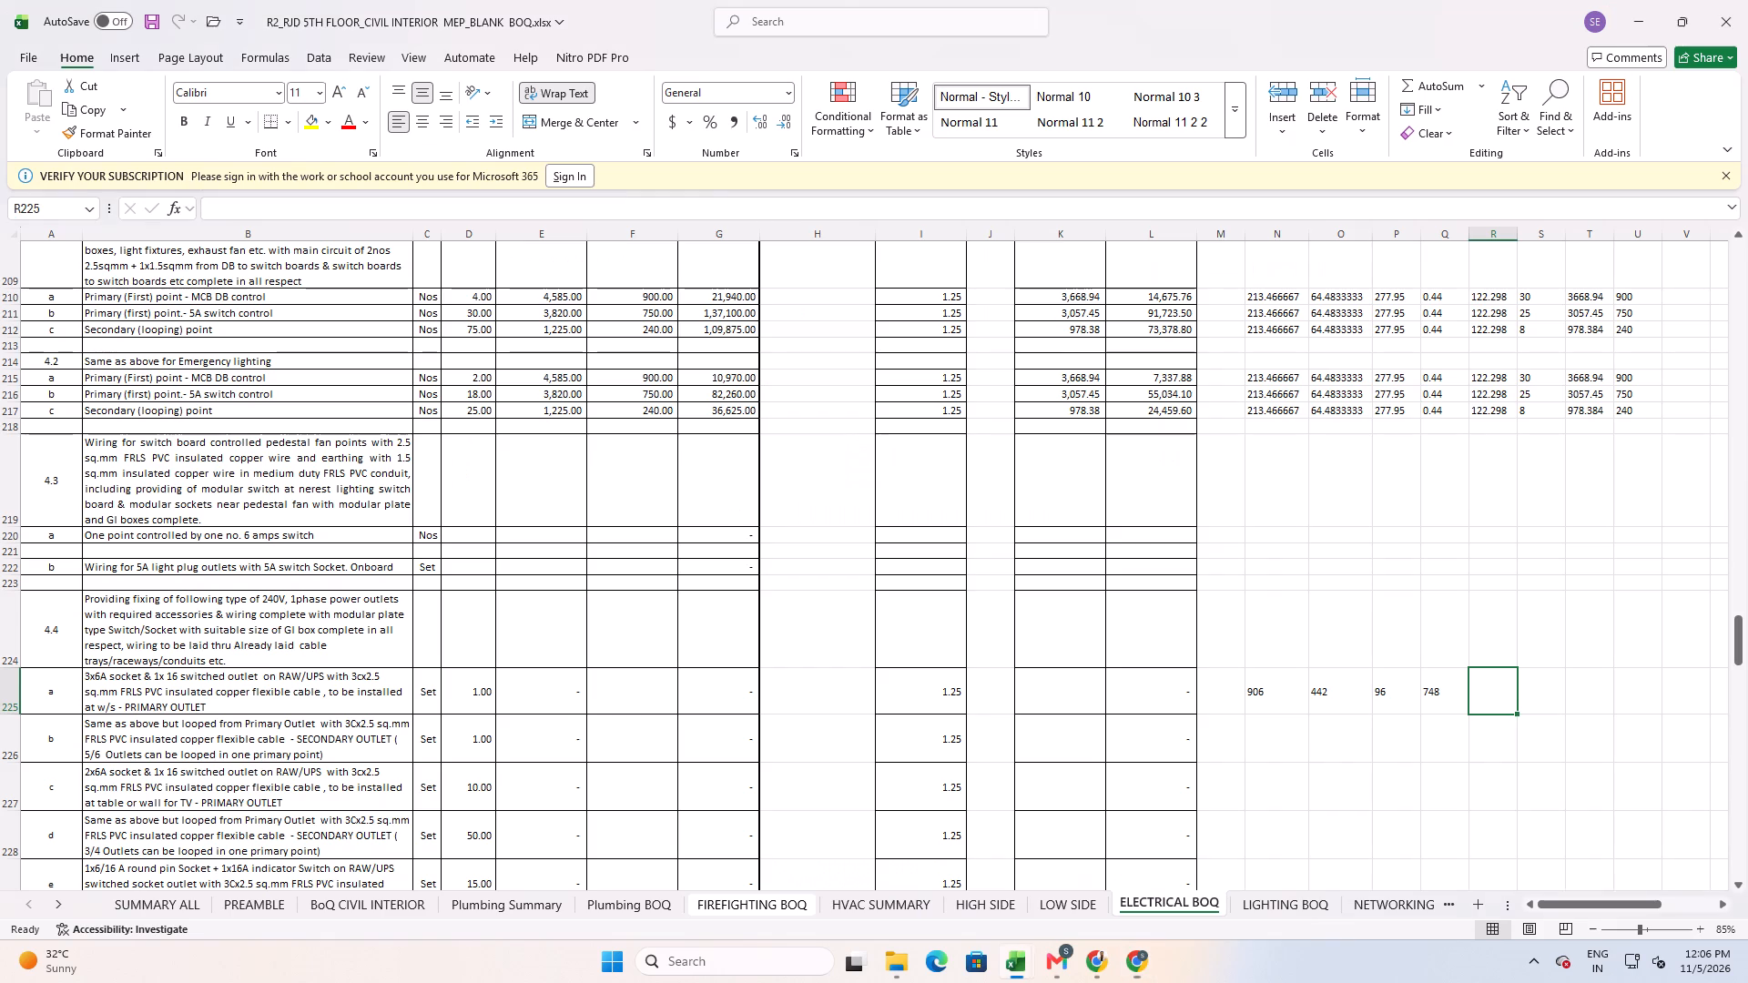
type("424")
key("Return")
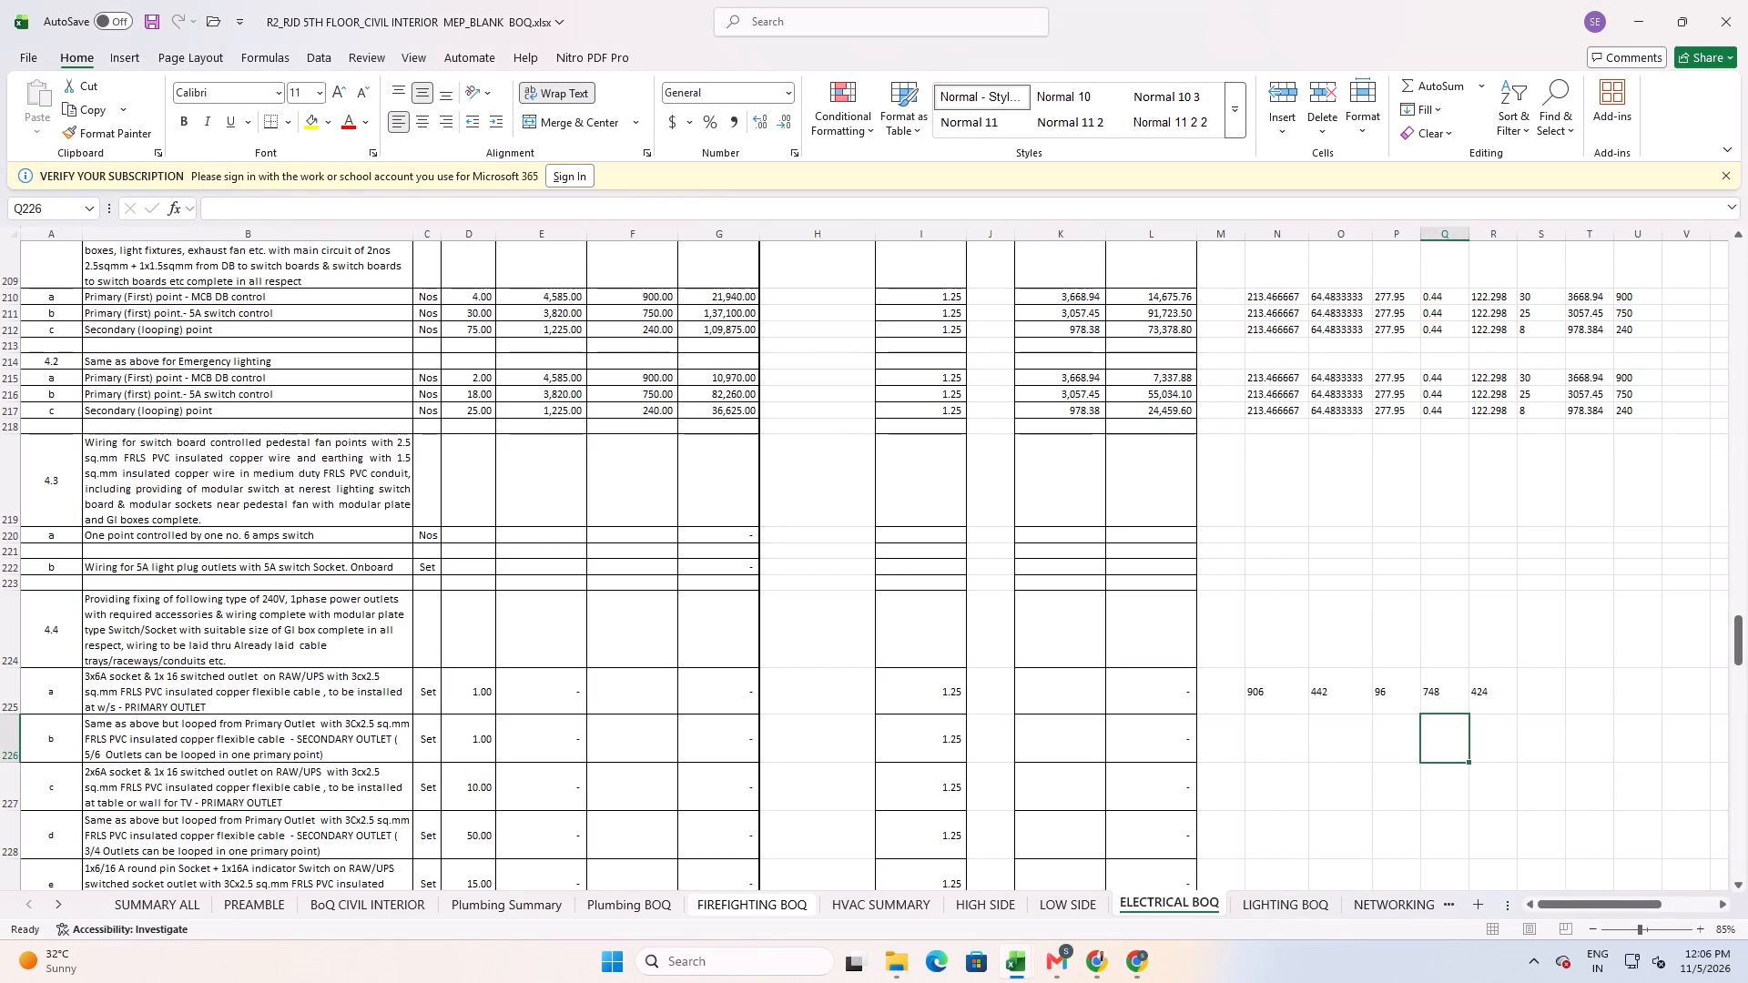
Total the component prices of outlet item 4.4a in S225 with =SUM(N225:R225).
key("Up")
key("Right")
key("Right")
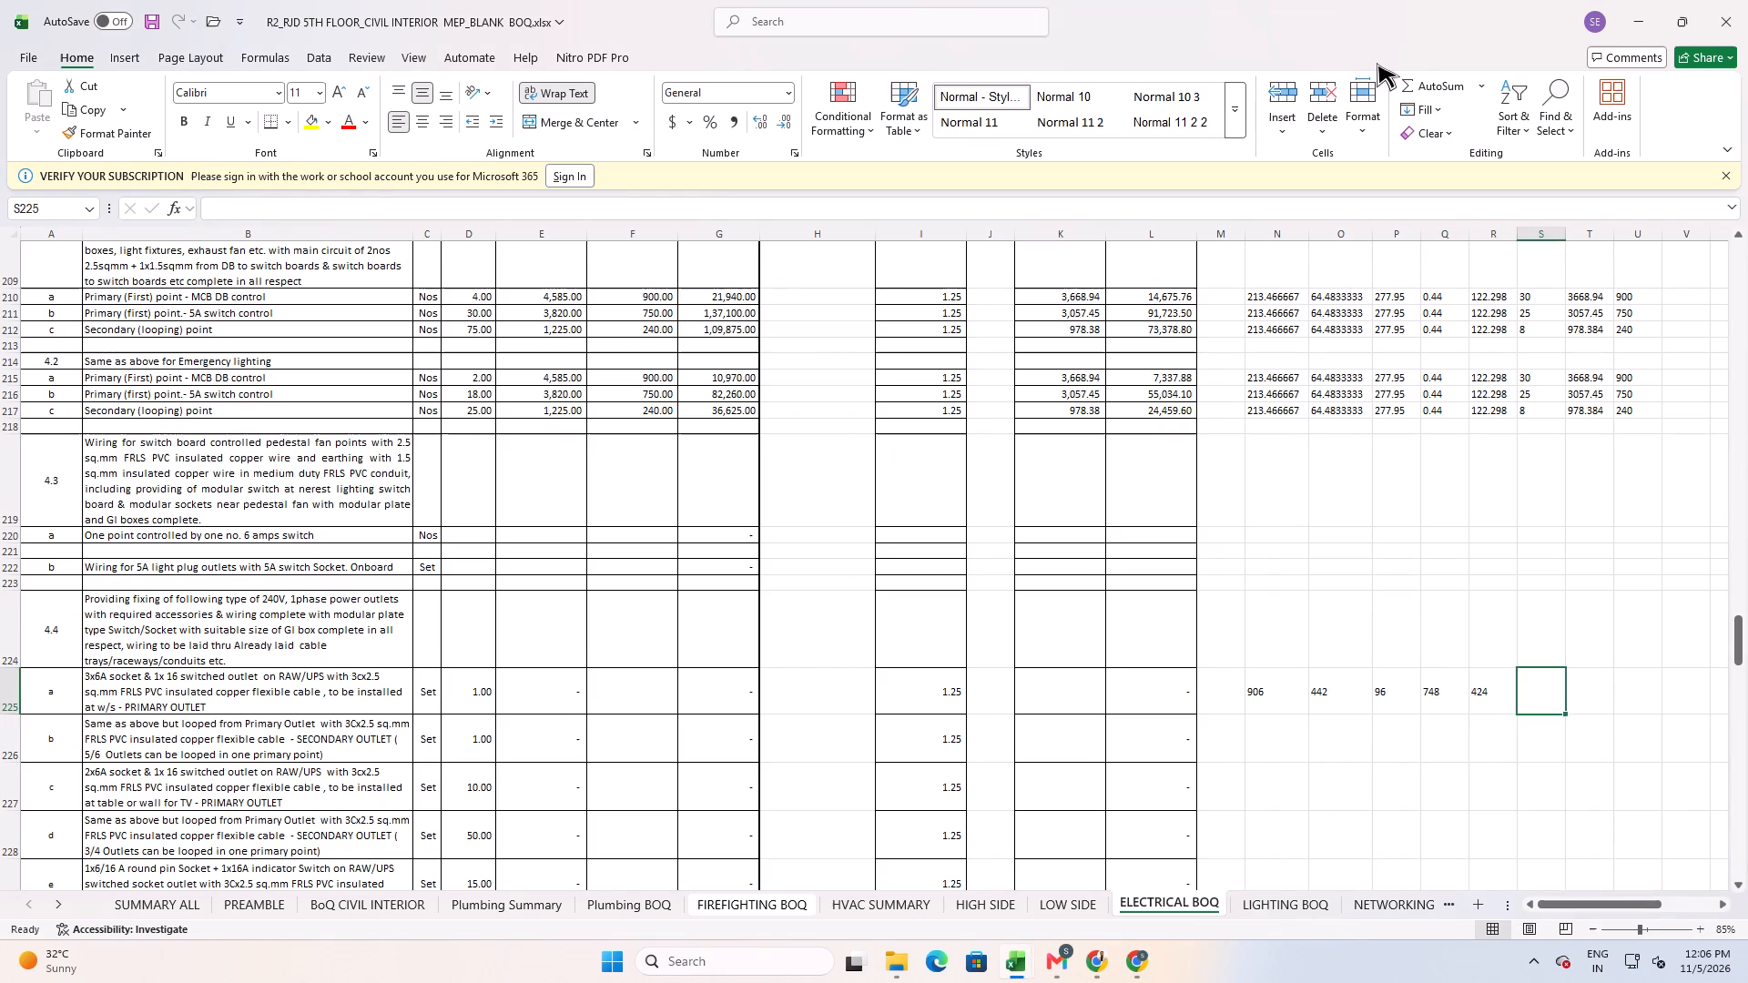
left_click(1413, 76)
key("Return")
key("Up")
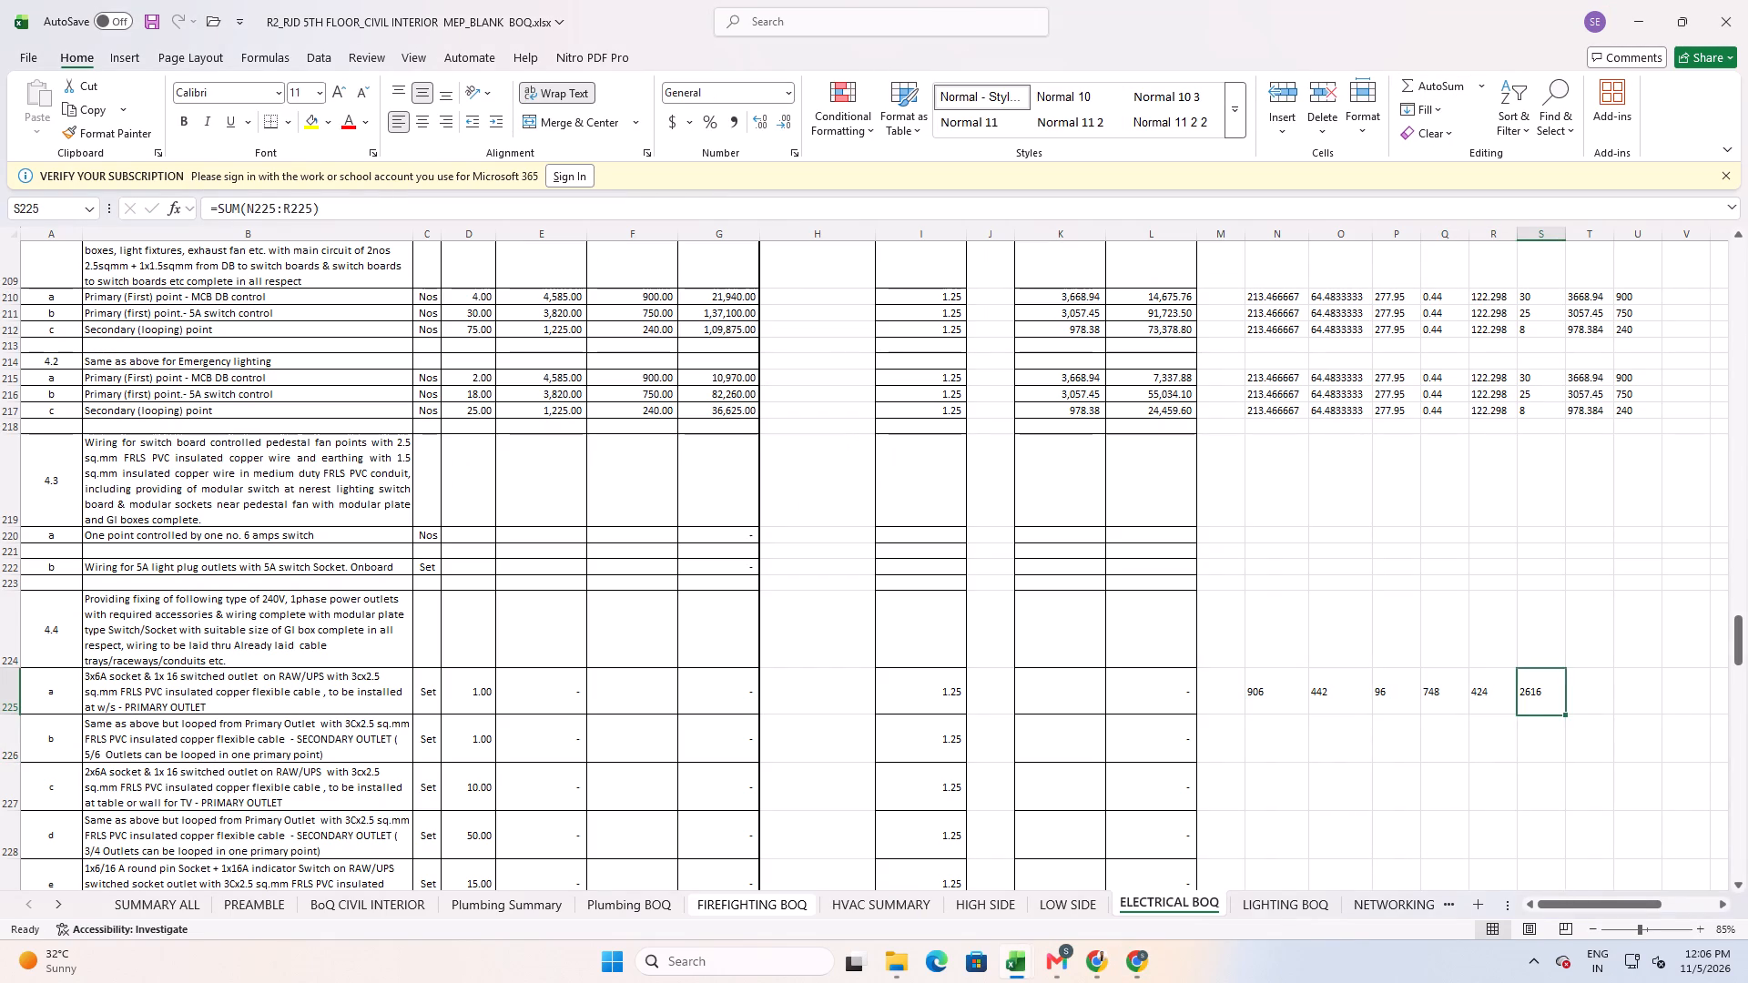
Enter the factor 0.4 in T225 and calculate the reduced cost in U225 with =S225*T225.
key("Right")
type("0.4")
key("Right")
key("equal")
key("Left")
key("Left")
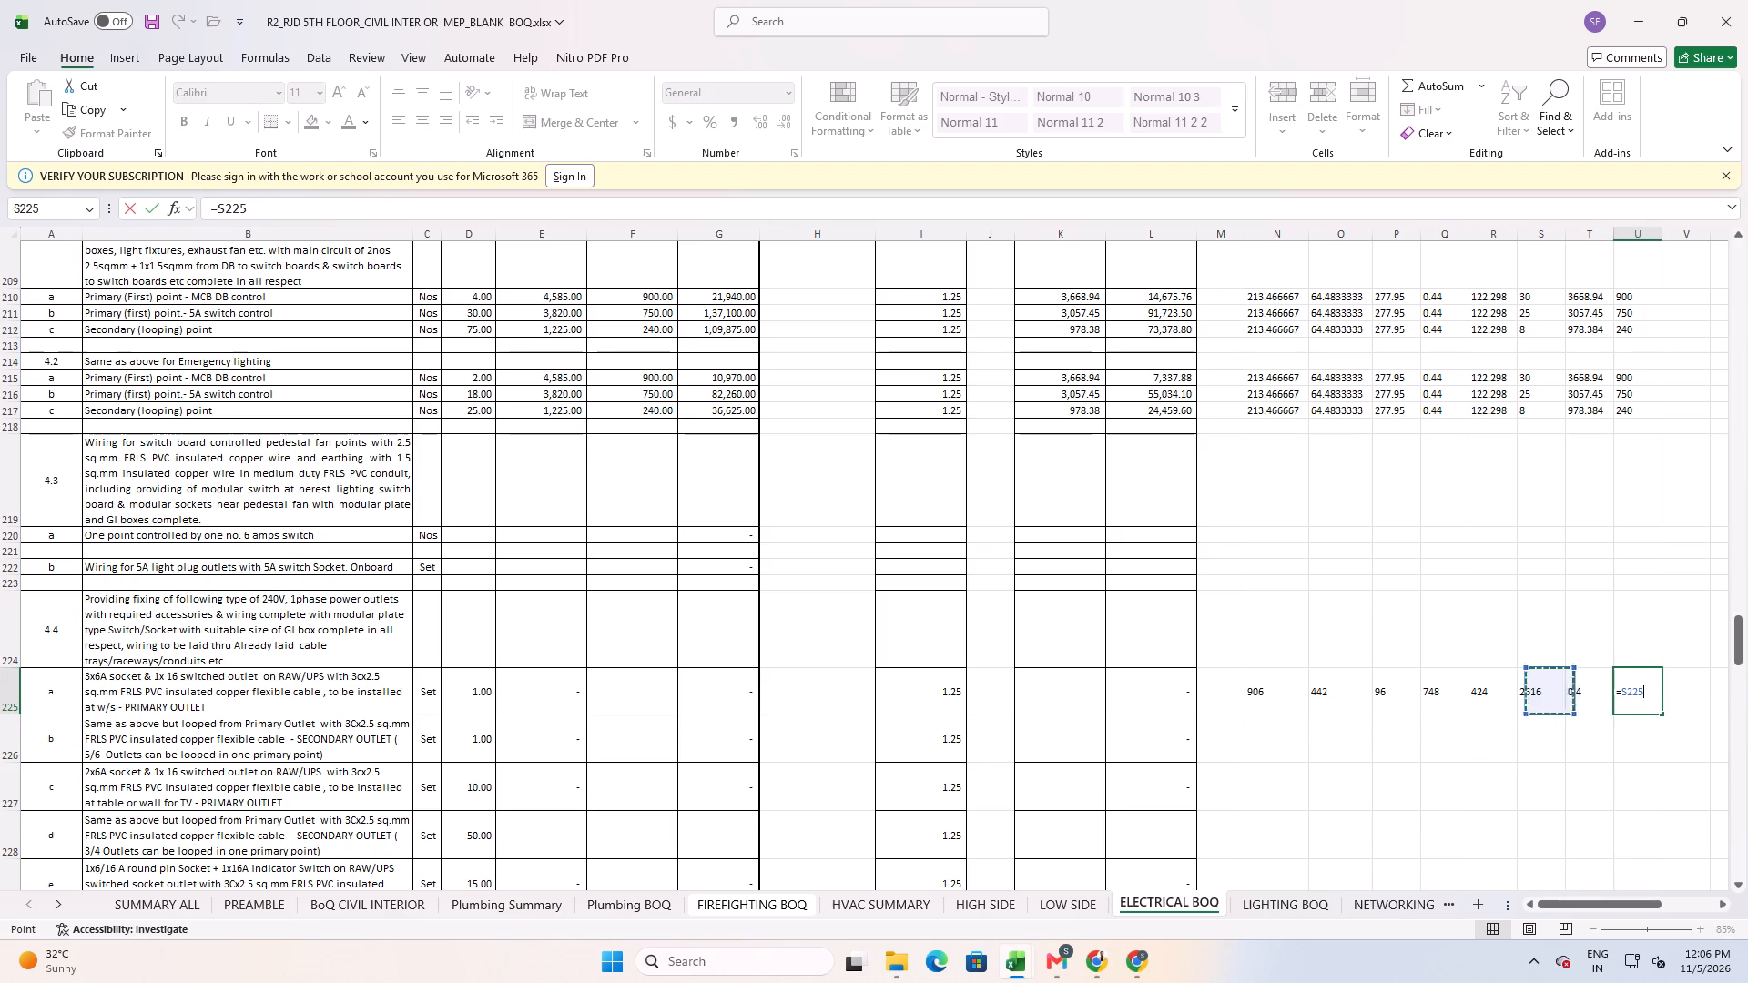
key("asterisk")
key("Left")
key("Return")
key("Up")
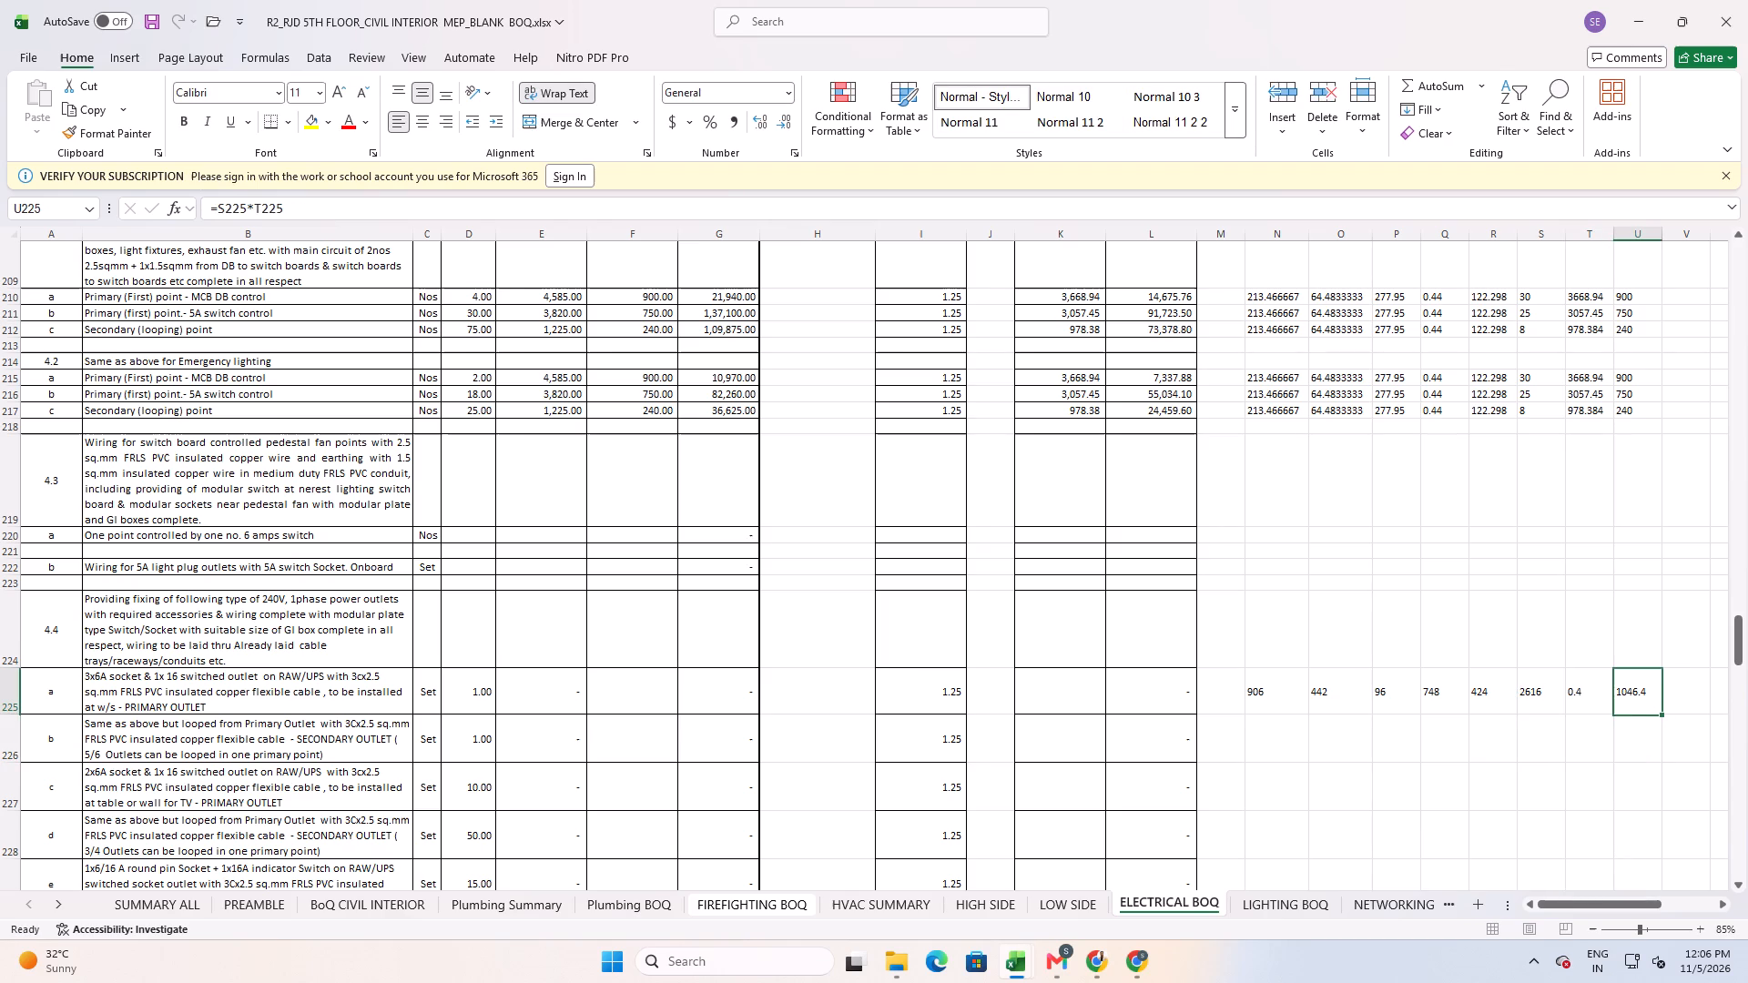
Link the unit cost of outlet item 4.4a in K225 to the calculated cost with =U225.
key("Left")
key("Left")
key("Left")
key("Left")
key("Left")
key("Left")
key("Left")
key("Left")
key("Left")
key("Left")
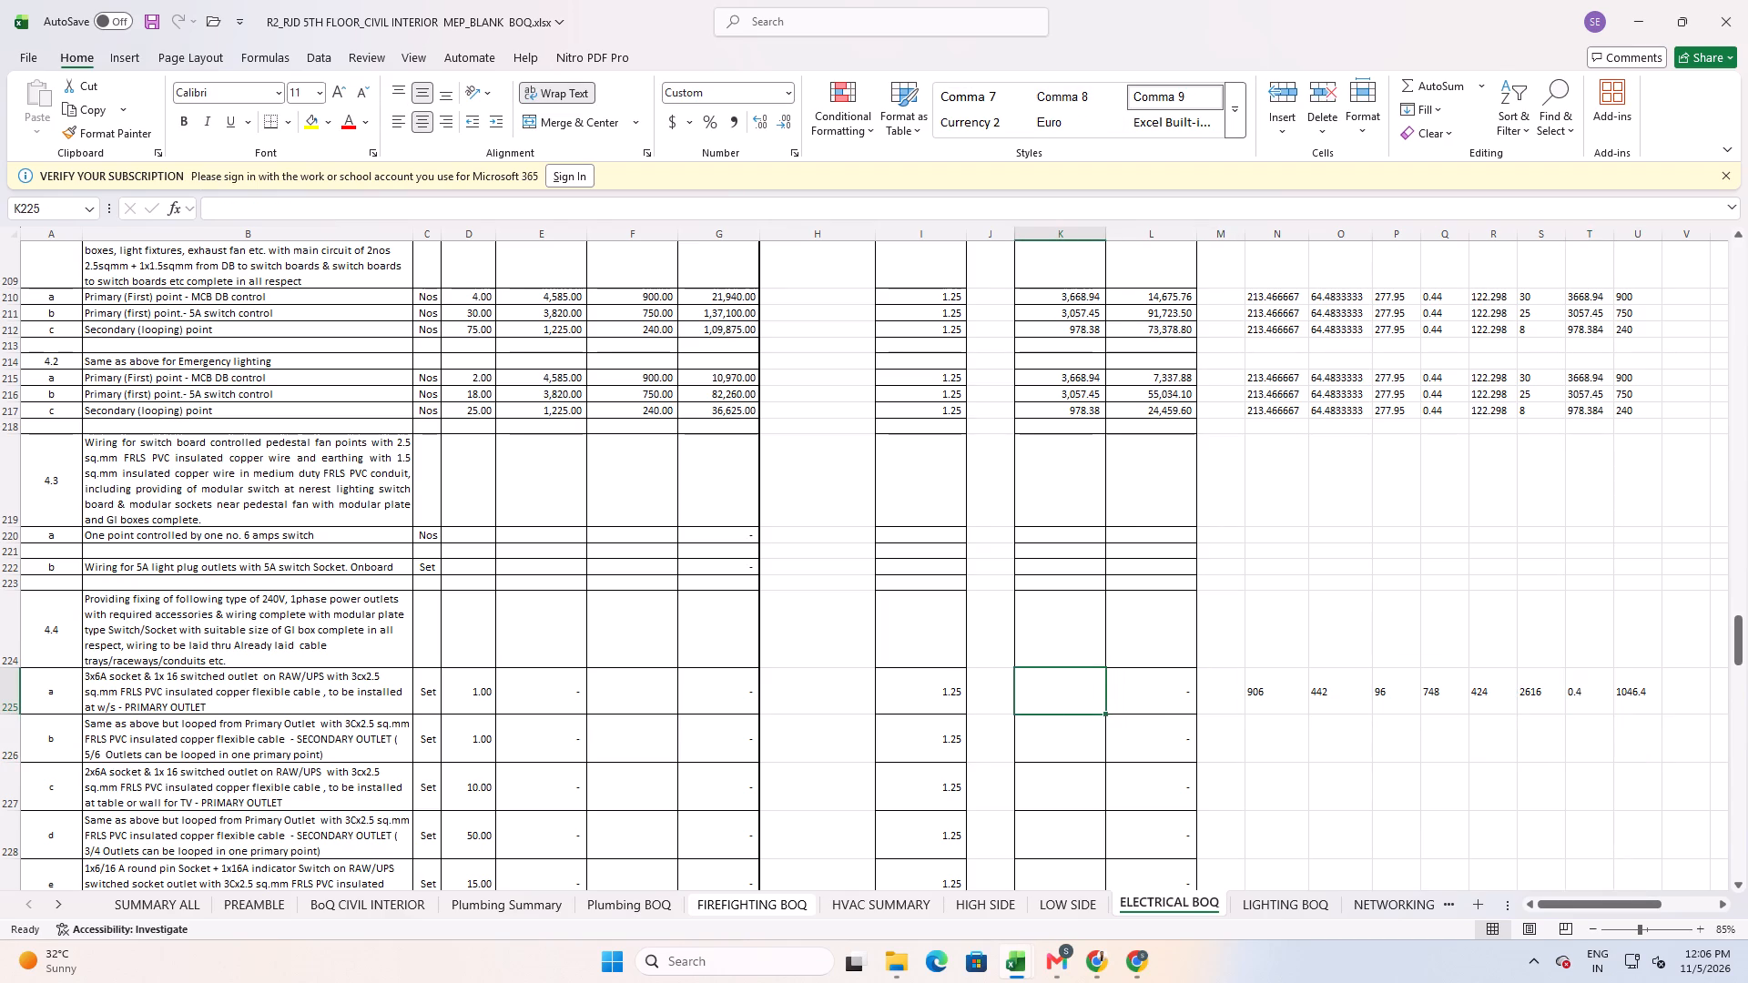
key("equal")
key("Right")
key("Right")
key("Right")
key("Right")
key("Right")
key("Right")
key("Right")
key("Right")
key("Right")
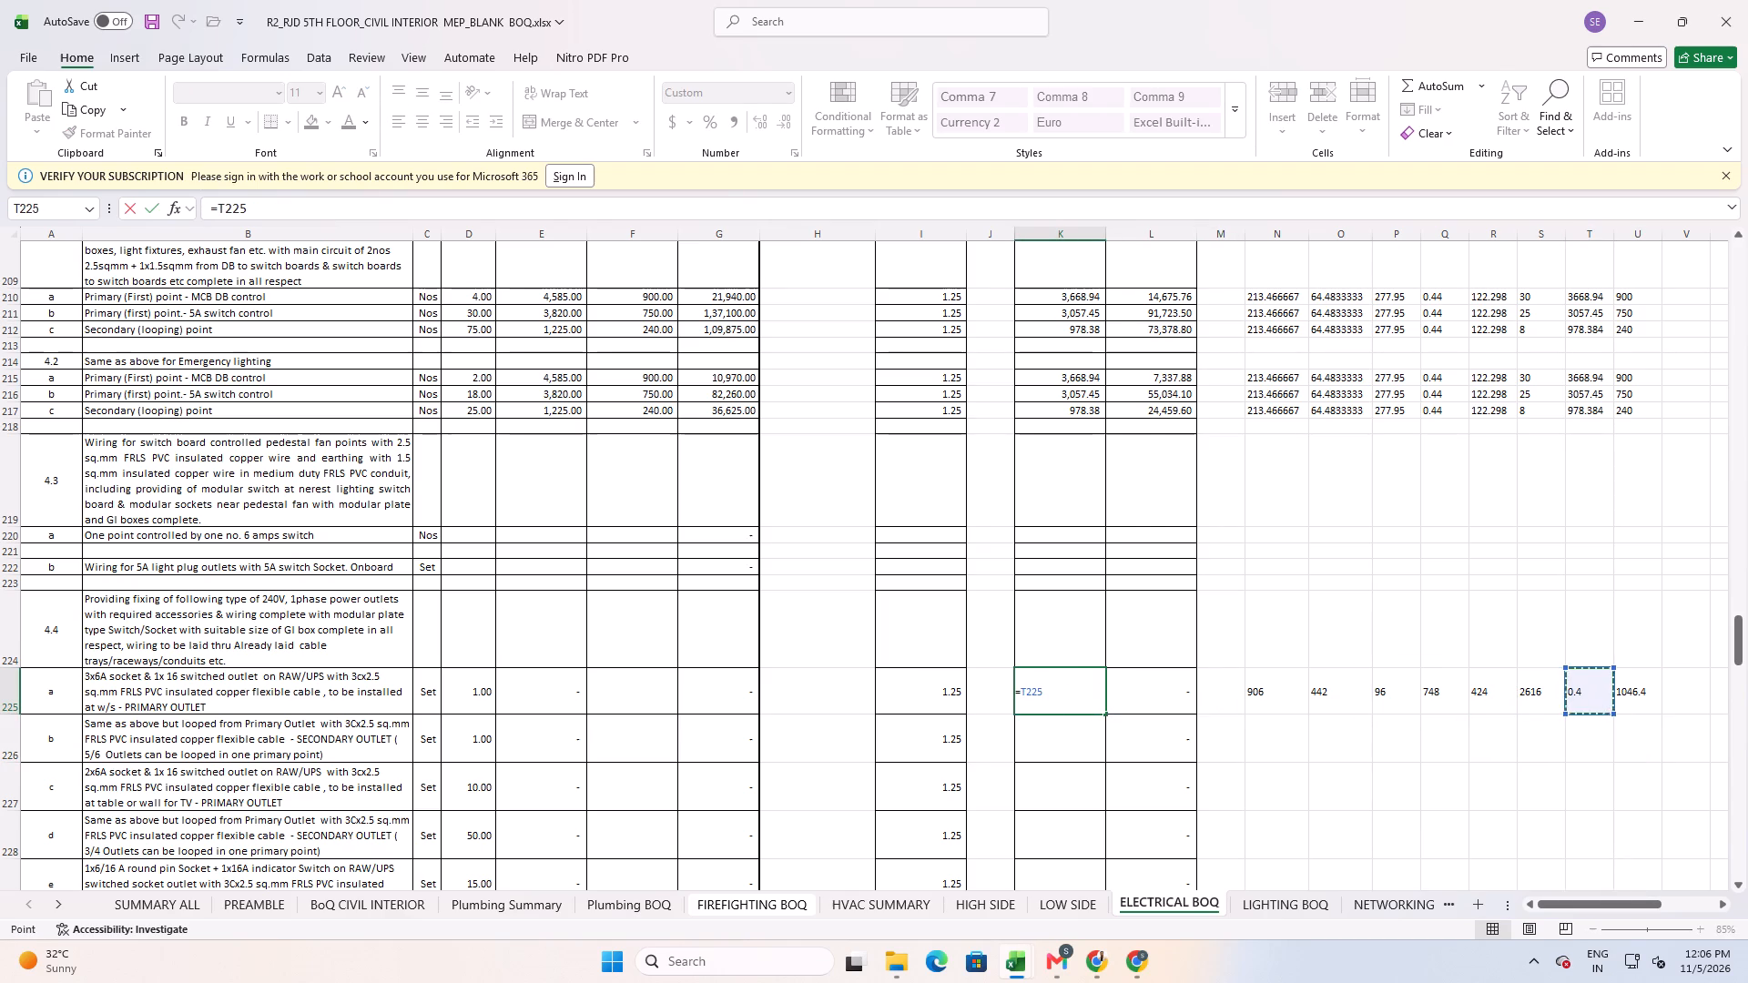
key("Right")
key("Return")
key("Up")
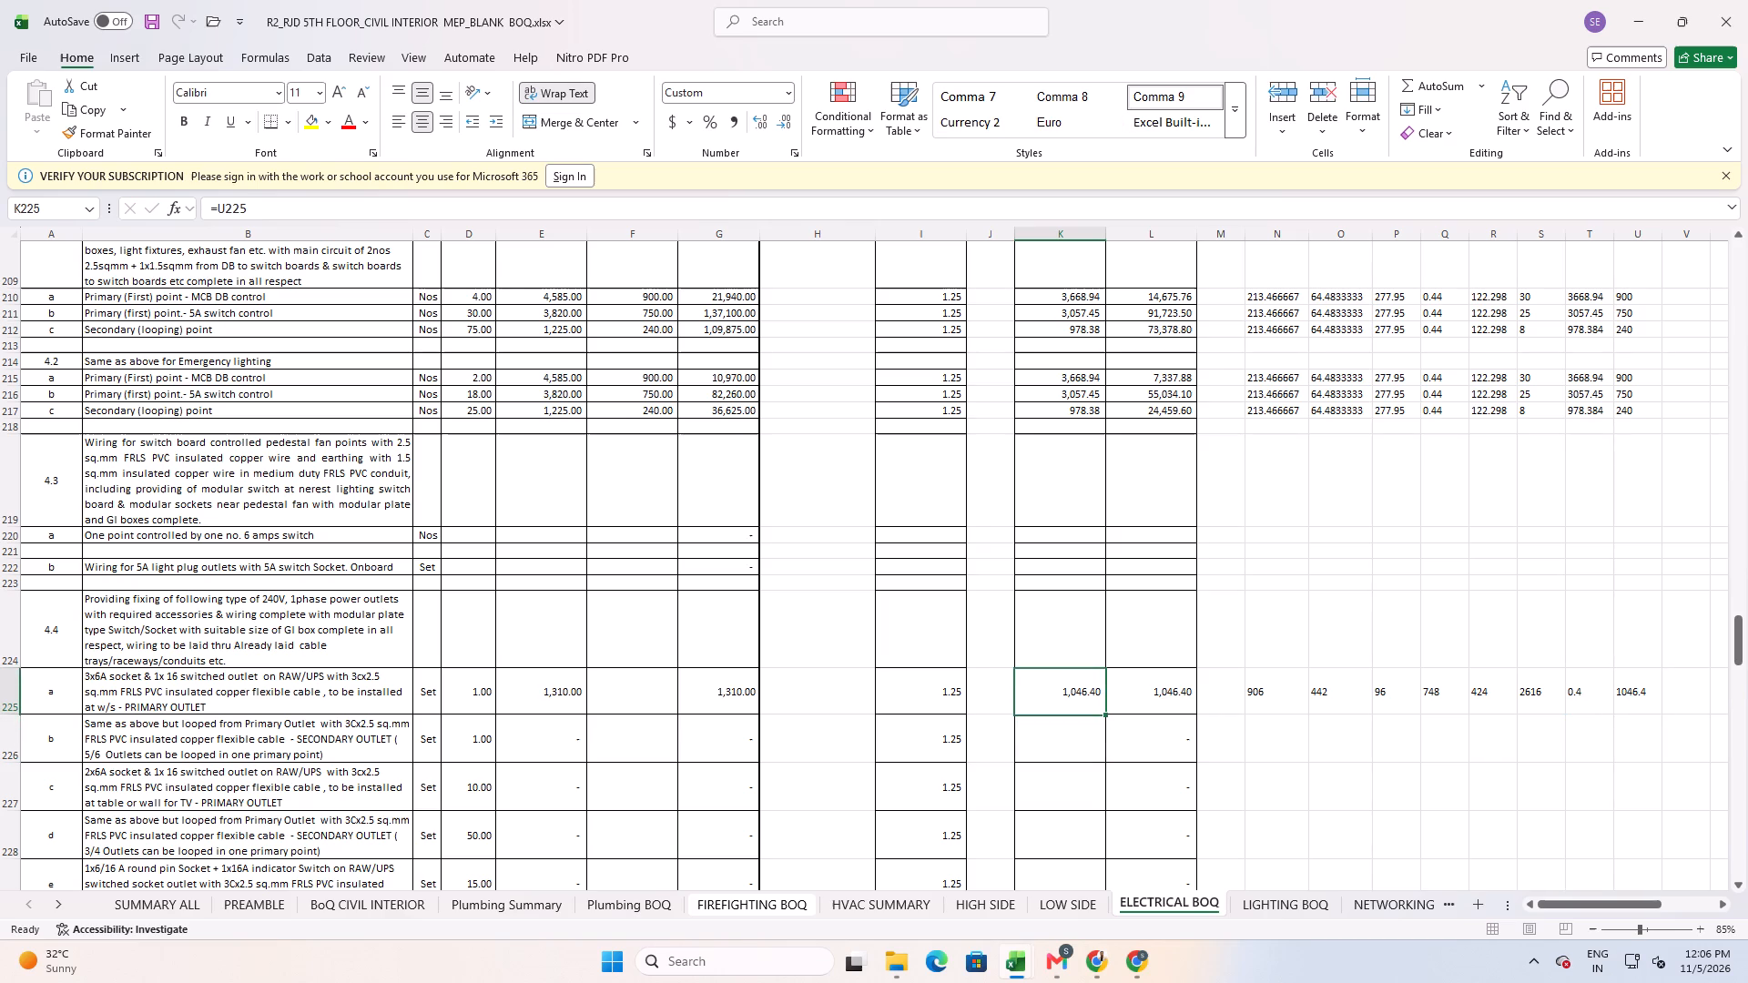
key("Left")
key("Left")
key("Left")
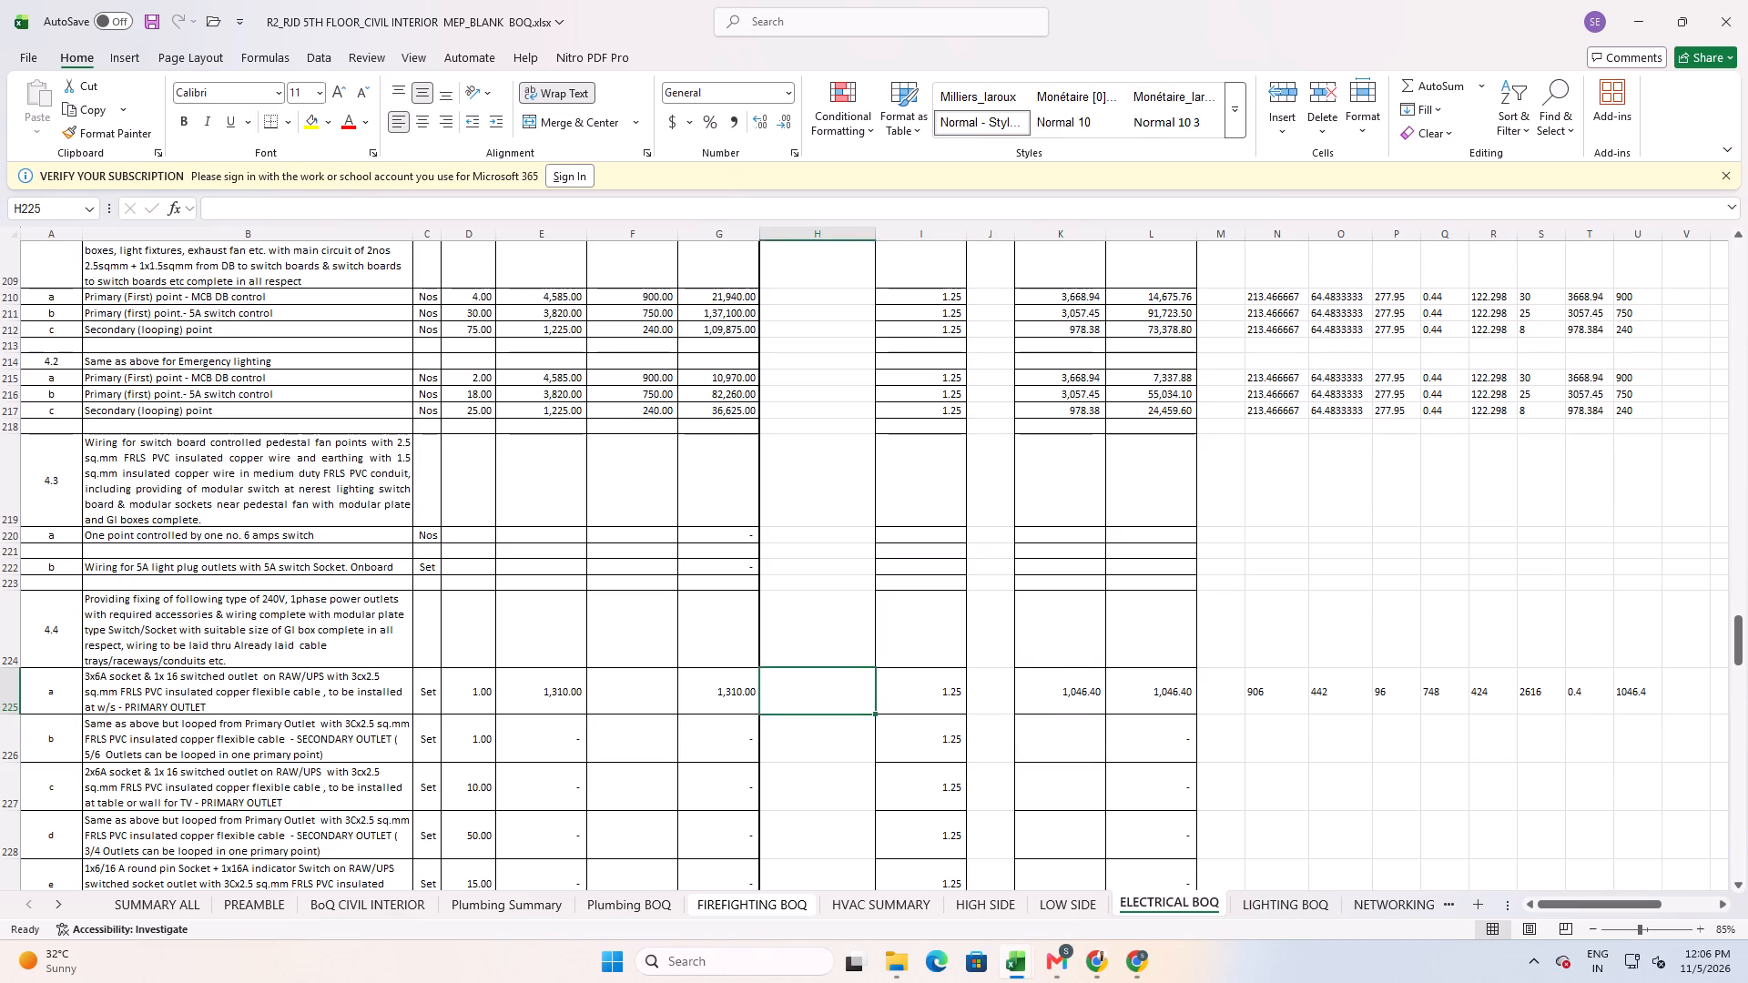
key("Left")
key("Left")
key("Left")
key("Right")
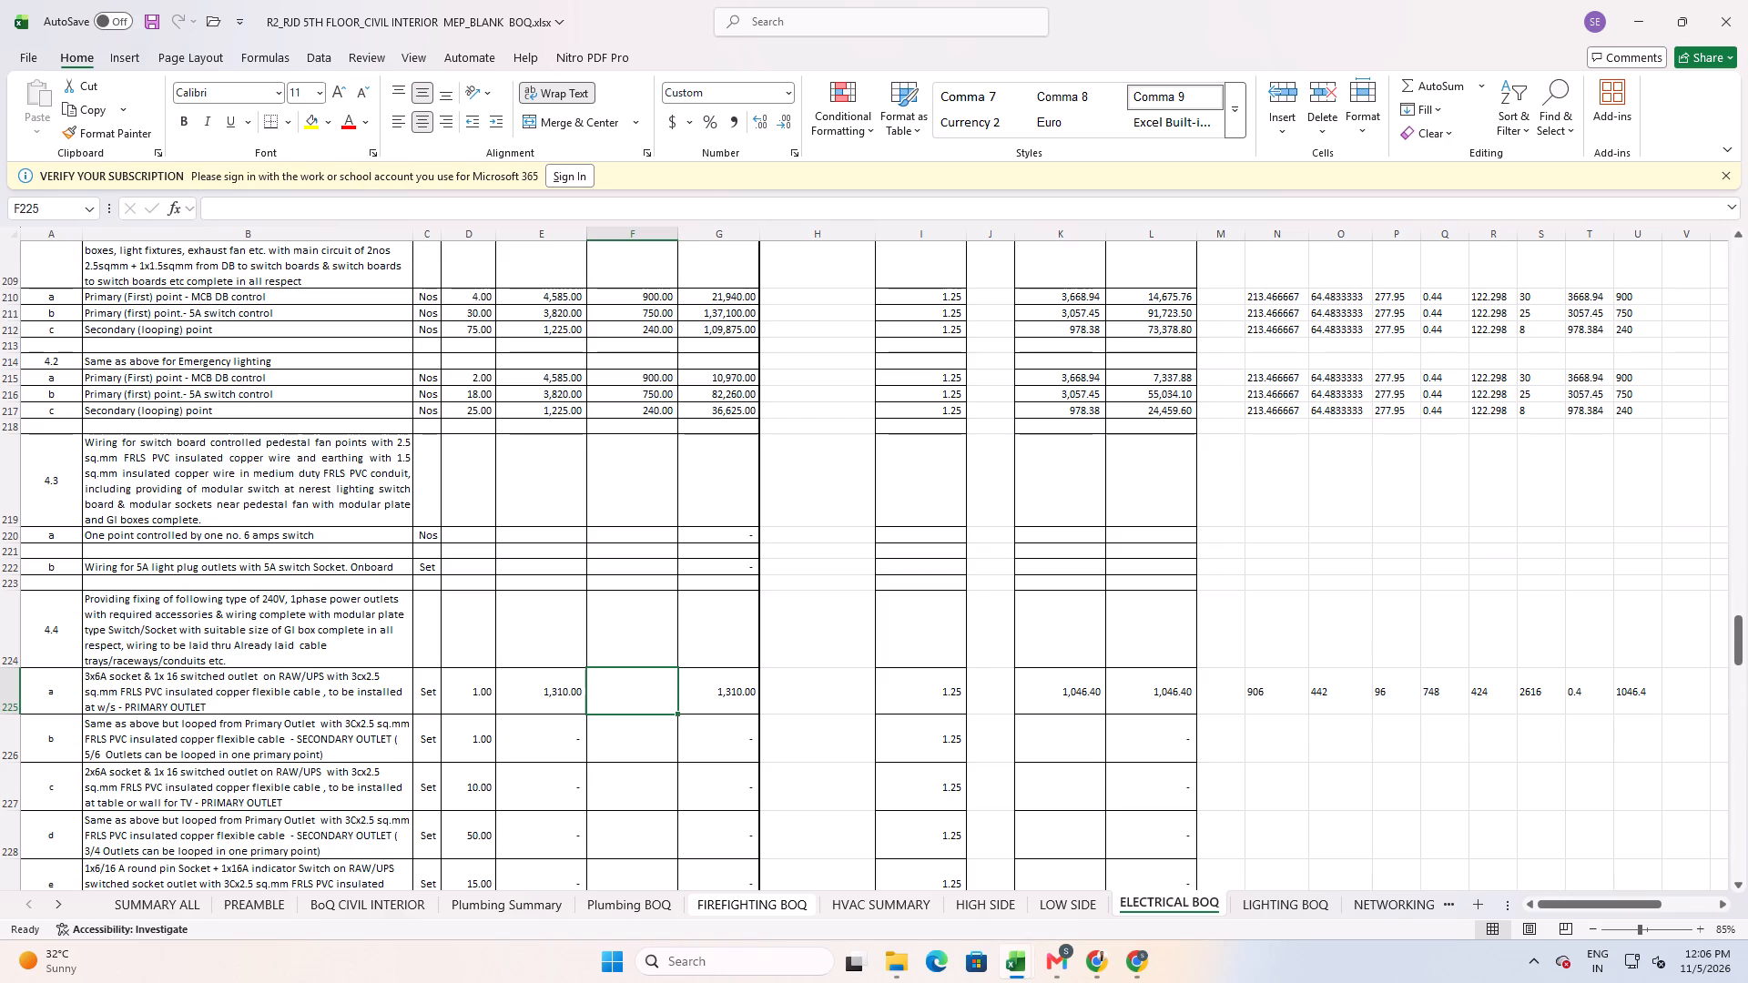
Look up the 3-core 2.5 sq.mm FRLS flexible cable rate in the Polycab price list and enter 327 in W225.
key("Right")
key("Right")
key("Right")
key("Right")
key("Right")
key("Right")
key("Right")
key("Right")
key("Right")
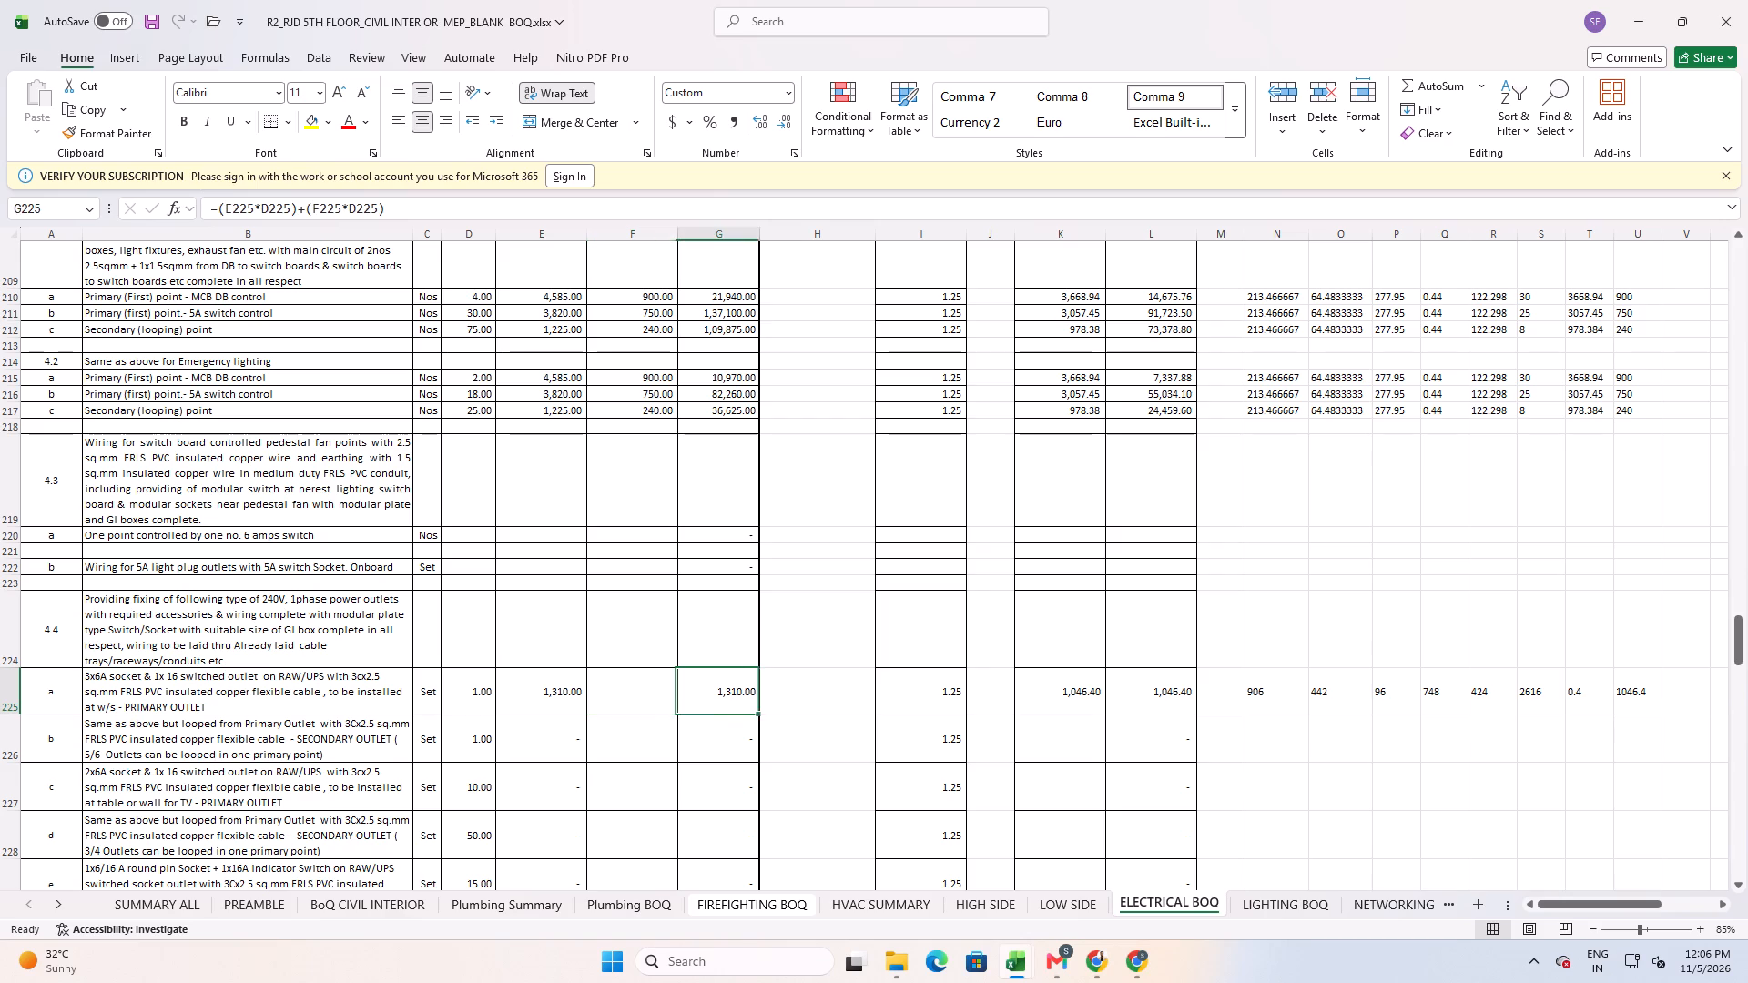
key("Right")
key("Right")
key("Right")
key("Right")
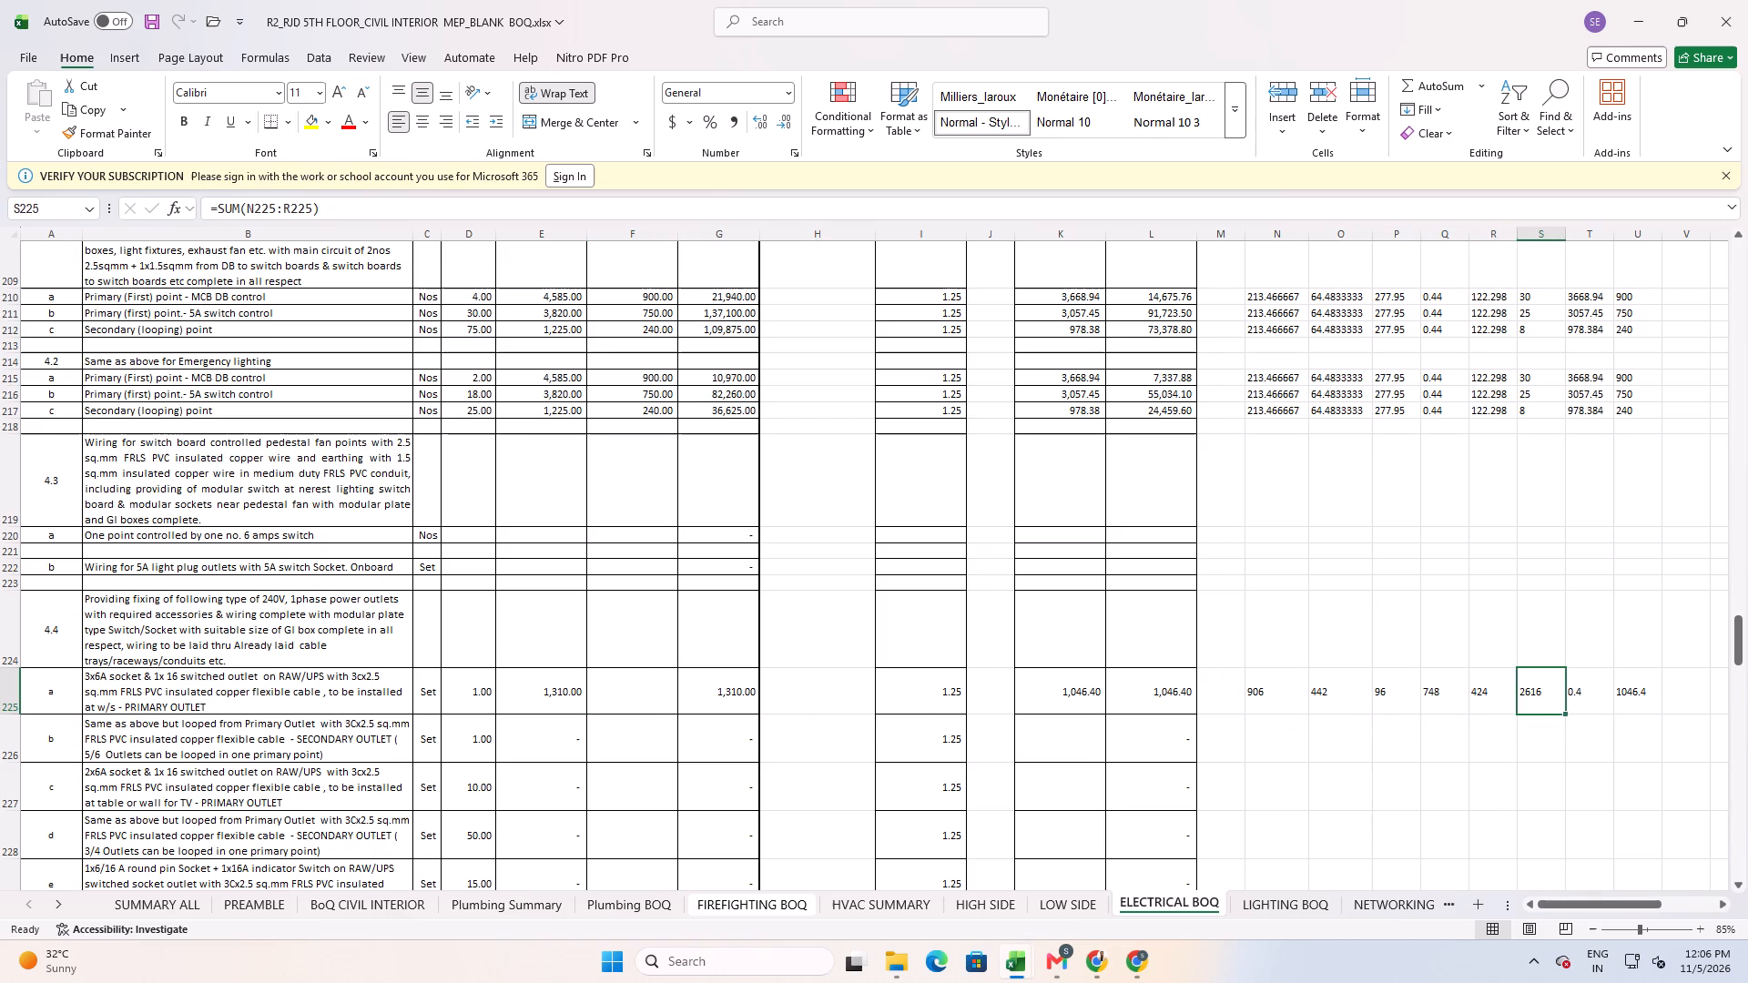
key("Right")
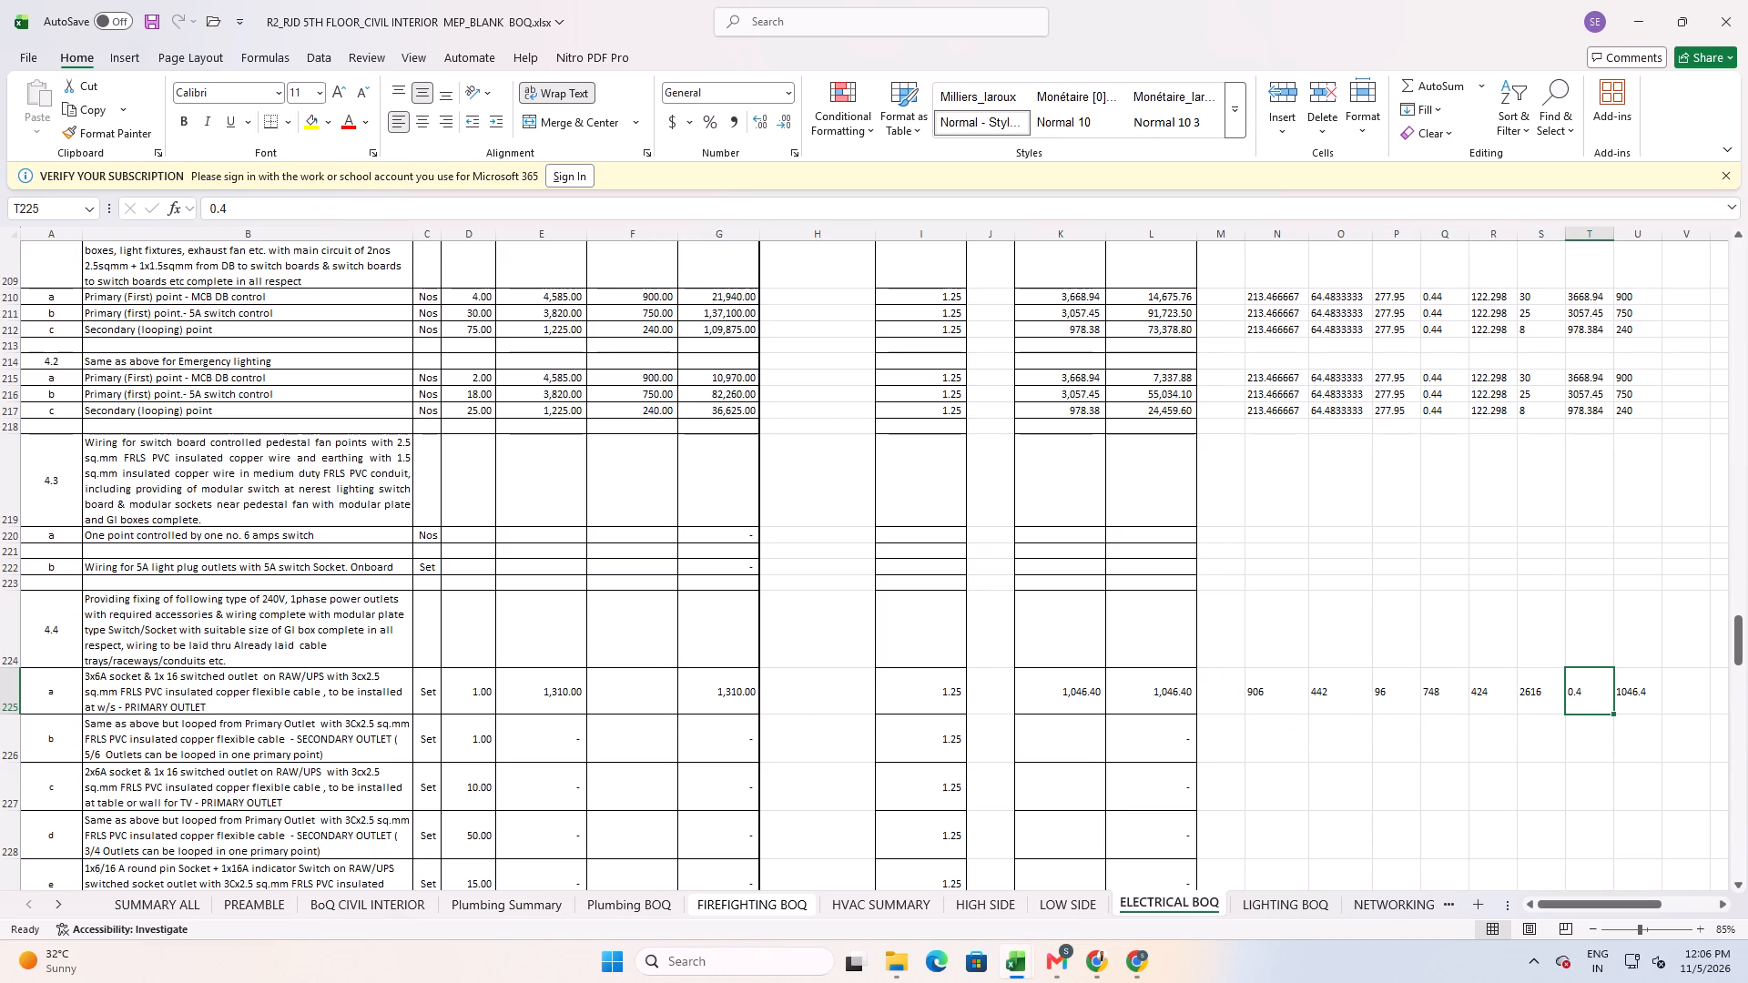
key("Right")
key("Right")
key("Right")
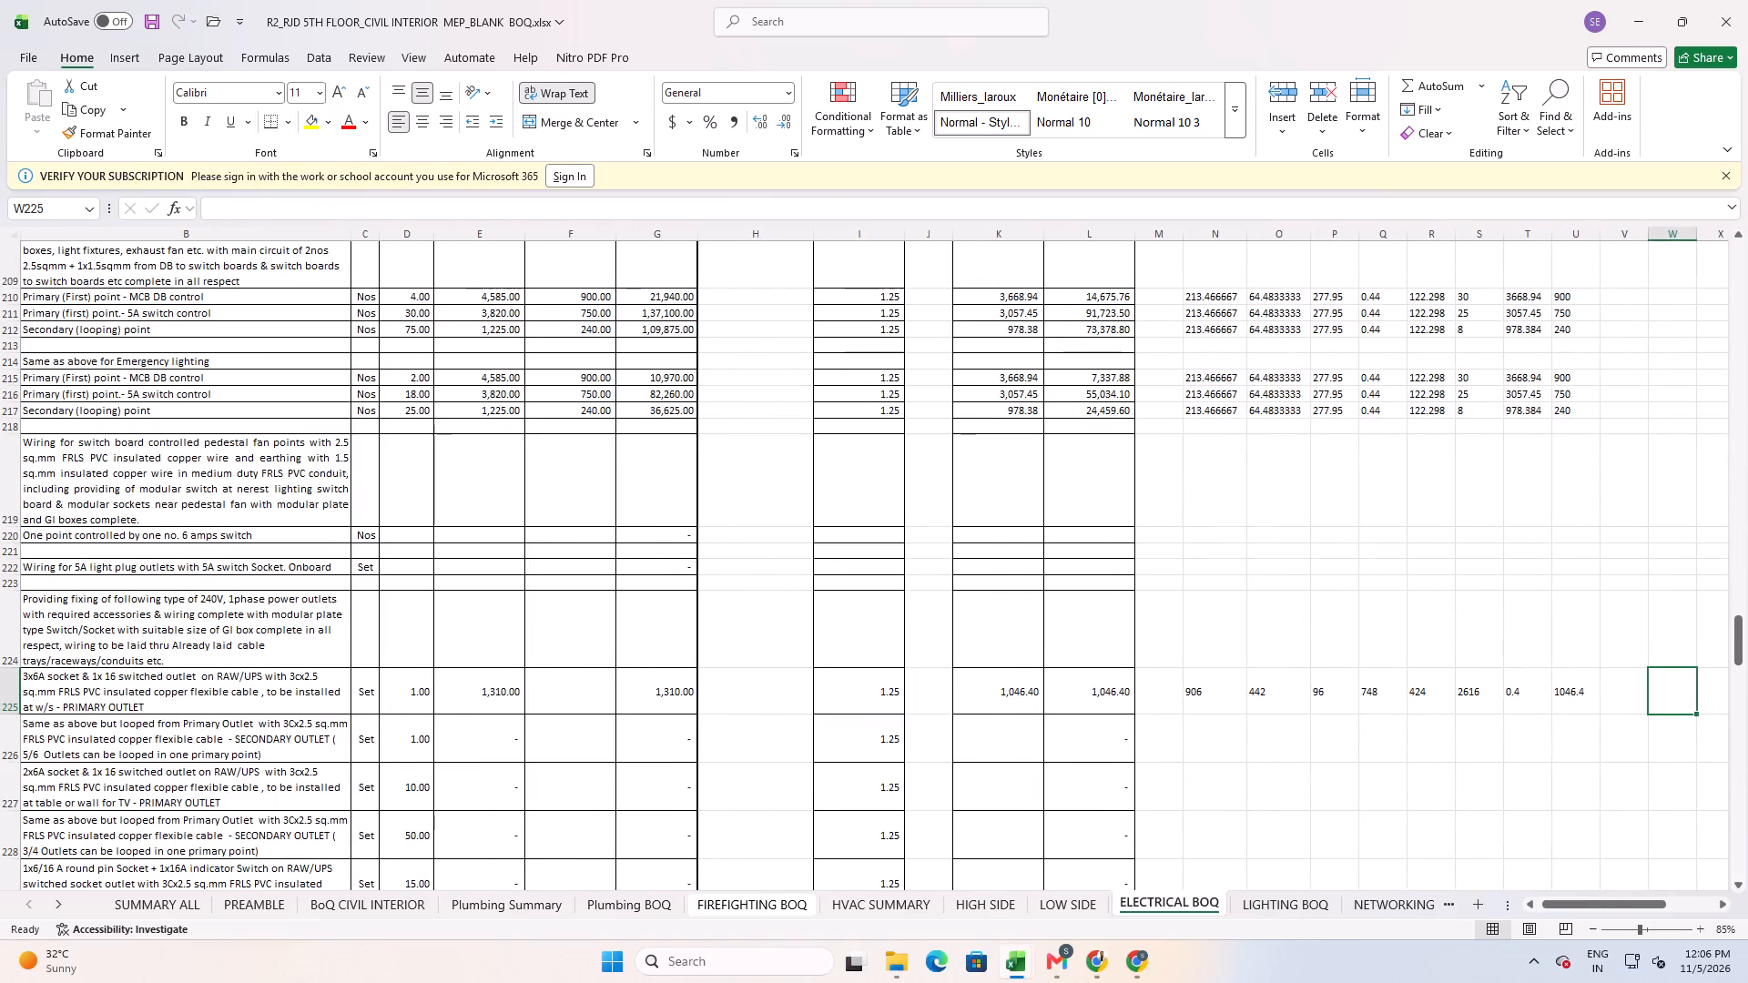
key("alt+Tab")
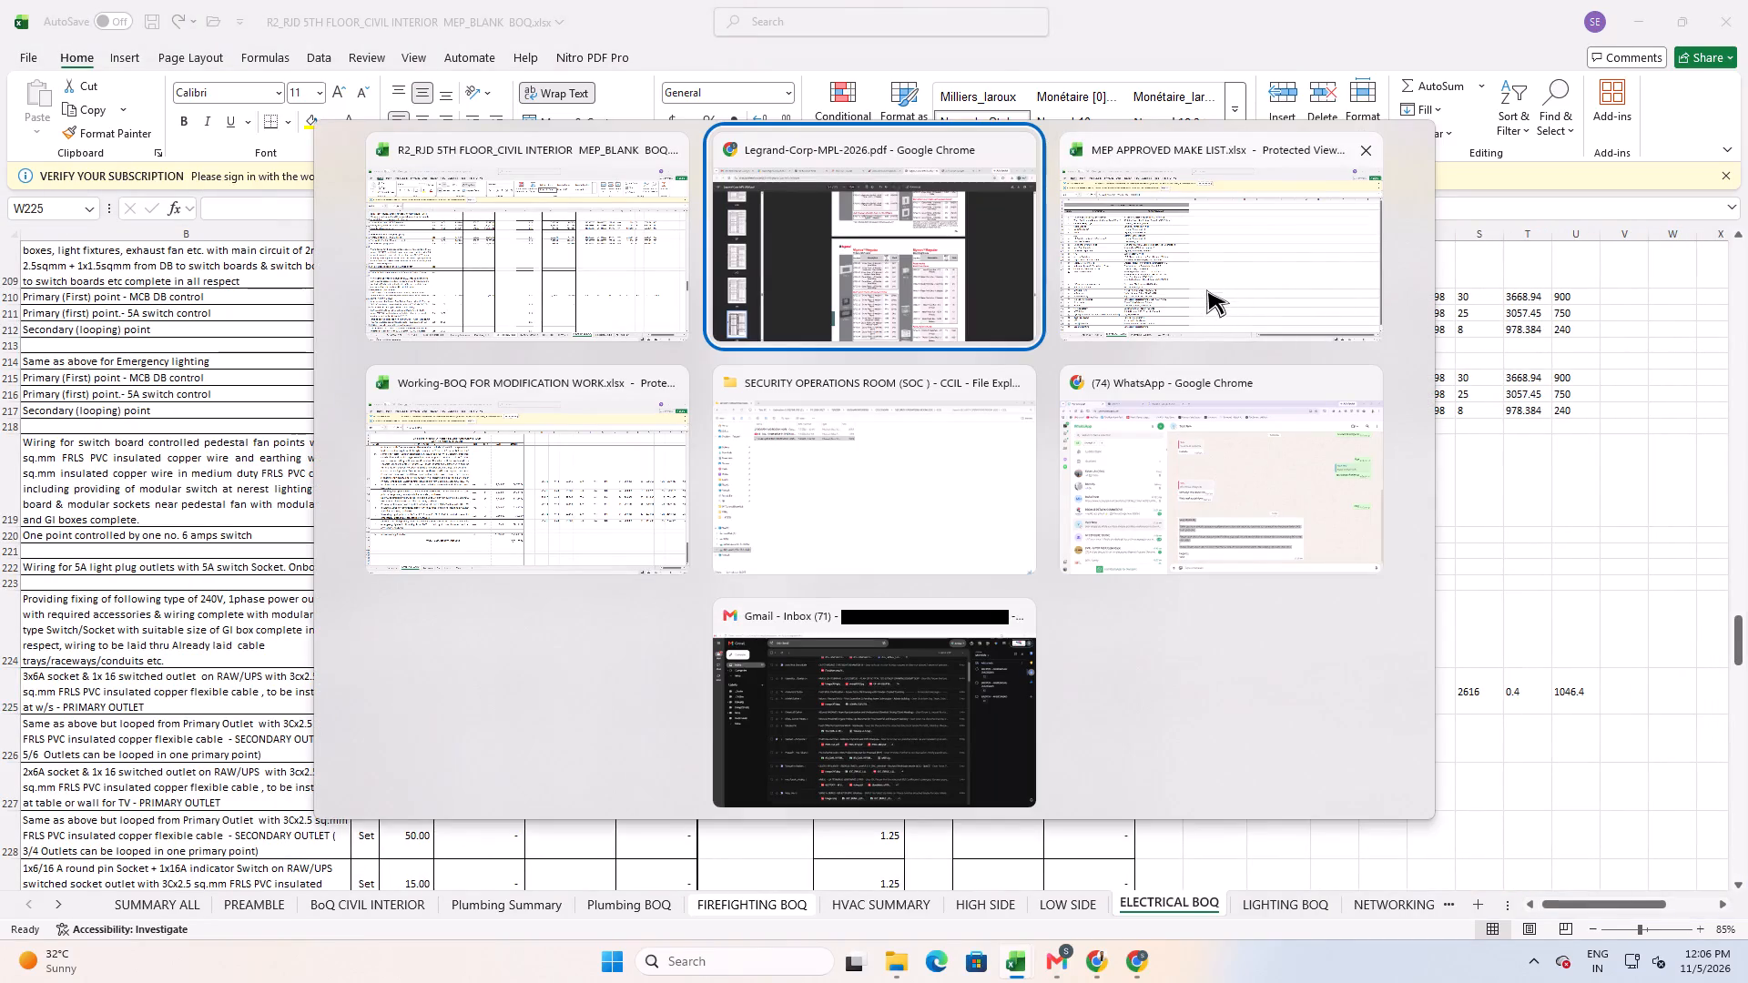
scroll(1171, 547, "up", 5)
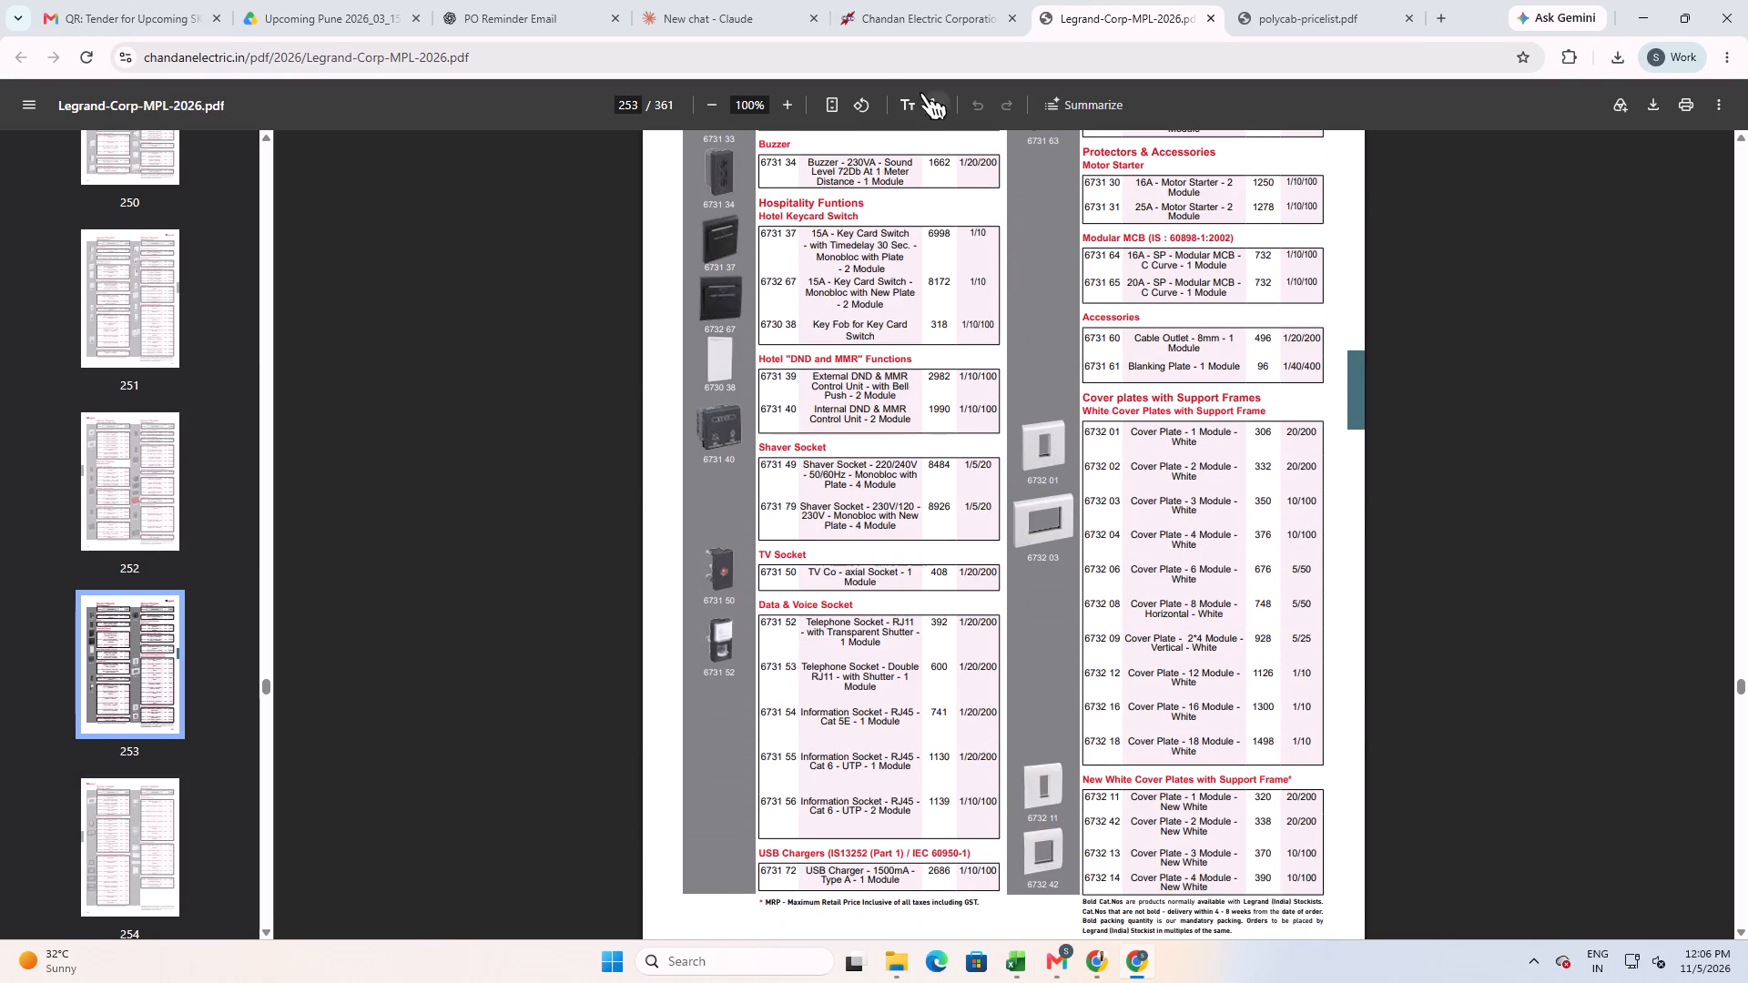
left_click(1278, 14)
scroll(1164, 606, "up", 4)
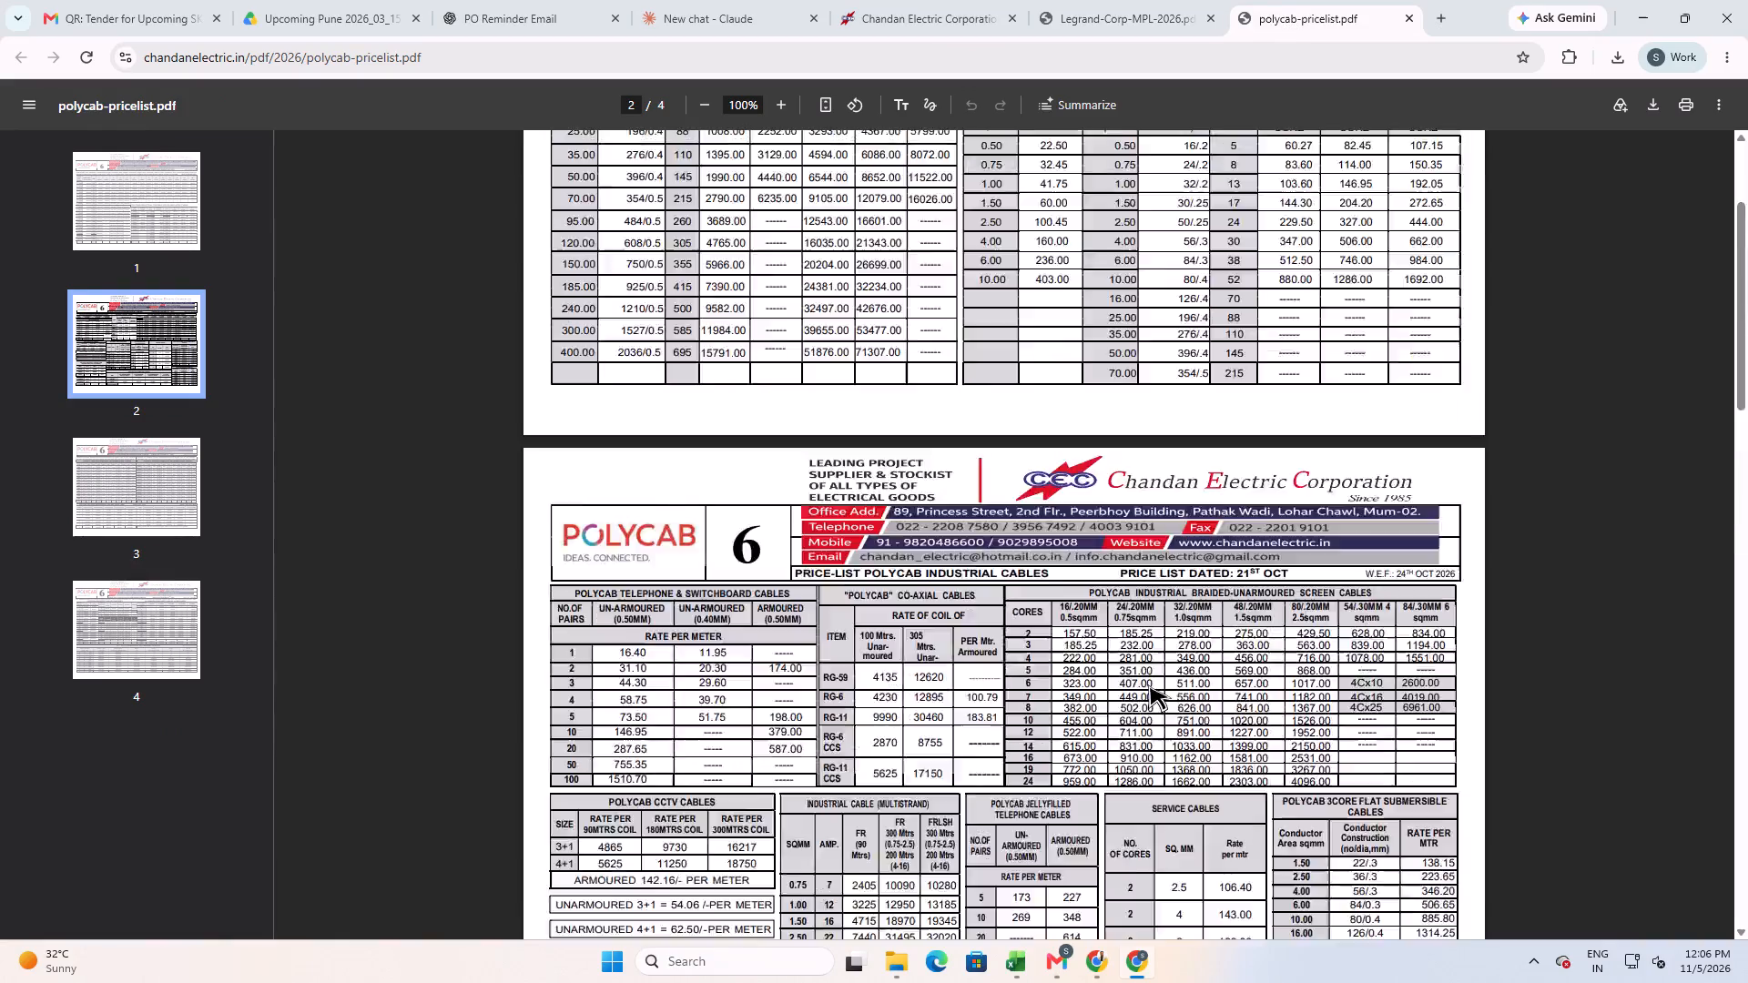
scroll(1148, 684, "up", 12)
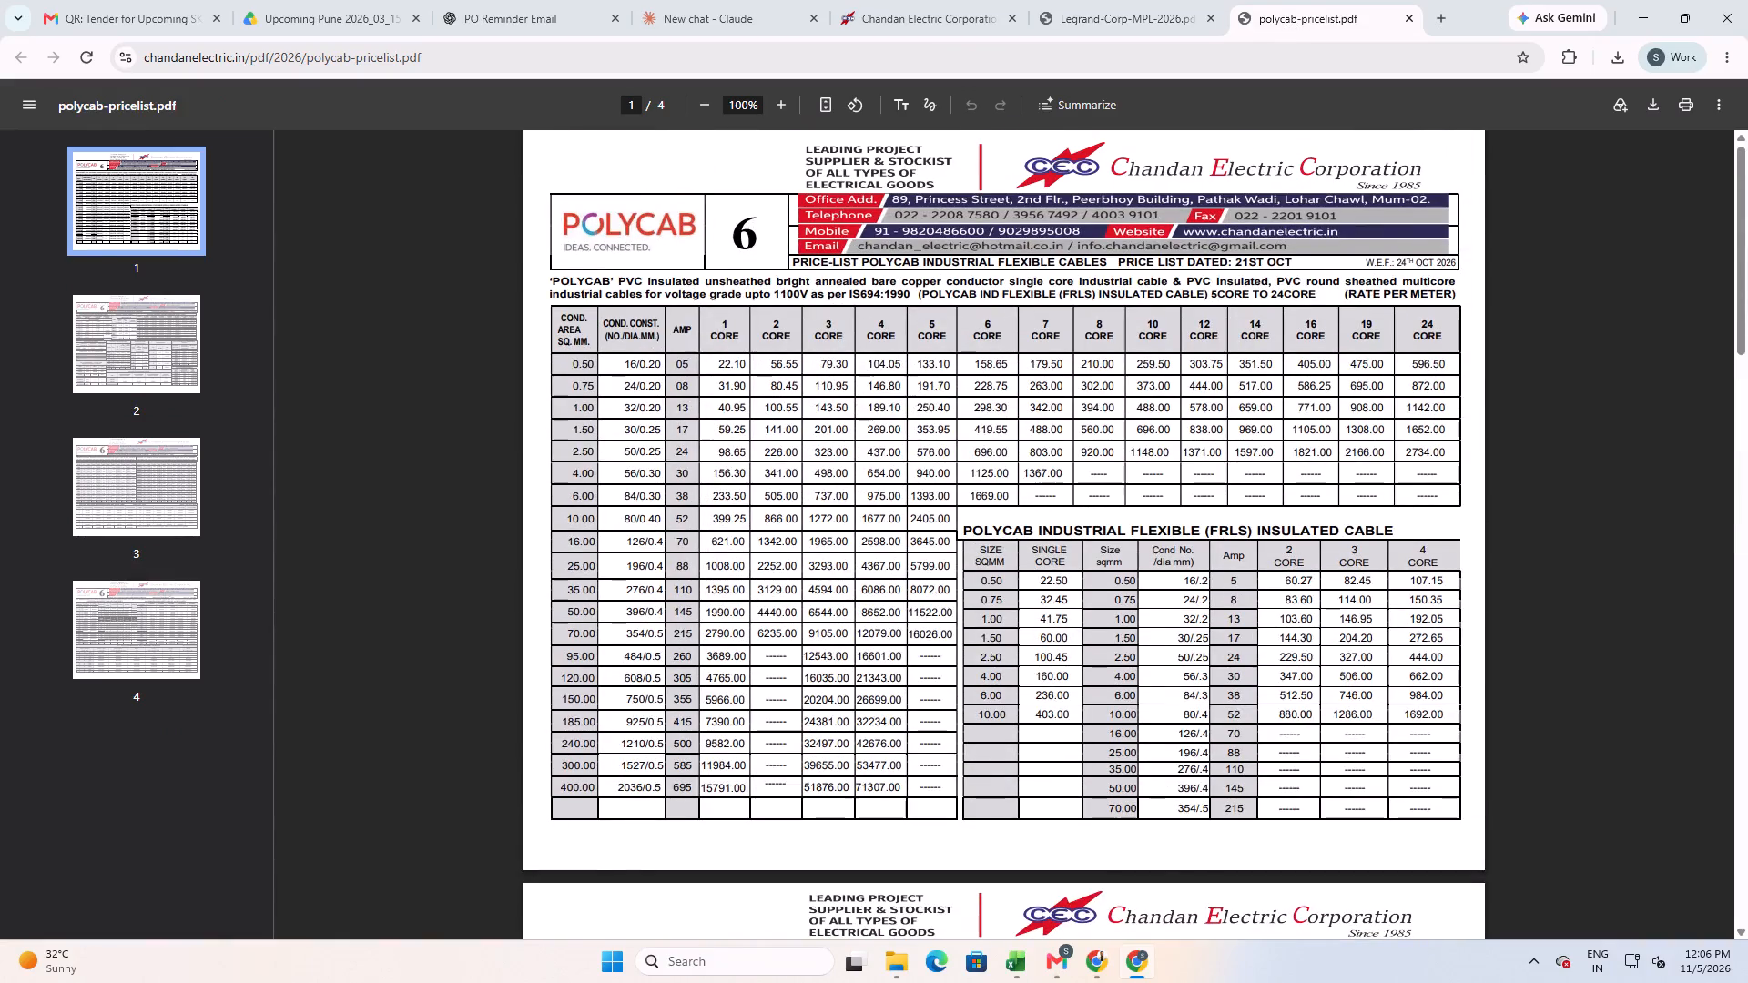
key("alt+Tab")
type("327")
key("Return")
Enter the factor 0.44 in X225 and calculate the reduced cable rate in Y225 with =W225*X225.
key("Up")
key("Right")
type("0.44")
key("Right")
key("equal")
key("Left")
key("Left")
key("asterisk")
key("Left")
key("Return")
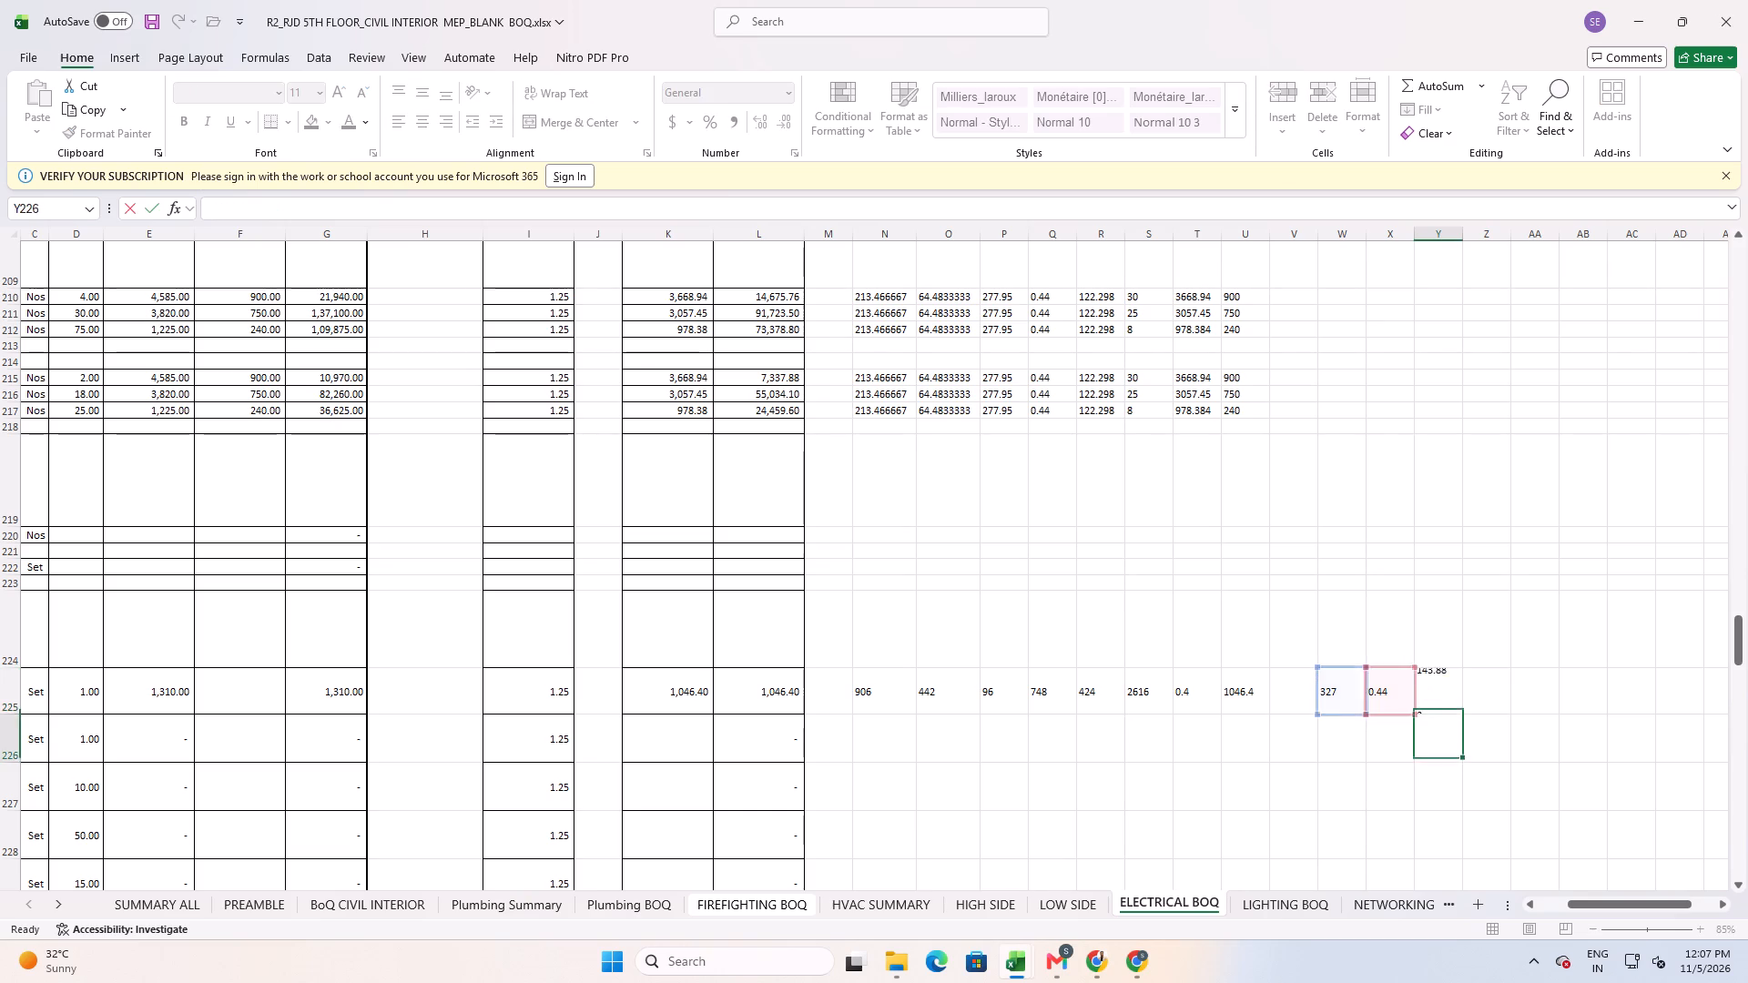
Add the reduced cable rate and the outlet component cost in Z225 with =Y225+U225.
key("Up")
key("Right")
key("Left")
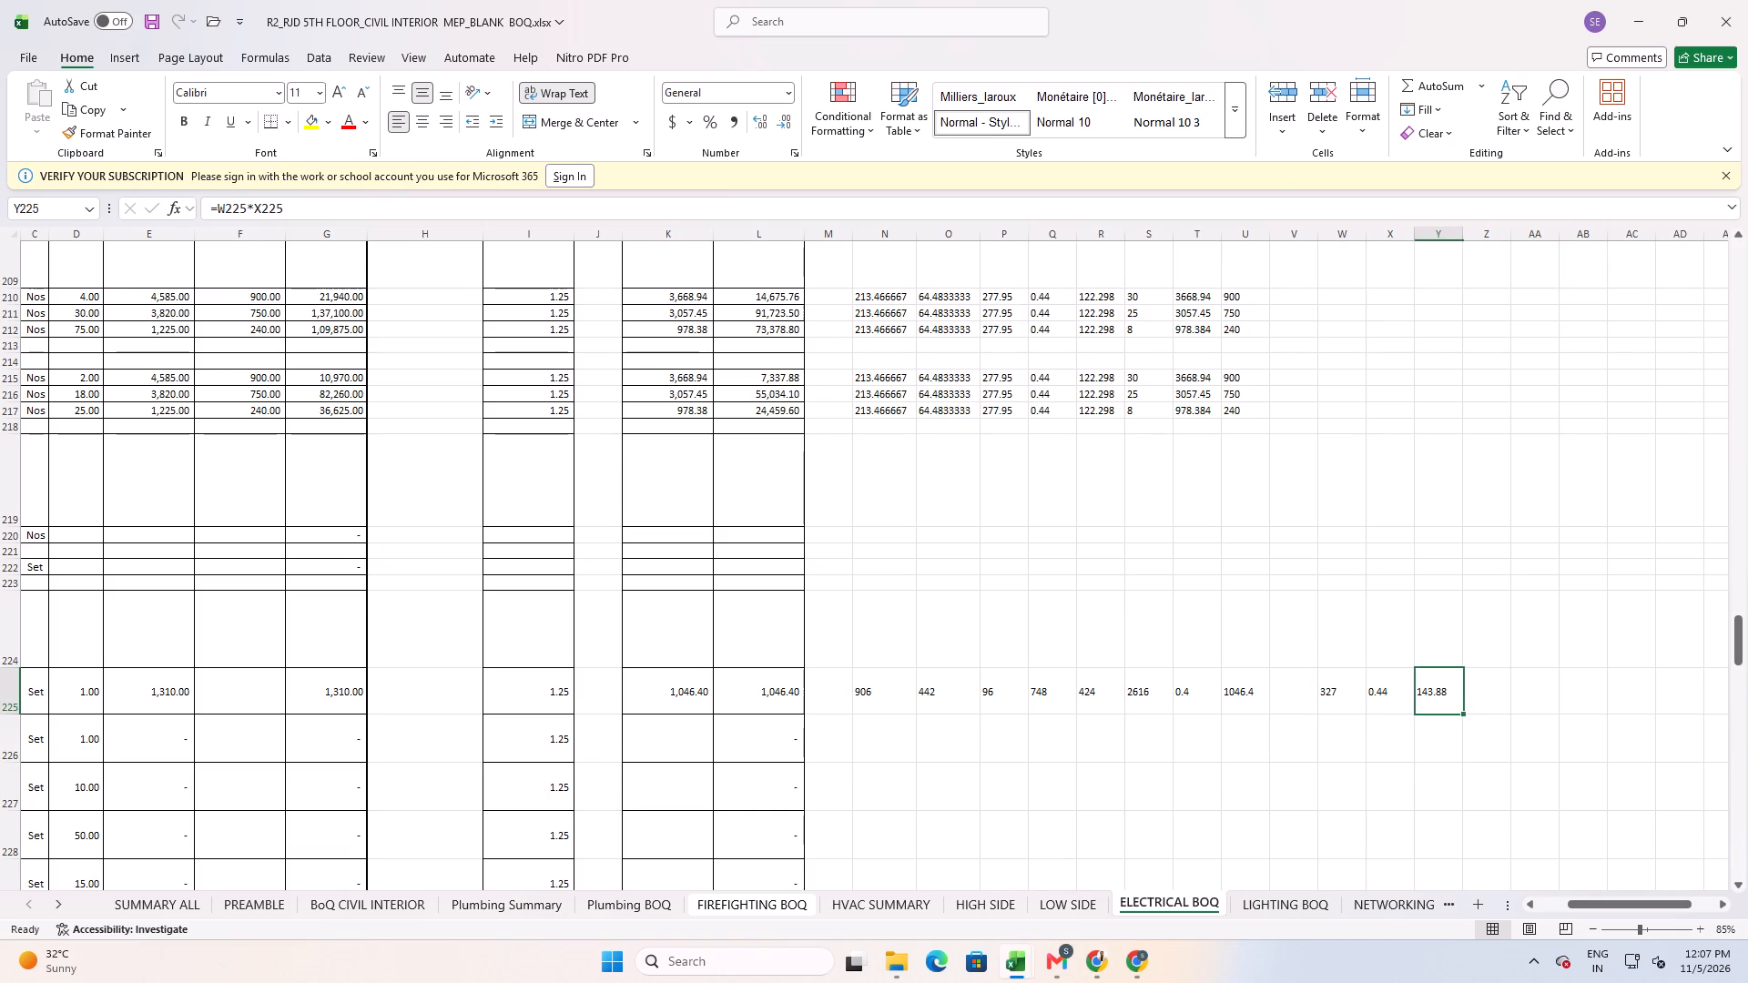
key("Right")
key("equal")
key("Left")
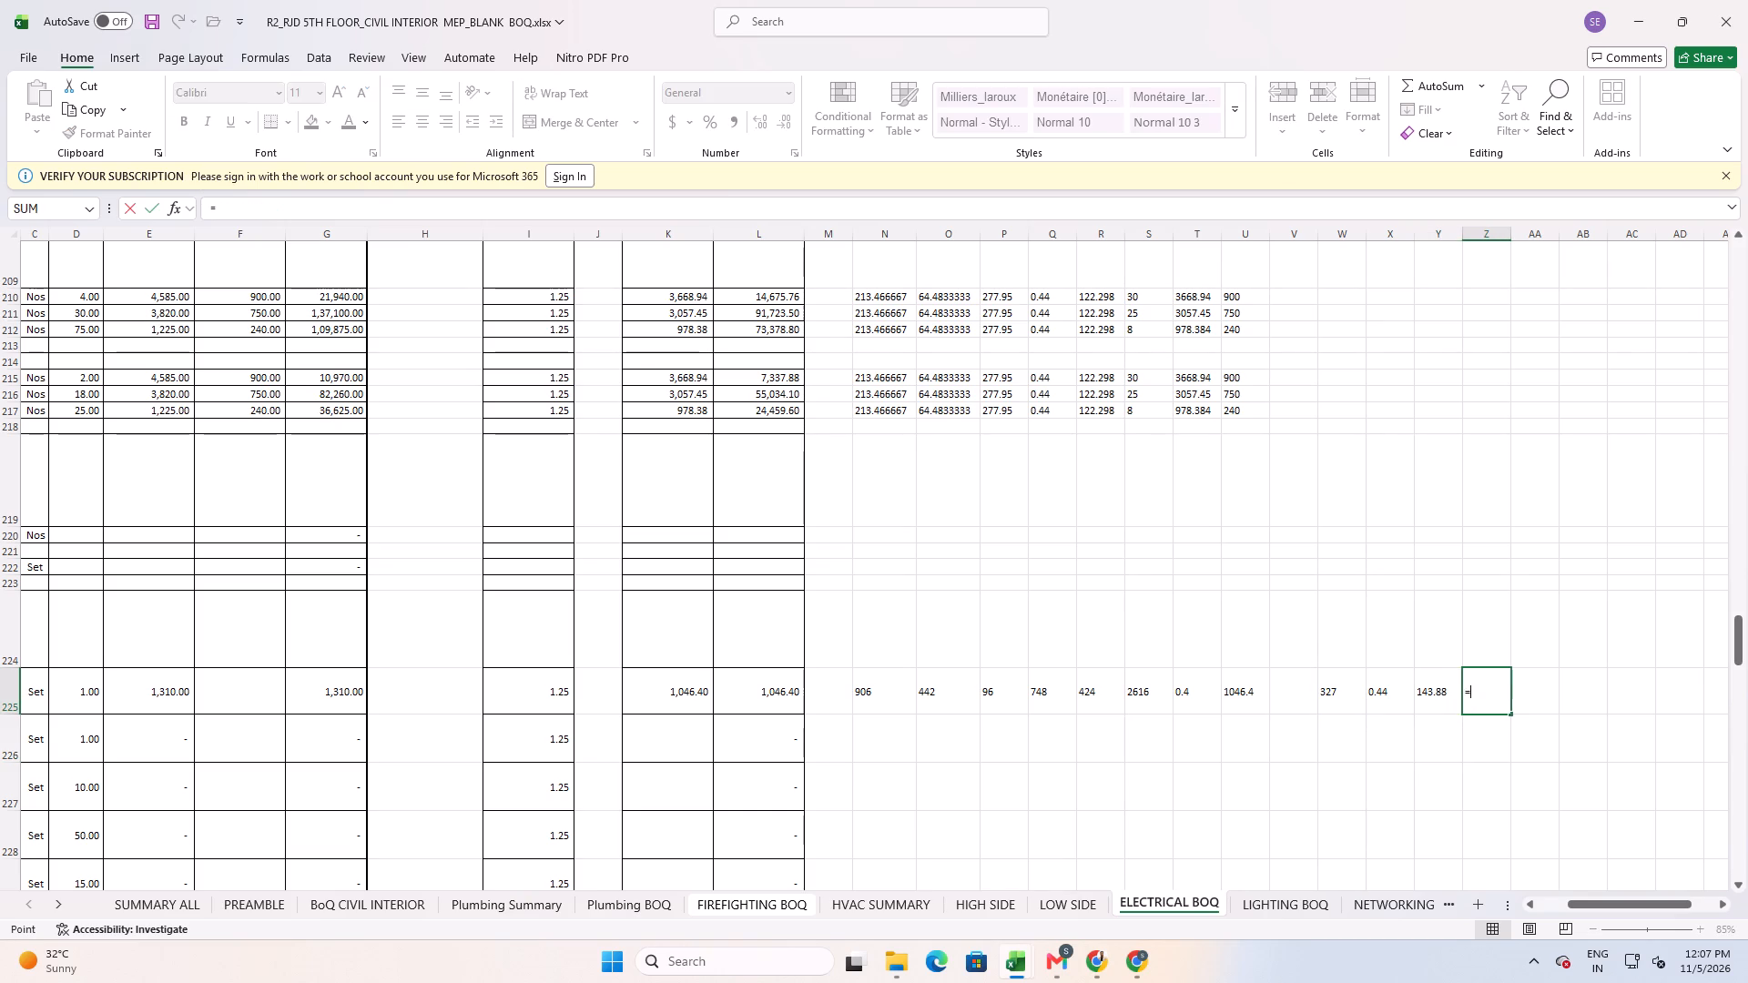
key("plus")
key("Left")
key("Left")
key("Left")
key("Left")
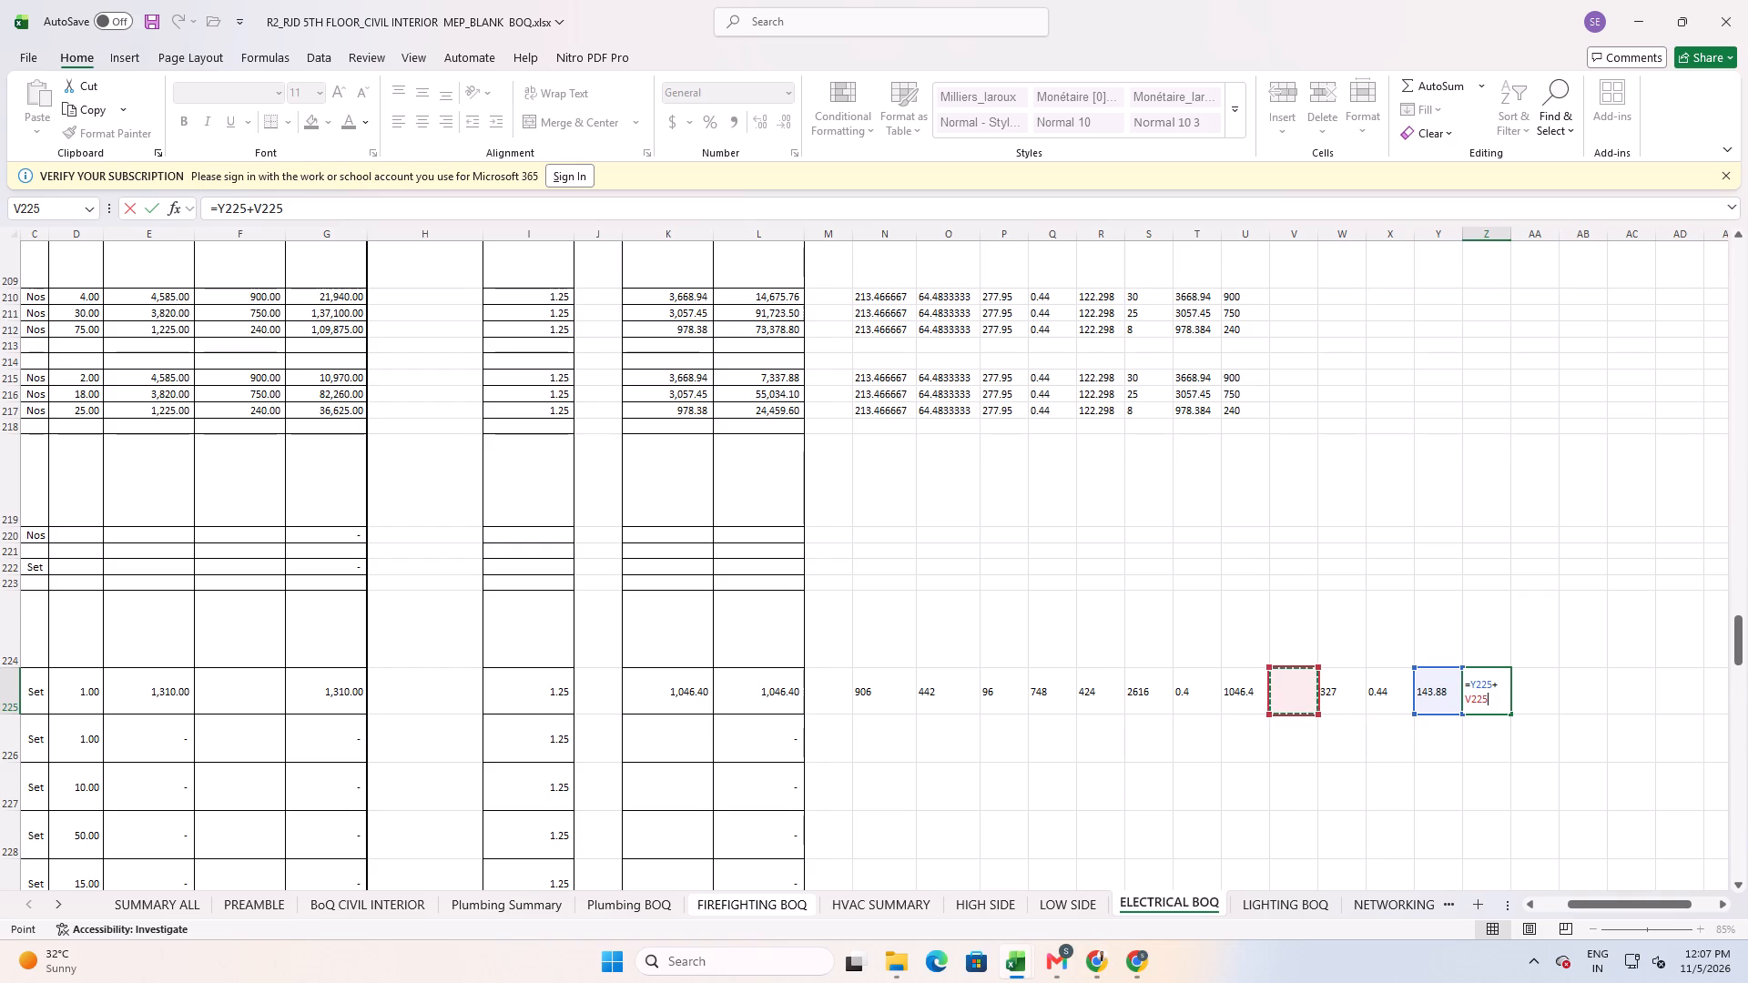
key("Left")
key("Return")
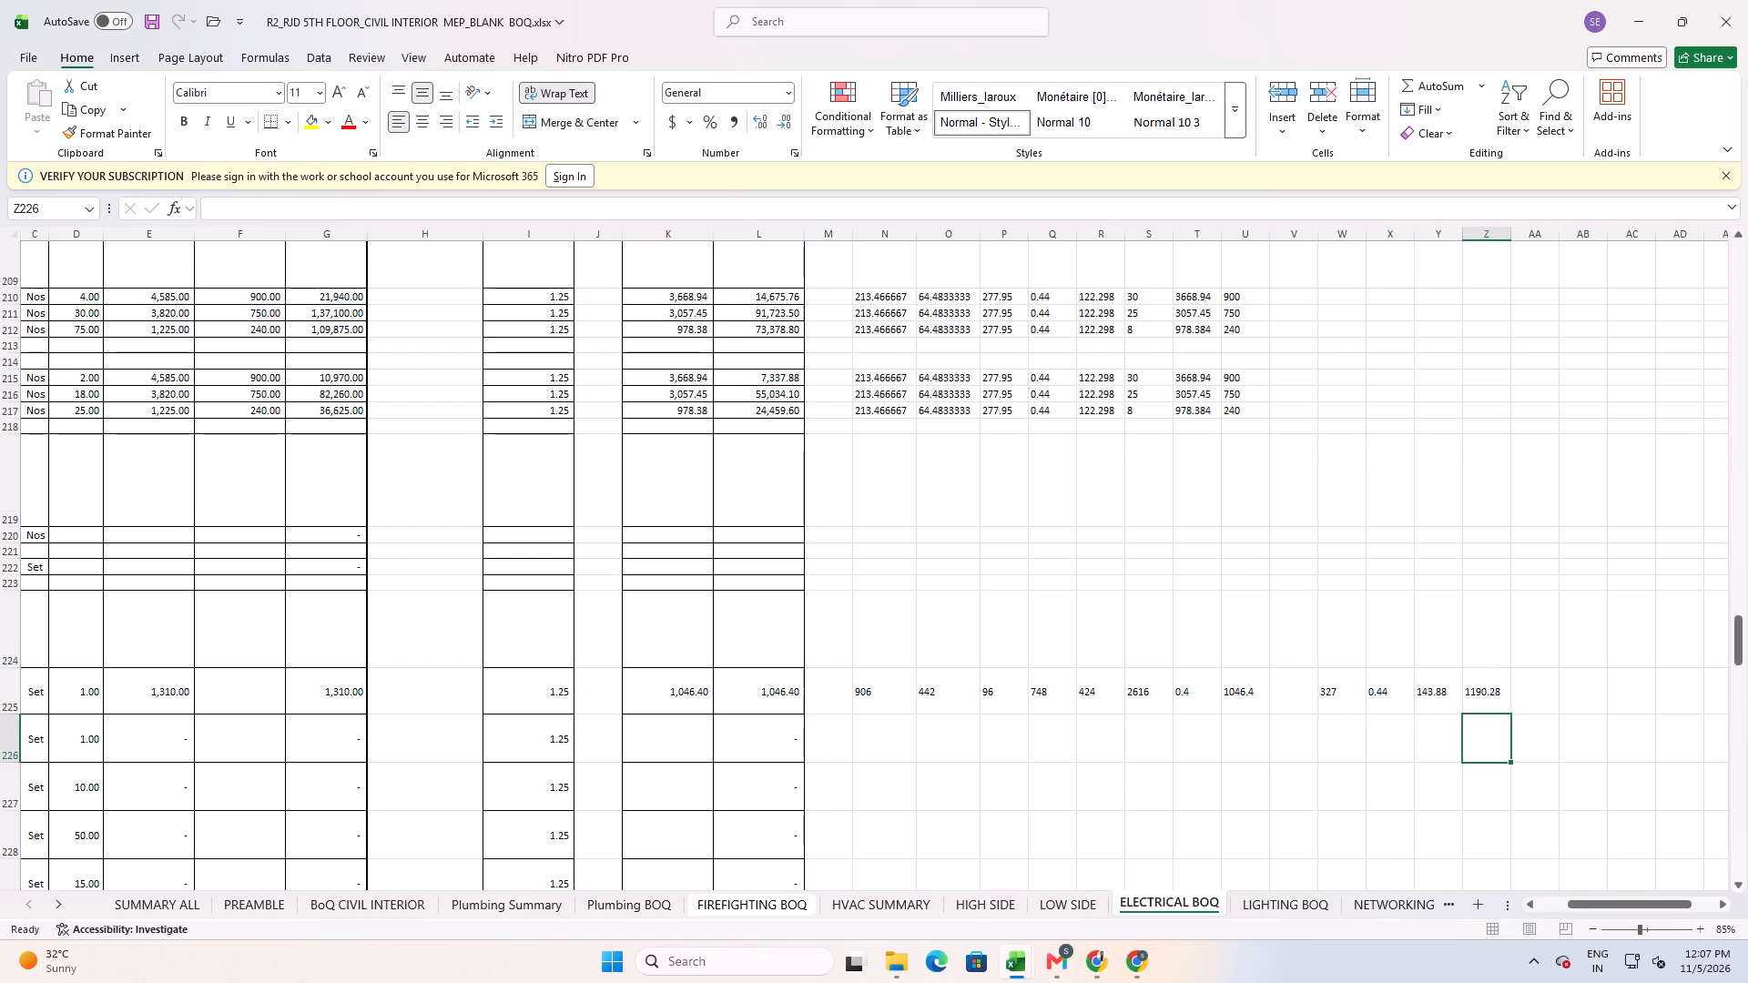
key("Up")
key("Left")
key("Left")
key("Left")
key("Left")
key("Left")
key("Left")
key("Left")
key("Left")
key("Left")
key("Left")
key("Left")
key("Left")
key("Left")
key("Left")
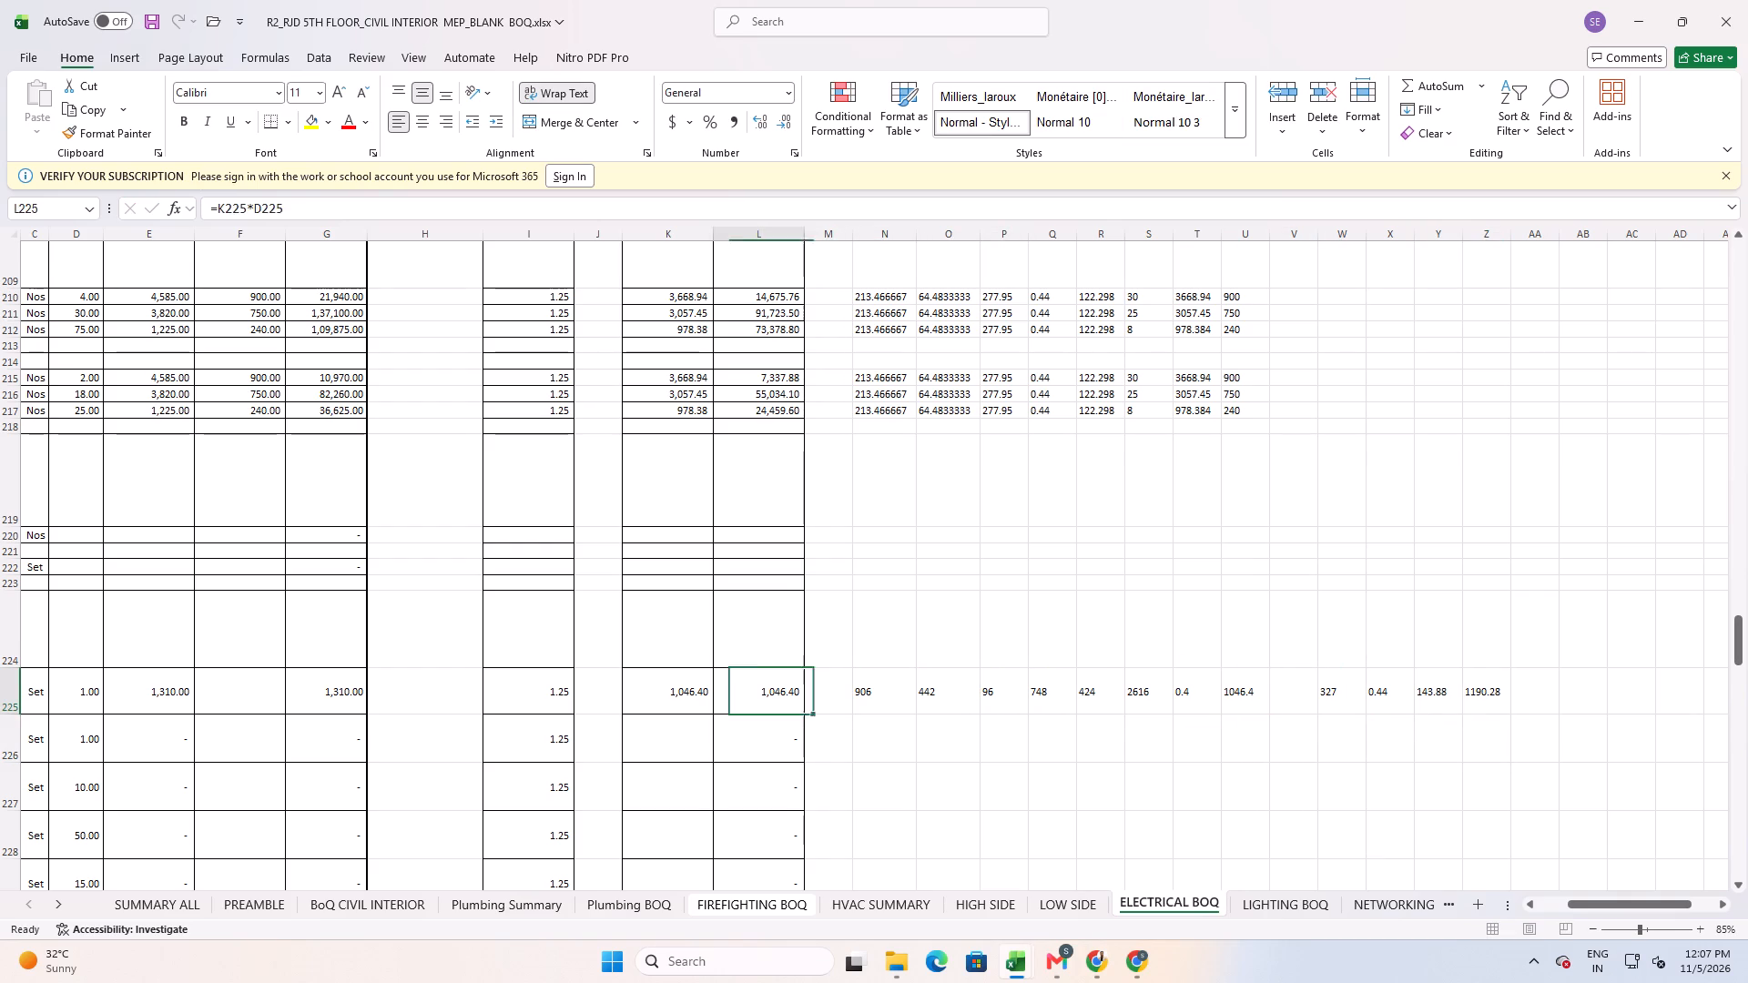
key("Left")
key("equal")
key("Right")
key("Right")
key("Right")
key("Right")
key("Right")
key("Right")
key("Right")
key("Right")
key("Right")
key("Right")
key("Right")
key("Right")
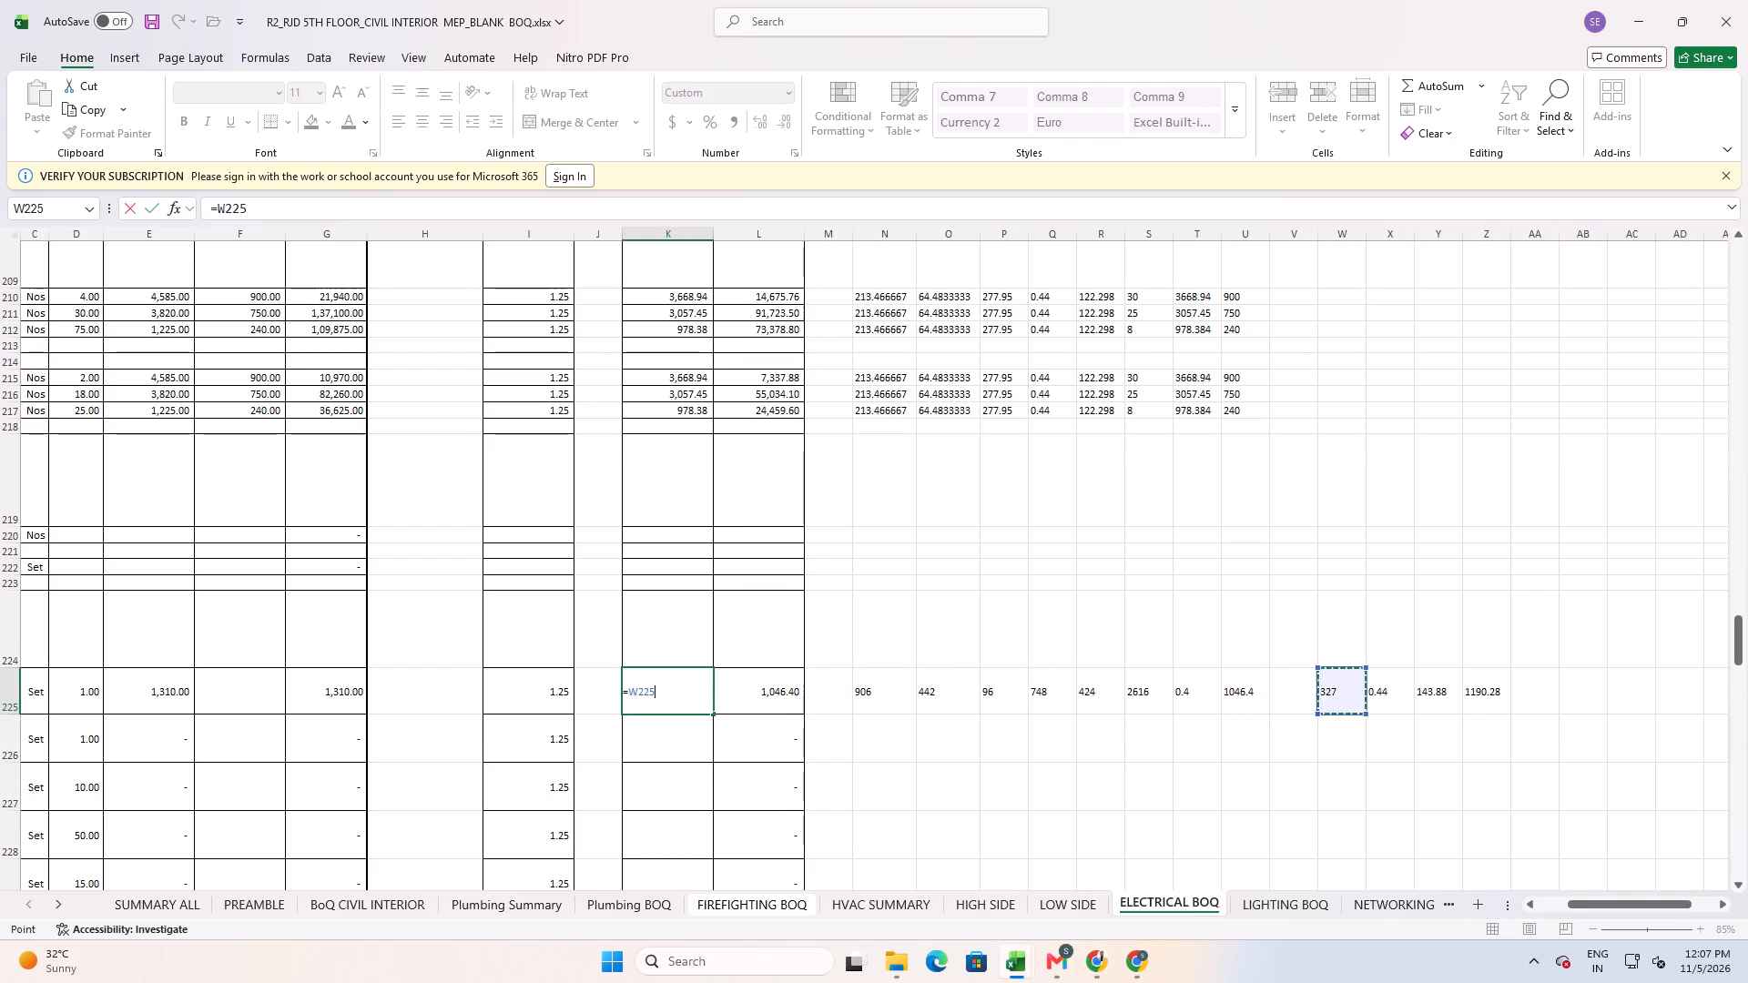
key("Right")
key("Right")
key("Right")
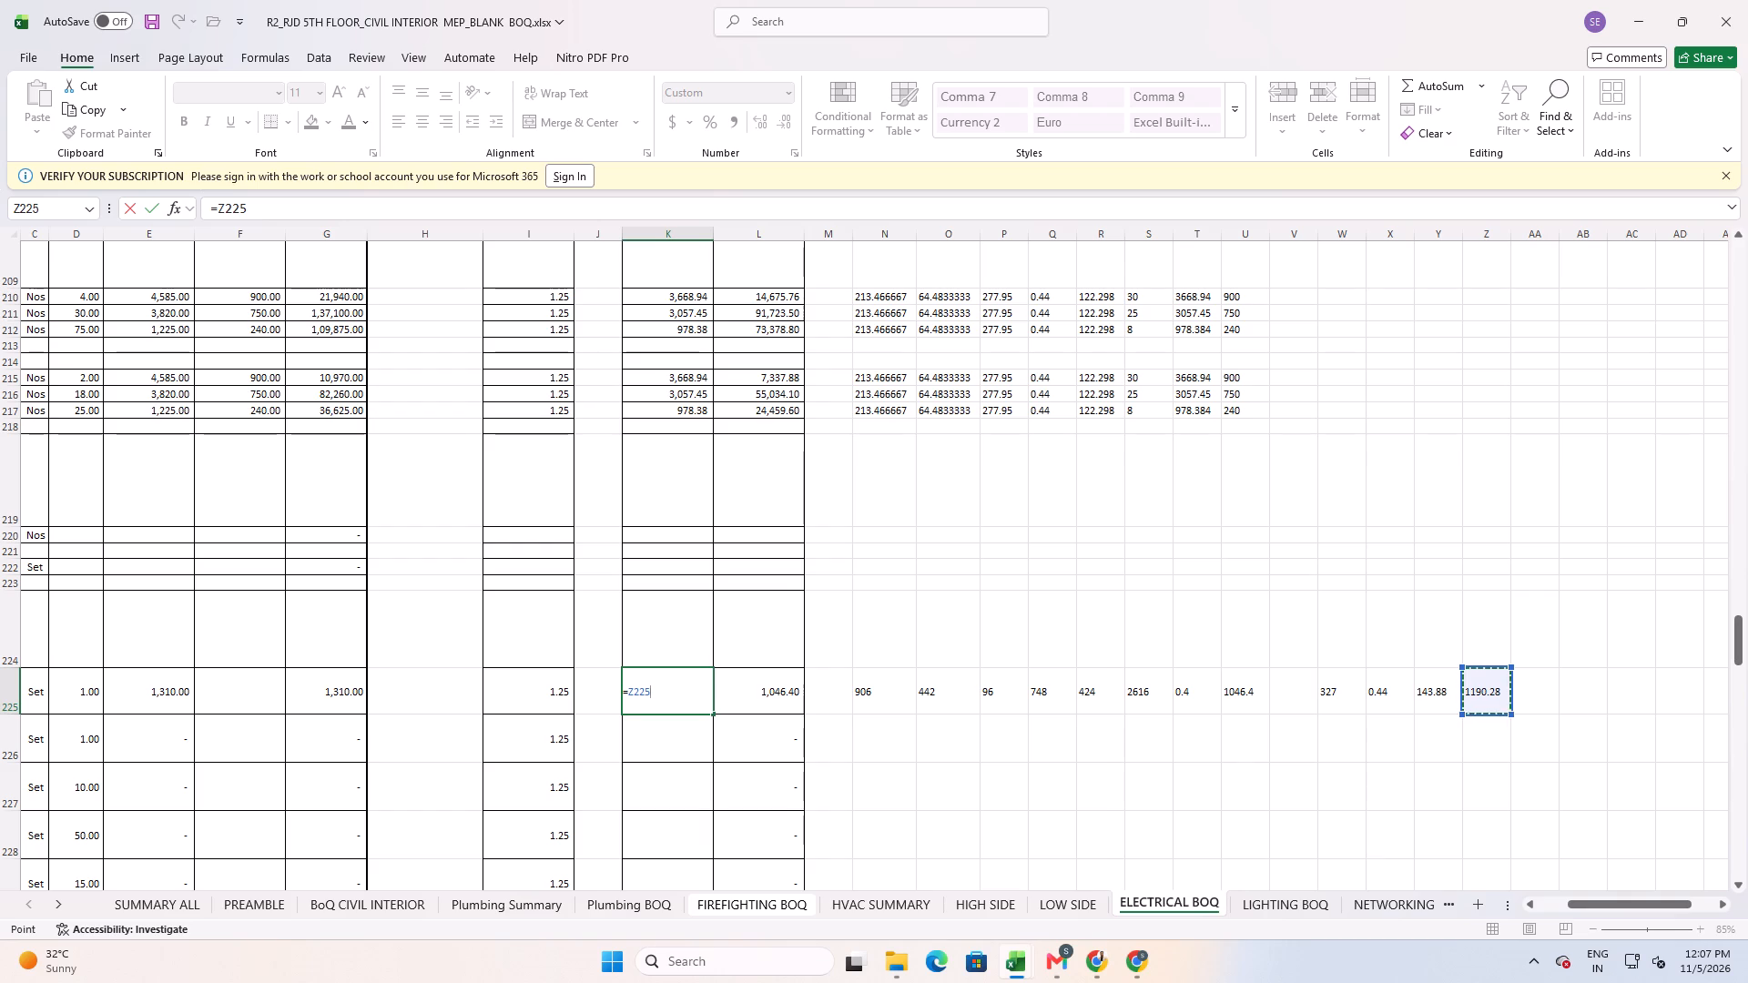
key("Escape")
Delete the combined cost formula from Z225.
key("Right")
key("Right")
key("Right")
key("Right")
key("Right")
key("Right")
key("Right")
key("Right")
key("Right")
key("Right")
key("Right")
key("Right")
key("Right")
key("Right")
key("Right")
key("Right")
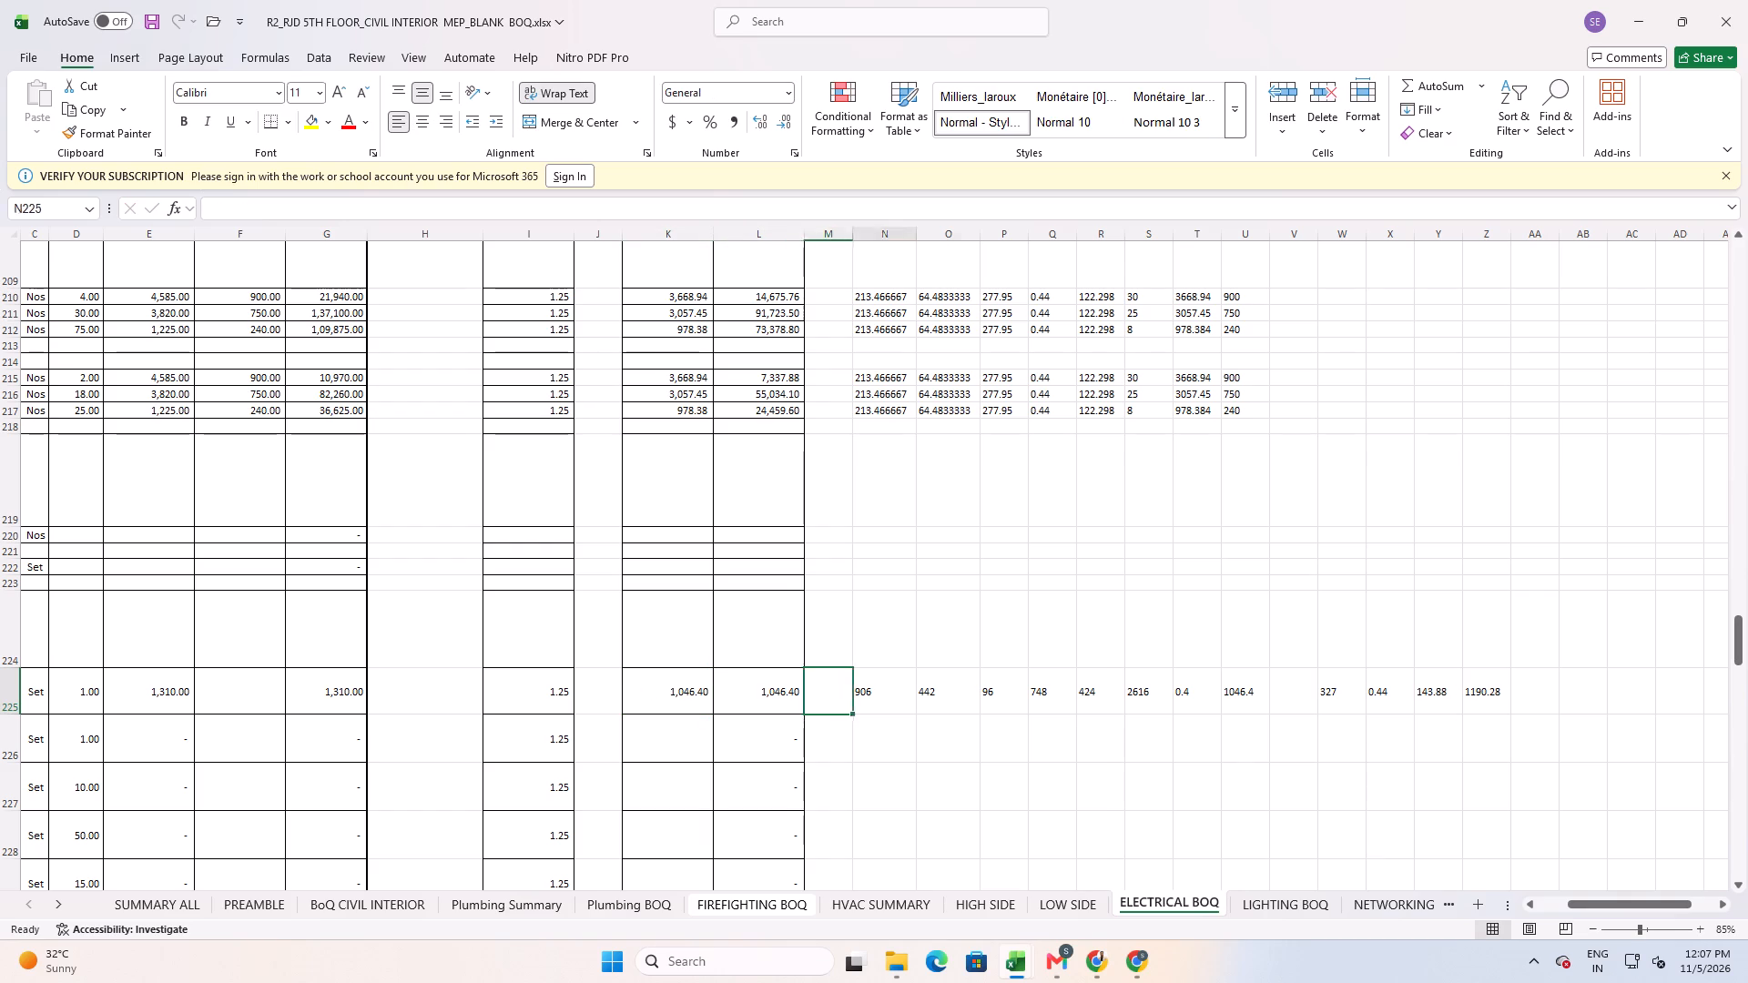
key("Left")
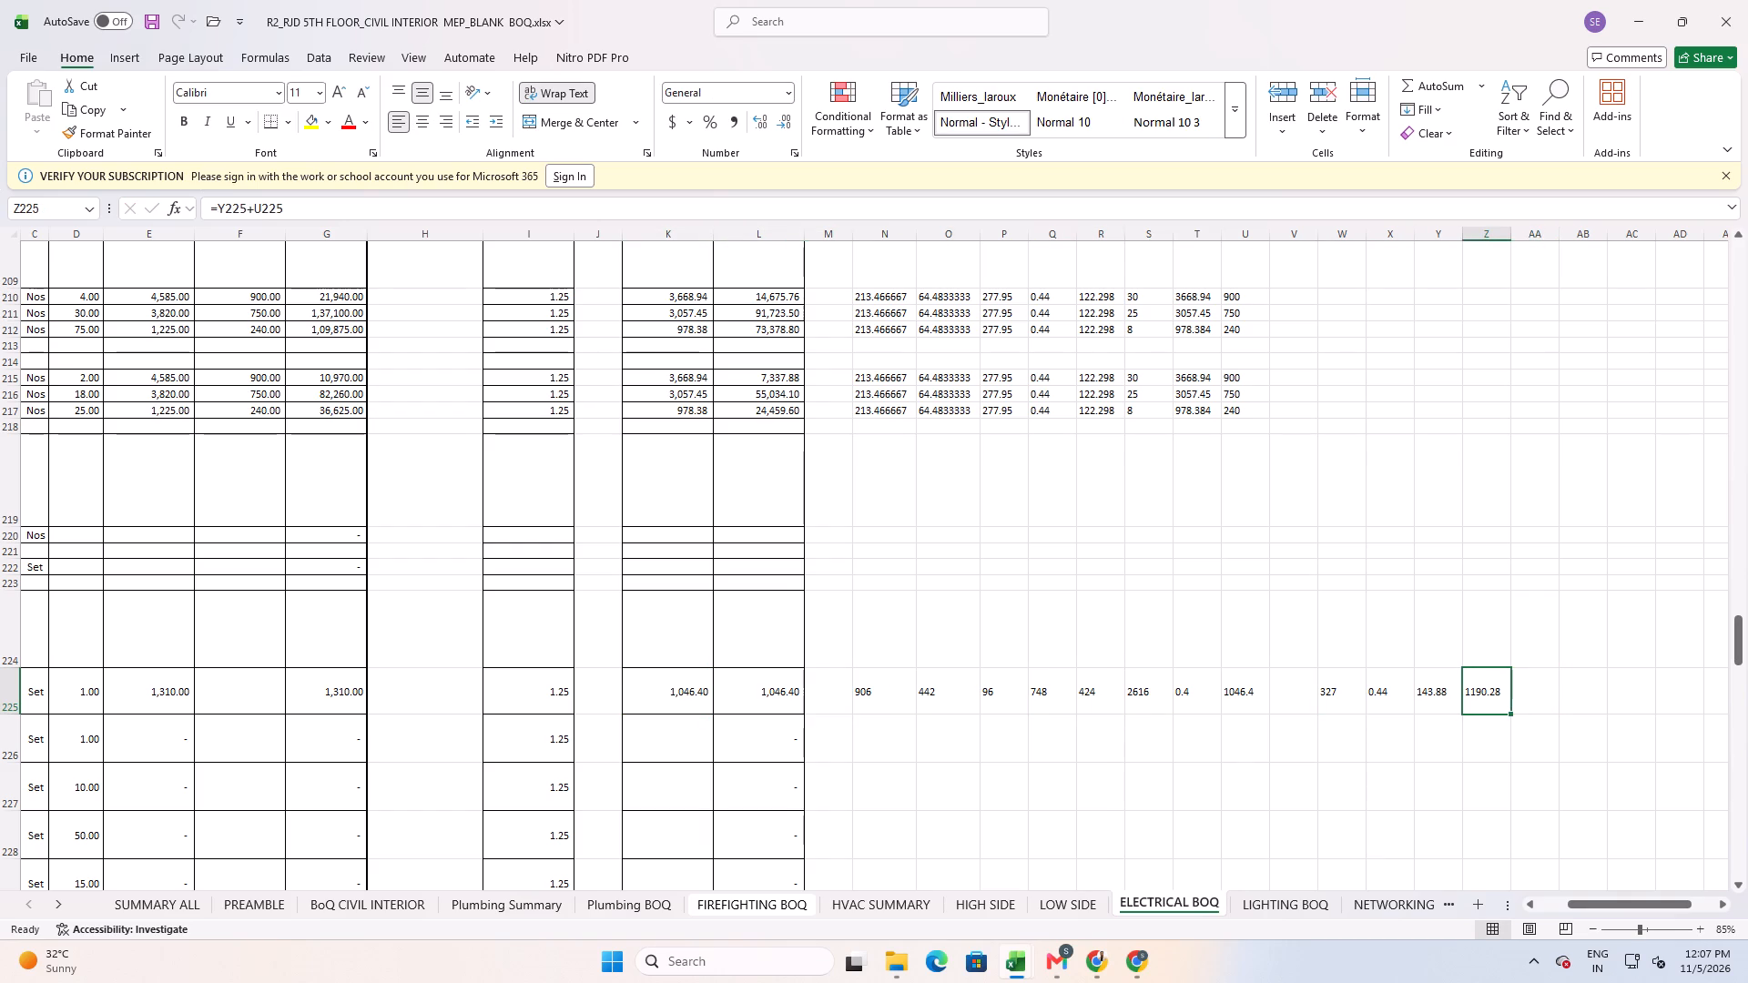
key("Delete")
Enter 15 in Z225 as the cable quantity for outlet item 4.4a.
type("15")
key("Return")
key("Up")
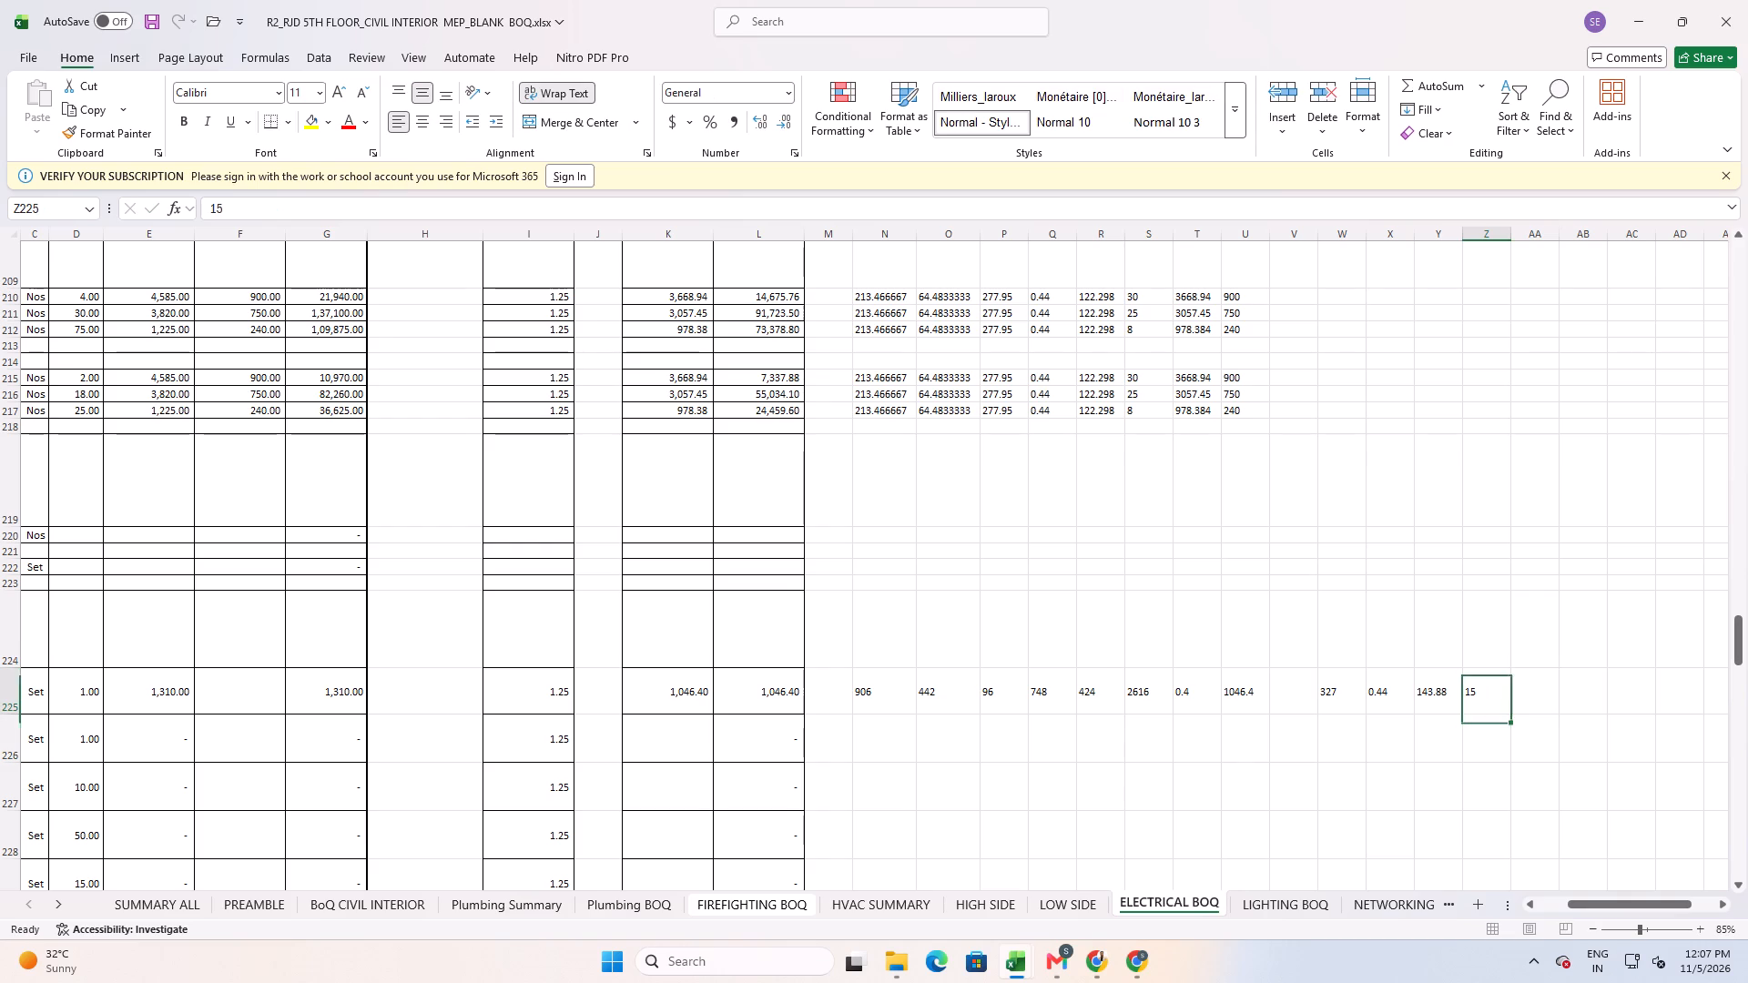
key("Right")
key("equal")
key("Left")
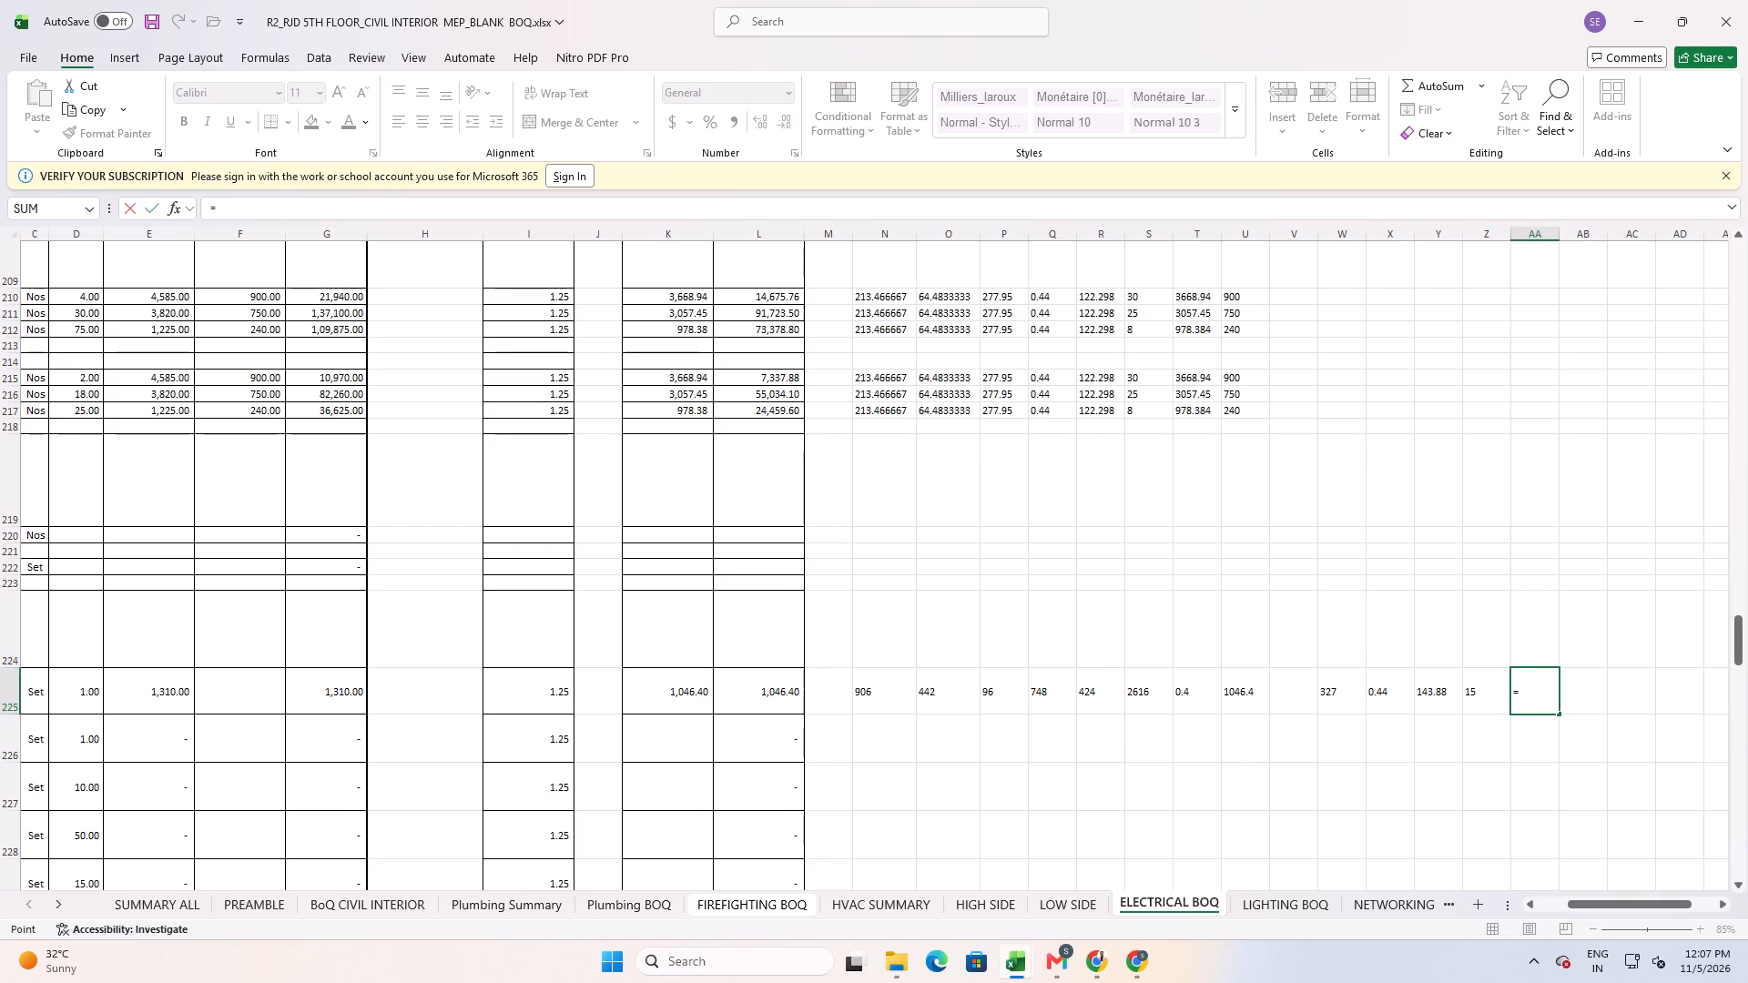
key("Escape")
Set the cable quantity in Z225 to 20 and calculate the cable cost in AA225 with =Z225*Y225.
key("Left")
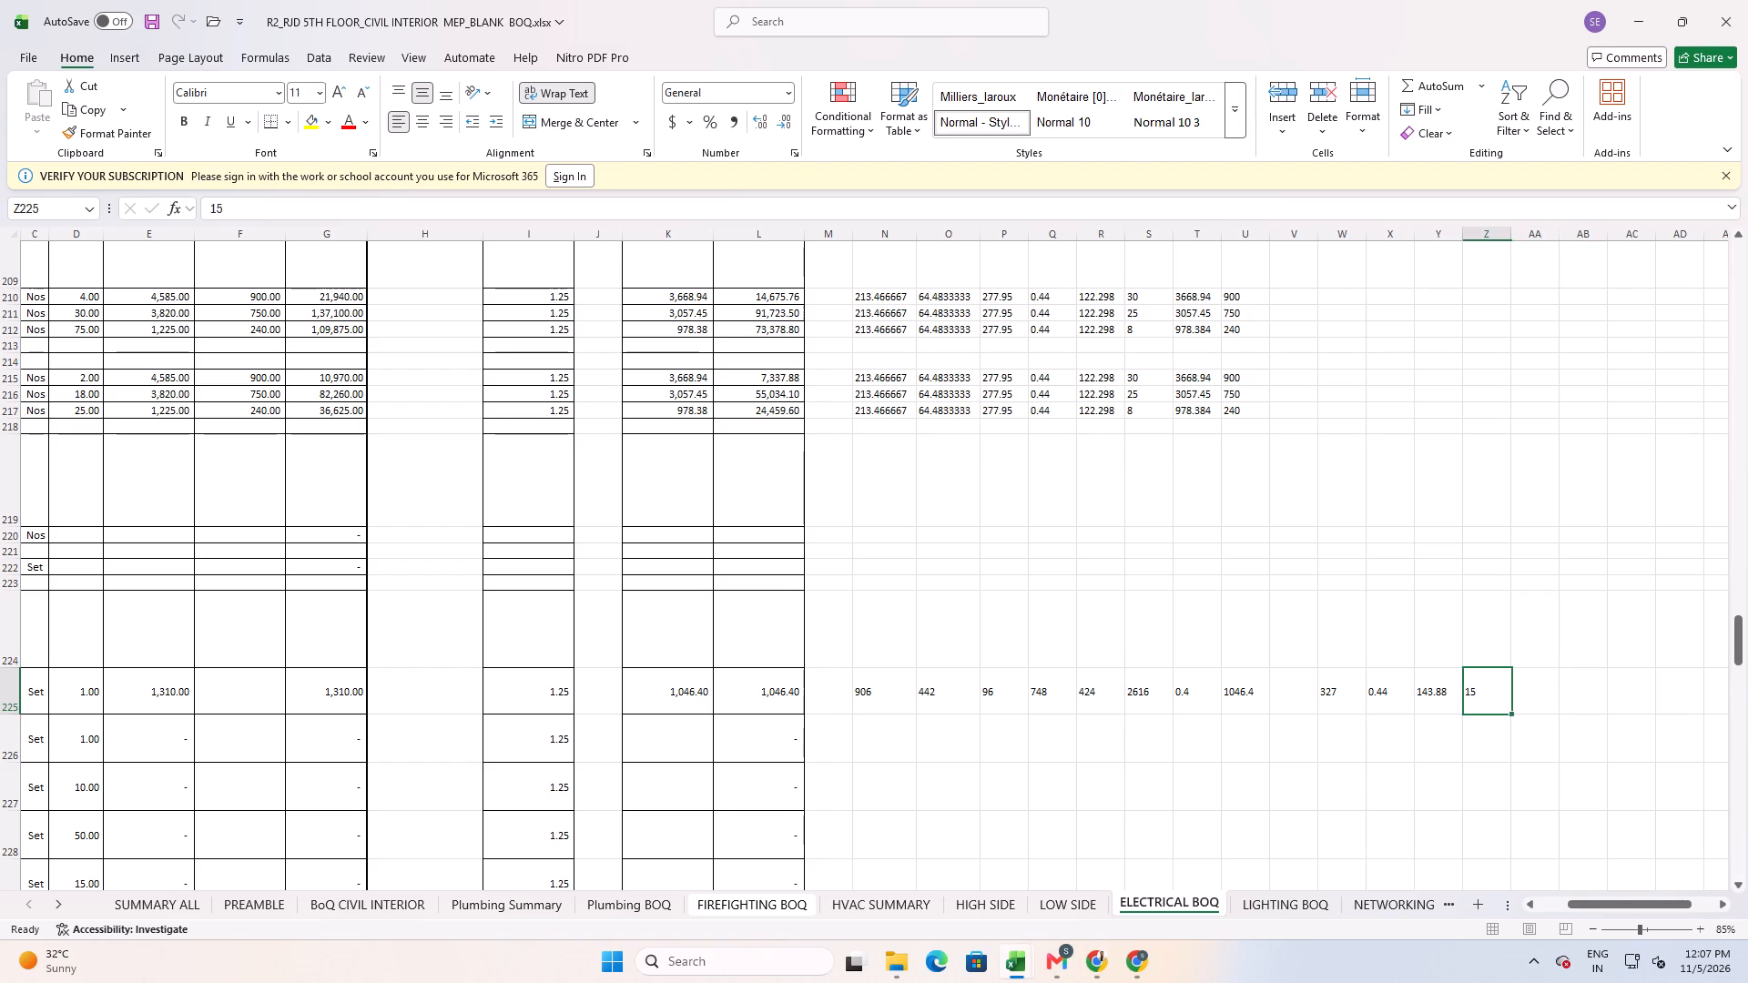
type("20")
key("Return")
key("Up")
key("Right")
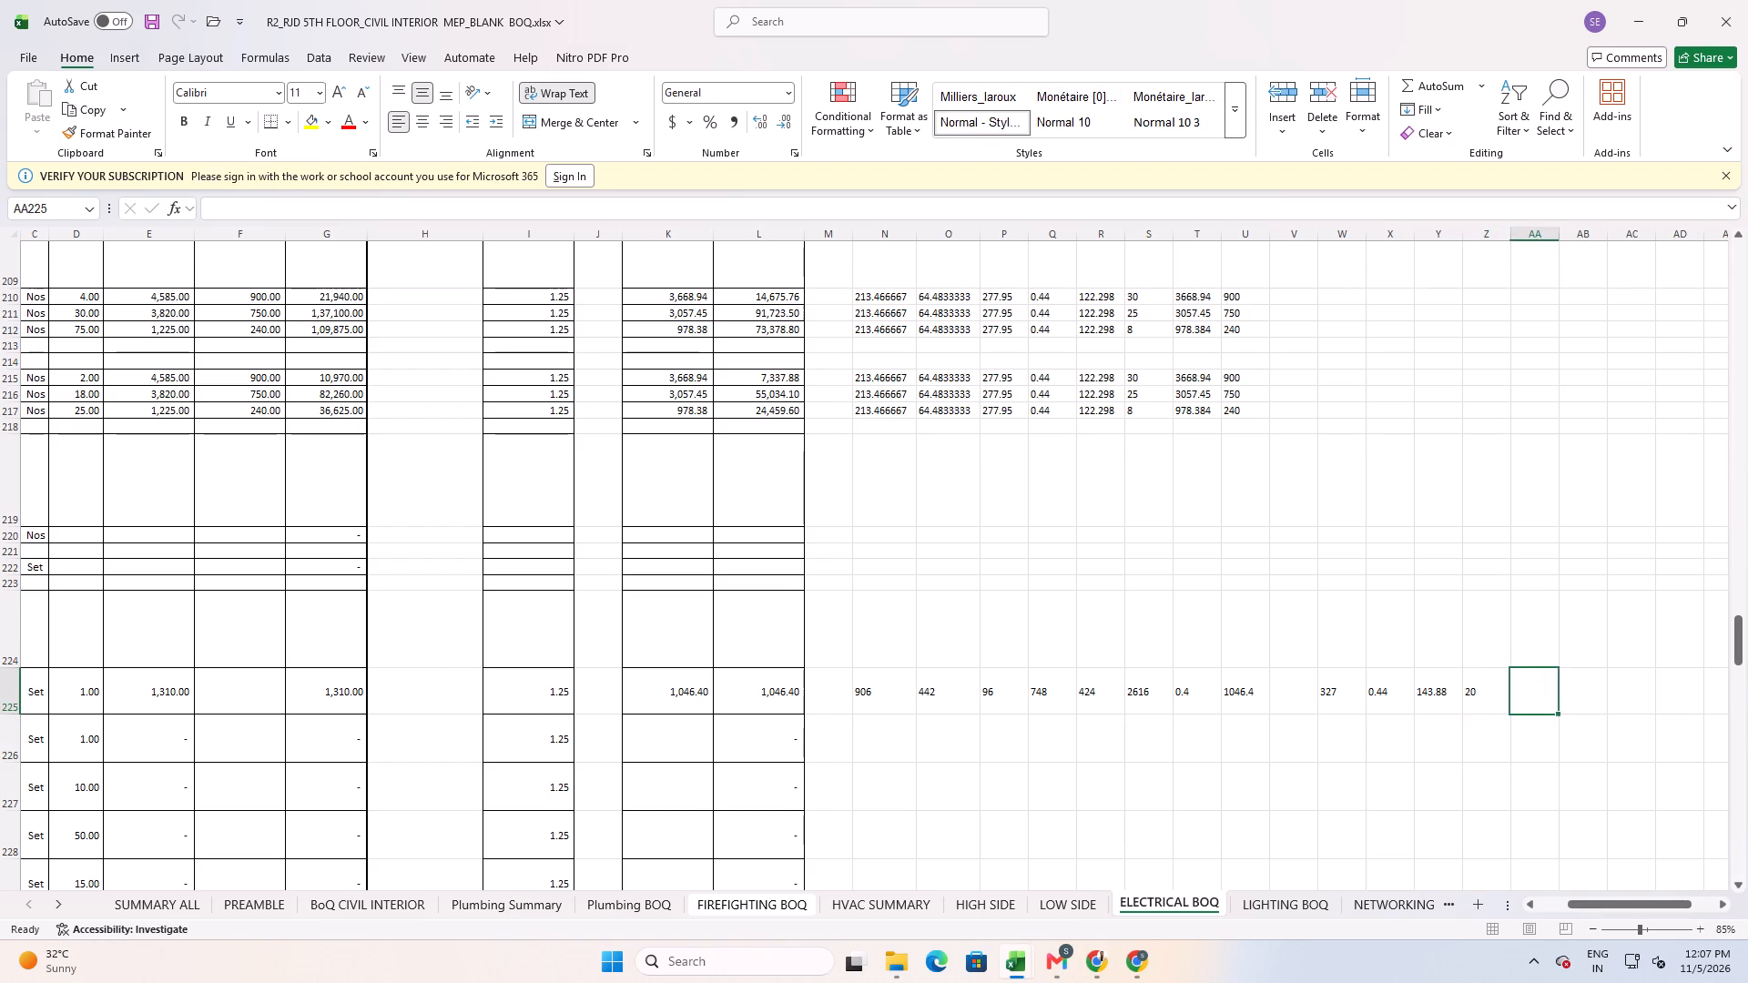
key("equal")
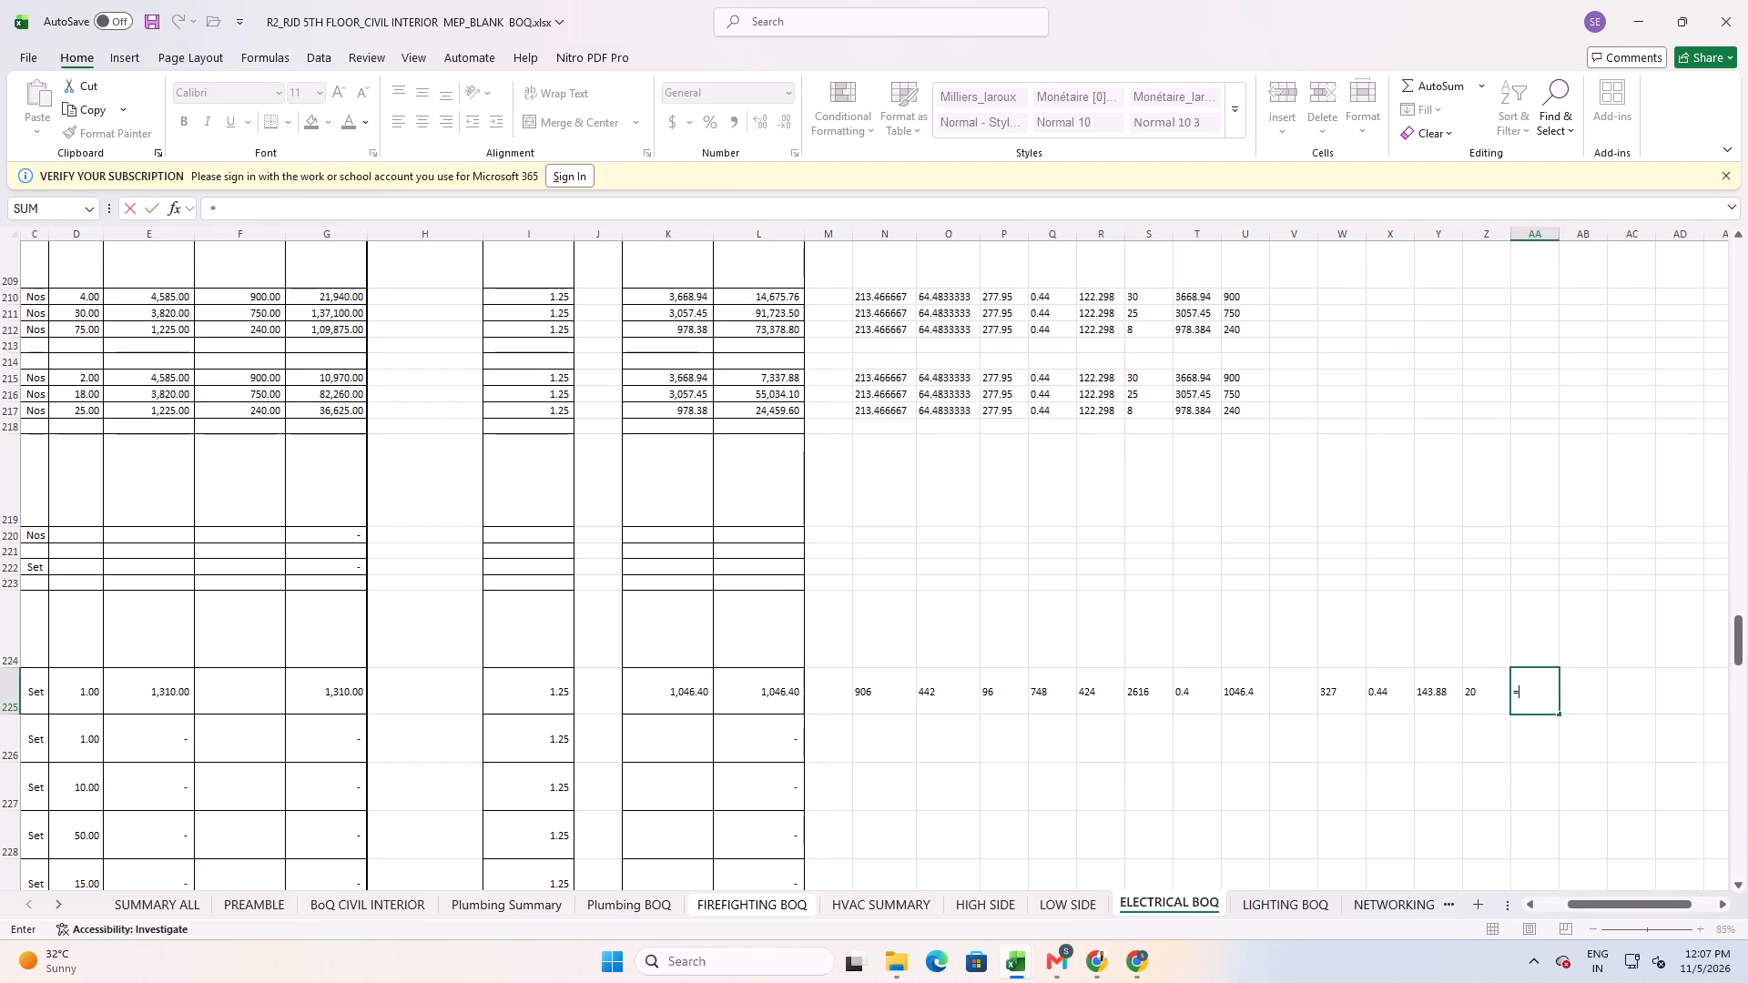
key("Left")
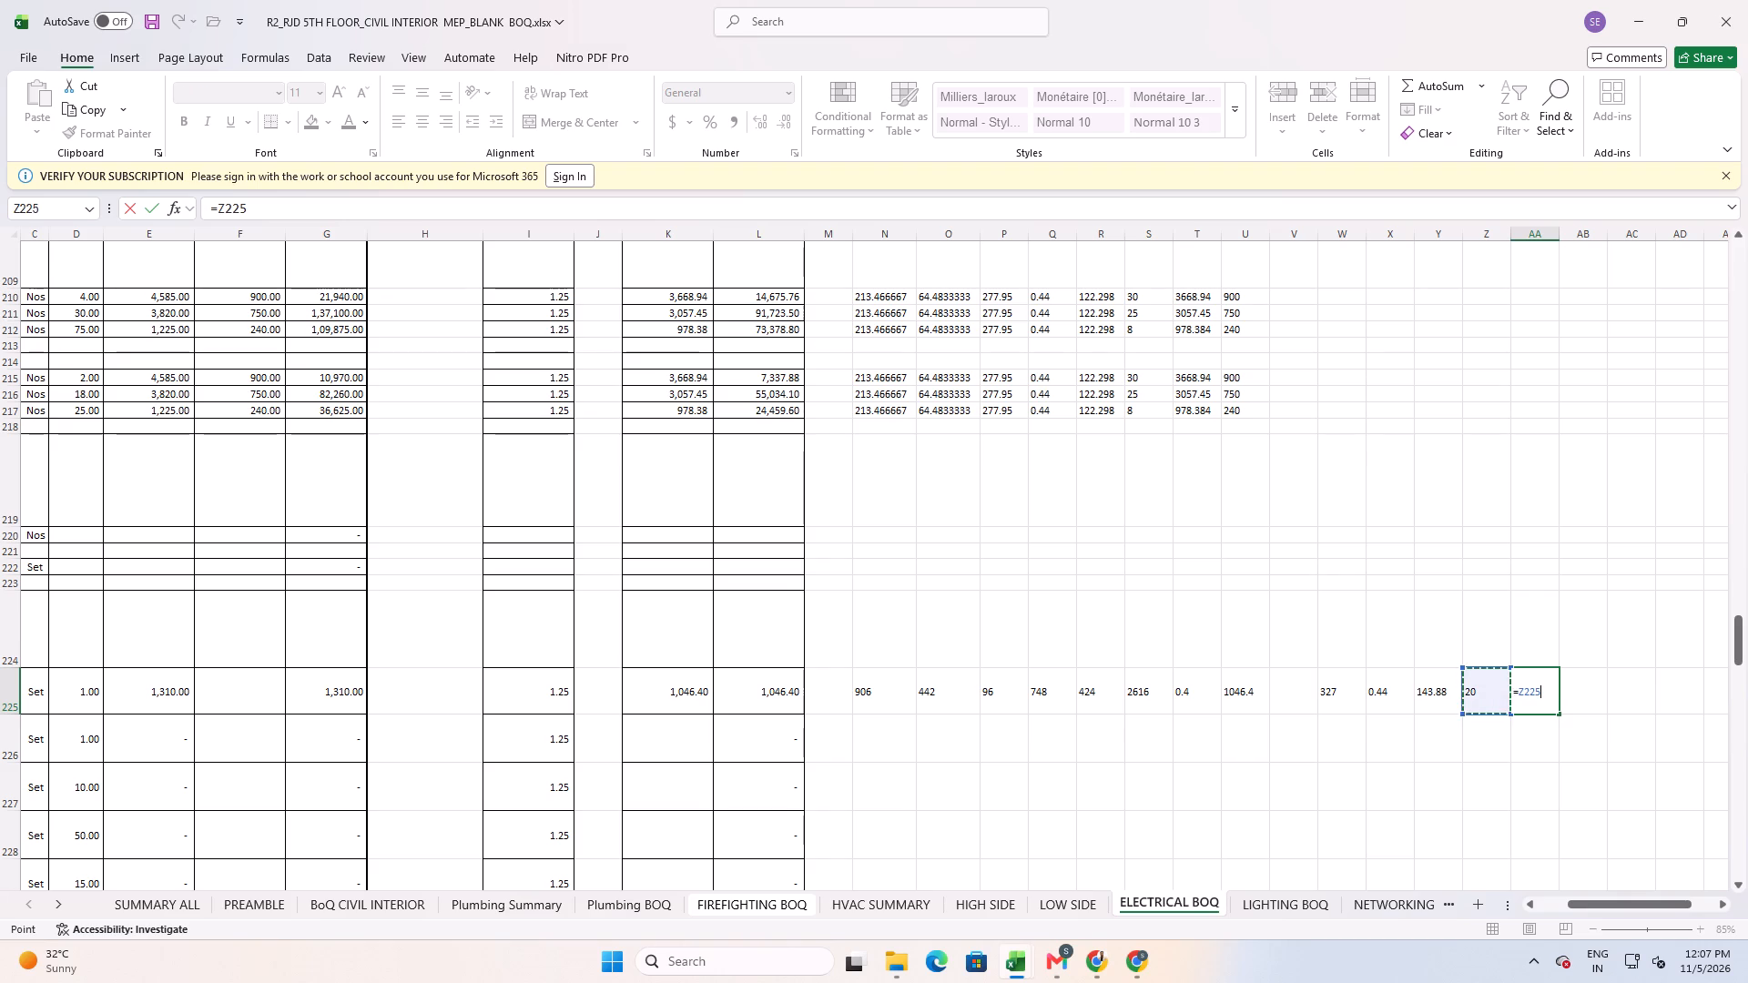
key("asterisk")
key("Left")
key("Left")
key("Return")
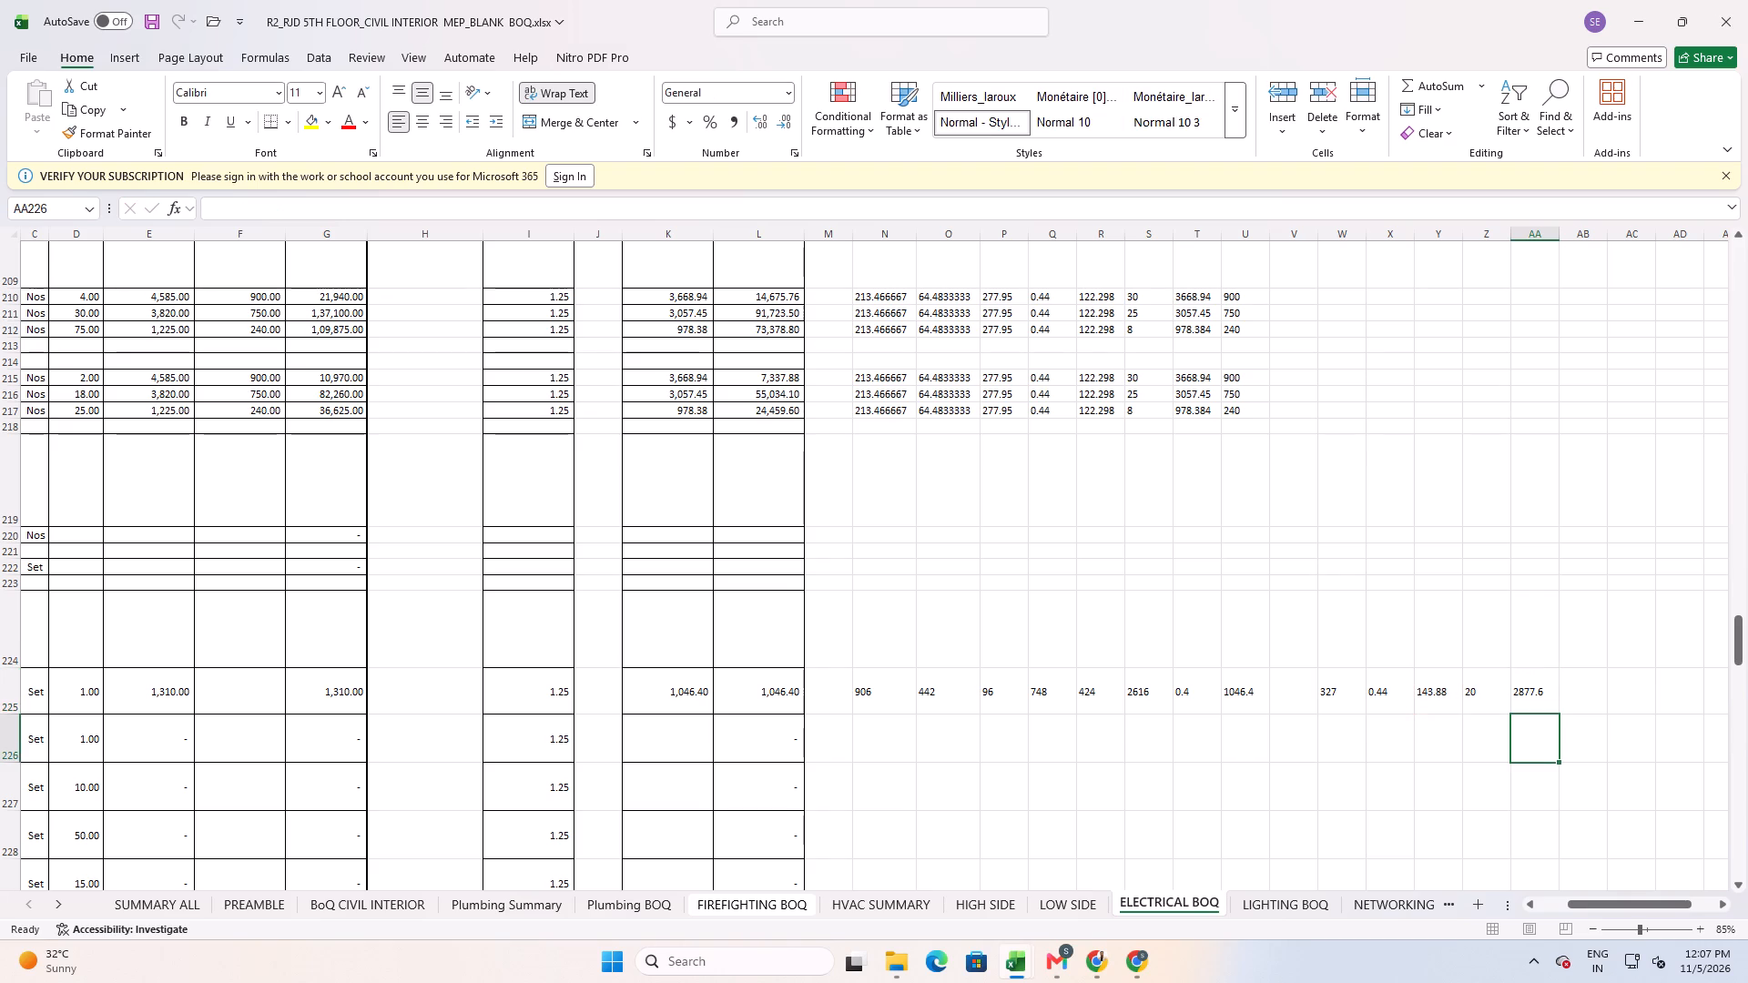
Review the description, quantity and current rates of outlet item 4.4a across row 225.
key("Up")
key("Left")
key("Left")
key("Left")
key("Left")
key("Left")
key("Left")
key("Left")
key("Left")
key("Left")
key("Left")
key("Left")
key("Left")
key("Left")
key("Left")
key("Left")
key("Left")
key("Left")
key("Left")
key("Left")
key("Left")
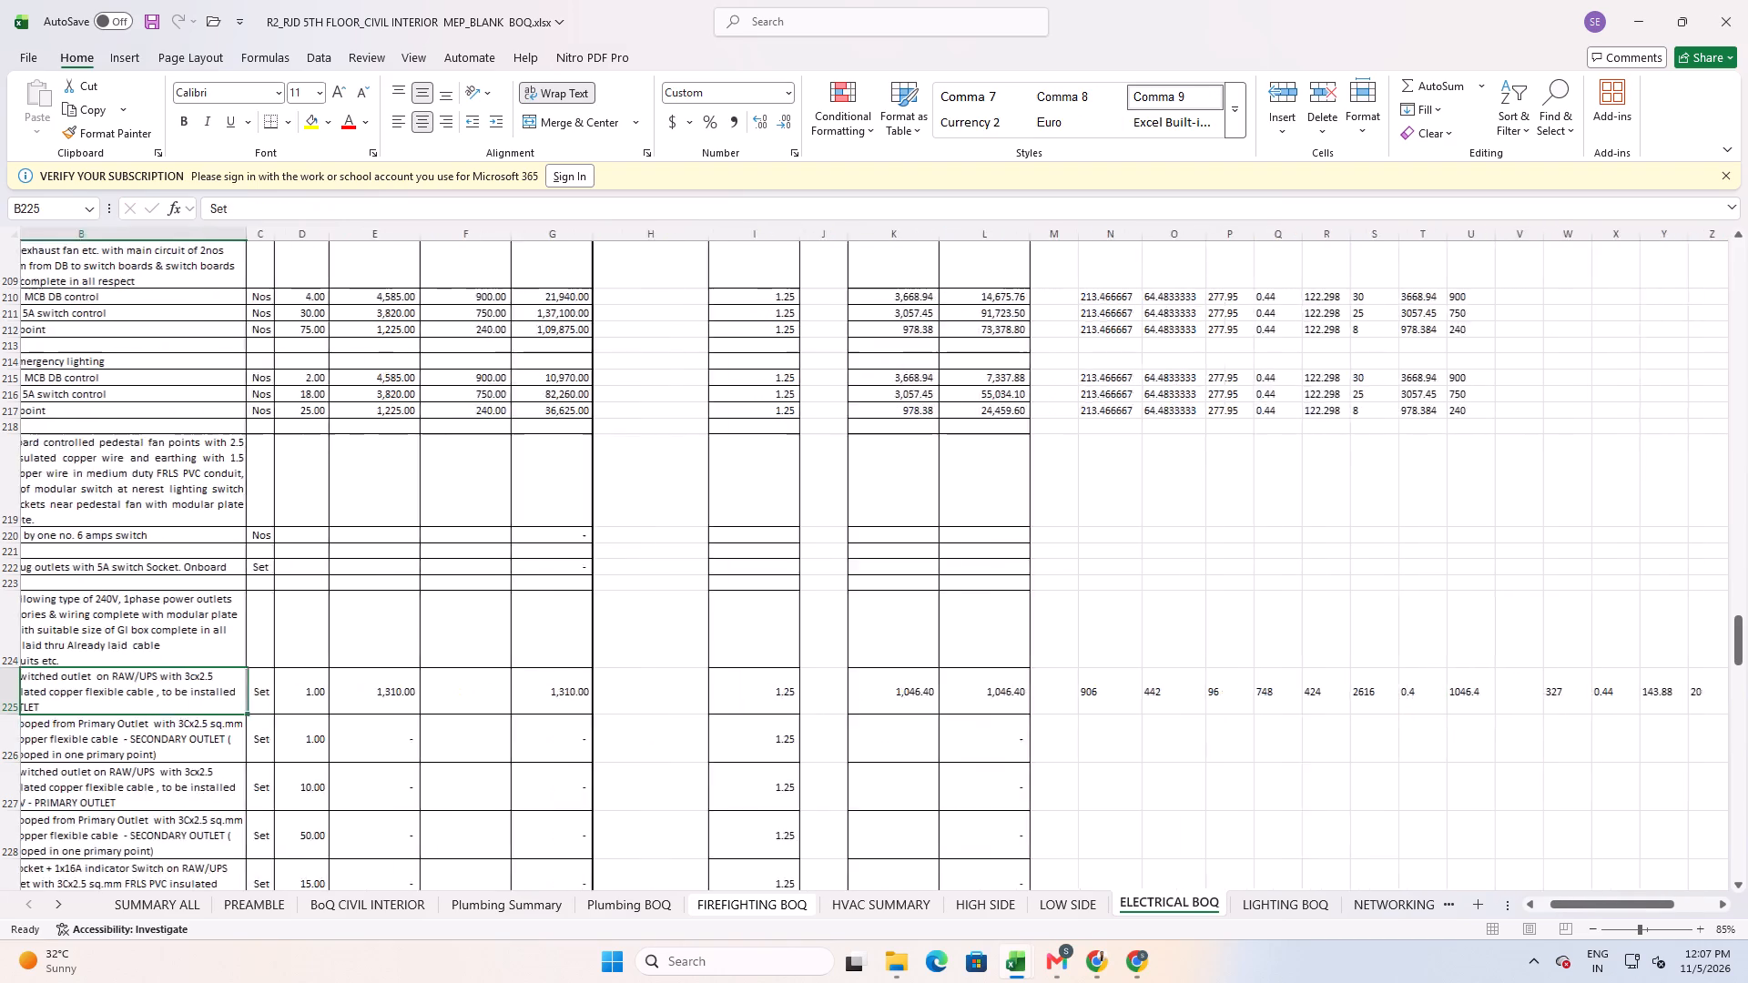
key("Right")
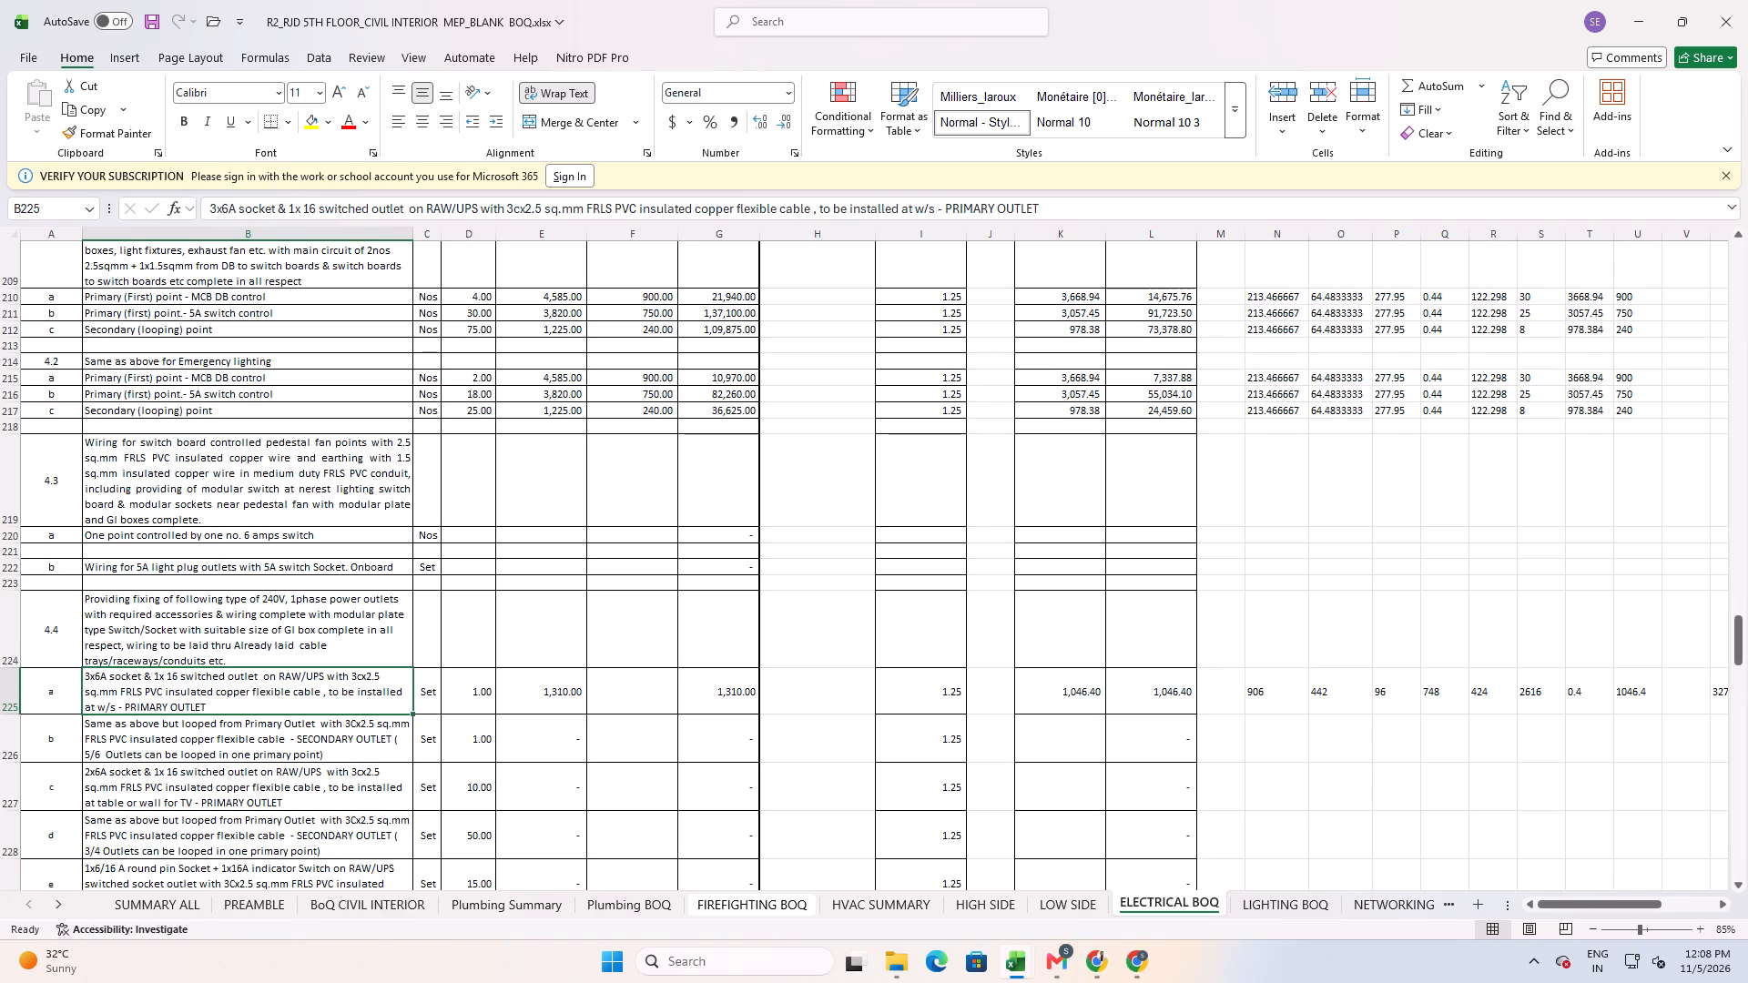
key("Right")
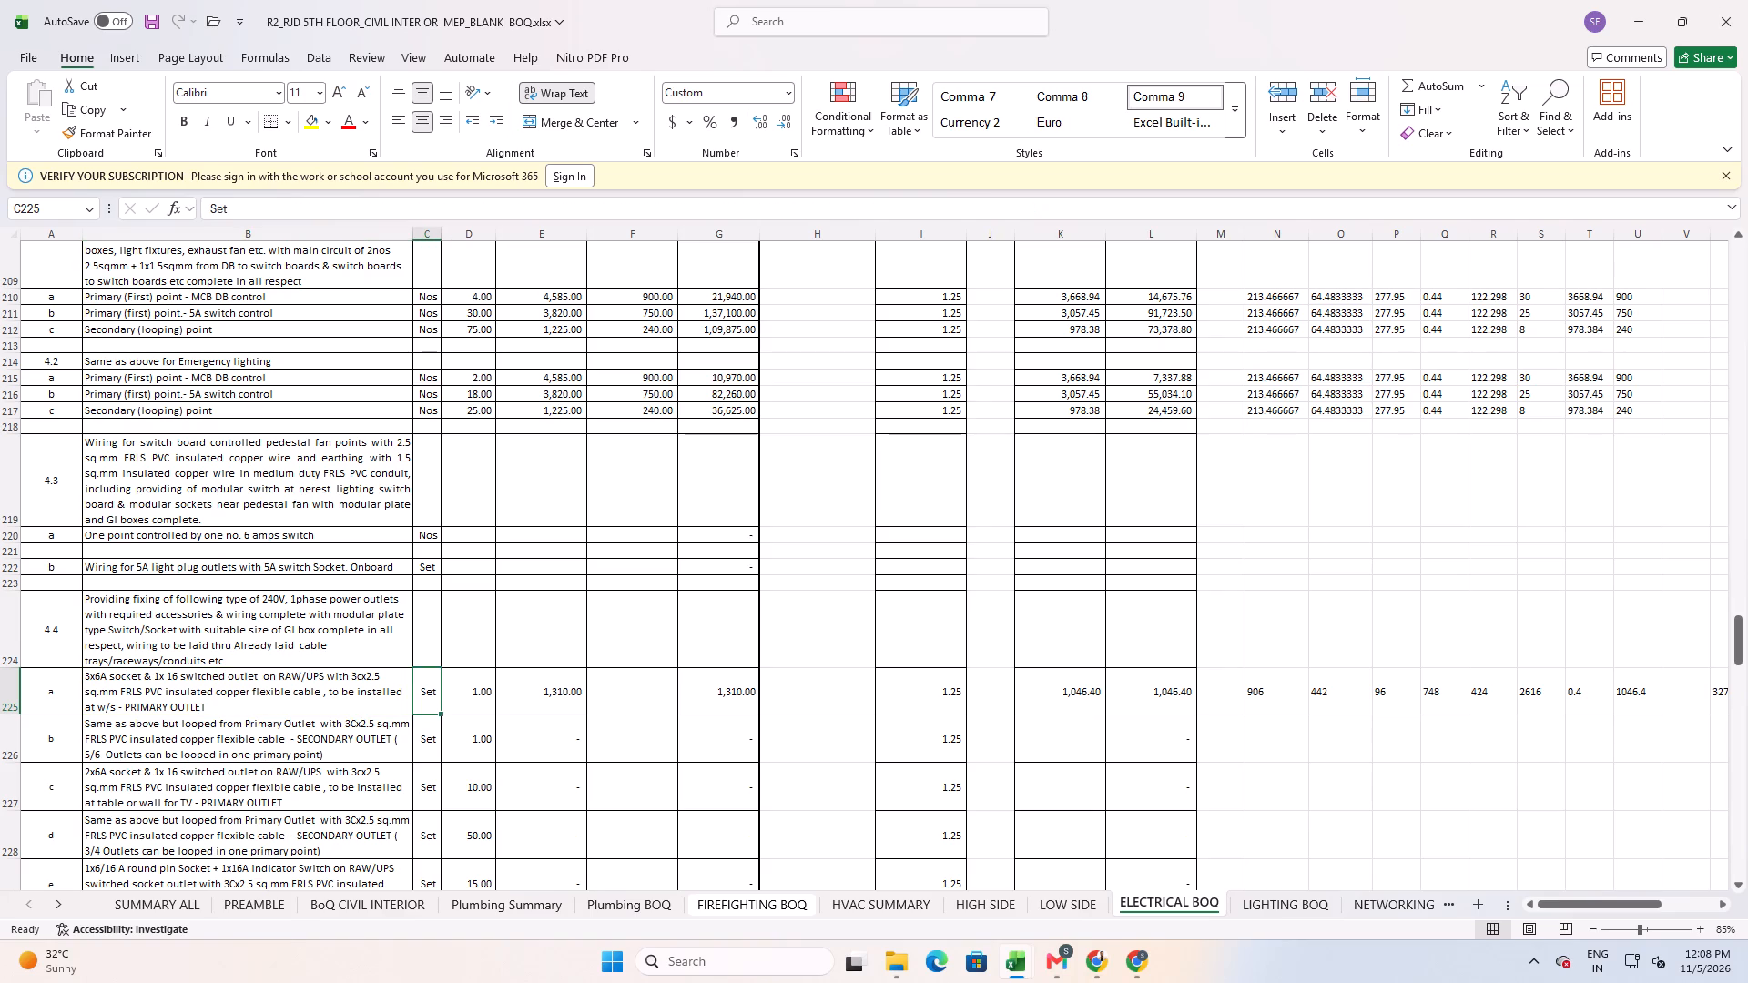
key("Right")
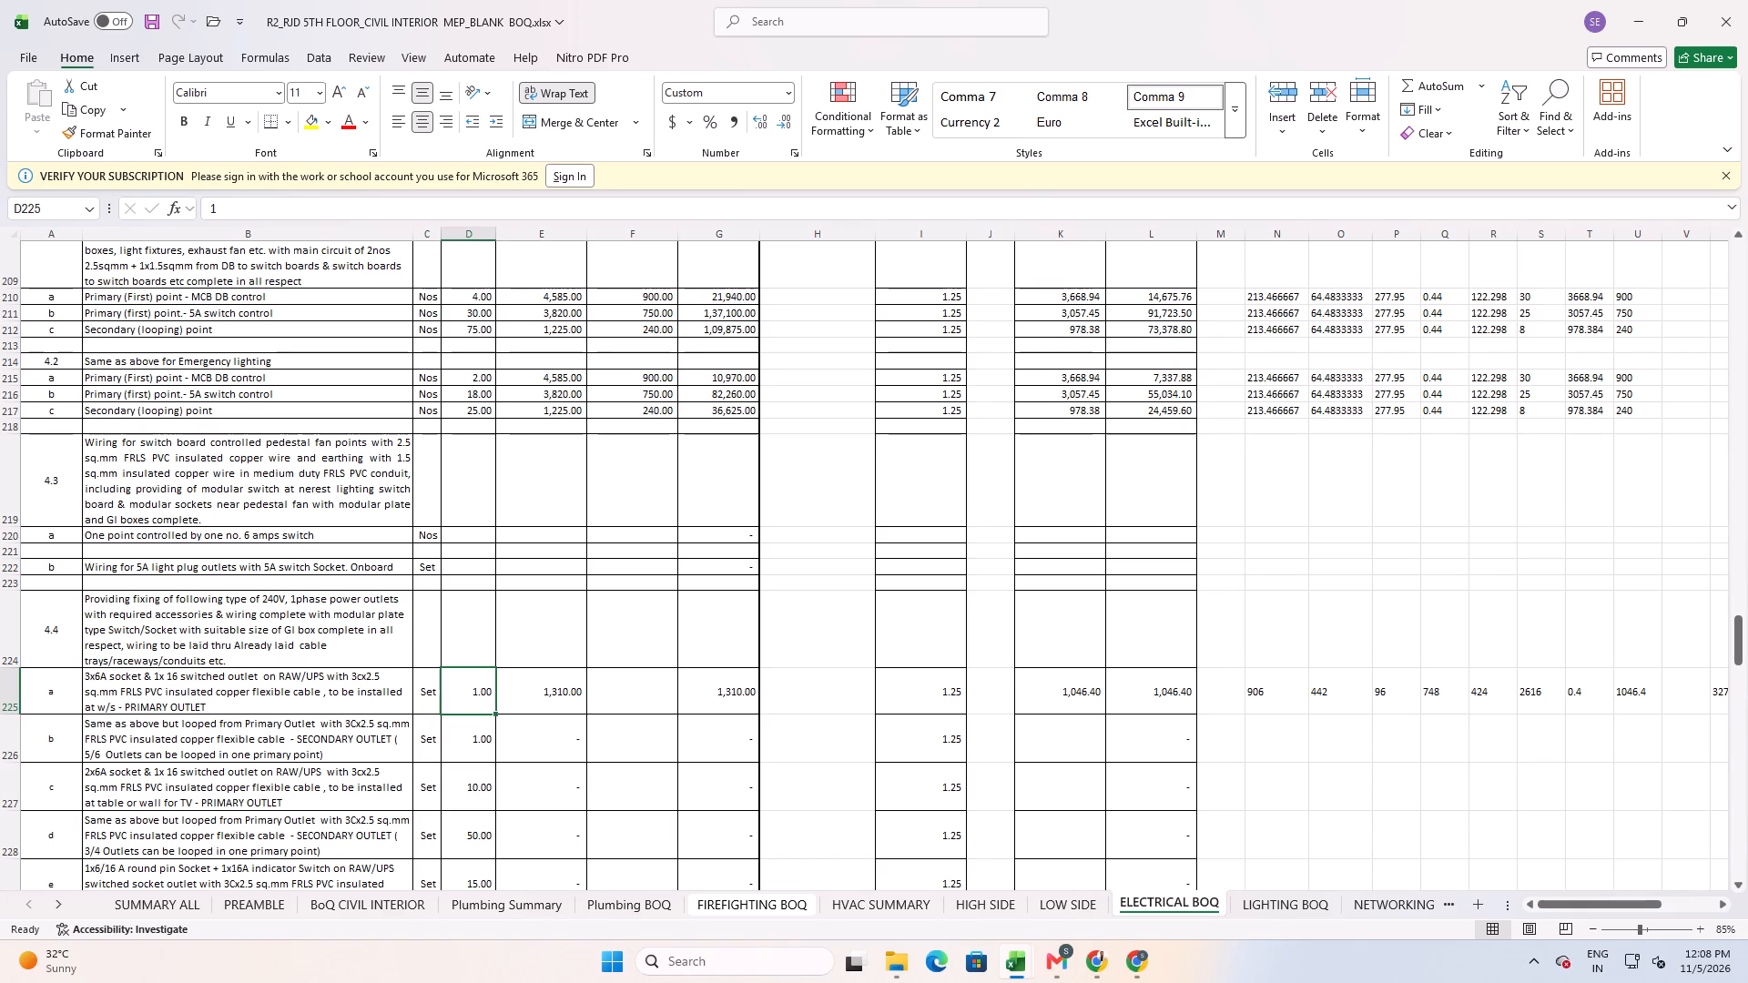
key("Right")
key("Right")
key("Right")
key("Right")
key("Right")
key("Right")
key("Right")
key("Right")
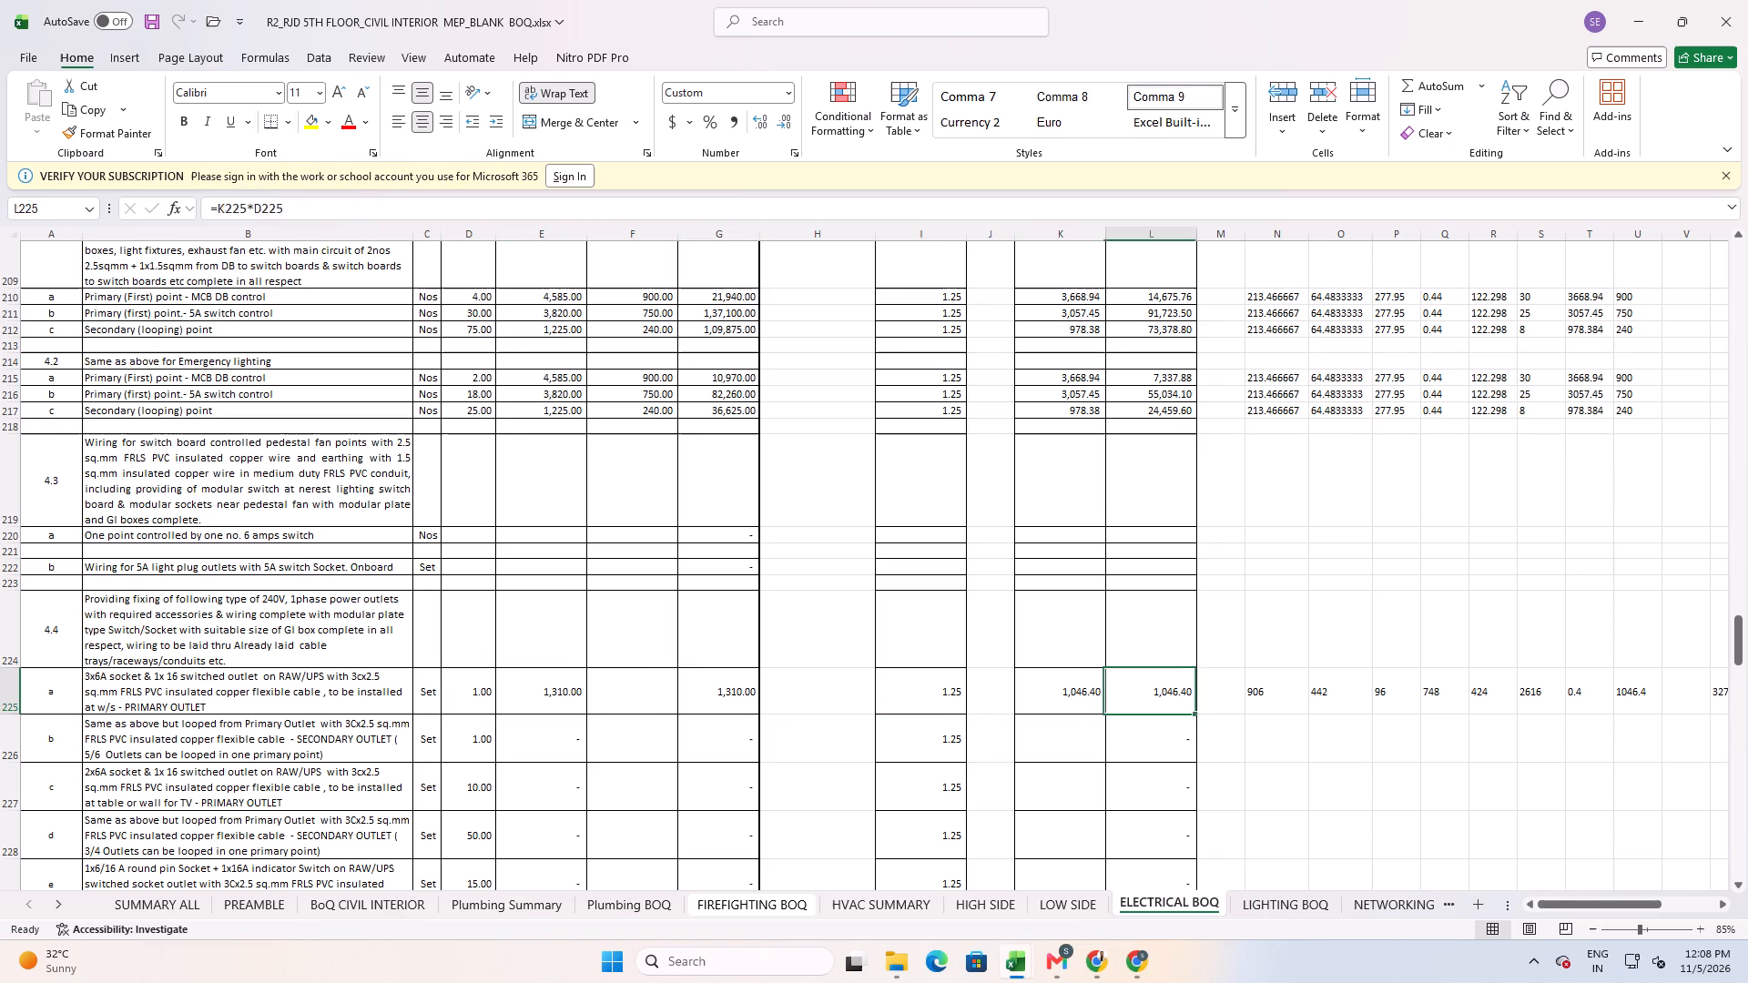
Examine the component and cable cost build-up of outlet item 4.4a across row 225, up to the cable quantity in Z225.
key("Right")
key("Right")
key("Right")
key("Right")
key("Right")
key("Right")
key("Right")
key("Right")
key("Right")
key("Right")
key("Right")
key("Right")
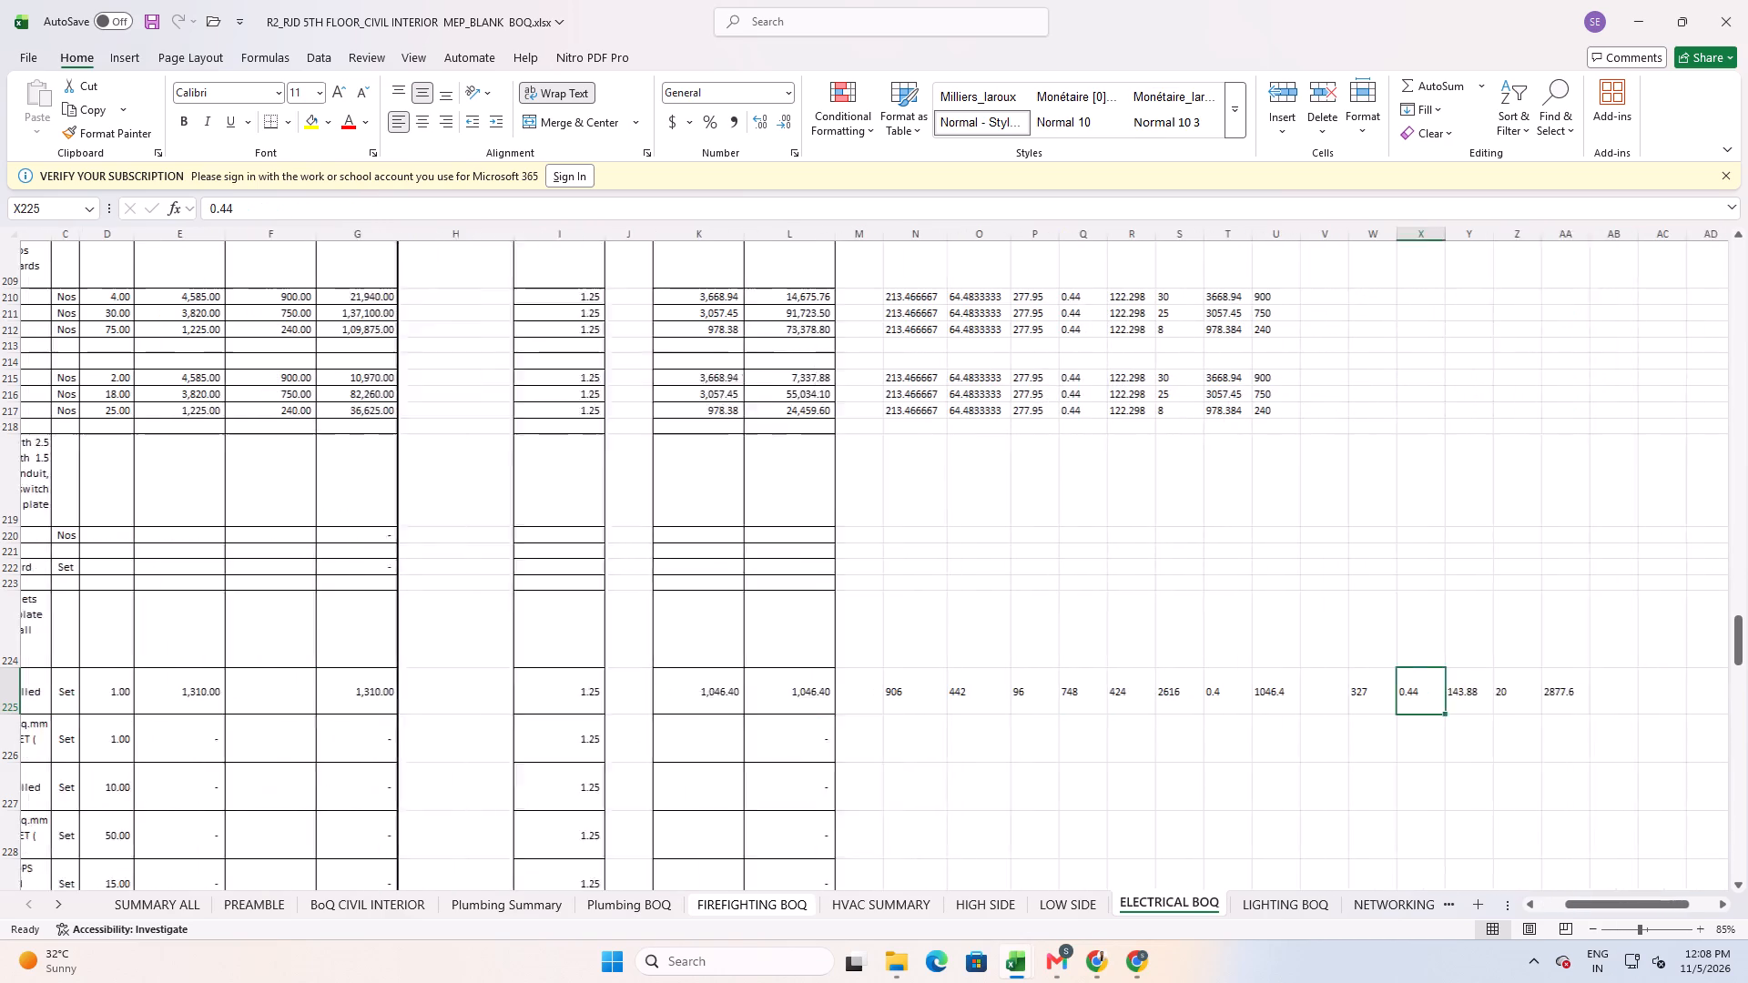
key("Right")
key("Right")
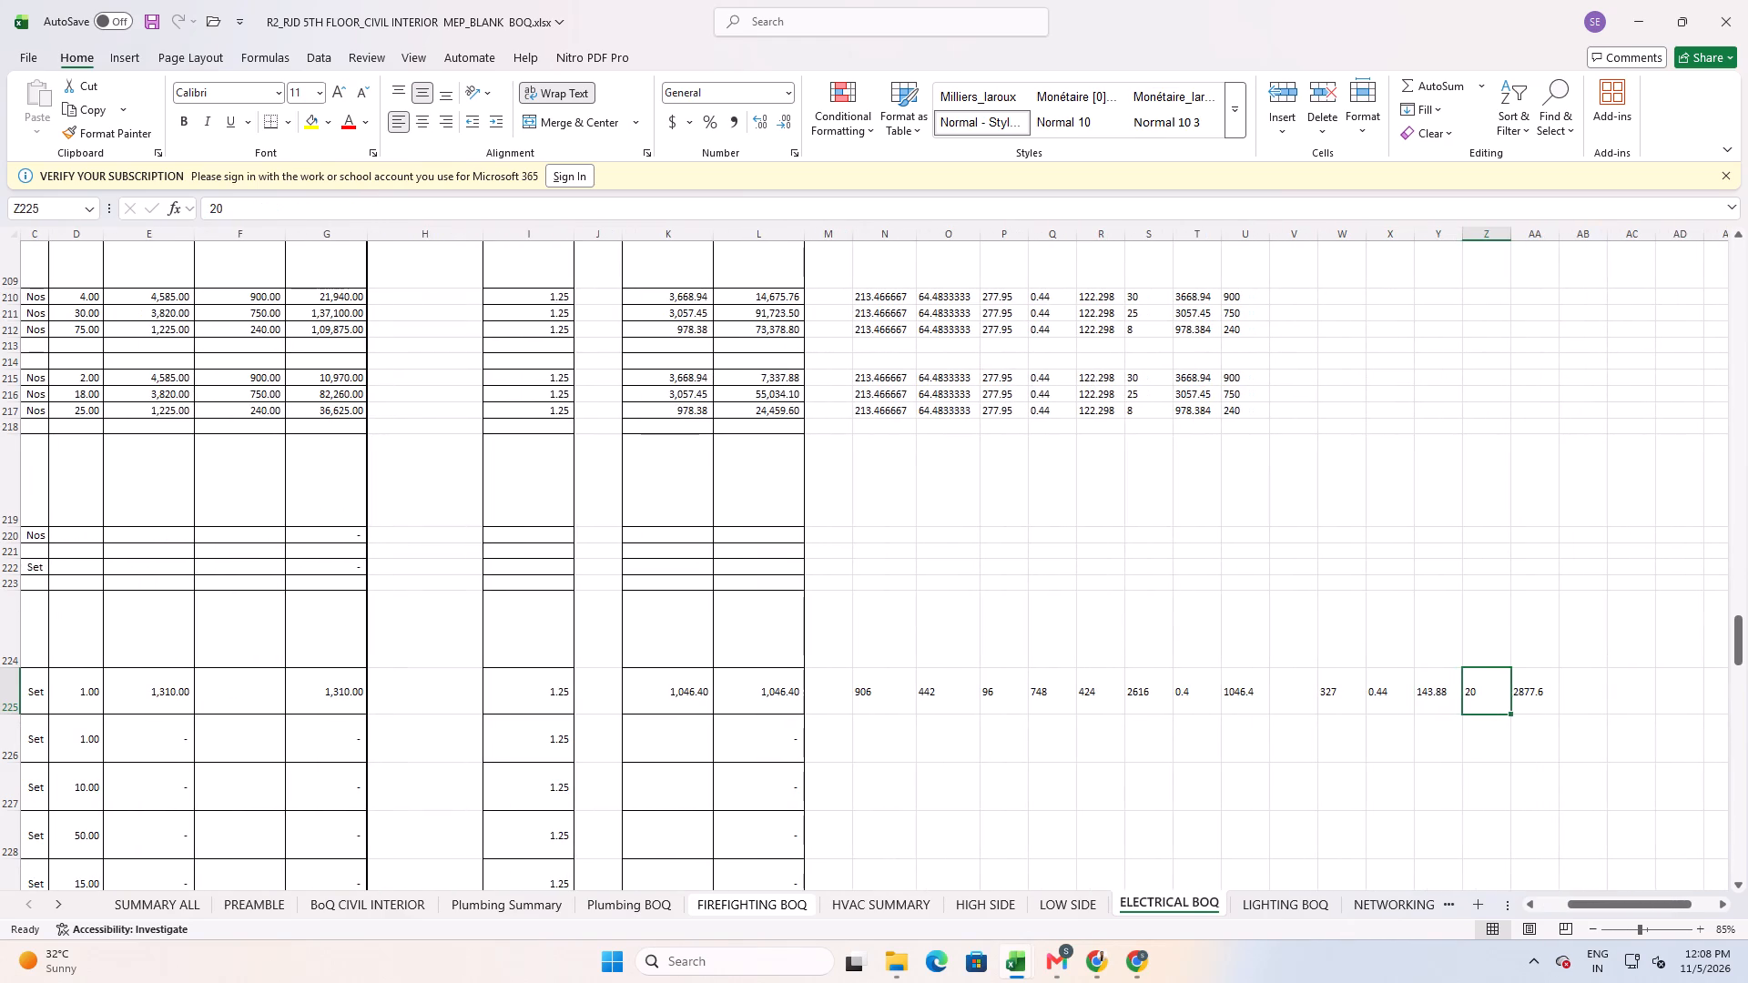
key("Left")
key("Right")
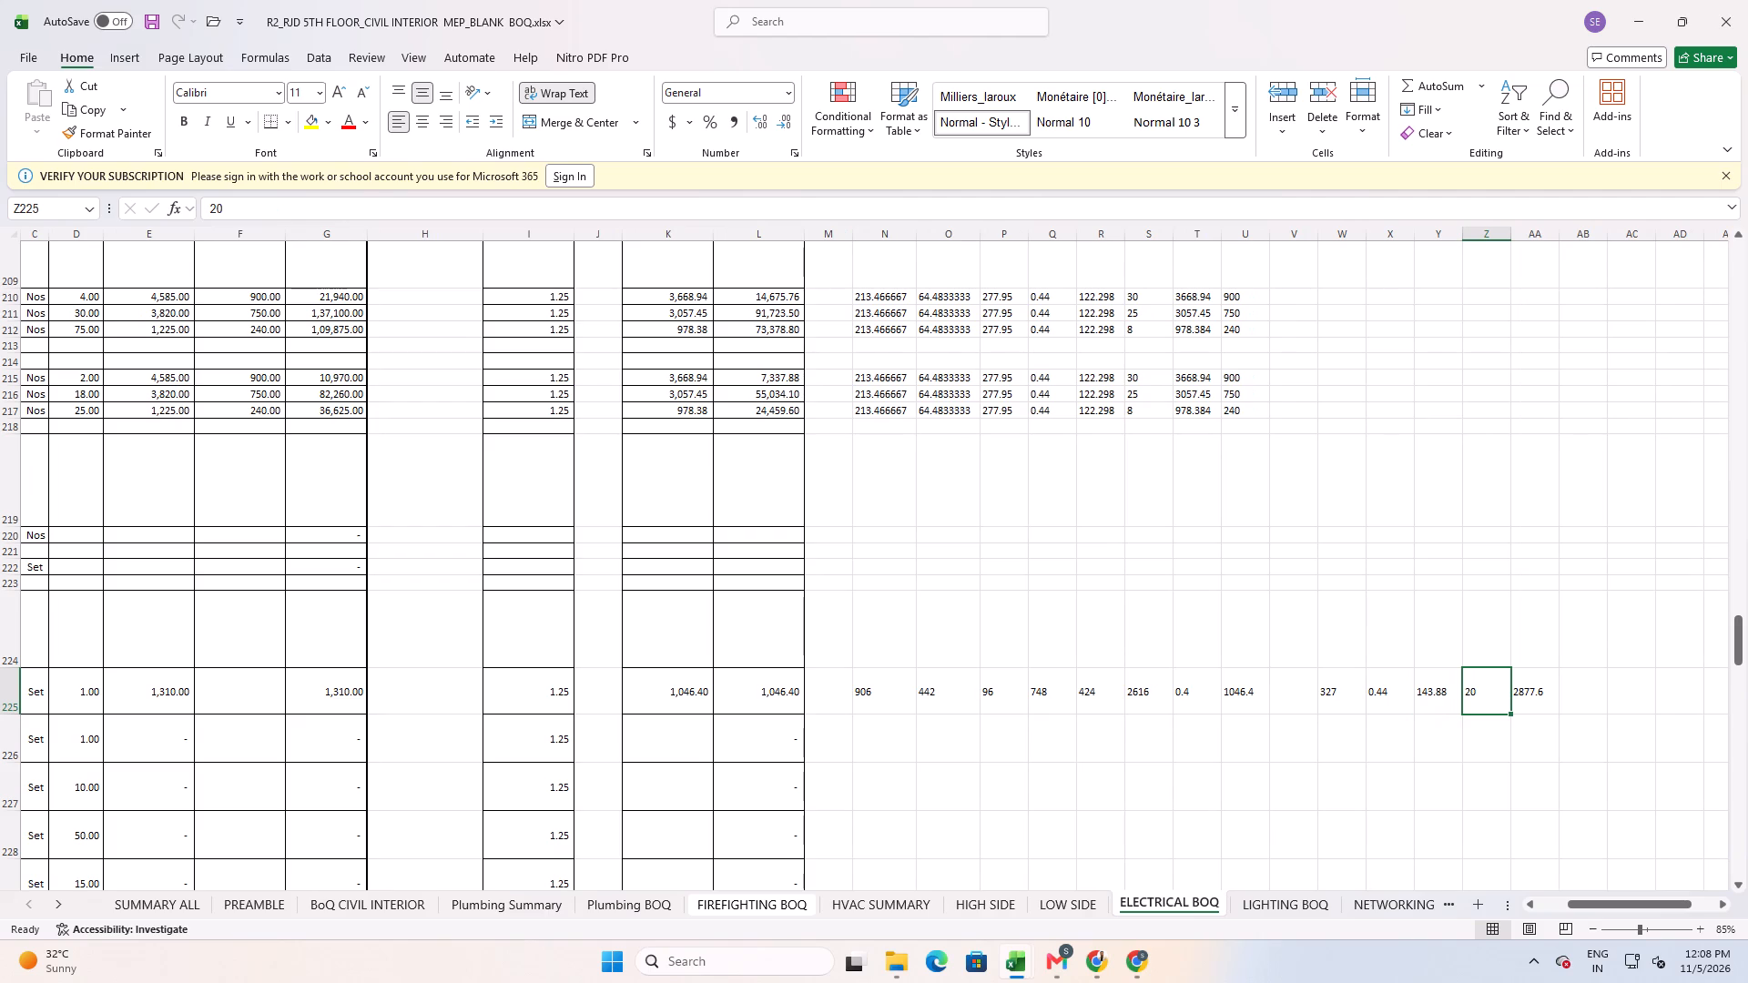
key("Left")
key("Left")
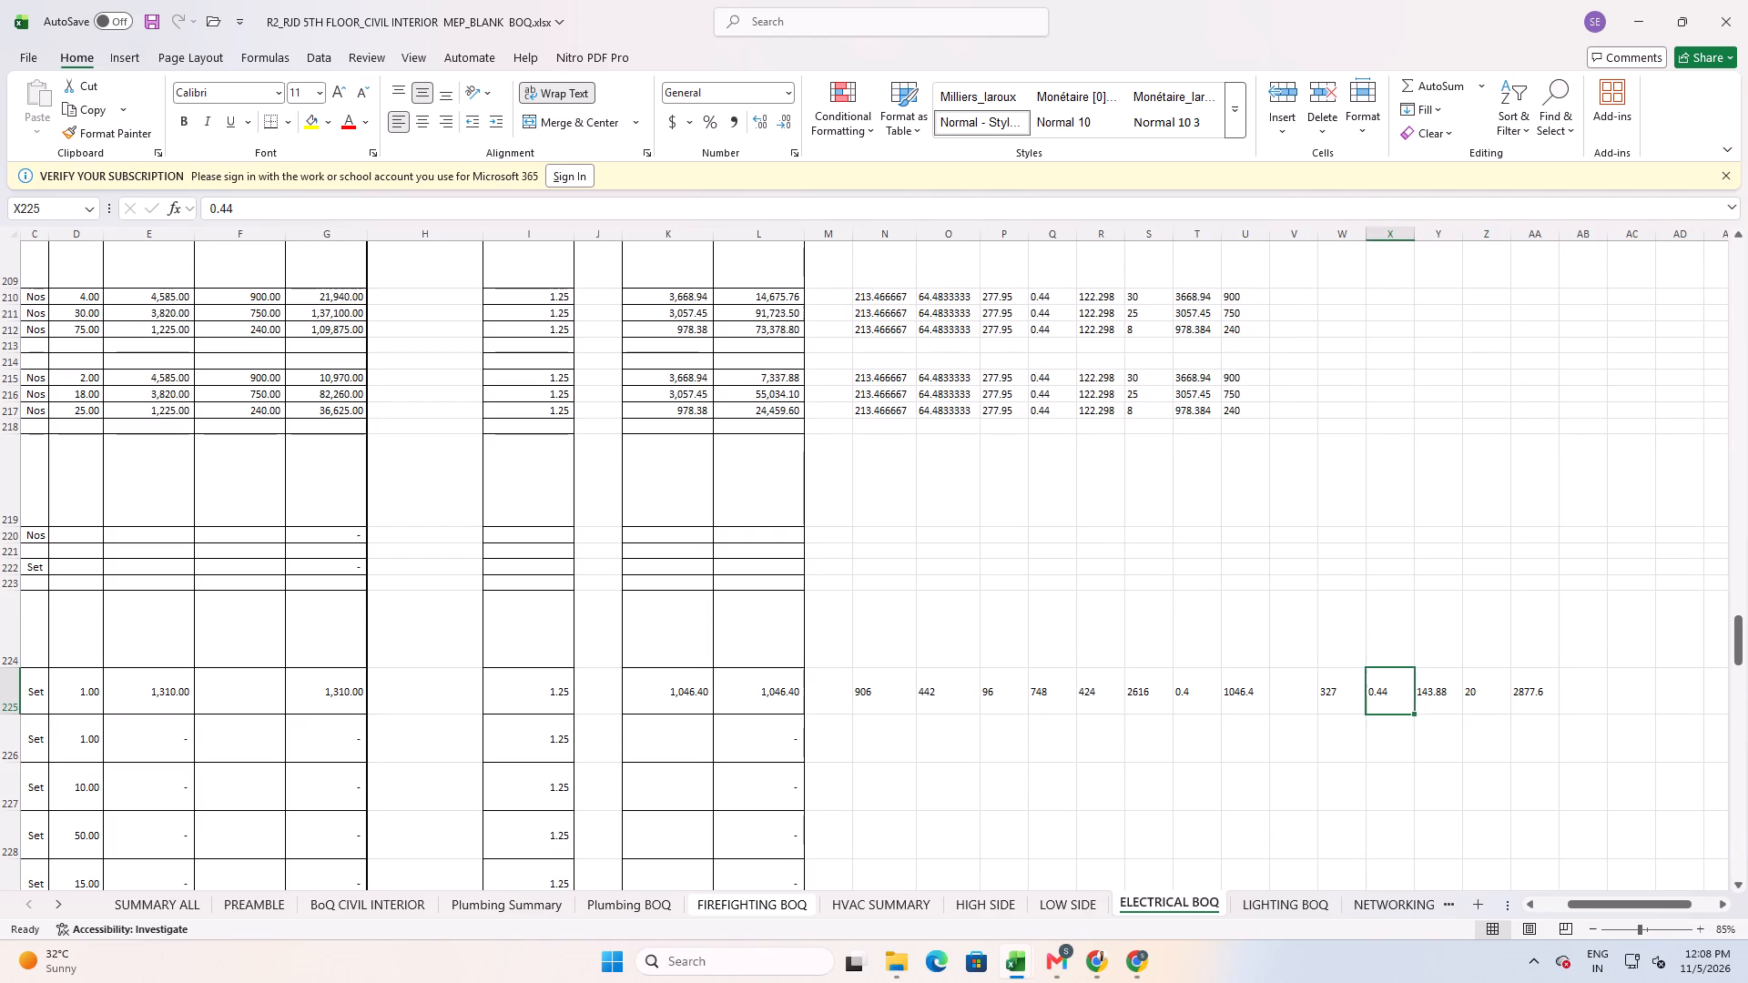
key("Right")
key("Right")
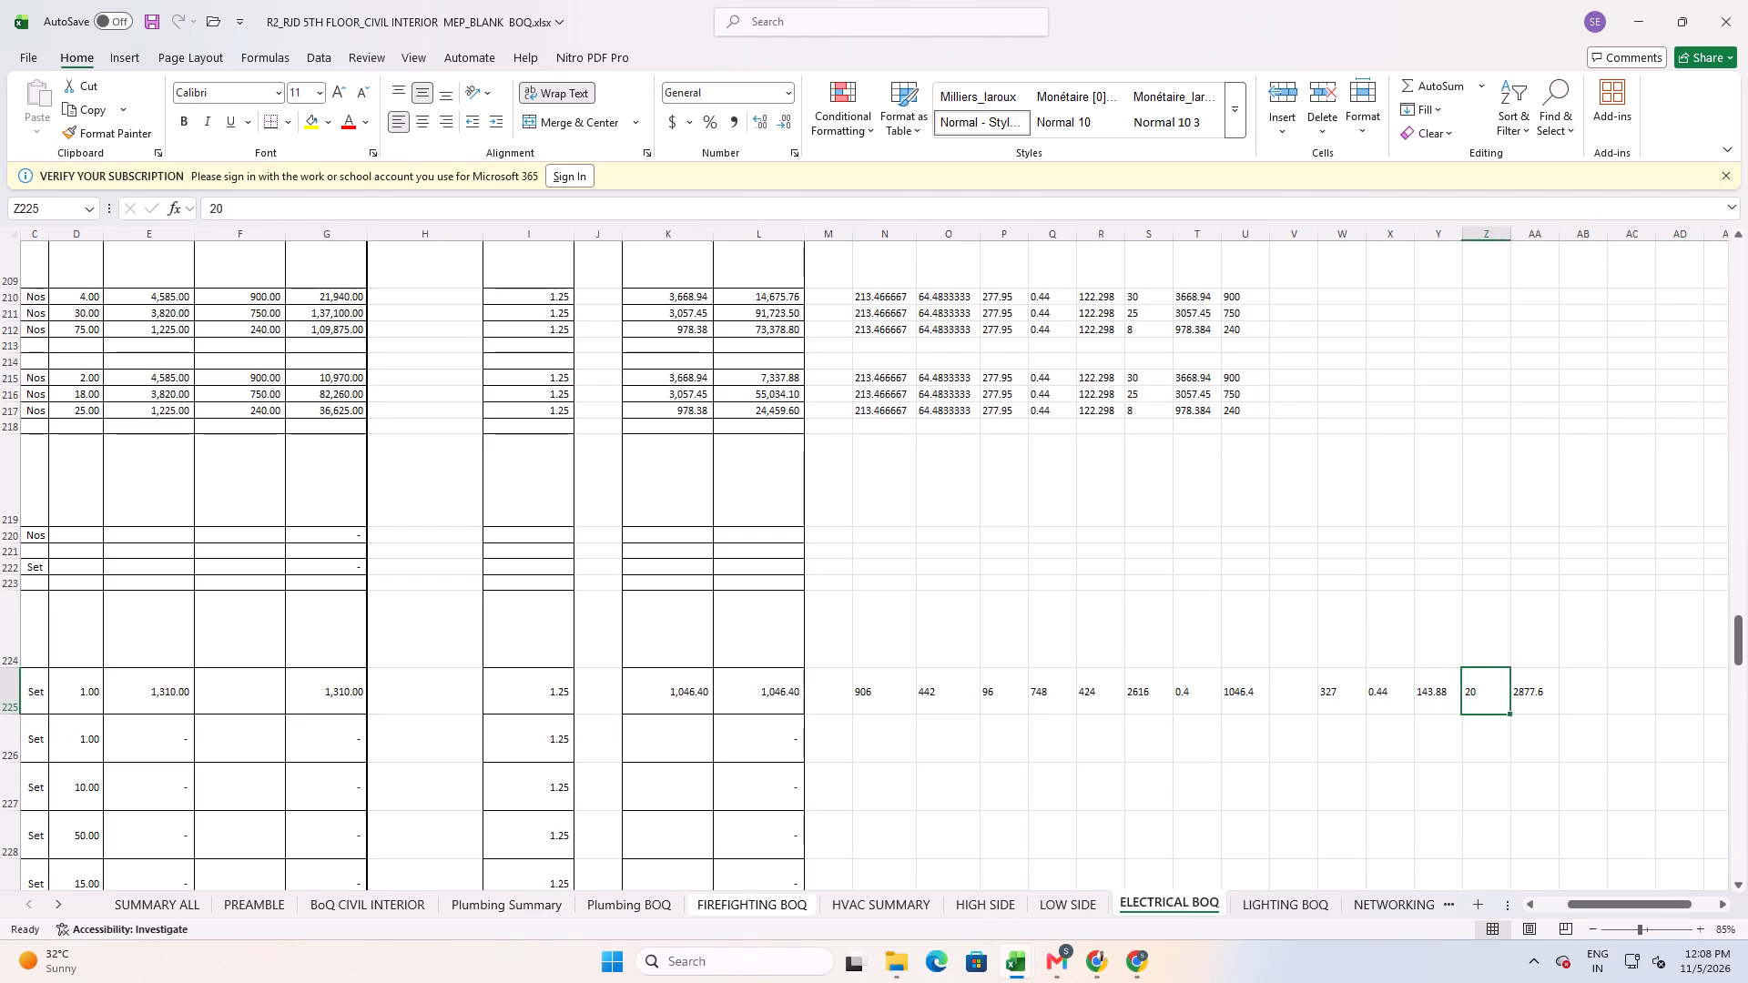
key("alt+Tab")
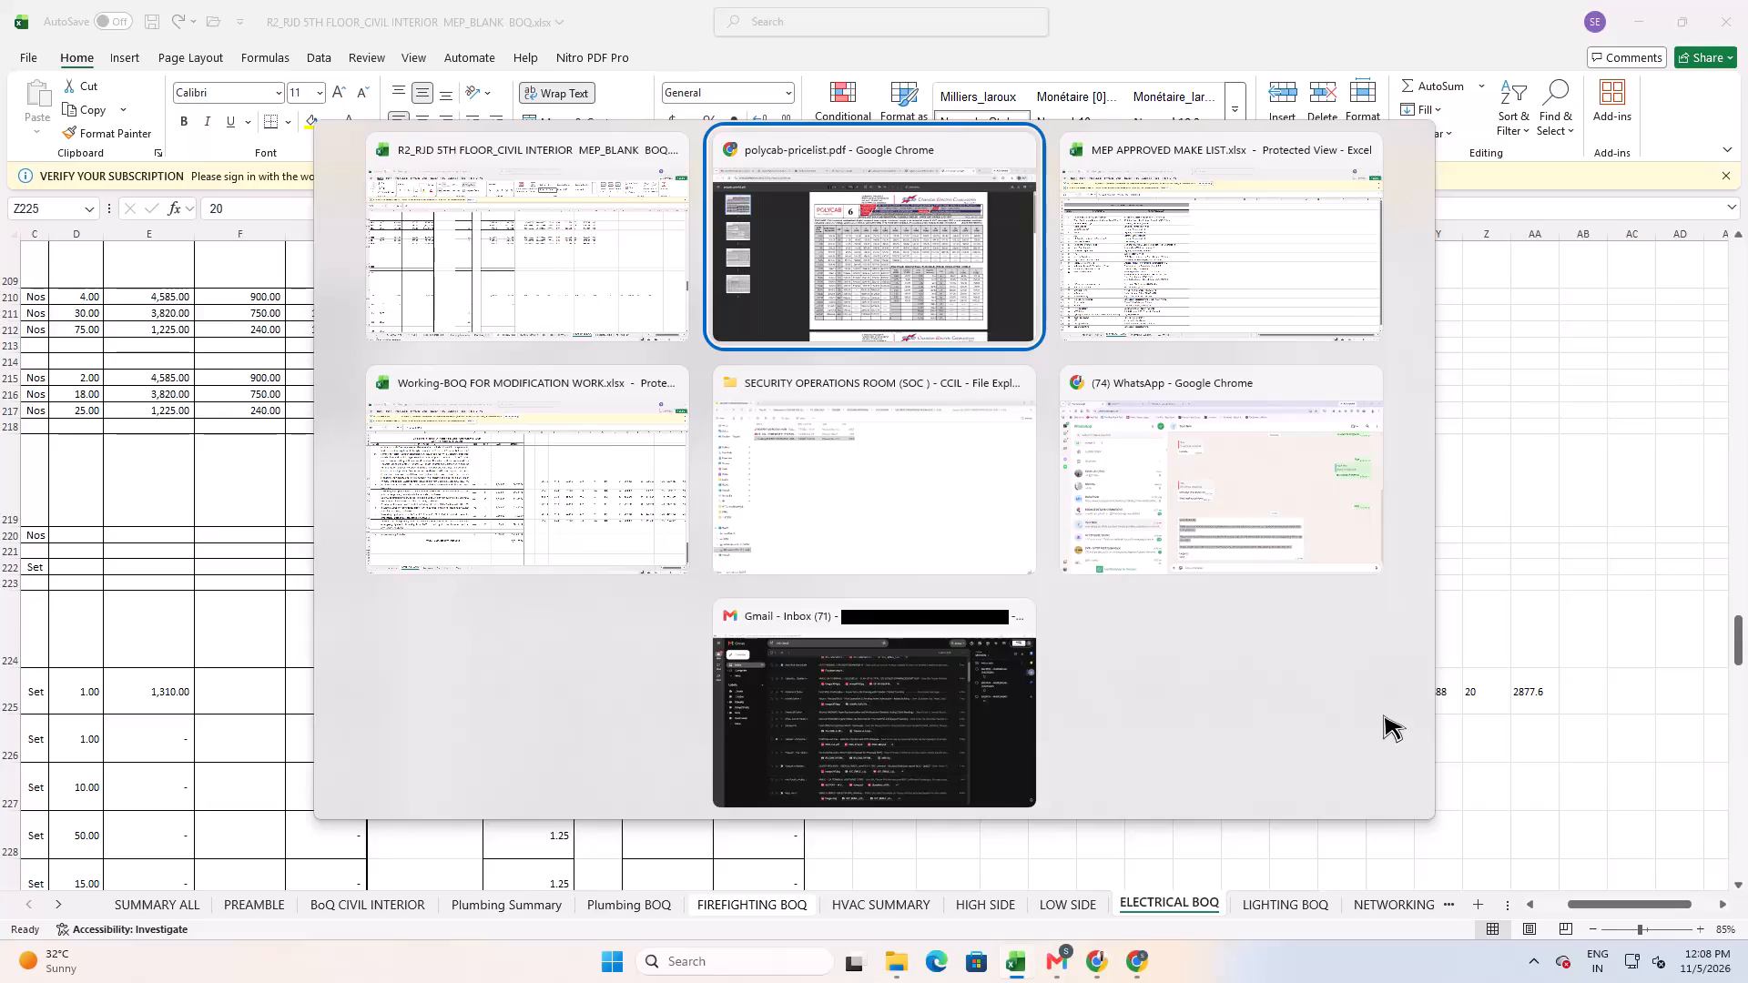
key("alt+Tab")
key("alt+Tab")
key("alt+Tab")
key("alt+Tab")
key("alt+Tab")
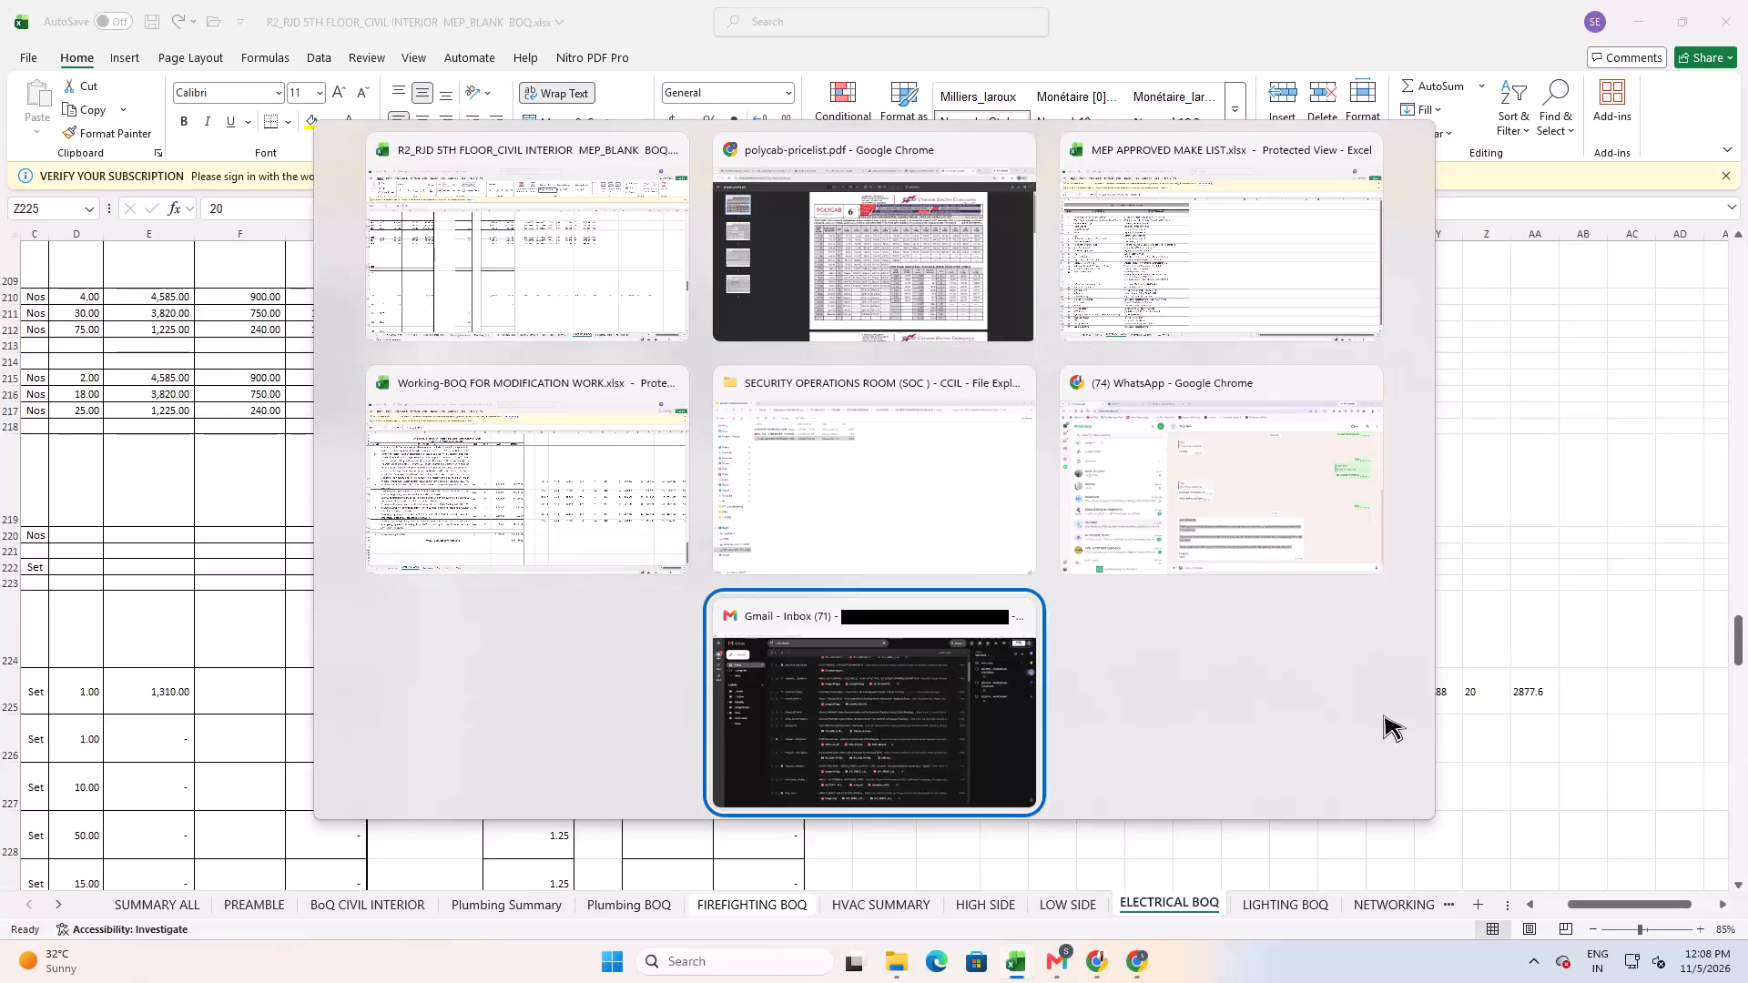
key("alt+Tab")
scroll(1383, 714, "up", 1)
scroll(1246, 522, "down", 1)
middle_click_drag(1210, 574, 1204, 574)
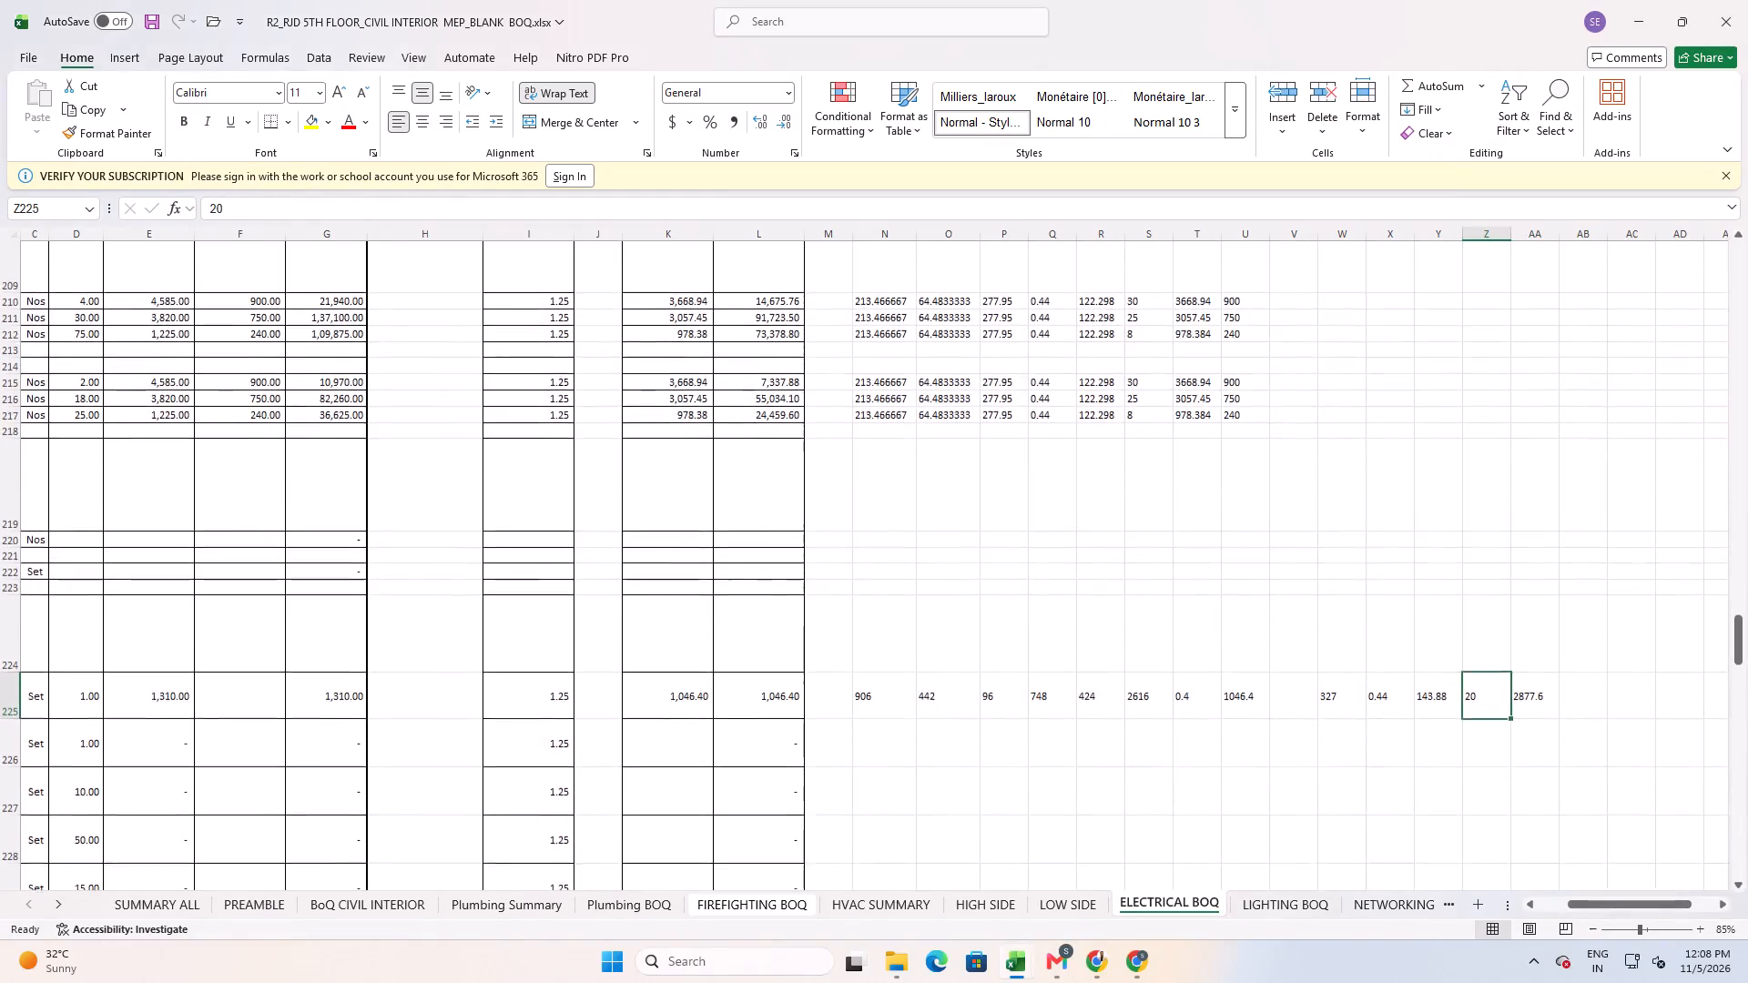
Review the BOQ sections above item 4.4, from the main panel and distribution boards through cables, lighting fixtures and point wiring.
middle_click_drag(1204, 574, 398, 561)
scroll(421, 566, "up", 20)
scroll(421, 566, "up", 10)
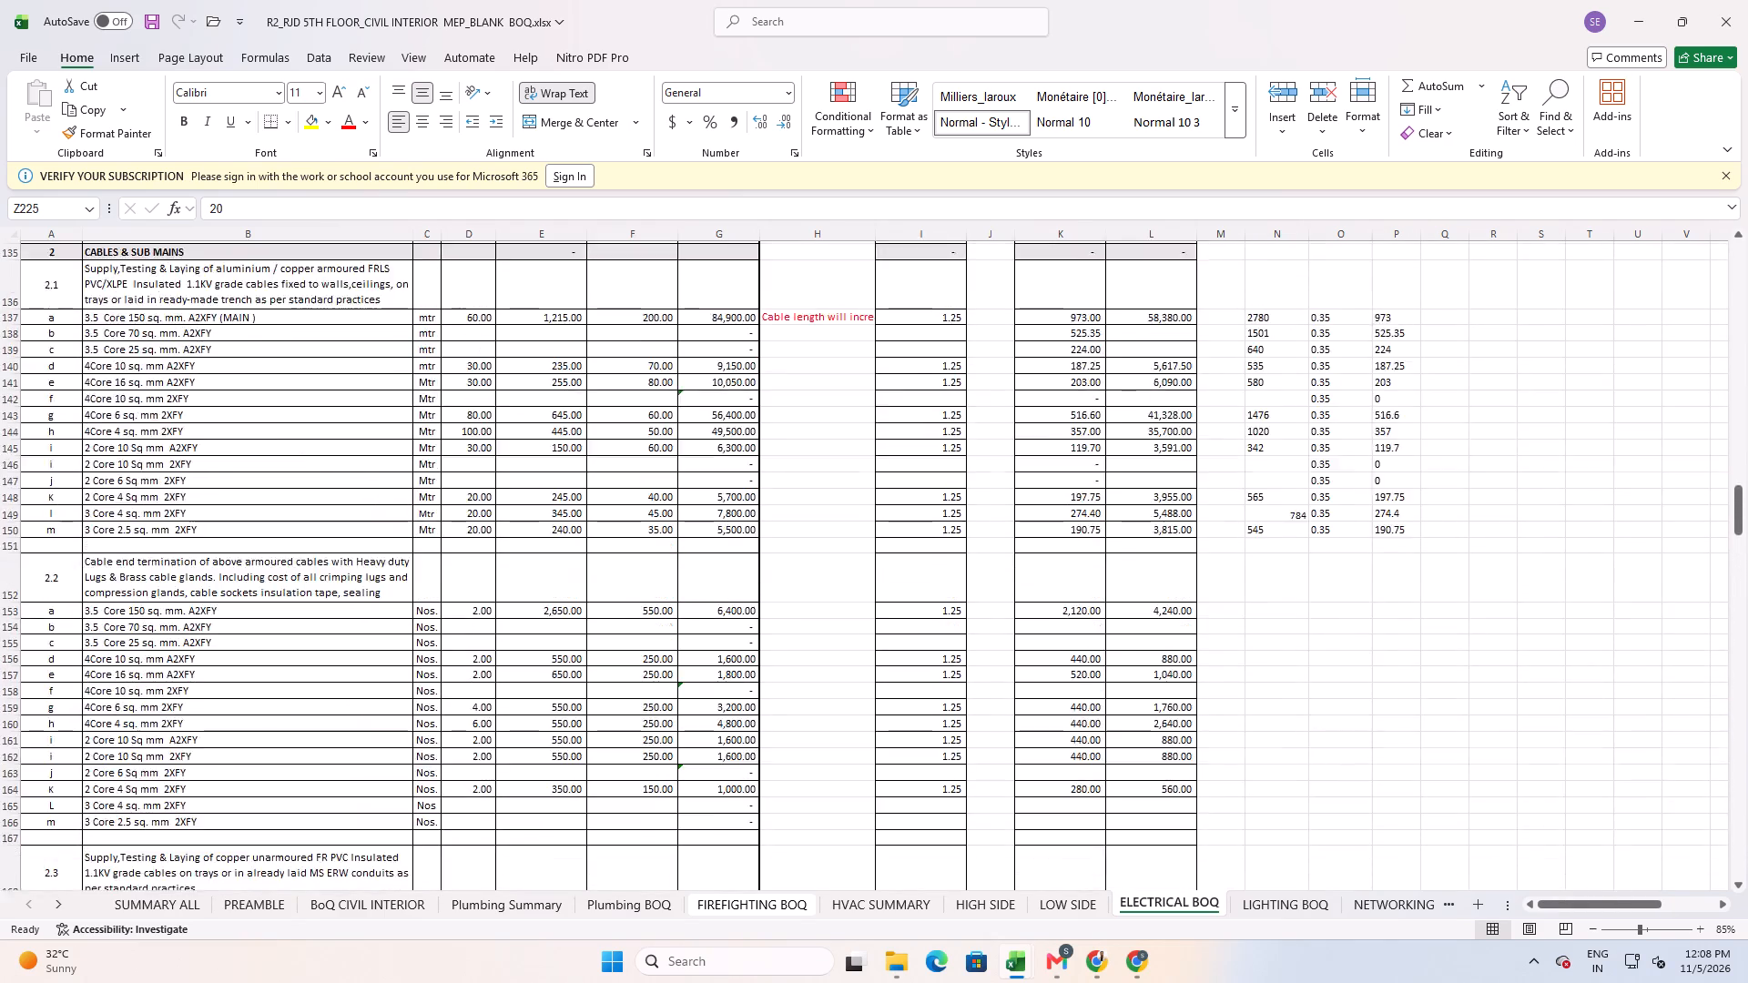
scroll(509, 646, "up", 12)
scroll(509, 646, "up", 15)
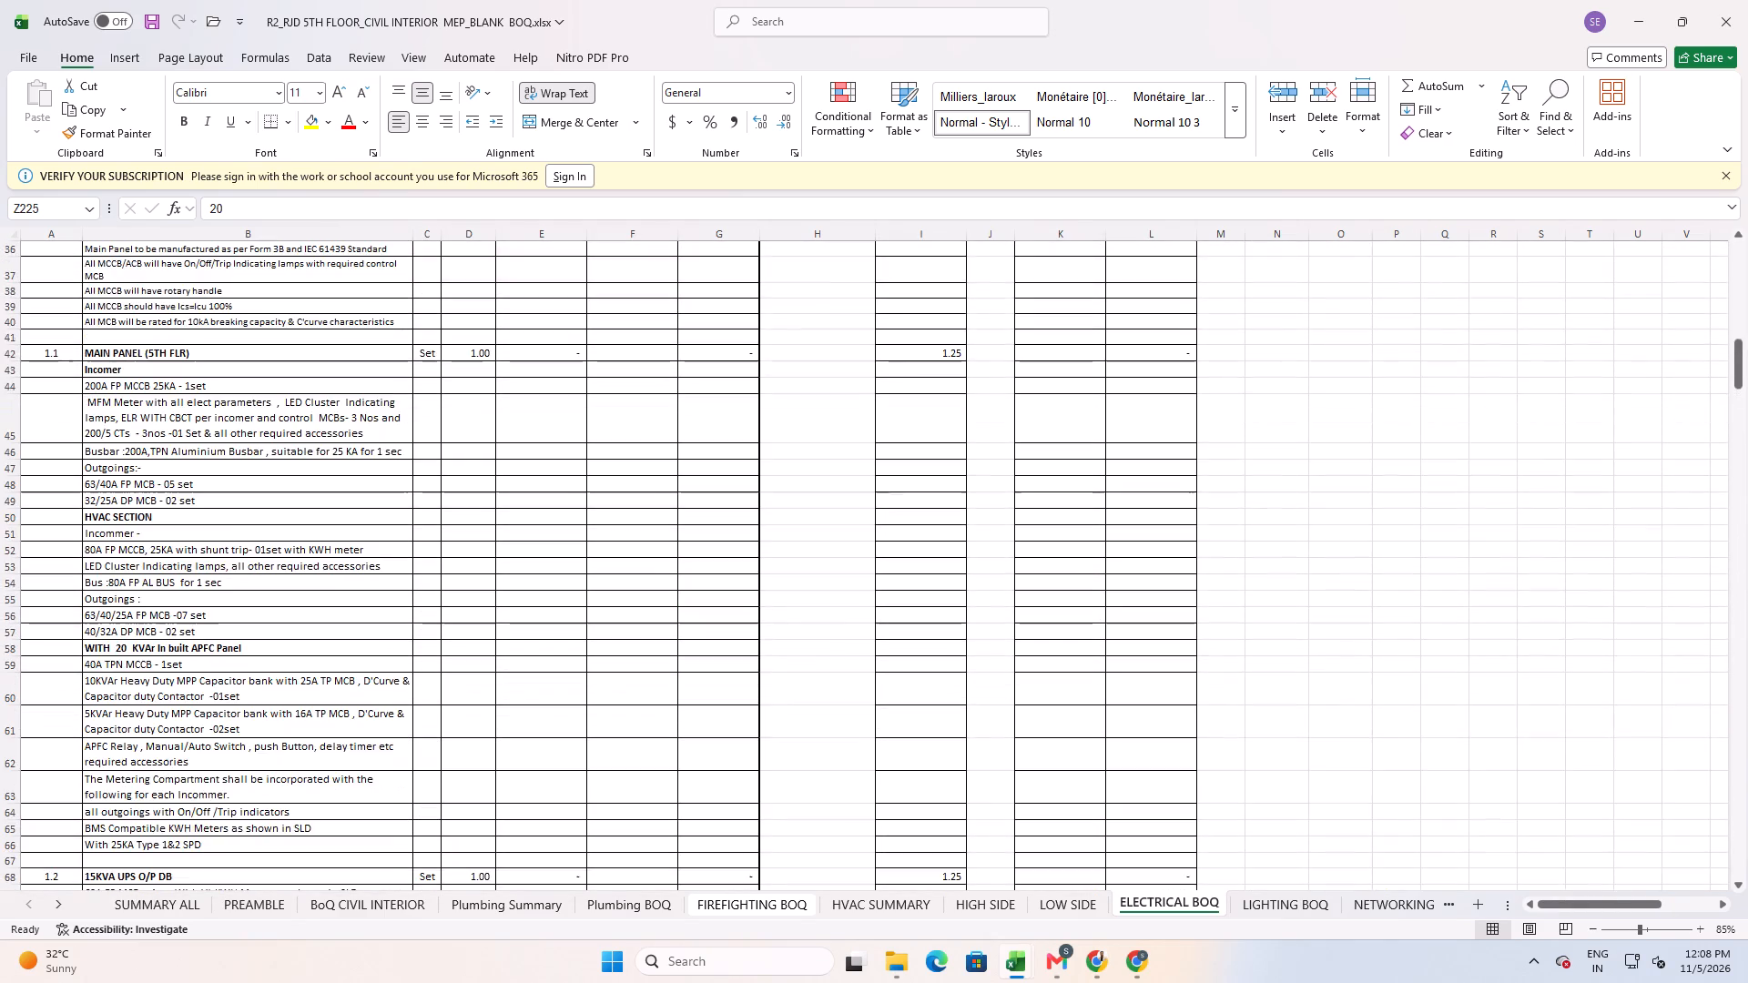
scroll(509, 647, "up", 4)
scroll(509, 647, "down", 10)
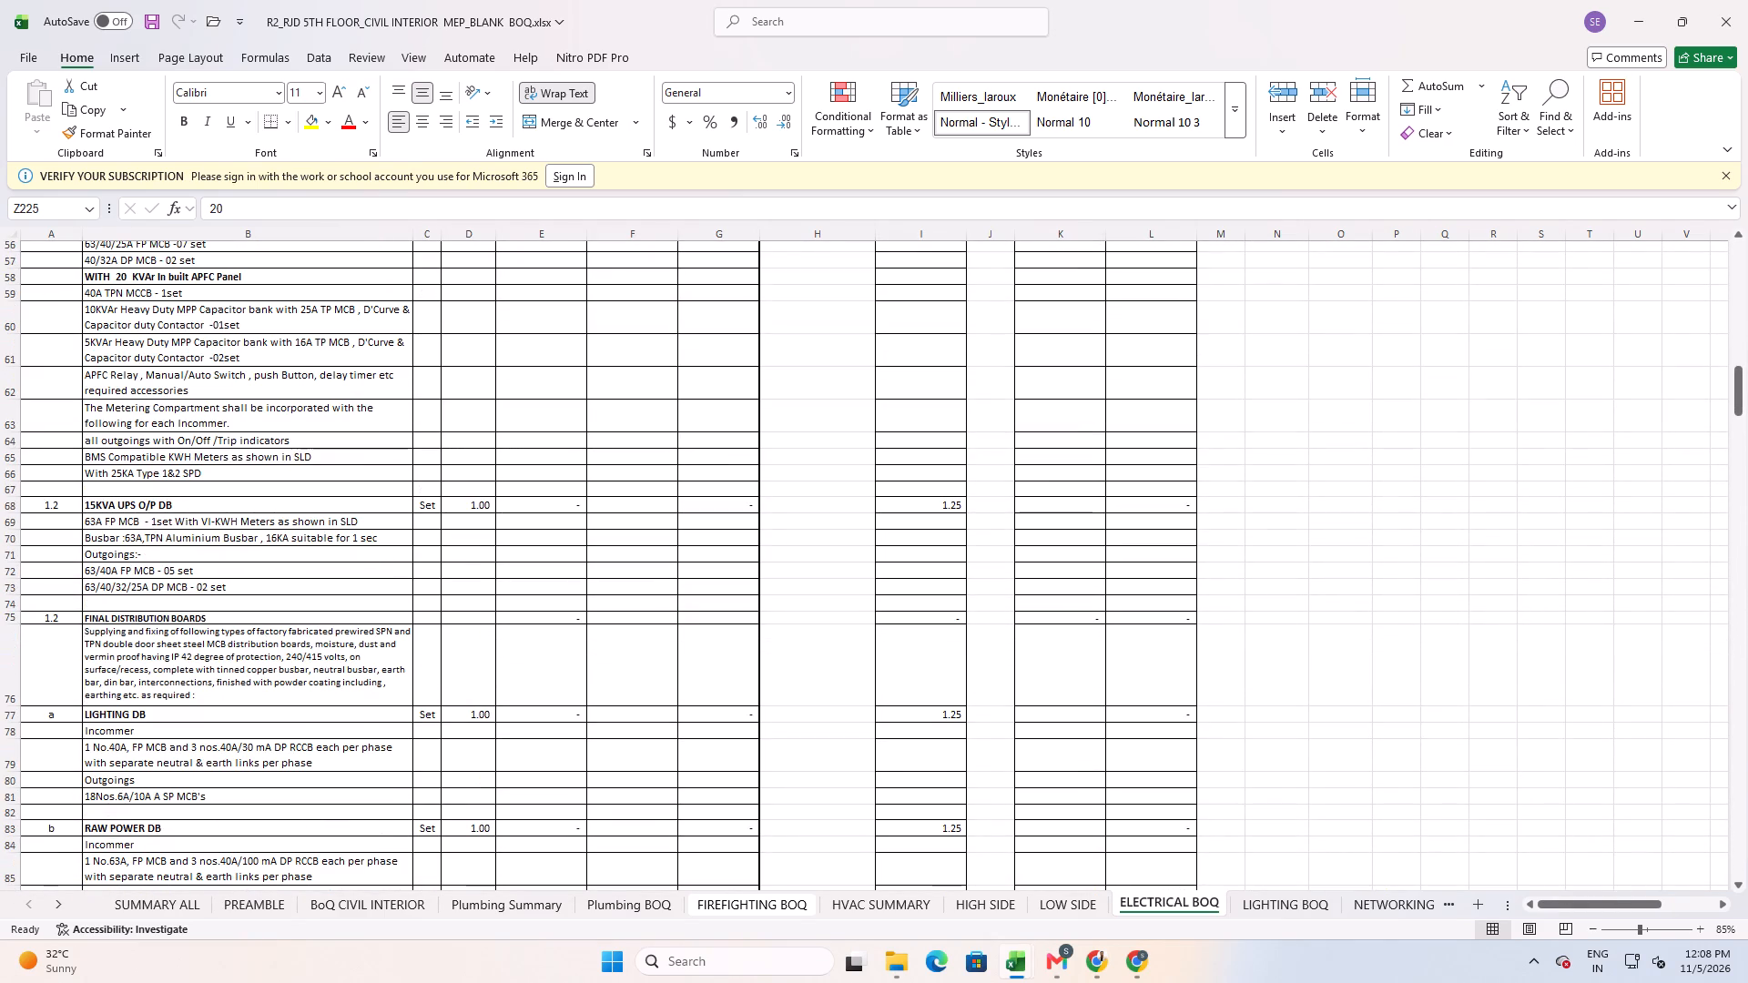
scroll(513, 653, "down", 4)
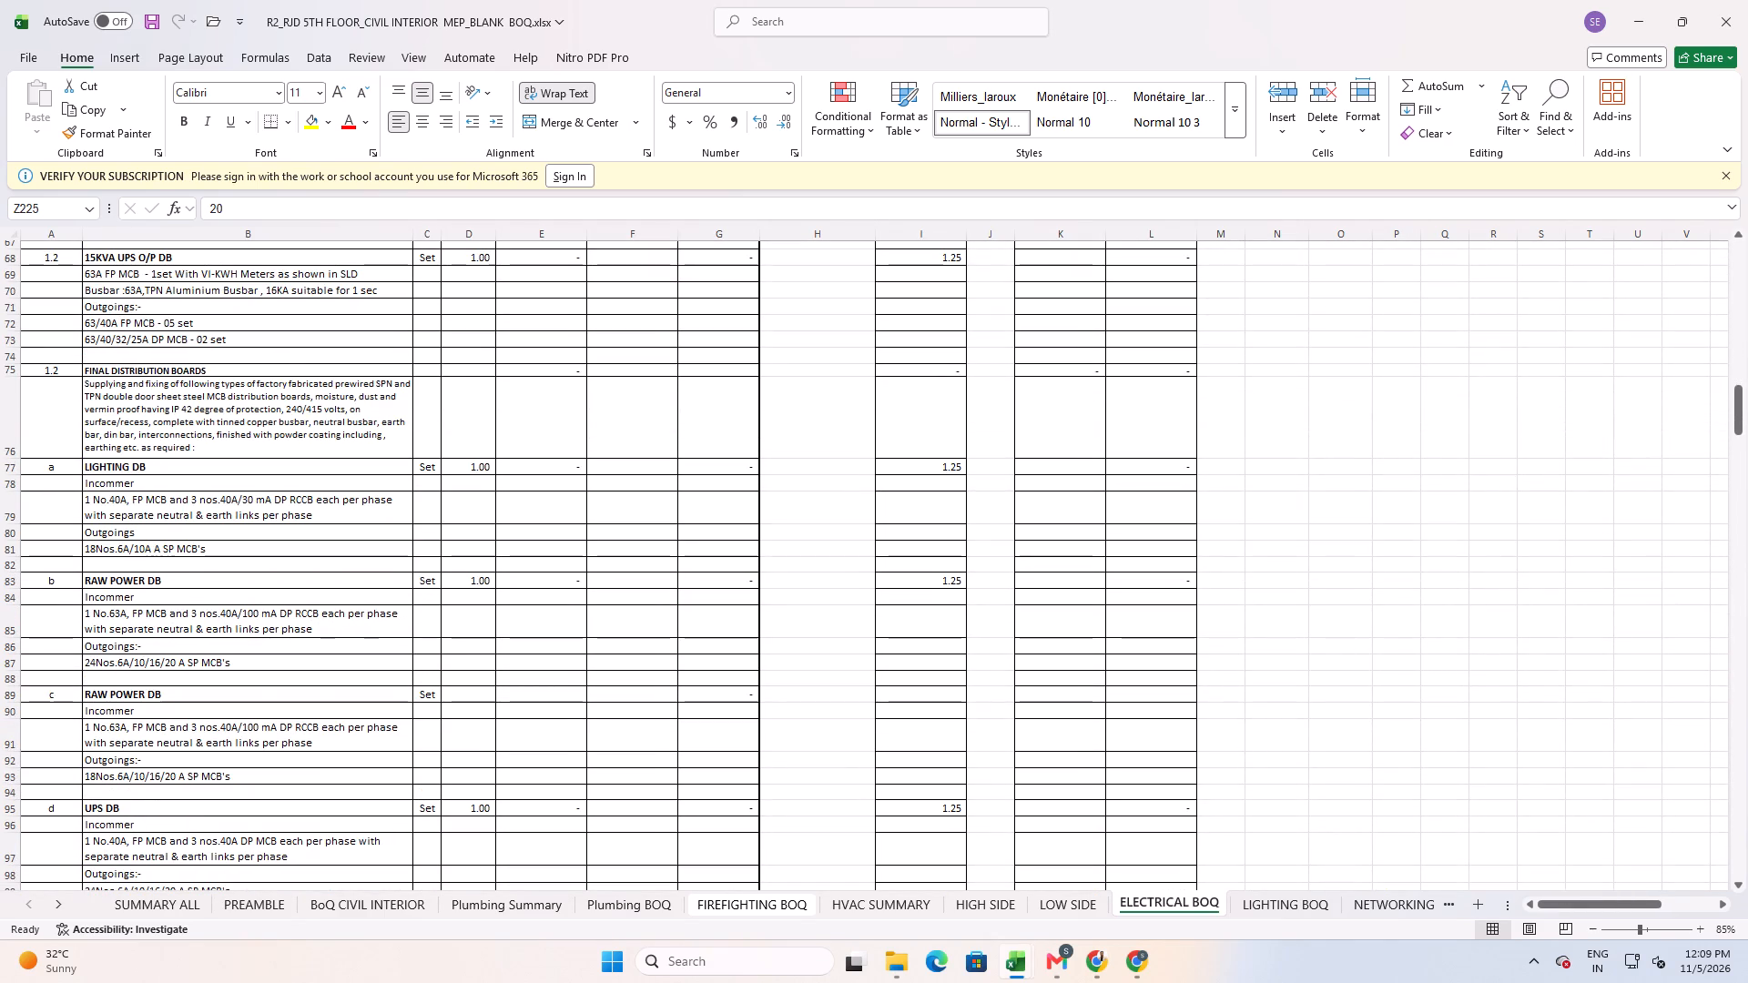
scroll(505, 665, "down", 2)
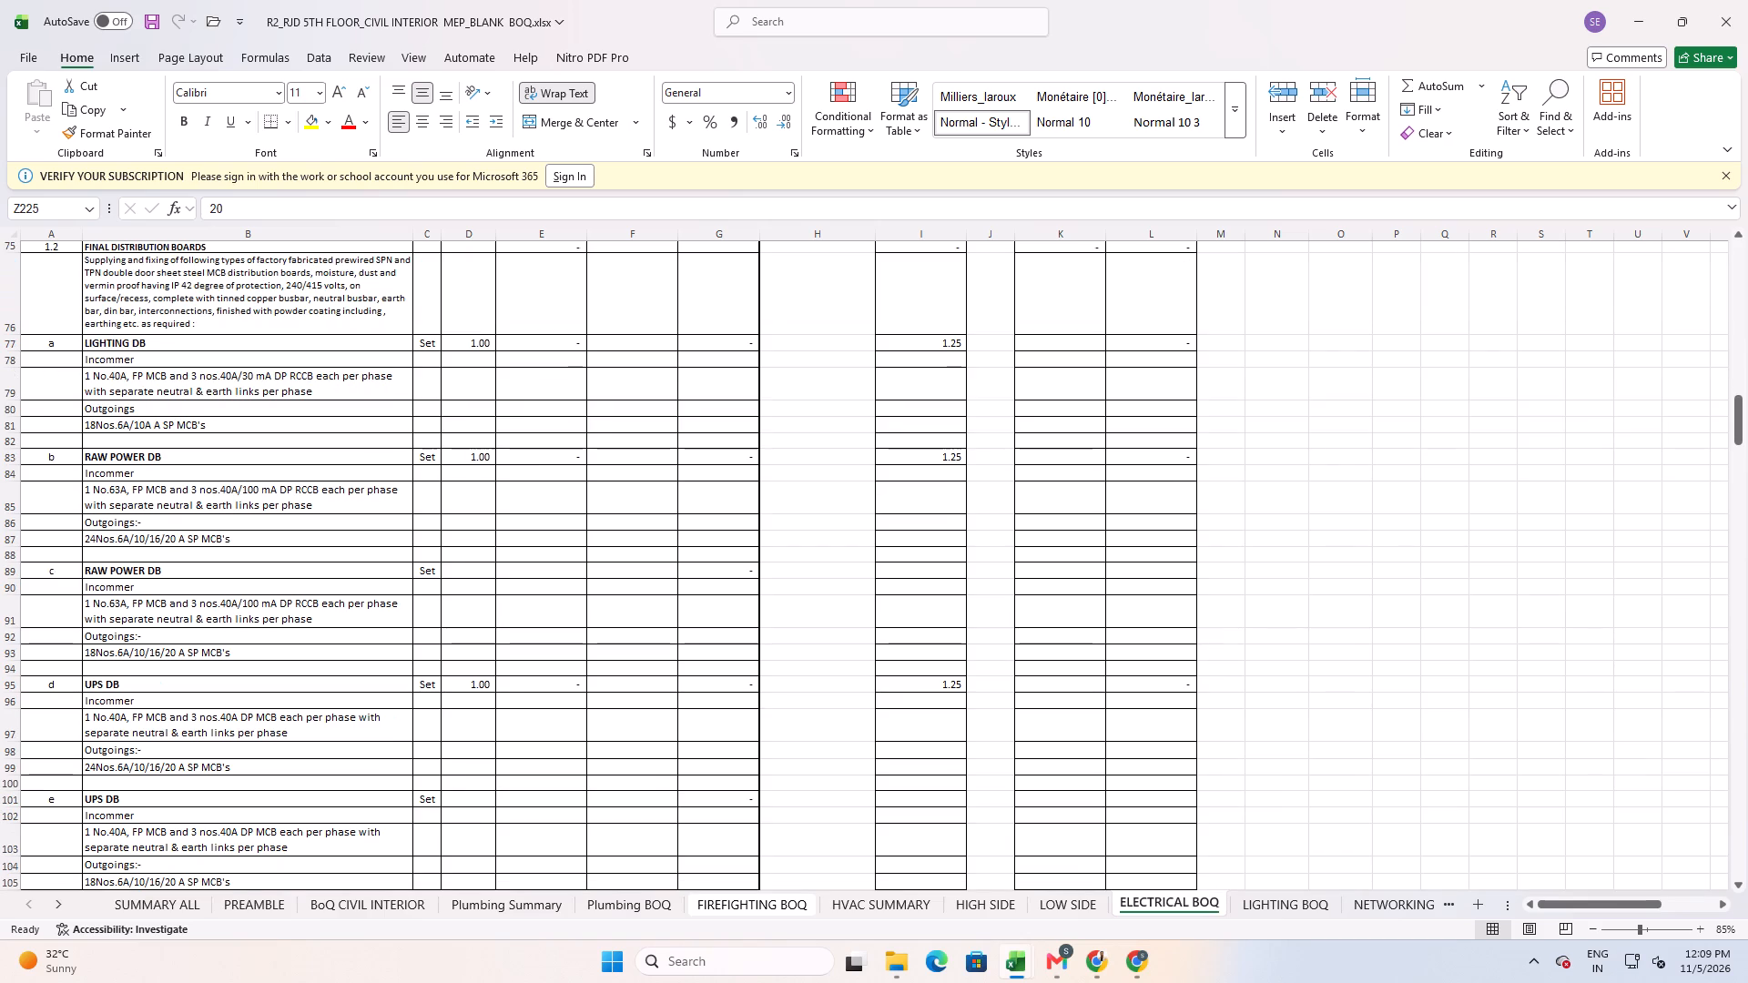
scroll(505, 669, "down", 5)
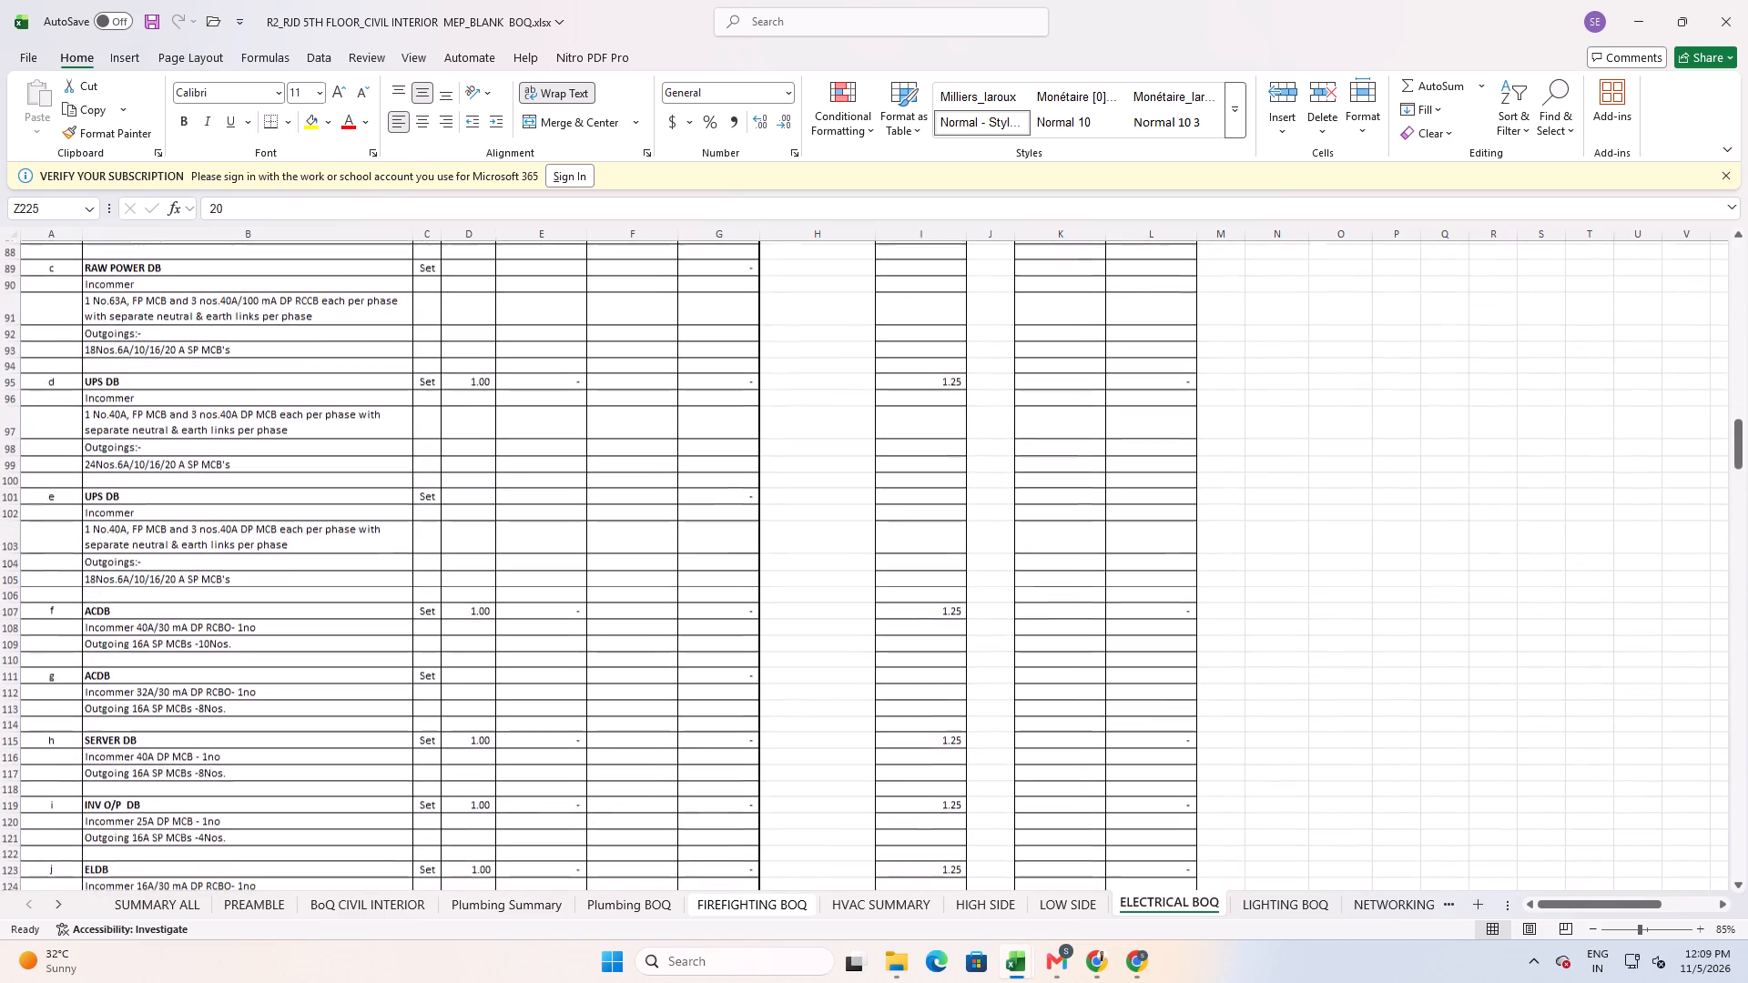
scroll(505, 669, "down", 2)
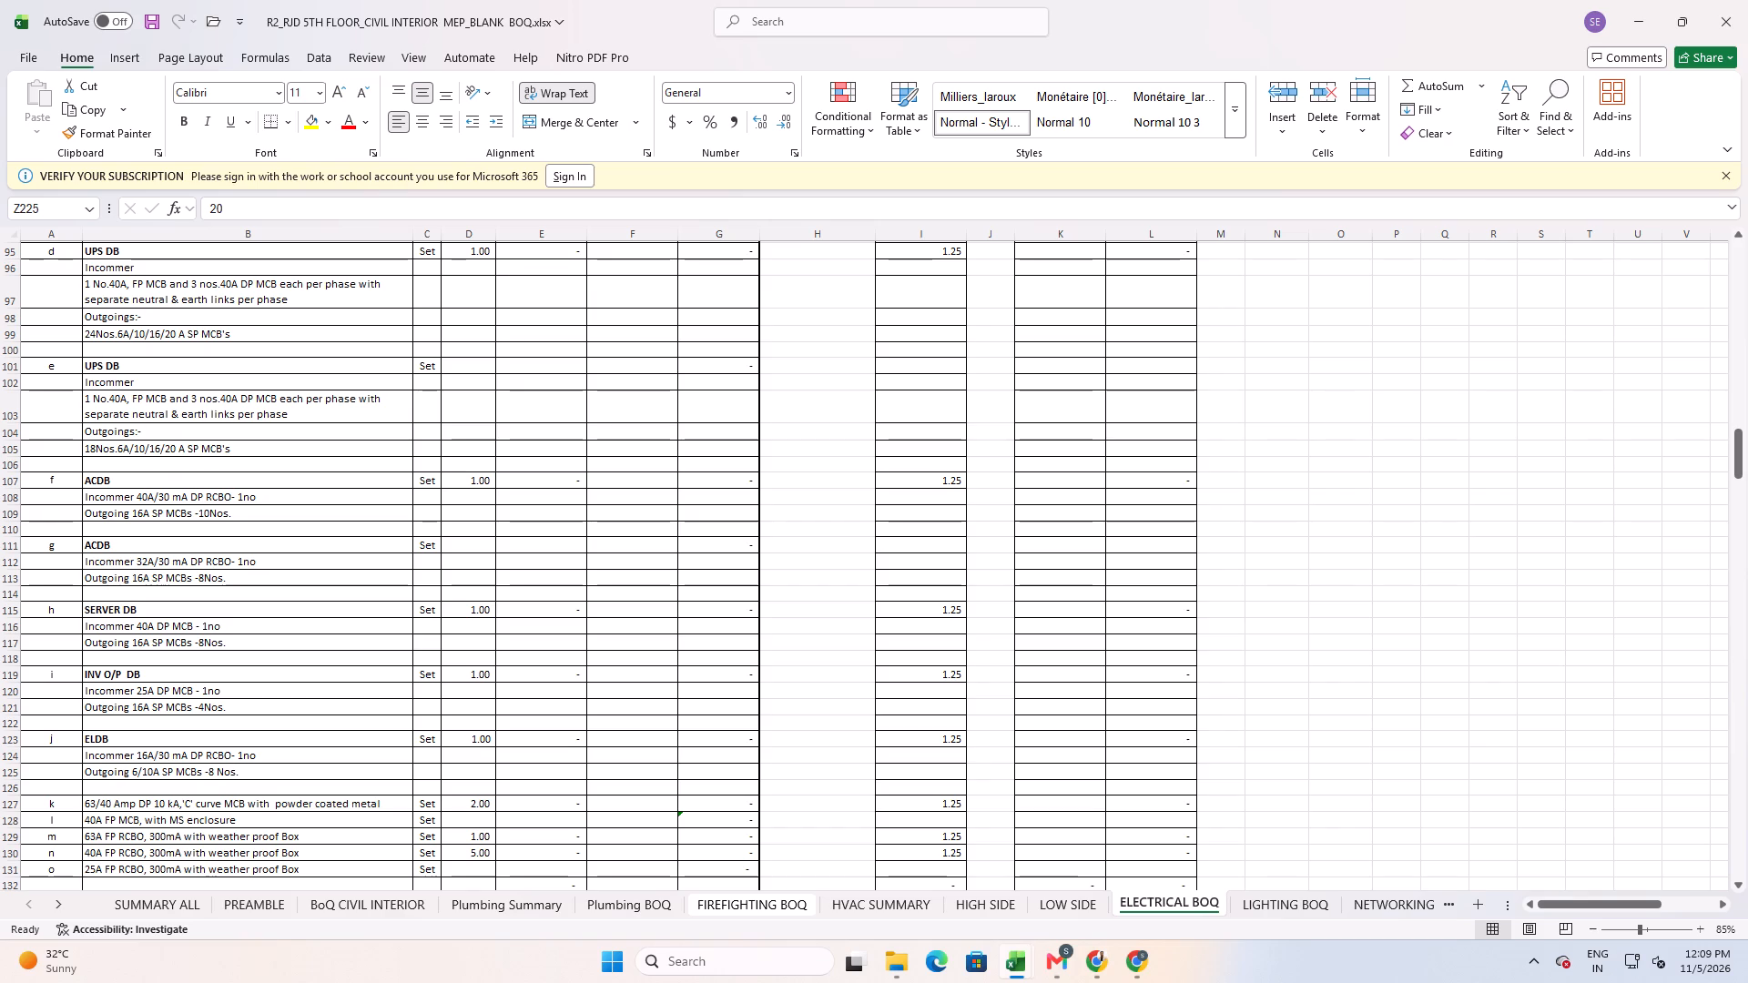
scroll(1085, 791, "down", 1)
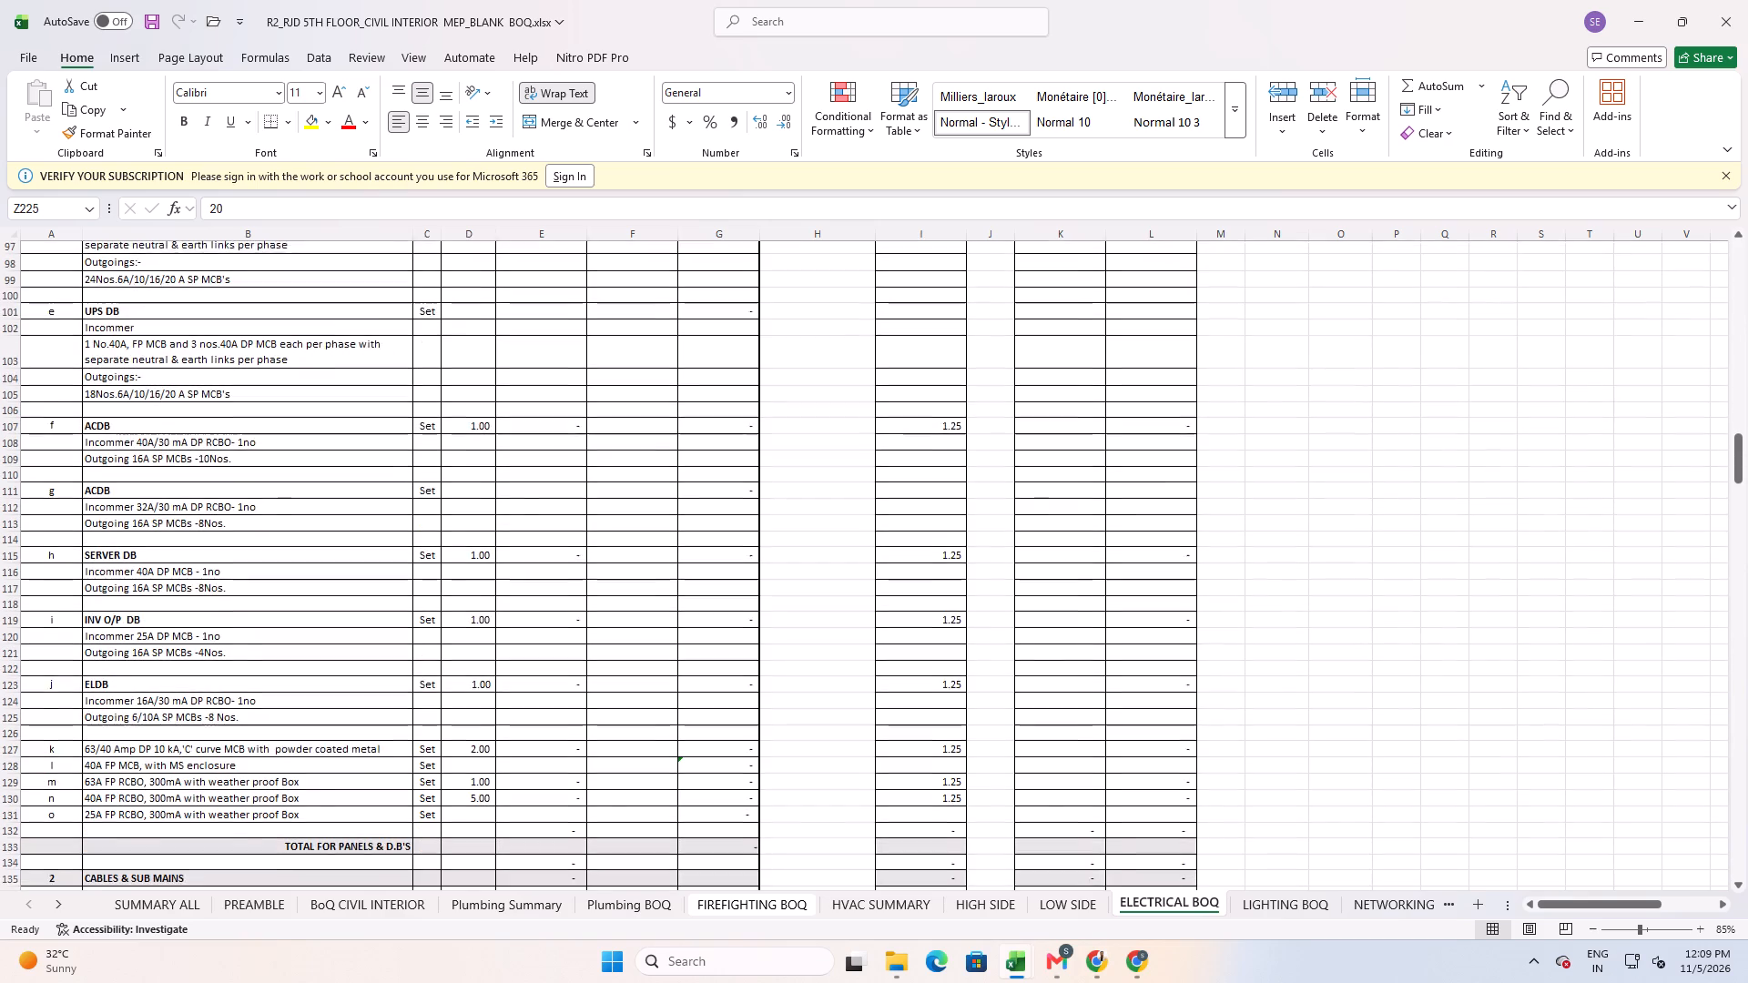
scroll(1083, 790, "down", 5)
scroll(902, 775, "down", 4)
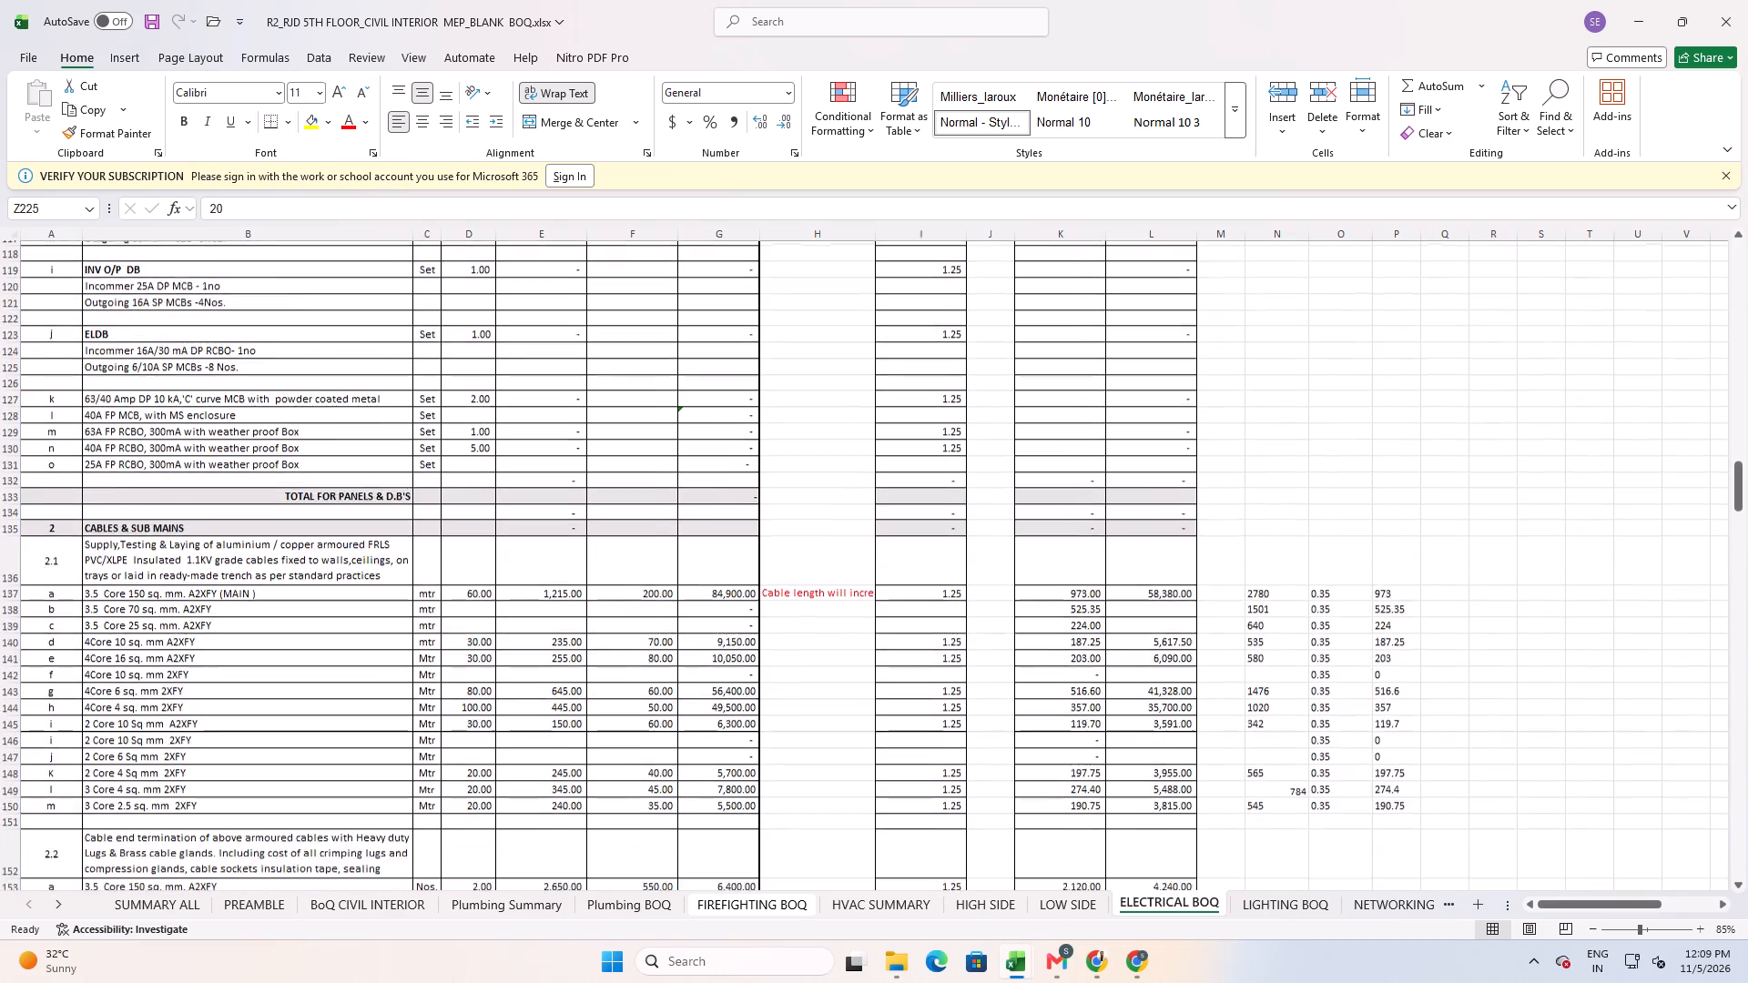
scroll(792, 741, "down", 15)
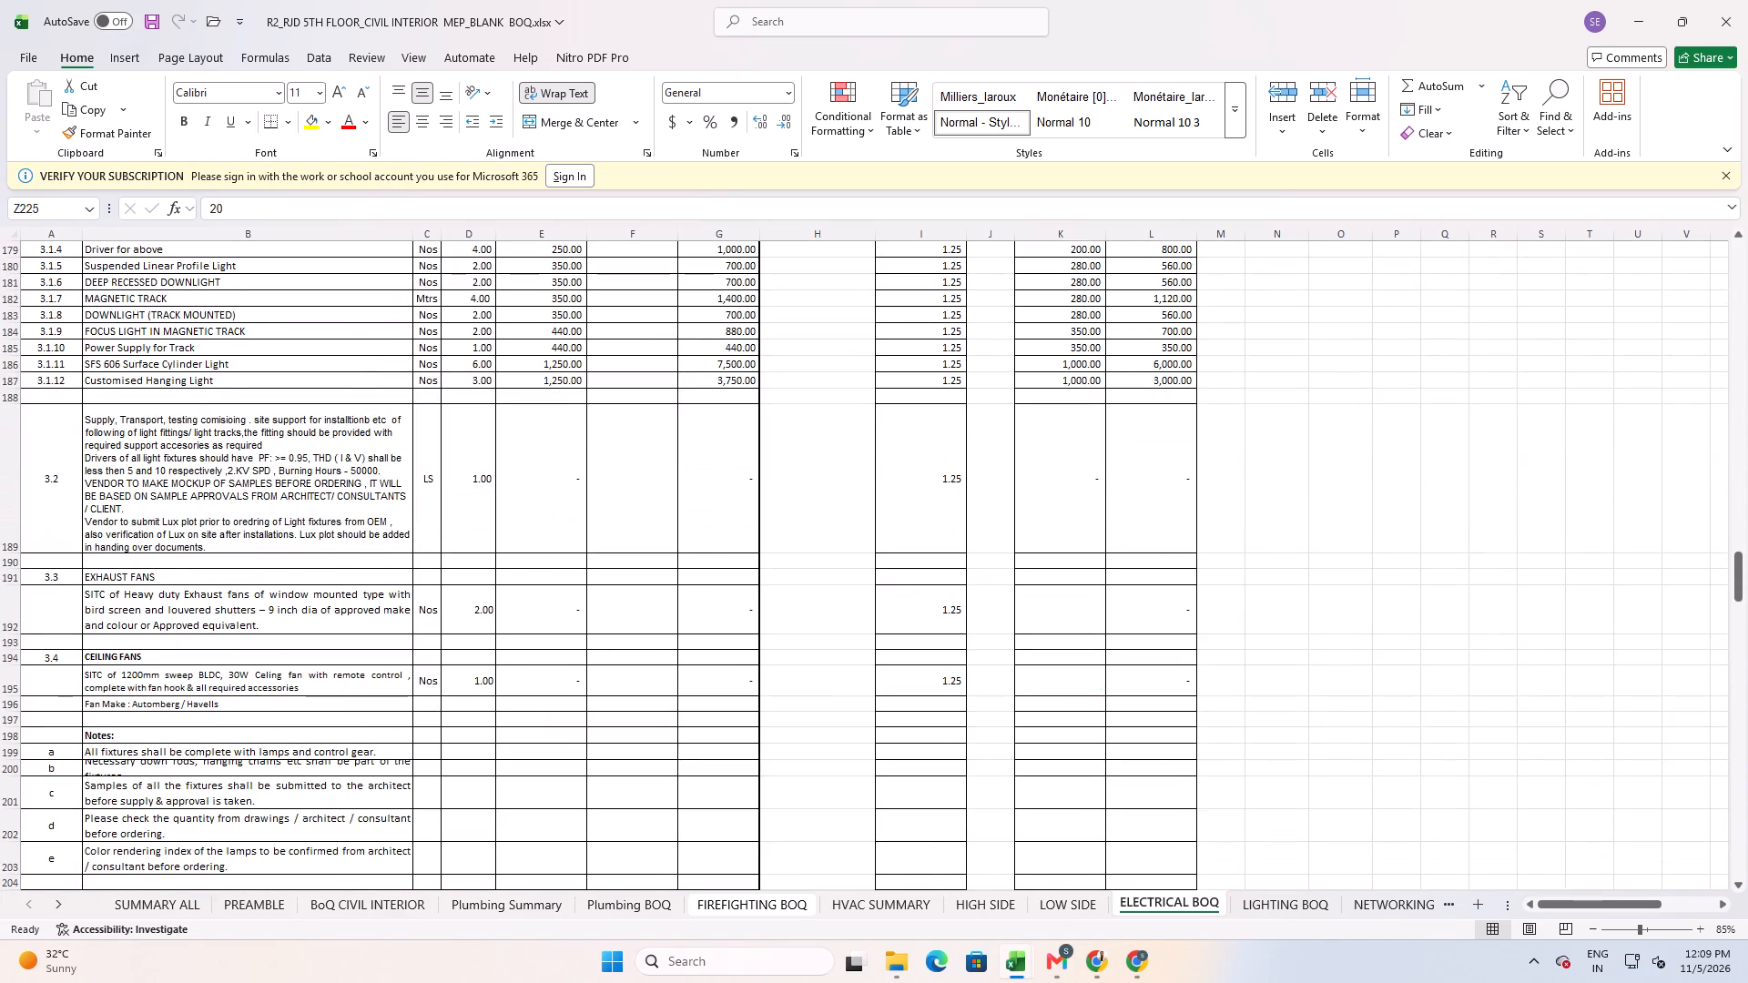
scroll(825, 749, "down", 11)
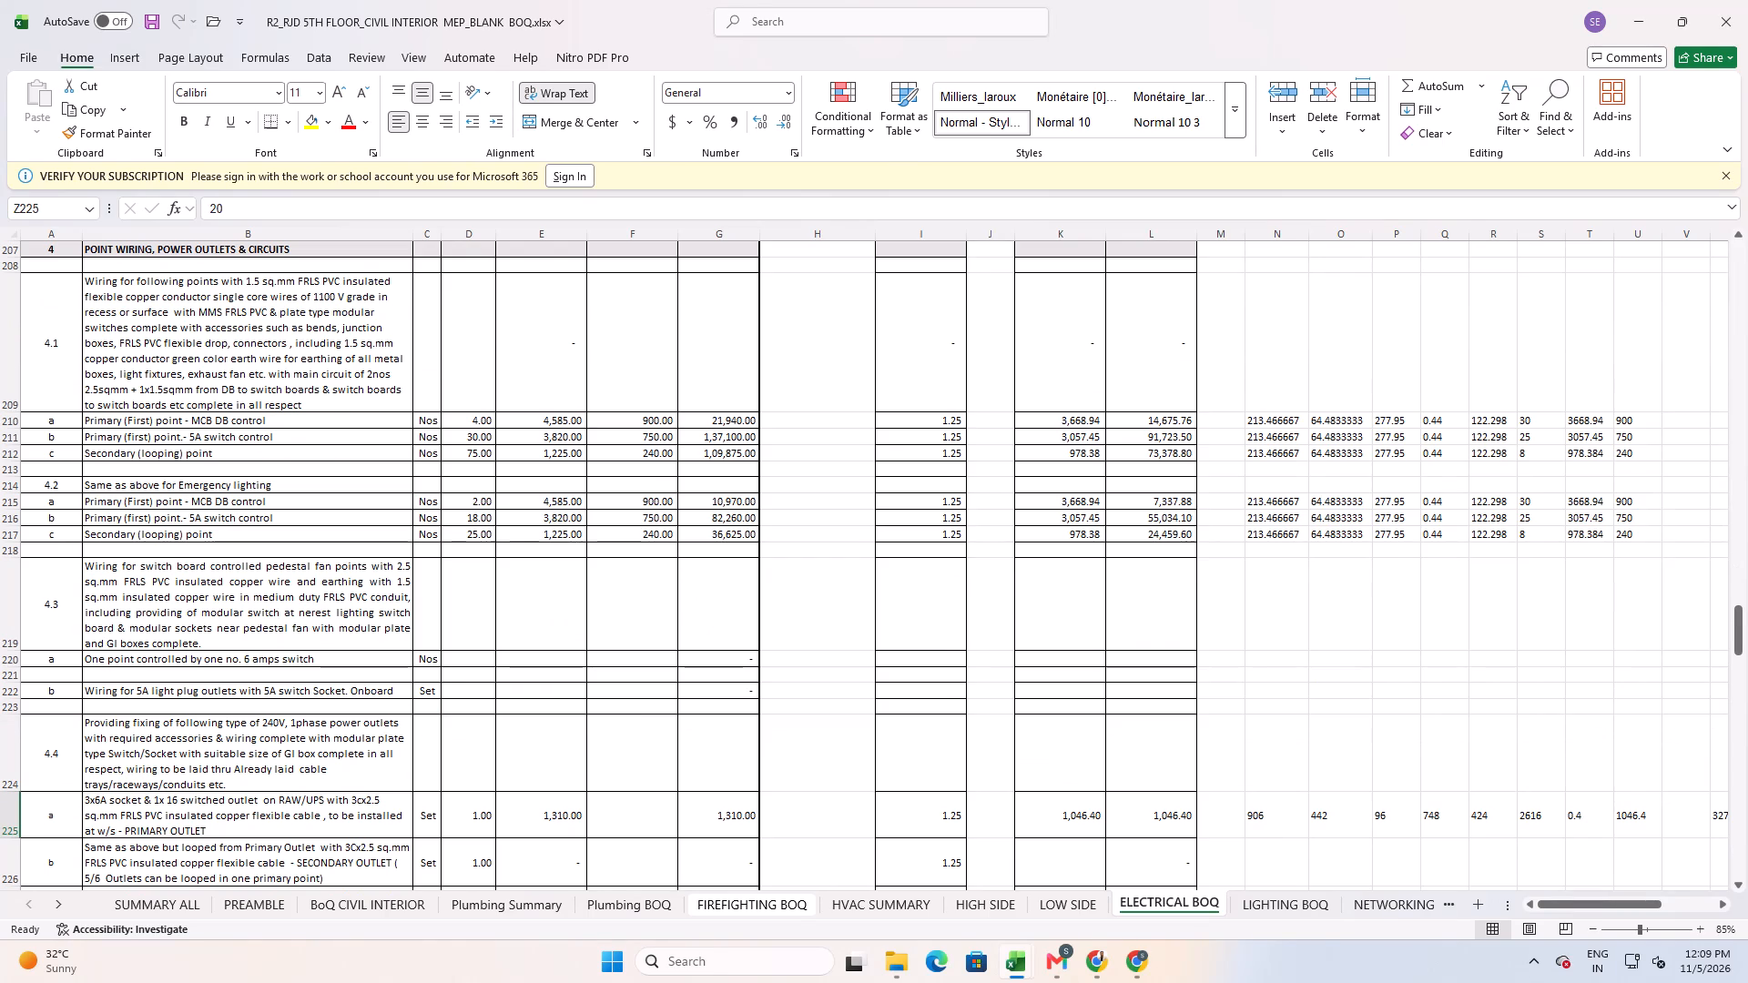
scroll(546, 656, "up", 1)
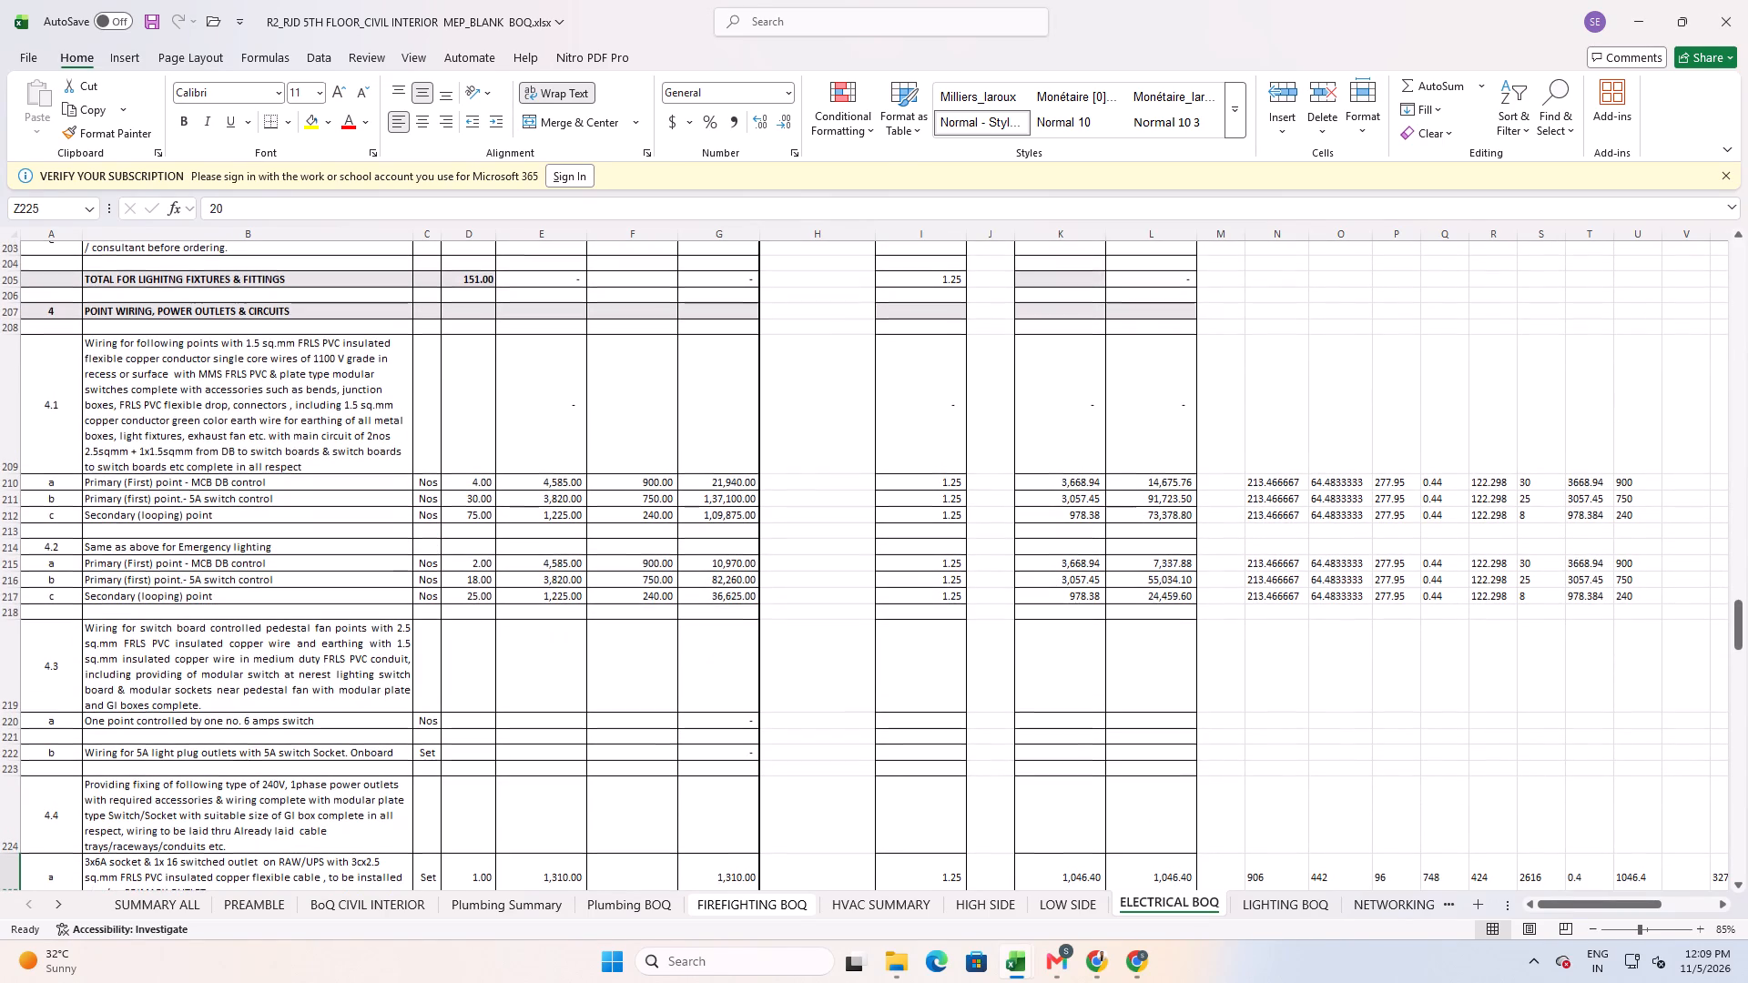
scroll(459, 597, "down", 5)
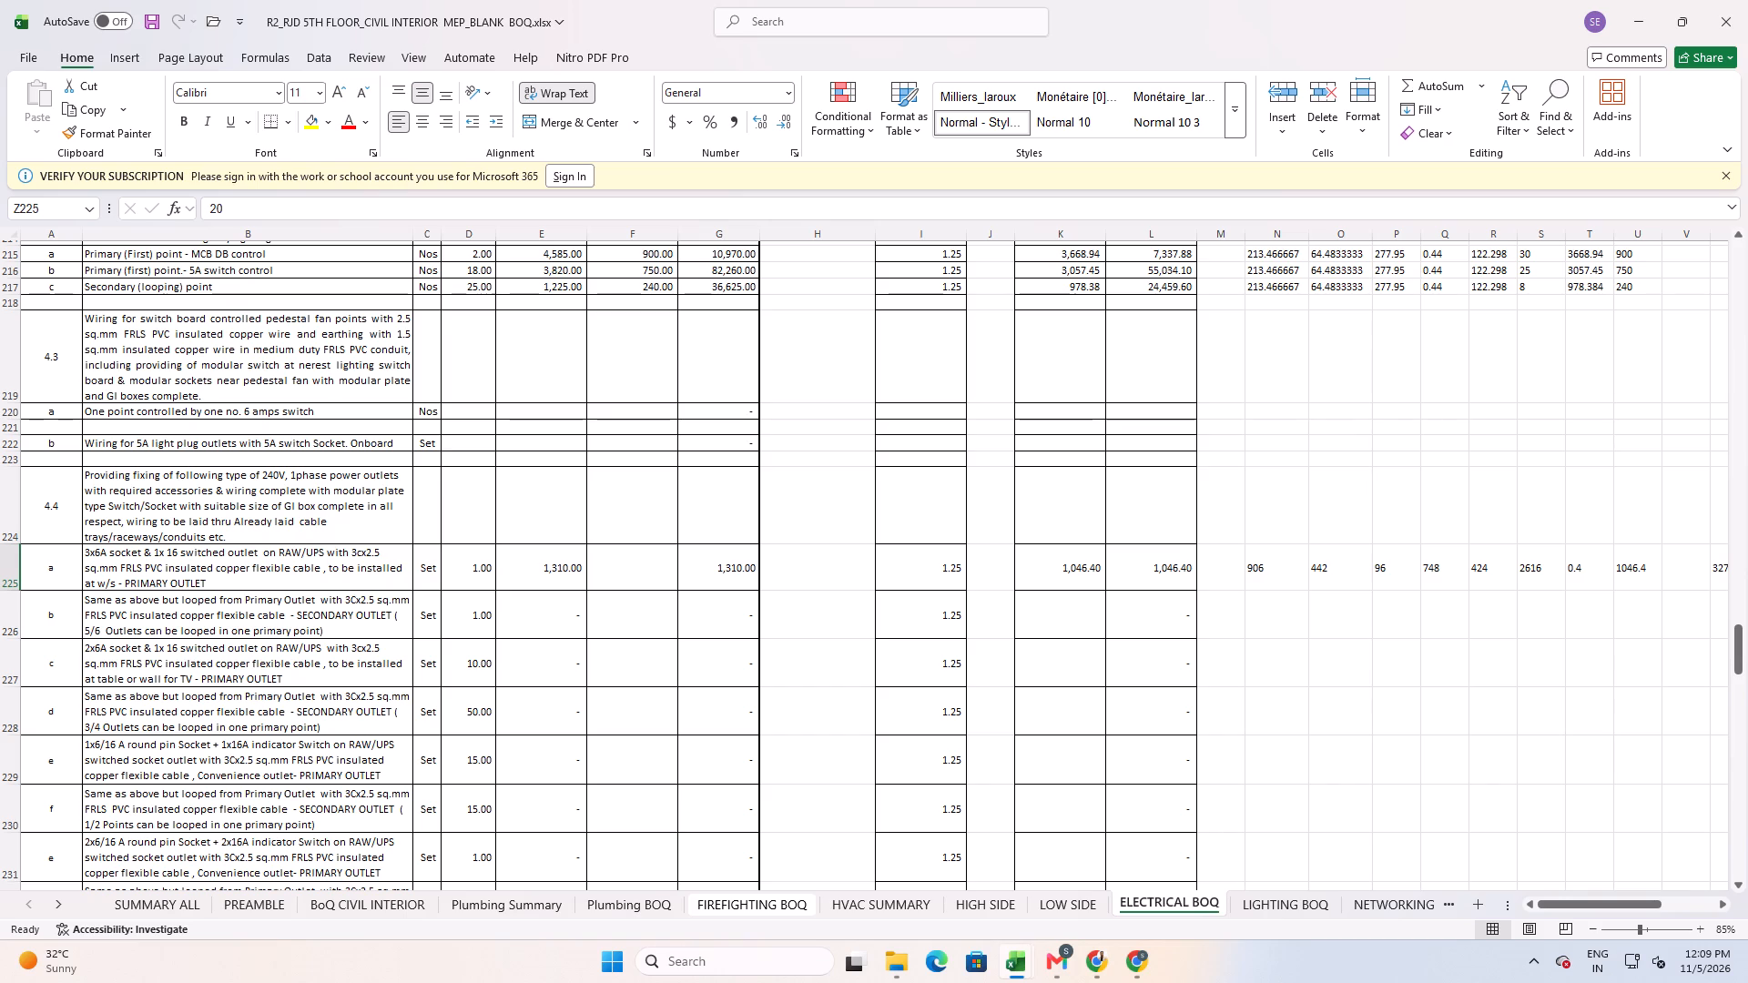
scroll(589, 703, "up", 6)
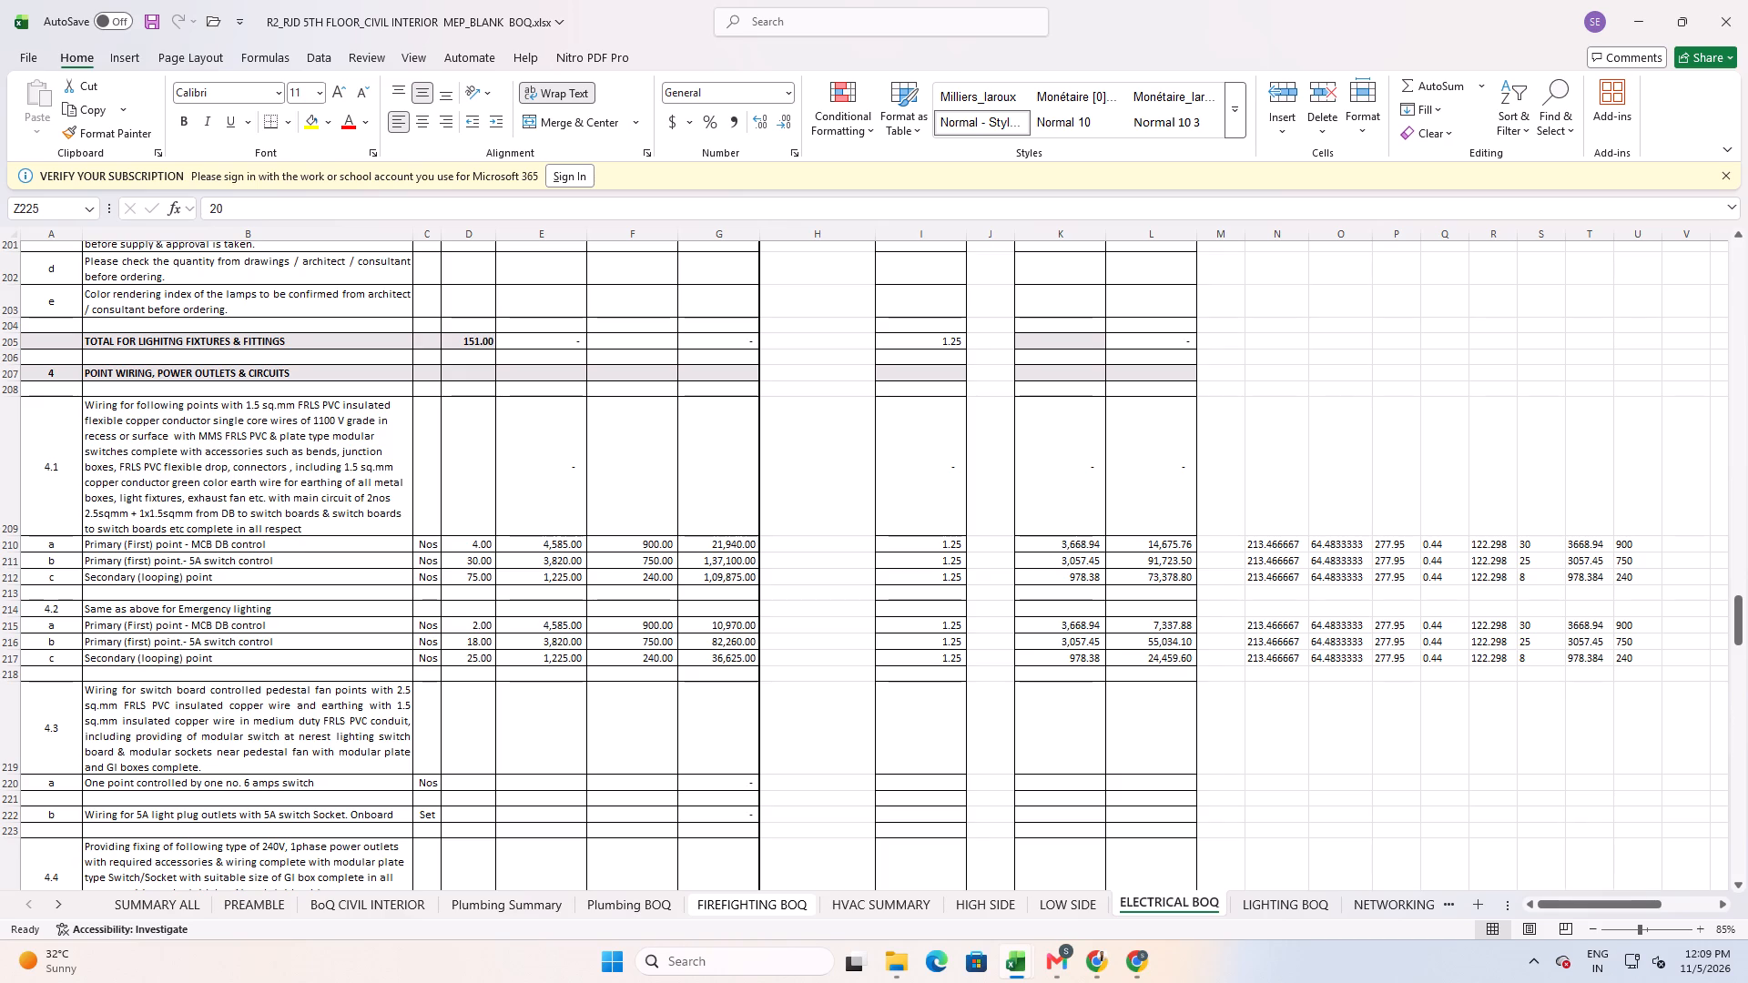
scroll(558, 691, "down", 5)
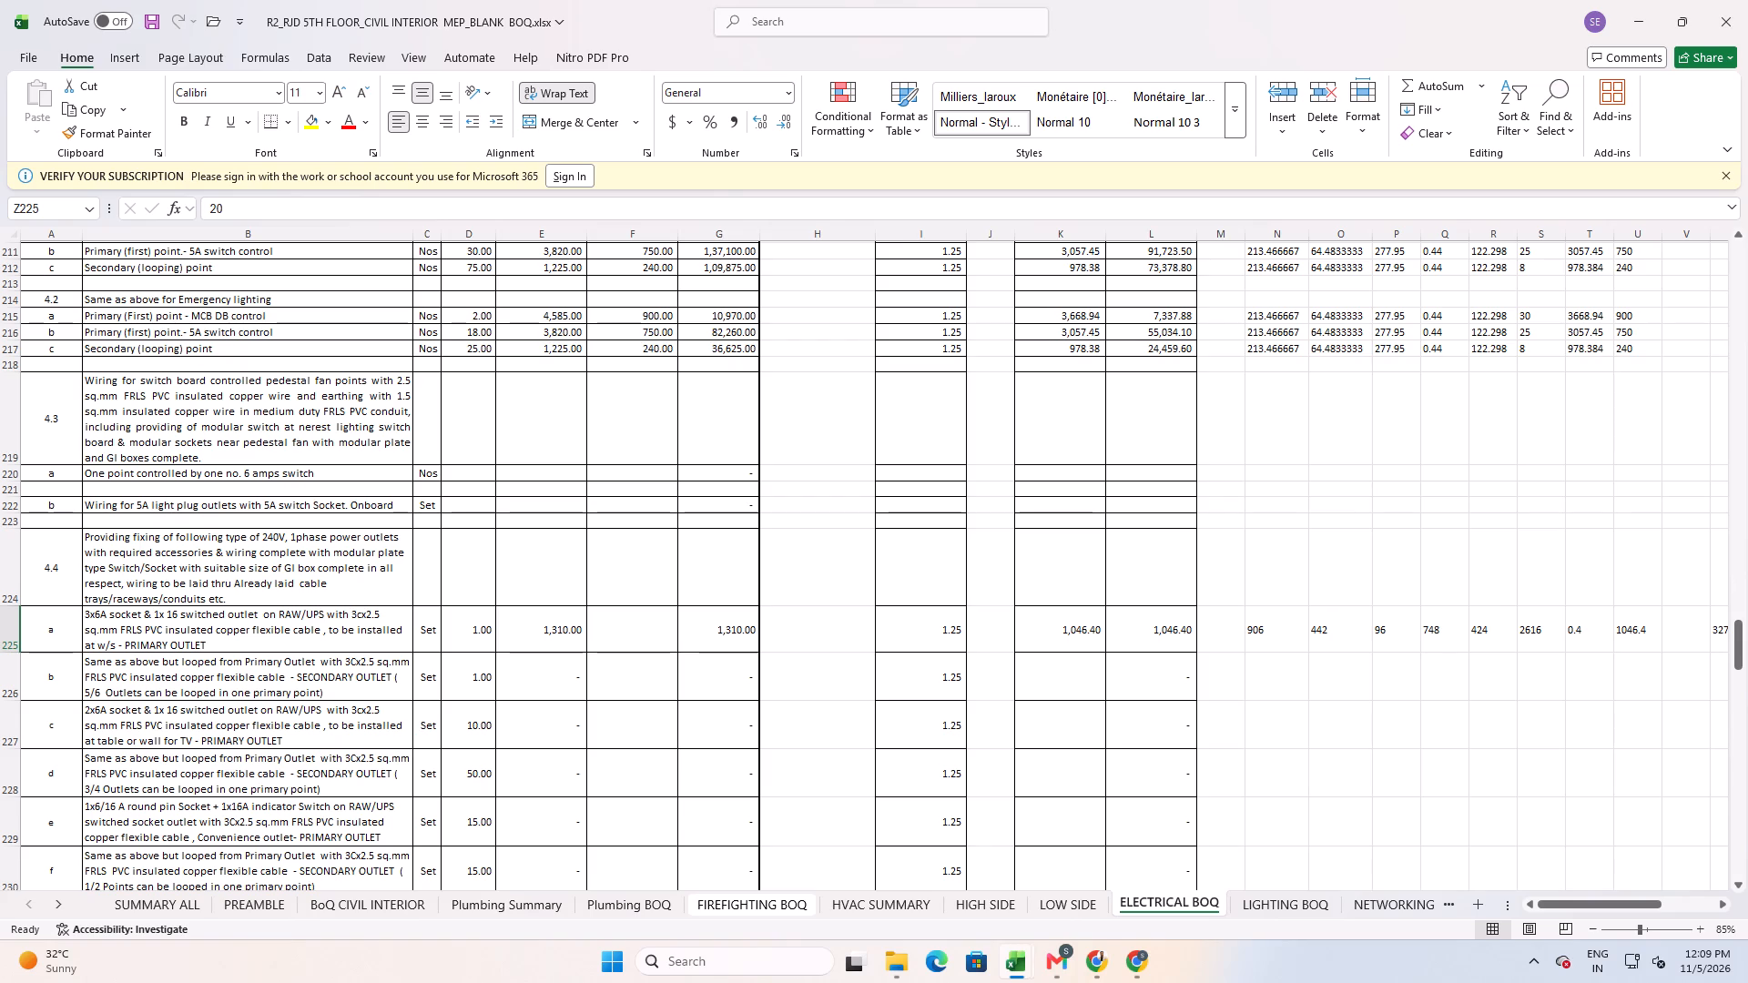
Compare the descriptions and quantities of primary outlet 4.4a and looped secondary outlet 4.4b in rows 225 and 226.
left_click(475, 631)
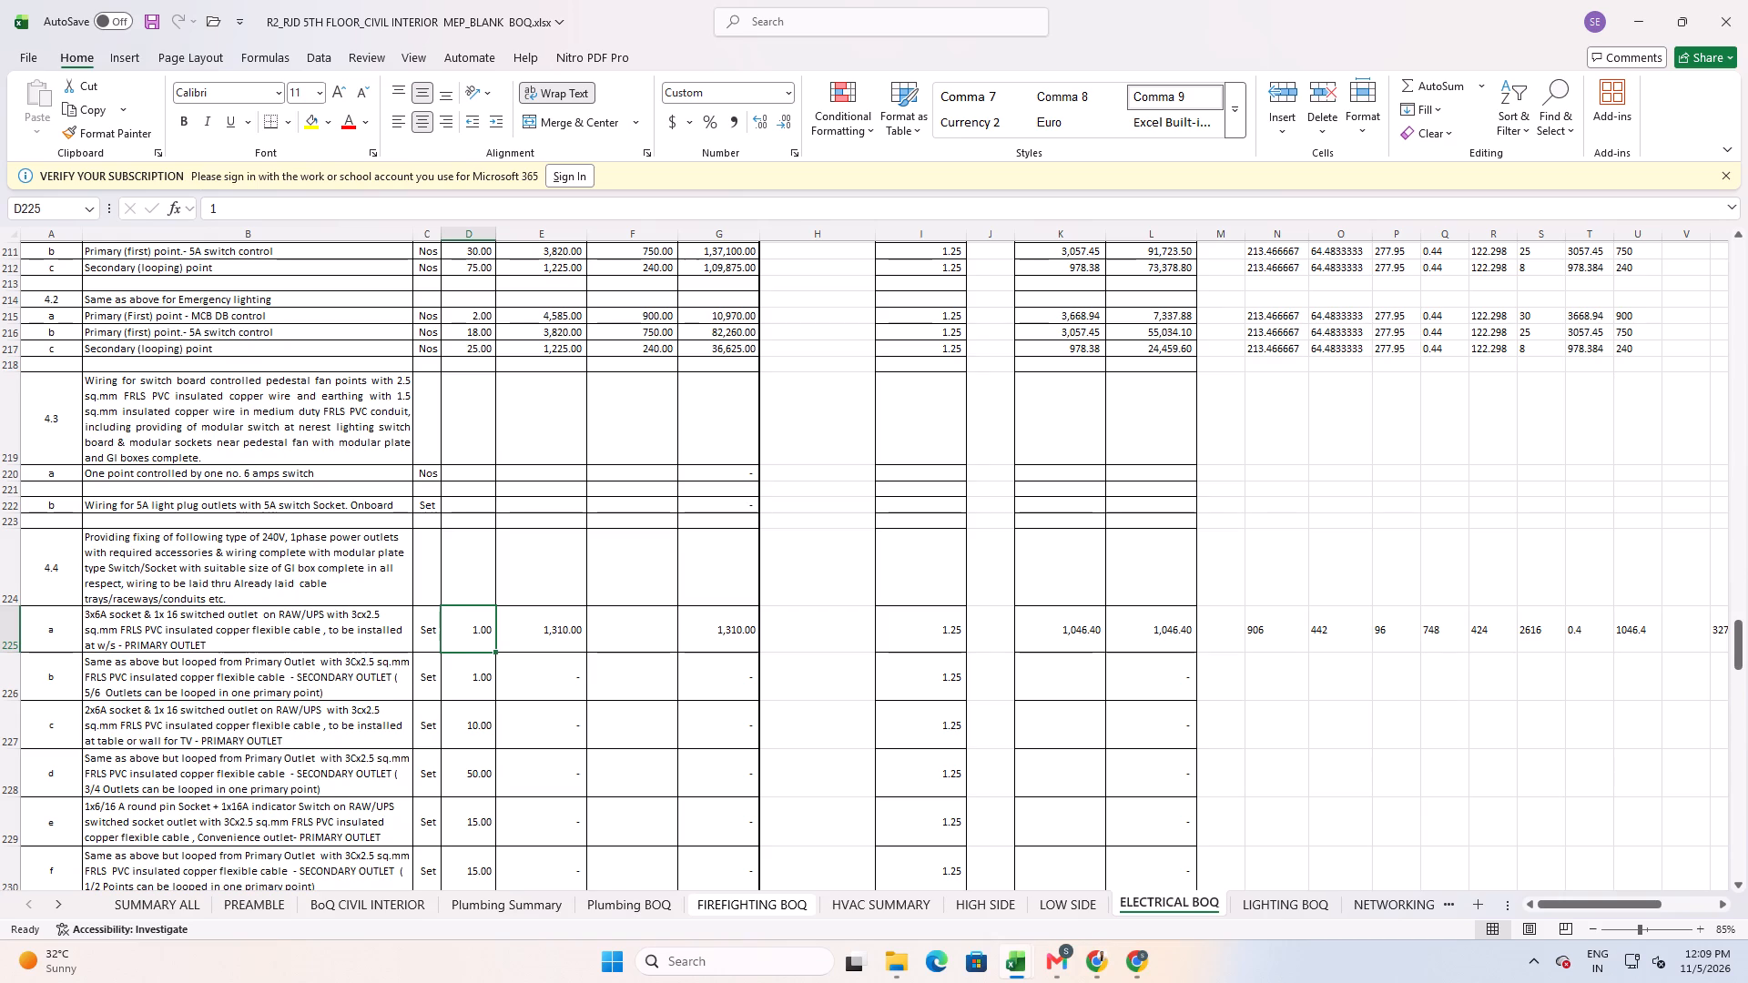
left_click(391, 645)
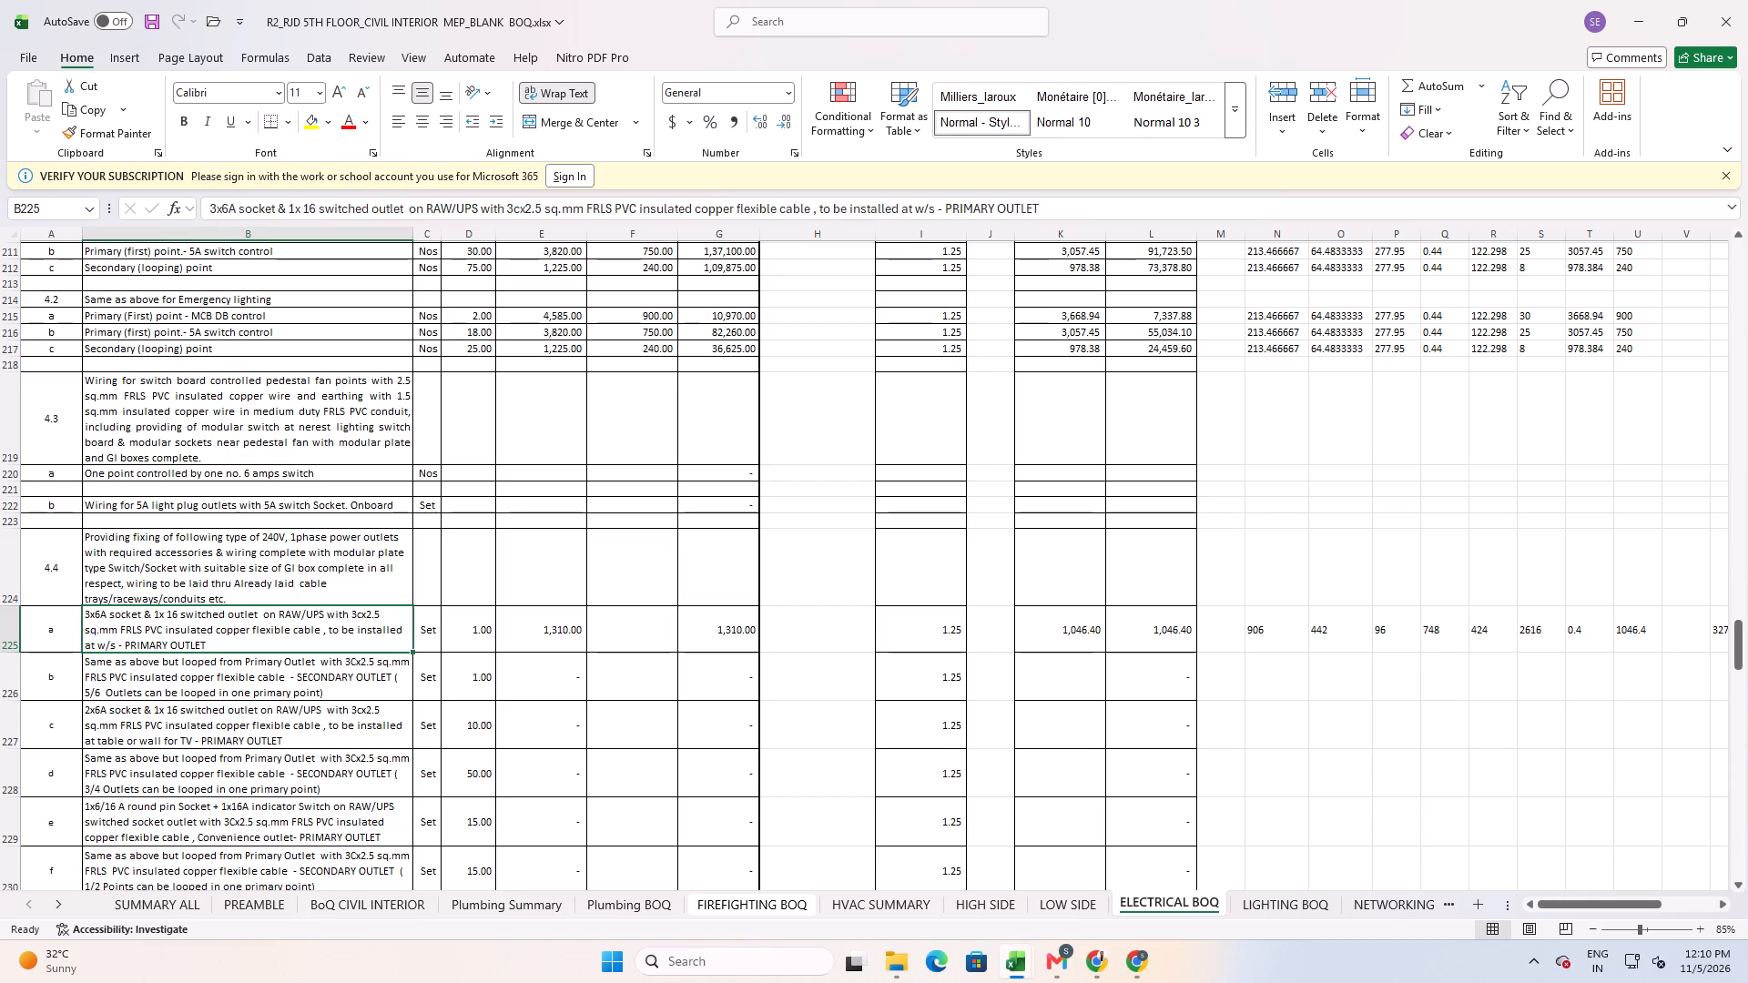
left_click(462, 625)
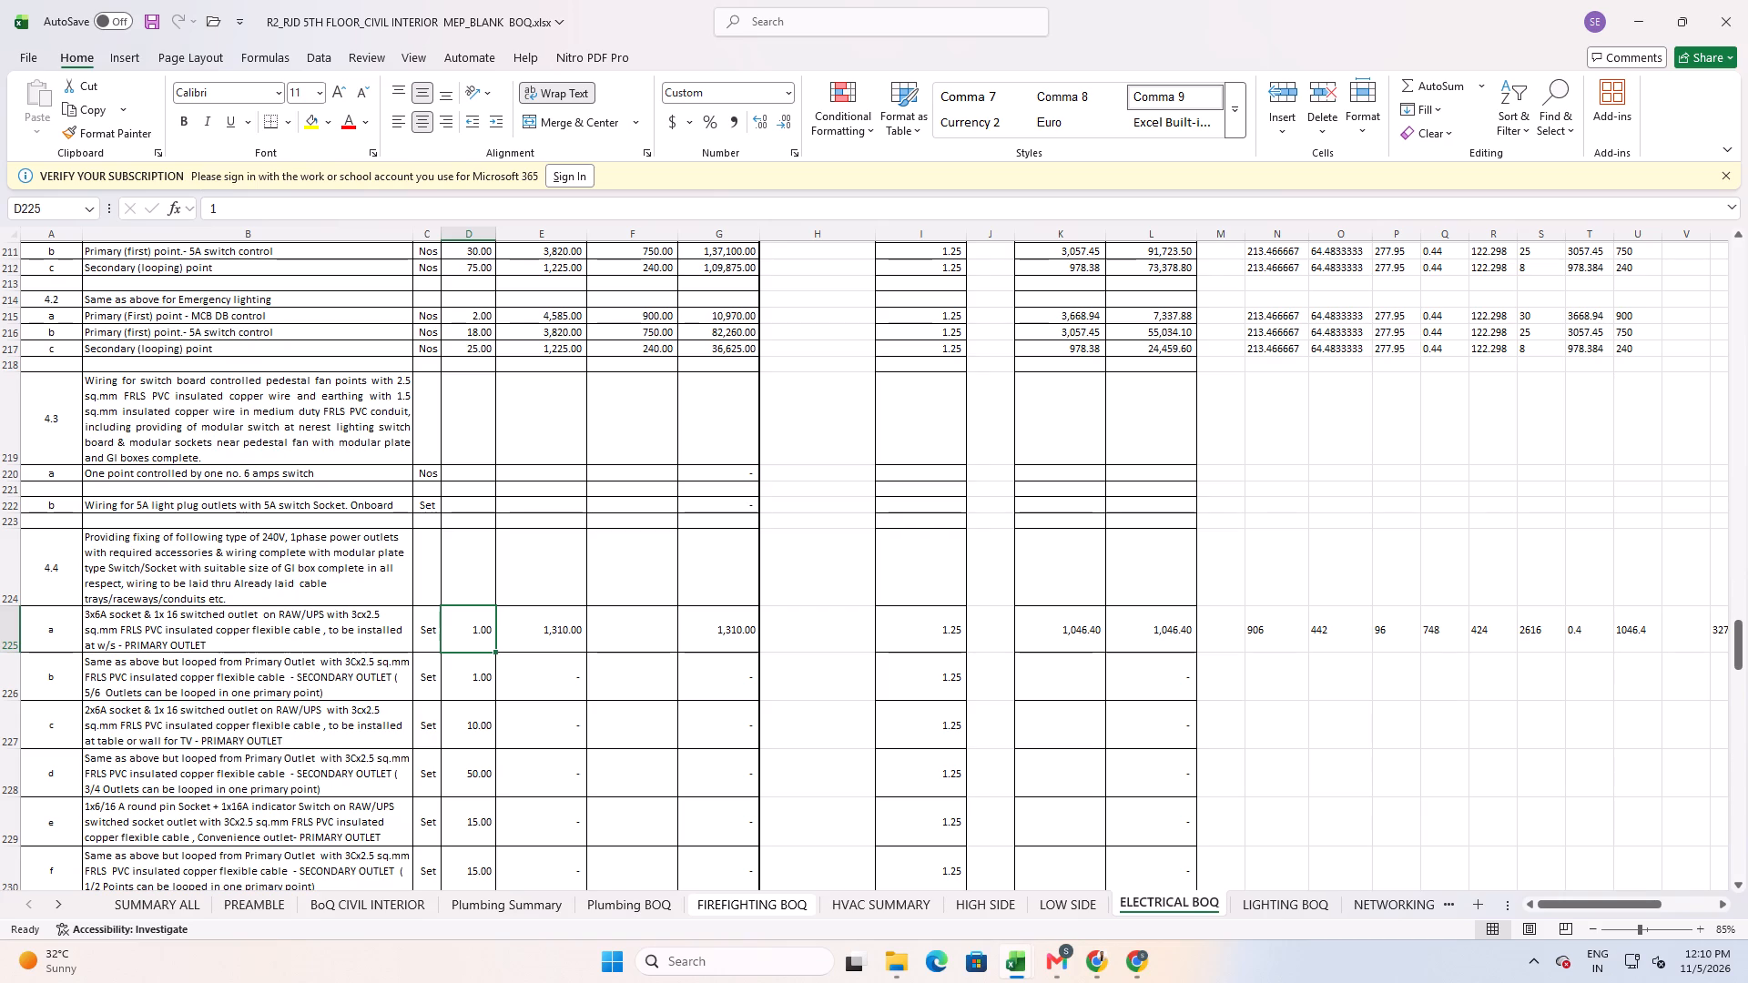
scroll(384, 592, "down", 1)
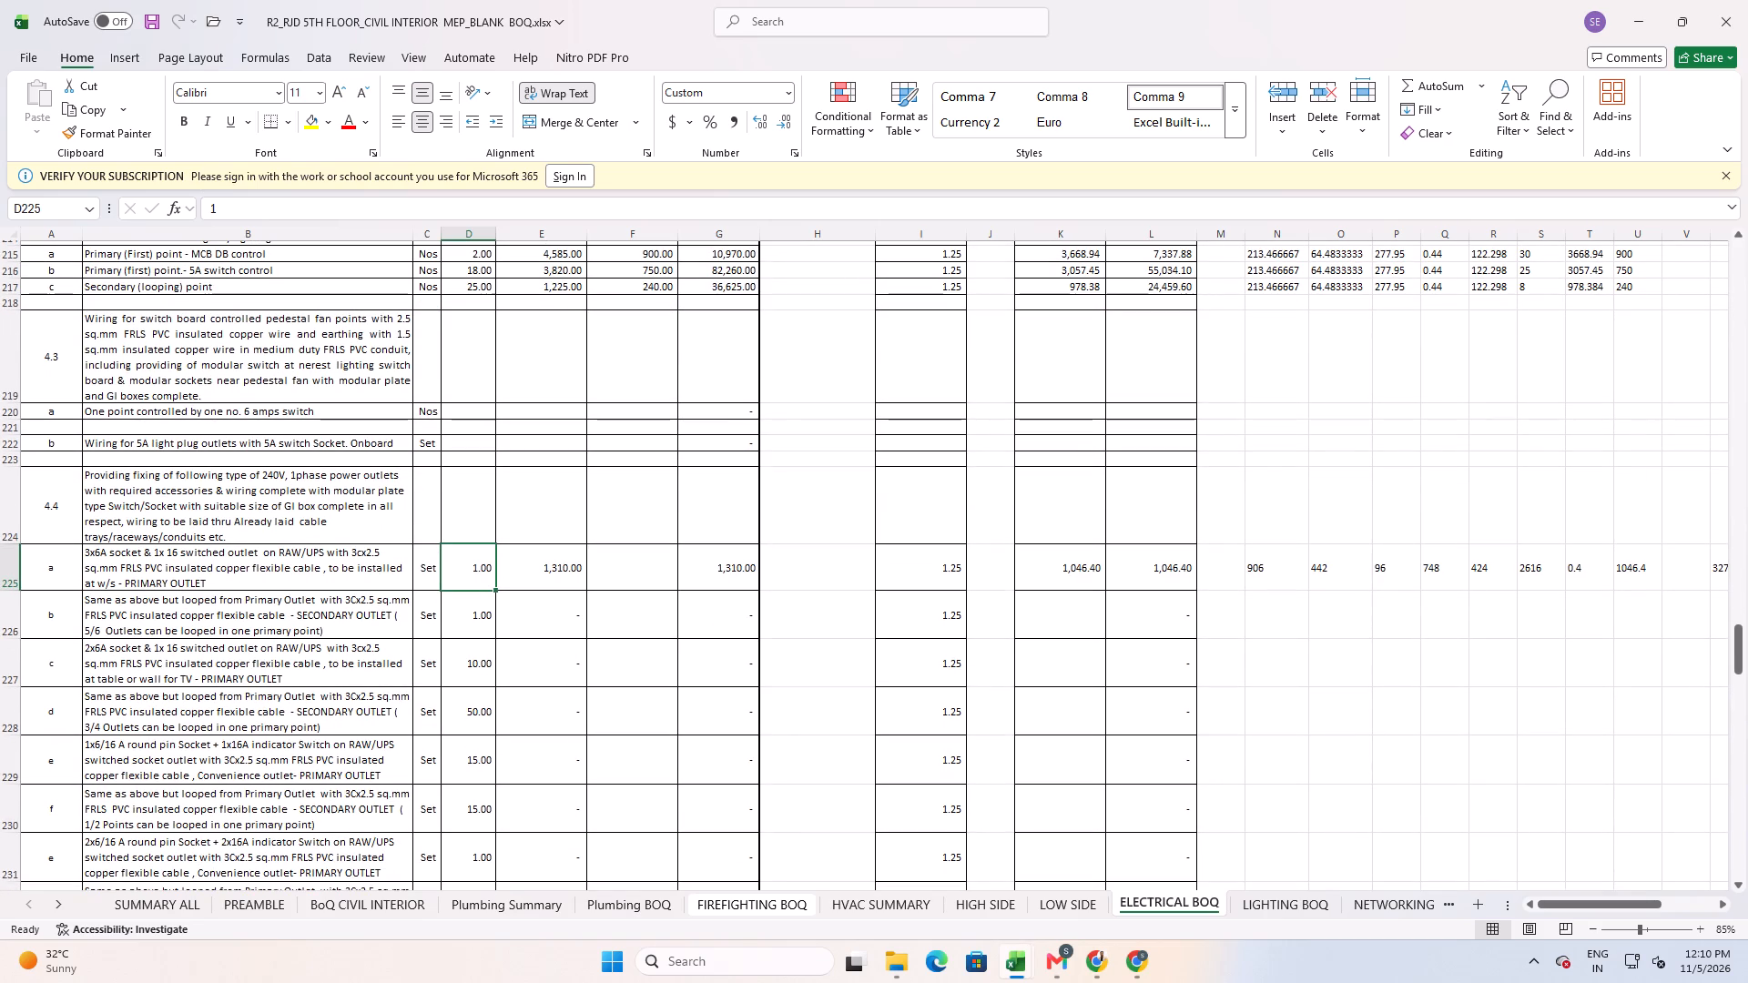
left_click(320, 574)
left_click(313, 622)
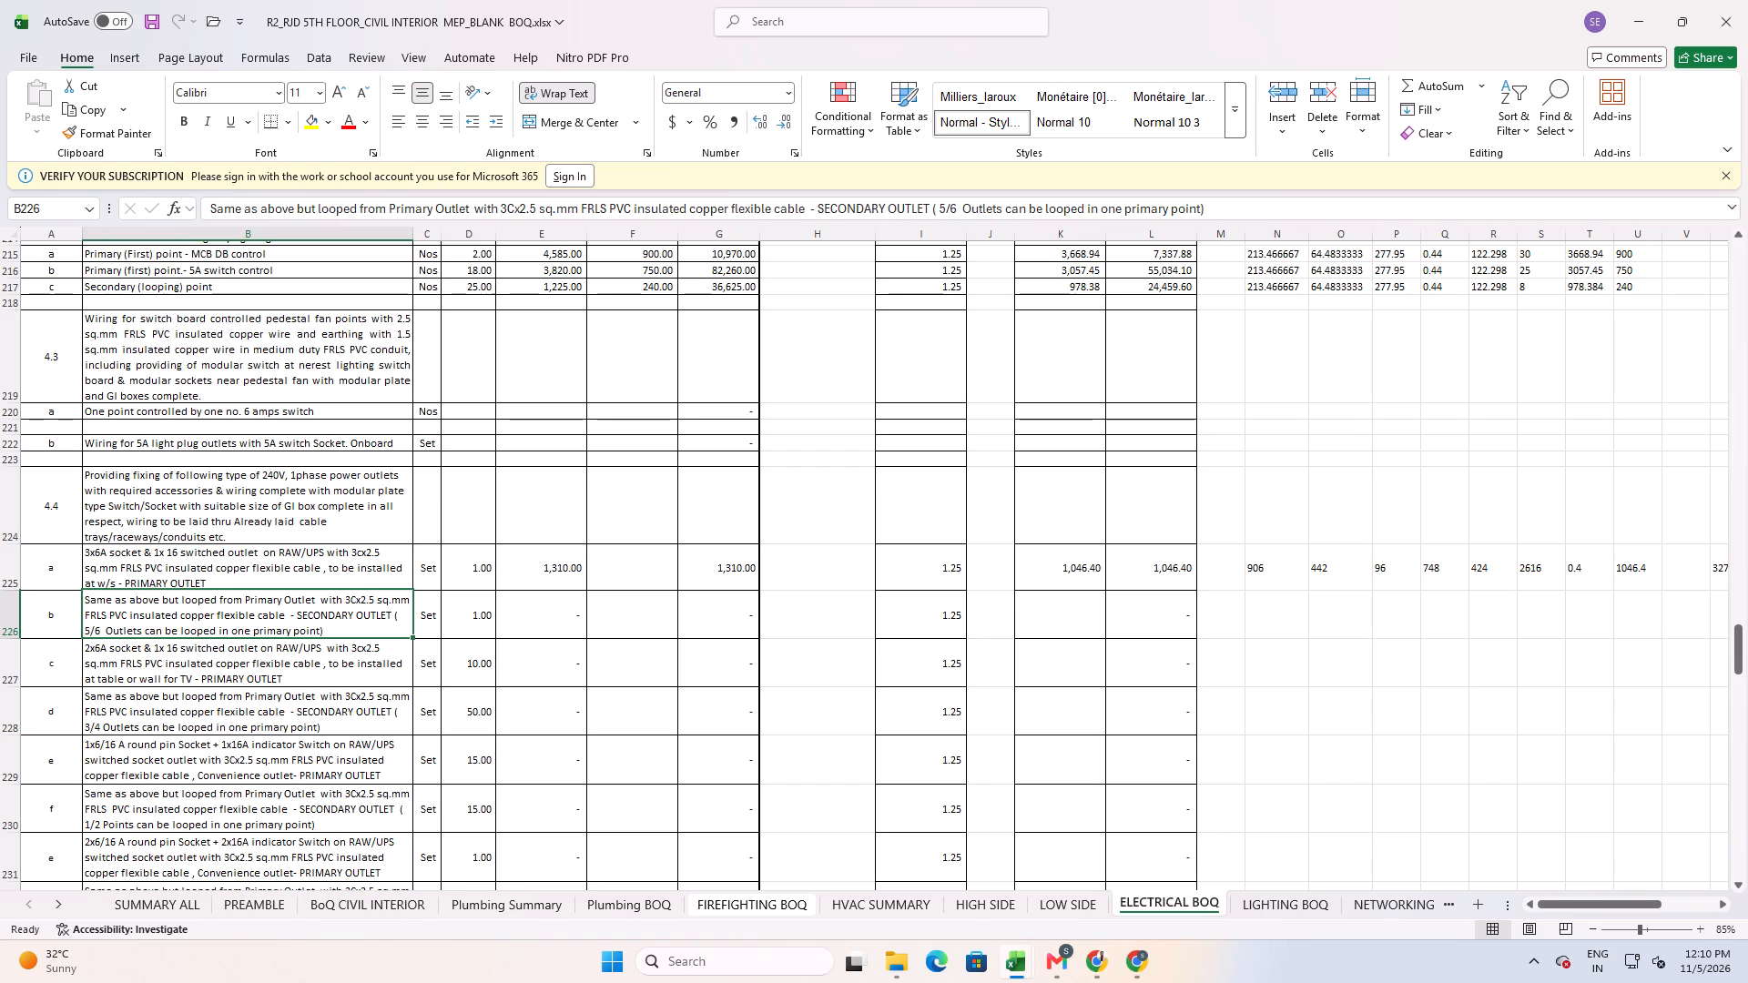
left_click(470, 620)
left_click(483, 569)
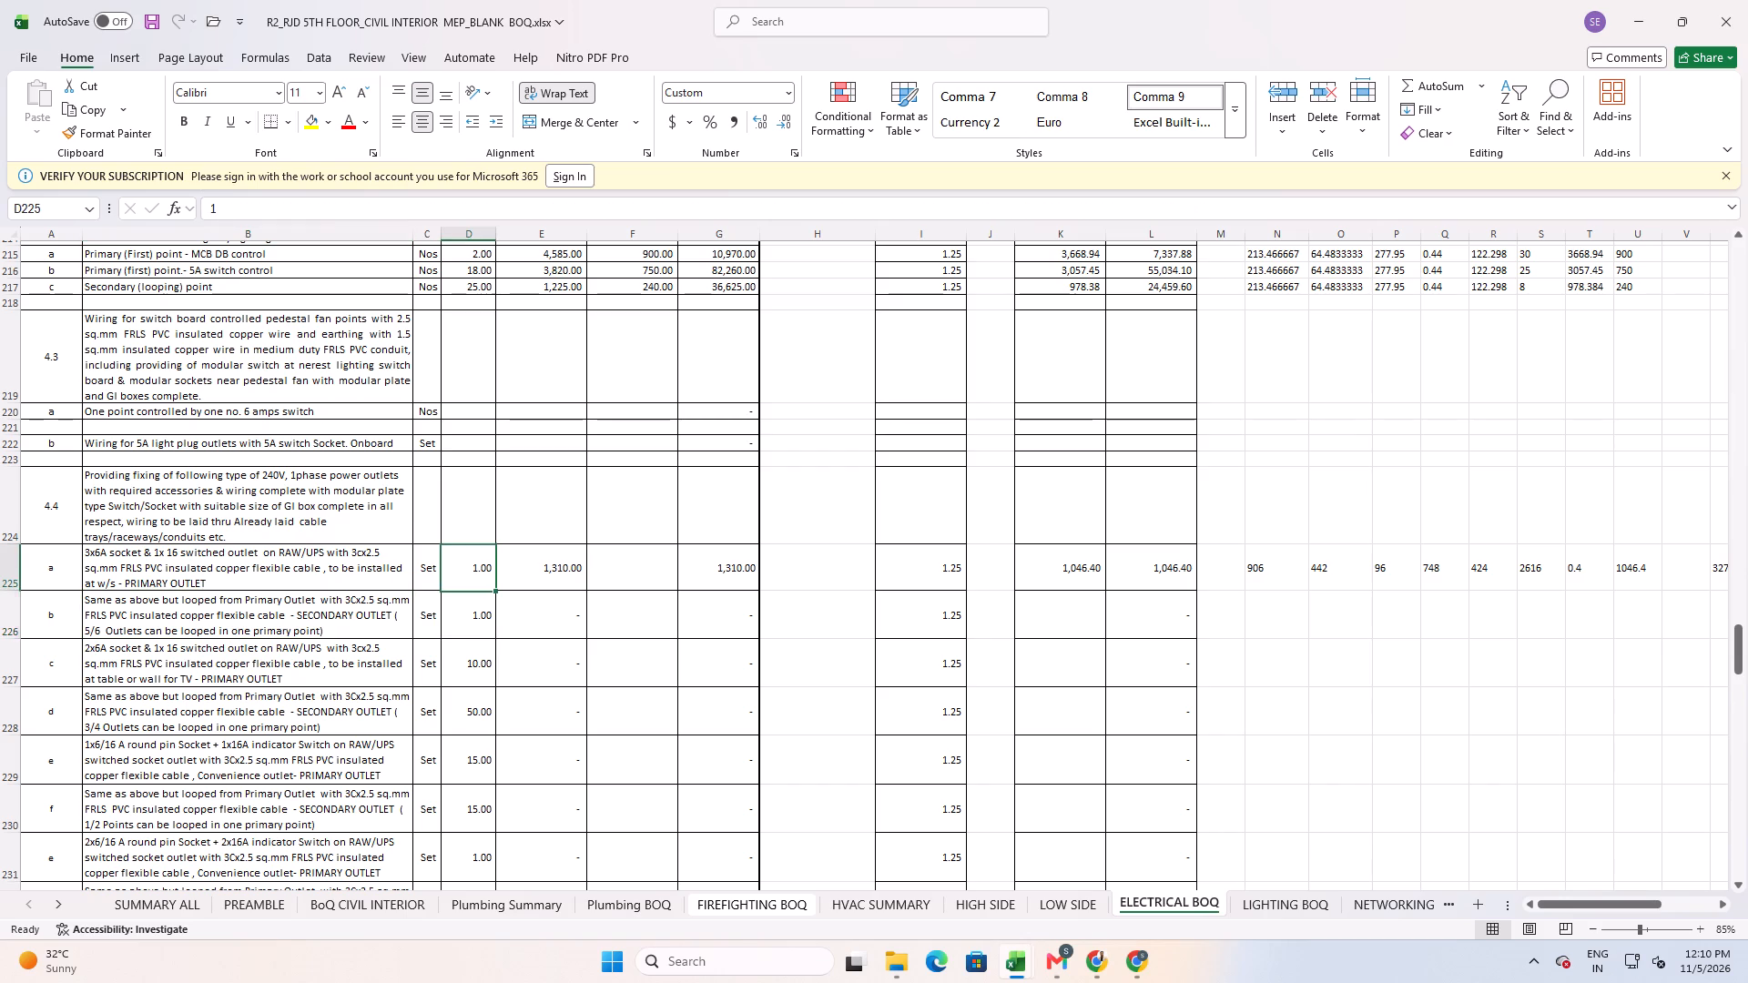
left_click(463, 612)
scroll(443, 660, "down", 1)
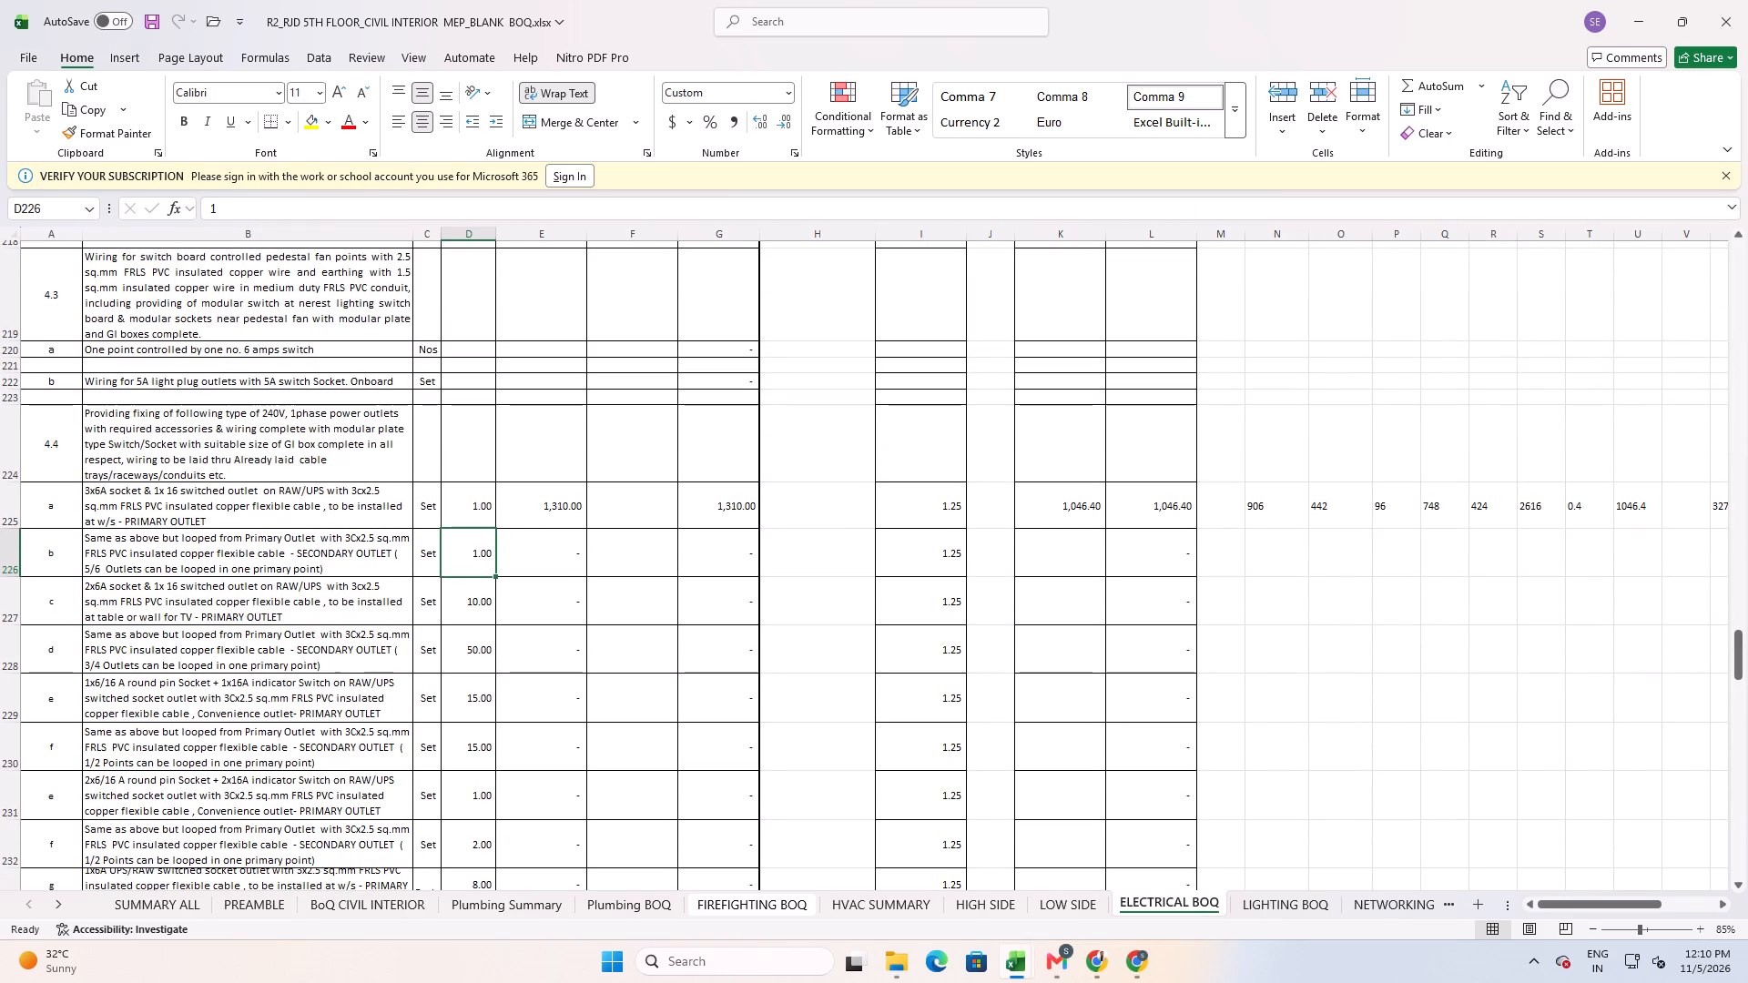
Examine the remaining item 4.4 outlet descriptions and quantities in rows 227 to 231 against primary outlet 4.4a.
left_click(167, 514)
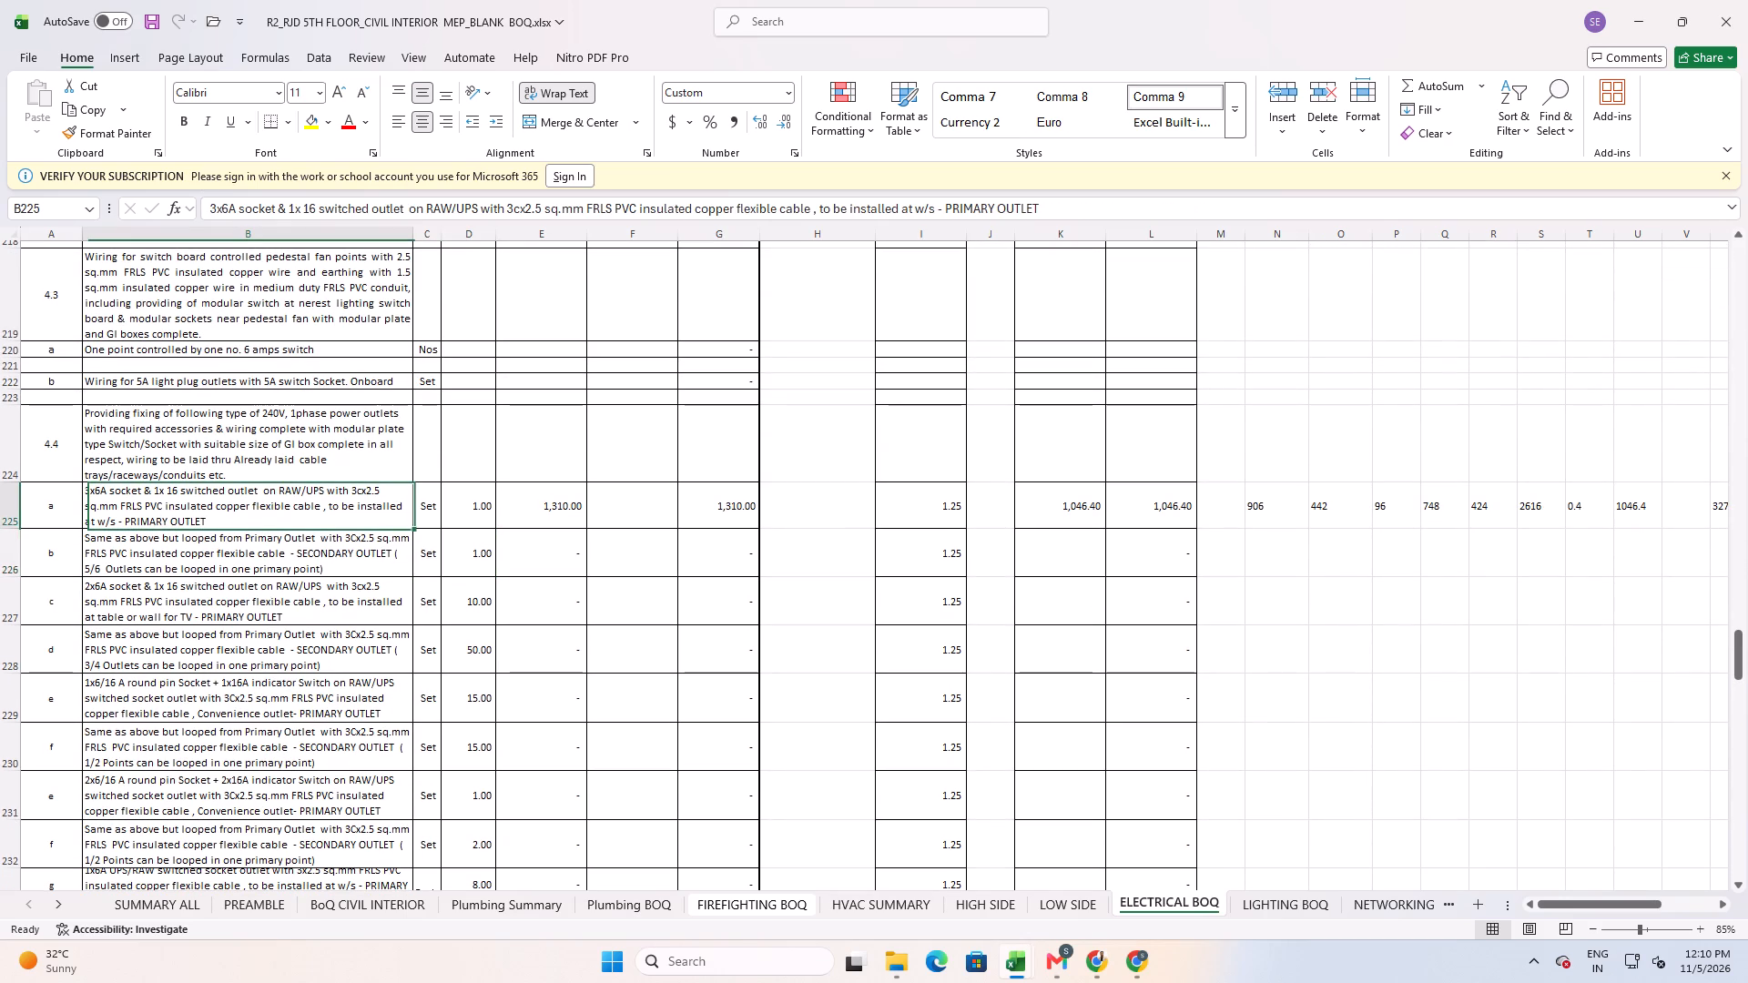
left_click(227, 615)
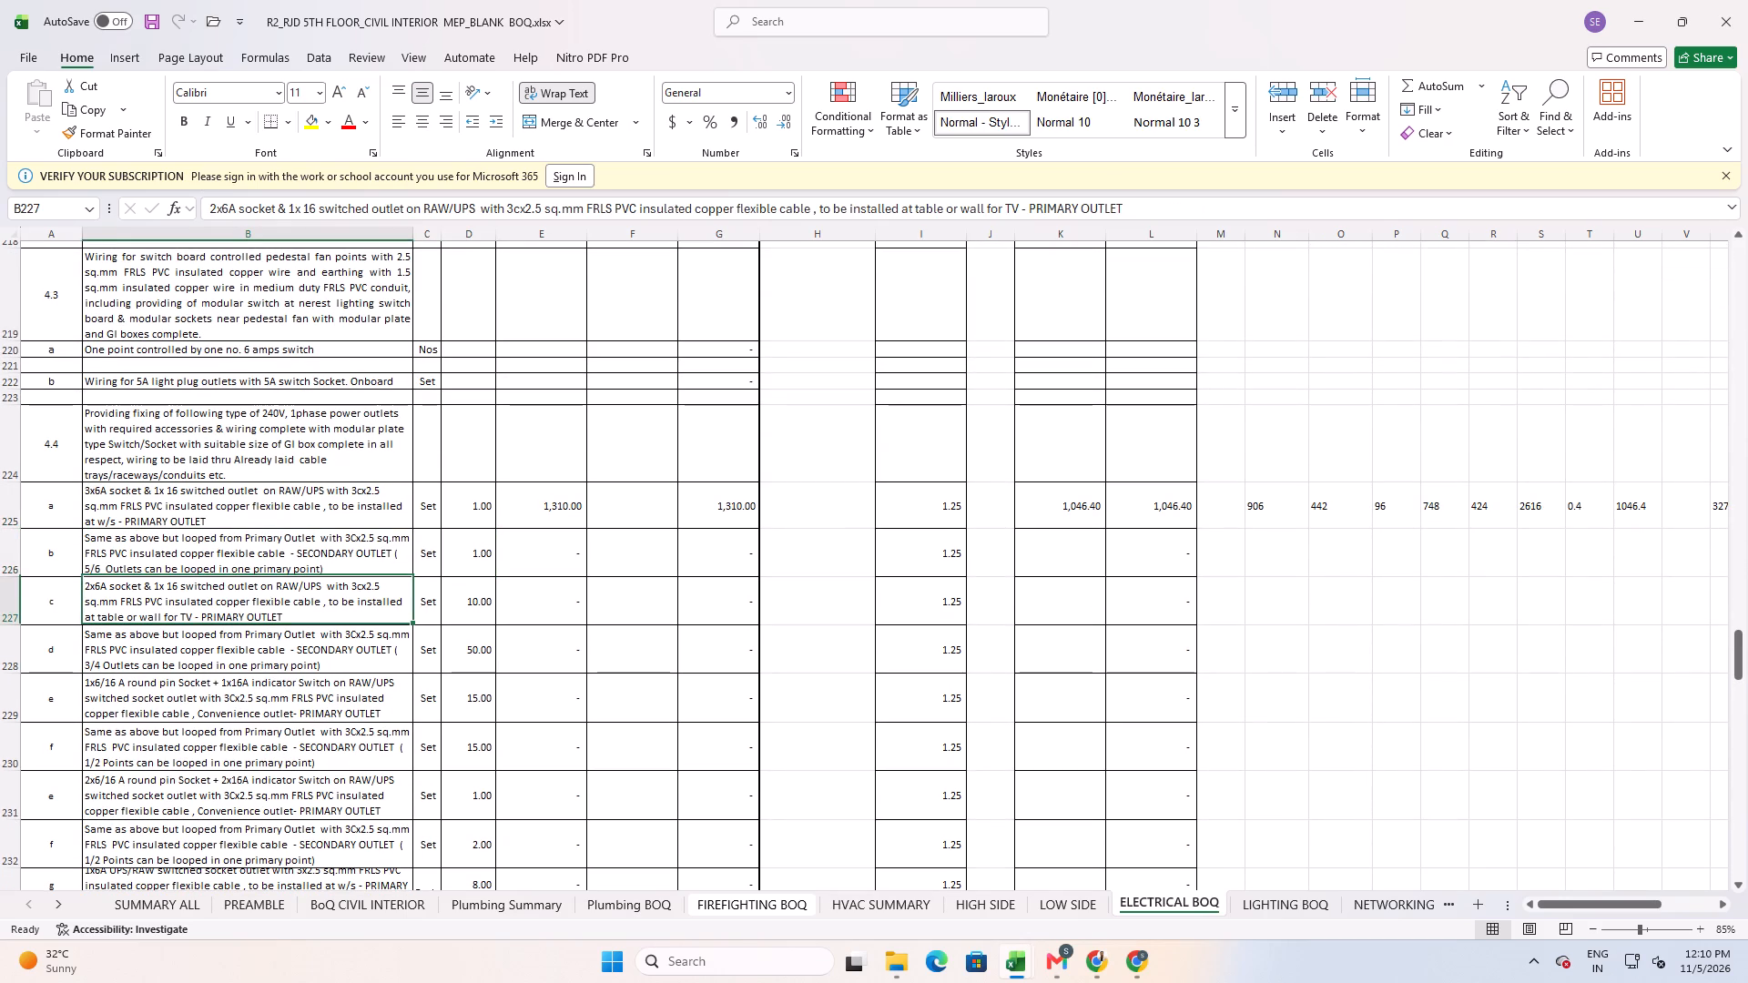
left_click(479, 609)
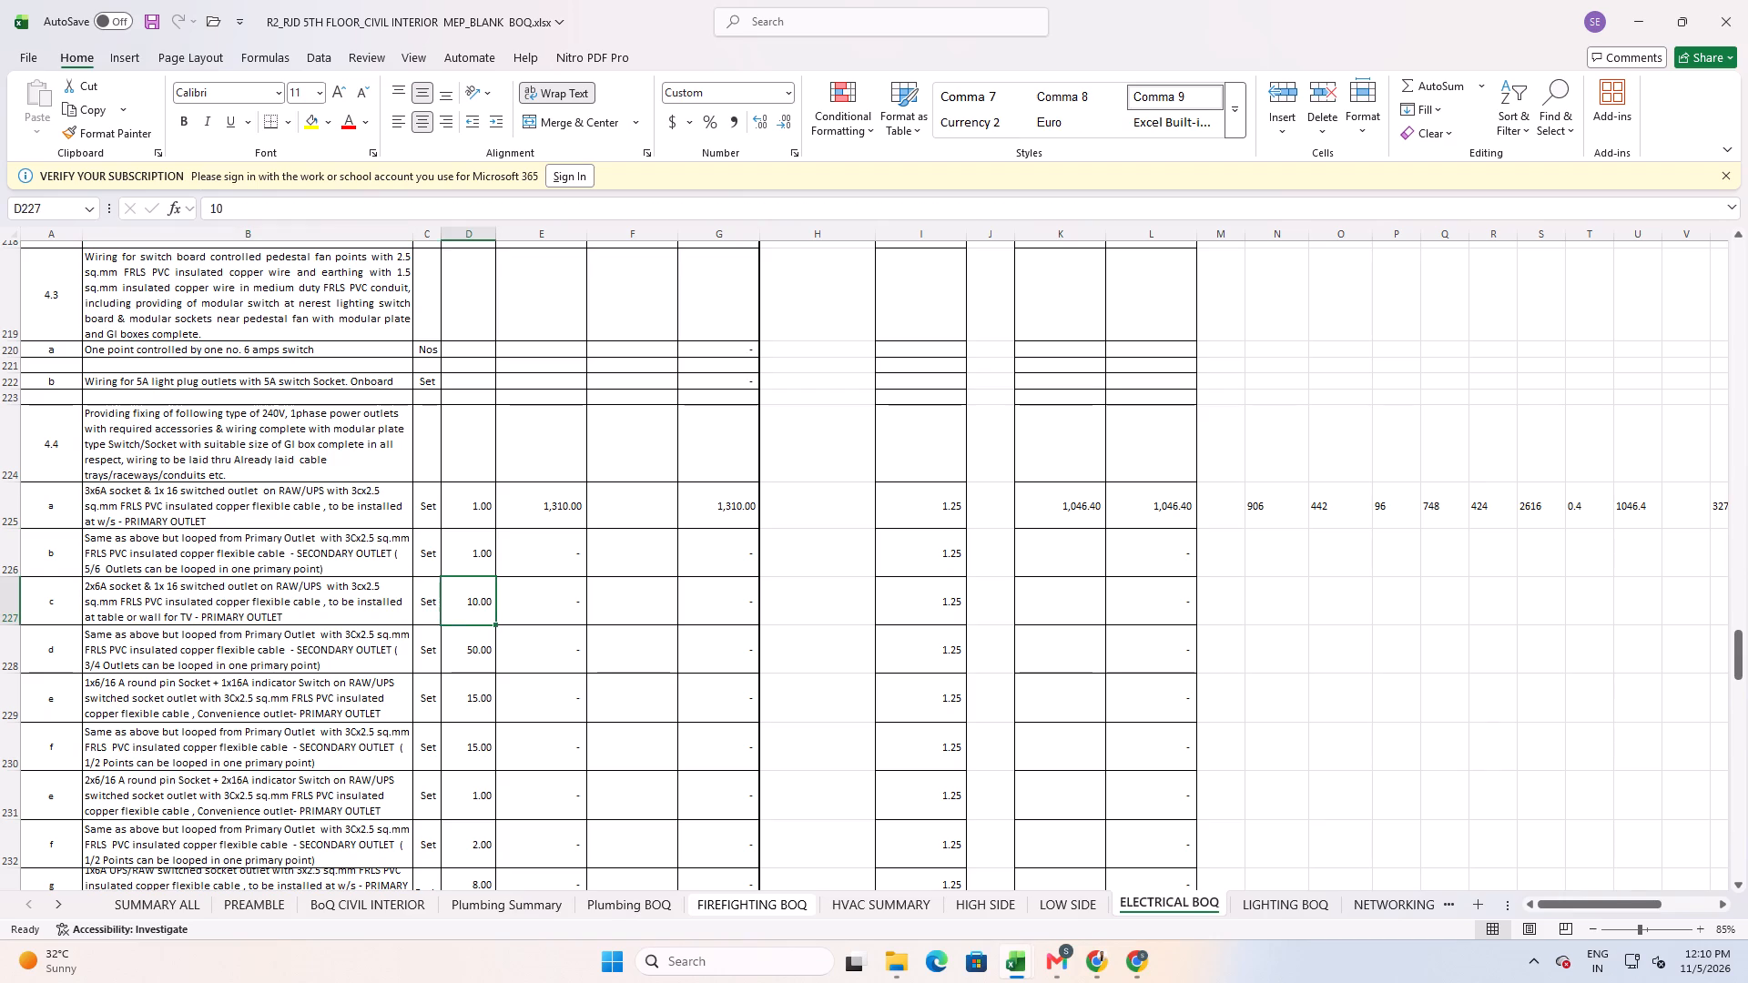
left_click(369, 603)
left_click(365, 671)
left_click(477, 657)
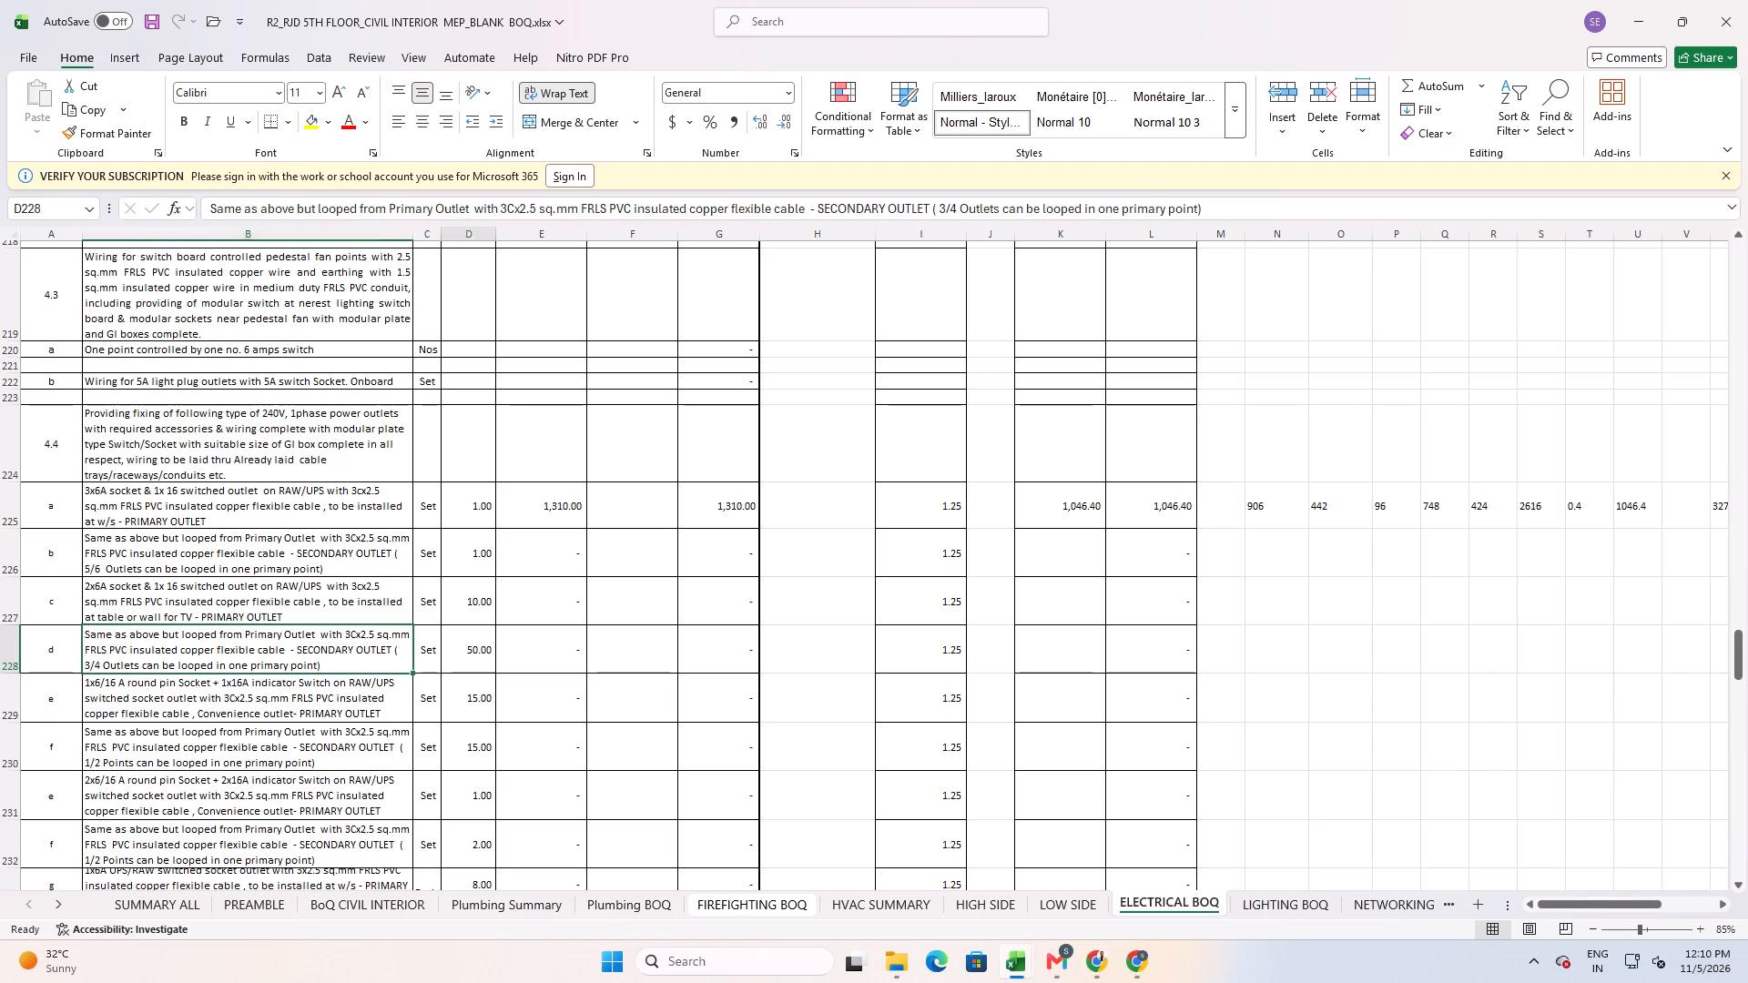
scroll(373, 639, "down", 1)
left_click(378, 639)
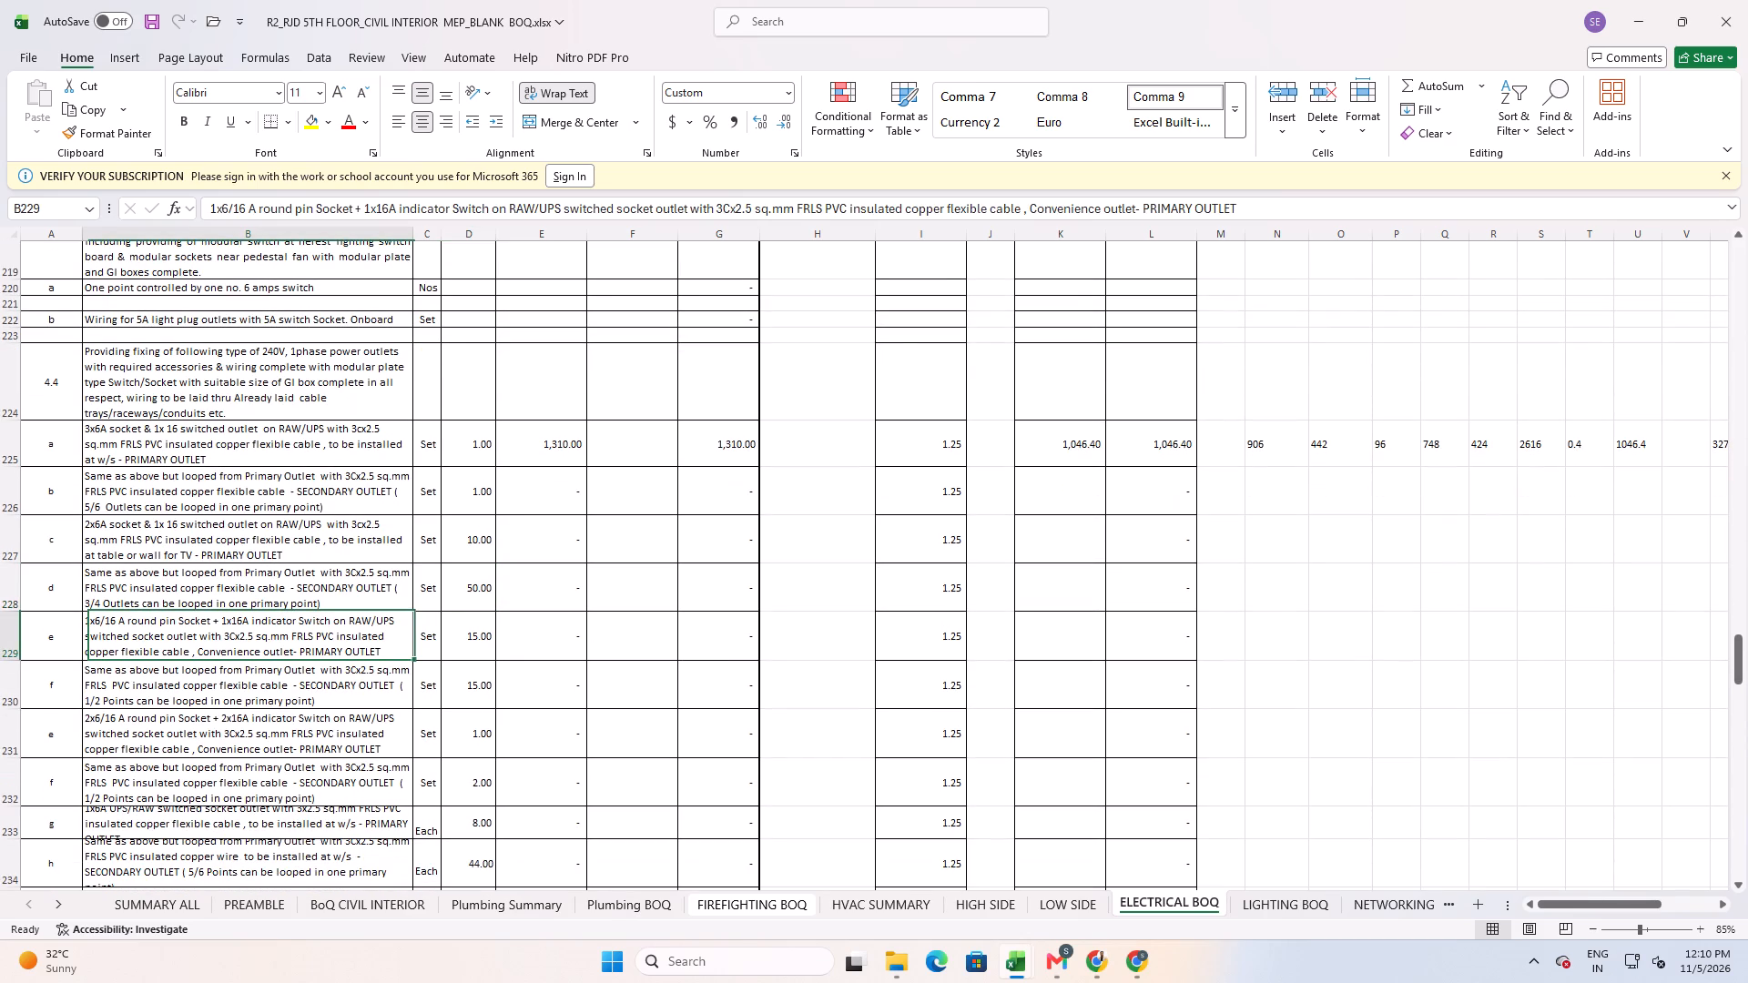
left_click(464, 653)
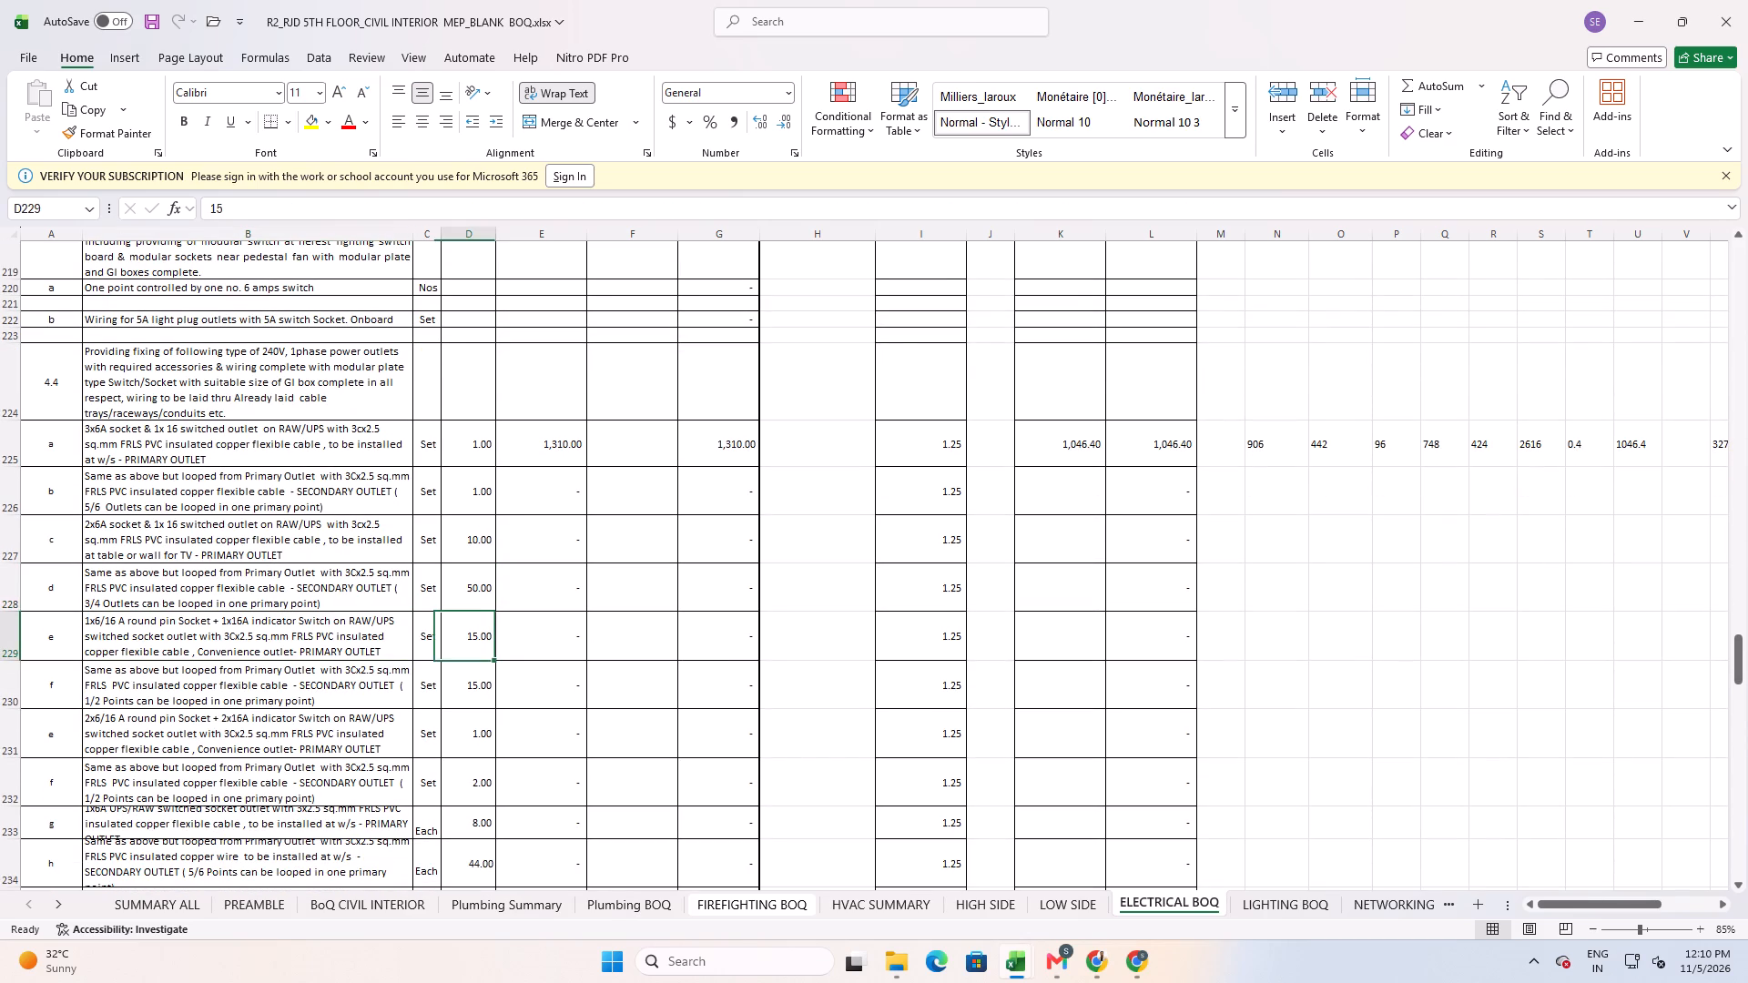
left_click(475, 702)
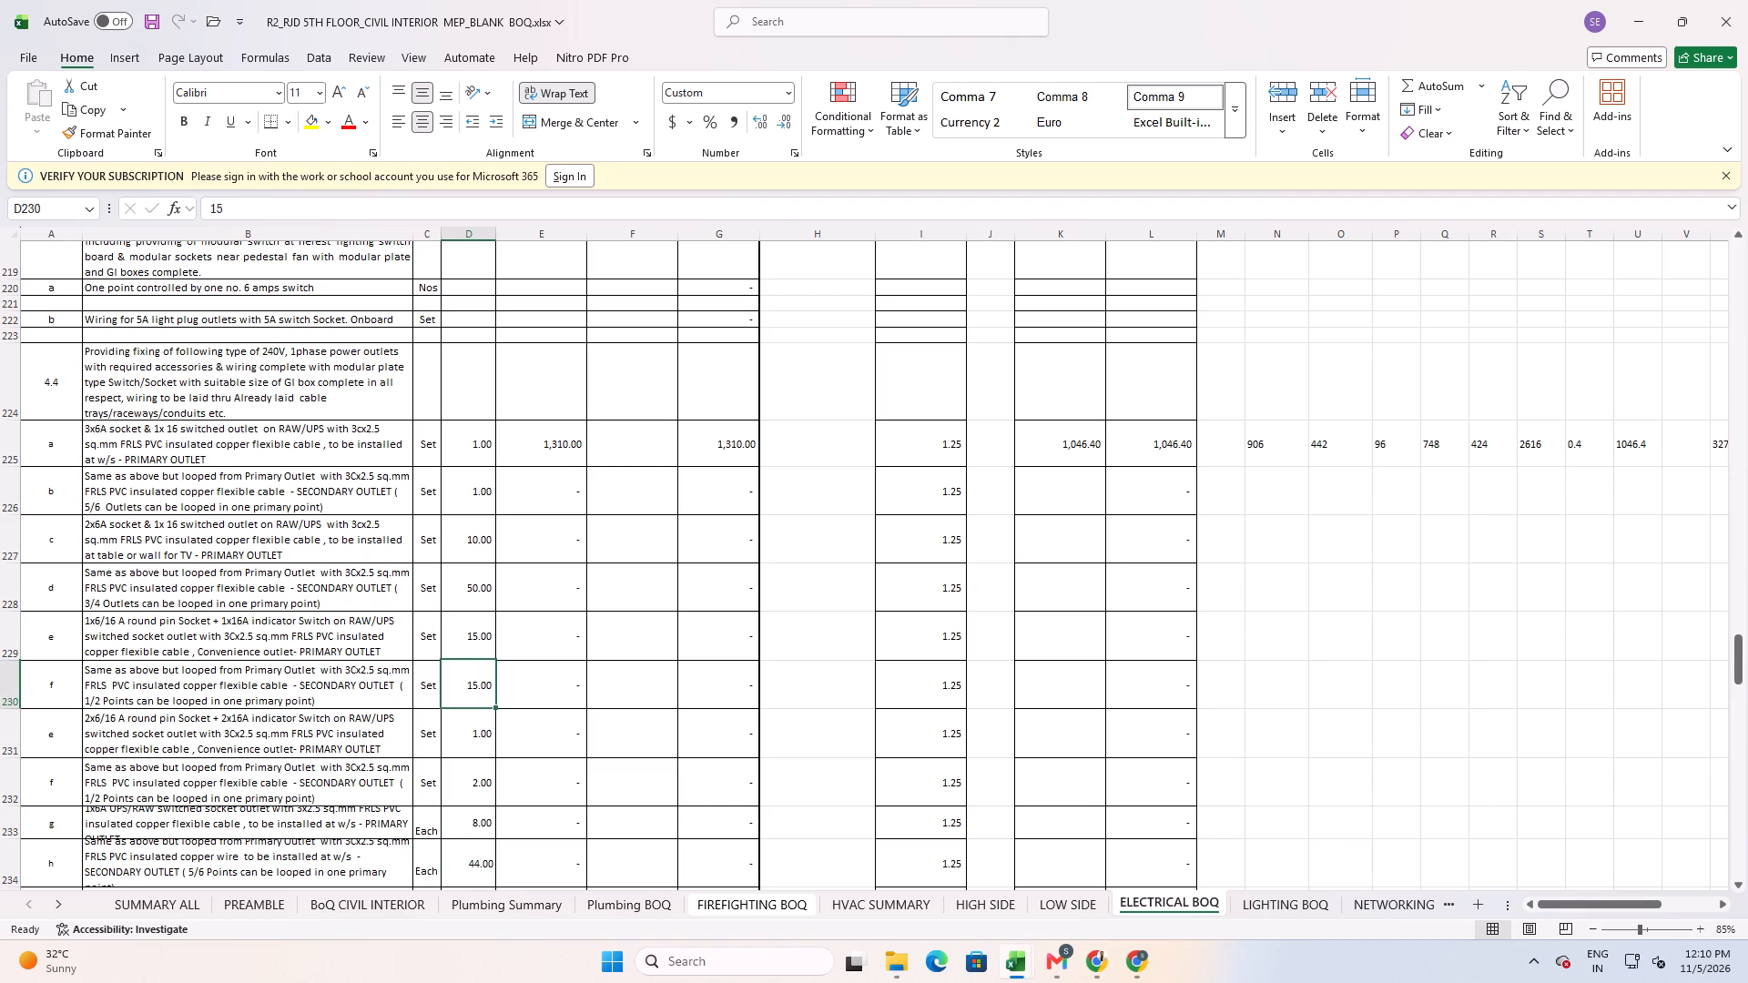
scroll(461, 669, "down", 1)
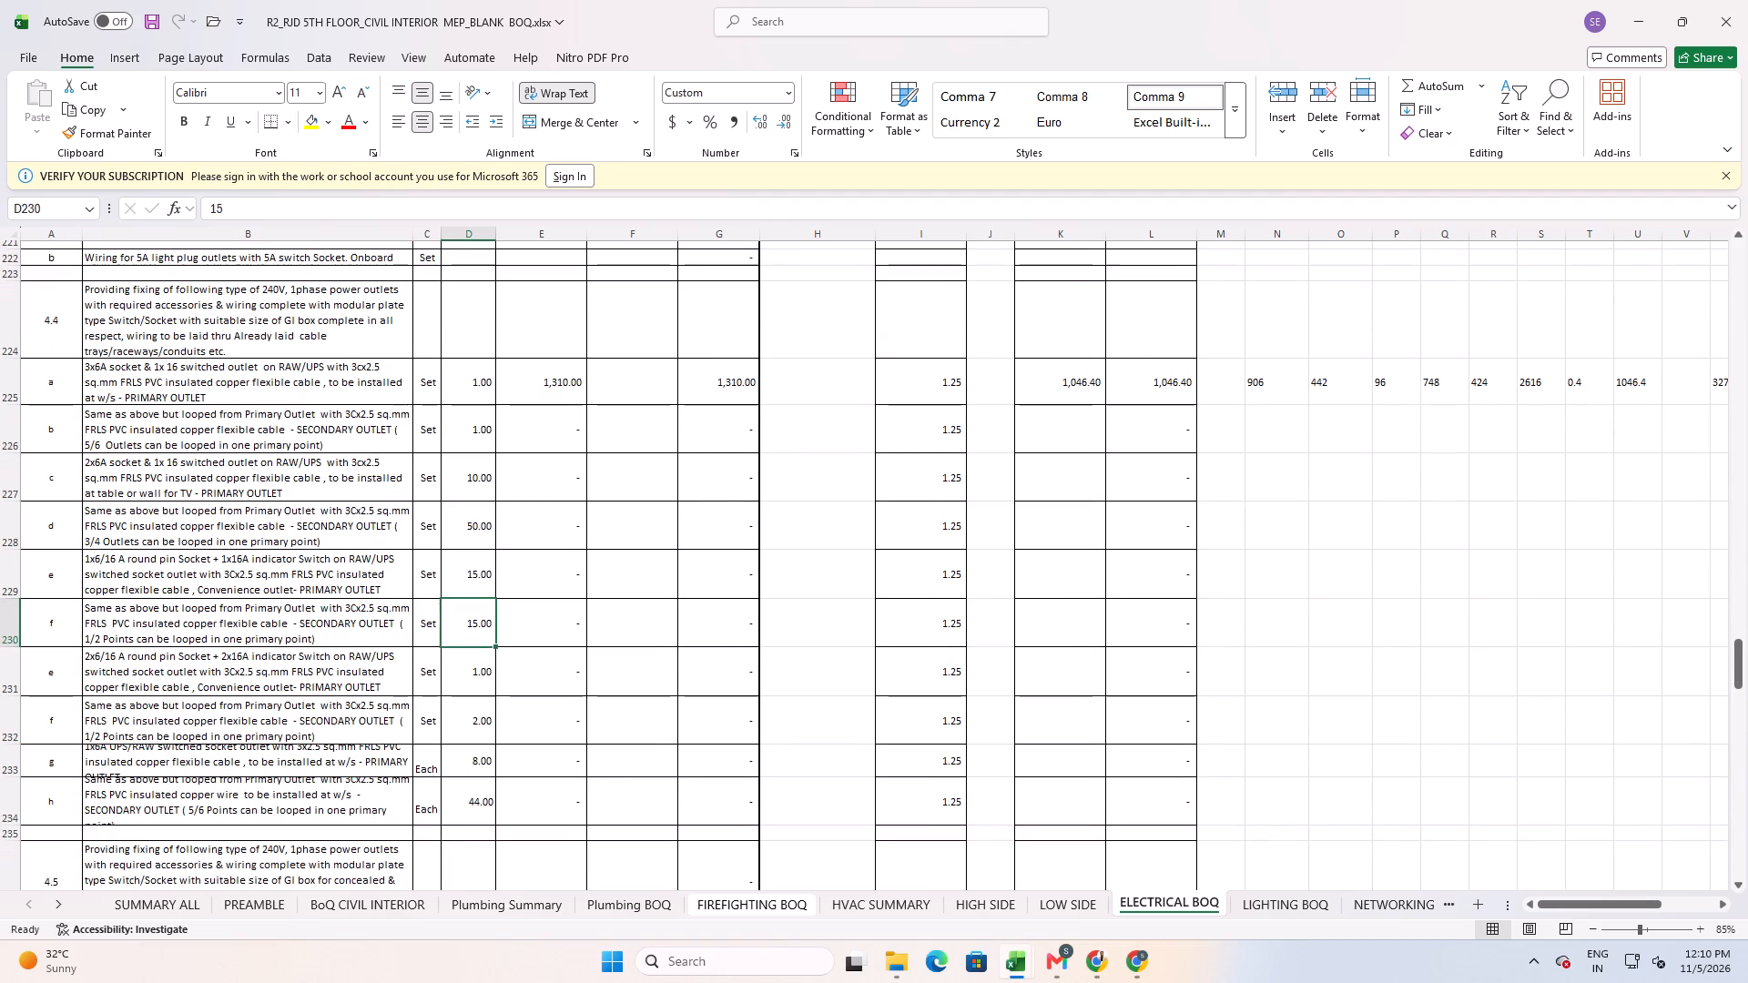
left_click(359, 674)
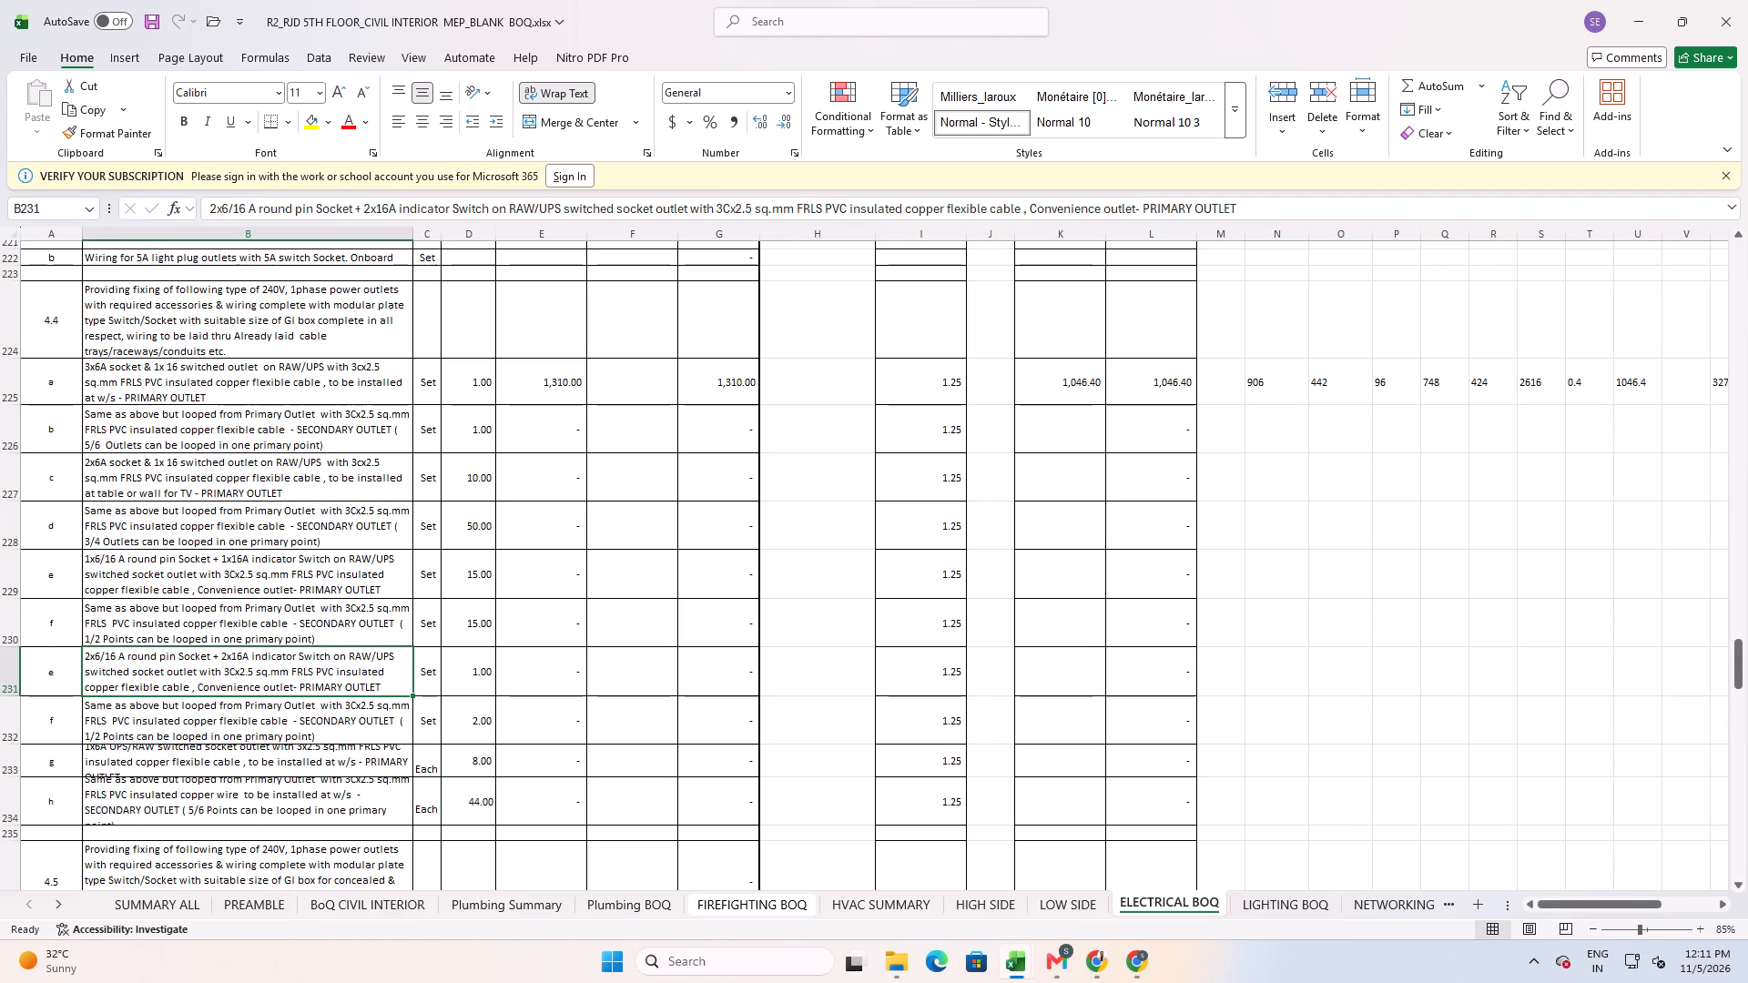
Check the combined quantity of the item 4.4 outlets in D226:D234.
left_click_drag(473, 803, 473, 418)
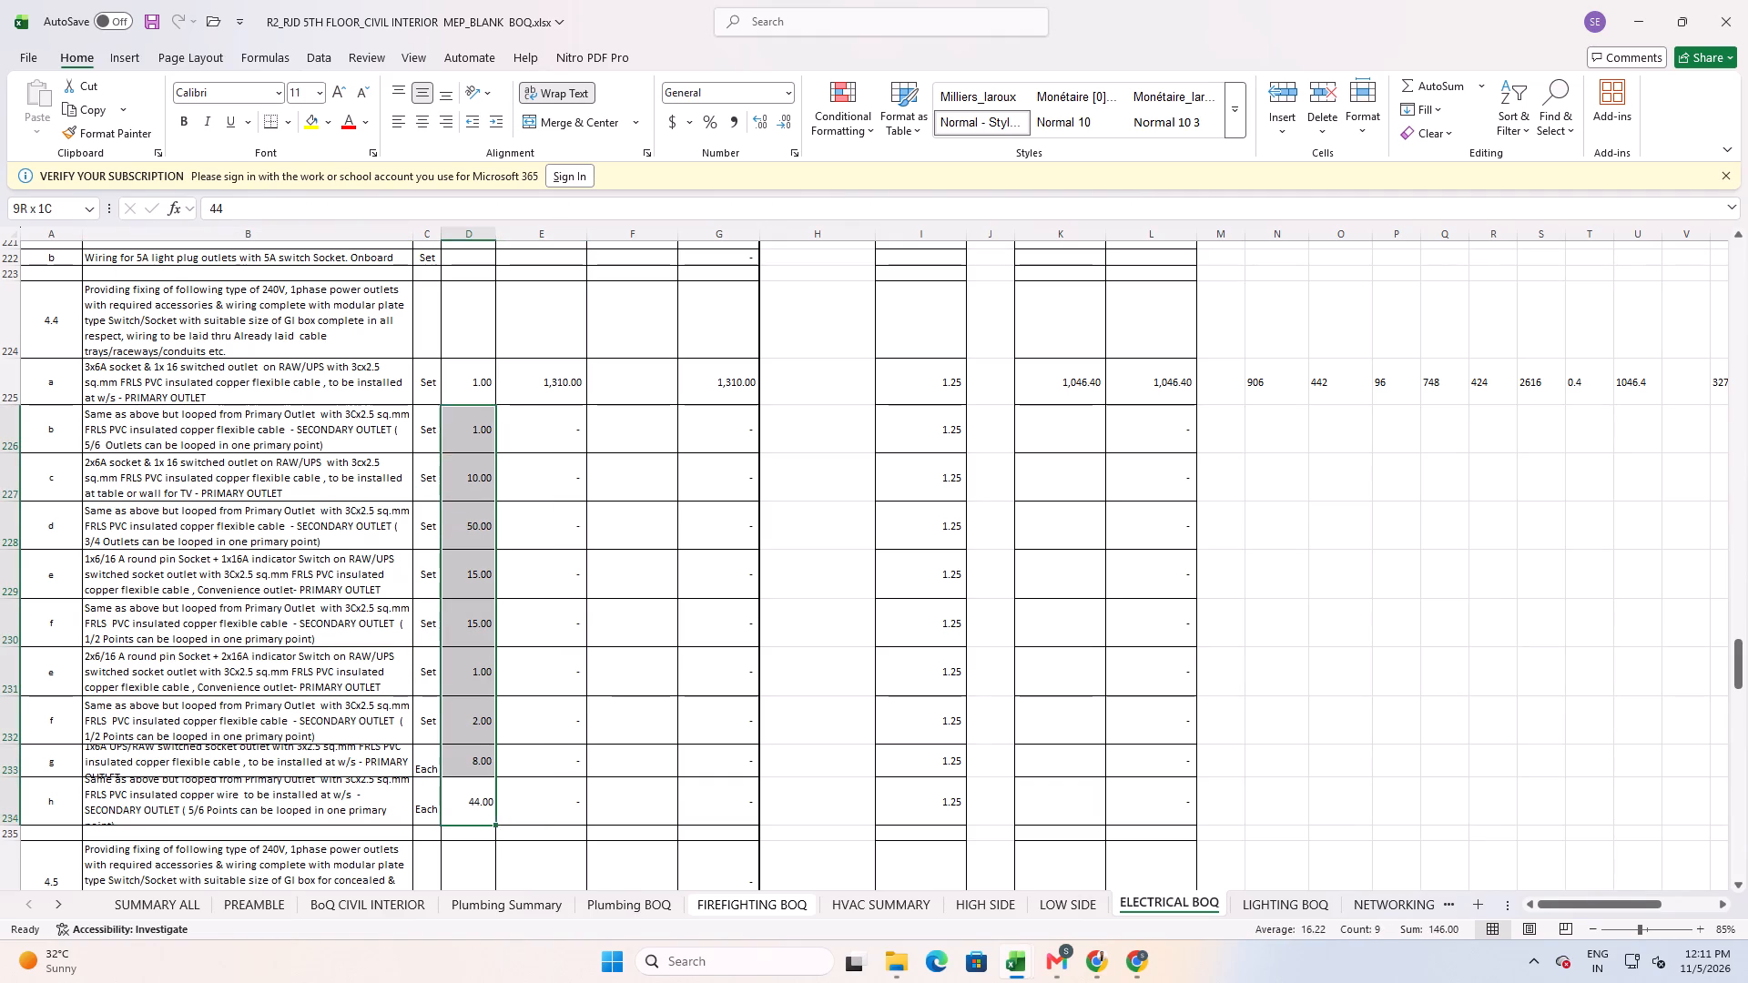
Check the combined quantity of all item 4.4 outlets, including primary outlet a, in D225:D234.
left_click_drag(473, 418, 477, 392)
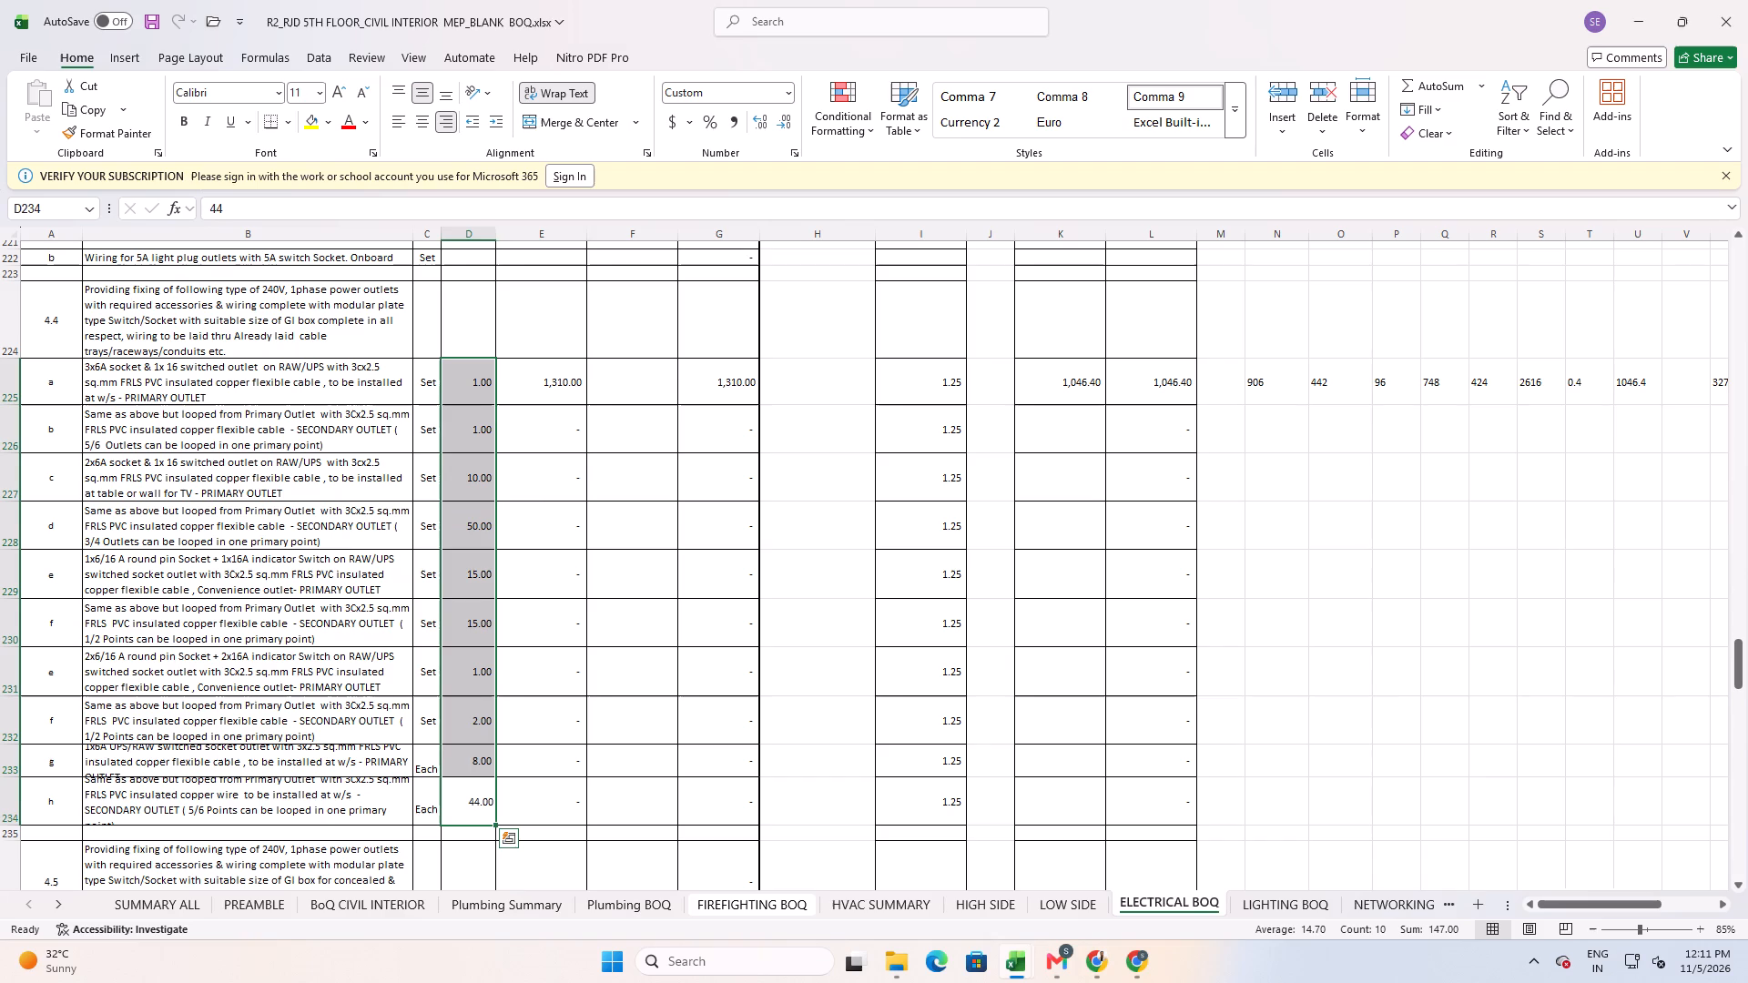
left_click(565, 471)
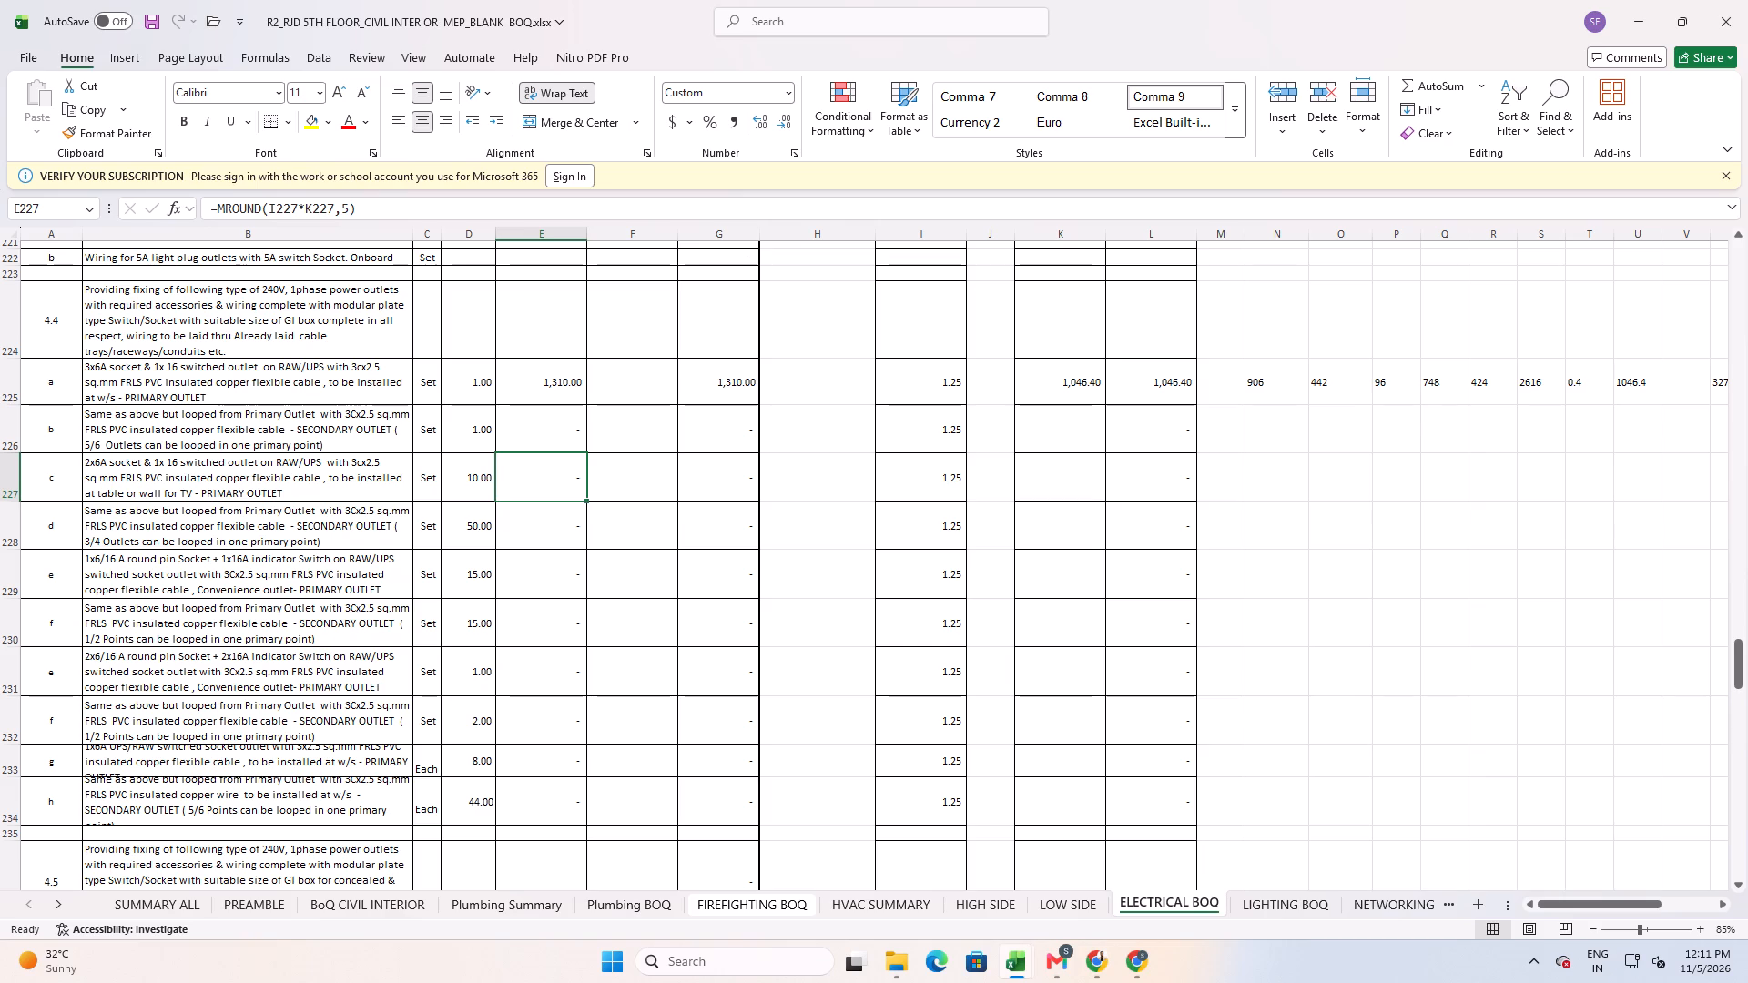
scroll(391, 526, "down", 1)
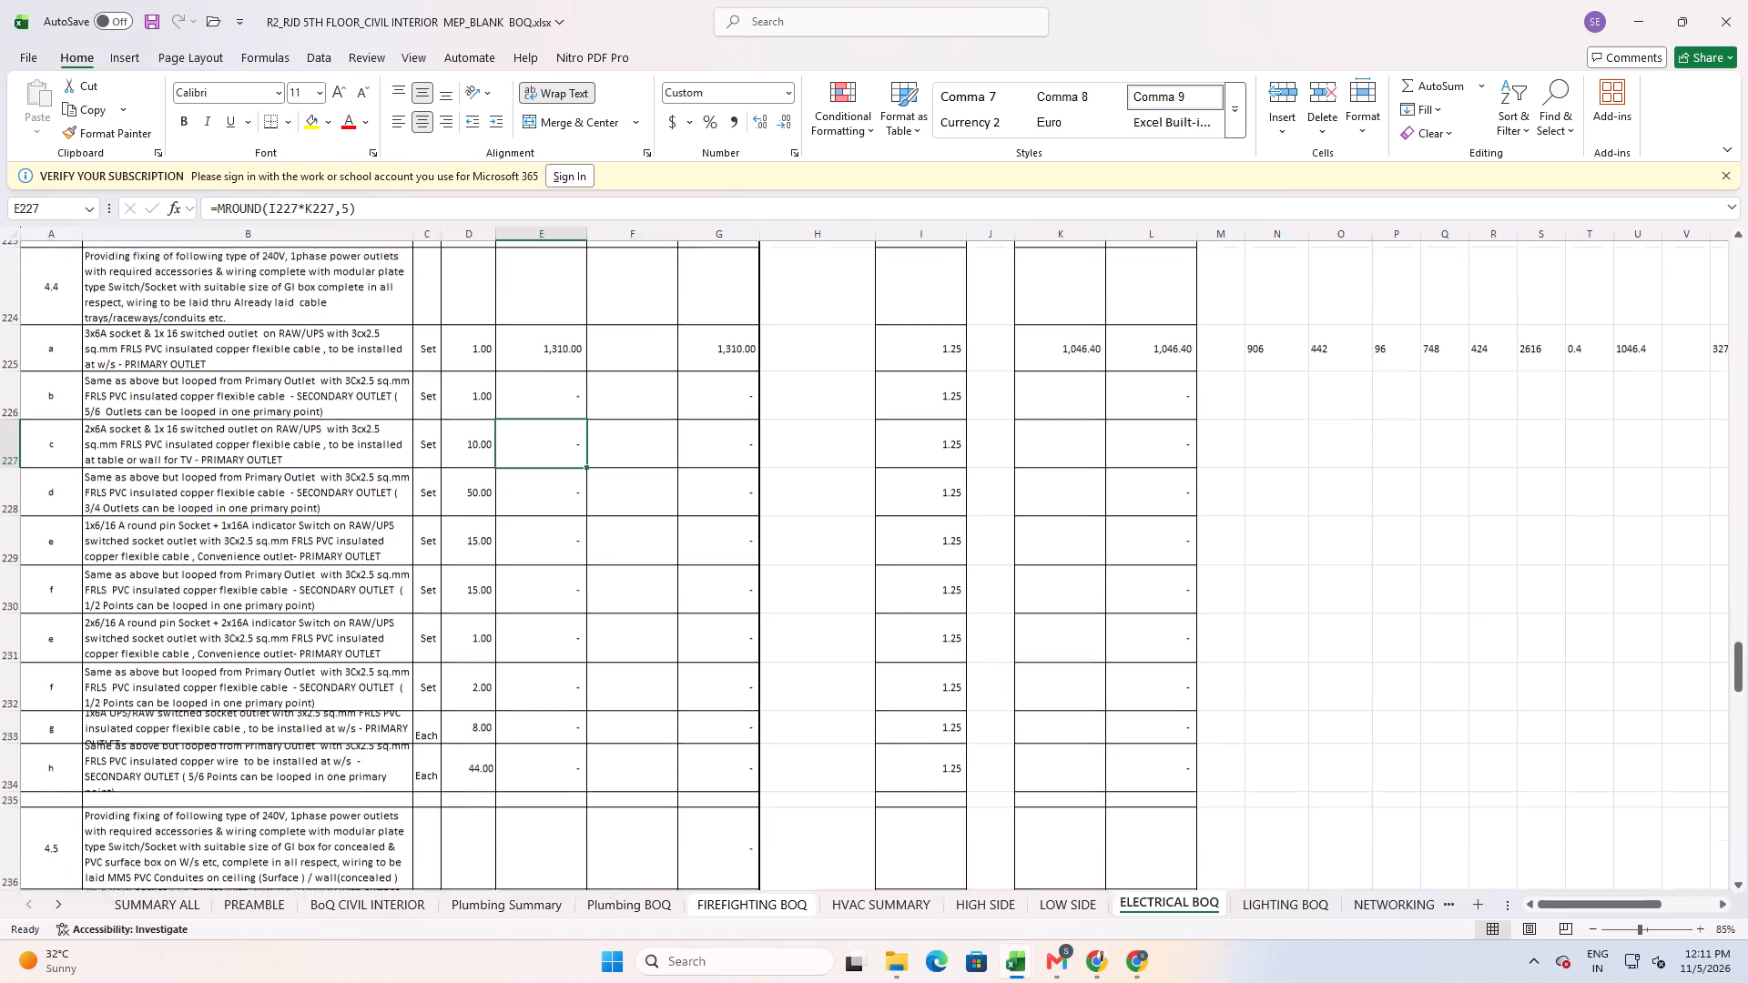
scroll(382, 551, "up", 1)
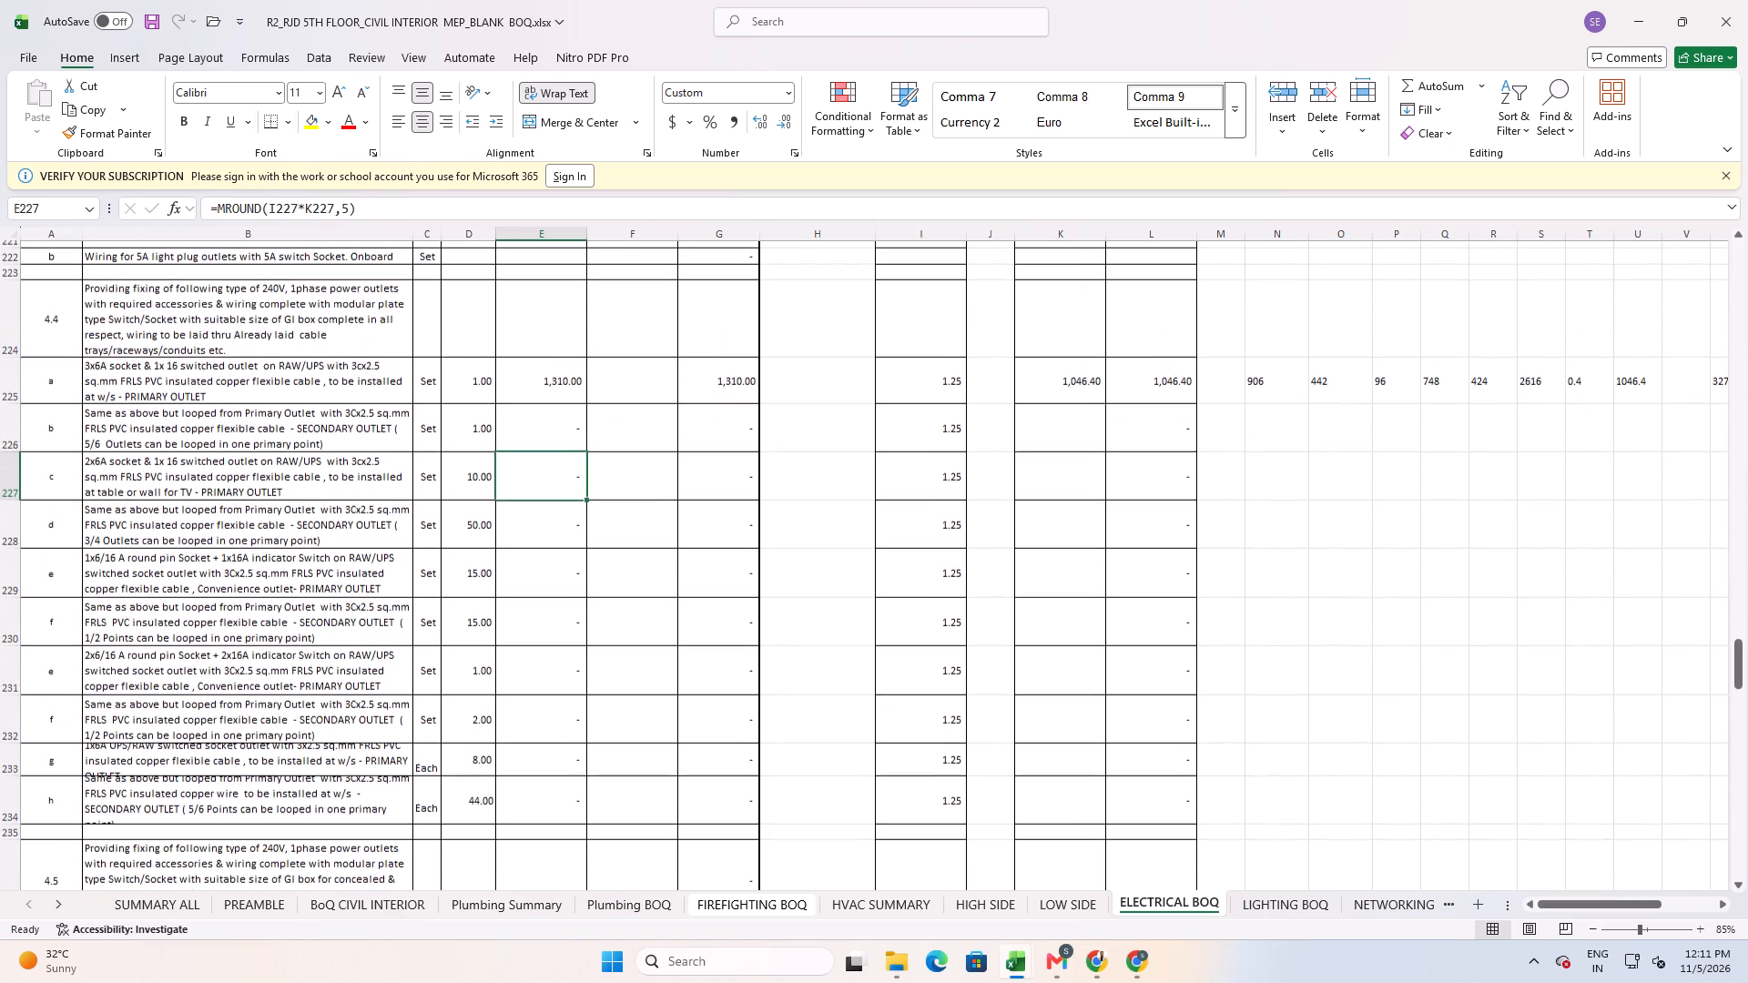
Examine the individual item 4.4 outlet quantities in column D, mainly the primary outlets in rows 225, 227, 229, 231 and 233.
left_click(479, 383)
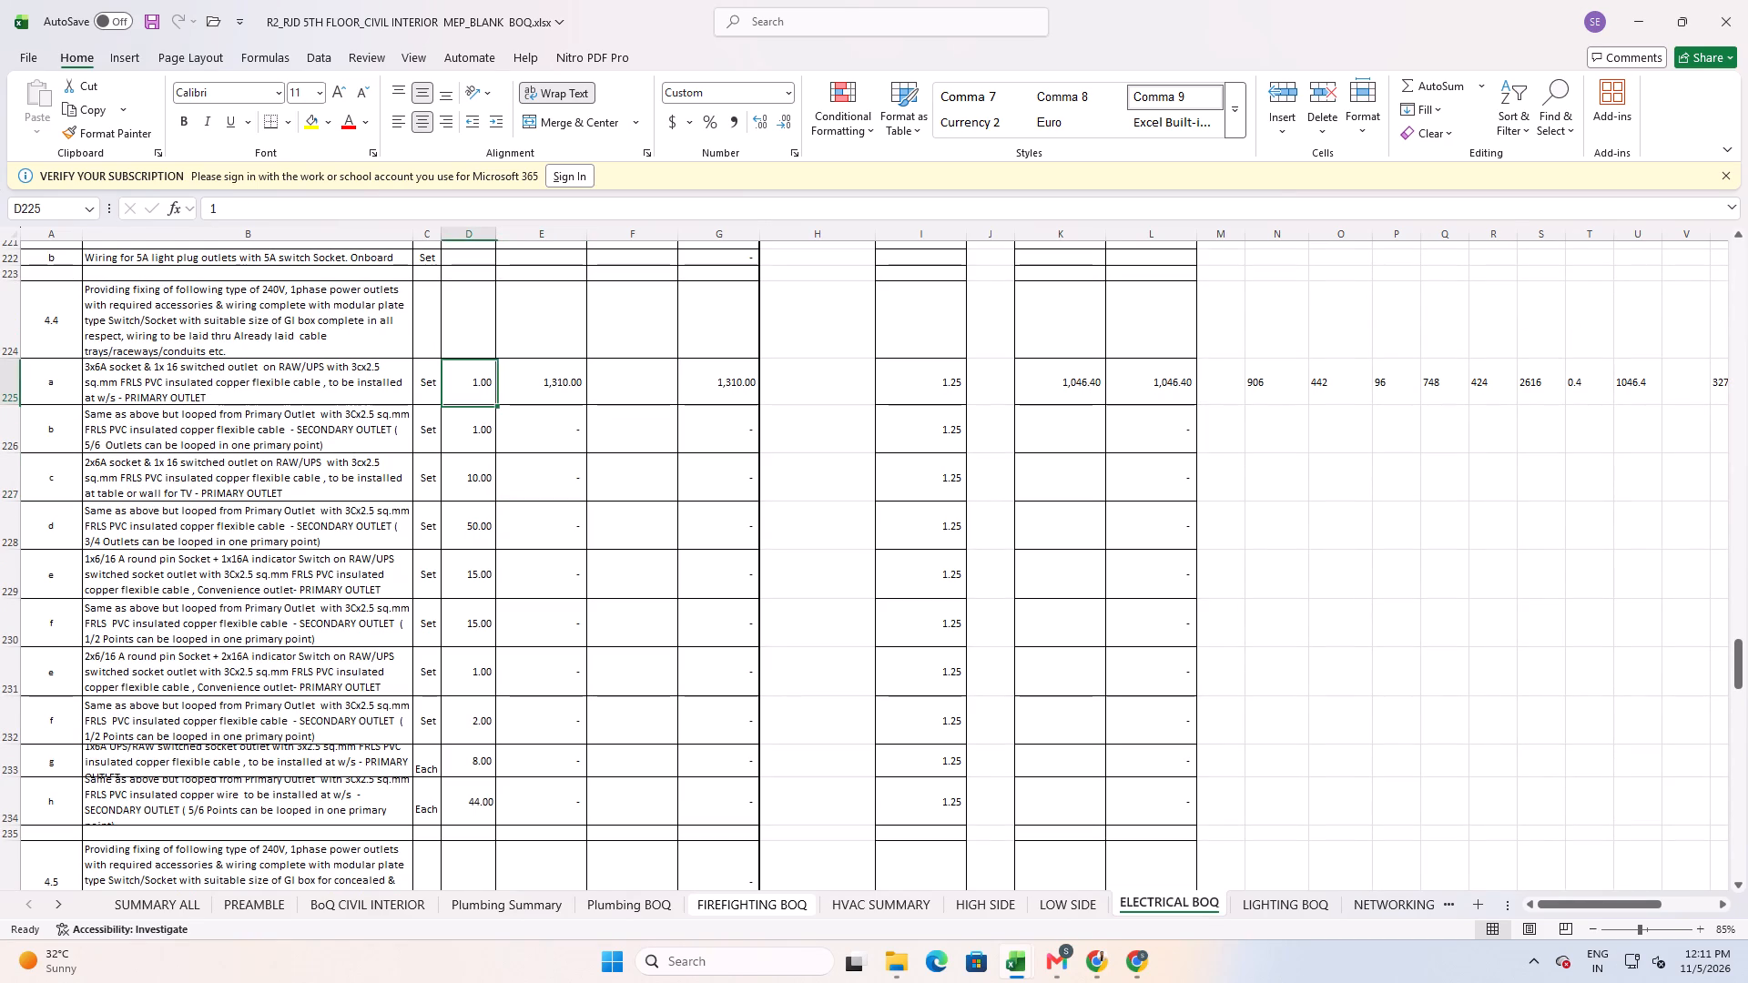
left_click(474, 481)
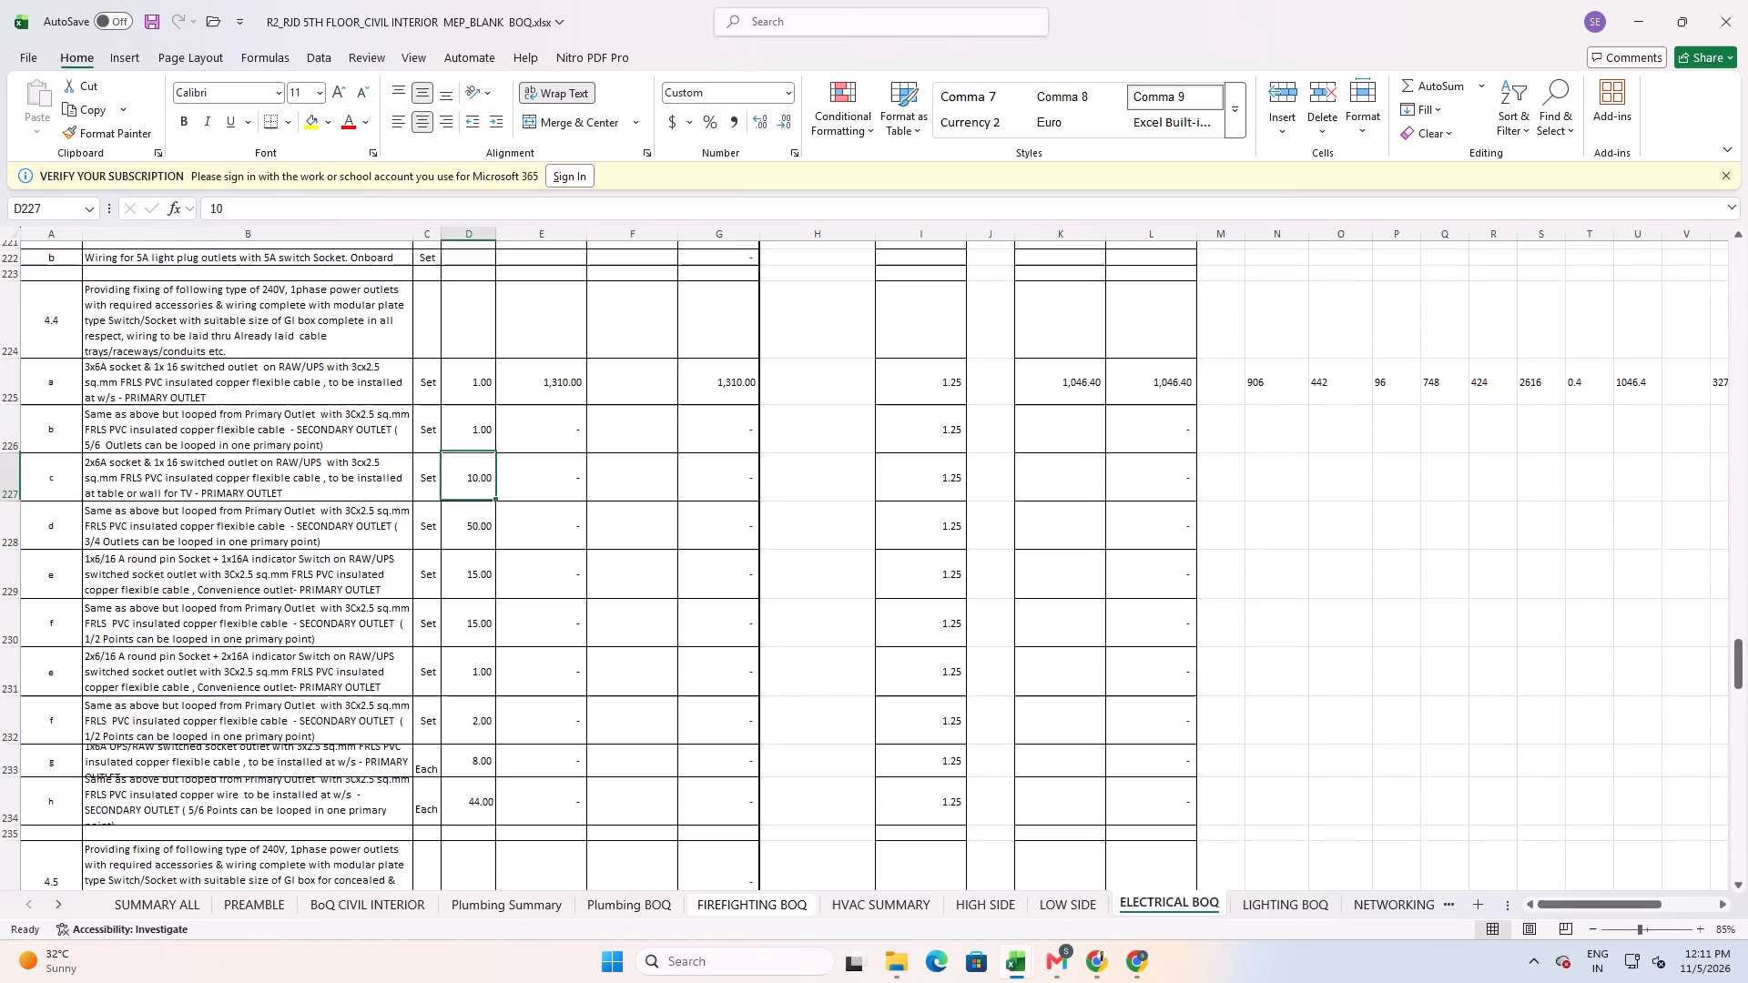
left_click(476, 582)
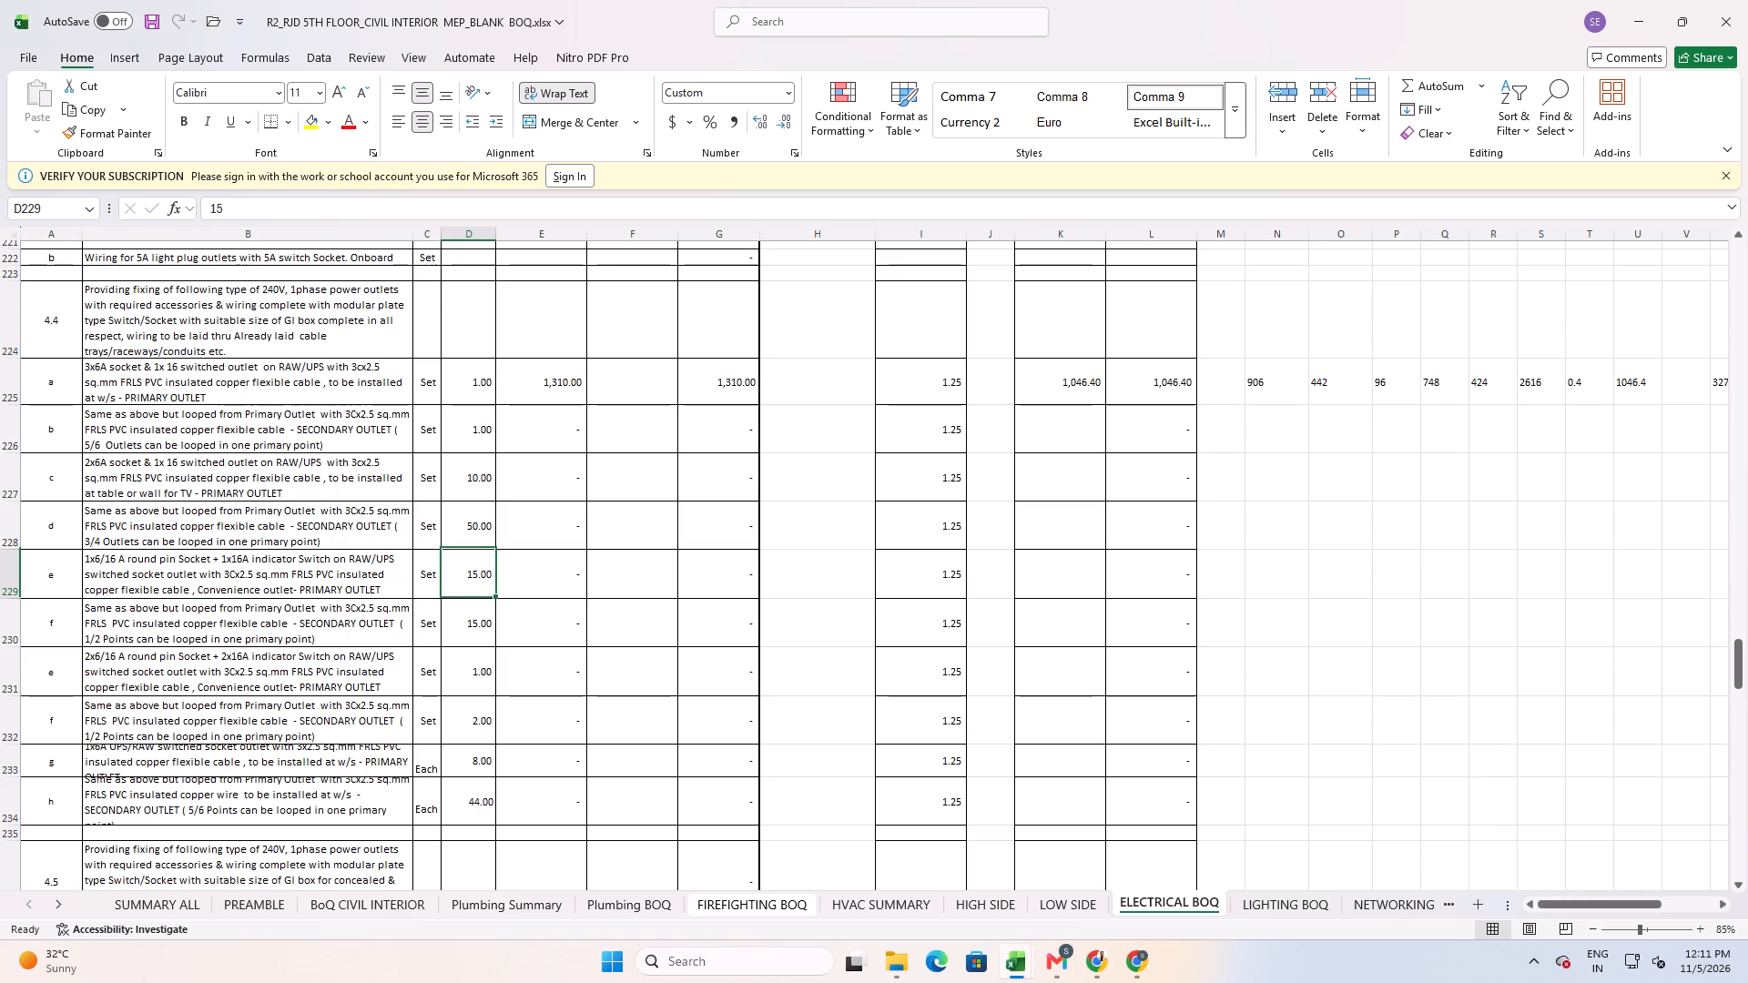
left_click(473, 627)
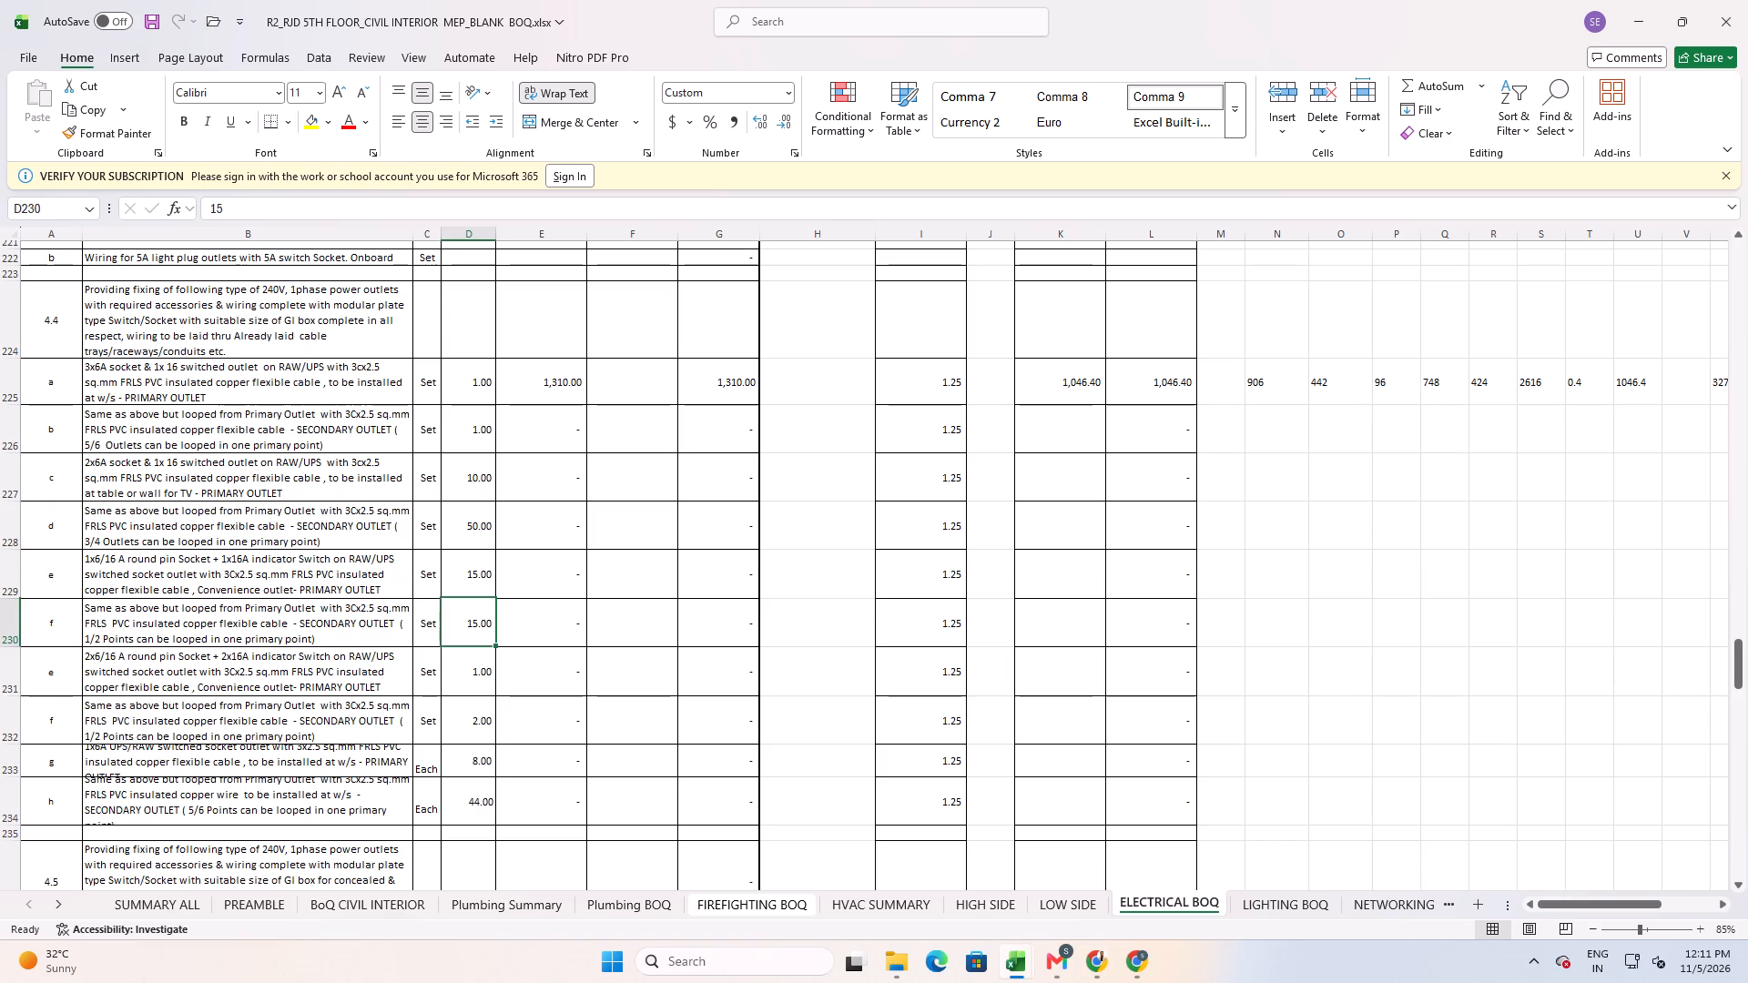
left_click(467, 393)
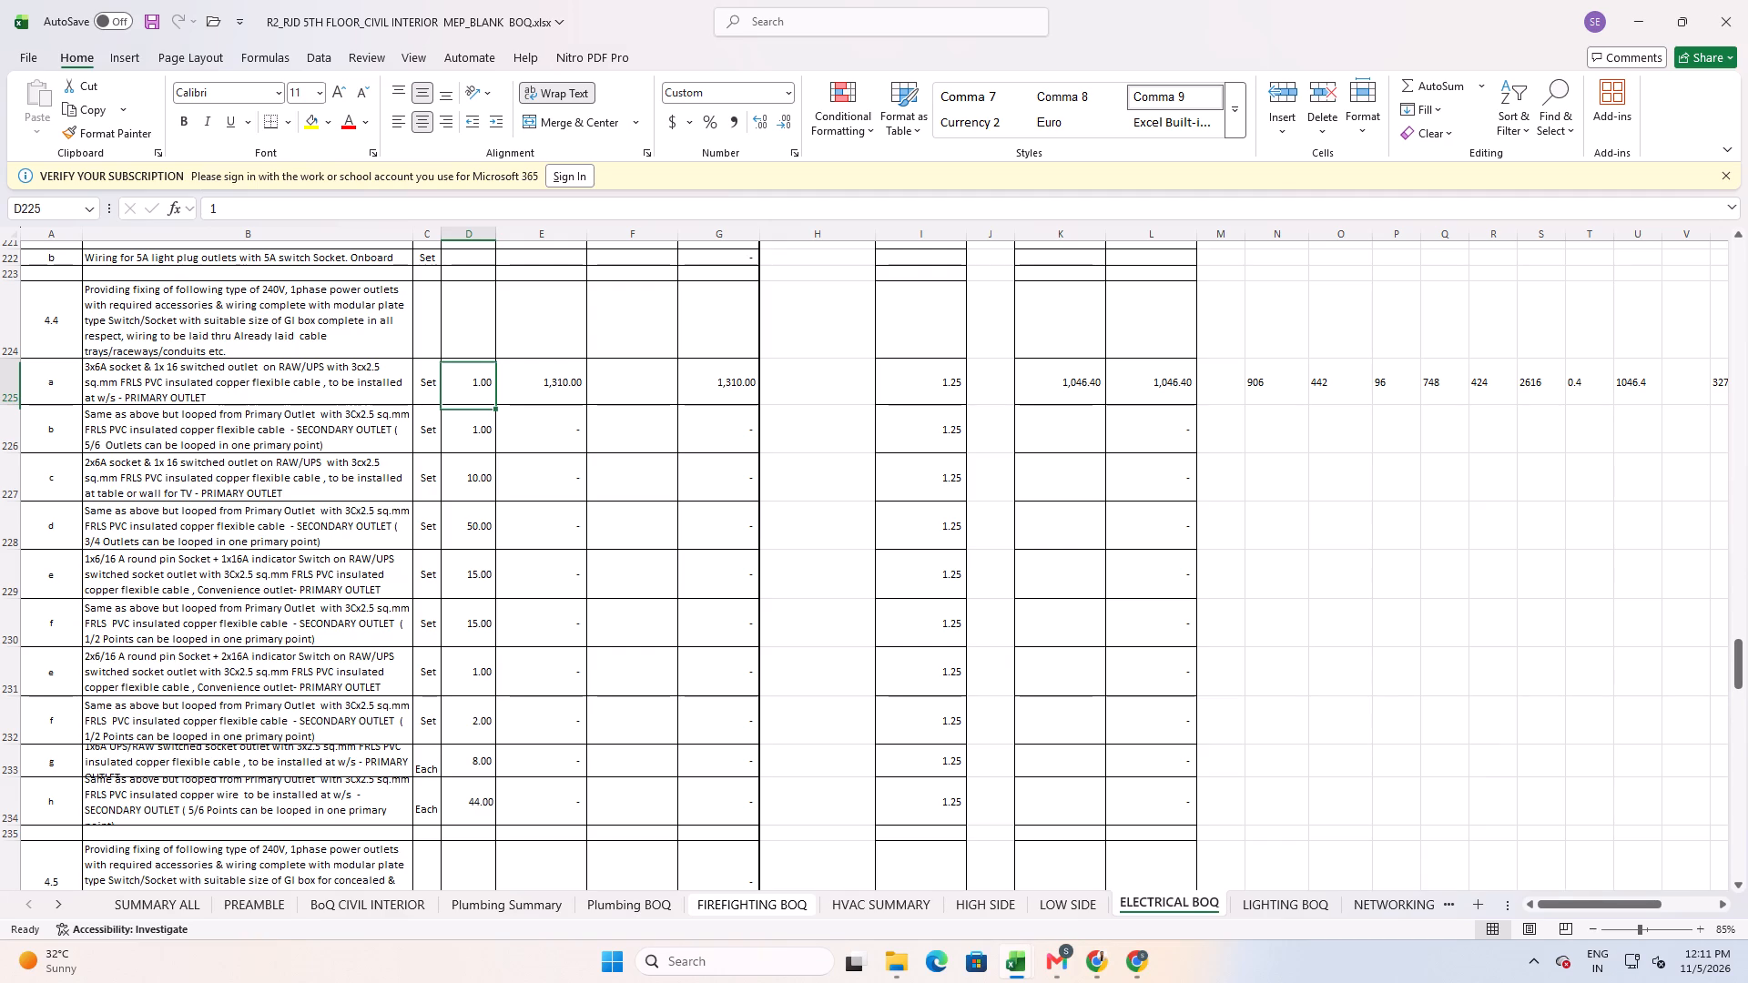
left_click(475, 760)
left_click(471, 684)
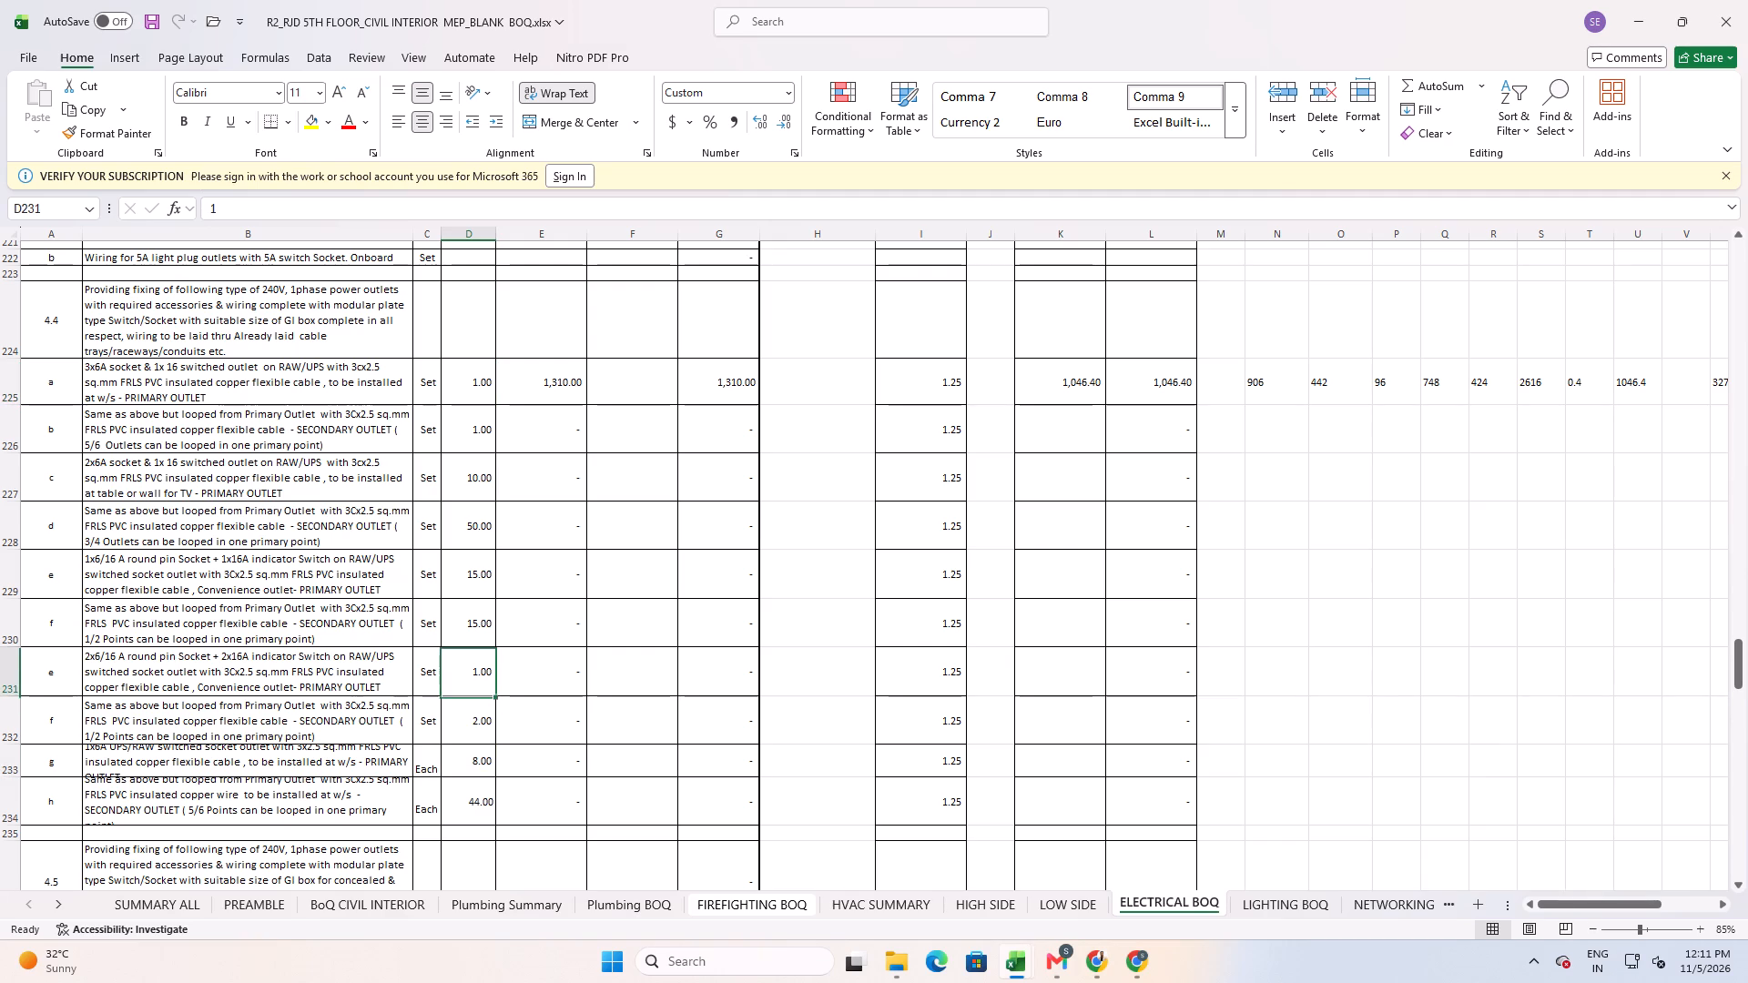
left_click(472, 560)
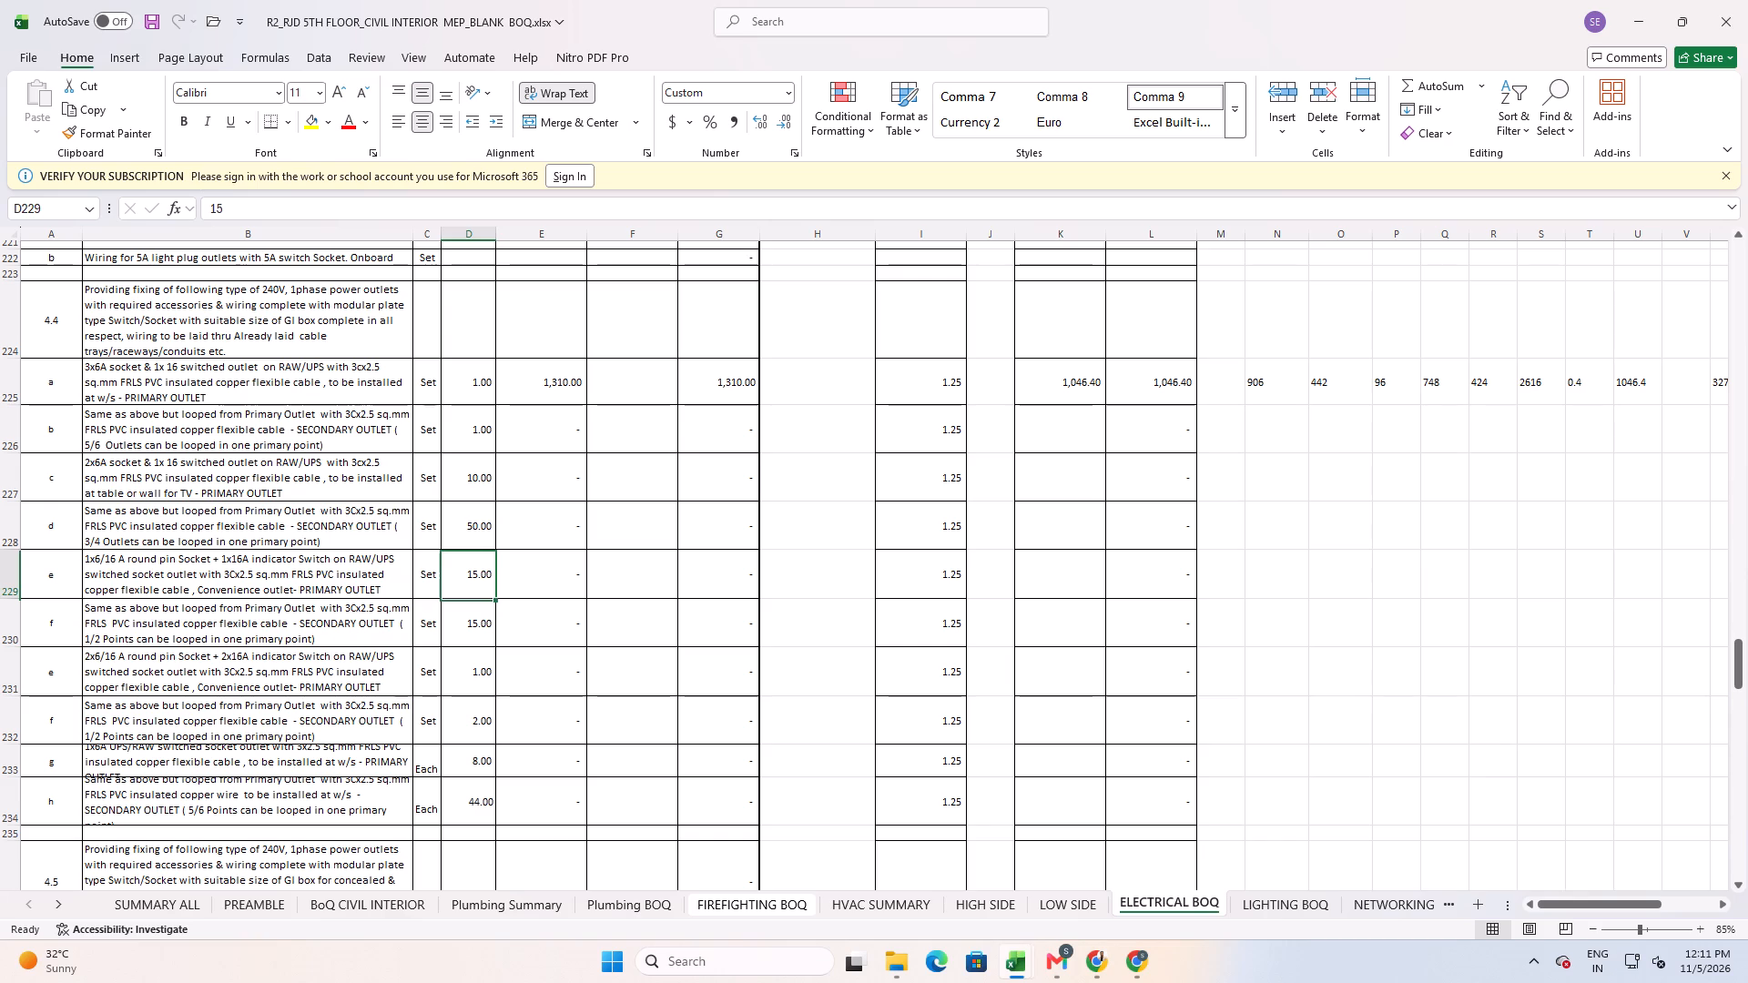
left_click(460, 486)
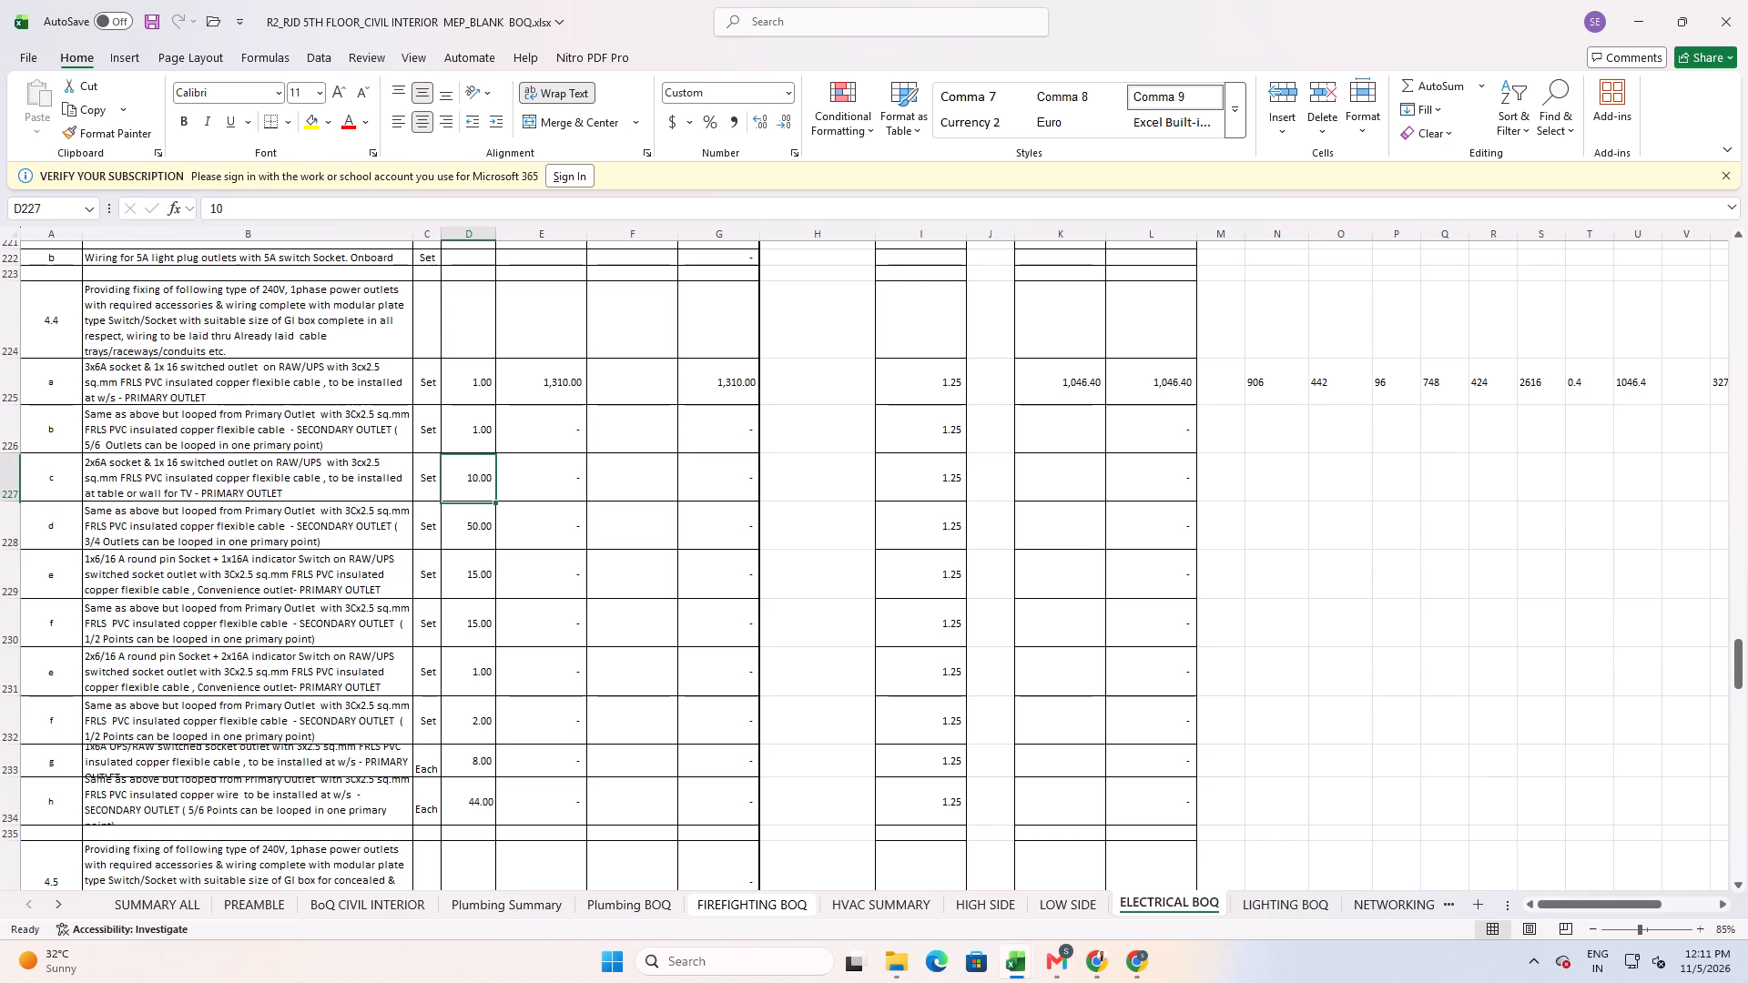
left_click(472, 398)
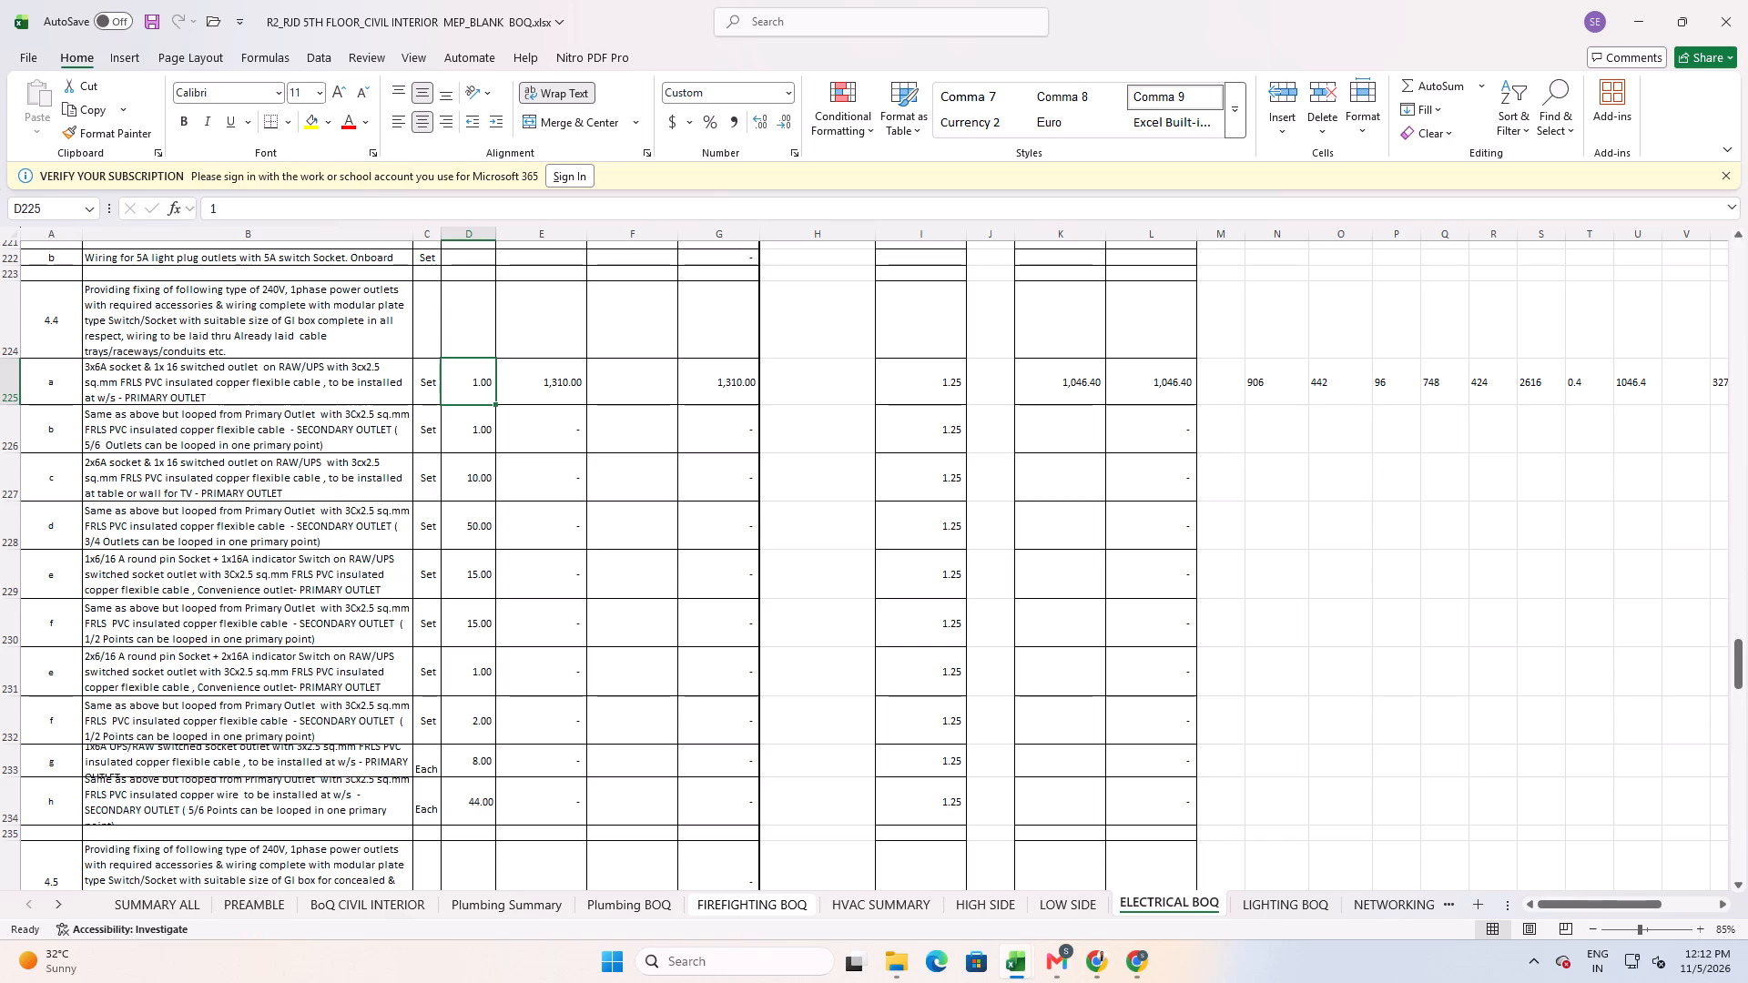
Auto-fit the heights of rows 233 and 234 to show the full descriptions of outlets g and h.
double_click(18, 775)
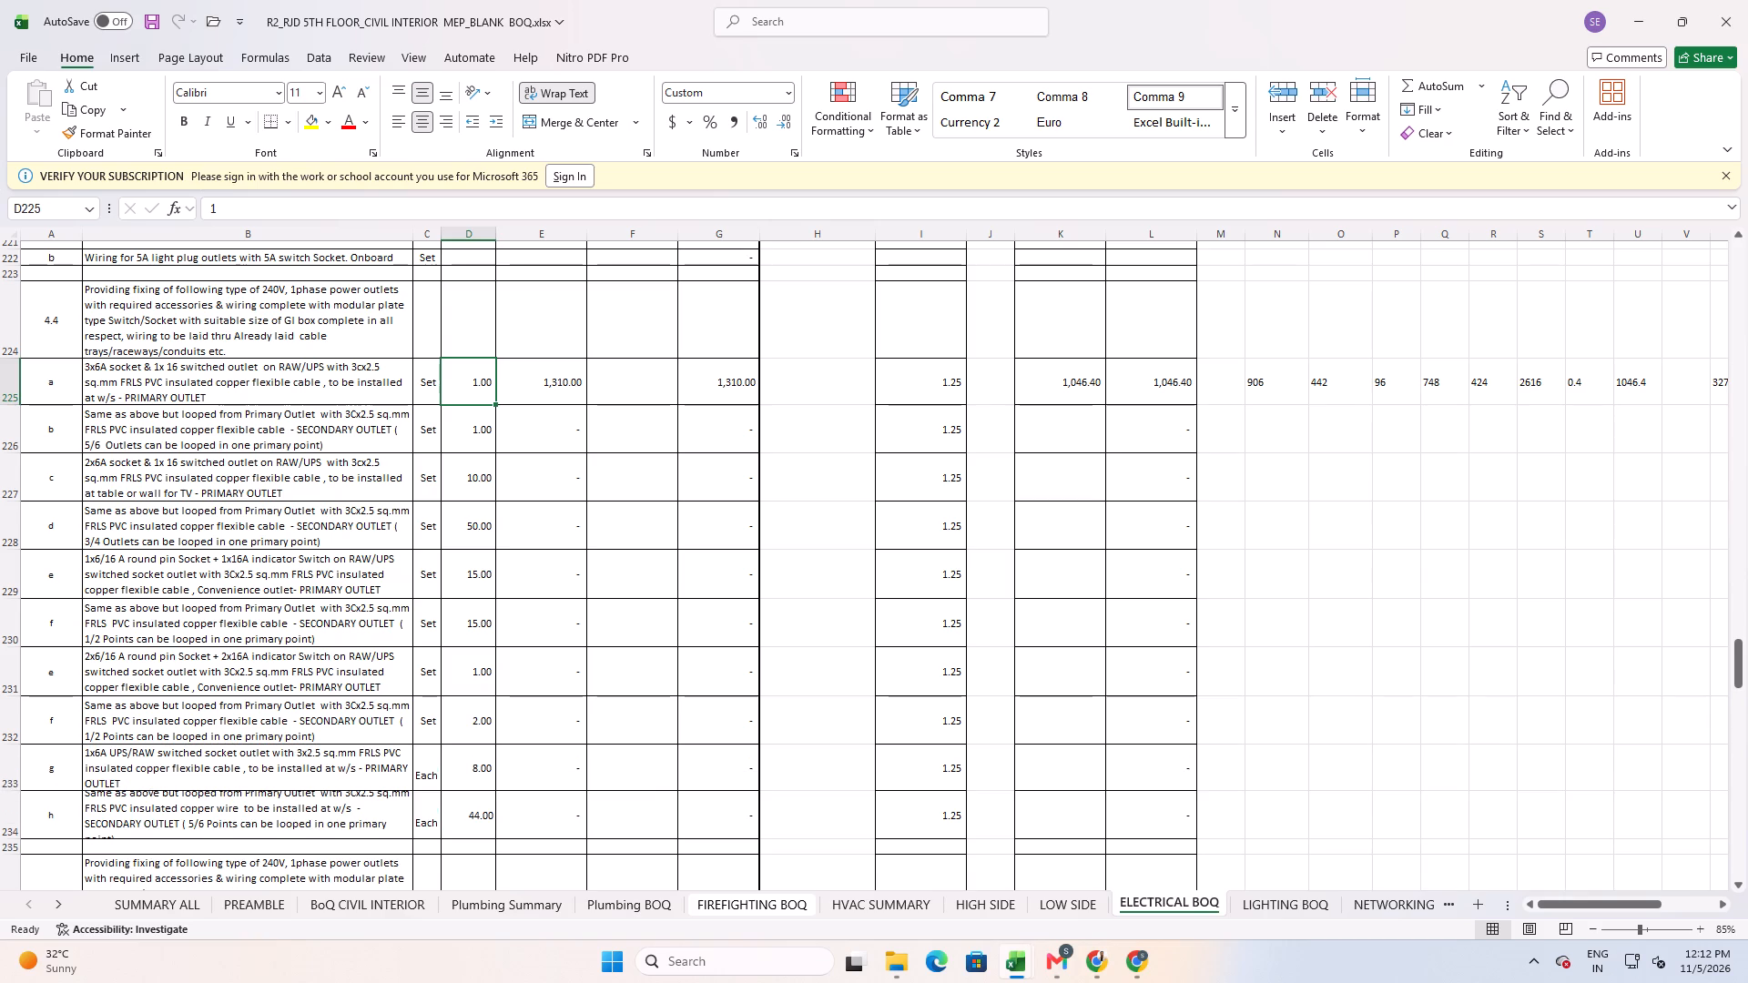
double_click(8, 843)
left_click(249, 769)
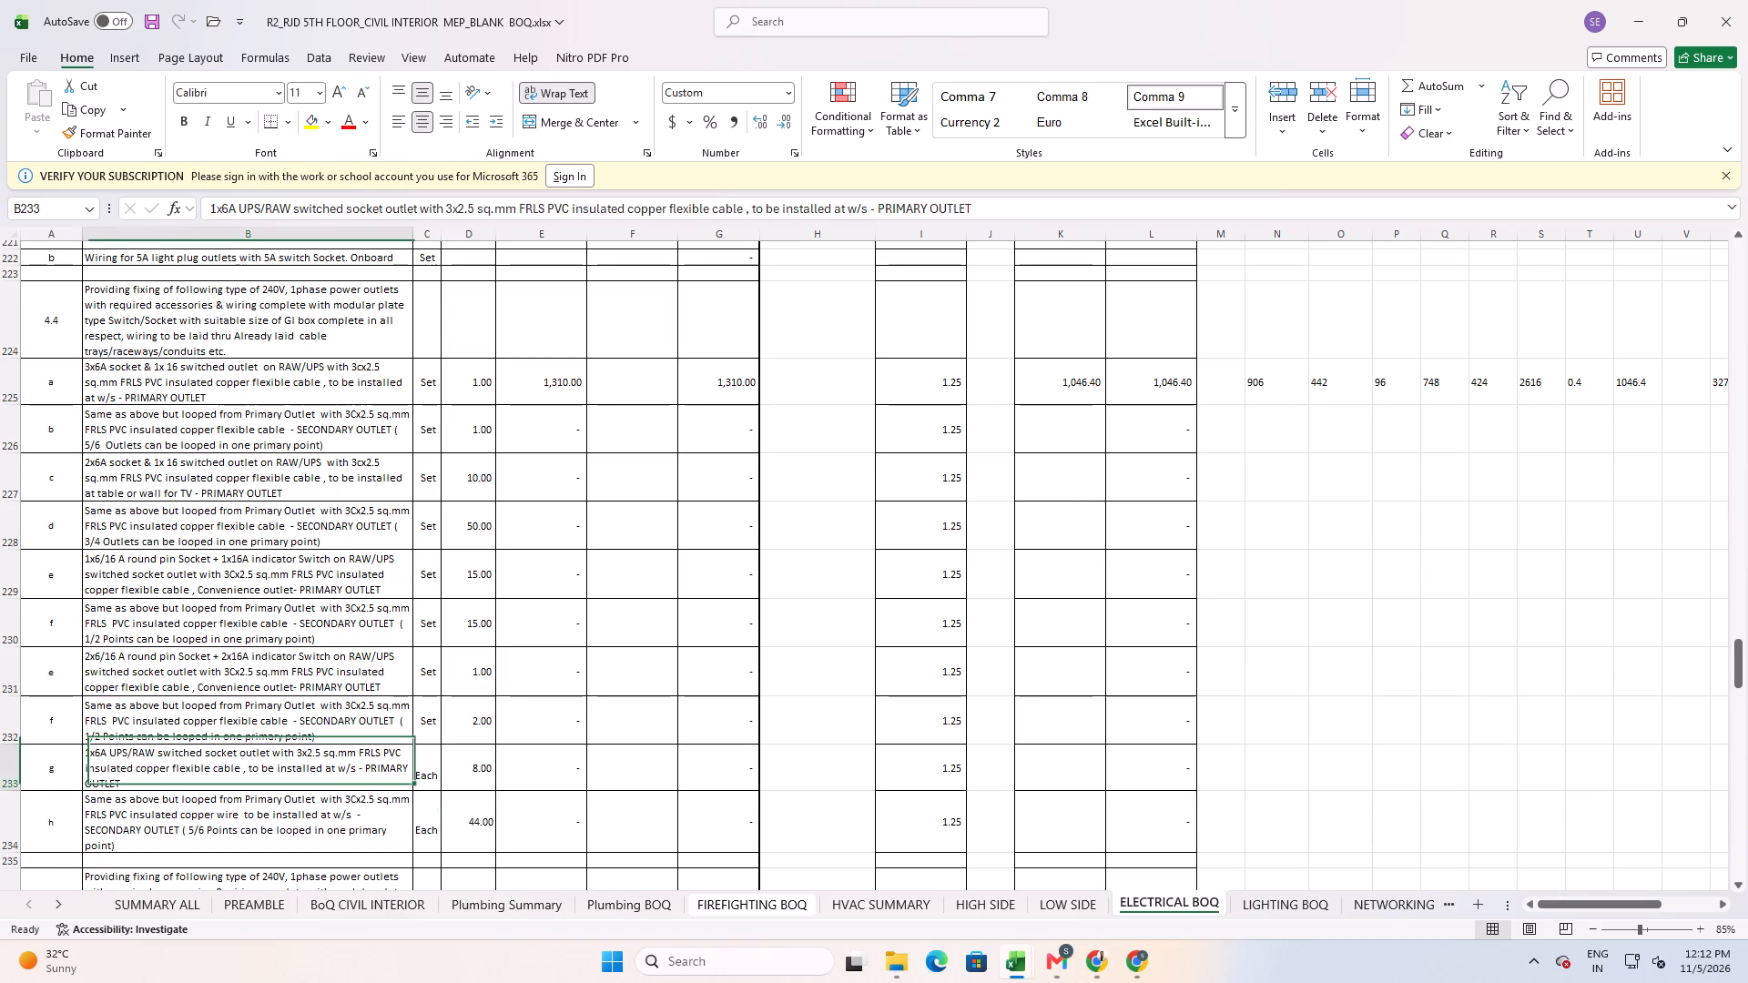
Recheck the item 4.4 outlet quantities in D234, D233, D231, D229 and D227.
left_click(466, 819)
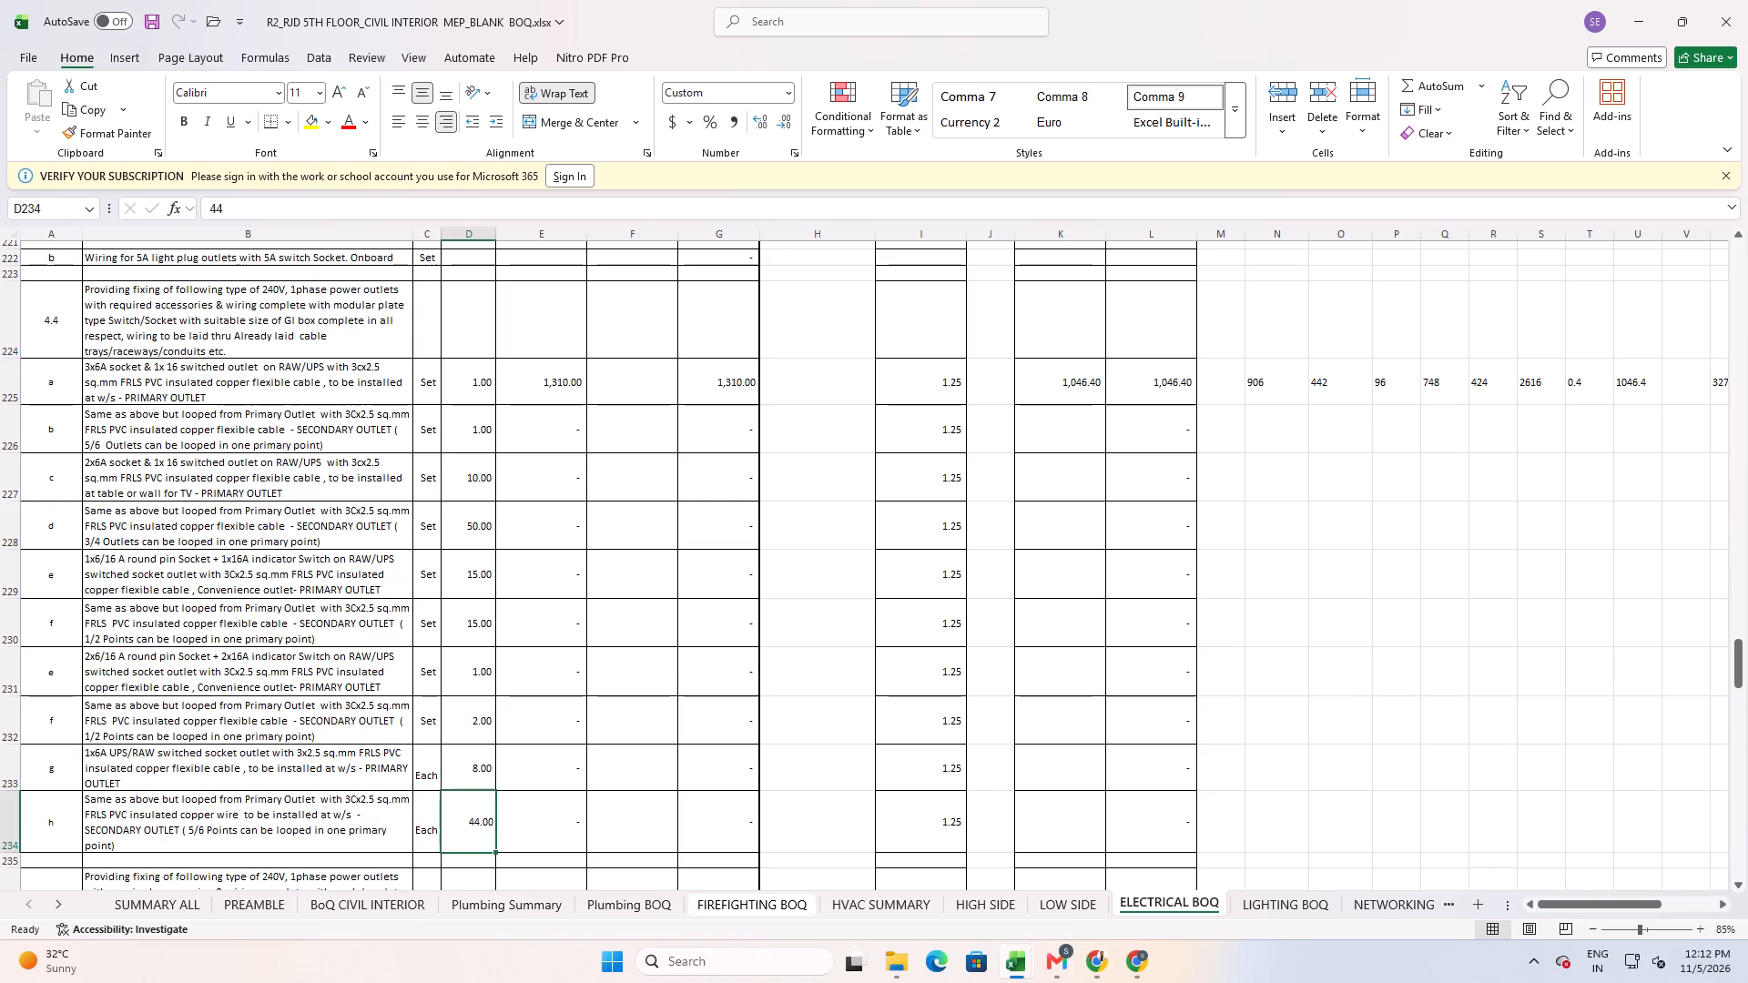
left_click(479, 763)
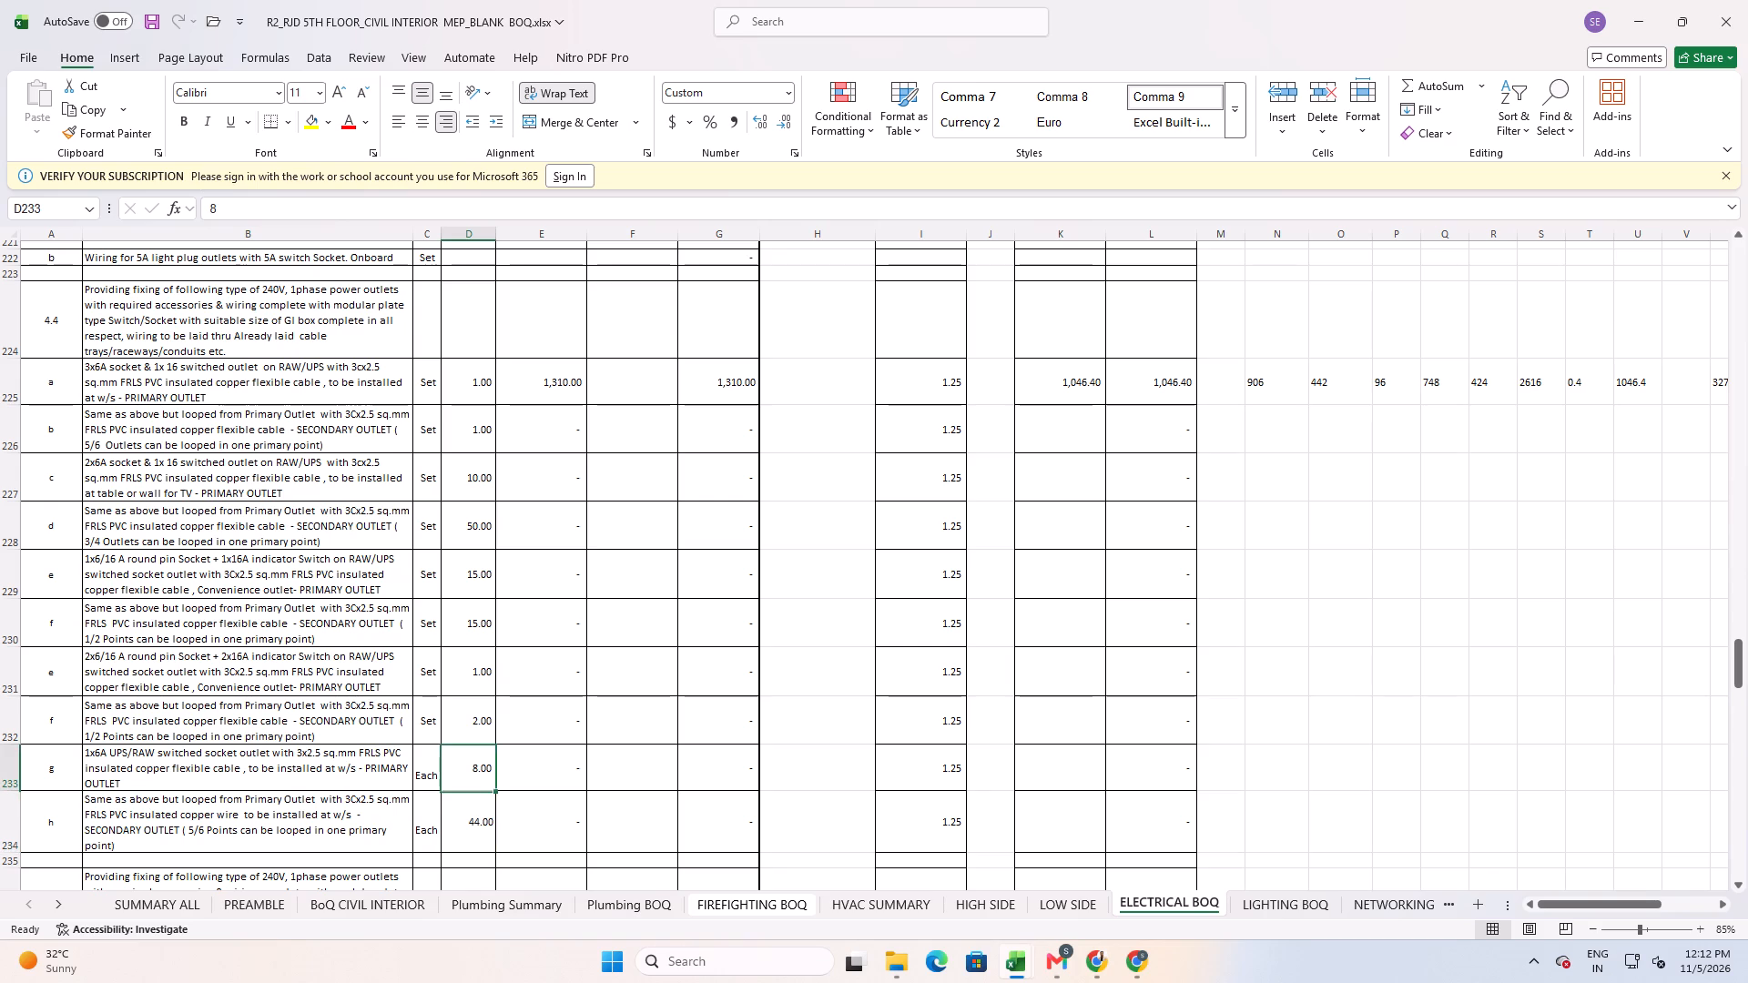
left_click(472, 680)
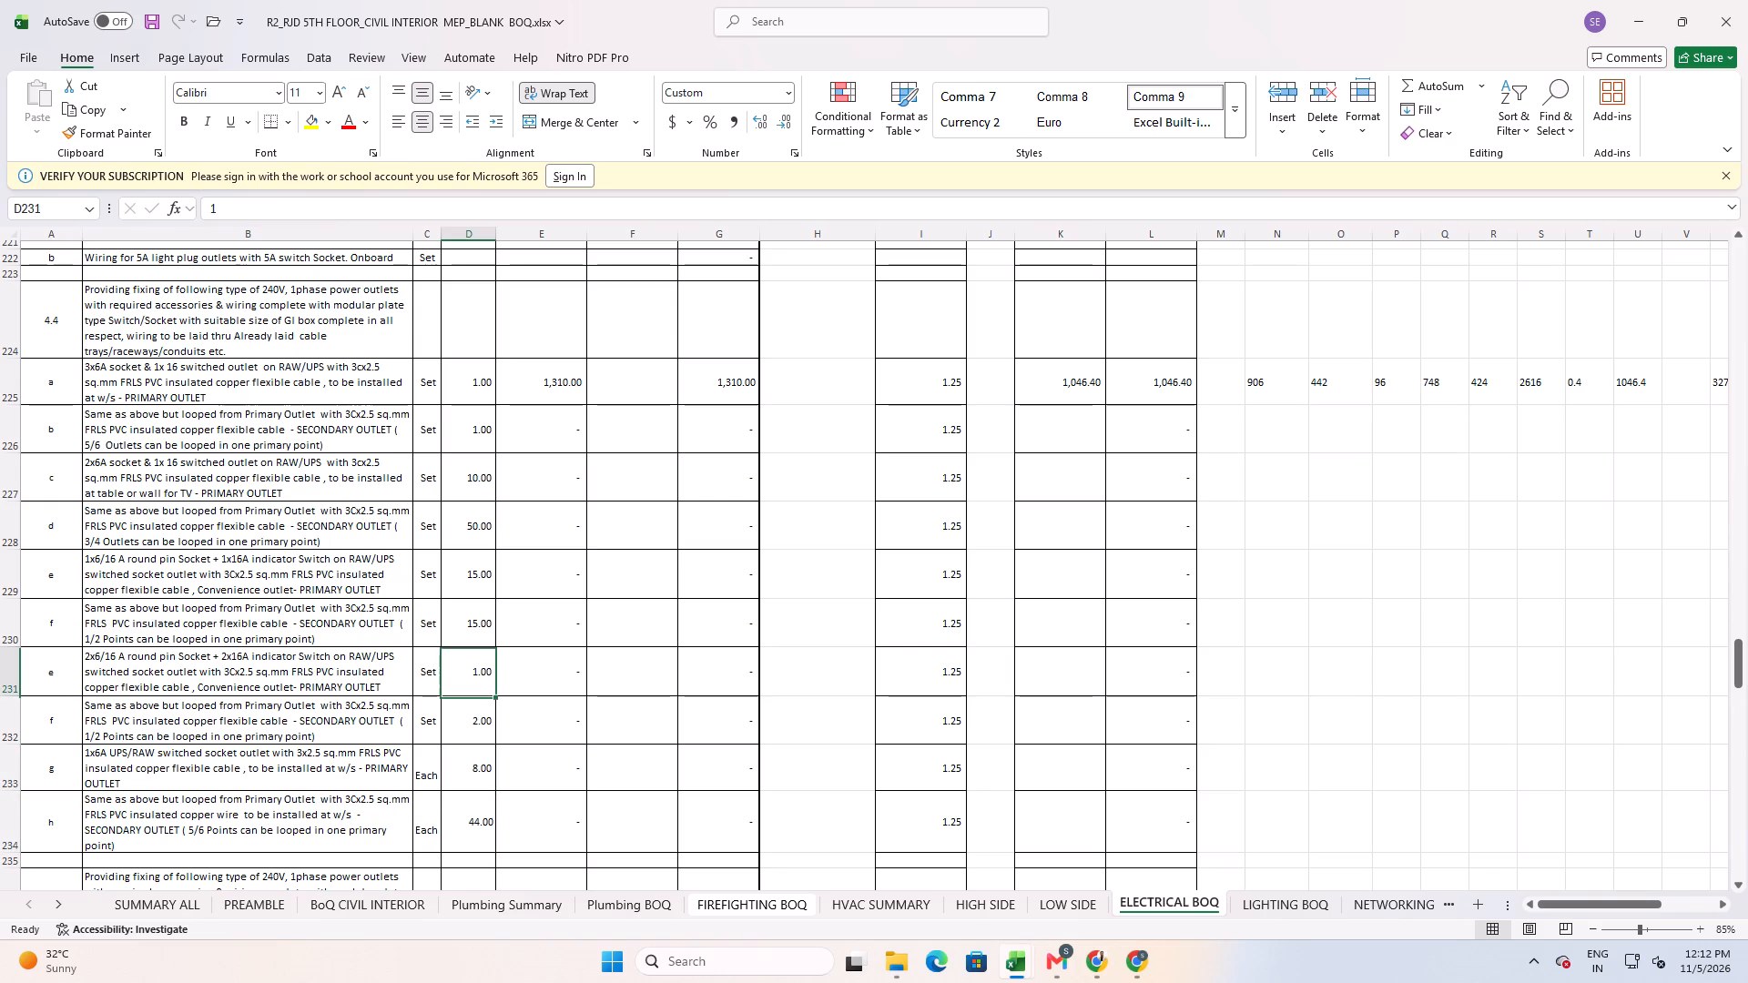
left_click(478, 585)
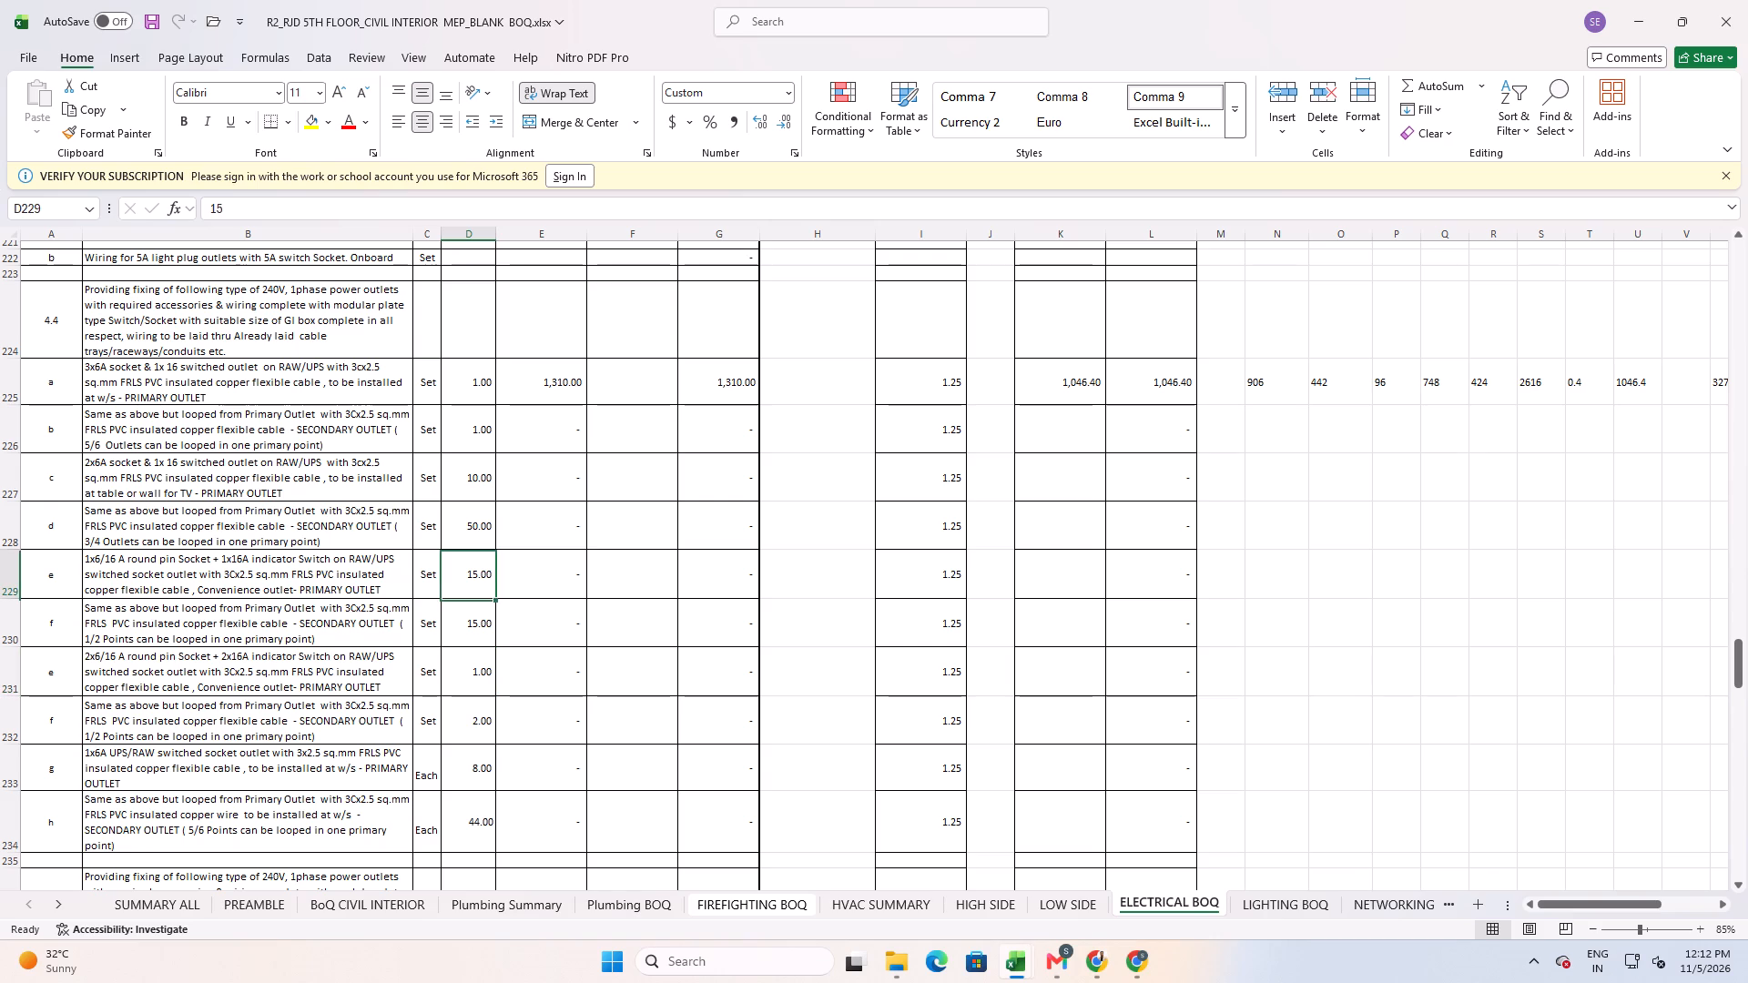
left_click(460, 481)
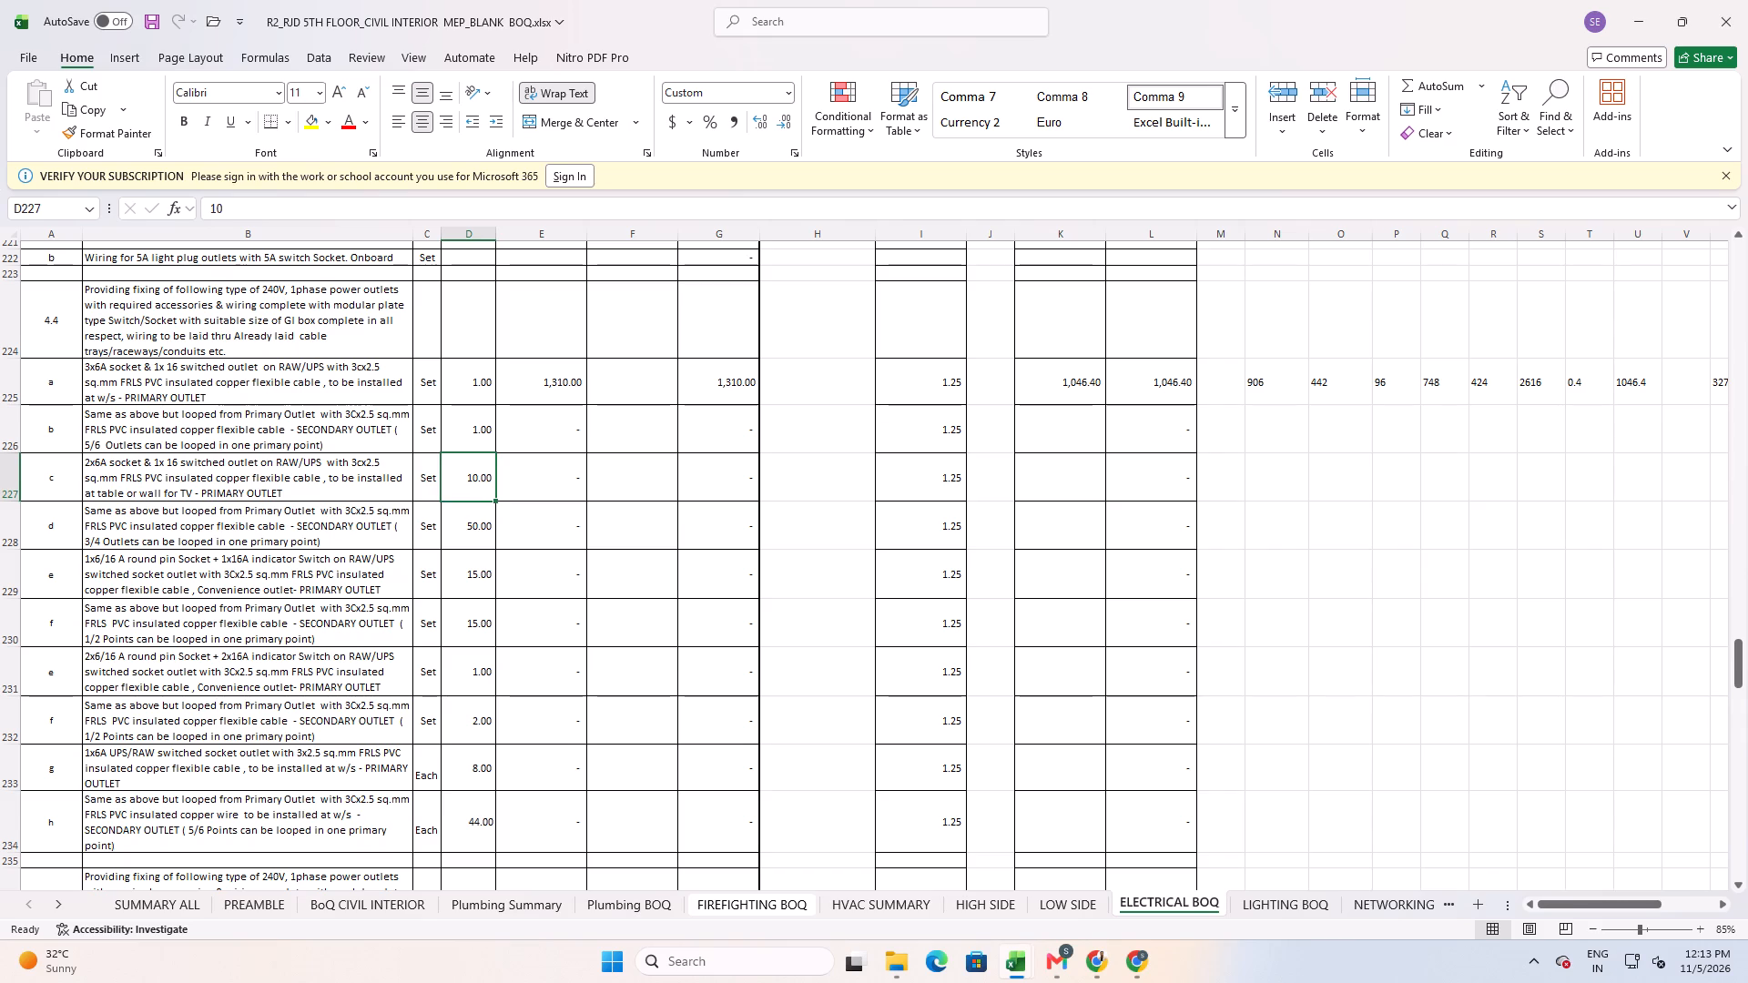
Examine the incomer and outgoing MCB descriptions of the raw power and UPS distribution boards in section 1.2, and return to item 4.4.
scroll(377, 764, "up", 1)
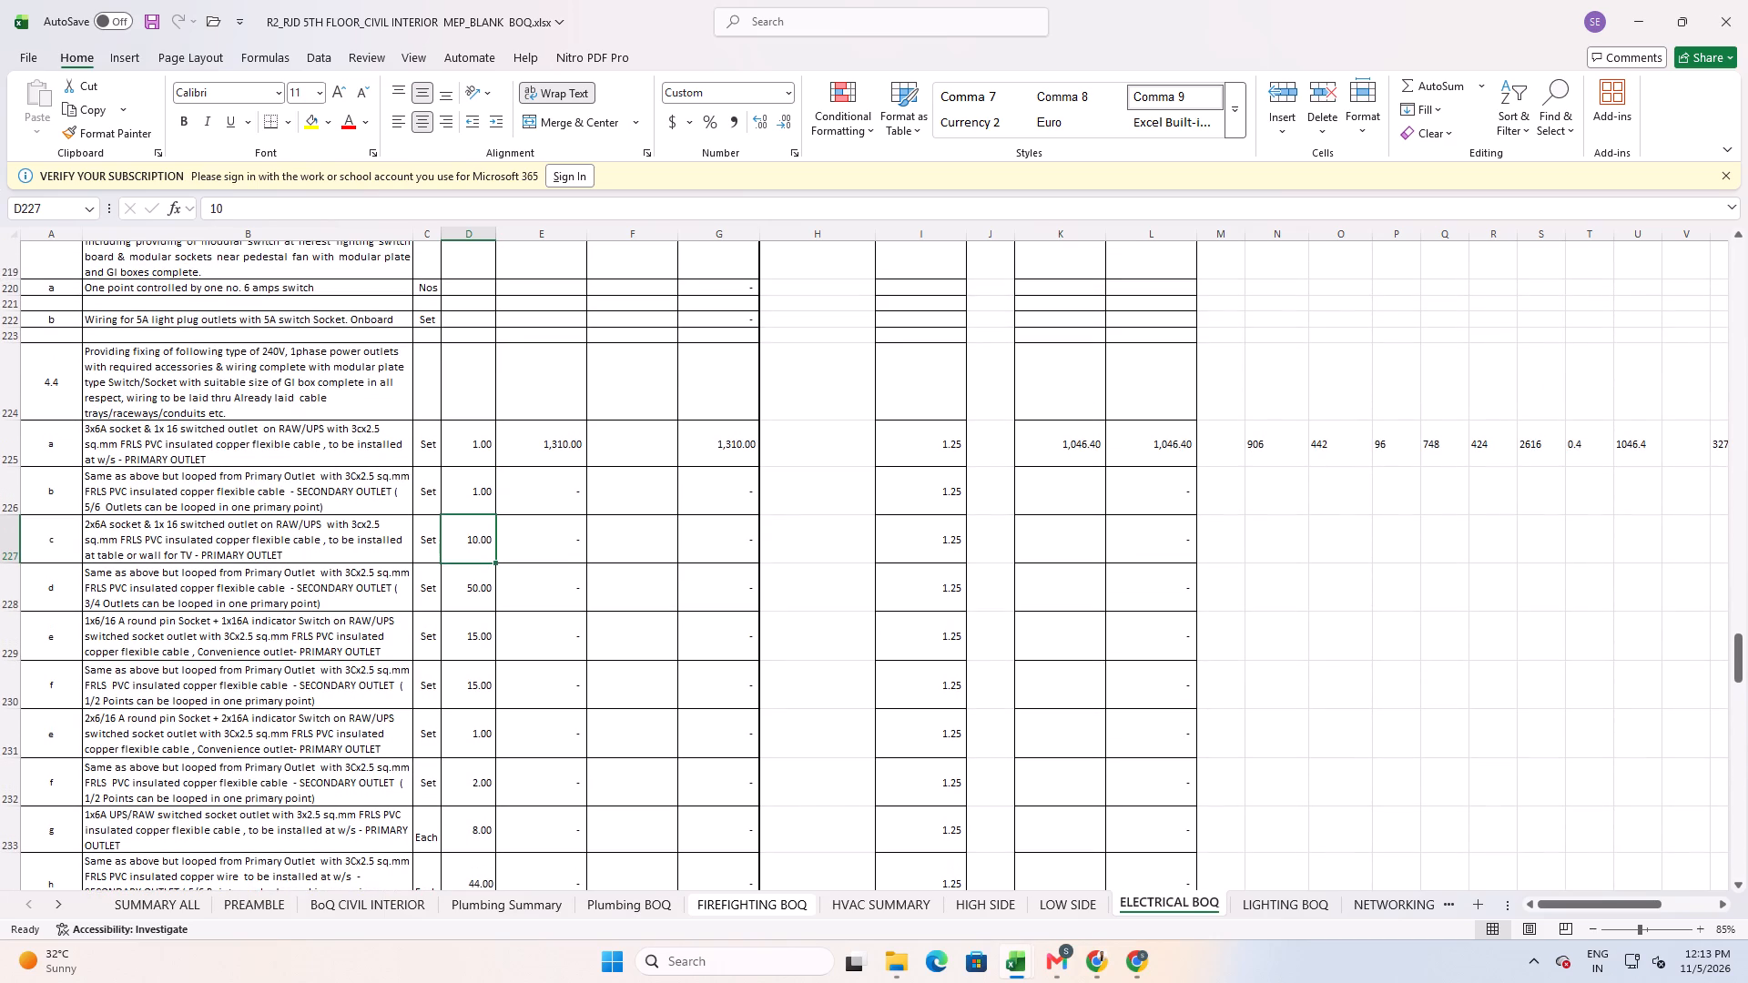
scroll(405, 573, "up", 5)
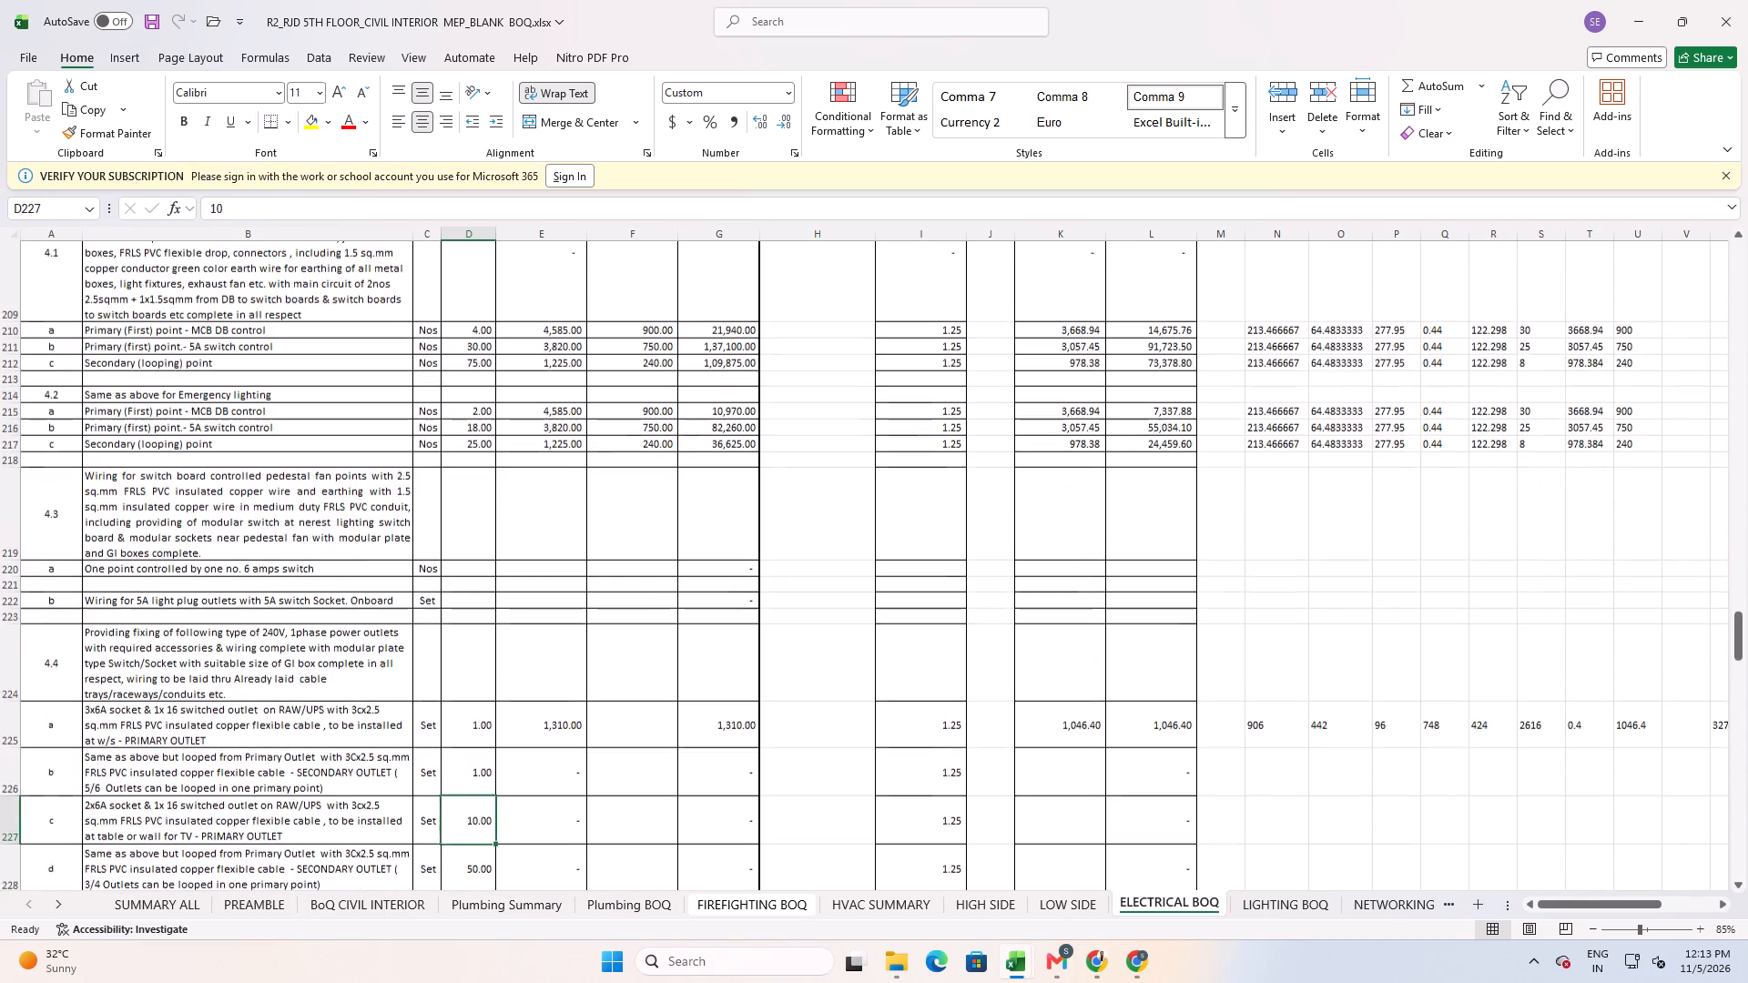
scroll(302, 563, "up", 18)
scroll(329, 552, "up", 6)
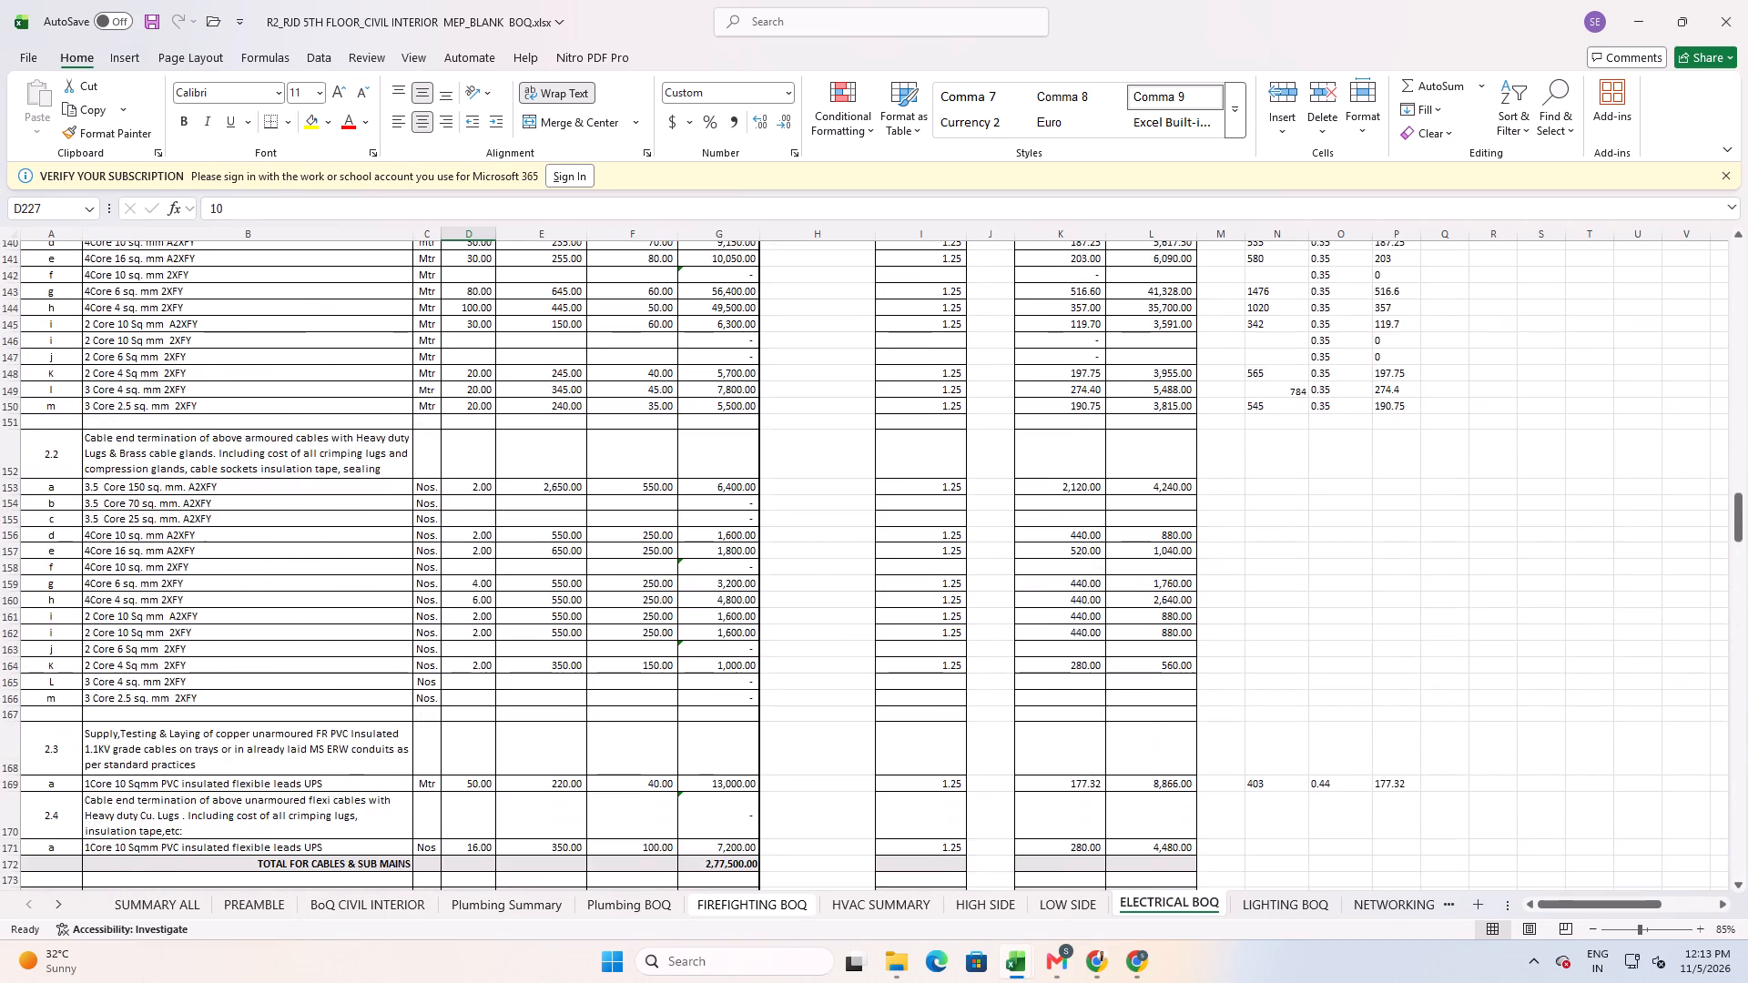
scroll(332, 555, "up", 7)
scroll(332, 555, "down", 1)
scroll(334, 557, "up", 5)
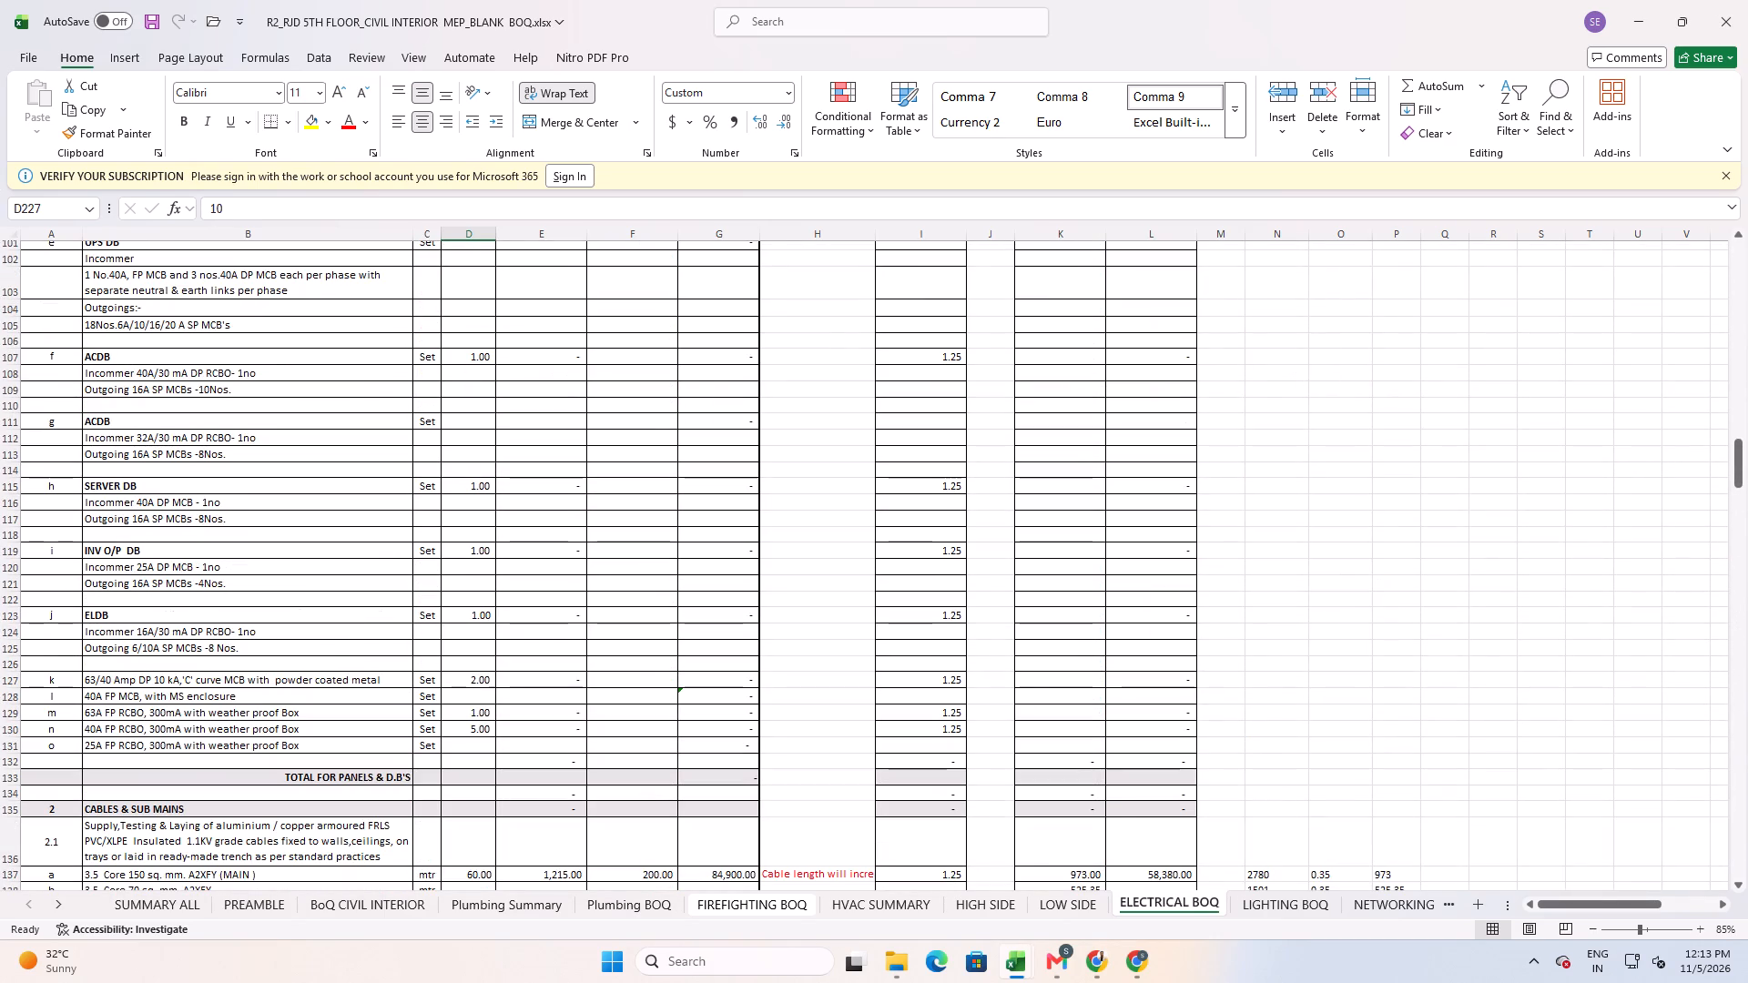
scroll(338, 533, "up", 1)
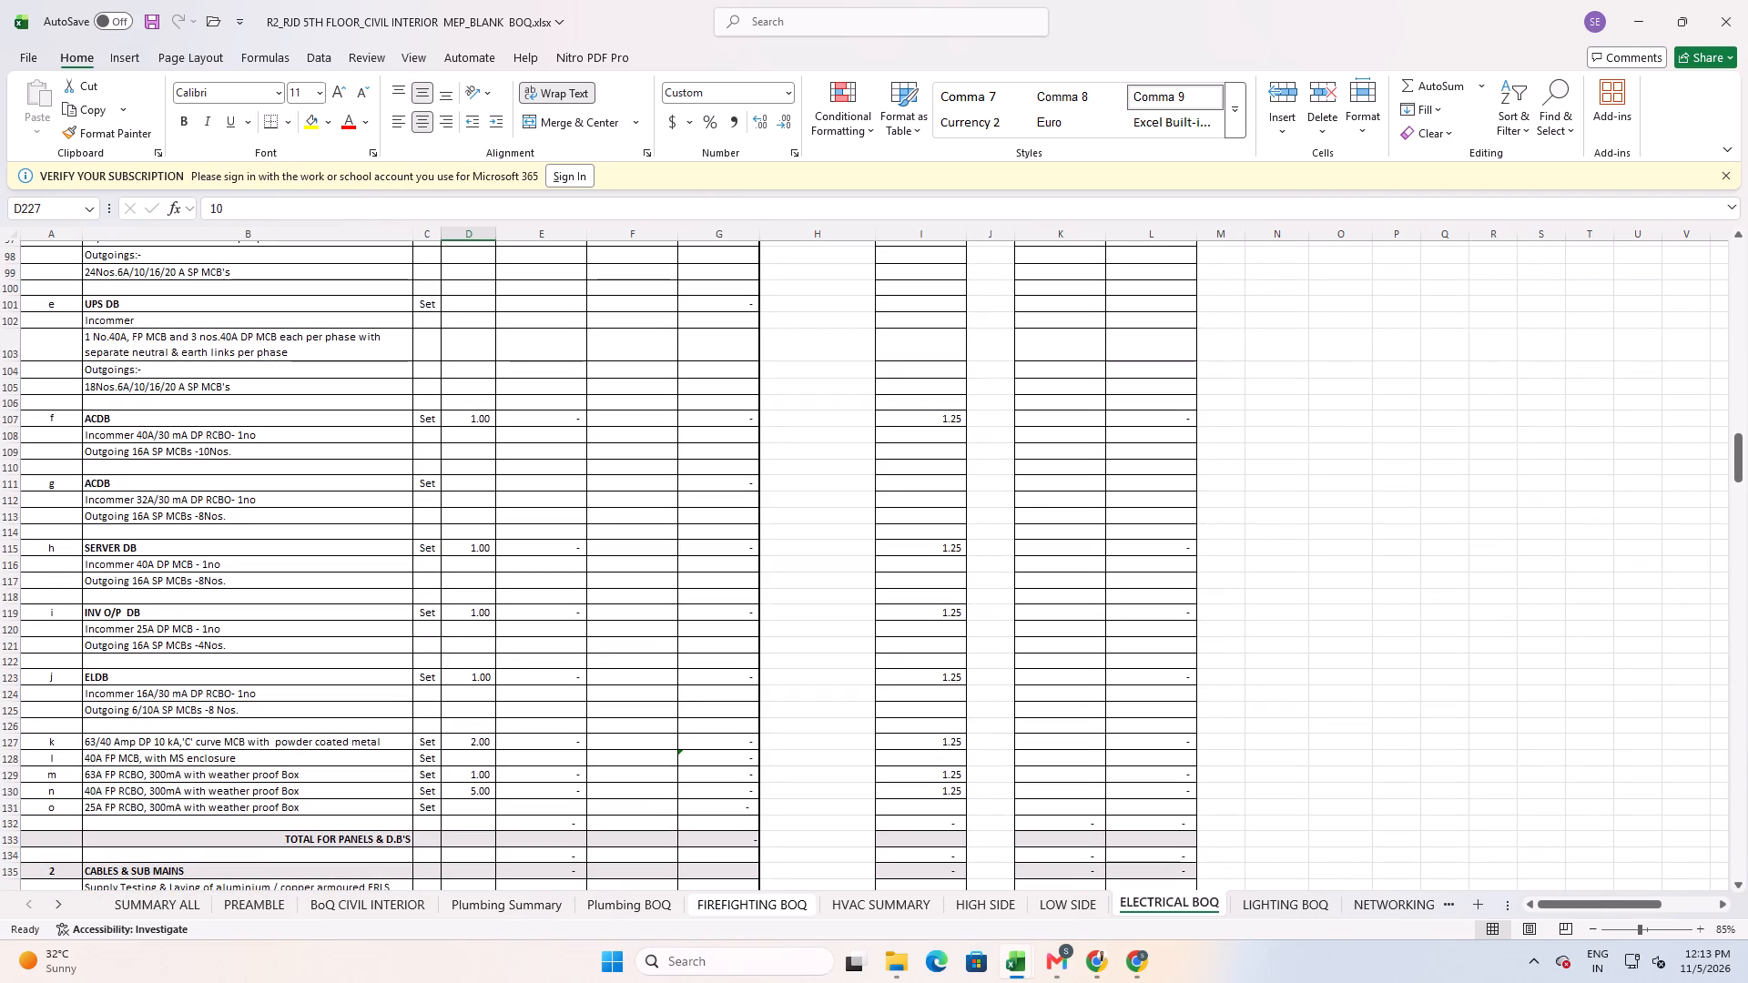
scroll(295, 718, "up", 2)
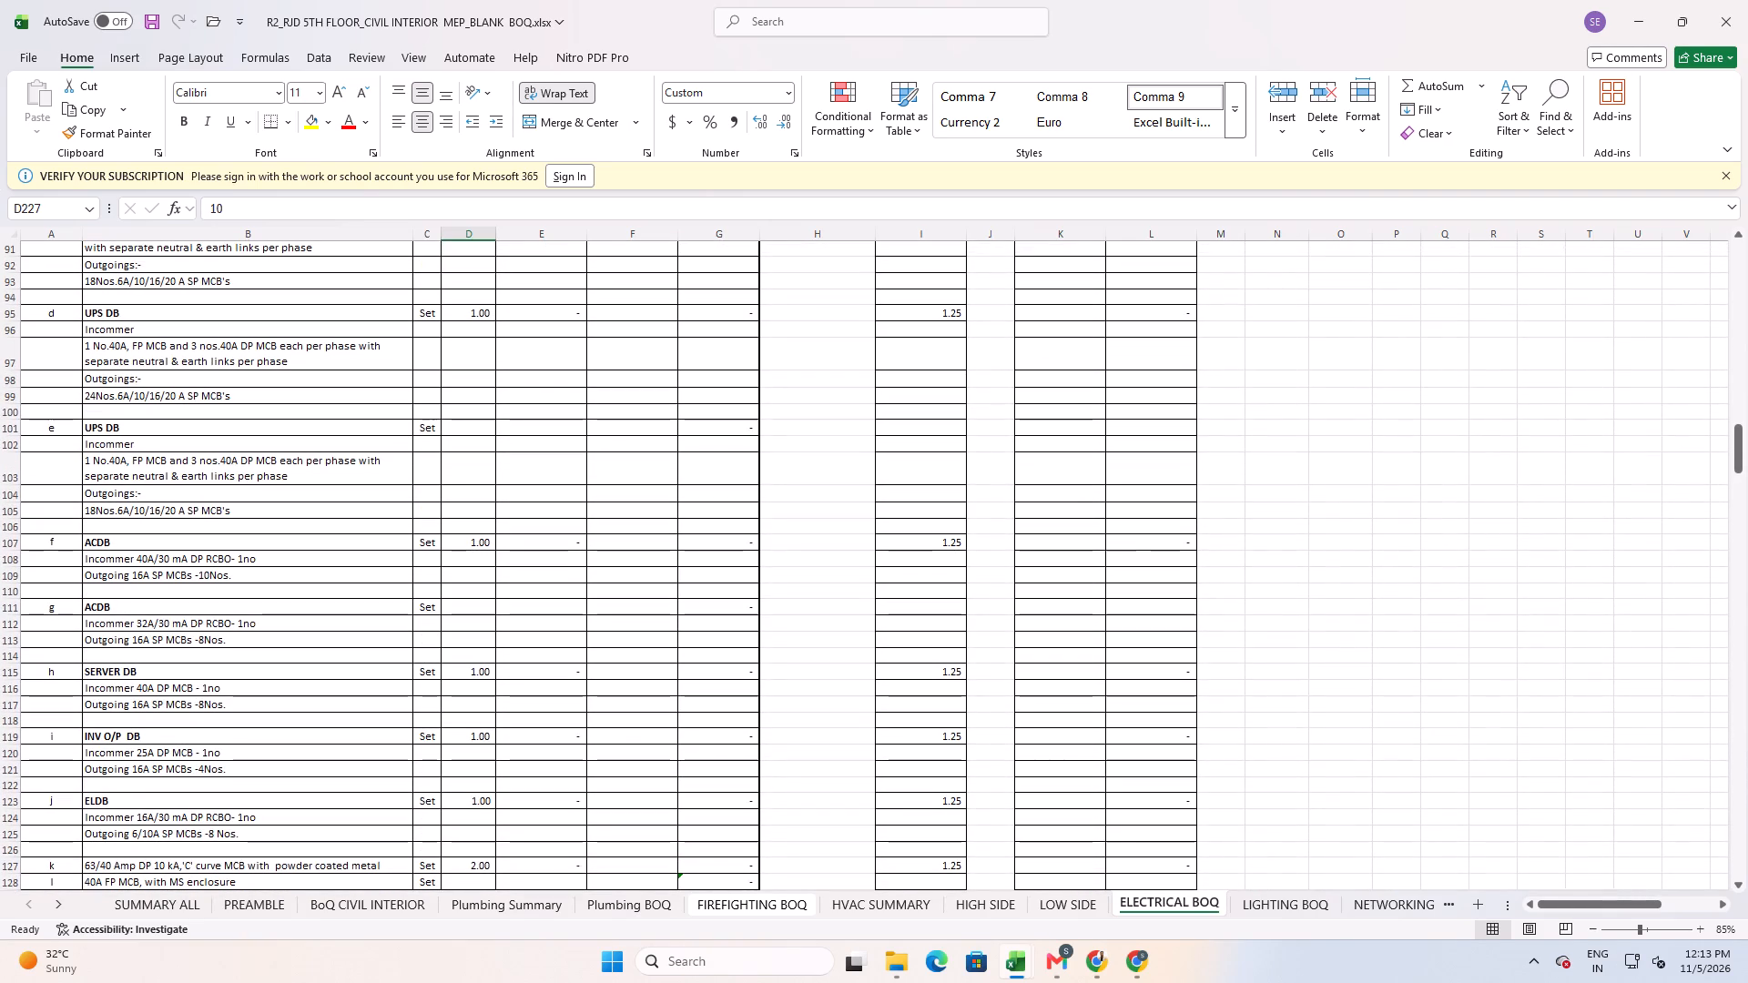
left_click(291, 471)
left_click(288, 505)
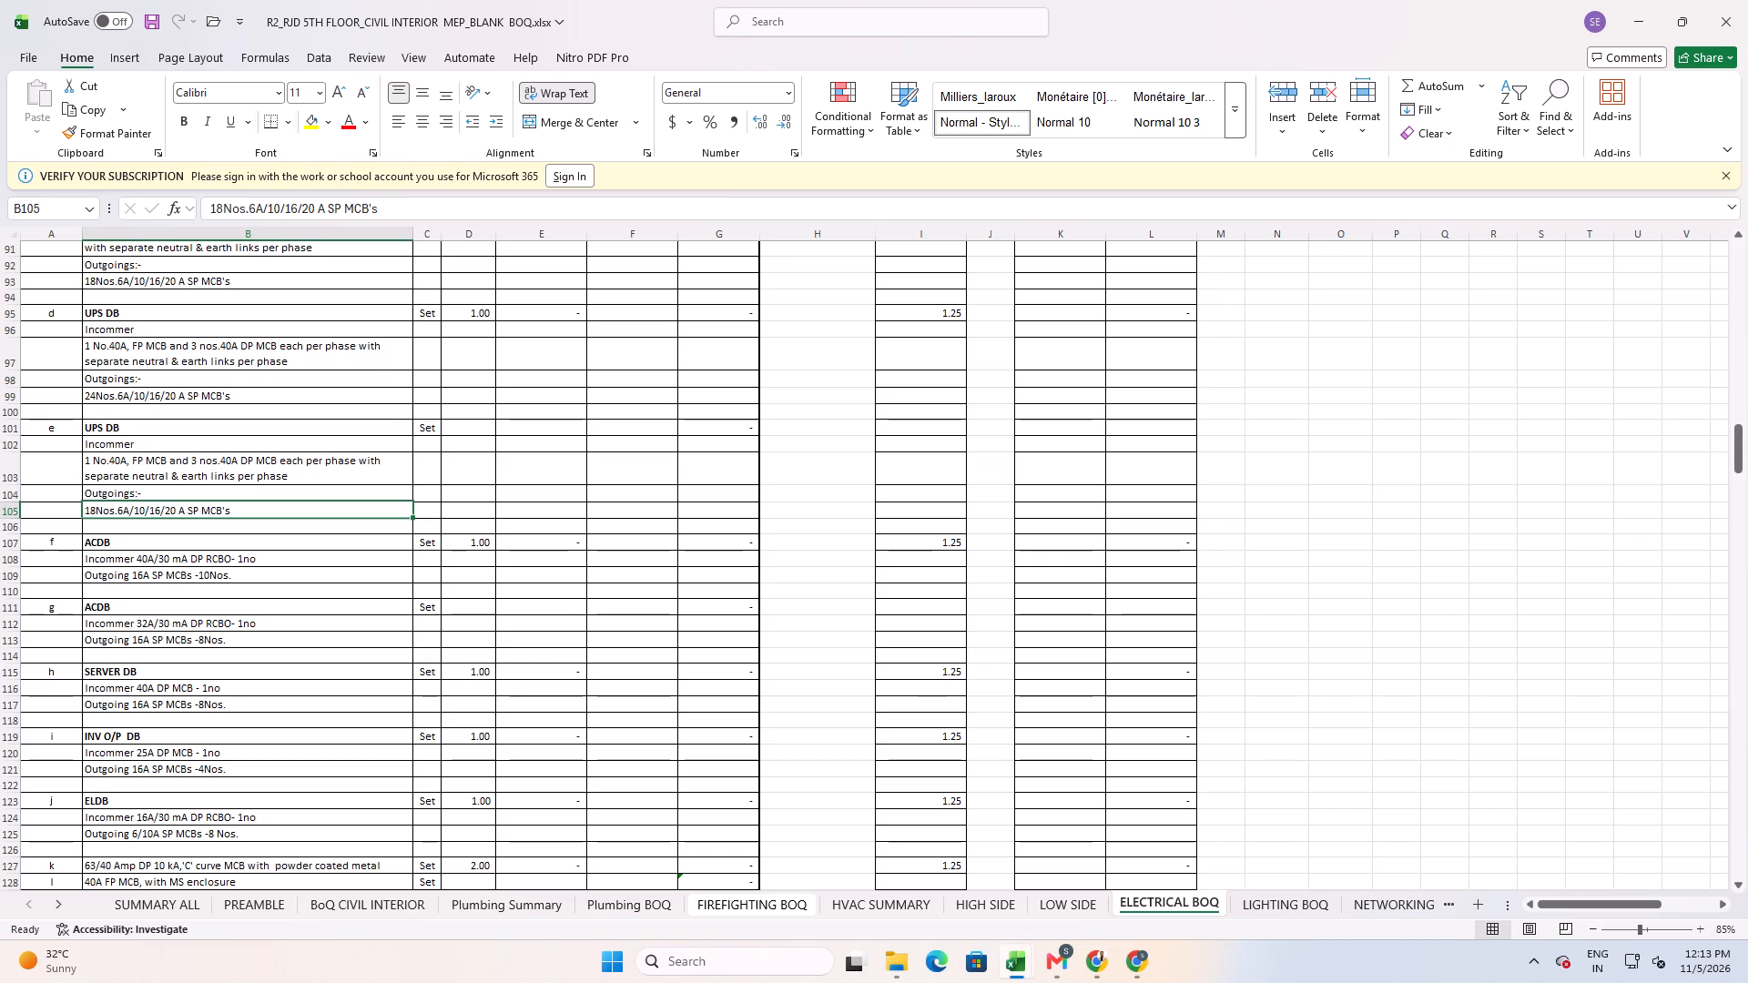
scroll(291, 521, "up", 2)
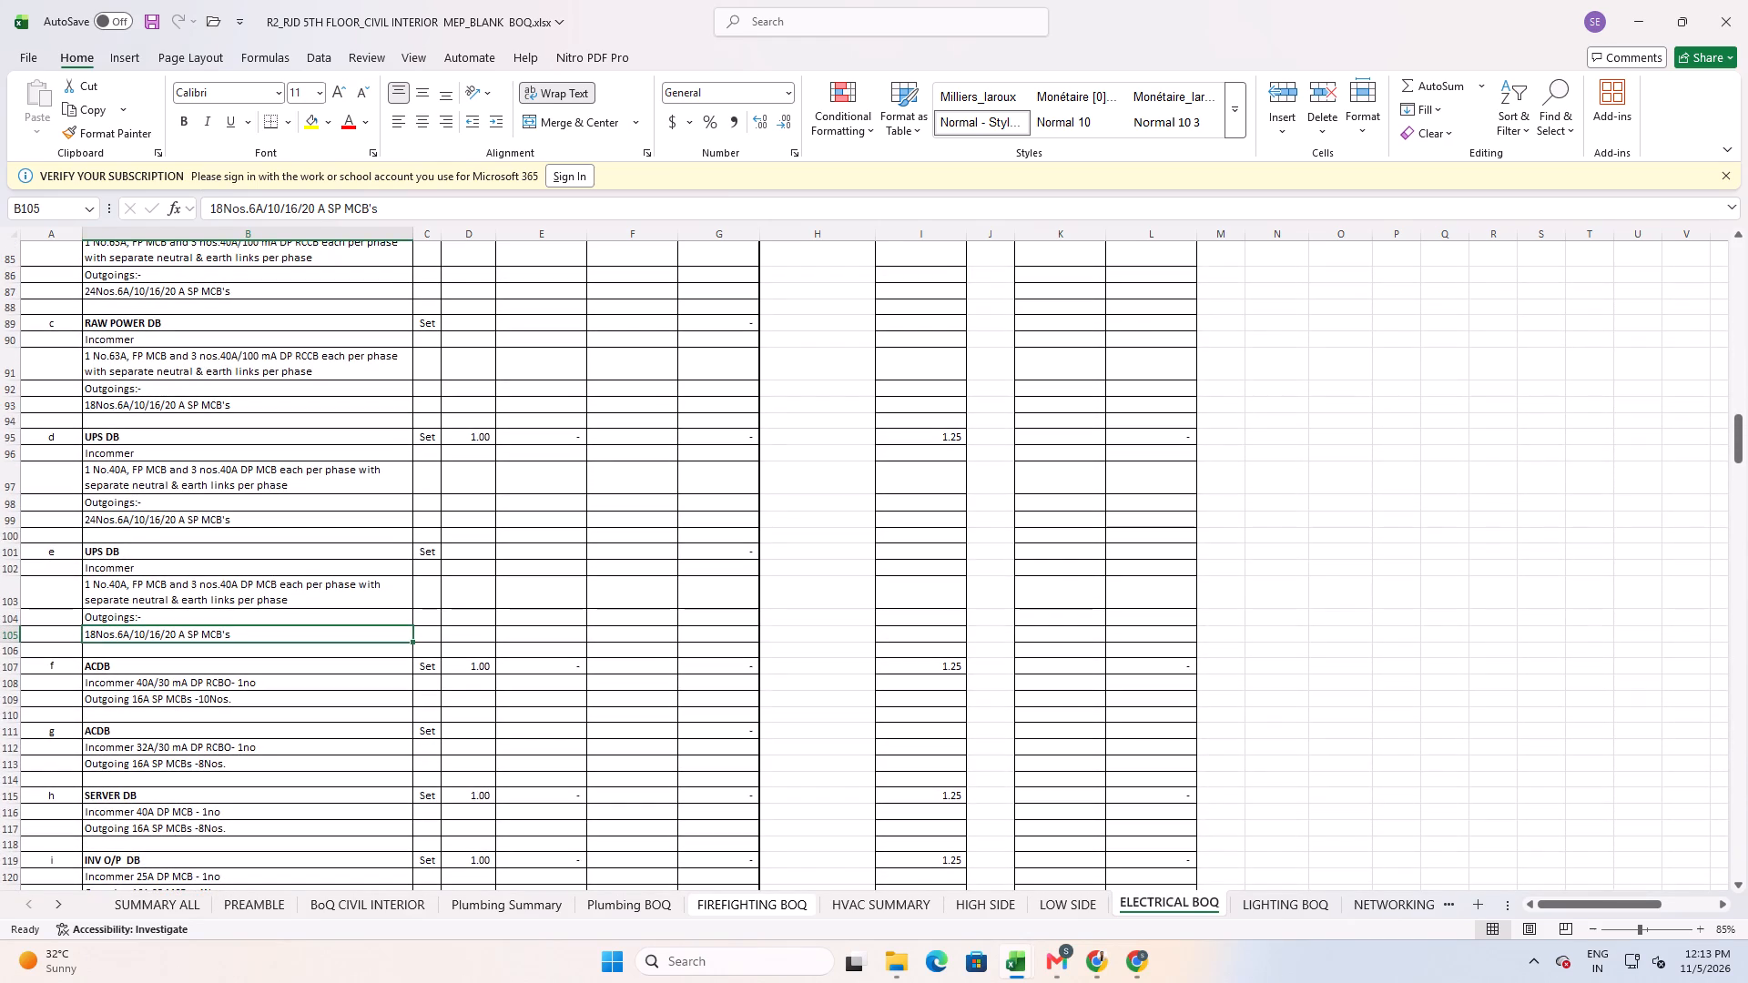
scroll(279, 457, "up", 4)
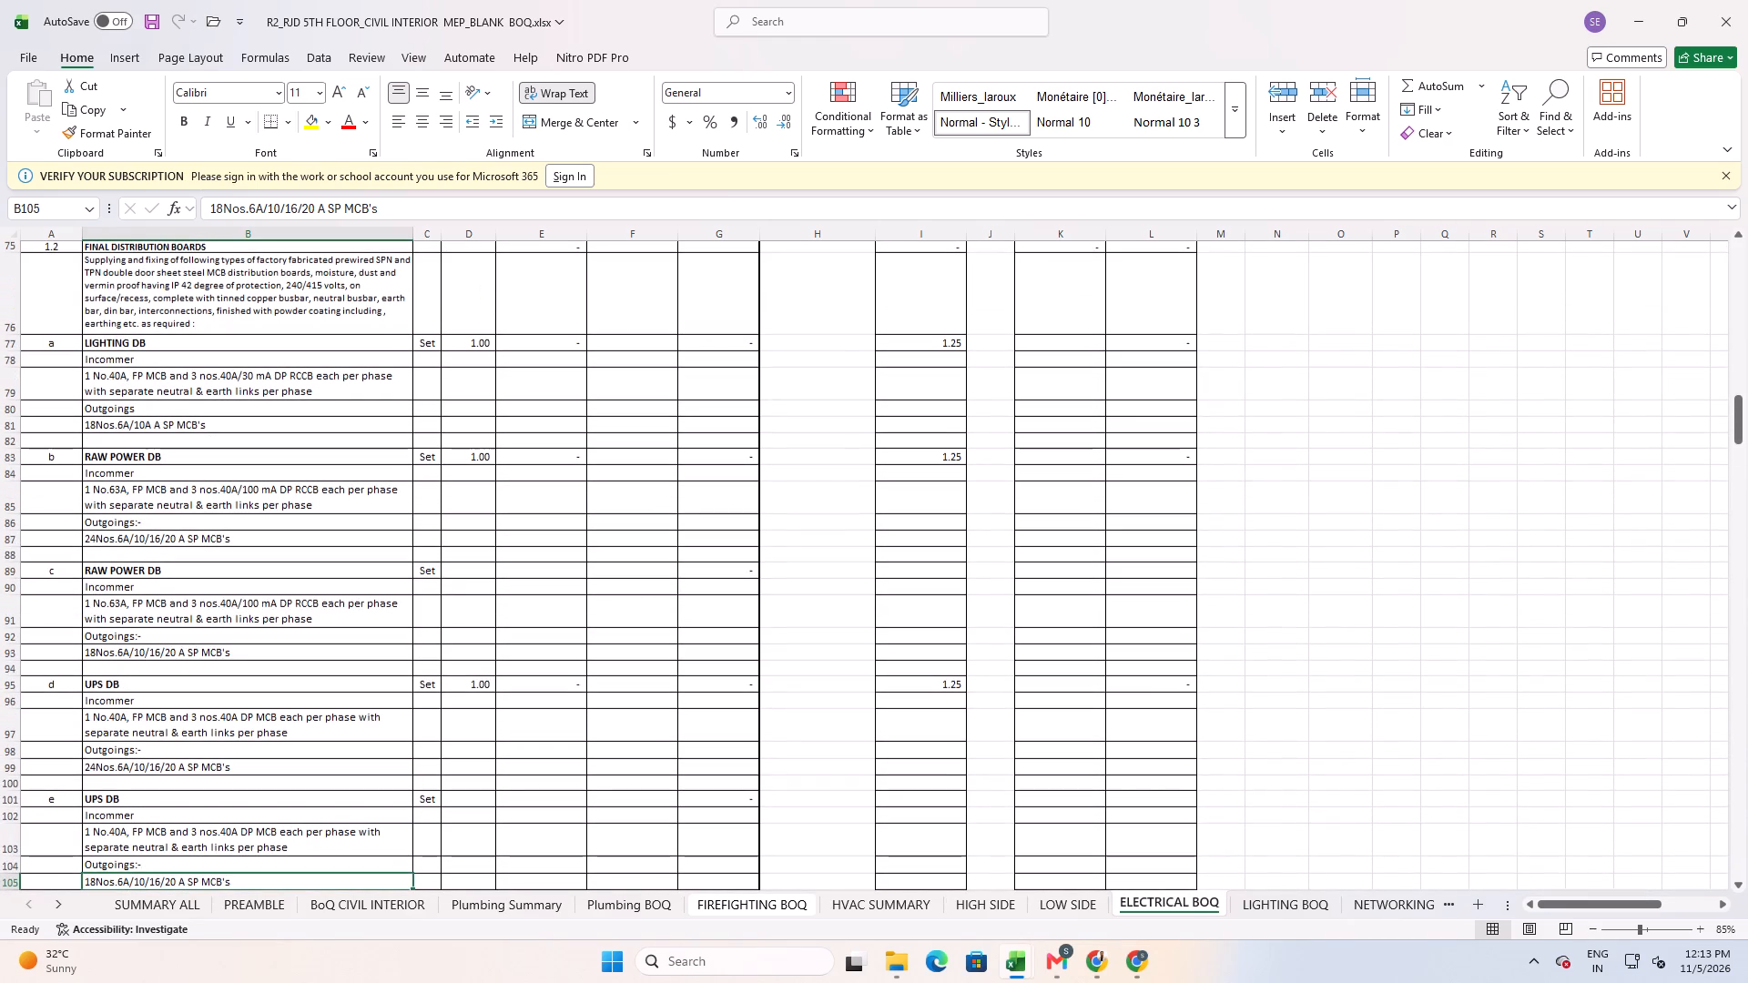
left_click(270, 542)
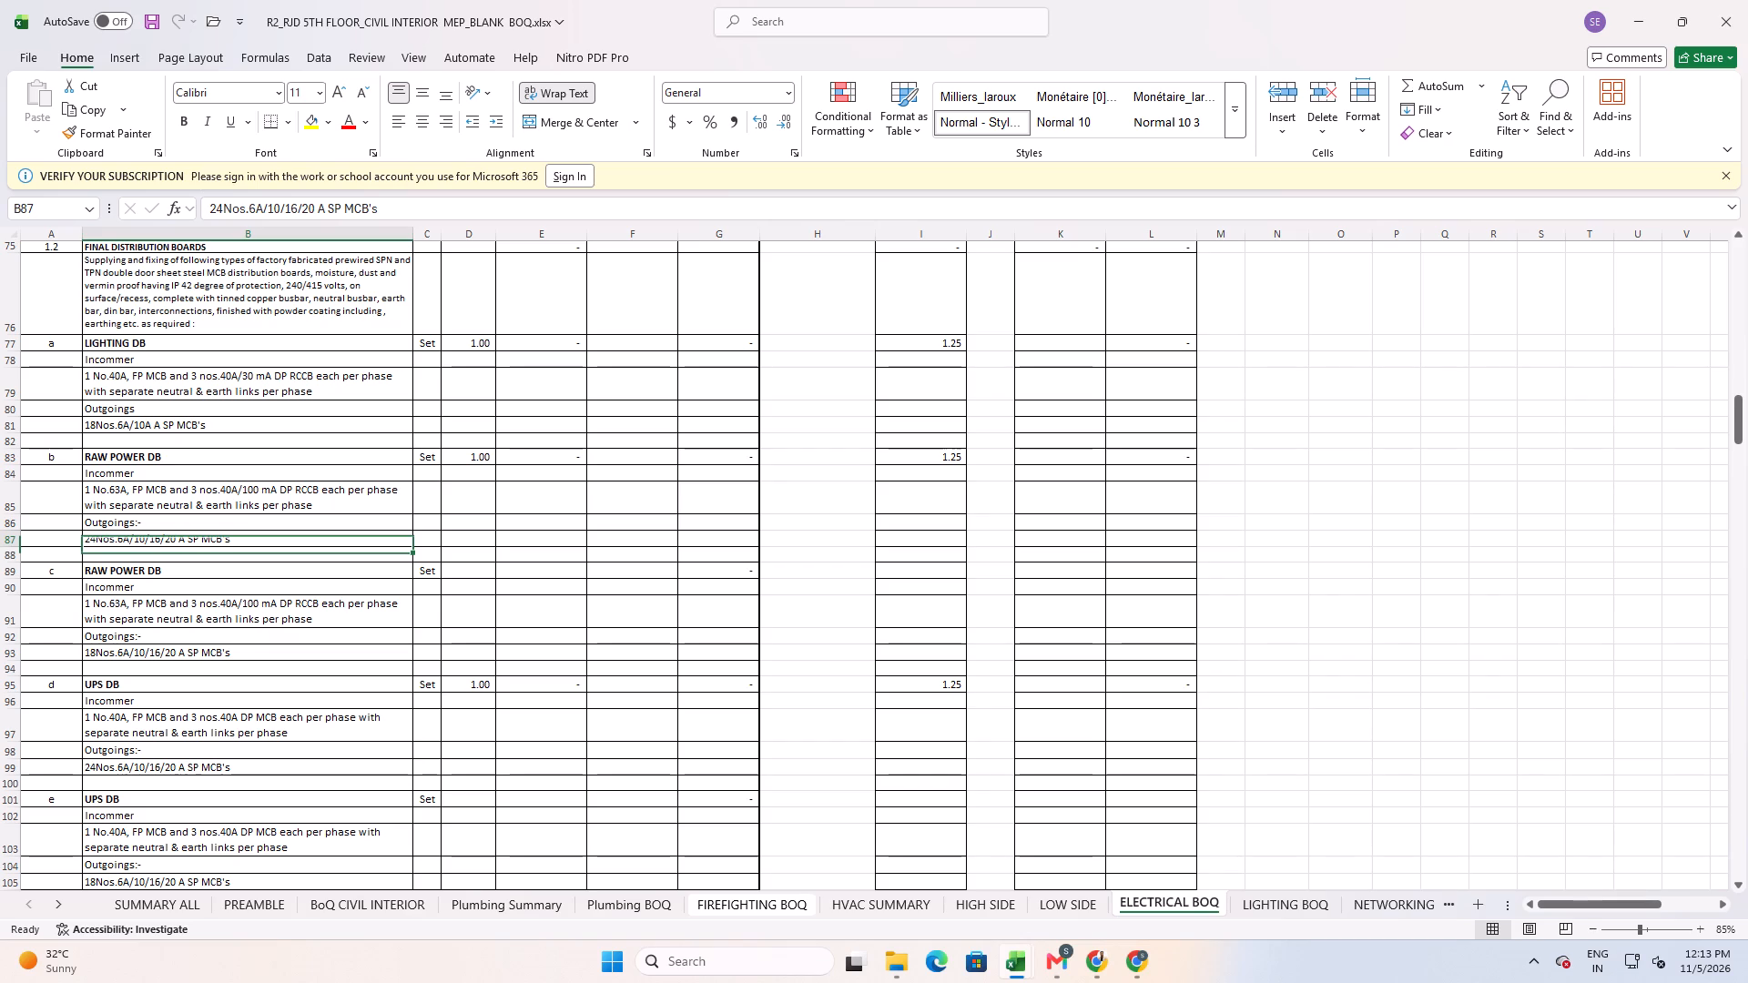
left_click_drag(246, 501, 249, 518)
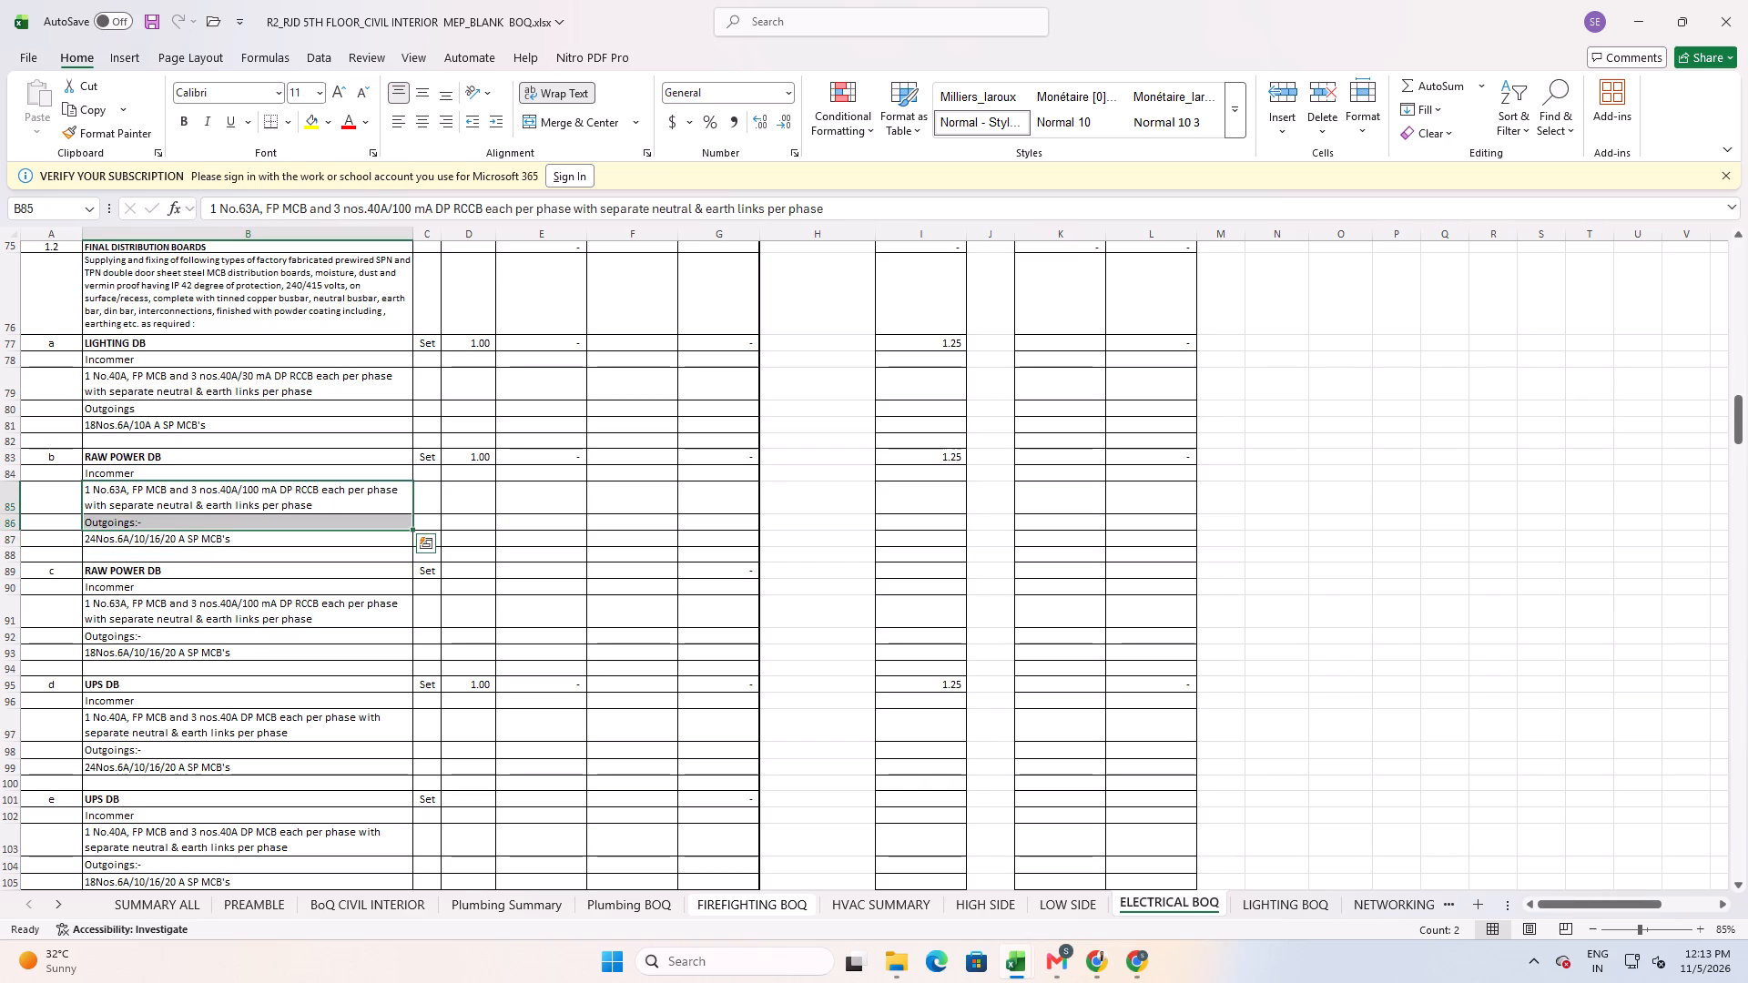
left_click(252, 500)
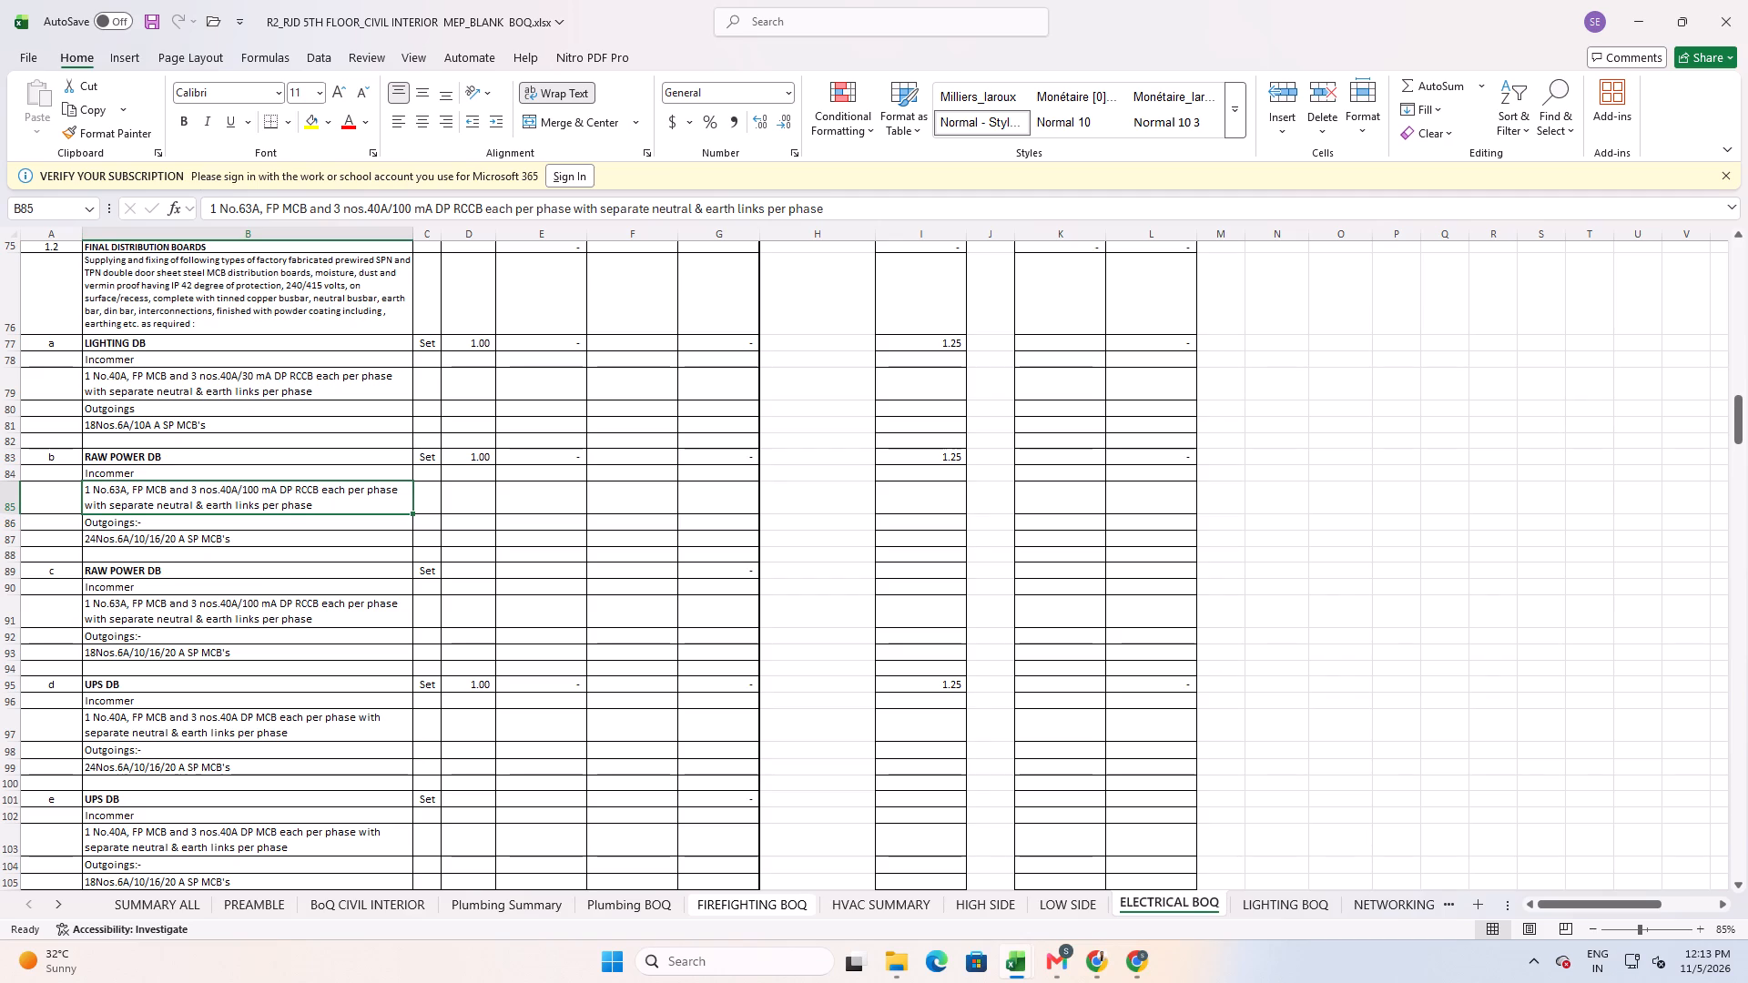
scroll(245, 583, "down", 5)
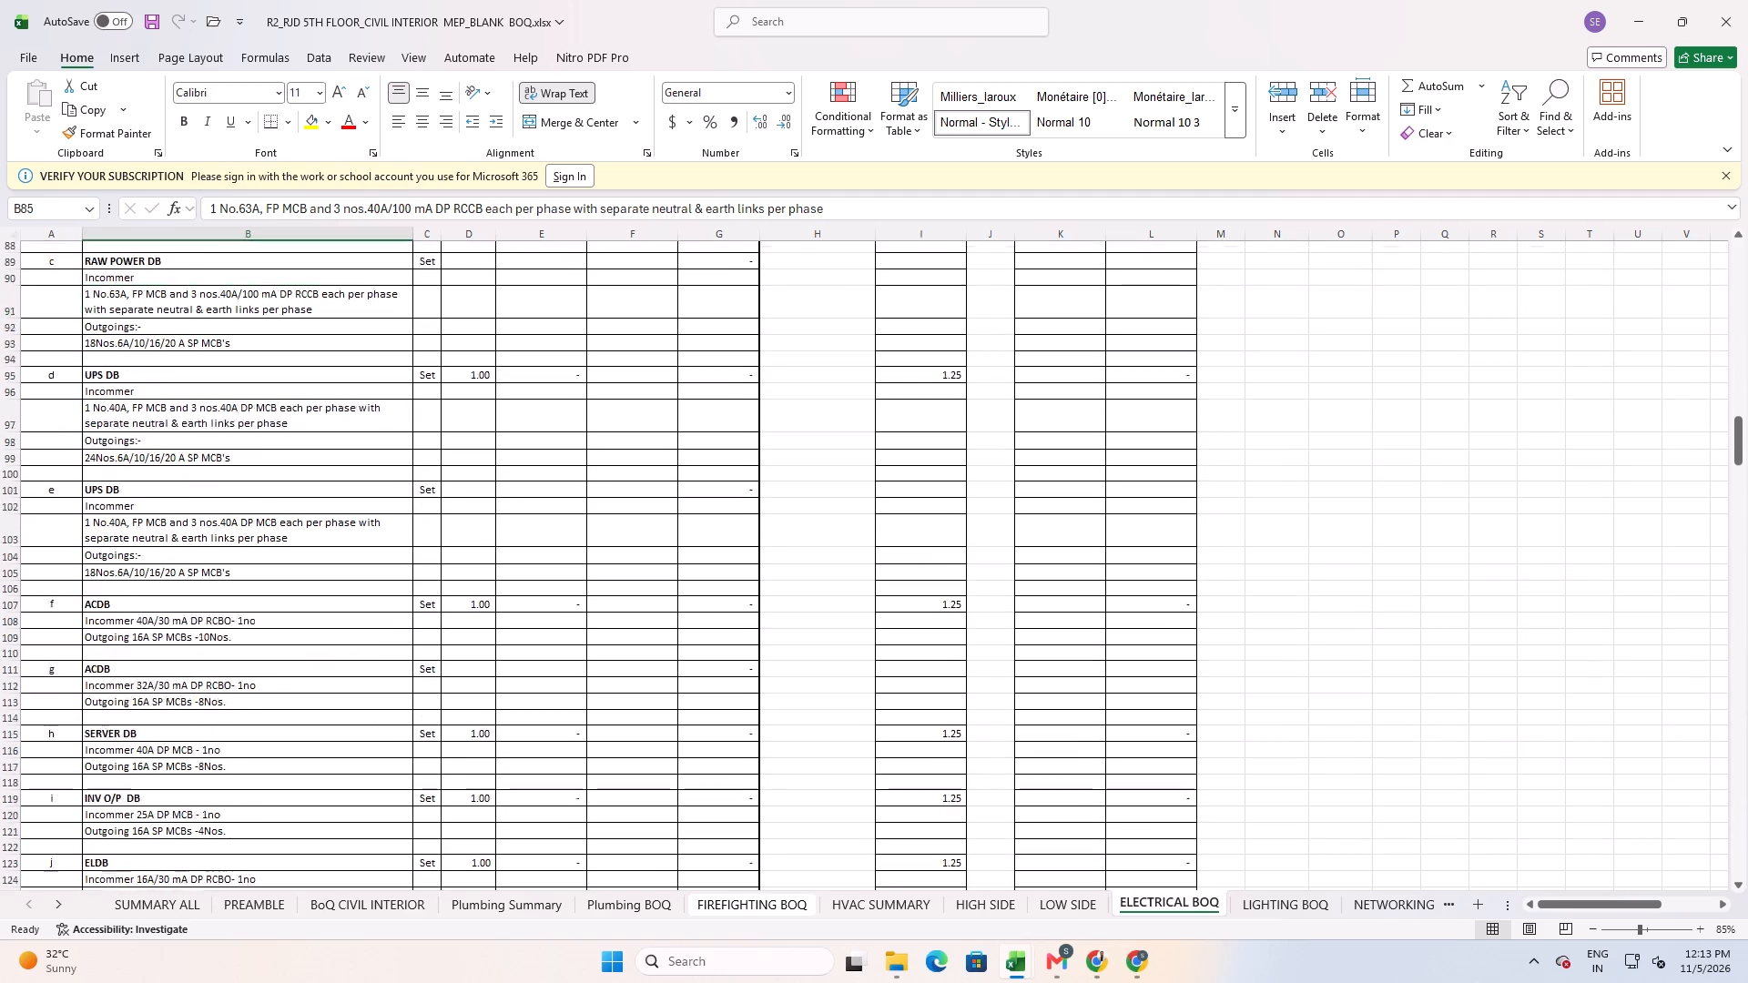
scroll(245, 589, "down", 15)
scroll(539, 588, "down", 6)
scroll(696, 613, "down", 6)
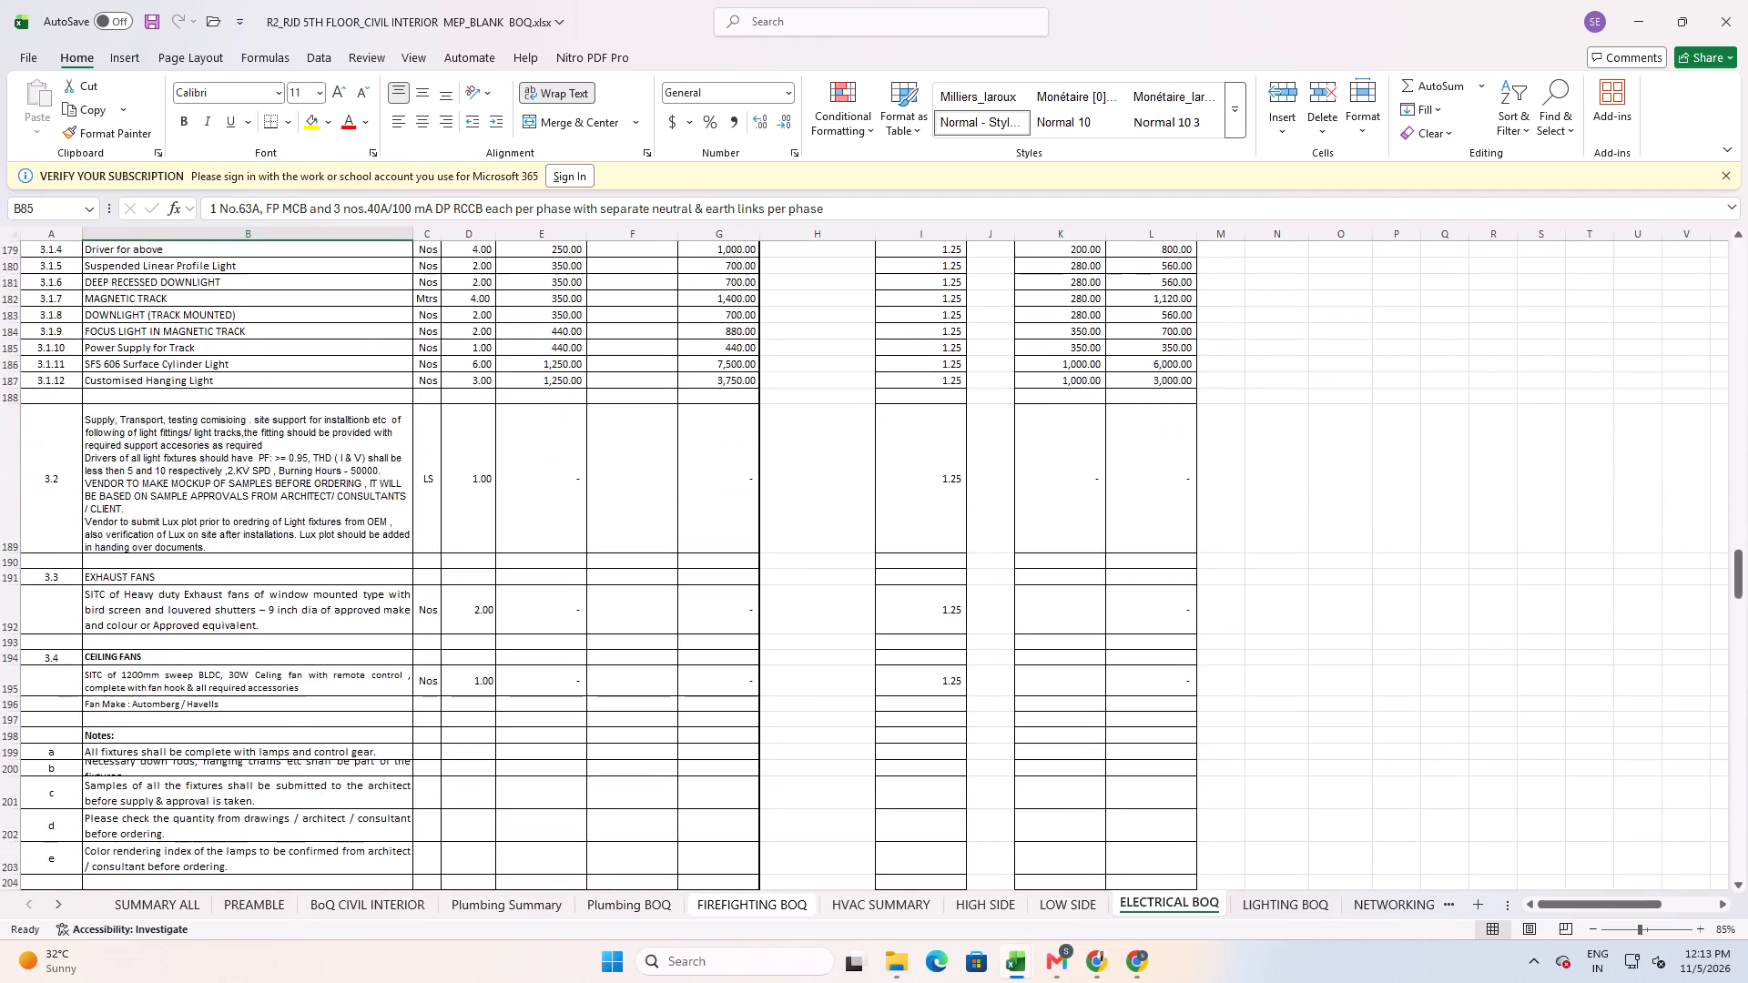
scroll(849, 651, "down", 13)
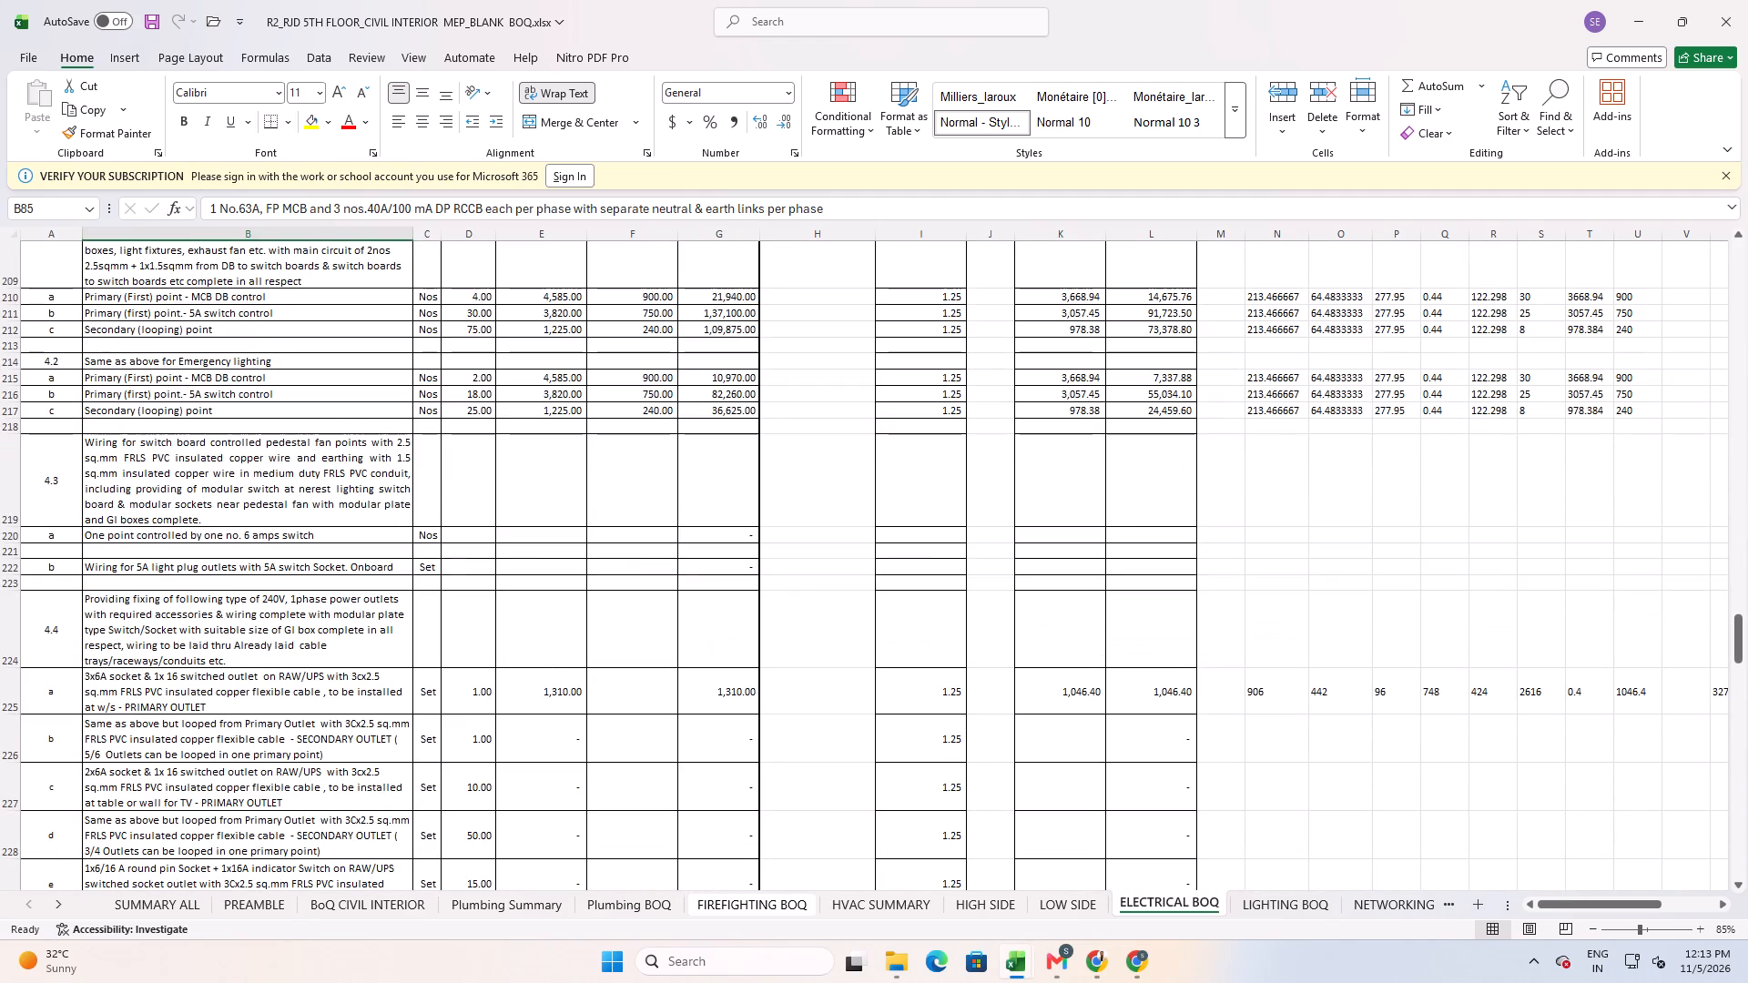
Set the cable length multiplier in Z225 for primary outlet a of item 4.4 to 32.
scroll(869, 654, "down", 2)
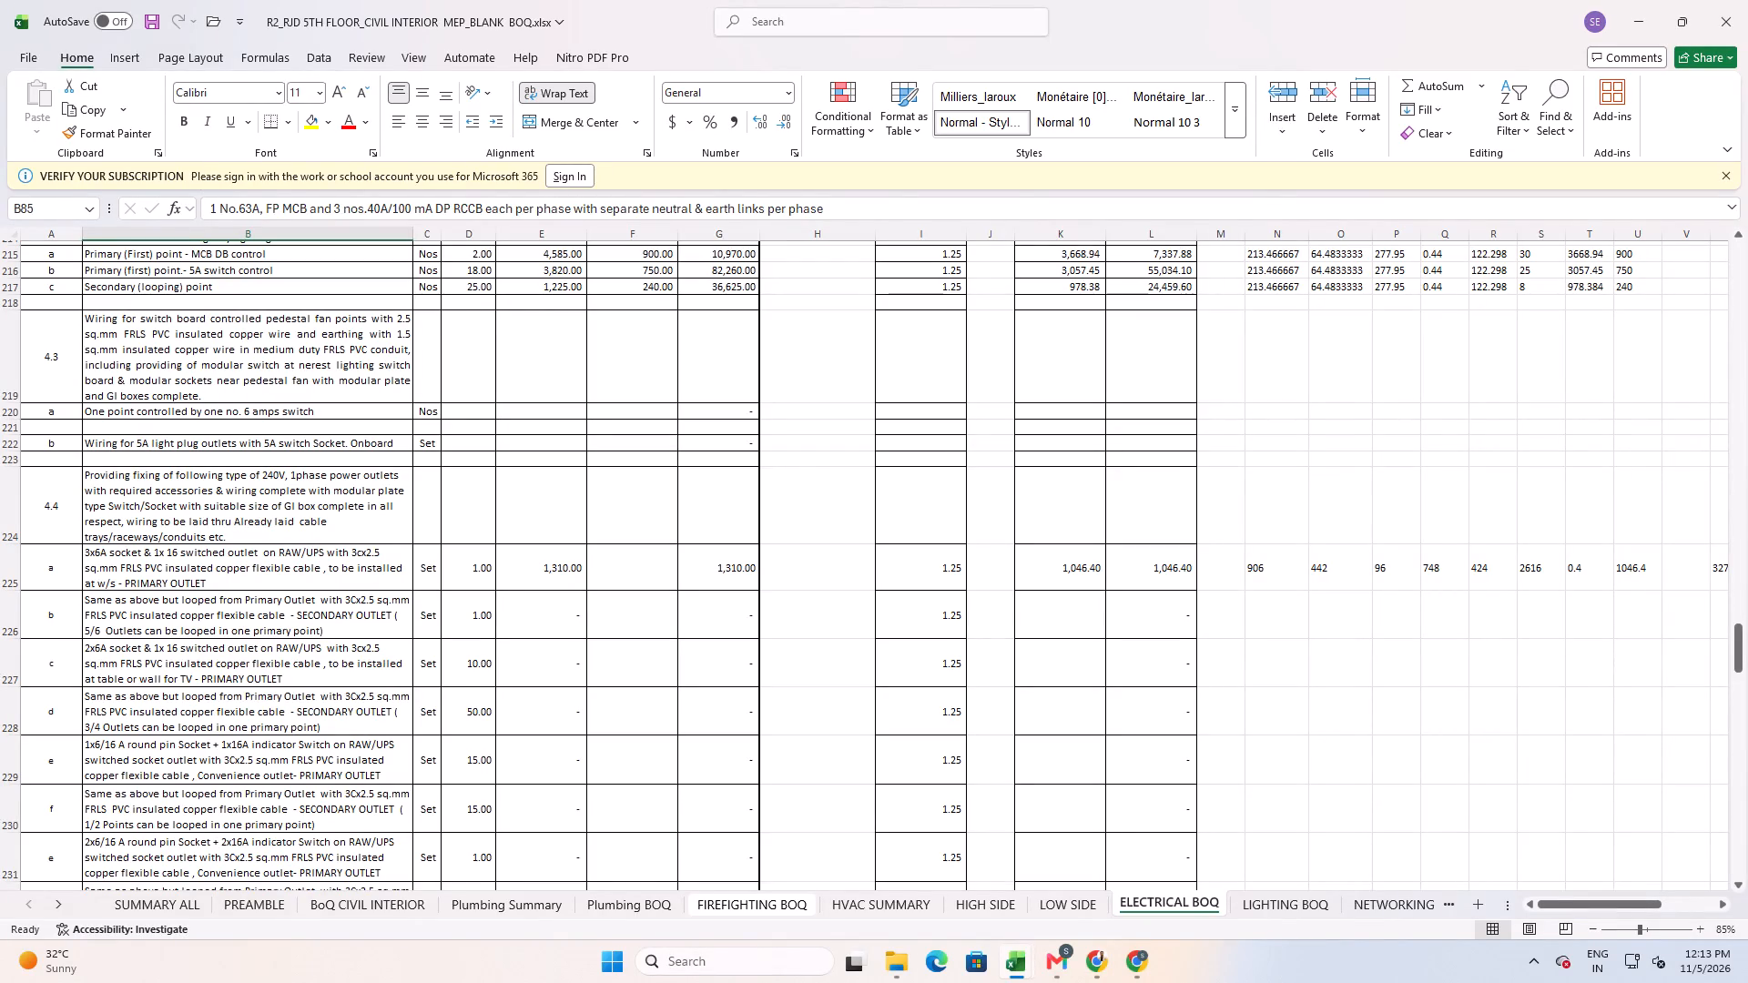
middle_click_drag(1570, 616, 1625, 613)
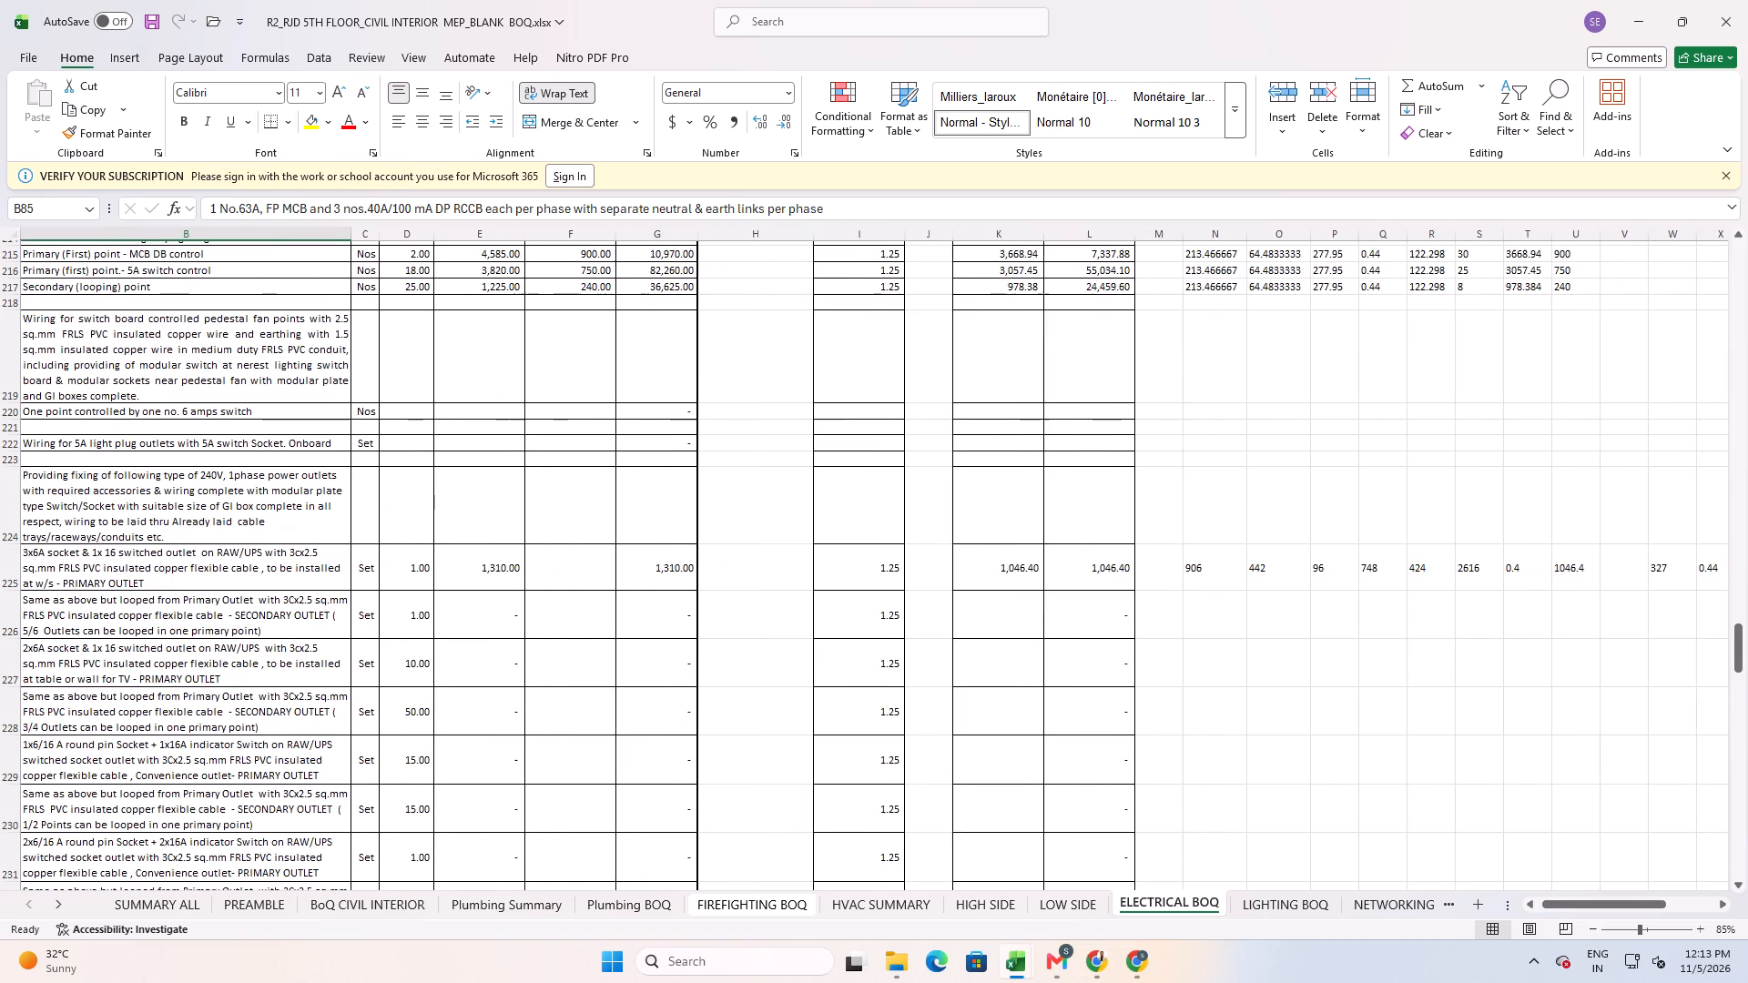
middle_click_drag(1625, 613, 1637, 610)
left_click(1479, 573)
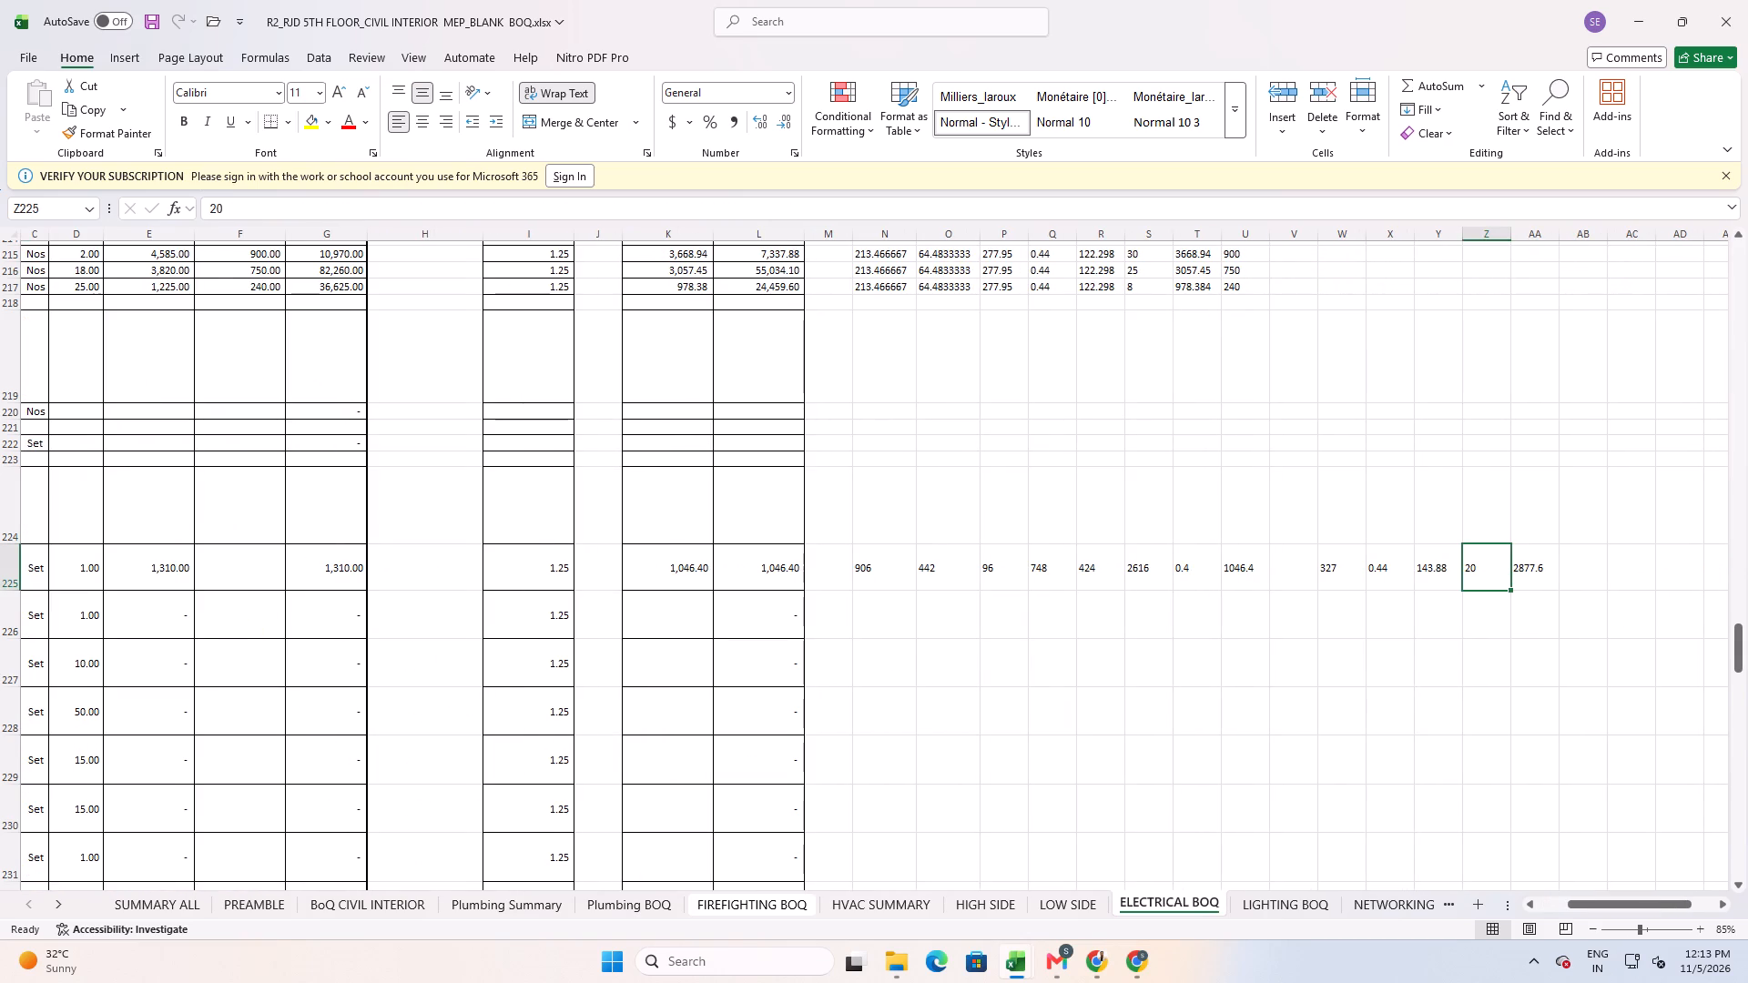
key("3")
key("5")
key("BackSpace")
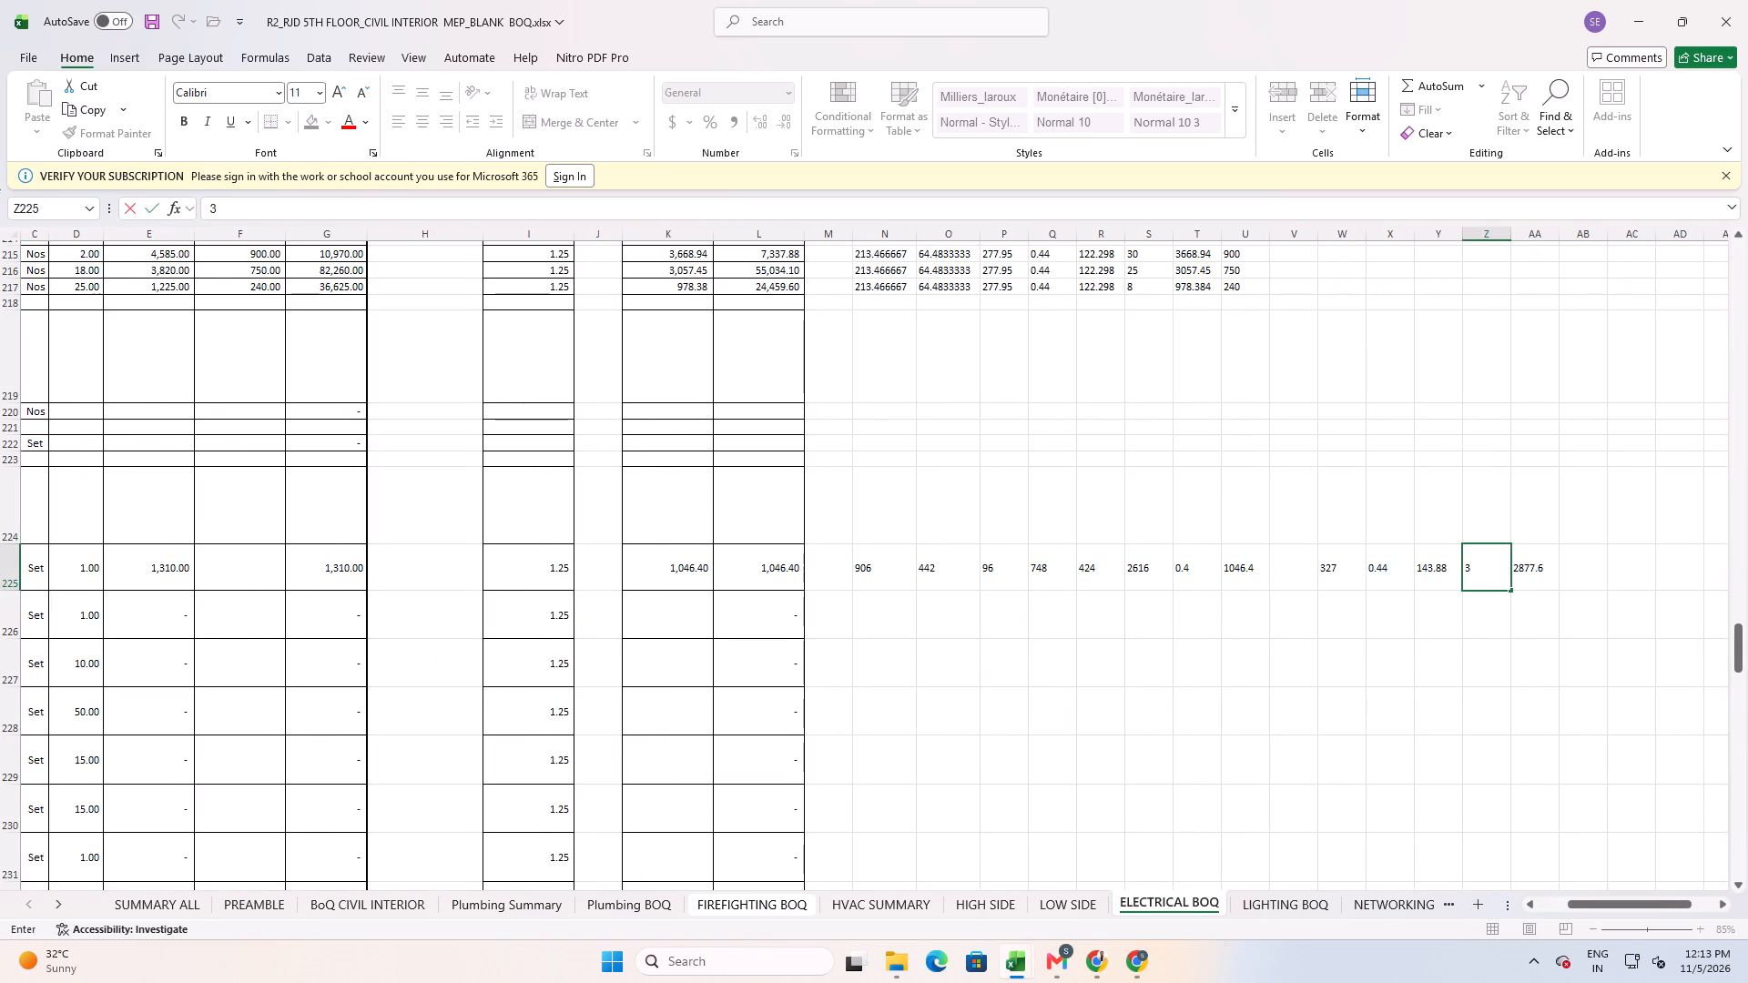
key("2")
key("Return")
Auto-fit the heights of rows 237, 238 and 241 to show the full item 4.5 outlet descriptions.
scroll(796, 648, "down", 1)
middle_click_drag(915, 616, 838, 616)
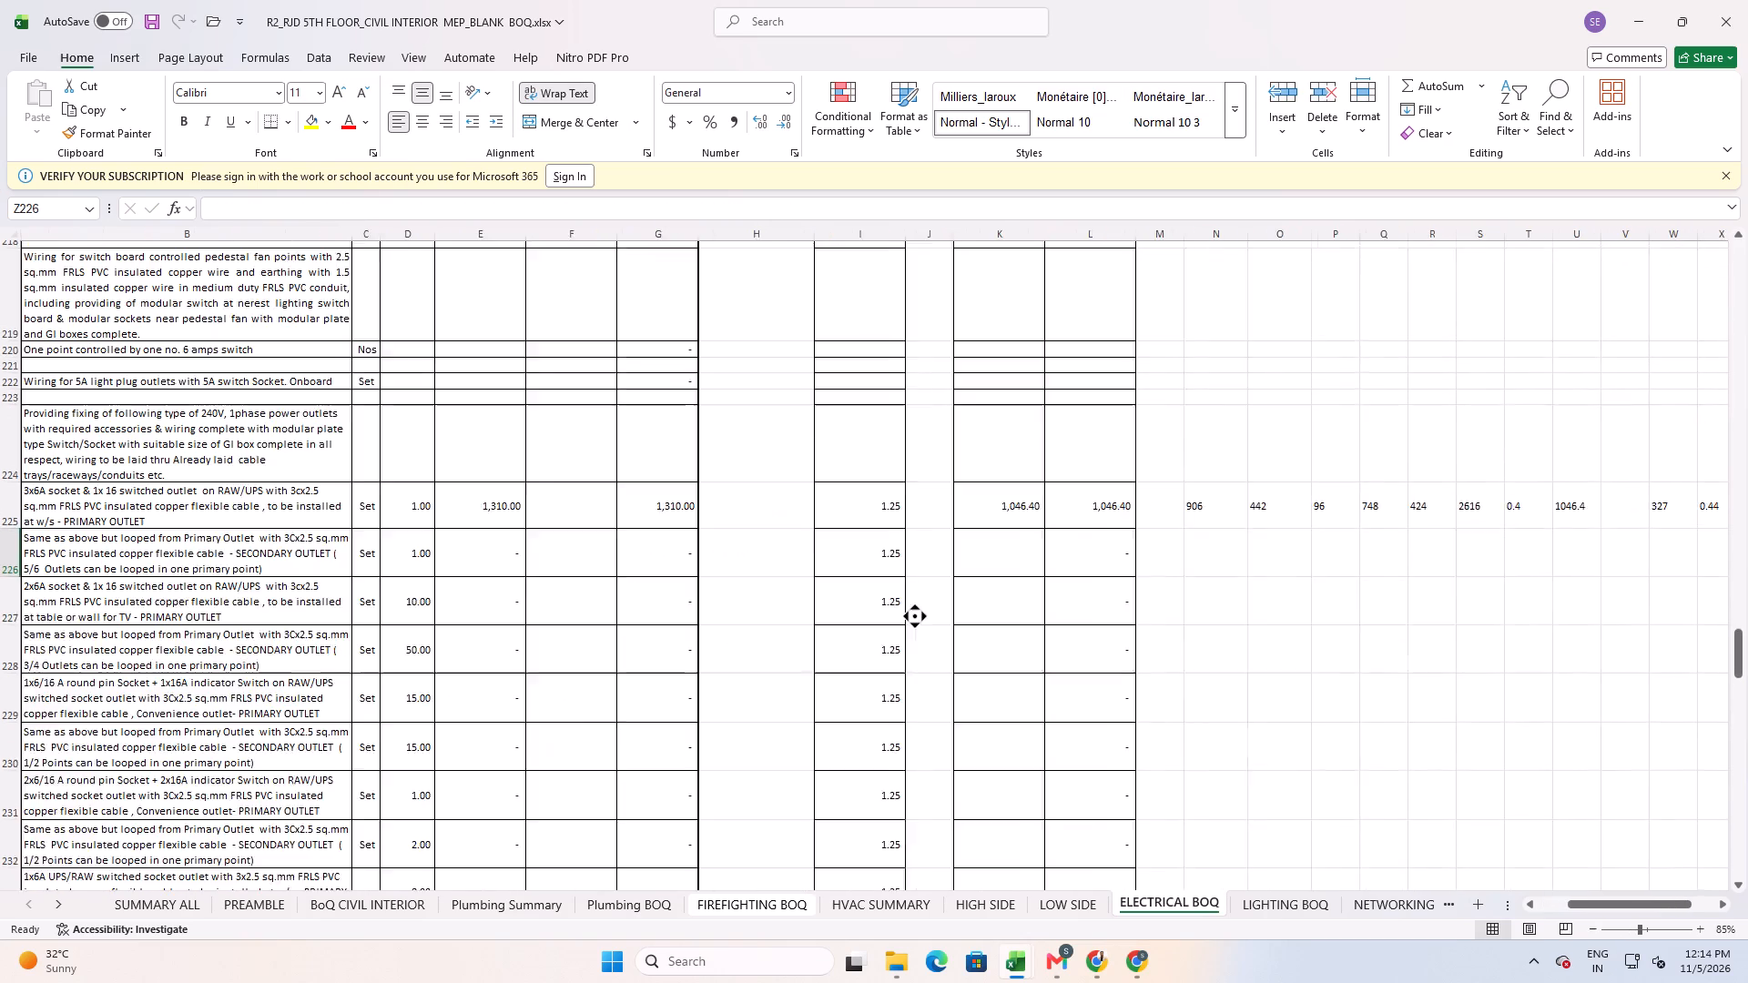
middle_click_drag(838, 616, 681, 616)
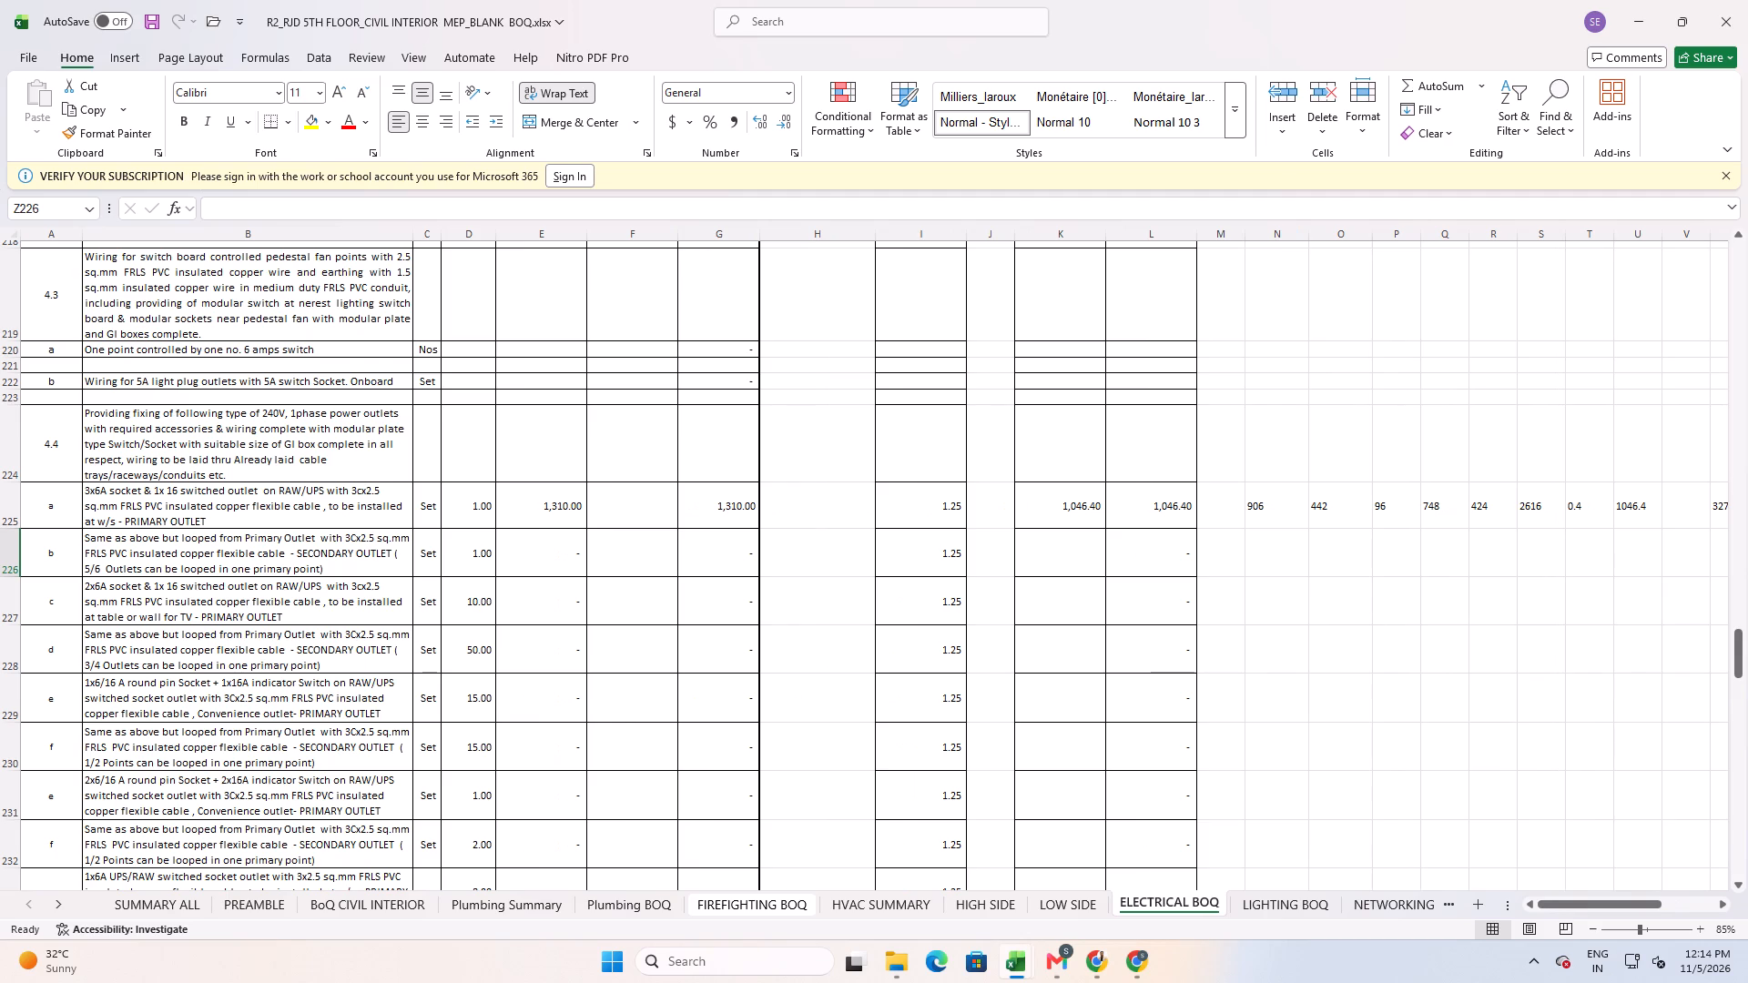
scroll(509, 619, "down", 6)
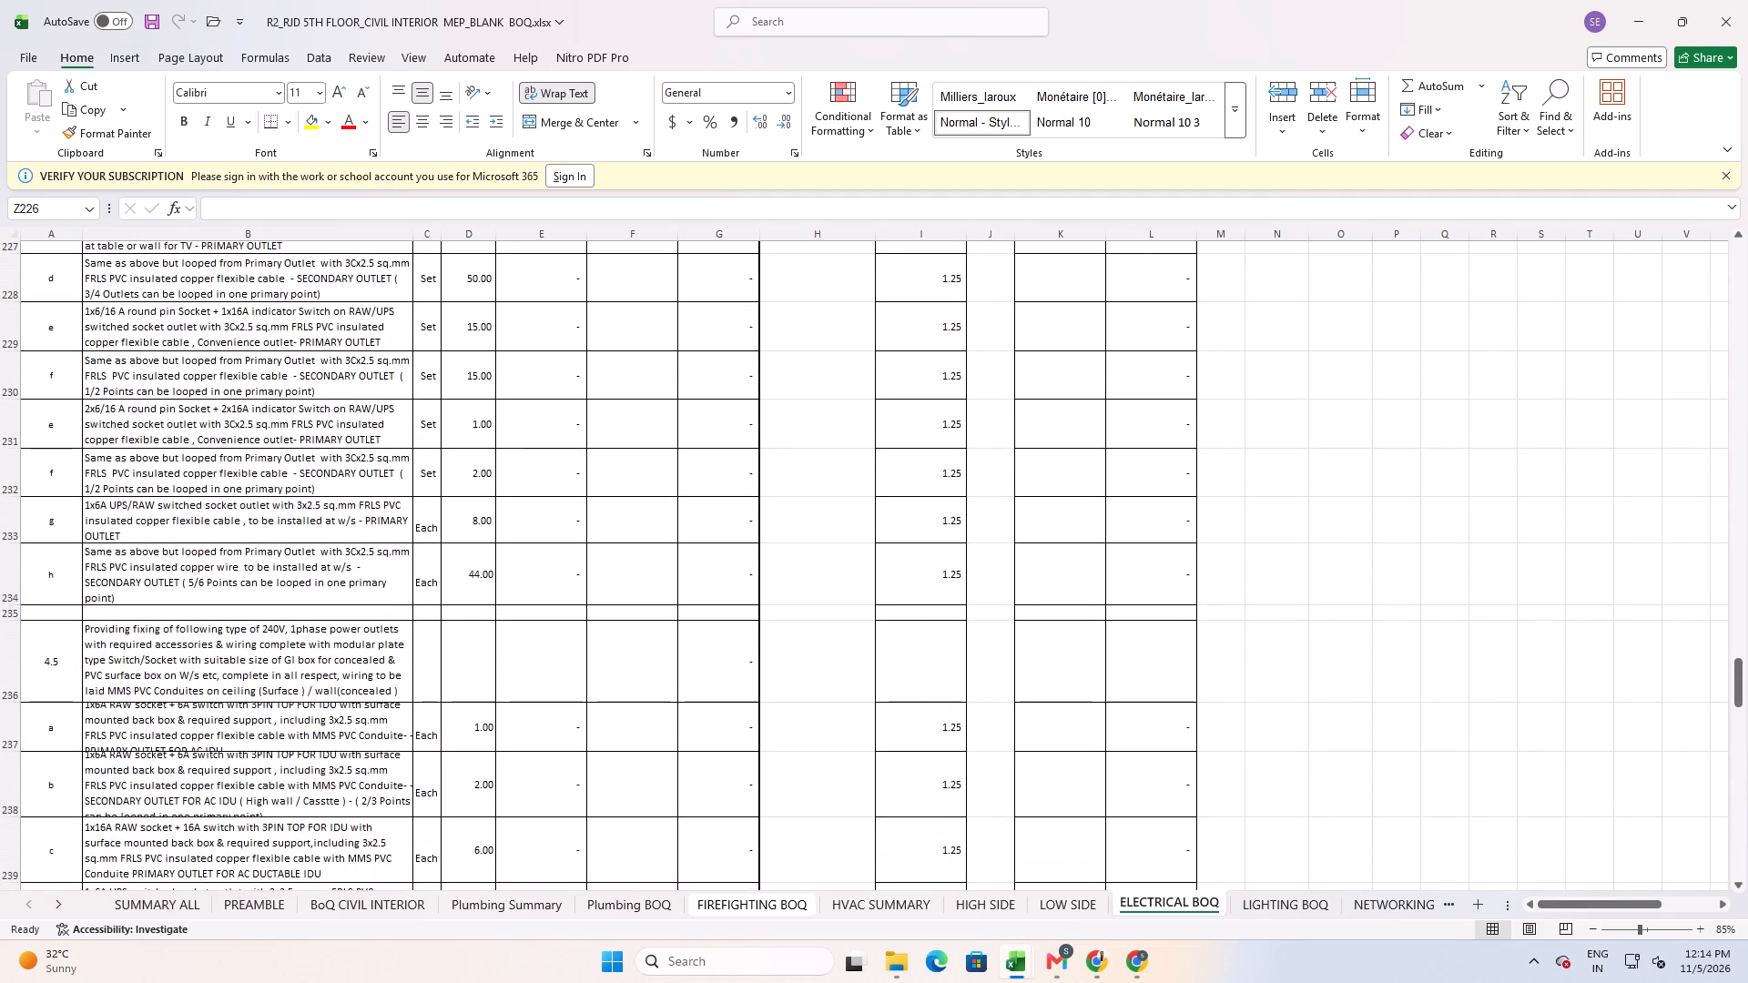
double_click(0, 751)
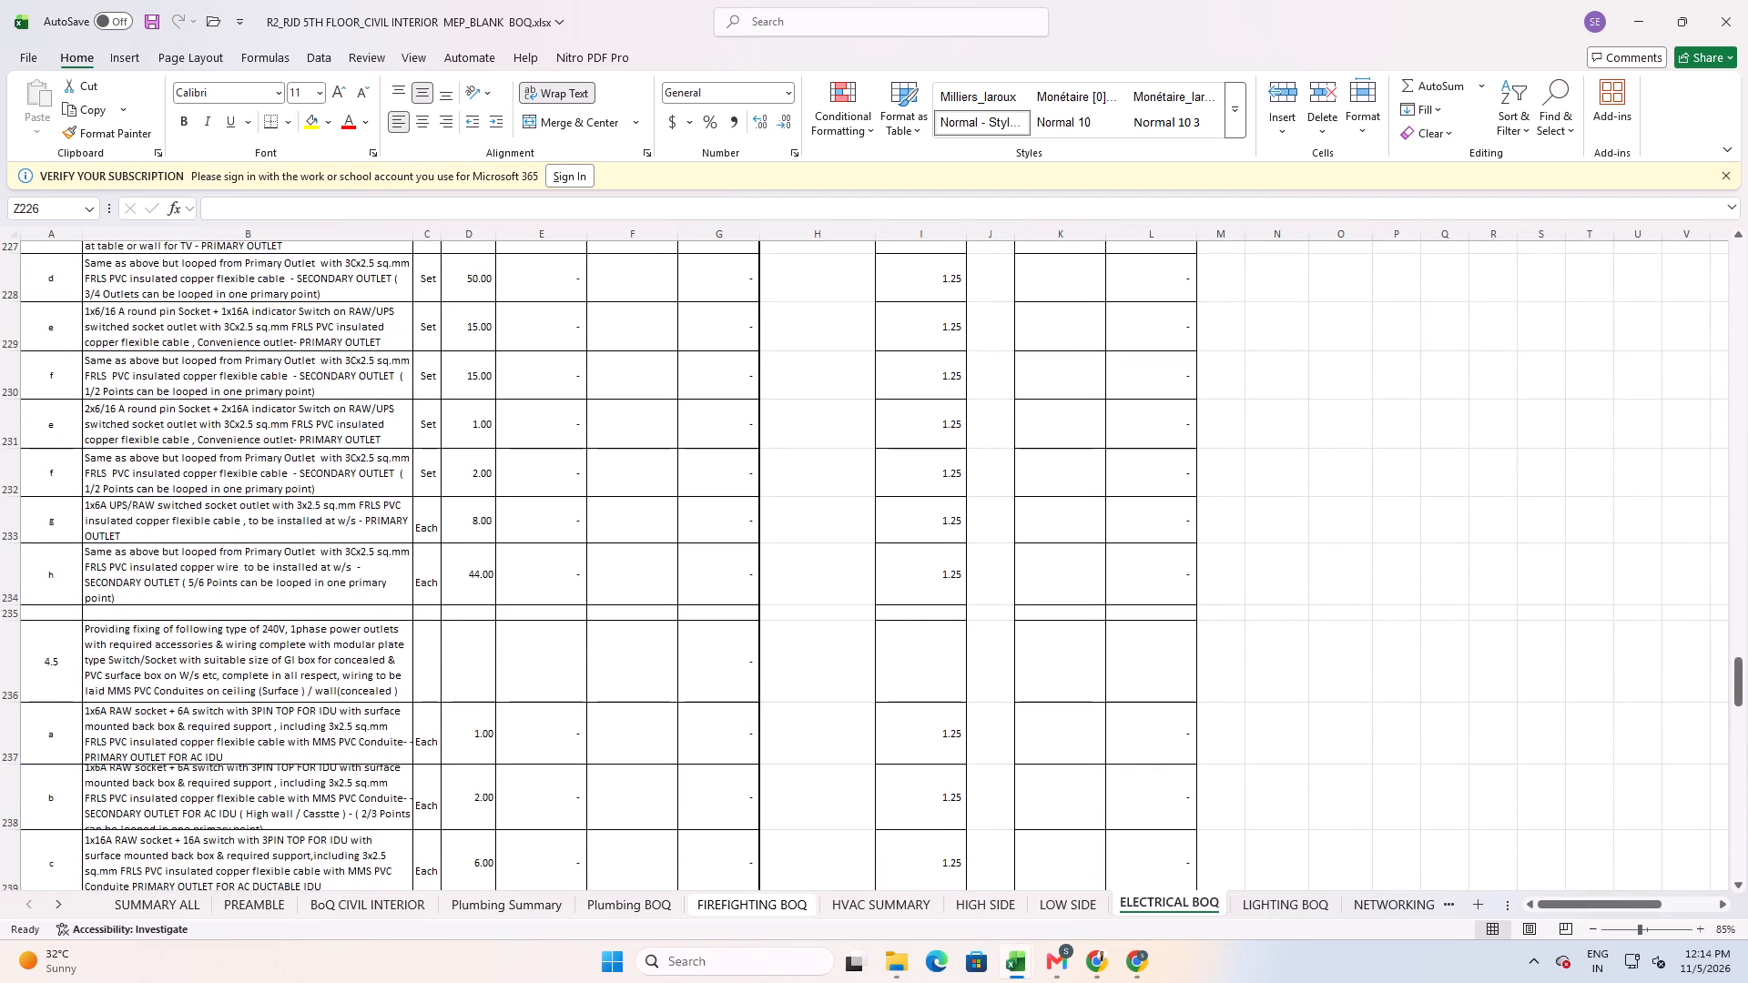
scroll(80, 778, "down", 1)
double_click(10, 769)
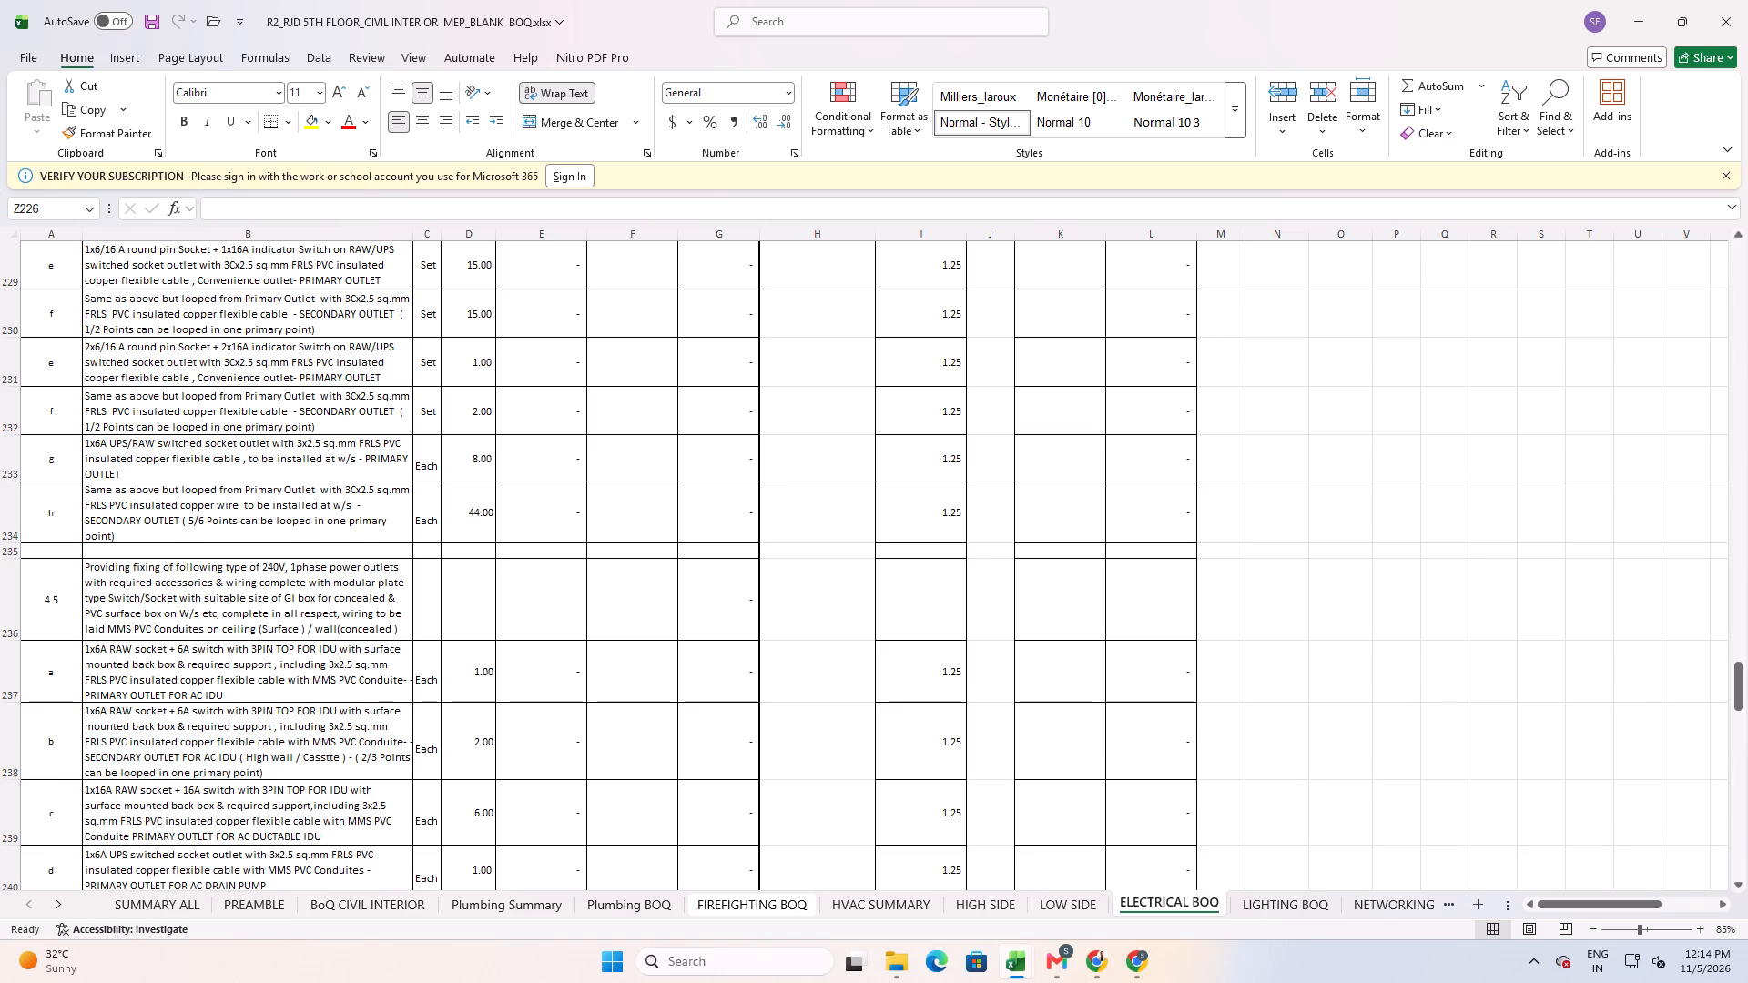
scroll(300, 753, "down", 2)
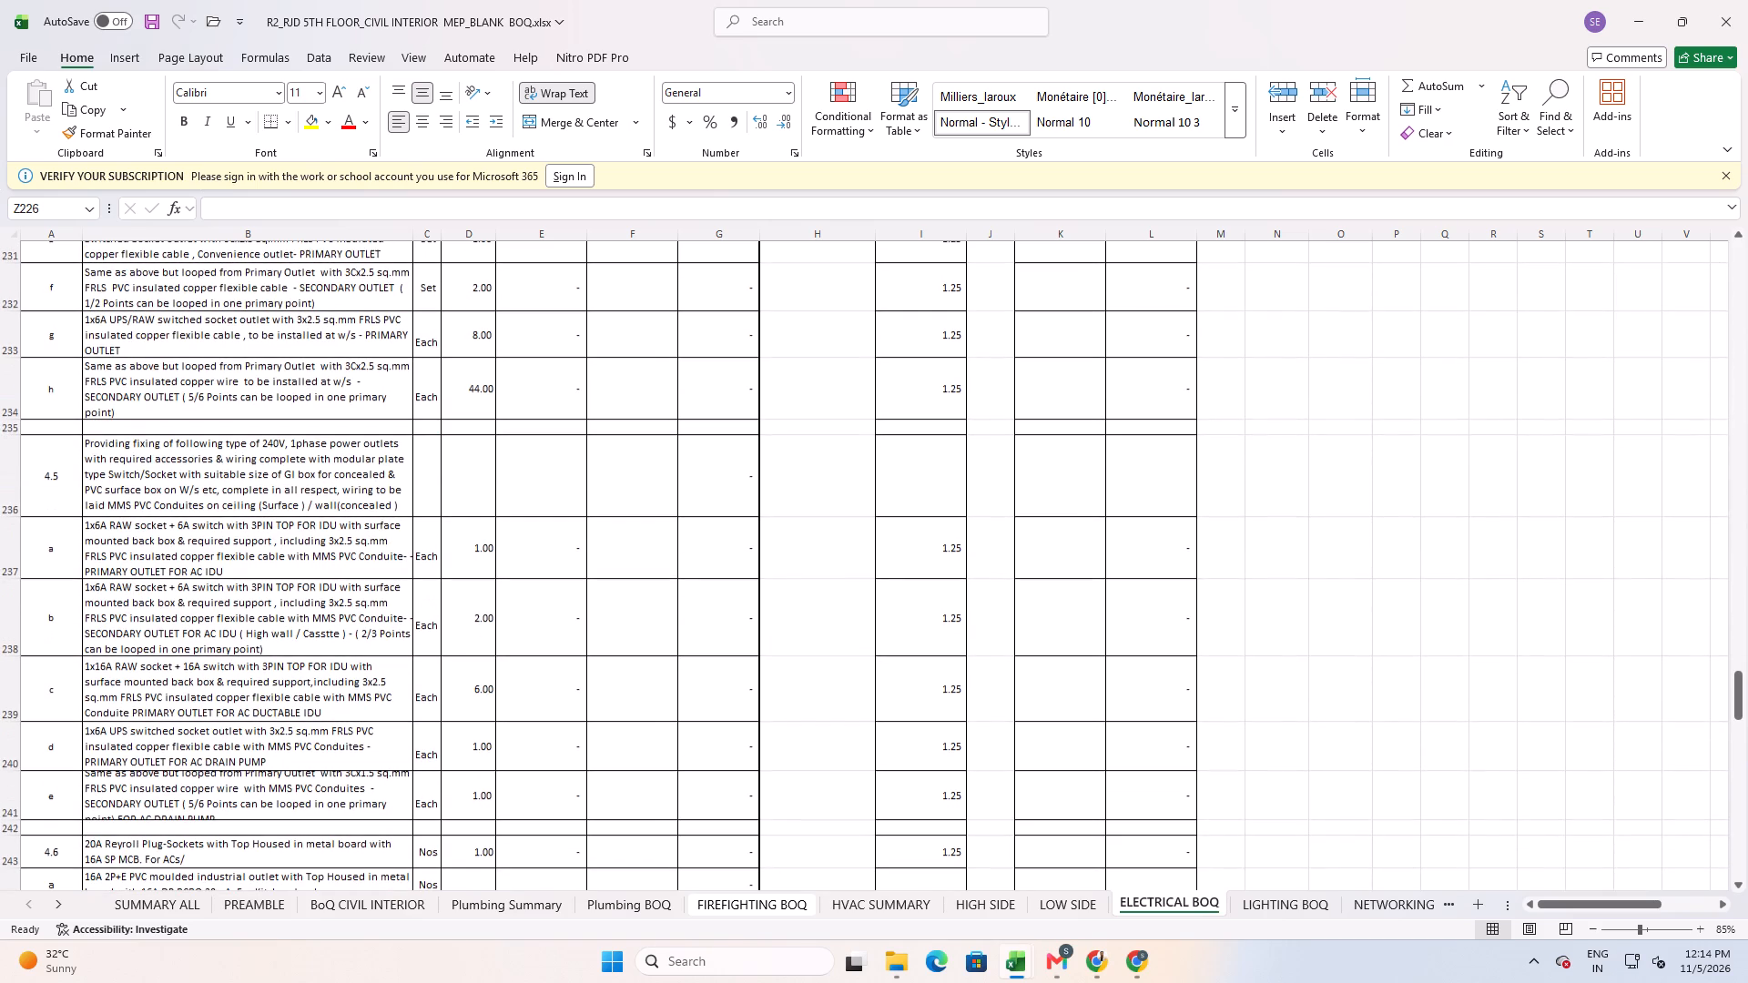
double_click(16, 822)
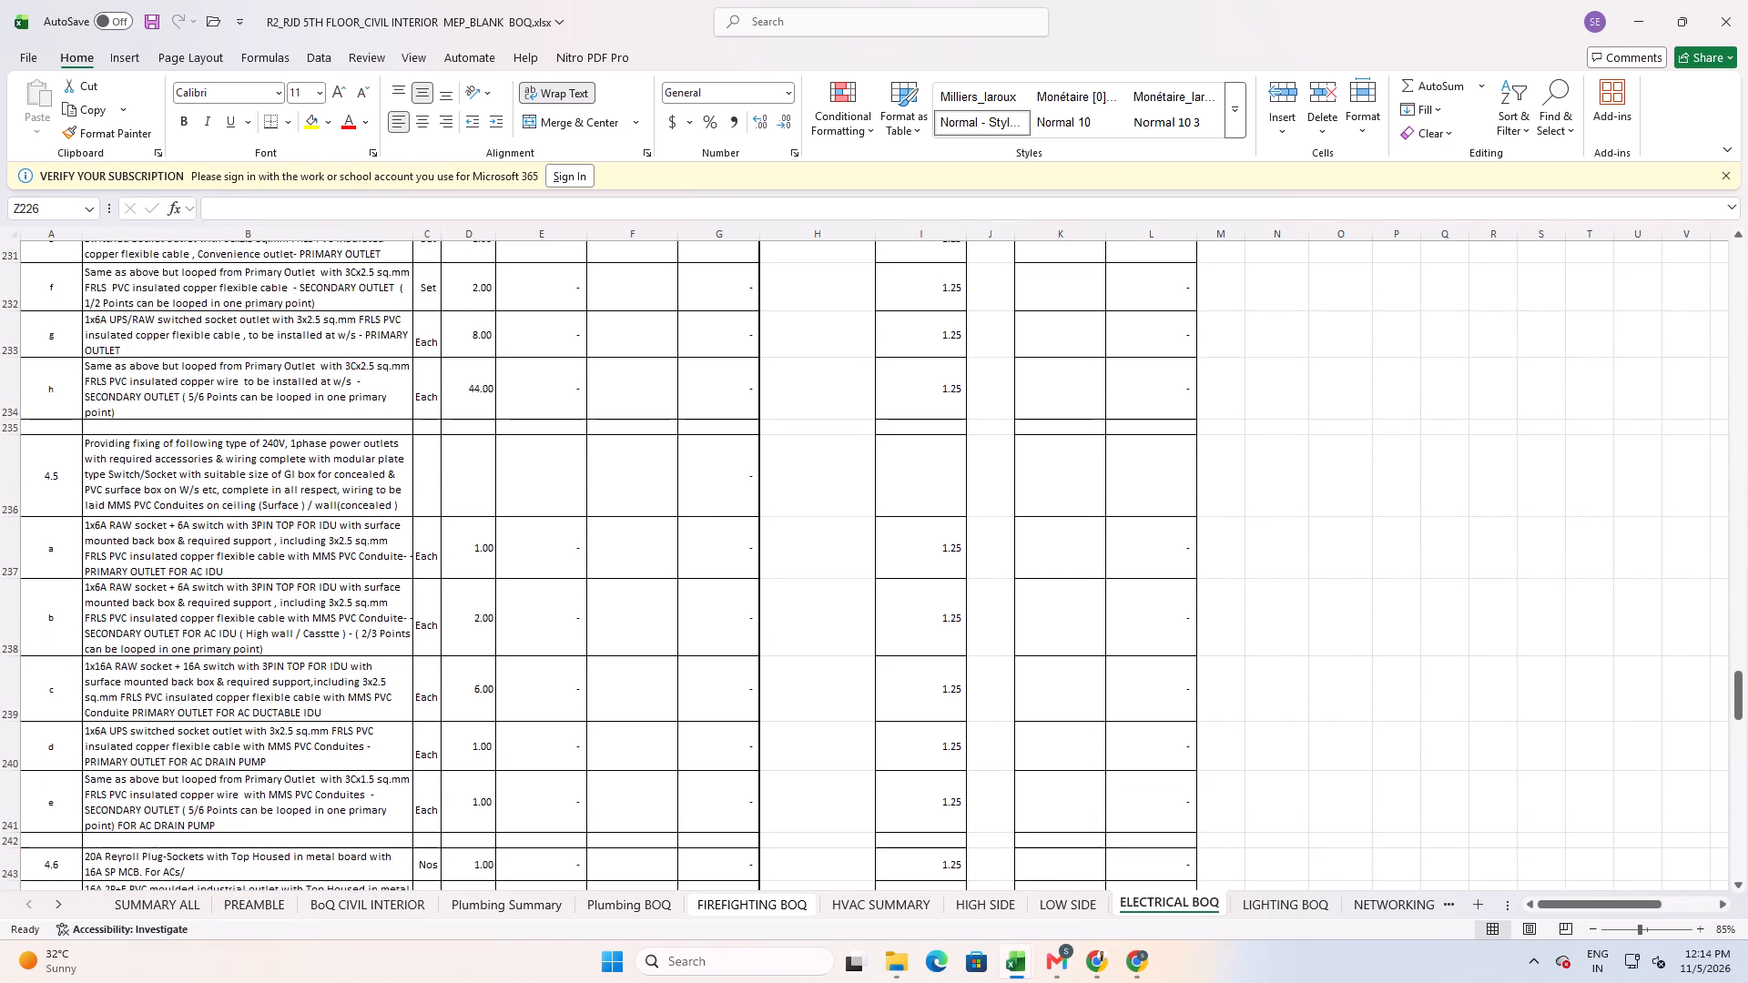
Examine the item 4.5 AC and drain pump outlet descriptions and the item 4.6 plug-socket descriptions.
scroll(269, 779, "down", 1)
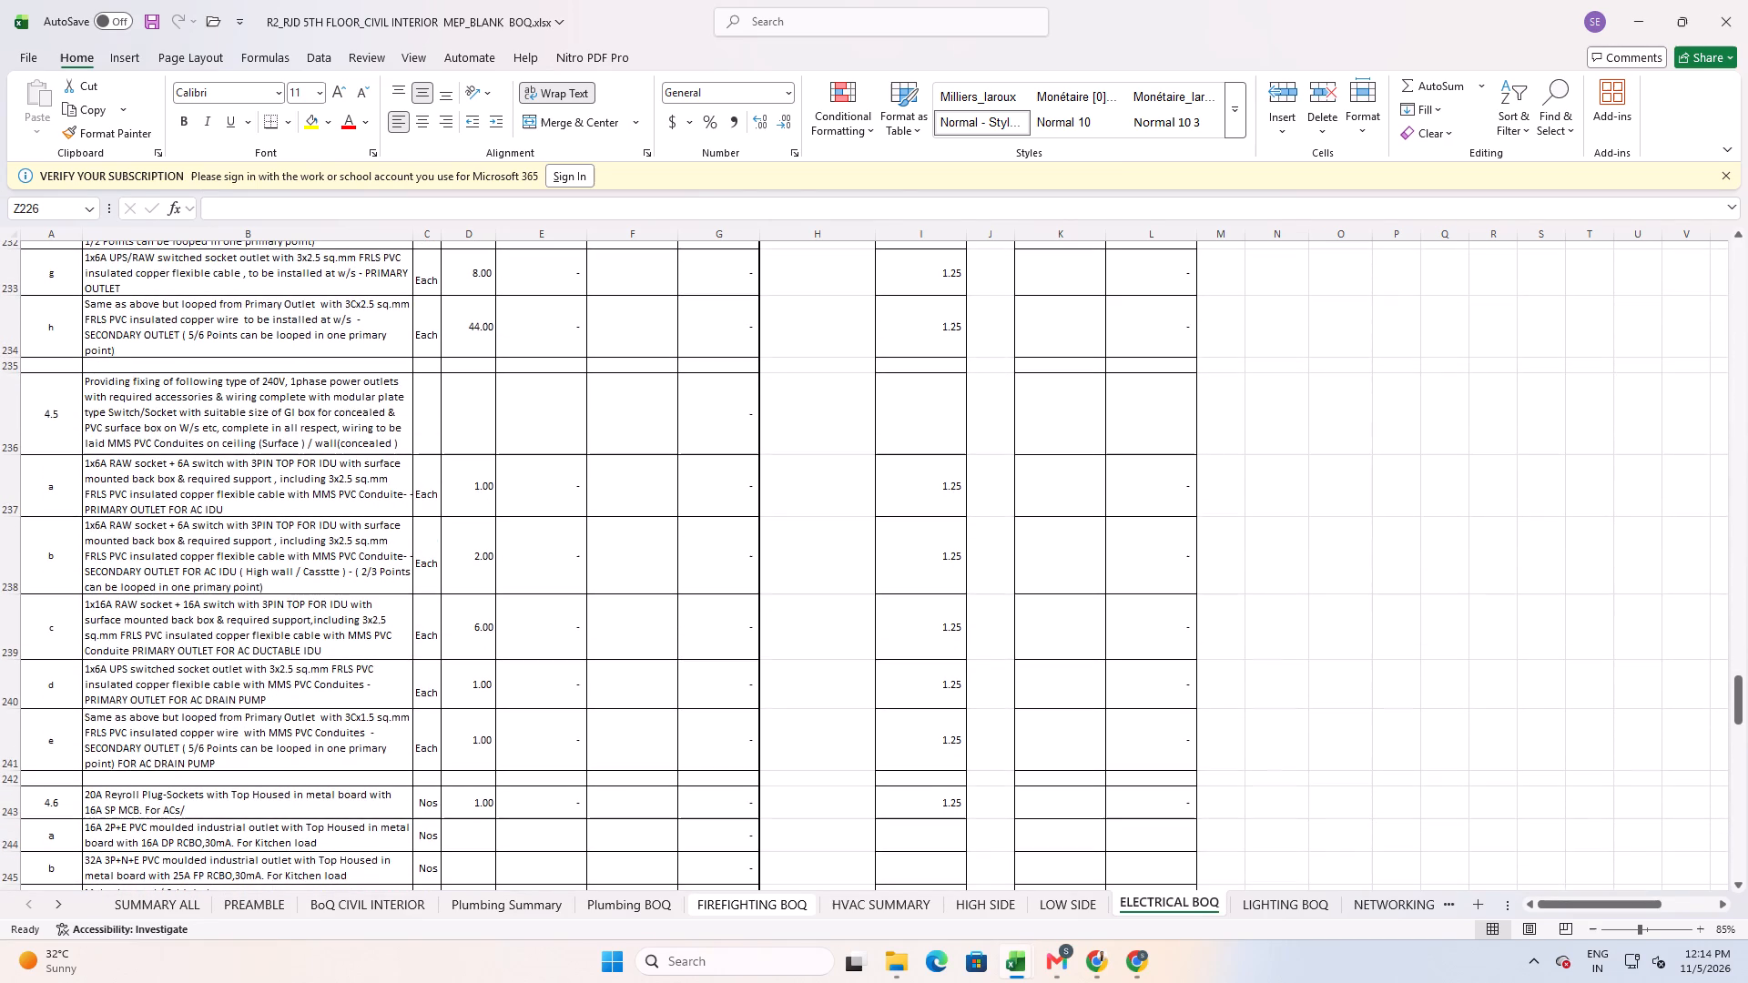
scroll(269, 779, "down", 1)
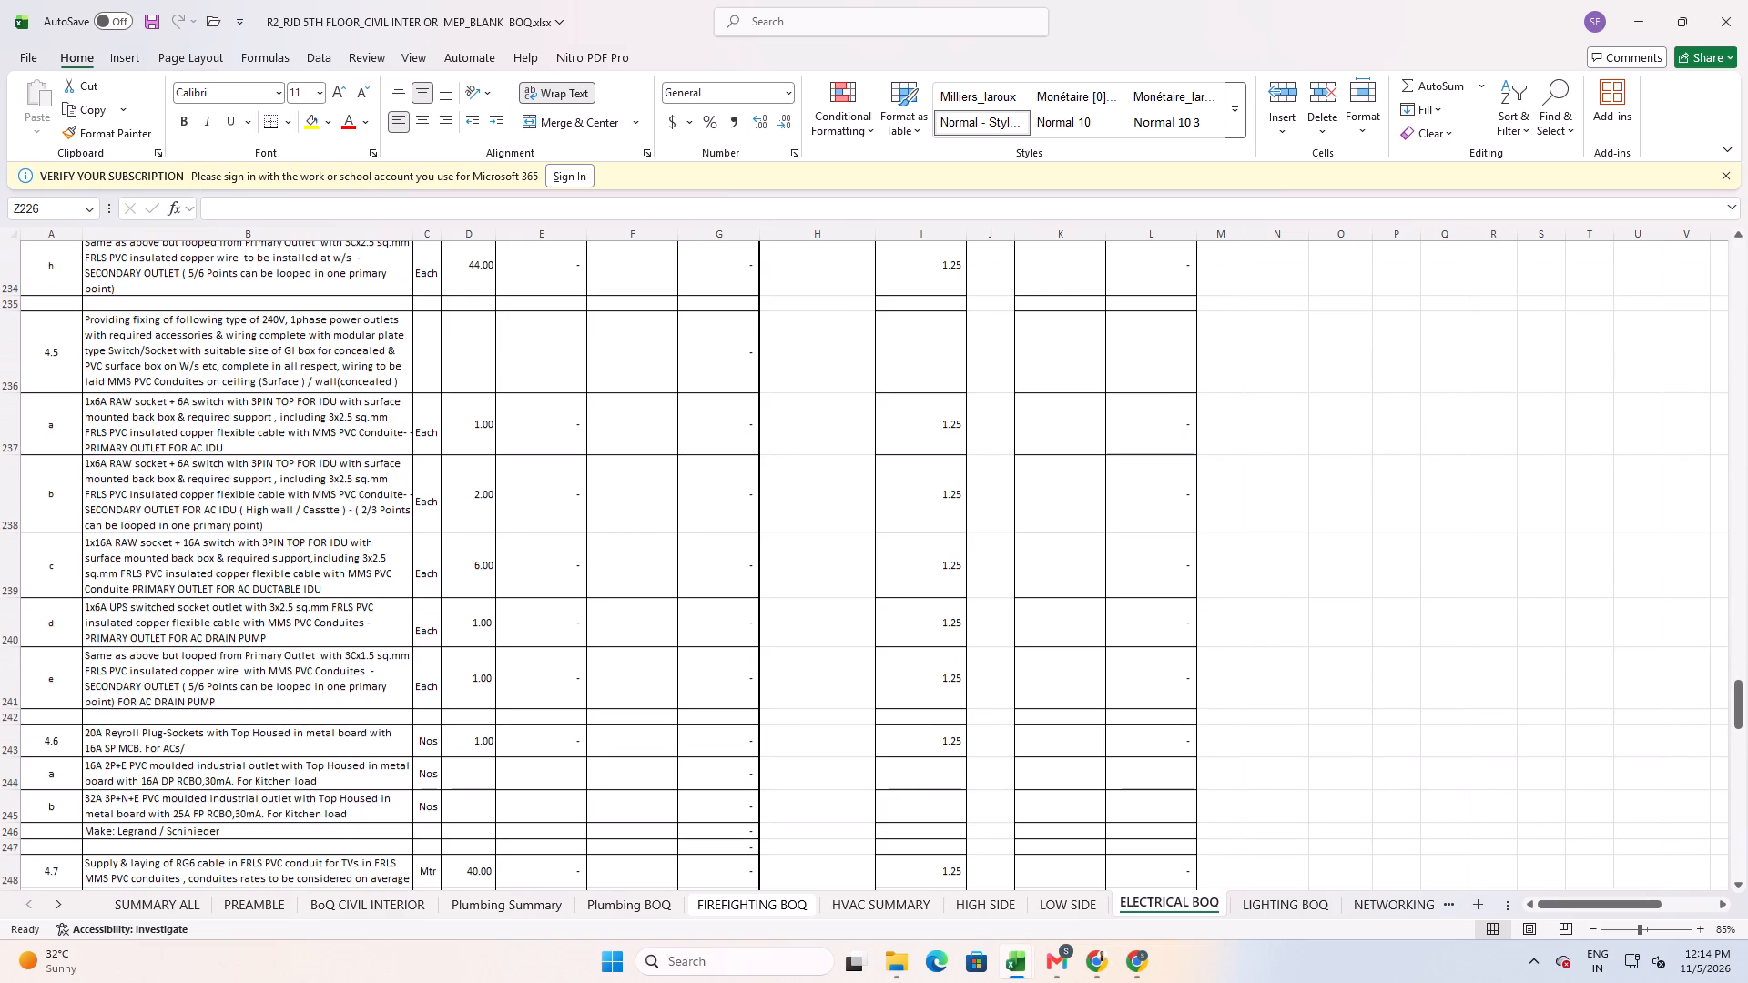
left_click_drag(359, 421, 432, 608)
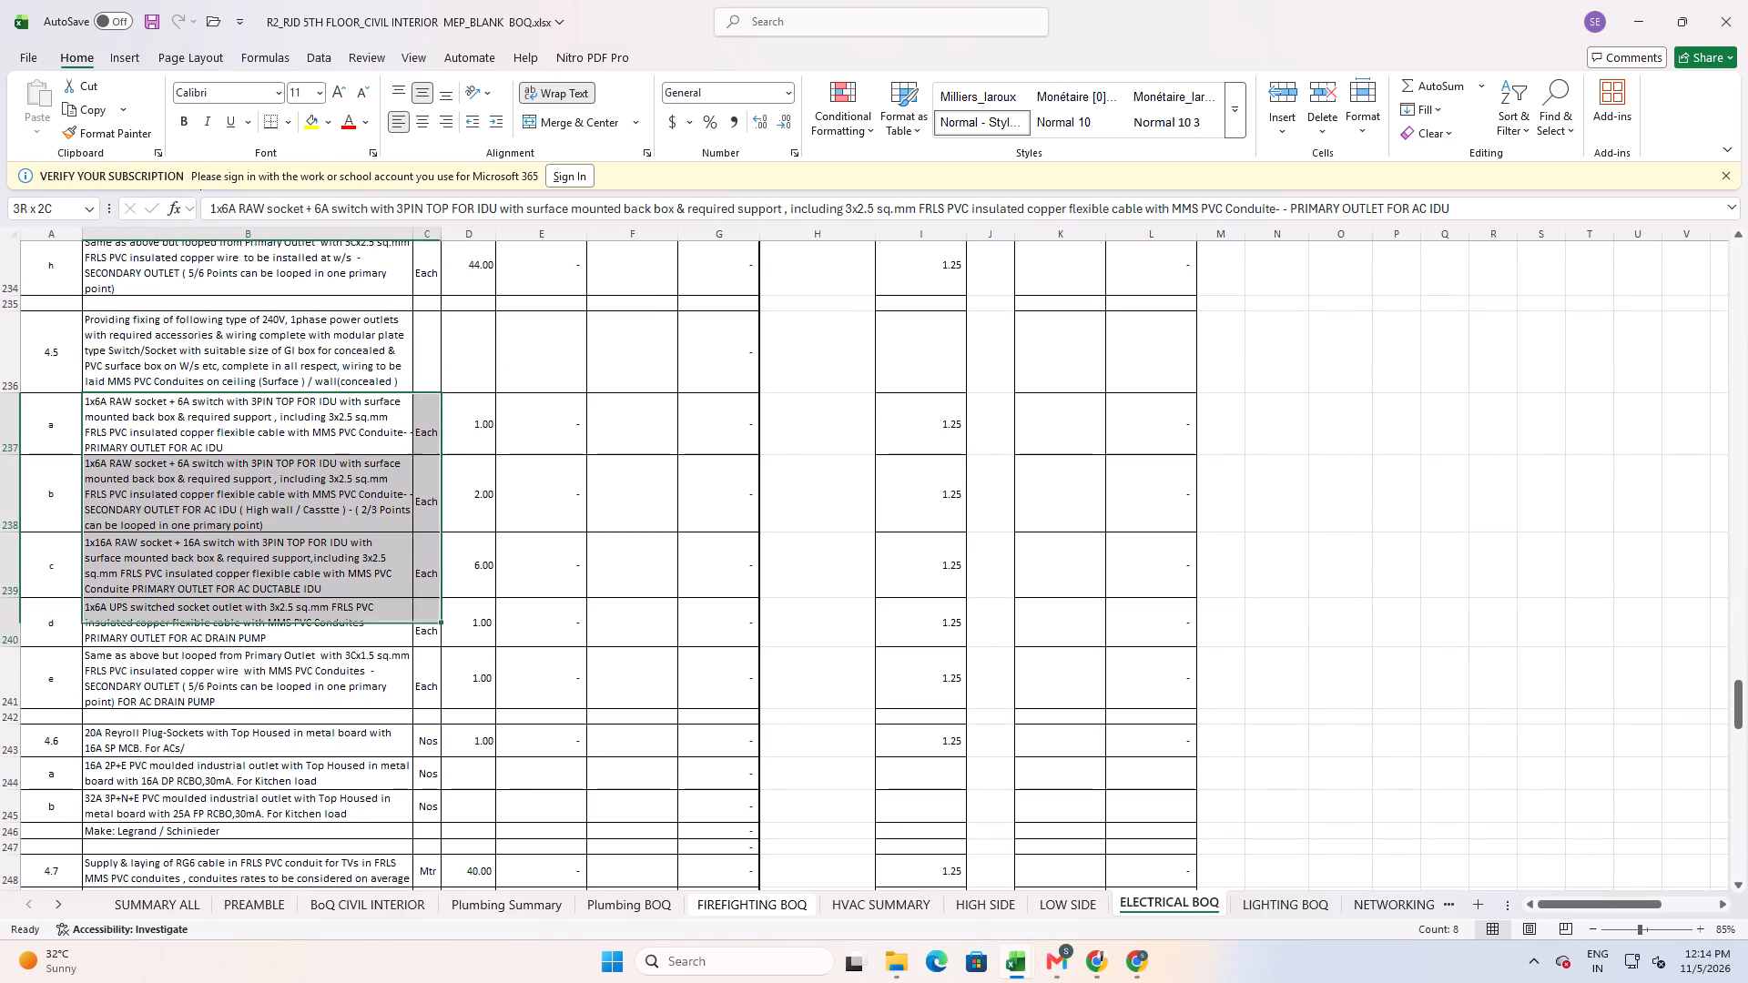
left_click_drag(432, 608, 447, 690)
scroll(158, 844, "down", 1)
left_click(327, 764)
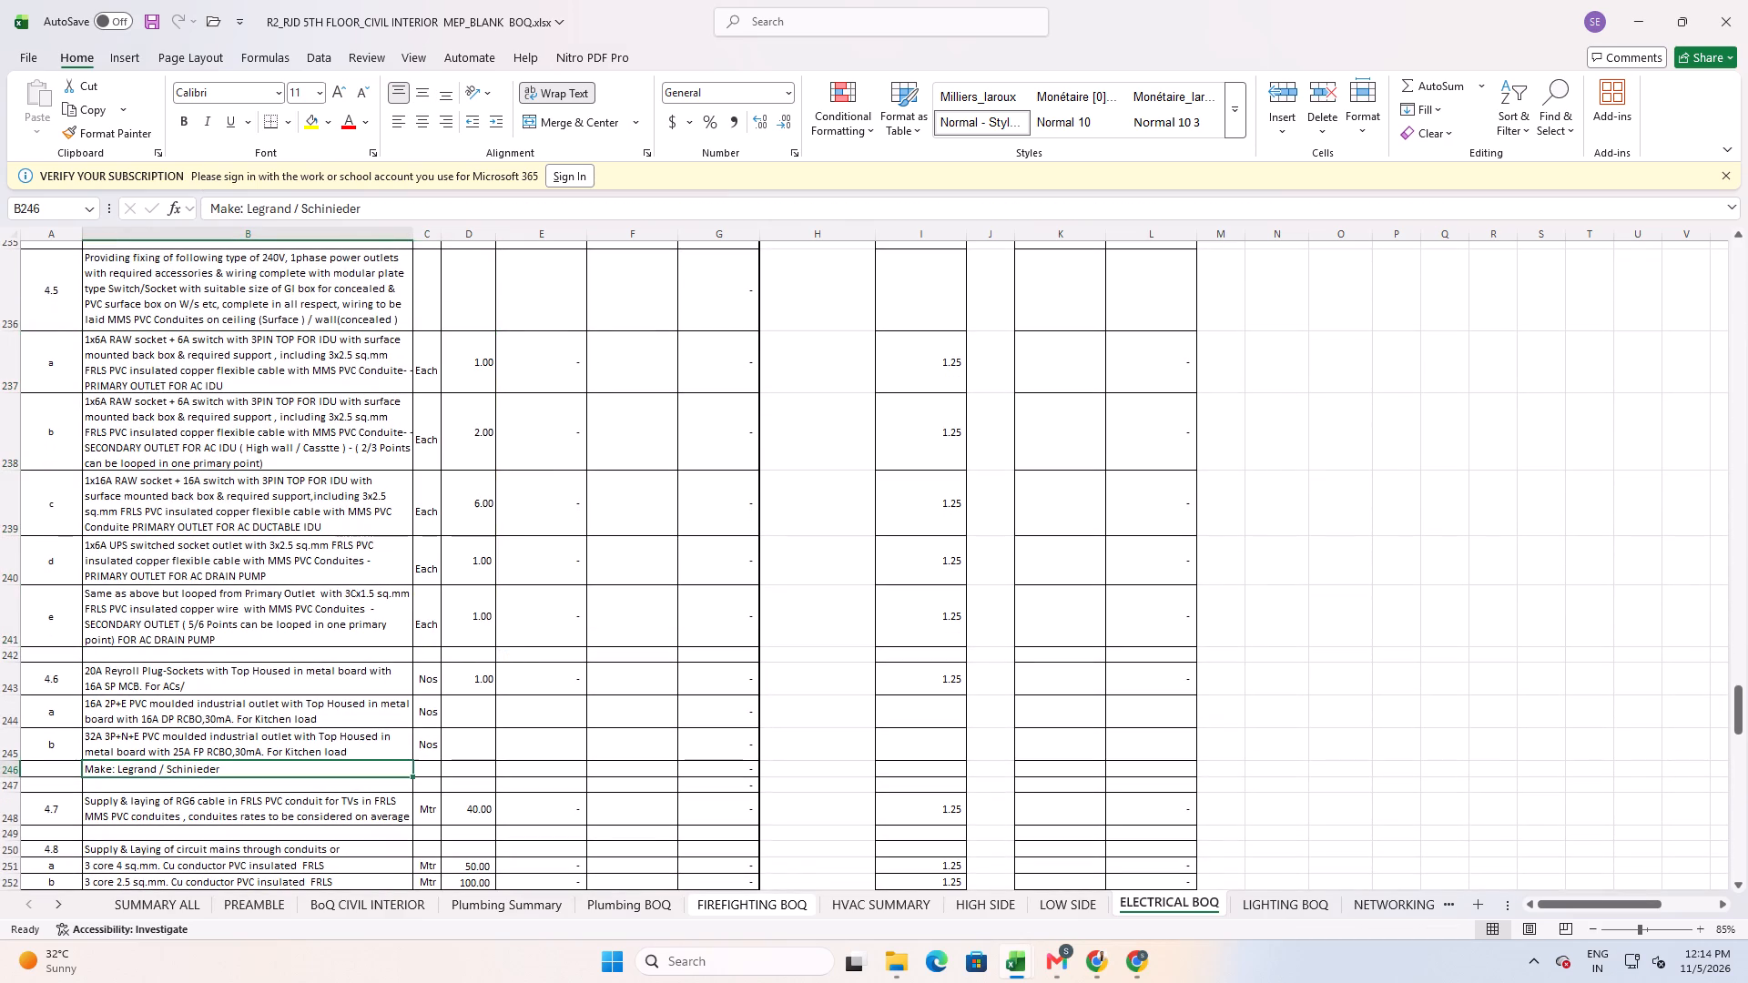
left_click_drag(363, 686, 332, 756)
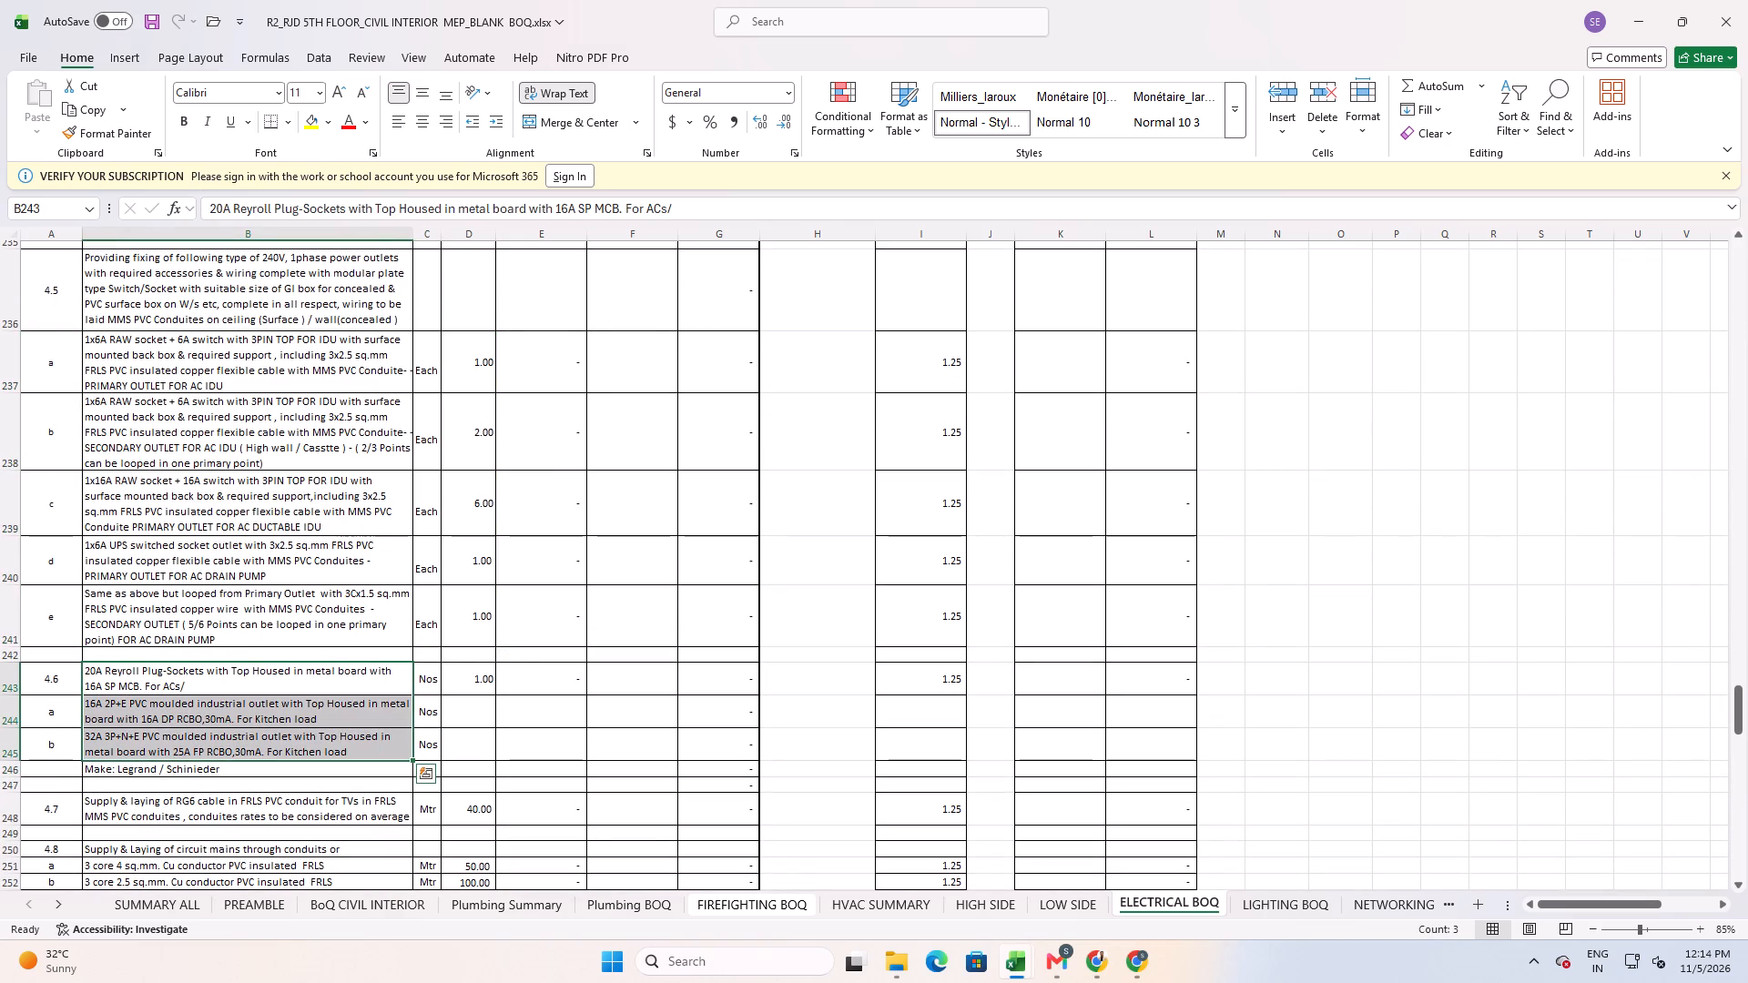
scroll(385, 652, "up", 3)
left_click(402, 629)
left_click_drag(393, 547, 449, 545)
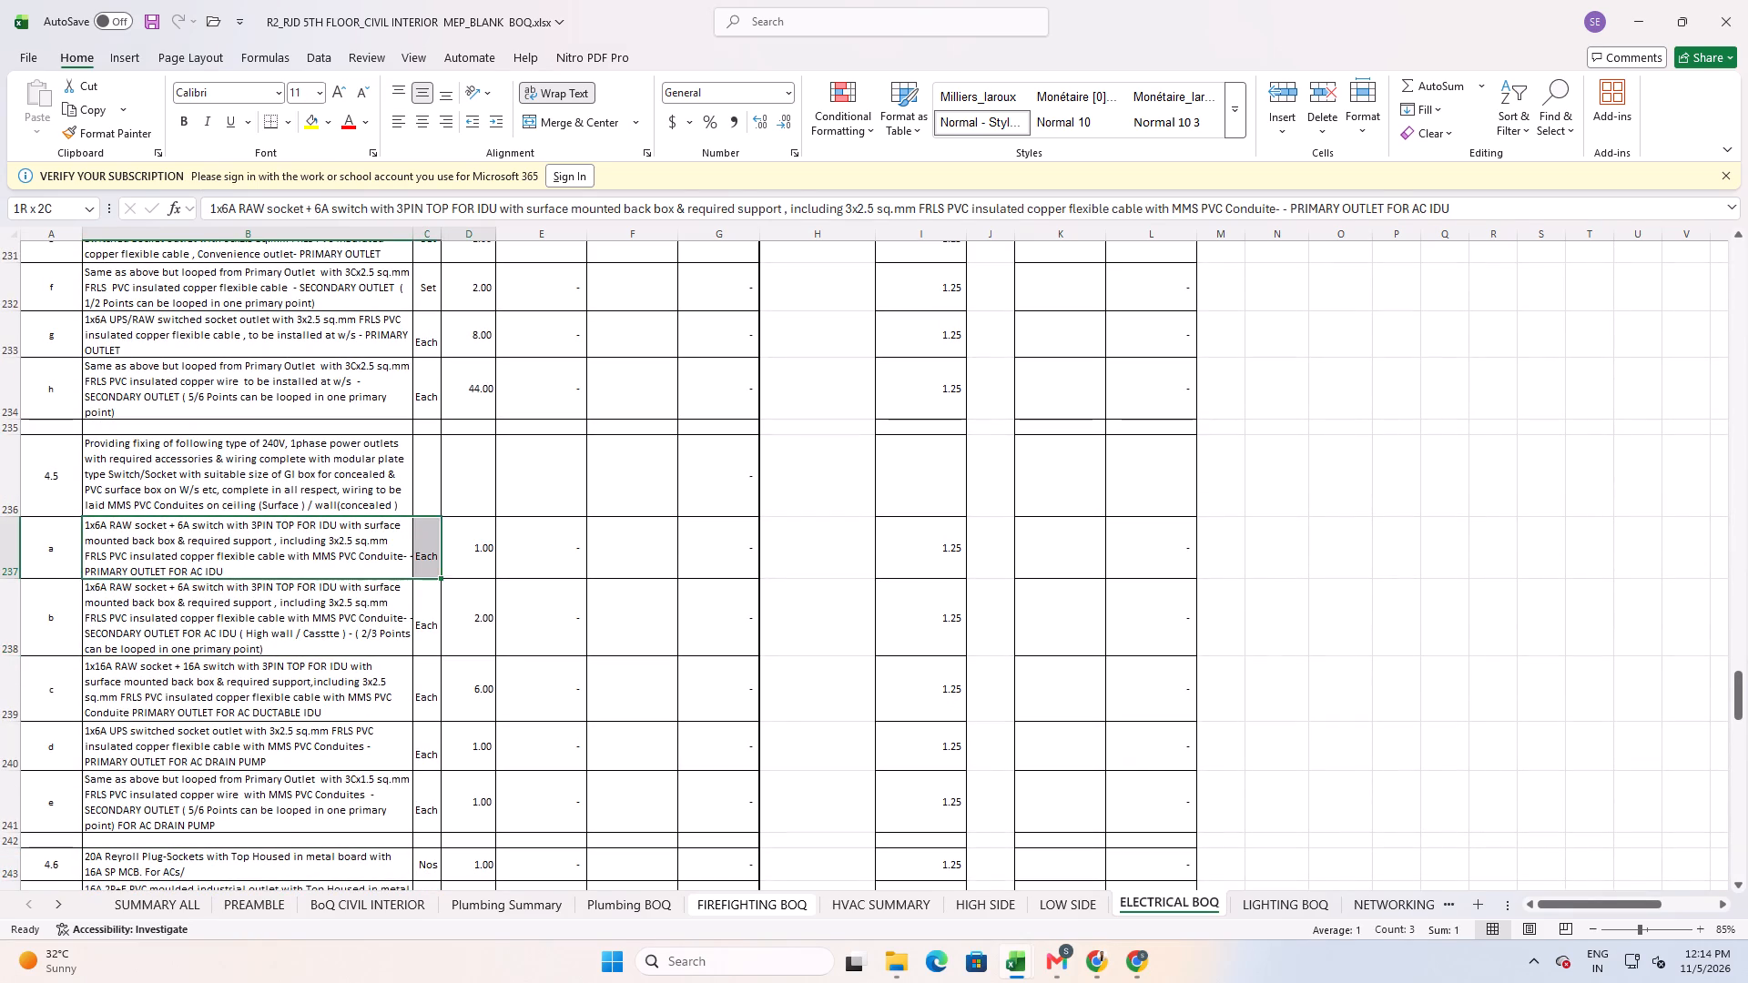
left_click_drag(449, 545, 470, 609)
left_click_drag(340, 683, 422, 650)
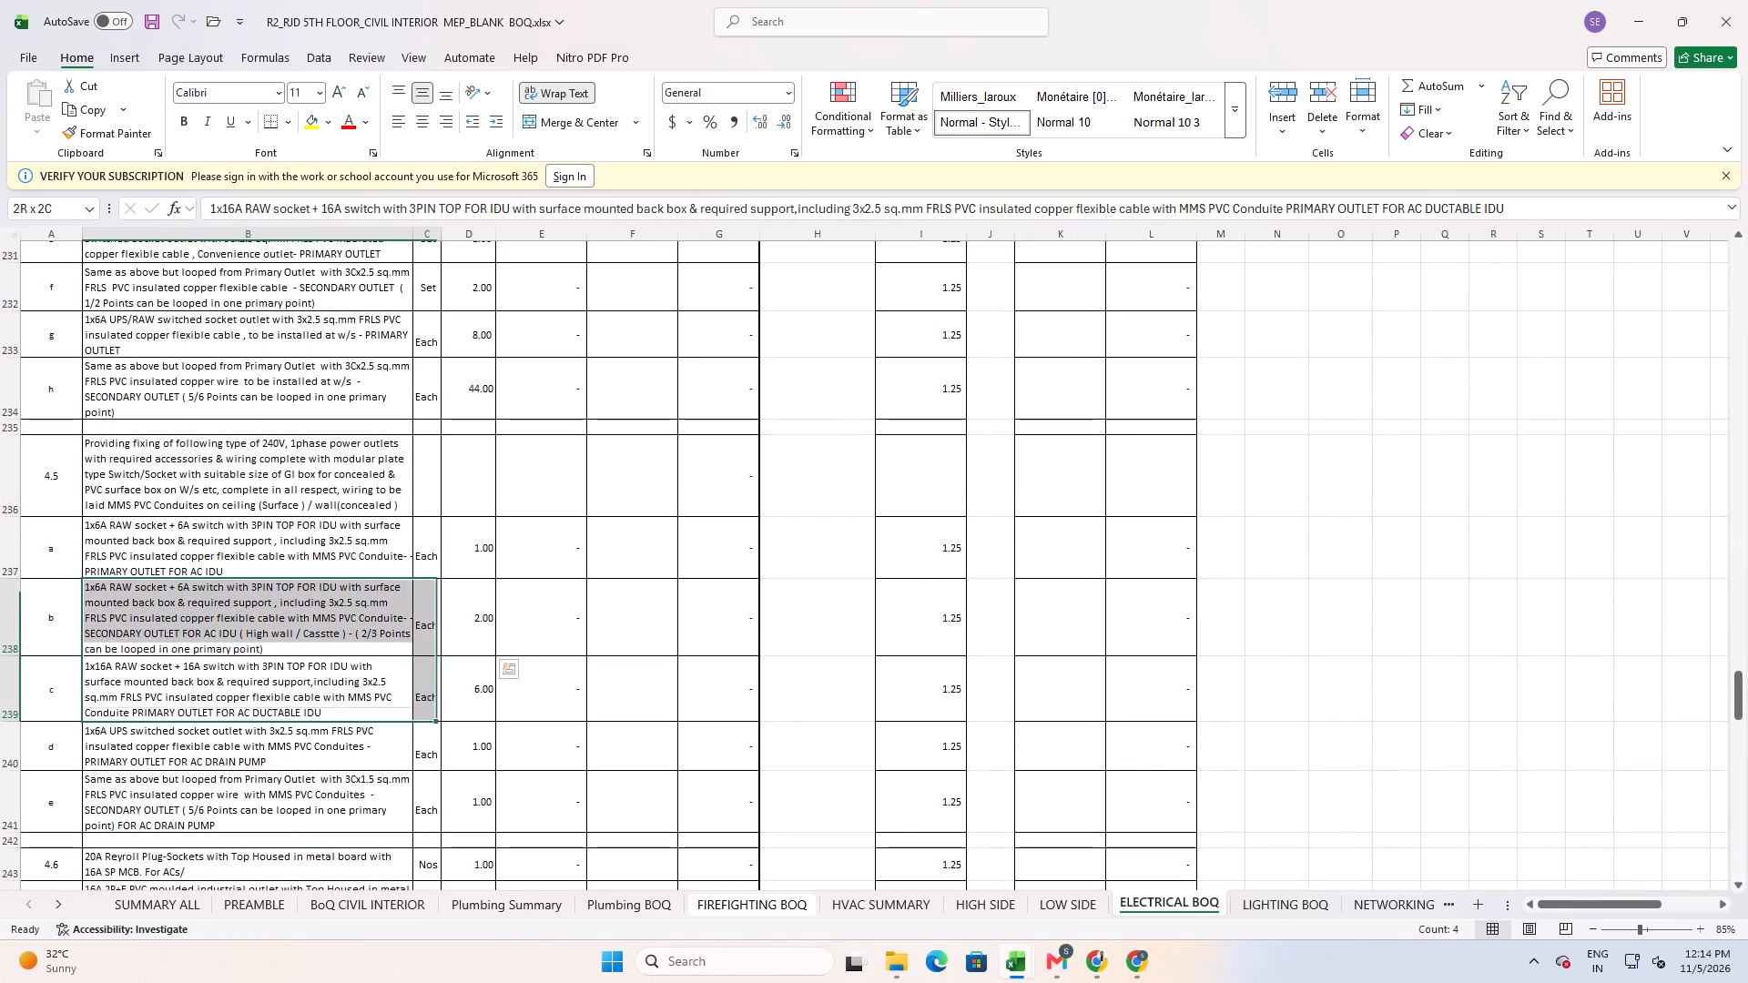
left_click_drag(422, 650, 478, 567)
left_click(364, 639)
left_click_drag(363, 562, 466, 671)
Compare the item 4.4 outlet rows with items 4.5 to 4.9 below, and return to the start of item 4.4.
scroll(555, 633, "up", 2)
left_click(580, 622)
scroll(580, 622, "up", 2)
left_click(580, 622)
scroll(607, 617, "up", 3)
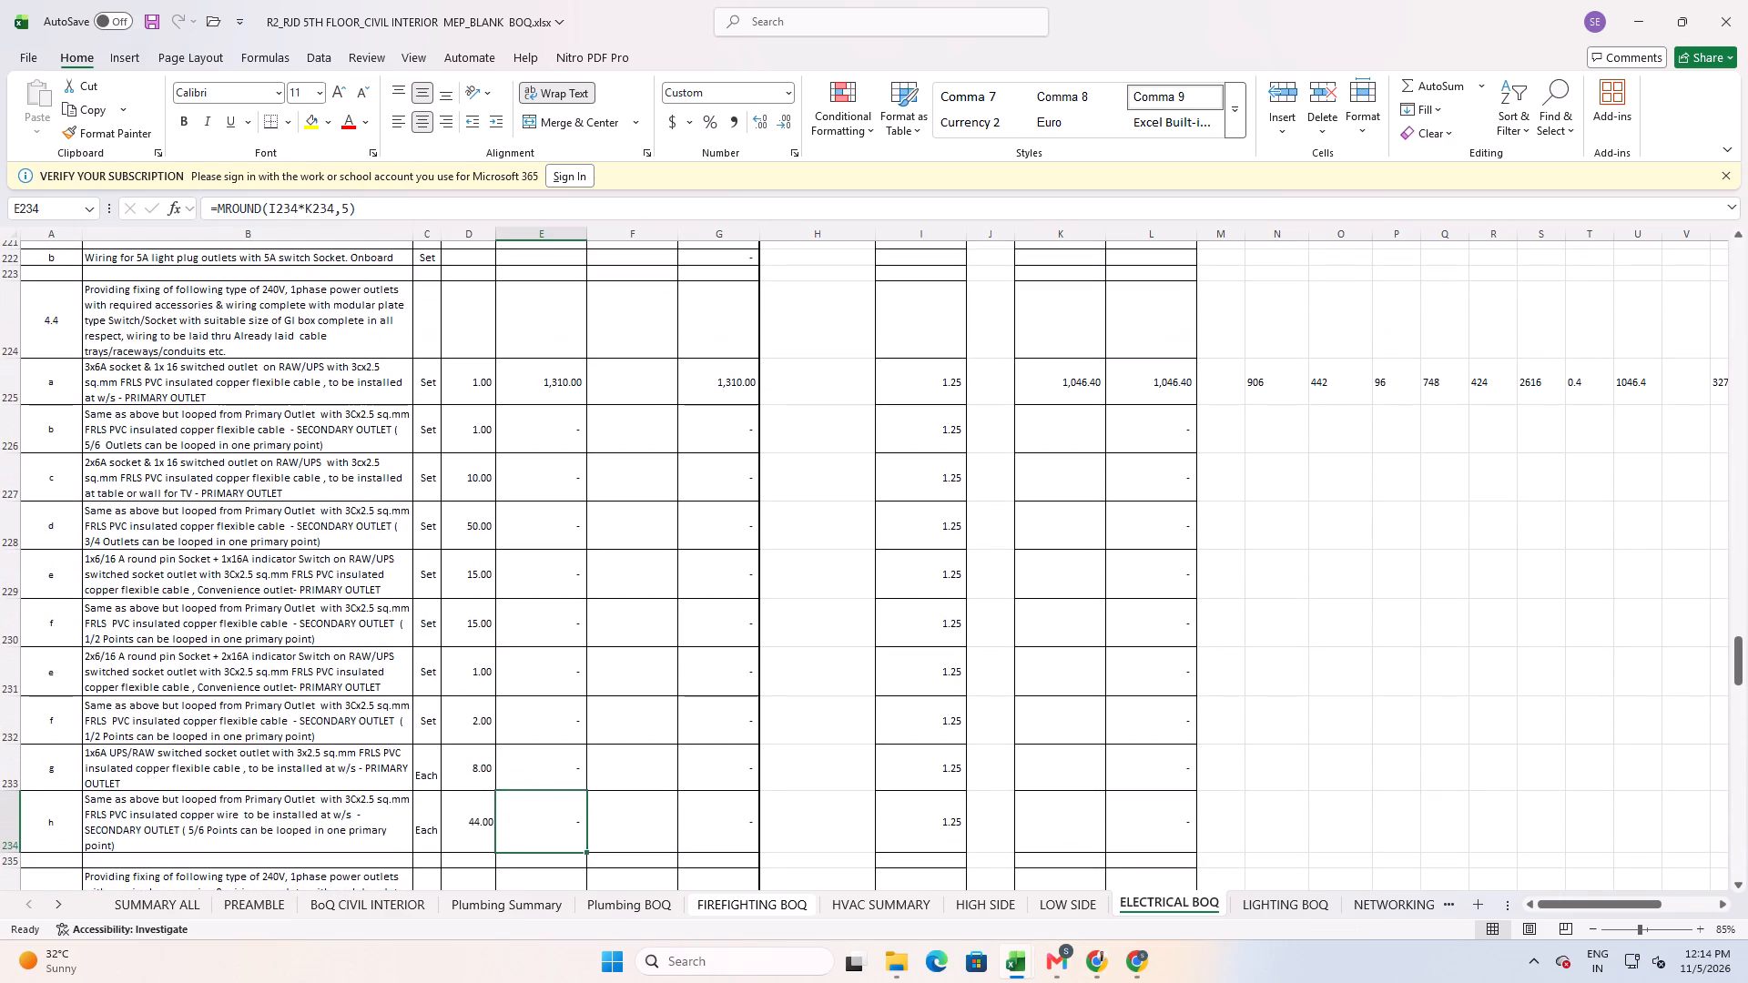
scroll(564, 638, "down", 7)
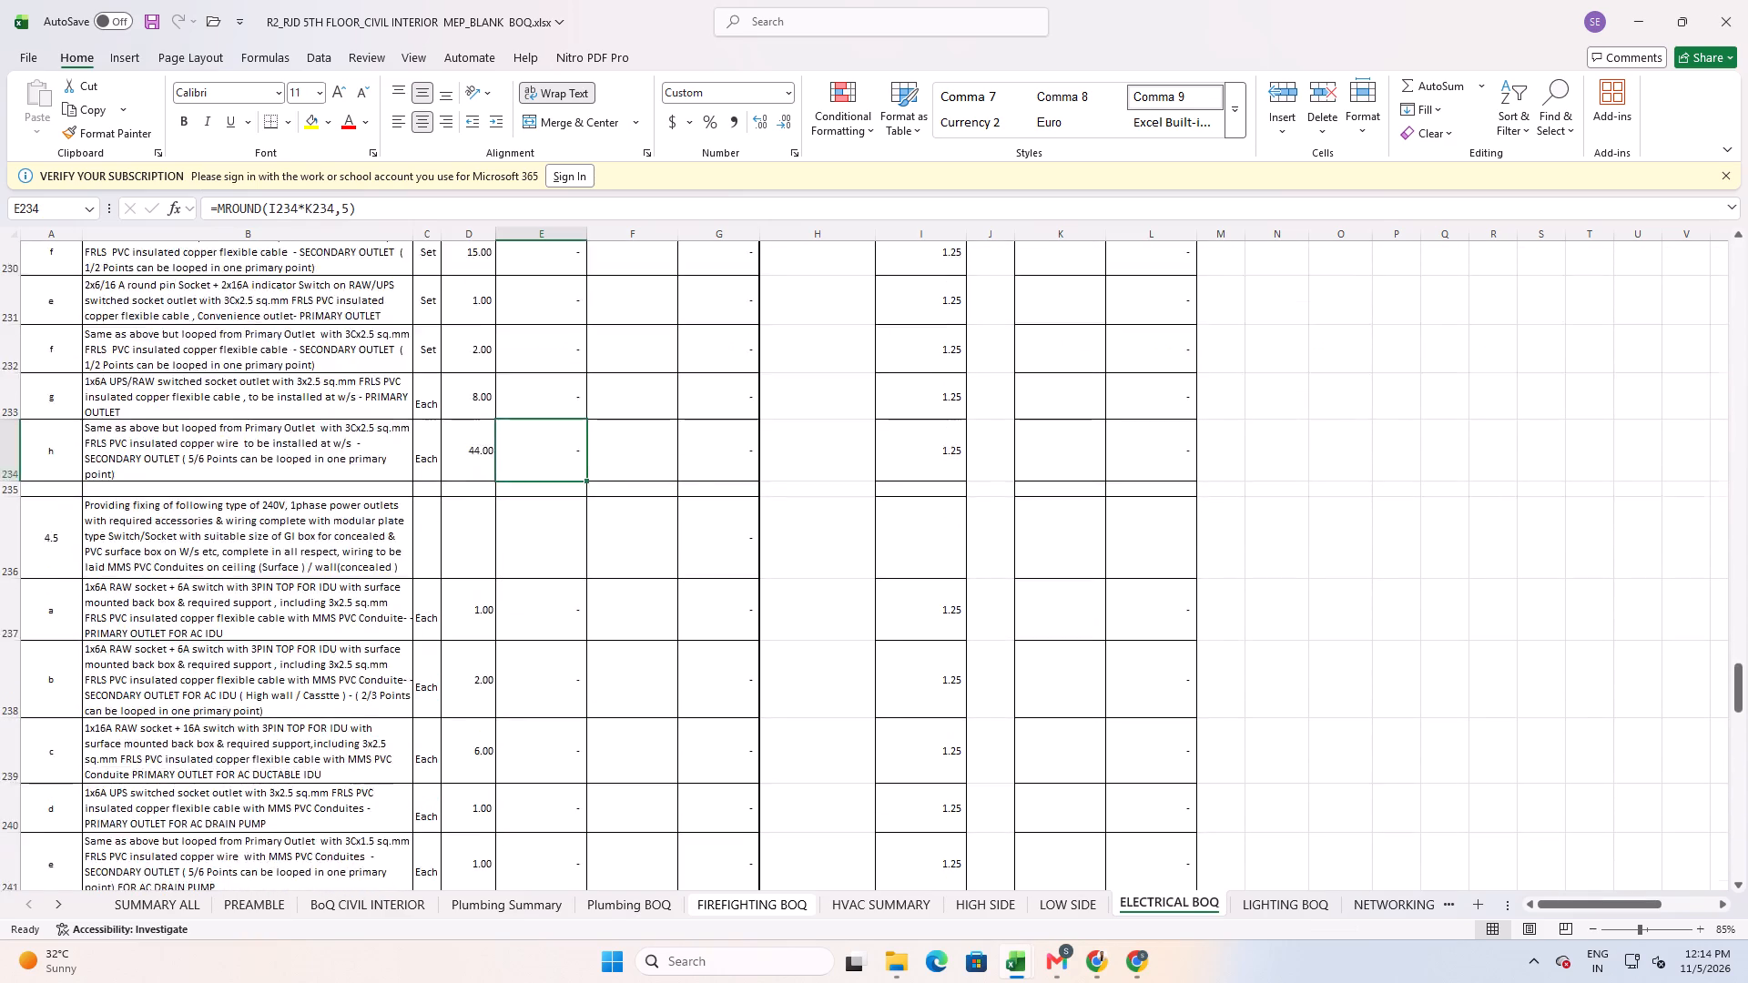
scroll(564, 642, "down", 4)
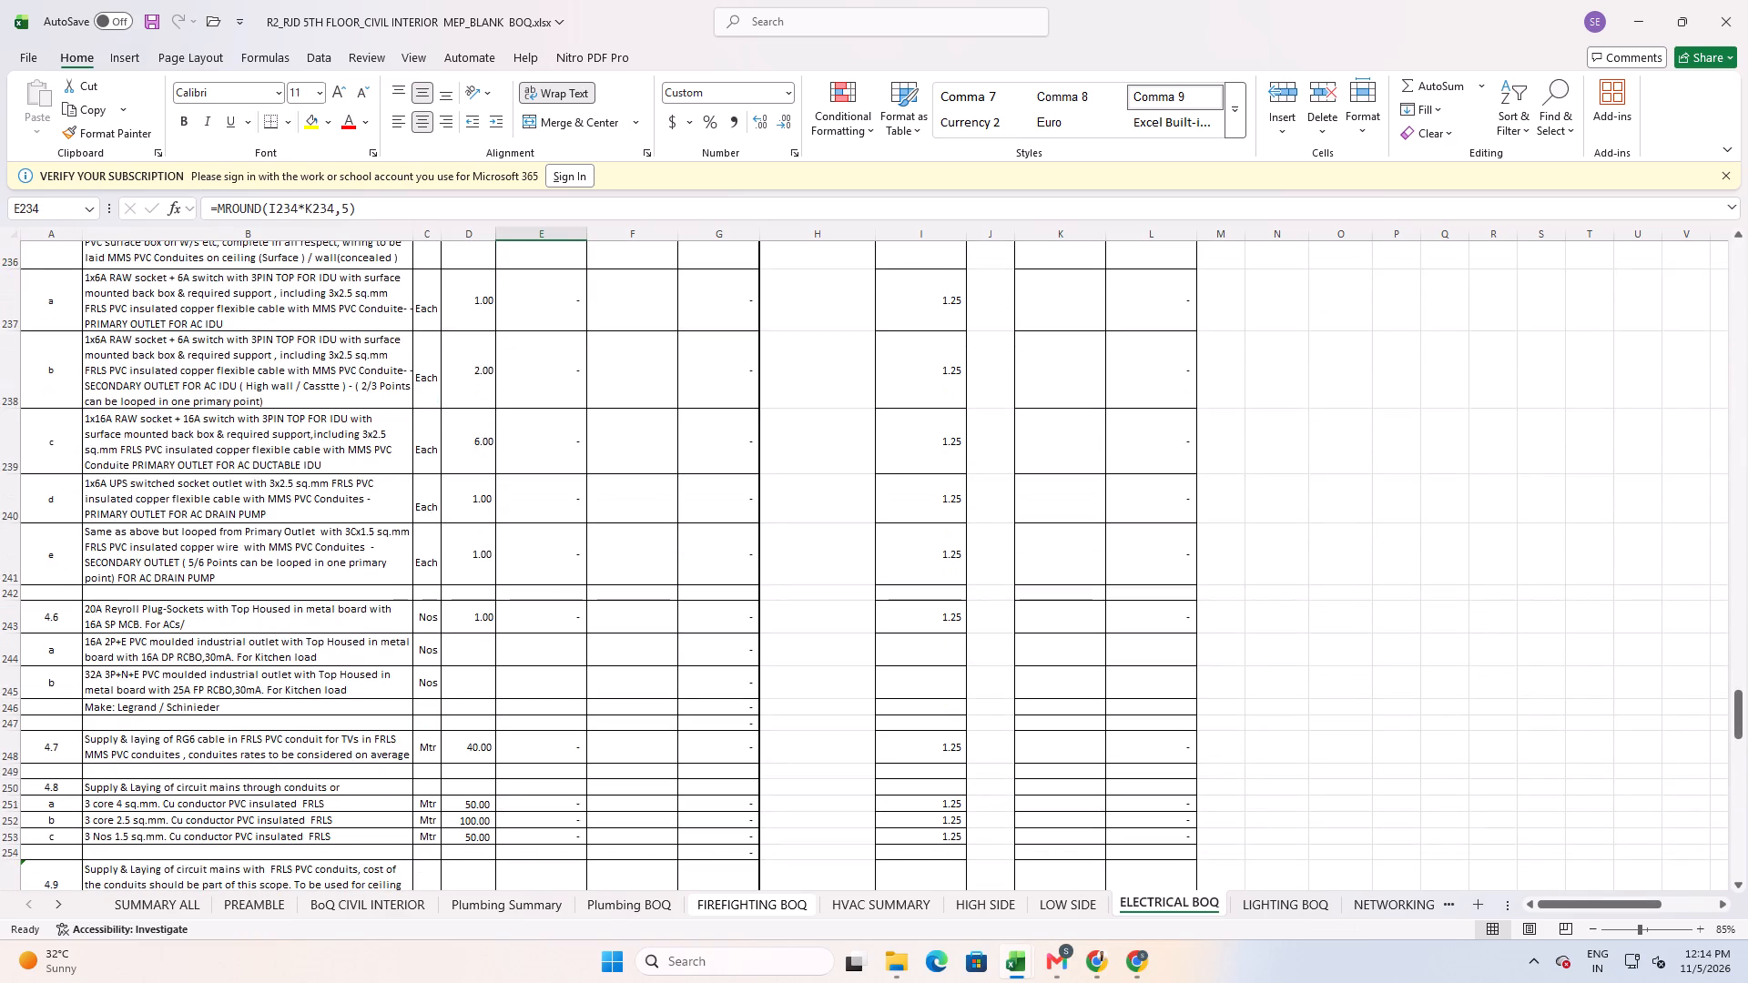
scroll(564, 642, "down", 1)
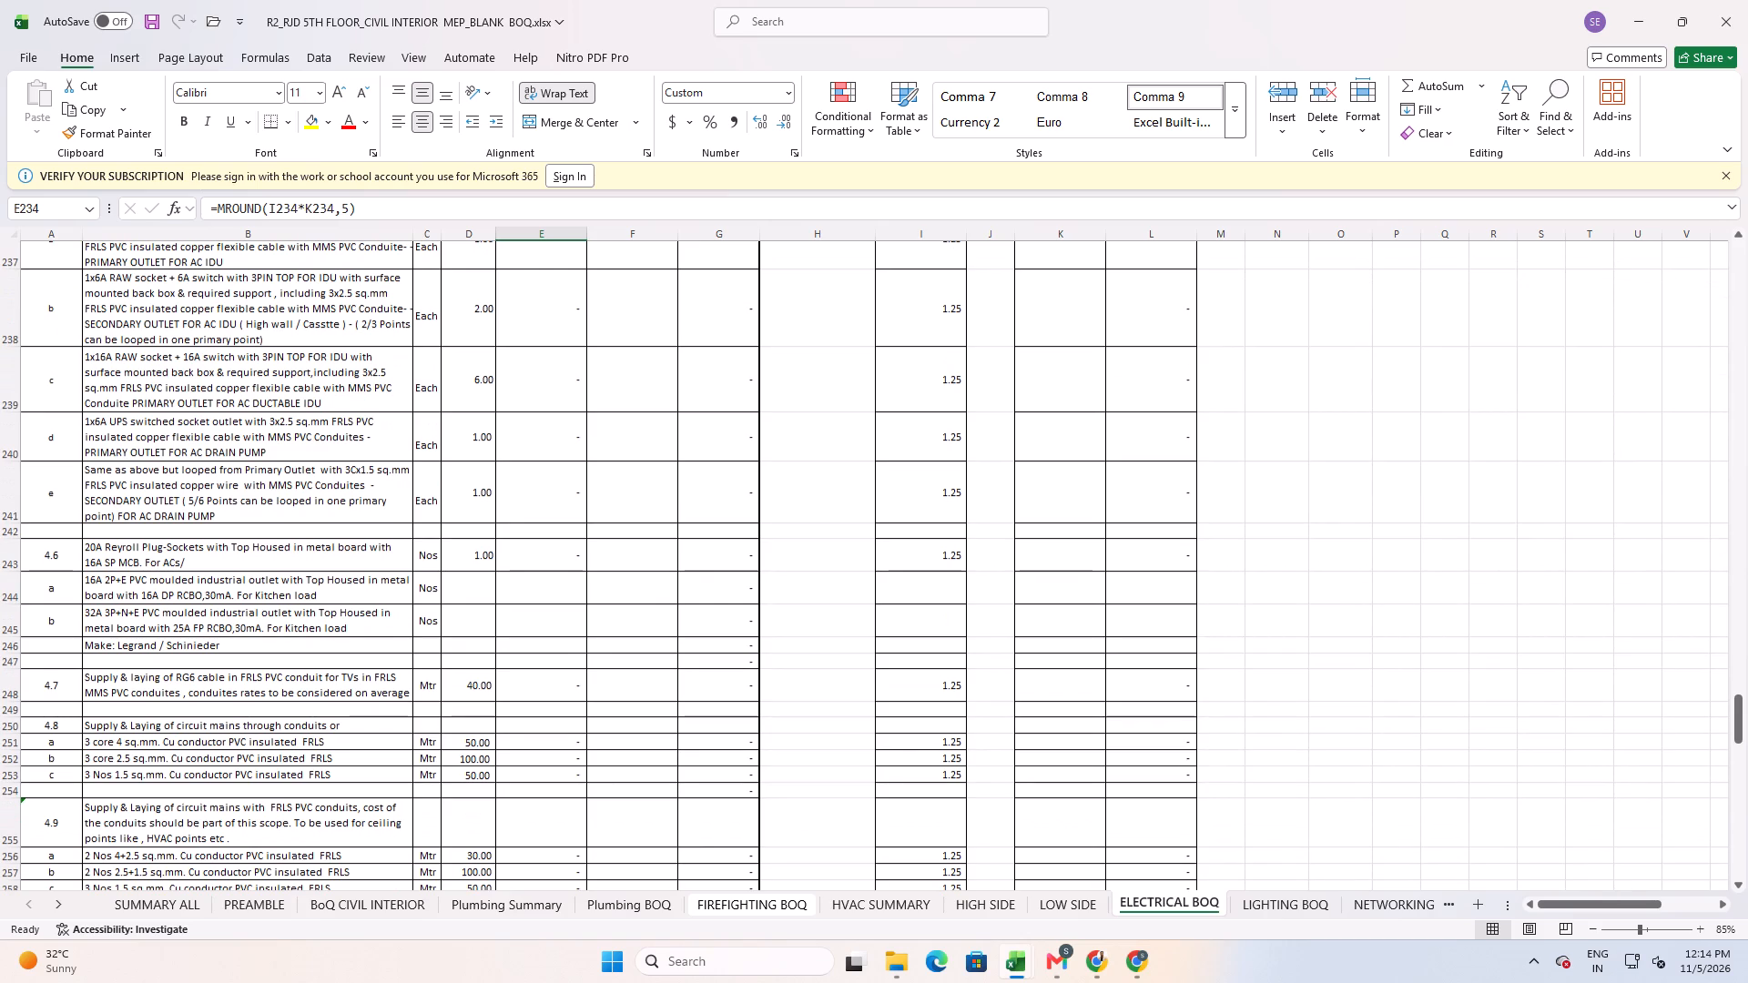
scroll(561, 642, "up", 6)
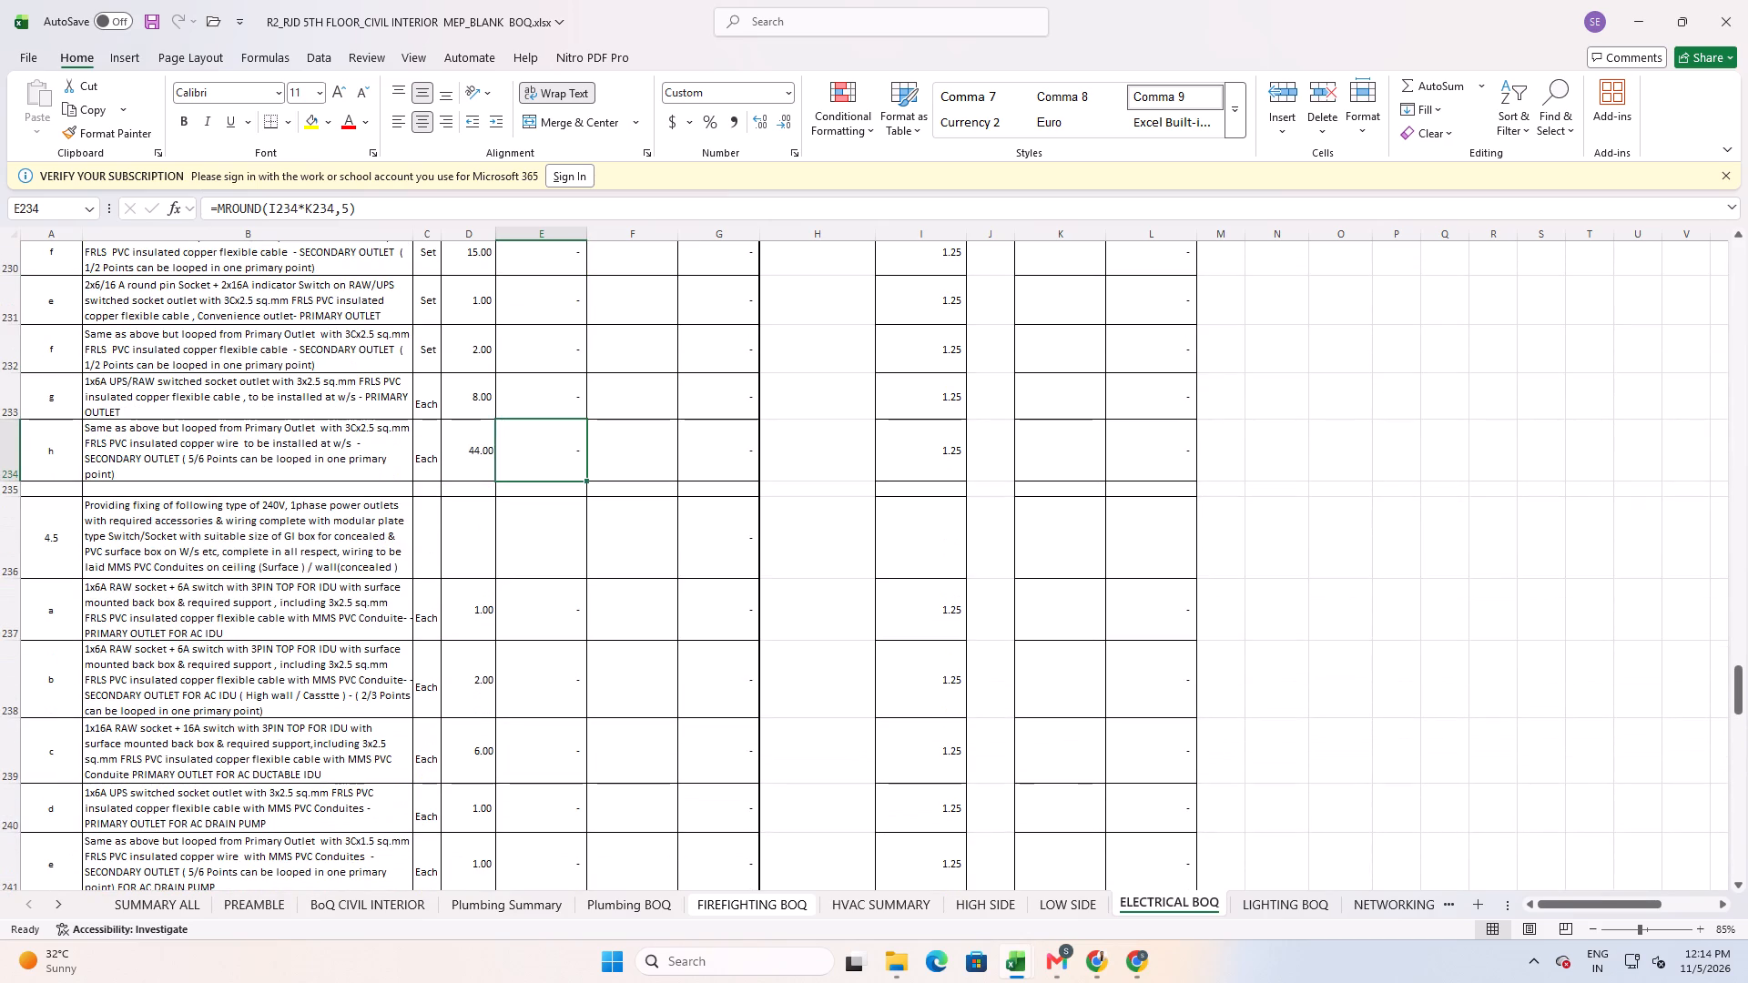
scroll(561, 642, "up", 4)
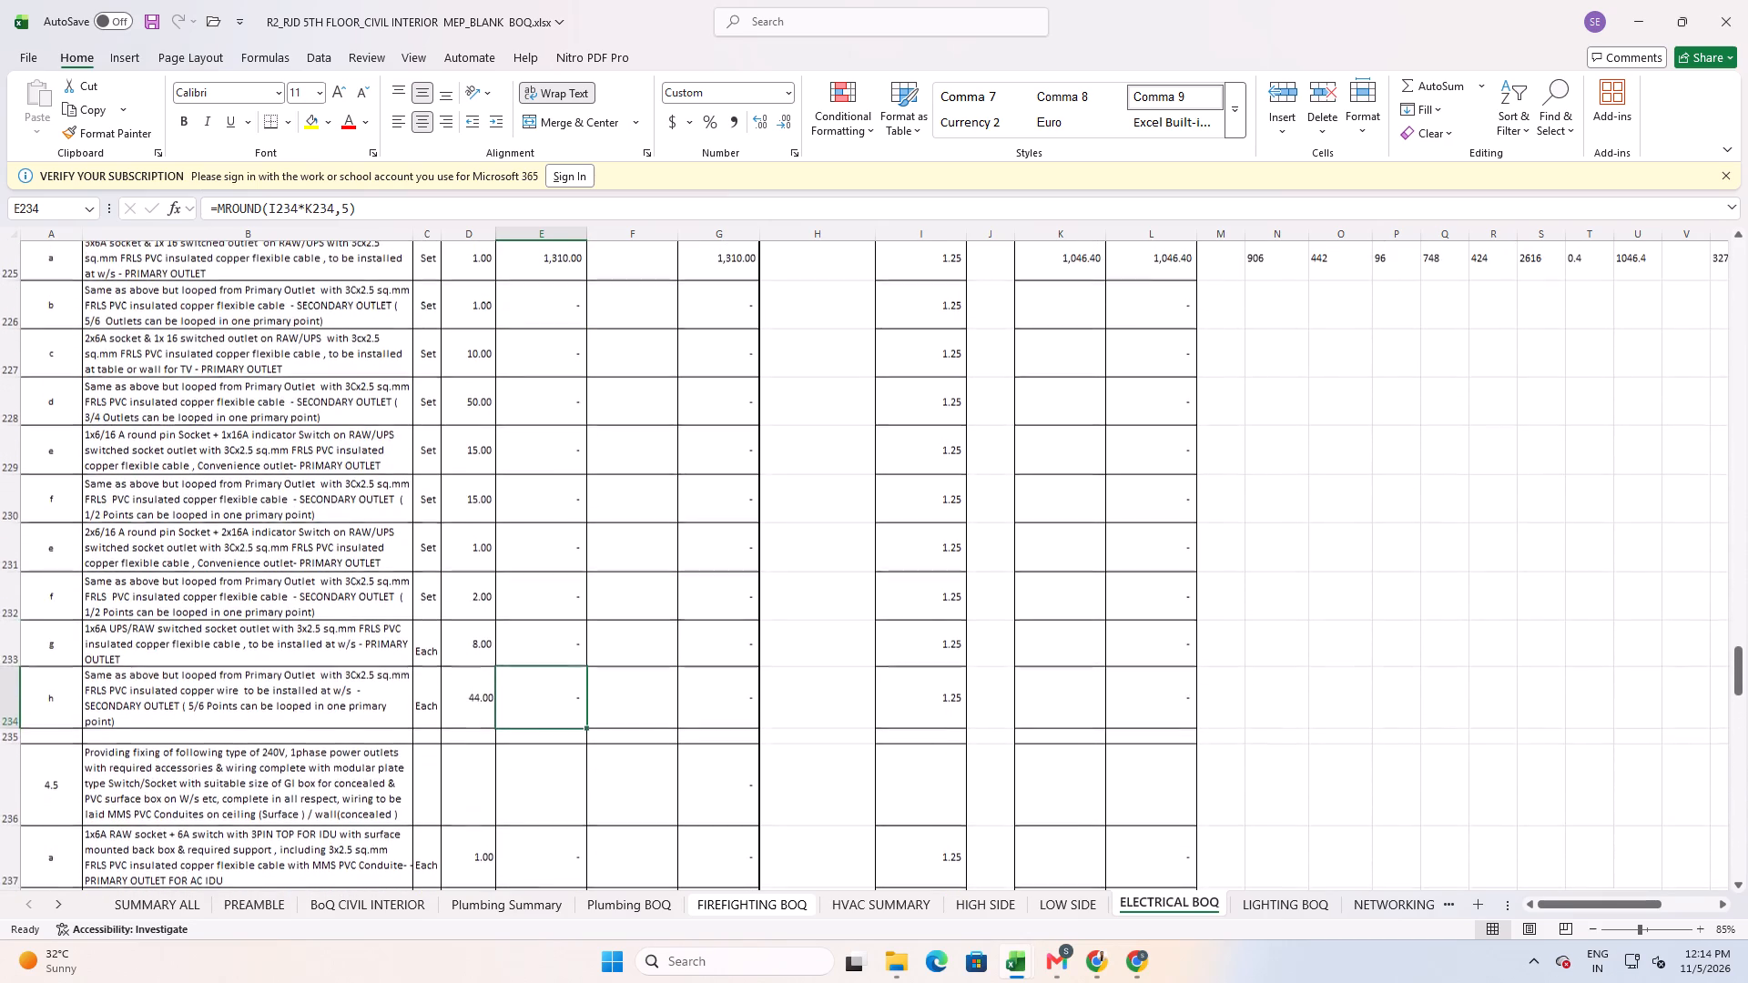
scroll(560, 636, "up", 2)
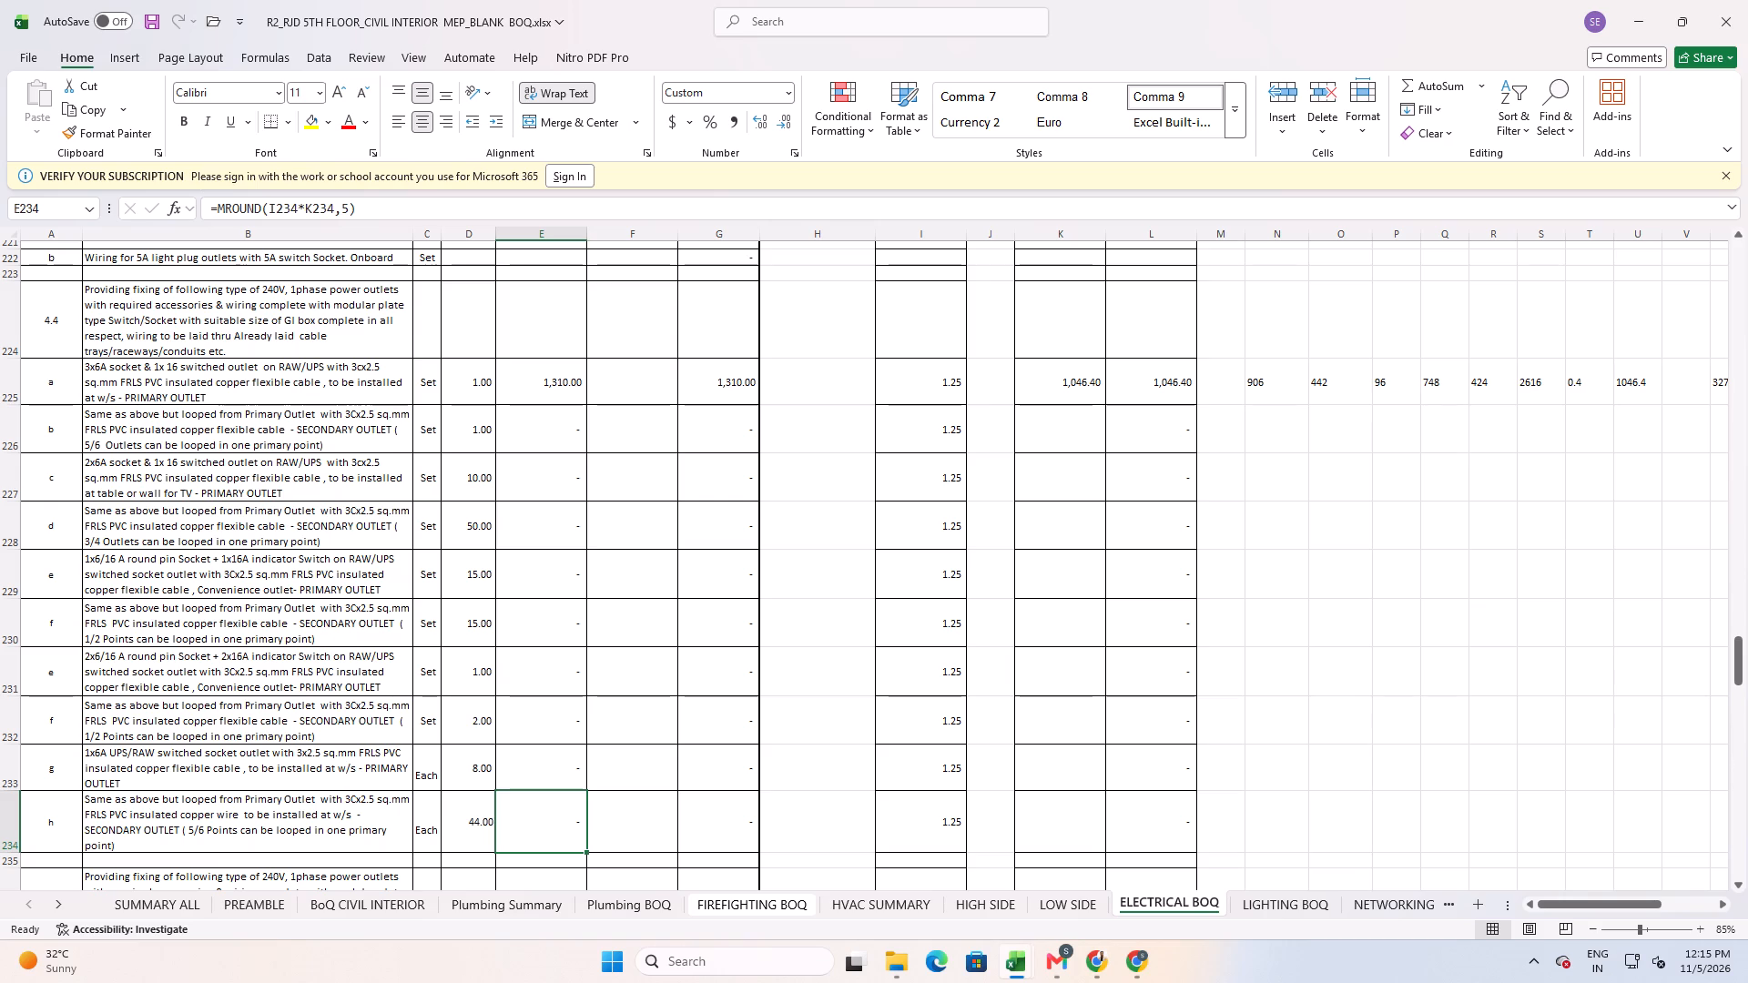
Review the row 225 cost workings in N225:AA225, including the multiplier in Z225 and the cable cost formula in AA225.
left_click_drag(1275, 395, 1479, 370)
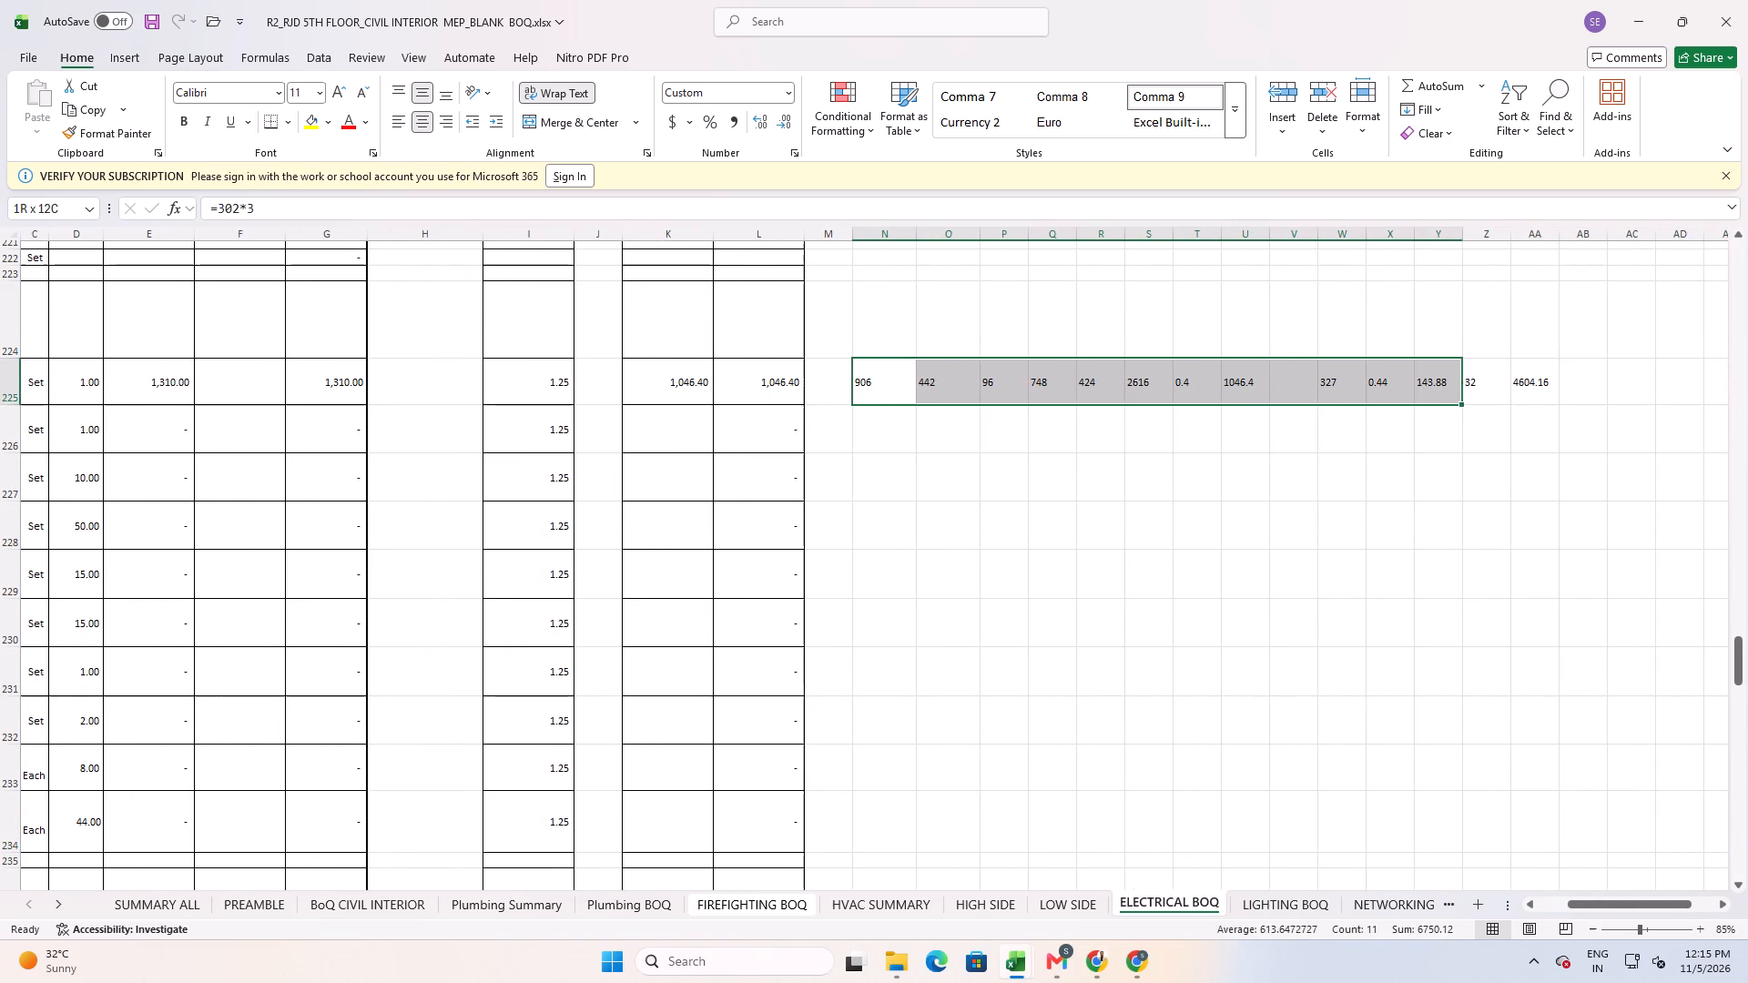
left_click_drag(1479, 370, 1555, 405)
middle_click(1377, 603)
left_click(1392, 573)
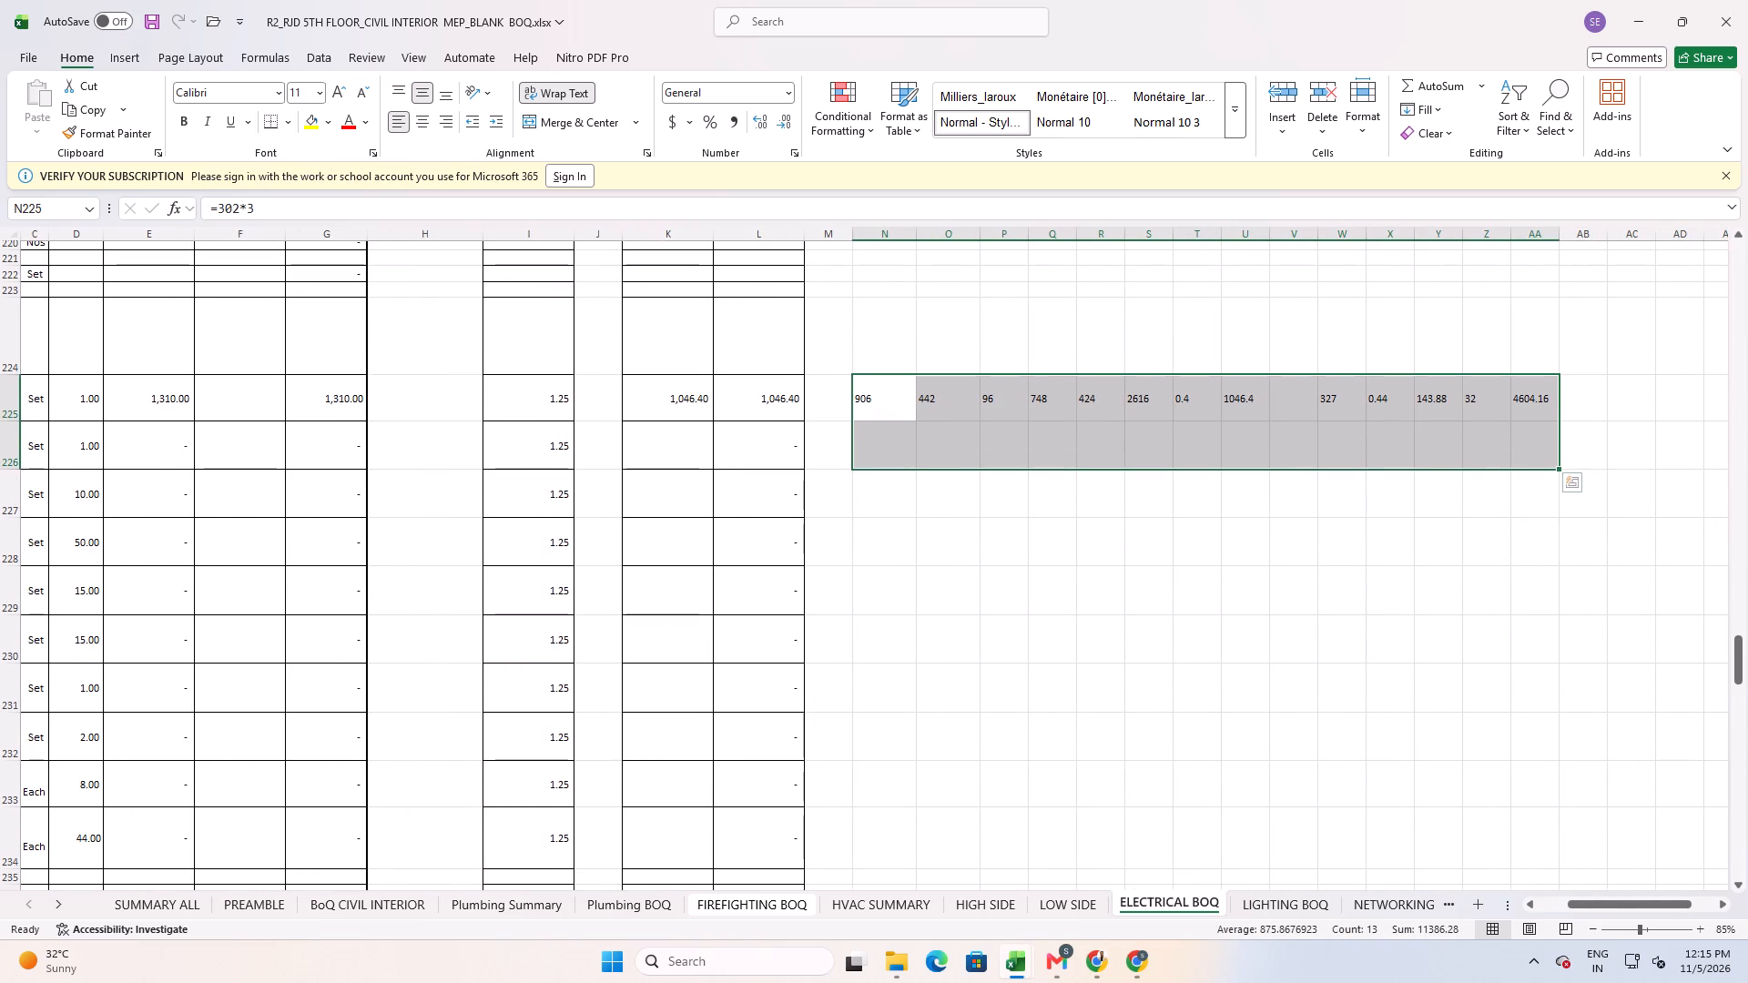
left_click(1454, 498)
left_click(1478, 409)
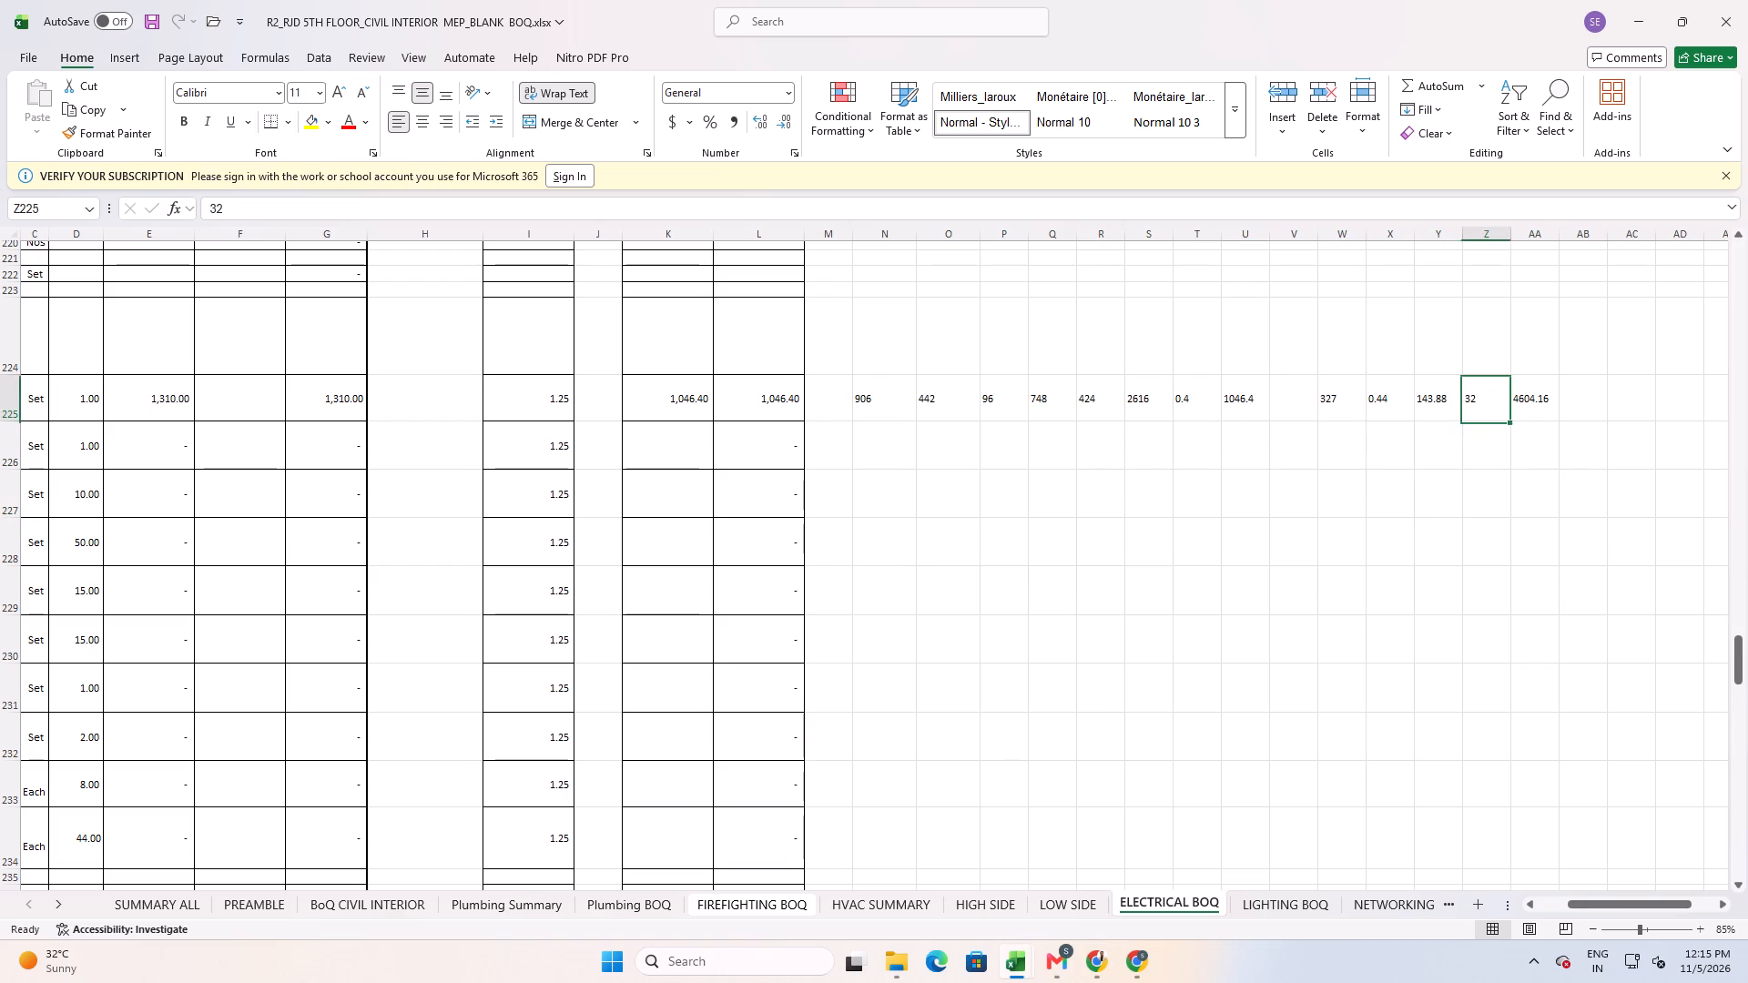
double_click(1529, 404)
left_click(1463, 537)
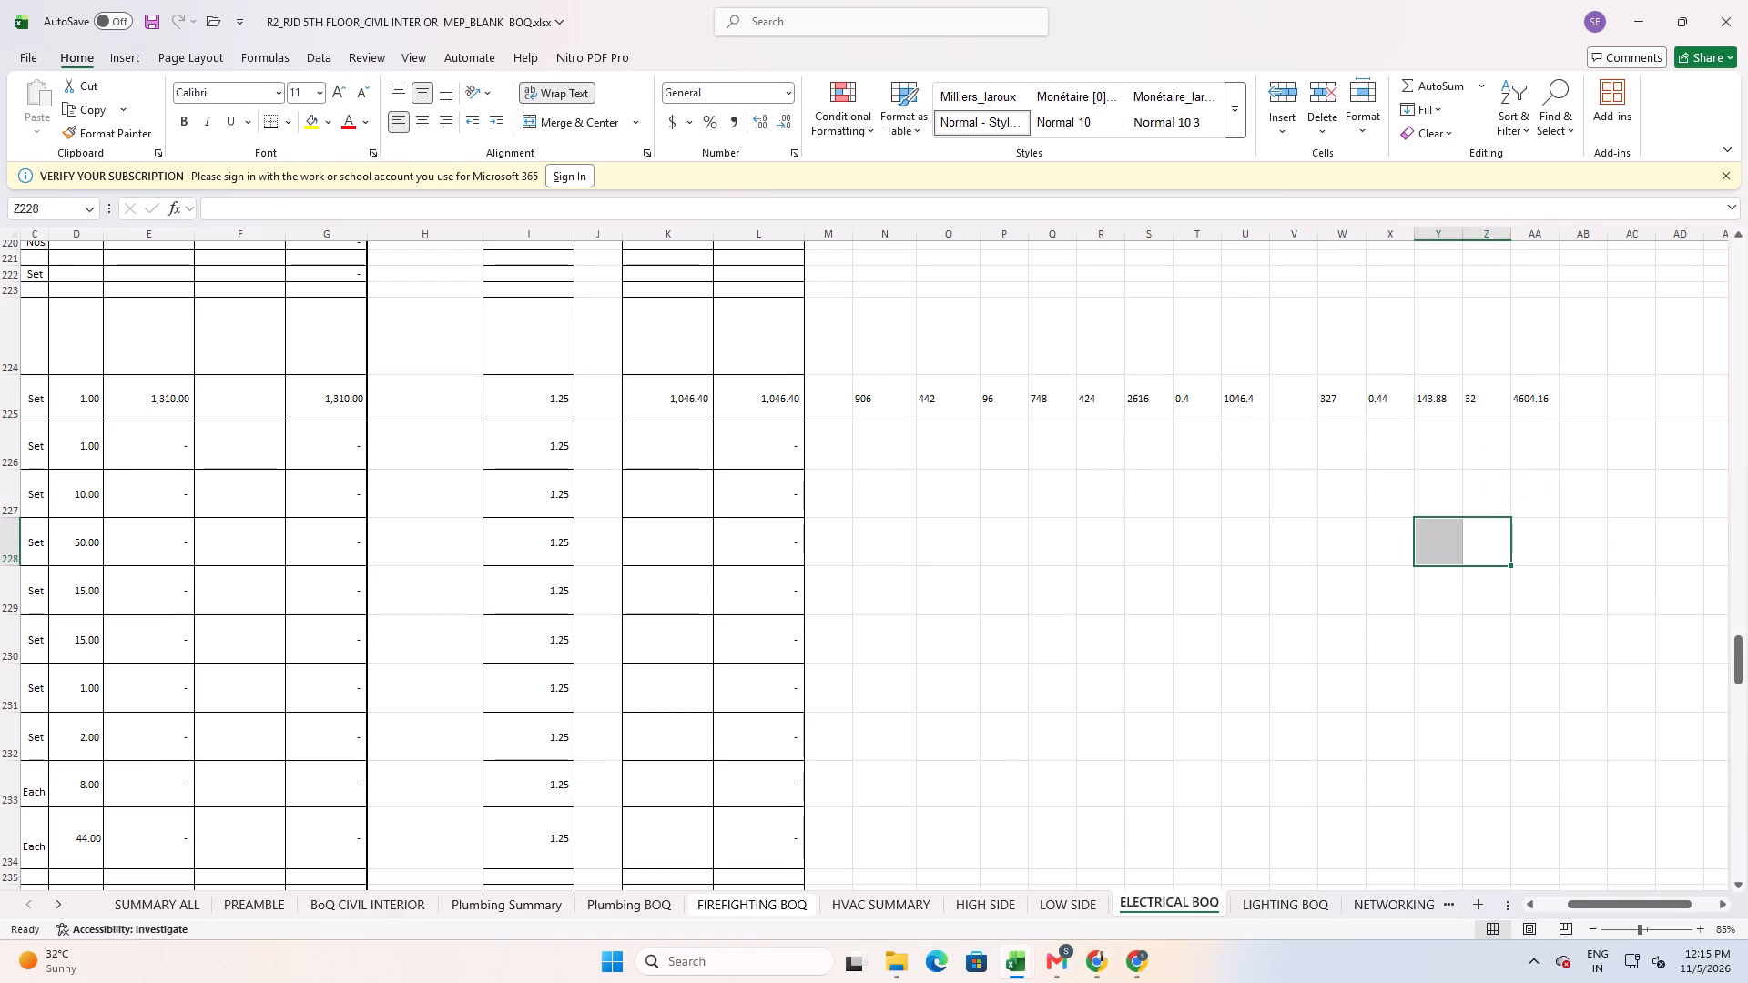
double_click(1534, 412)
left_click(1497, 533)
Add the cable cost and discounted component cost of outlet a in AB225 with the formula =AA225+U225.
left_click(1592, 384)
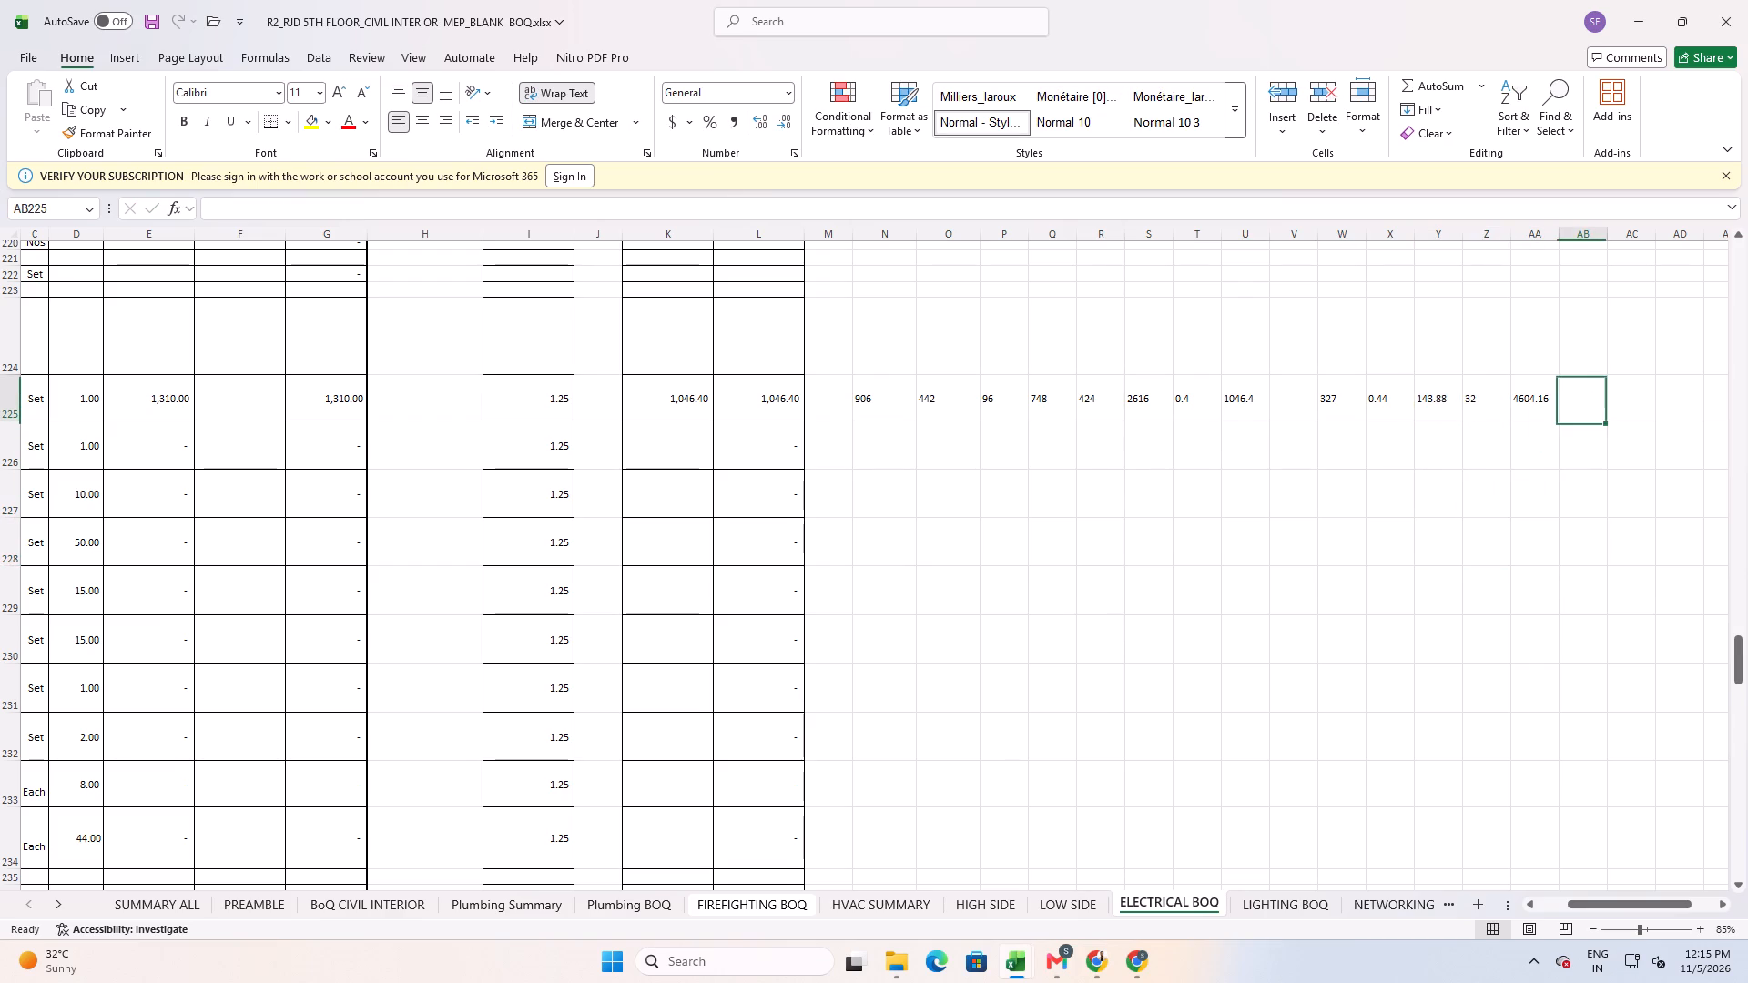
key("equal")
key("Left")
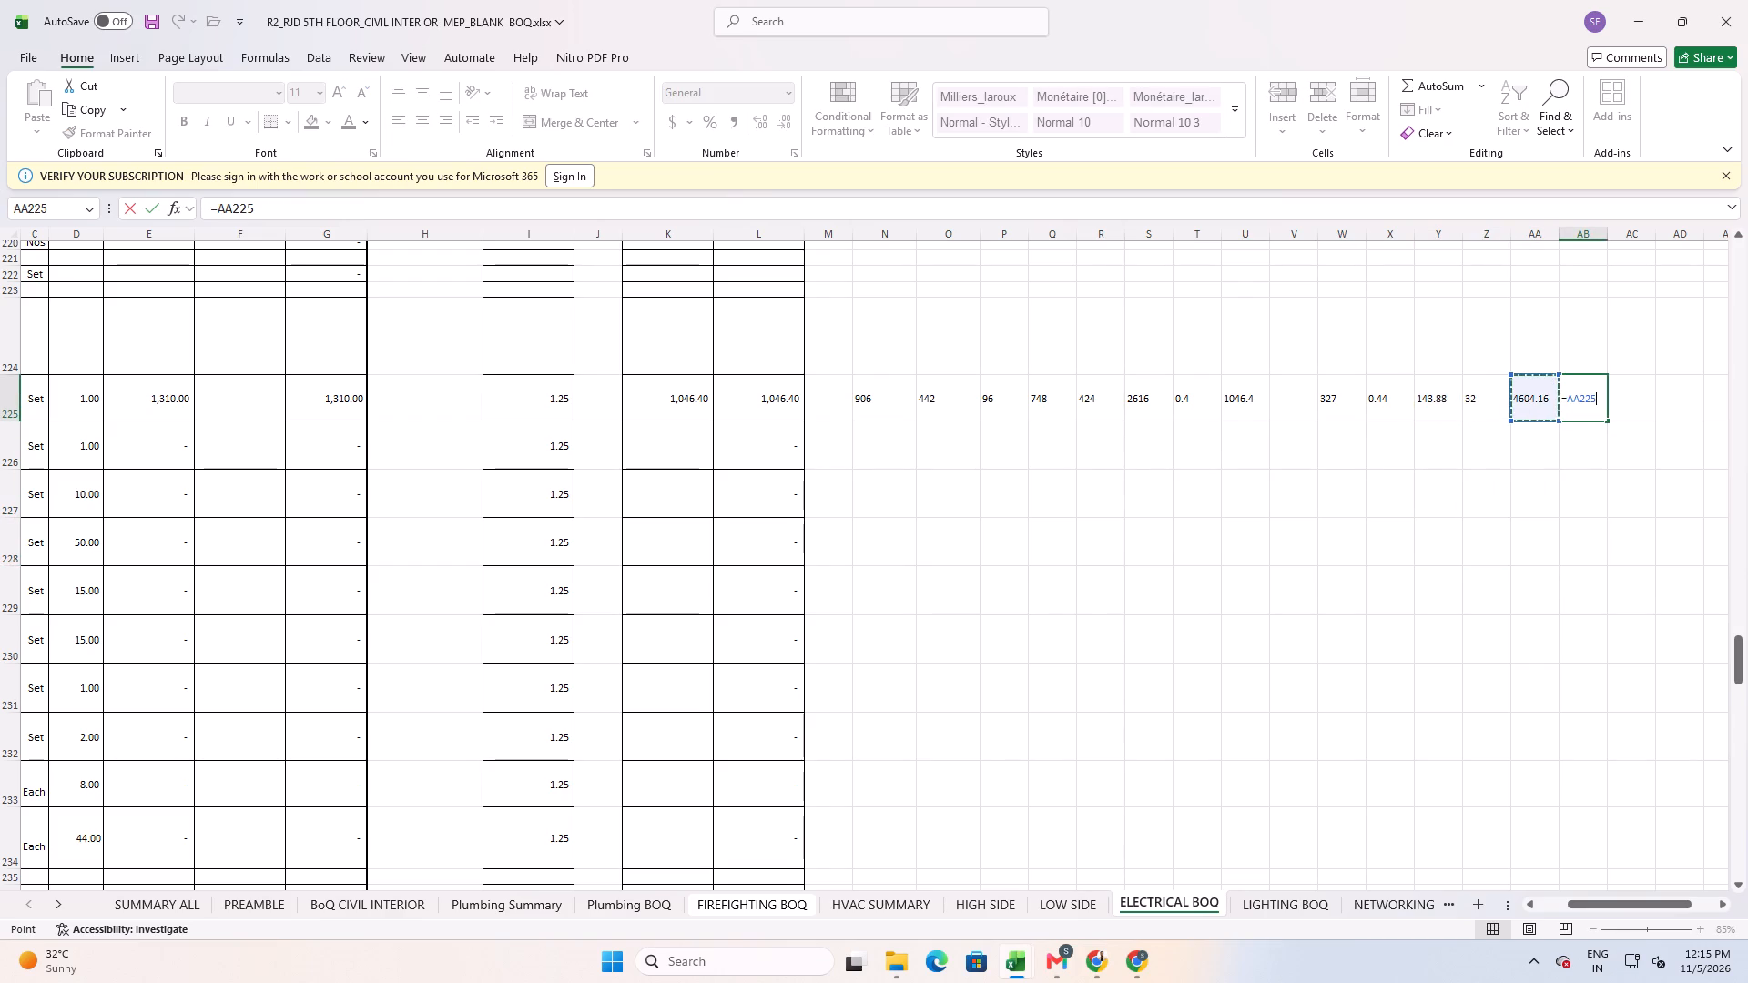
key("plus")
key("Left")
key("Left")
key("Left")
key("Left")
key("Left")
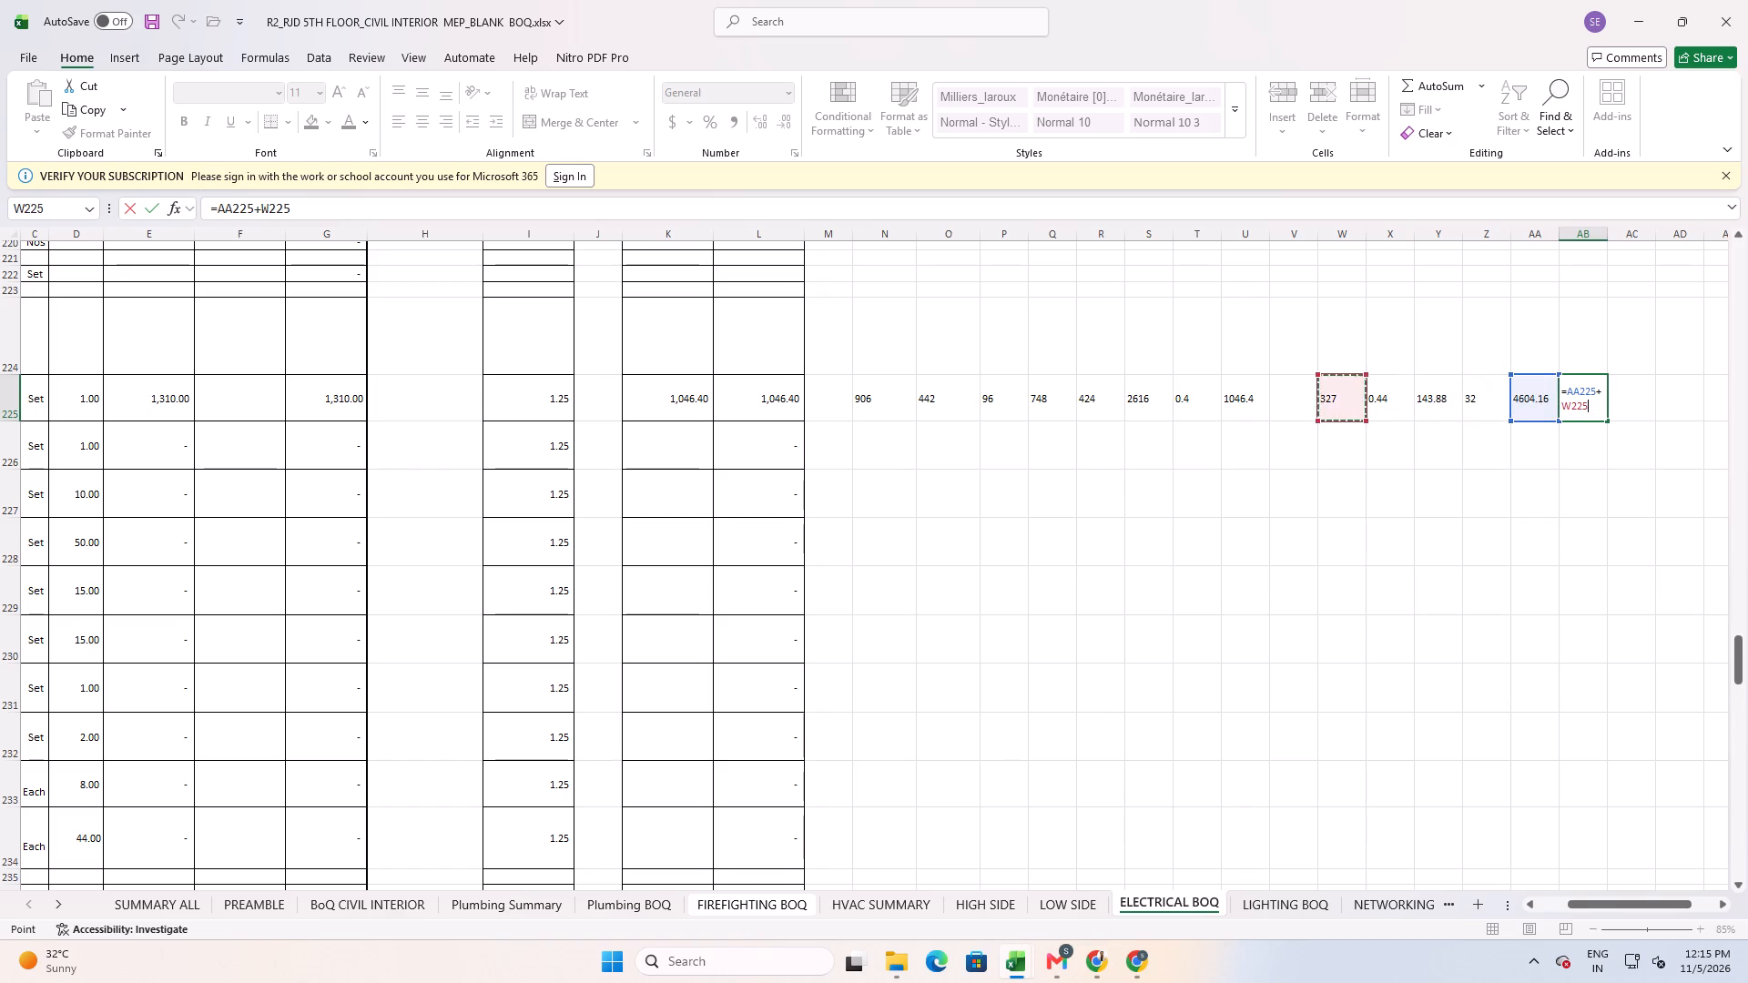
key("Left")
key("Left")
key("Return")
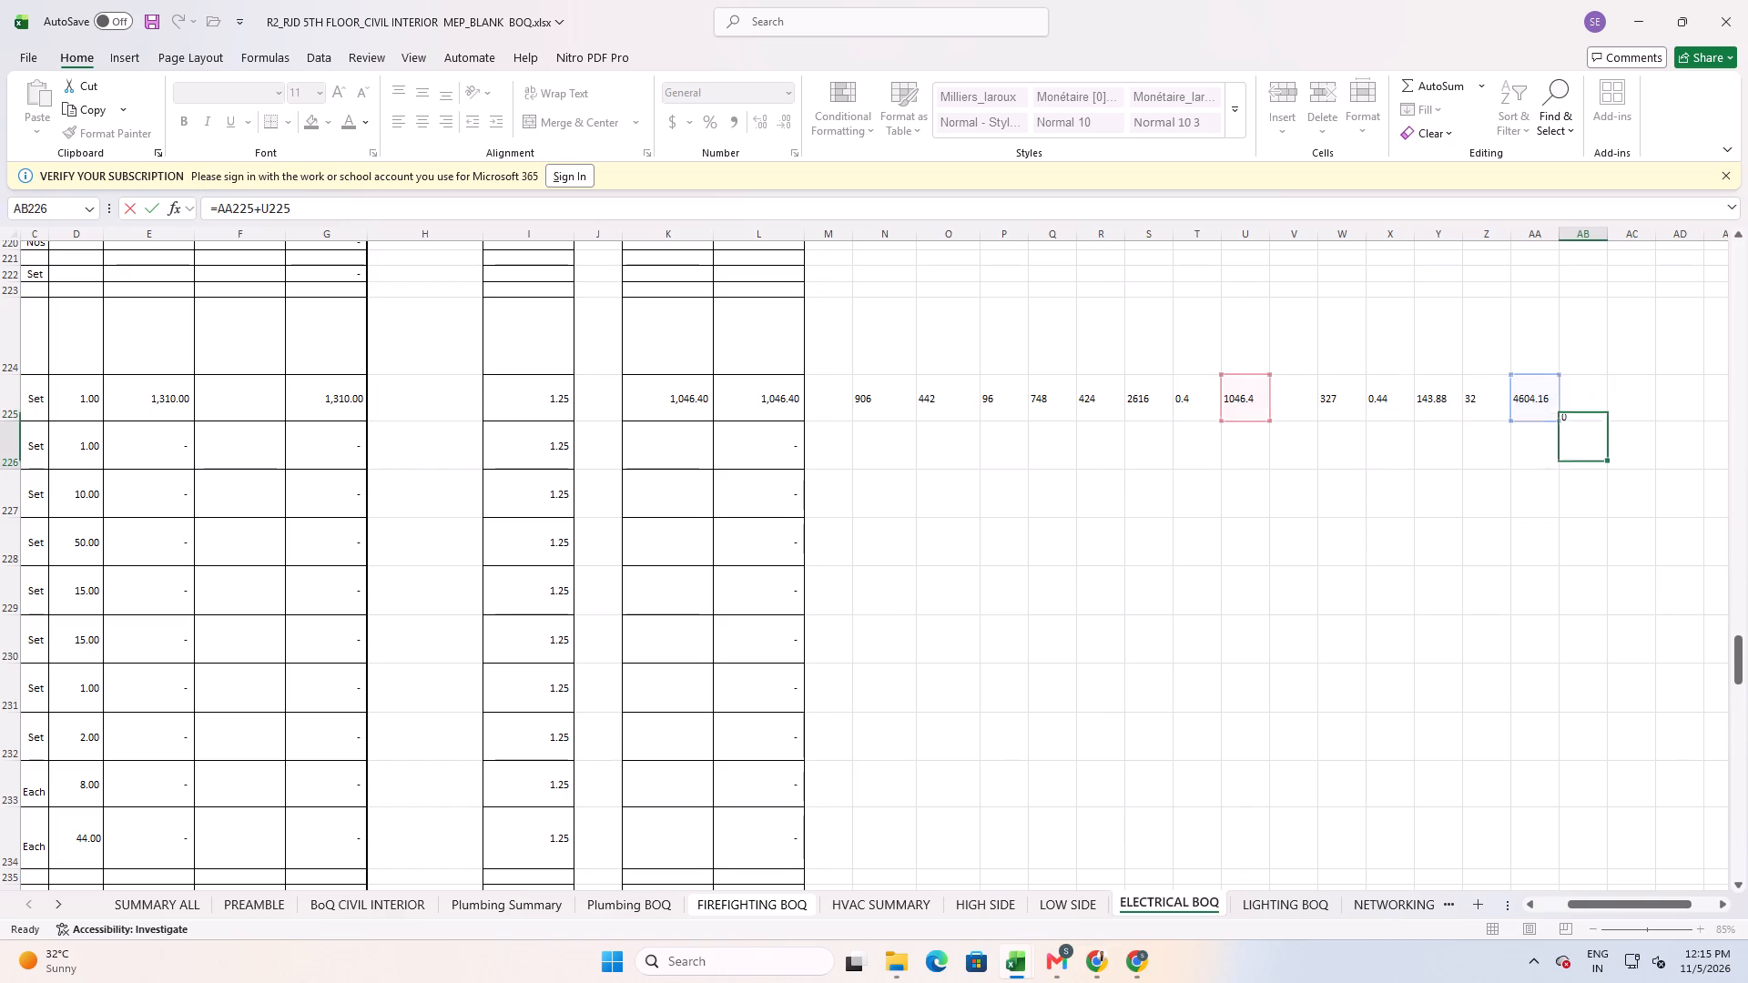
Link the item 4.4 outlet a purchase rate in K225 to the combined cable and component cost with the formula =AB225.
key("Up")
key("Left")
key("Left")
key("Left")
key("Left")
key("Left")
key("Left")
key("Left")
key("Left")
key("Left")
key("Left")
key("Left")
key("Left")
key("Left")
key("Left")
key("Left")
key("Left")
key("Left")
key("Left")
key("Left")
key("Left")
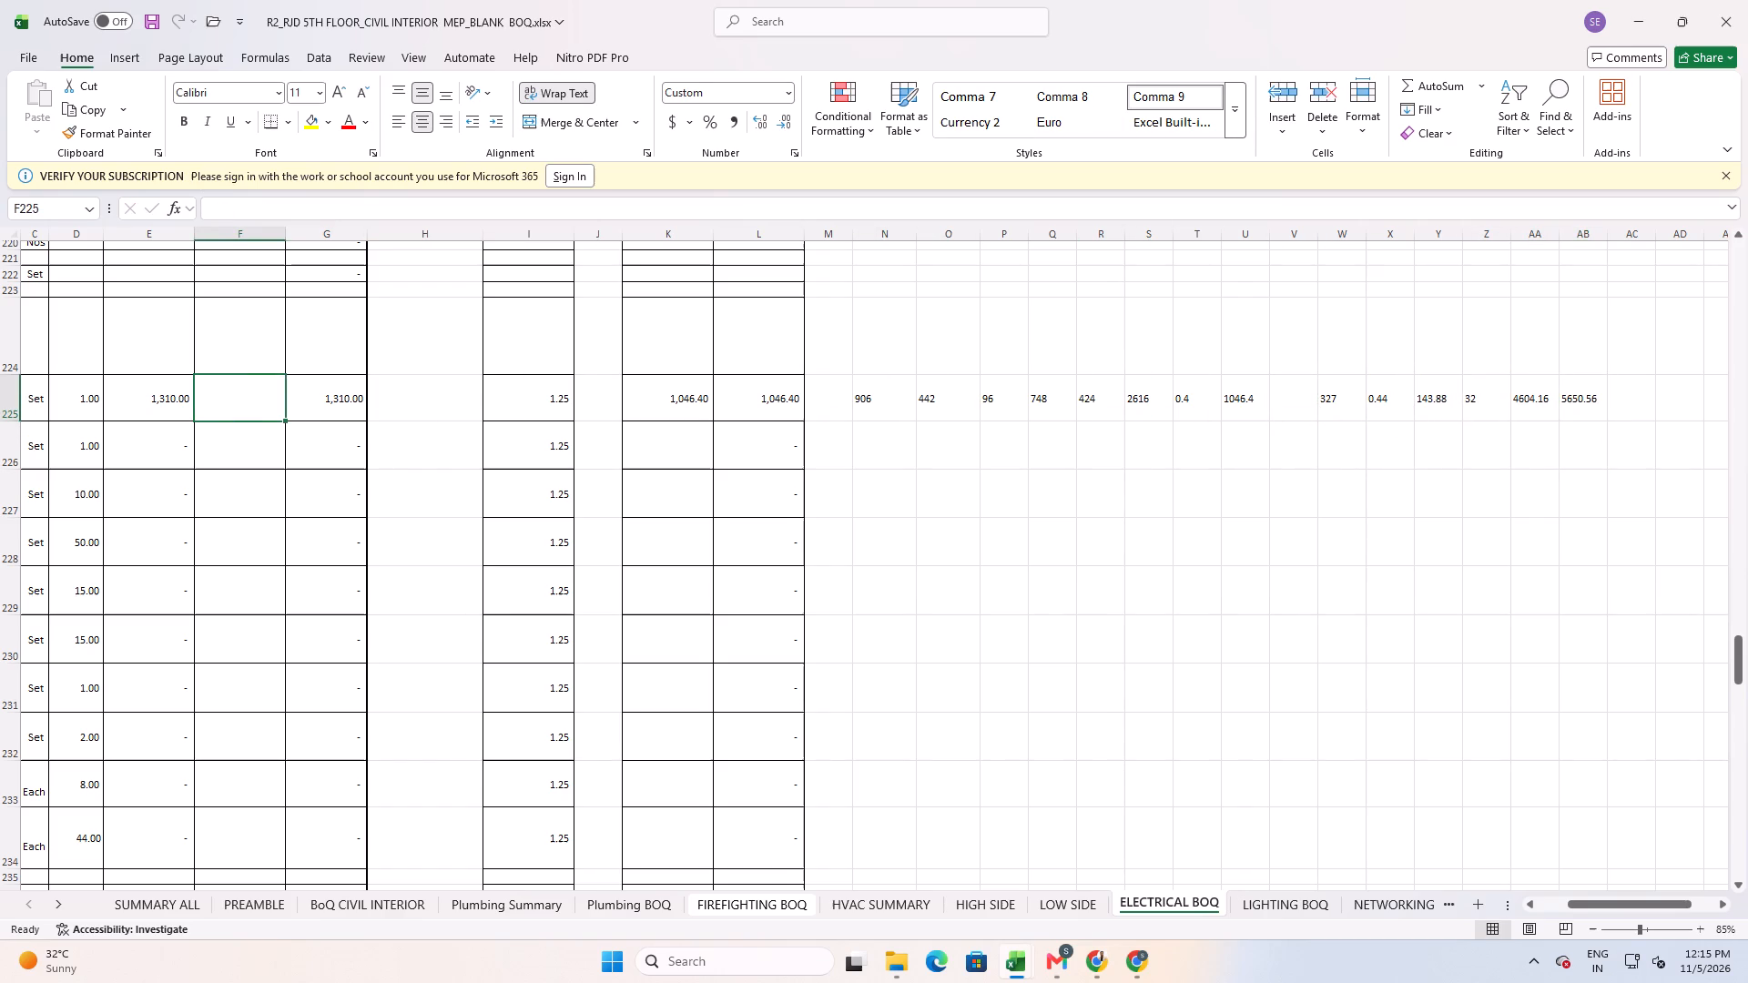
key("Right")
key("Right")
key("Right")
key("Right")
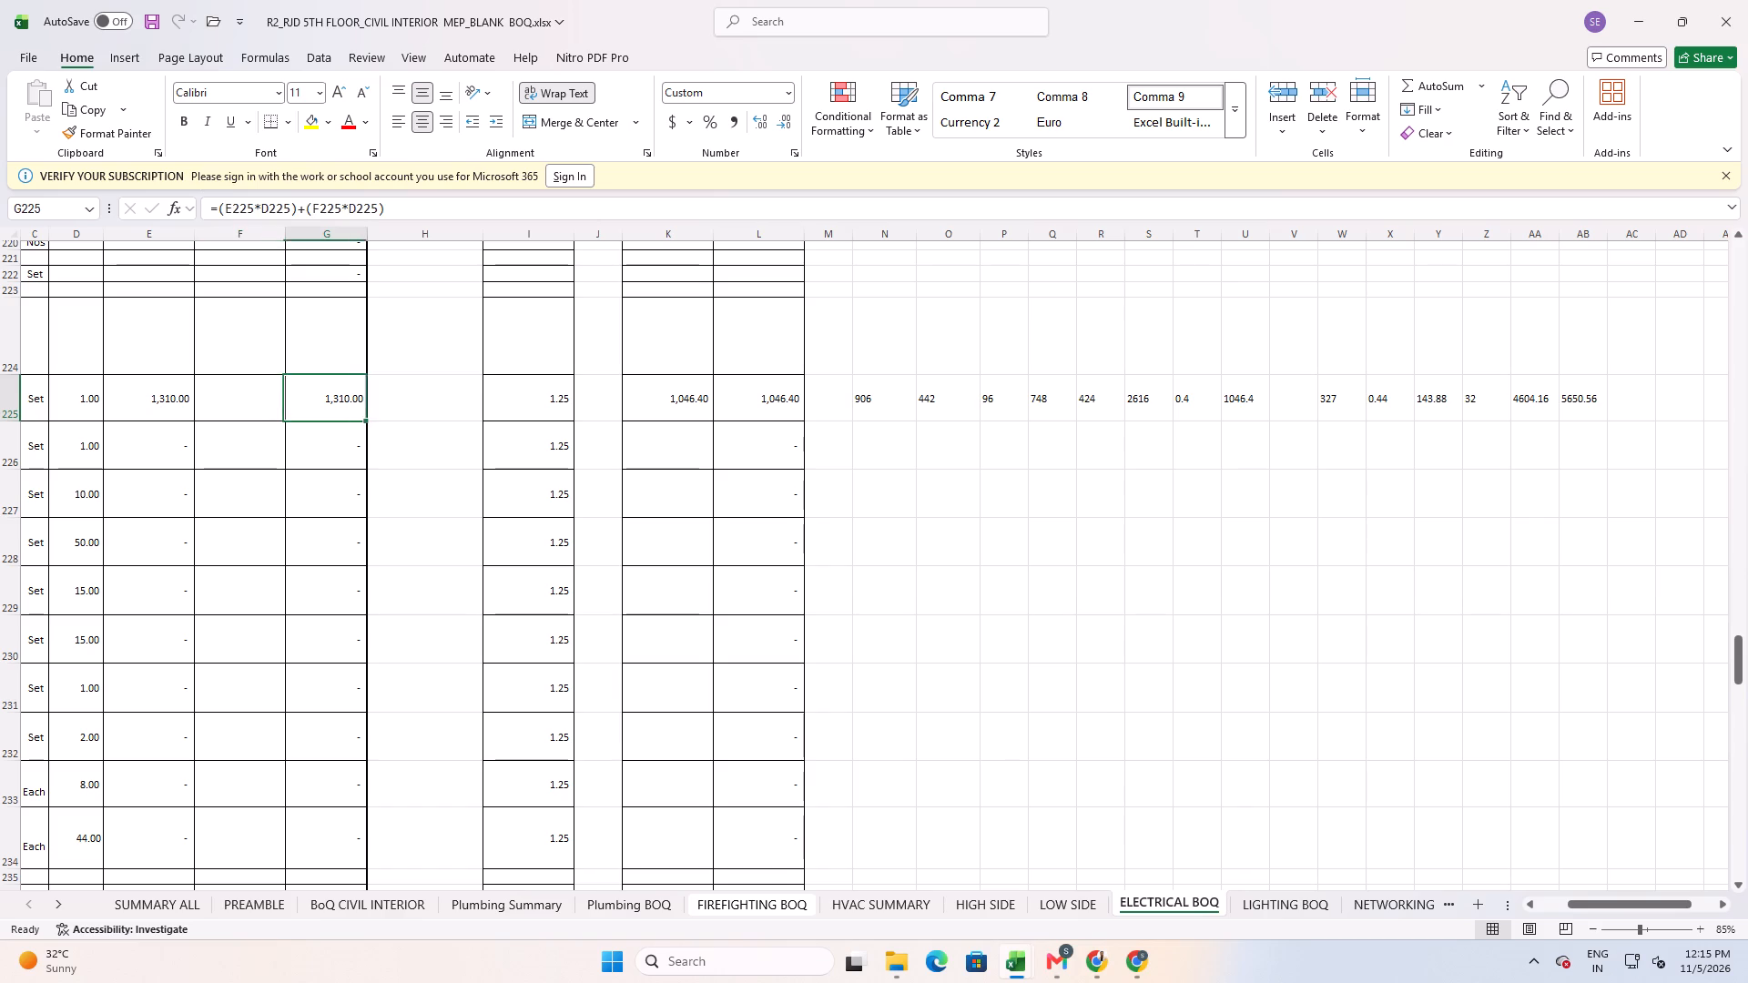
key("Right")
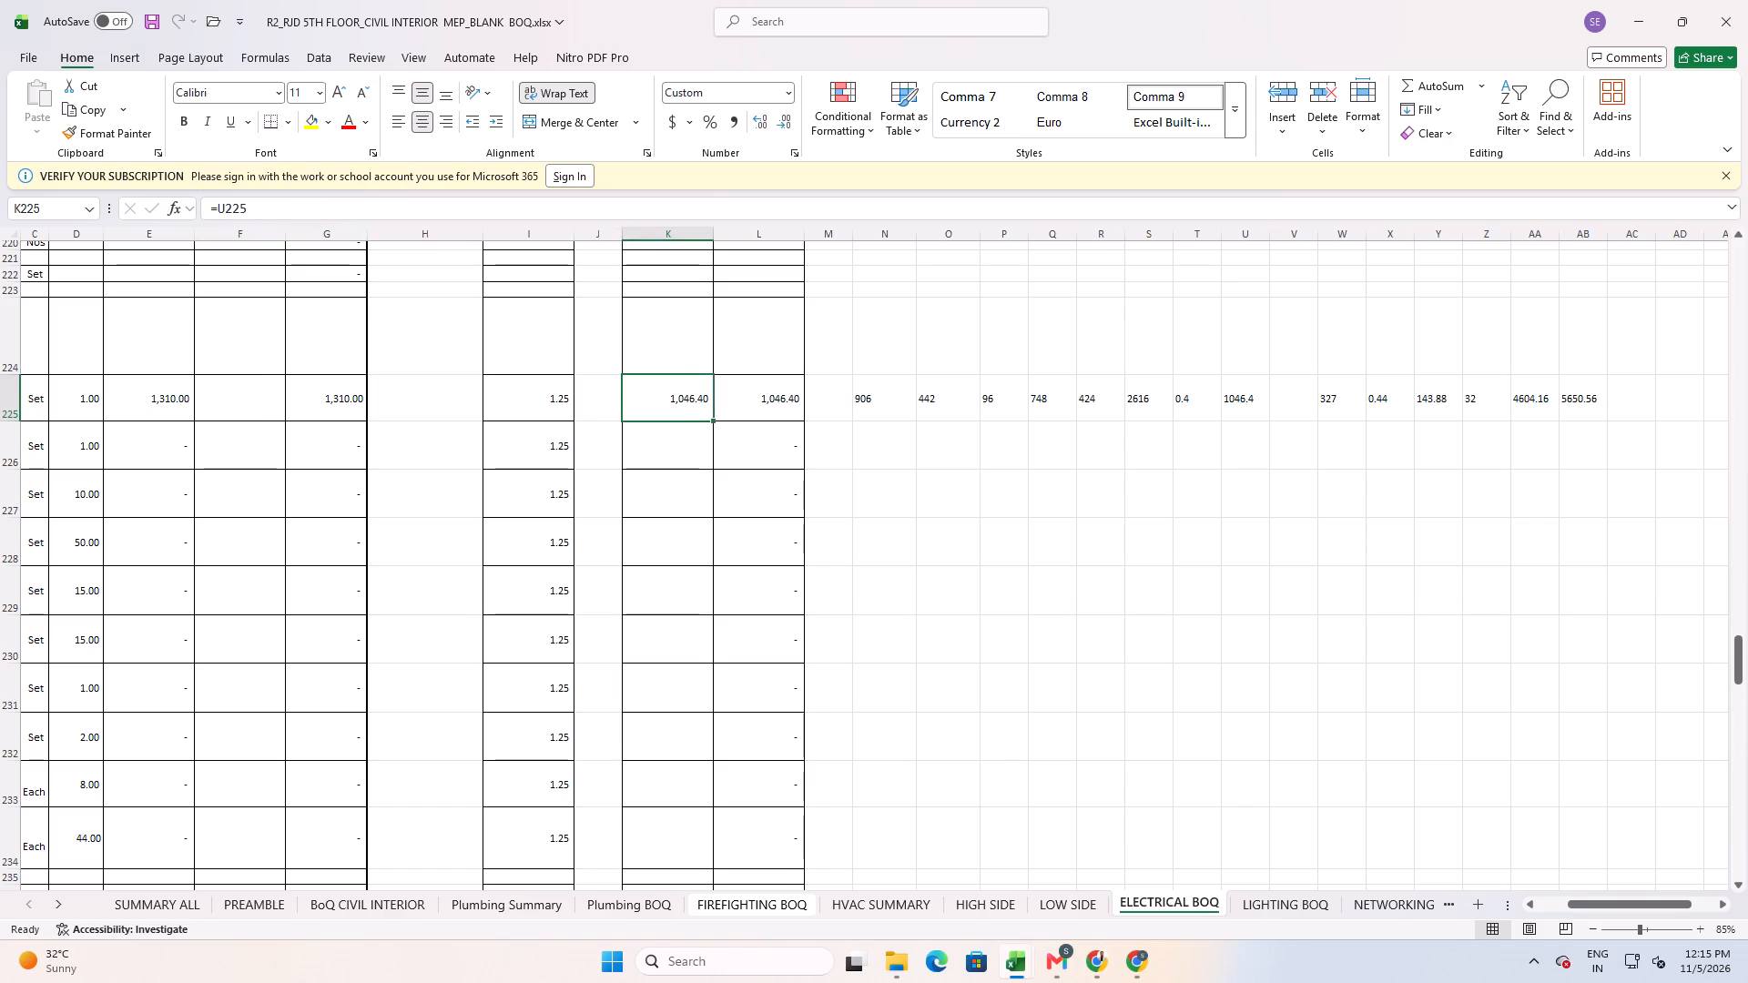
key("equal")
key("Right")
key("Right")
key("Right")
key("Right")
key("Right")
key("Right")
key("Right")
key("Right")
key("Right")
key("Right")
key("Right")
key("Right")
key("Right")
key("Right")
key("Right")
key("Right")
key("Right")
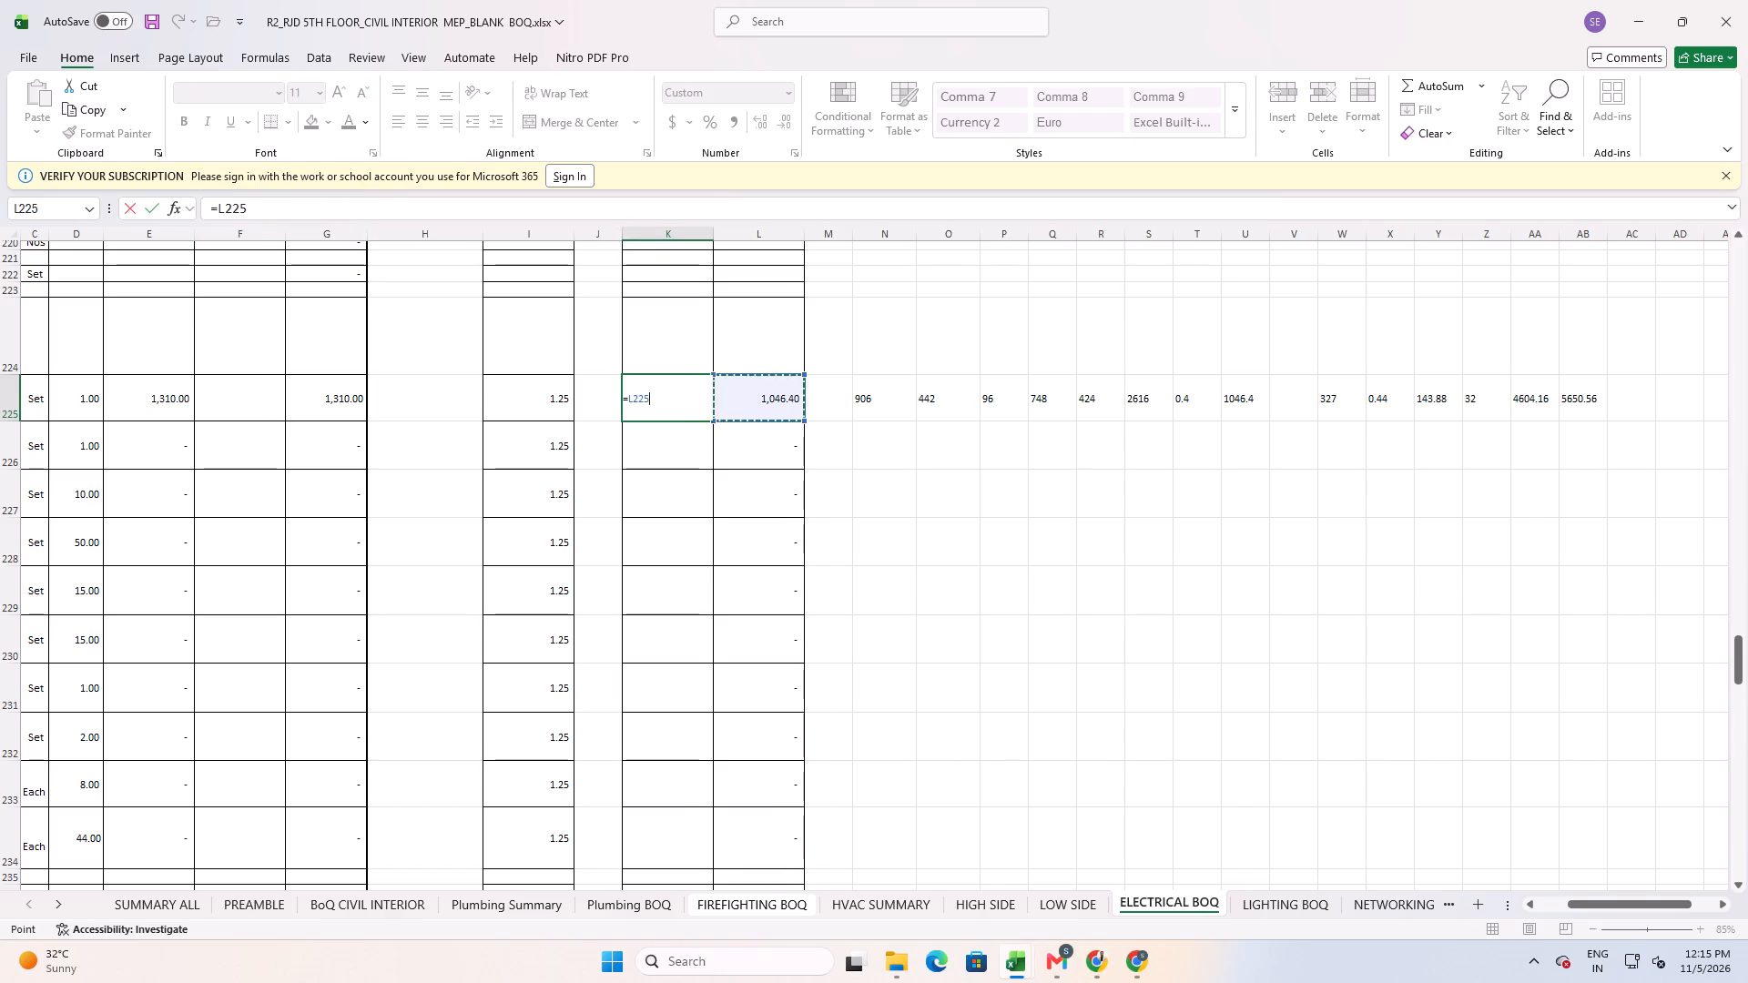
key("Return")
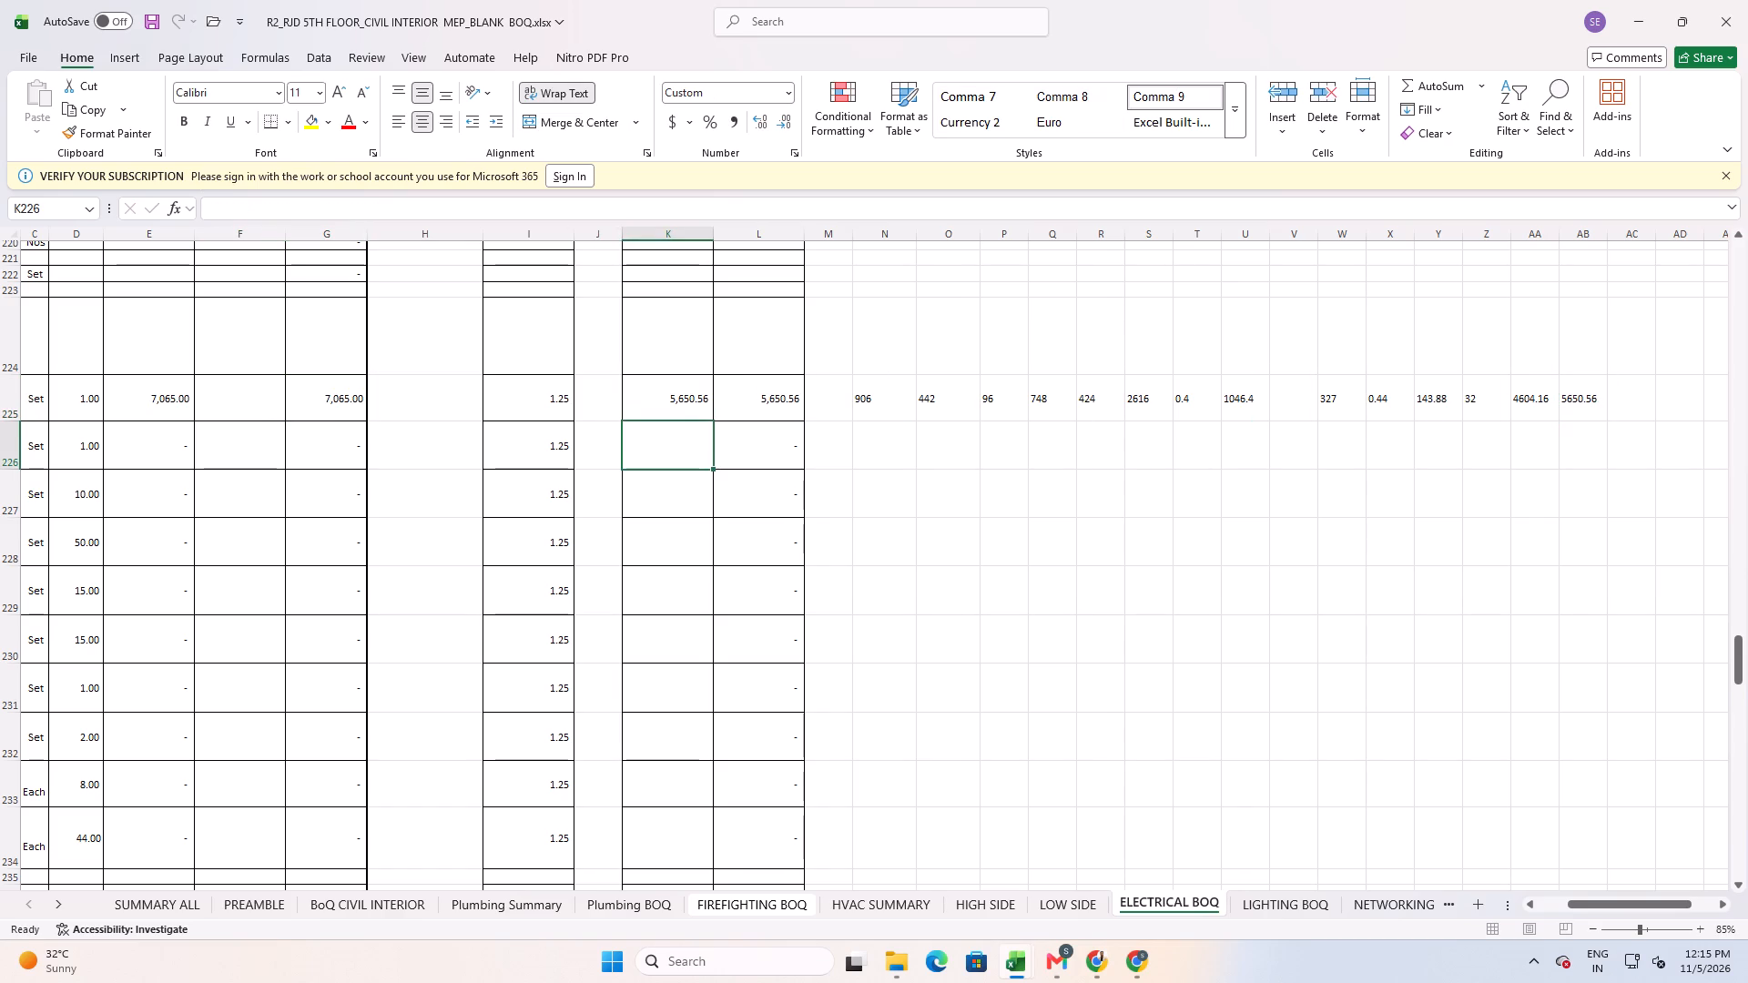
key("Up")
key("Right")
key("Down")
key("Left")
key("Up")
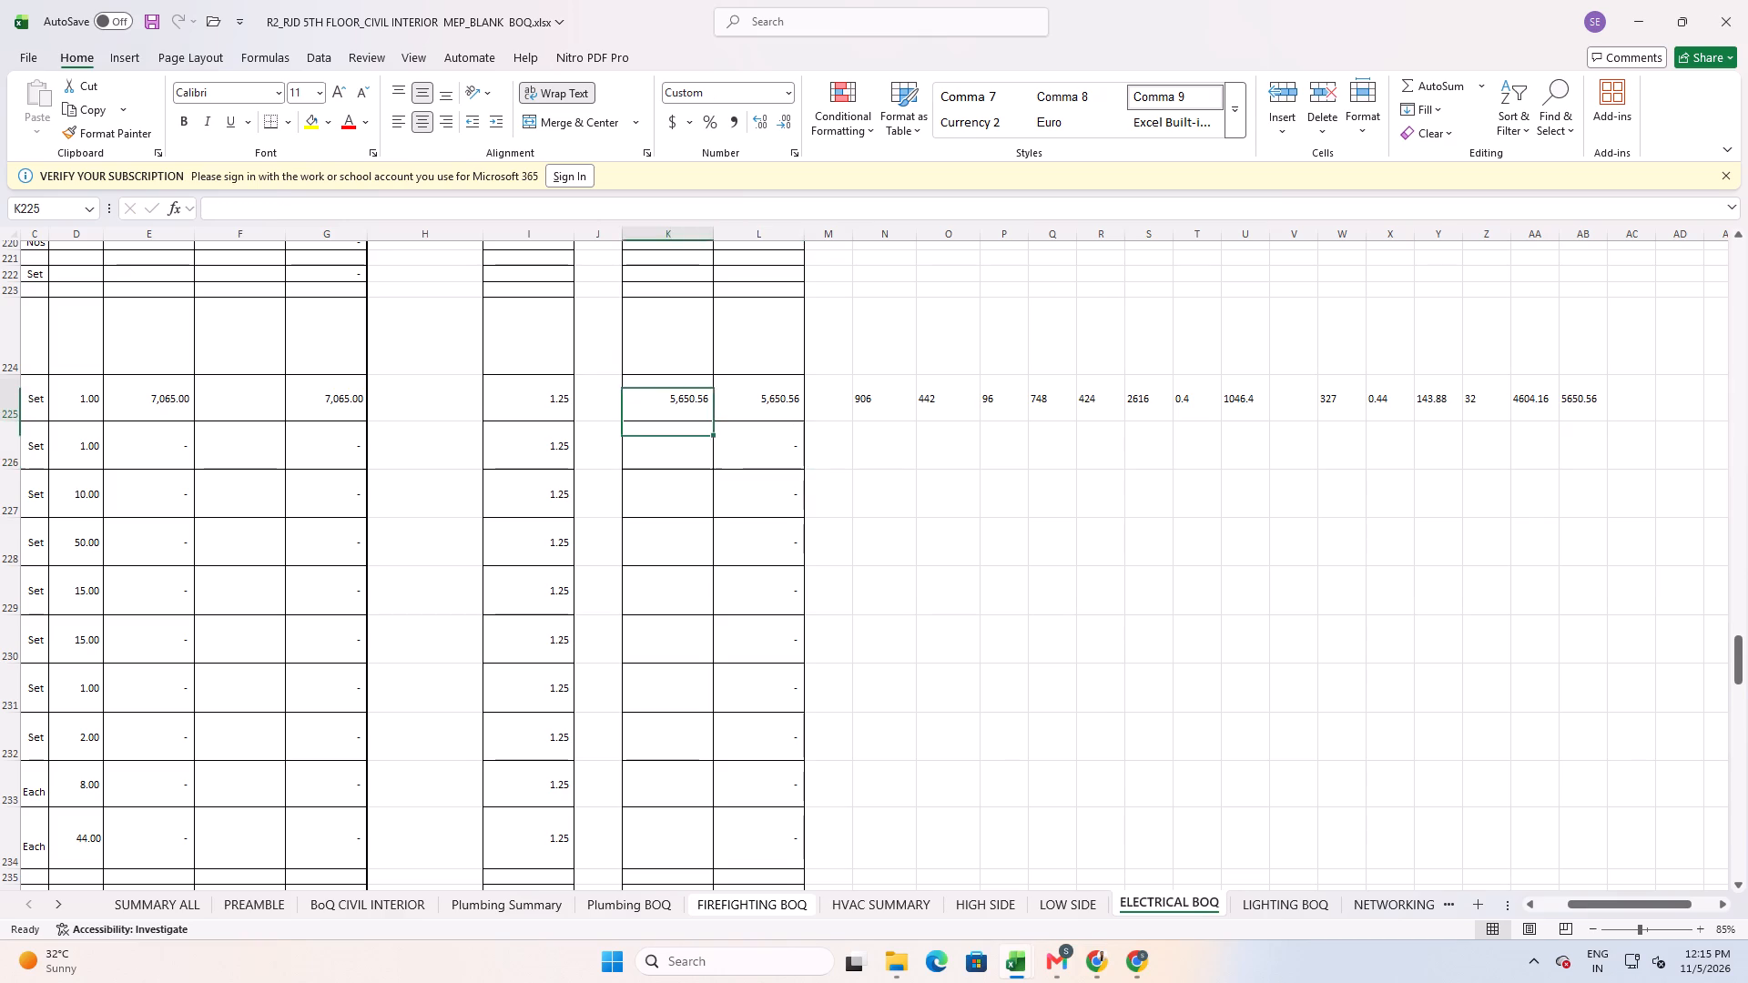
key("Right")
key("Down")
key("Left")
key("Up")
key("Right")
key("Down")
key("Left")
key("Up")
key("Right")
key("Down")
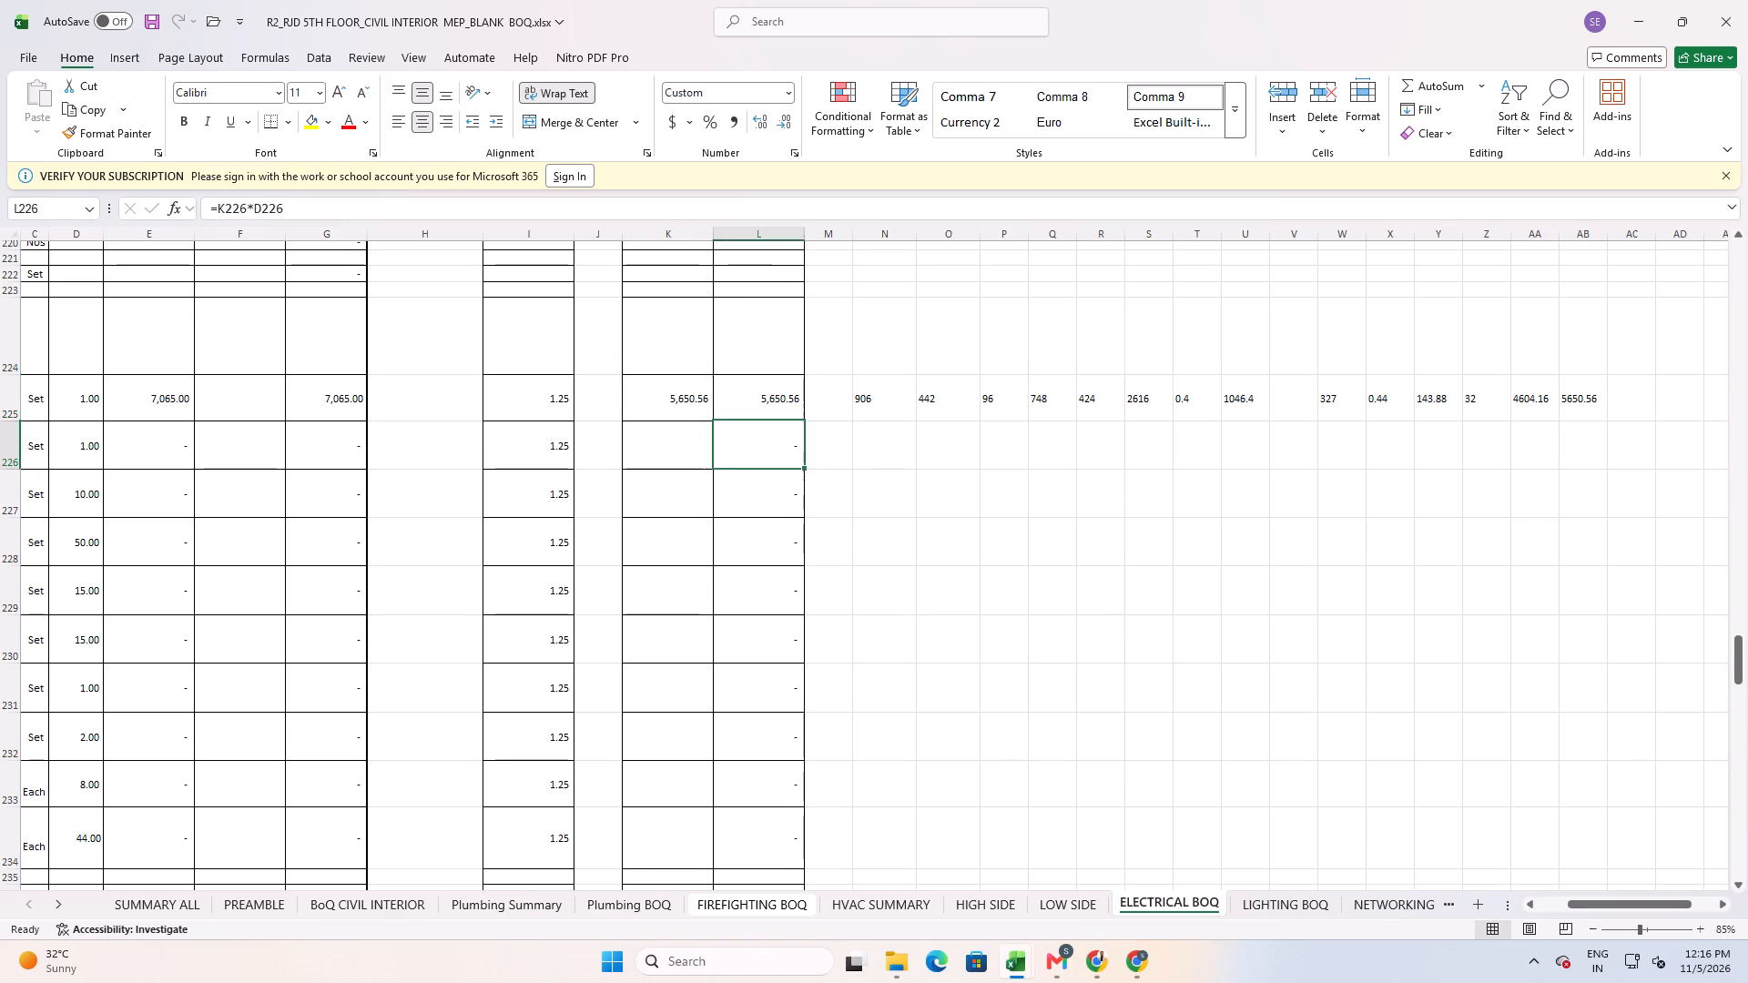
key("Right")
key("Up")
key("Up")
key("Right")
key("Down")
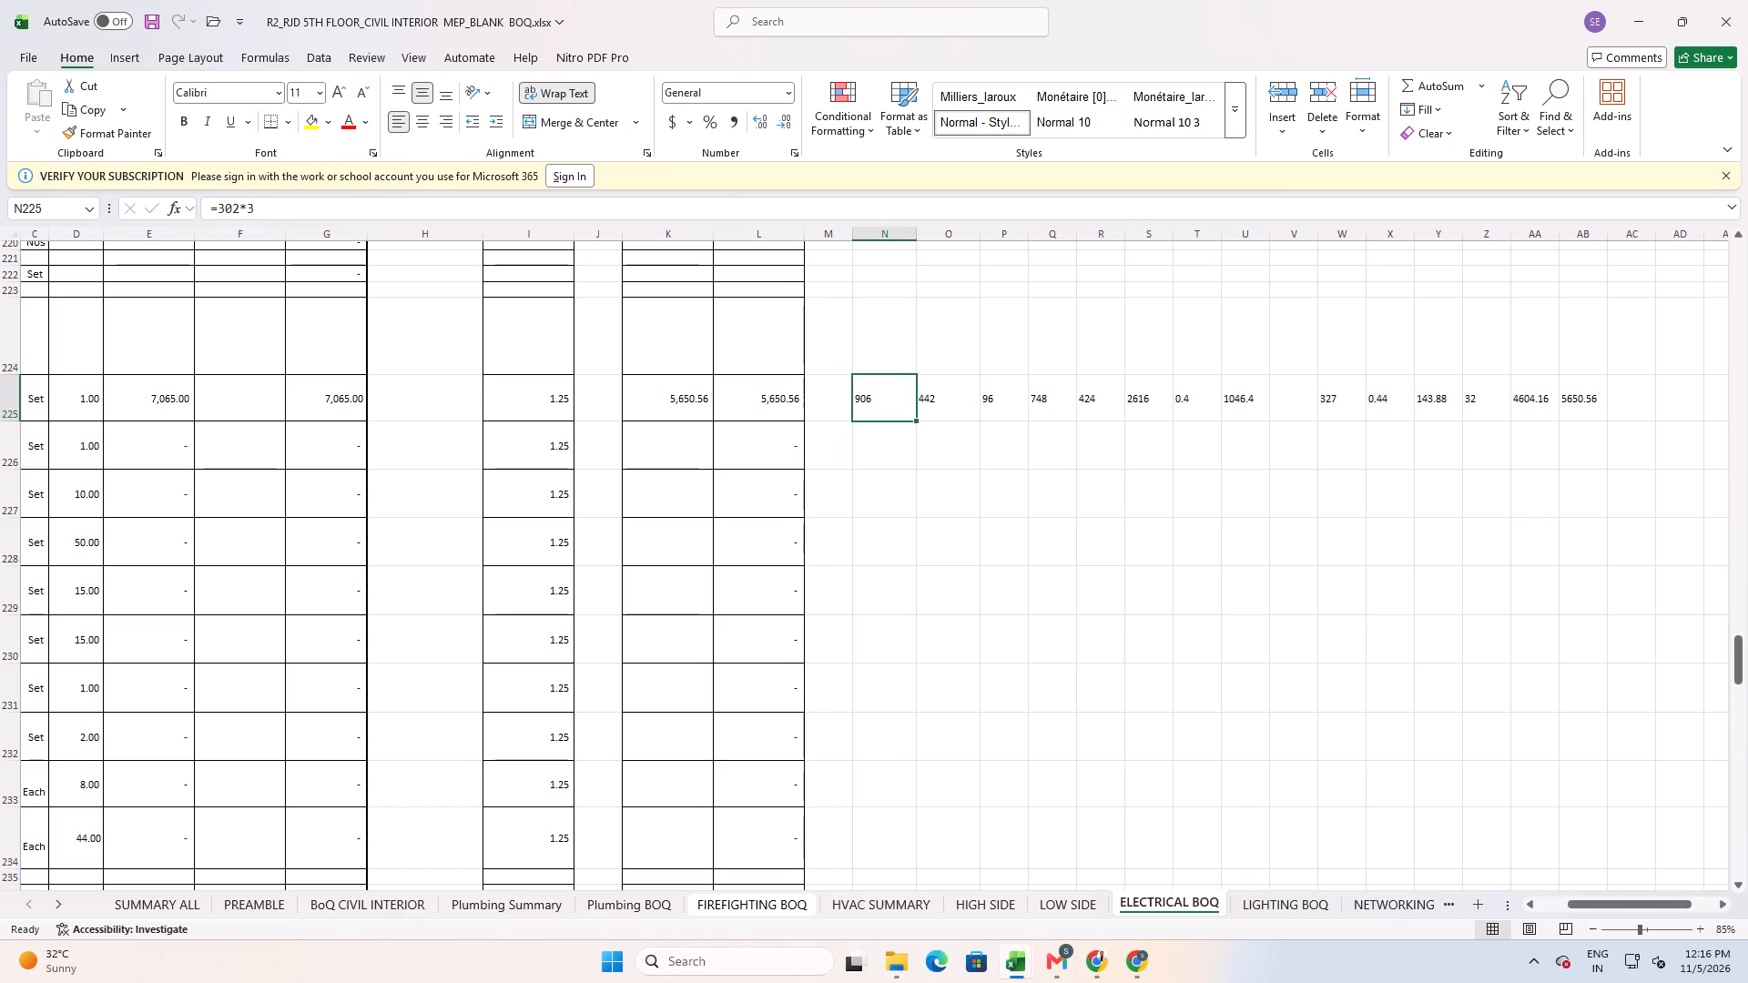
Autofit the heights of rows 304, 300, 311 and 312 in the earthing section so their full descriptions show.
key("Down")
key("Left")
key("Left")
key("Left")
key("Left")
key("Left")
key("Left")
key("Left")
key("Left")
key("Left")
key("Left")
key("Left")
key("Left")
key("Left")
key("Left")
key("Left")
key("Left")
key("Left")
key("Left")
key("Left")
key("Left")
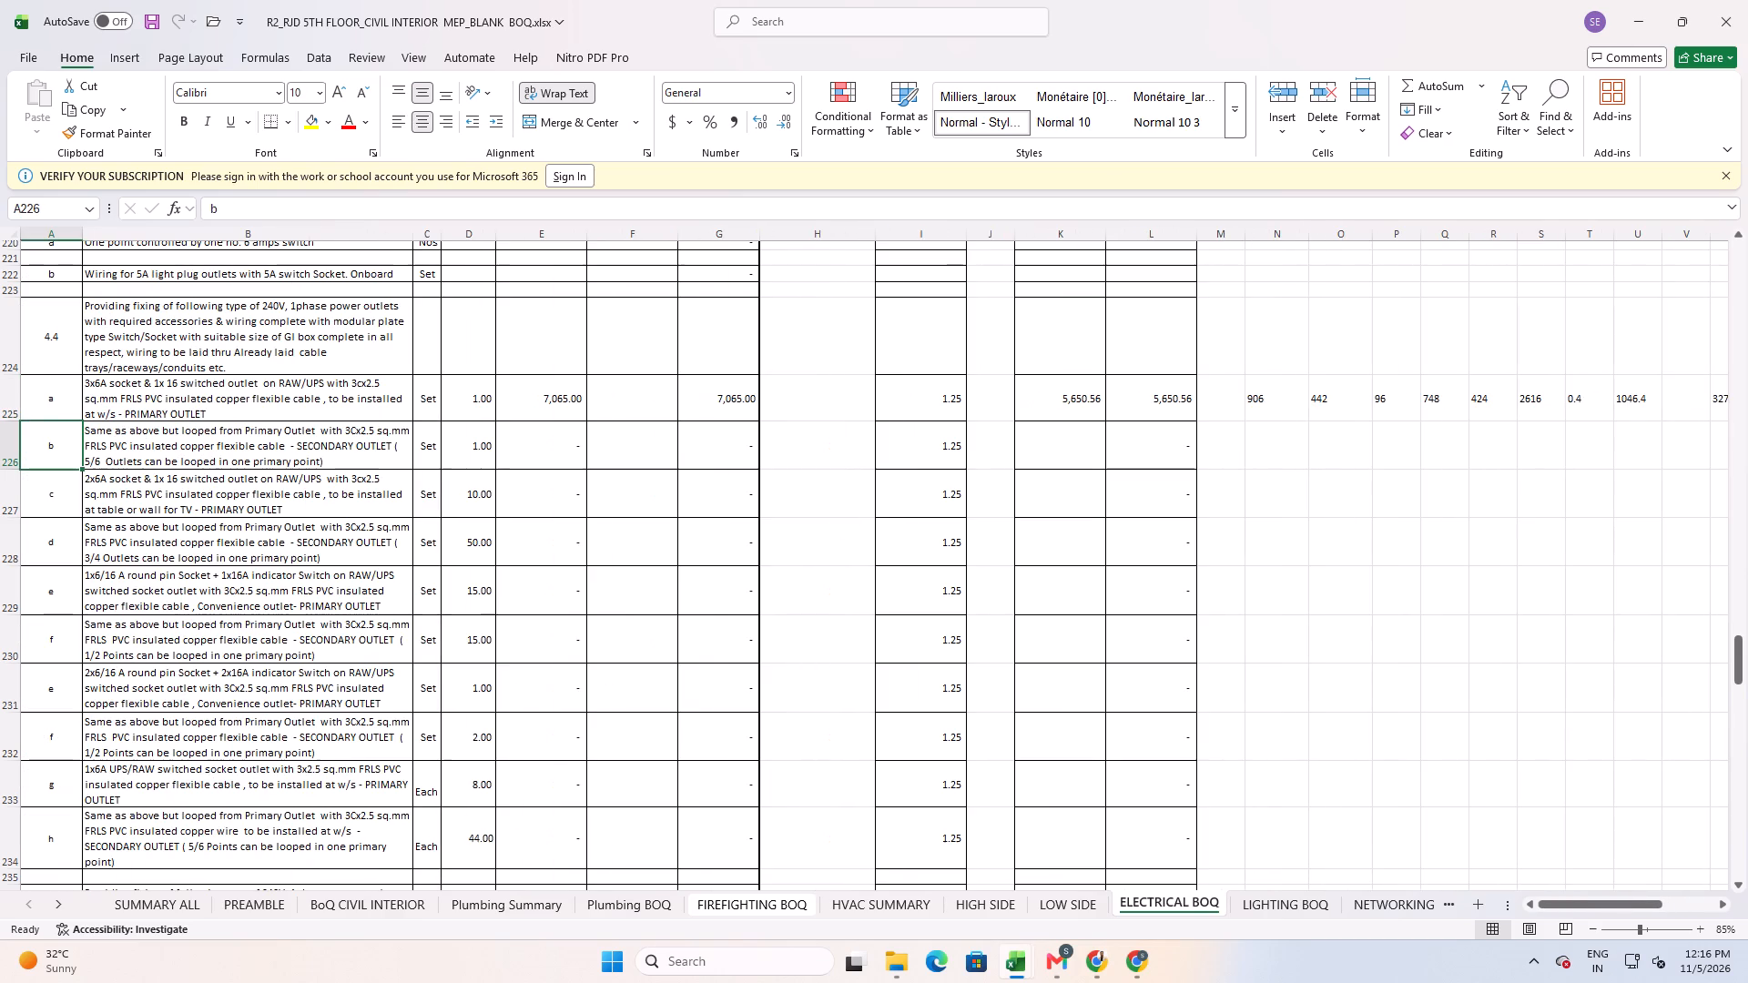
key("Down")
scroll(837, 608, "down", 5)
scroll(628, 815, "down", 3)
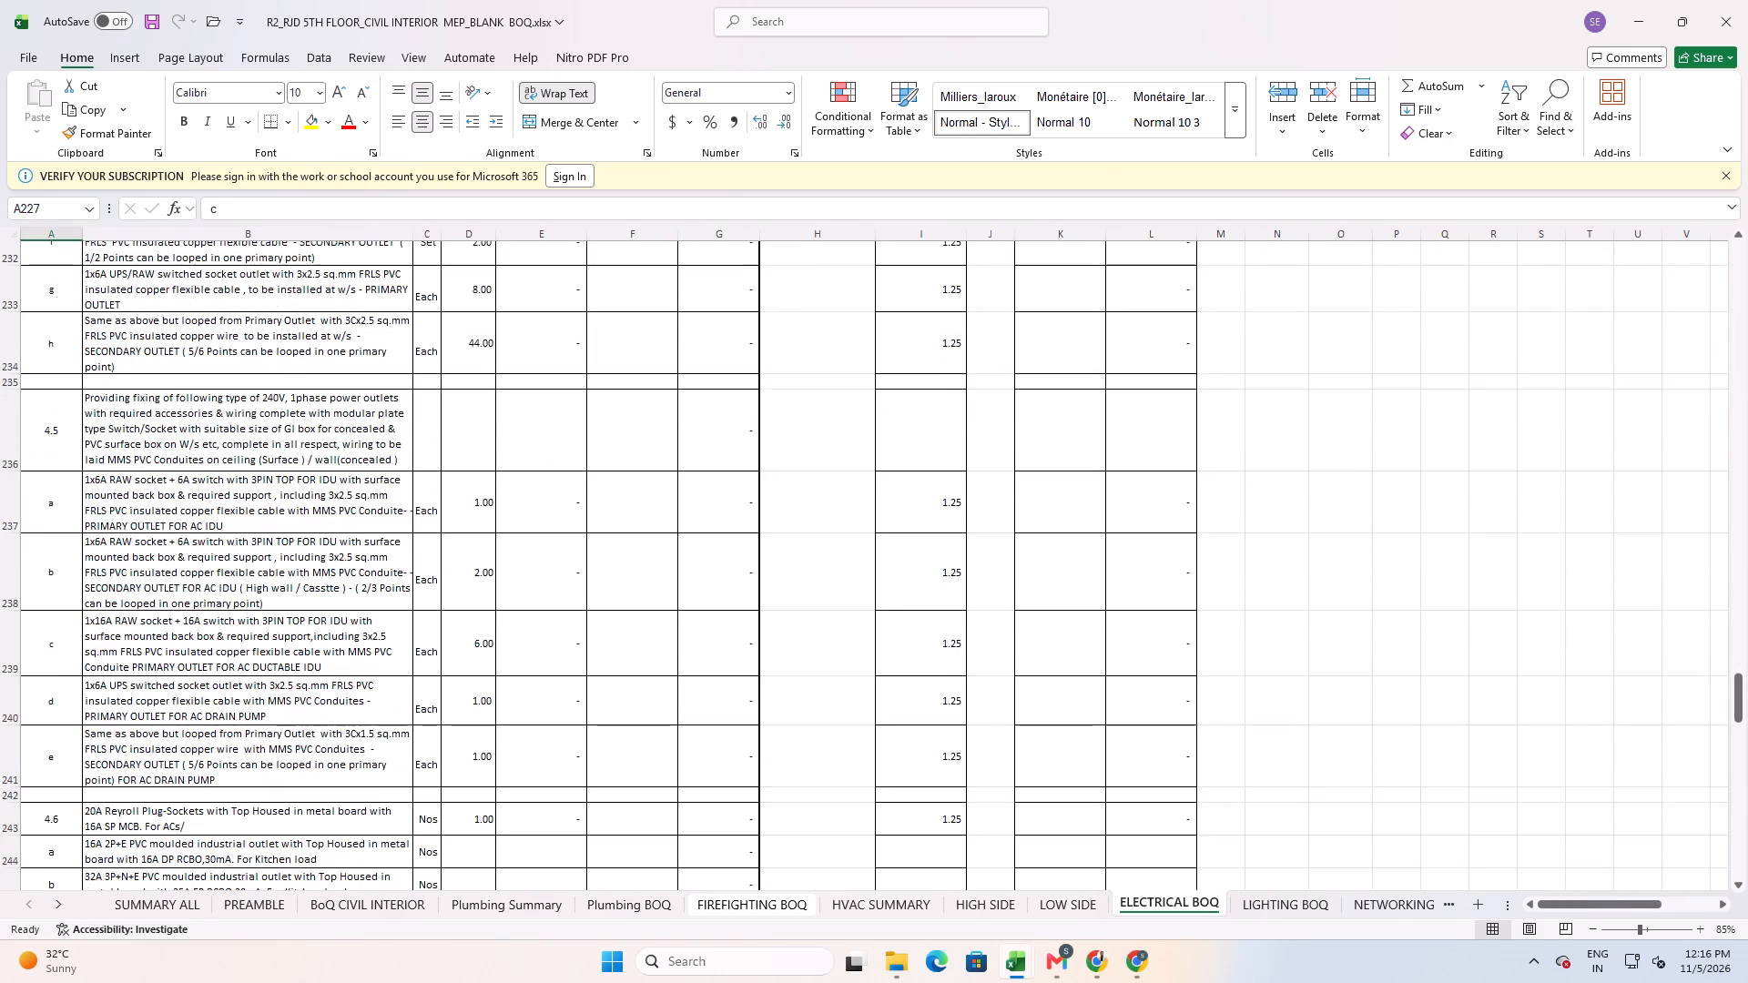
scroll(619, 812, "down", 18)
scroll(608, 807, "down", 6)
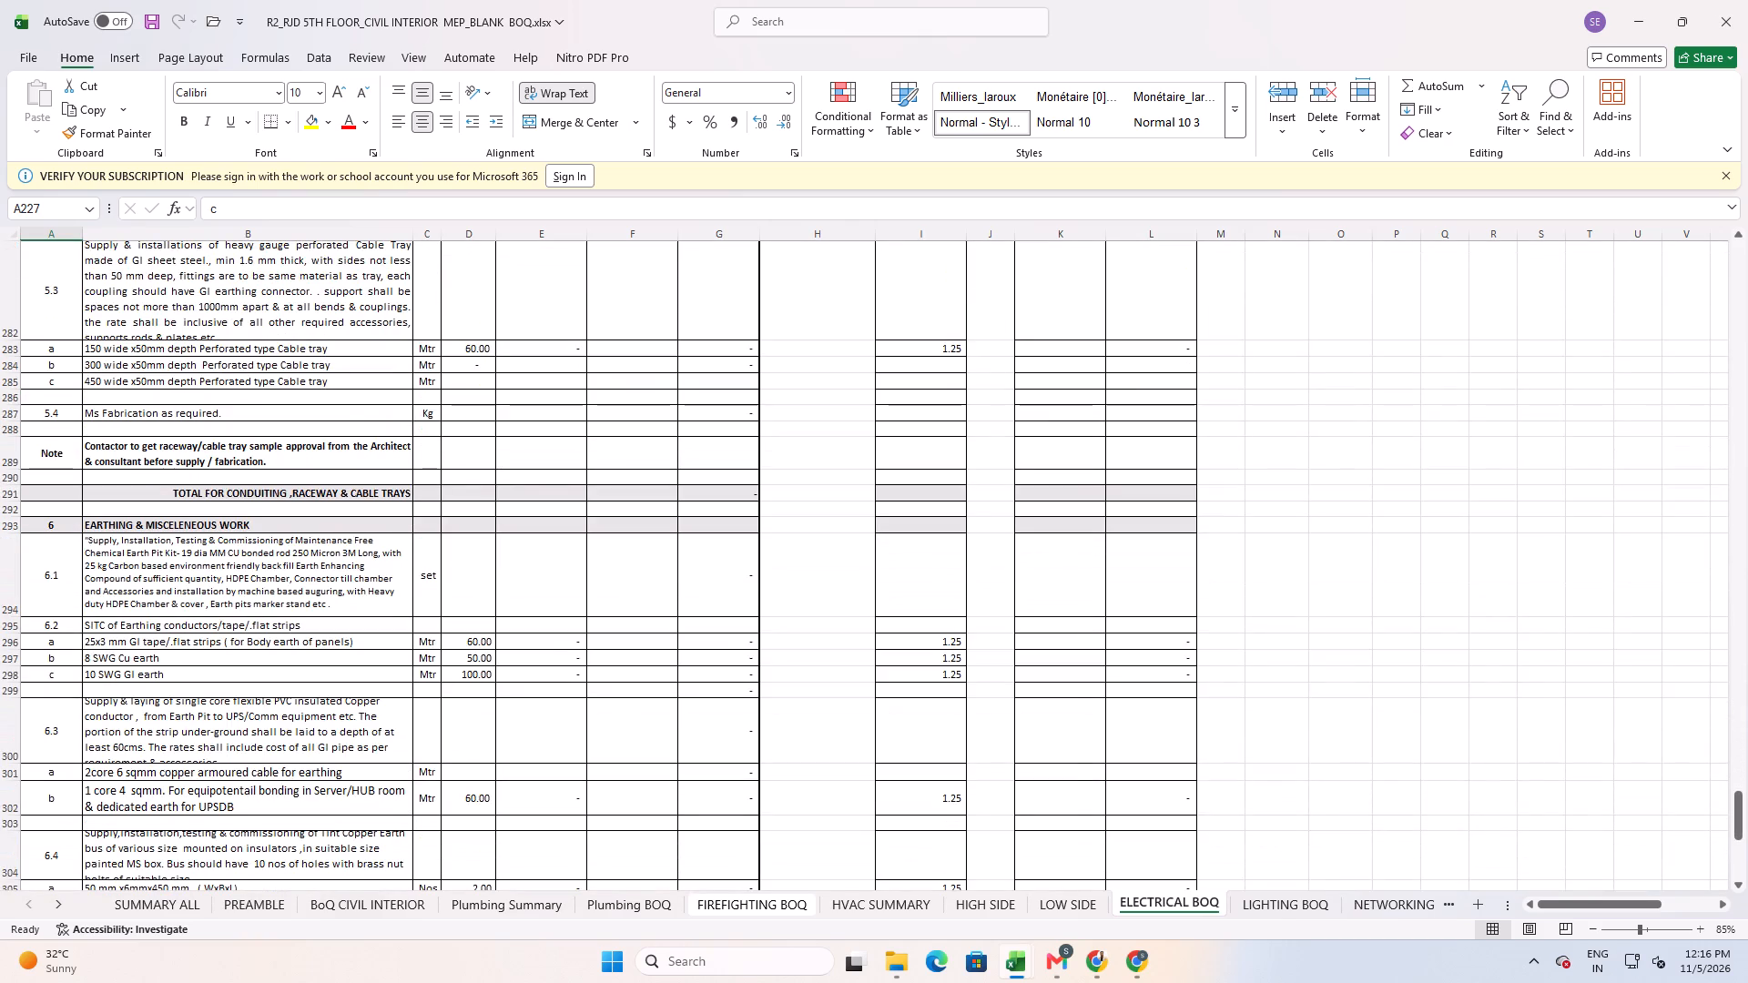
scroll(607, 806, "down", 6)
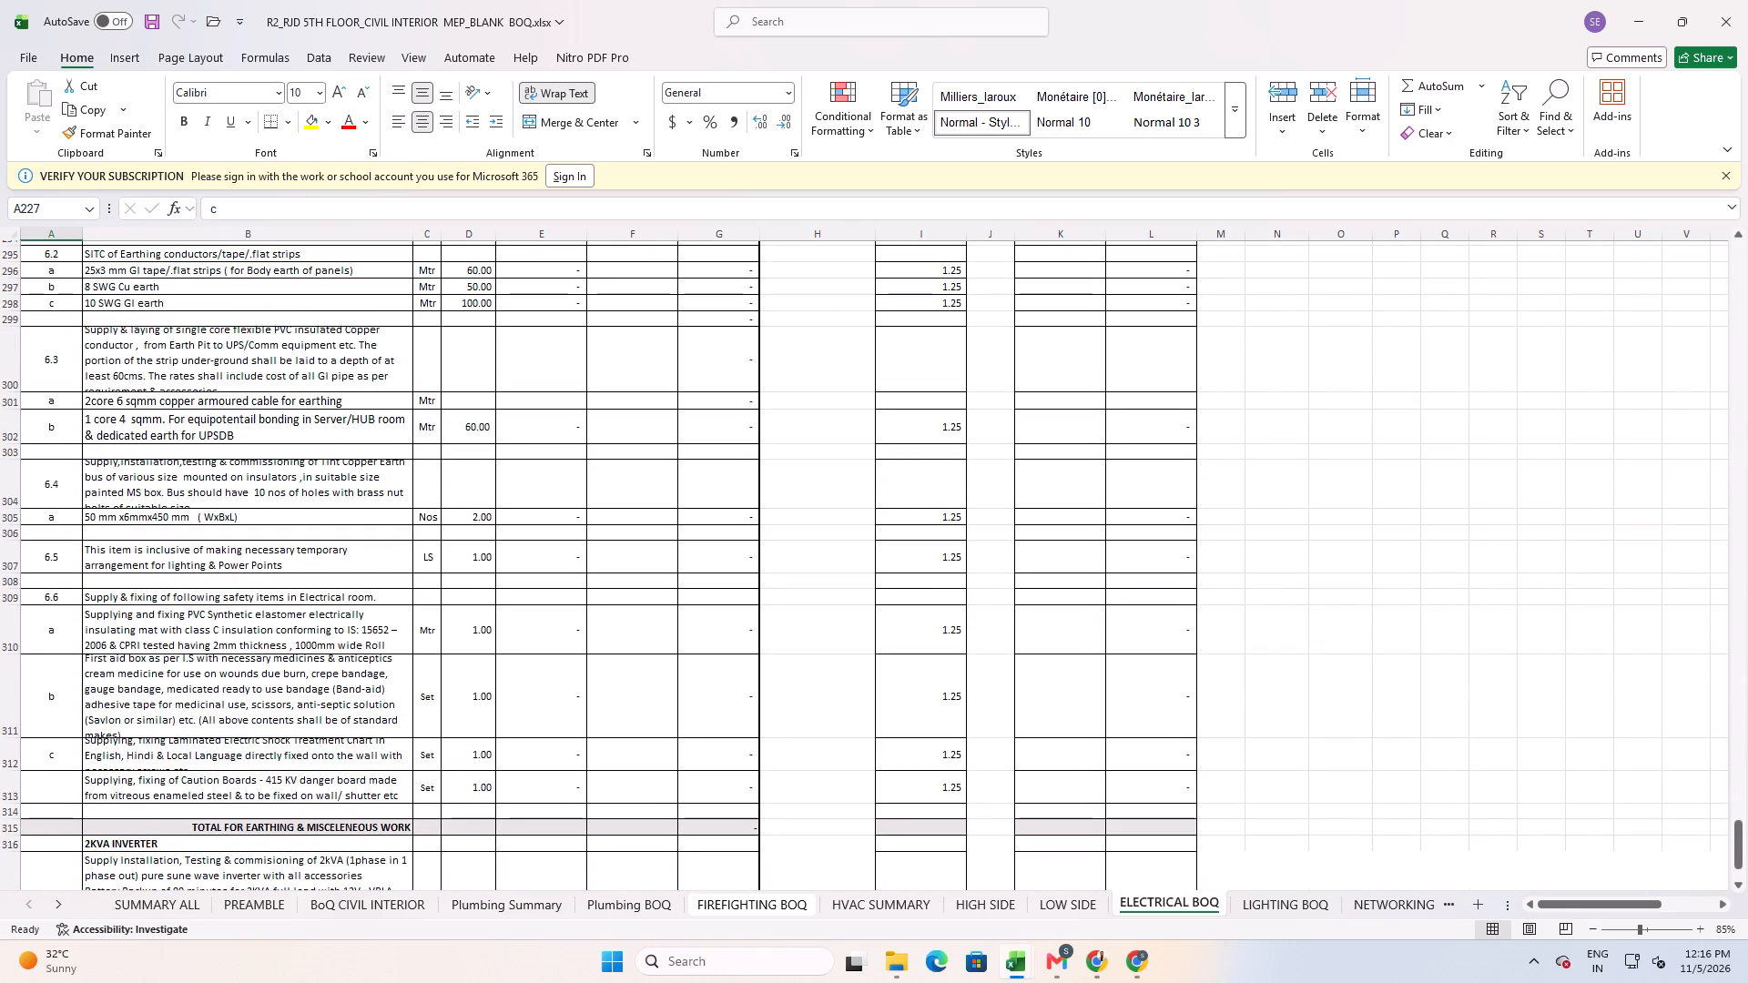
double_click(3, 511)
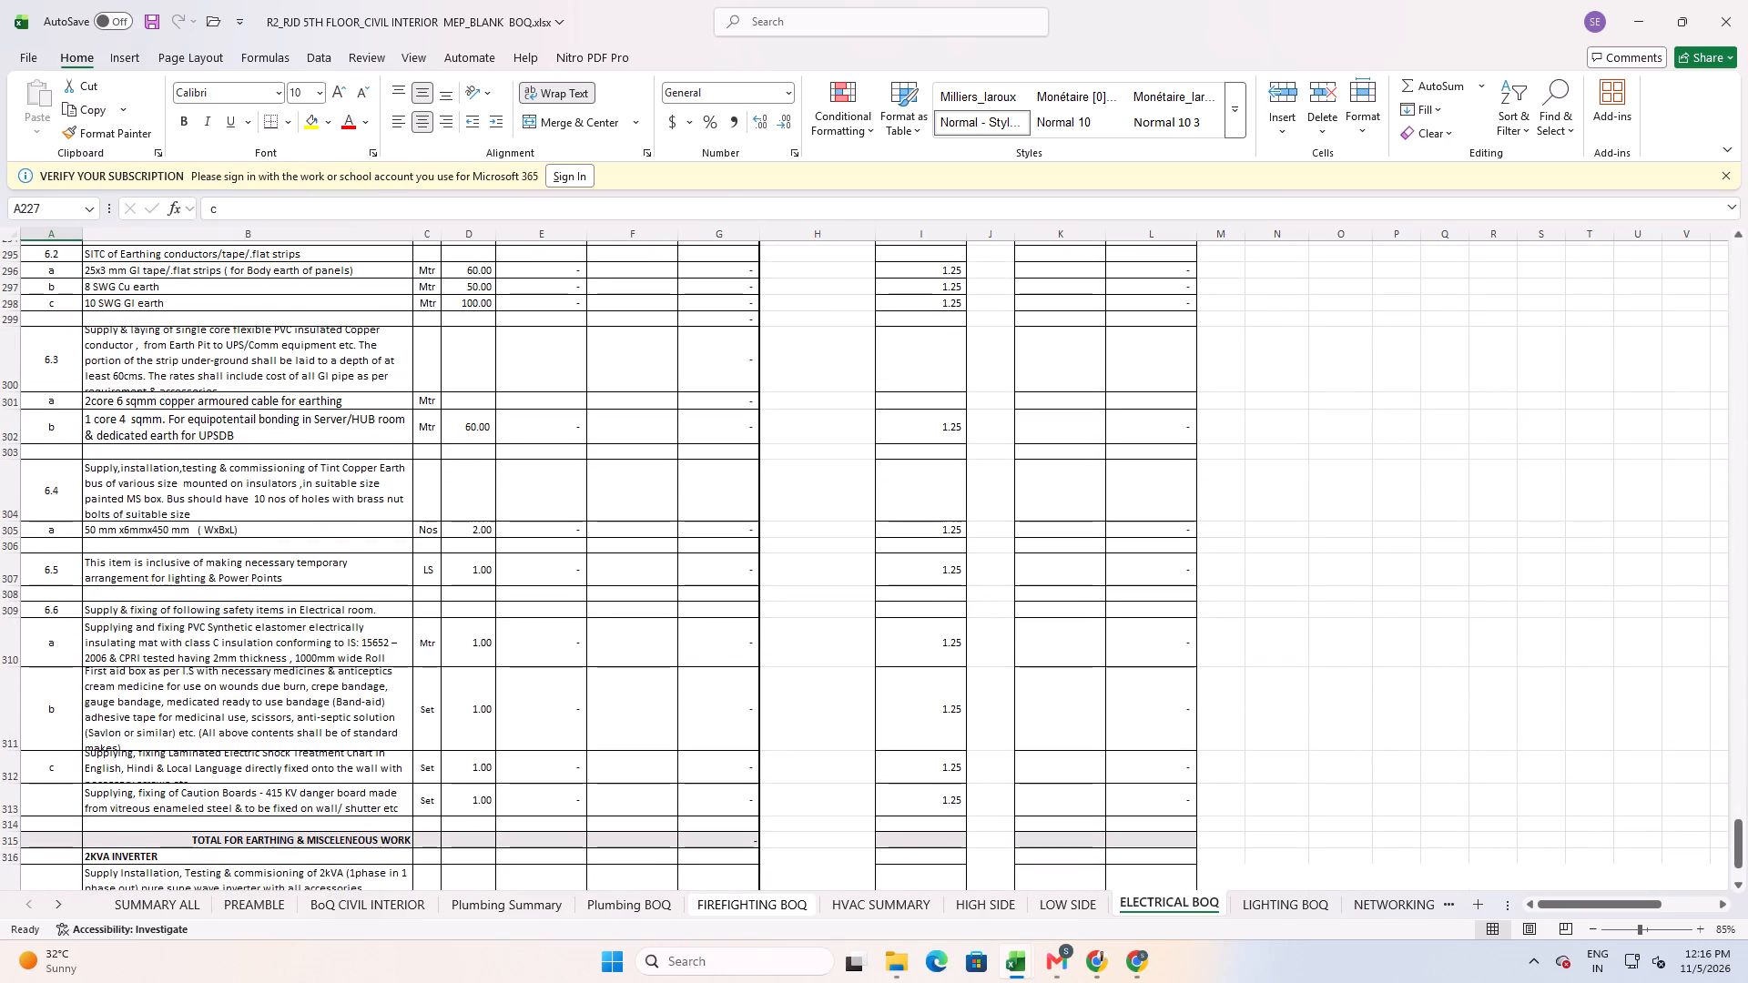
double_click(0, 390)
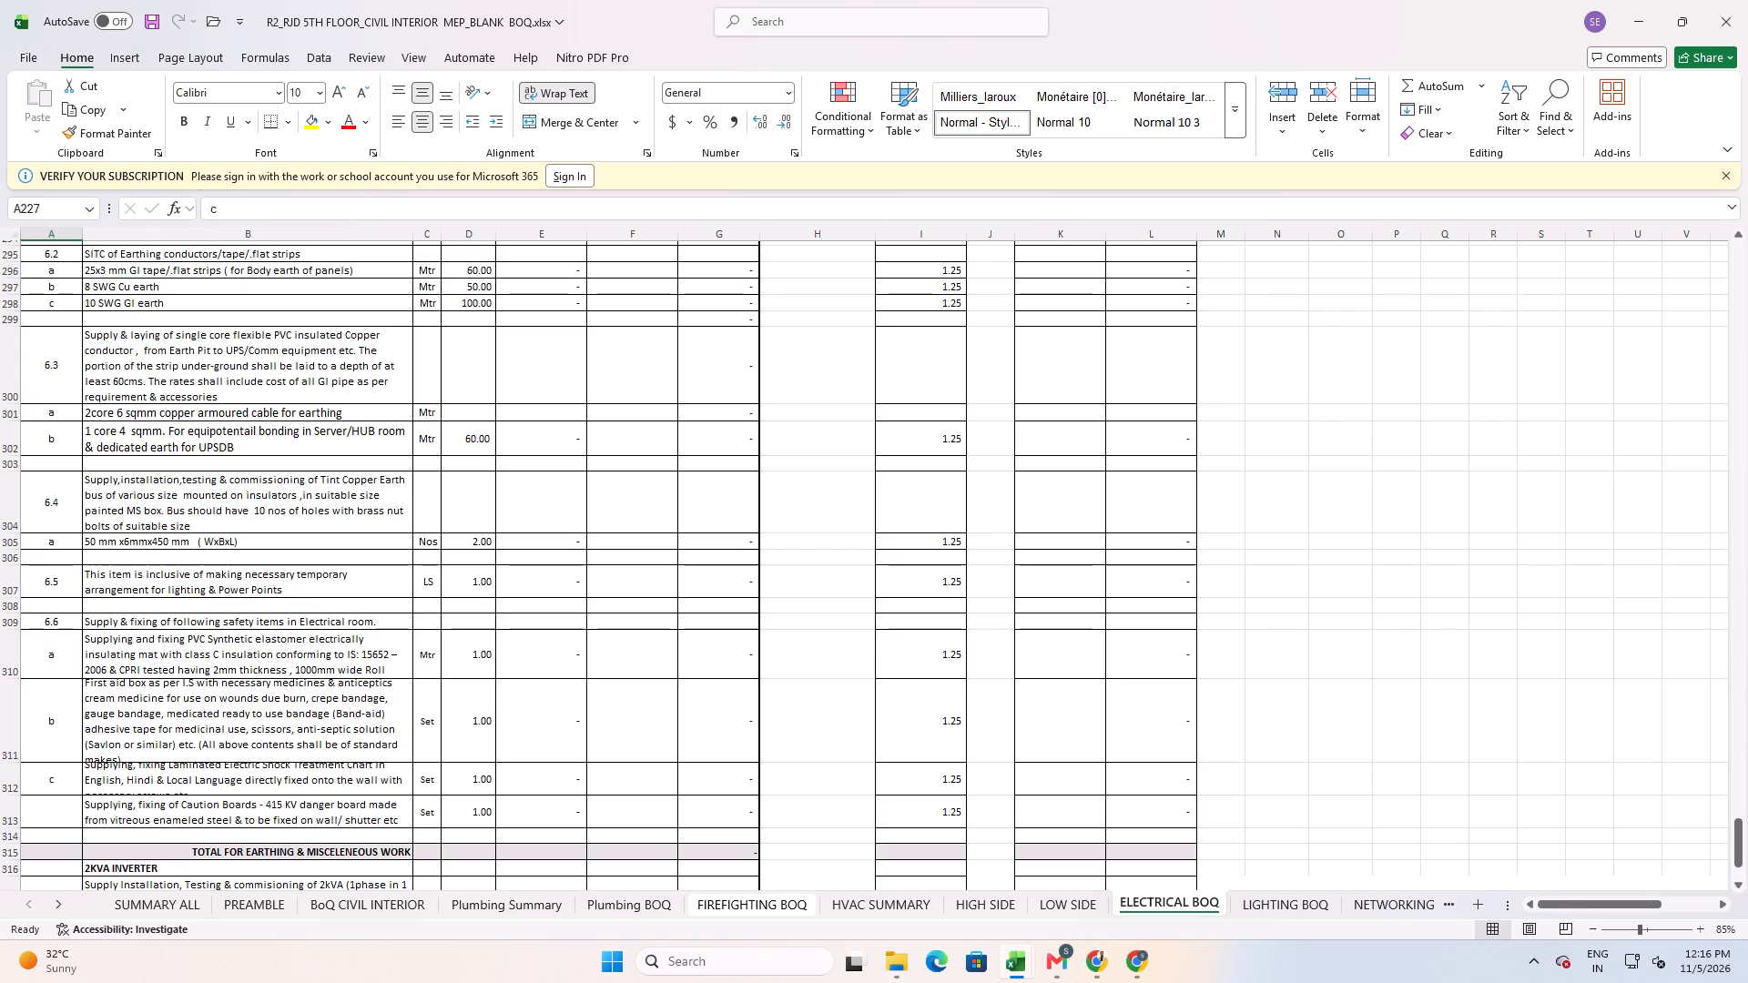
double_click(14, 765)
double_click(14, 805)
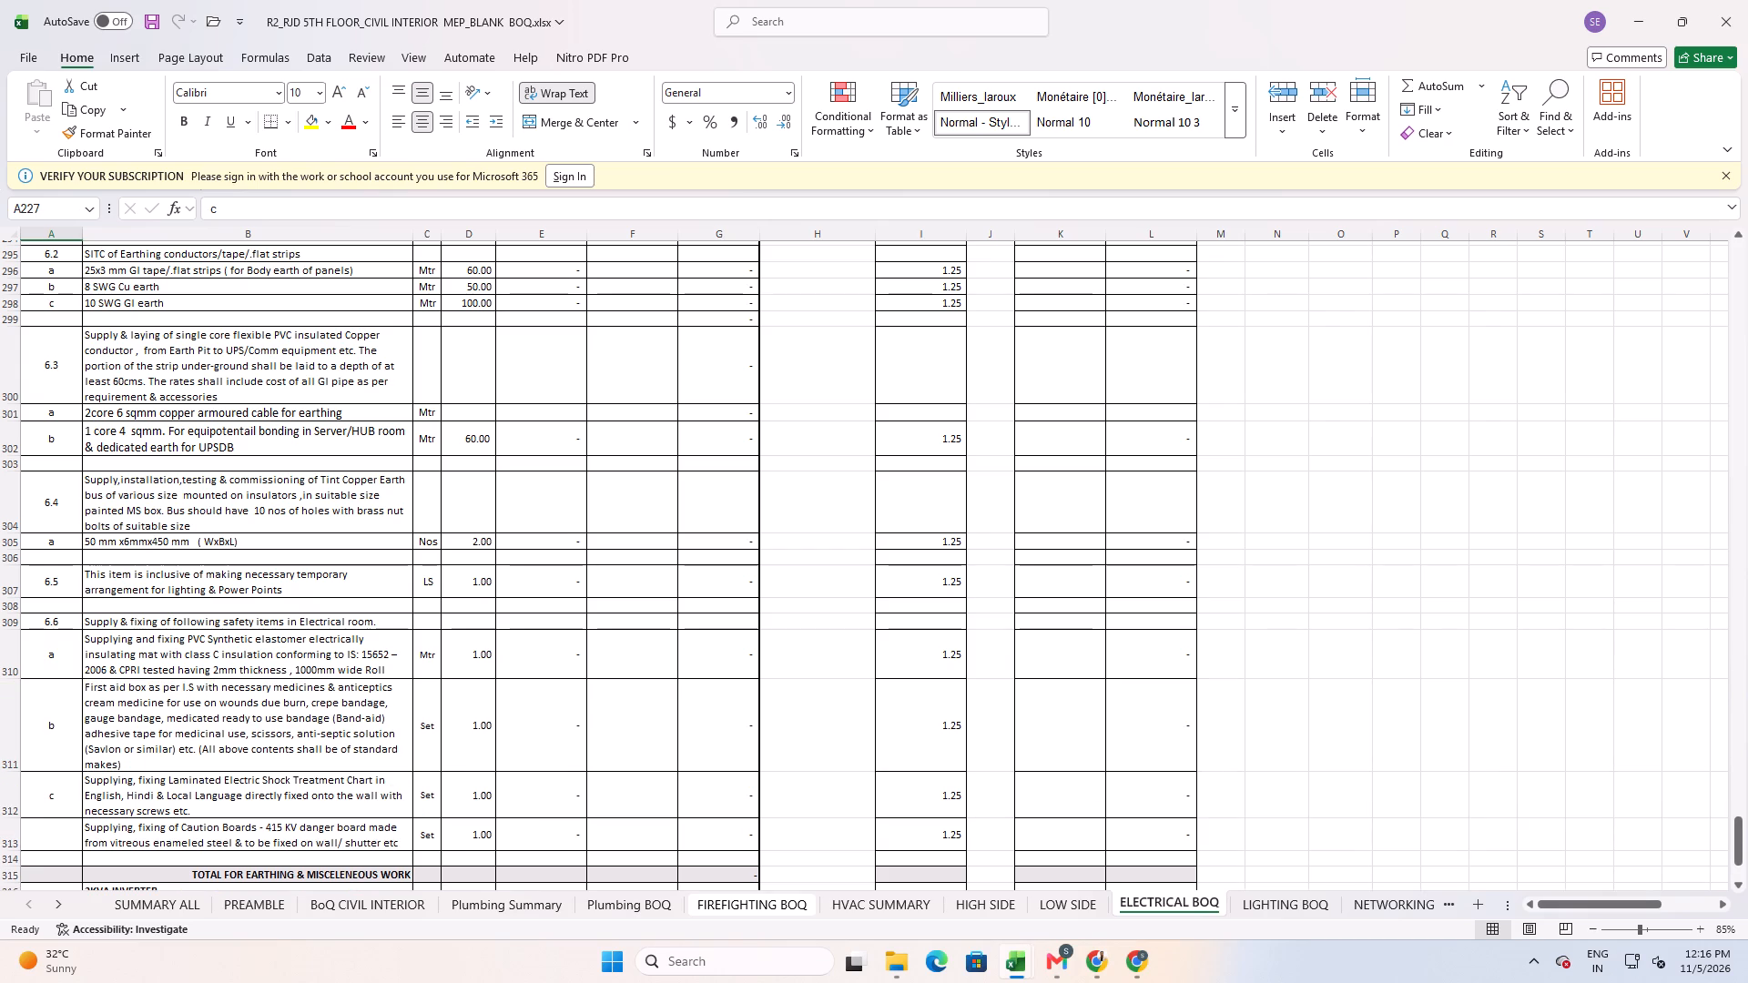
Enter an installation rate of 25000 for item 1.1 MAIN PANEL (5TH FLR) in F42.
scroll(701, 721, "up", 9)
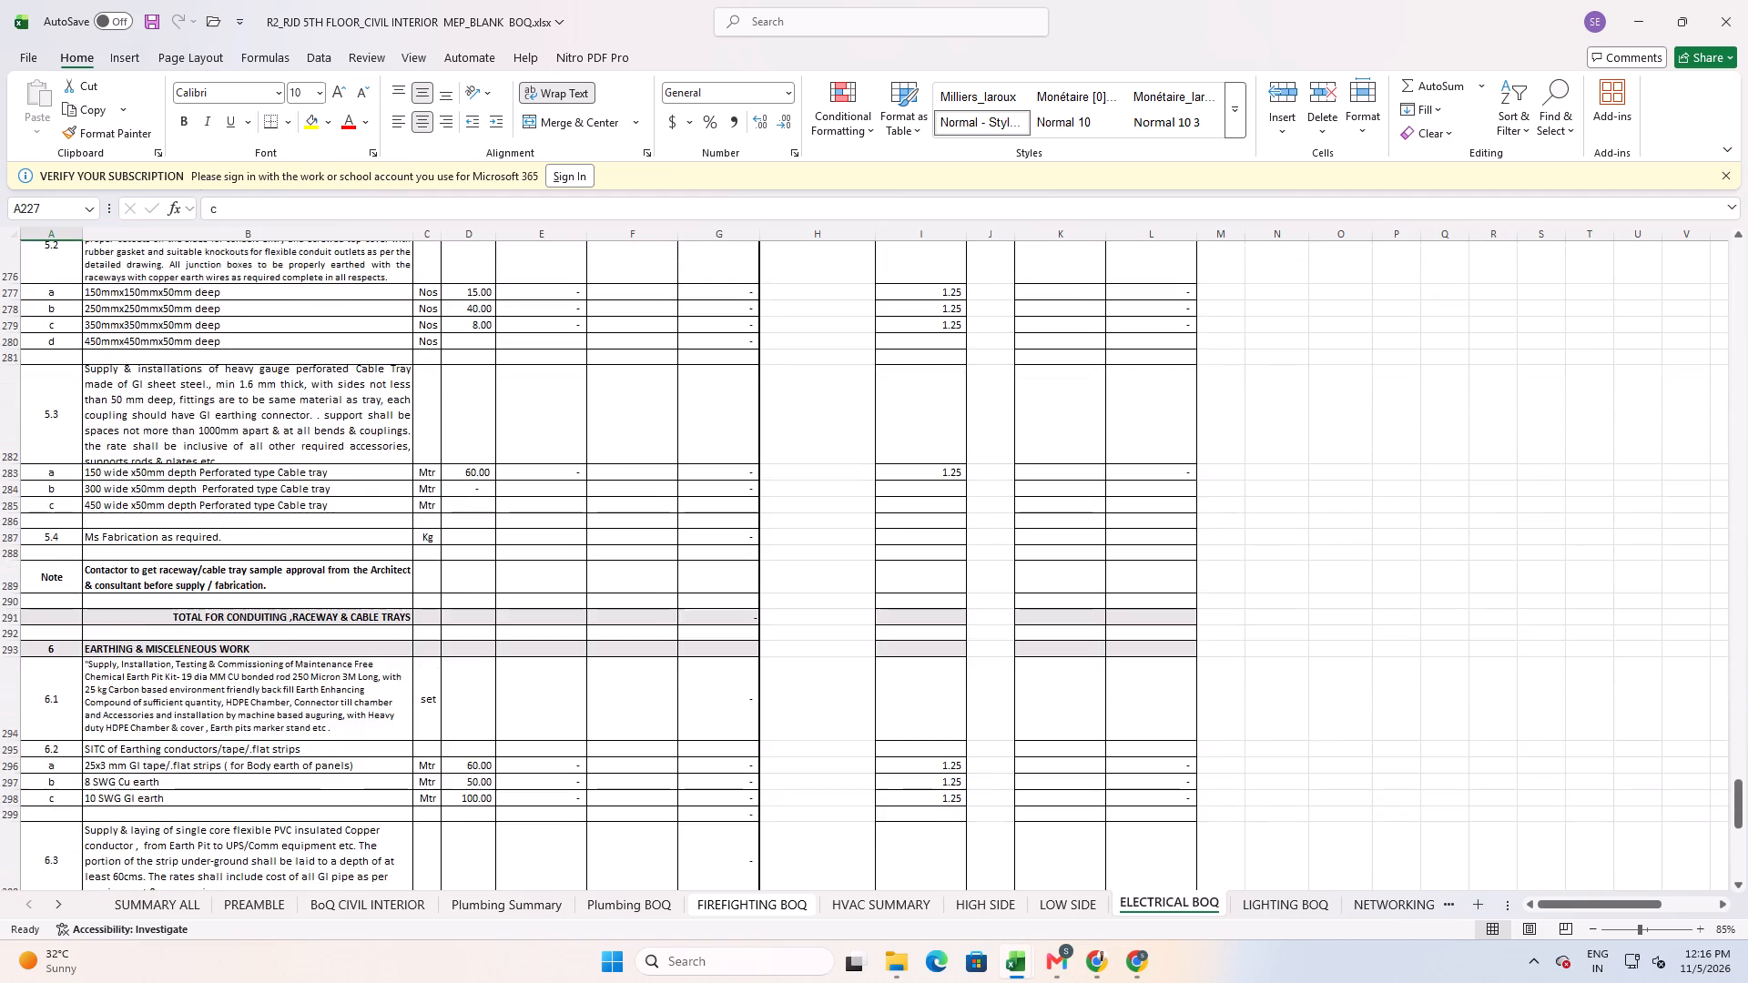
scroll(701, 721, "up", 20)
scroll(701, 721, "up", 16)
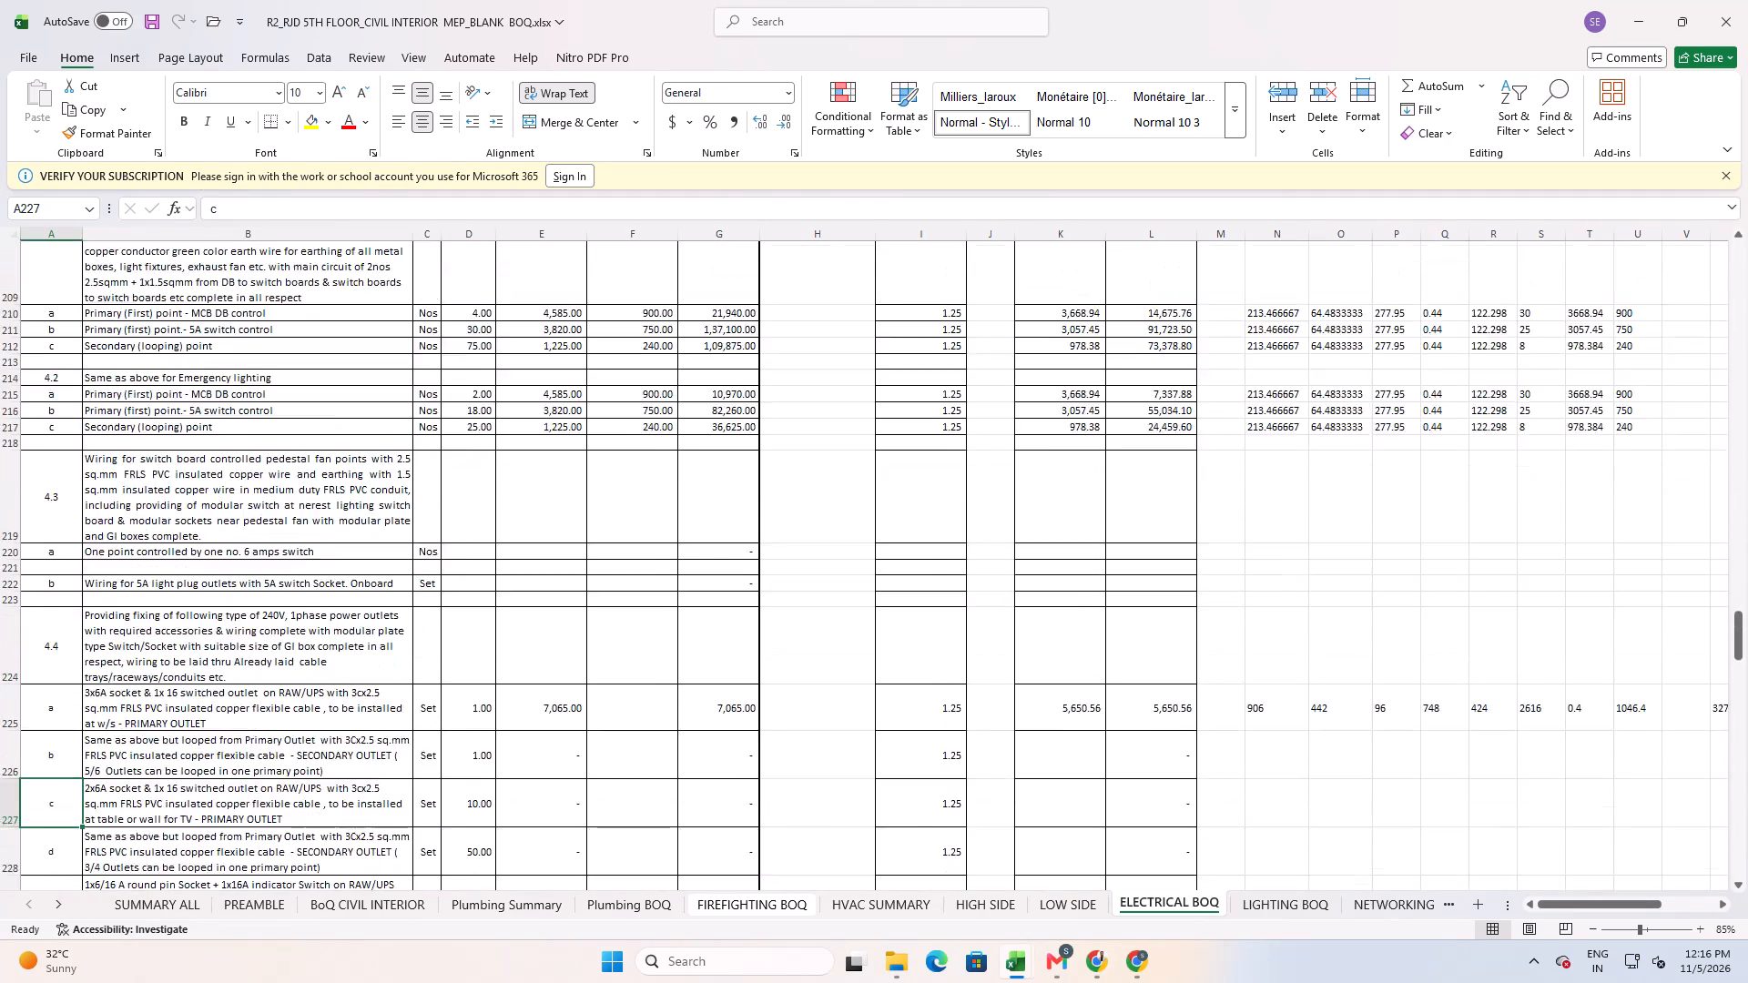
scroll(701, 723, "up", 20)
scroll(701, 723, "up", 15)
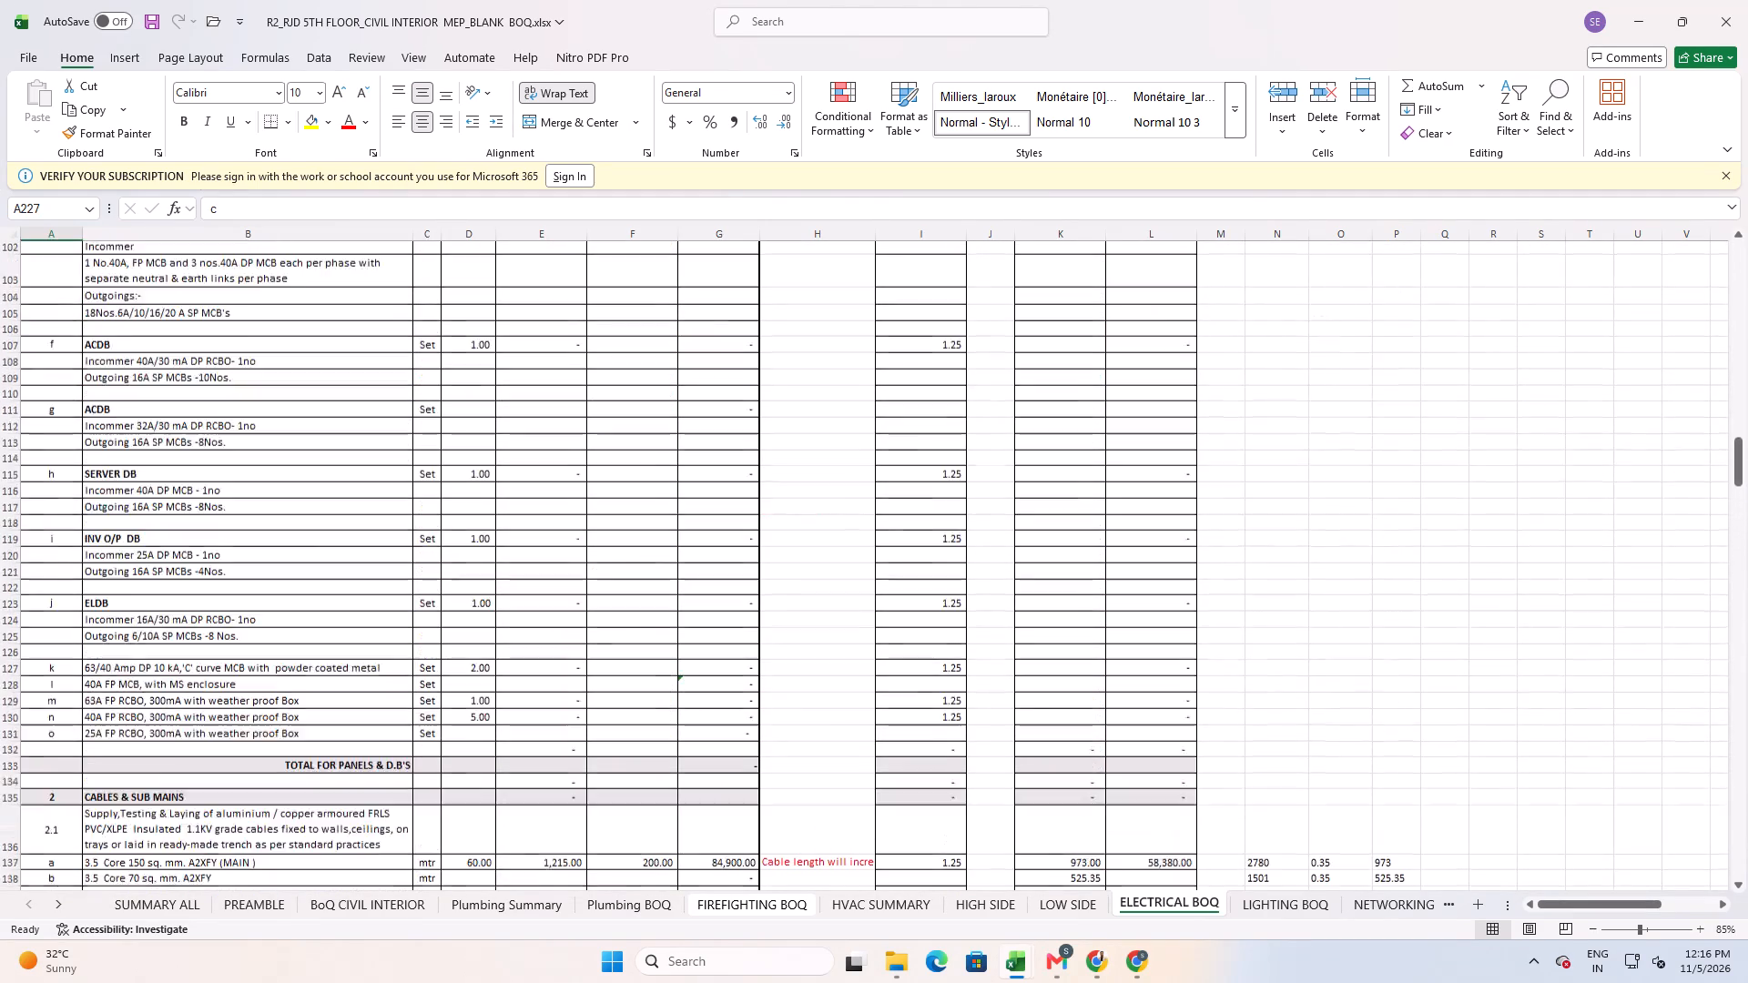
scroll(701, 725, "up", 20)
scroll(701, 725, "up", 15)
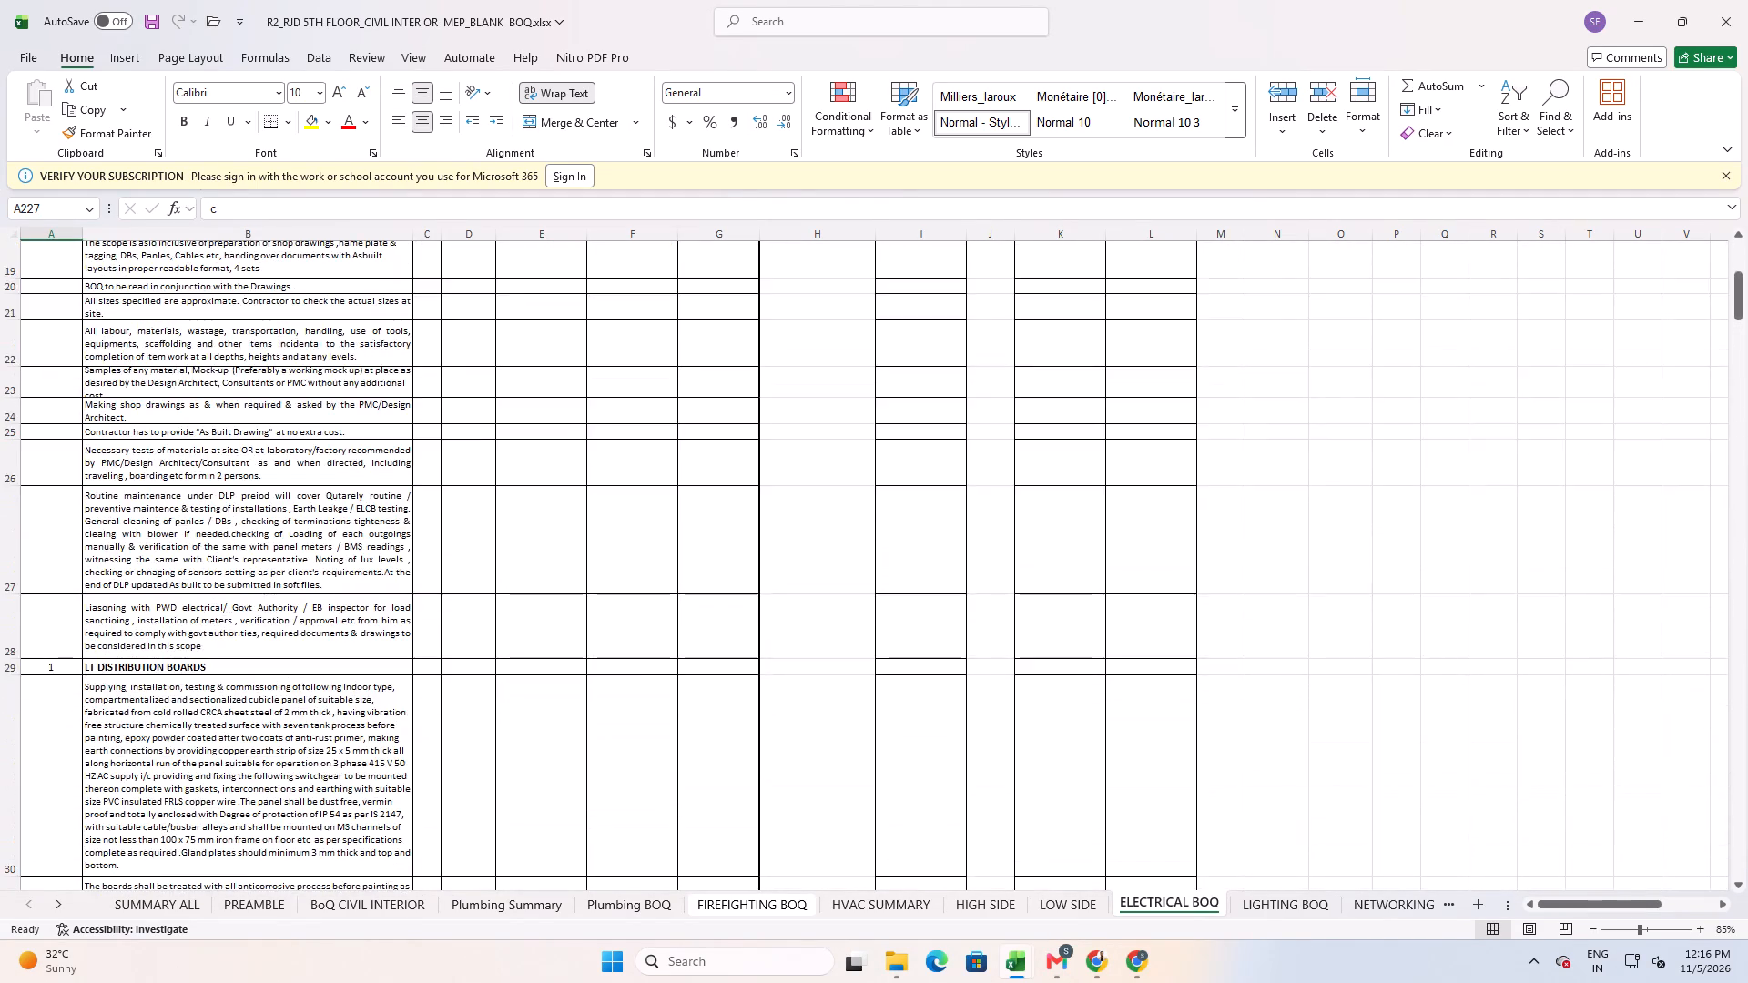
scroll(701, 725, "up", 8)
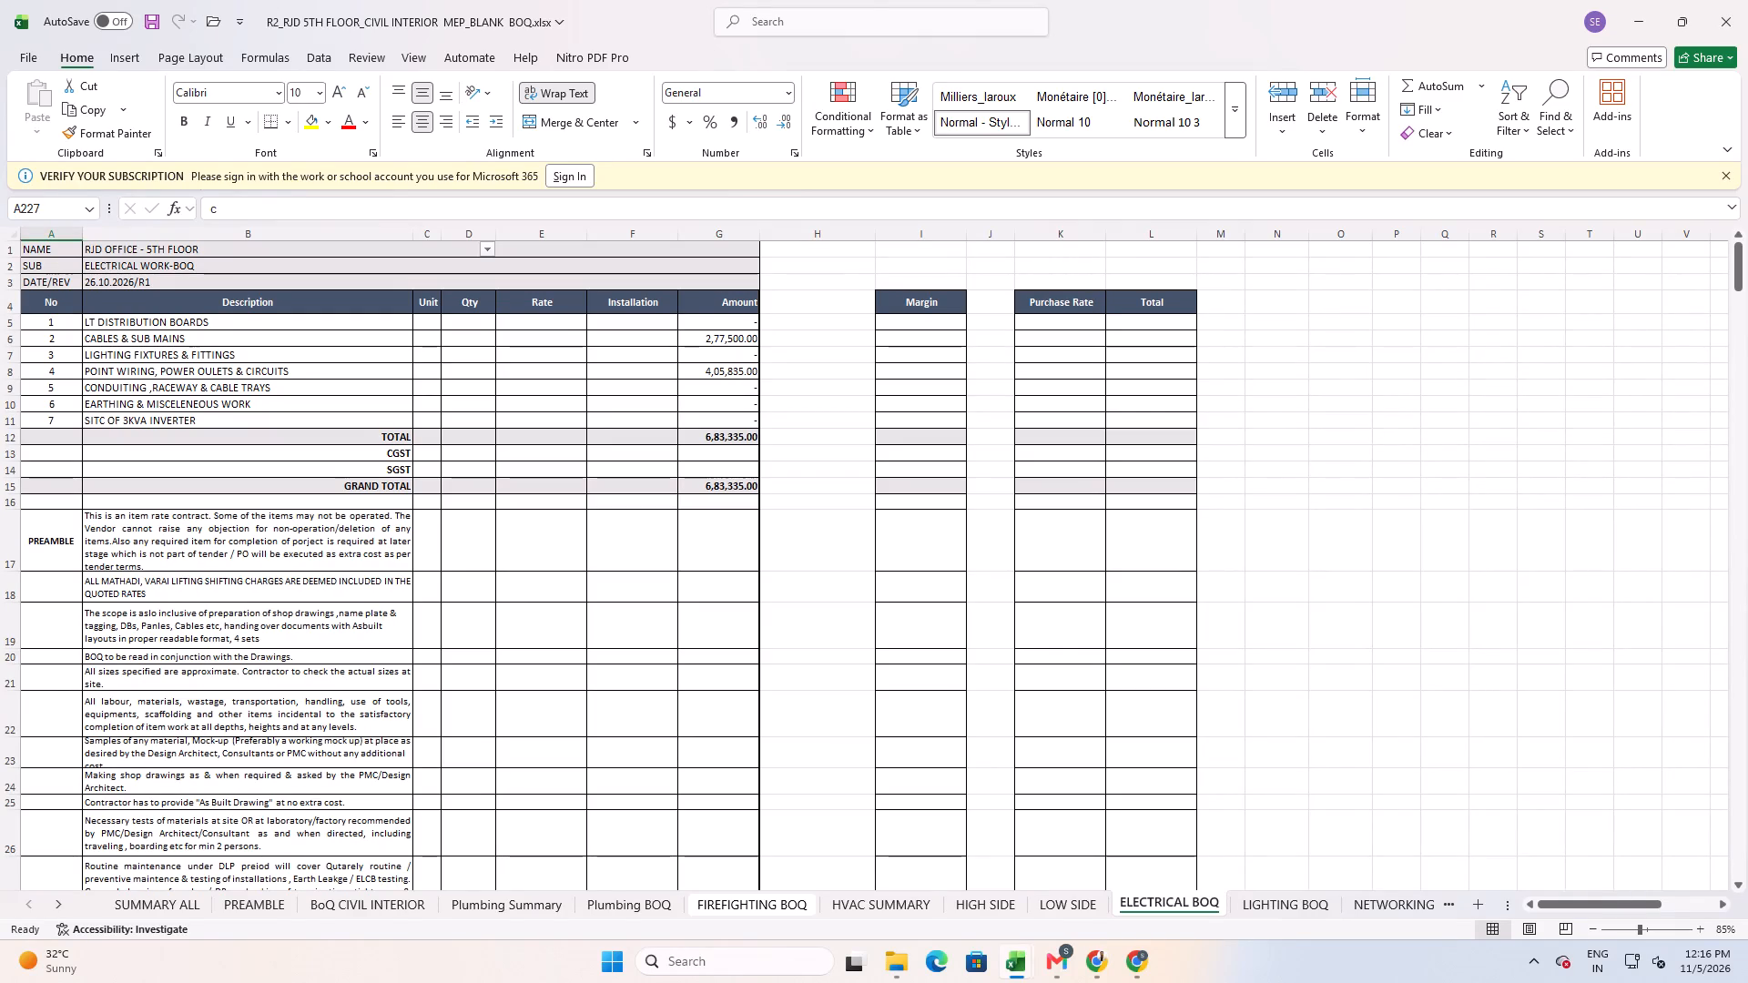
scroll(616, 755, "down", 17)
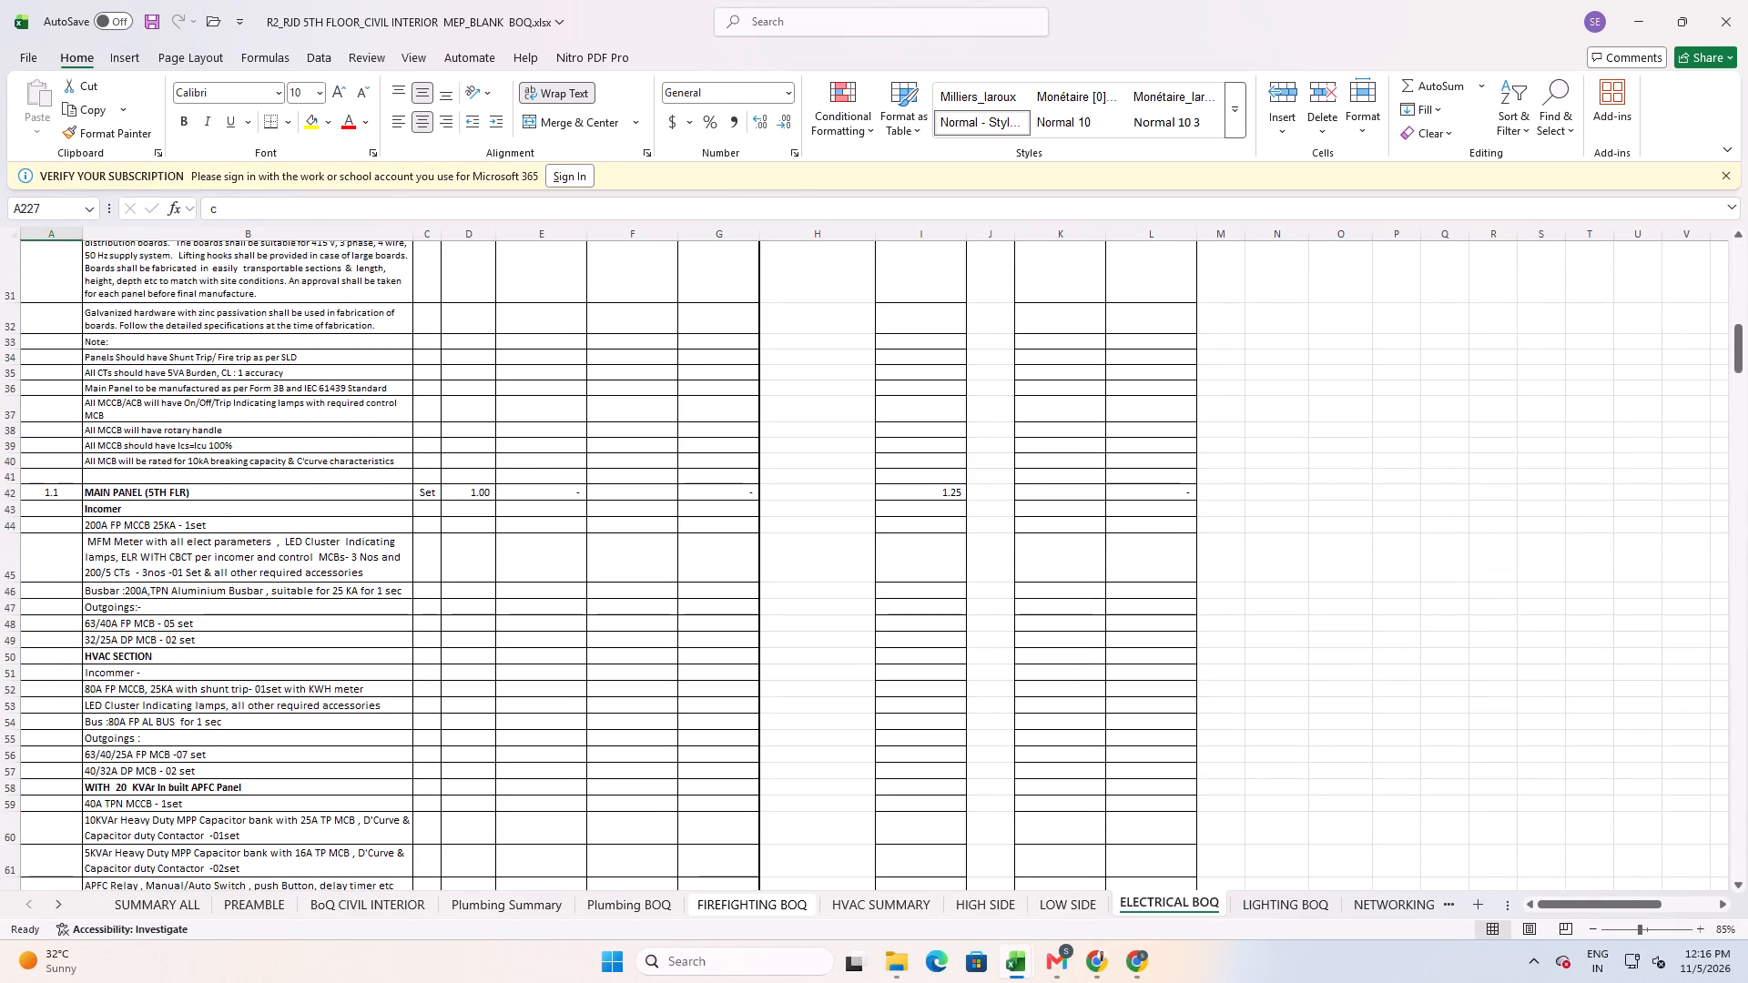
scroll(638, 771, "down", 8)
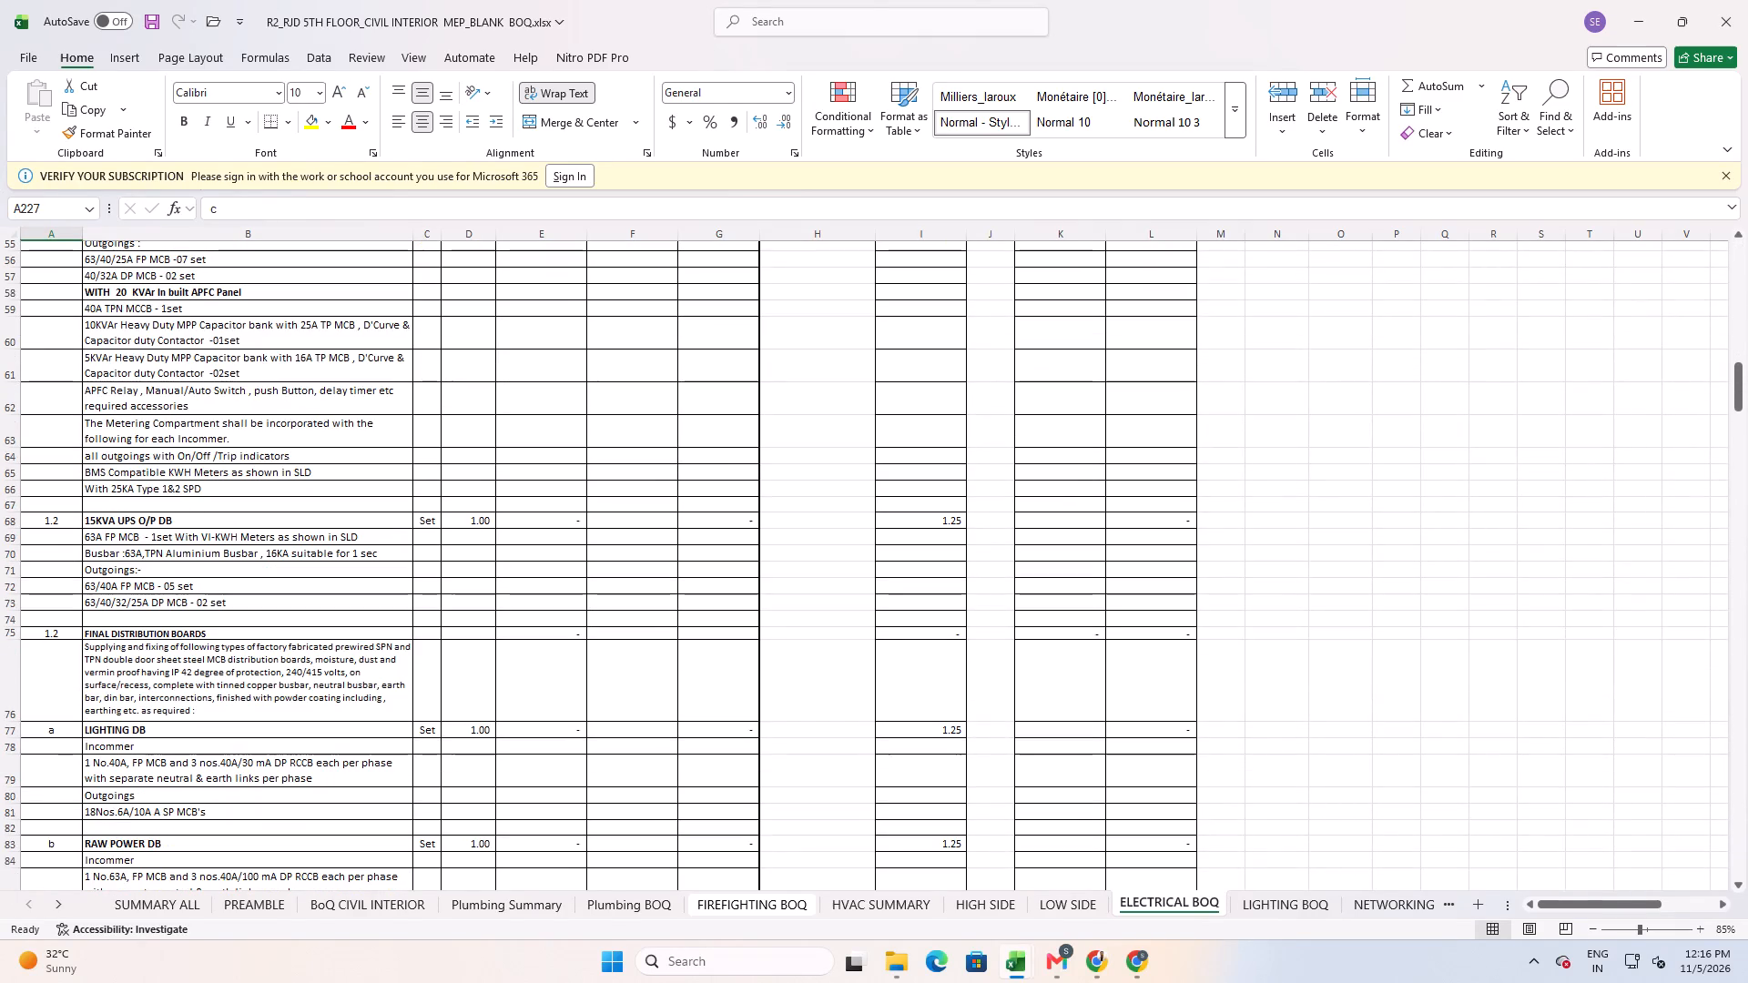
scroll(647, 768, "up", 4)
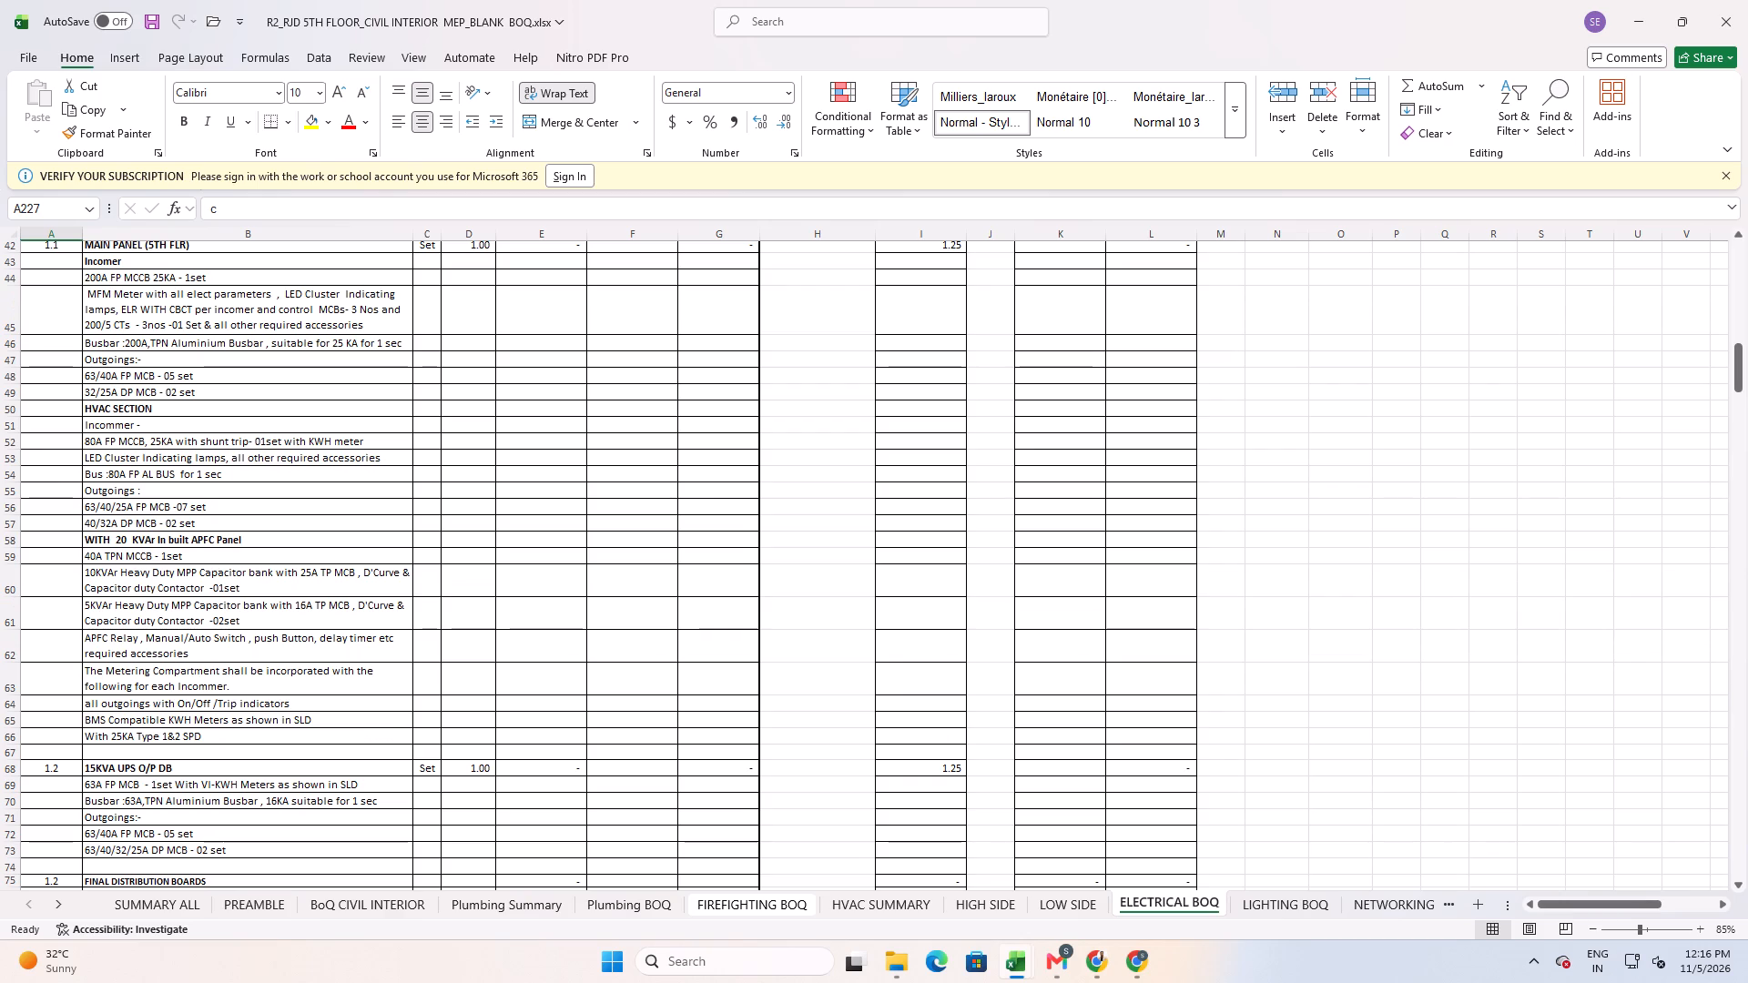
scroll(796, 725, "up", 3)
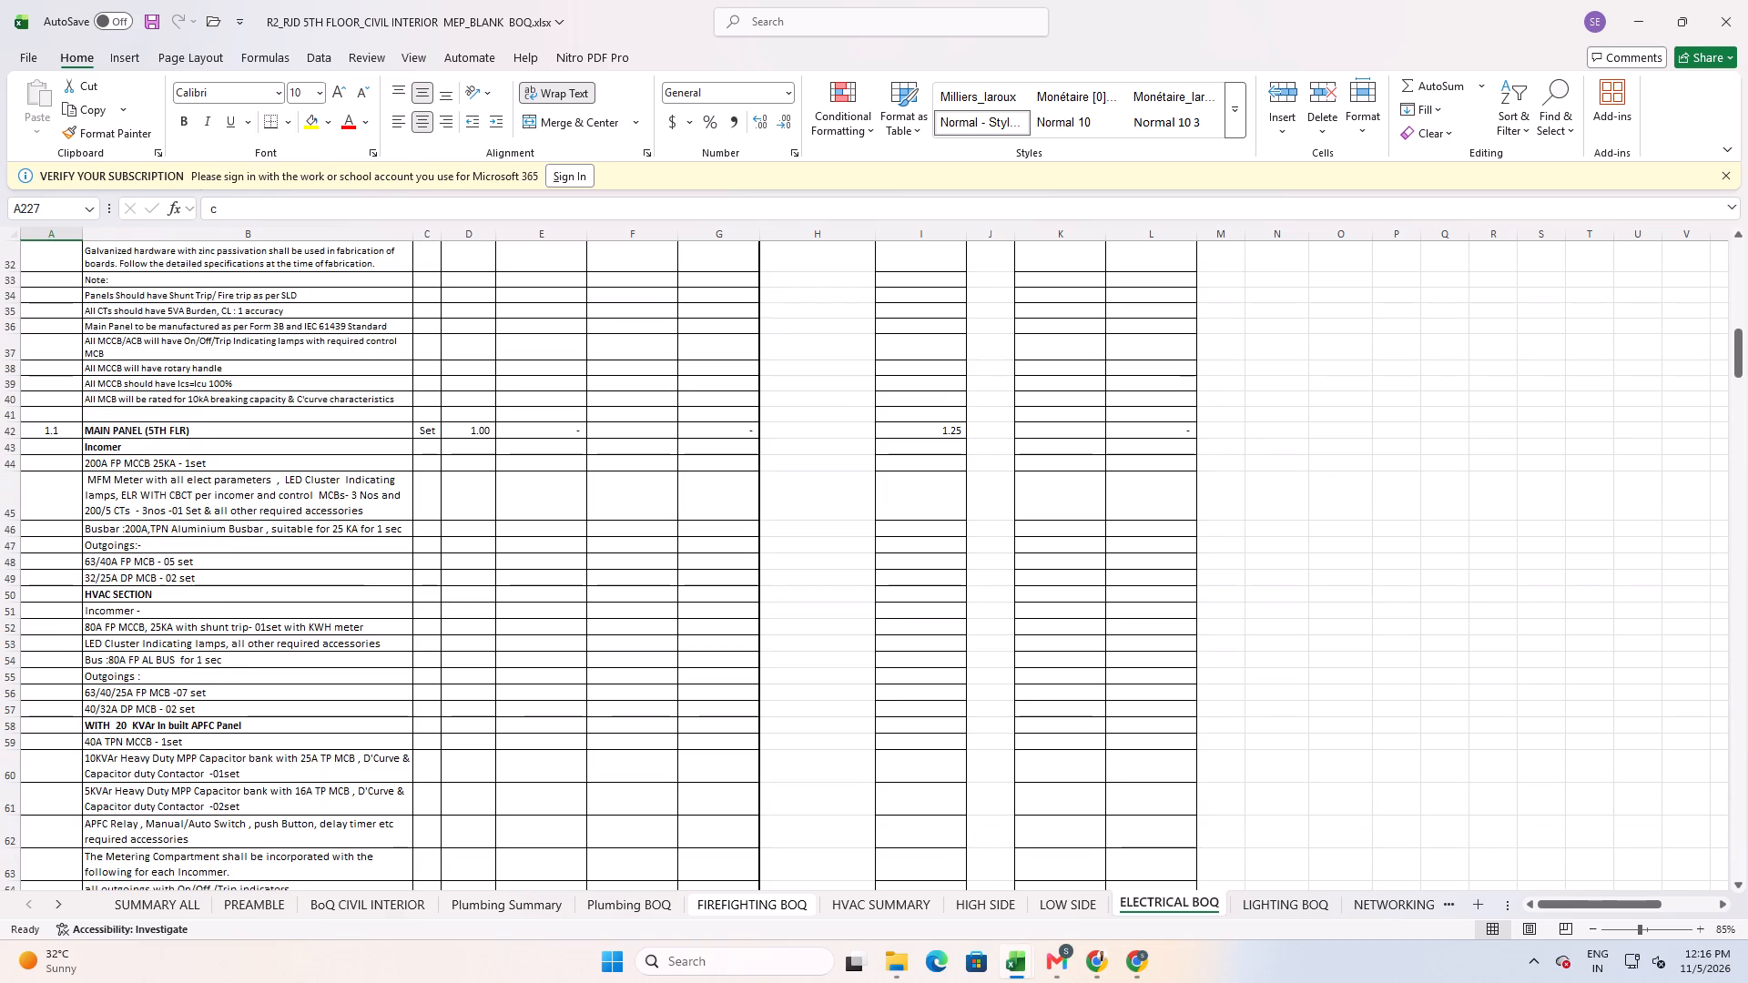
left_click(654, 434)
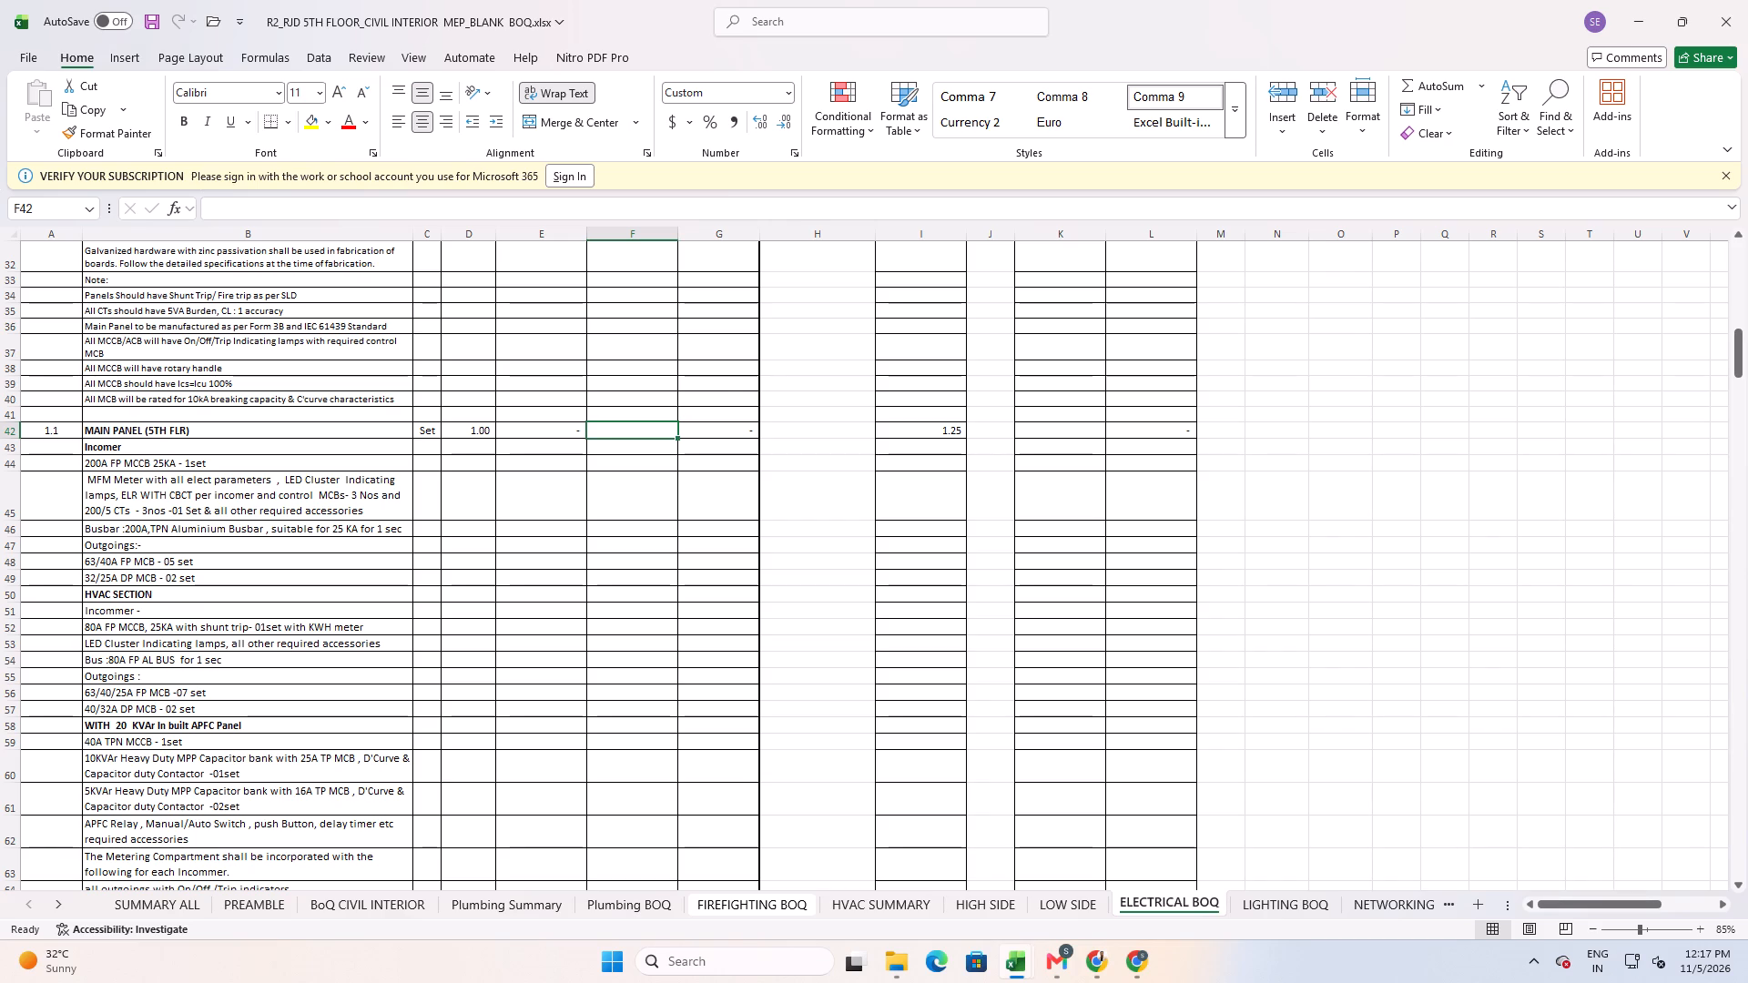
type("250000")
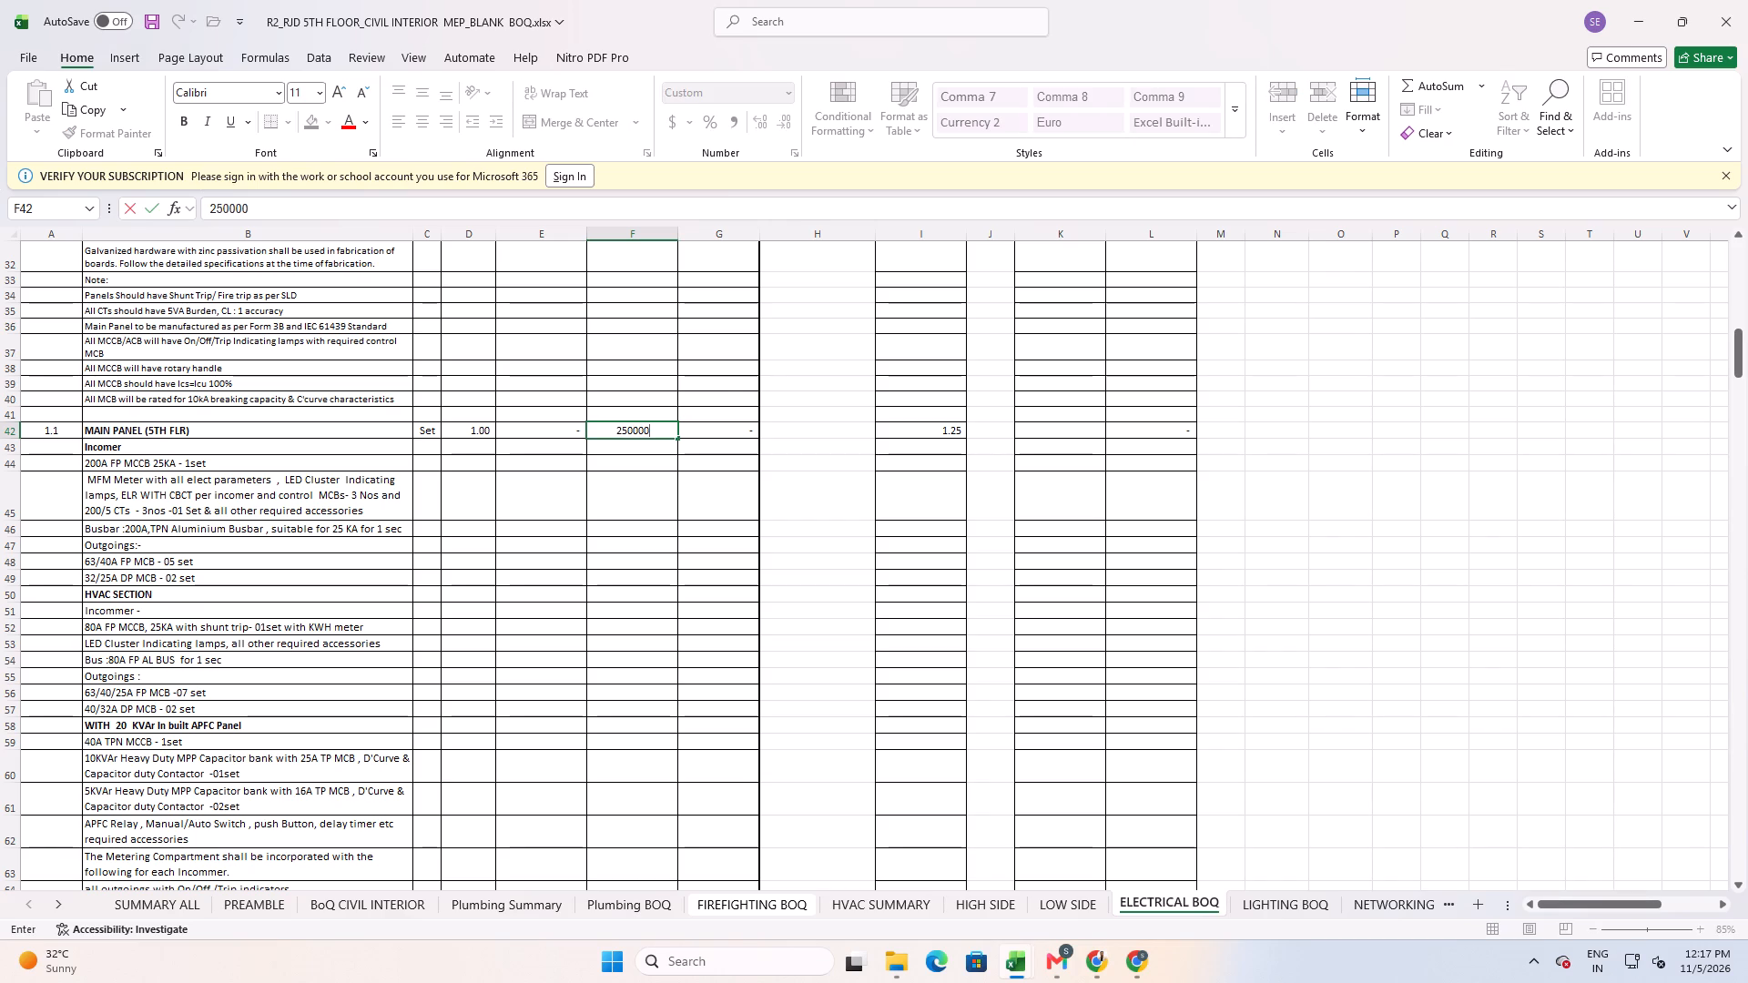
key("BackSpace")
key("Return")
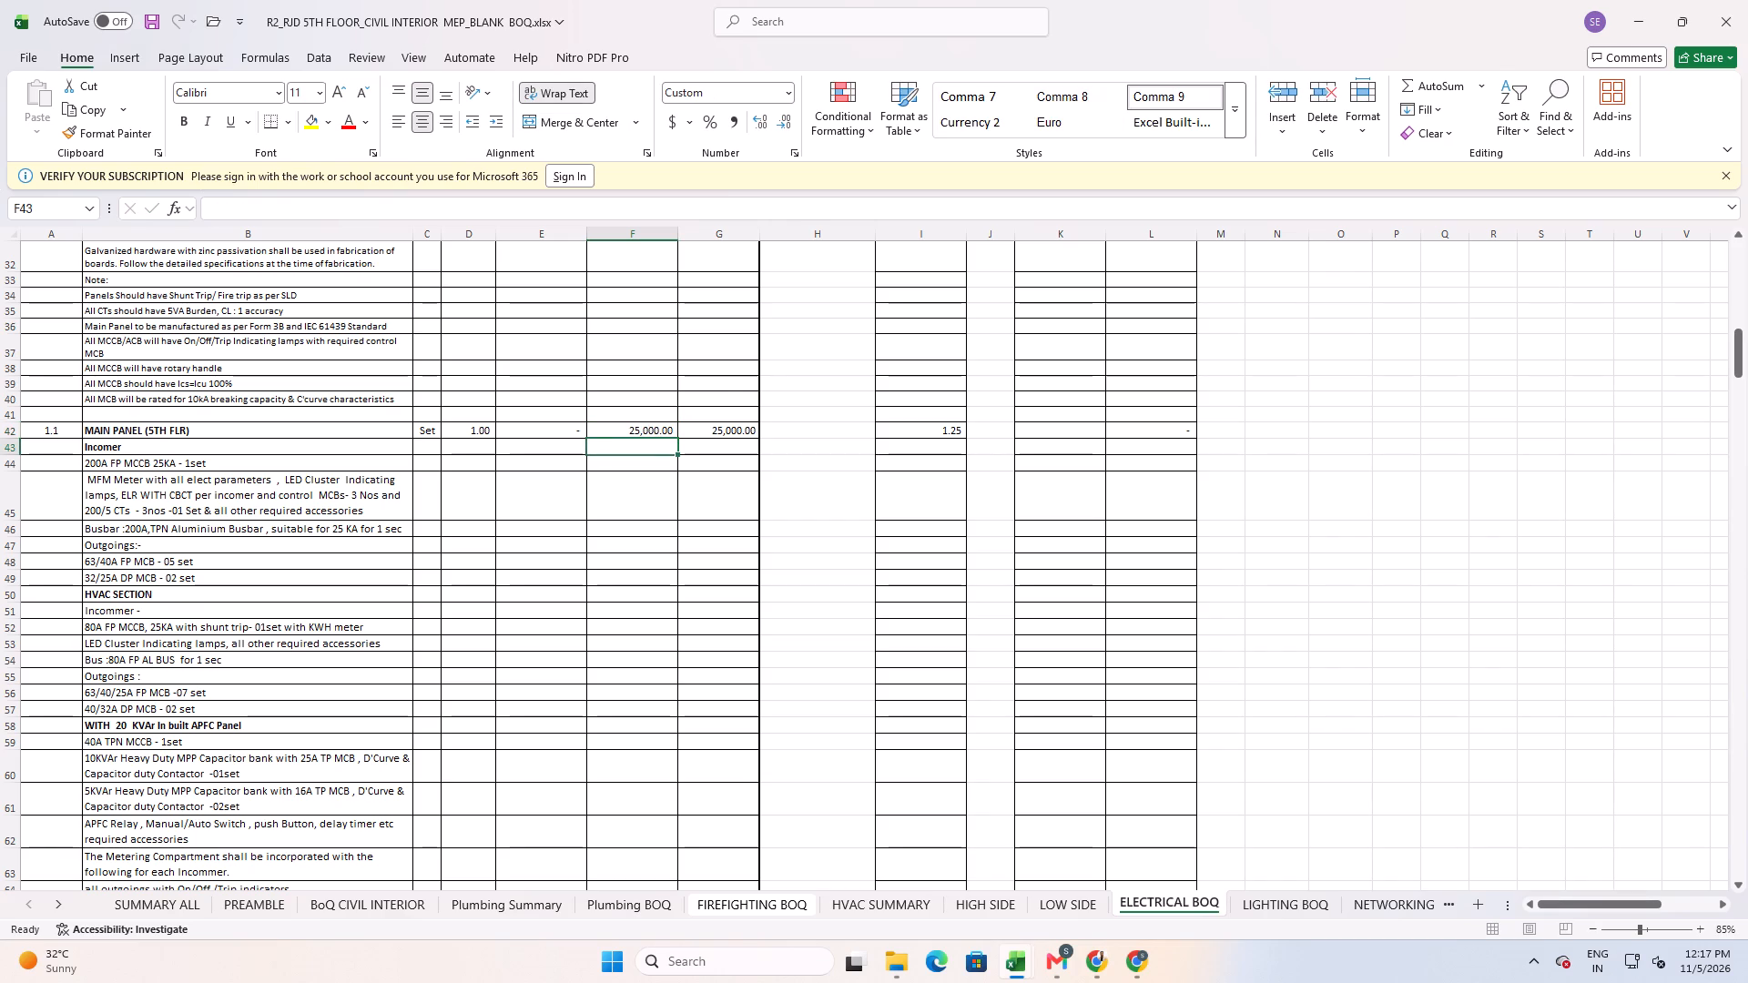
Switch to Gmail in Chrome and search the mailbox for "arrow" in place of the earlier search term.
scroll(913, 673, "down", 5)
scroll(803, 704, "up", 5)
scroll(727, 659, "down", 4)
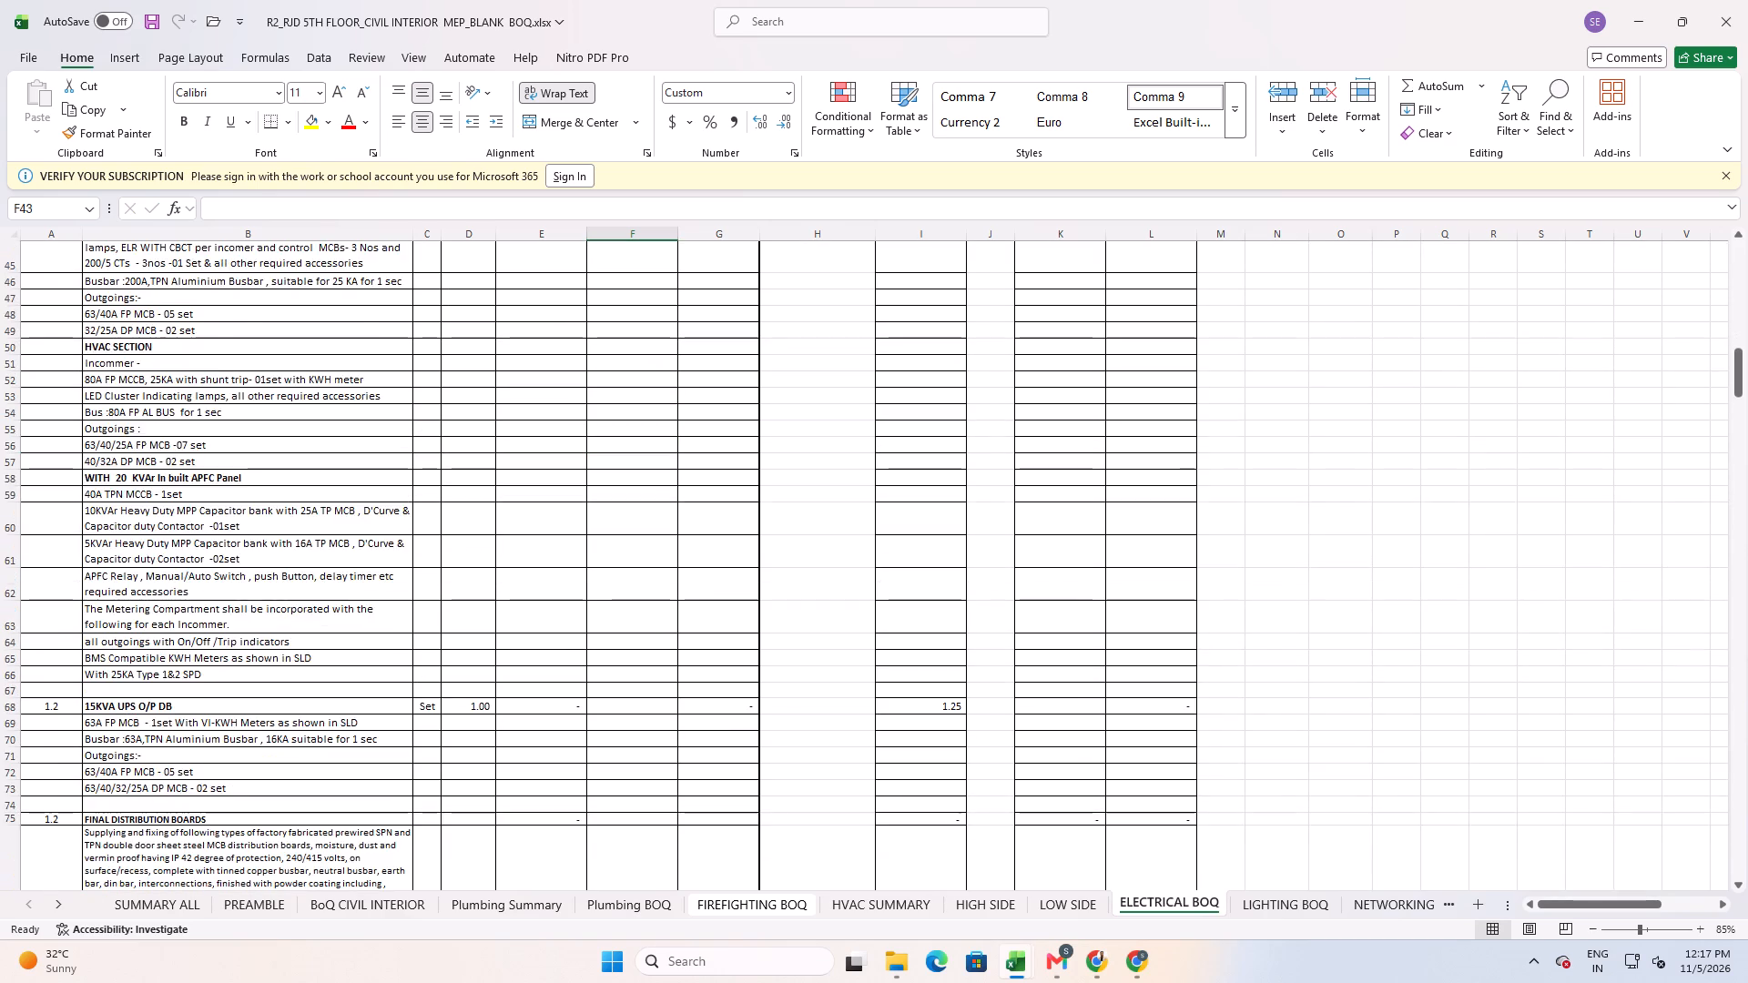
scroll(727, 659, "down", 4)
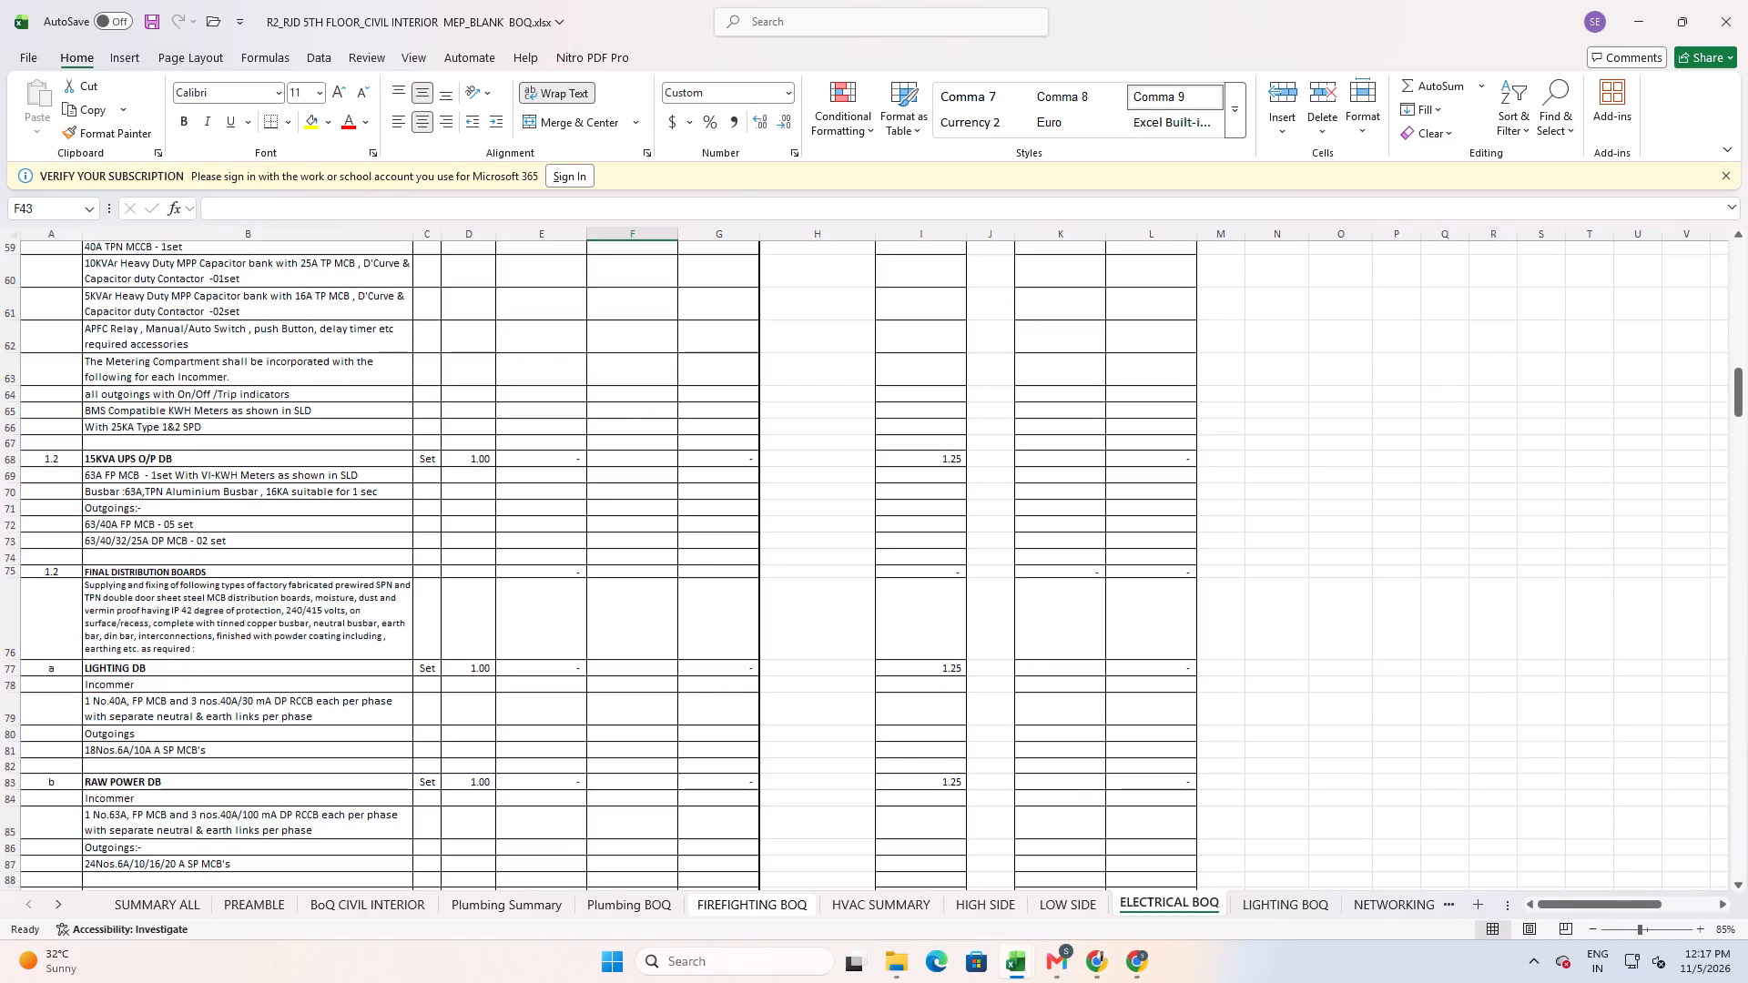
key("alt+Tab")
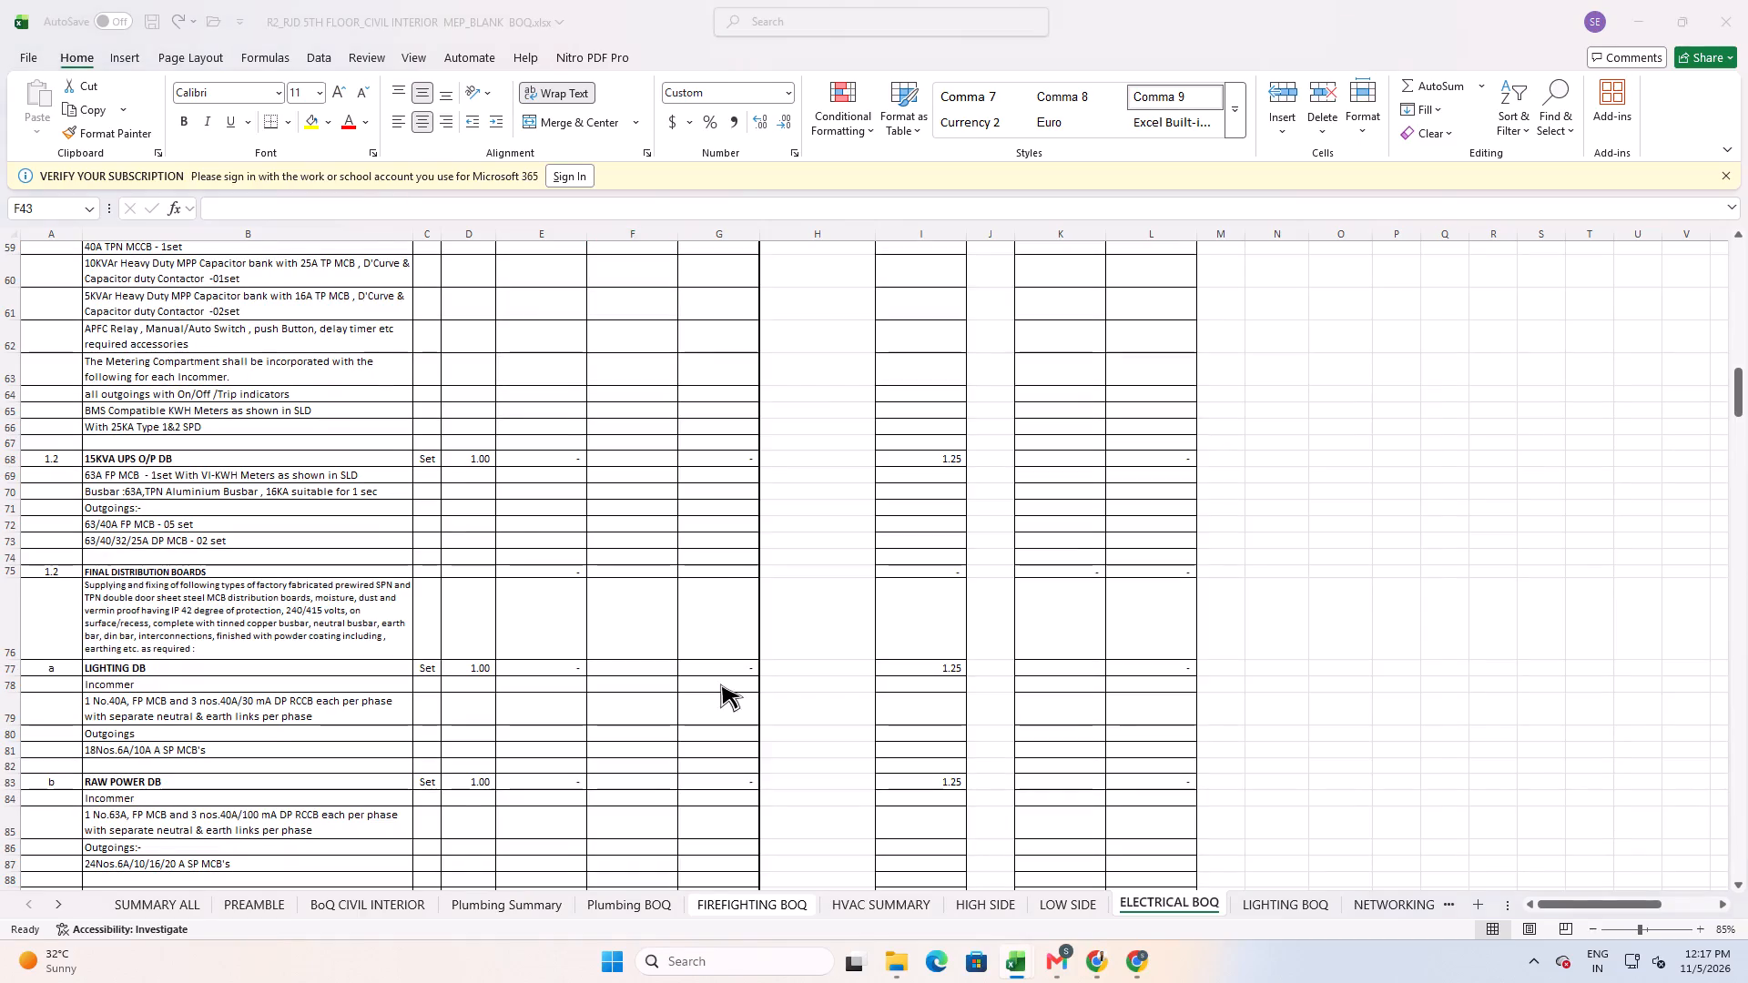
left_click(142, 22)
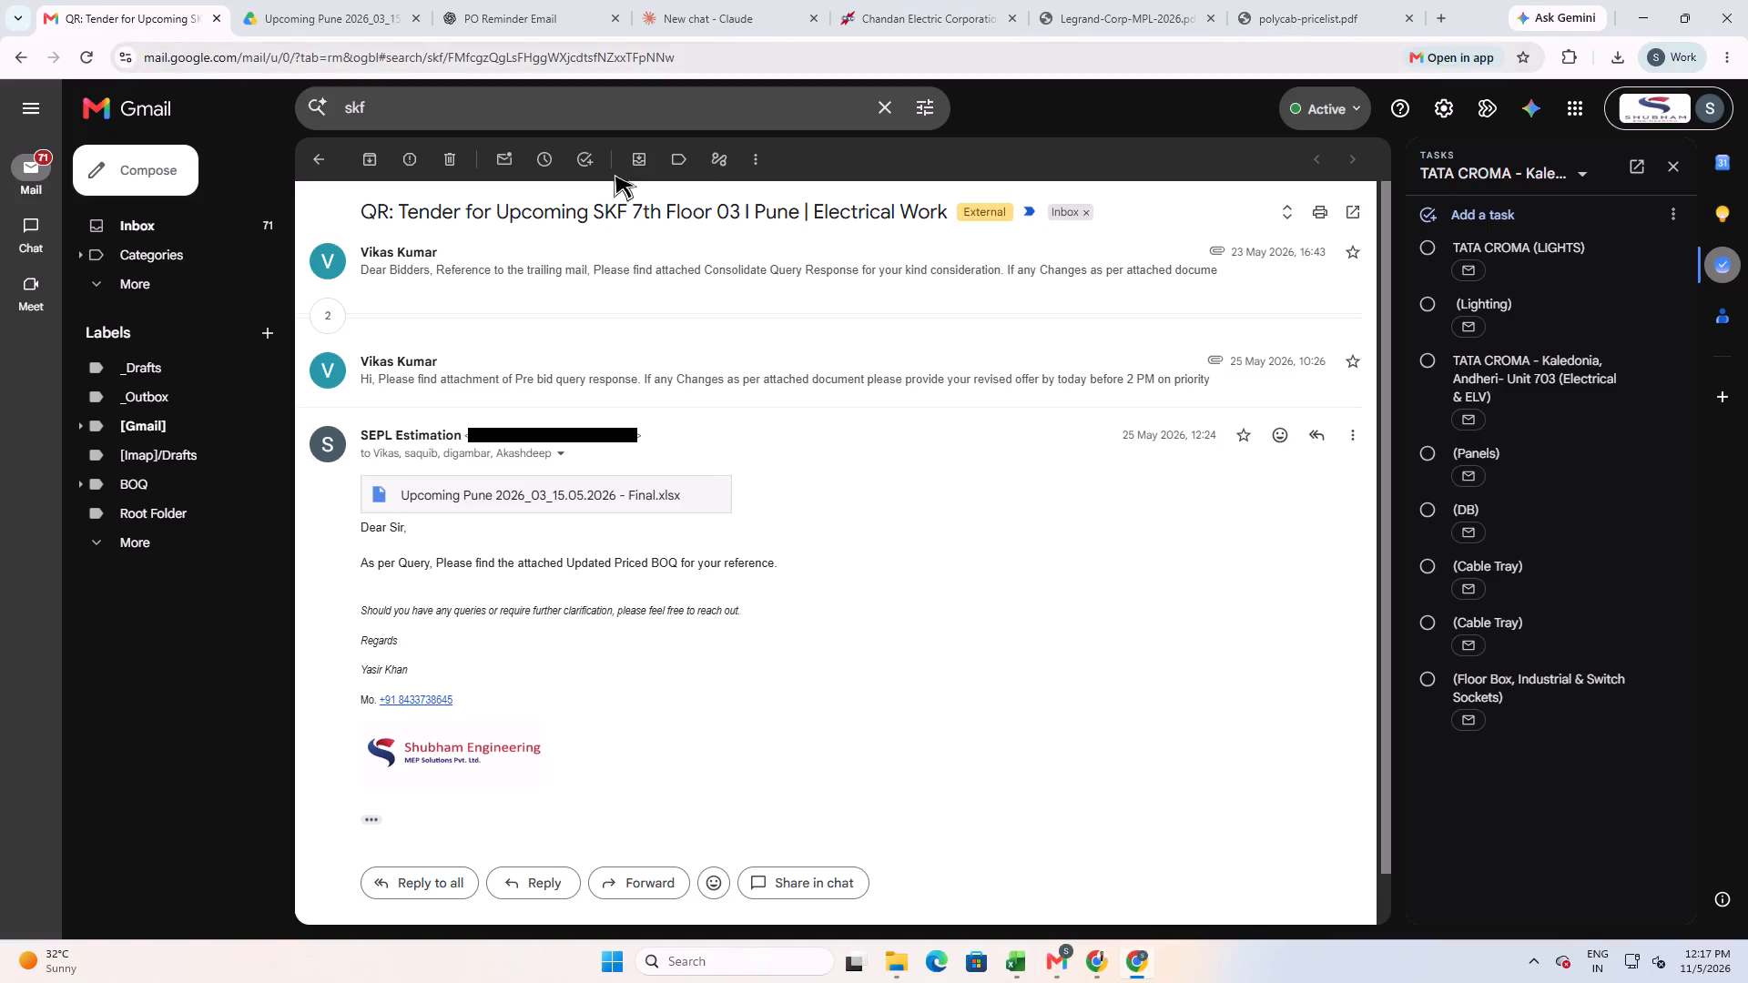
left_click_drag(431, 117, 314, 107)
left_click_drag(377, 103, 279, 113)
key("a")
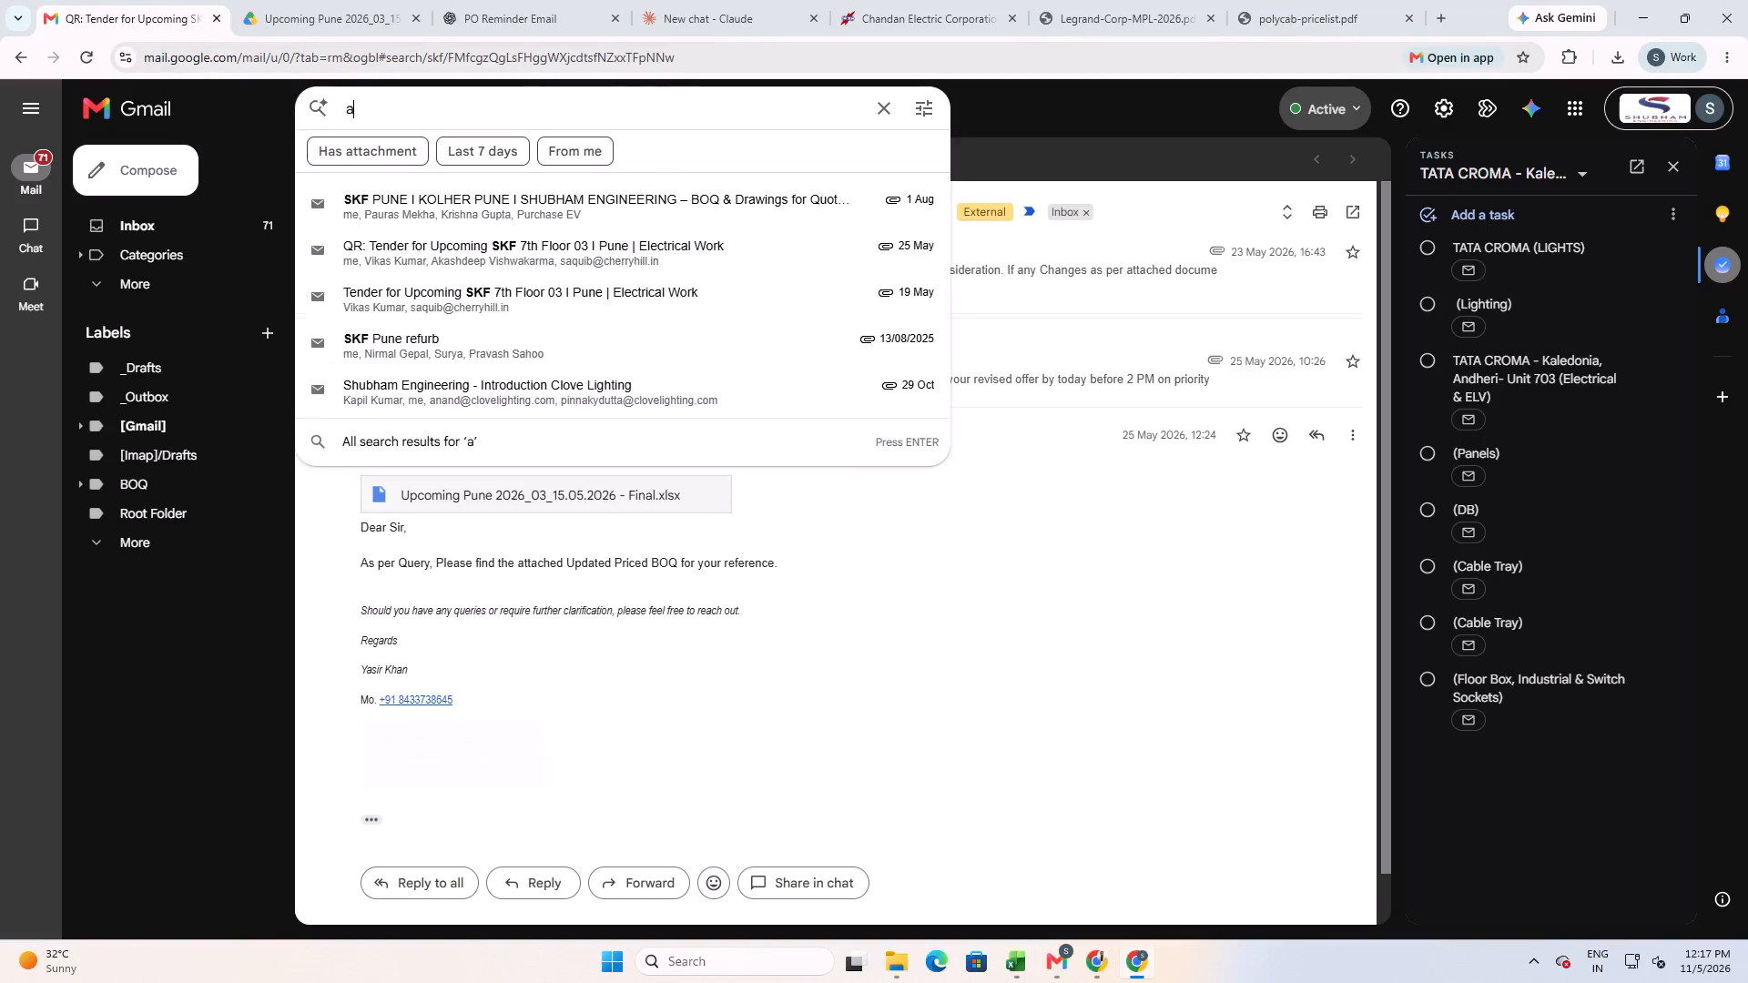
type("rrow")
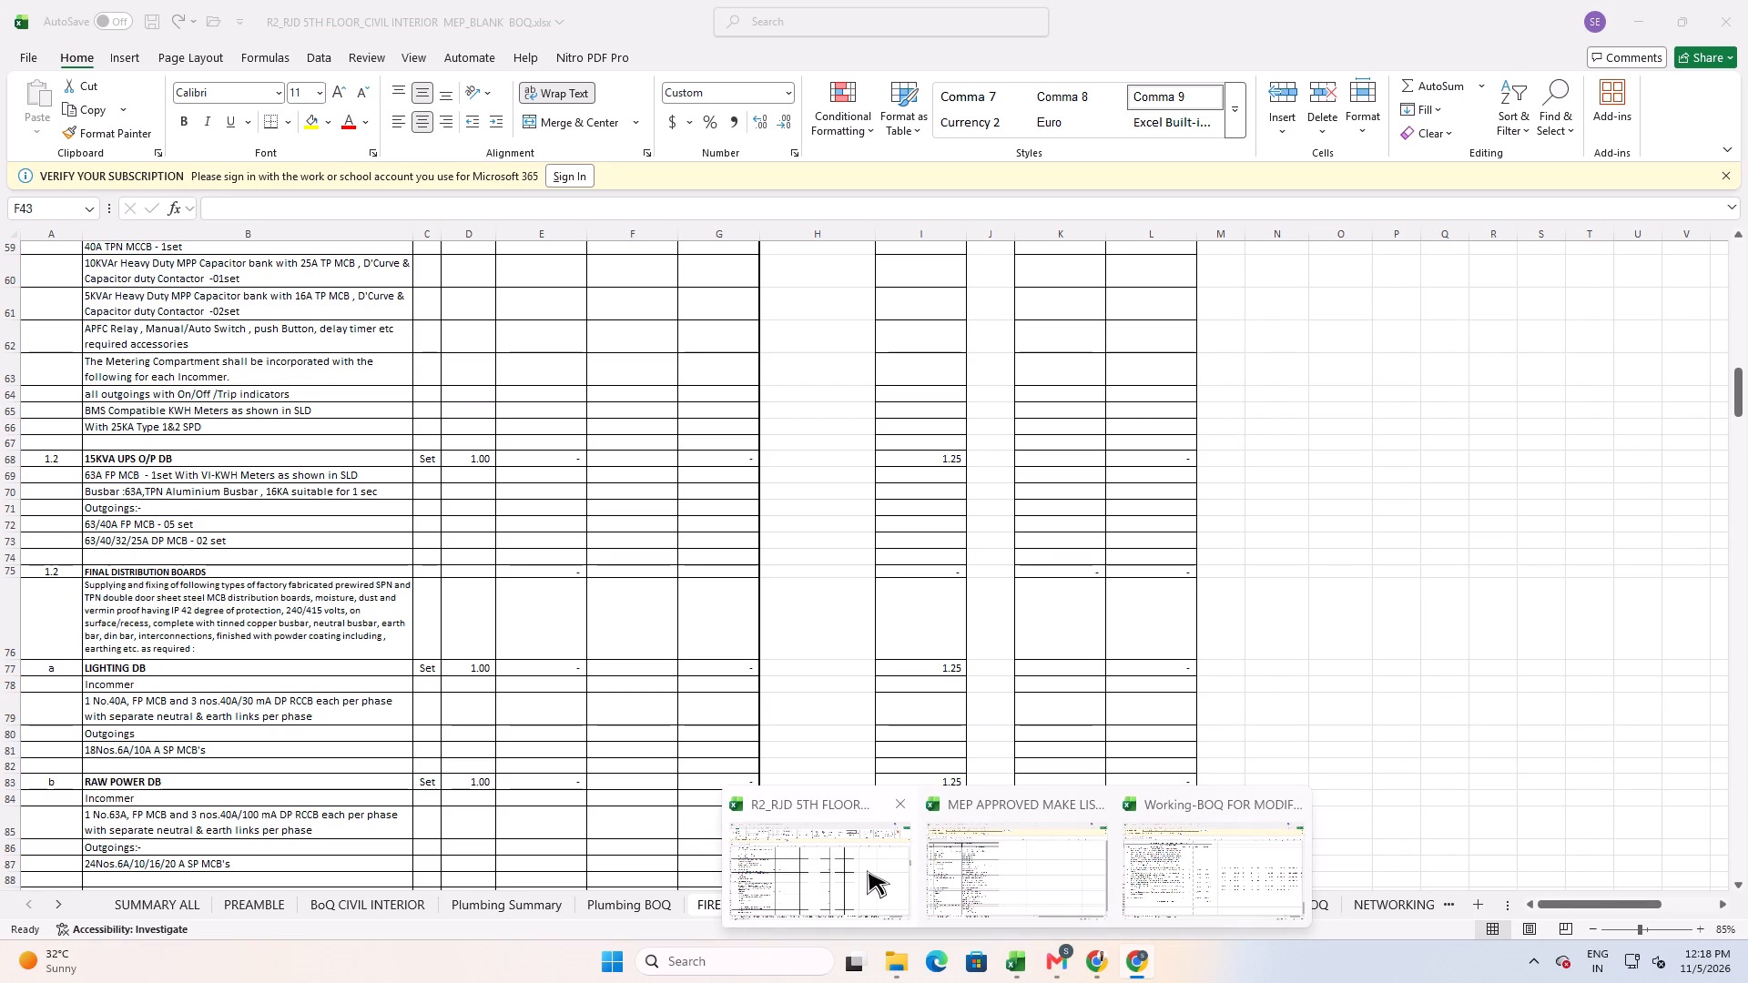
Return to the RJD 5th floor BOQ workbook and review the electrical items from the distribution boards through to the 2KVA inverter for missing rates.
left_click(867, 870)
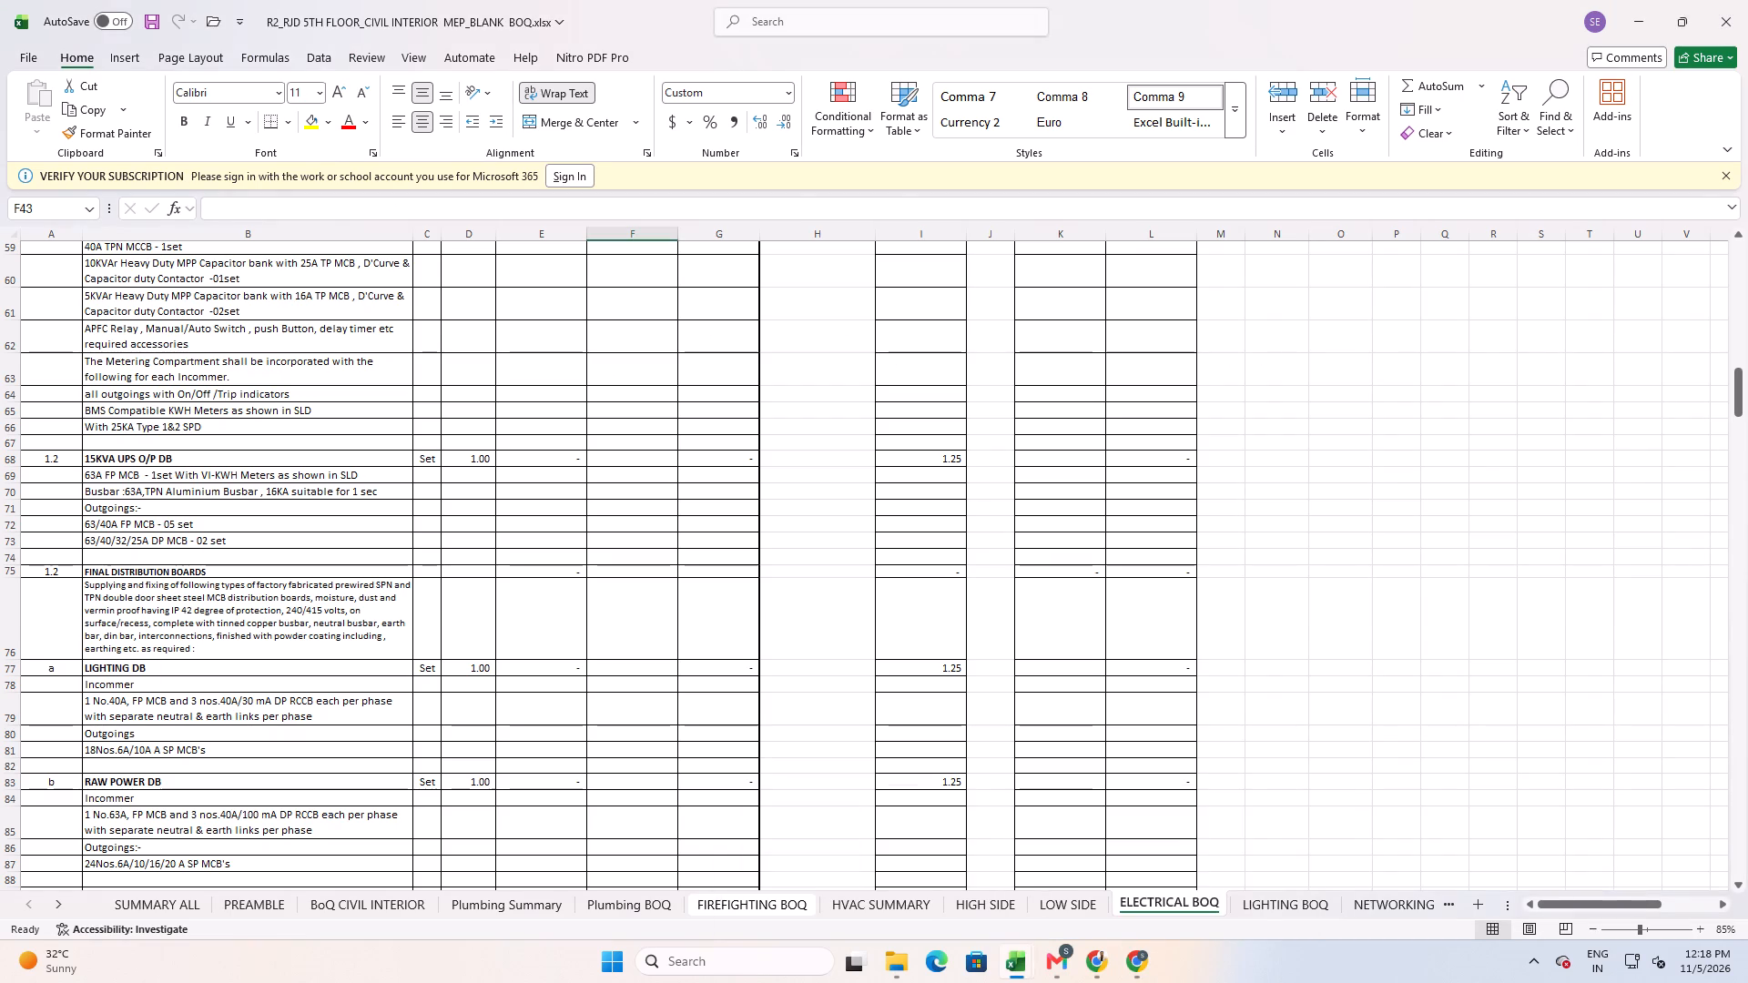
scroll(879, 732, "down", 19)
scroll(892, 732, "down", 5)
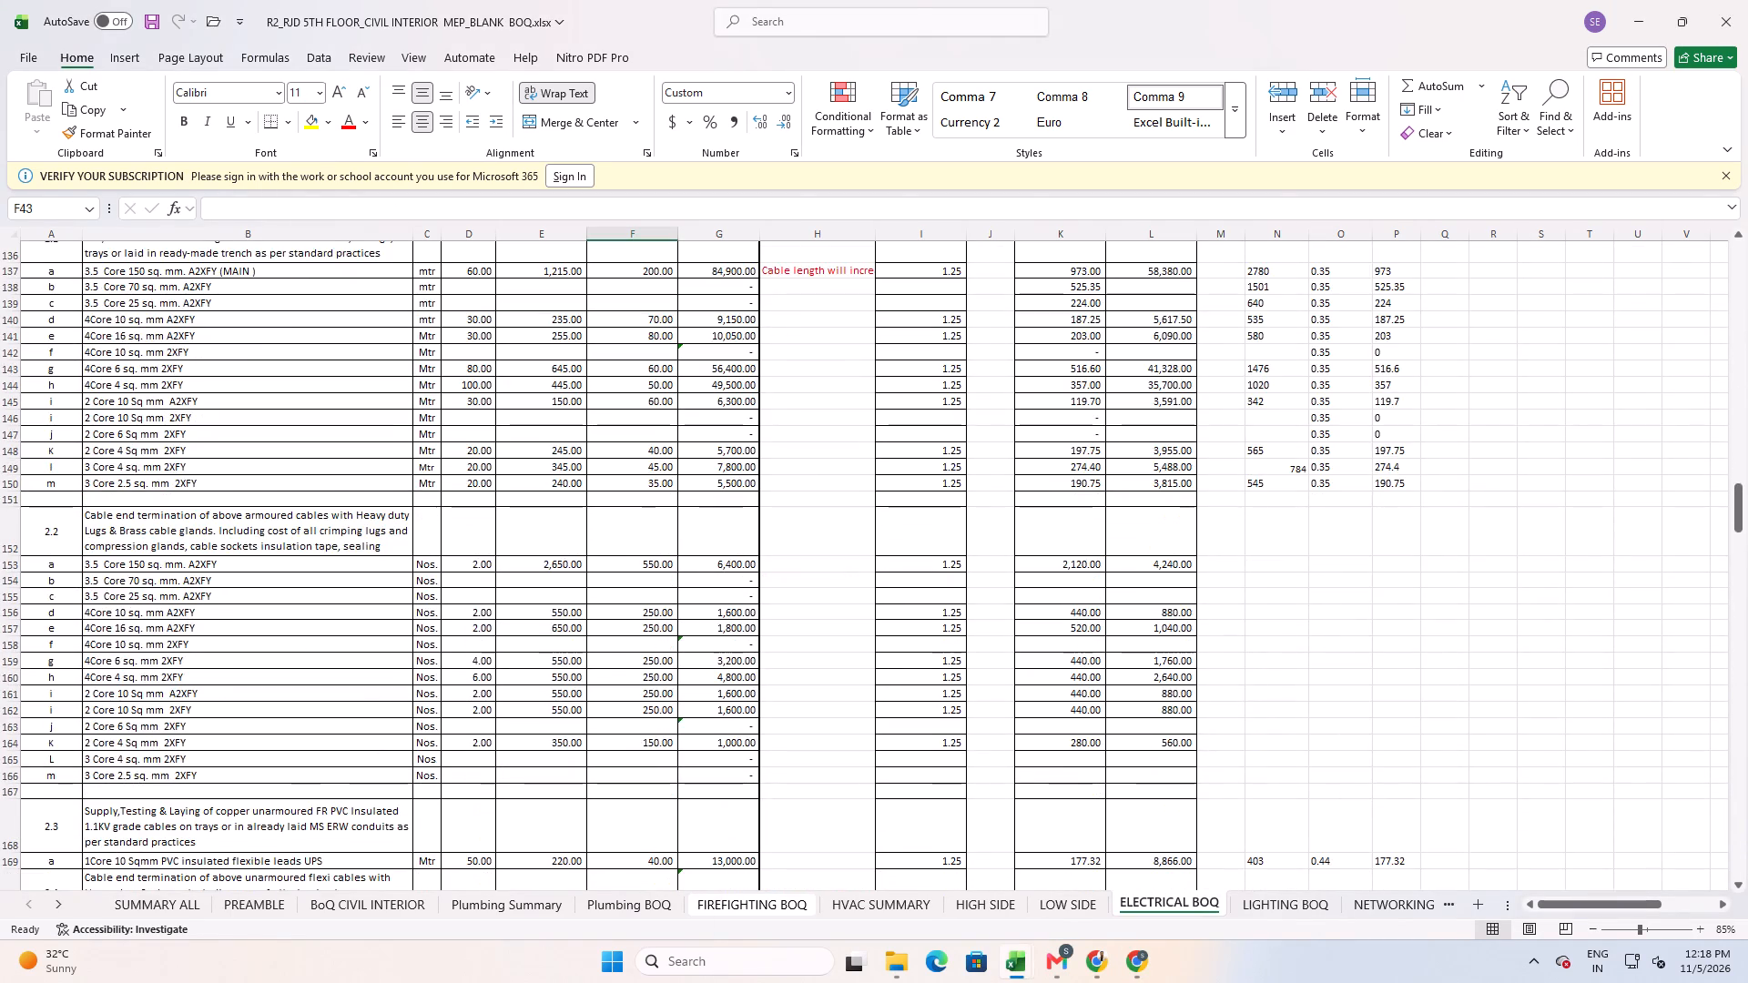
scroll(913, 735, "down", 12)
scroll(950, 785, "up", 1)
scroll(935, 778, "down", 1)
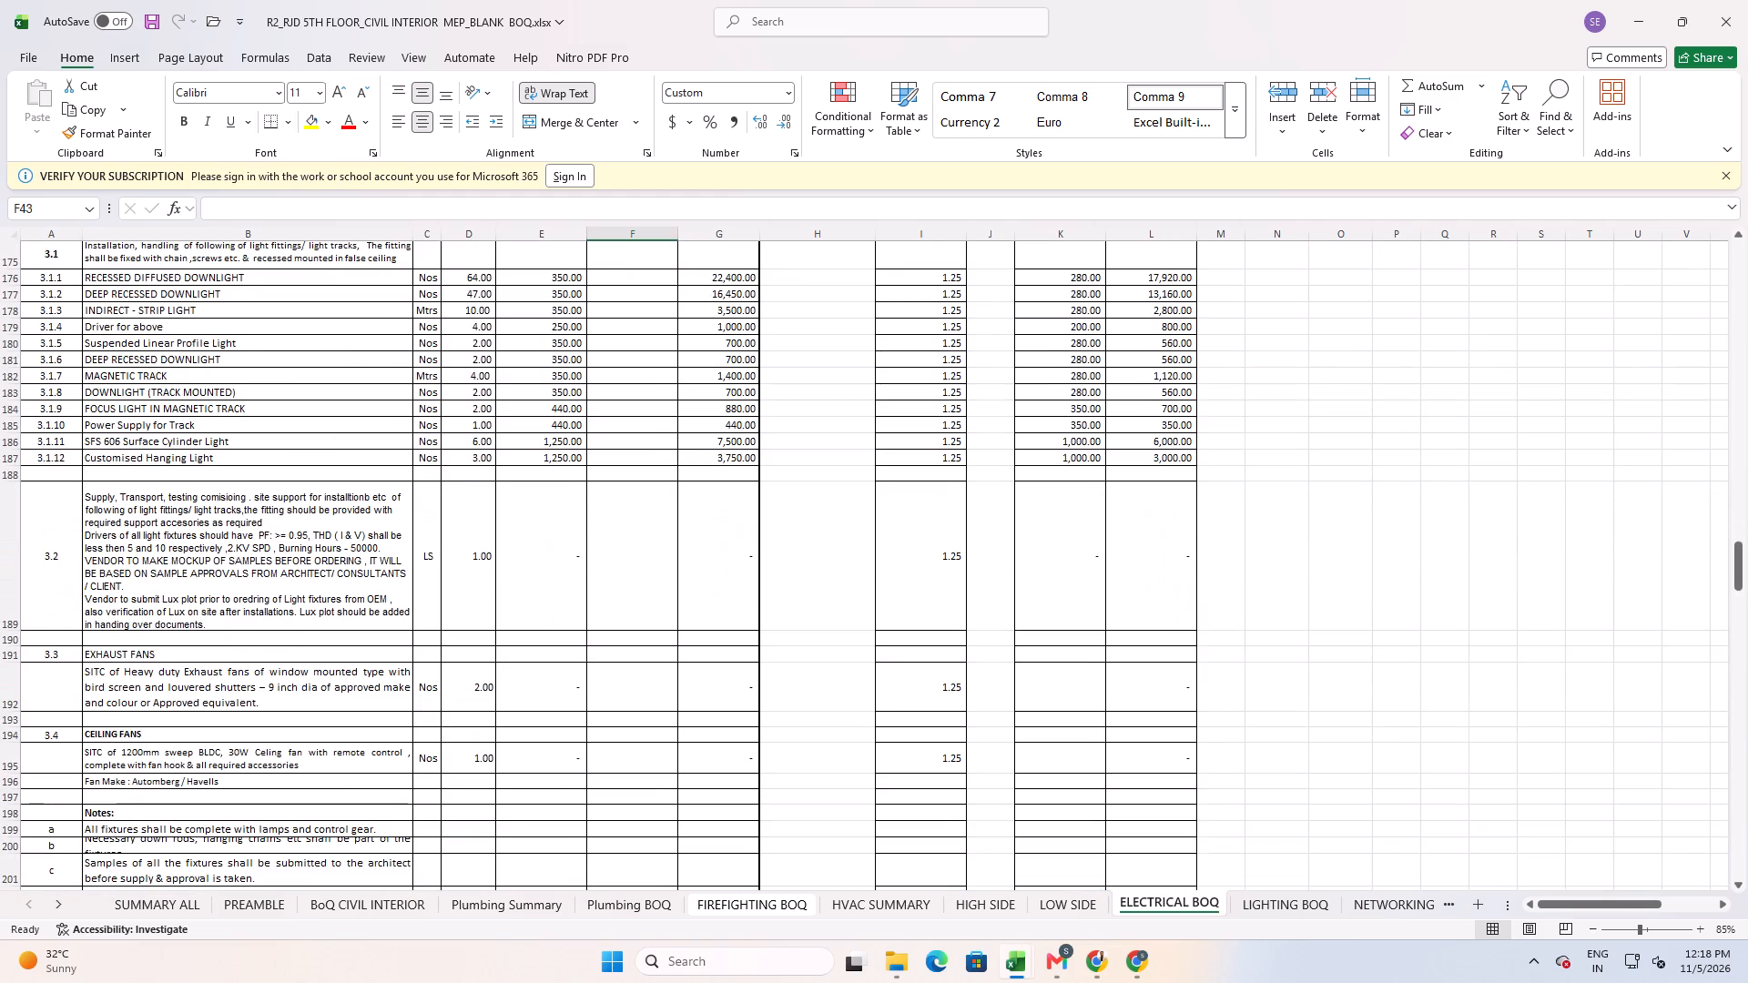
scroll(925, 778, "down", 7)
scroll(571, 699, "up", 1)
scroll(559, 697, "down", 18)
scroll(549, 699, "down", 12)
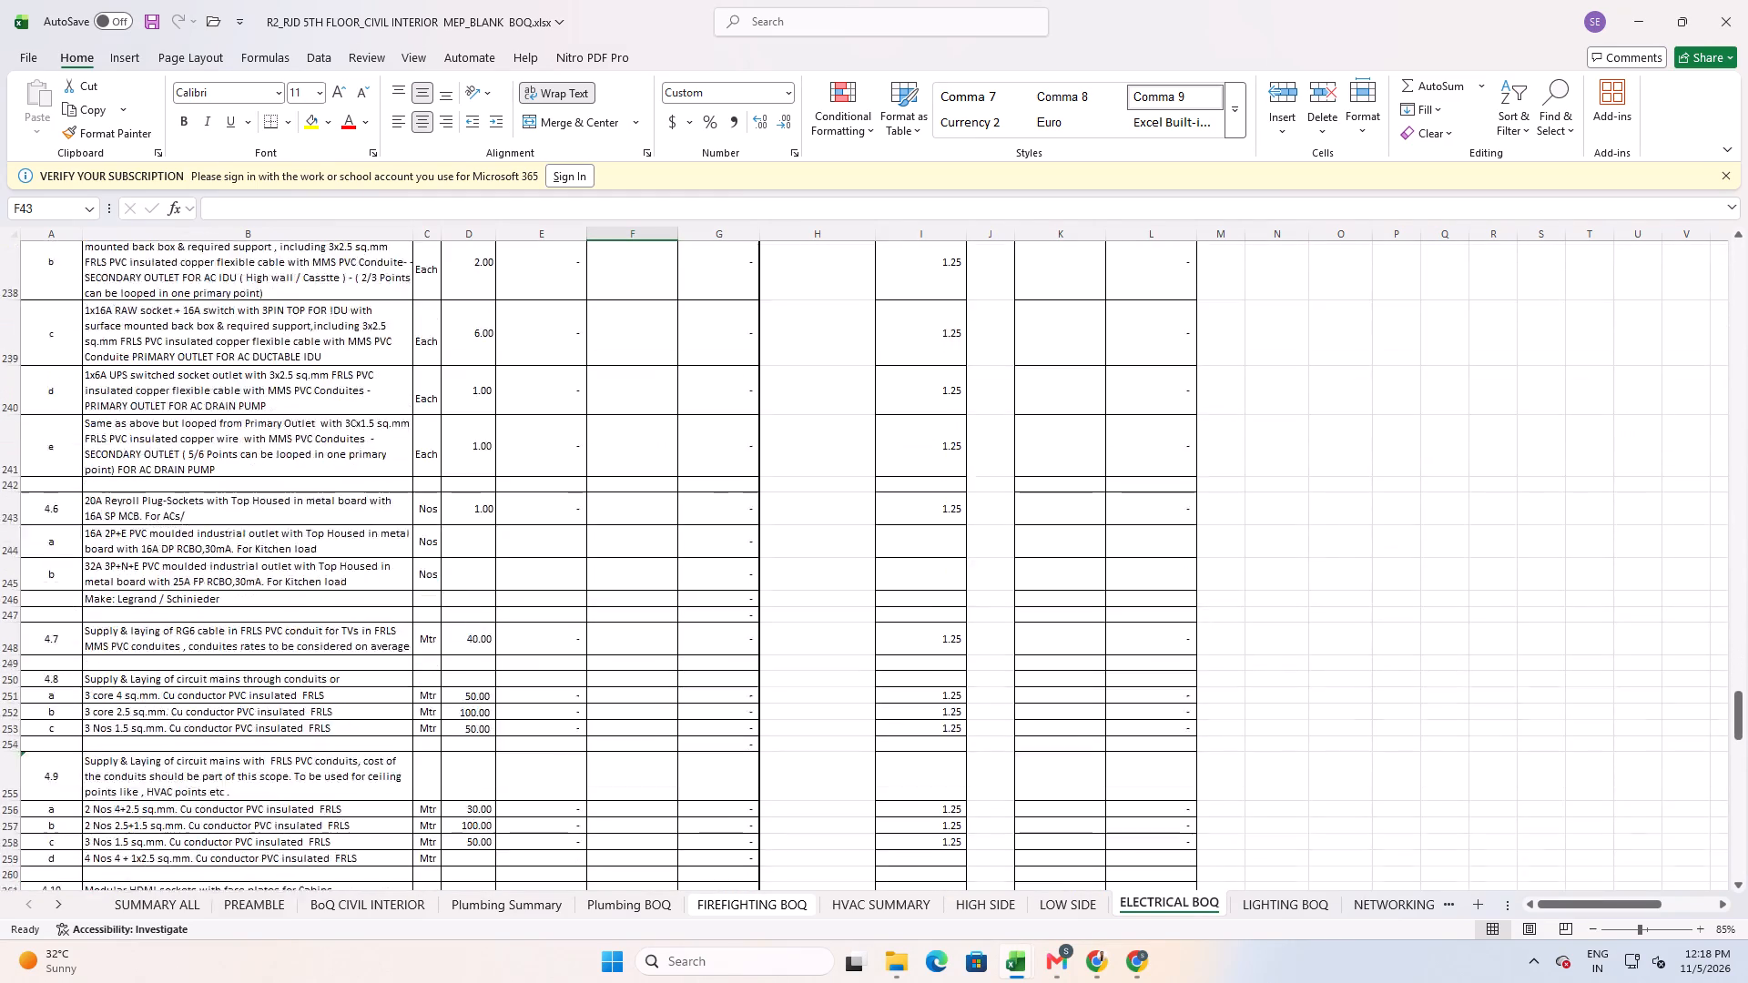
scroll(566, 711, "down", 19)
scroll(567, 731, "down", 6)
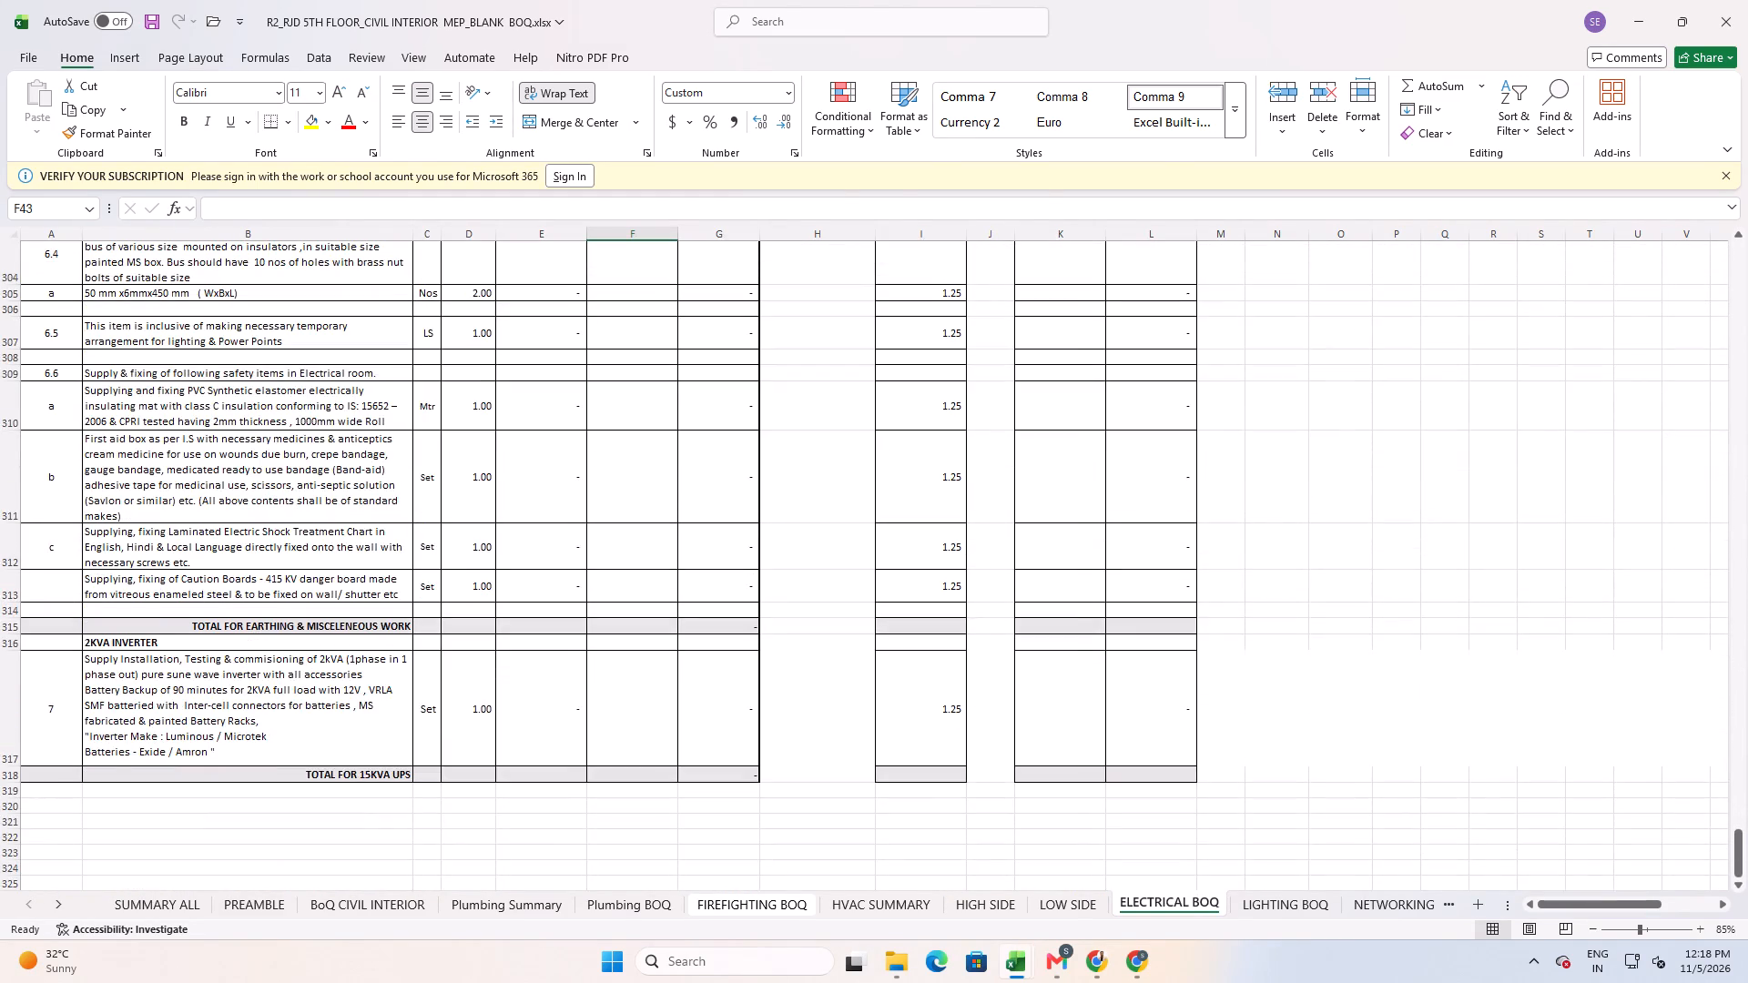
Examine the conduiting, raceway, cable tray and earthing items, and select the 50 mm x6mmx450 mm earth bus description in B305.
scroll(568, 730, "up", 12)
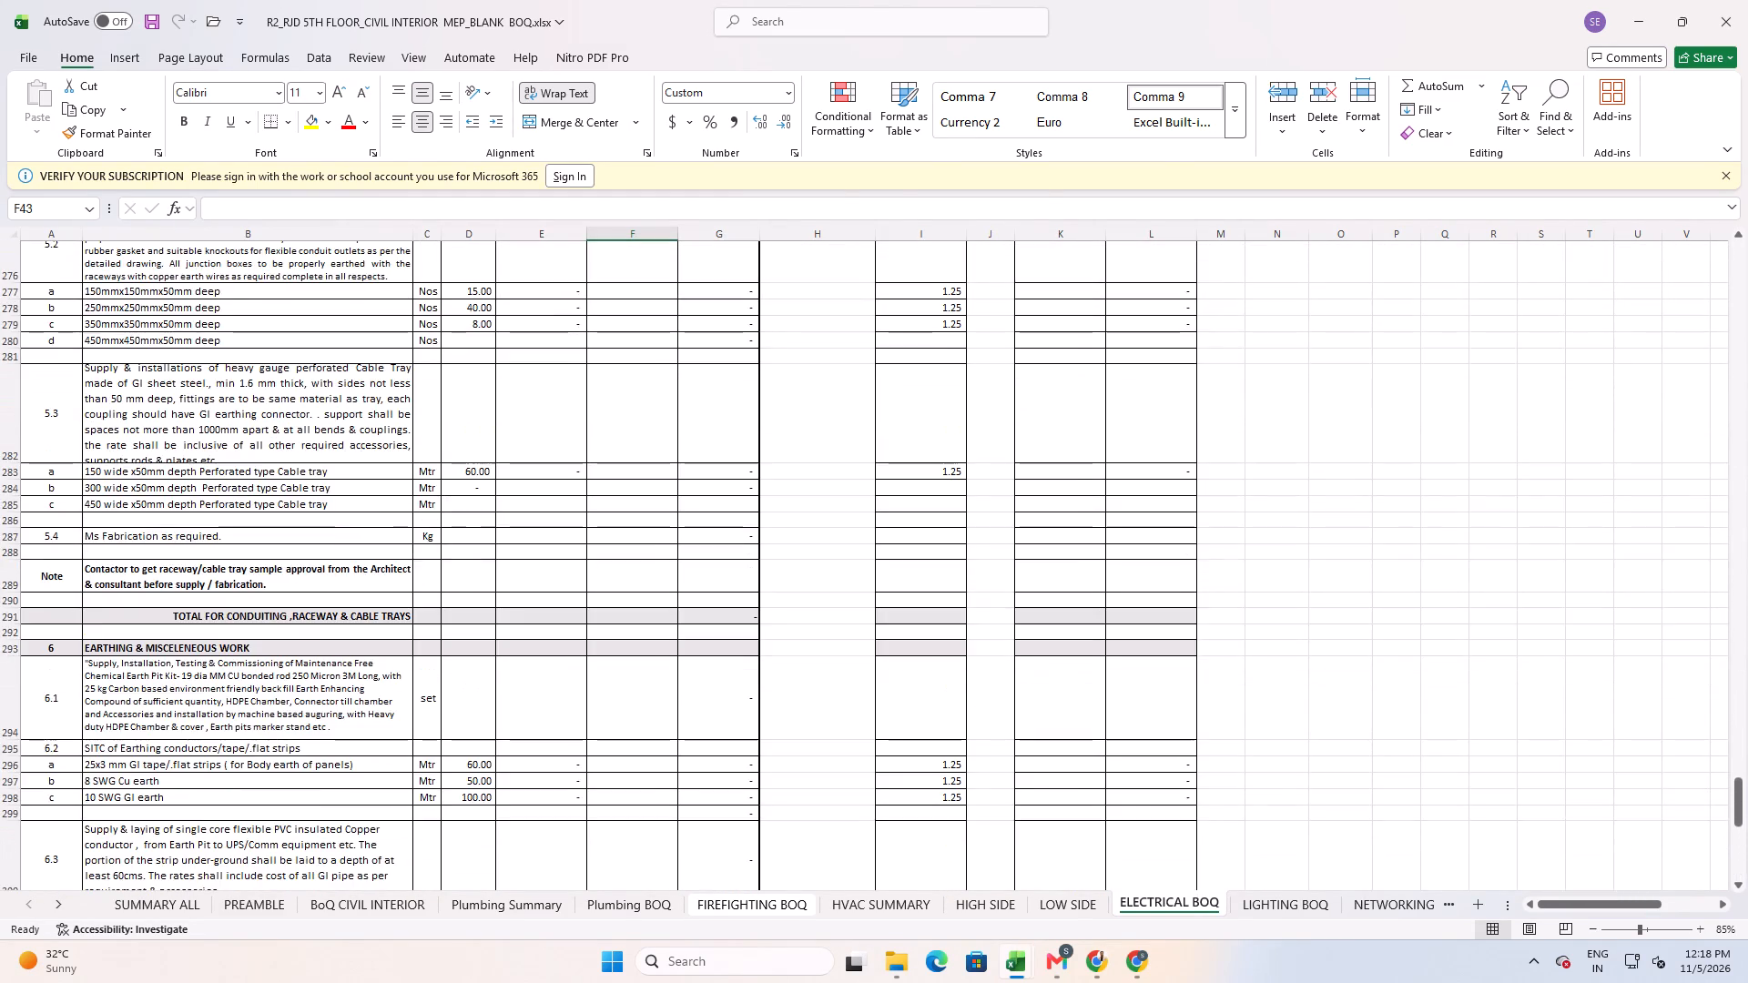
scroll(571, 727, "up", 5)
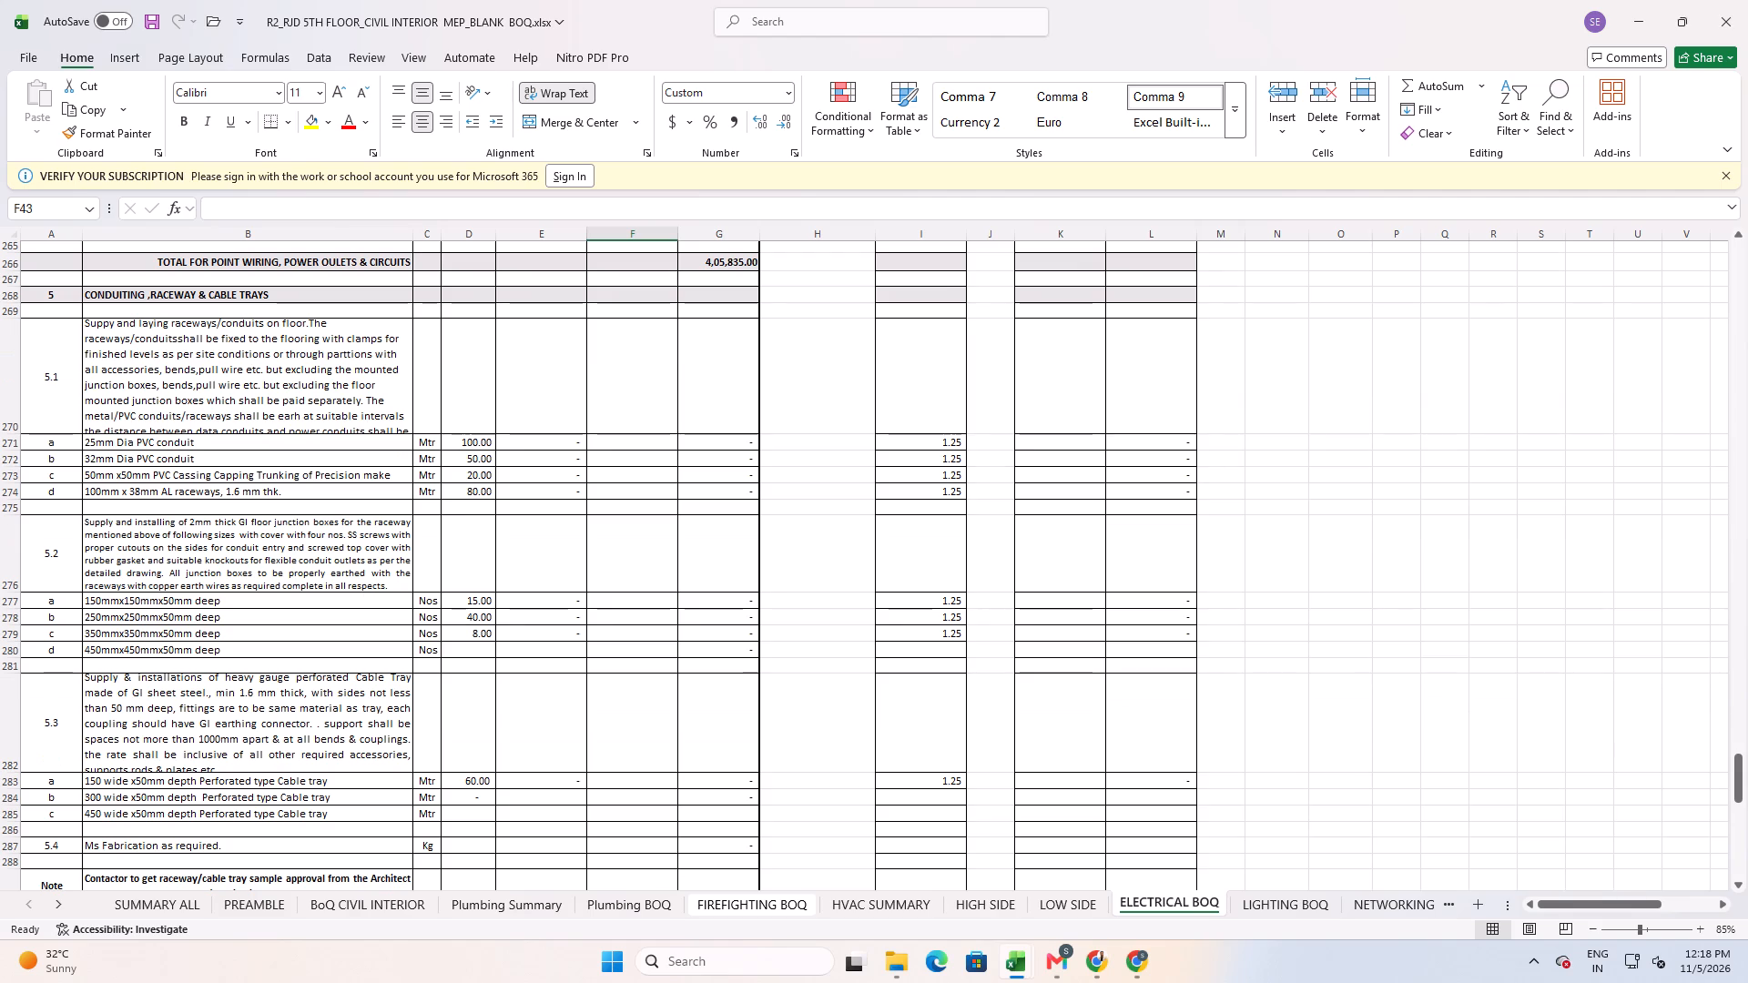
scroll(569, 719, "up", 7)
scroll(569, 719, "down", 4)
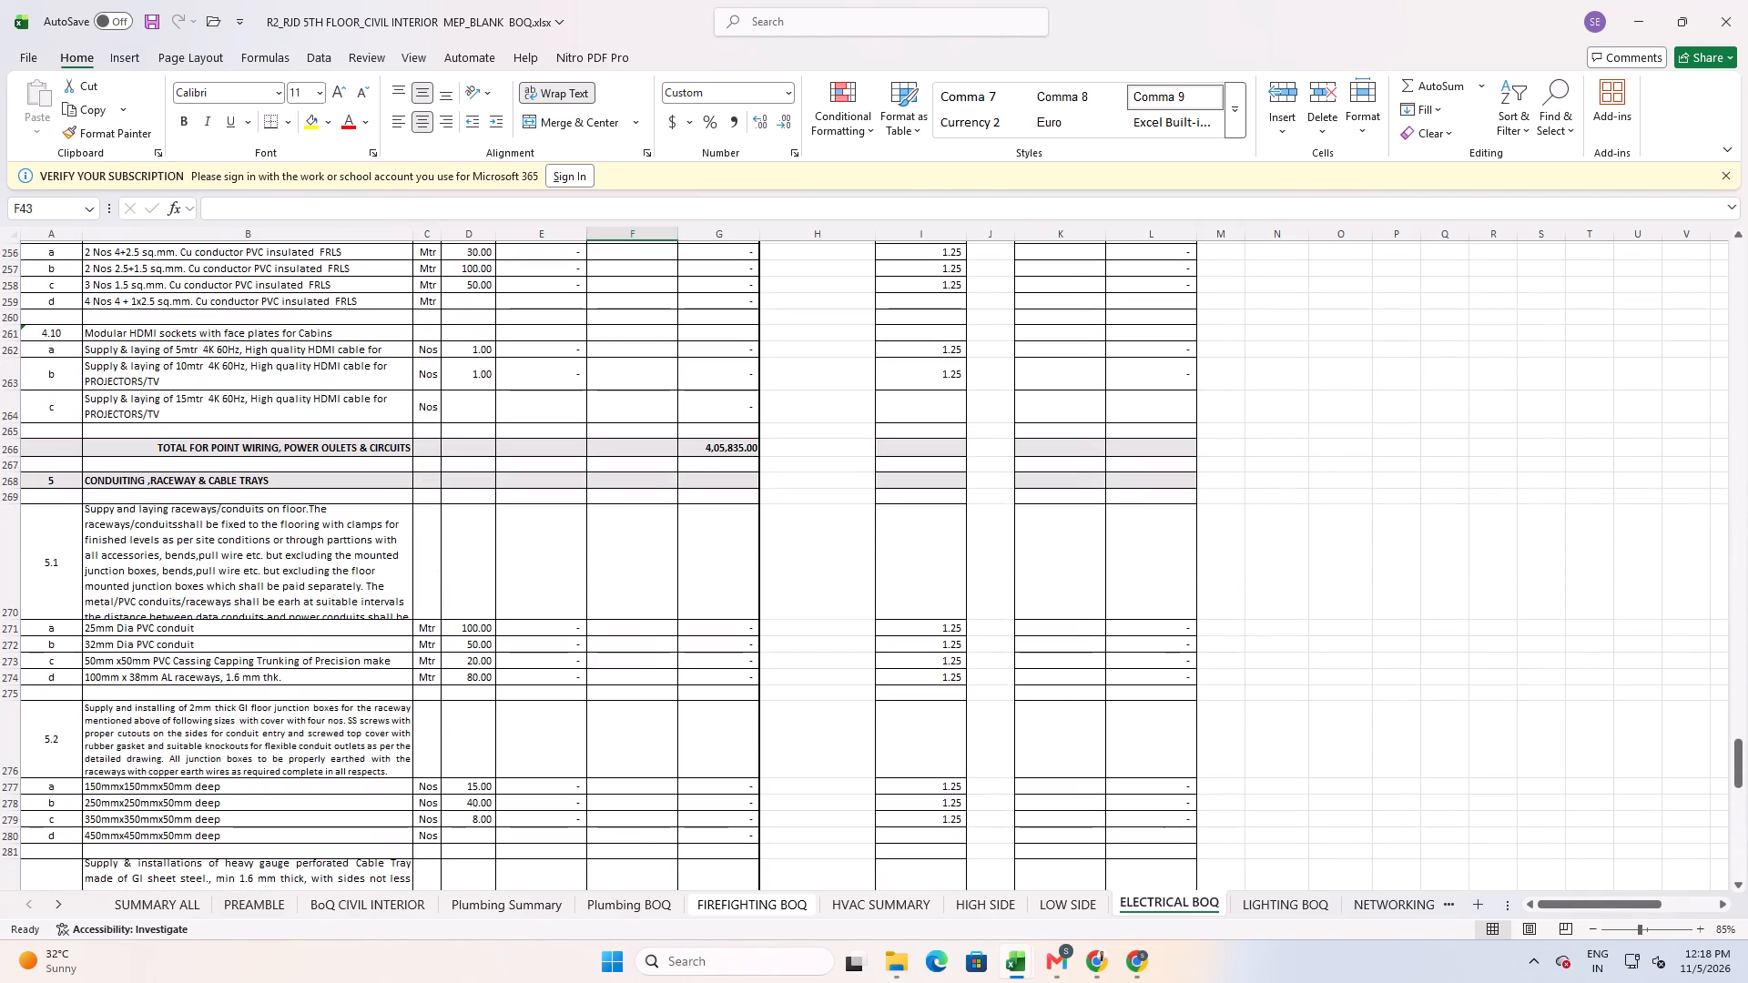
scroll(569, 717, "down", 11)
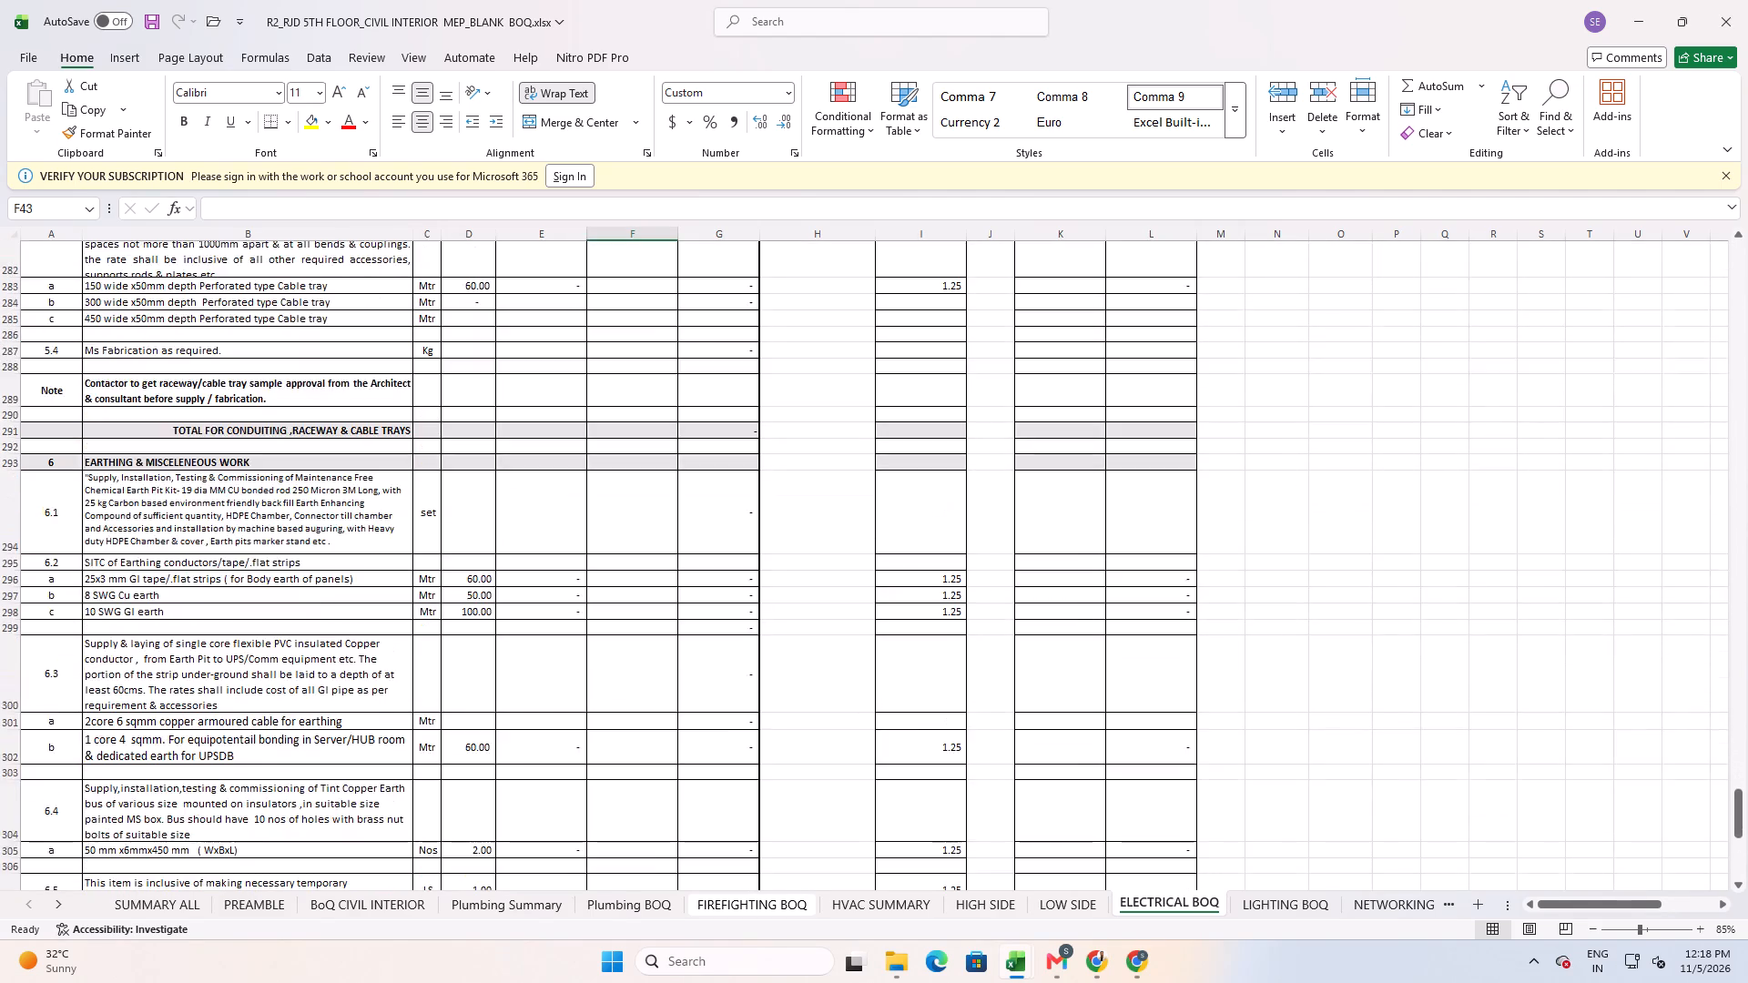
scroll(581, 731, "down", 11)
left_click(533, 724)
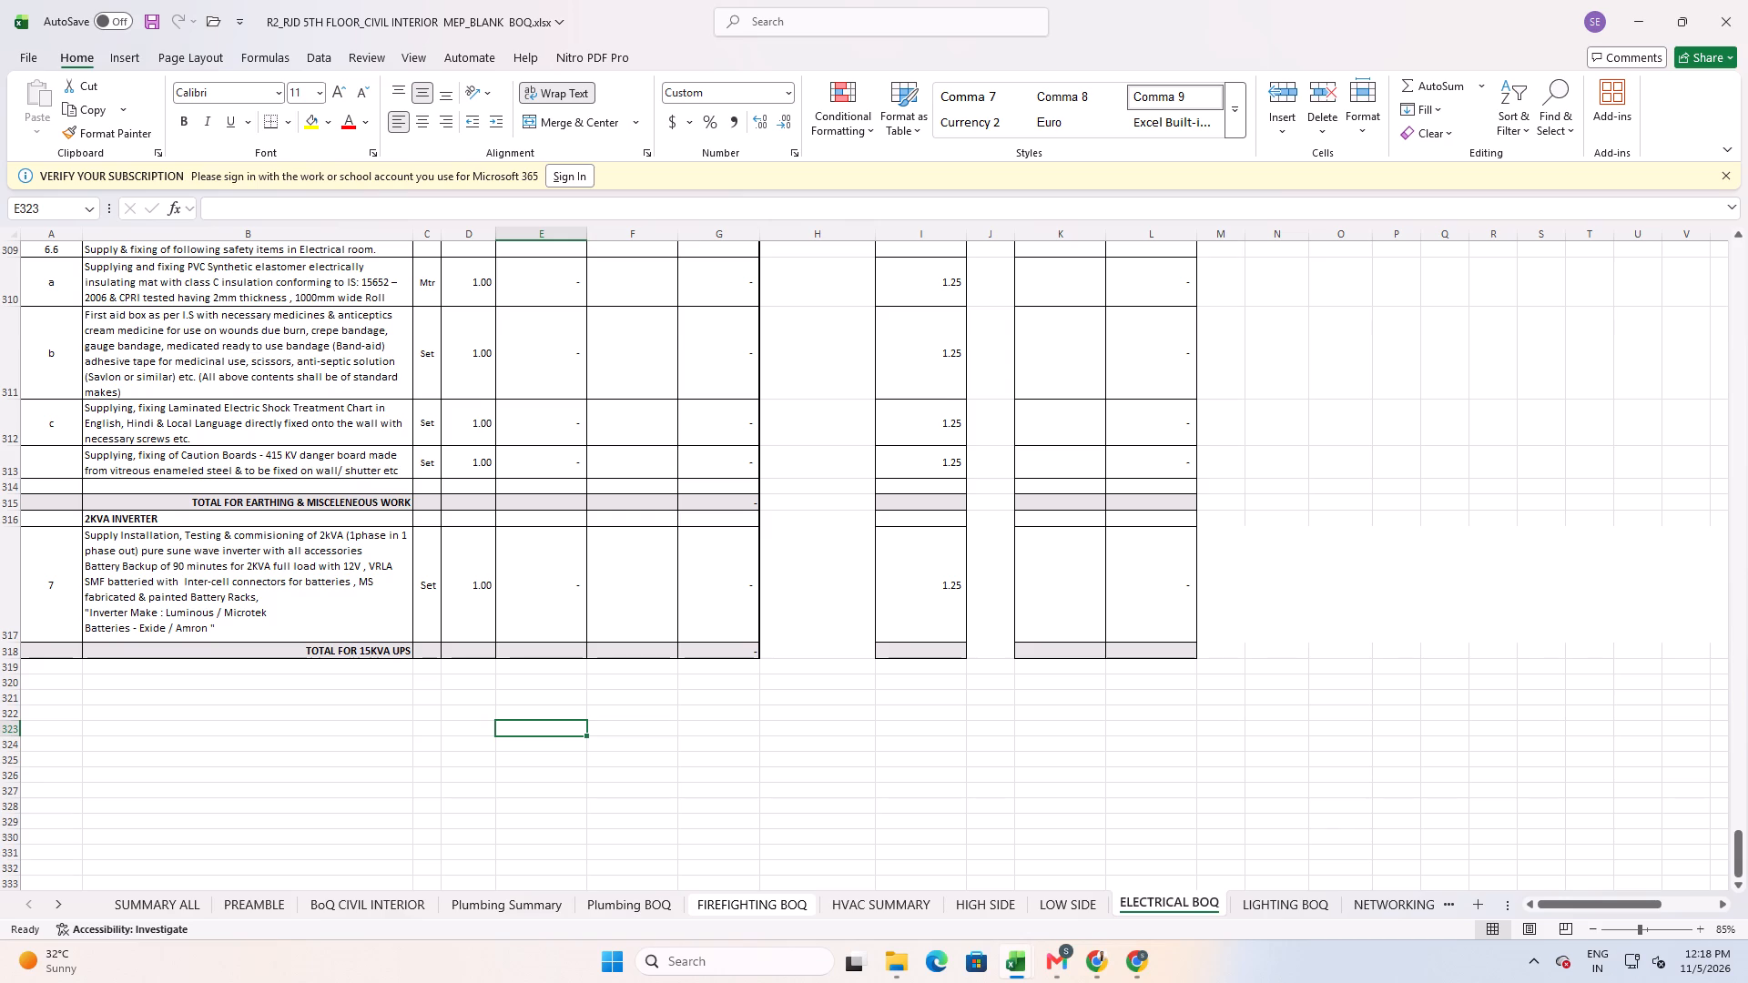
scroll(737, 737, "up", 2)
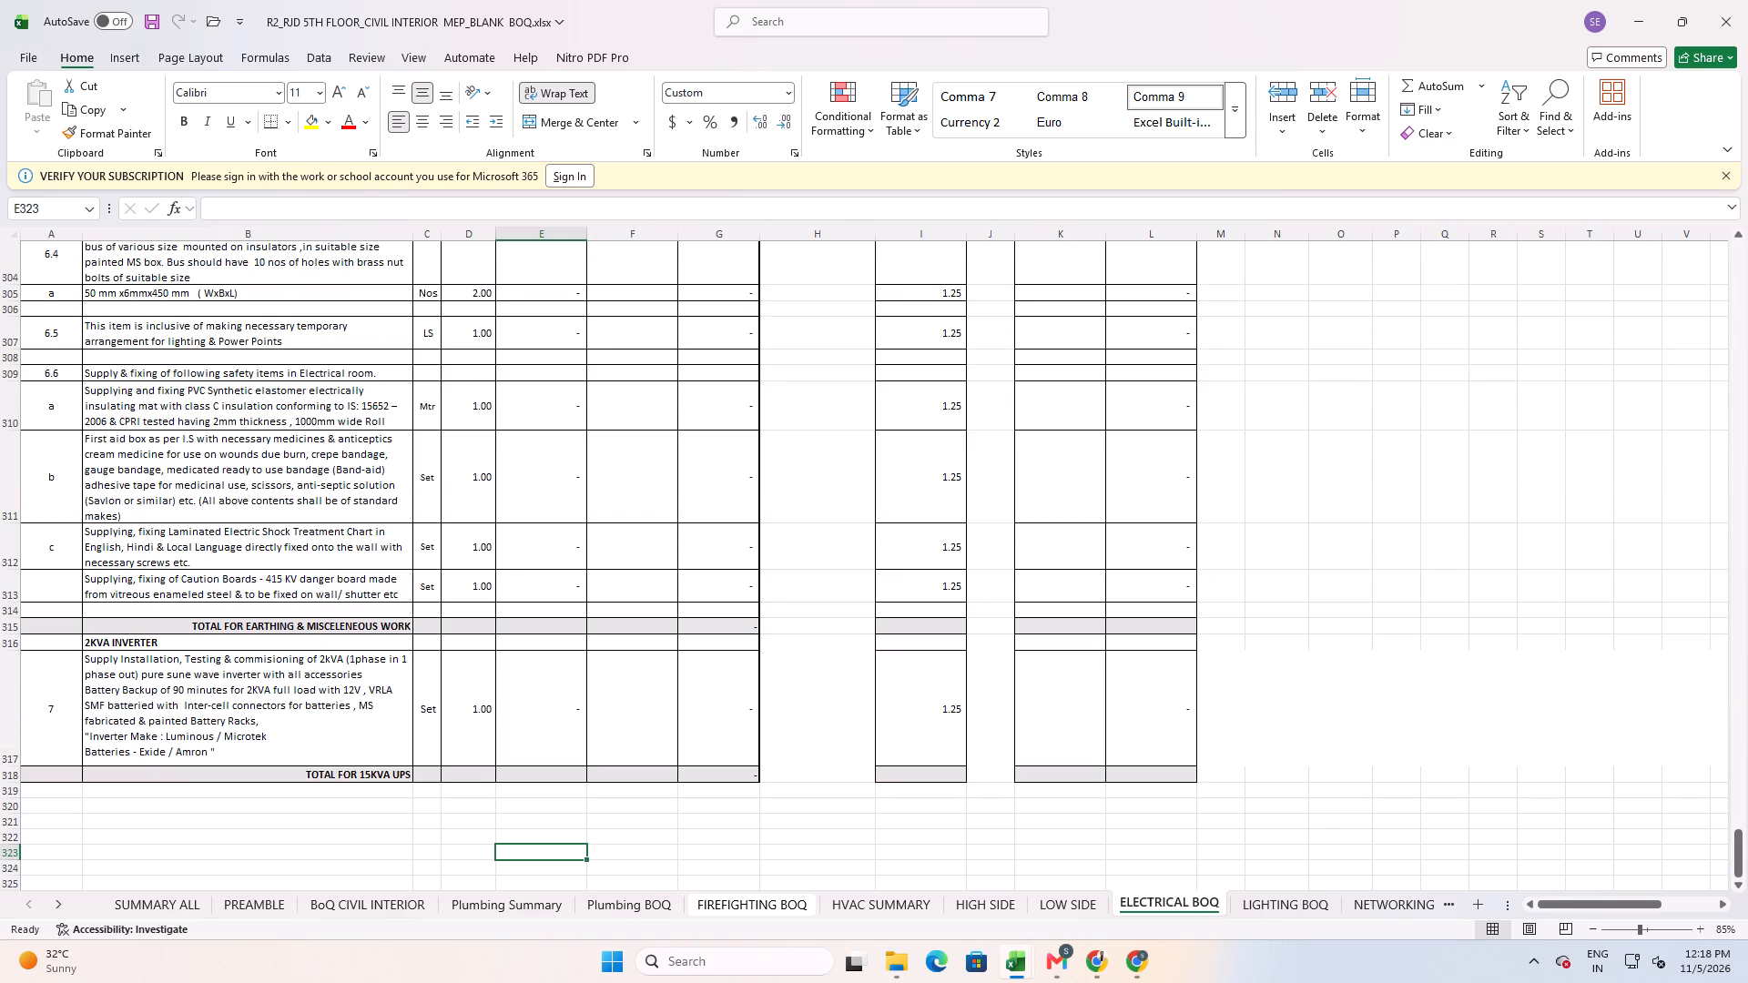
left_click(178, 296)
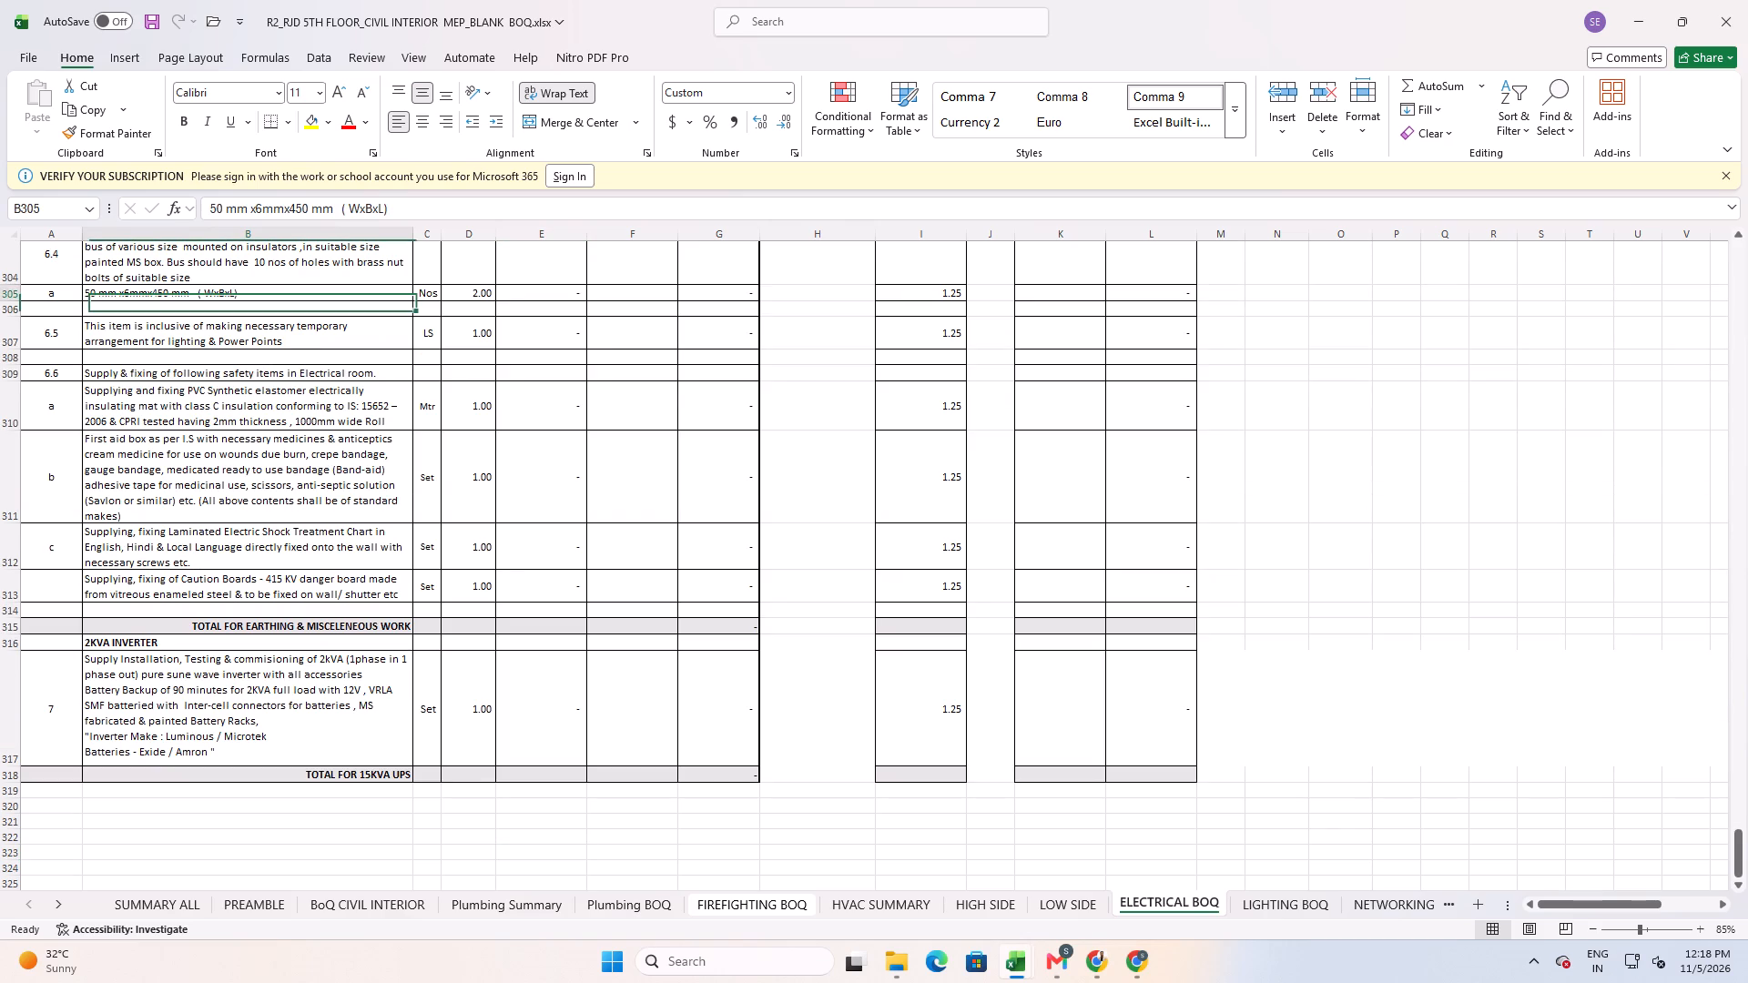
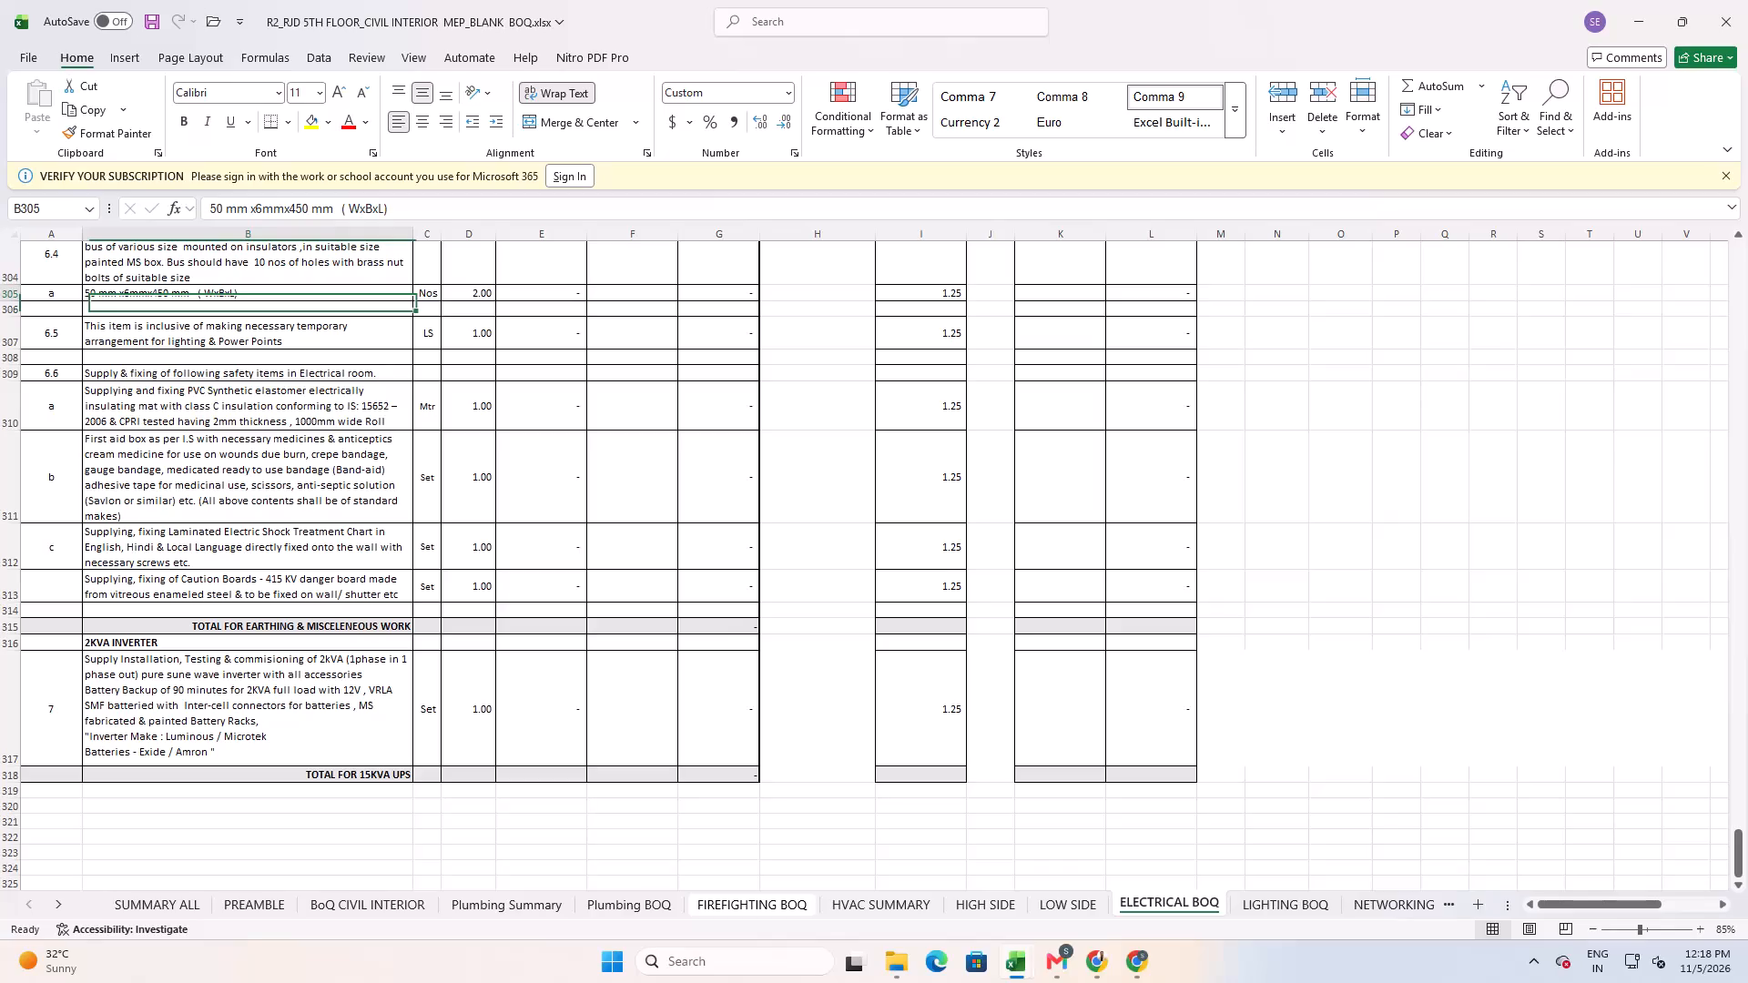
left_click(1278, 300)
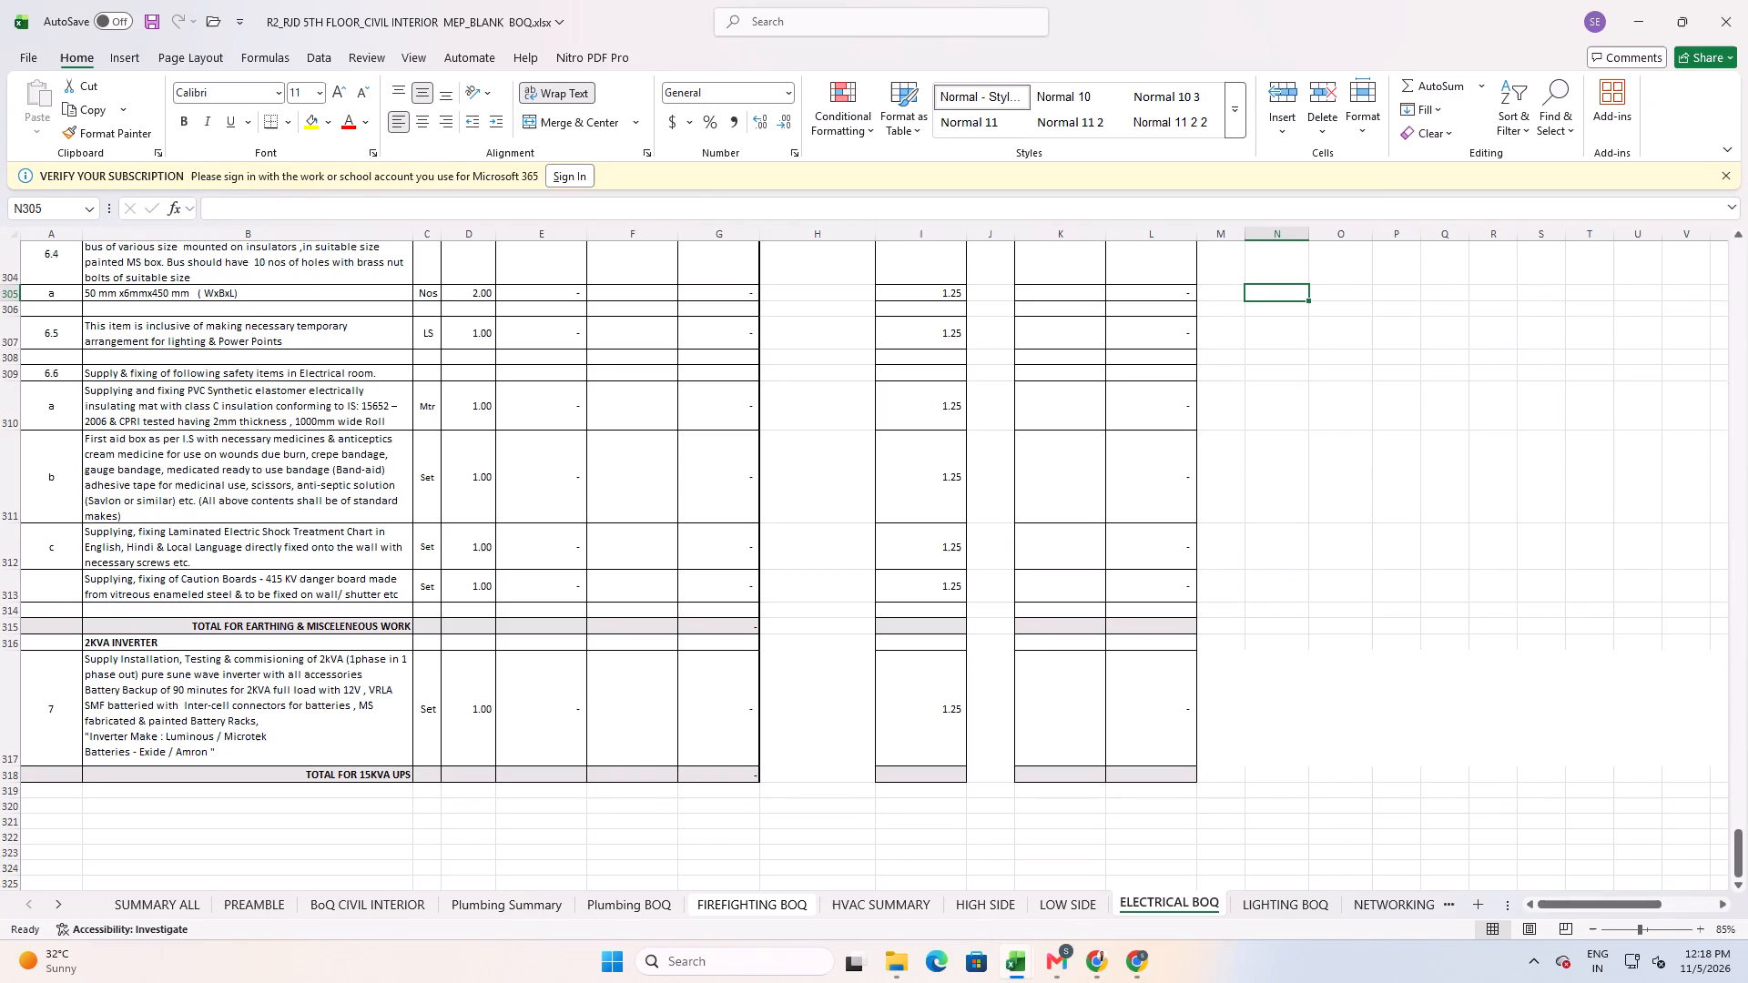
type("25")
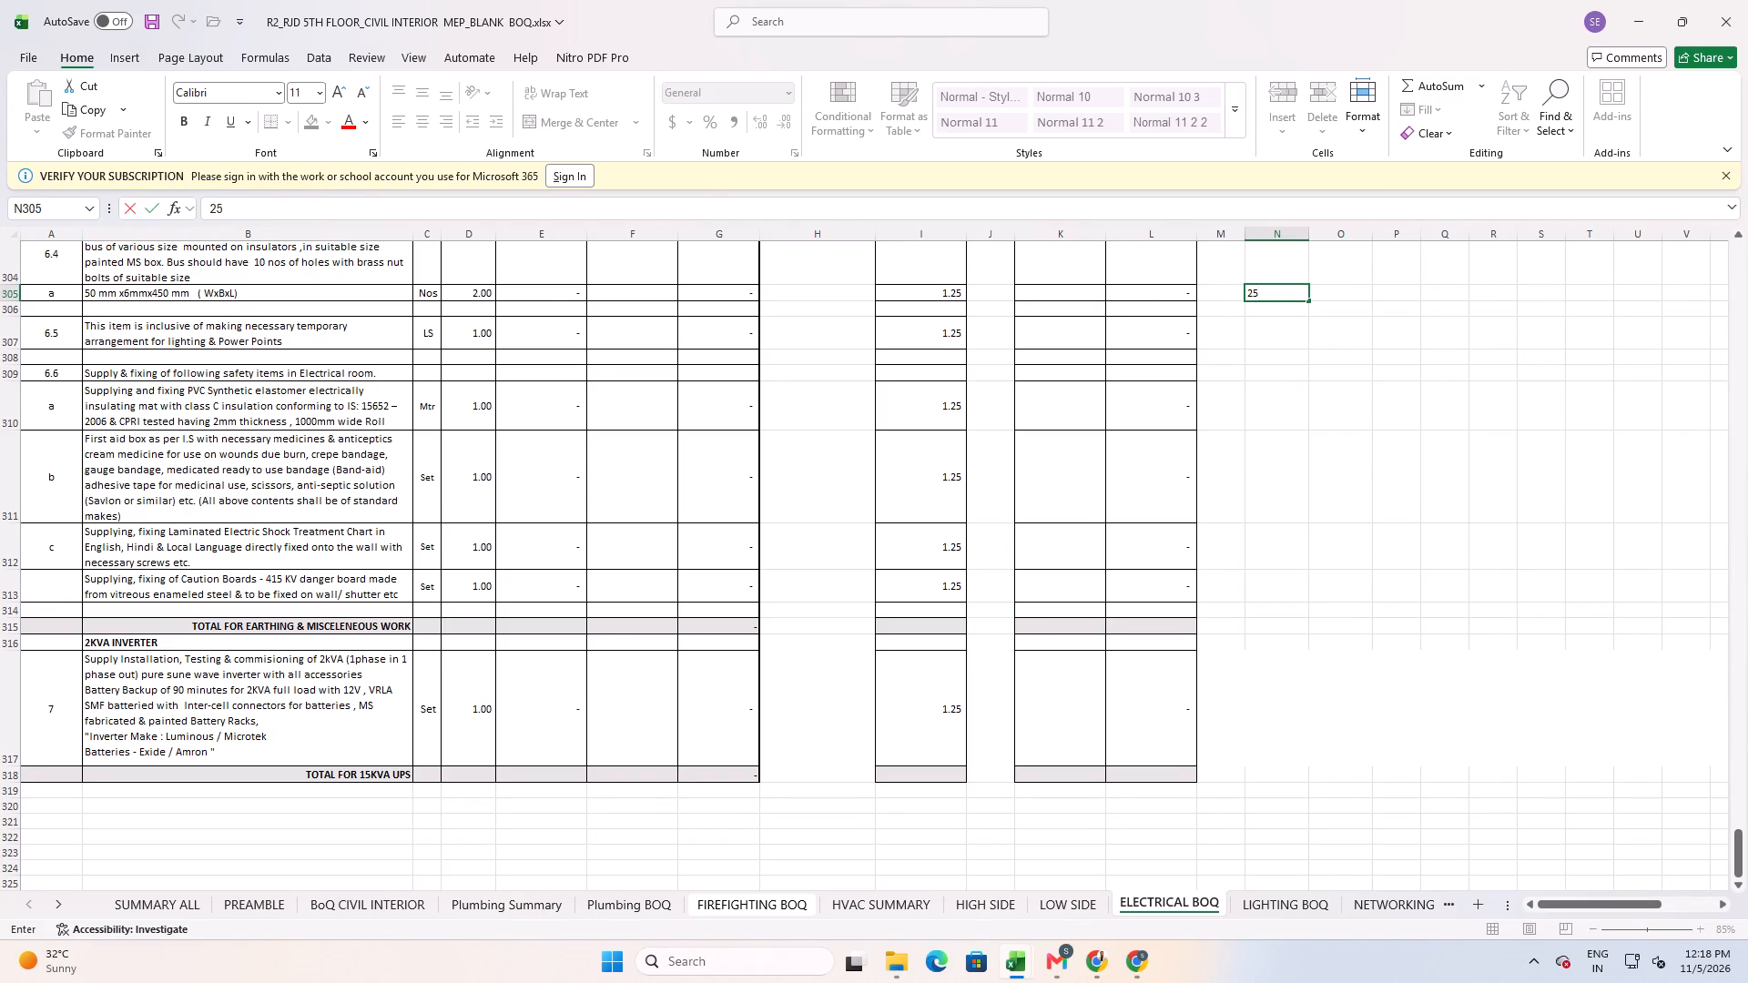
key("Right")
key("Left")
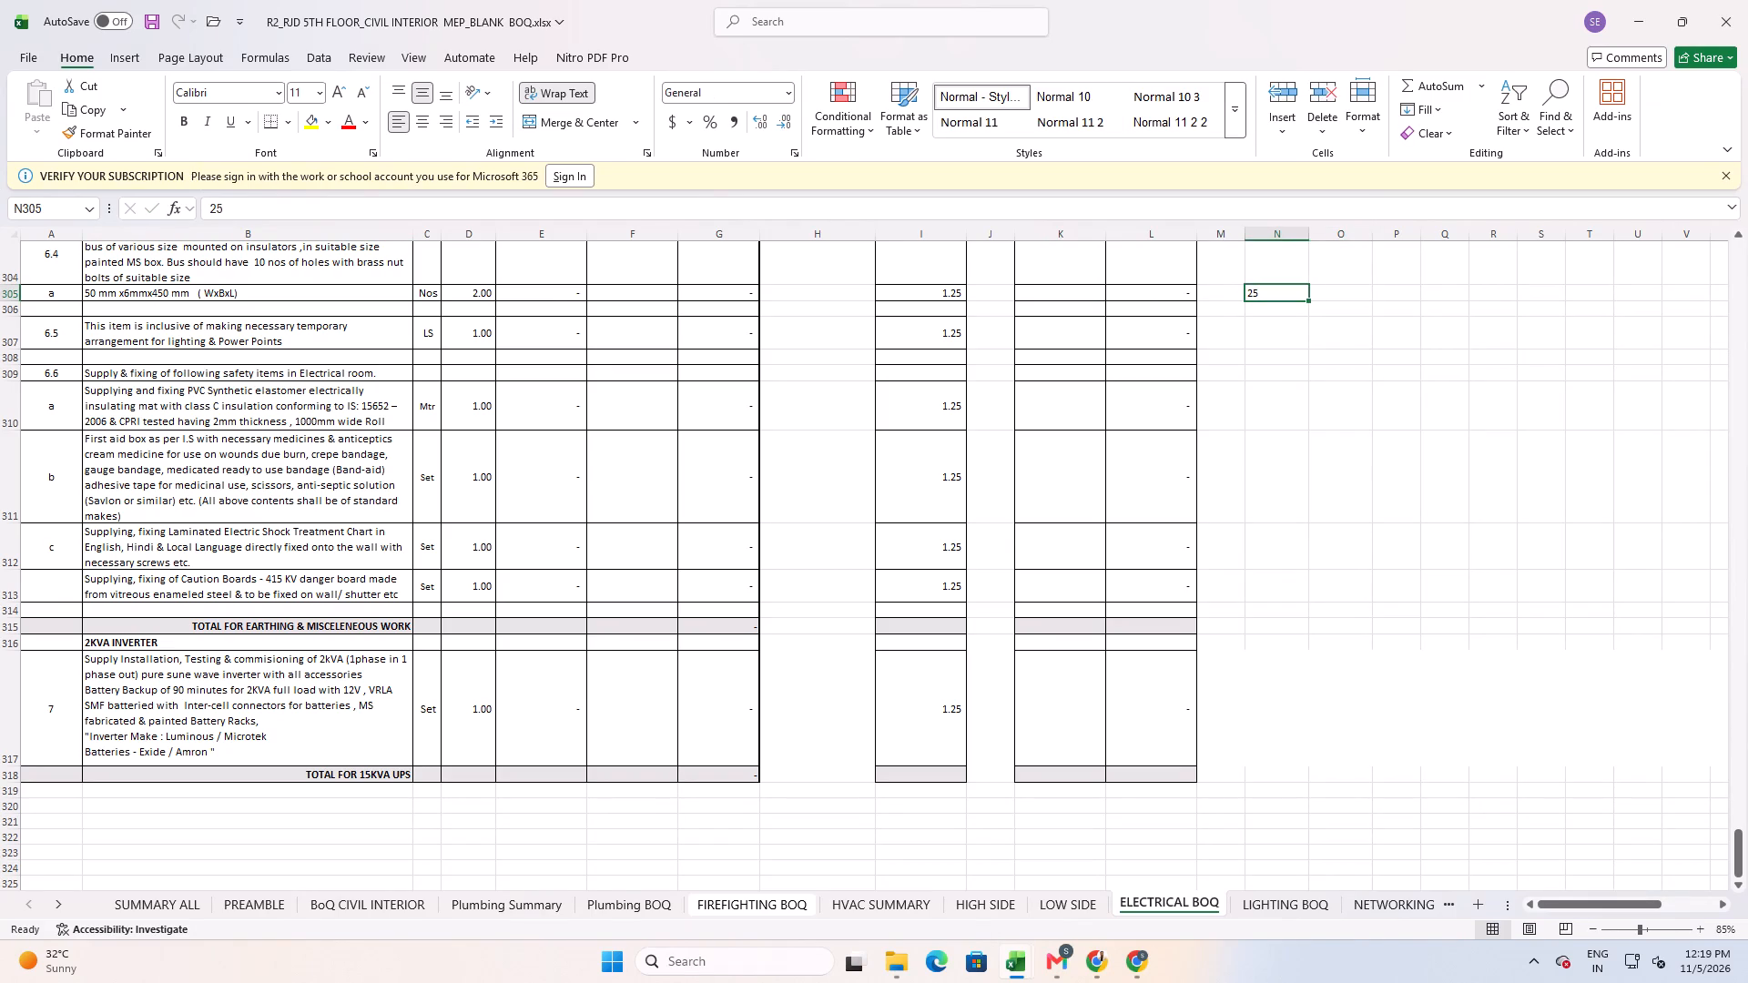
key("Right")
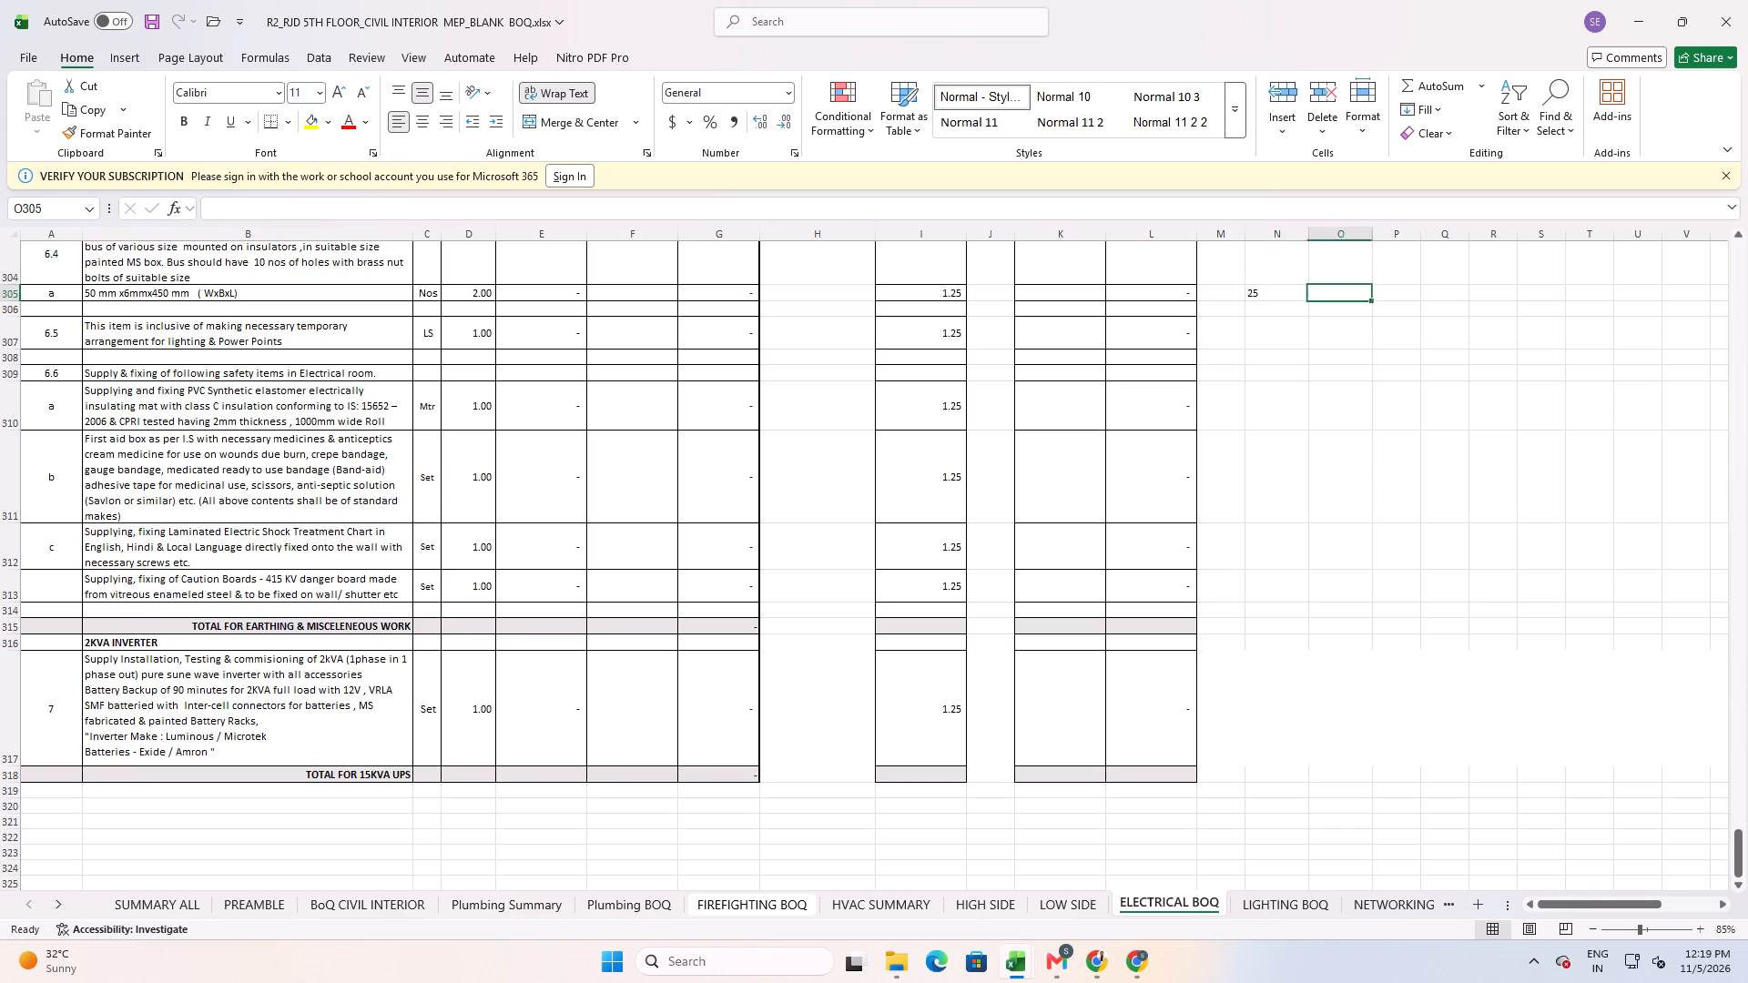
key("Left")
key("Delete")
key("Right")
Note the bus size 25*3 in N305 and the material alu in O305 beside the item 6.4 a earth bus.
key("Left")
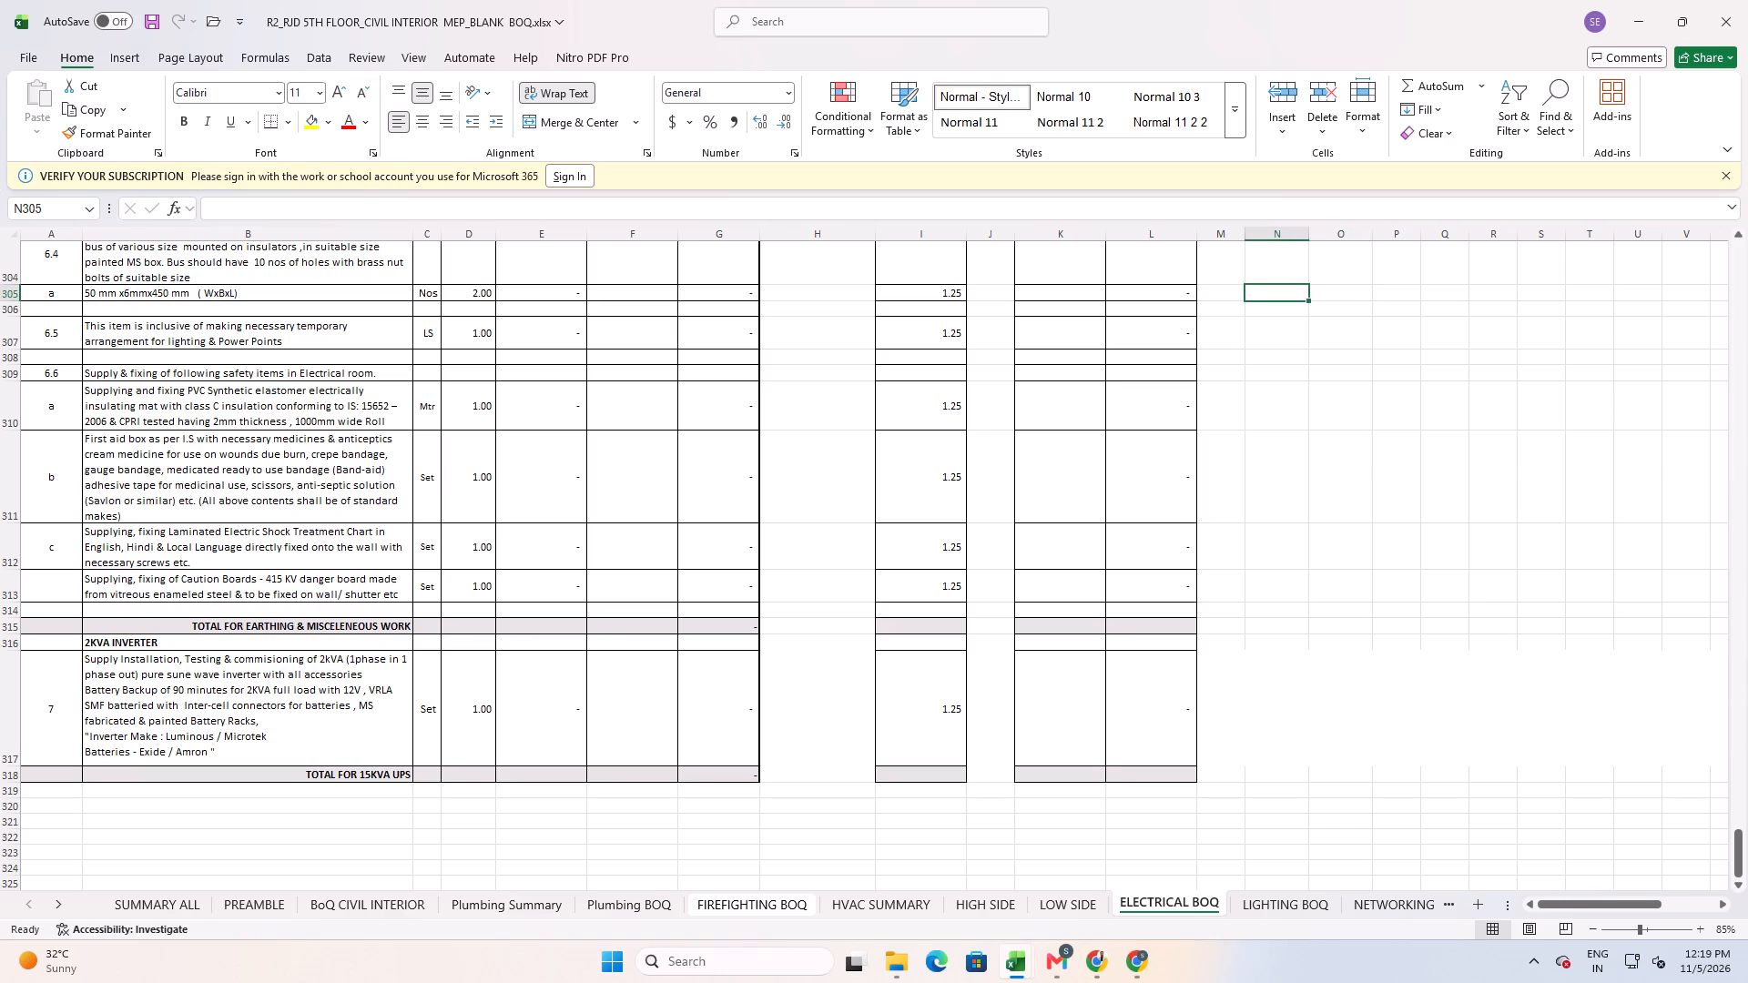
type("25*3")
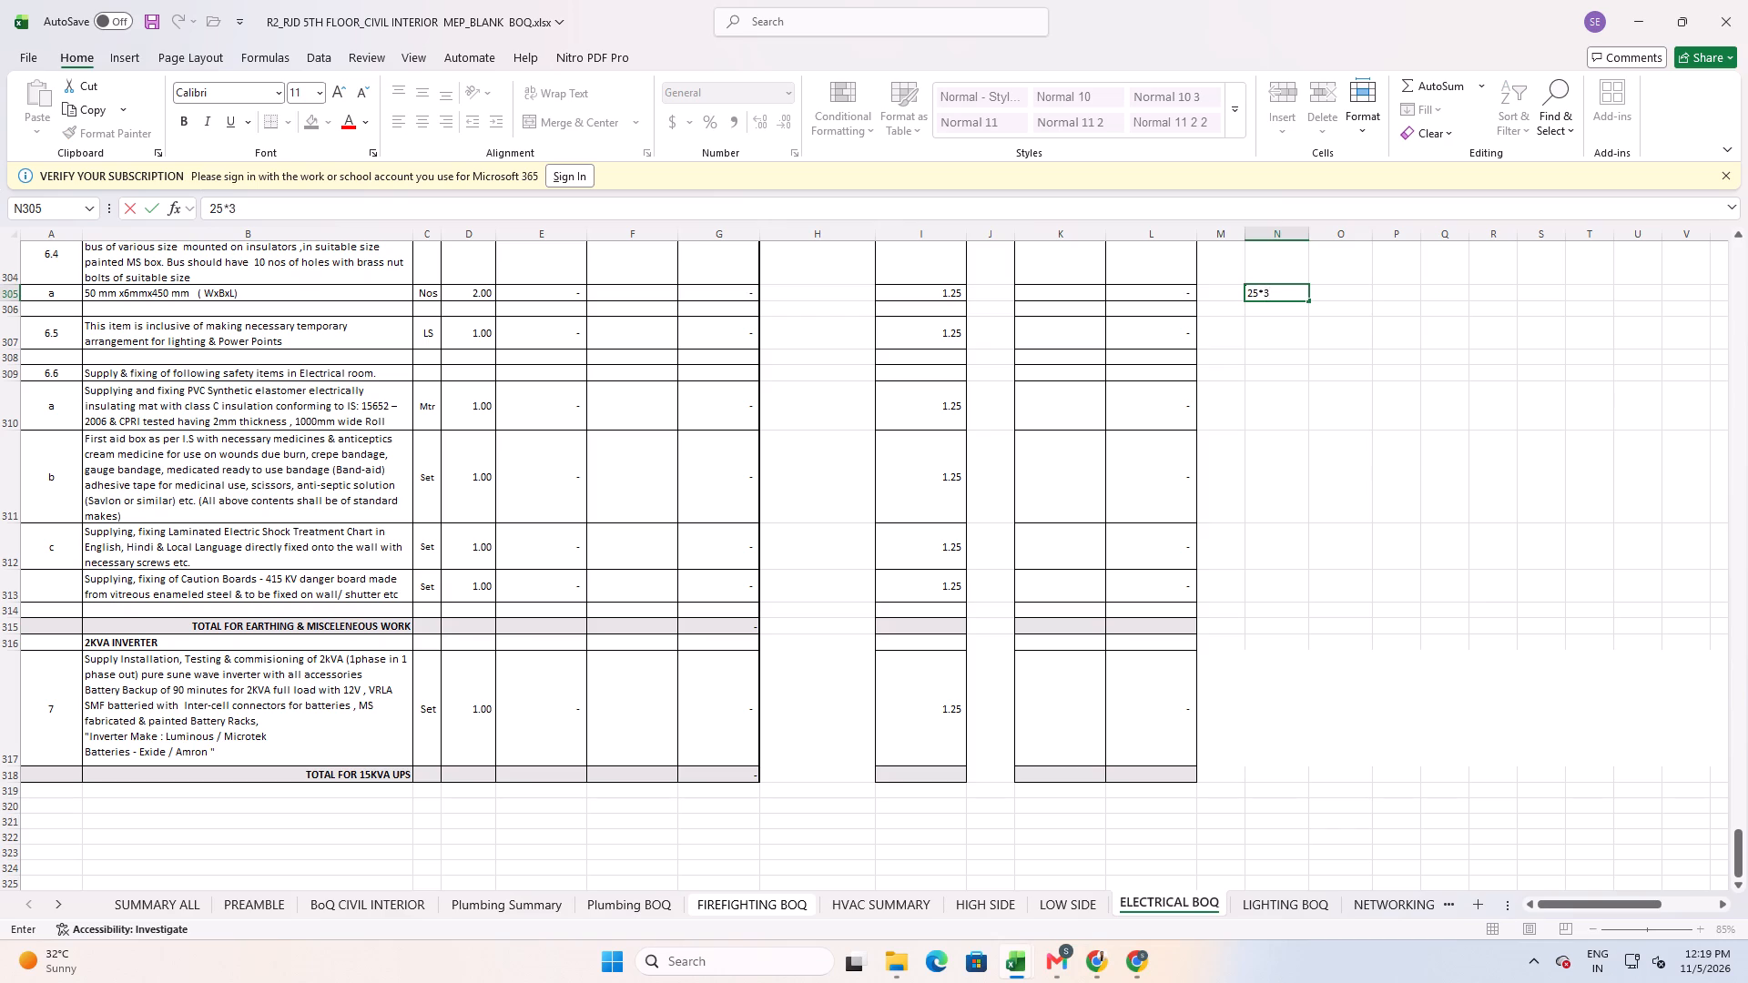
key("Return")
key("Up")
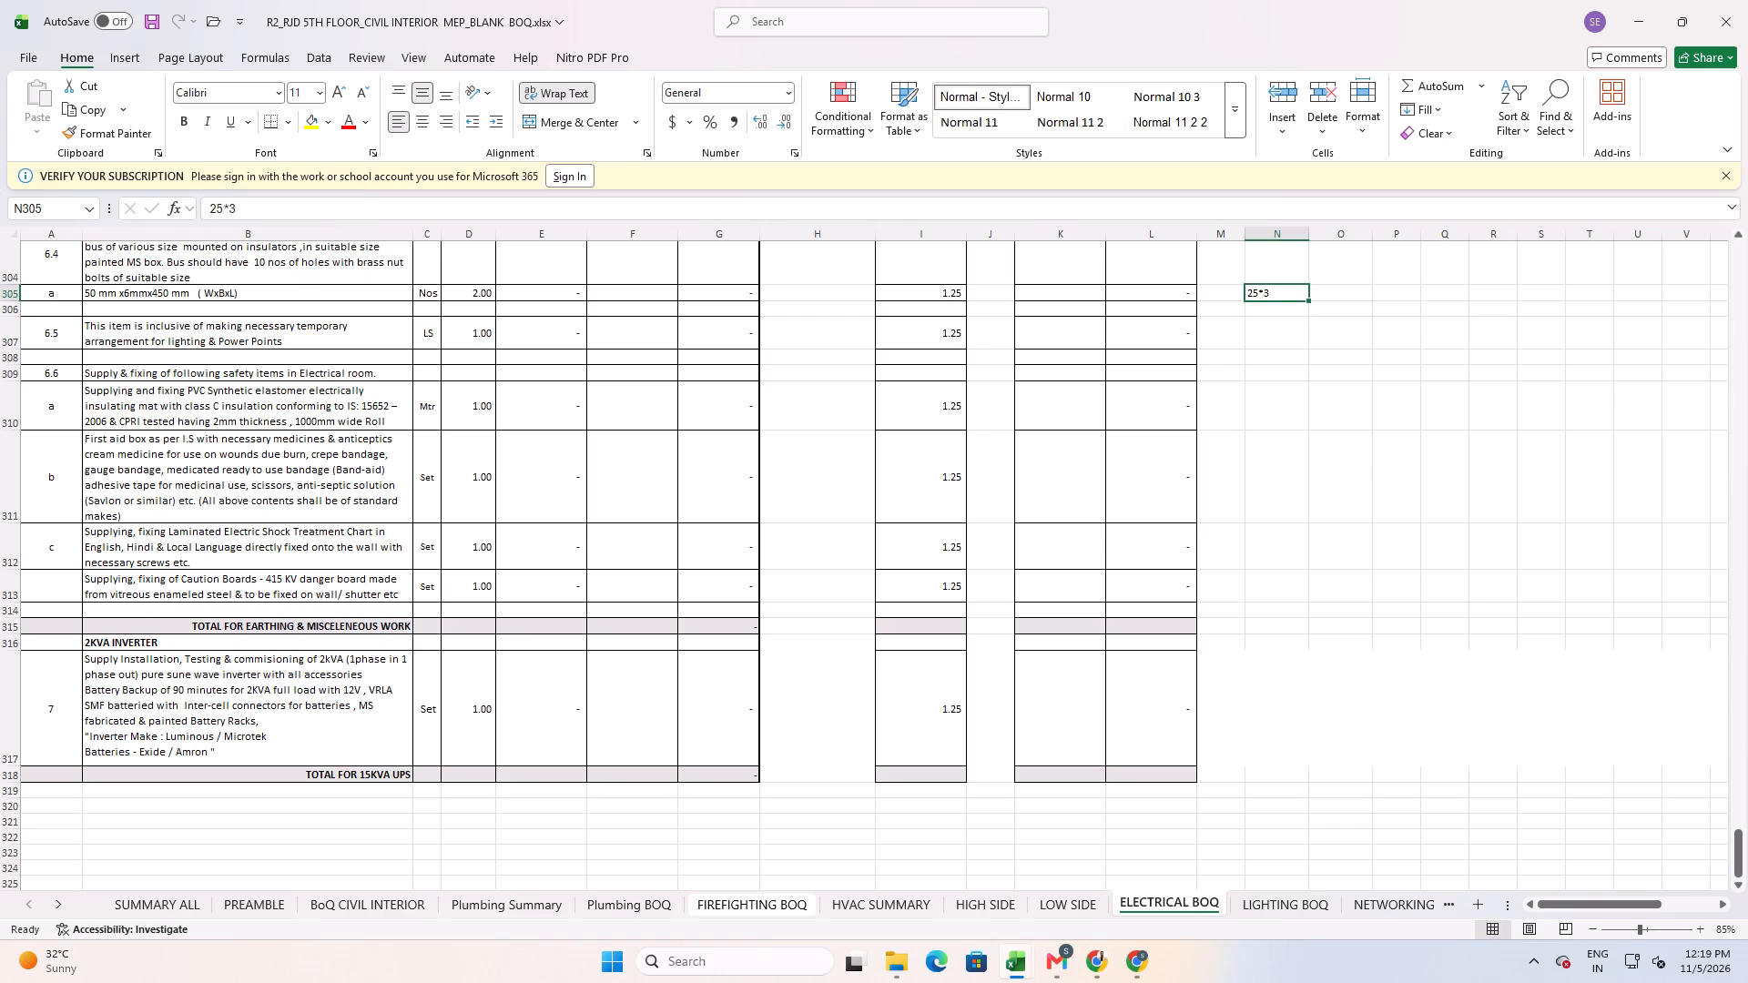
key("Right")
type("alu")
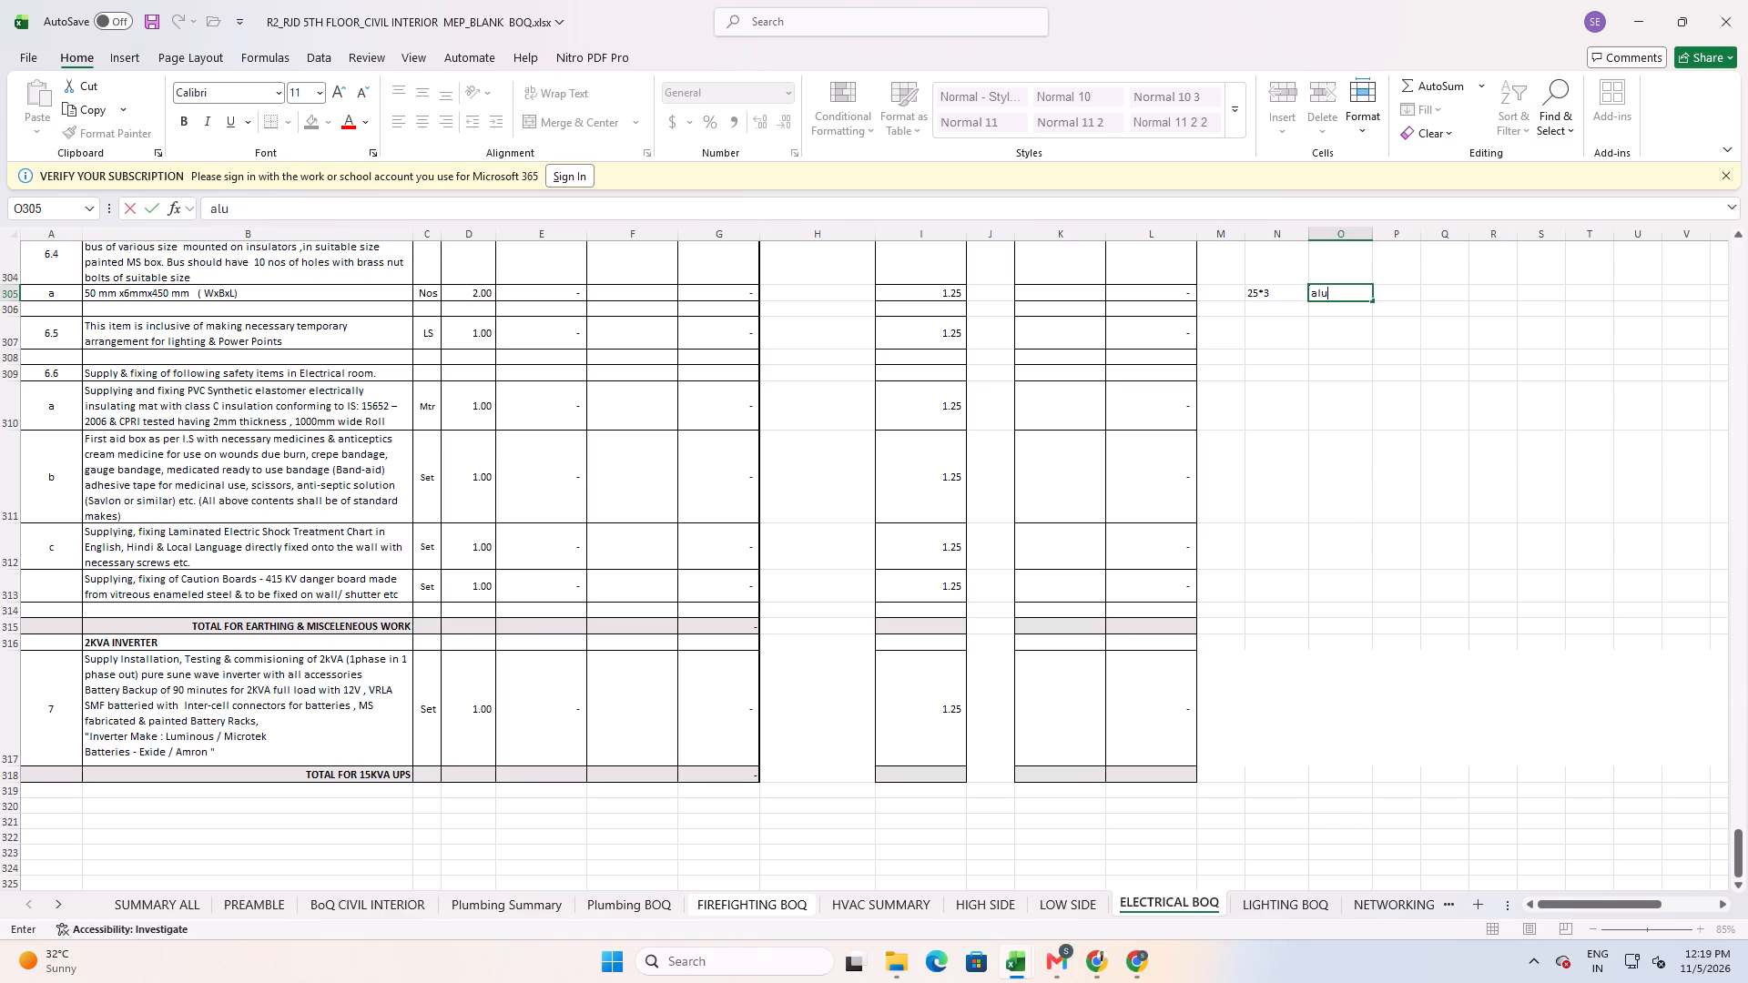
left_click(1250, 330)
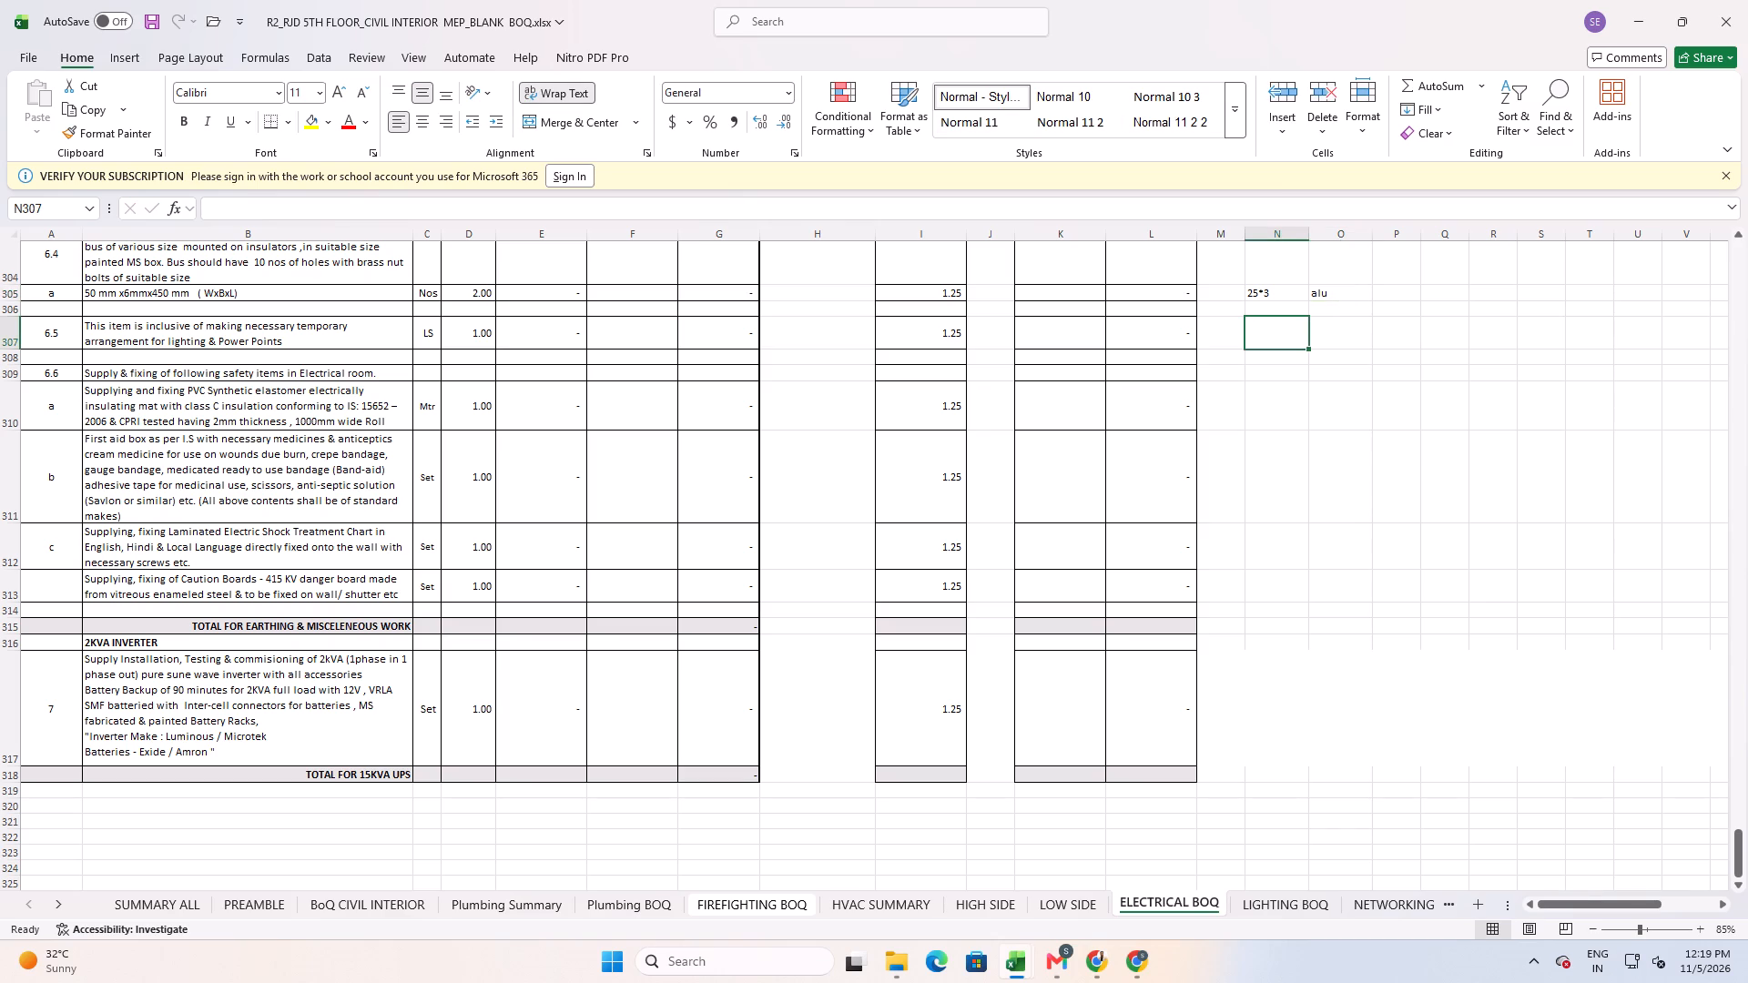
Look back through the earthing, raceway, distribution board and cable sections to reach the lighting fixtures items.
scroll(1110, 573, "up", 2)
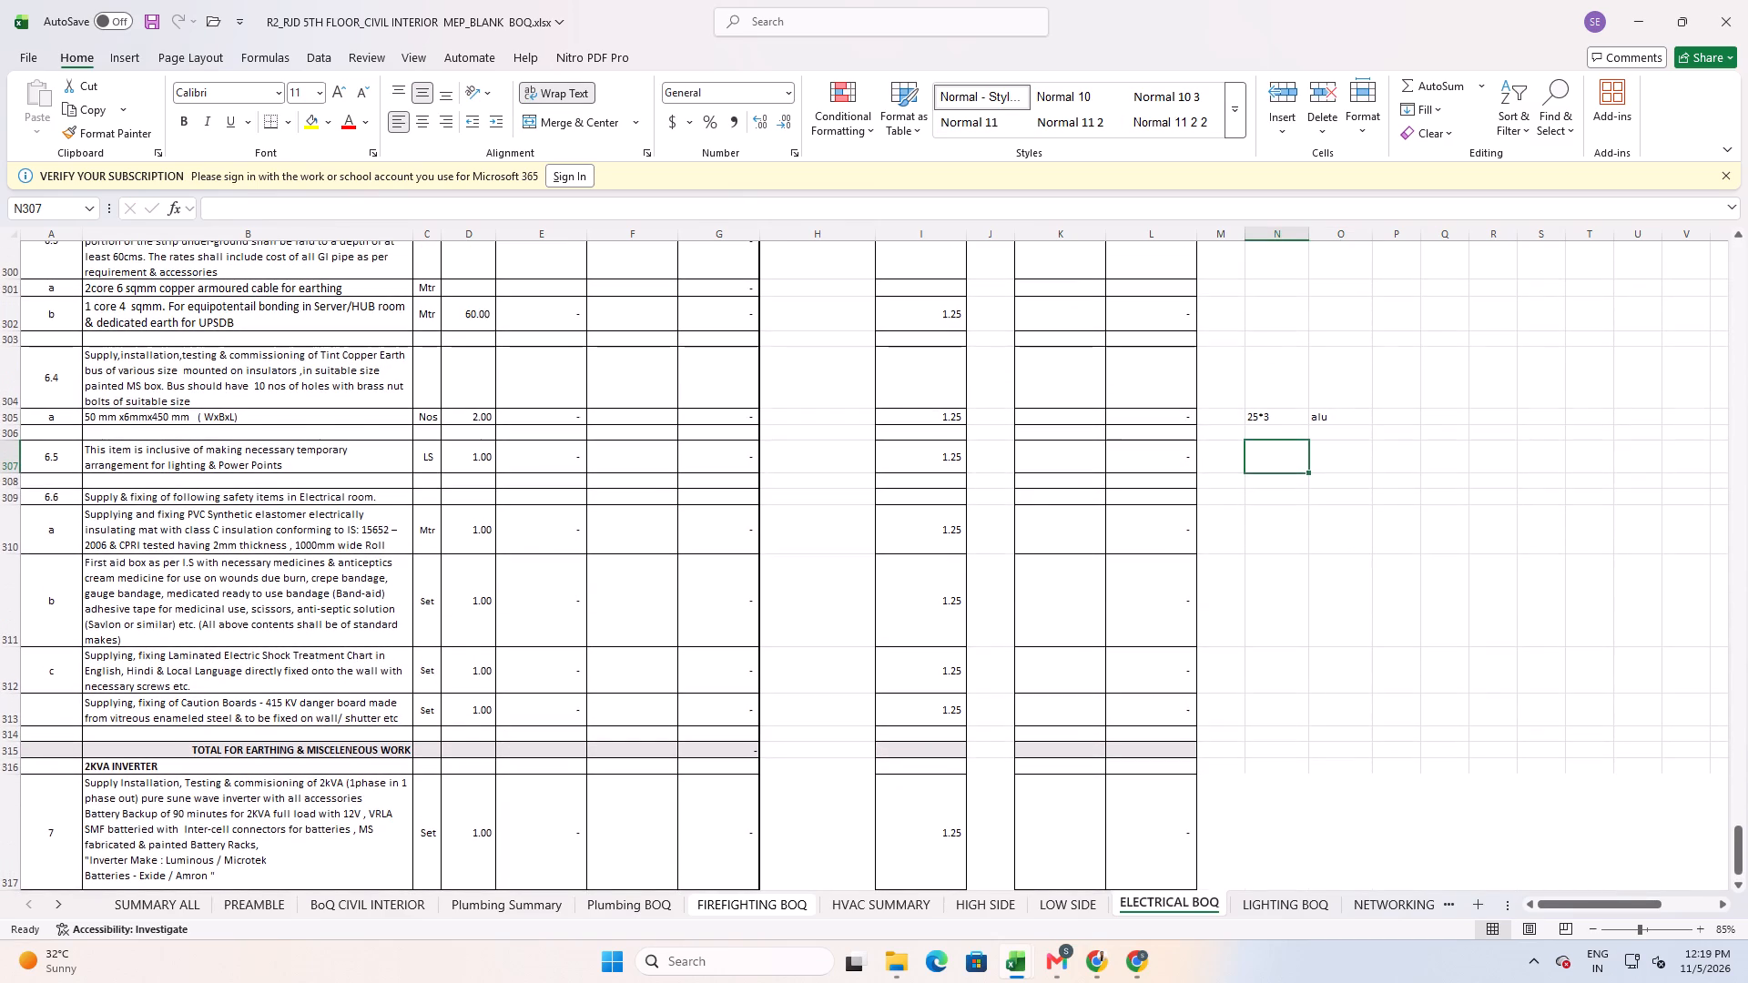
scroll(1108, 575, "up", 1)
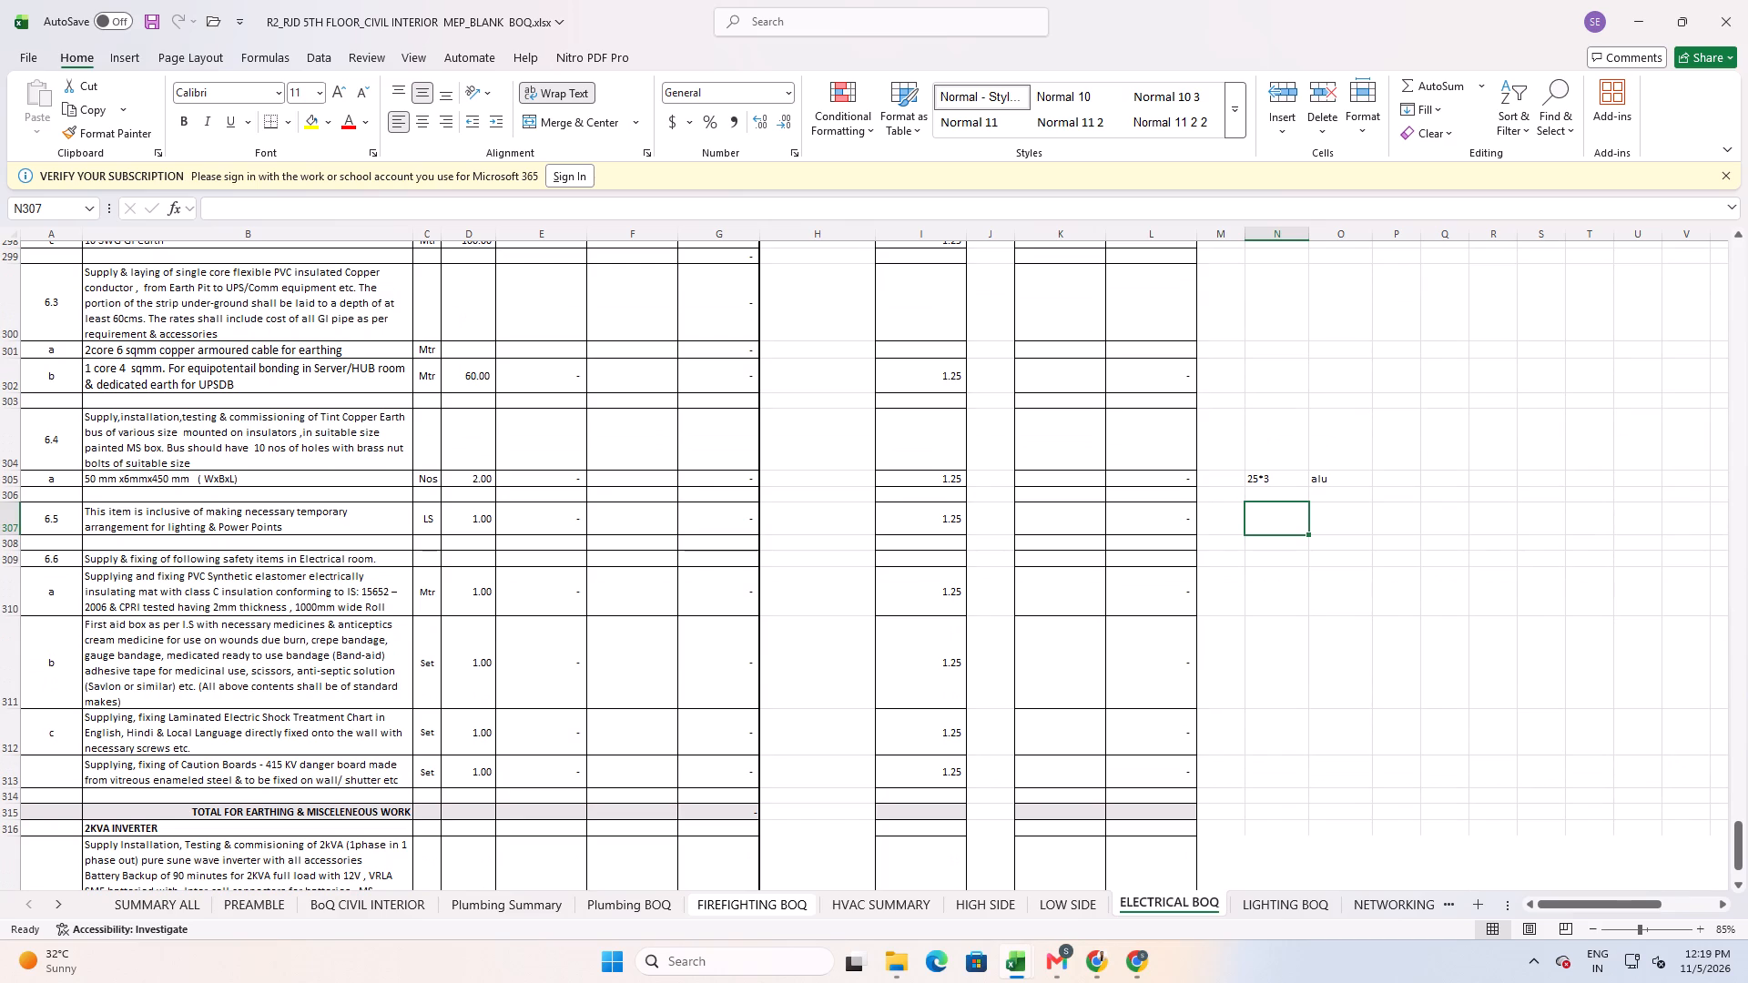
scroll(1063, 582, "up", 11)
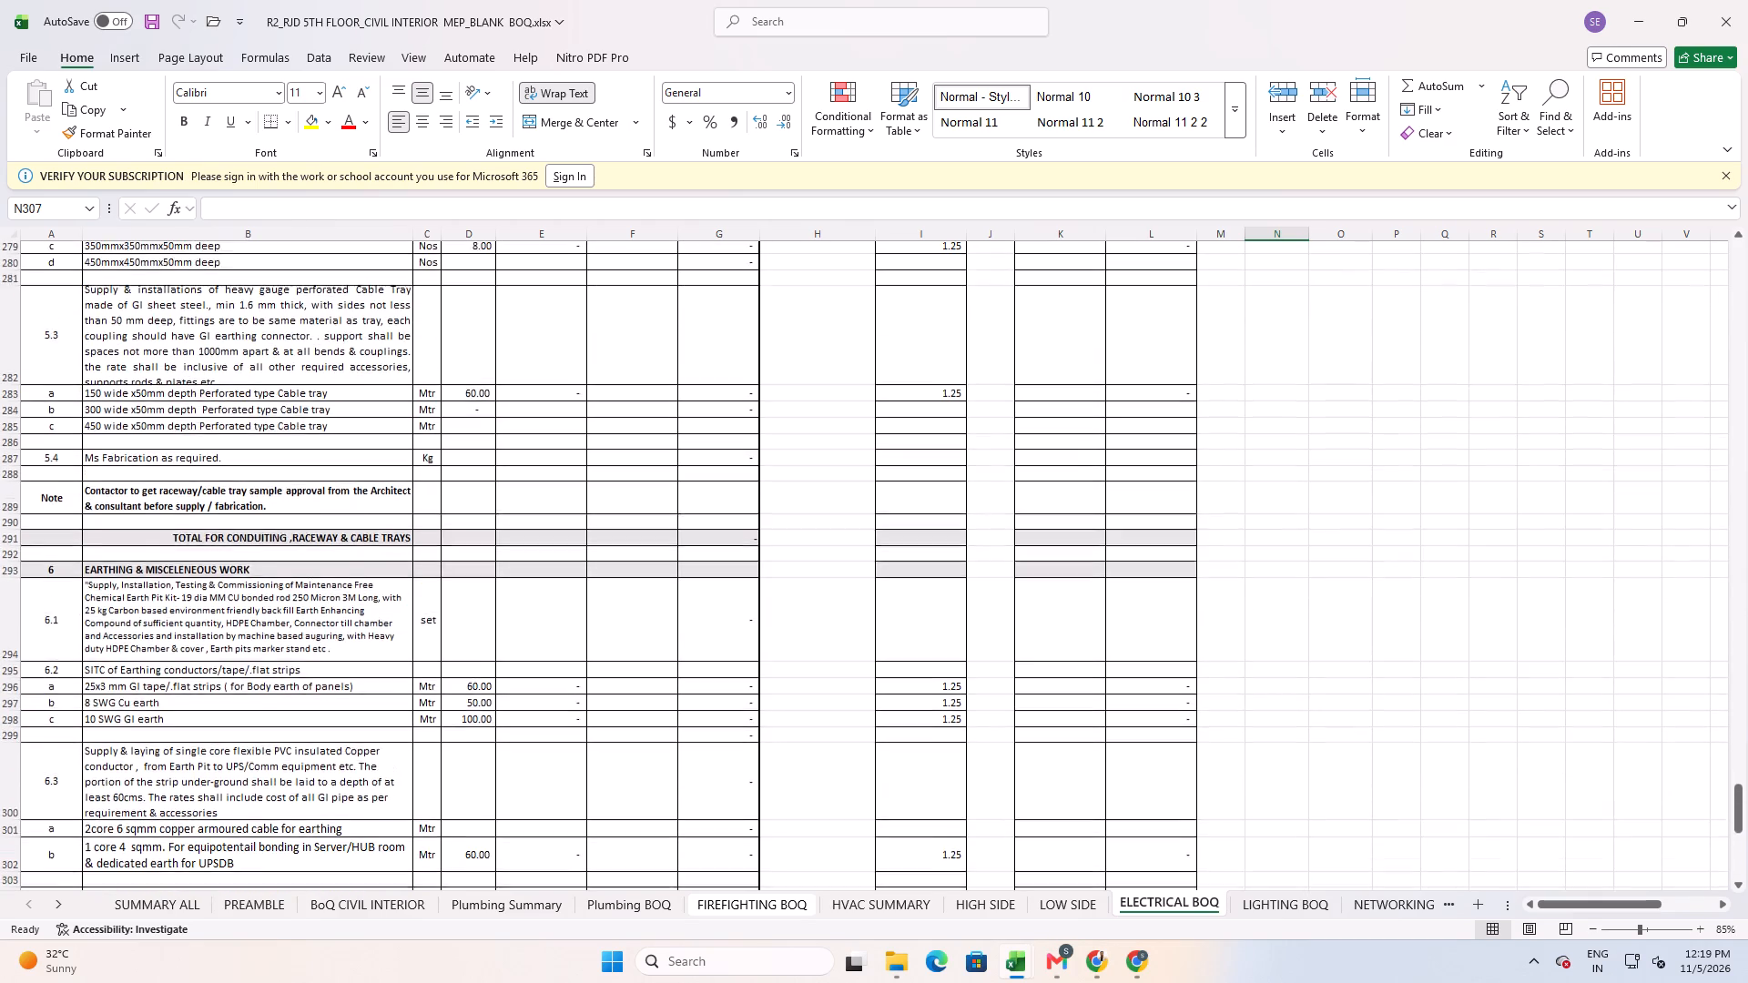
middle_click_drag(942, 113, 941, 0)
middle_click_drag(1008, 712, 1008, 251)
scroll(1074, 534, "down", 17)
scroll(935, 698, "down", 20)
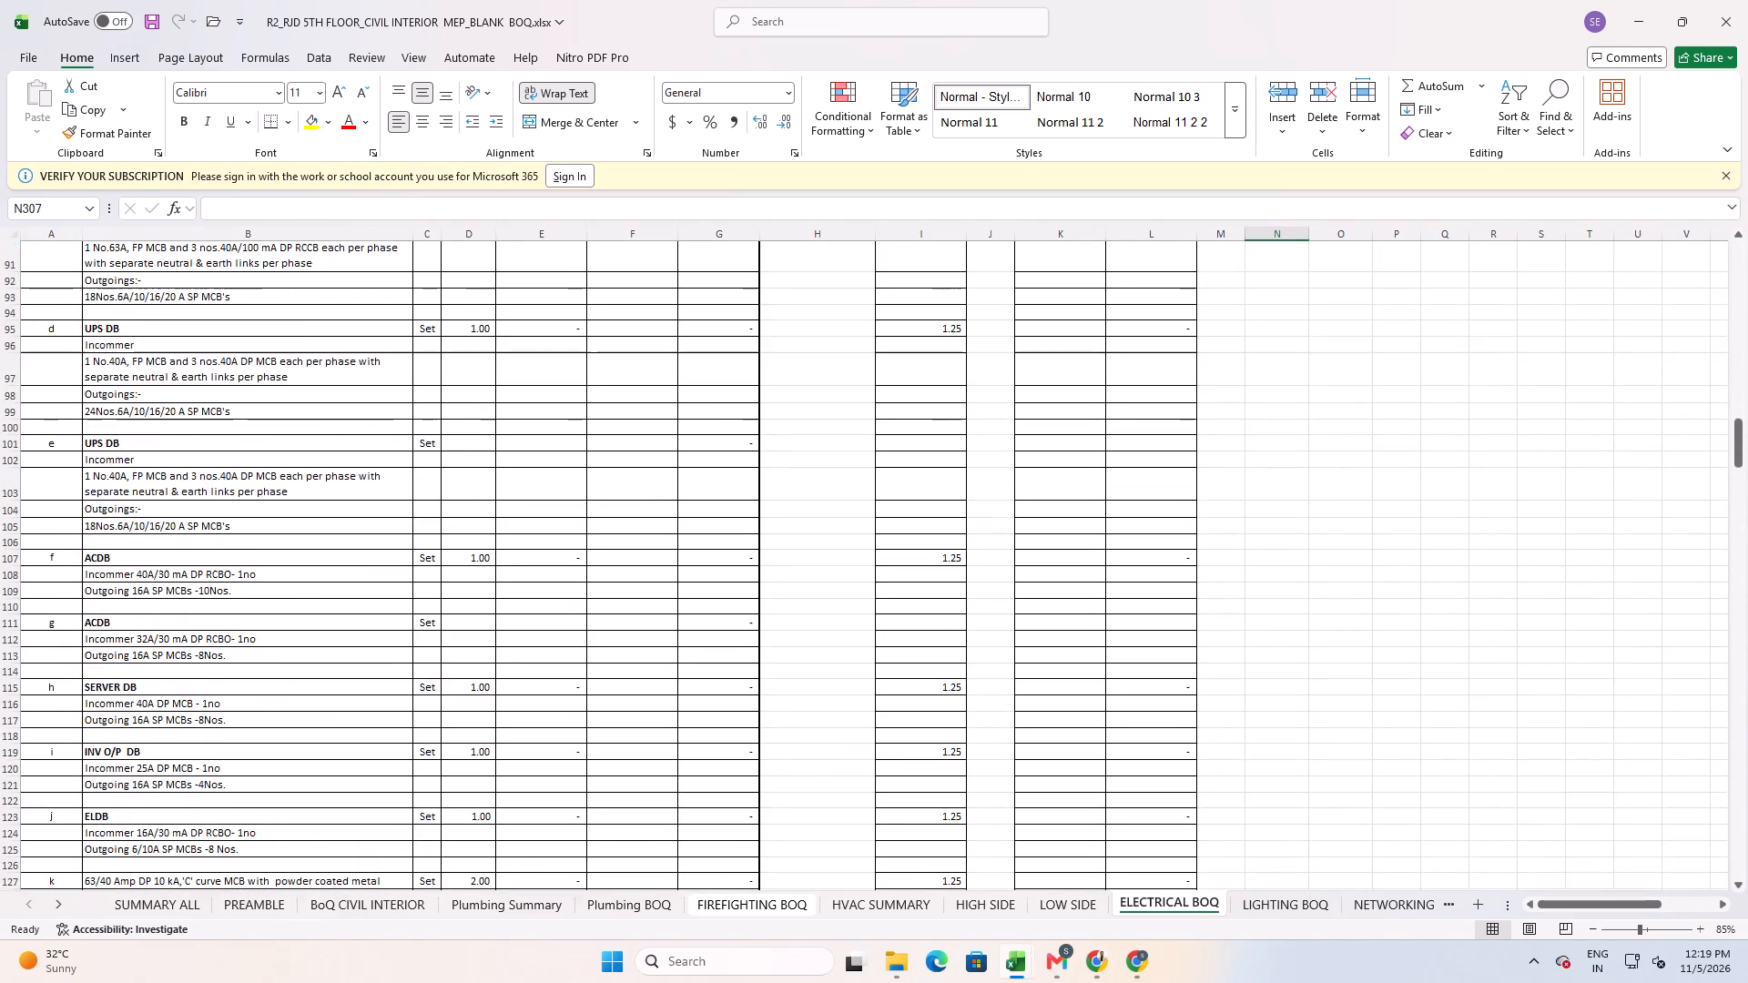
scroll(925, 705, "down", 11)
scroll(926, 706, "down", 11)
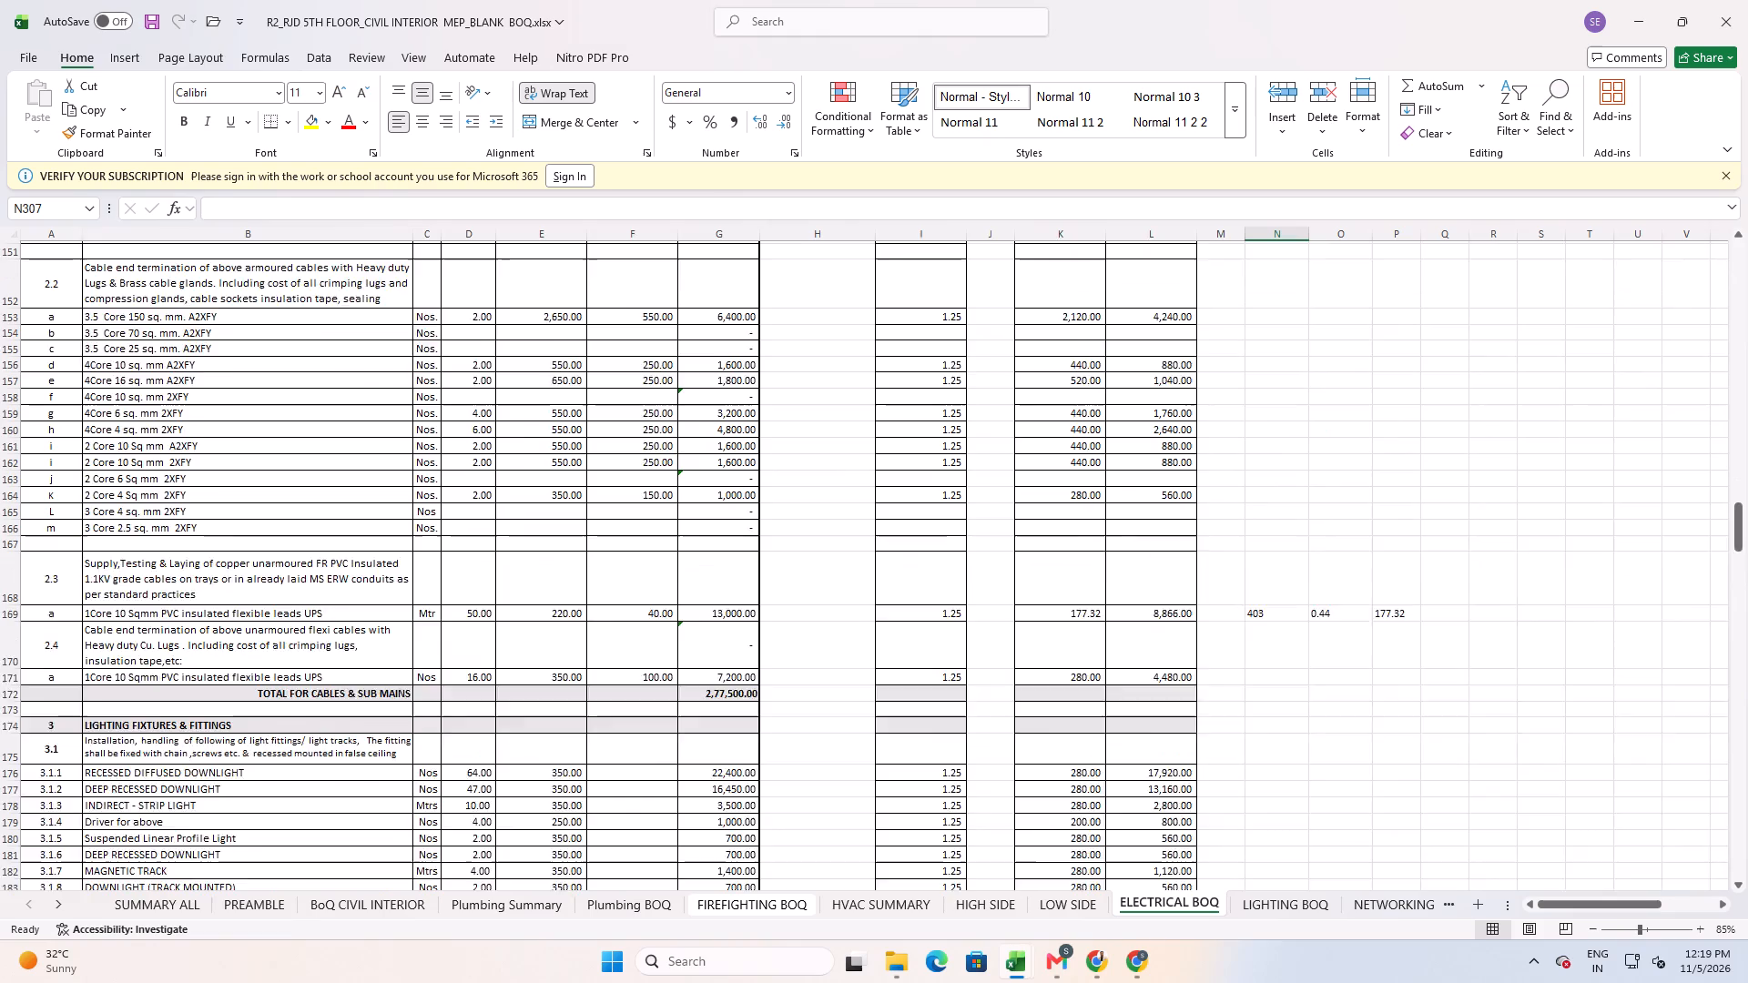
scroll(934, 704, "down", 4)
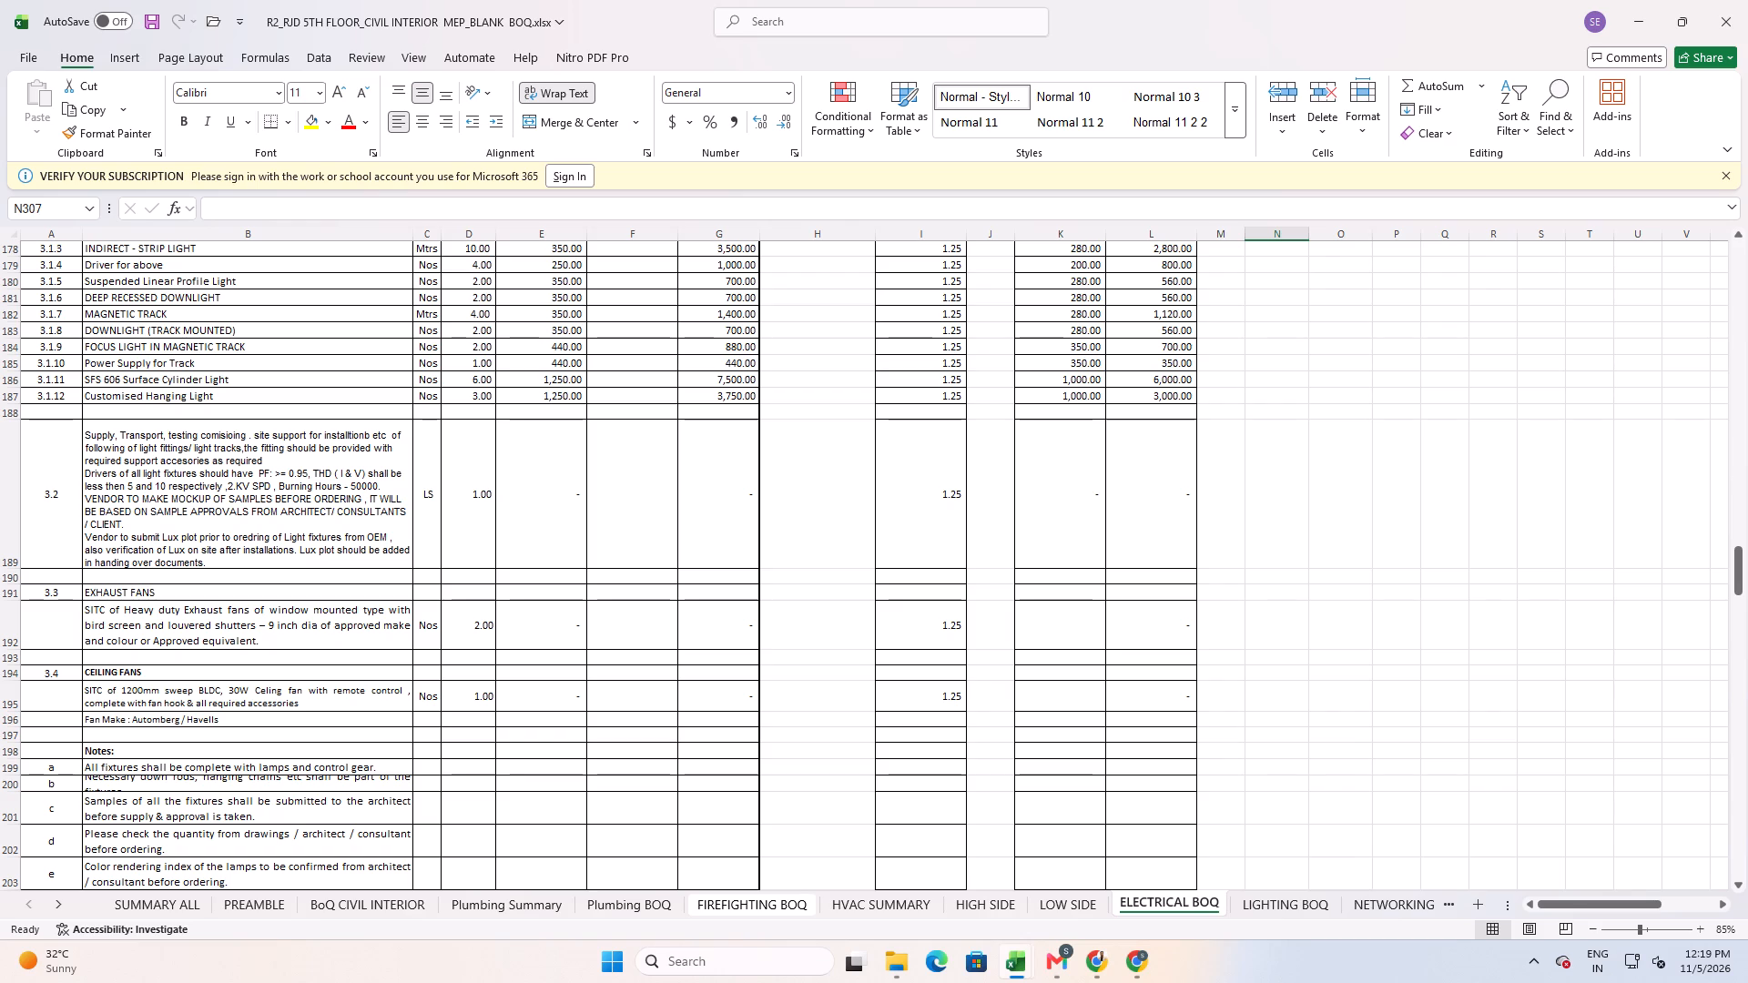
Read the item 3.2 light fittings supply description and its unit, along with the exhaust and ceiling fan items below.
left_click(287, 491)
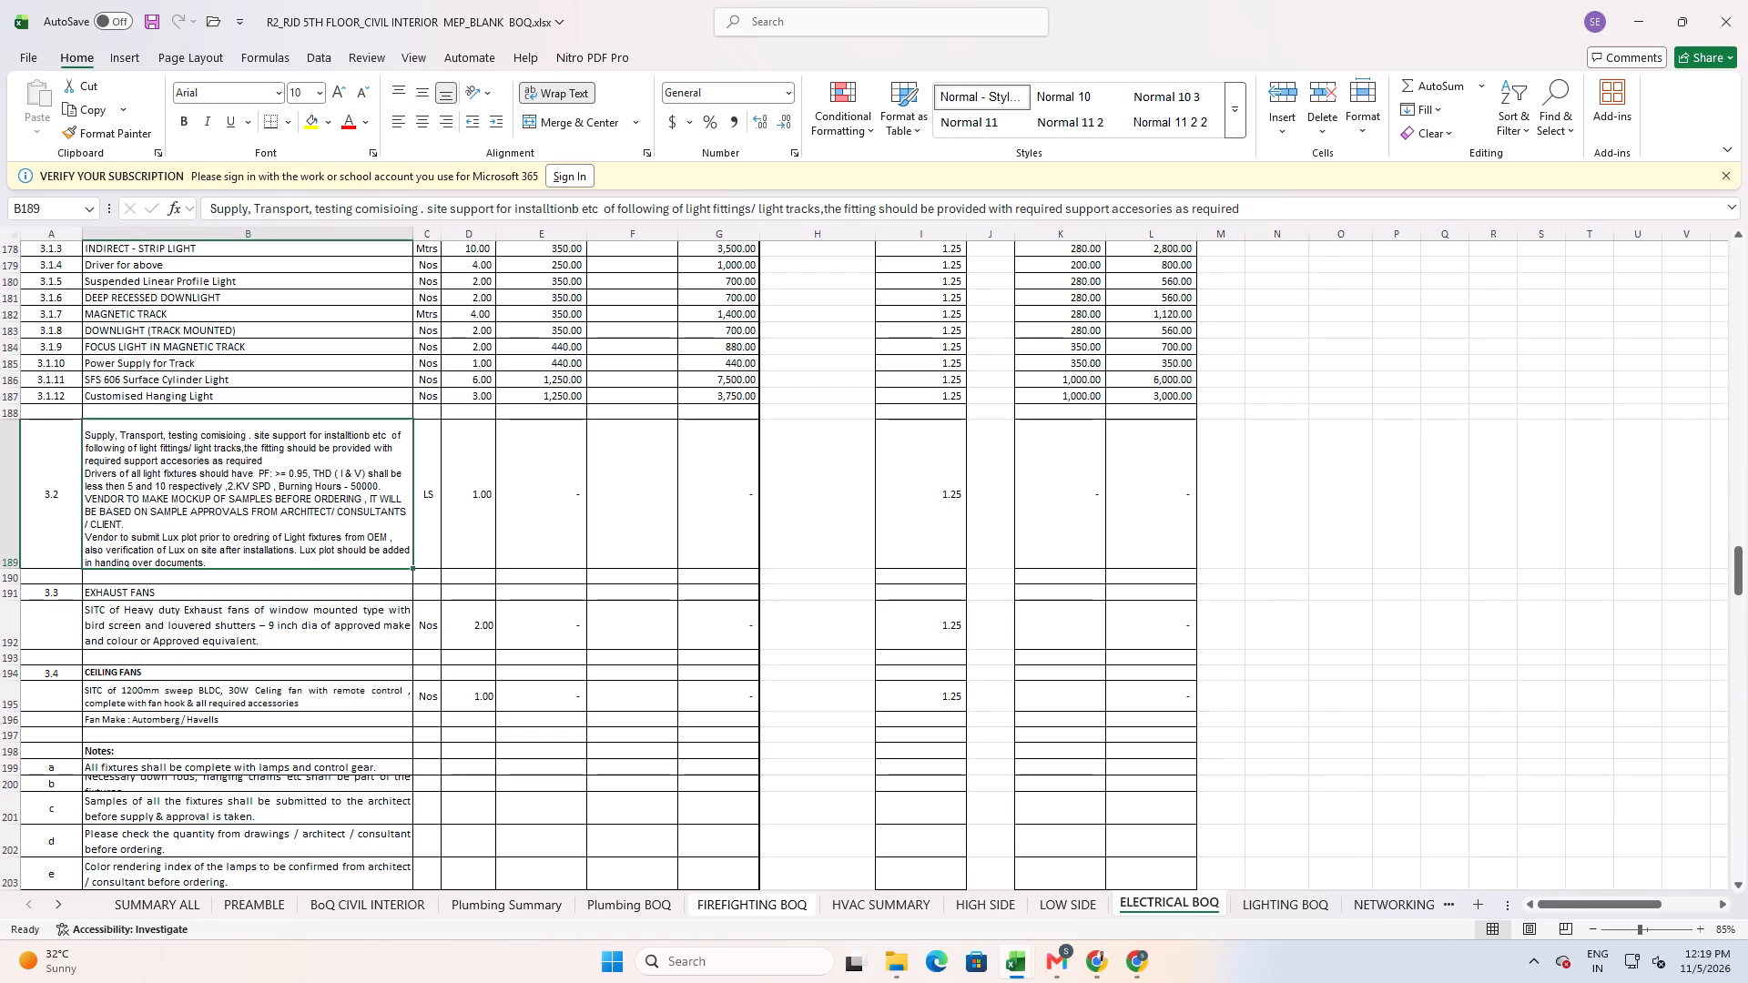
scroll(329, 542, "up", 1, "ctrl")
middle_click_drag(567, 548, 239, 551)
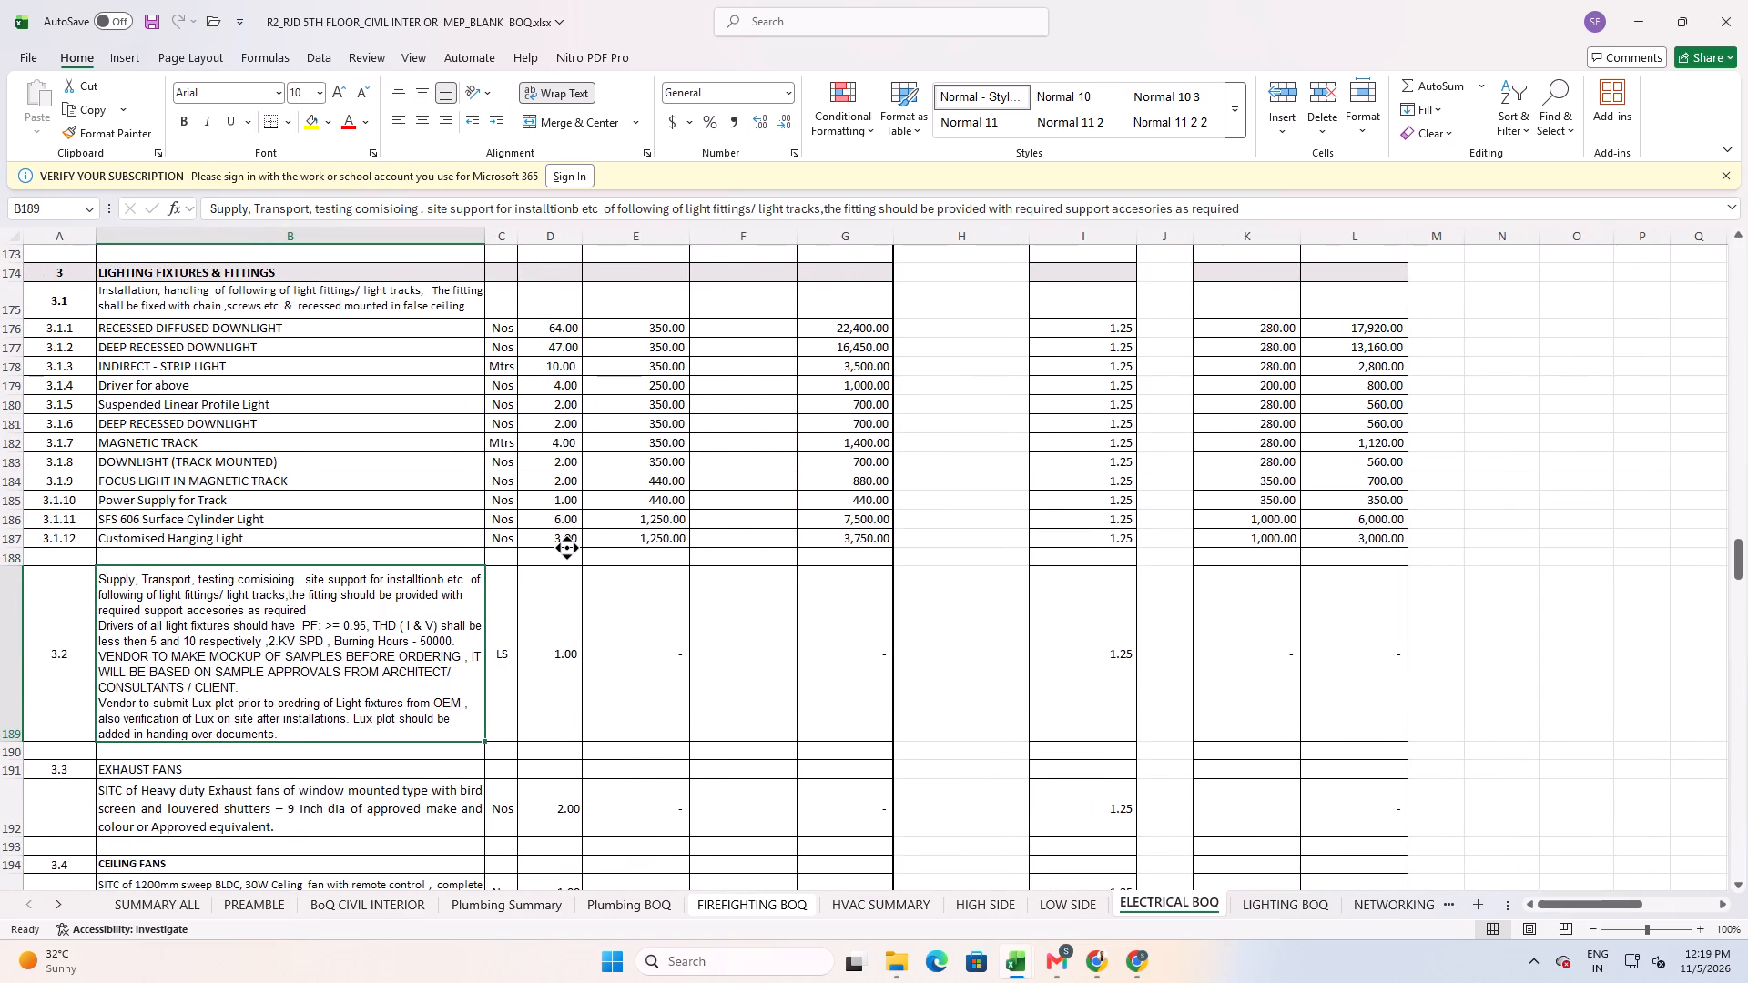
scroll(295, 663, "down", 2)
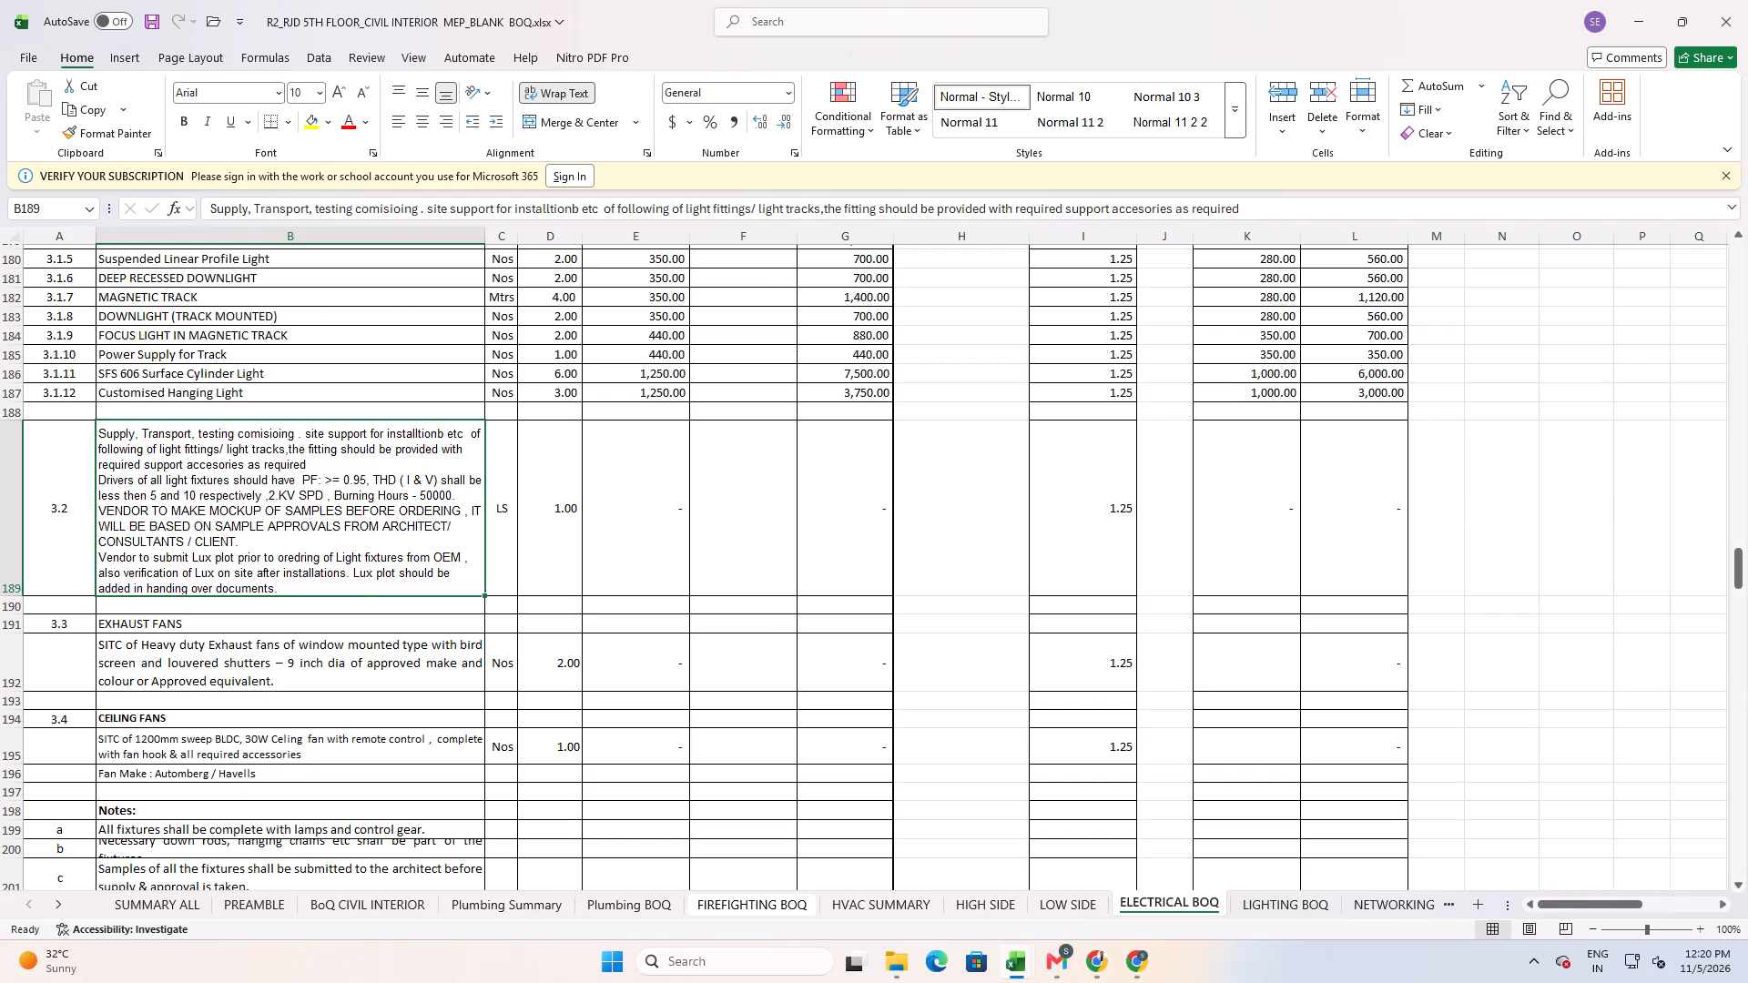
scroll(317, 664, "up", 2, "ctrl")
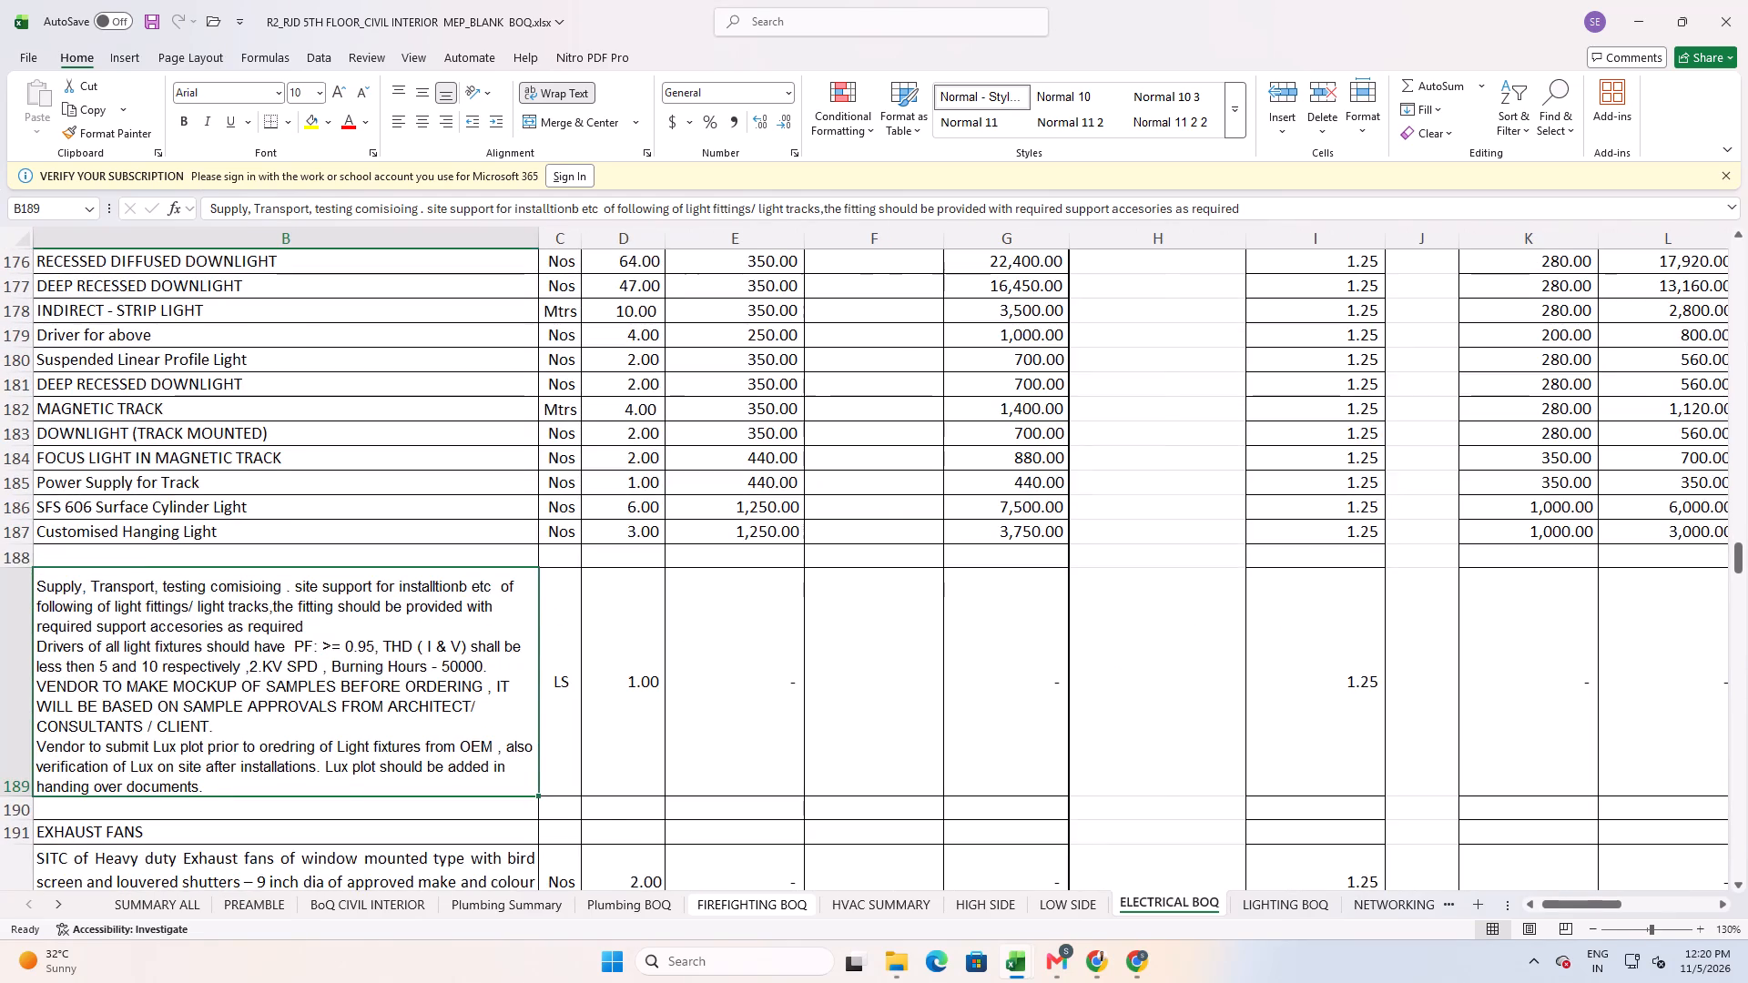
middle_click_drag(653, 640, 354, 700)
scroll(347, 704, "down", 3)
scroll(347, 704, "up", 1)
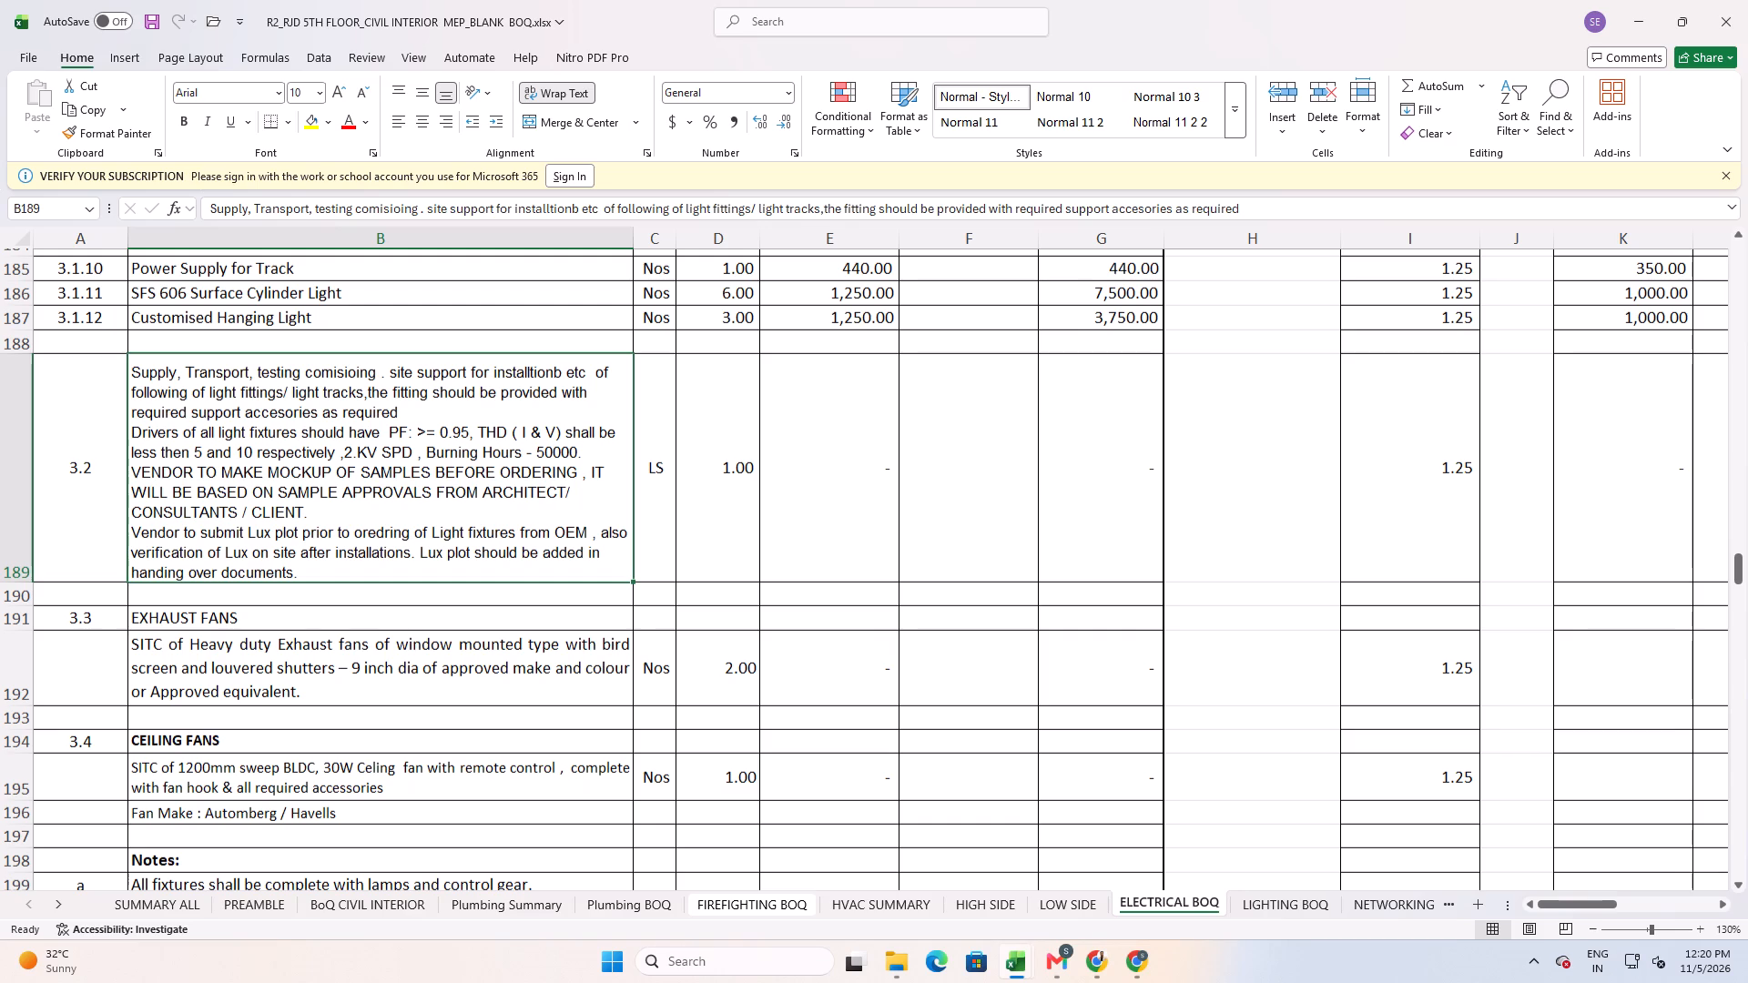
left_click(676, 534)
left_click(656, 545)
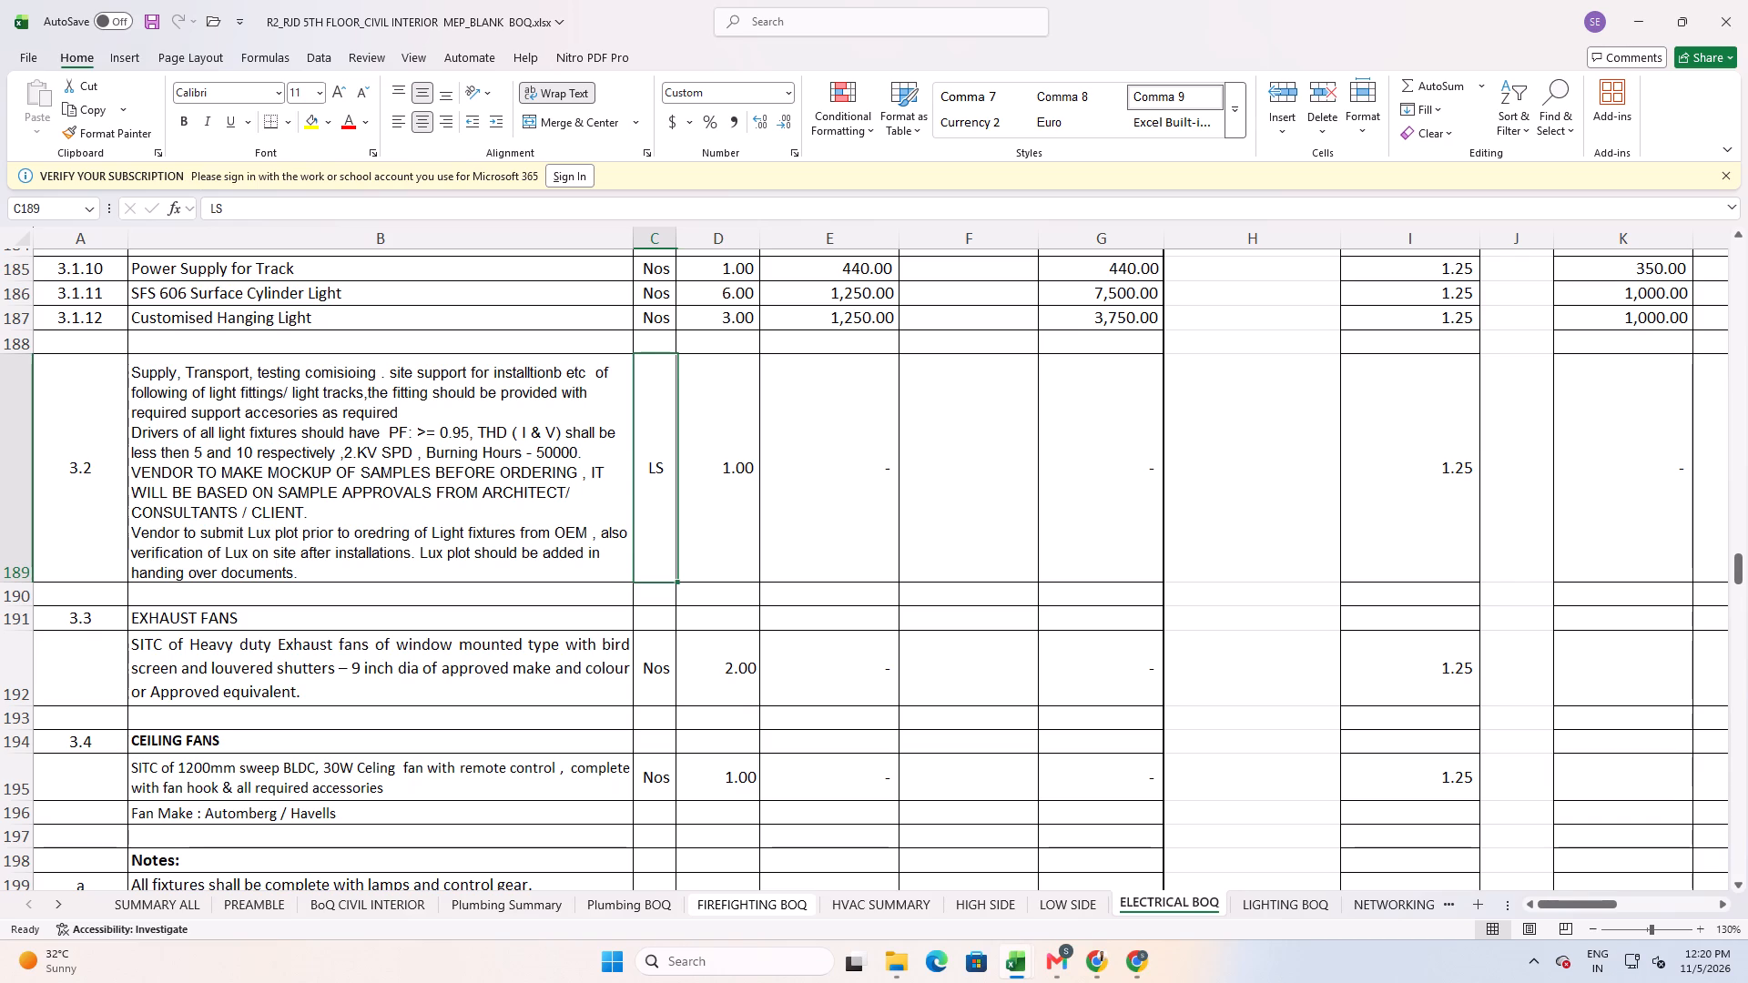
scroll(737, 538, "down", 2)
scroll(754, 558, "down", 1, "ctrl")
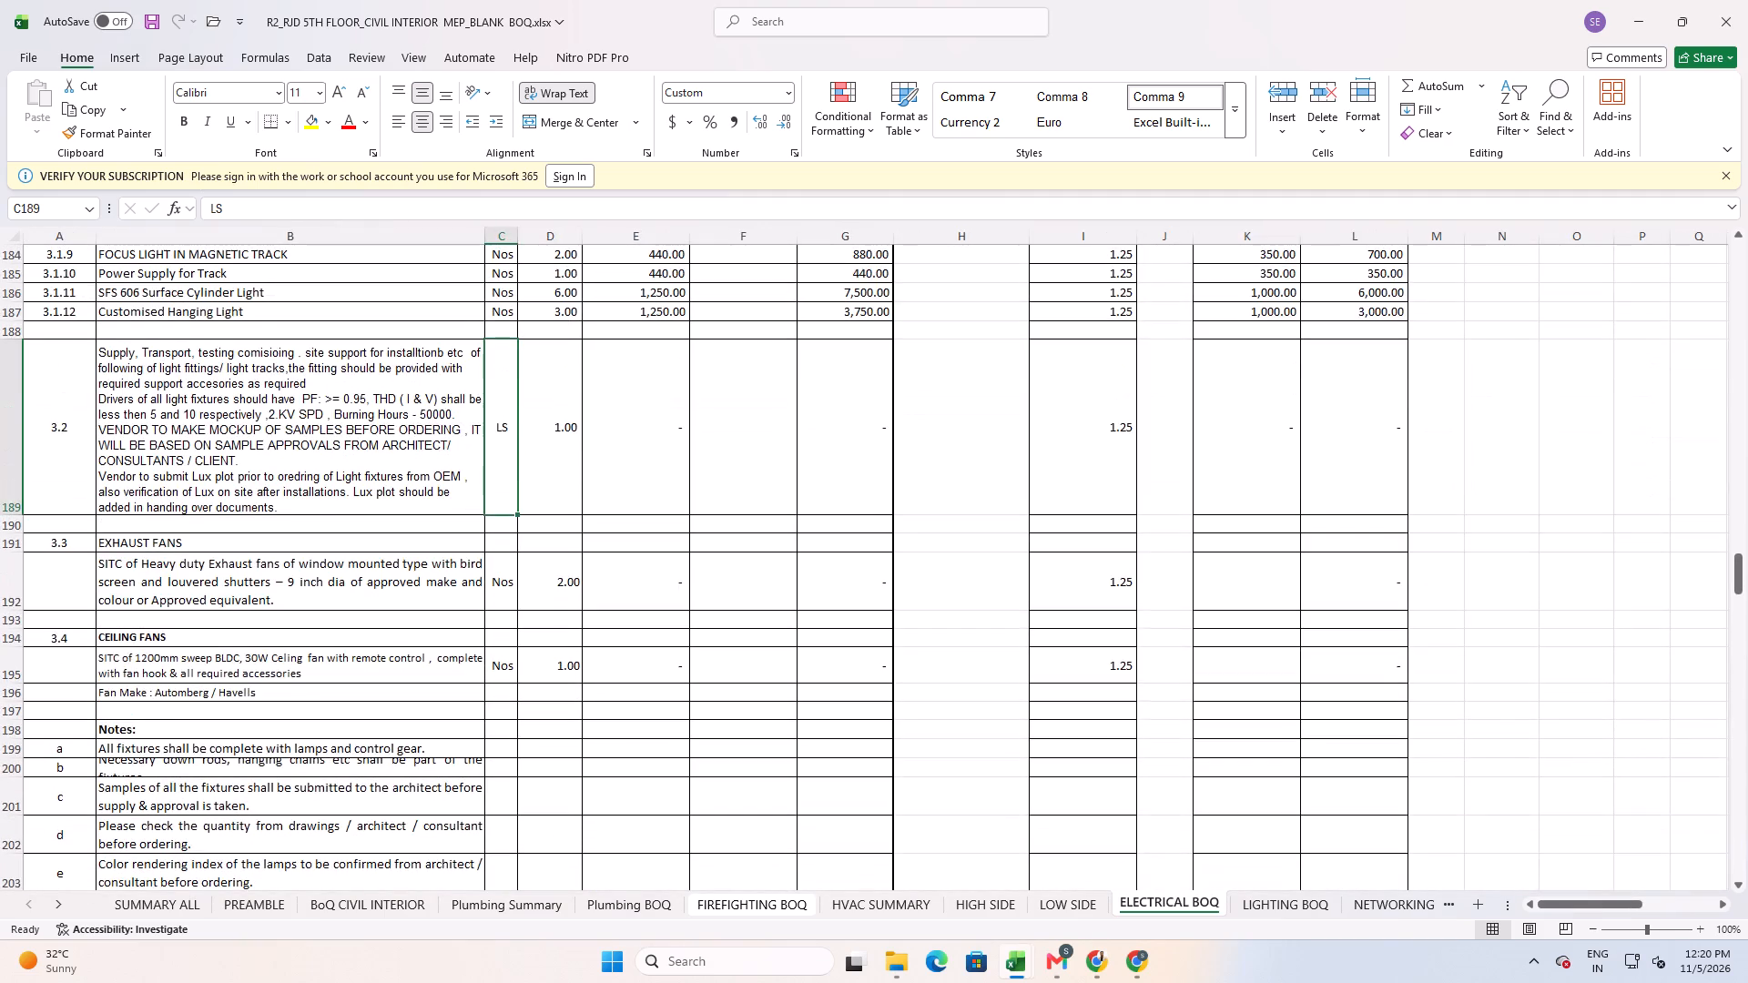
Move the rates of lighting items 3.1.1 to 3.1.12 from E176:E187 into F176:F187 as plain values, clearing the originals.
scroll(750, 583, "up", 6)
left_click(780, 548)
left_click(765, 625)
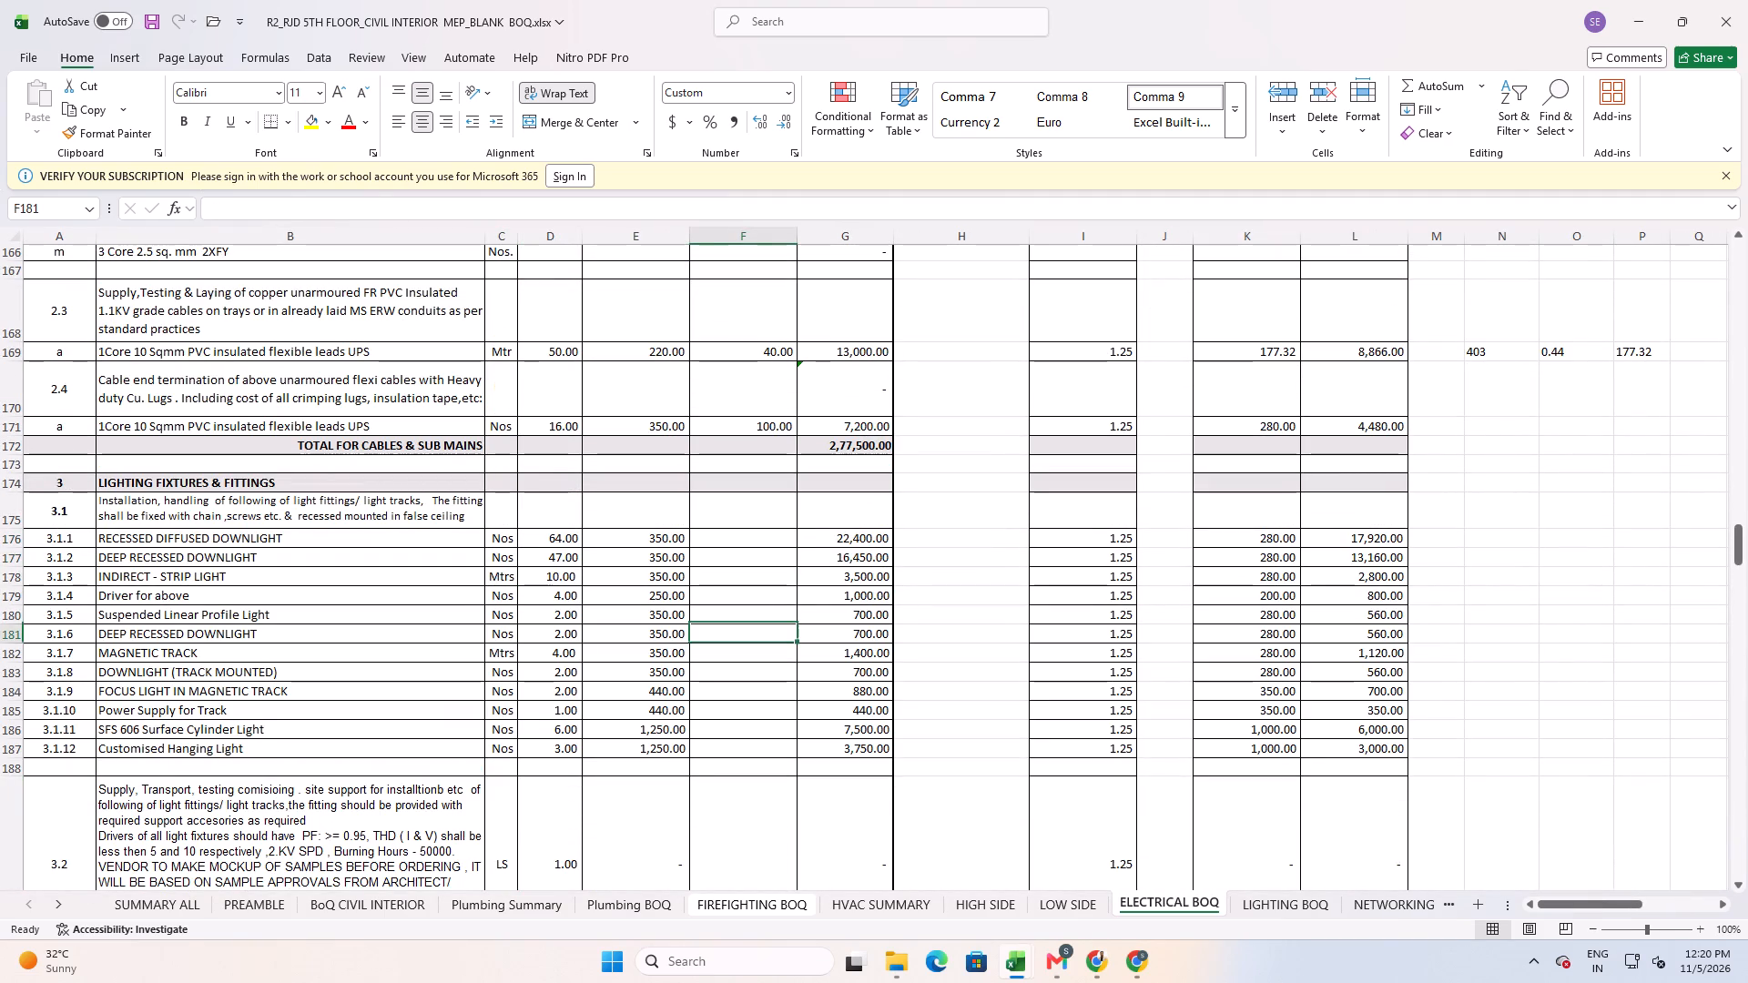
left_click(798, 606)
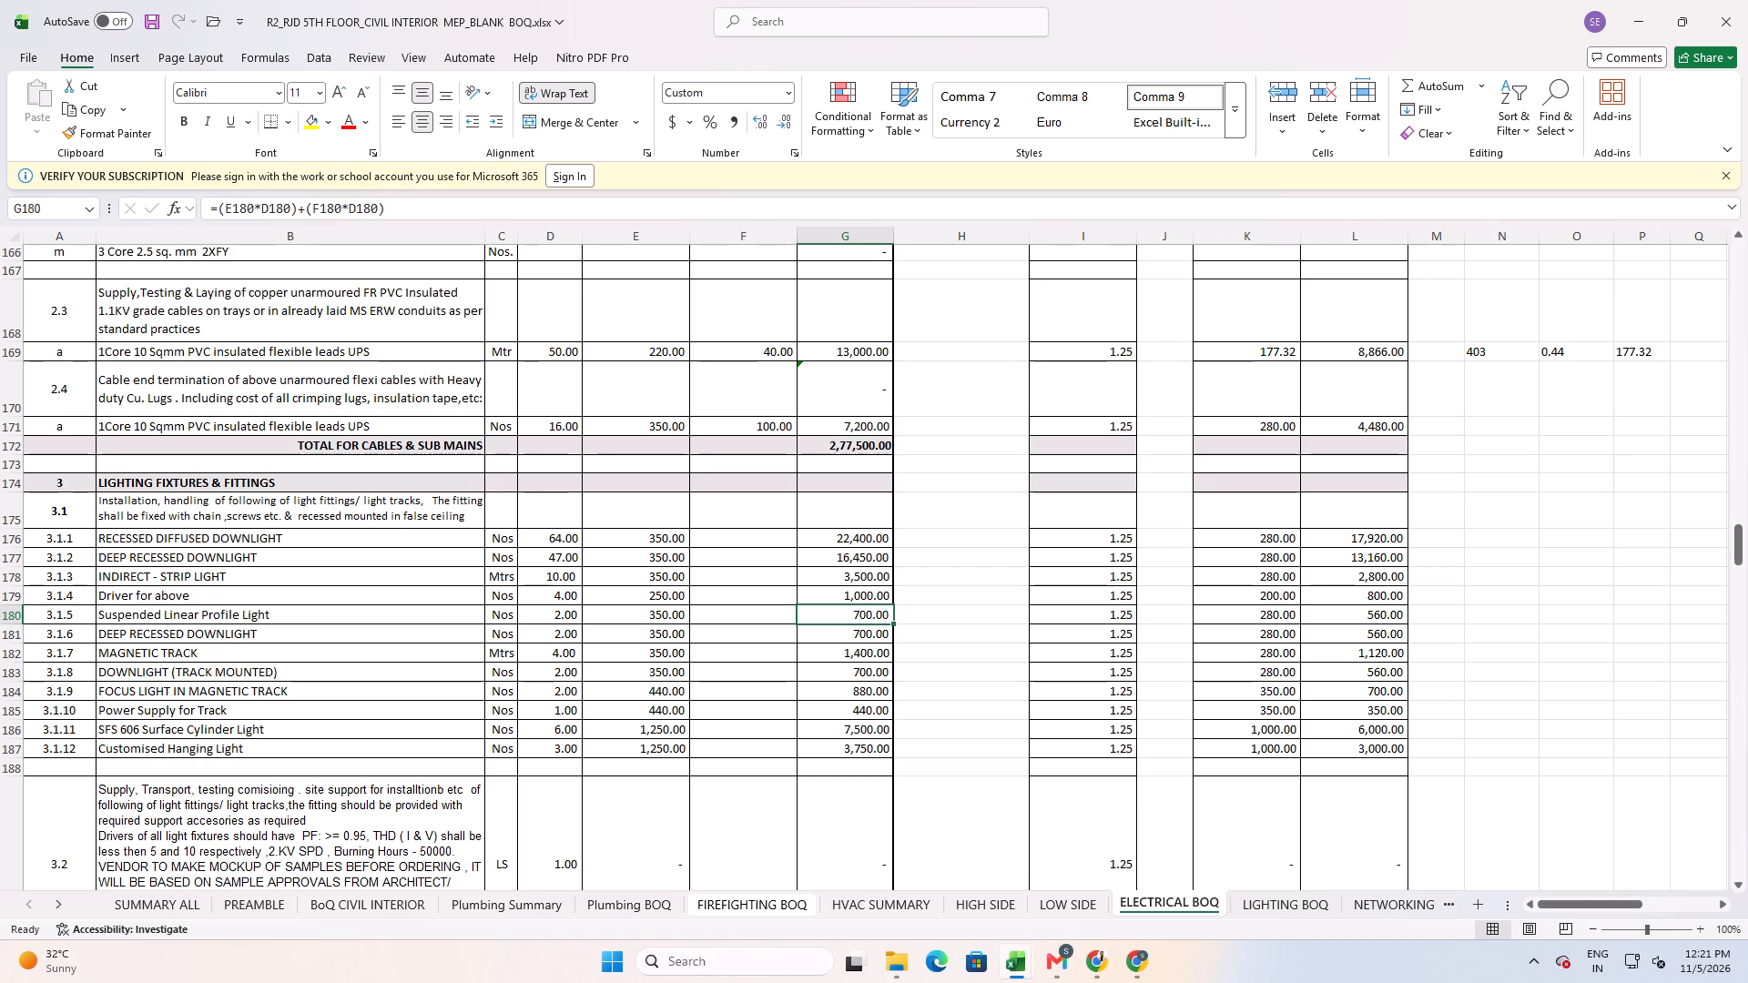
left_click_drag(644, 537, 646, 743)
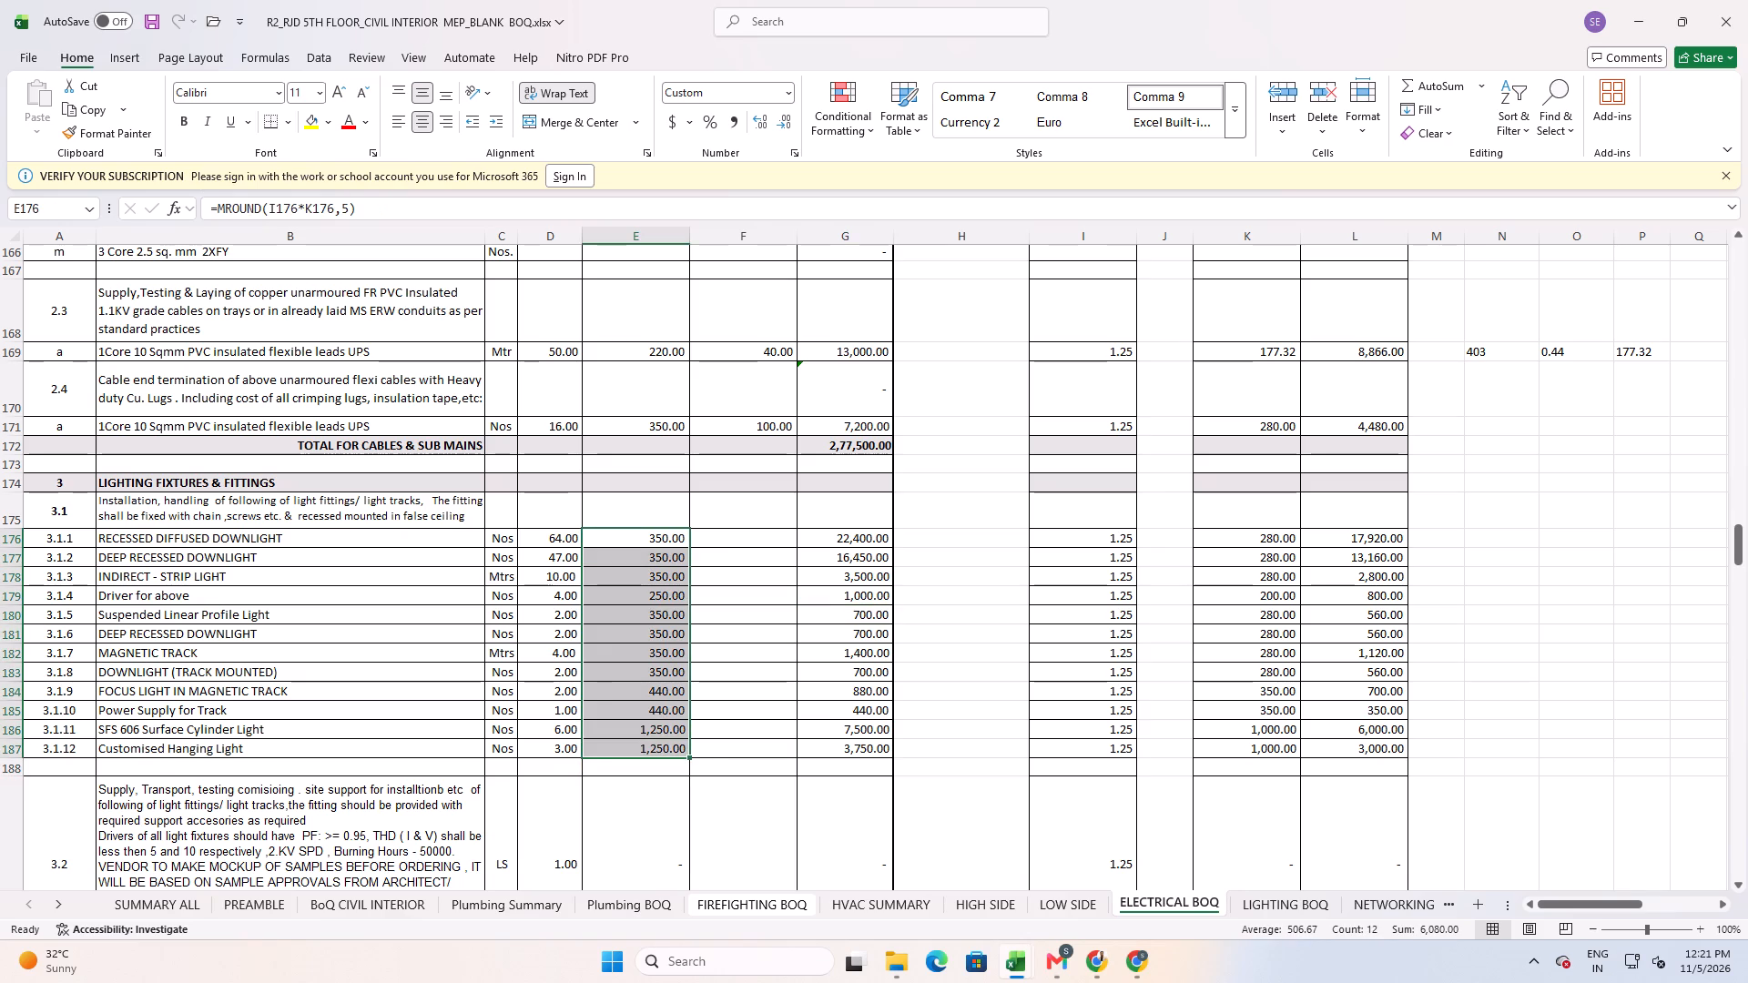
key("ctrl+c")
left_click(764, 542)
key("ctrl+v")
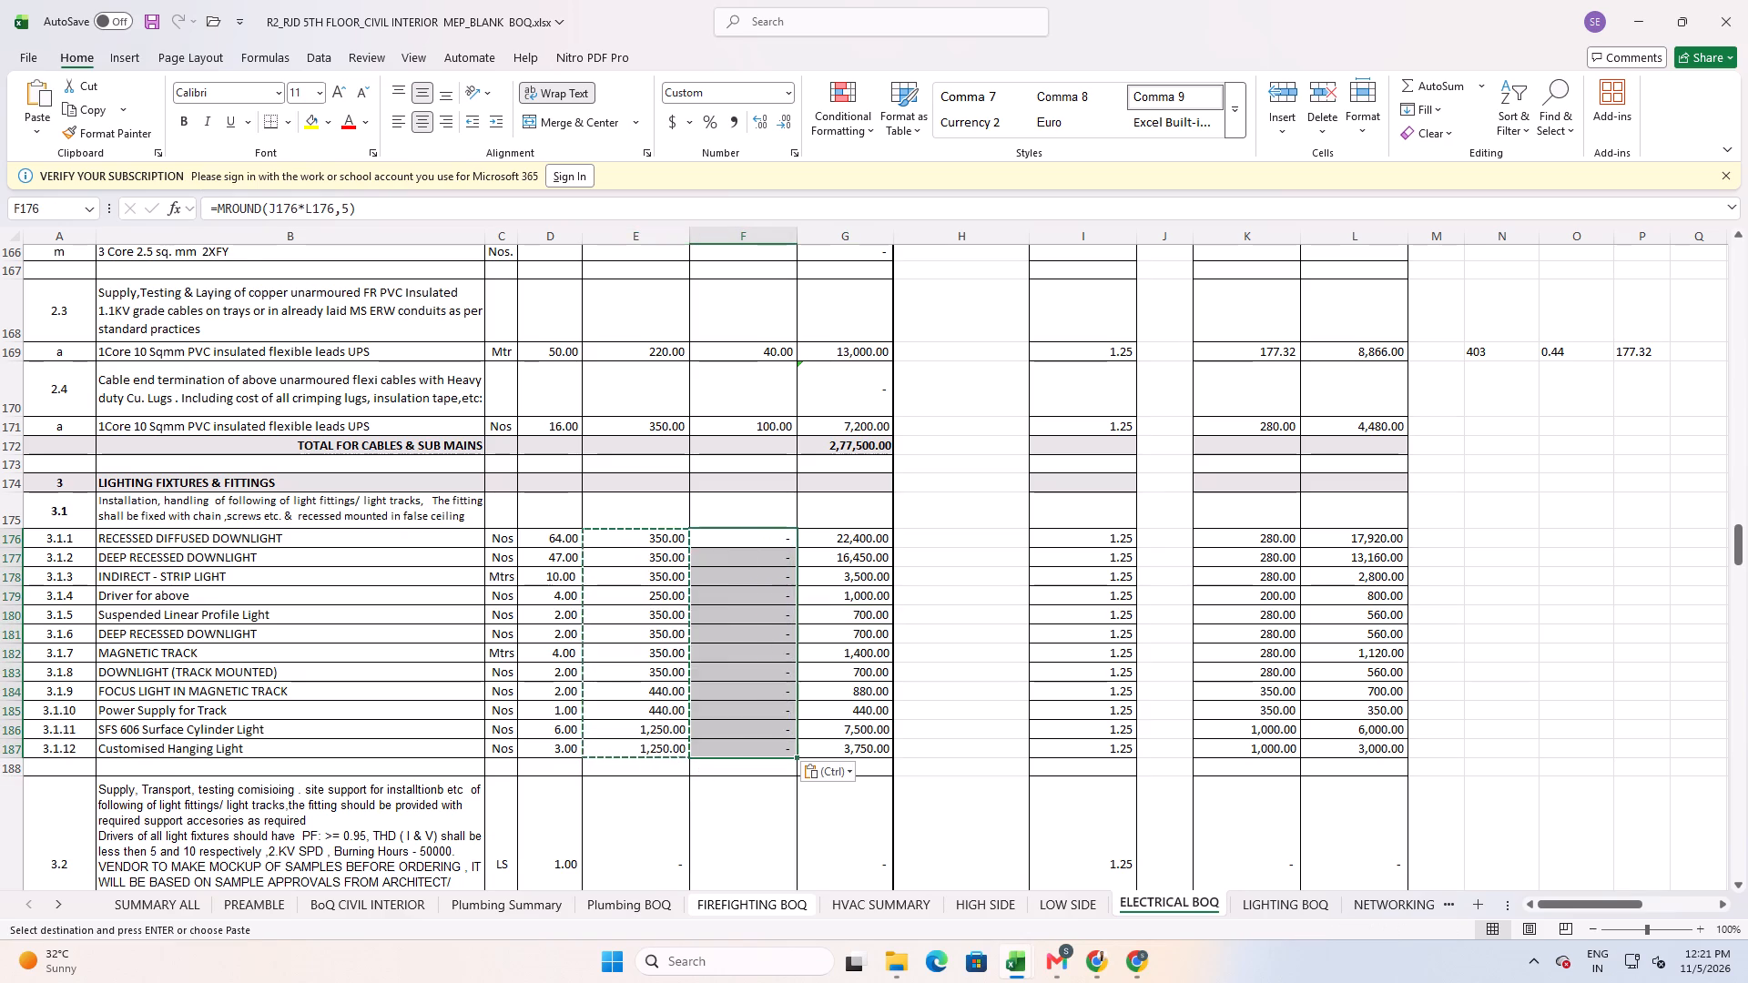
key("ctrl+shift+v")
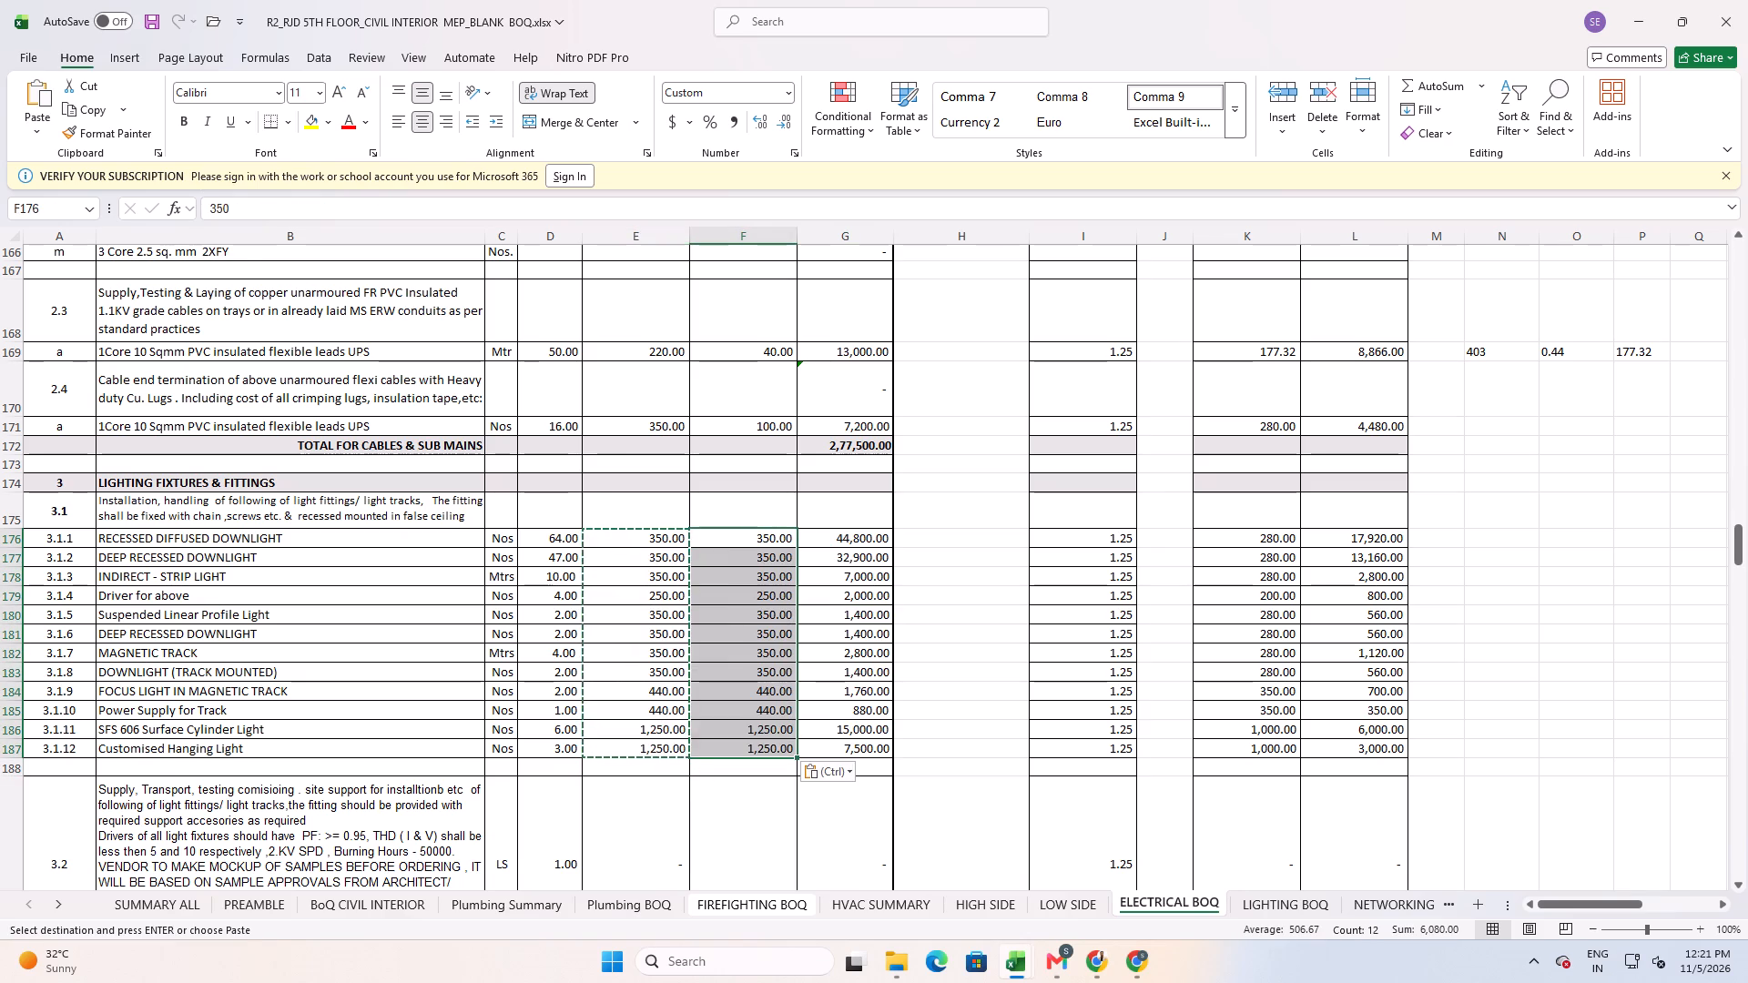
left_click_drag(667, 539, 672, 745)
key("Delete")
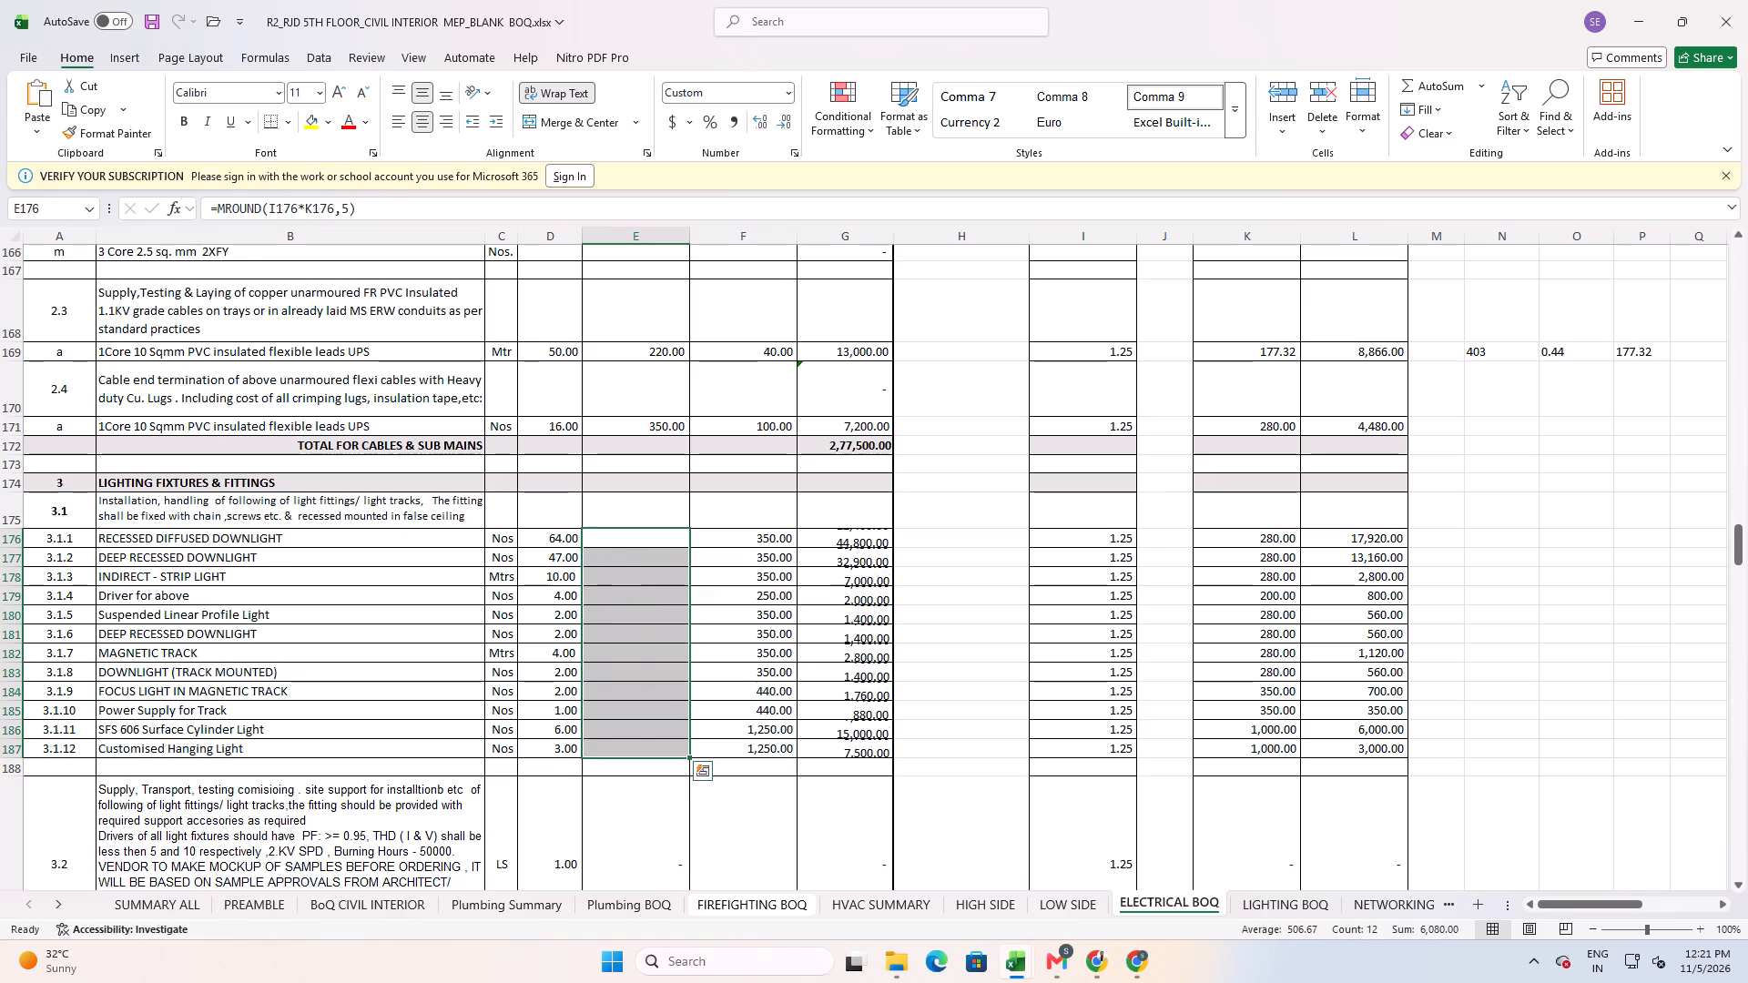
key("Escape")
left_click(916, 621)
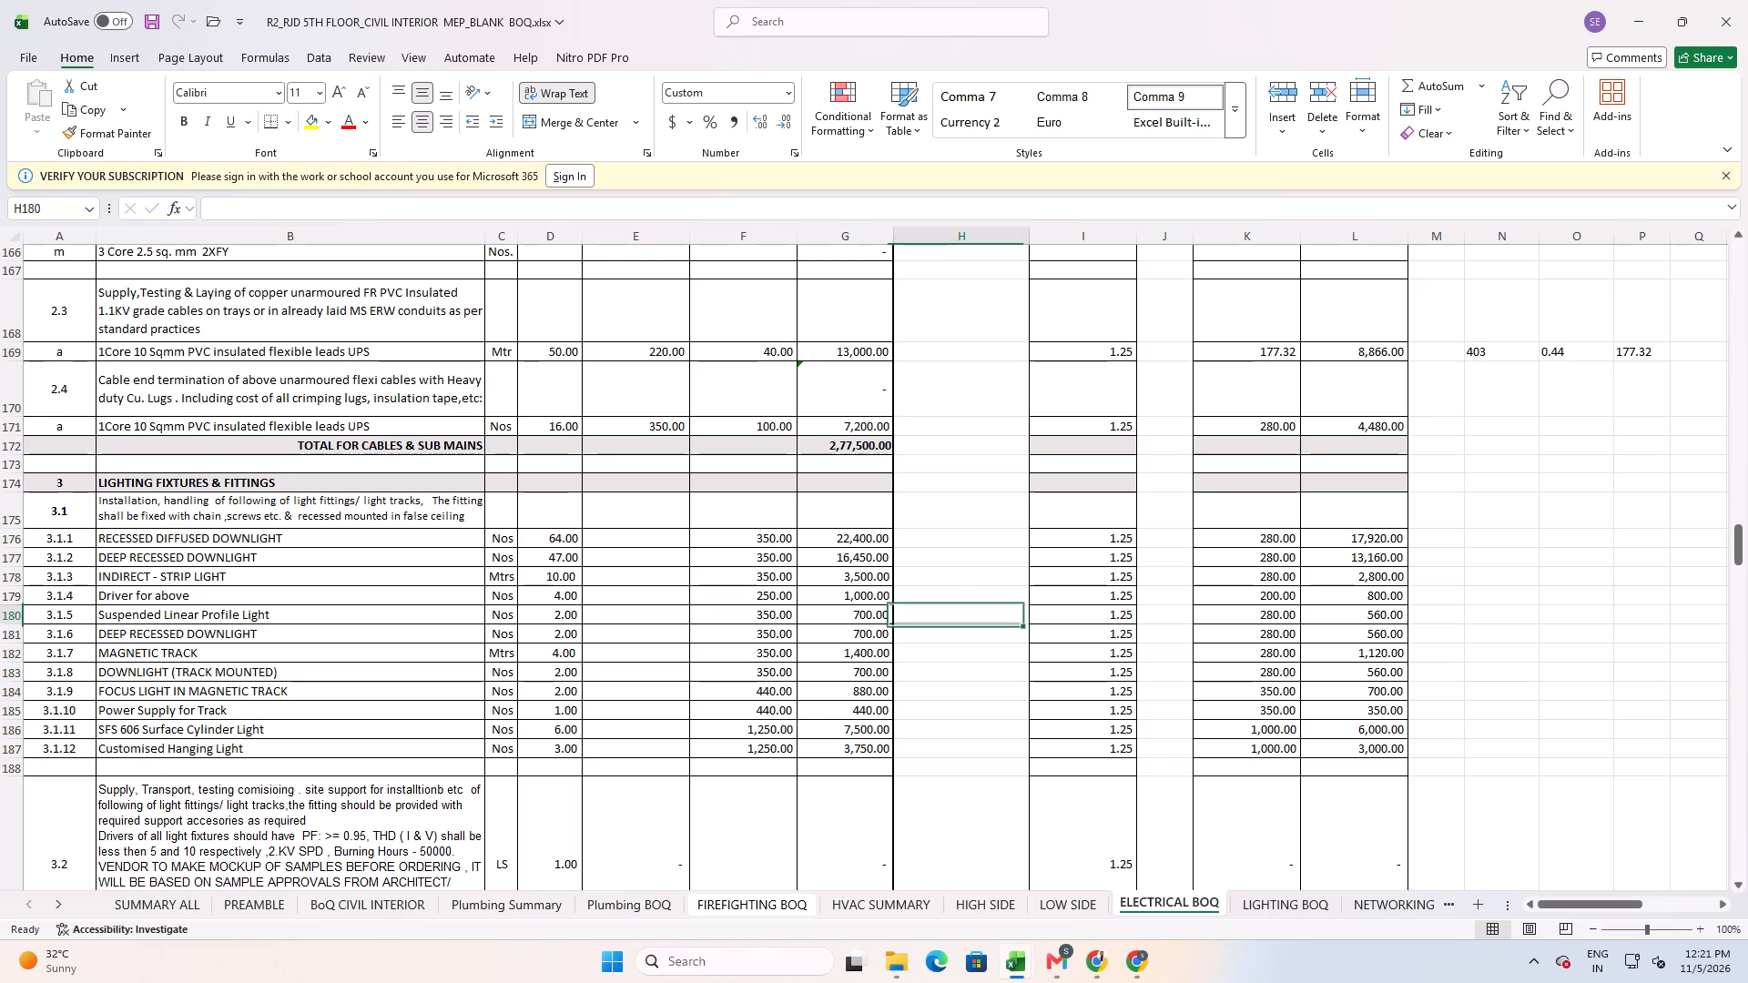
Check the RECESSED DIFFUSED DOWNLIGHT purchase rate in K176 and review items 3.2 to 3.4 down to the point wiring section.
double_click(1225, 542)
key("Escape")
scroll(1164, 679, "down", 2)
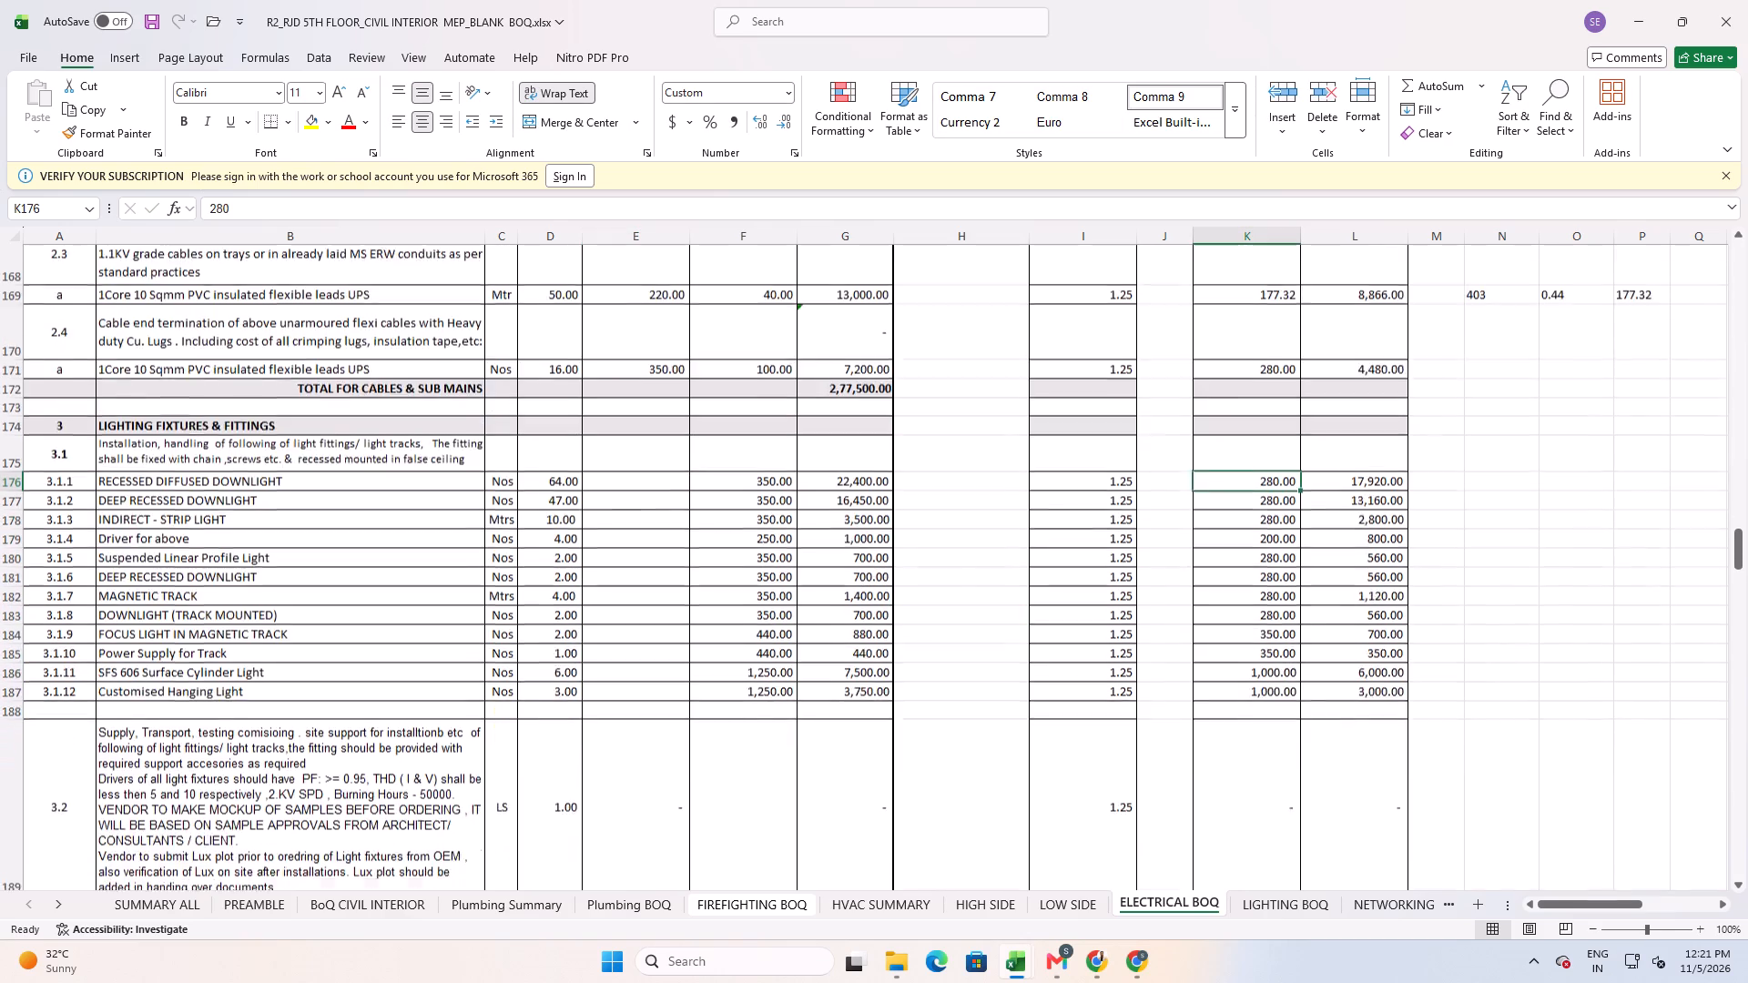
scroll(1042, 675, "down", 1)
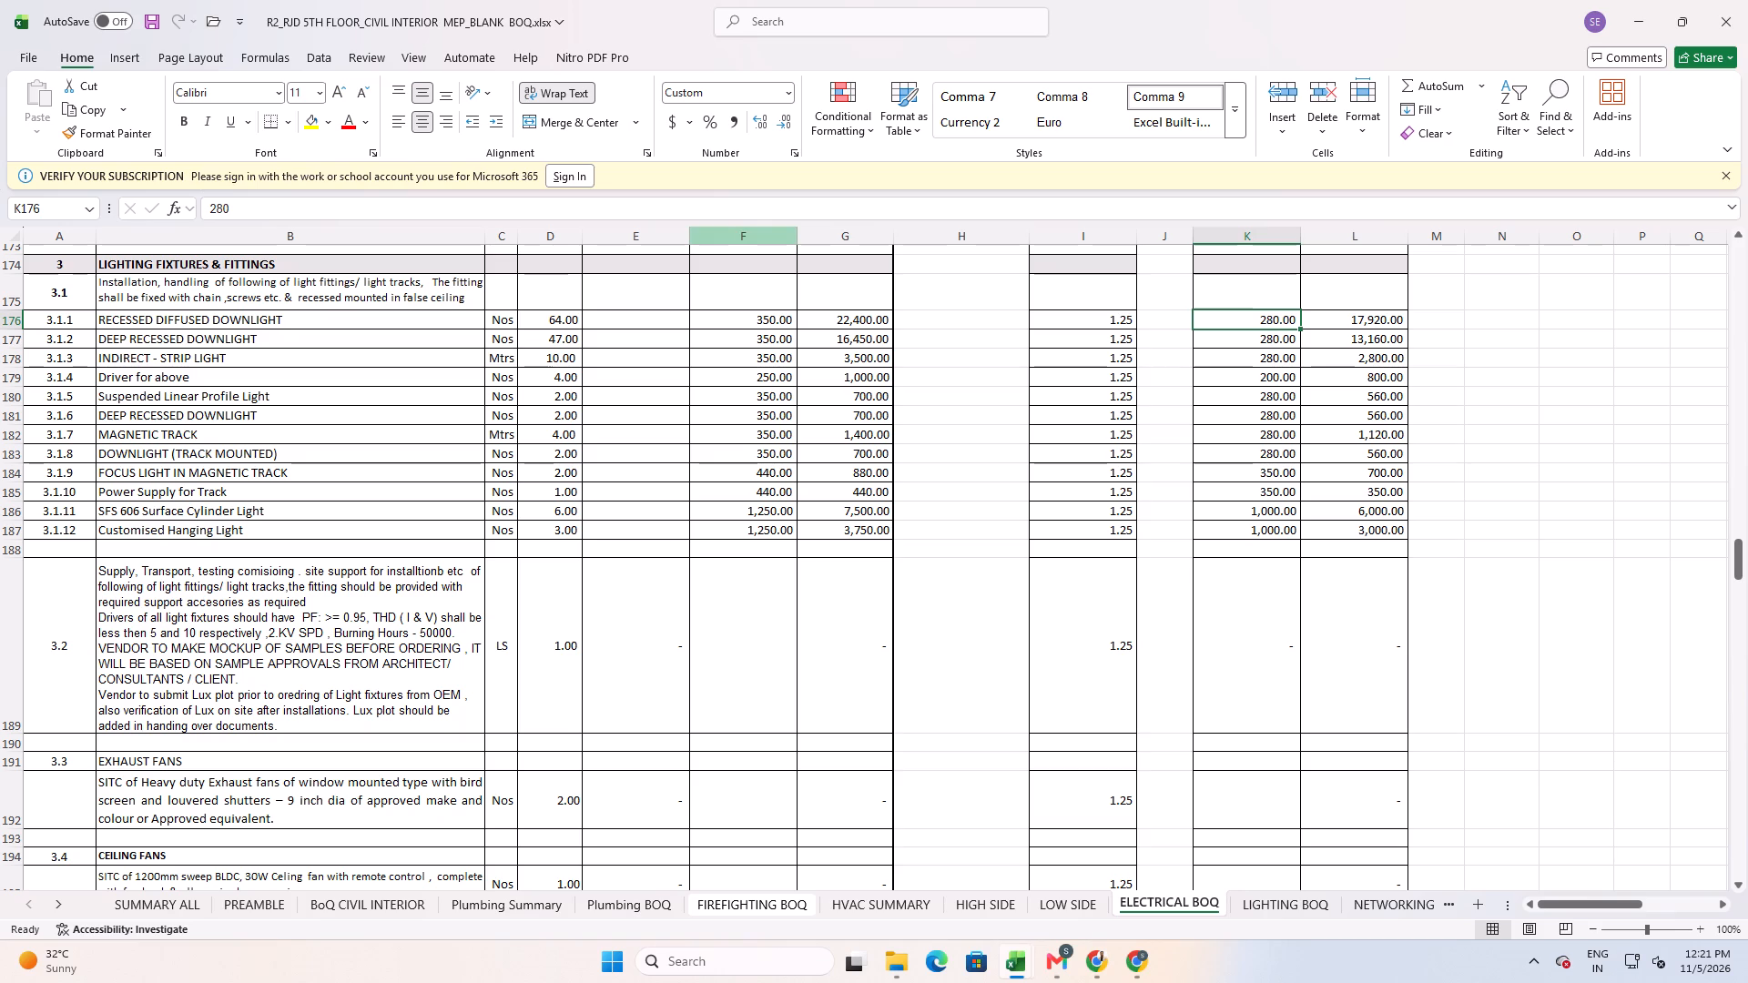
scroll(620, 370, "down", 2)
scroll(656, 476, "down", 3)
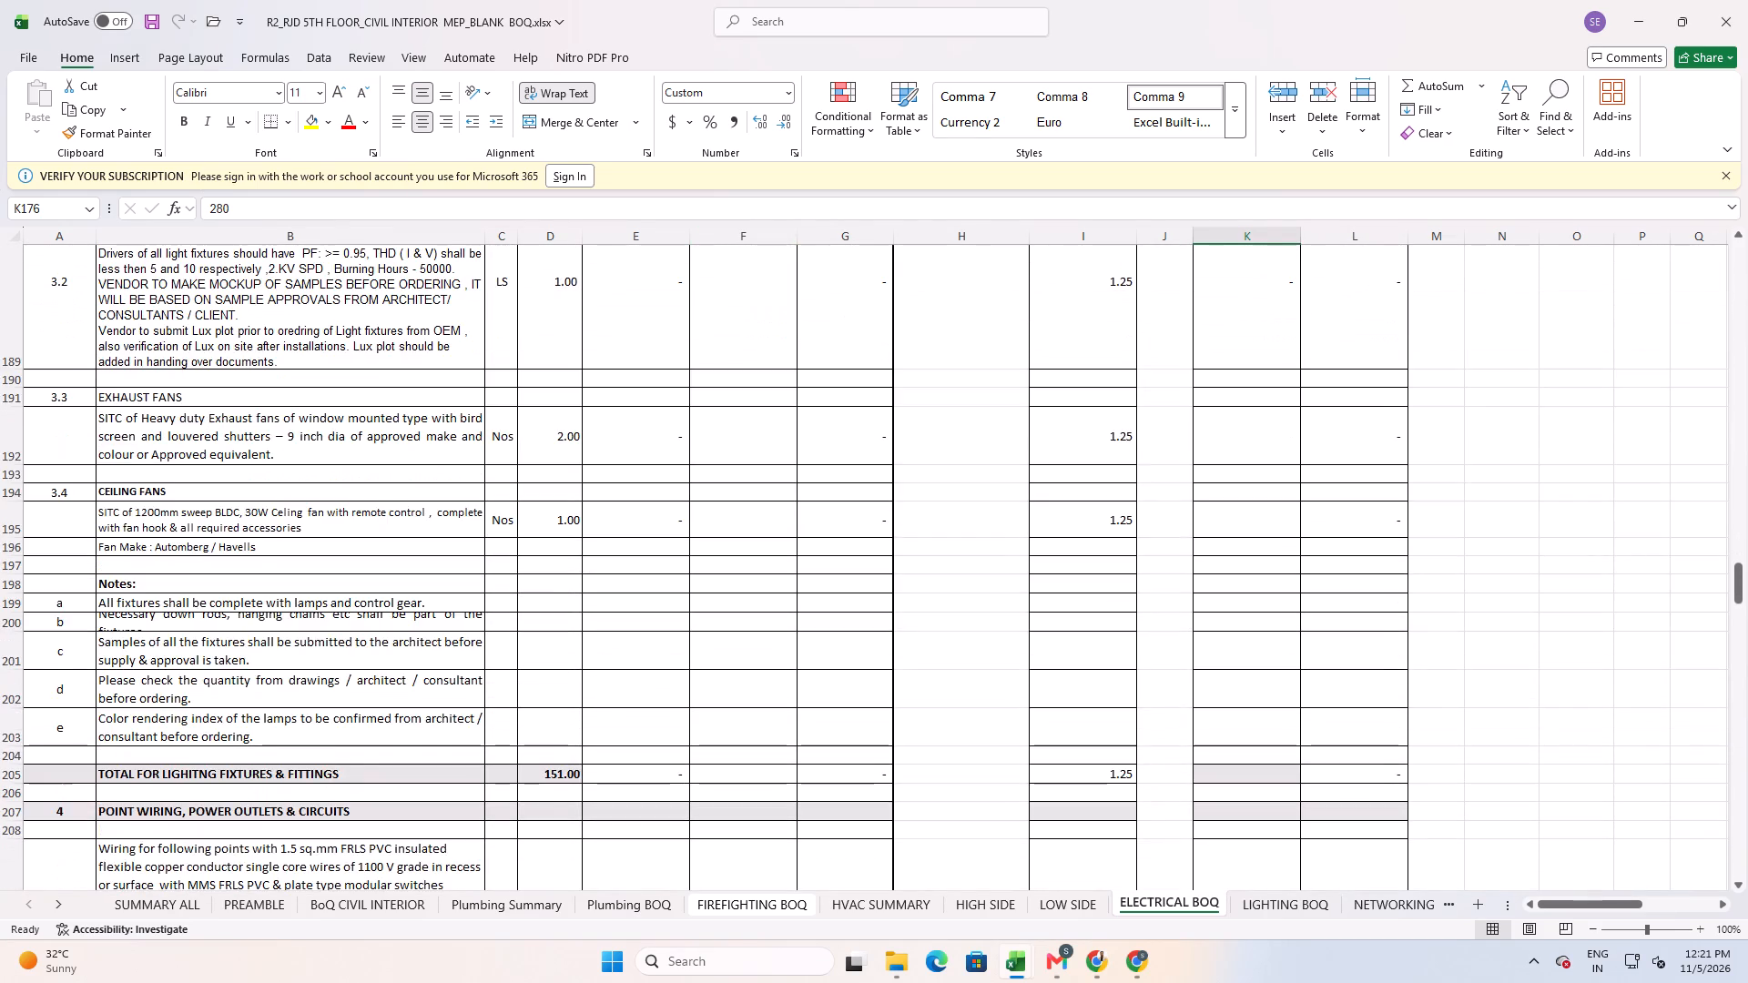
scroll(666, 495, "up", 1)
scroll(666, 510, "down", 3)
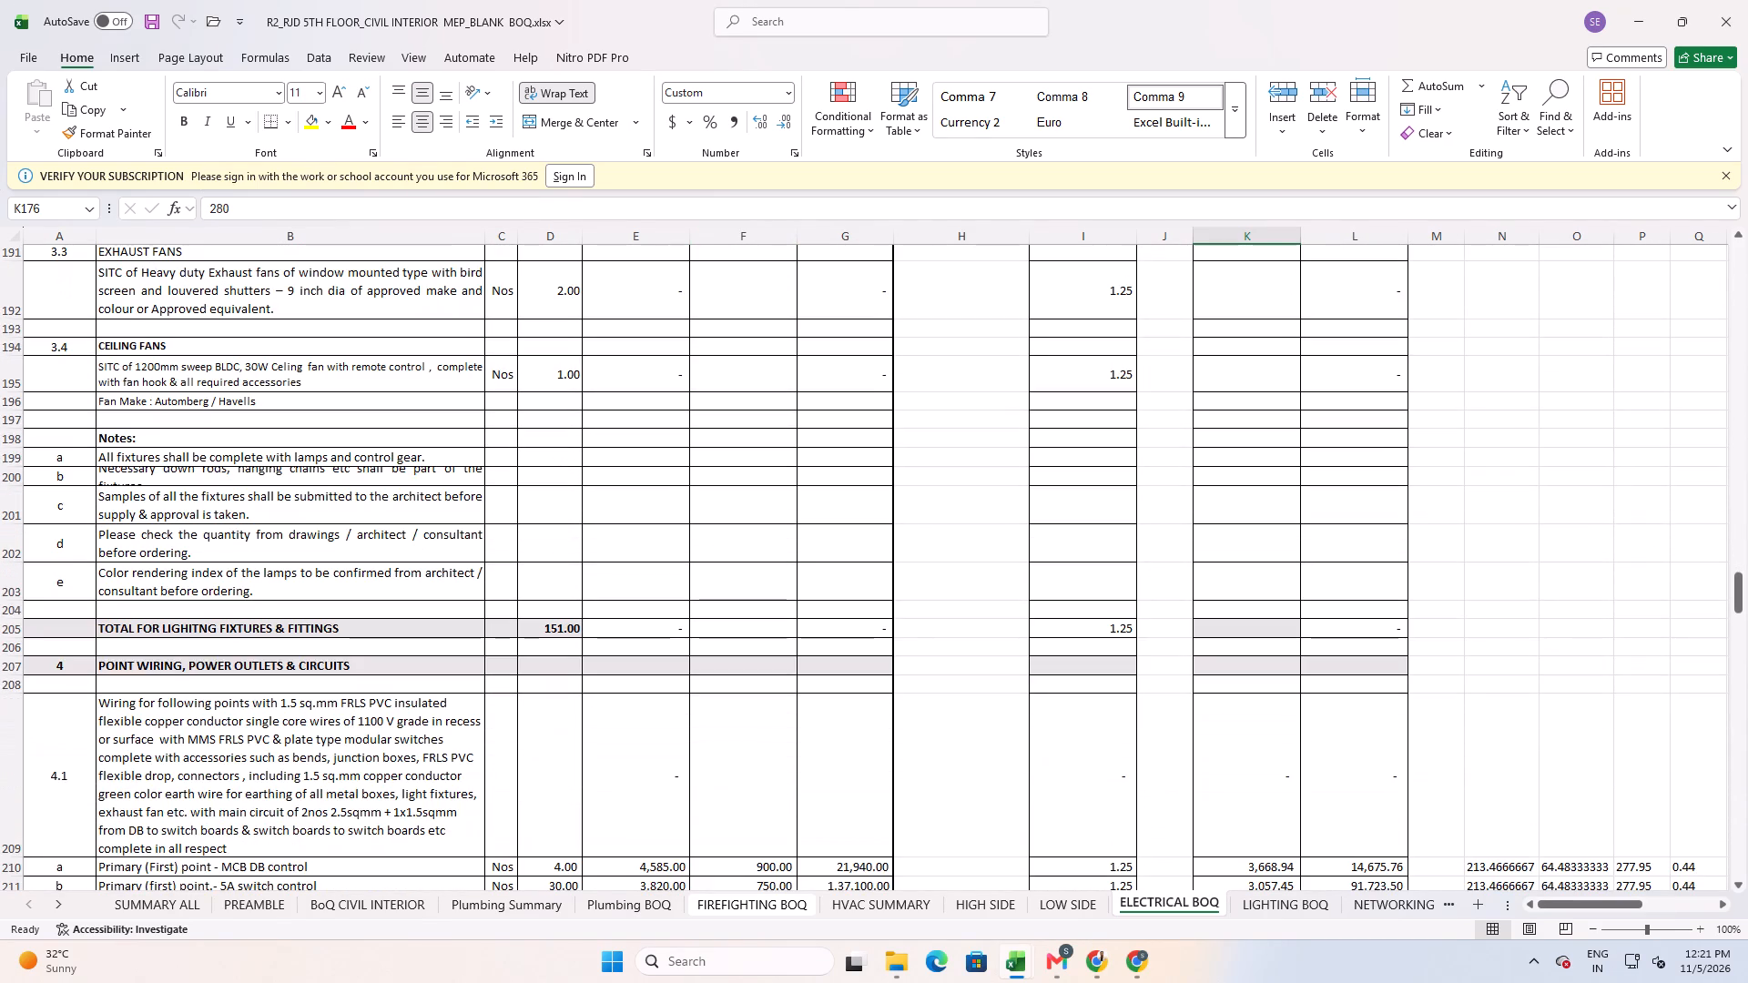
scroll(649, 533, "up", 3)
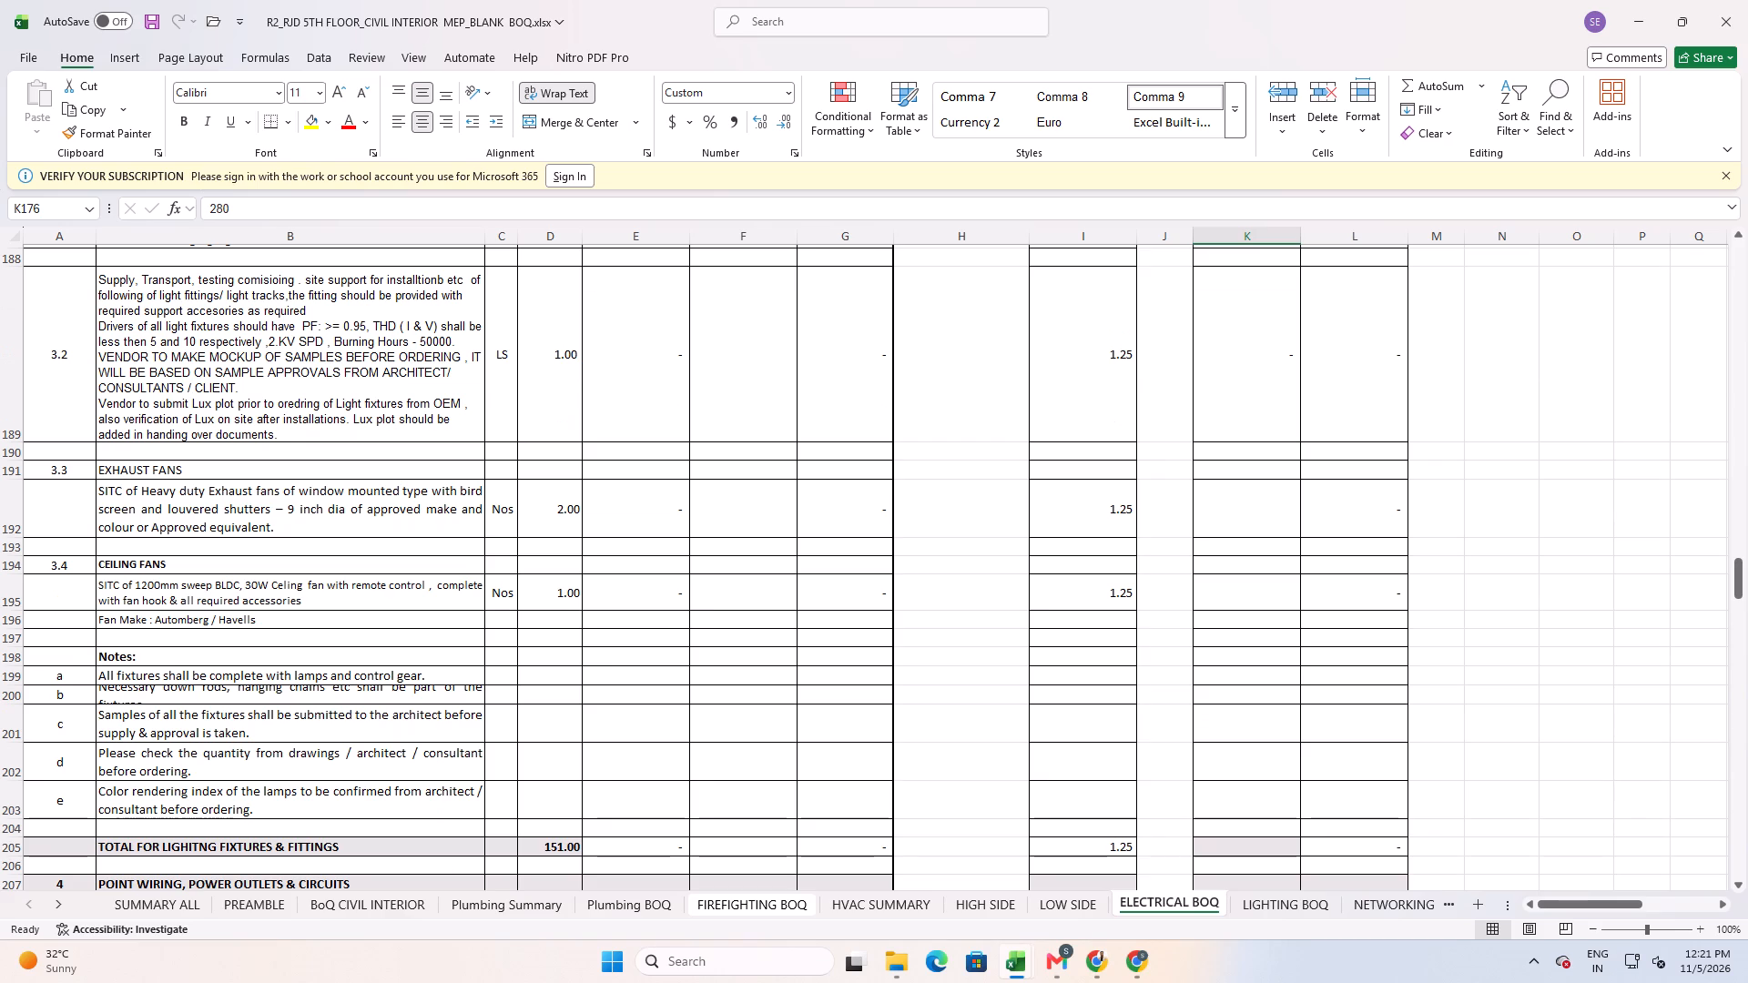
Copy the primary outlet's rate breakdown from N225:AB225 into row 226 for the looped secondary outlet, item 4.4 b.
scroll(636, 543, "down", 5)
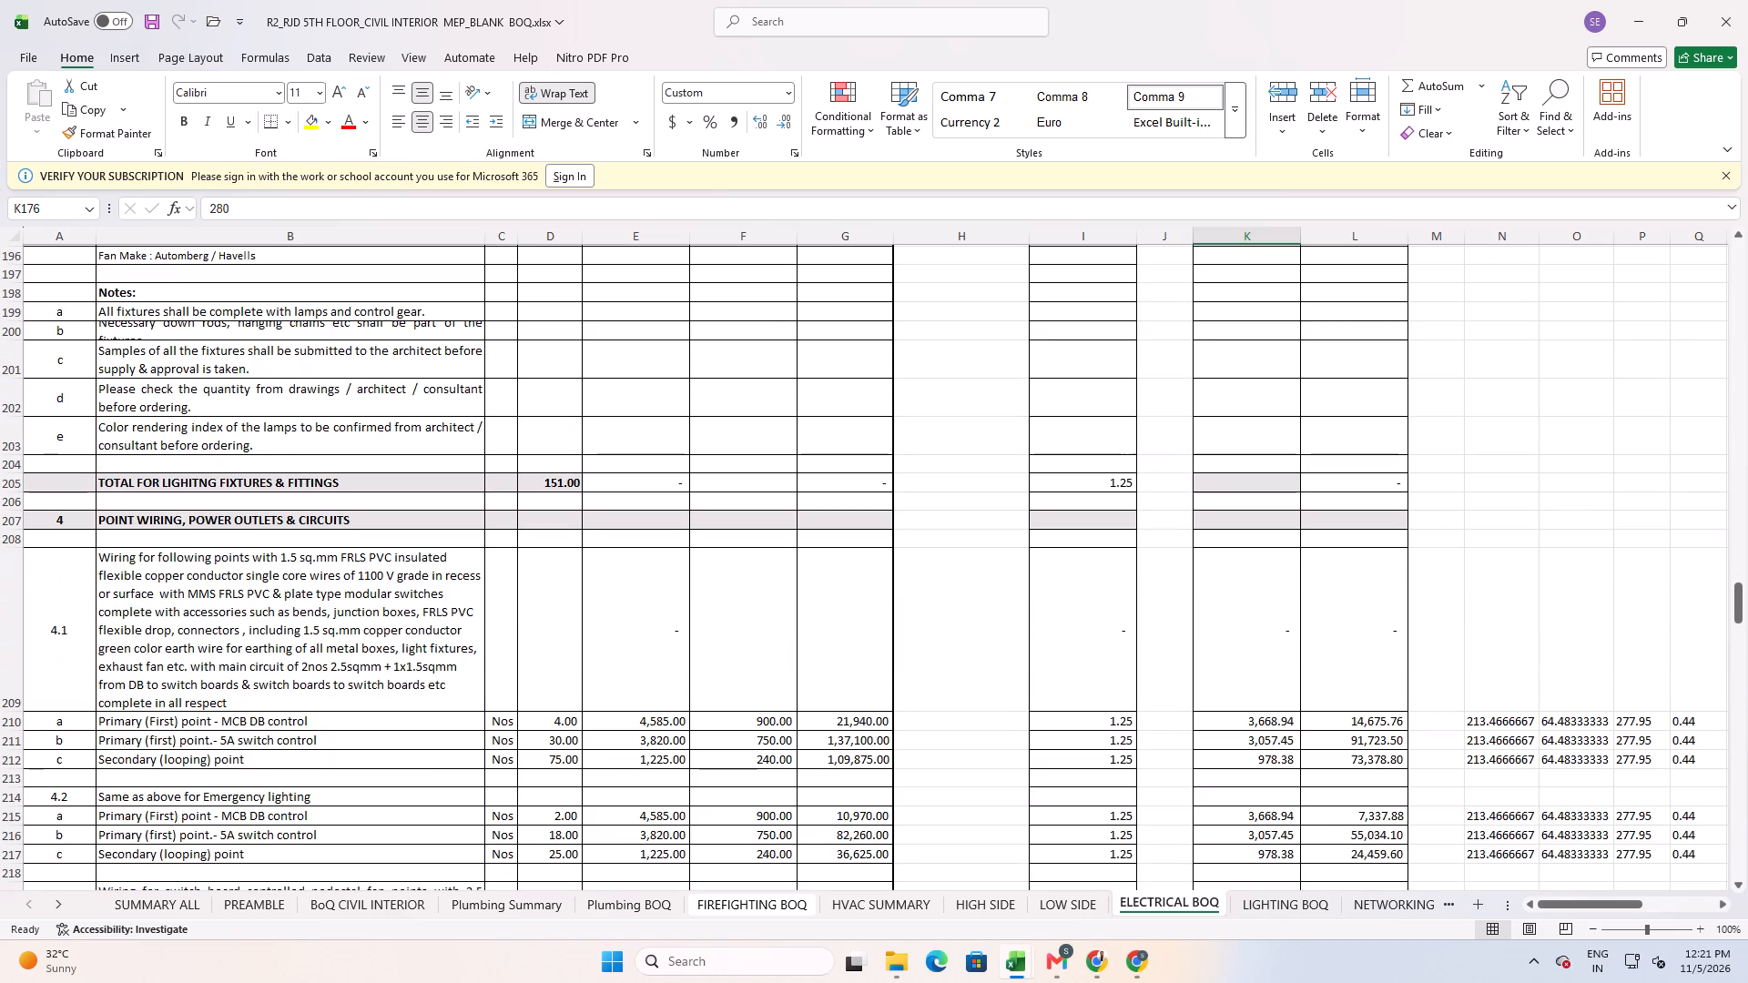
scroll(624, 568, "down", 4)
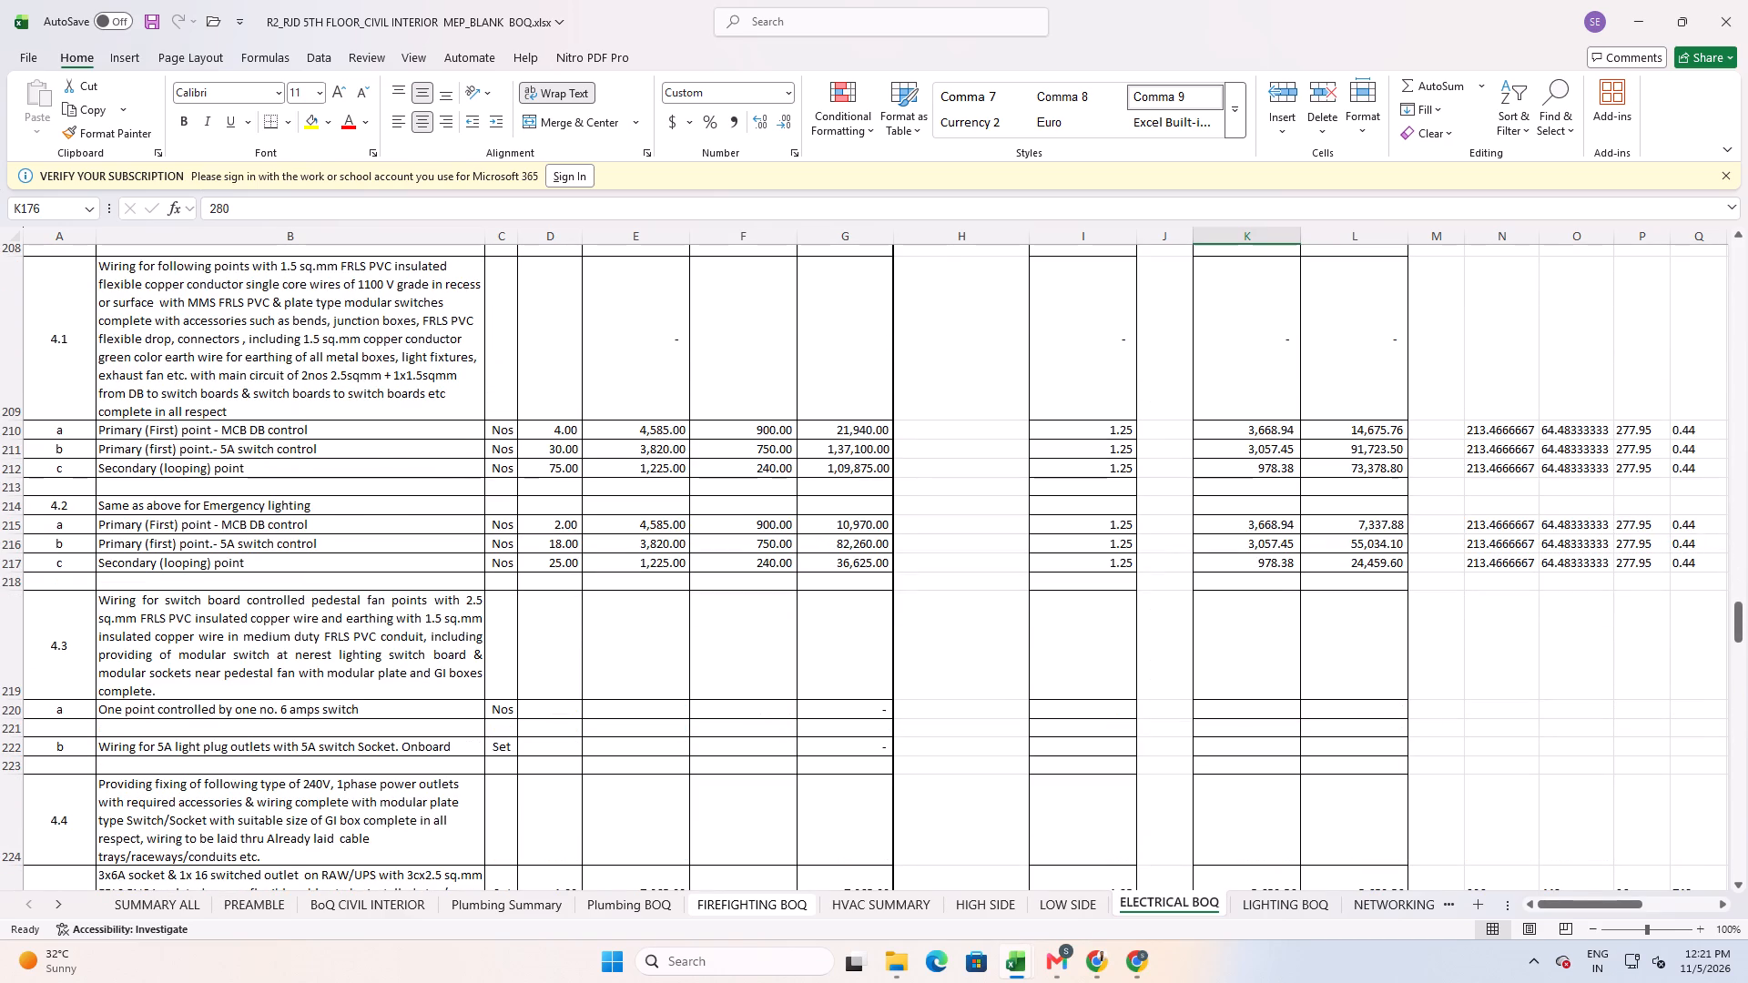
scroll(333, 690, "up", 3)
scroll(340, 695, "down", 8)
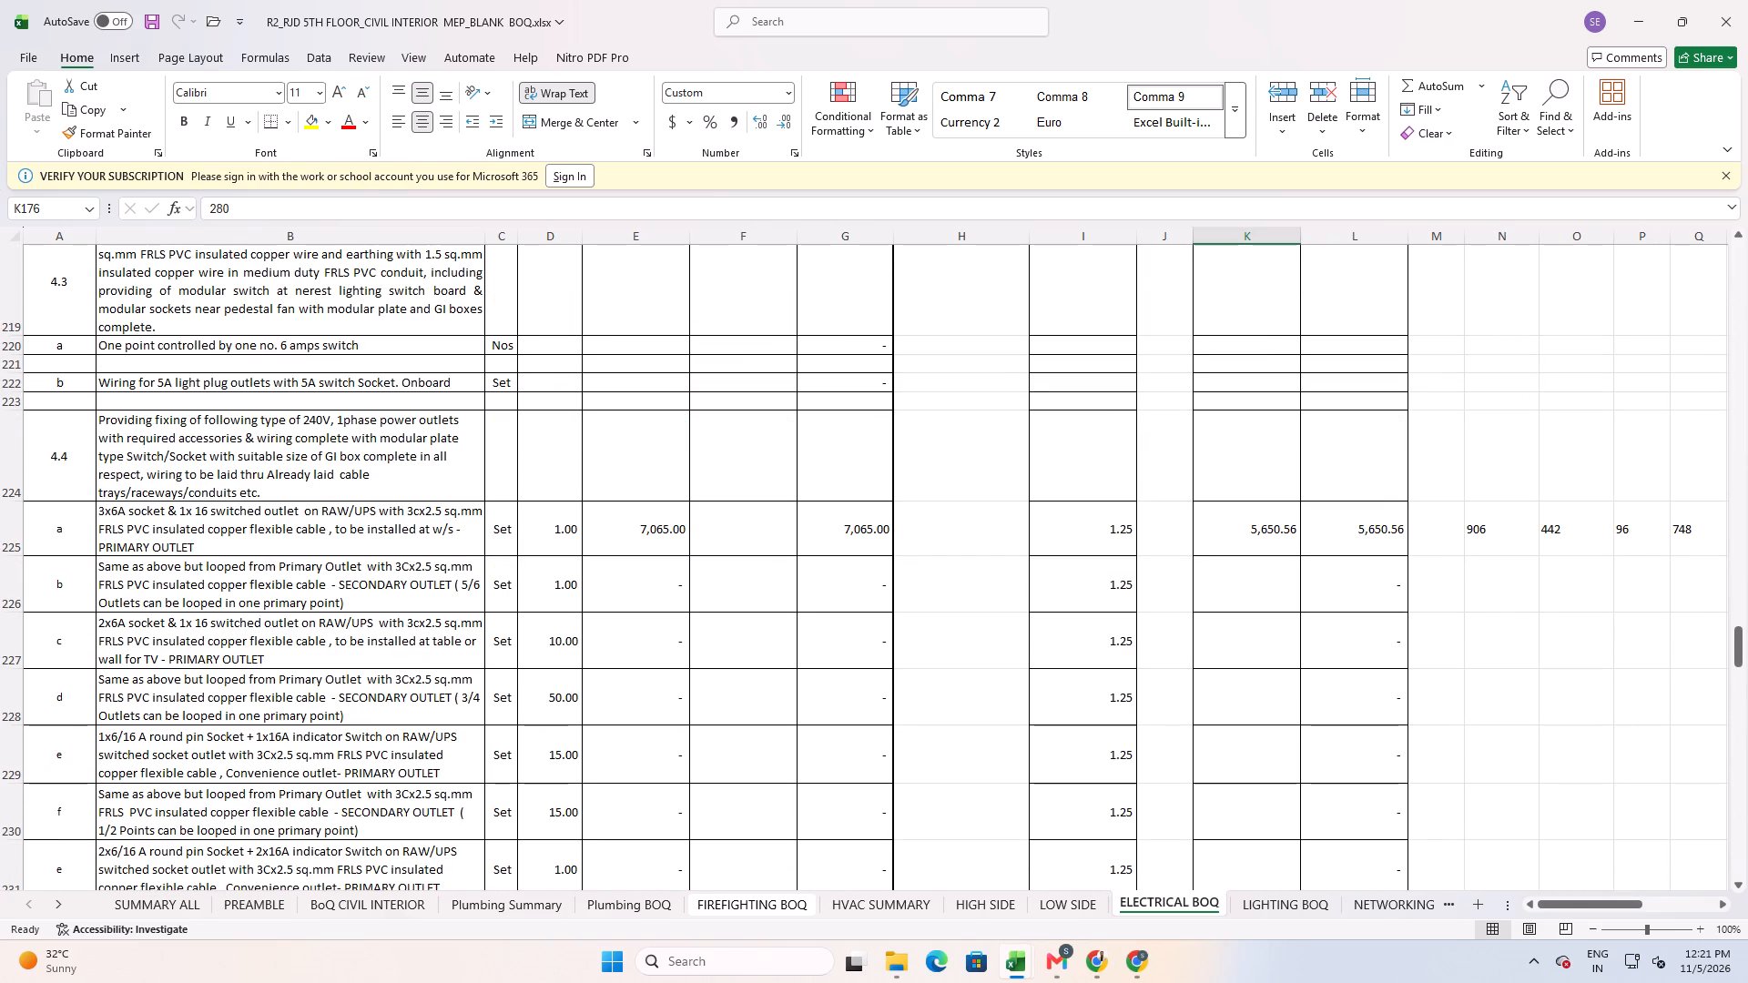
middle_click_drag(1365, 609, 1487, 570)
left_click_drag(1434, 532, 1469, 528)
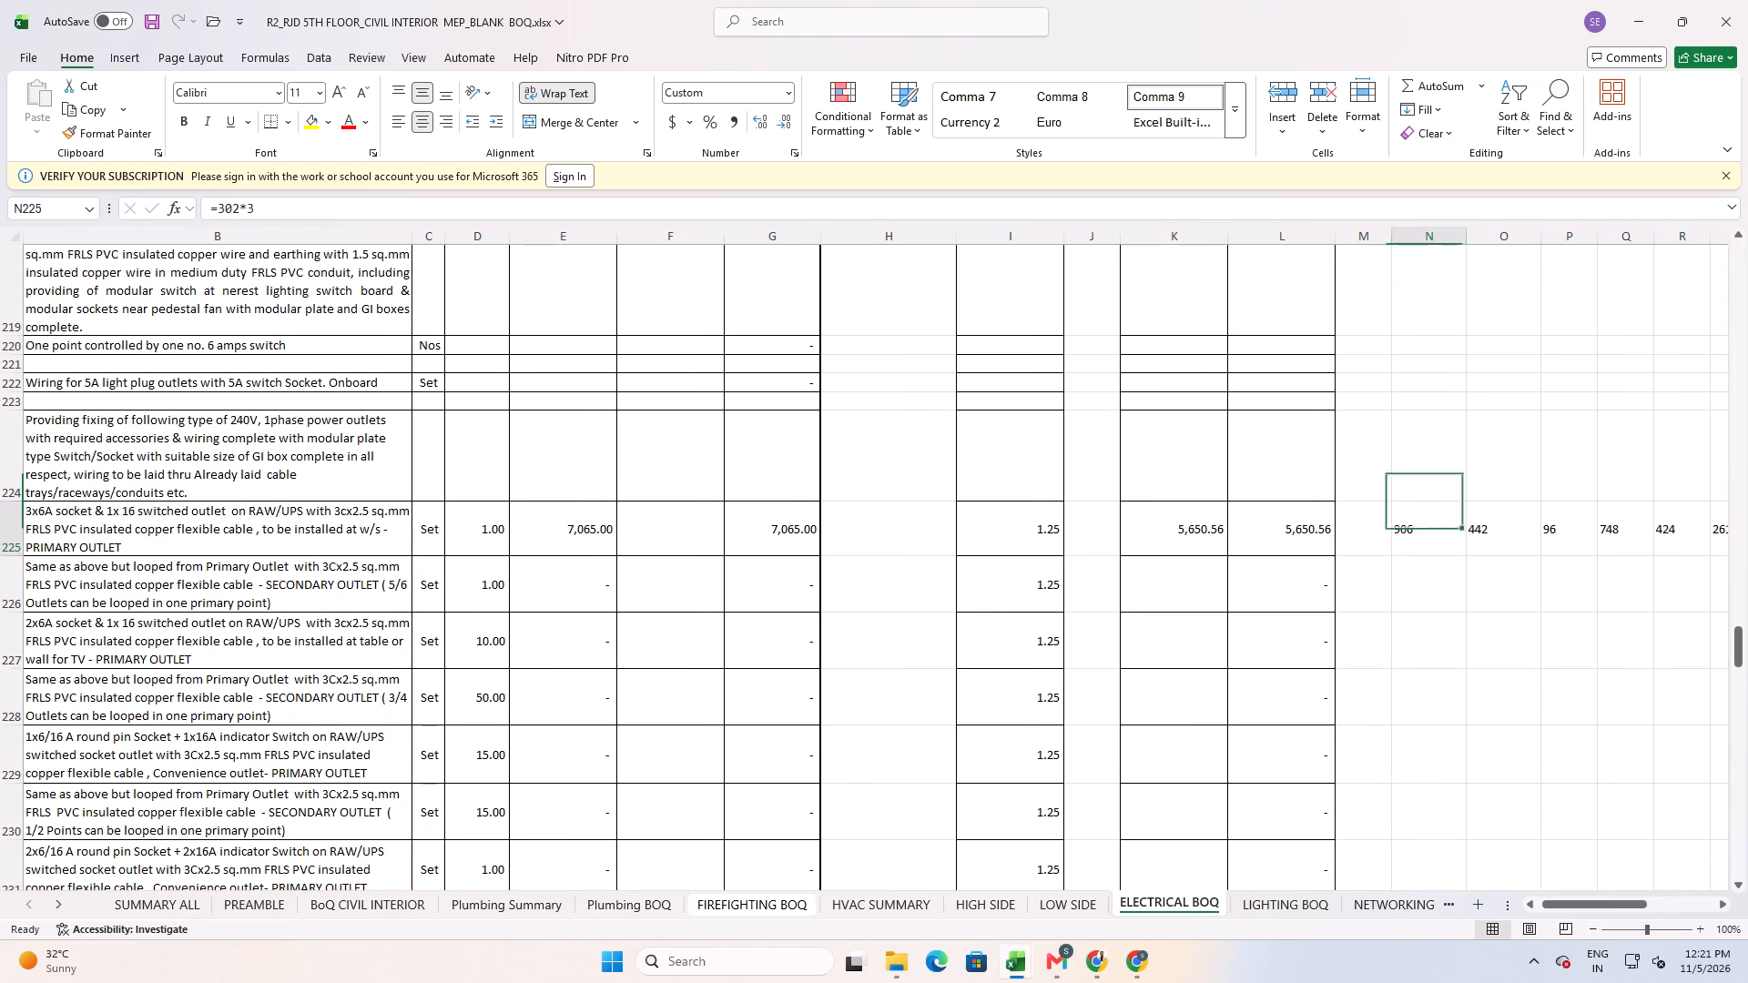
left_click_drag(1469, 528, 1747, 548)
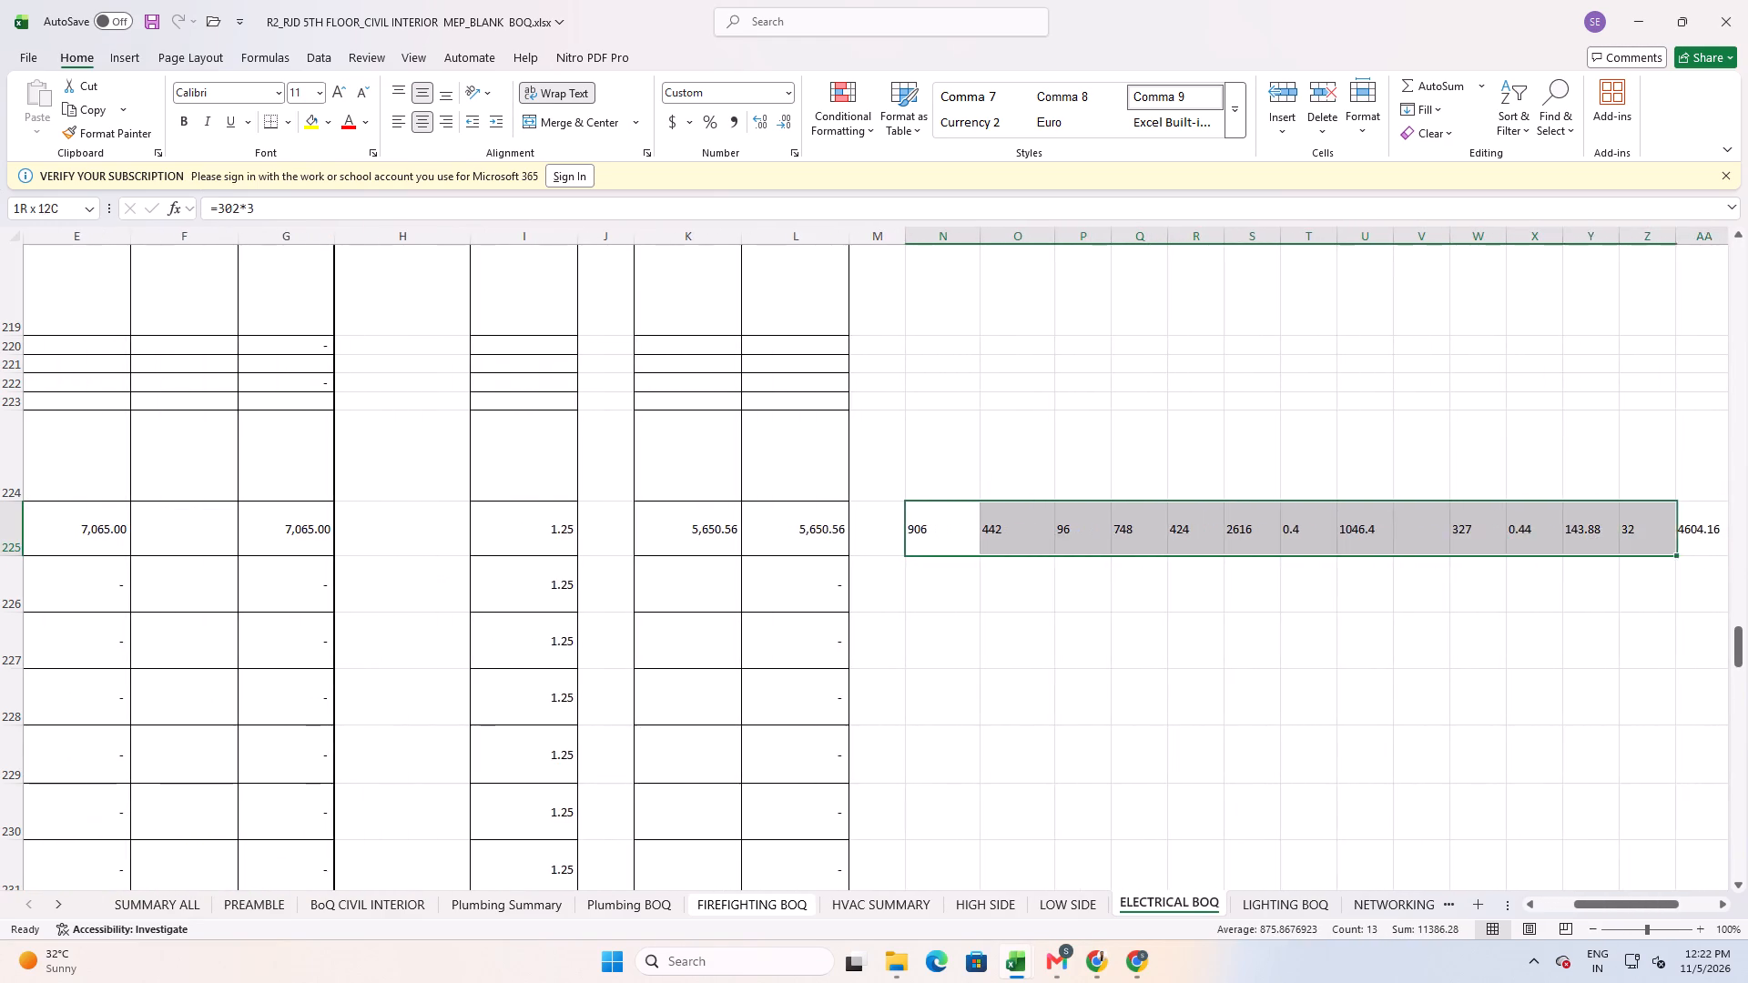
left_click_drag(1747, 548, 1456, 548)
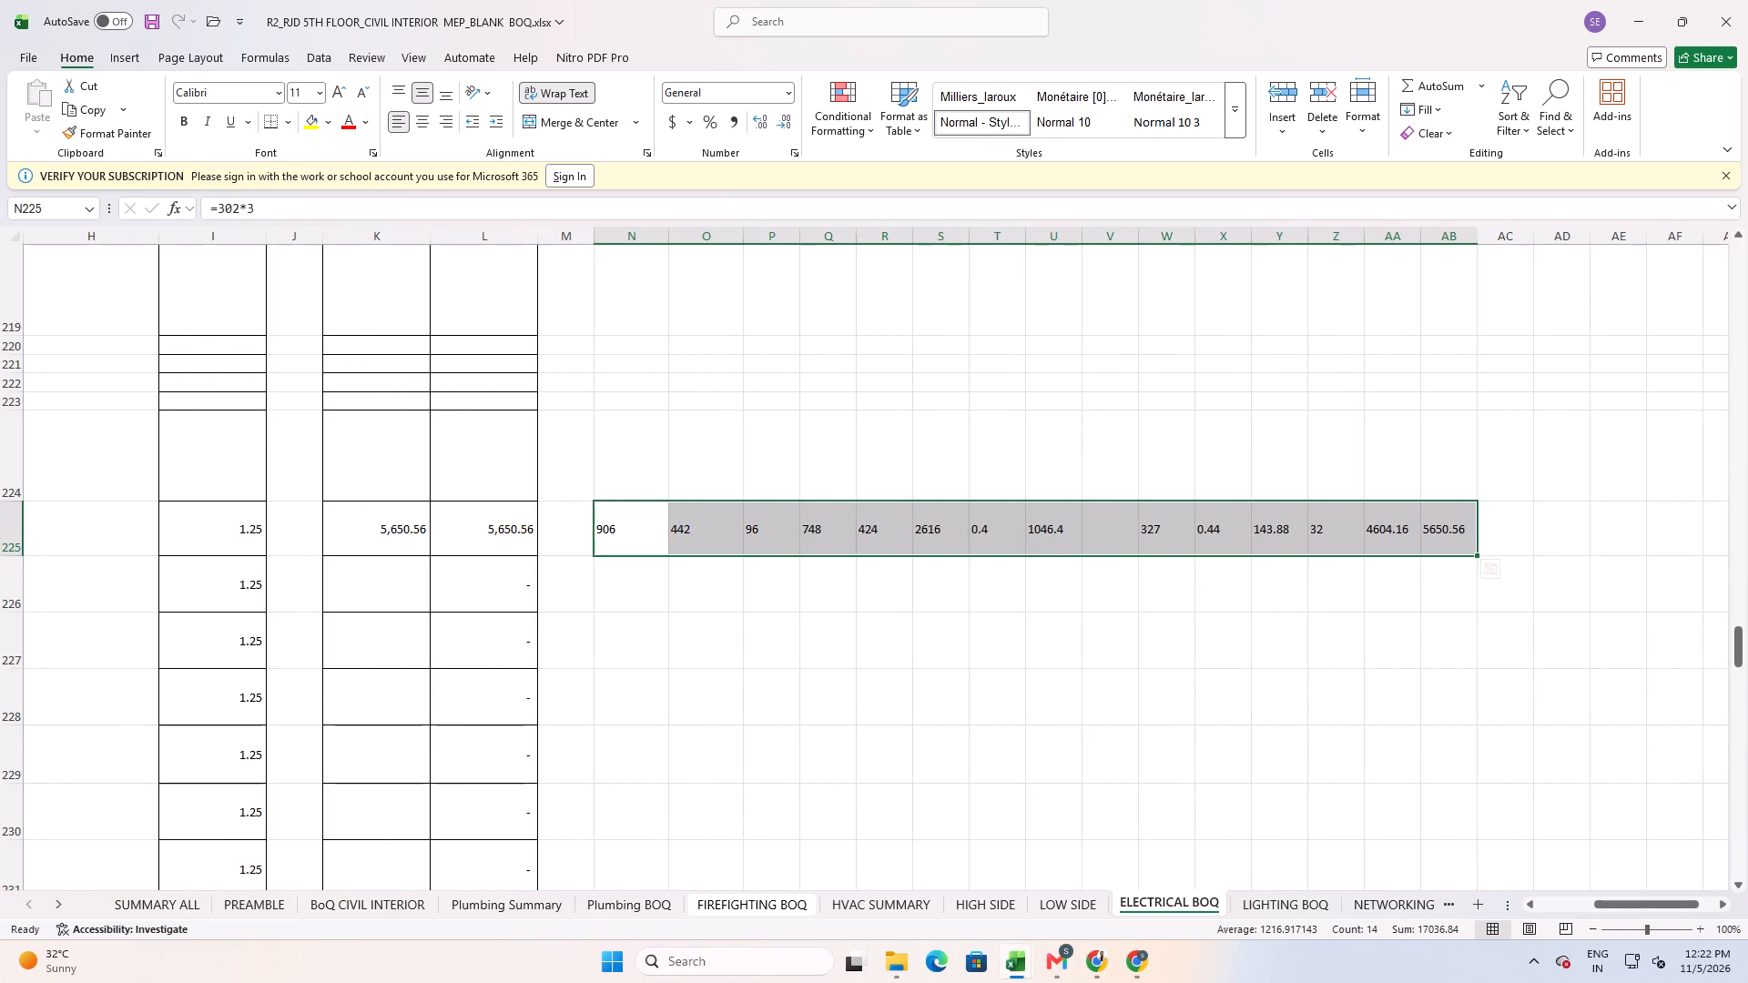
key("ctrl+c")
left_click(638, 578)
key("ctrl+v")
key("Escape")
Set the secondary outlet's multiplier in Z226 to 8.
left_click(1332, 590)
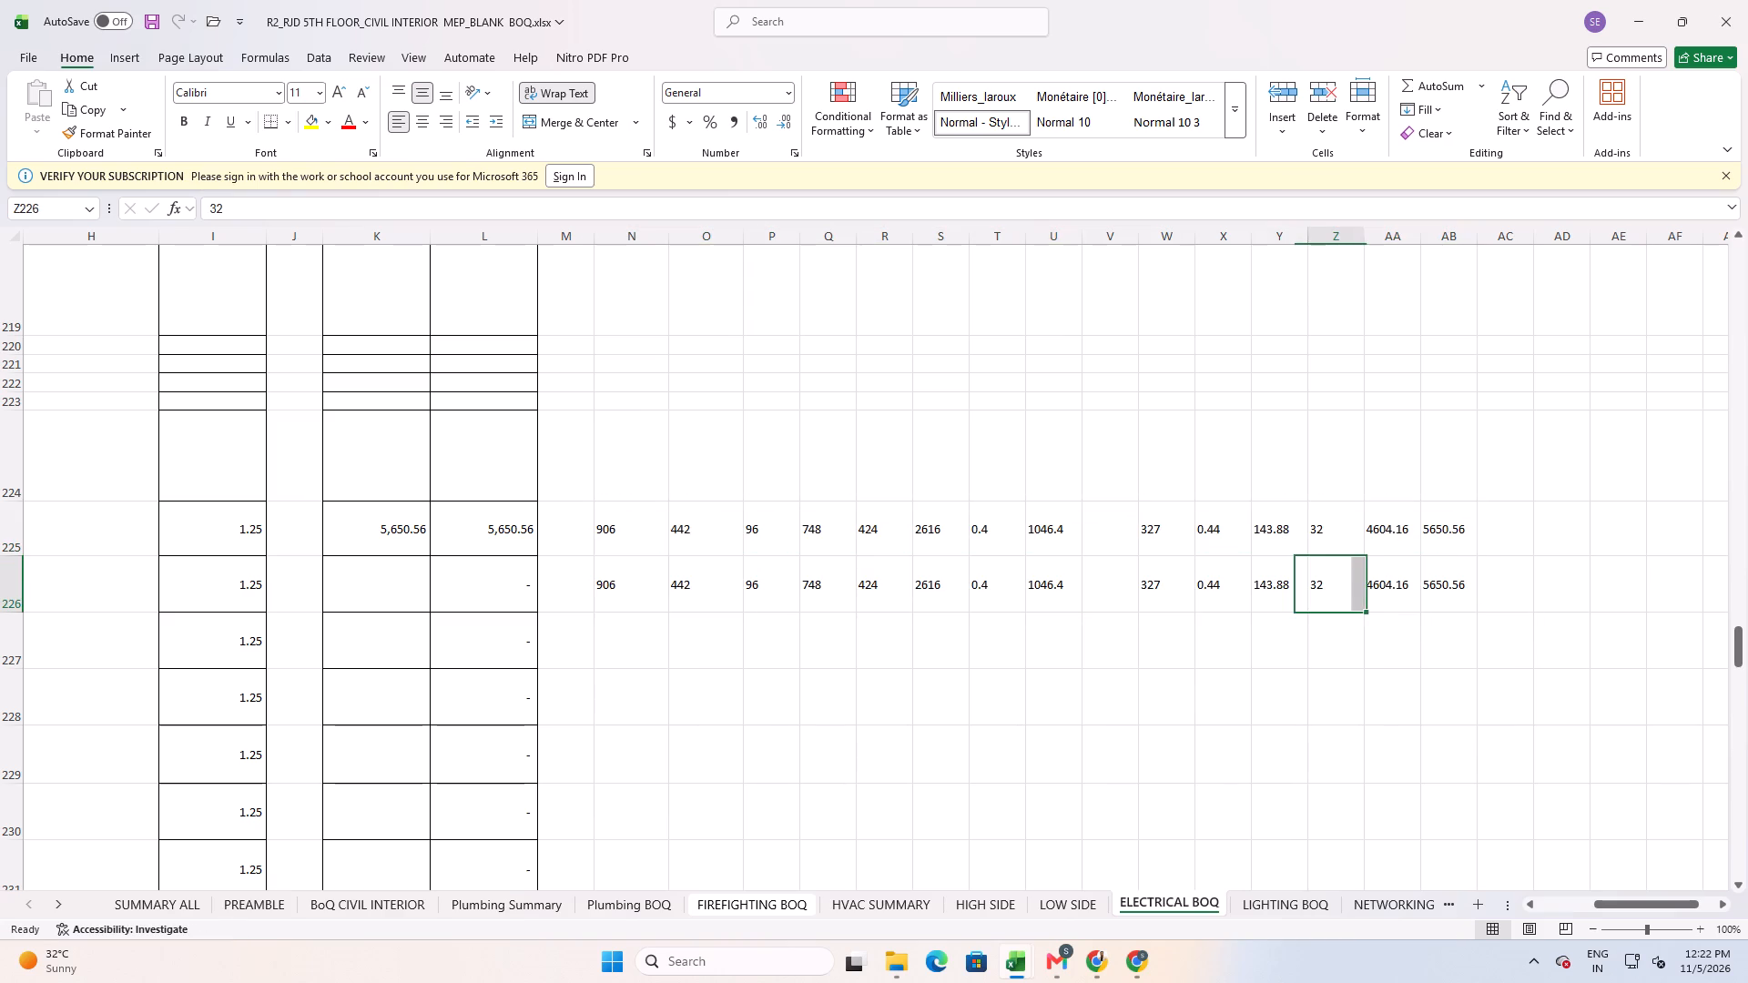
key("8")
key("Return")
Fill the purchase rate formula in K225 down to K226 for the secondary outlet.
key("Left")
key("Left")
key("Left")
key("Left")
key("Left")
key("Left")
key("Left")
key("Left")
key("Left")
key("Left")
key("Left")
key("Left")
key("Left")
key("Left")
key("Left")
key("Left")
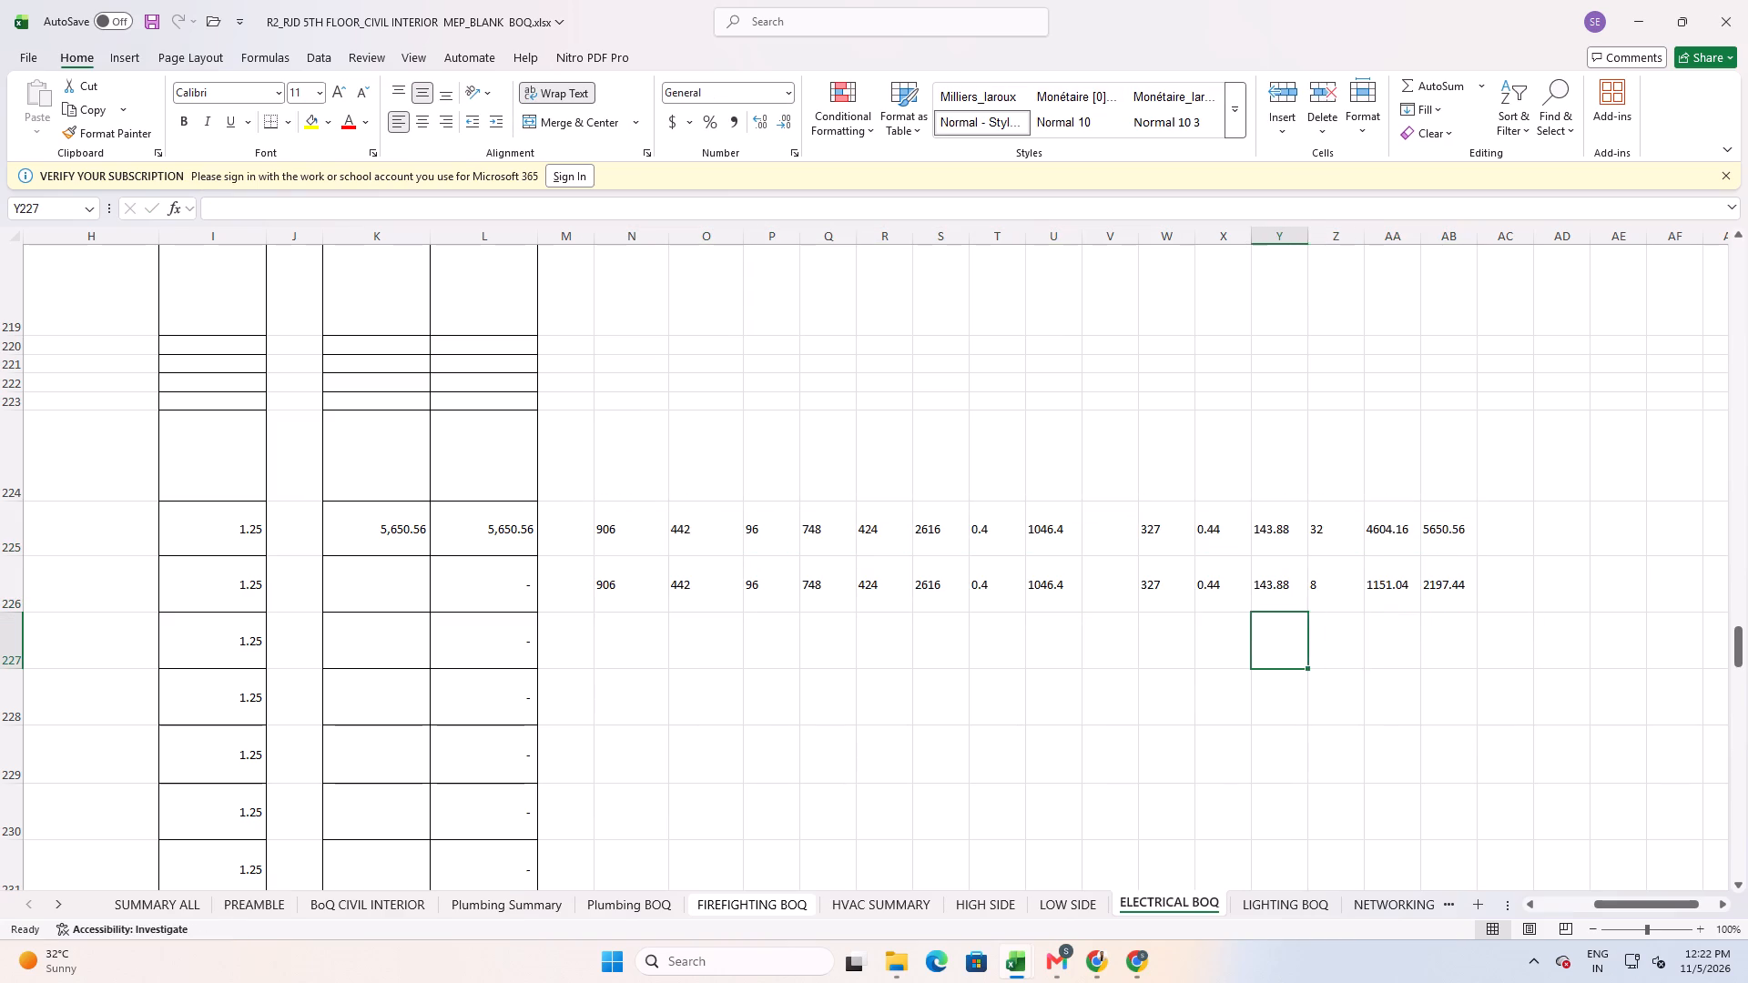
key("Up")
key("Up")
key("Right")
key("shift+Down")
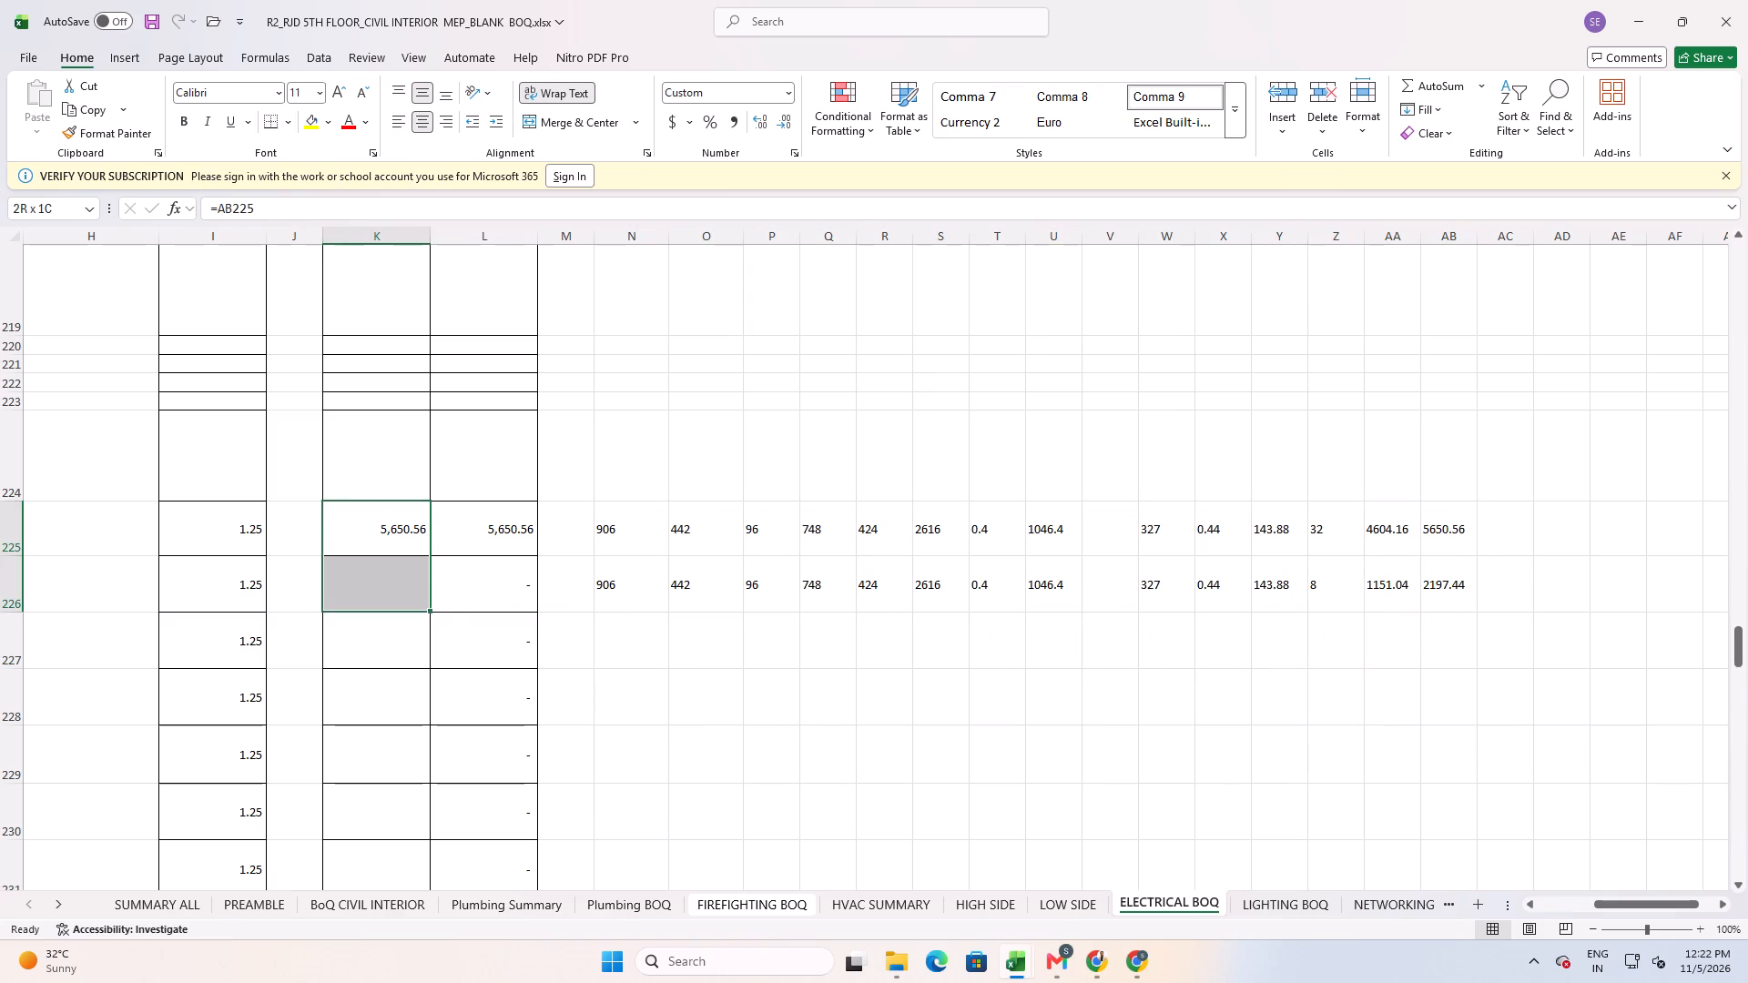
key("ctrl+d")
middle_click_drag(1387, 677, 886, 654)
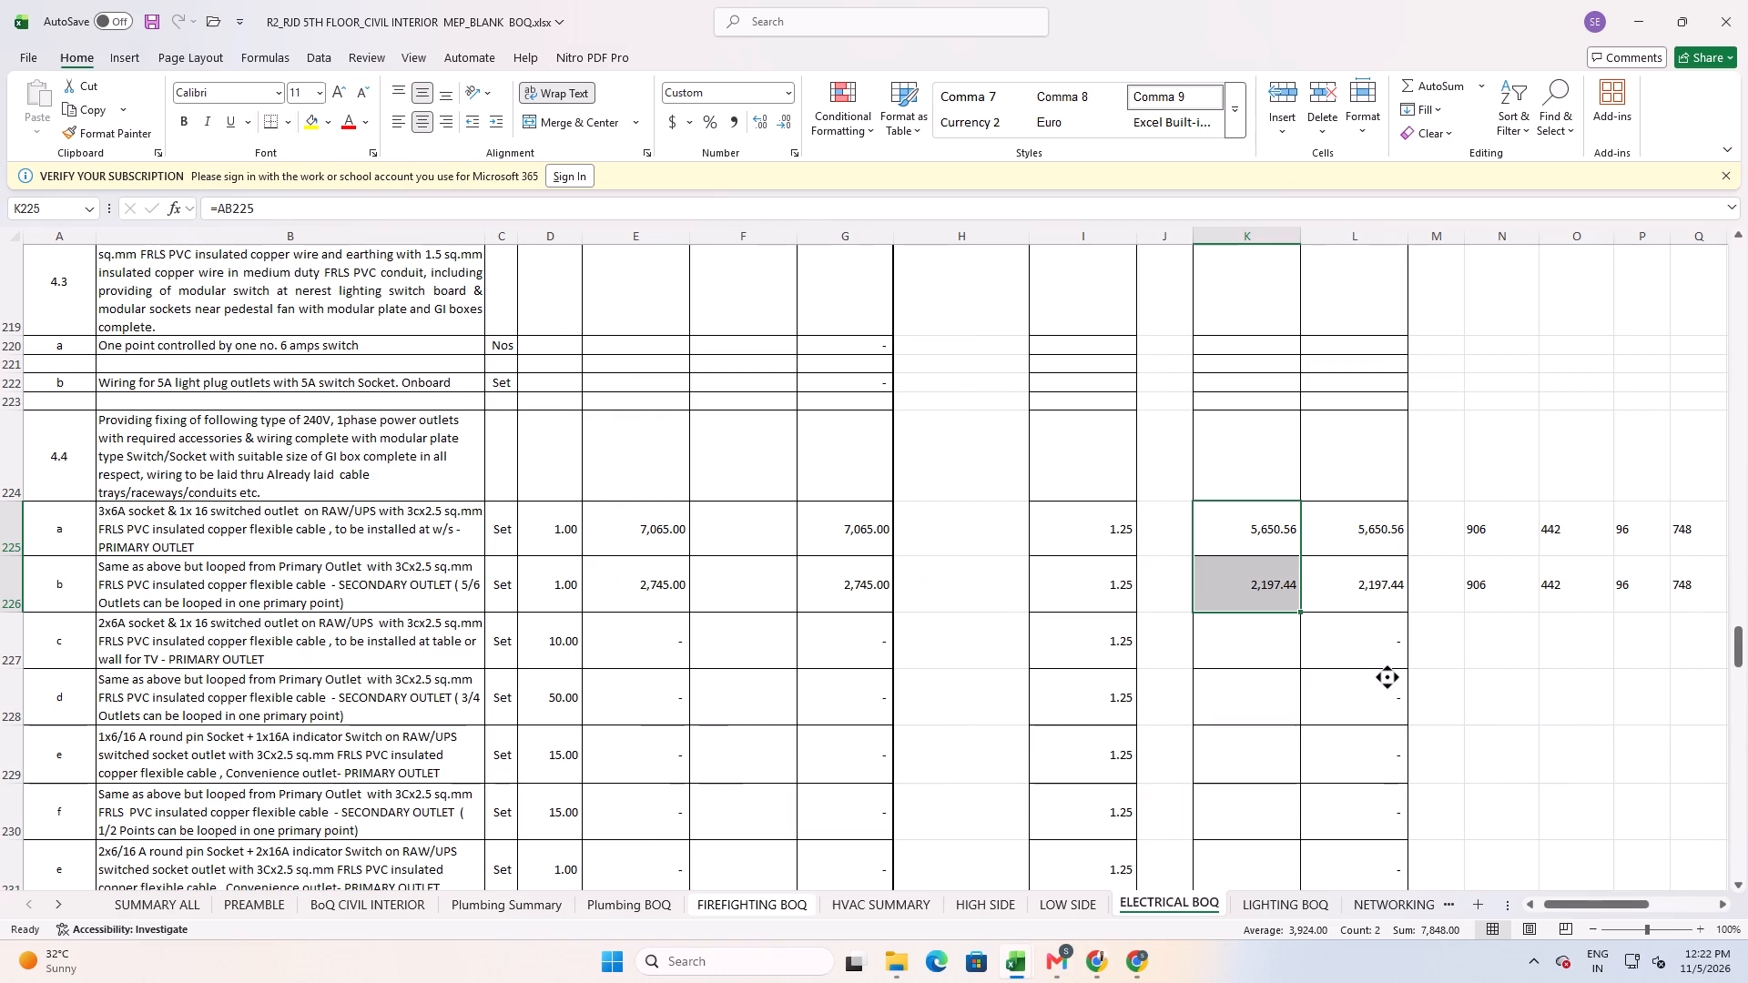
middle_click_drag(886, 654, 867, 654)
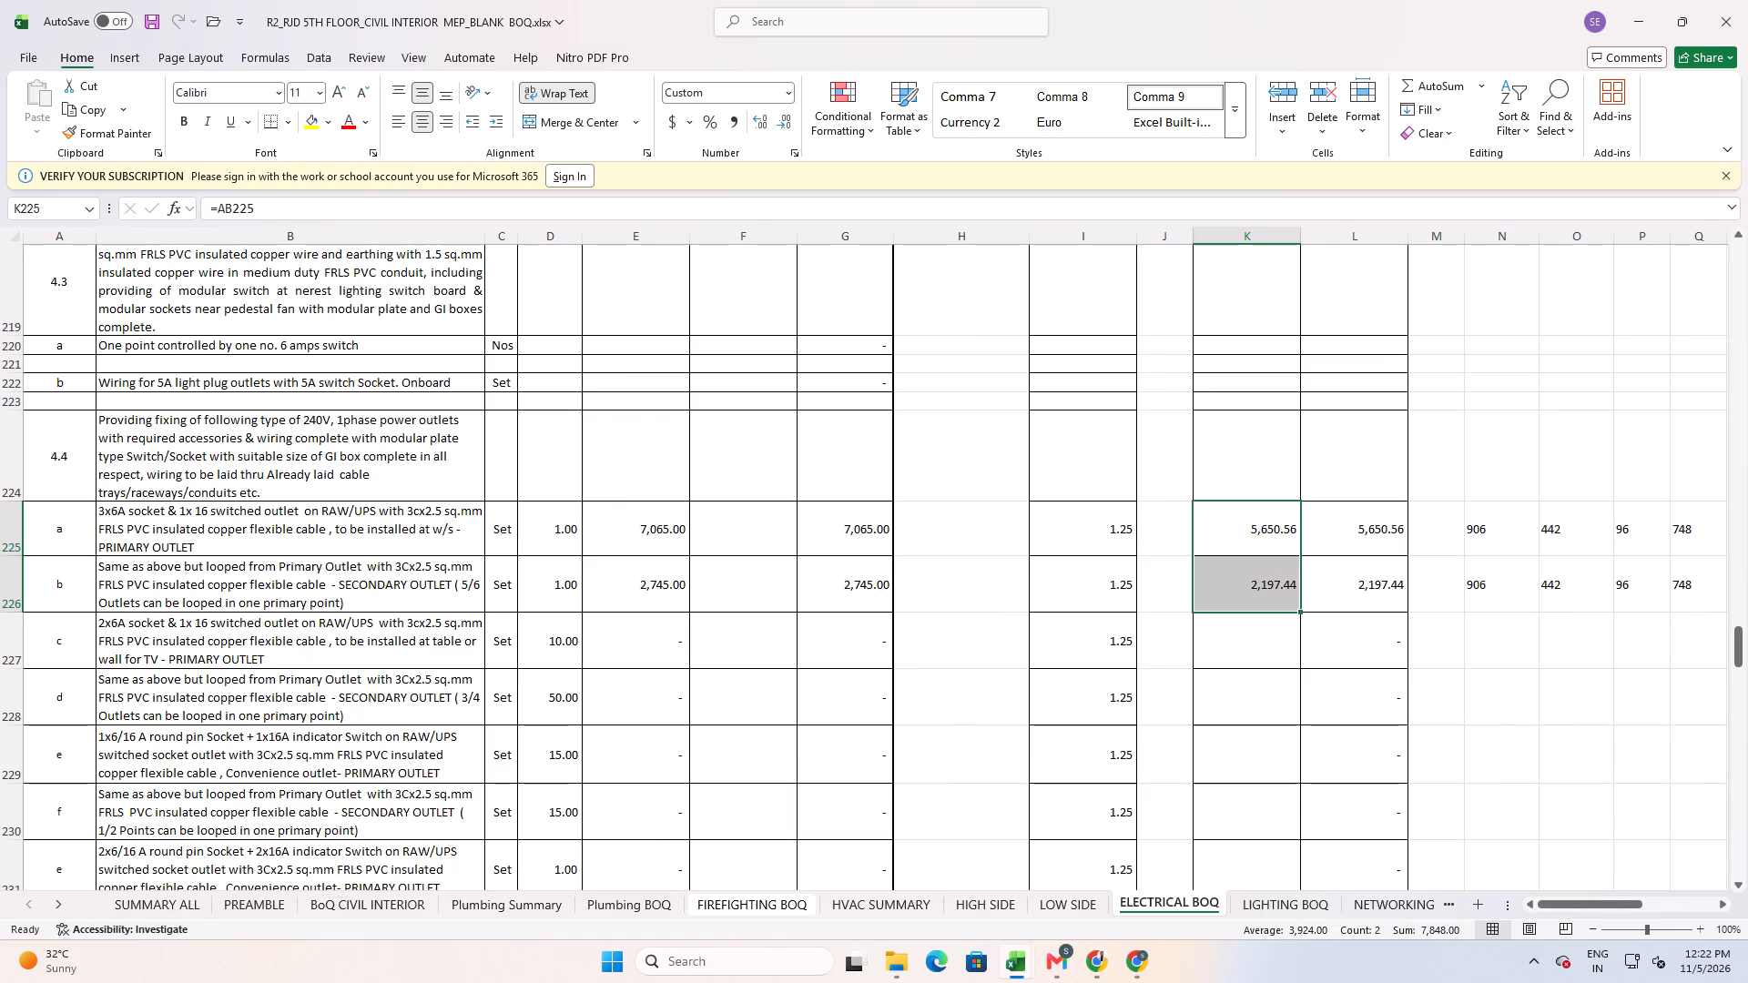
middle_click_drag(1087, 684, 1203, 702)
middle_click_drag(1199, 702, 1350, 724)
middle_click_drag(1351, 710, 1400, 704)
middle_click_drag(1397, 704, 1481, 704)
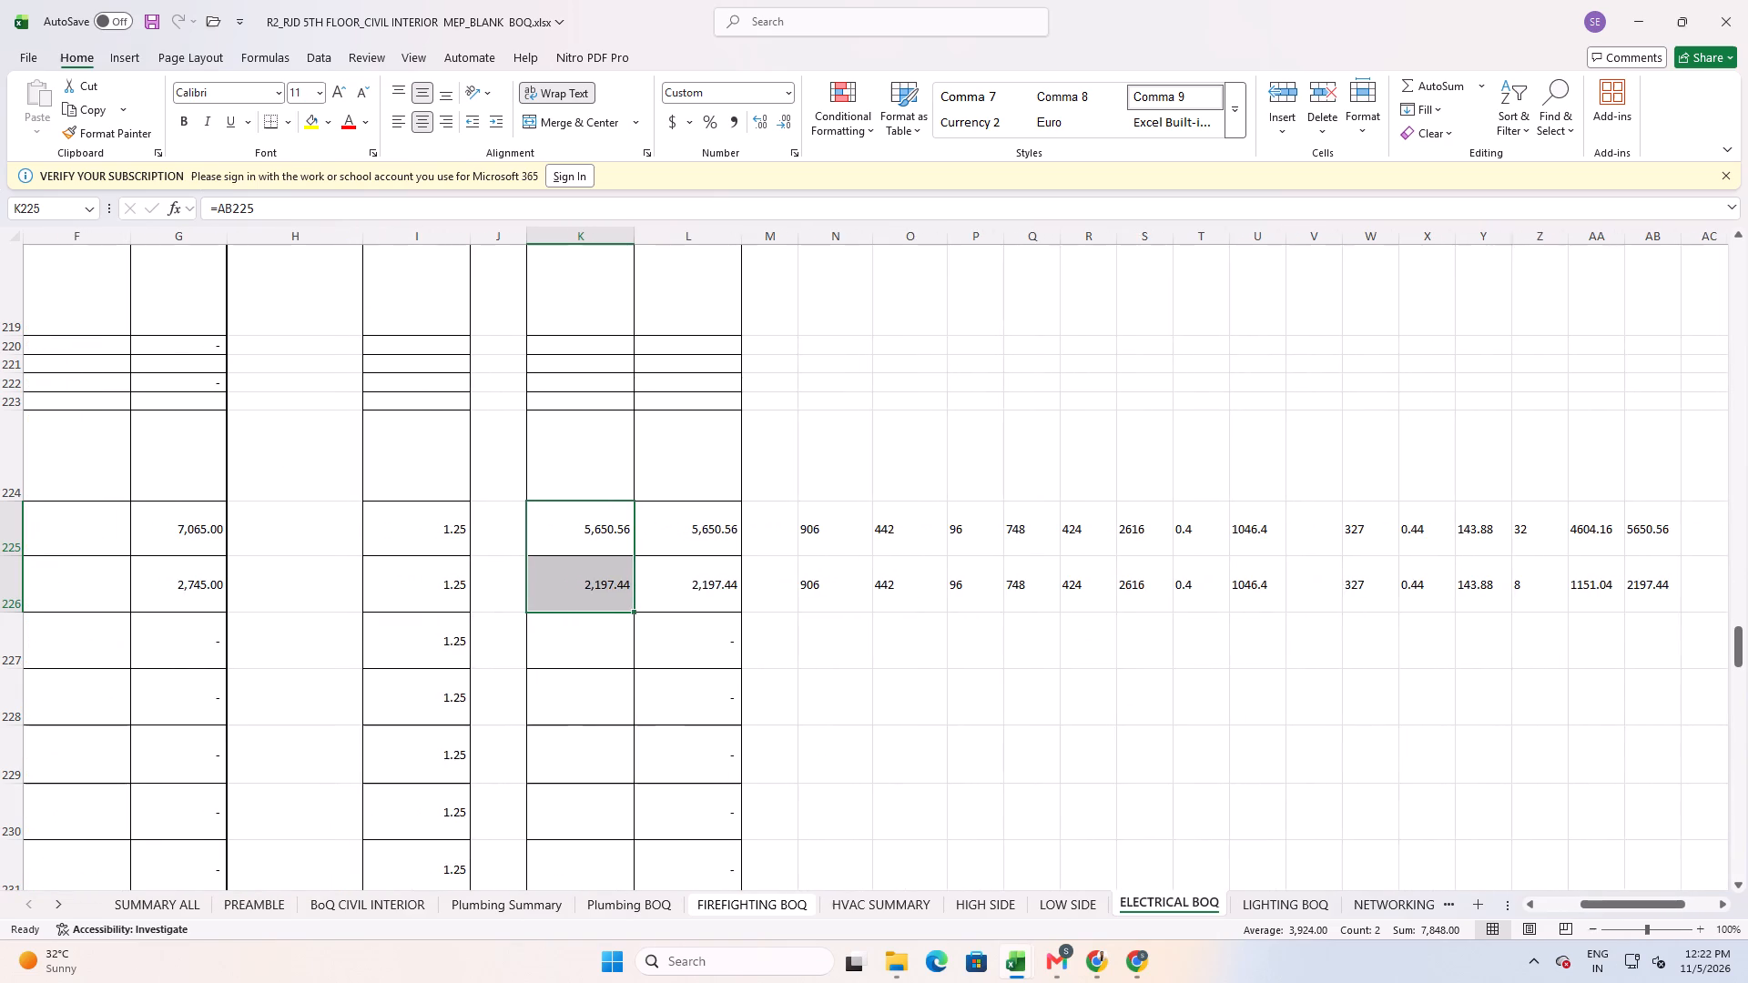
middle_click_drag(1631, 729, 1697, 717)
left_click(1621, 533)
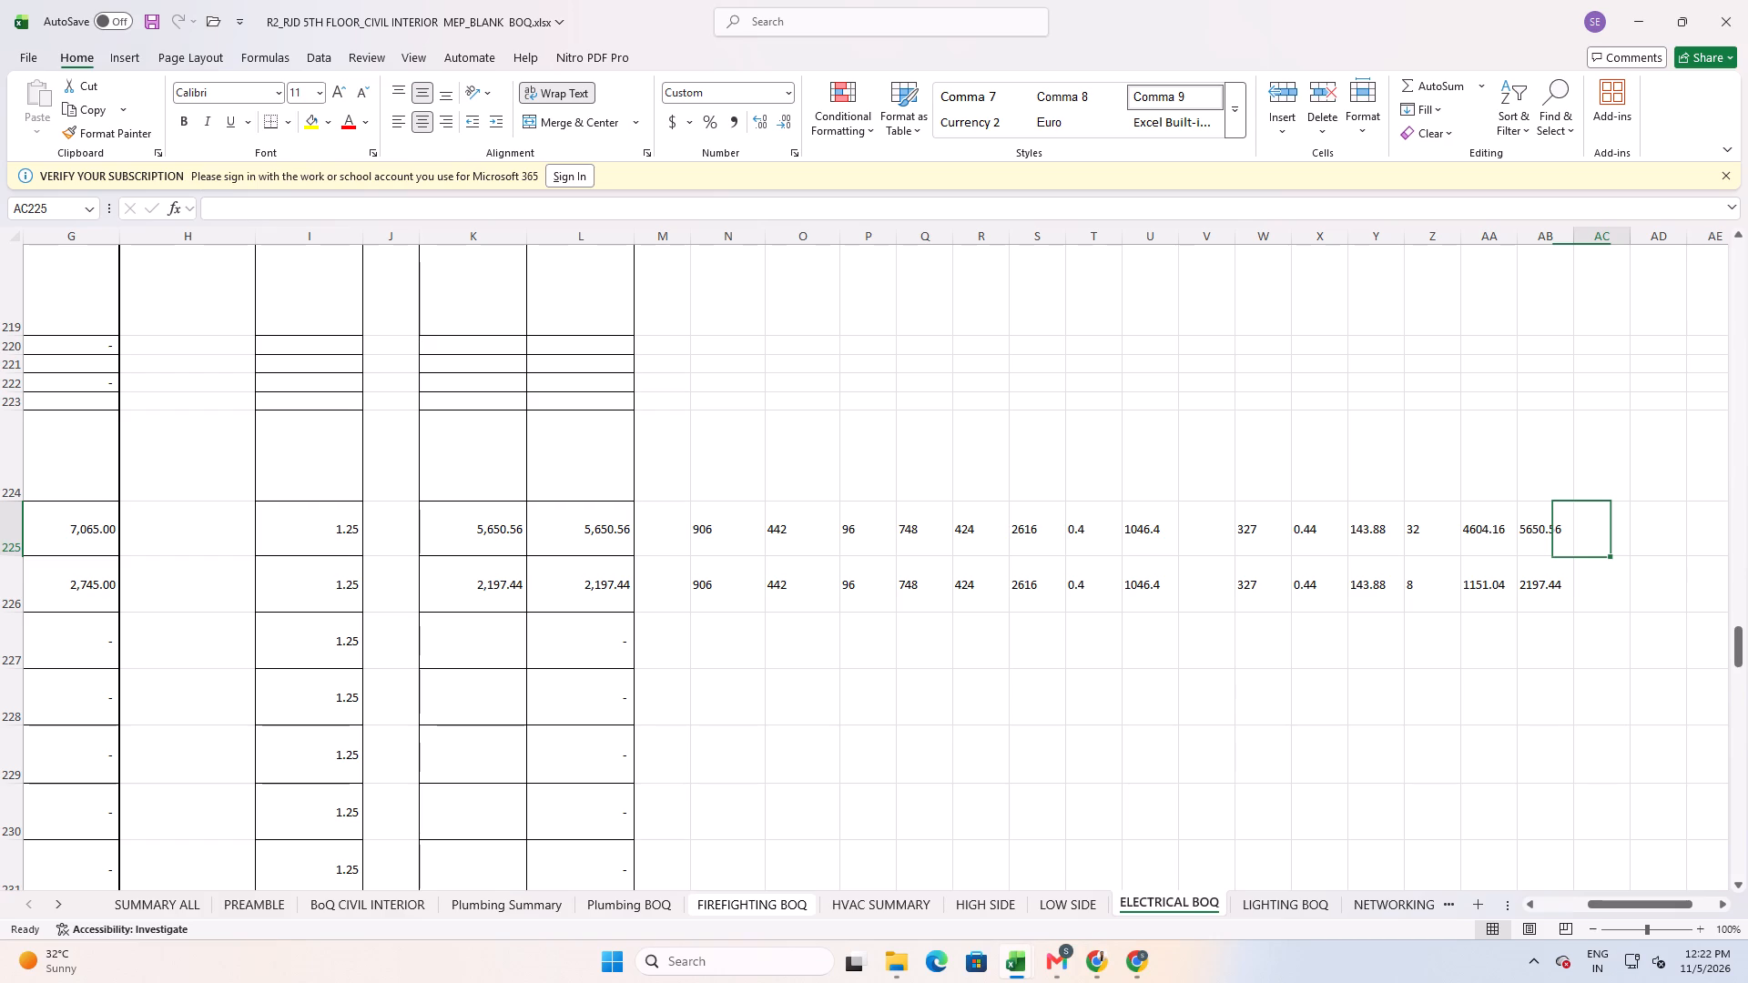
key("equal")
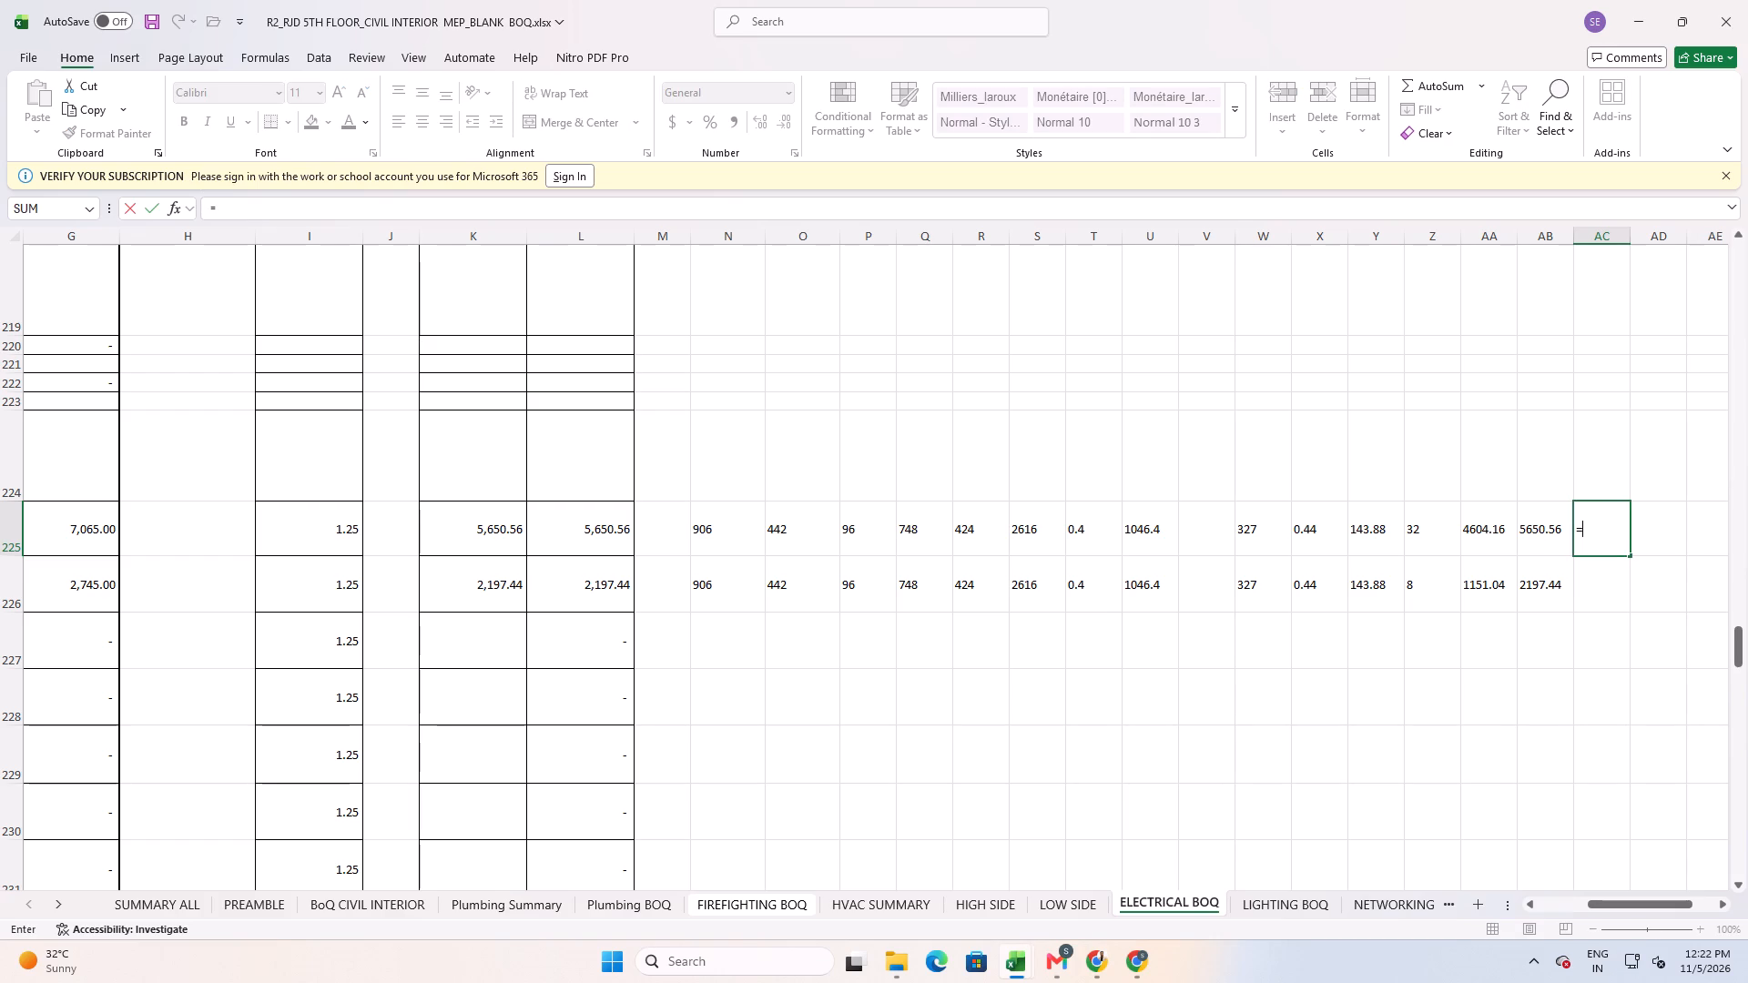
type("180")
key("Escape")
Enter the formula =180*Z225 in AD225 beside the primary outlet's rate breakdown.
key("Right")
key("Left")
key("Right")
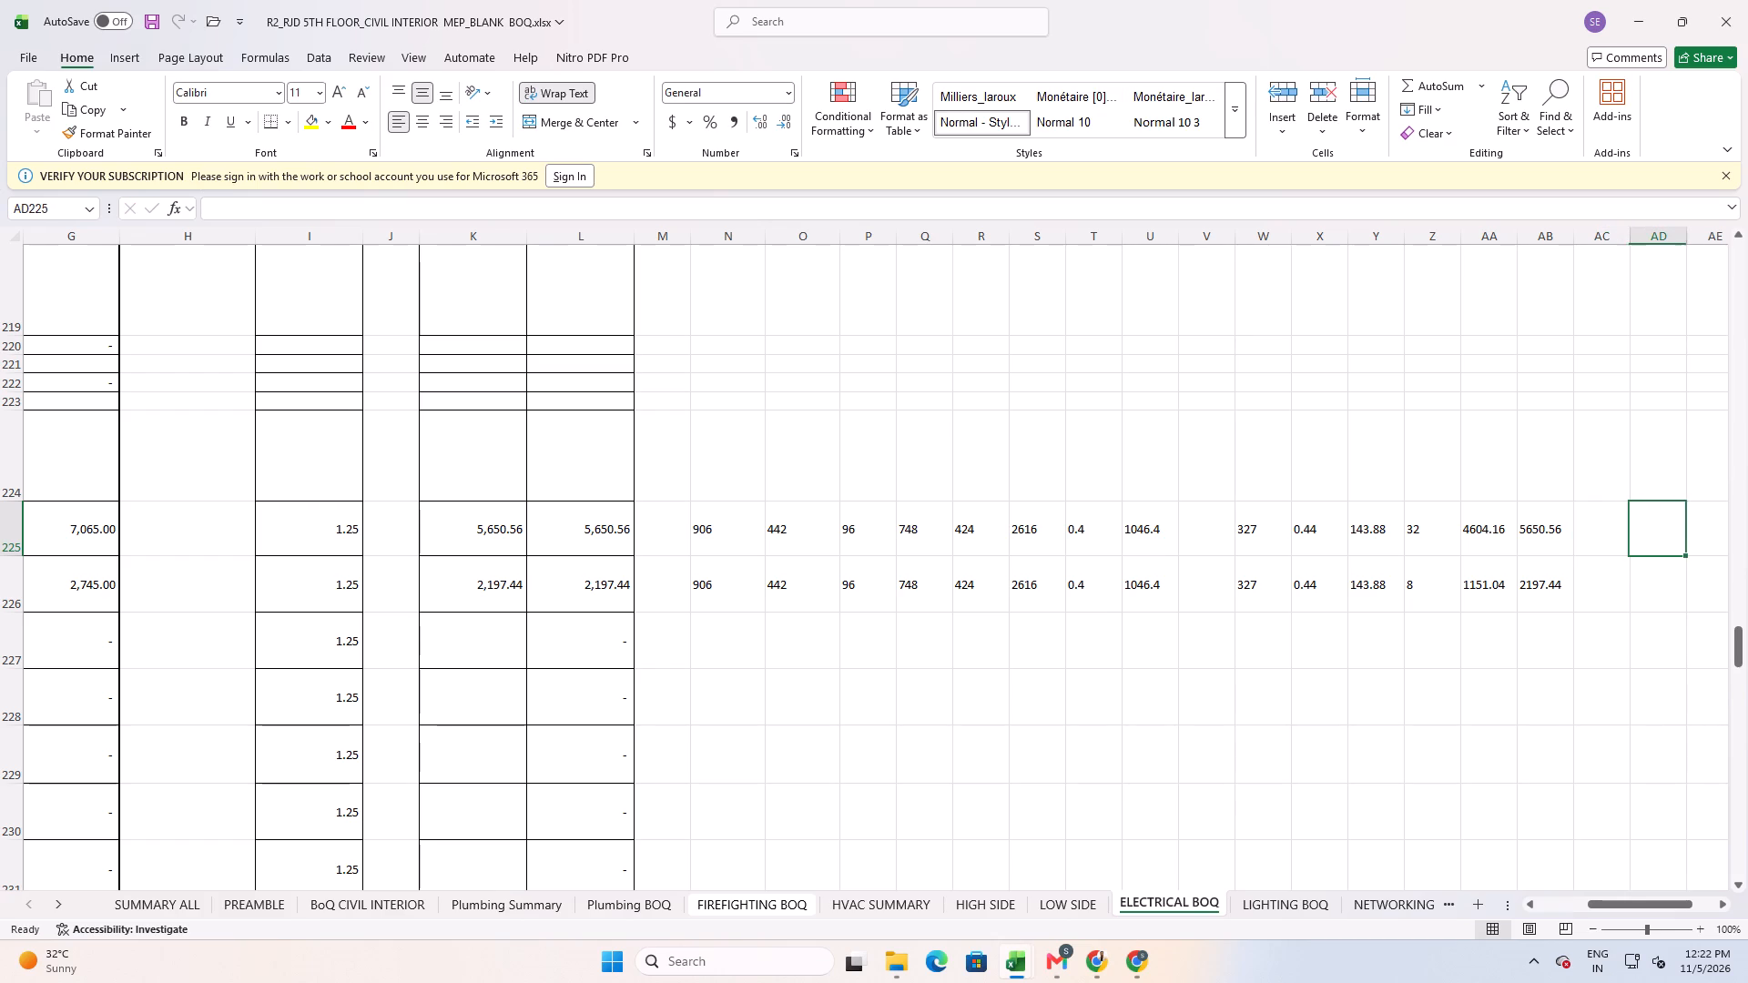
type("180")
key("Right")
key("Left")
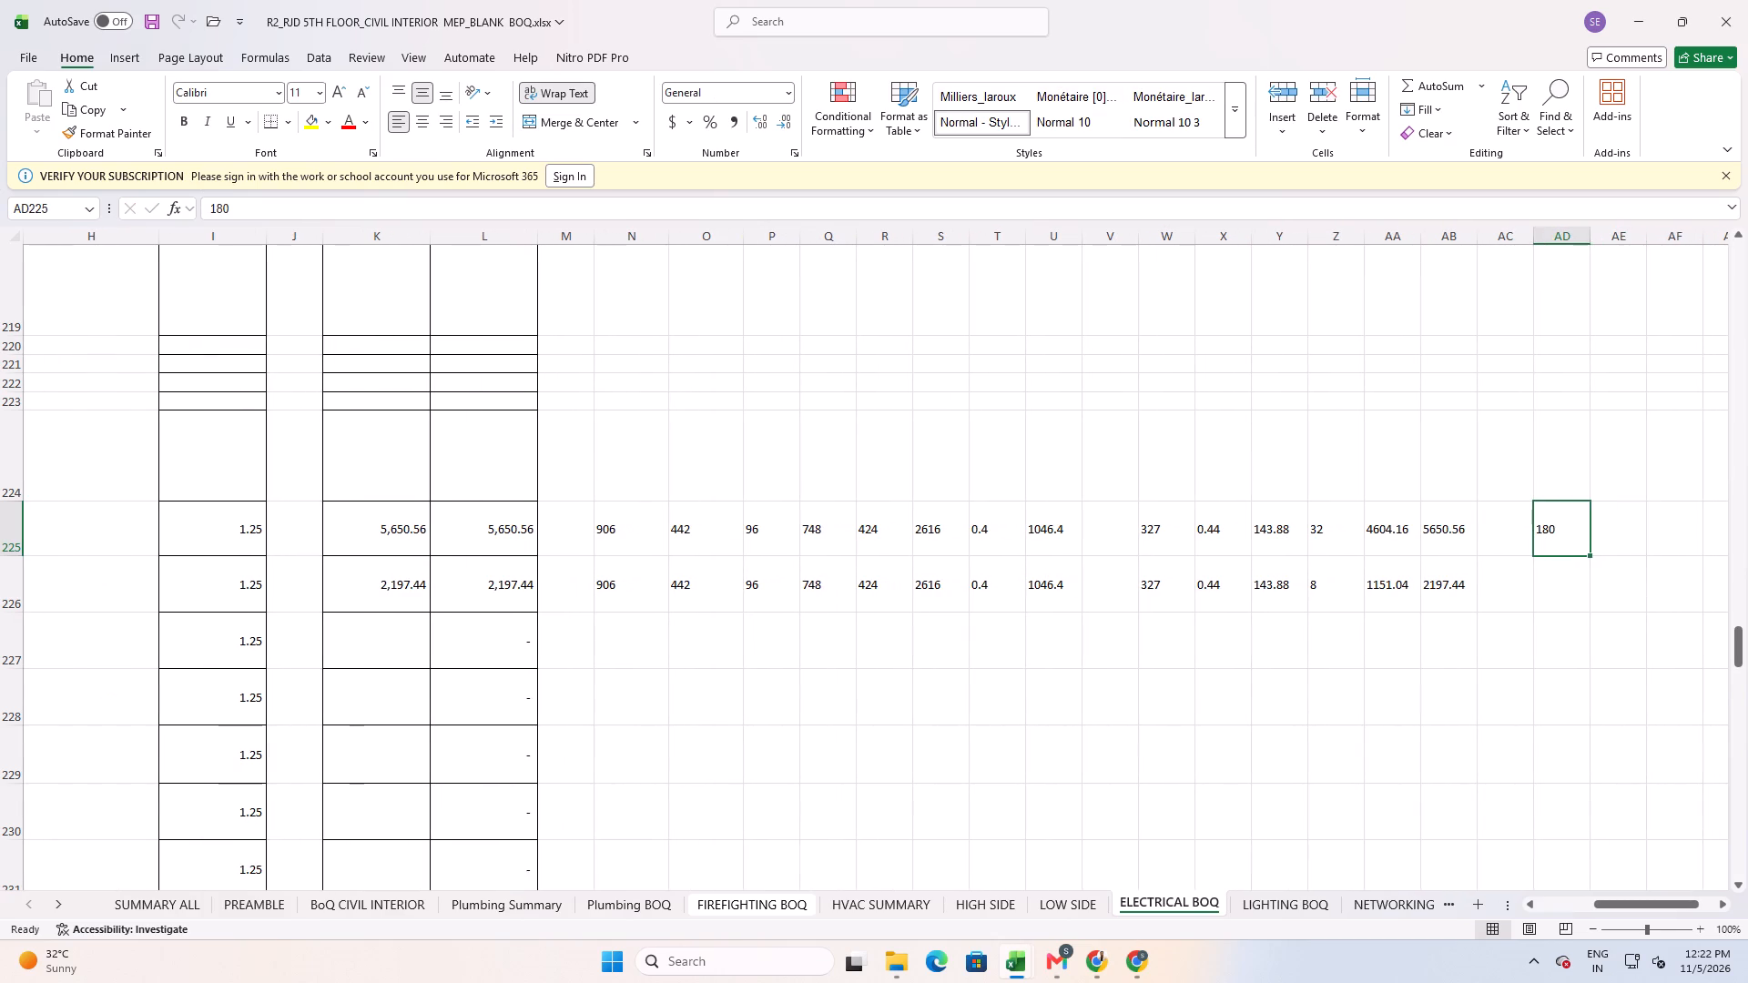
key("equal")
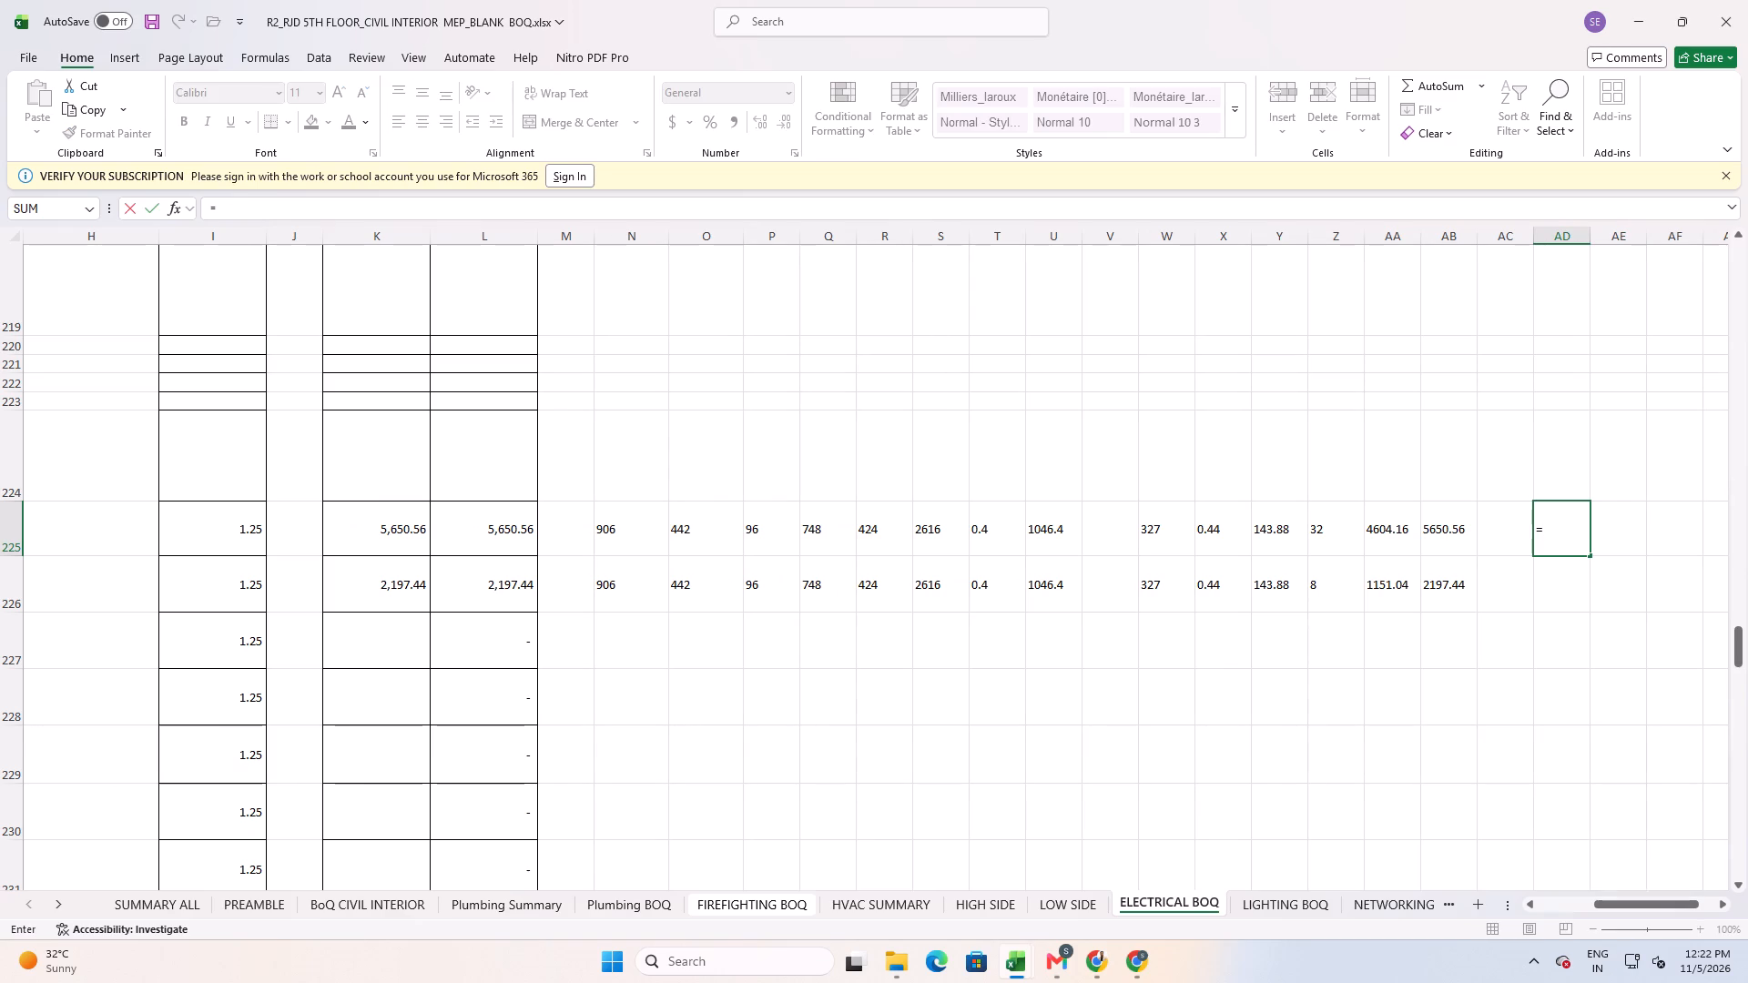
type("180")
key("asterisk")
key("Left")
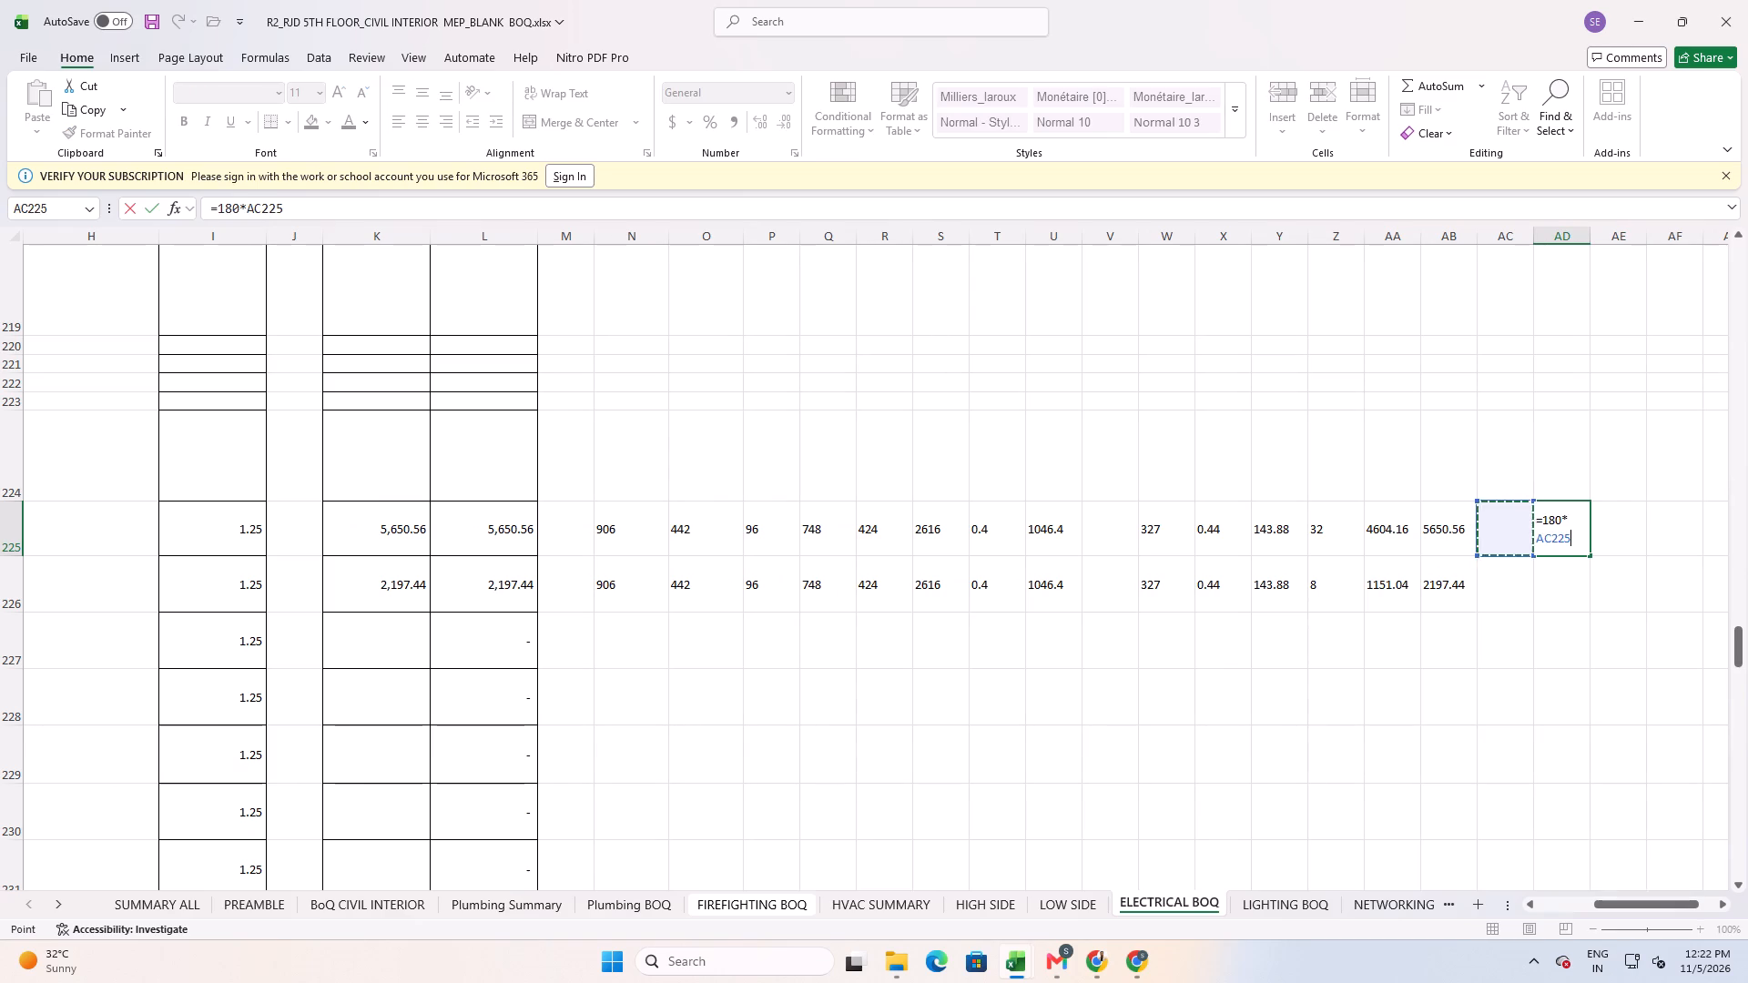
key("Left")
key("Left")
key("Left")
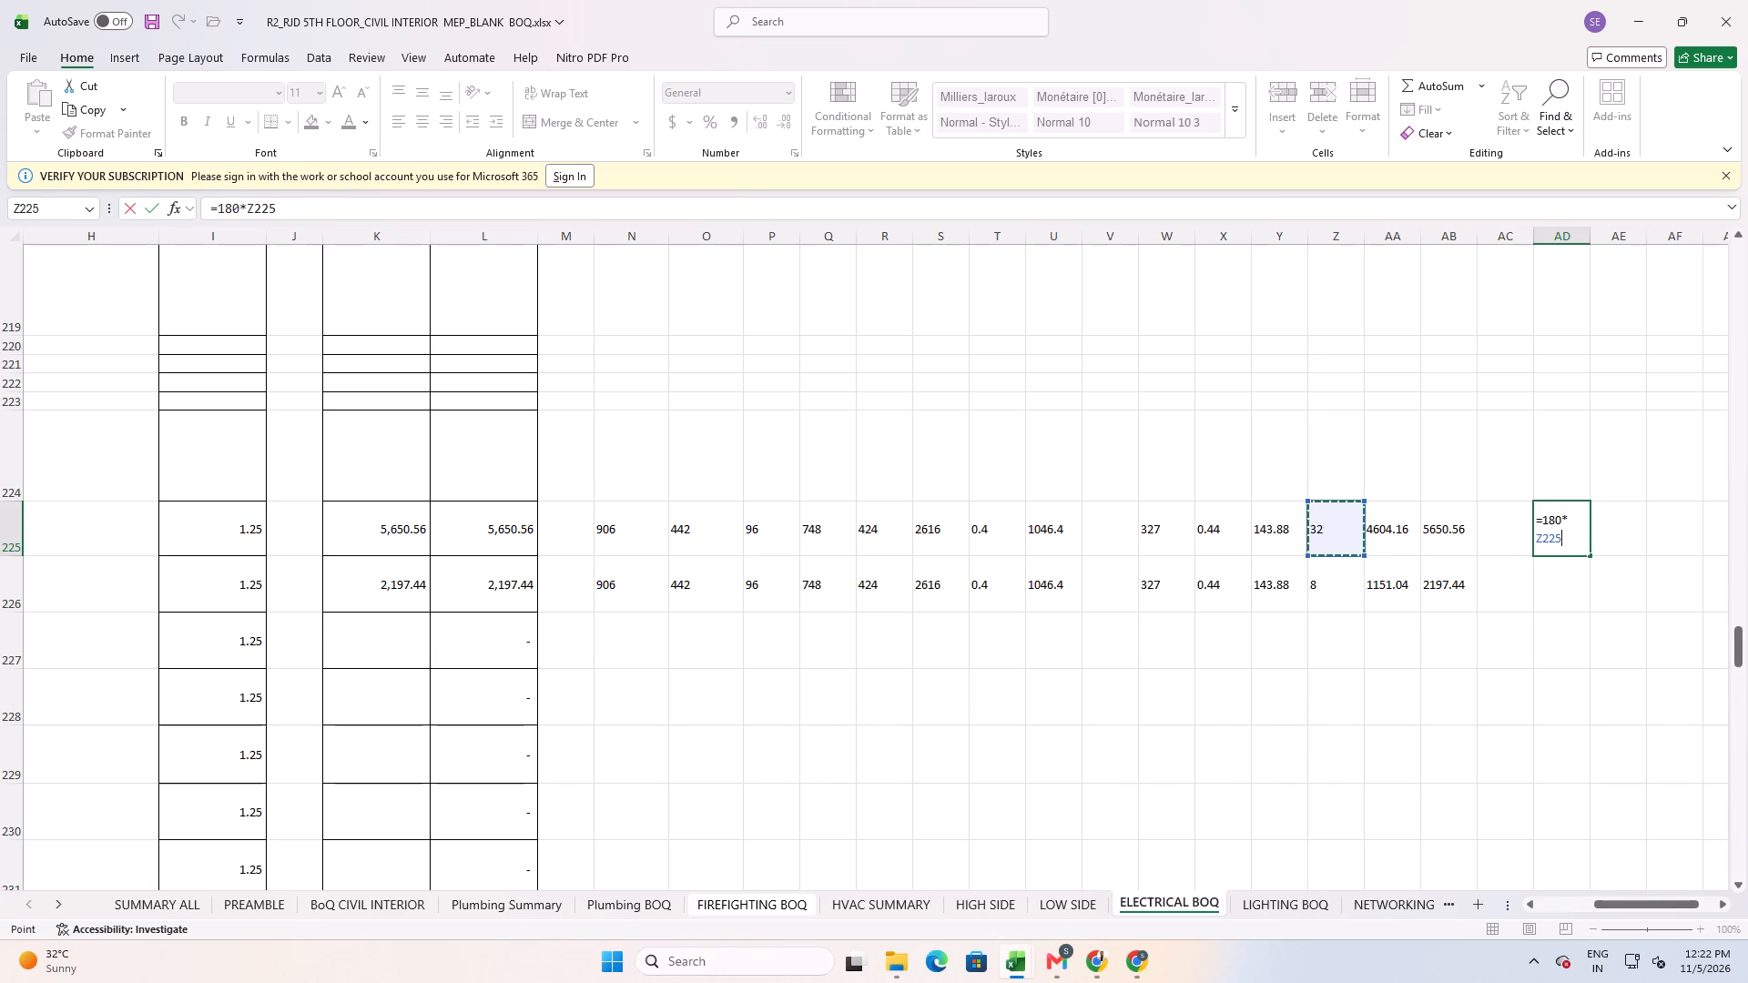
key("Return")
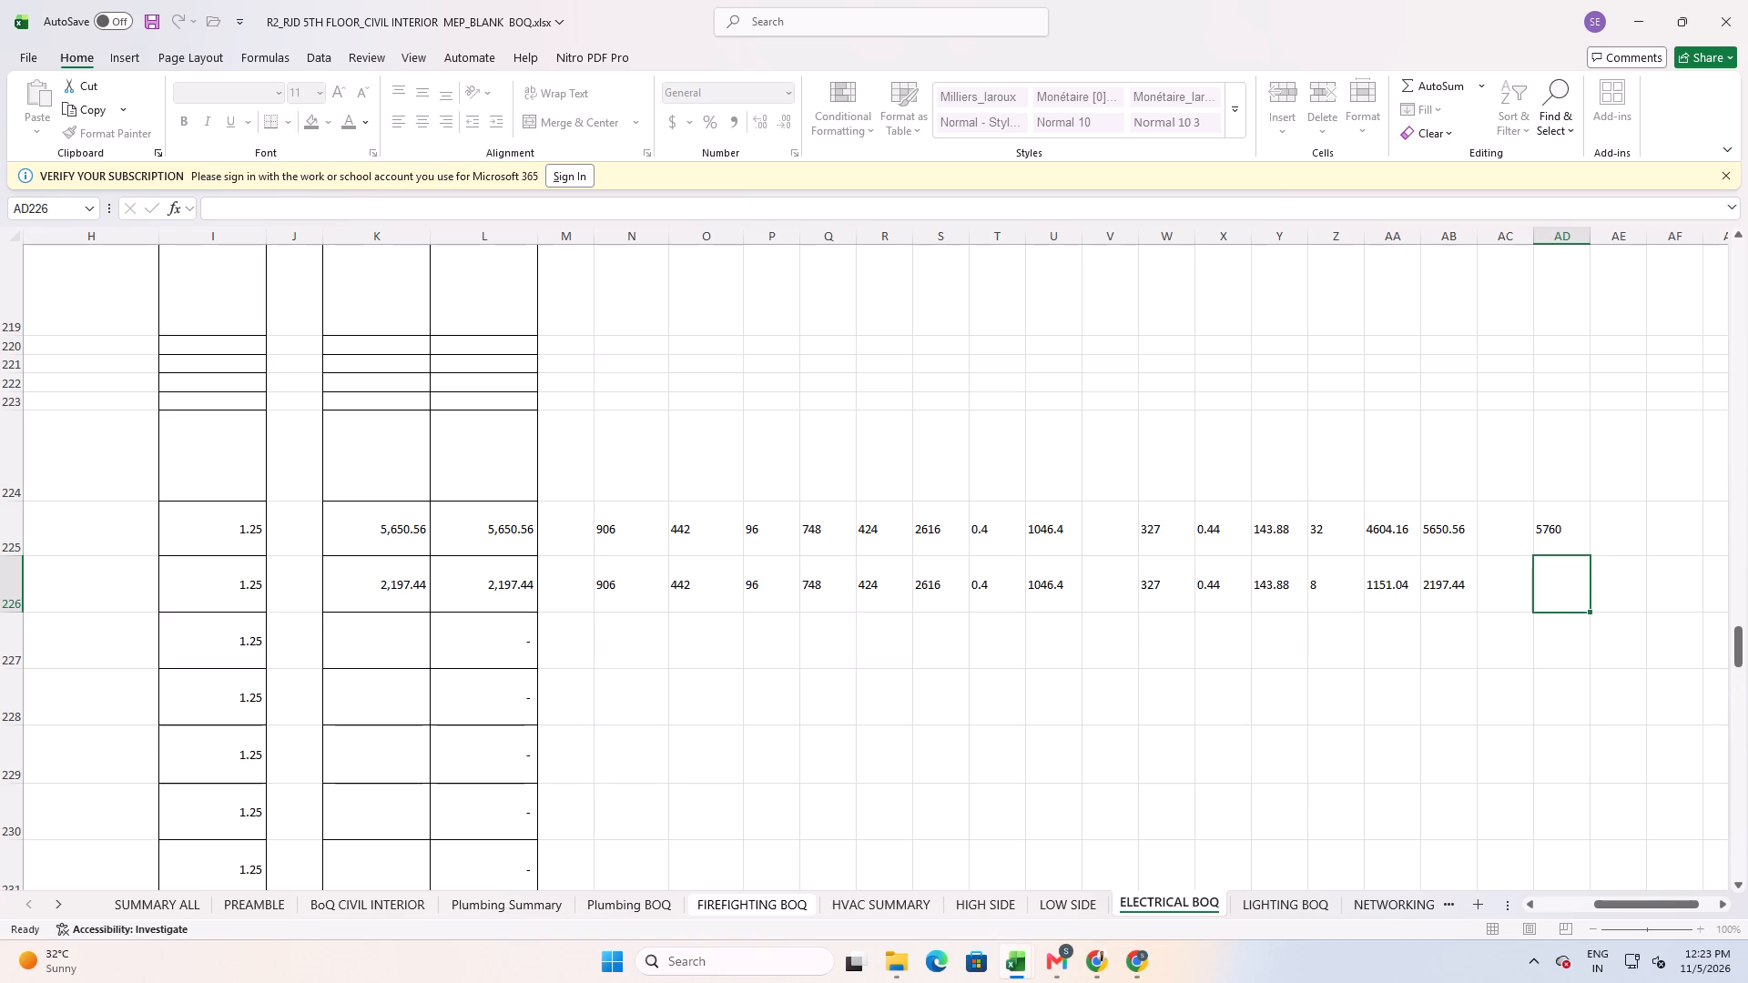
Copy the AD225 formula into AD226 for the secondary outlet.
key("Up")
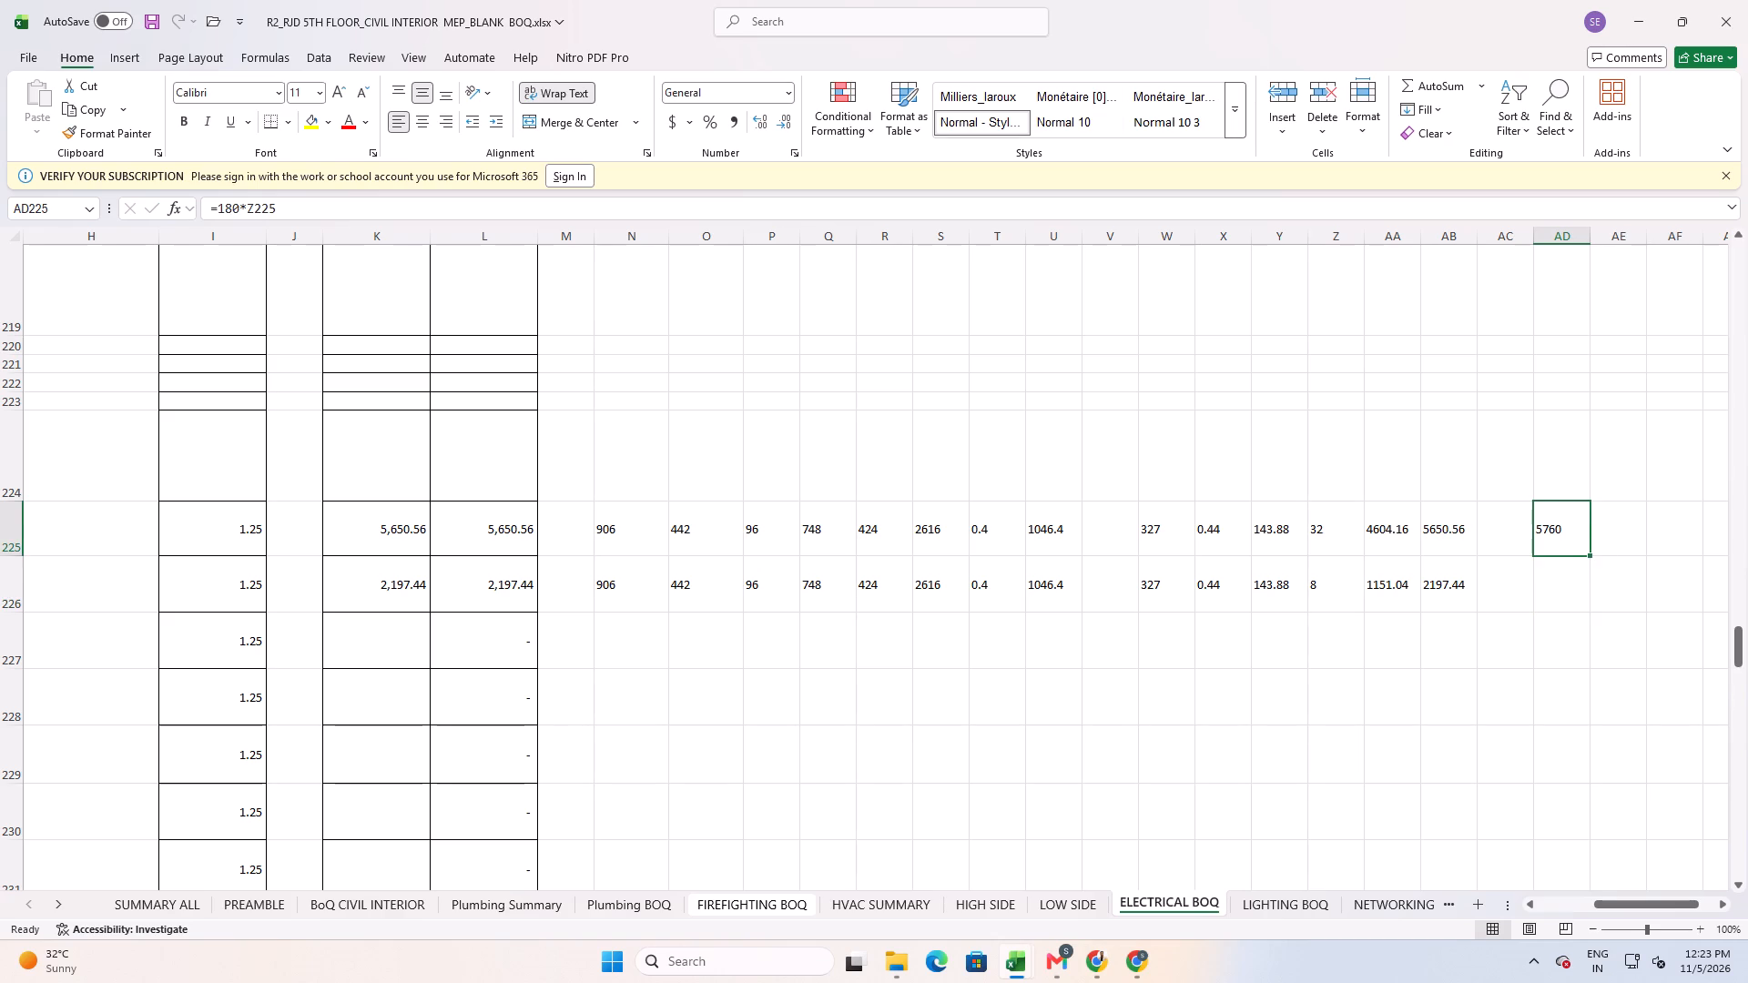
key("ctrl+c")
key("Down")
key("ctrl+v")
key("Escape")
Review the BOQ from the power outlets through the HDMI, conduiting and earthing sections to the 2KVA inverter item.
key("Left")
key("Left")
key("Left")
key("Left")
key("Left")
key("Left")
key("Left")
key("Left")
key("Left")
key("Left")
key("Left")
key("Left")
key("Left")
key("Left")
key("Left")
key("Left")
key("Left")
key("Left")
key("Left")
key("Left")
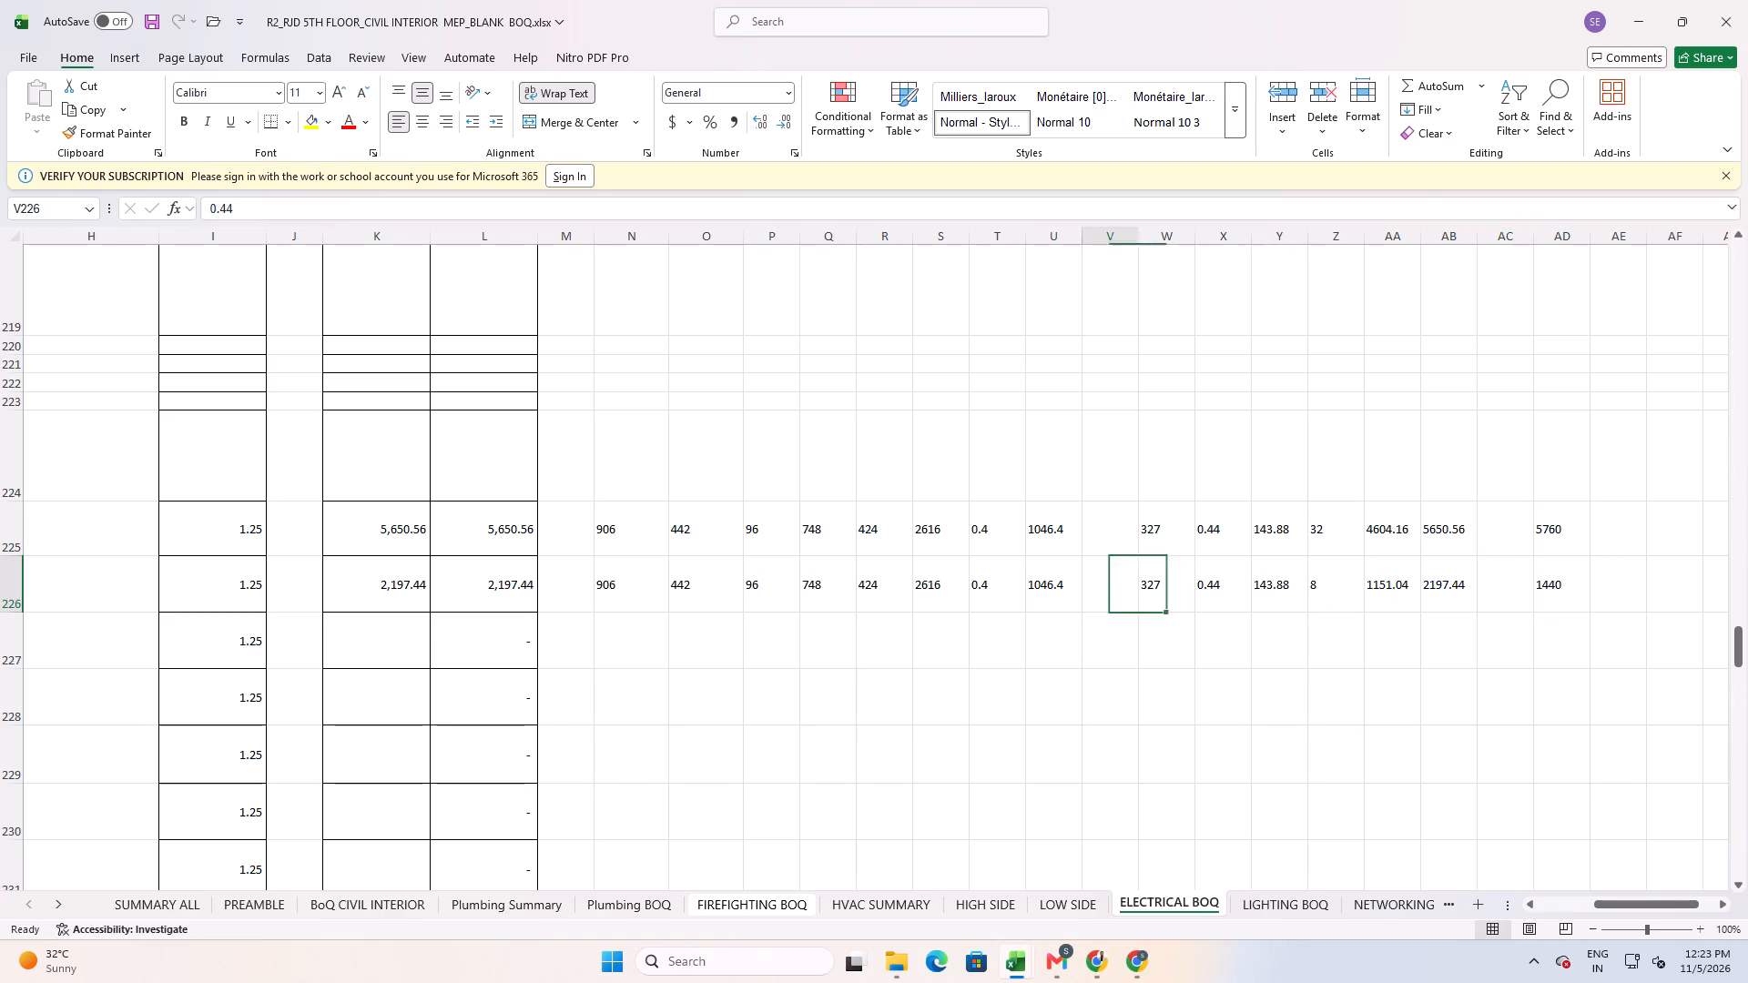
key("Up")
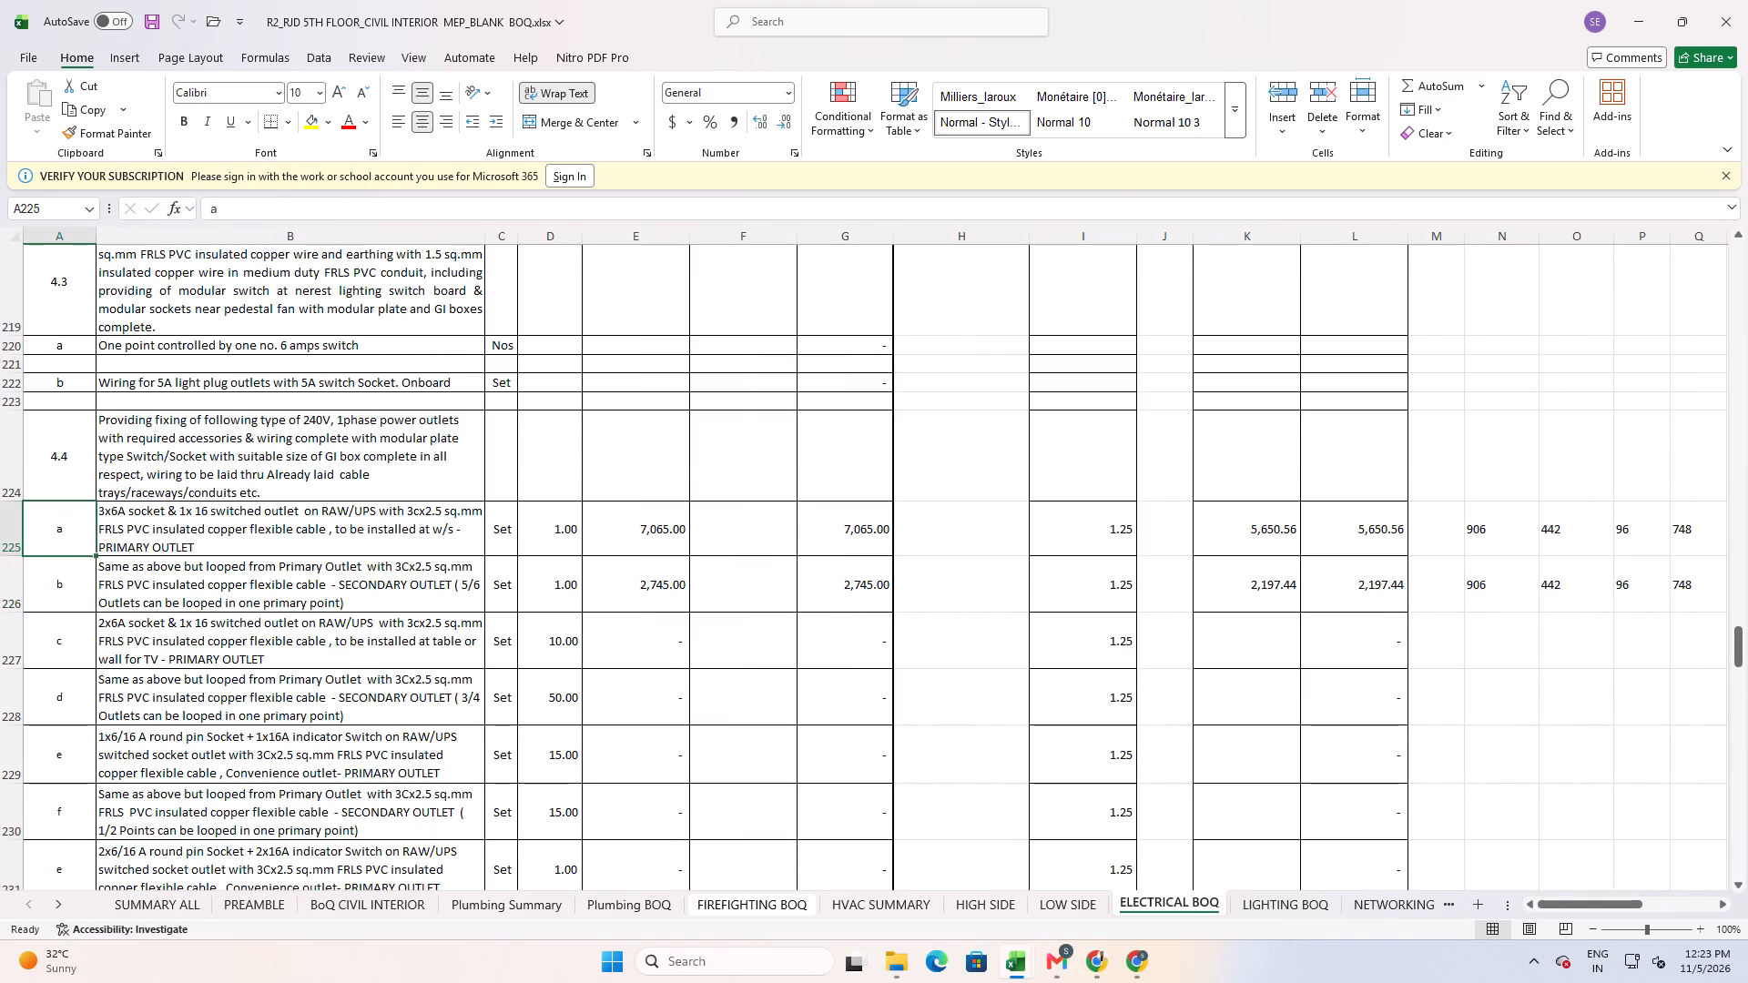
scroll(533, 713, "up", 7)
scroll(501, 714, "down", 20)
scroll(501, 714, "down", 11)
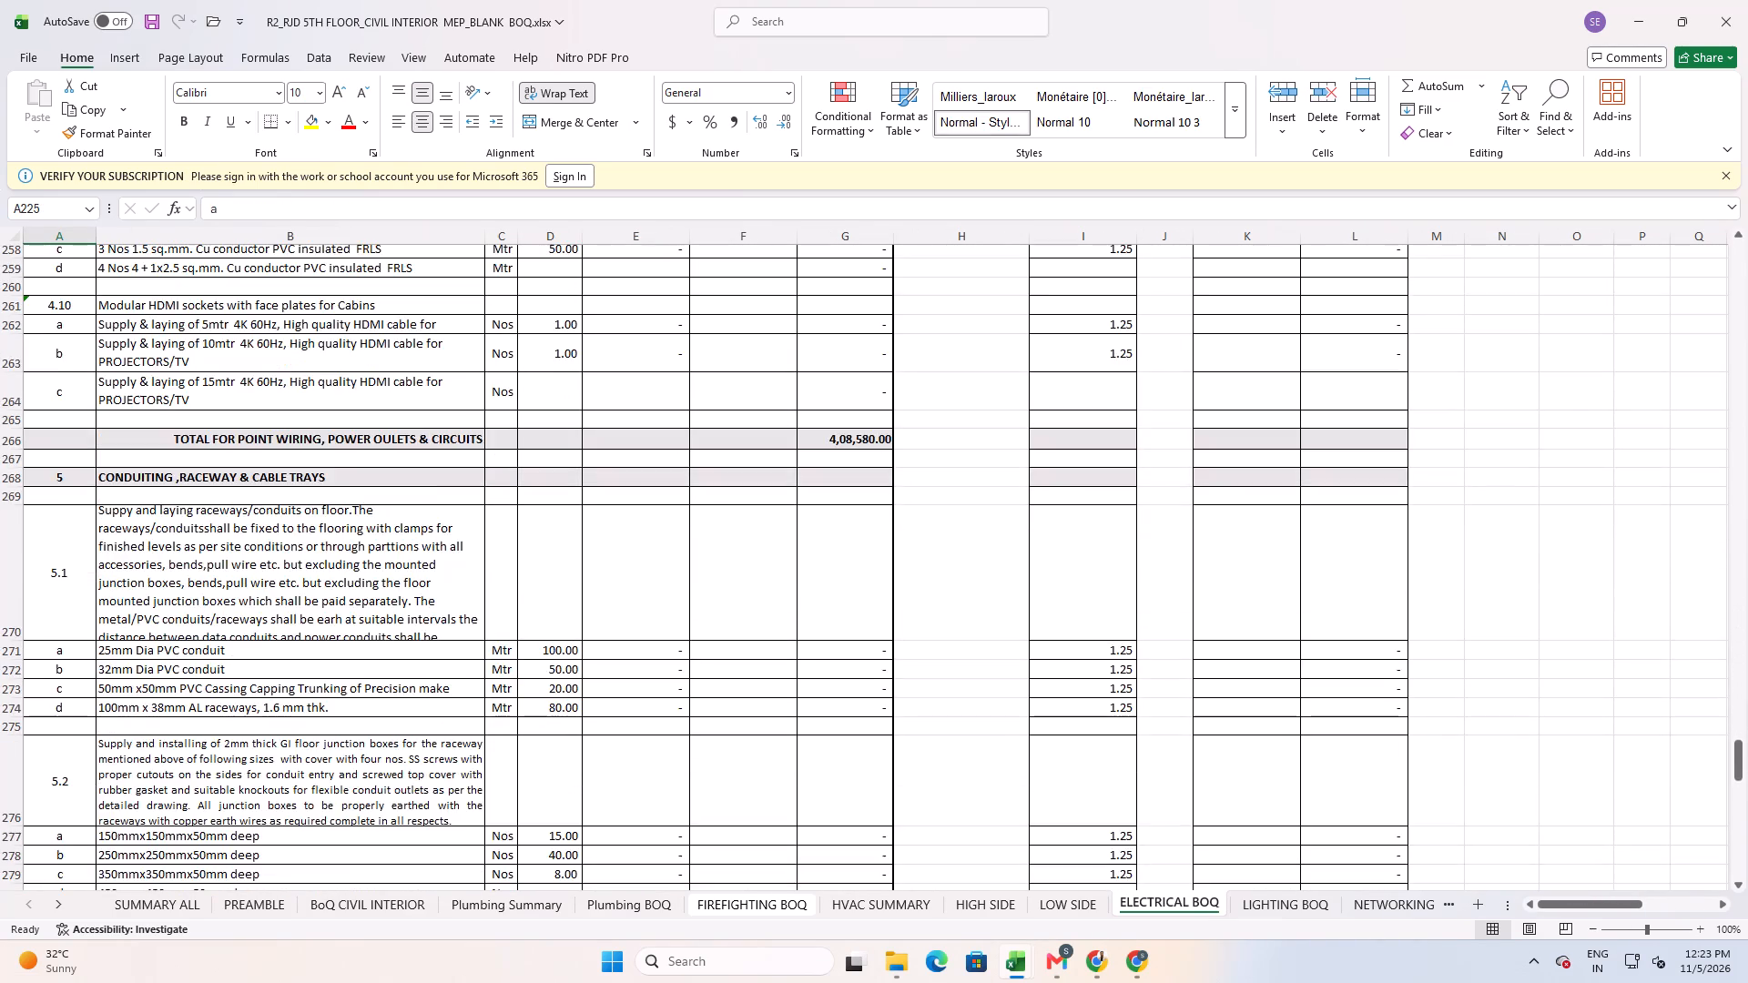
scroll(501, 713, "down", 20)
scroll(501, 713, "down", 8)
scroll(501, 713, "up", 6)
middle_click_drag(501, 713, 501, 698)
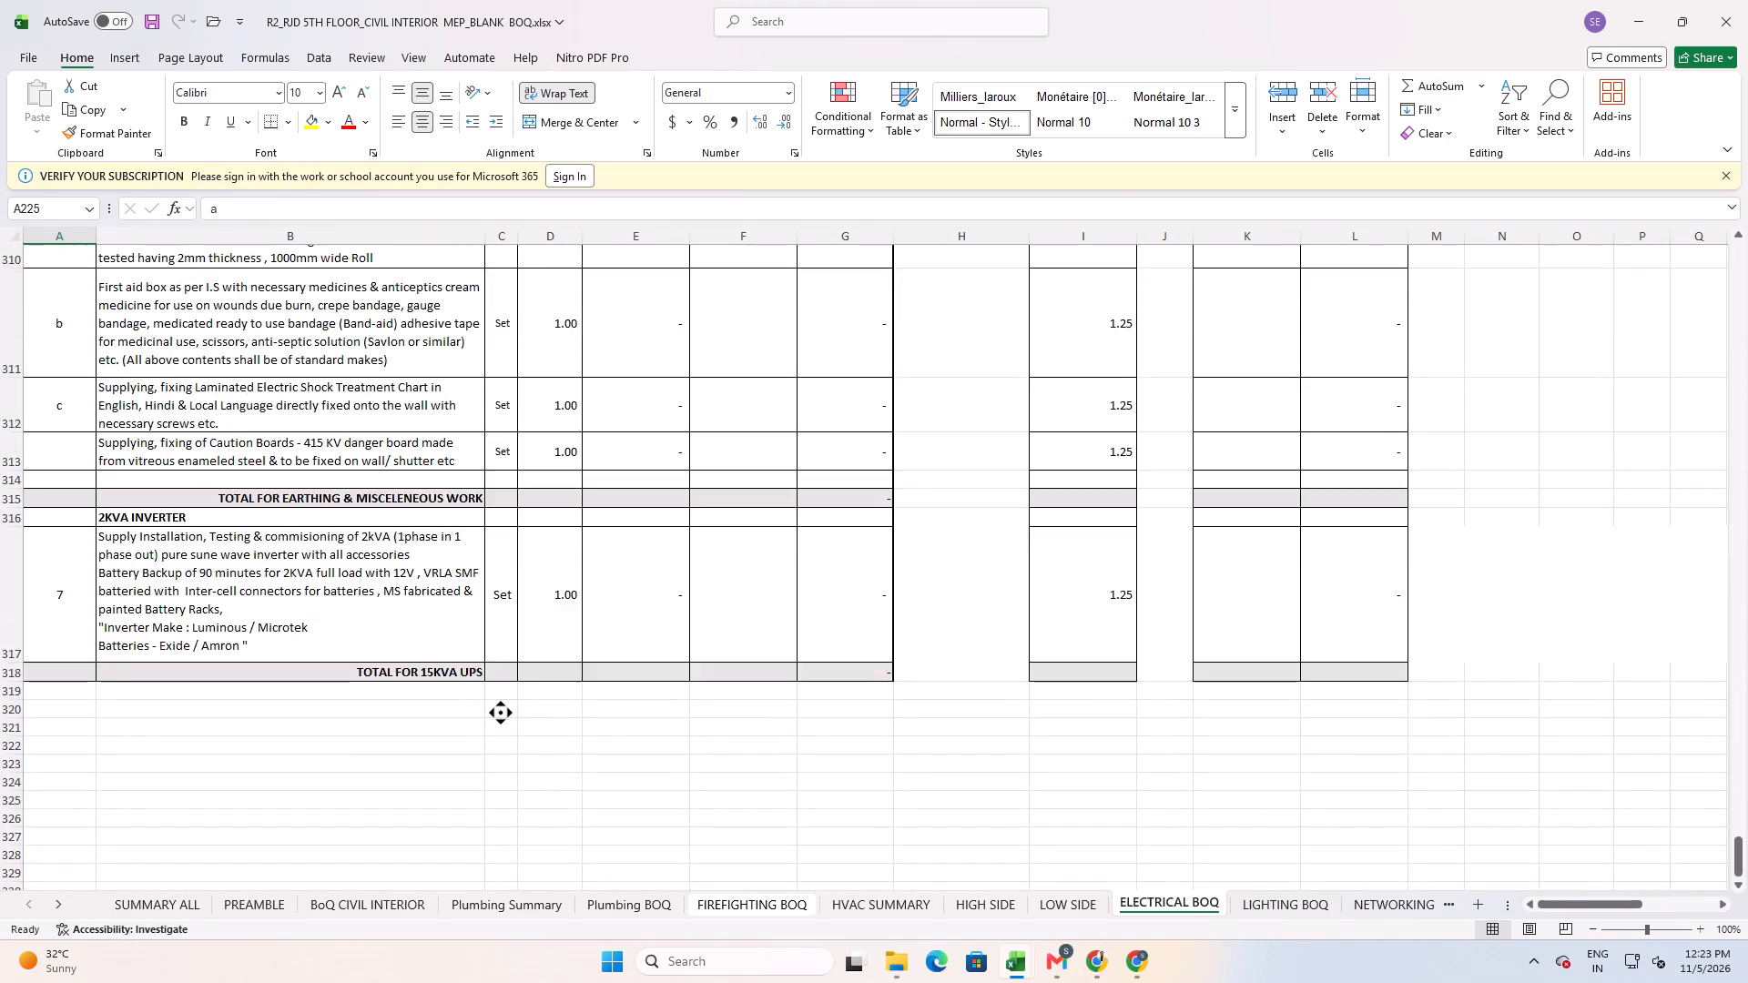
middle_click_drag(501, 698, 509, 360)
Look over the main panel, distribution board, cable, lighting, fan, power outlet and circuit main items for rates still blank.
scroll(509, 360, "down", 17)
scroll(509, 693, "down", 2)
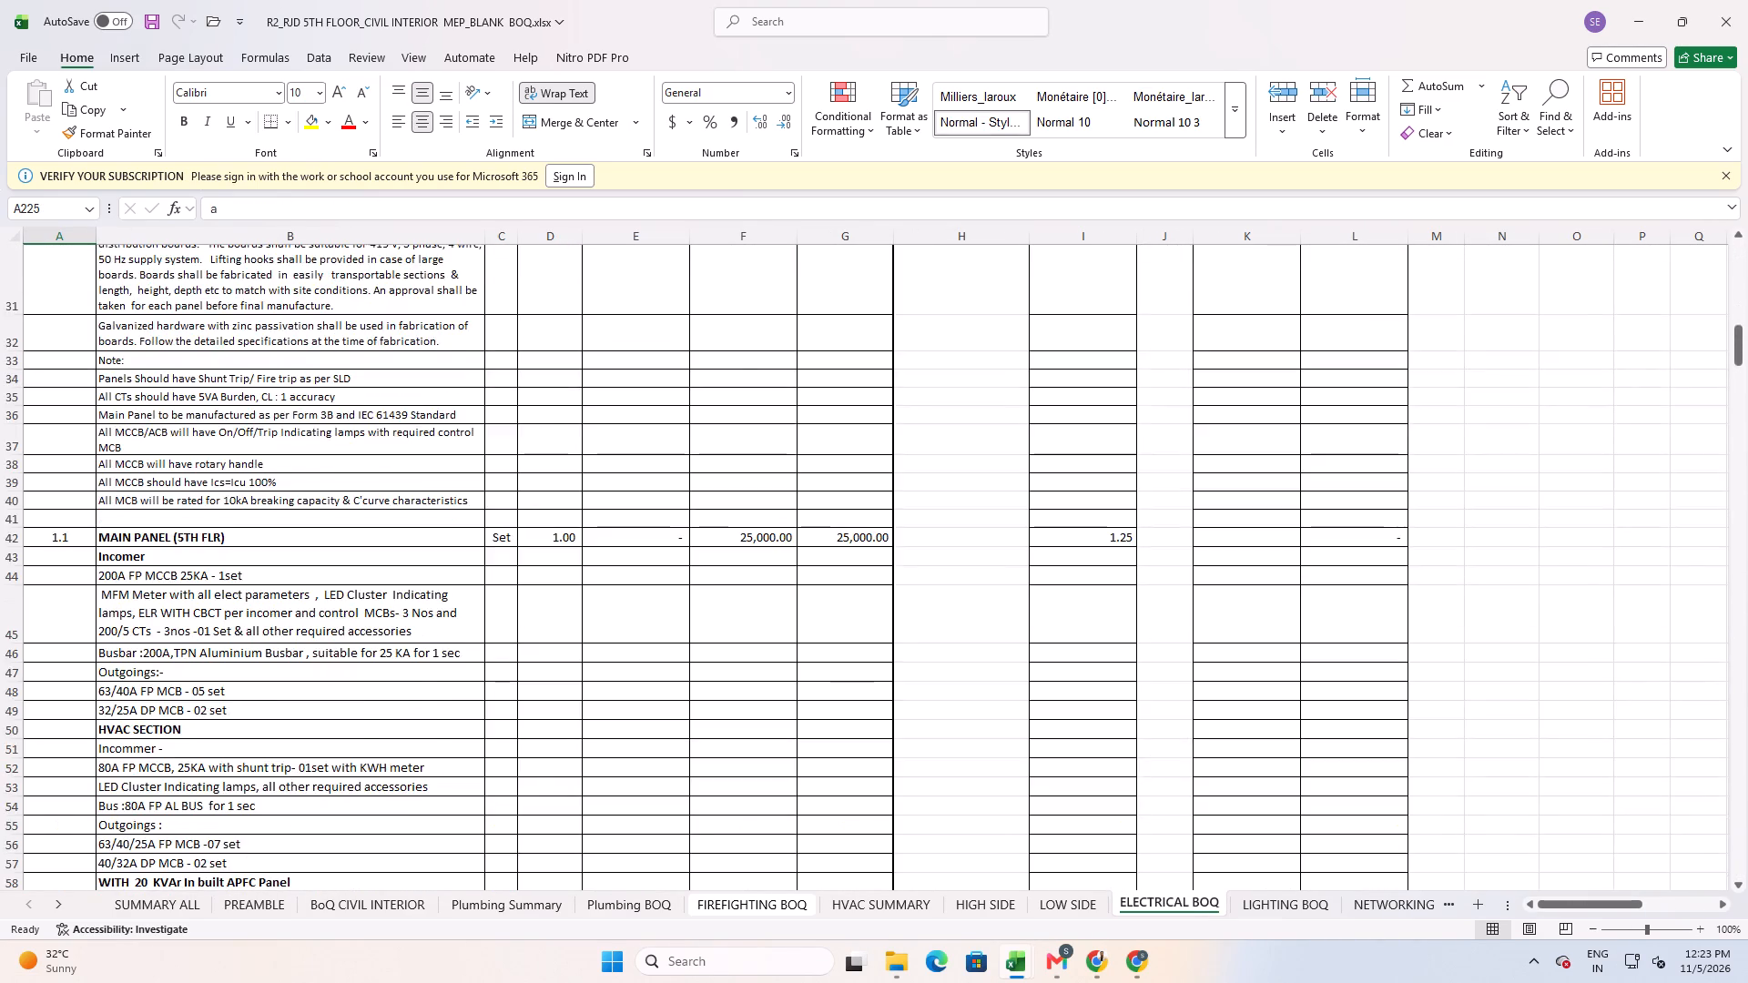
scroll(509, 694, "down", 20)
scroll(509, 694, "down", 9)
scroll(420, 594, "down", 15)
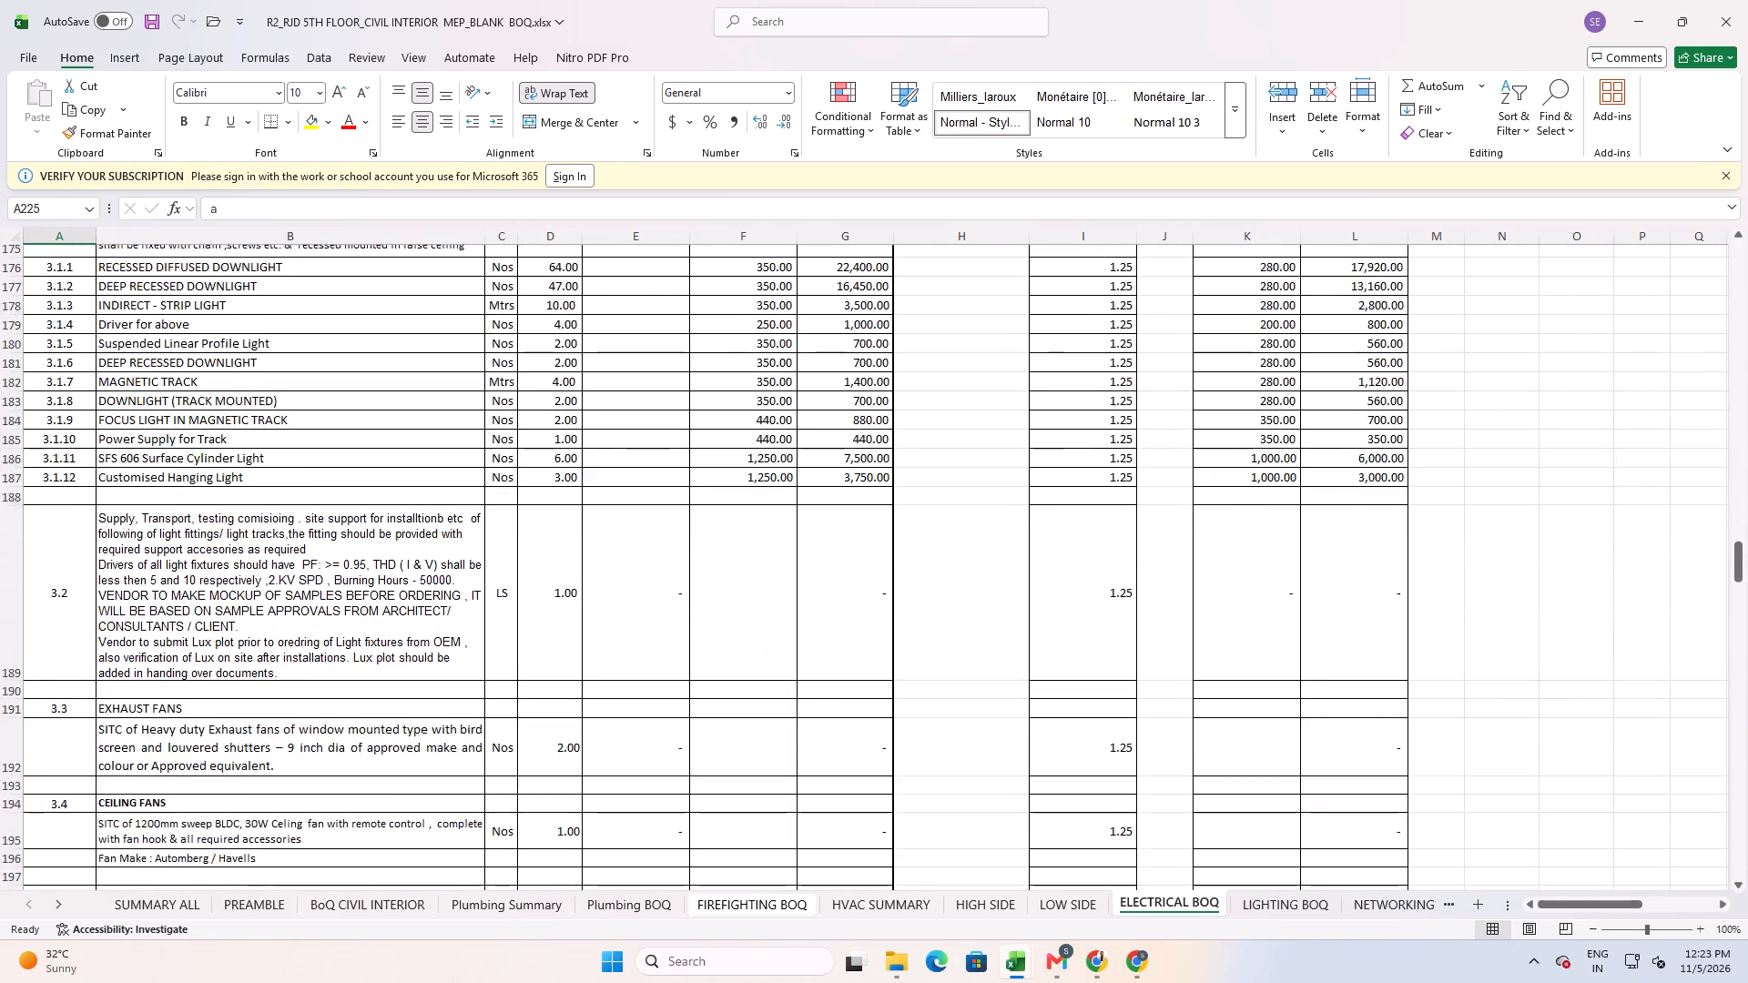
scroll(403, 600, "down", 19)
scroll(393, 598, "down", 6)
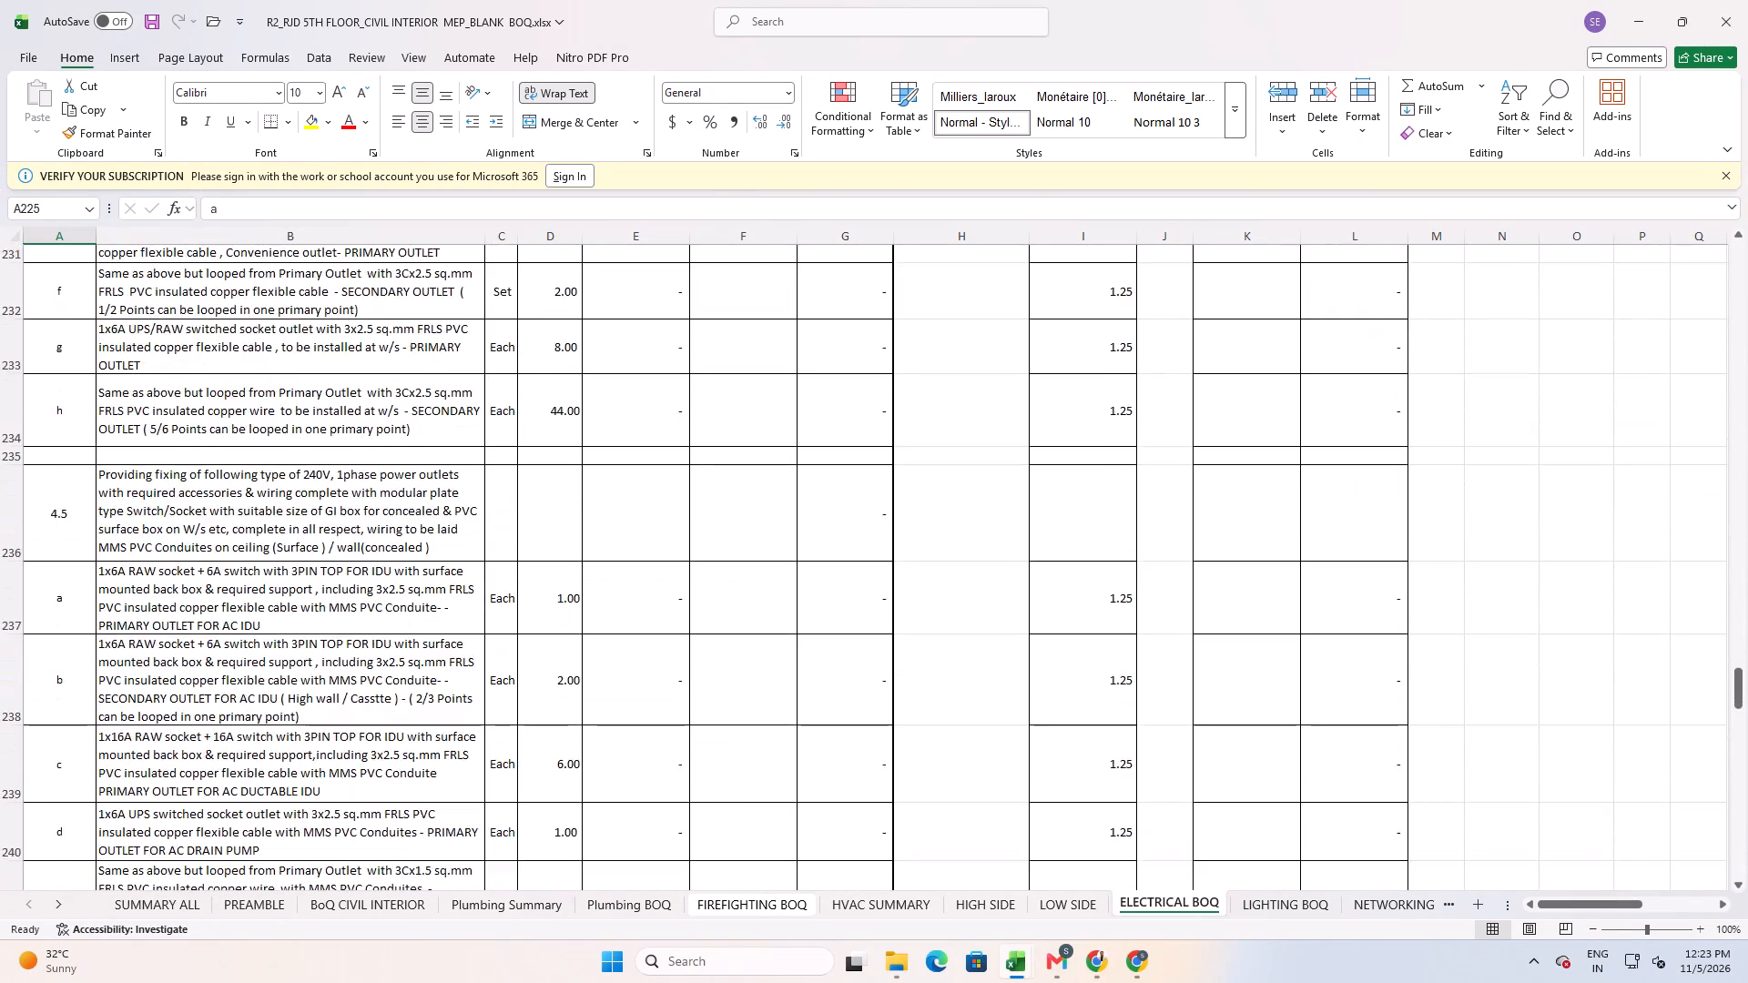
scroll(394, 598, "down", 12)
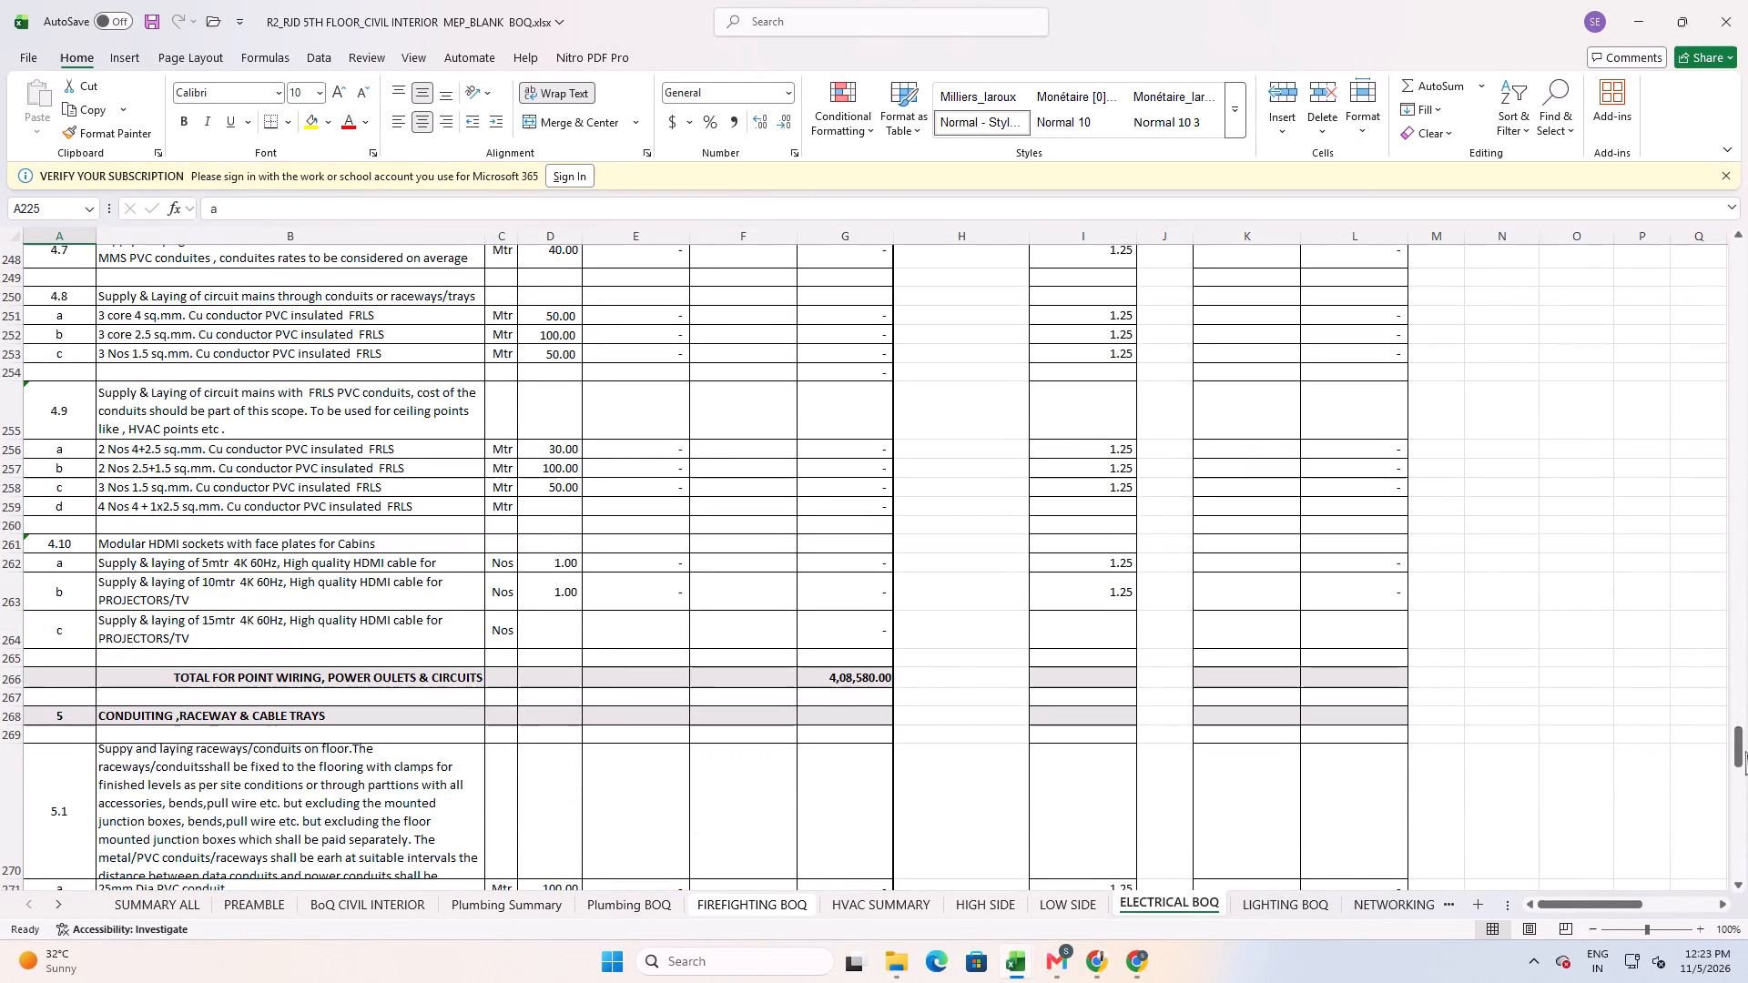
left_click_drag(1736, 749, 1744, 533)
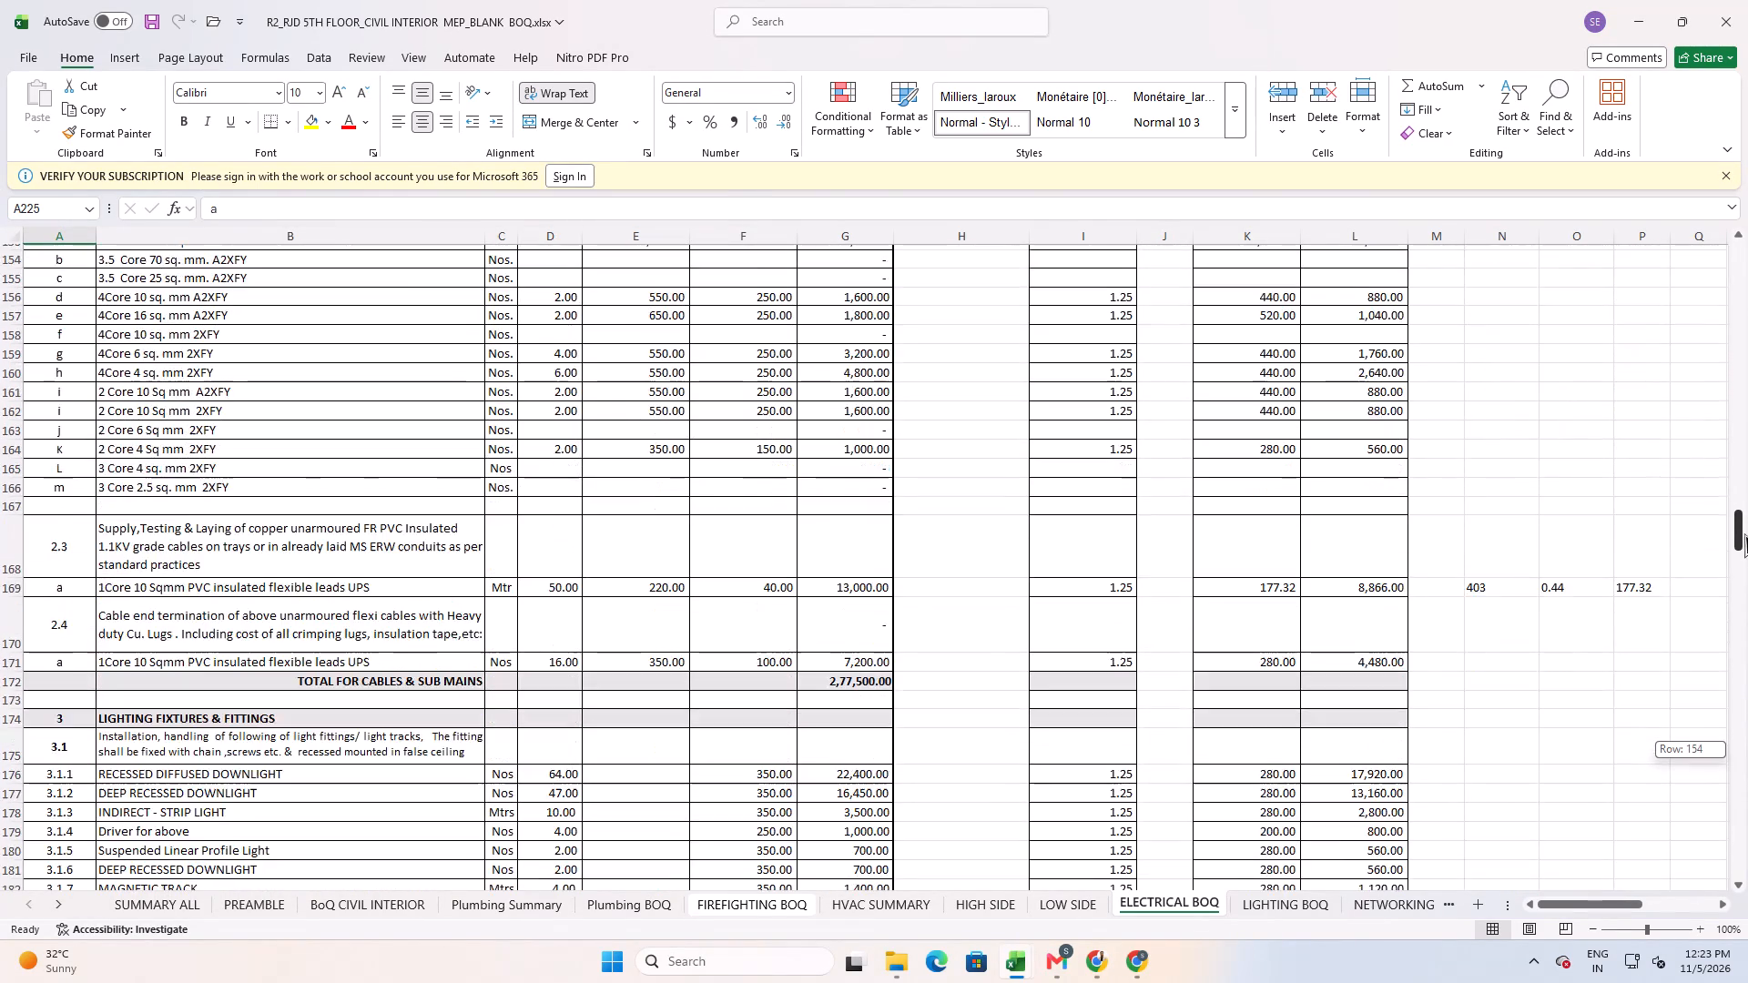
left_click_drag(1744, 533, 1747, 384)
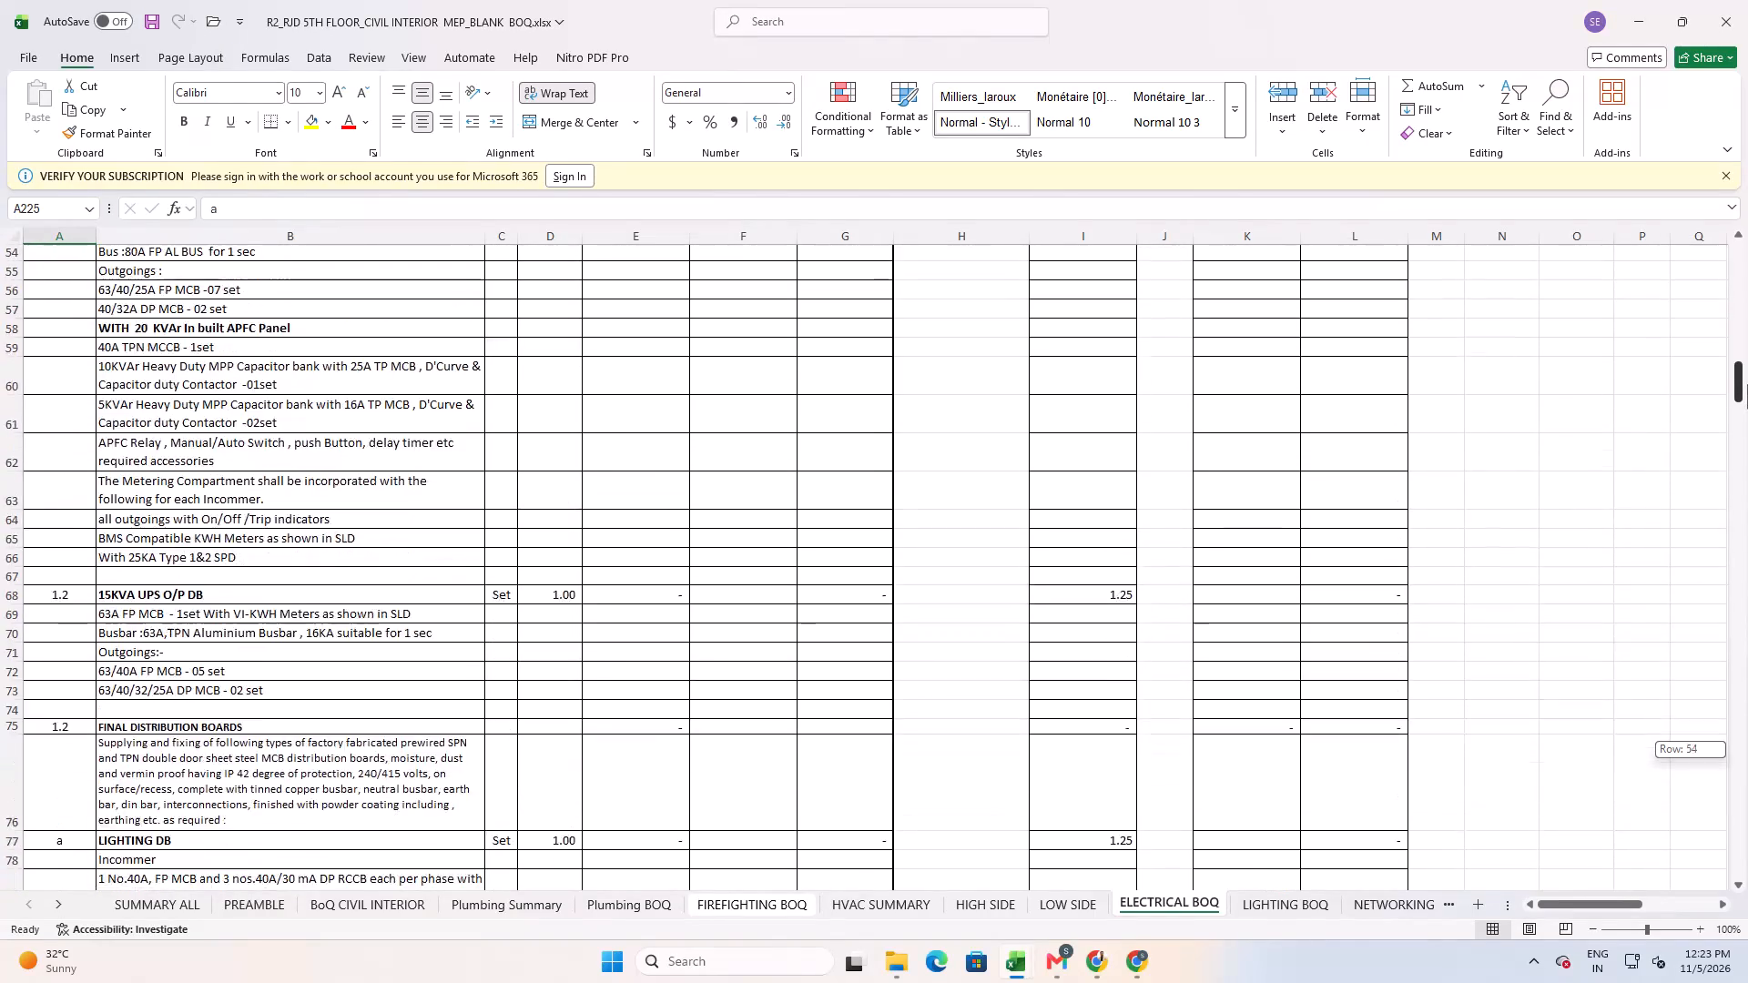
left_click_drag(1747, 384, 1738, 279)
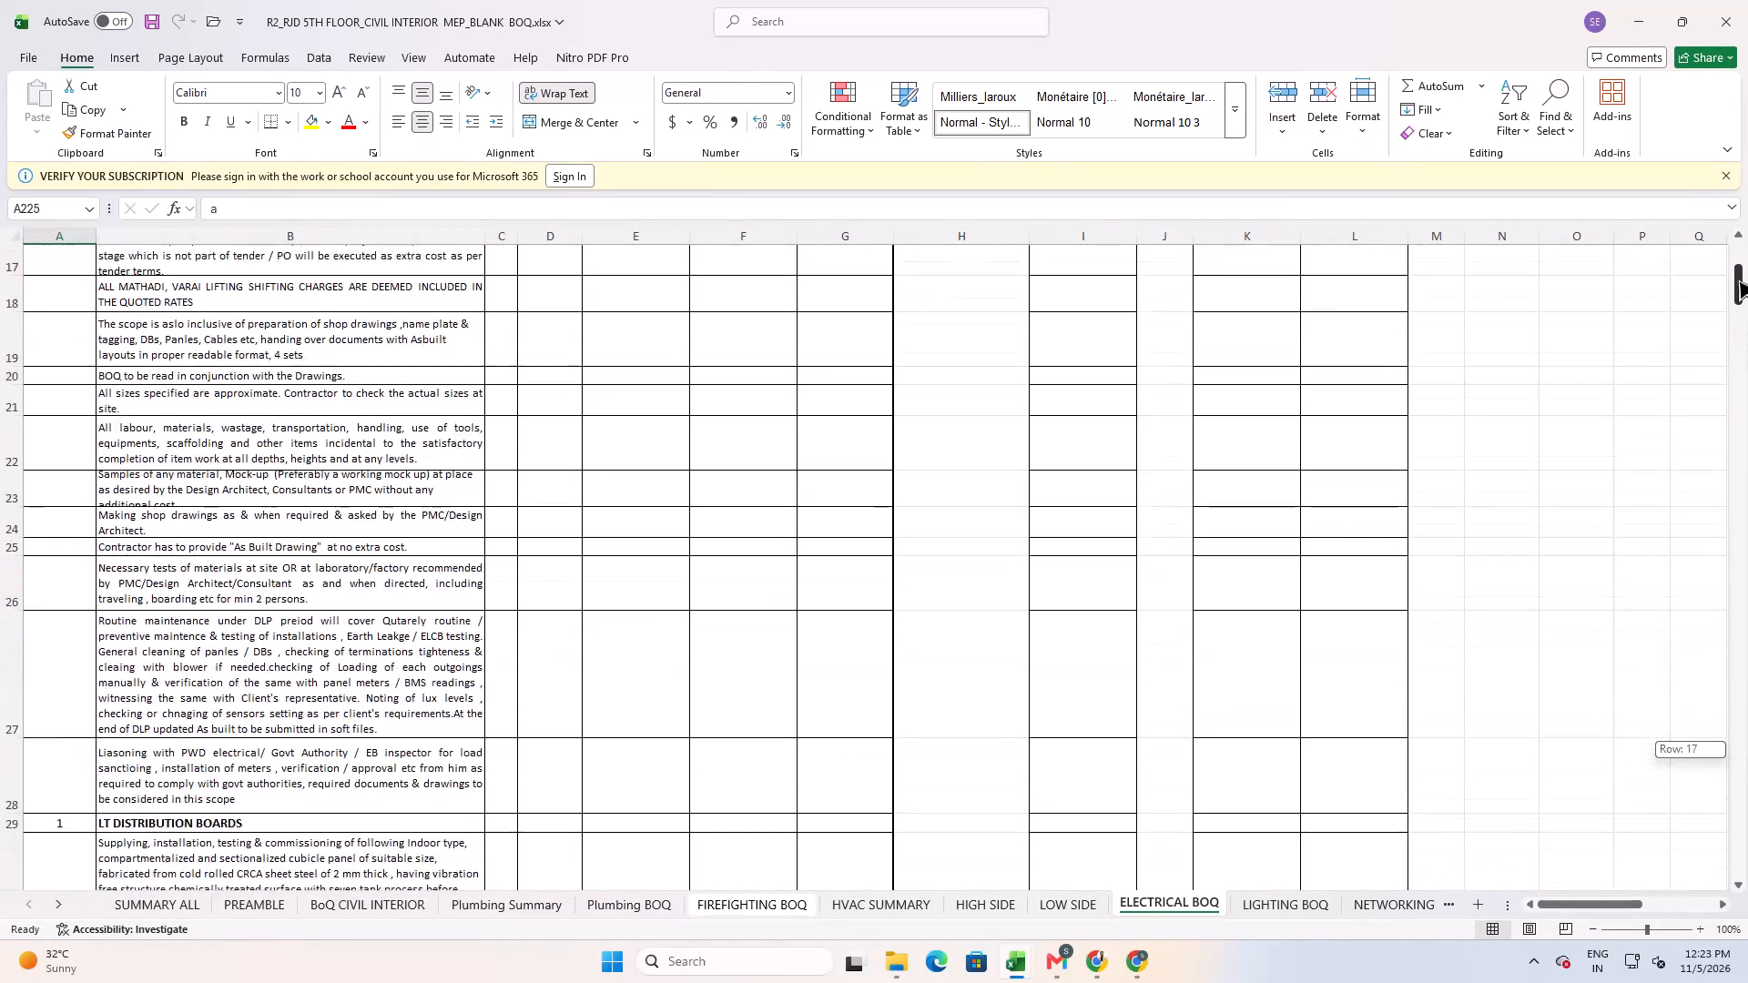
left_click_drag(1738, 279, 1728, 451)
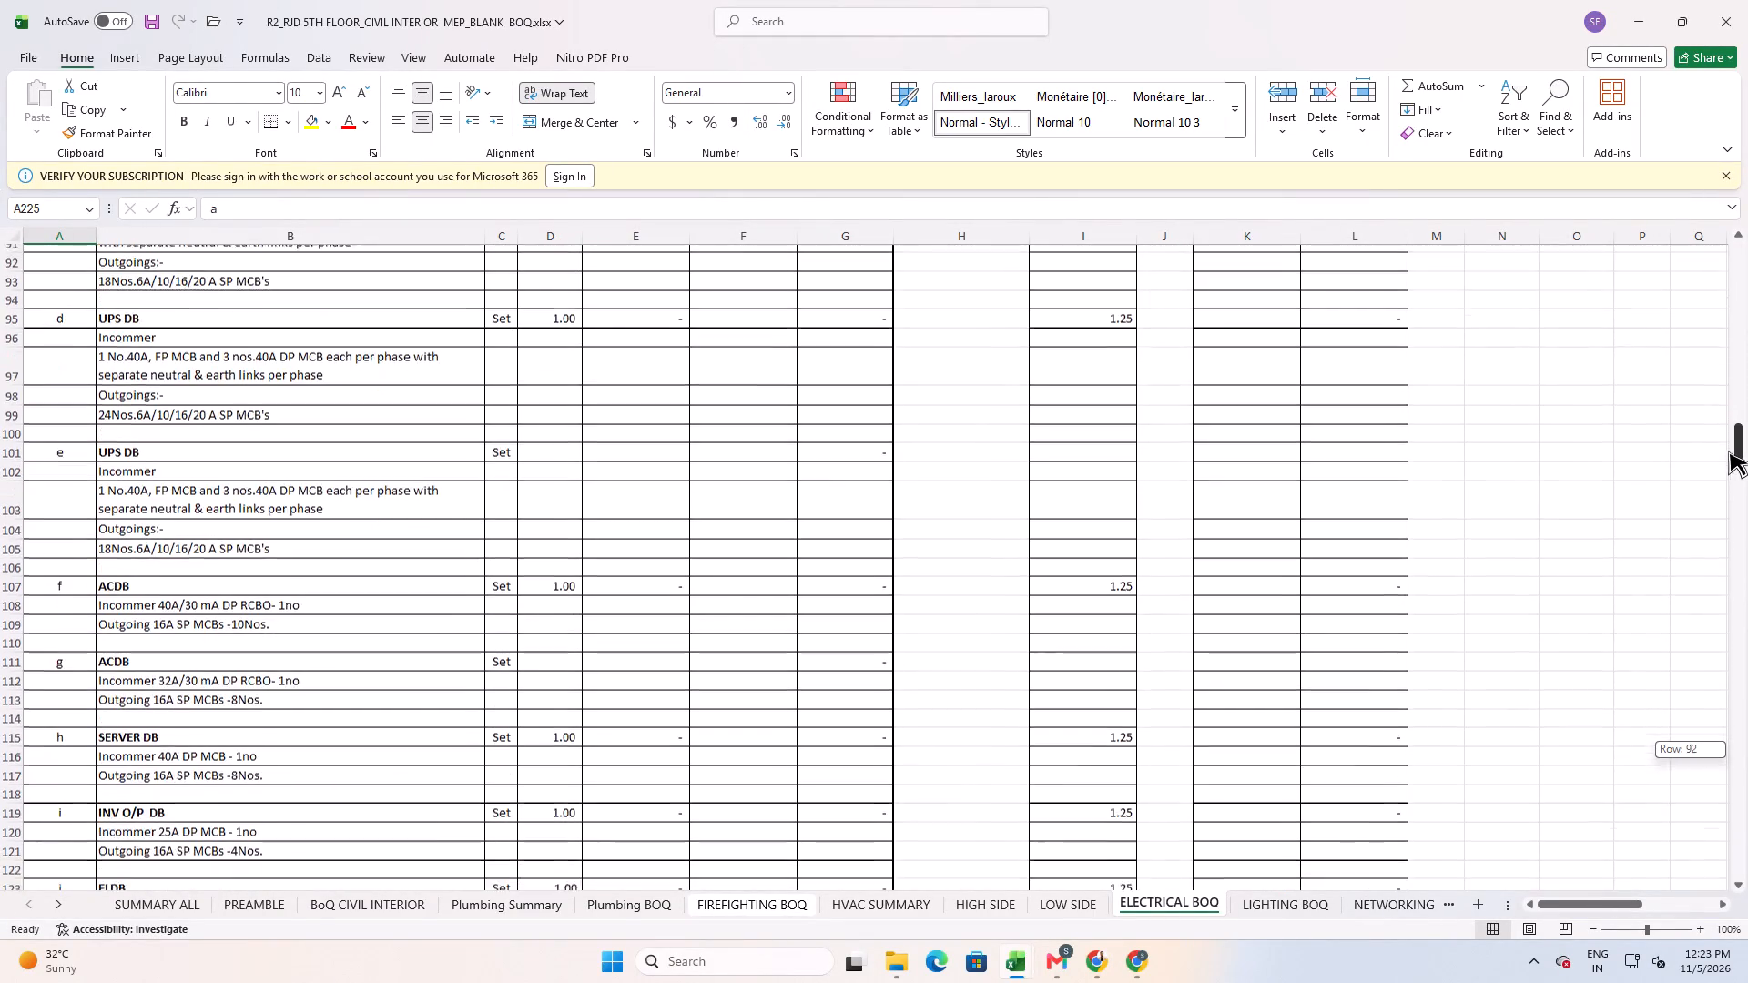
left_click_drag(1728, 451, 1743, 532)
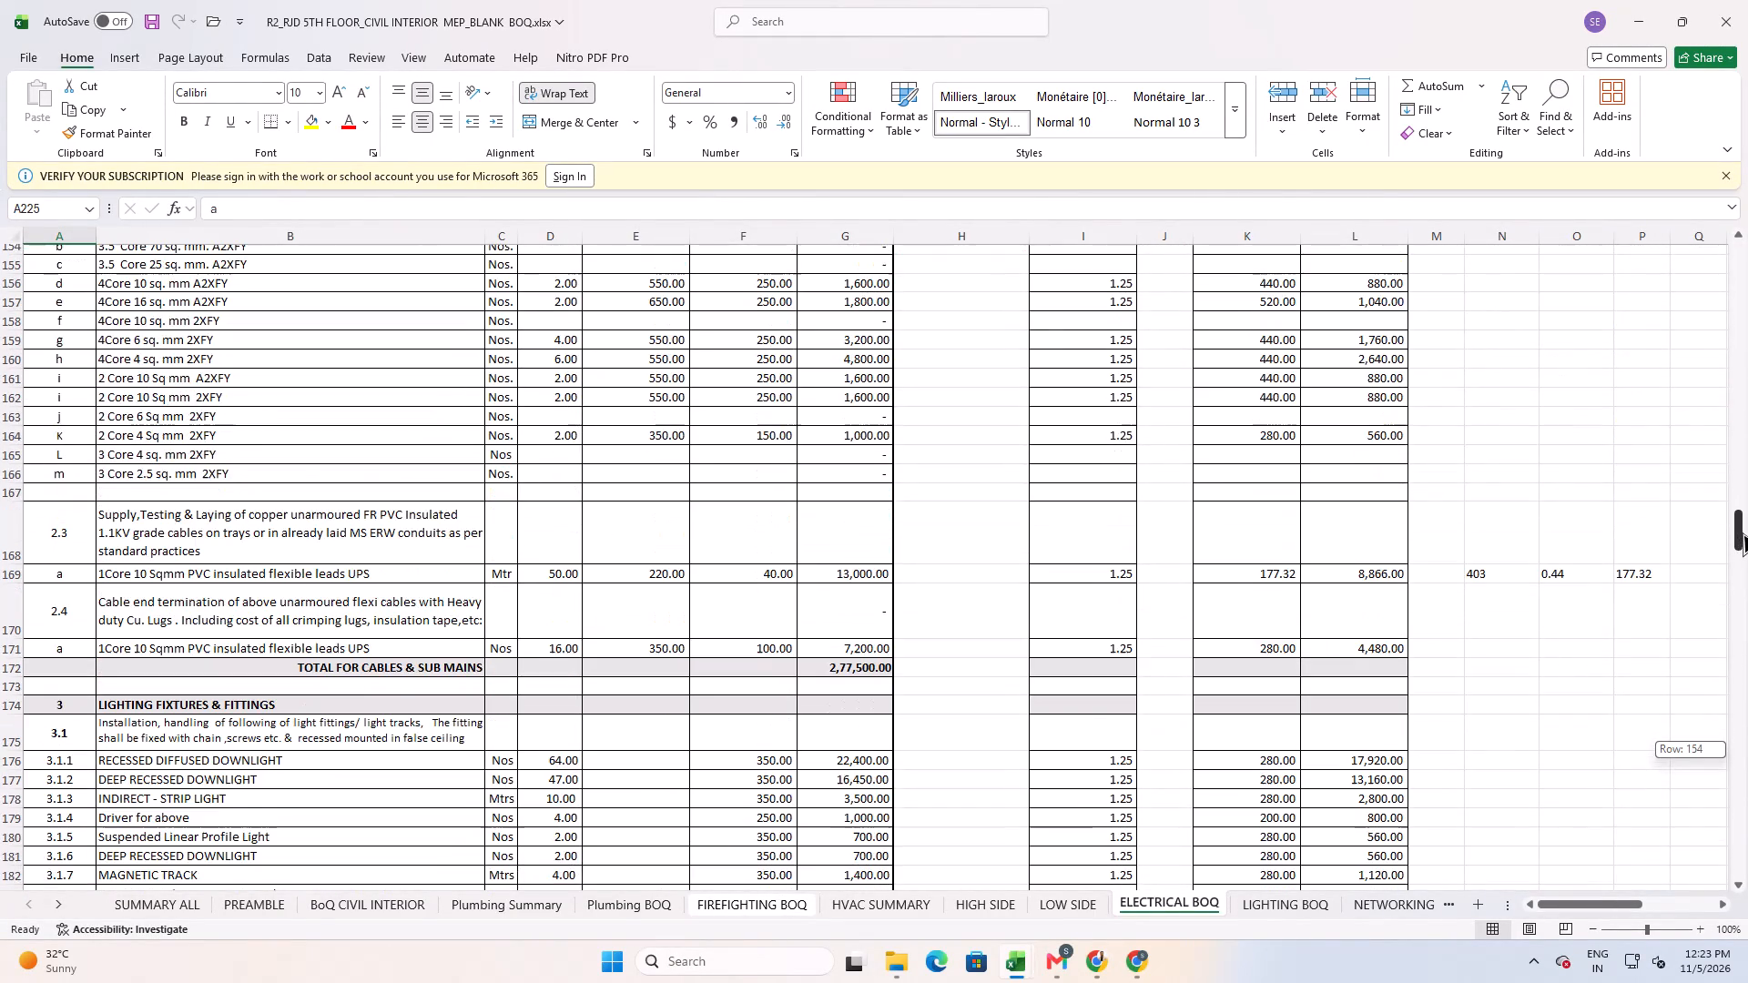
Look over the lighting, exhaust fan, ceiling fan, power outlet, circuit main and HDMI items for rates still blank.
left_click_drag(1743, 532, 1747, 561)
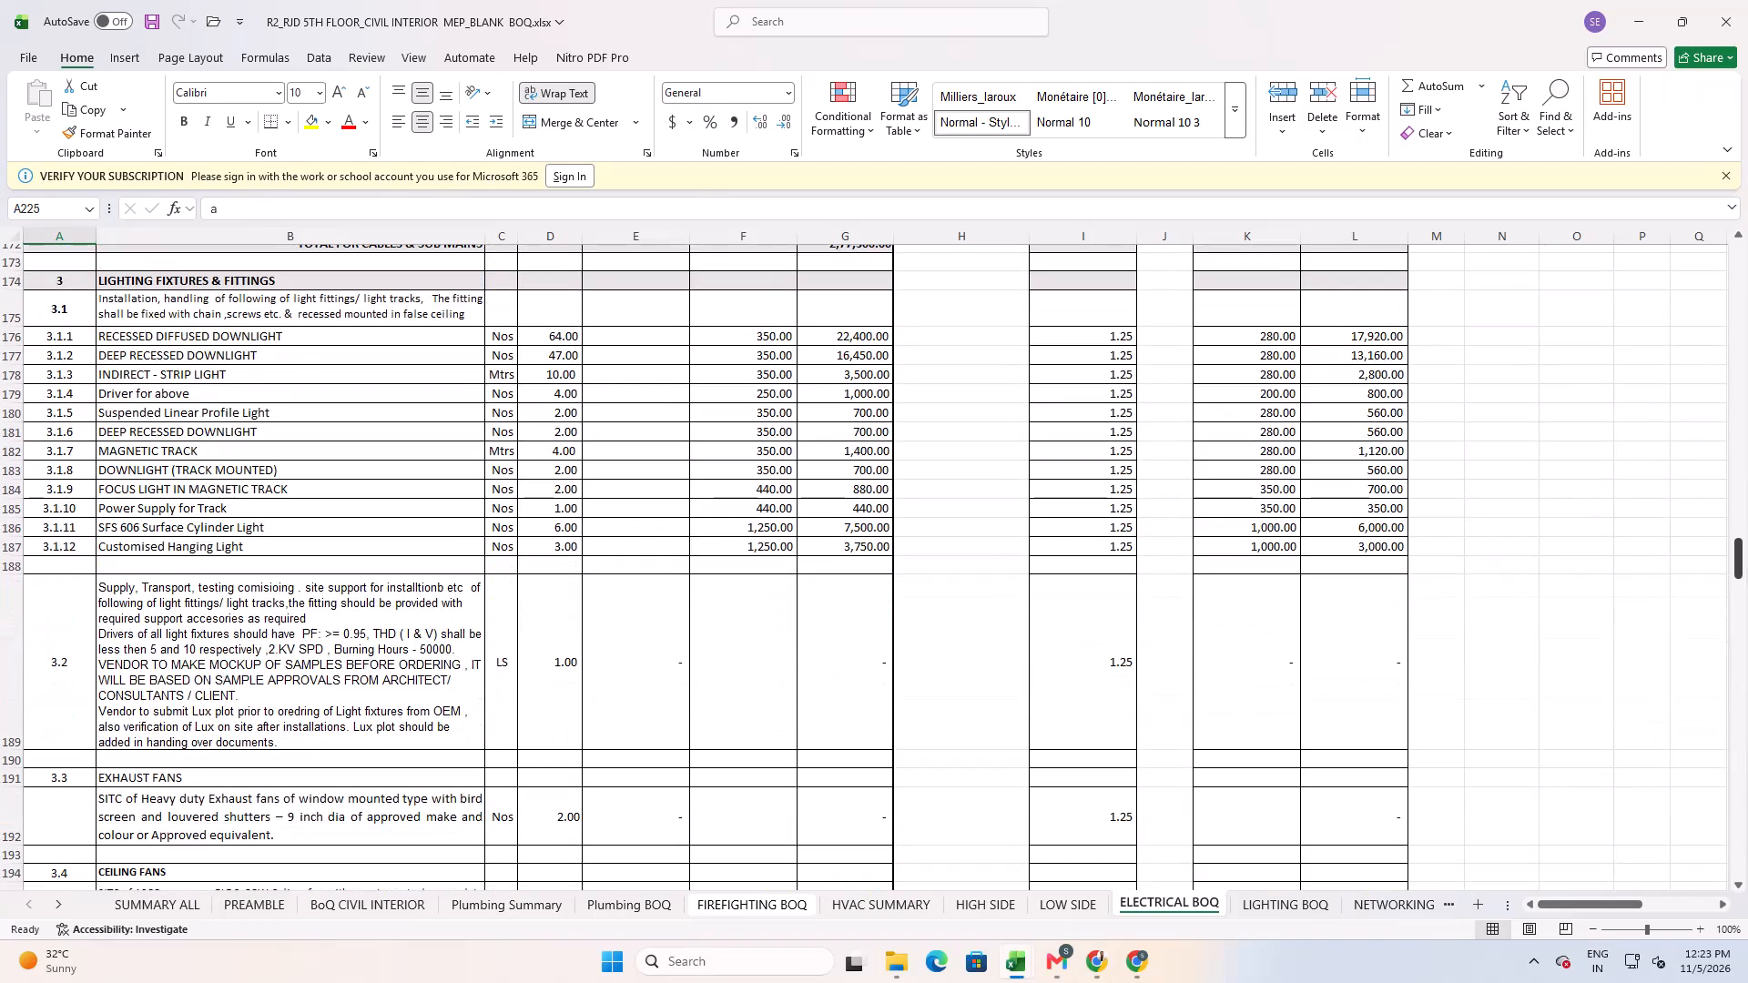
scroll(274, 649, "down", 2)
left_click(172, 515)
scroll(259, 593, "up", 1, "ctrl")
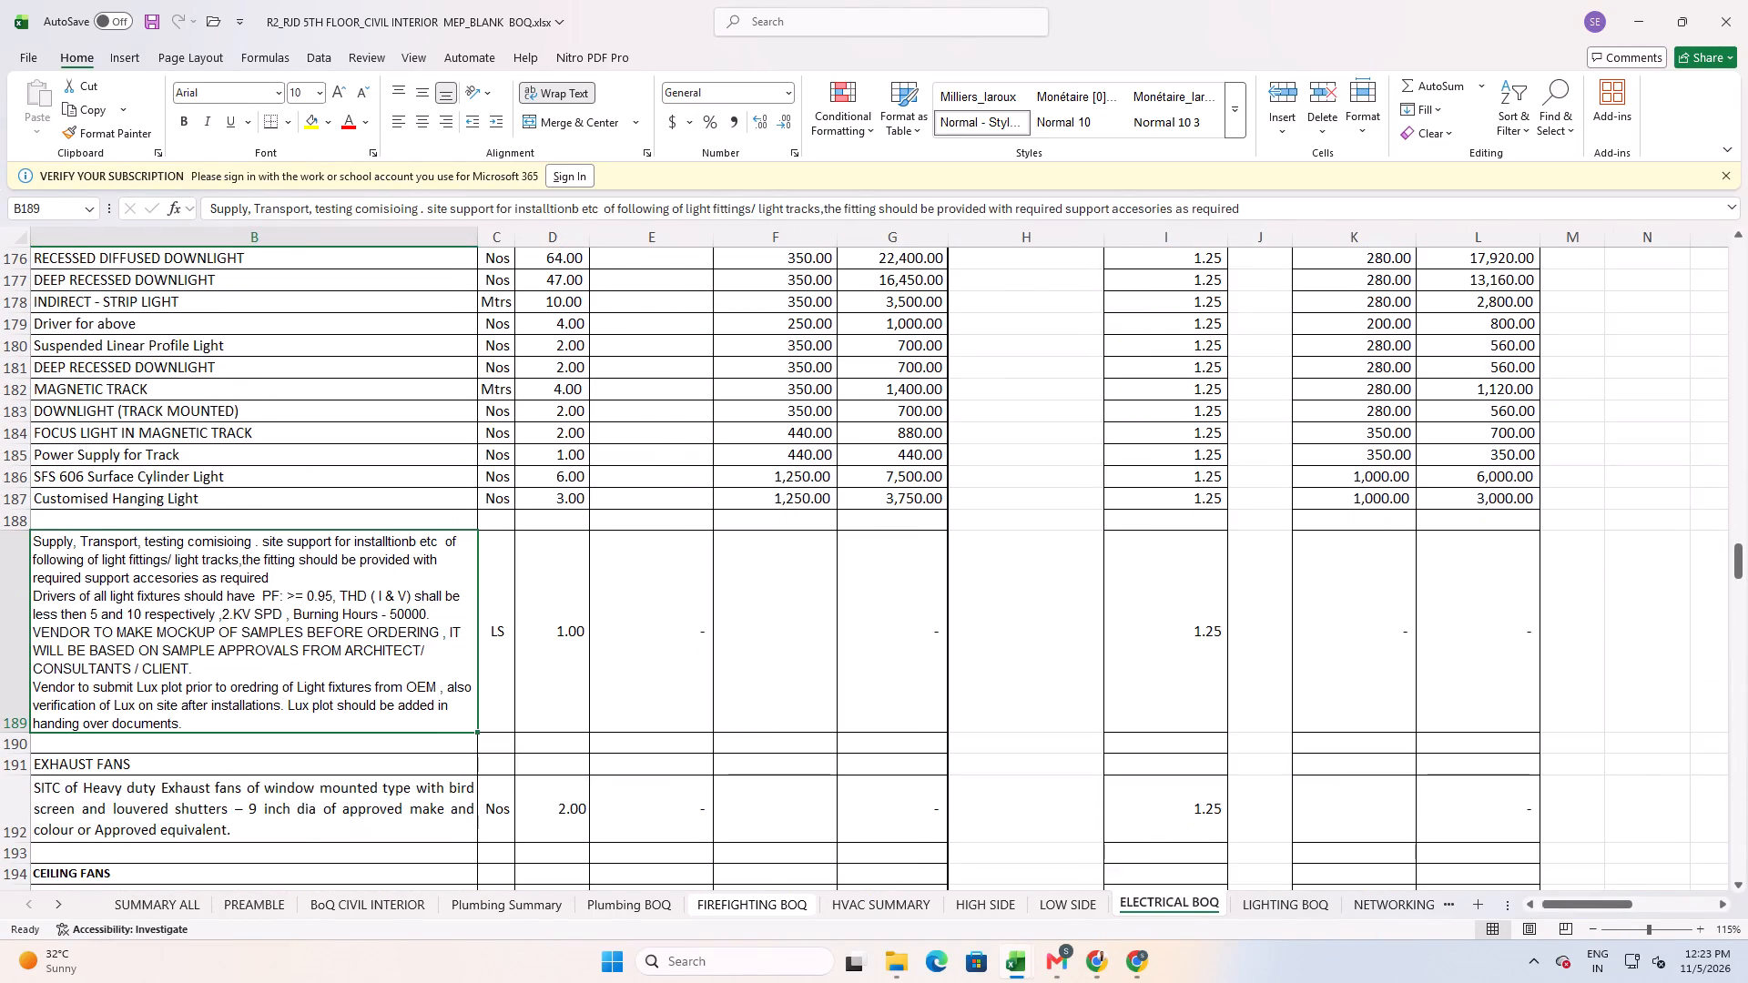
middle_click_drag(604, 604, 419, 613)
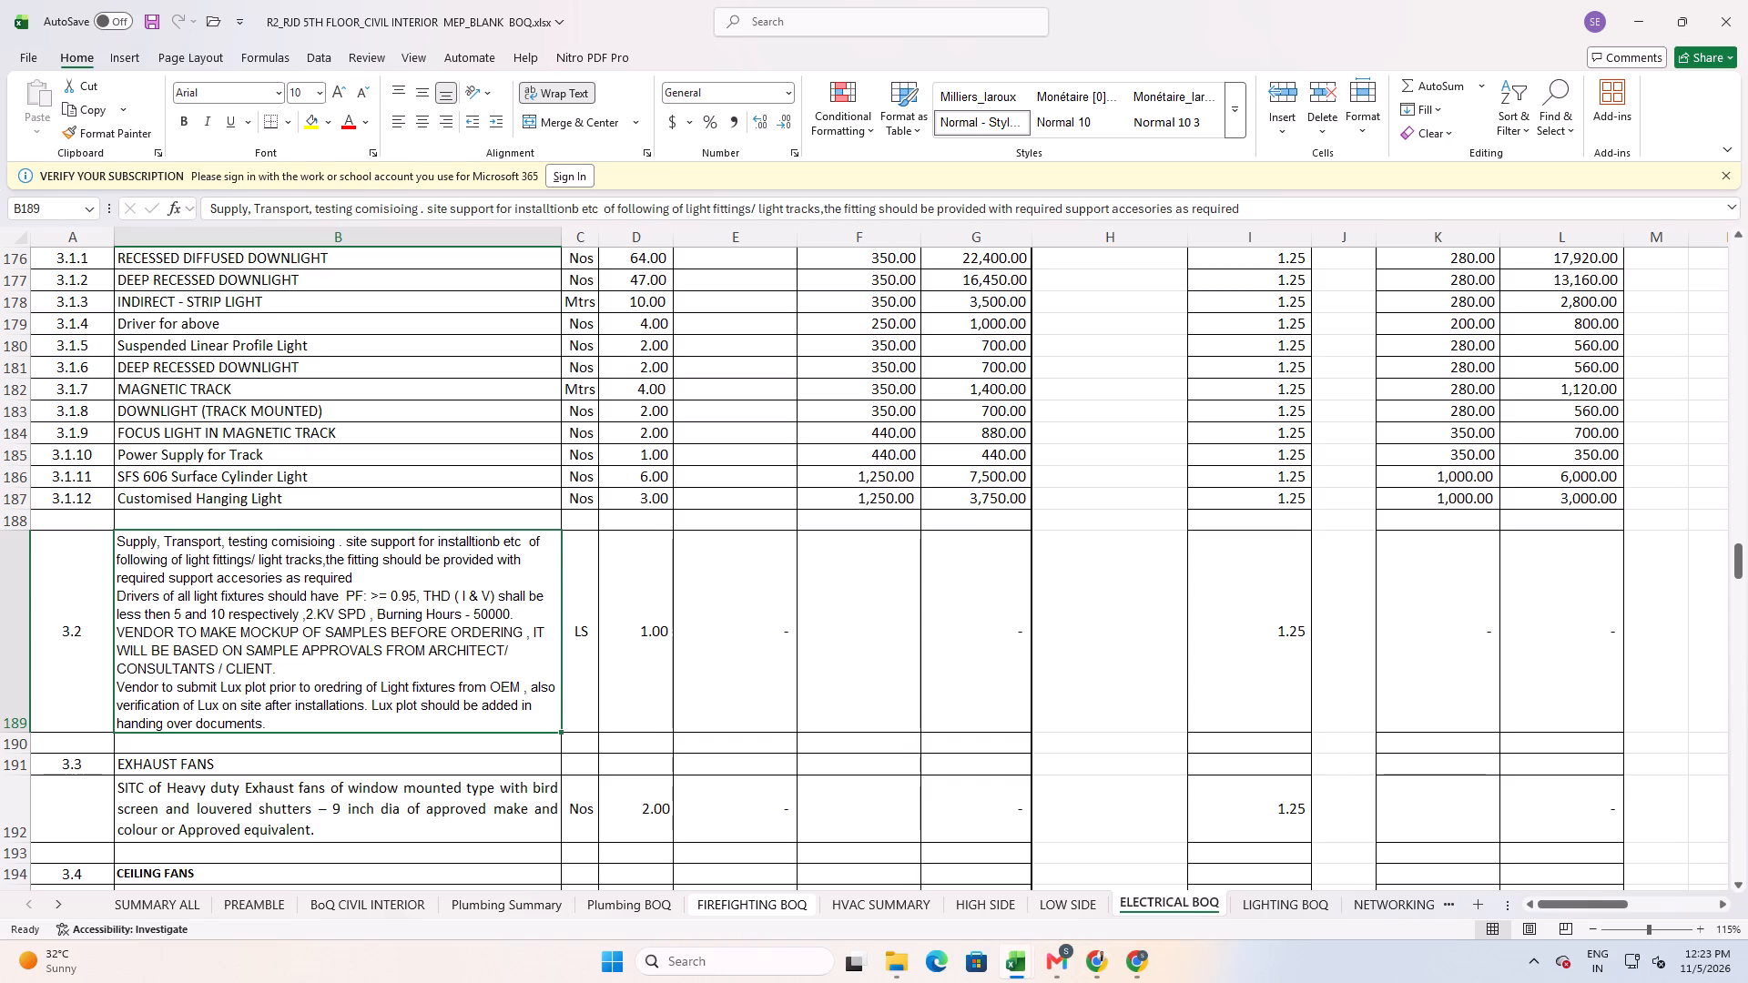
scroll(618, 708, "up", 13)
scroll(659, 688, "down", 18)
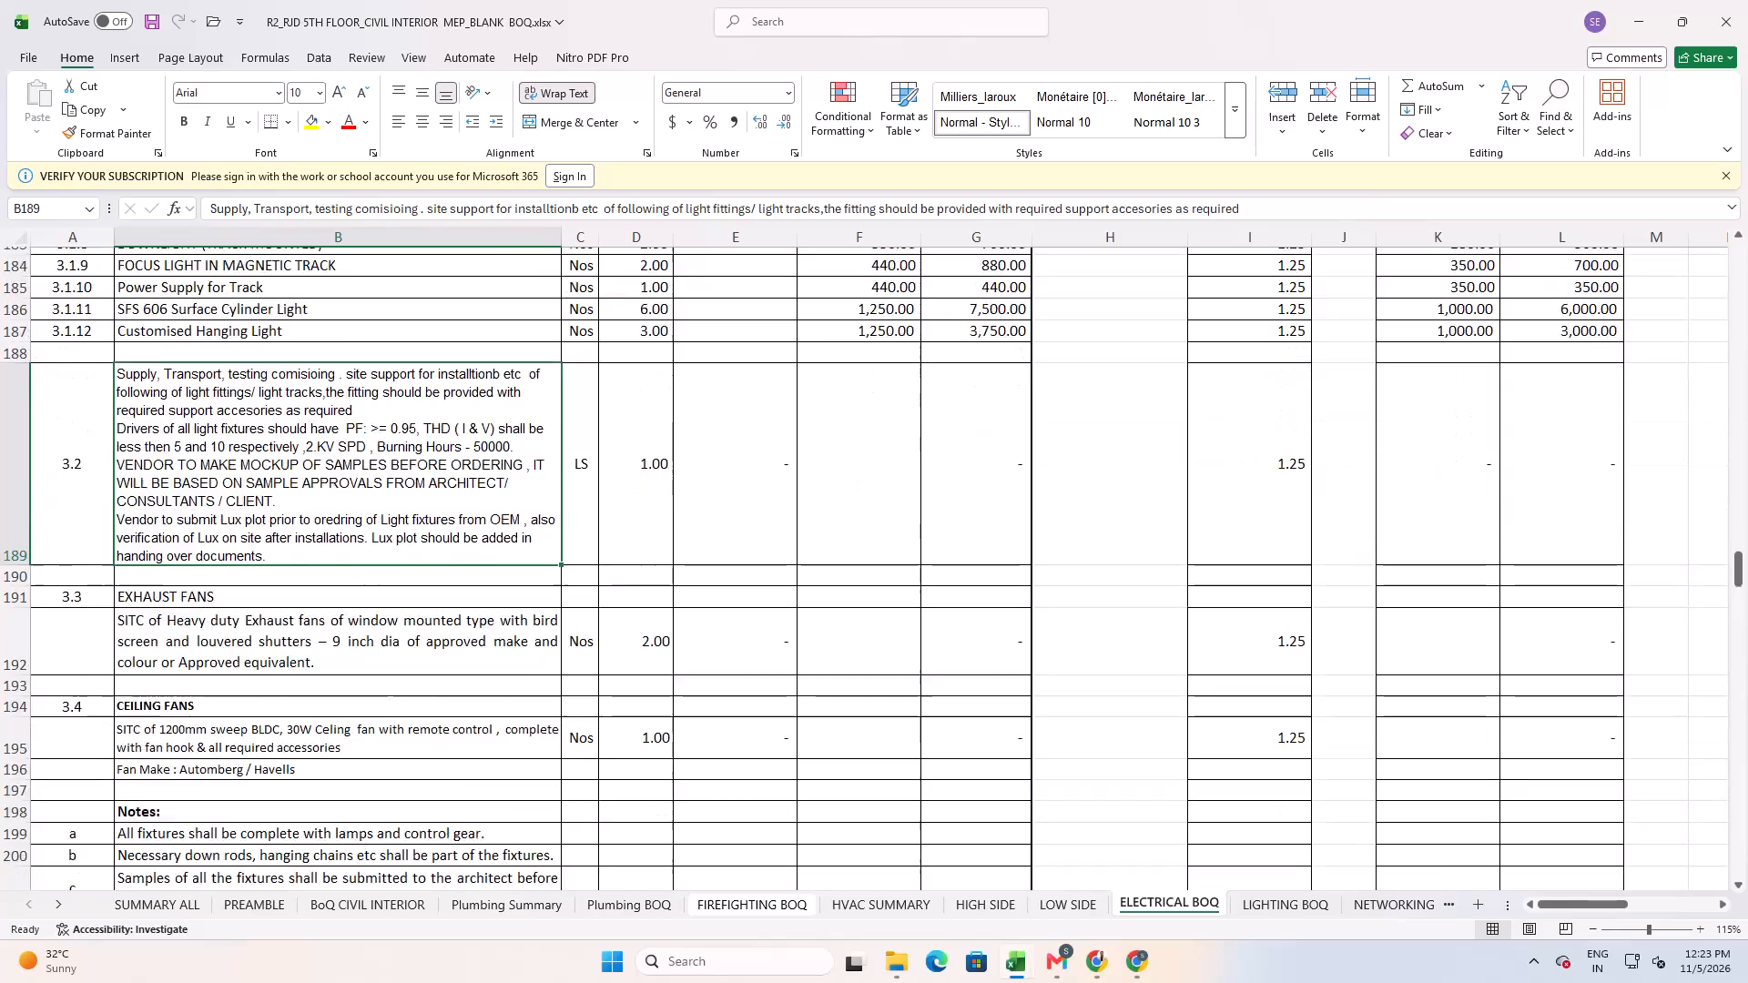
scroll(742, 714, "down", 15)
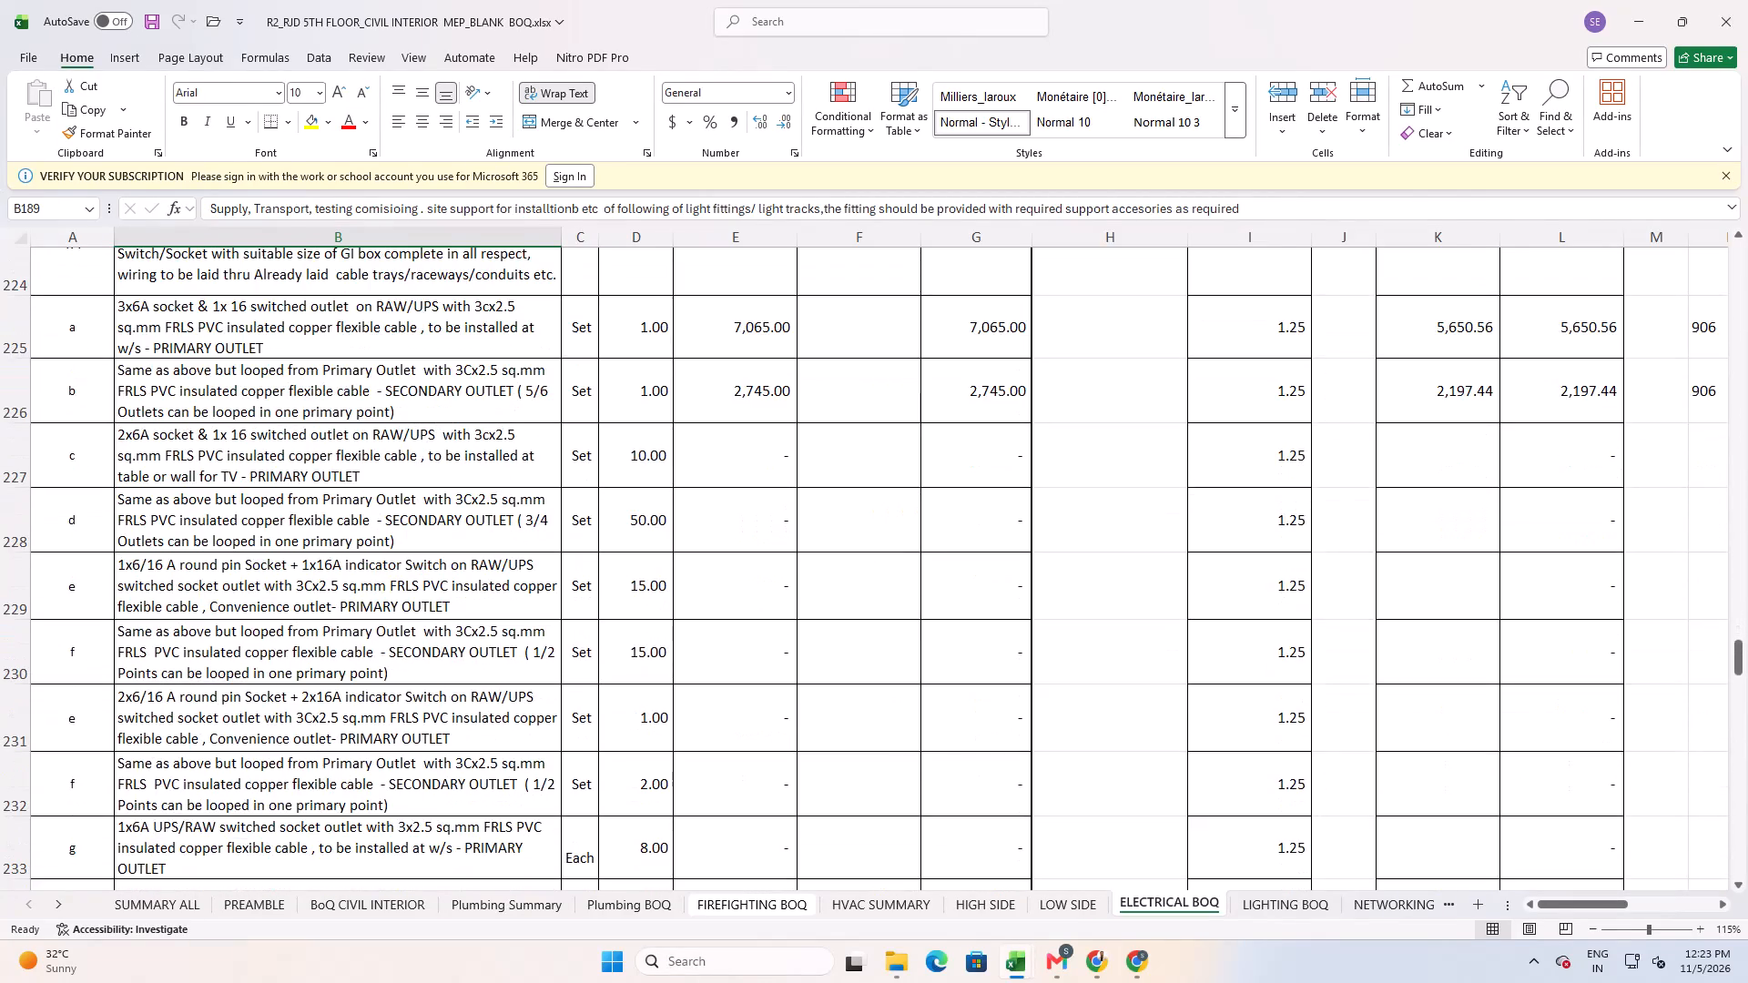
scroll(747, 712, "down", 2, "ctrl")
scroll(747, 712, "down", 16)
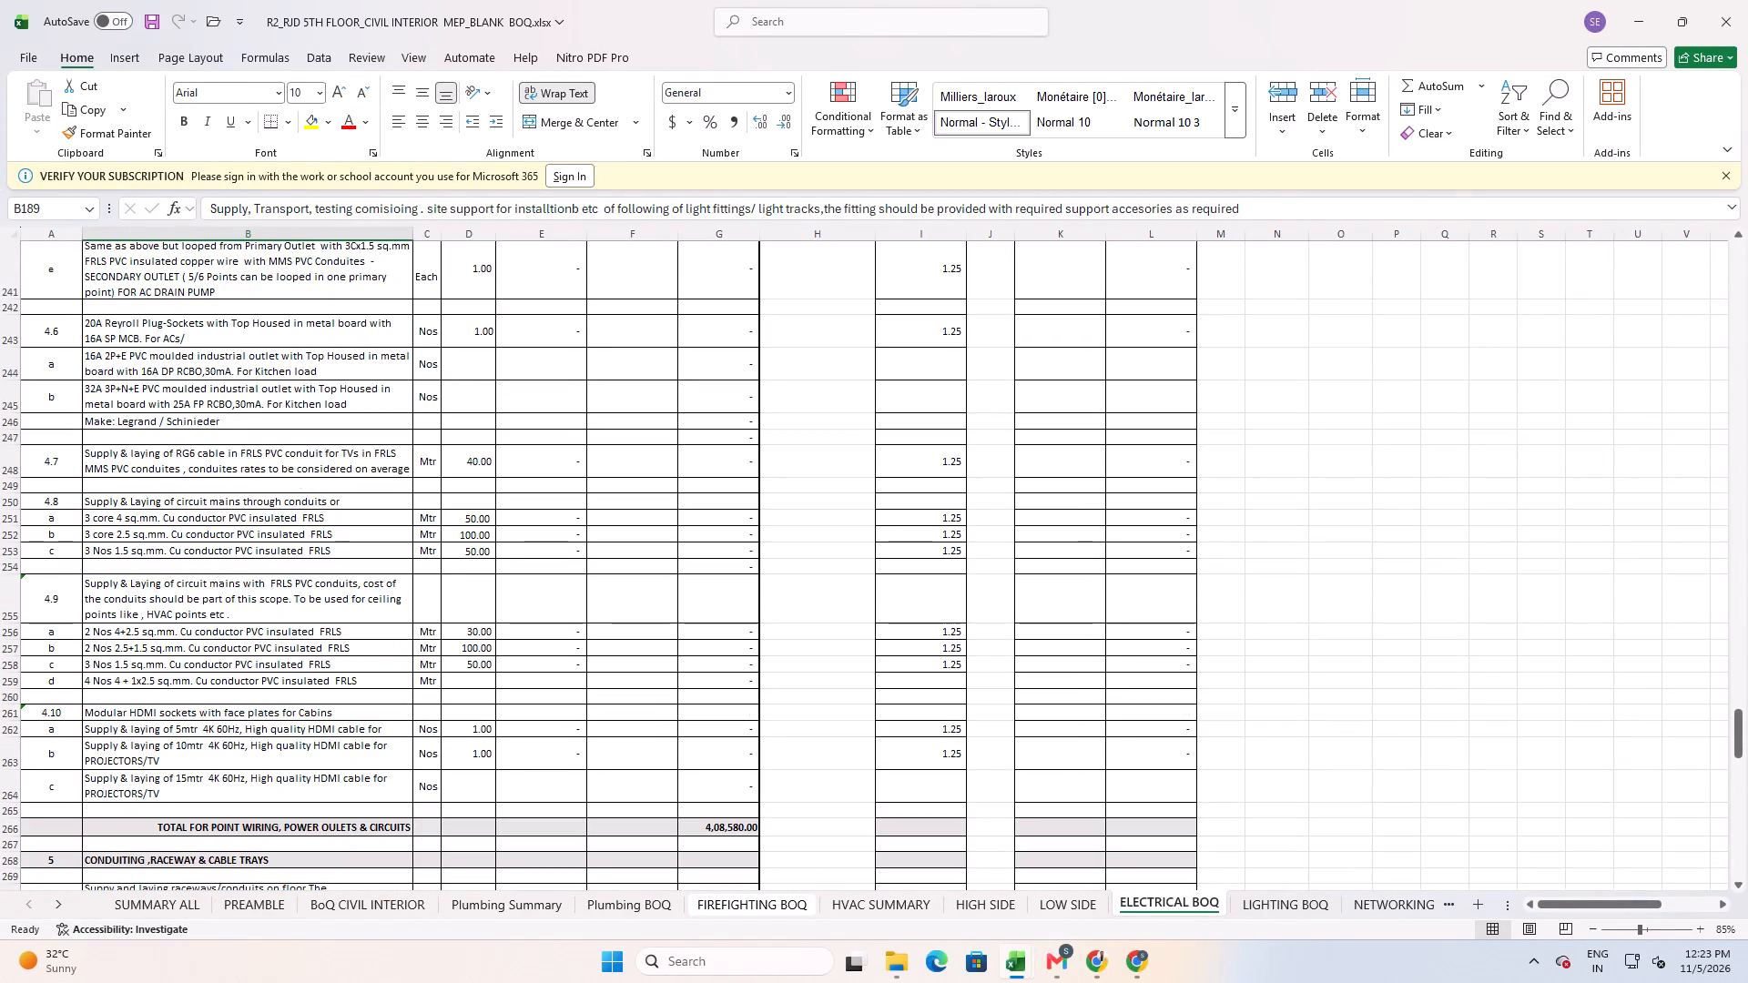
left_click_drag(1735, 716, 1737, 632)
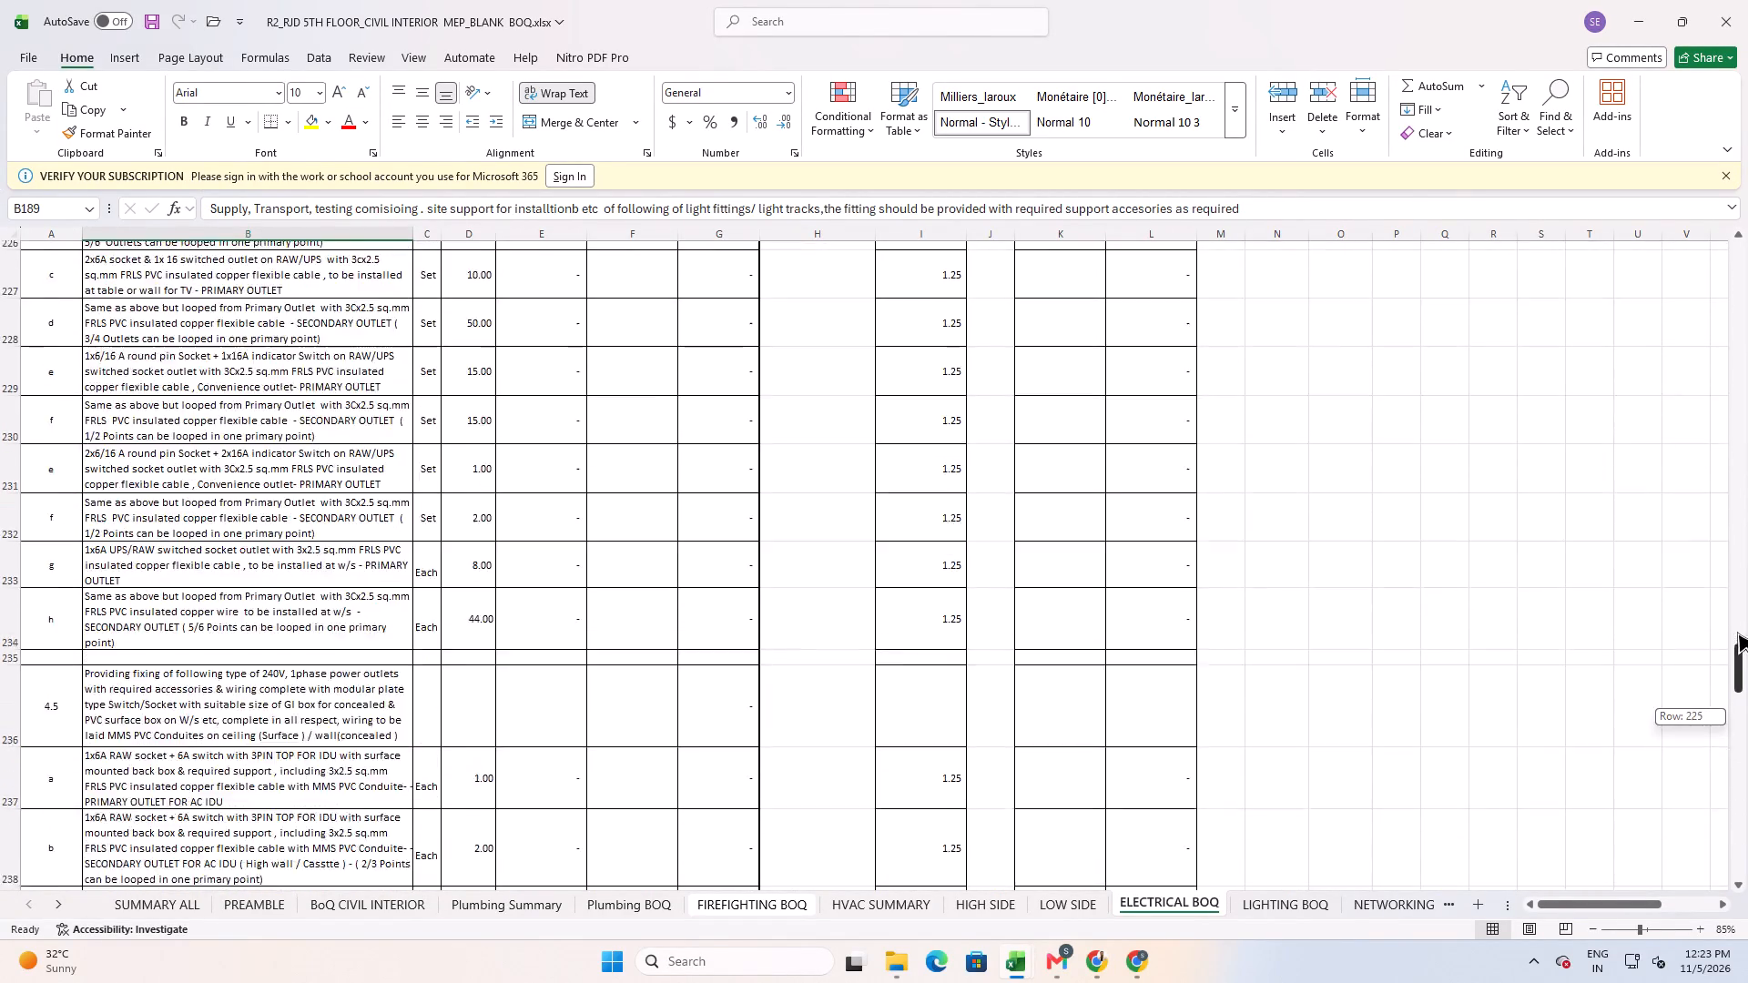
left_click_drag(1737, 632, 1745, 531)
Examine the scope of lighting item 3.1, its fixtures' installation rates, and the description and purchase rate formula of lump-sum item 3.2.
left_click(288, 464)
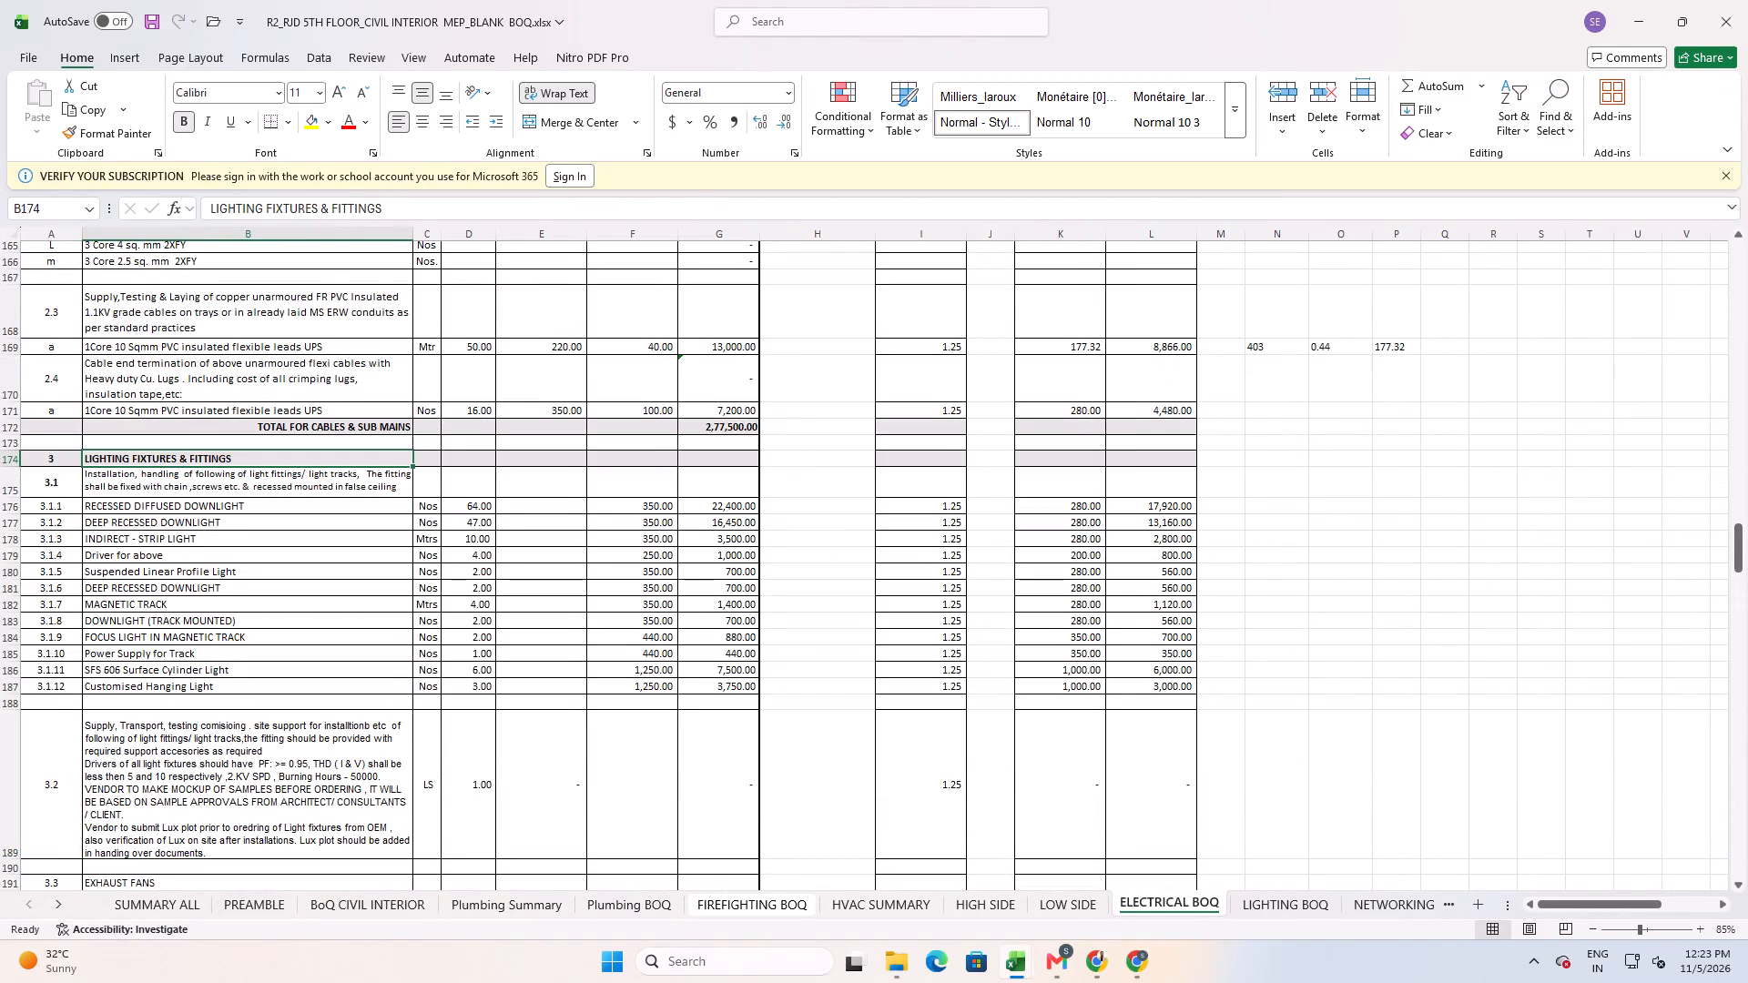
left_click(254, 493)
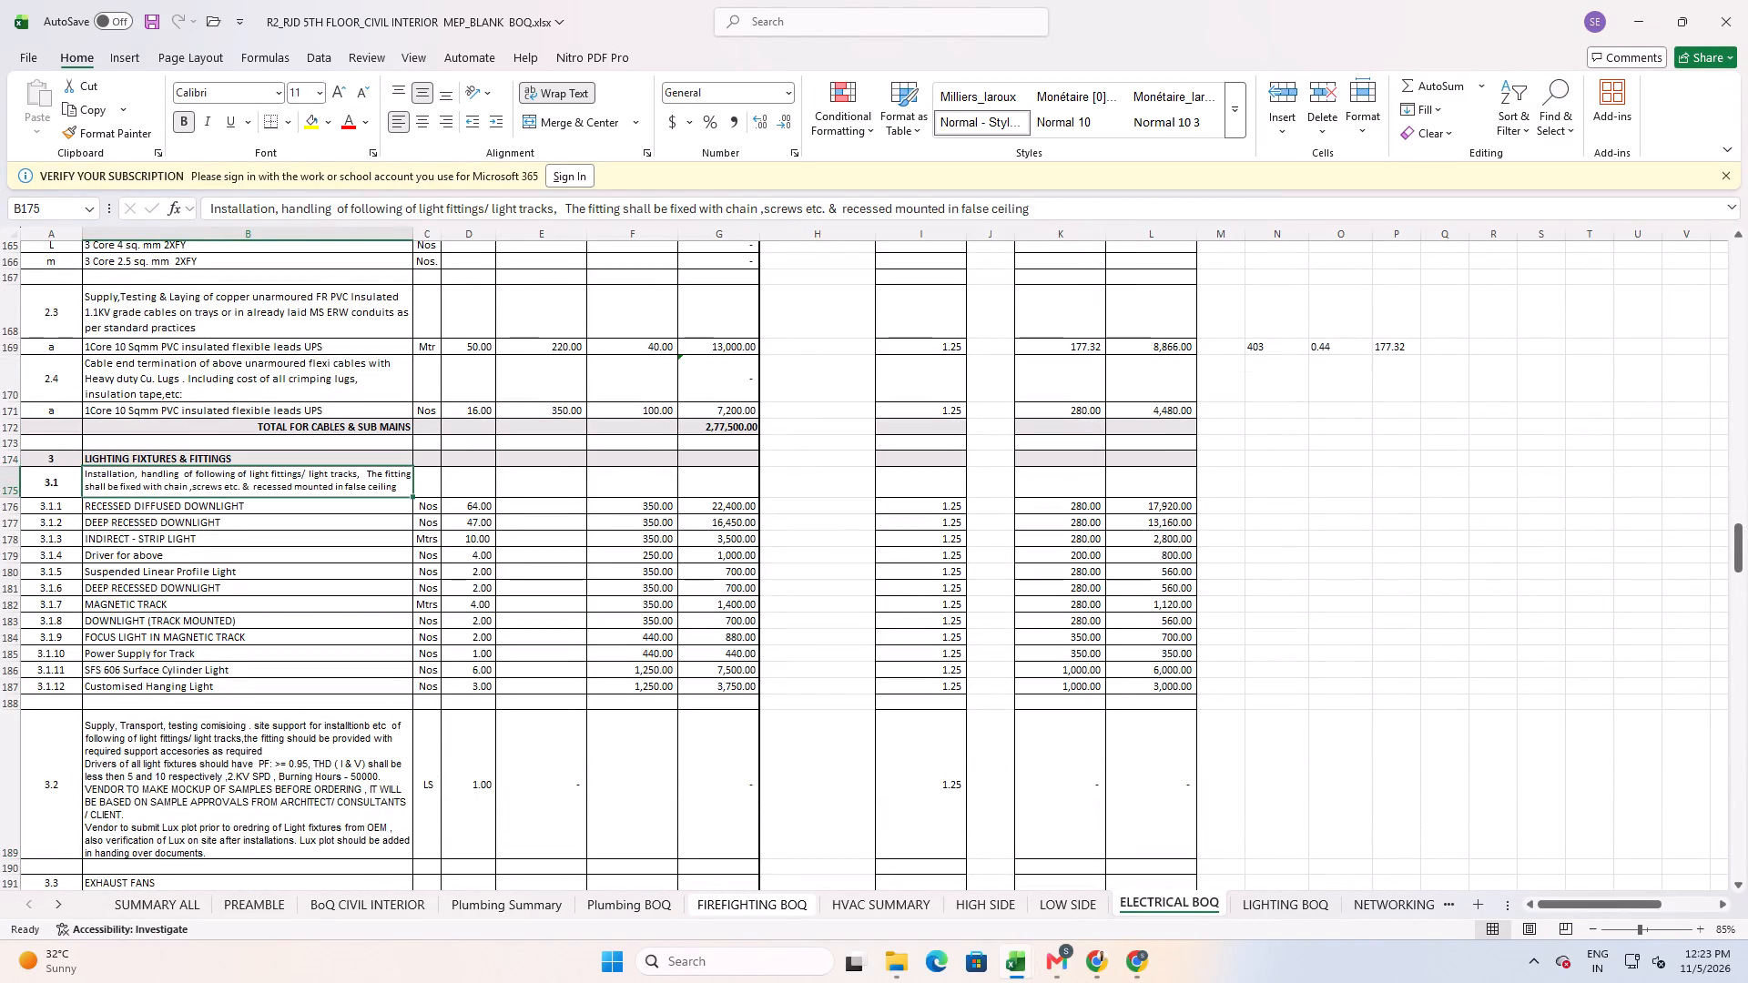
left_click_drag(635, 511, 627, 677)
scroll(331, 661, "down", 3)
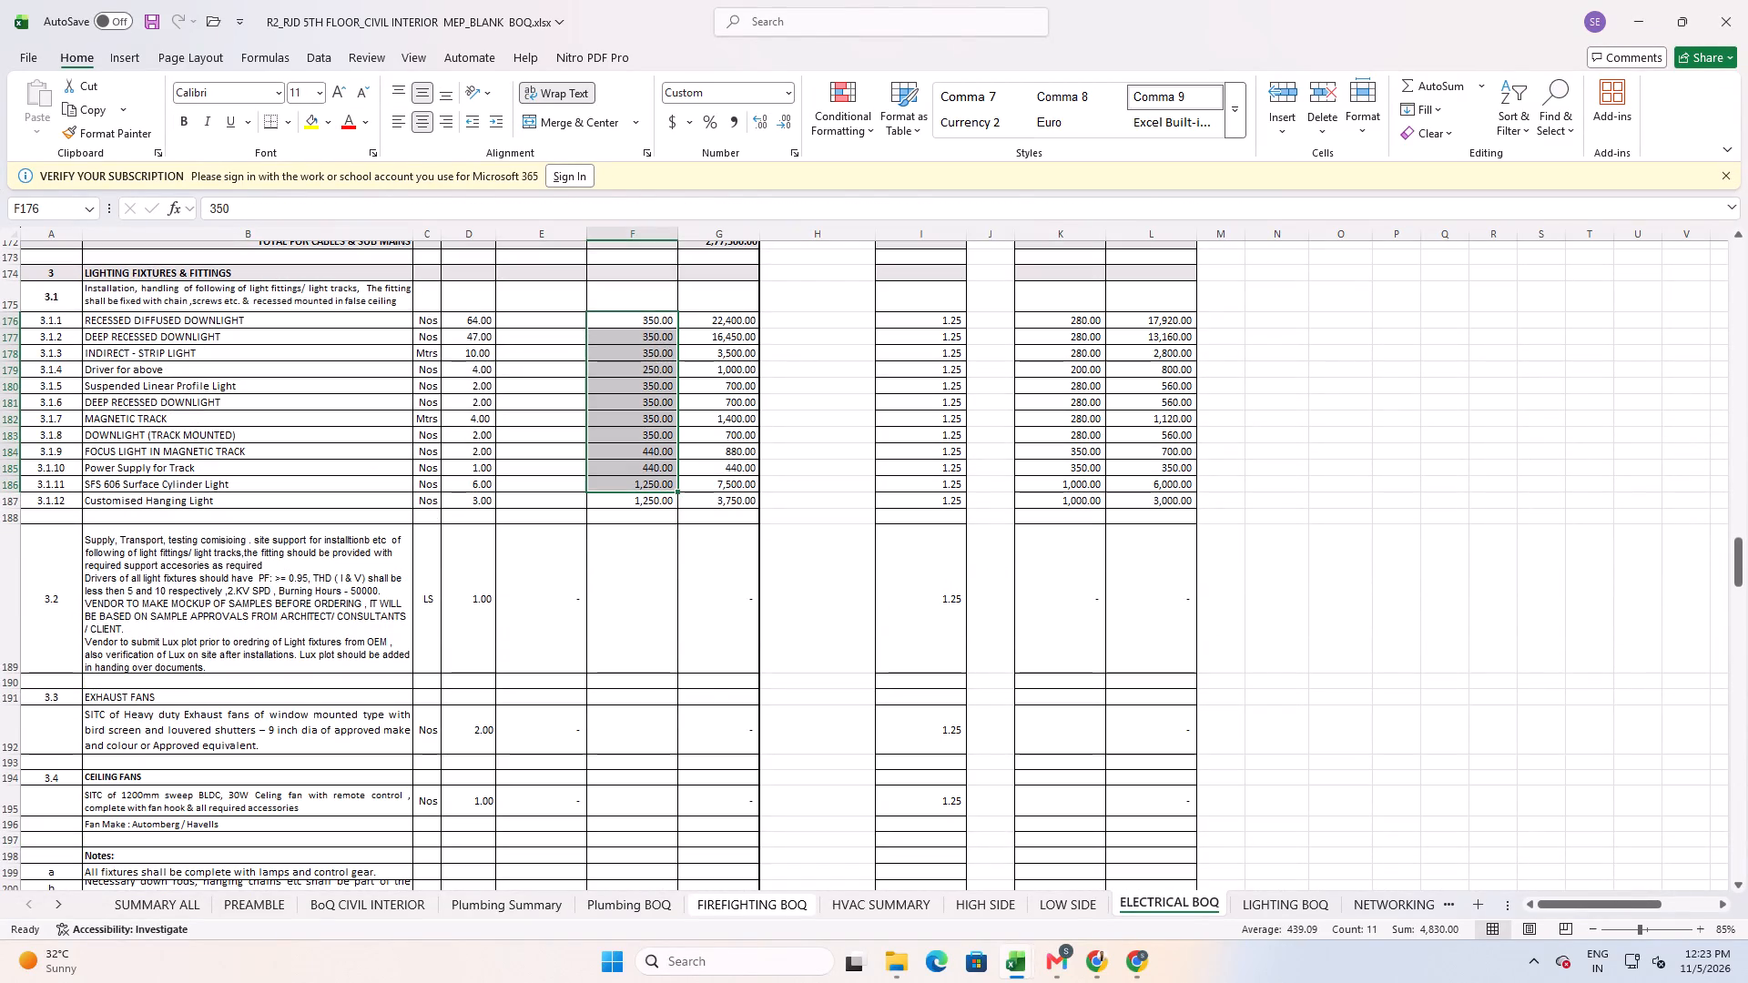
left_click(303, 647)
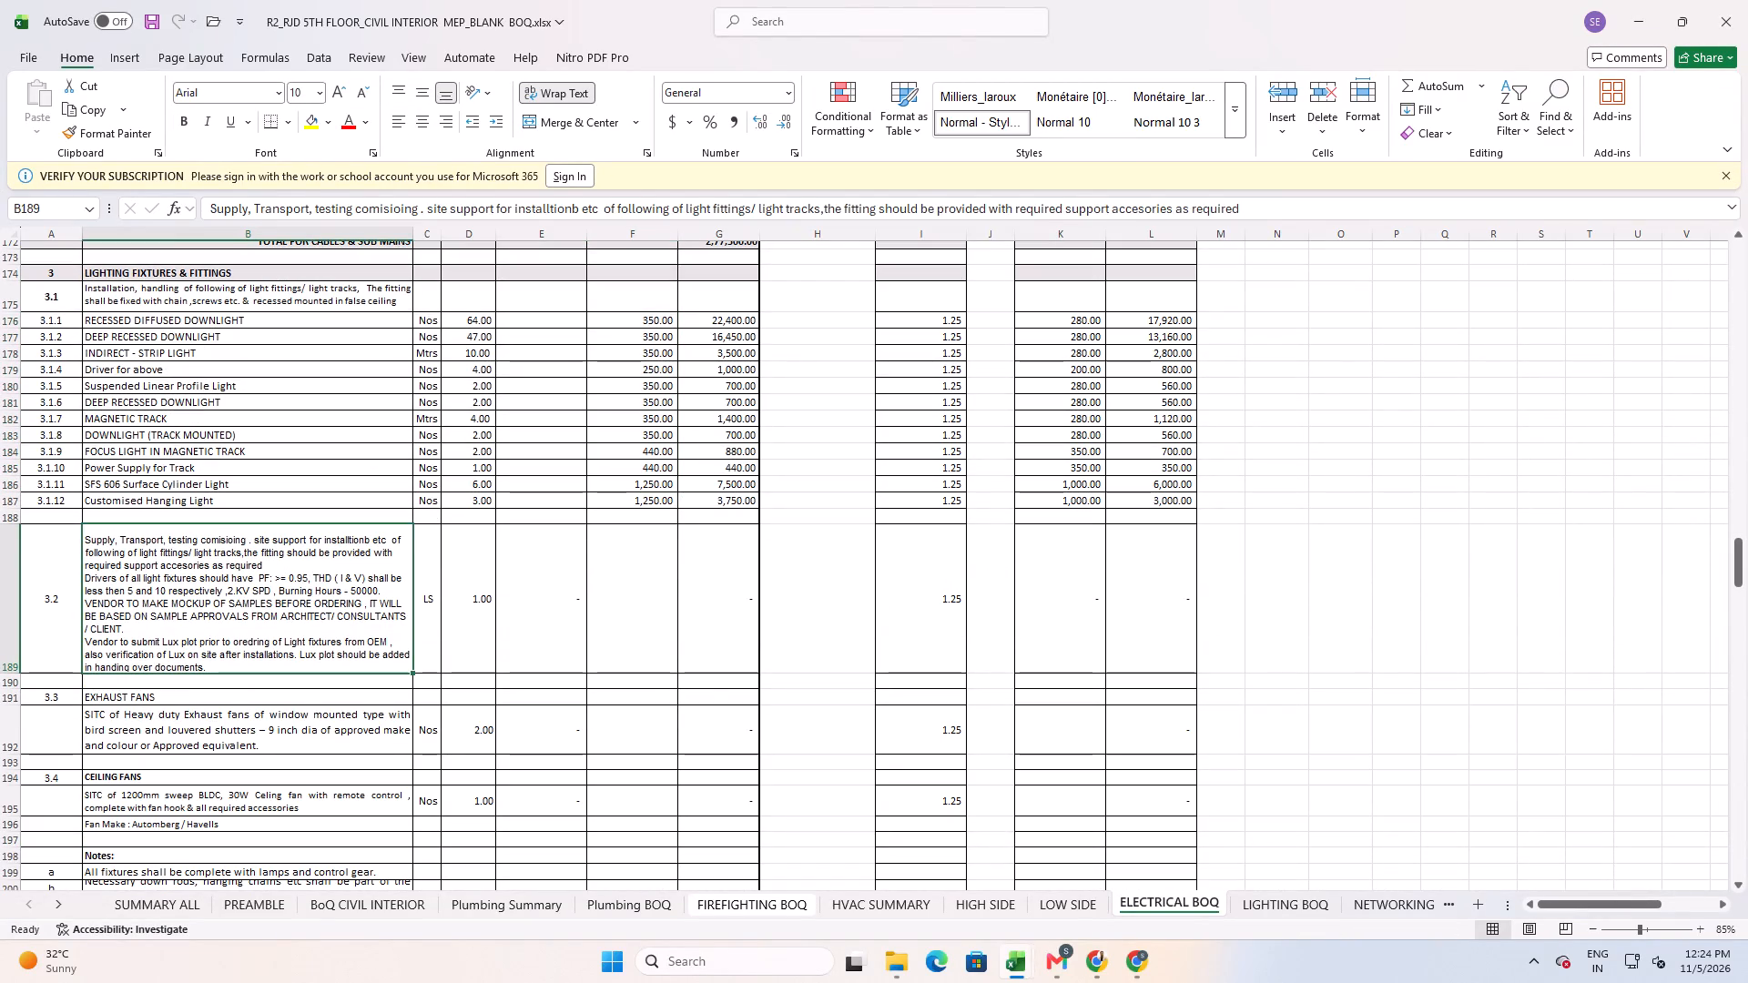
left_click(475, 623)
left_click(315, 641)
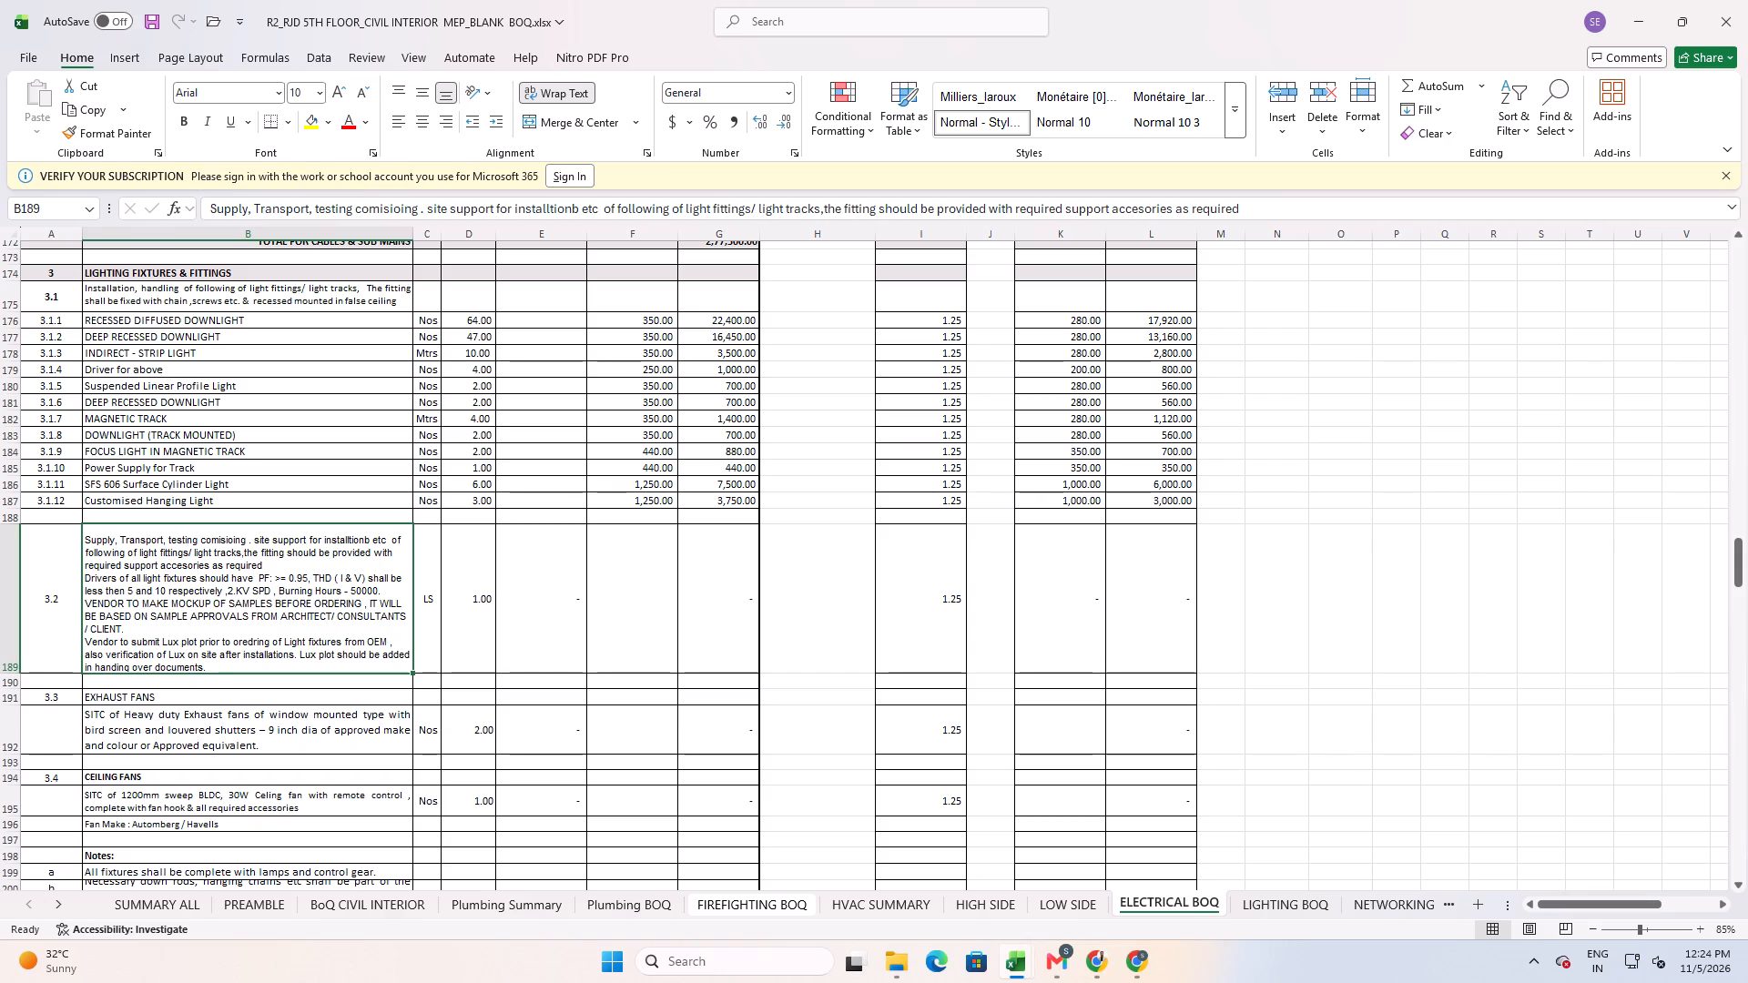
left_click(577, 626)
scroll(363, 313, "up", 5)
scroll(683, 545, "down", 1)
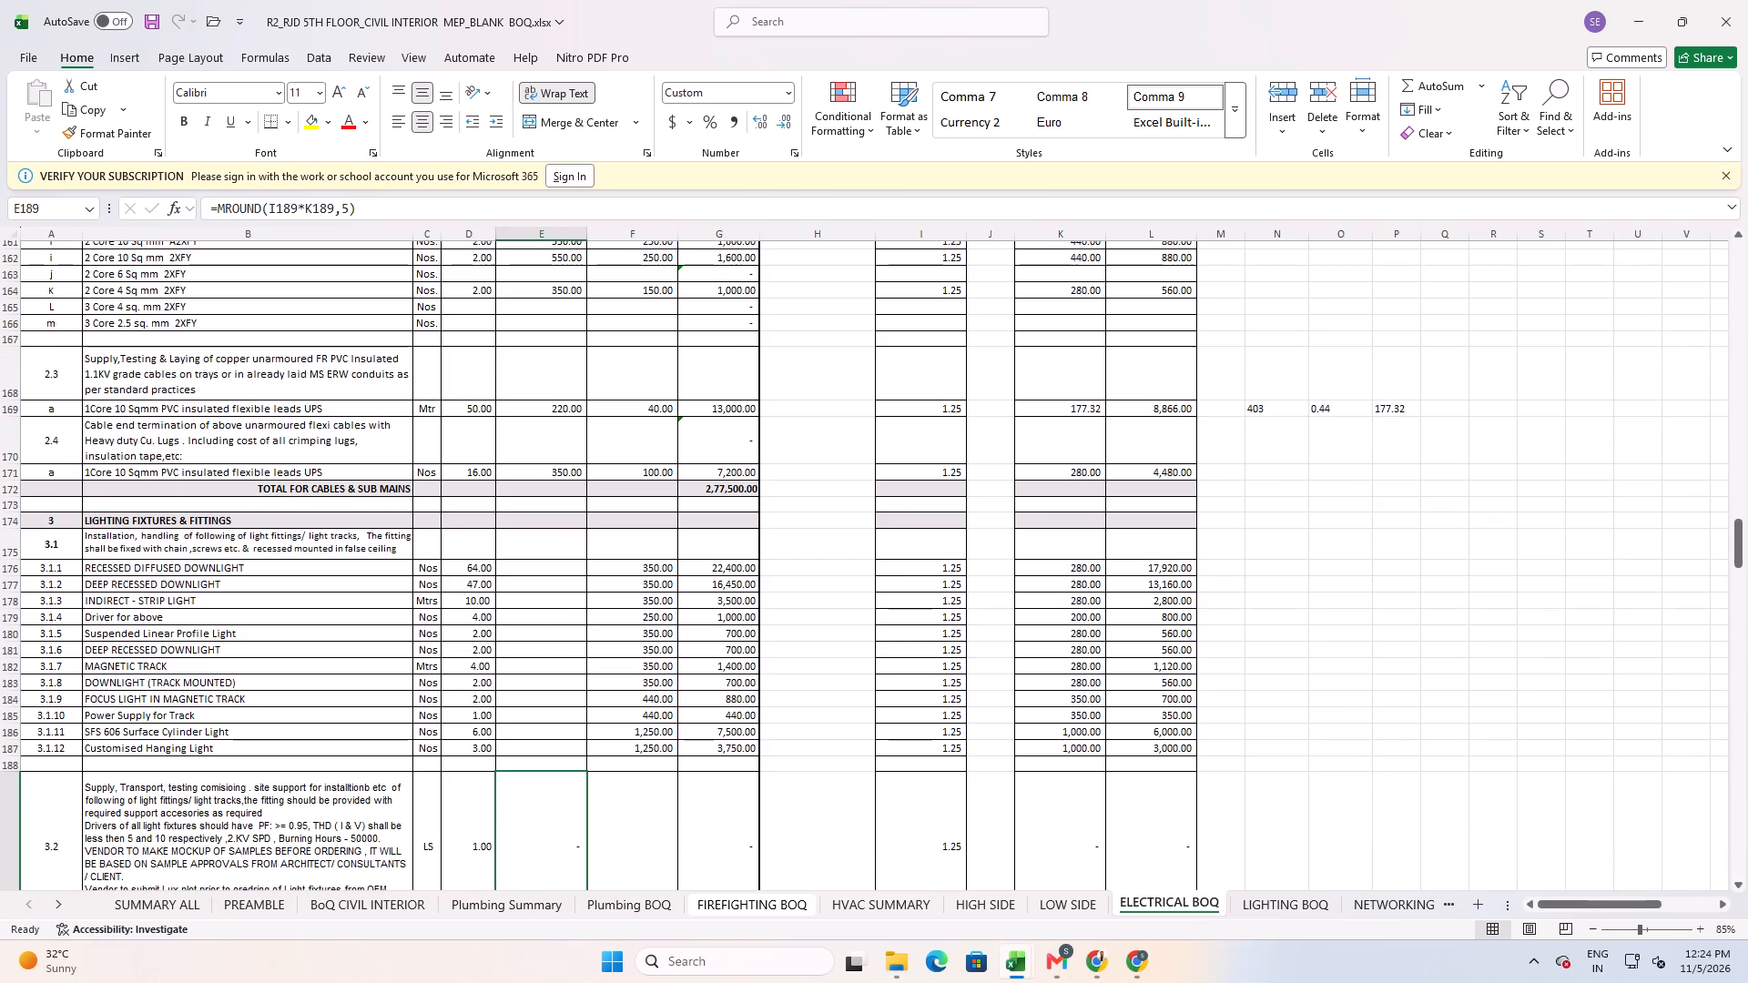
scroll(494, 568, "down", 1)
Check the light fixture quantities in items 3.1.1 to 3.1.12 against the scope and rate of lump-sum item 3.2.
left_click_drag(481, 508, 482, 688)
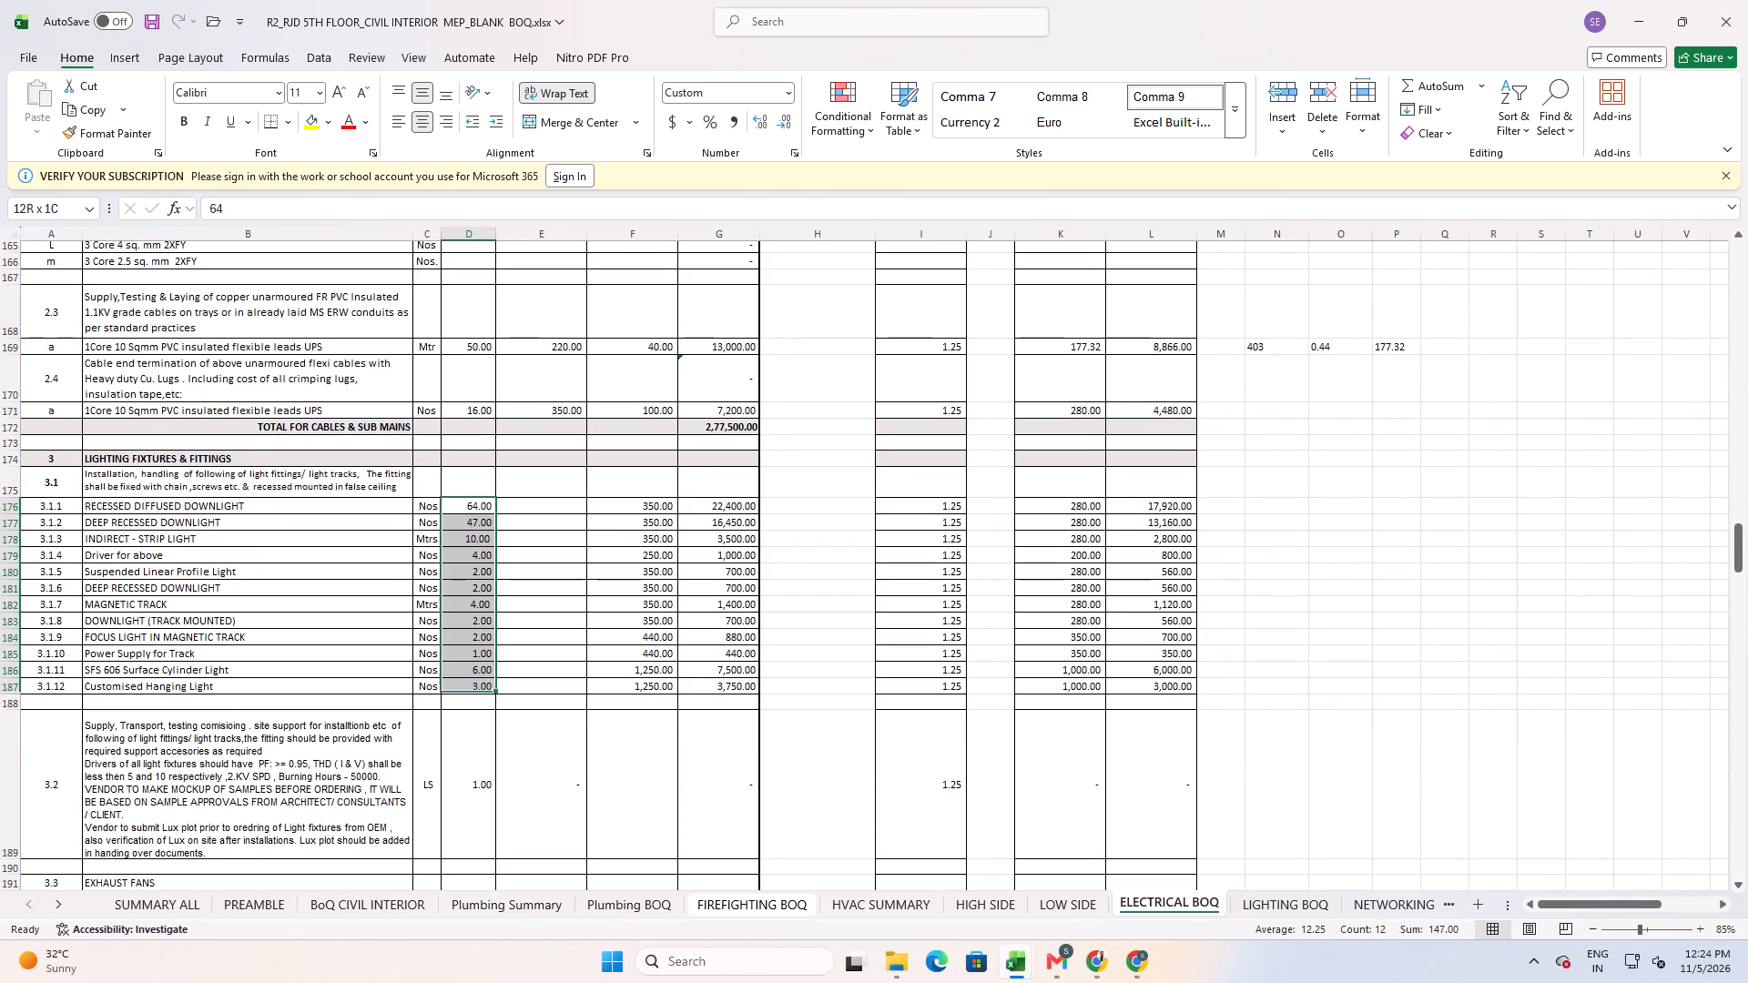
left_click_drag(482, 688, 482, 691)
left_click_drag(483, 506, 479, 683)
left_click_drag(479, 683, 479, 677)
scroll(482, 605, "down", 4)
scroll(485, 445, "down", 1)
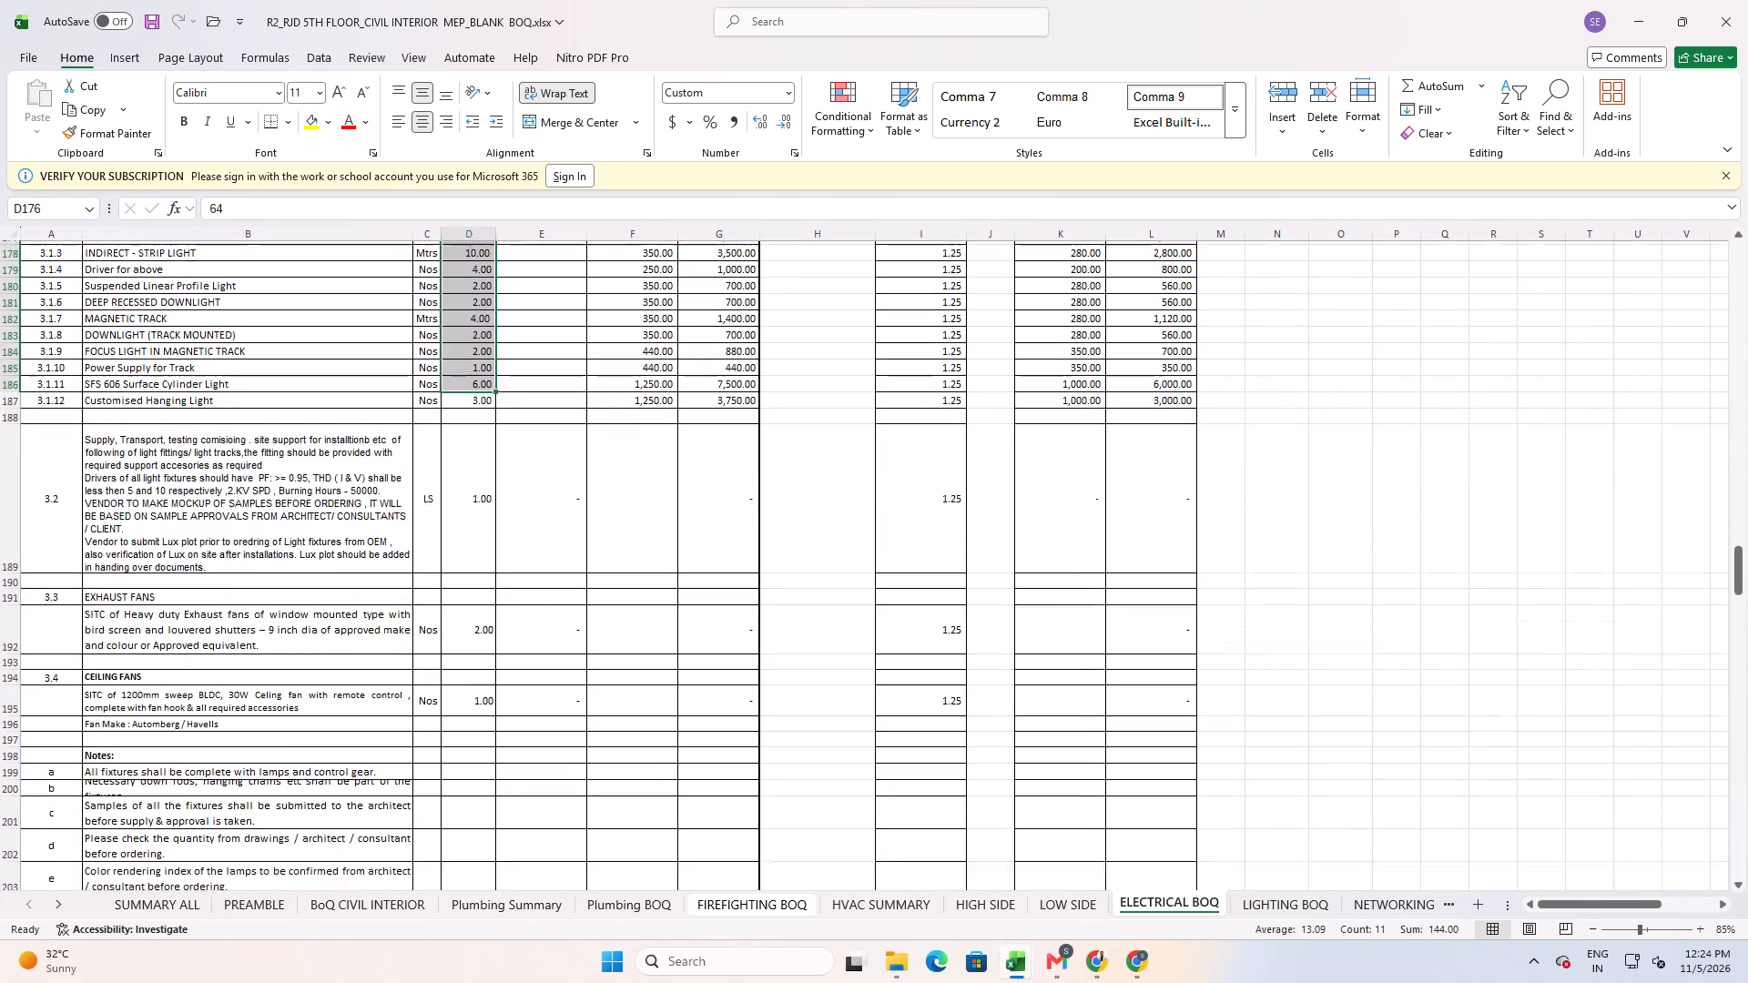
left_click(541, 502)
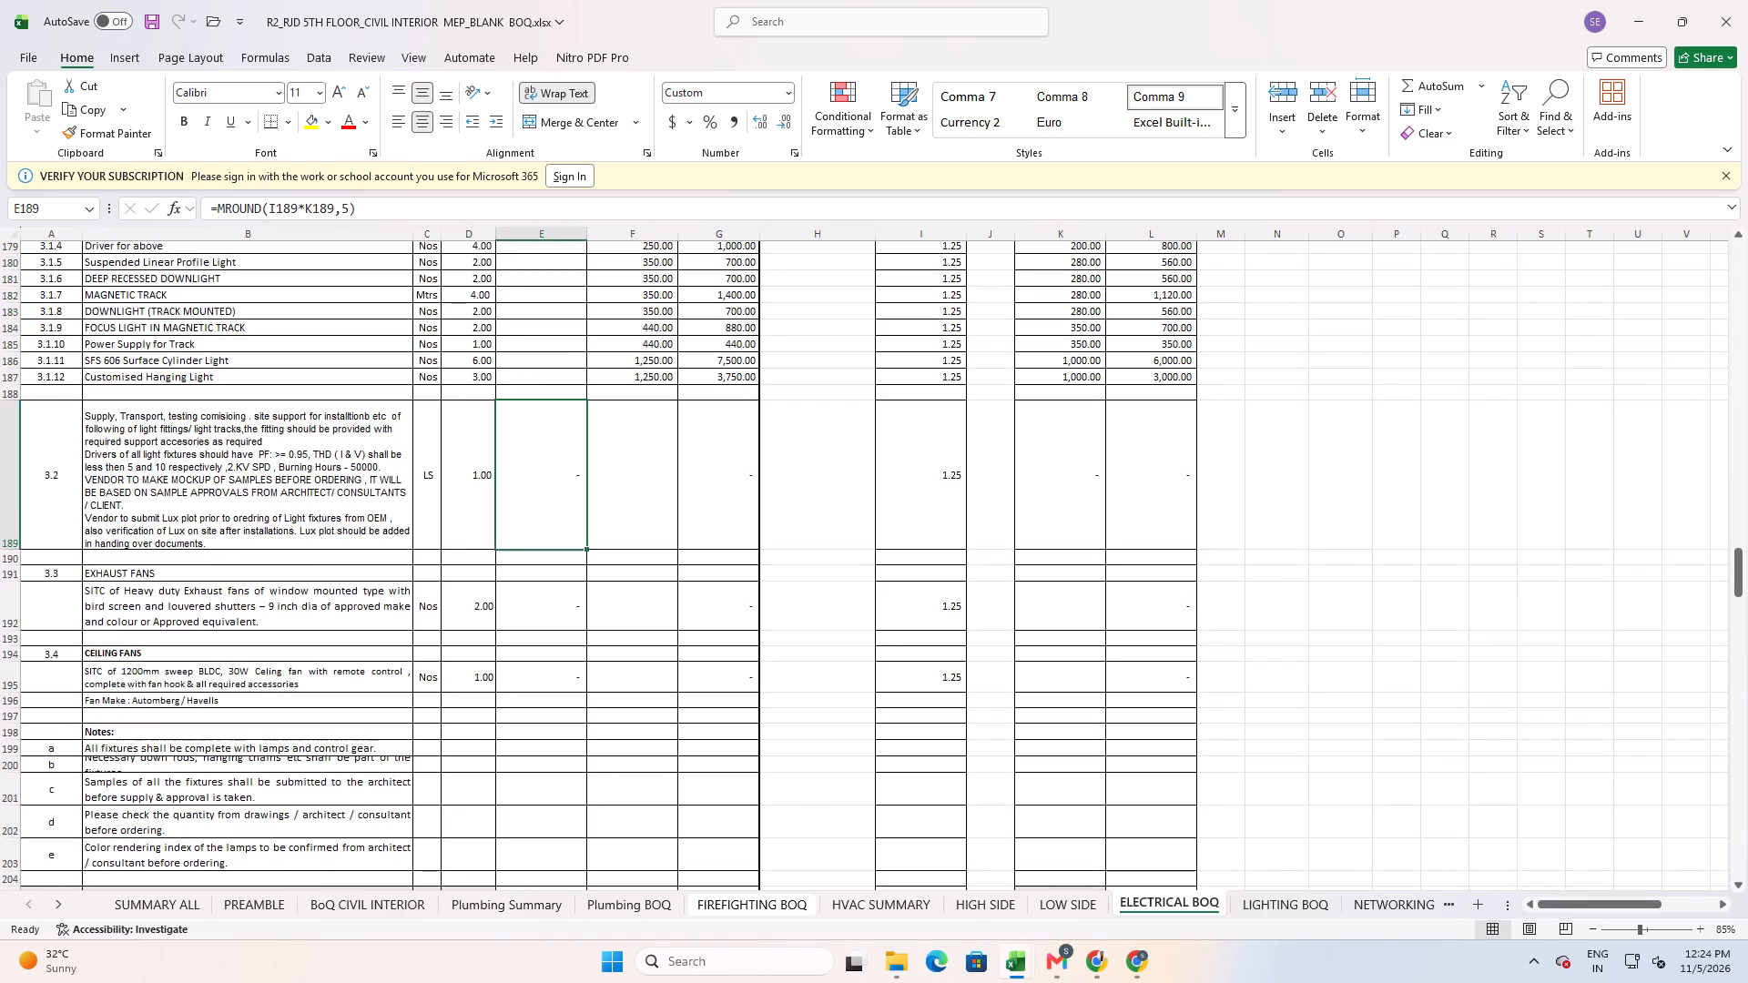
left_click(371, 471)
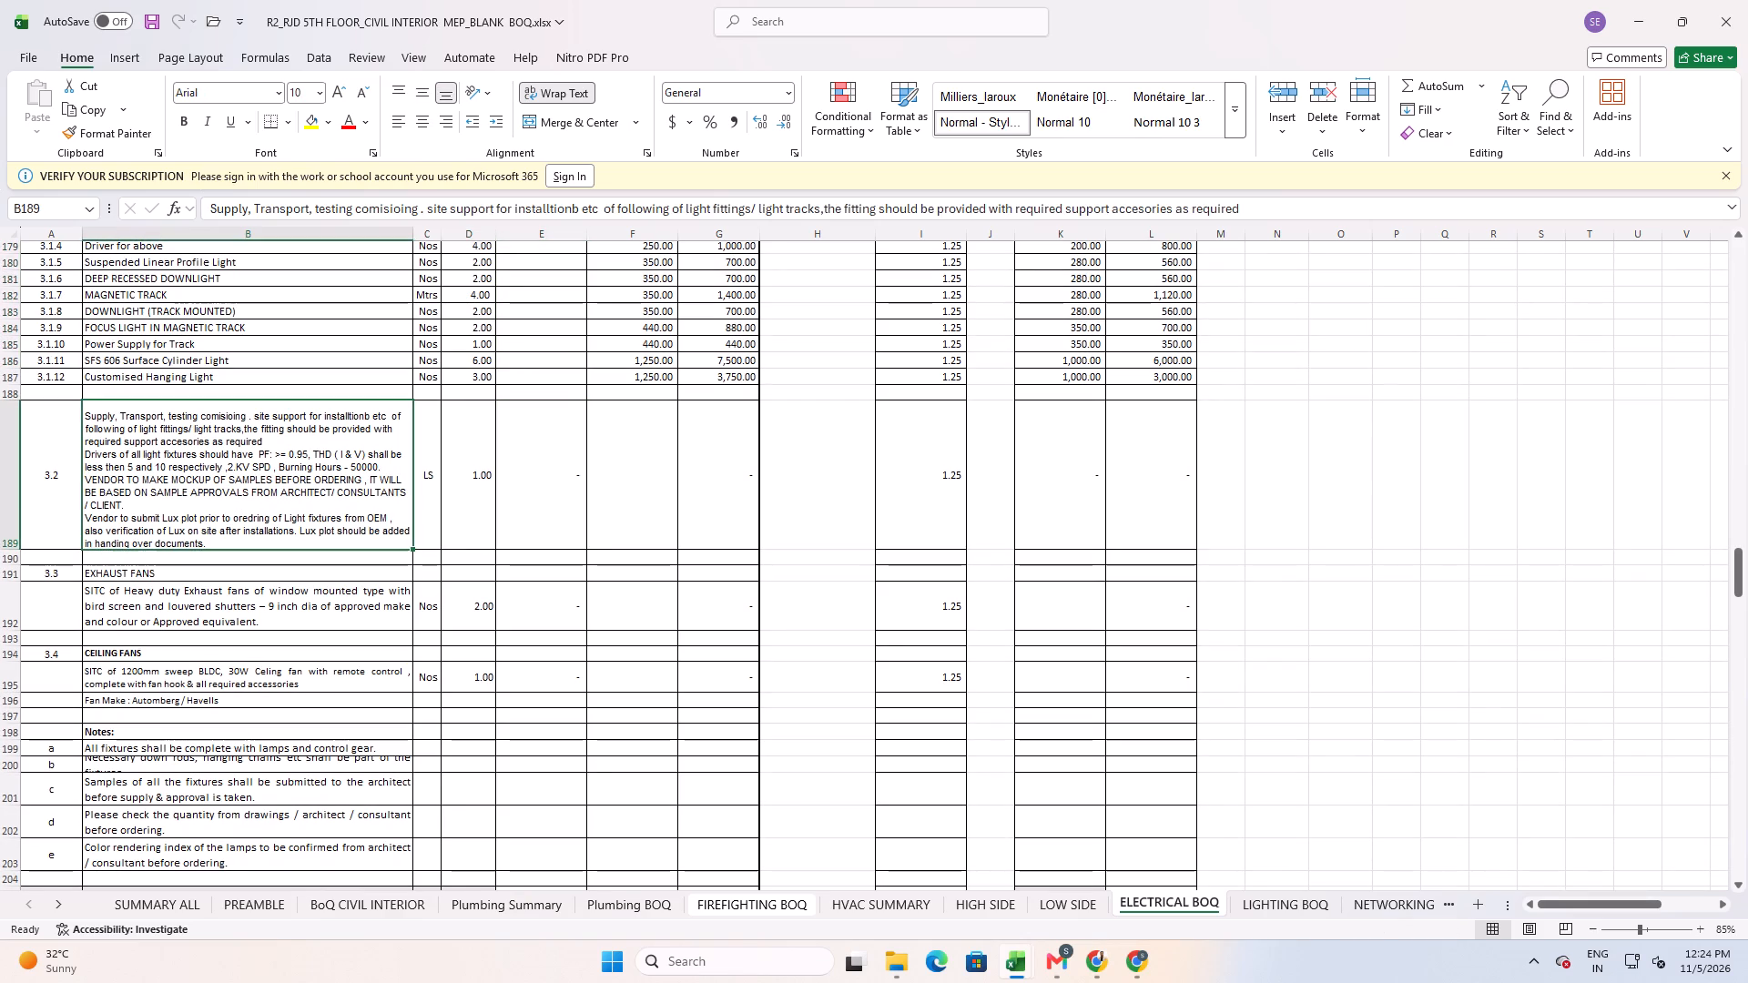
left_click(340, 493)
scroll(485, 416, "up", 2)
left_click_drag(489, 318, 493, 495)
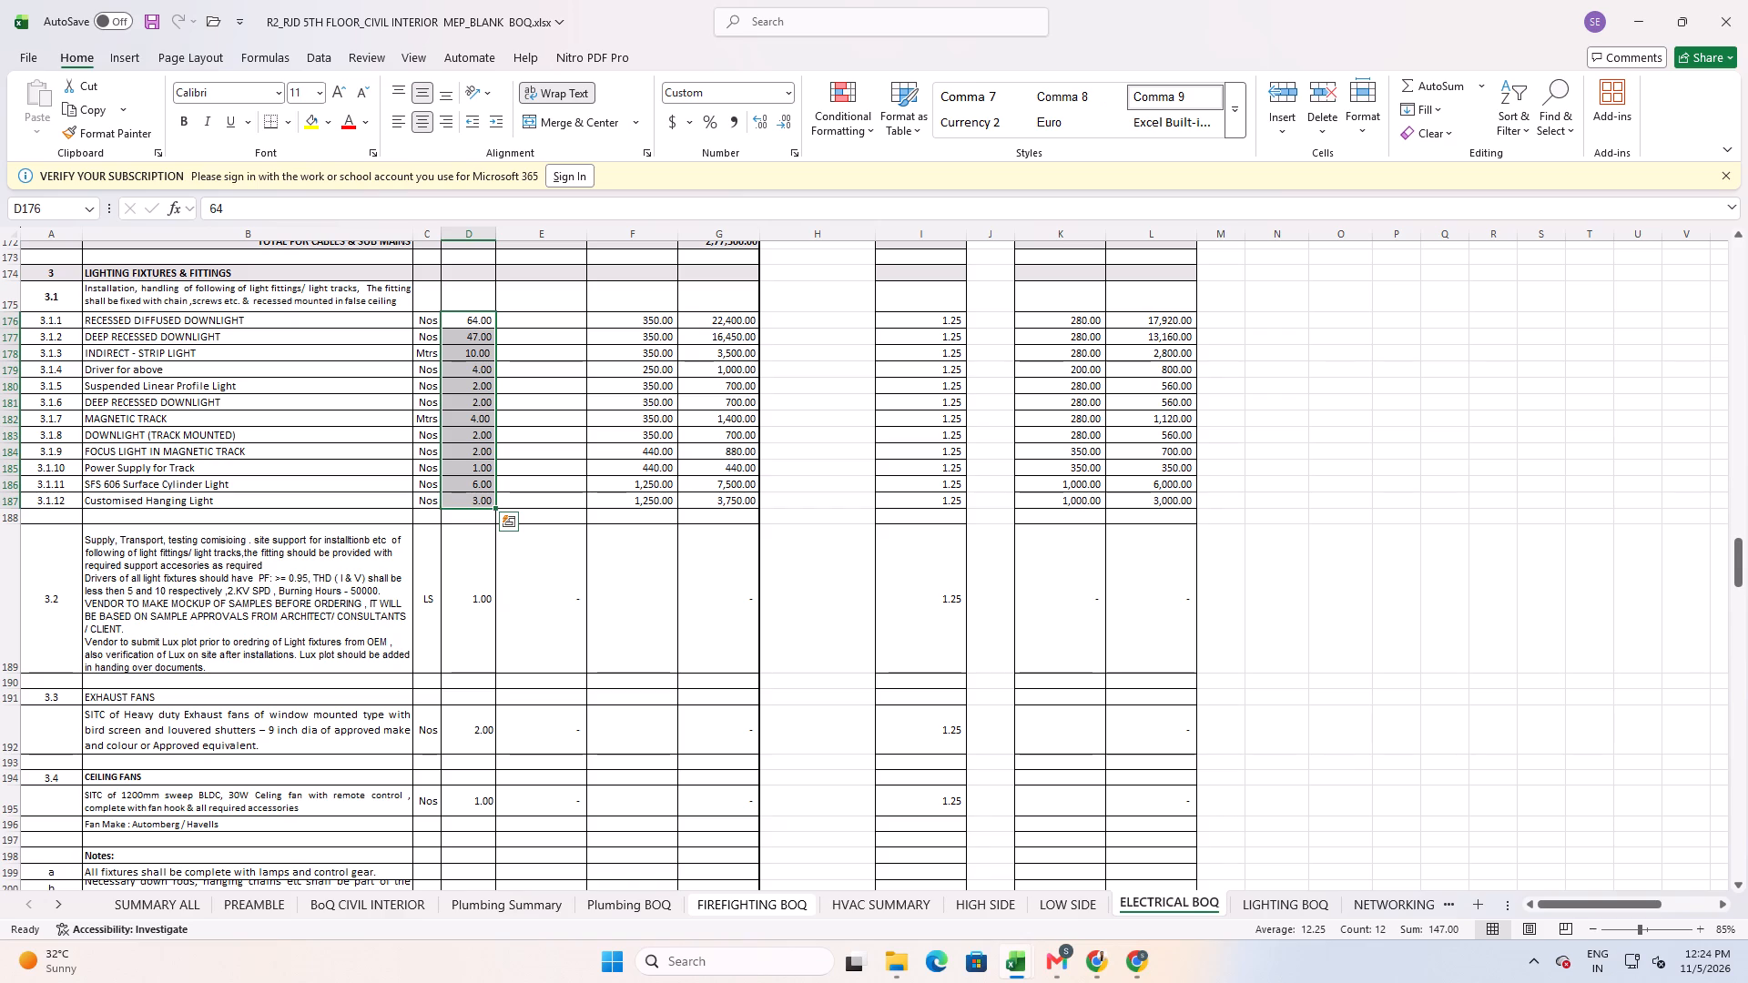
left_click(117, 568)
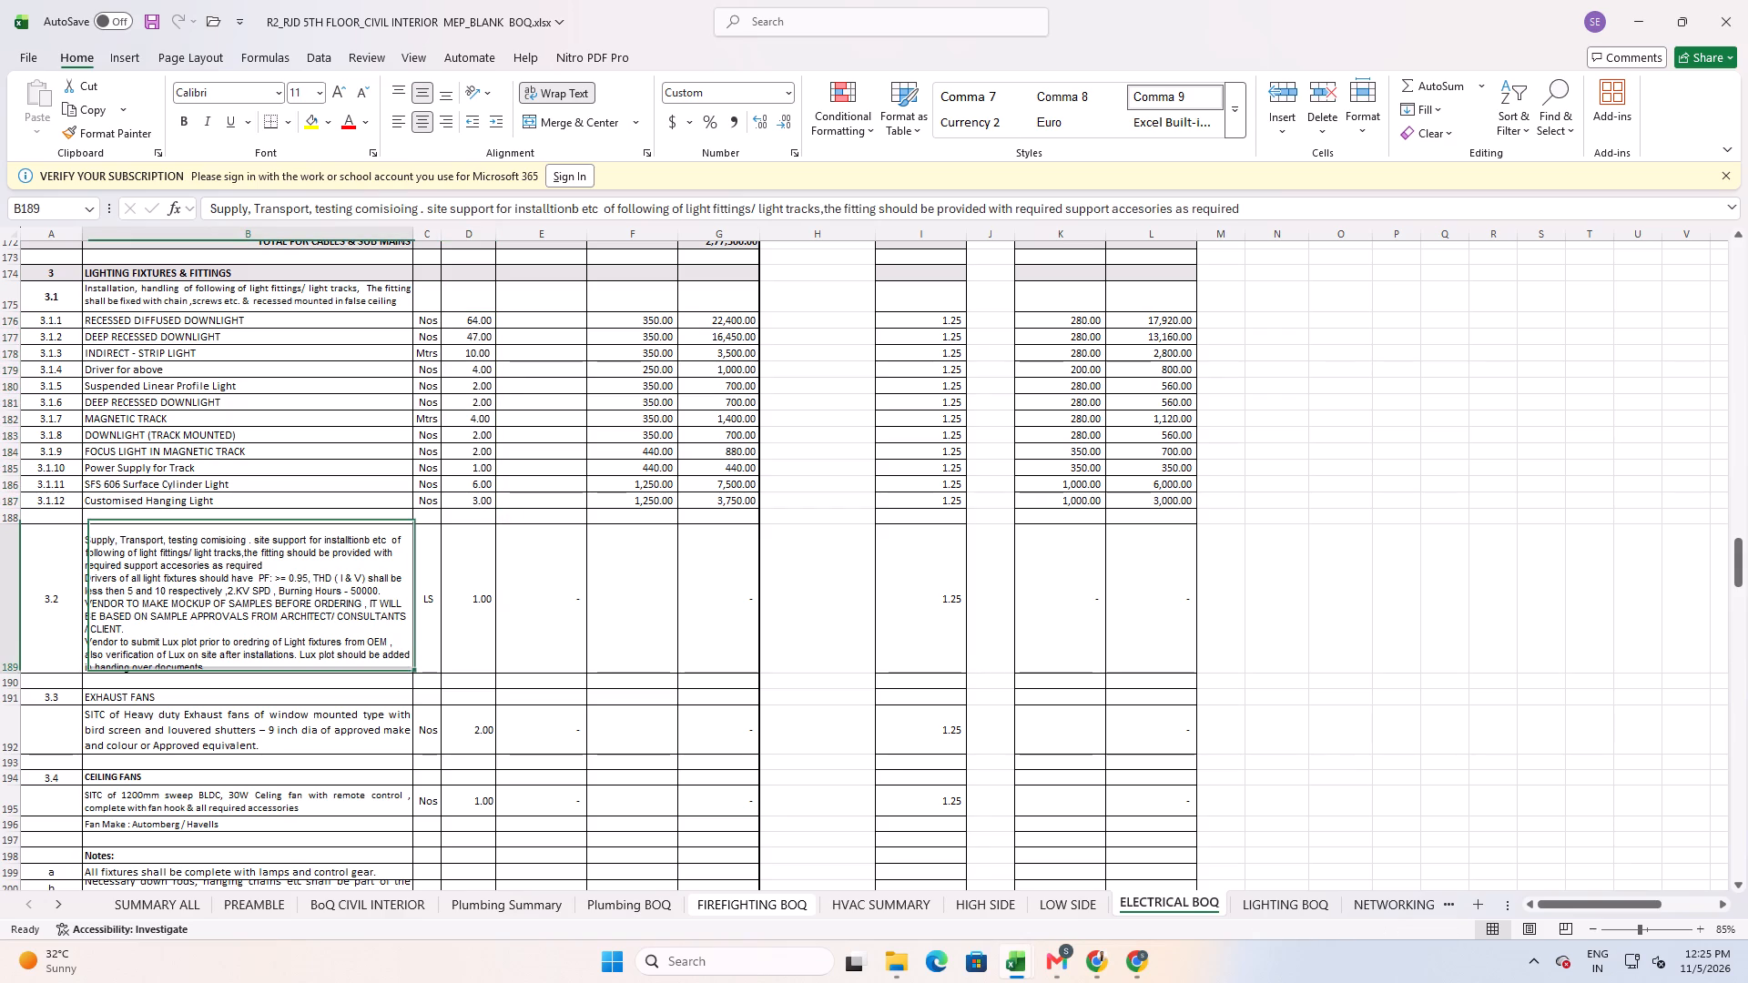
scroll(358, 553, "down", 1)
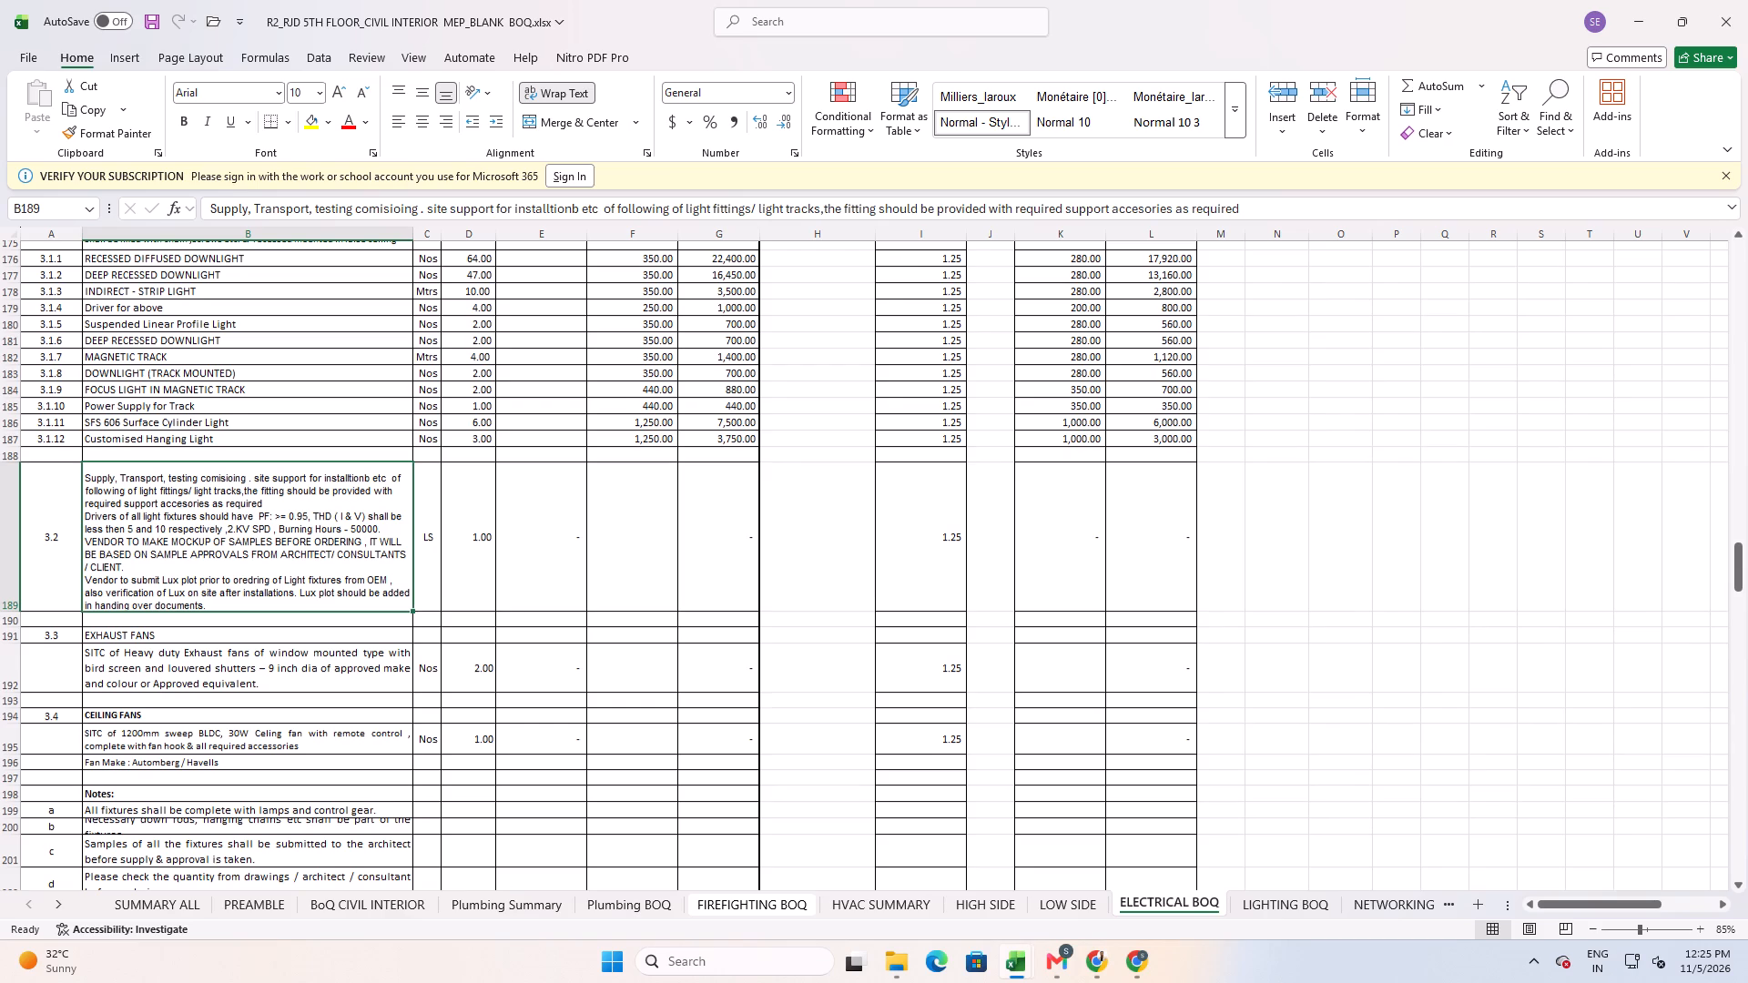
scroll(381, 522, "up", 3)
left_click(236, 716)
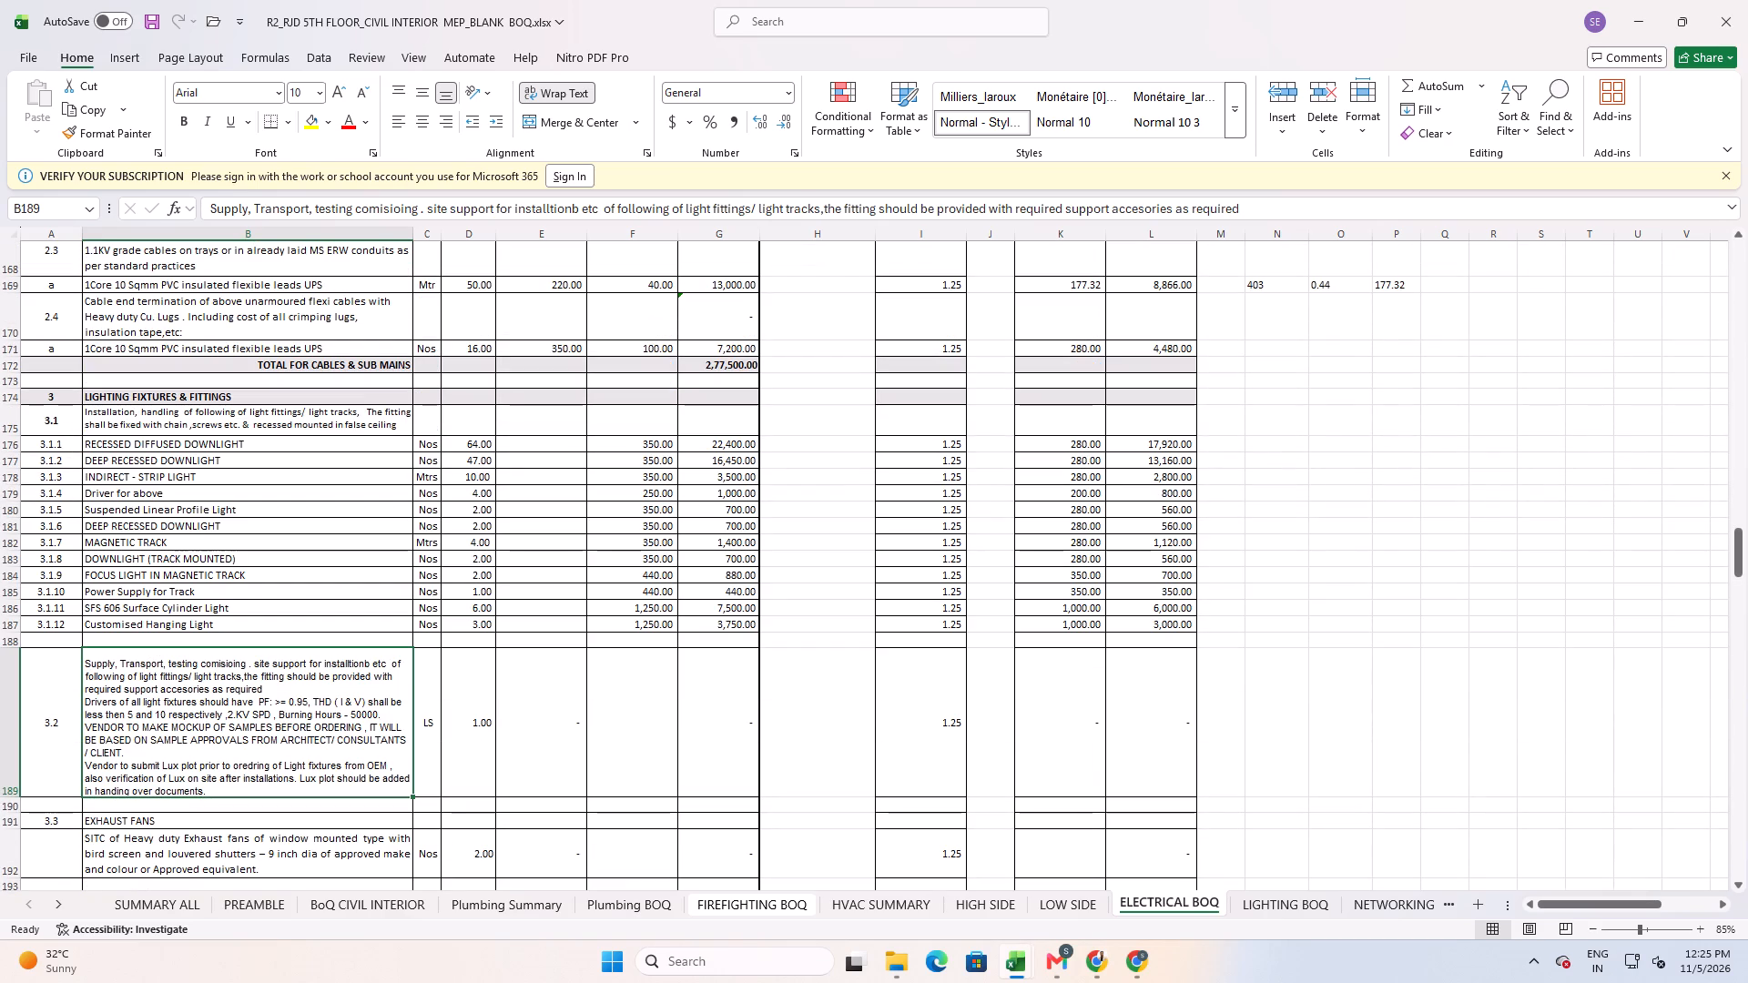
left_click(523, 751)
left_click(114, 666)
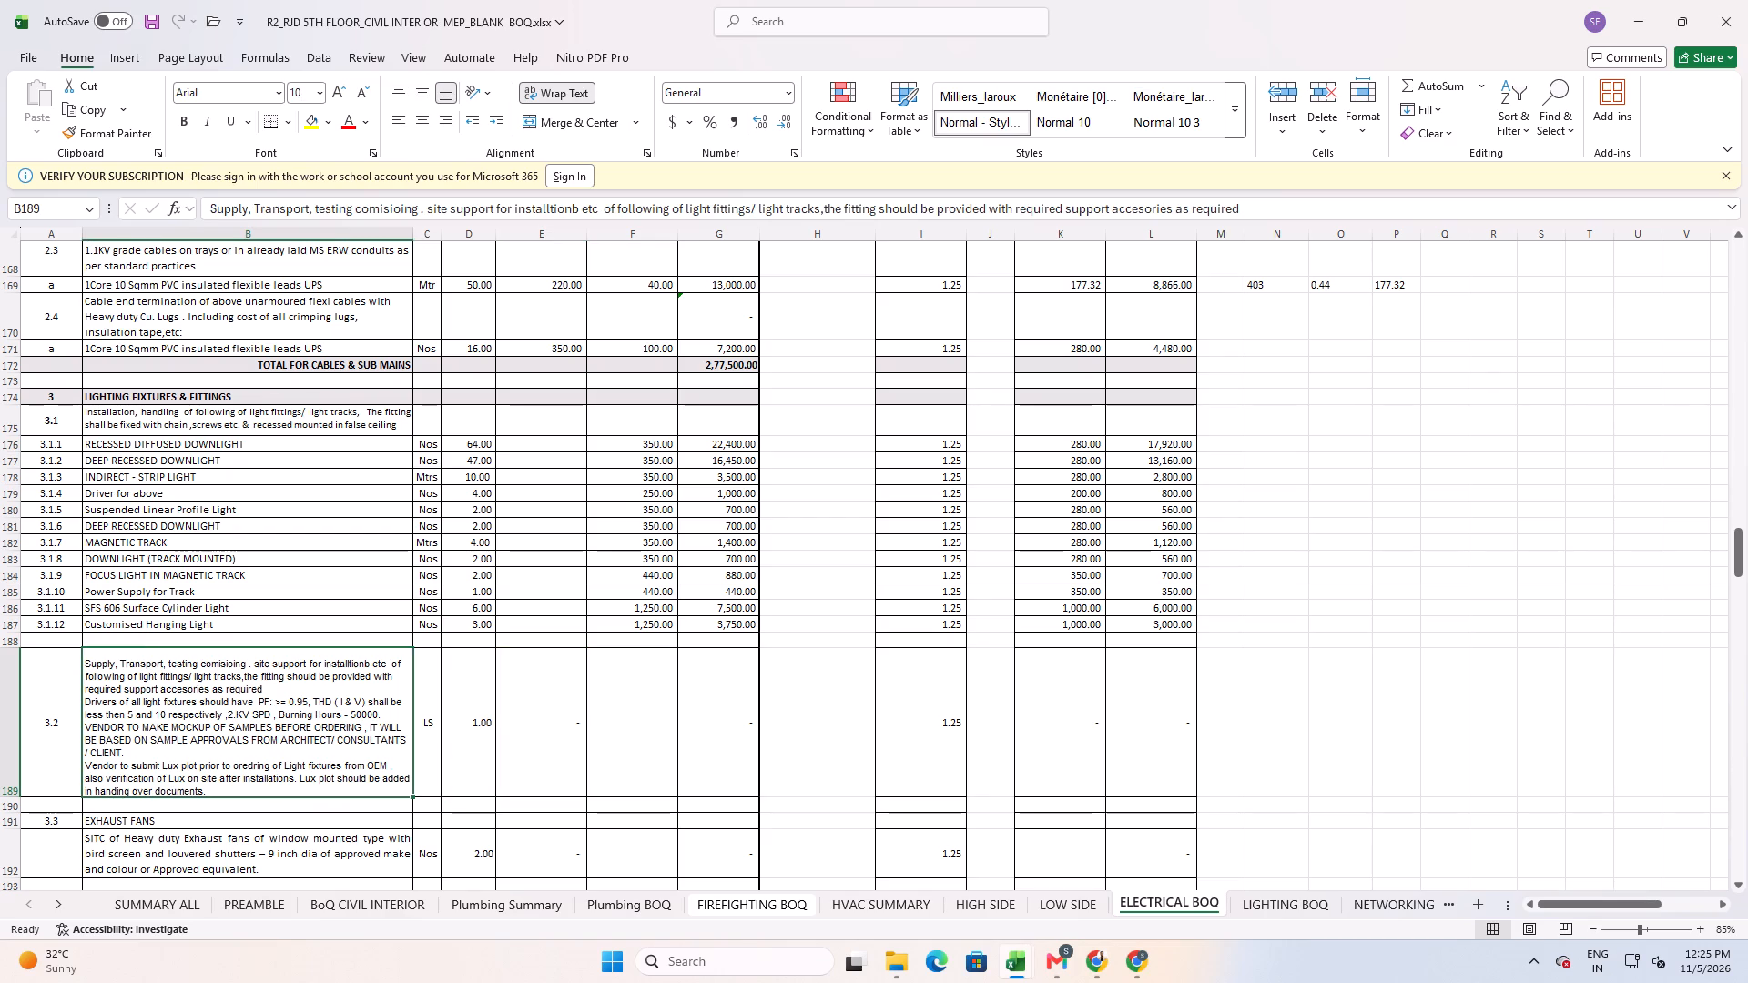
left_click_drag(473, 447, 473, 603)
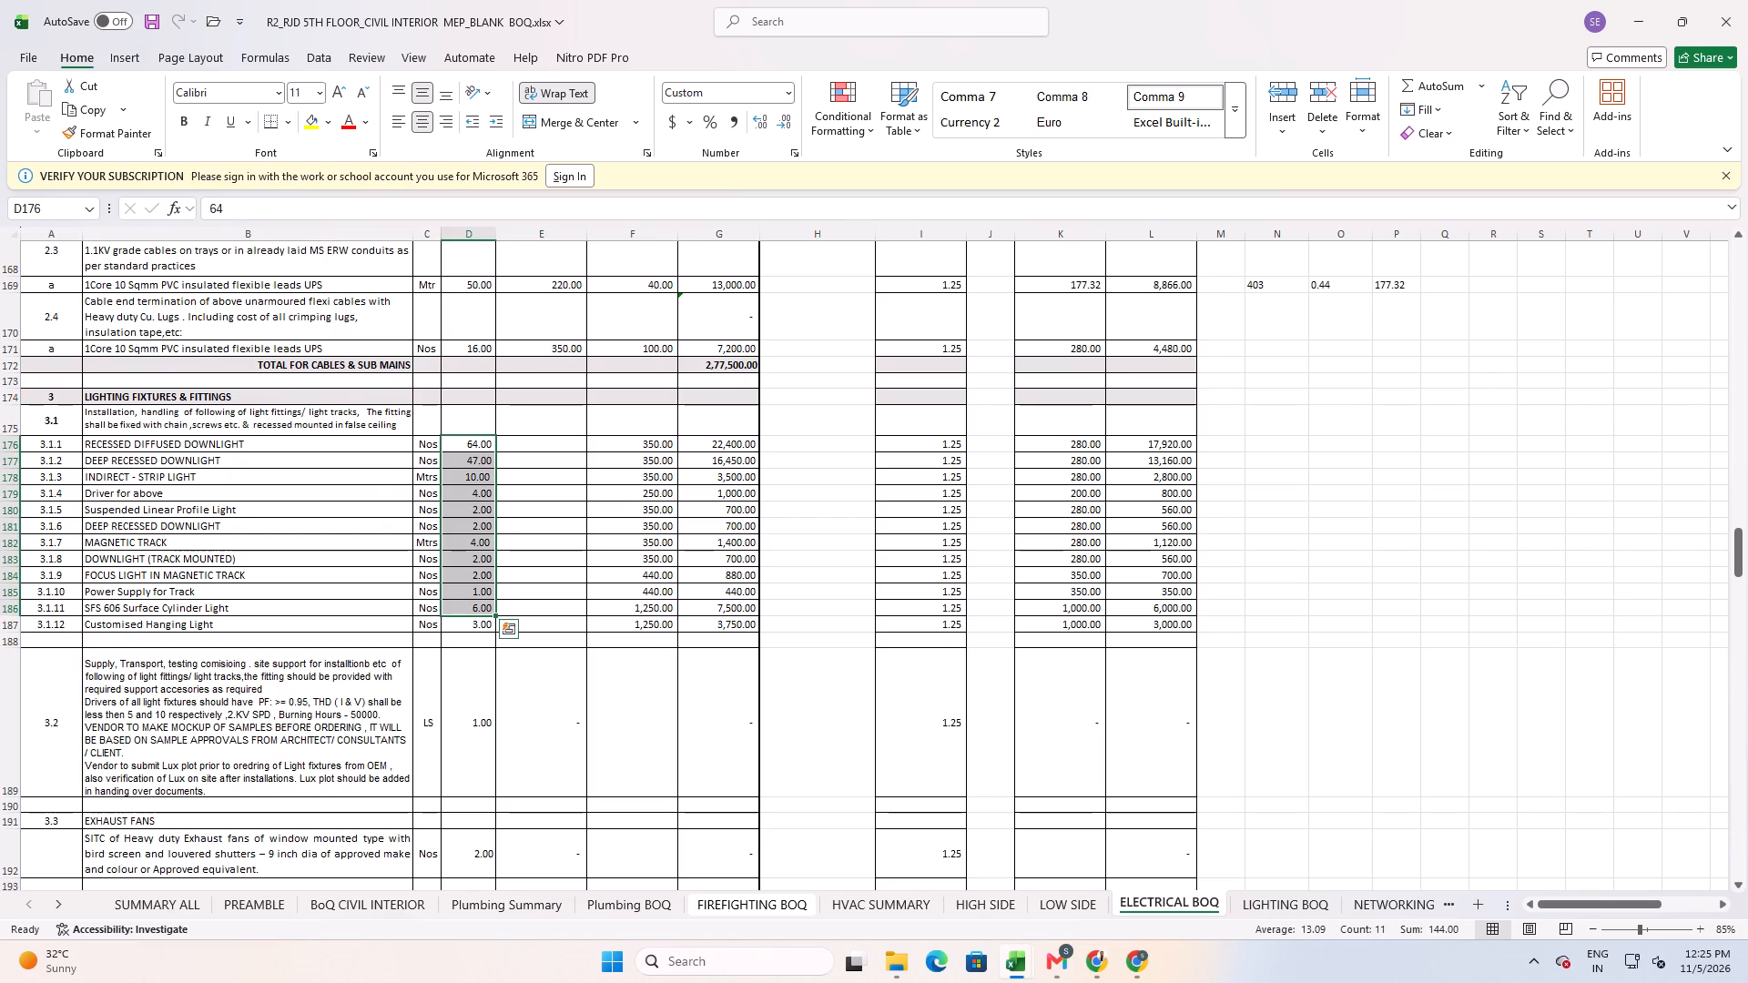
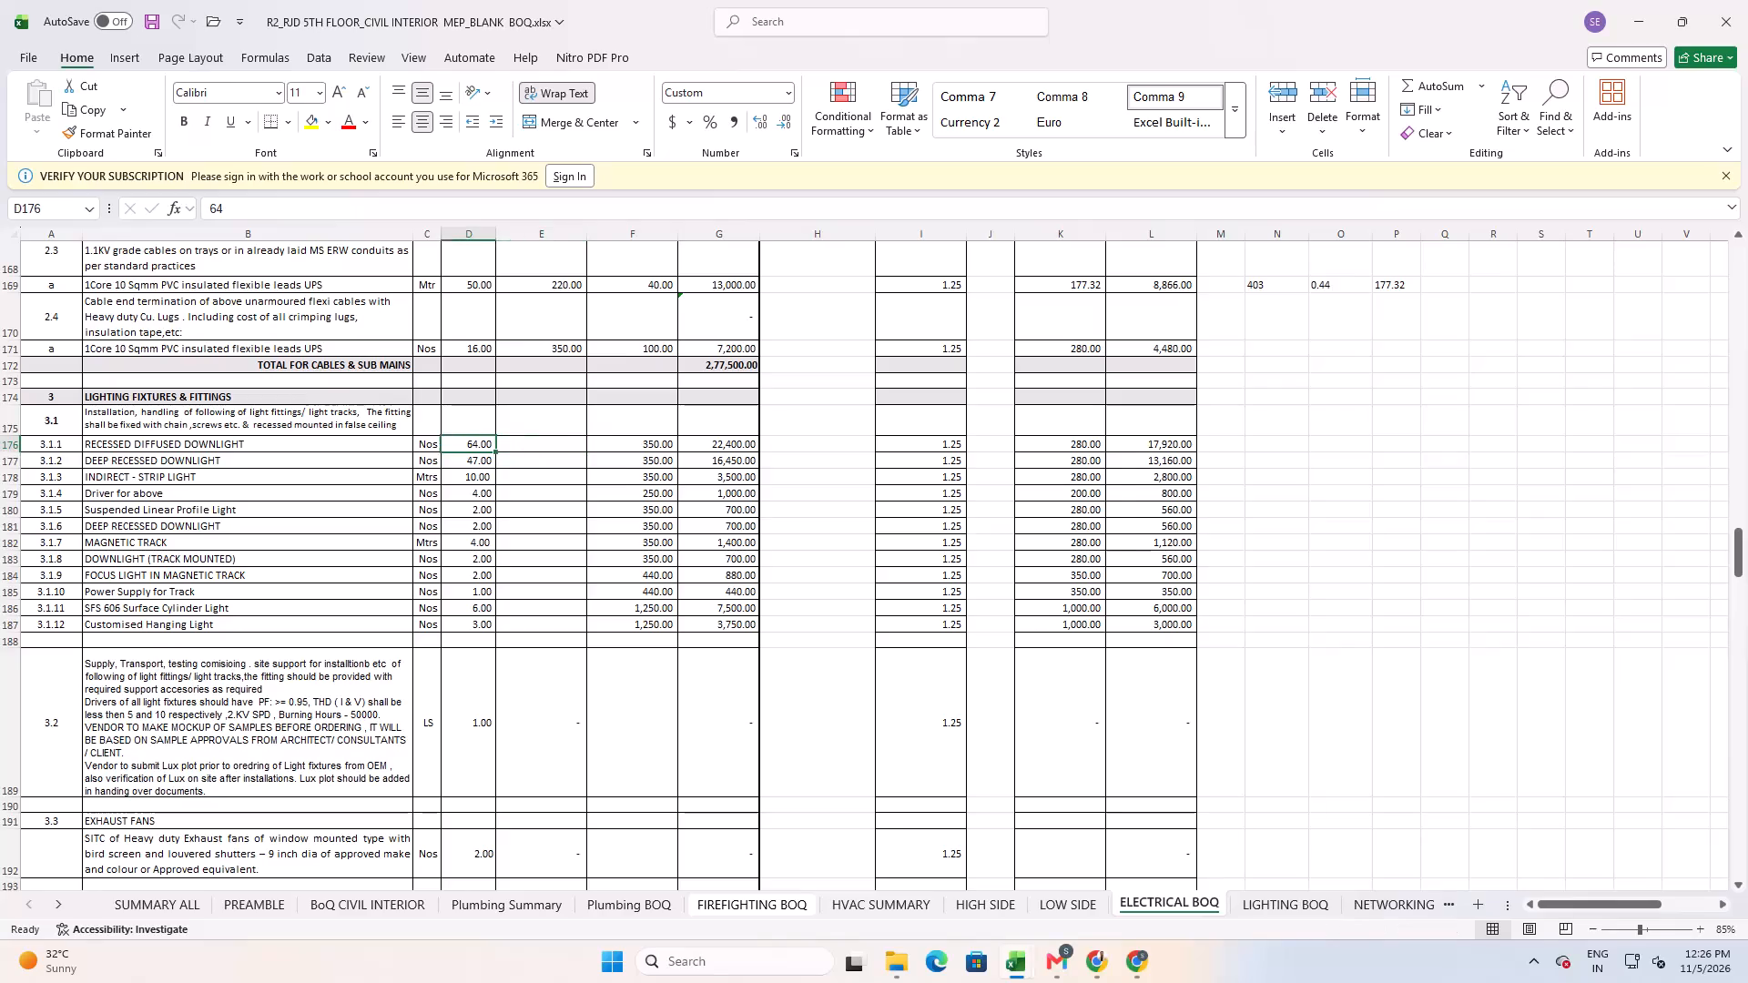
Review the units, quantities and blank purchase rates of light fixture items 3.1.1 to 3.1.10.
key("Right")
key("Down")
key("Left")
key("Right")
key("Down")
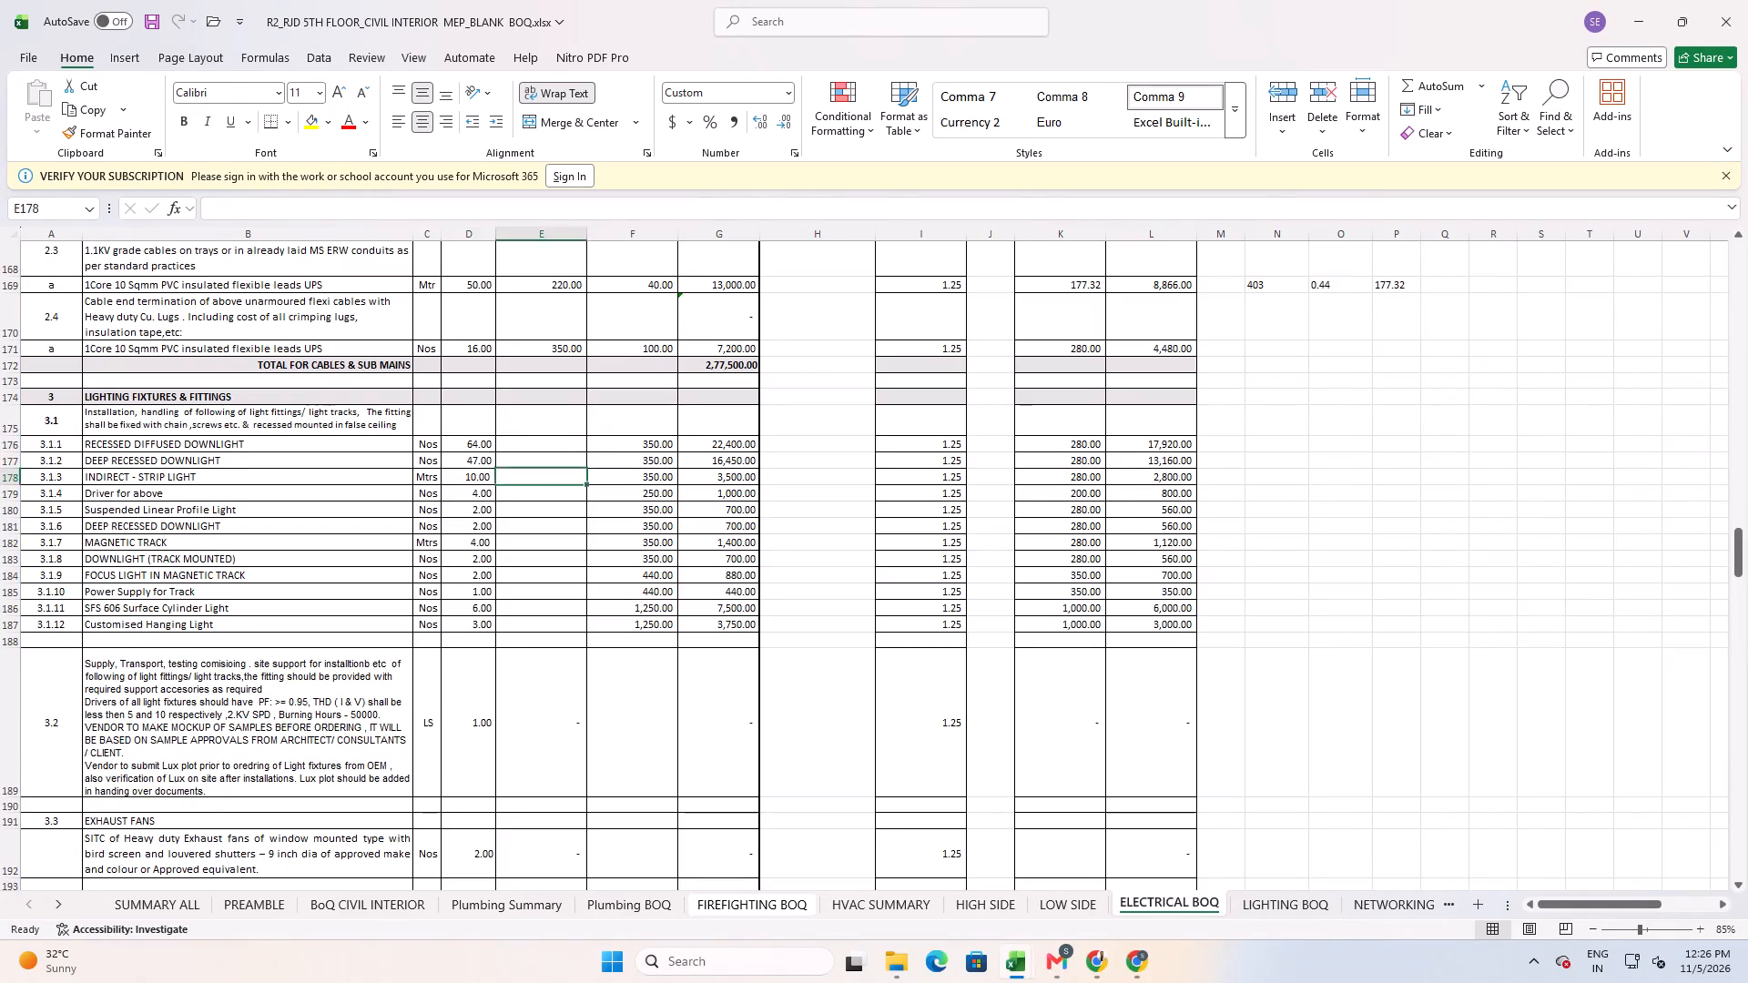
key("Left")
key("Right")
key("Down")
key("Left")
key("Right")
key("Down")
key("Left")
key("Right")
key("Down")
key("Left")
key("Down")
key("Right")
key("Left")
key("Down")
key("Left")
key("Down")
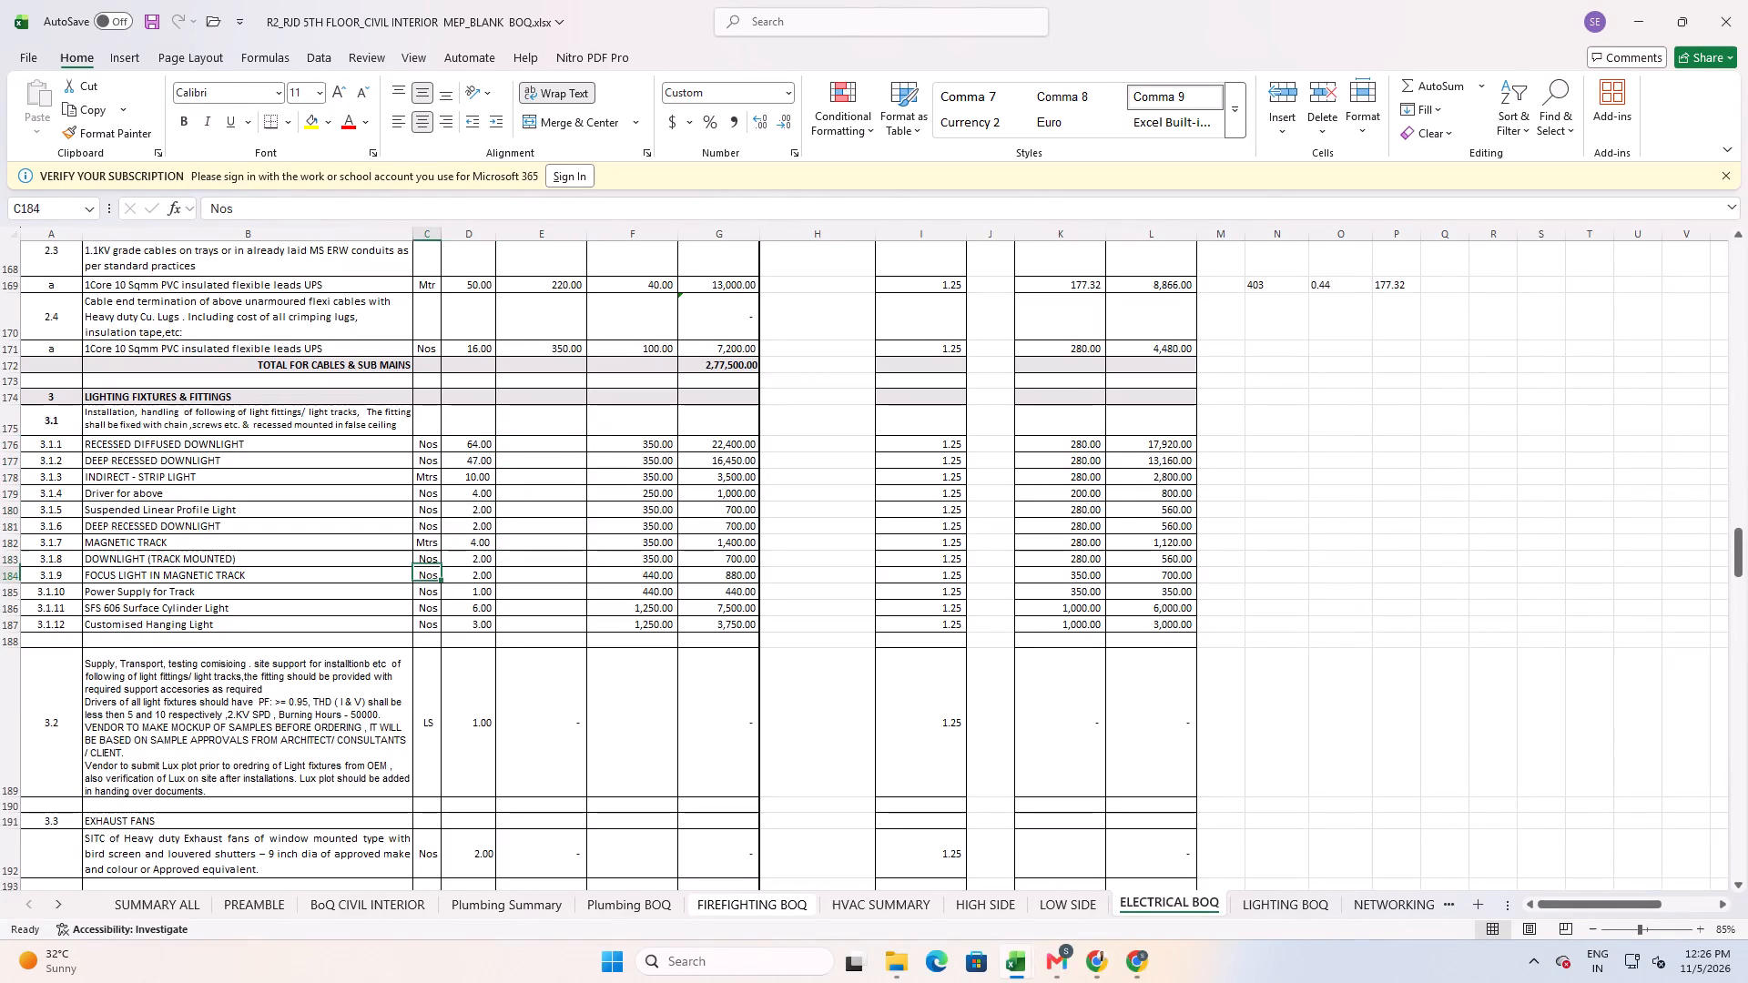
key("Down")
key("Left")
key("Right")
Check the combined quantity of light fixture items 3.1.1 to 3.1.12.
key("Up")
key("Up")
key("Up")
key("Right")
key("Right")
key("Up")
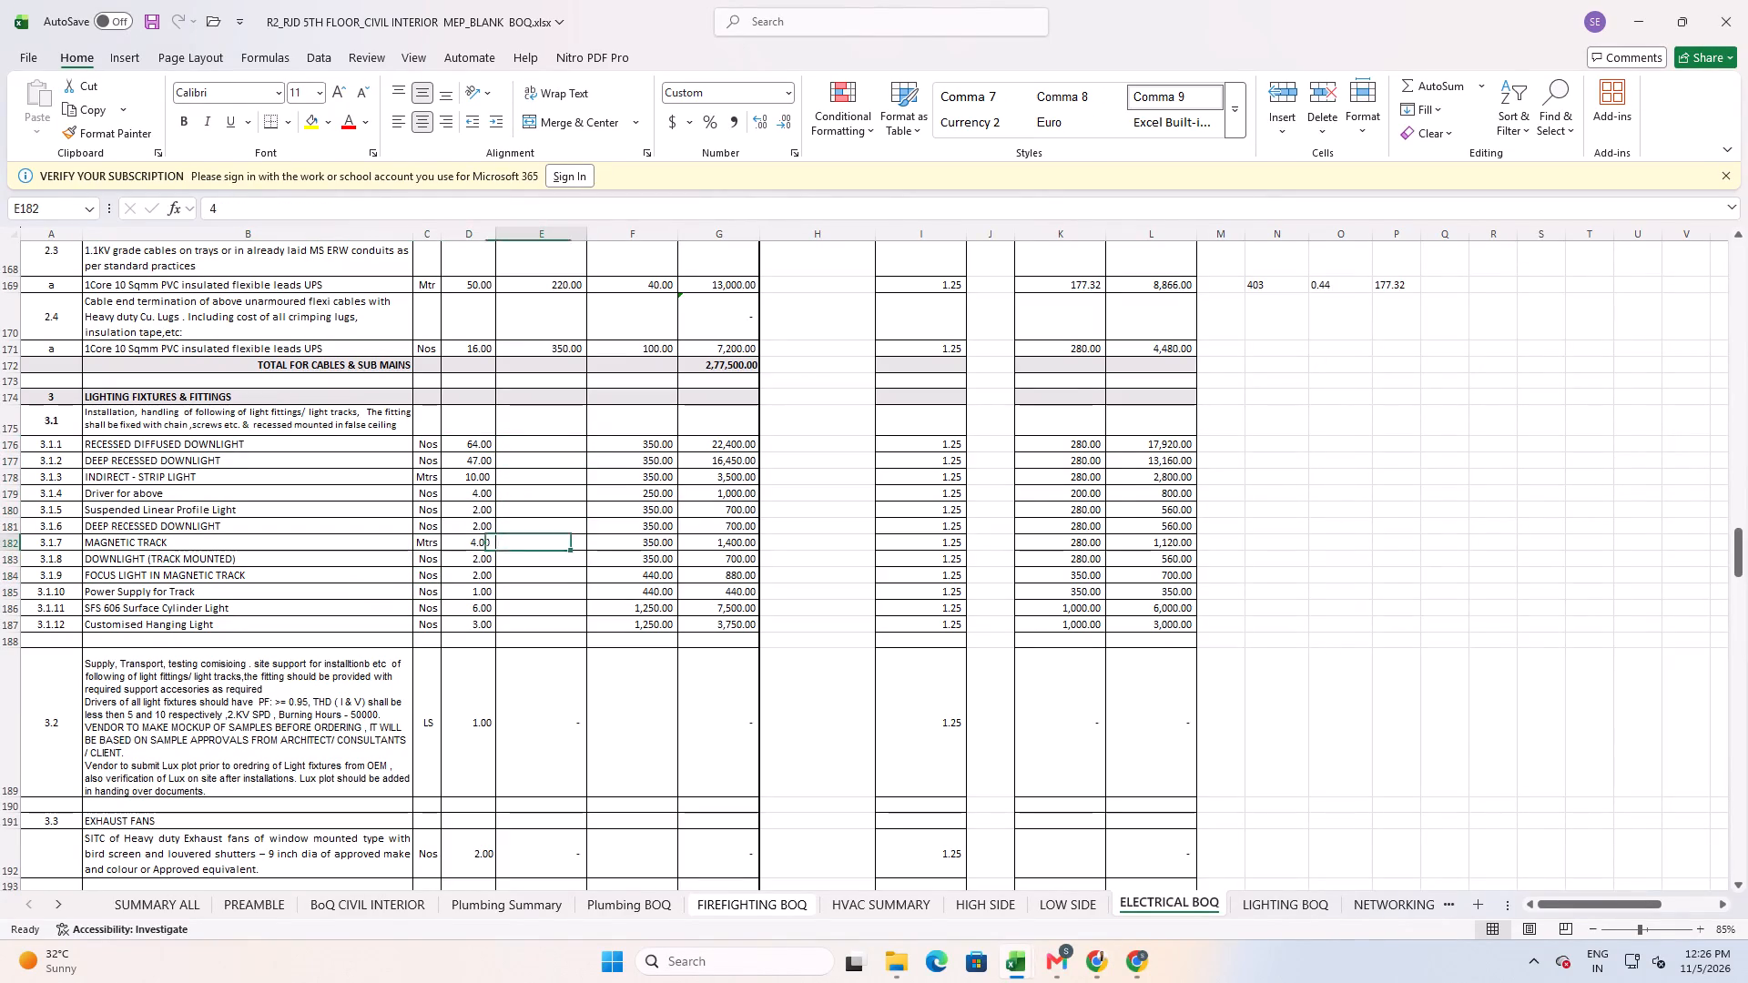
key("Up")
key("Up")
key("Left")
key("Up")
key("Up")
key("Up")
key("shift+Down")
key("shift+Down")
key("shift+Down")
key("shift+Down")
key("shift+Down")
key("shift+Down")
key("shift+Down")
key("shift+Down")
key("shift+Down")
key("shift+Down")
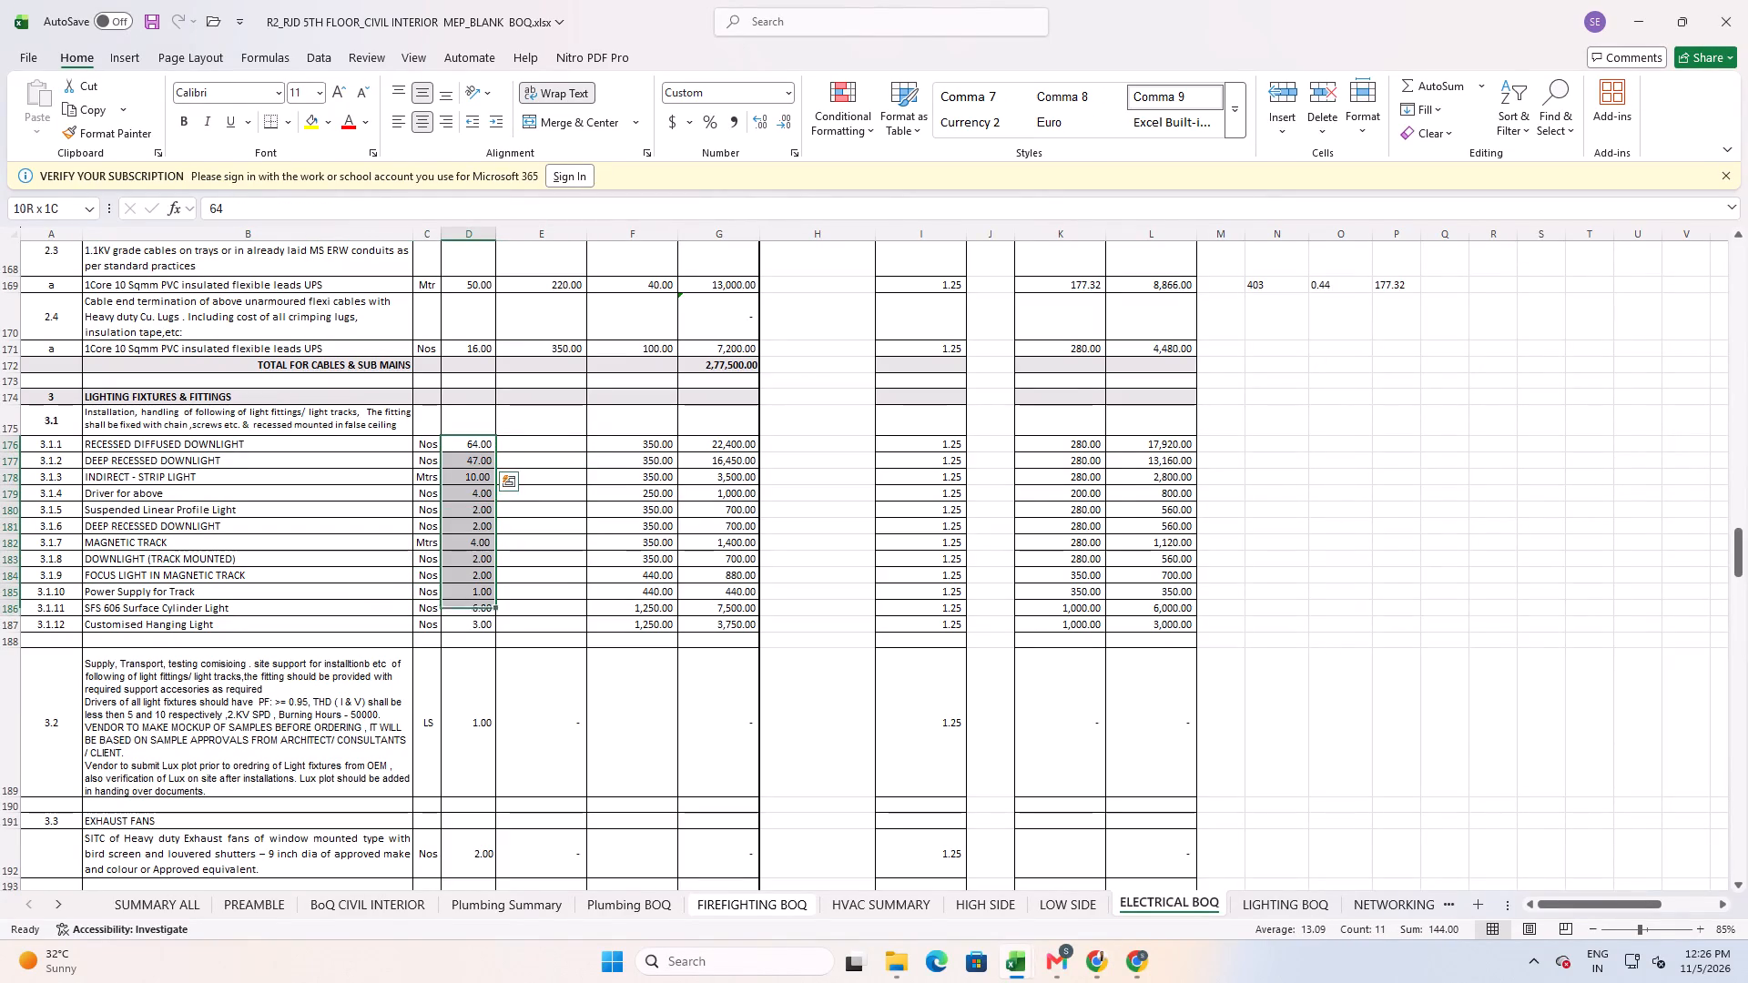
key("shift+Down")
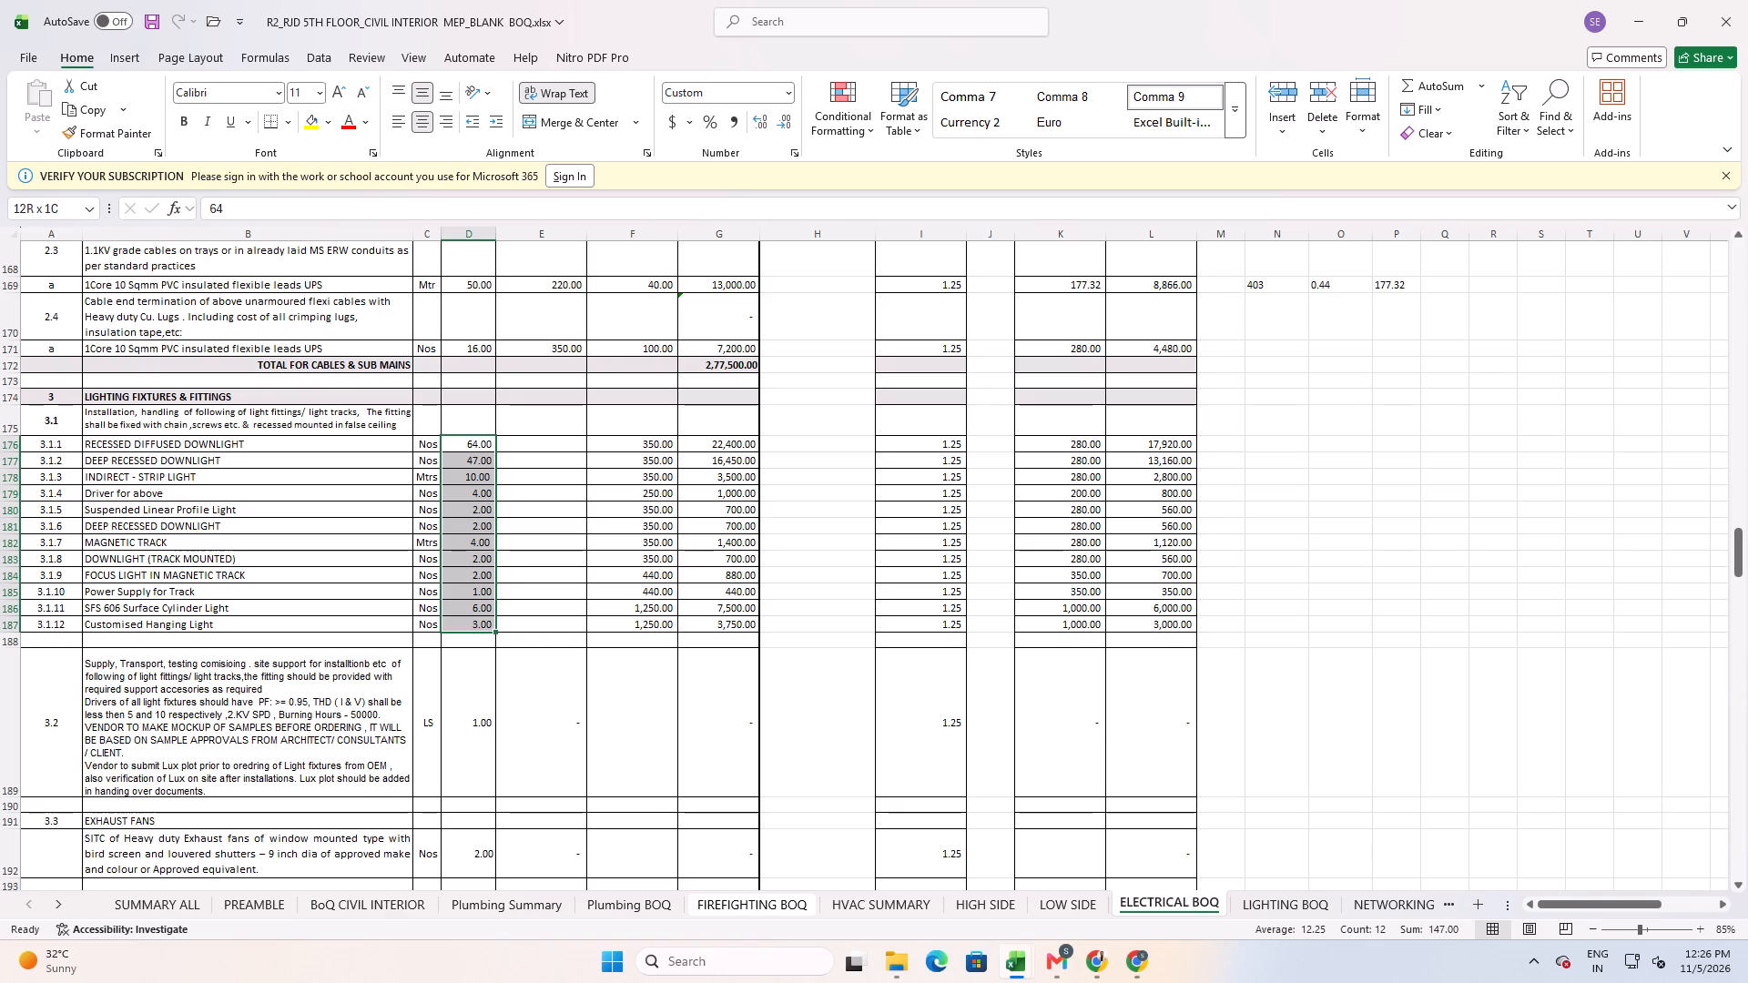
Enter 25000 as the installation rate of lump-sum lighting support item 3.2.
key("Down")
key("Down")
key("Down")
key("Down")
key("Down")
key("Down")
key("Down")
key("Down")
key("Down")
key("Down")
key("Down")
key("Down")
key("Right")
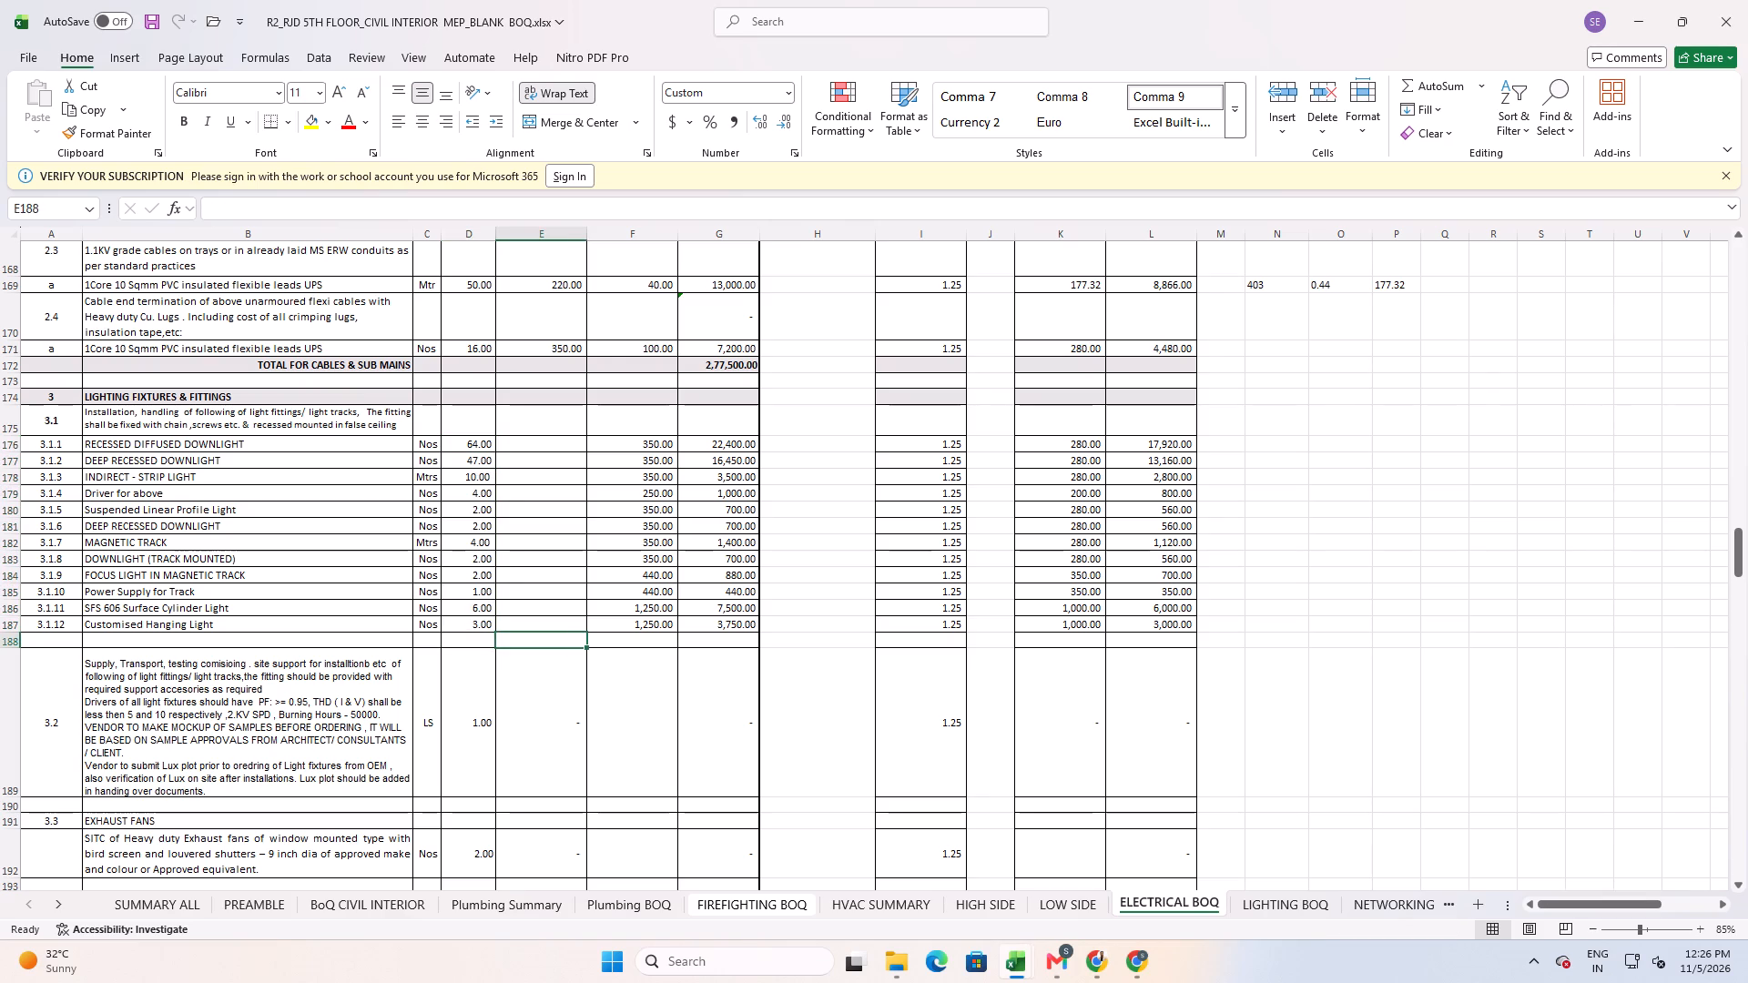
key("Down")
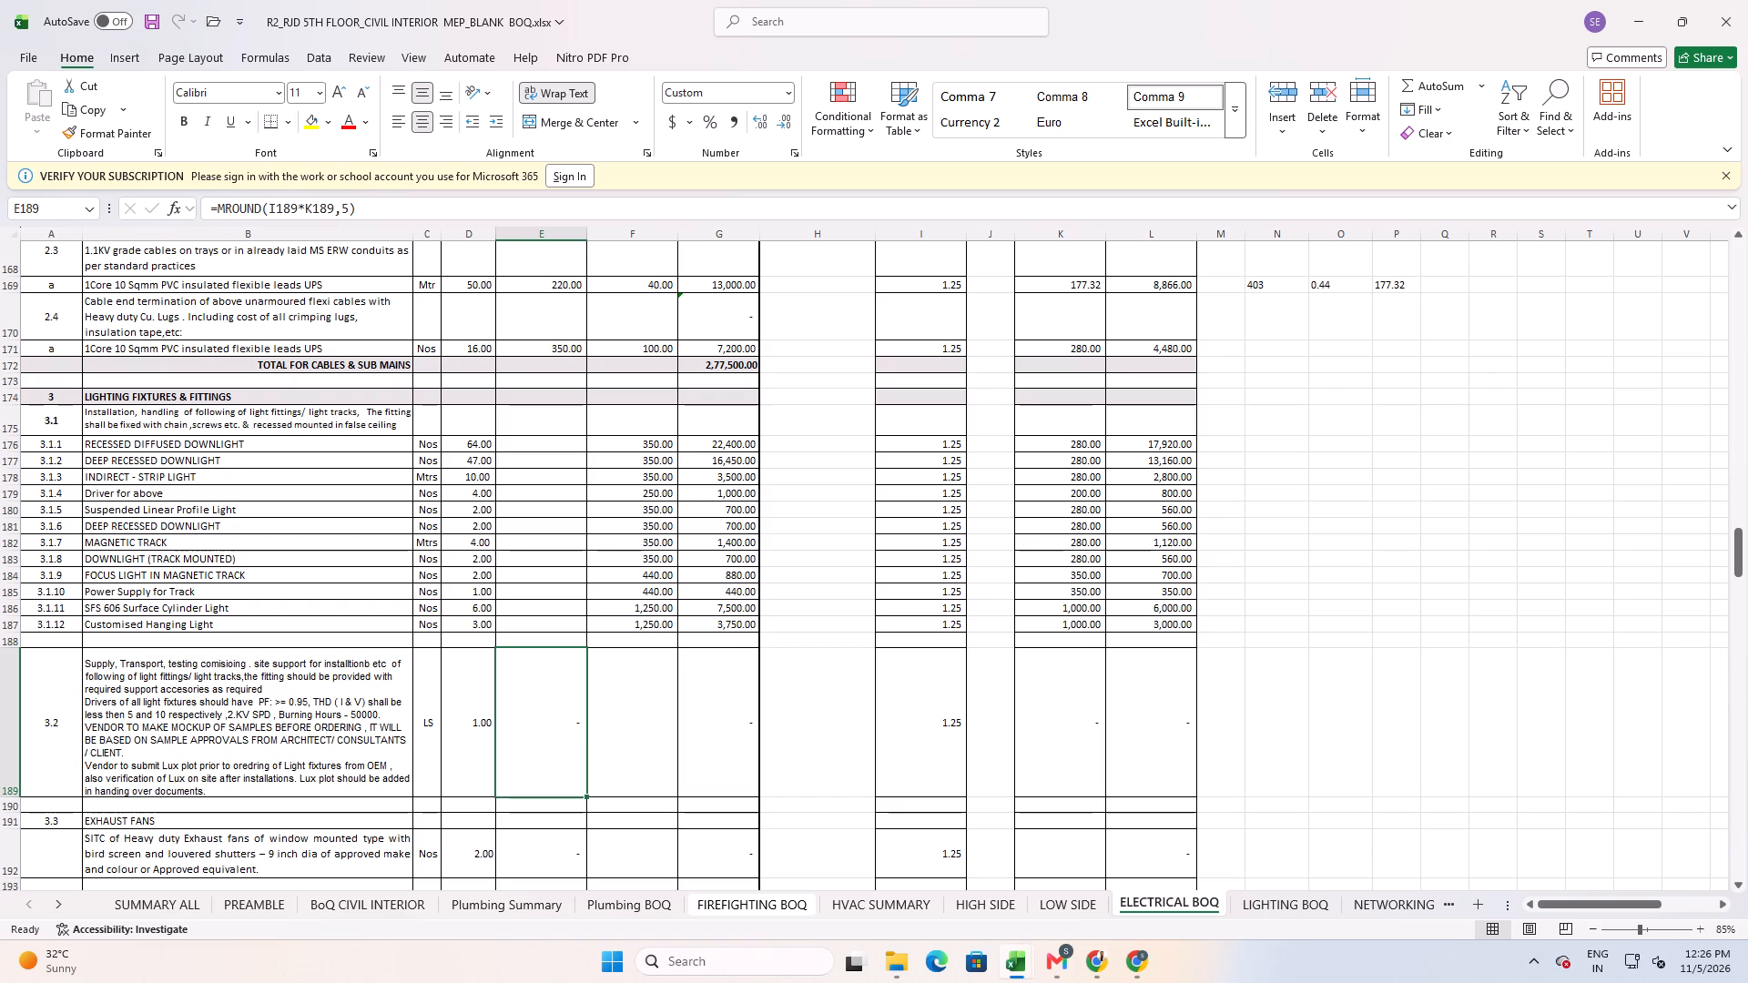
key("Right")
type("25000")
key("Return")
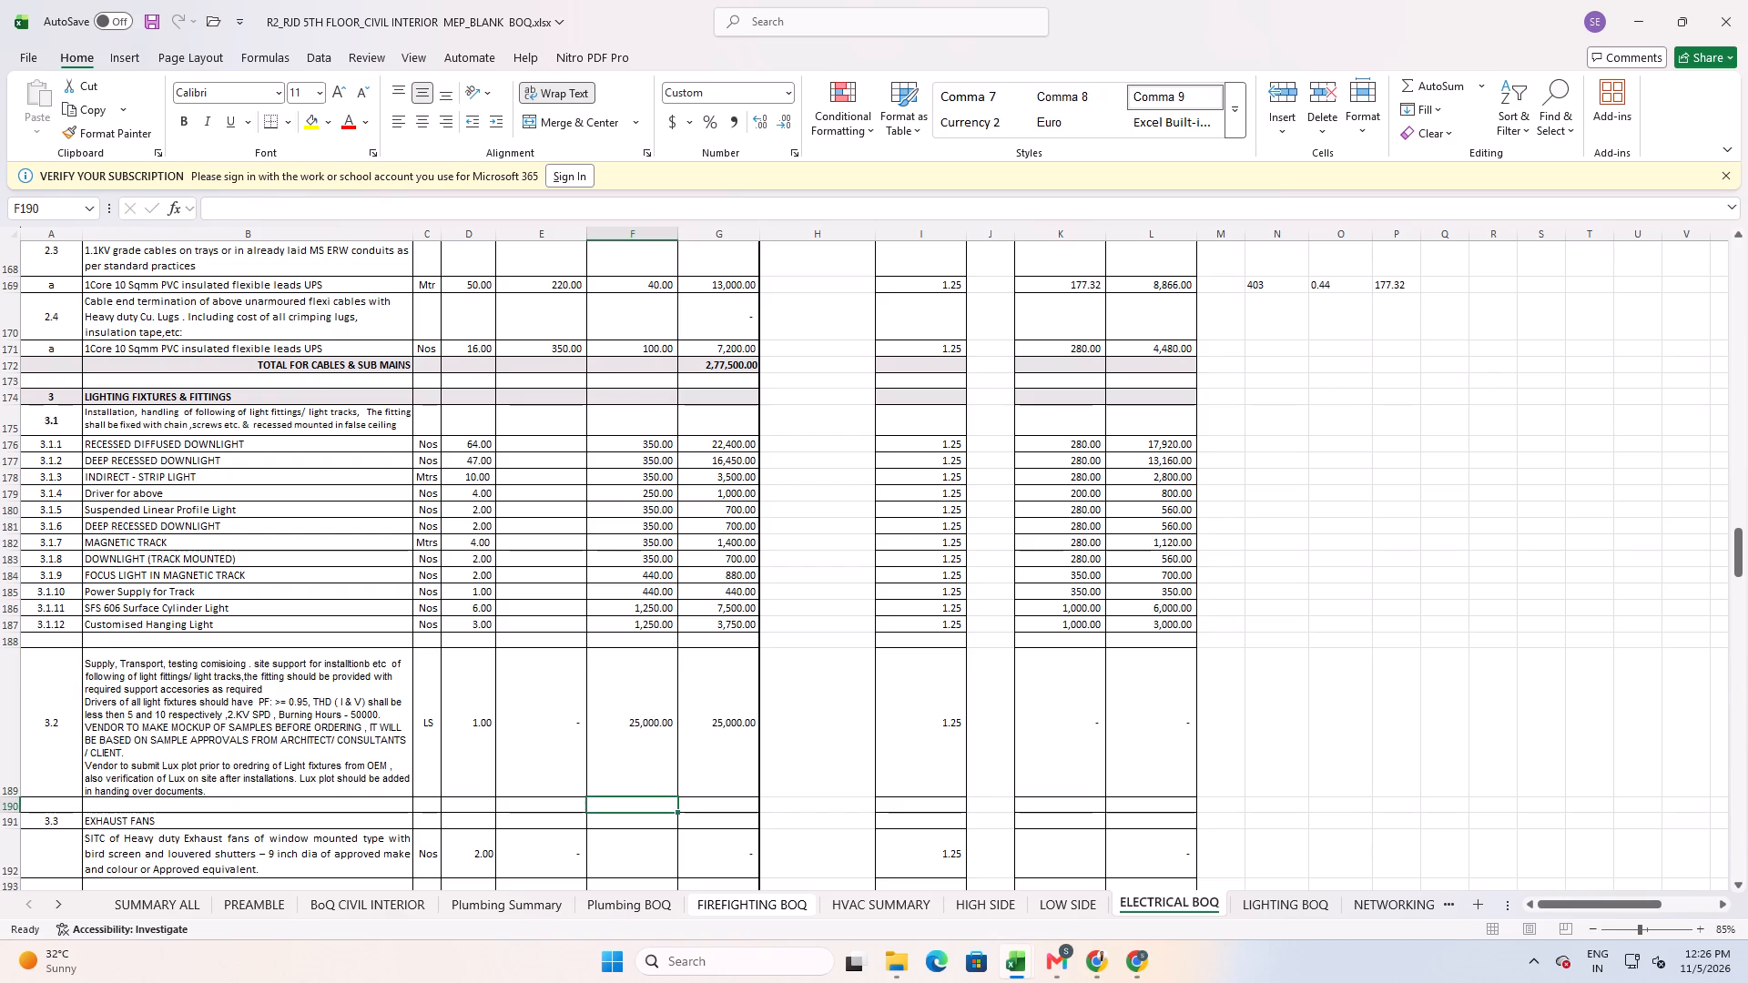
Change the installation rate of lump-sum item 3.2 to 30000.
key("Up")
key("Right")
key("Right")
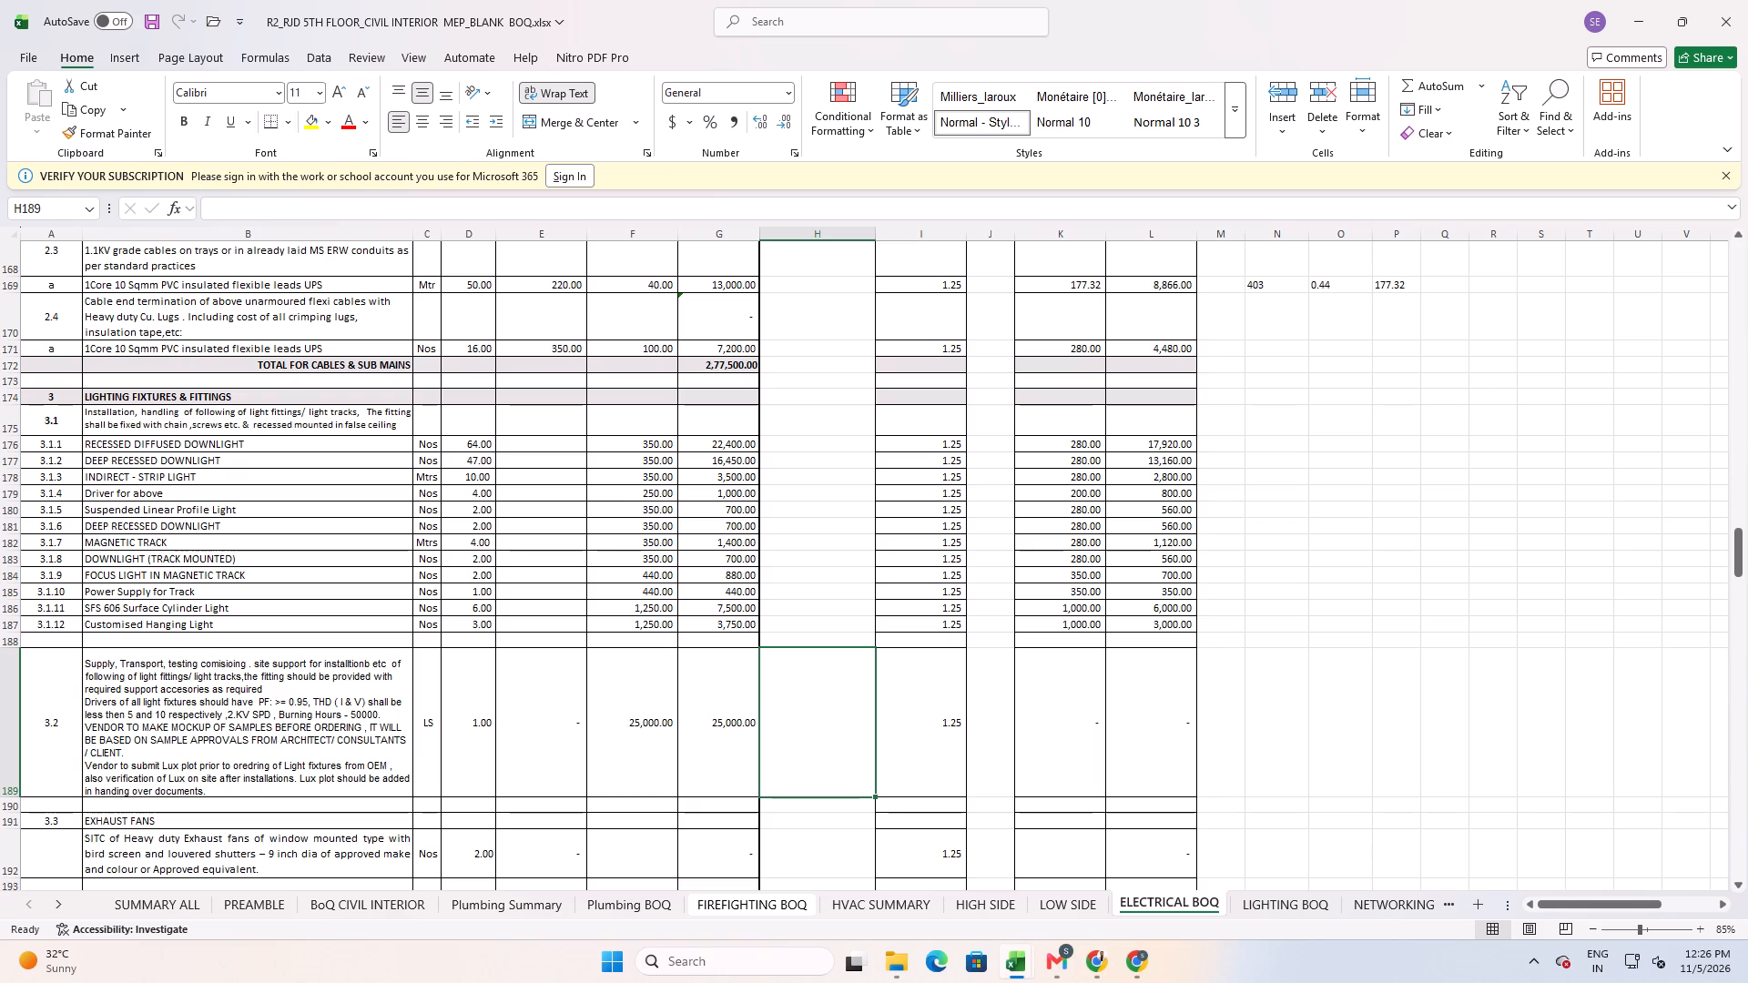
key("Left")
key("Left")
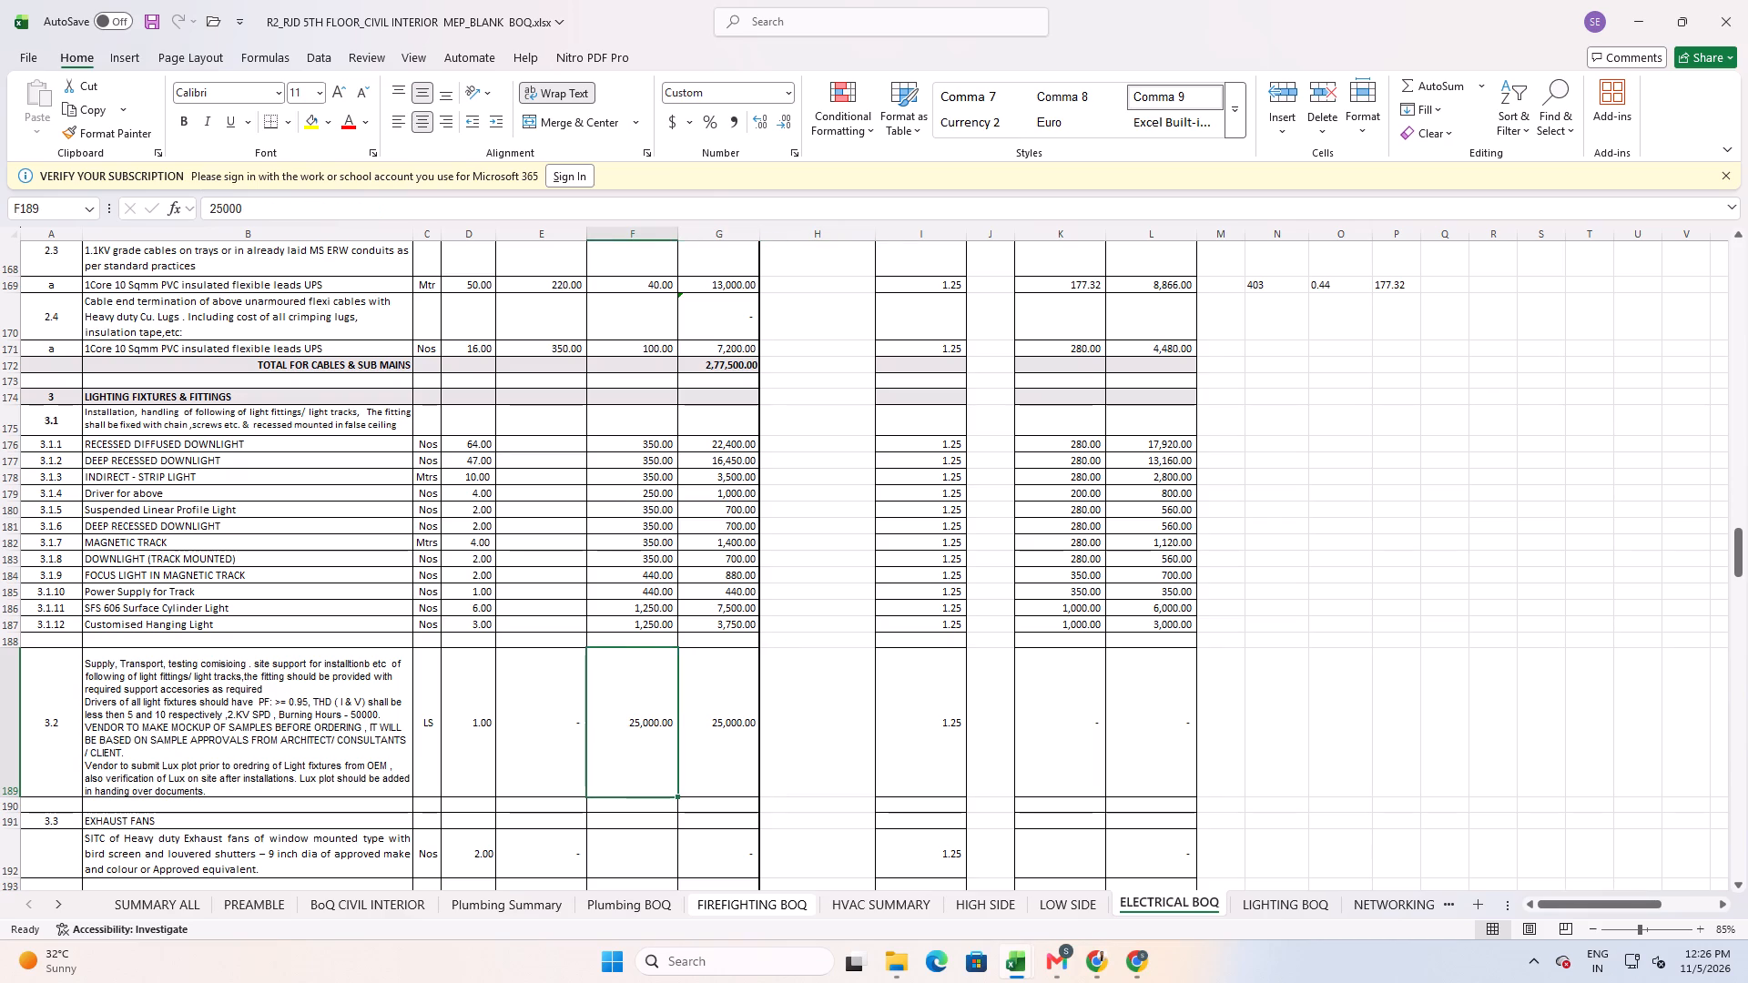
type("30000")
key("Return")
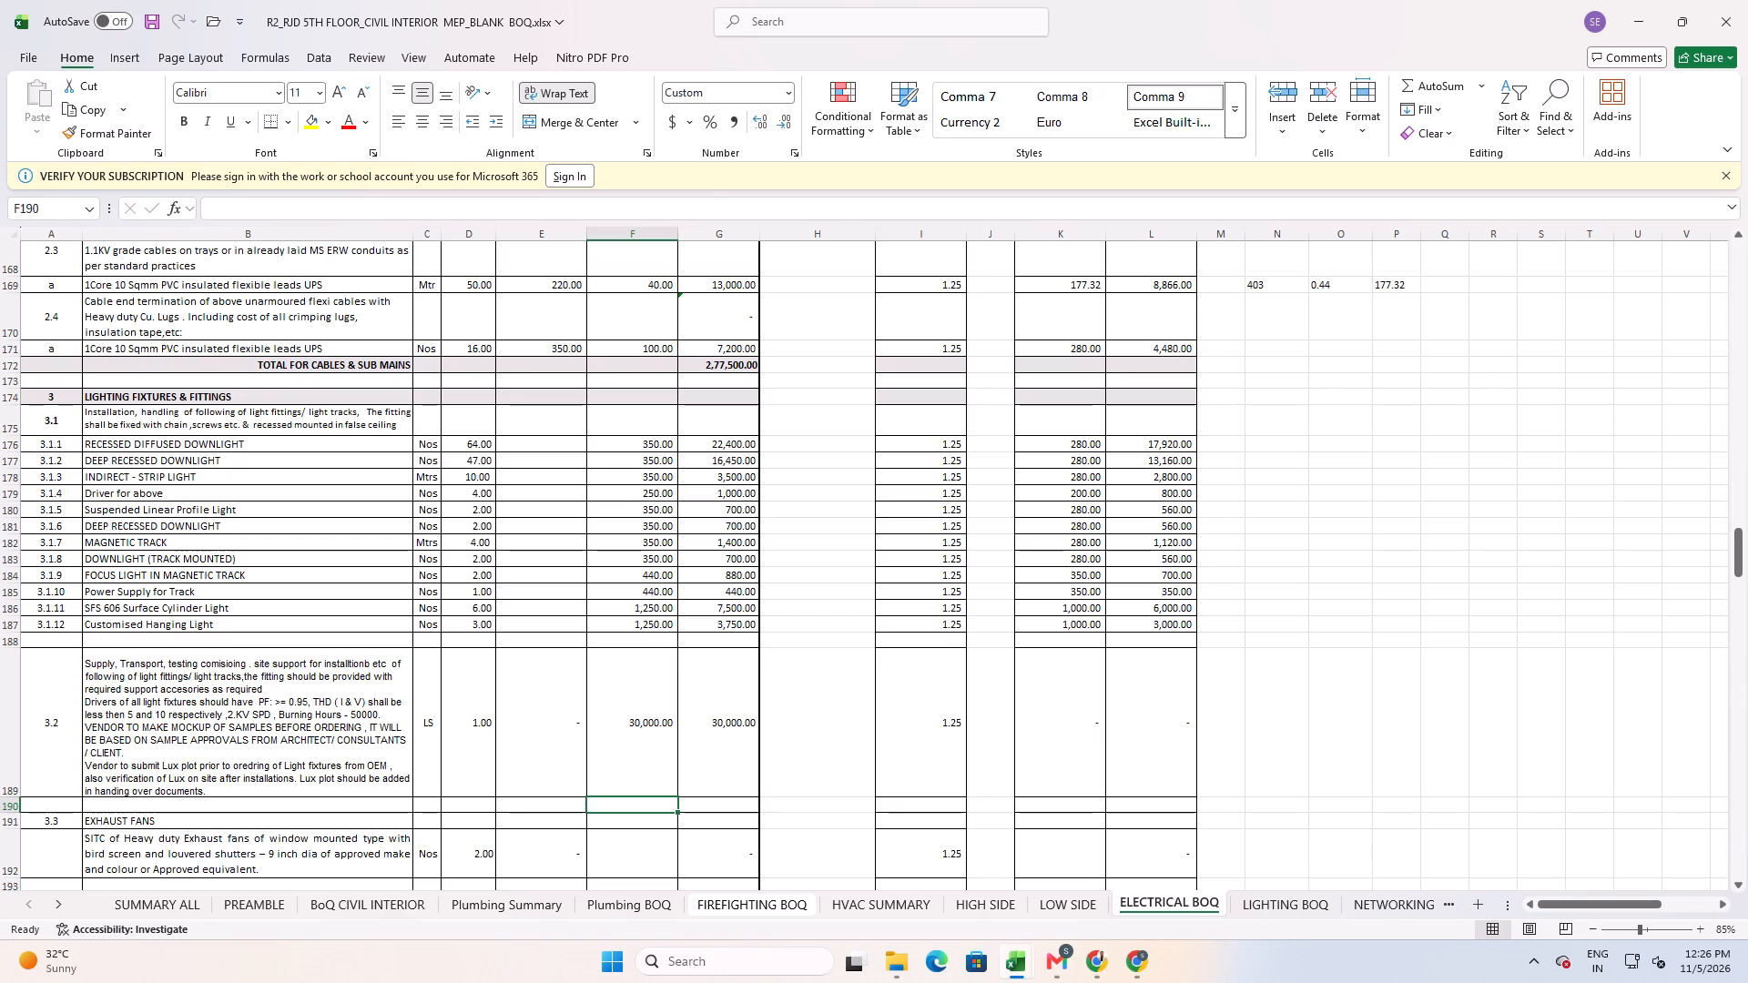
Look over the exhaust fan, ceiling fan and notes rows that follow item 3.2.
key("Up")
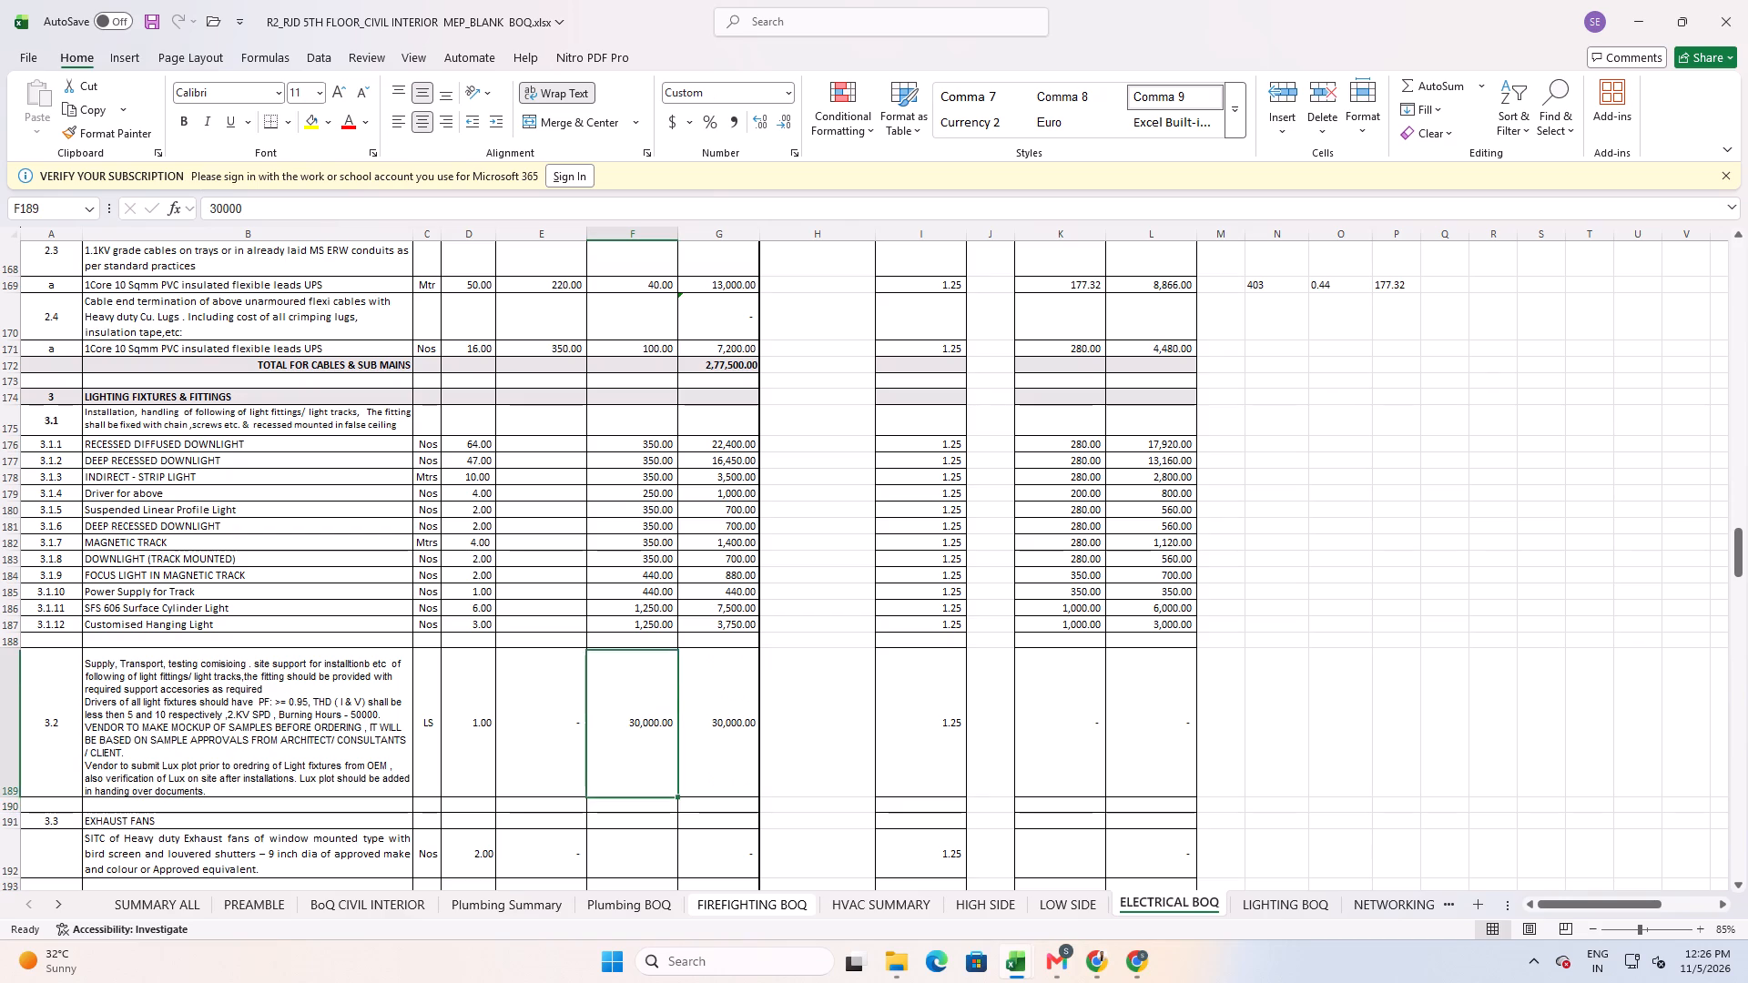
key("Down")
key("Down")
key("Down")
key("Down")
key("Down")
key("Down")
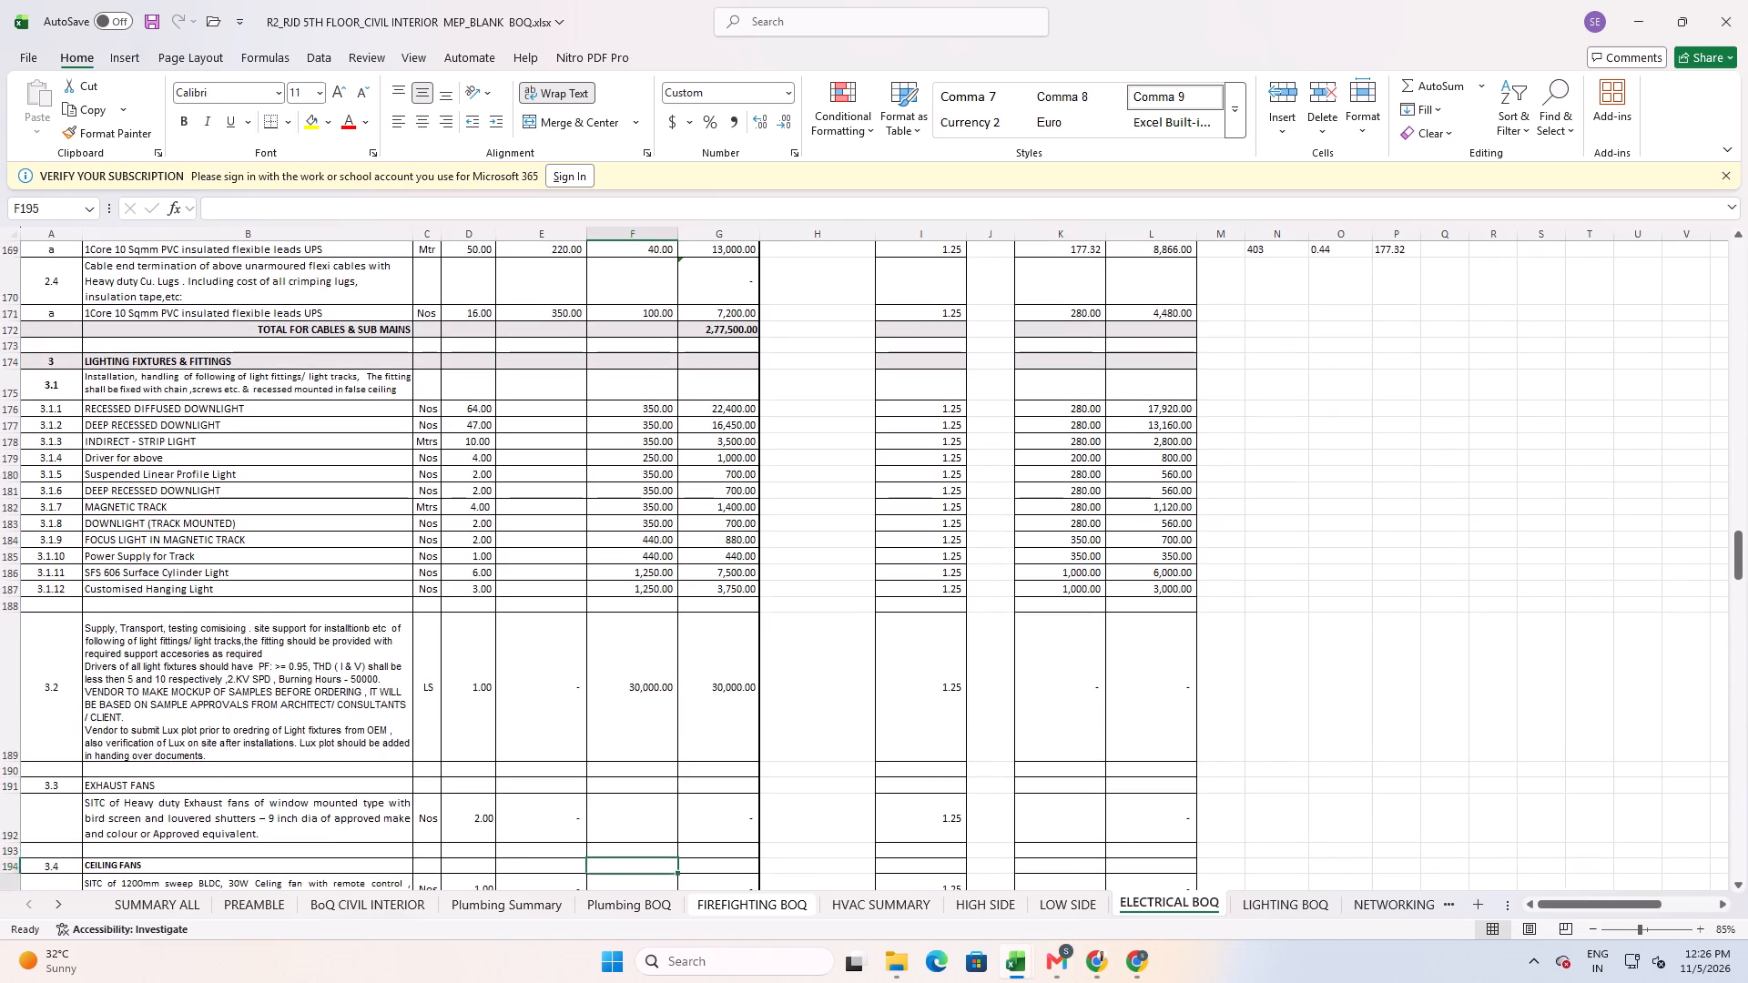
key("Down")
key("Down")
key("Down")
key("Down")
key("Down")
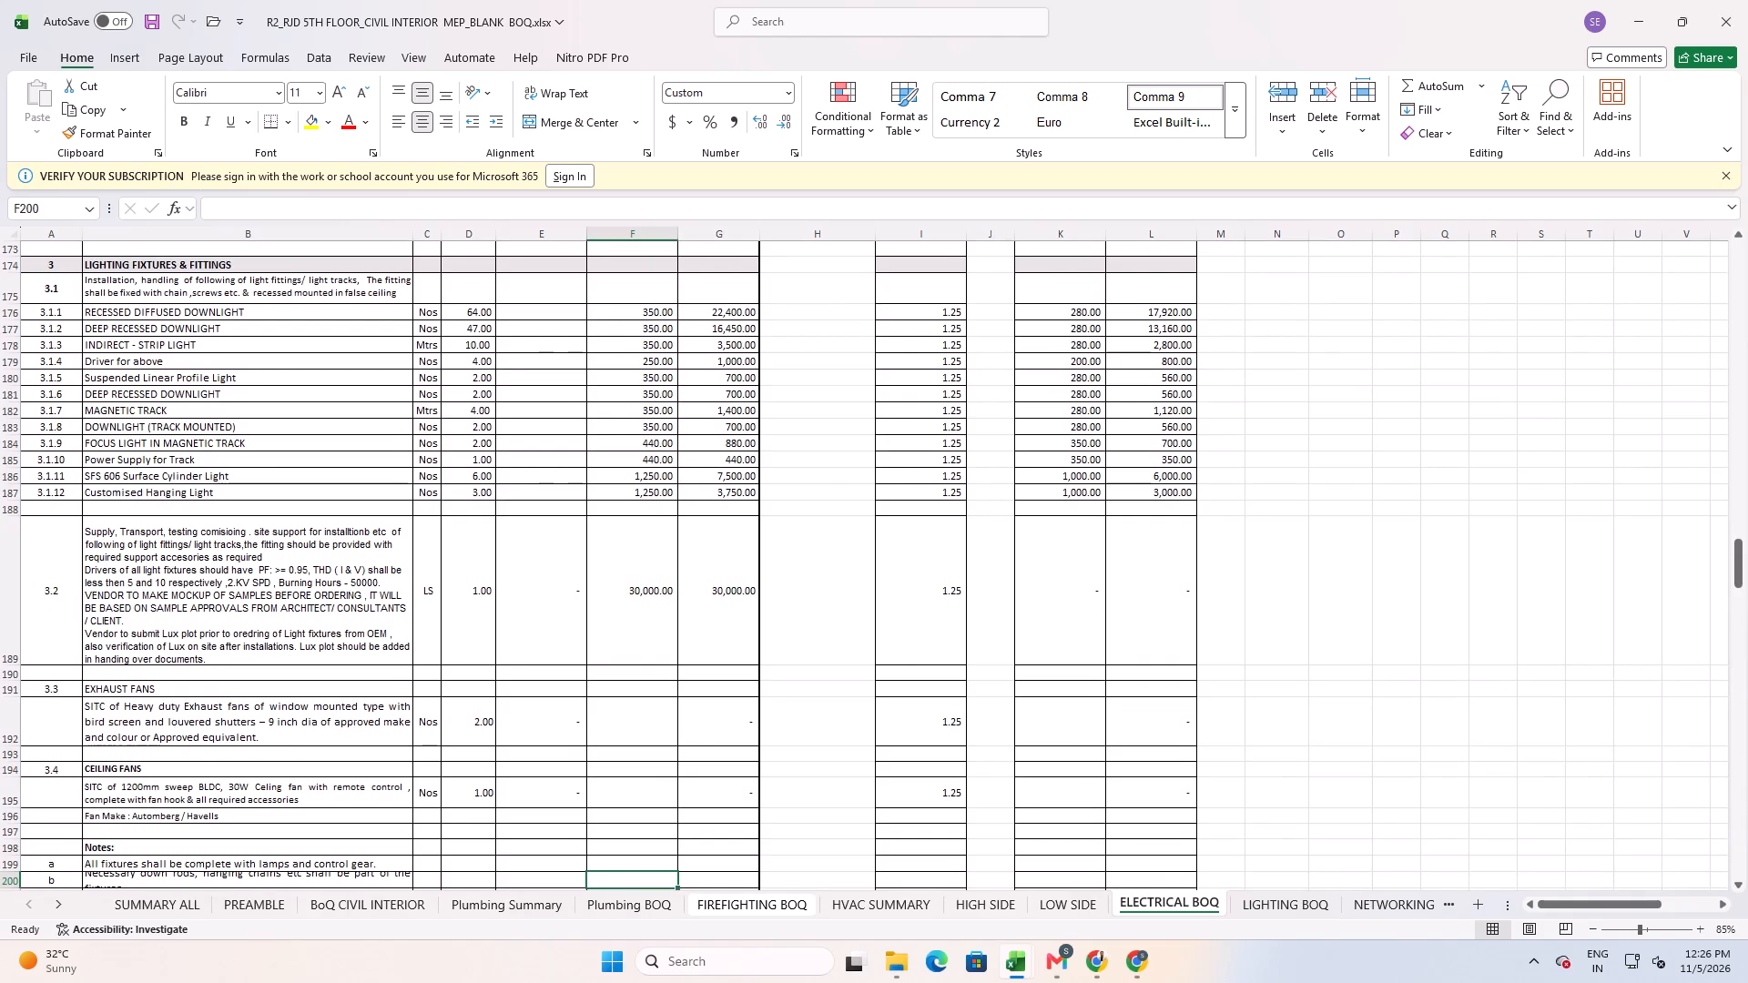
Set the installation rate of lump-sum lighting support item 3.2 to 50000.
key("Up")
key("Up")
key("Up")
key("Up")
key("Up")
key("Up")
key("Up")
key("Up")
key("Up")
key("Up")
key("Up")
key("Up")
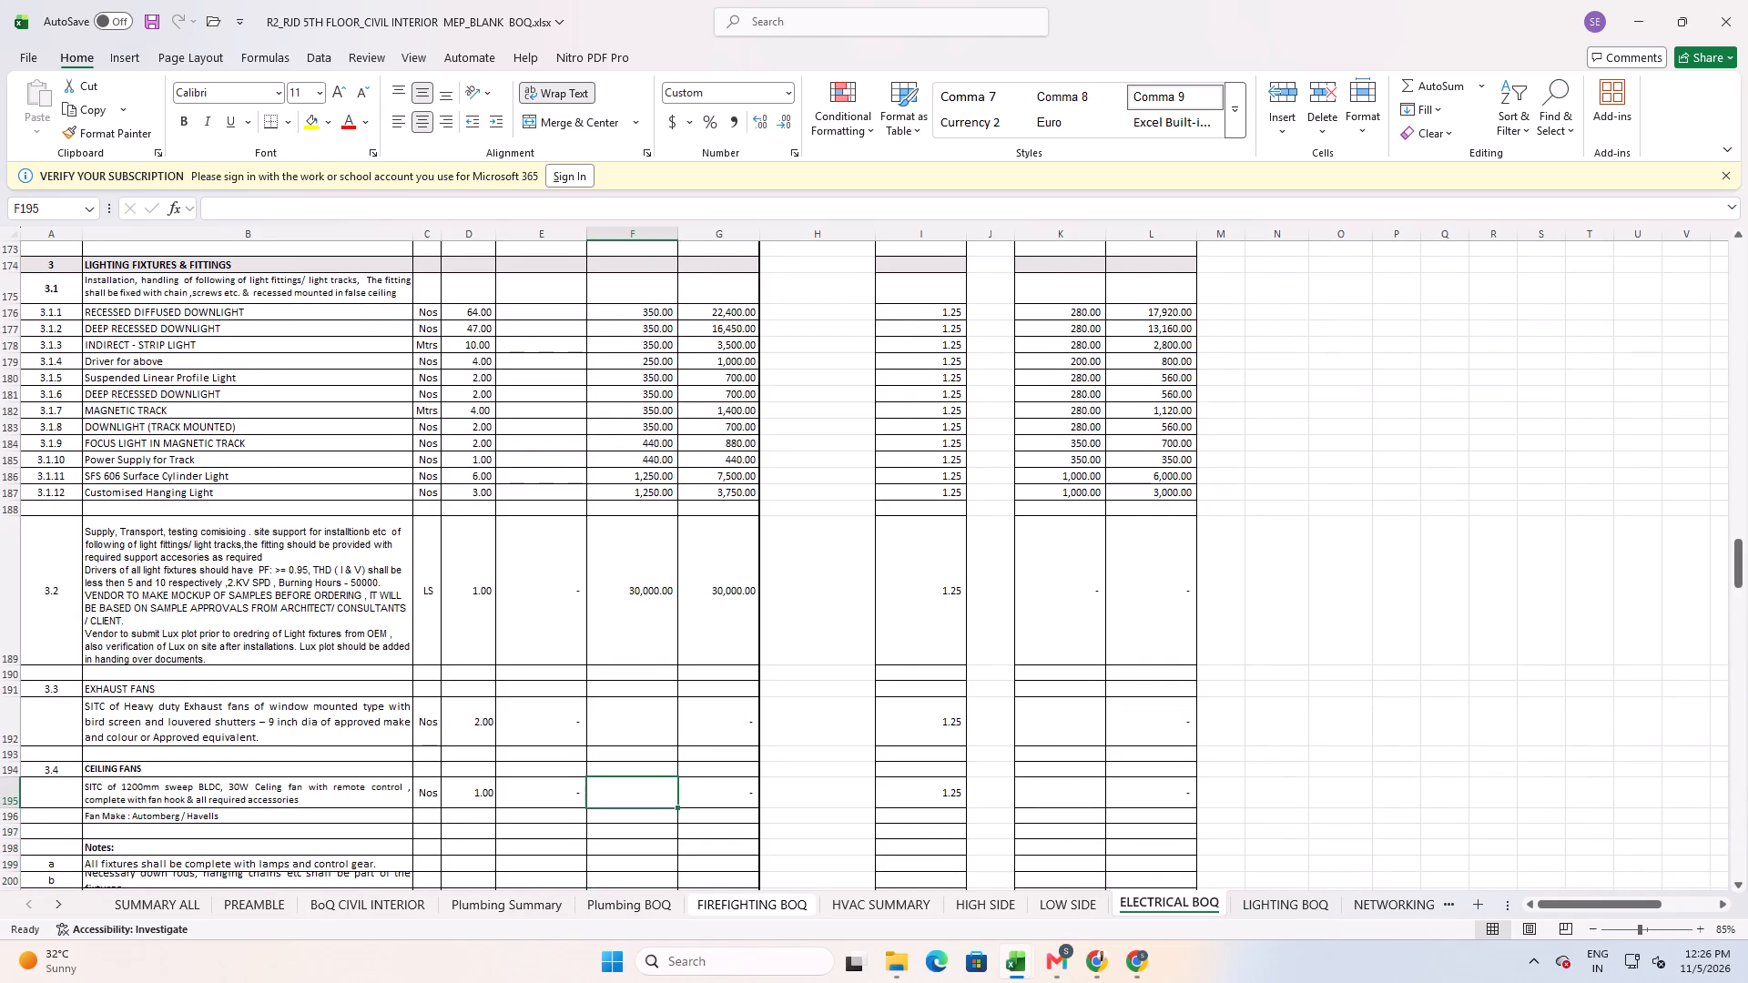
key("Up")
key("Down")
key("Down")
type("50000")
key("Return")
key("Down")
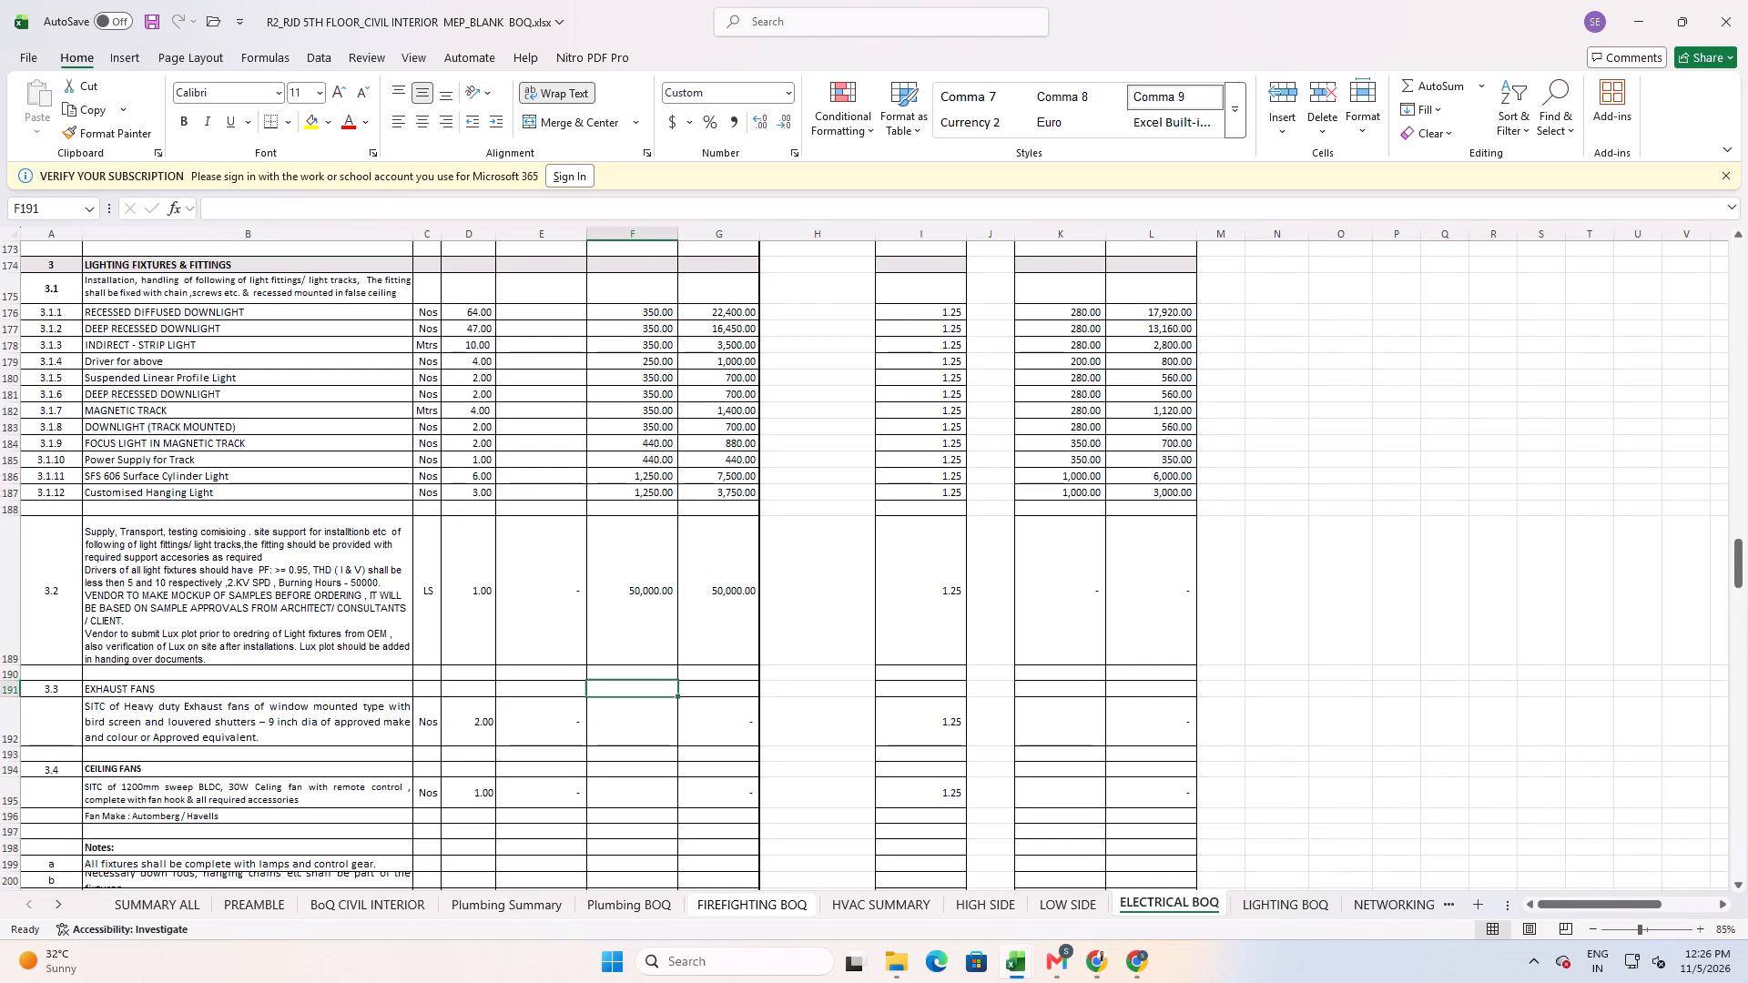
Select the cells of item 3.2's row from its item number across to the rate columns.
key("Right")
key("Down")
key("Left")
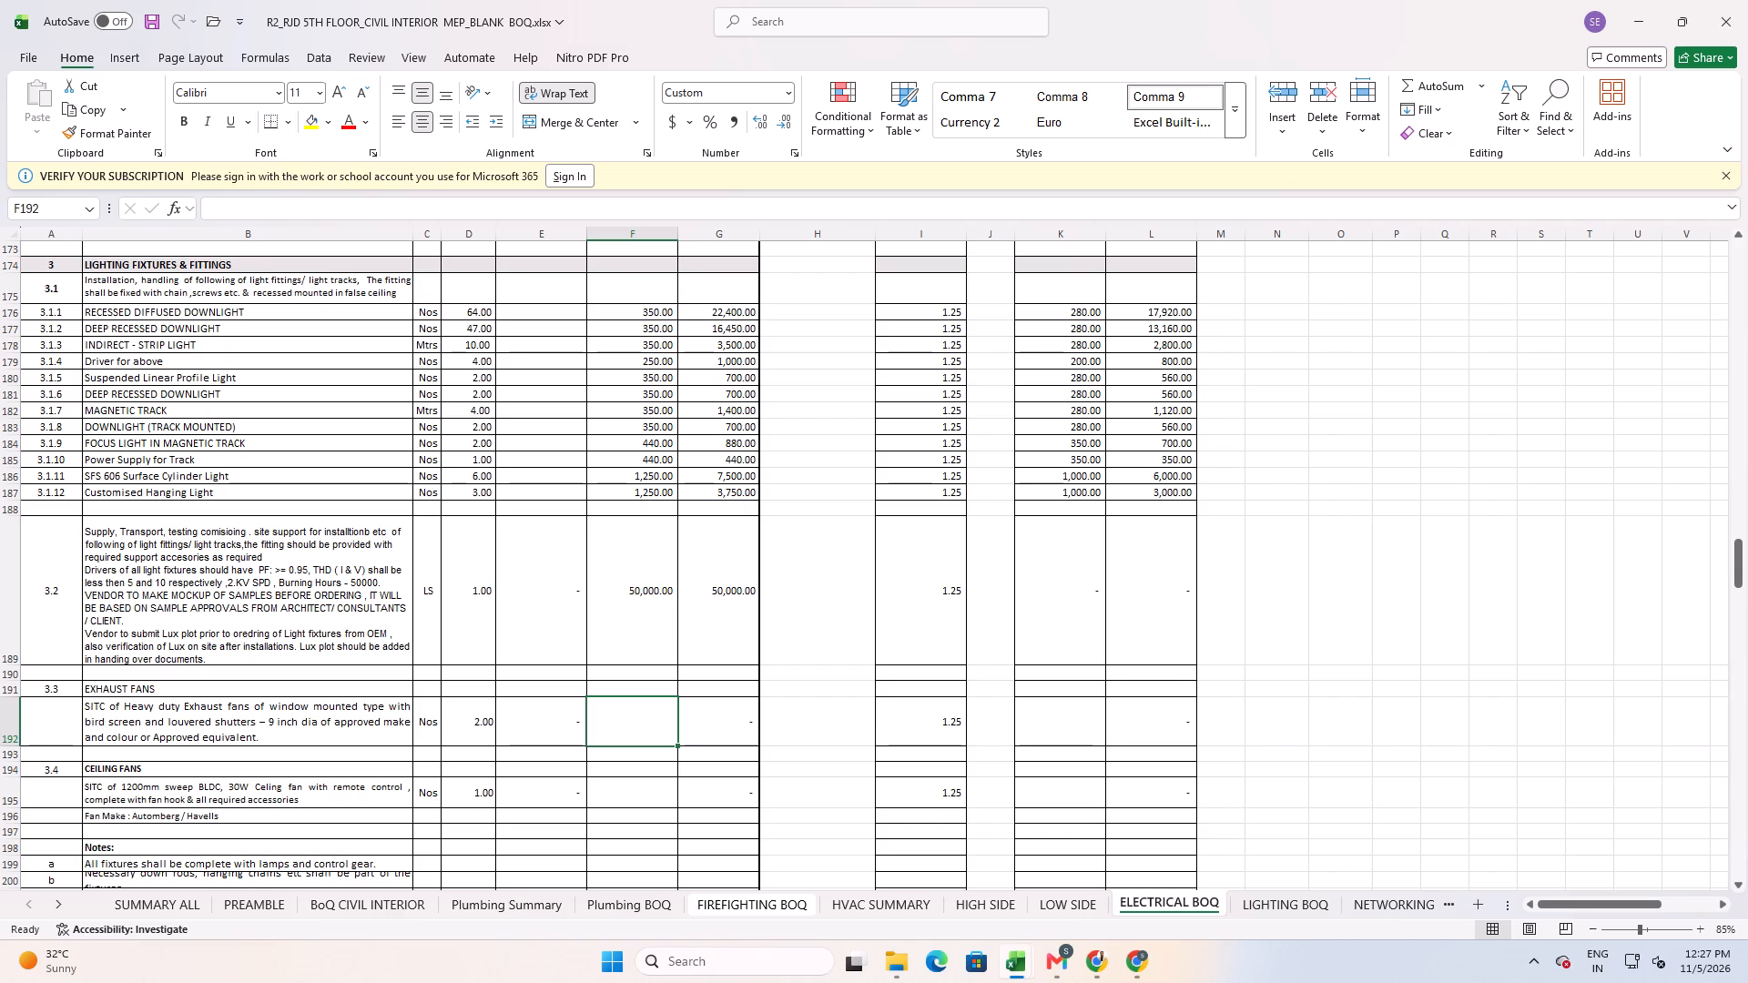
key("Up")
key("Up")
key("Up")
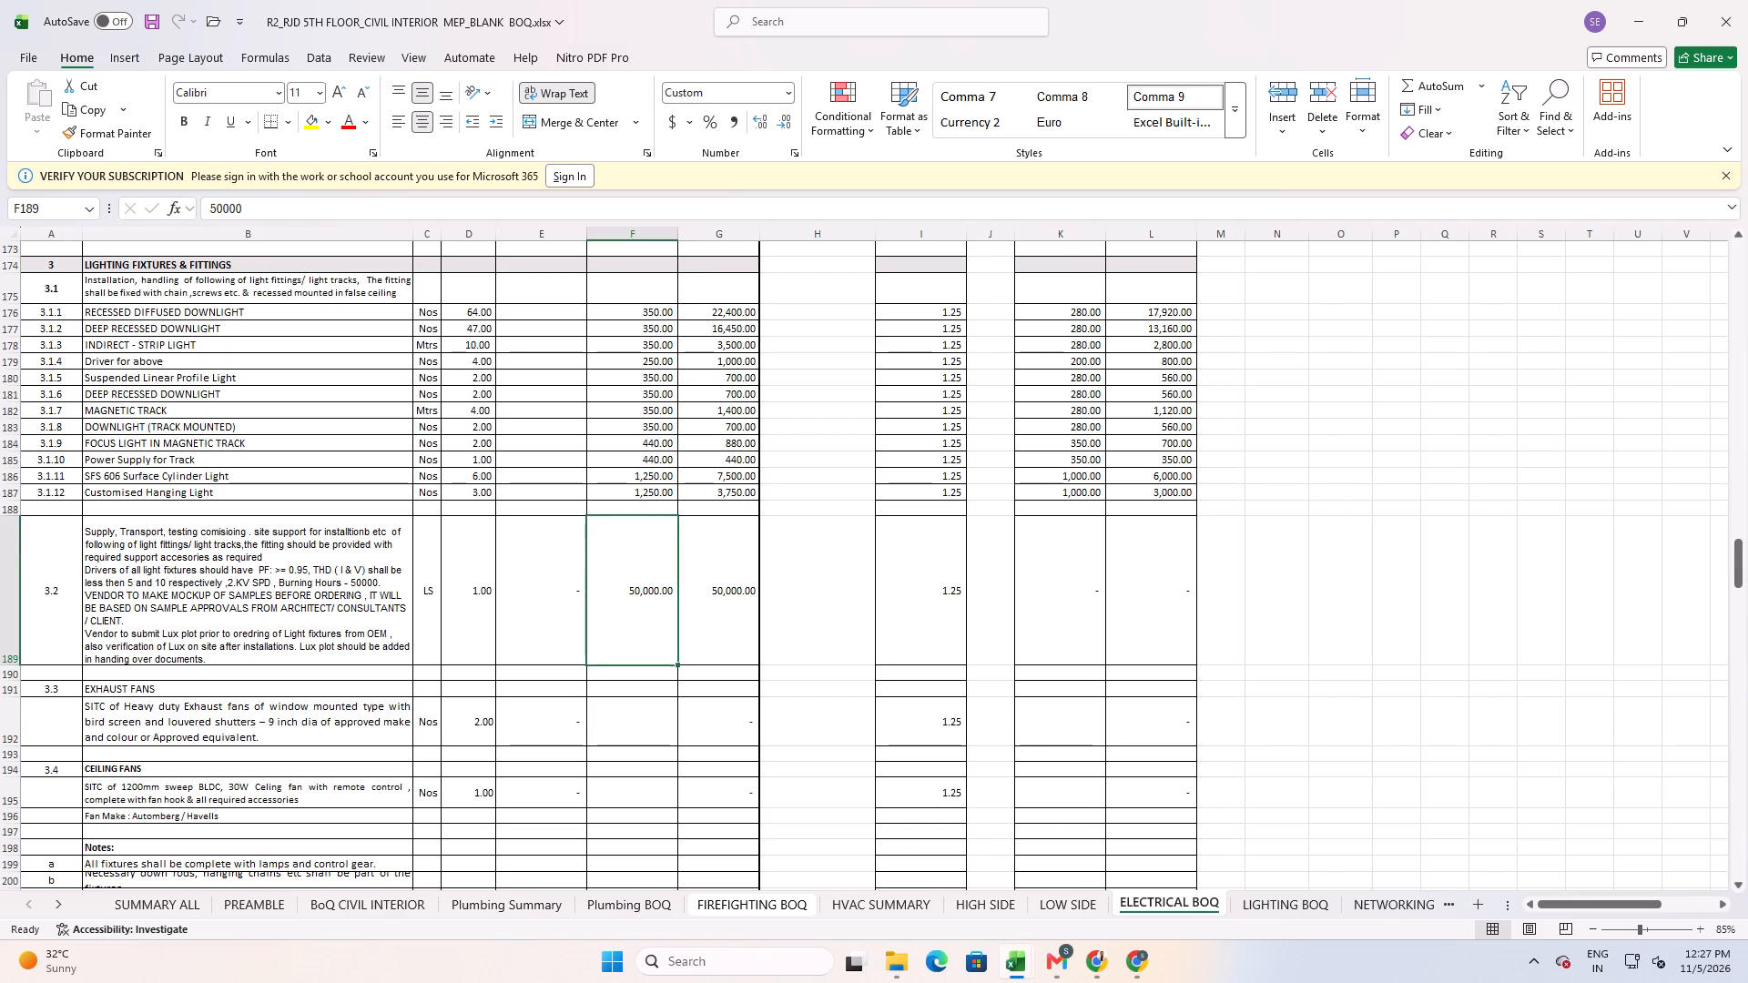
key("Left")
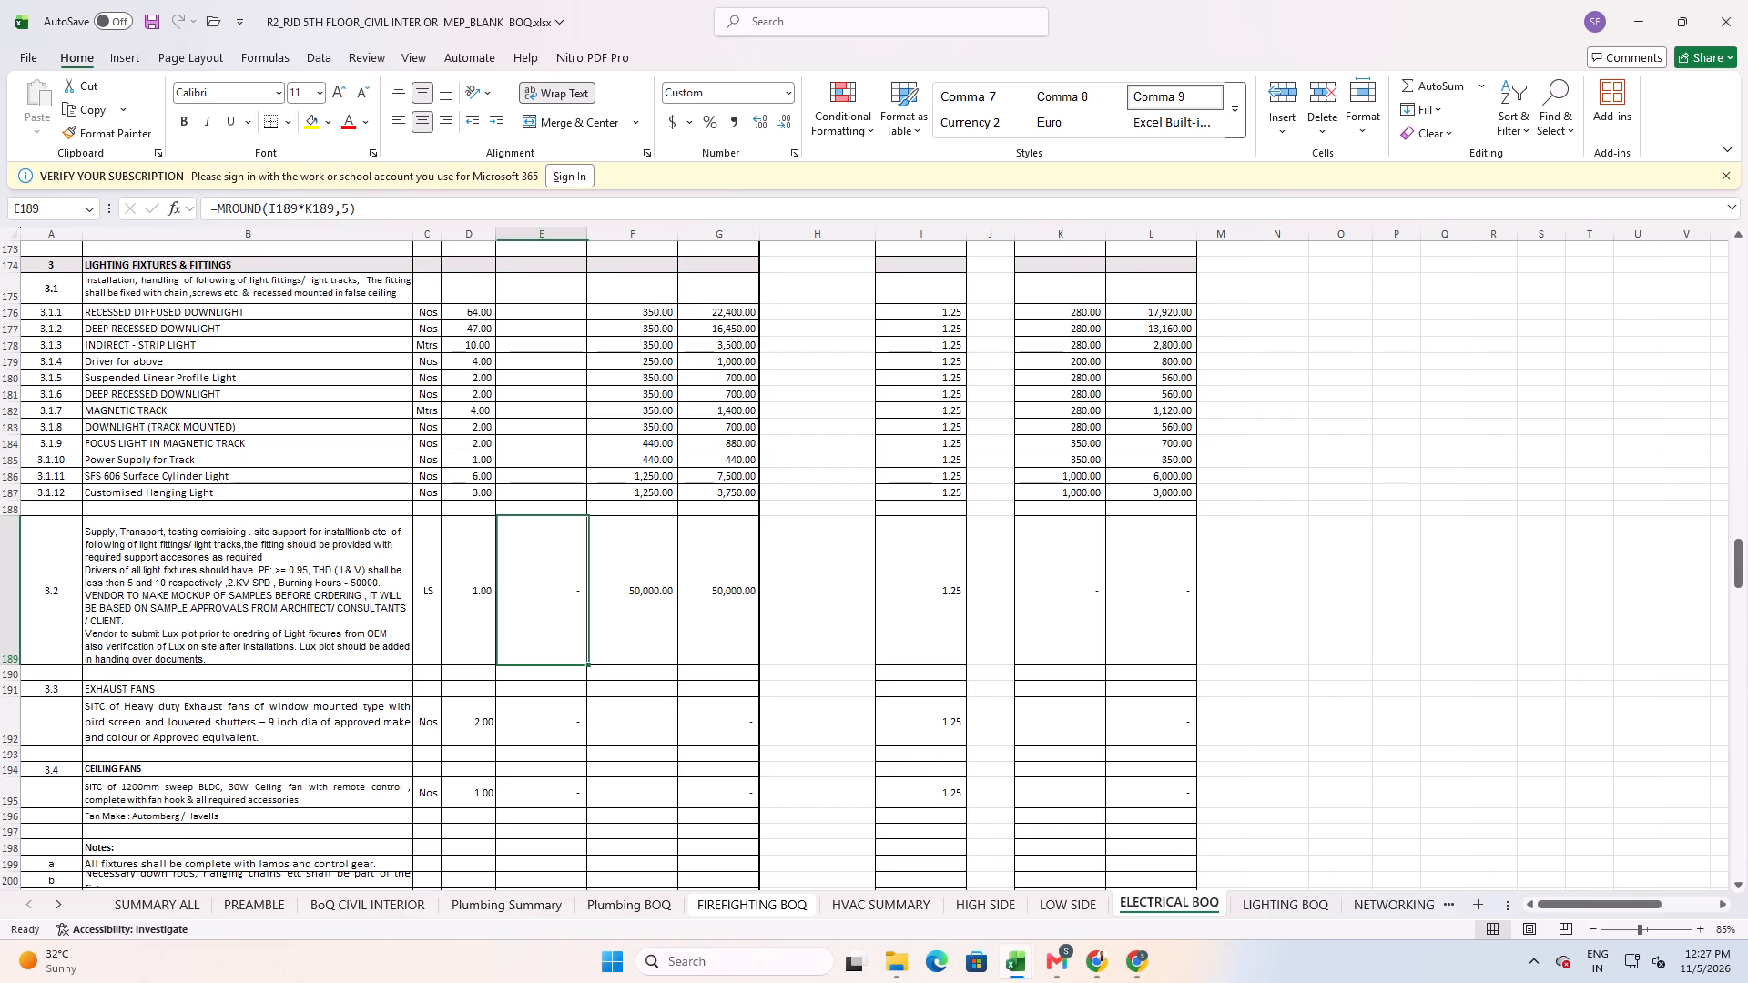
key("Left")
key("Left")
key("Left")
key("Left")
key("Left")
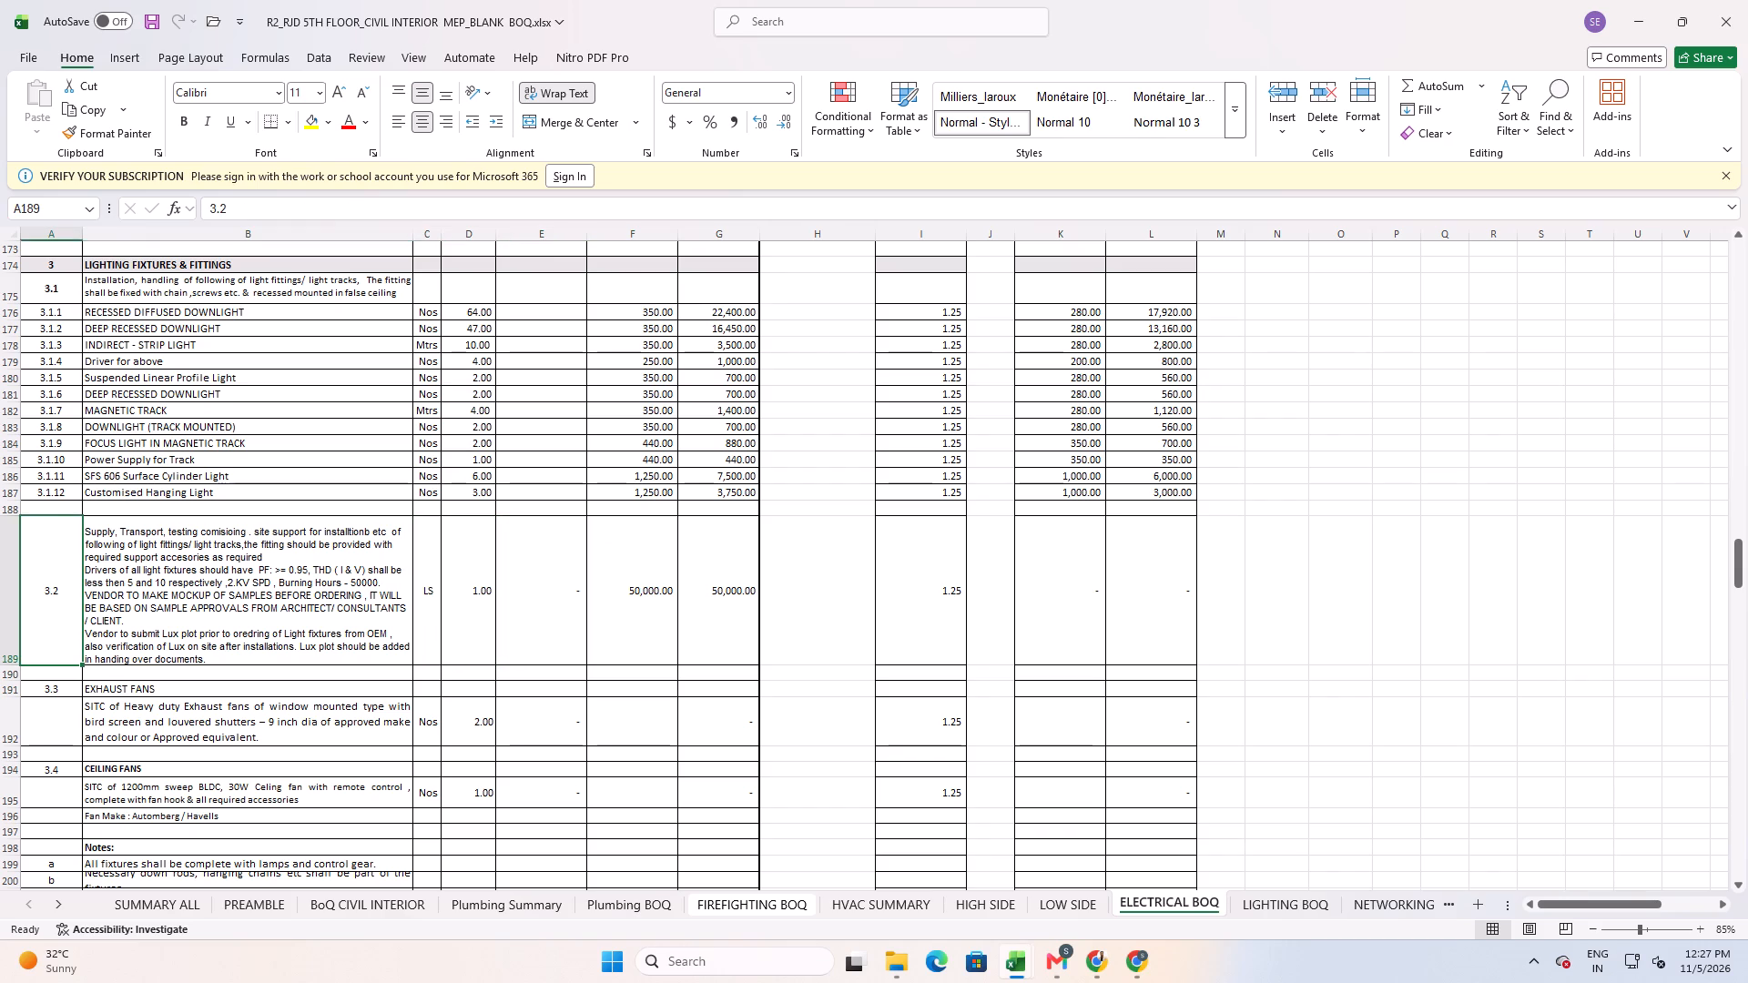
key("shift+Right")
key("shift+Right")
key("shift+Right")
key("shift+Right")
key("shift+Right")
key("shift+Left")
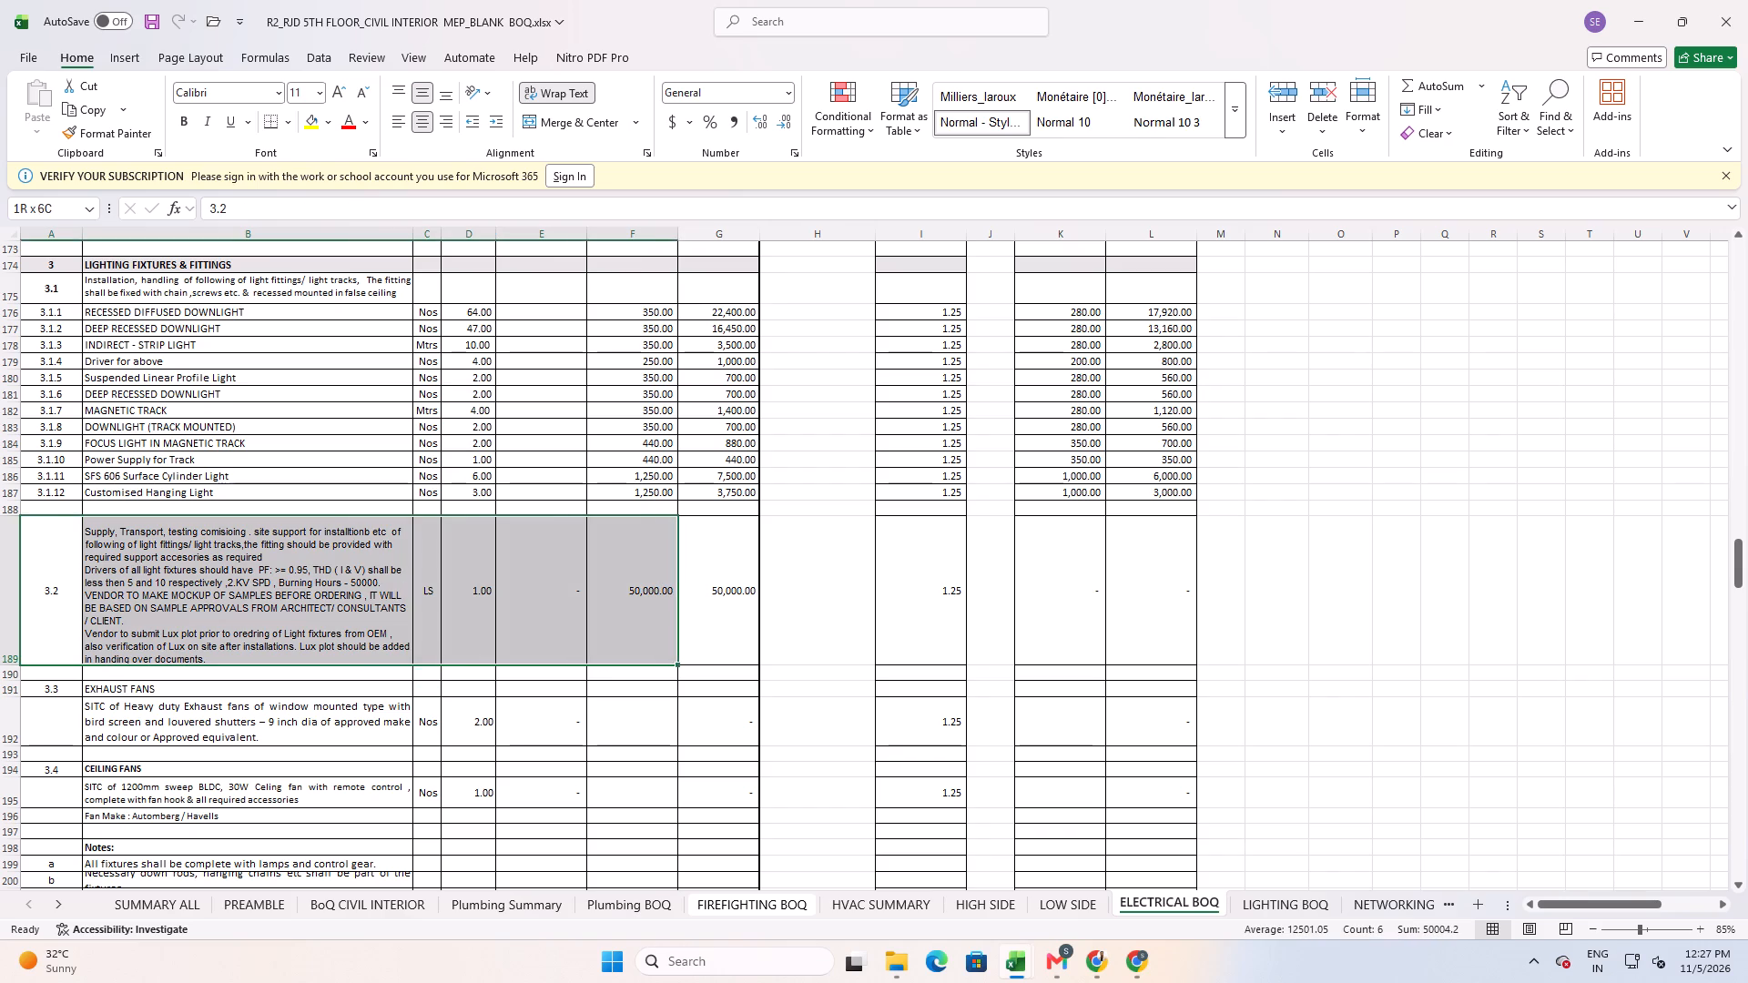
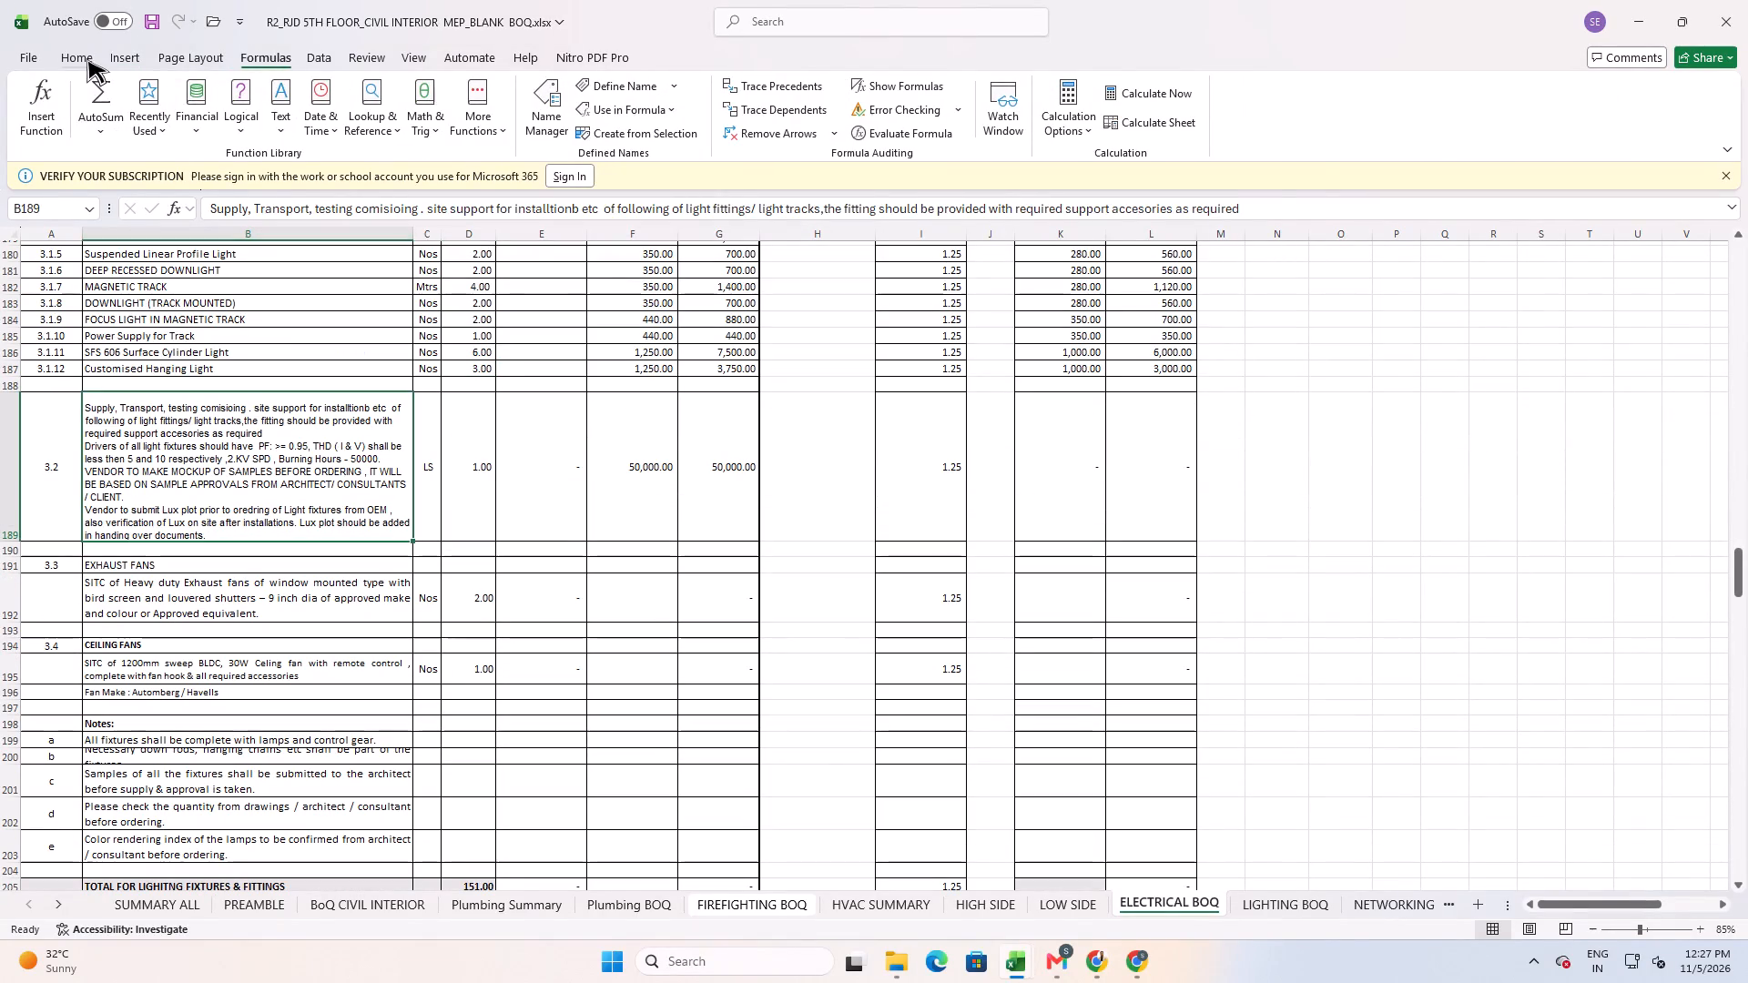
Auto-fit the height of row 200, note b on down rods and hanging chains, in the lighting notes.
scroll(291, 739, "down", 2, "alt")
scroll(443, 708, "down", 2, "alt")
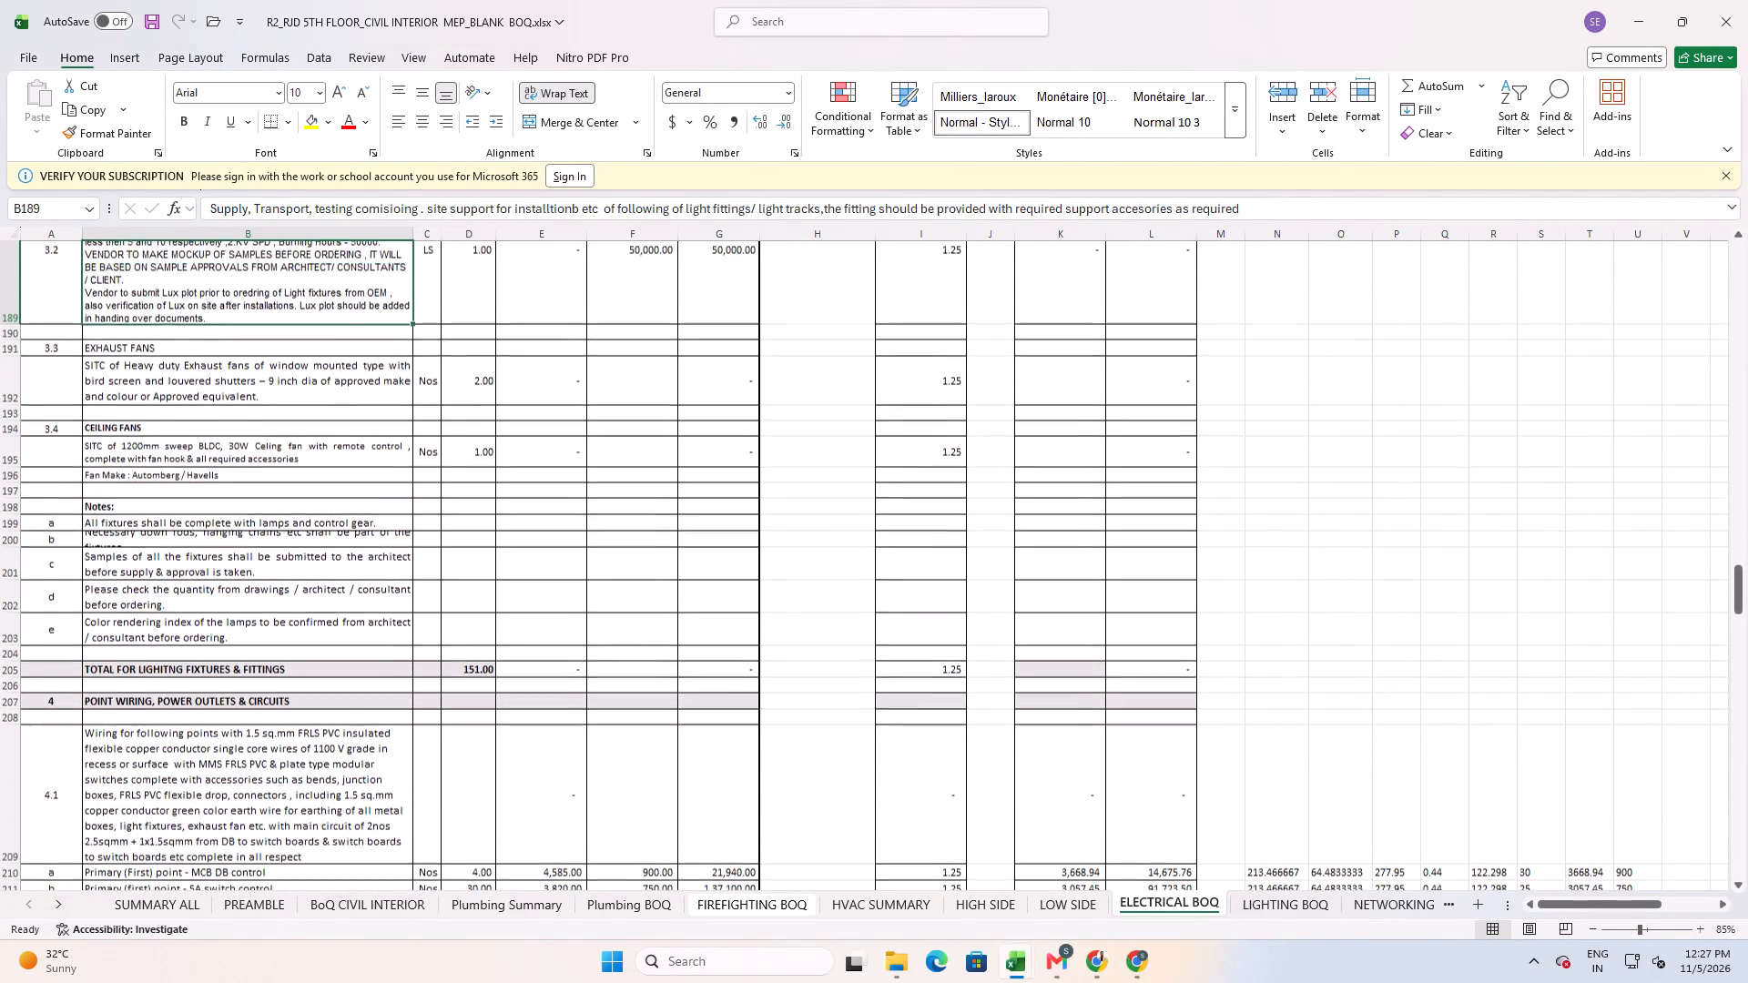
double_click(8, 519, "alt")
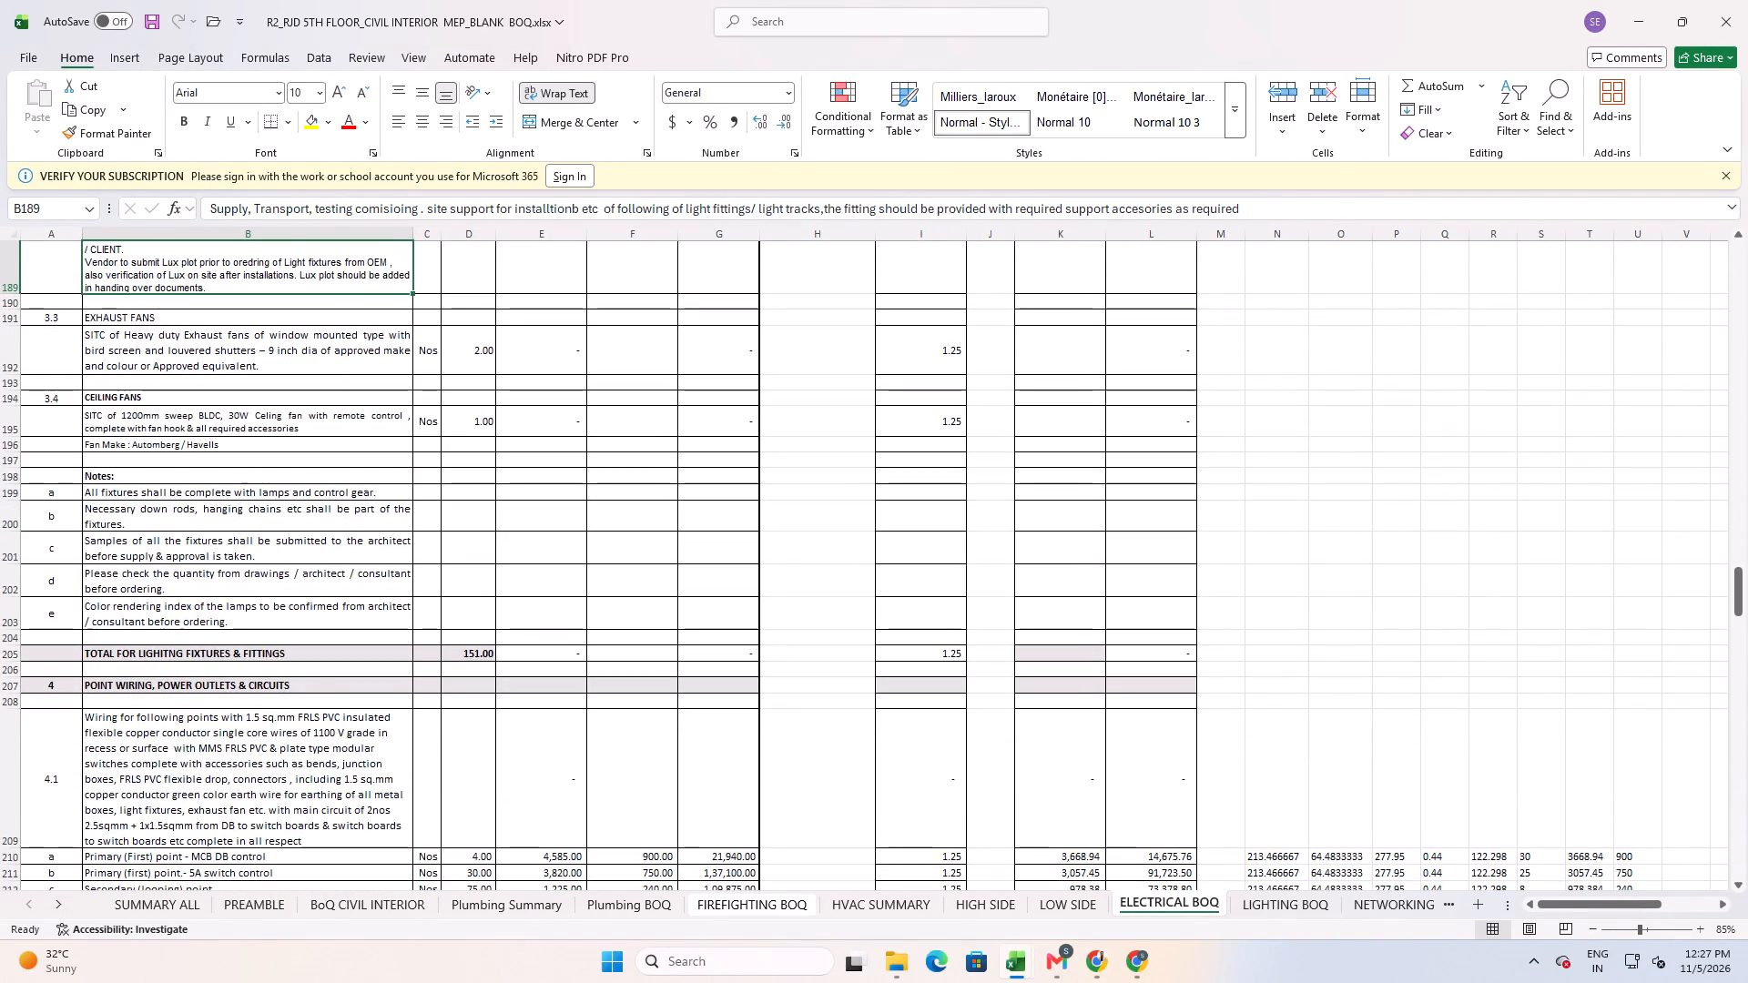
Copy the socket cost formula of item 4.4 b into cell N227 for item c and change it to =302*2.
scroll(523, 684, "down", 10, "alt")
scroll(644, 741, "down", 4, "alt")
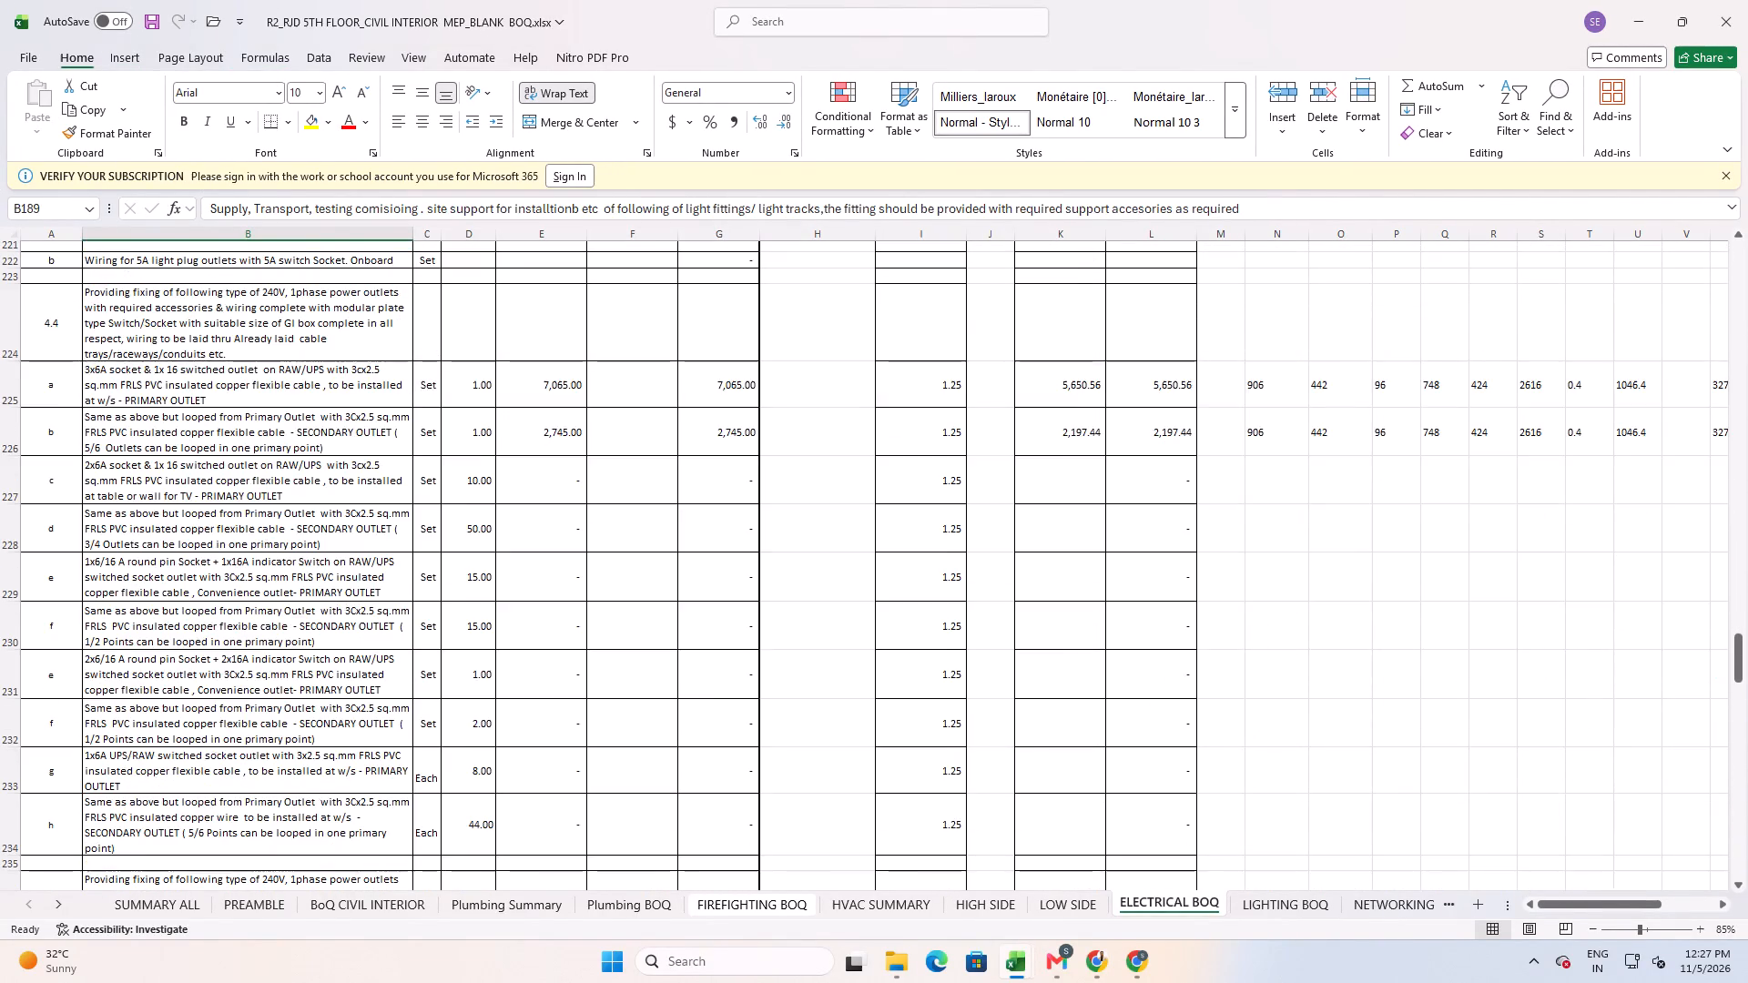
scroll(961, 794, "up", 1, "alt")
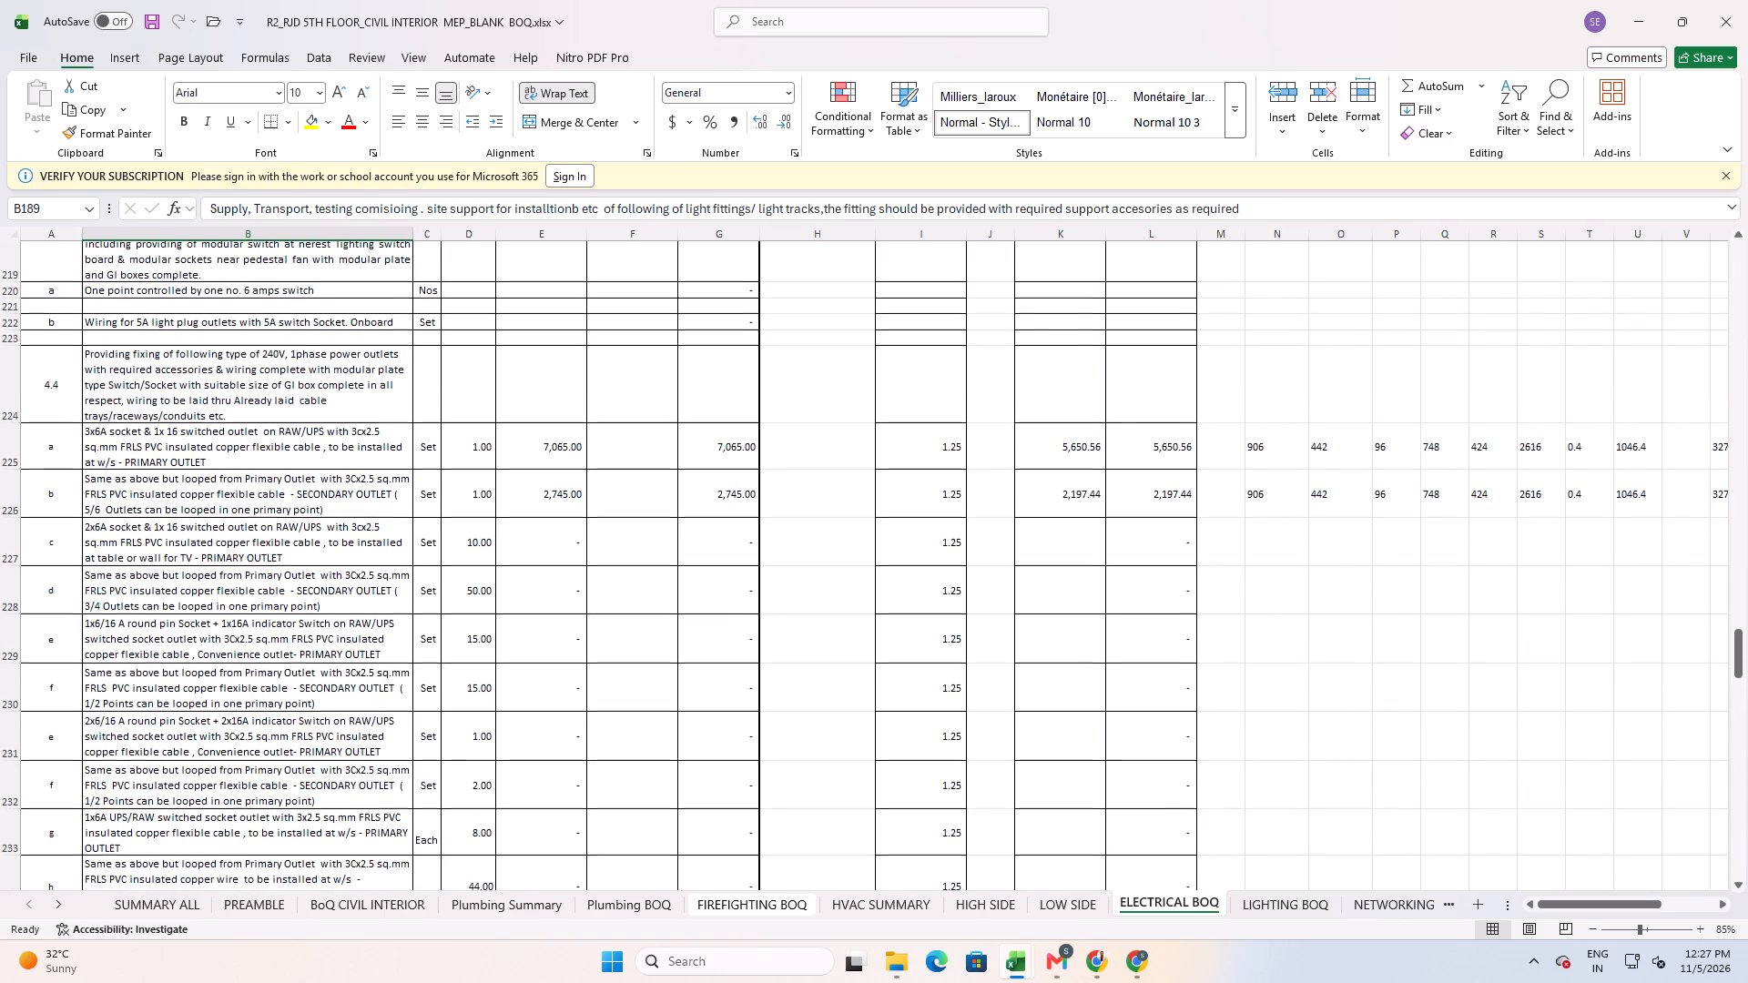
left_click(1266, 547, "alt")
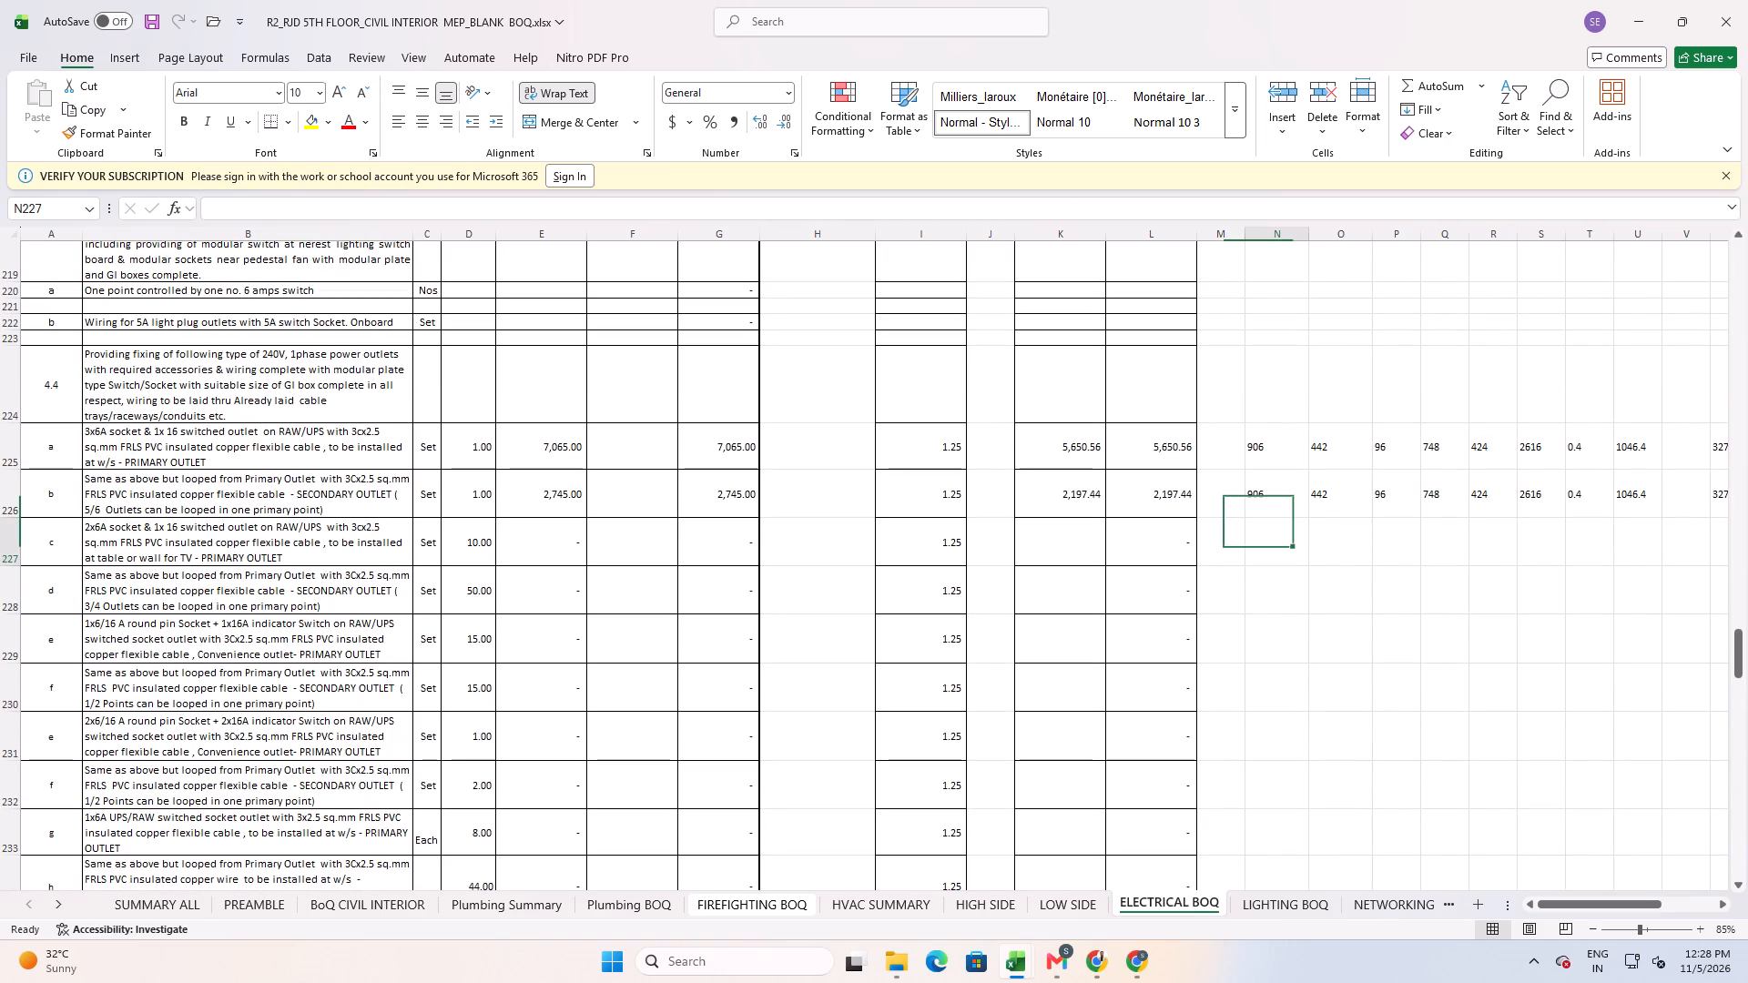
left_click(1259, 493, "alt")
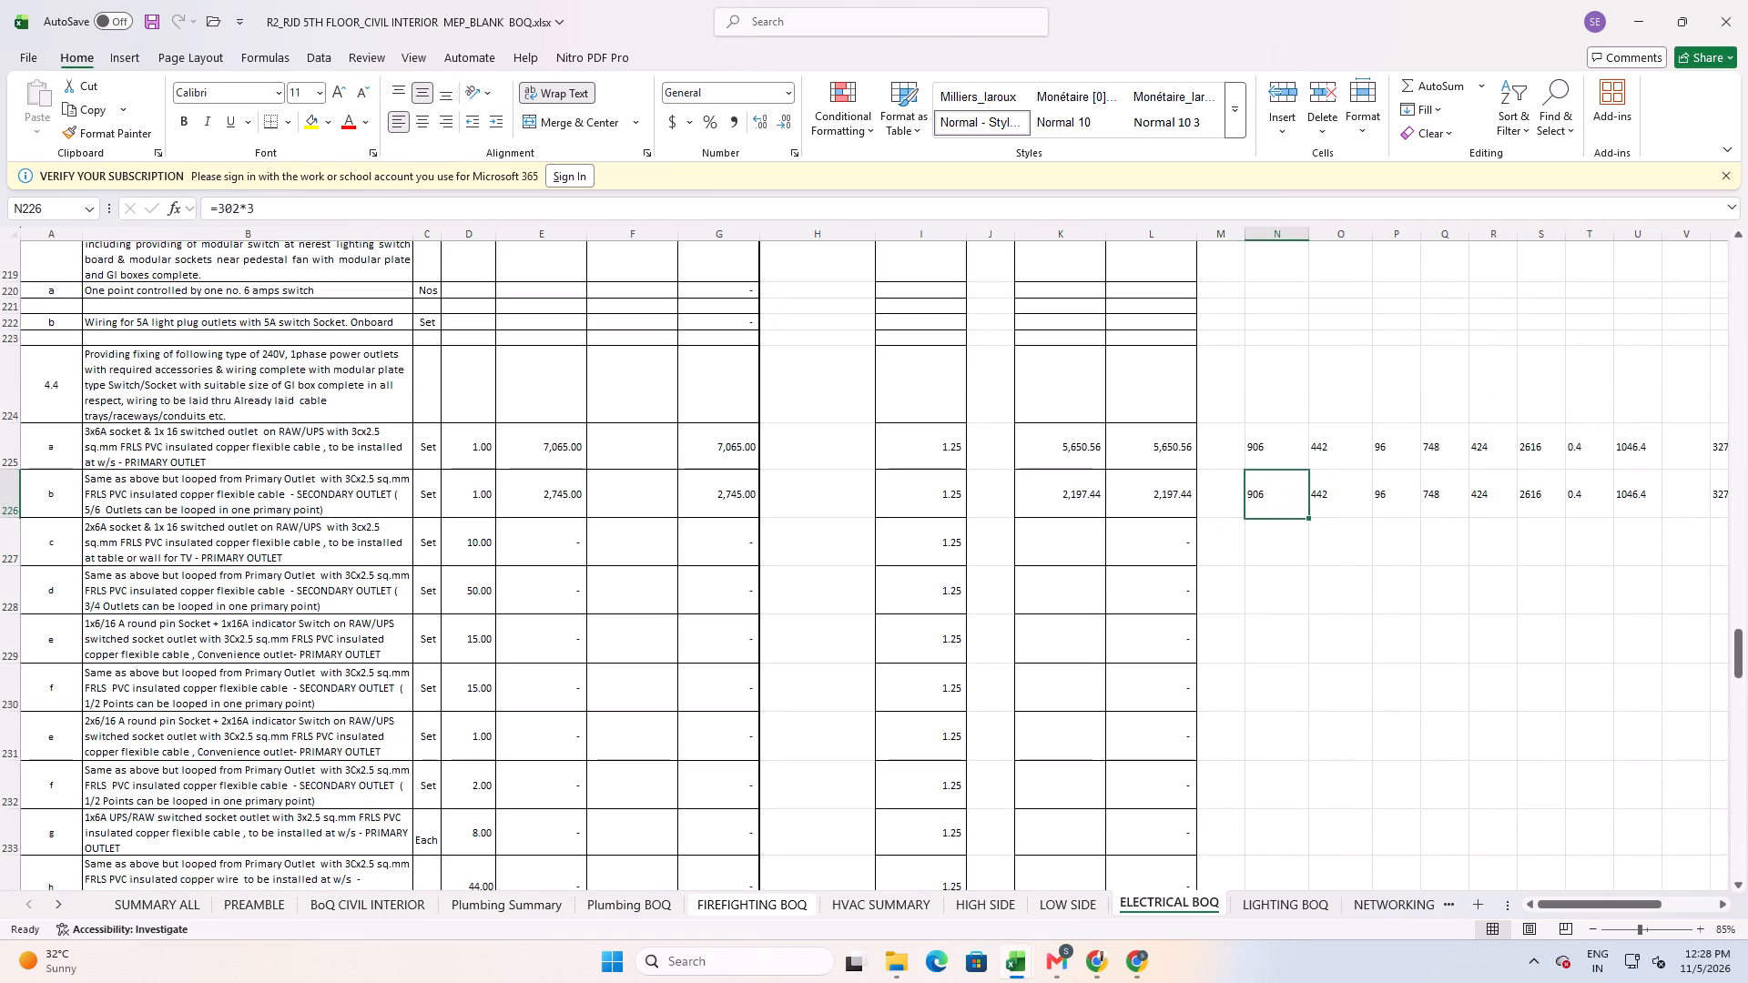
key("ctrl+c")
left_click(1279, 542)
key("ctrl+v")
double_click(1279, 546)
left_click_drag(1292, 538, 1275, 548)
key("2")
key("Return")
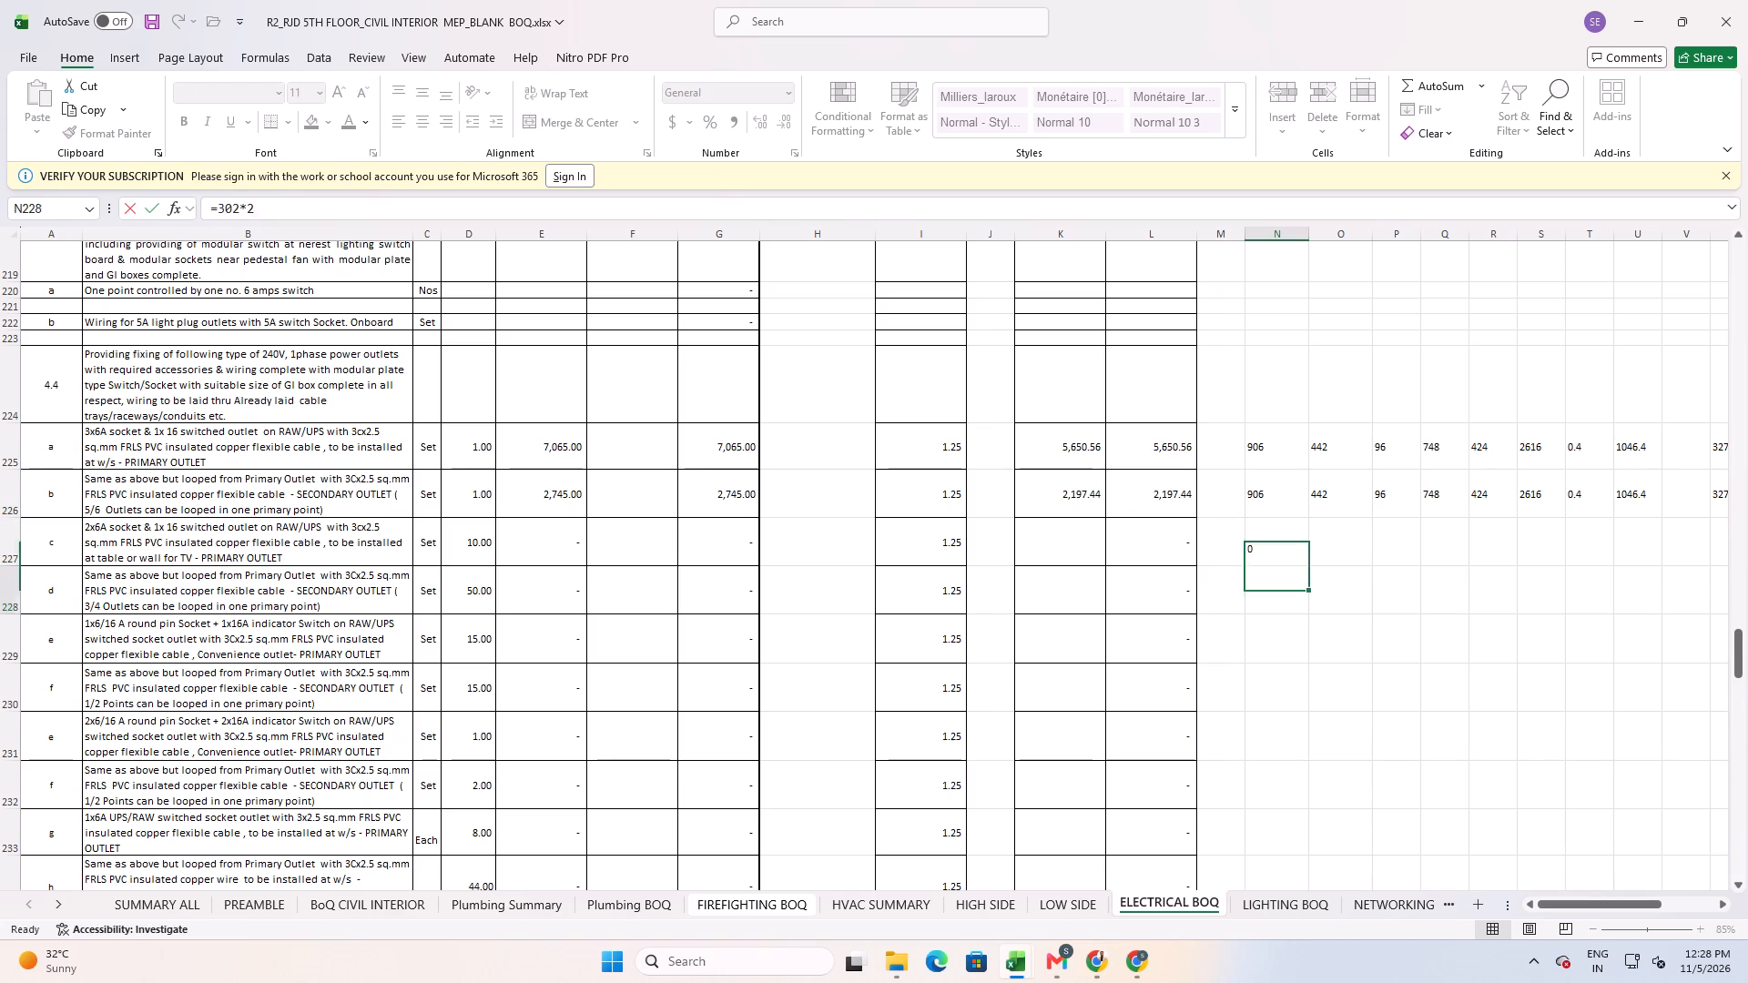
key("Up")
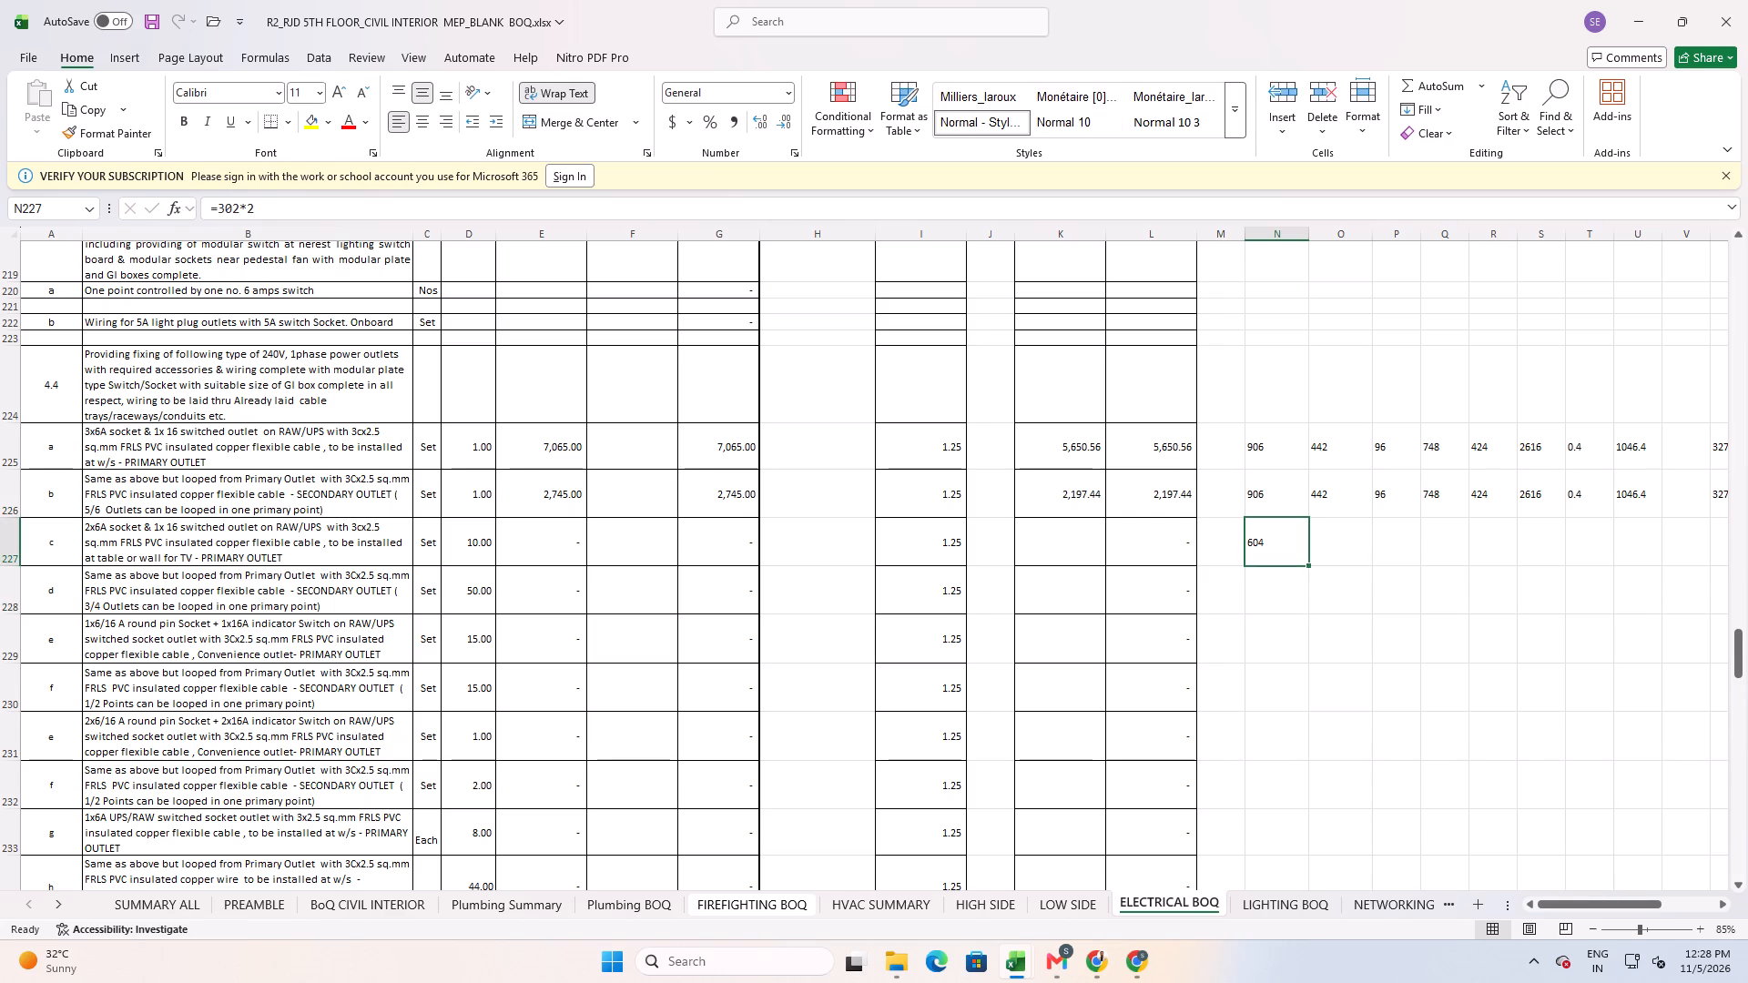
Fill the 442 and 96 component costs in columns O and P from item 4.4 b down to item c.
key("Right")
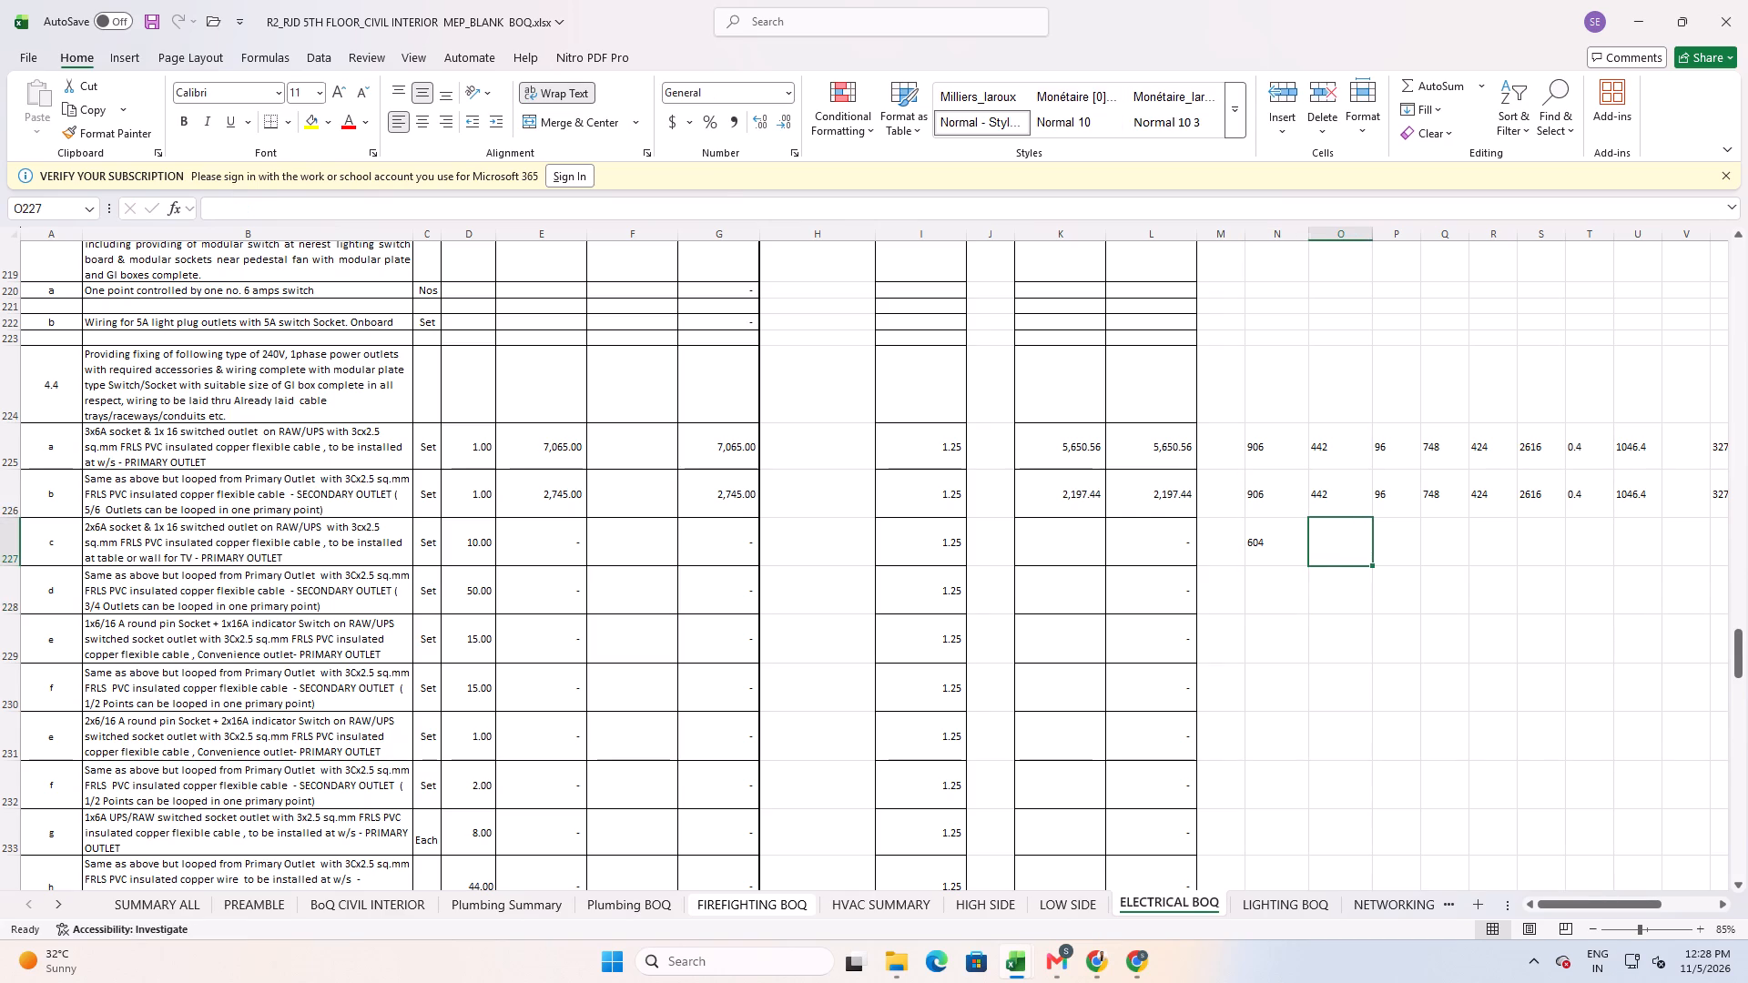
key("Right")
key("Up")
key("shift+Down")
key("ctrl+d")
key("Left")
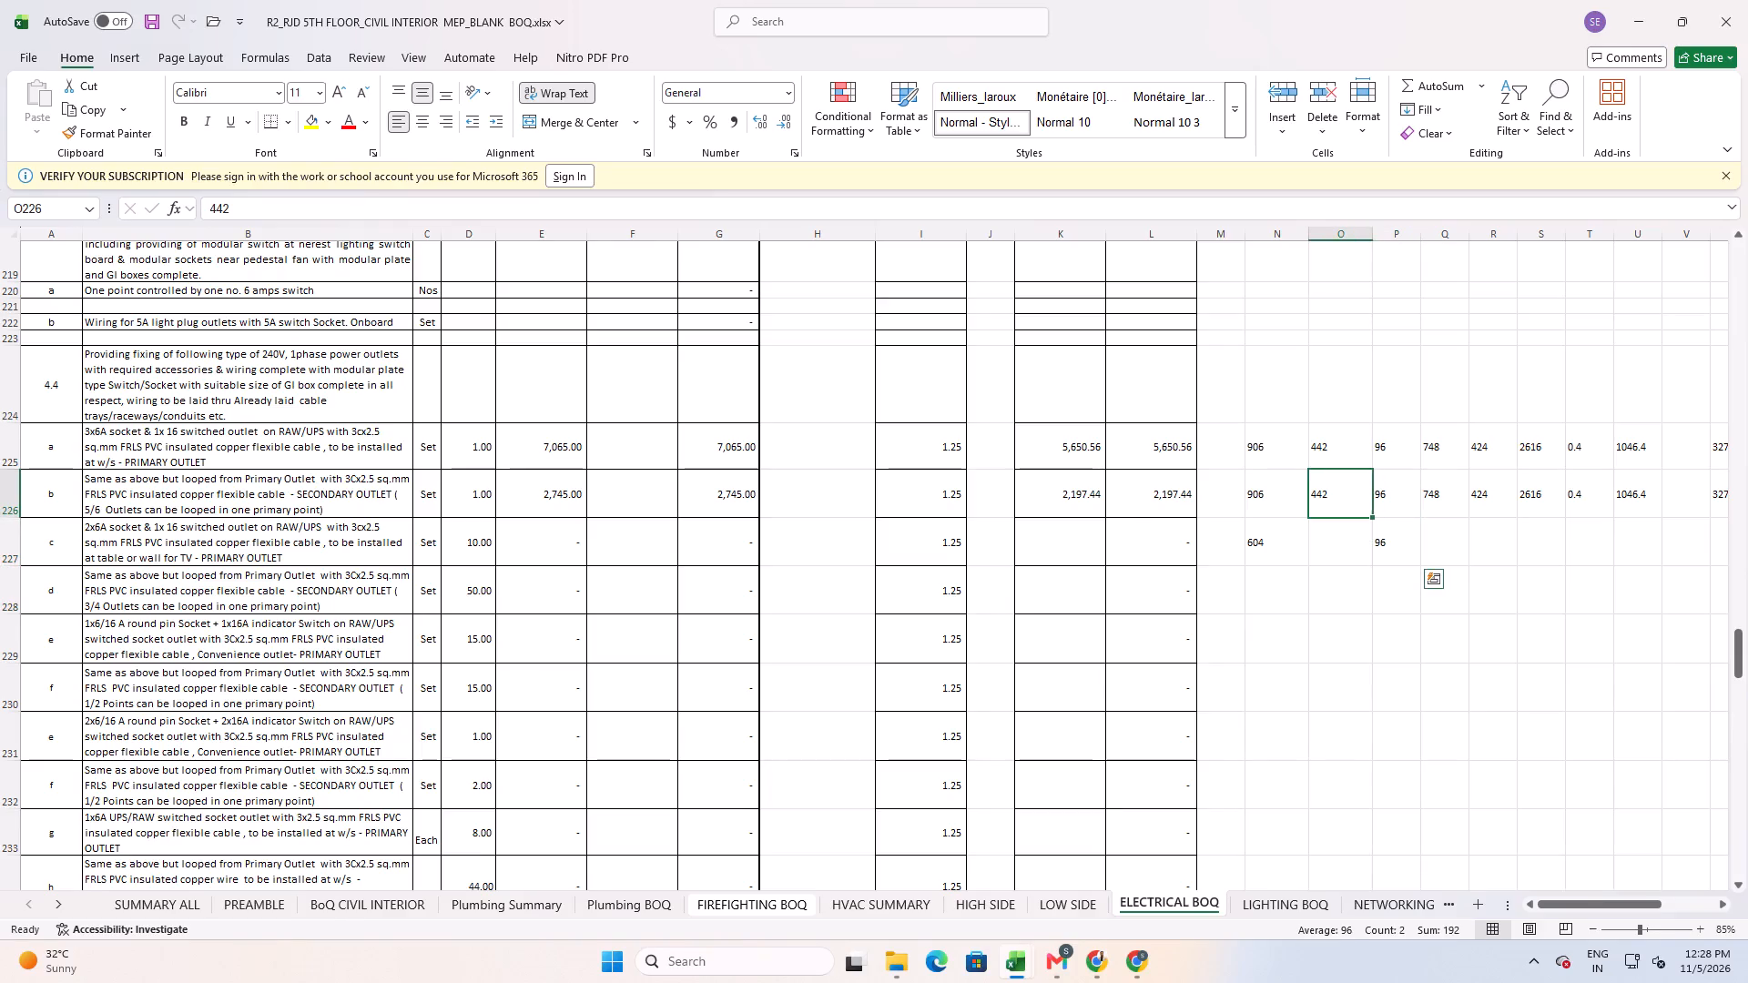
key("Down")
key("Up")
key("shift+Down")
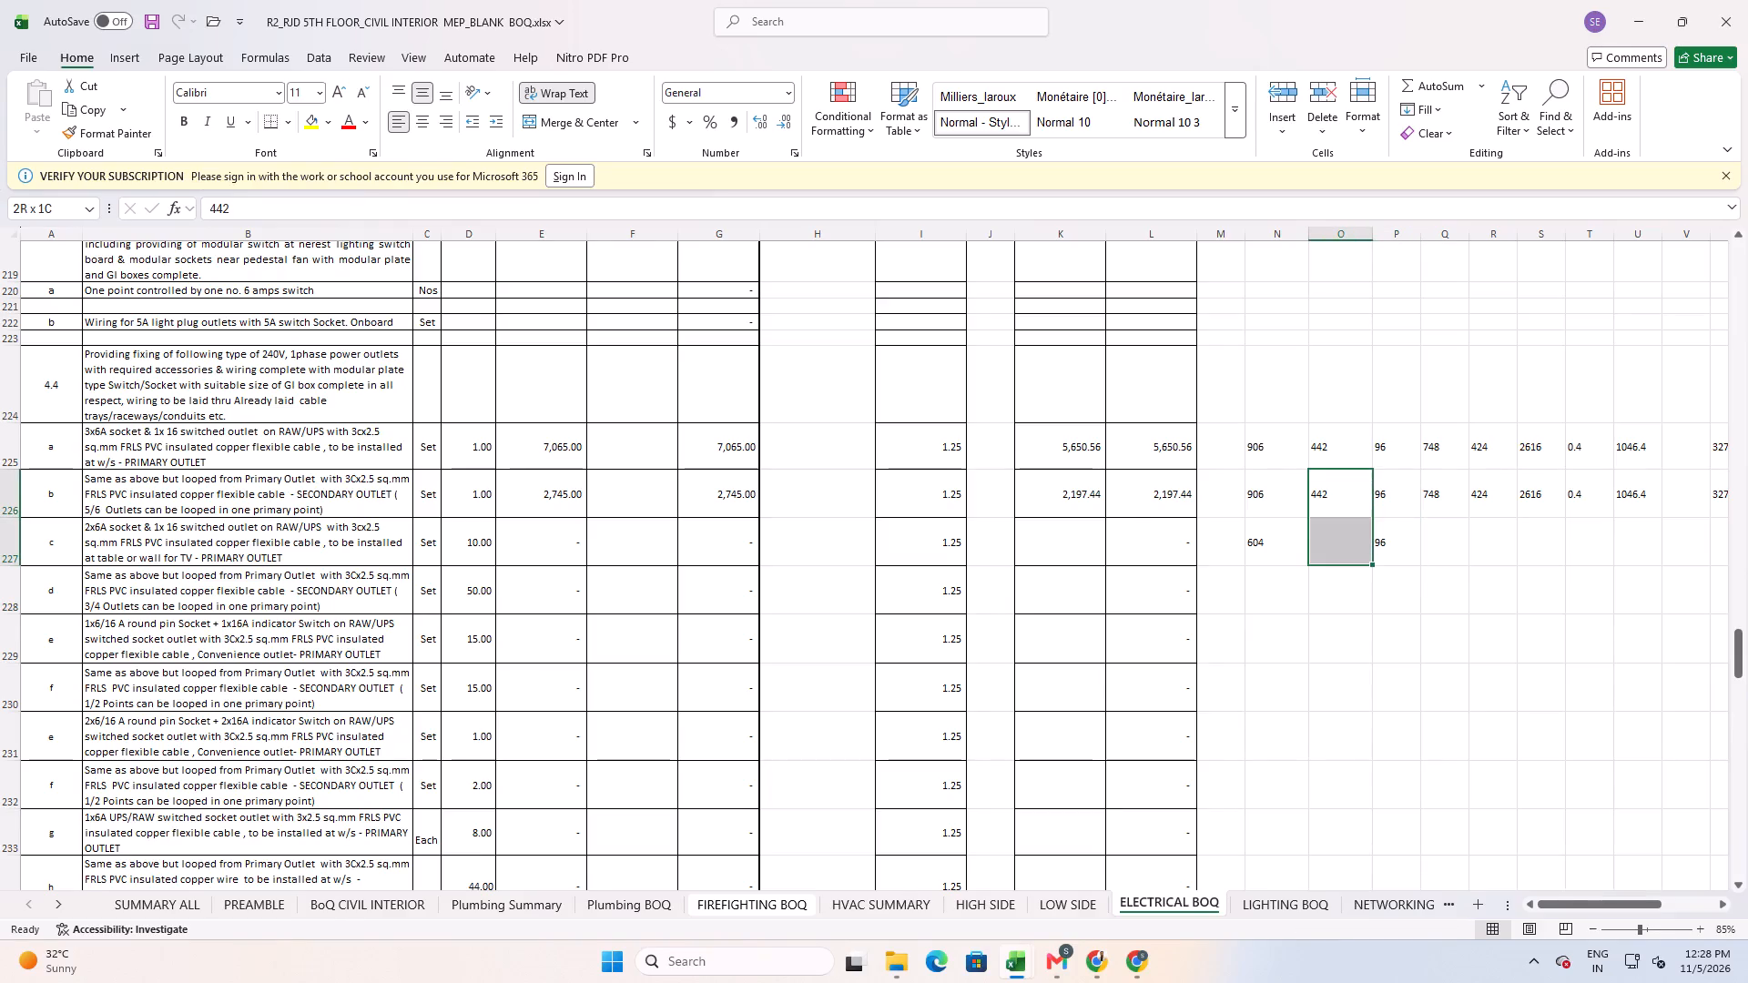
key("ctrl+d")
Look up the white 6-module cover plate in the Legrand price list and enter 676 in column Q for item 4.4 c.
key("Right")
key("Down")
key("Right")
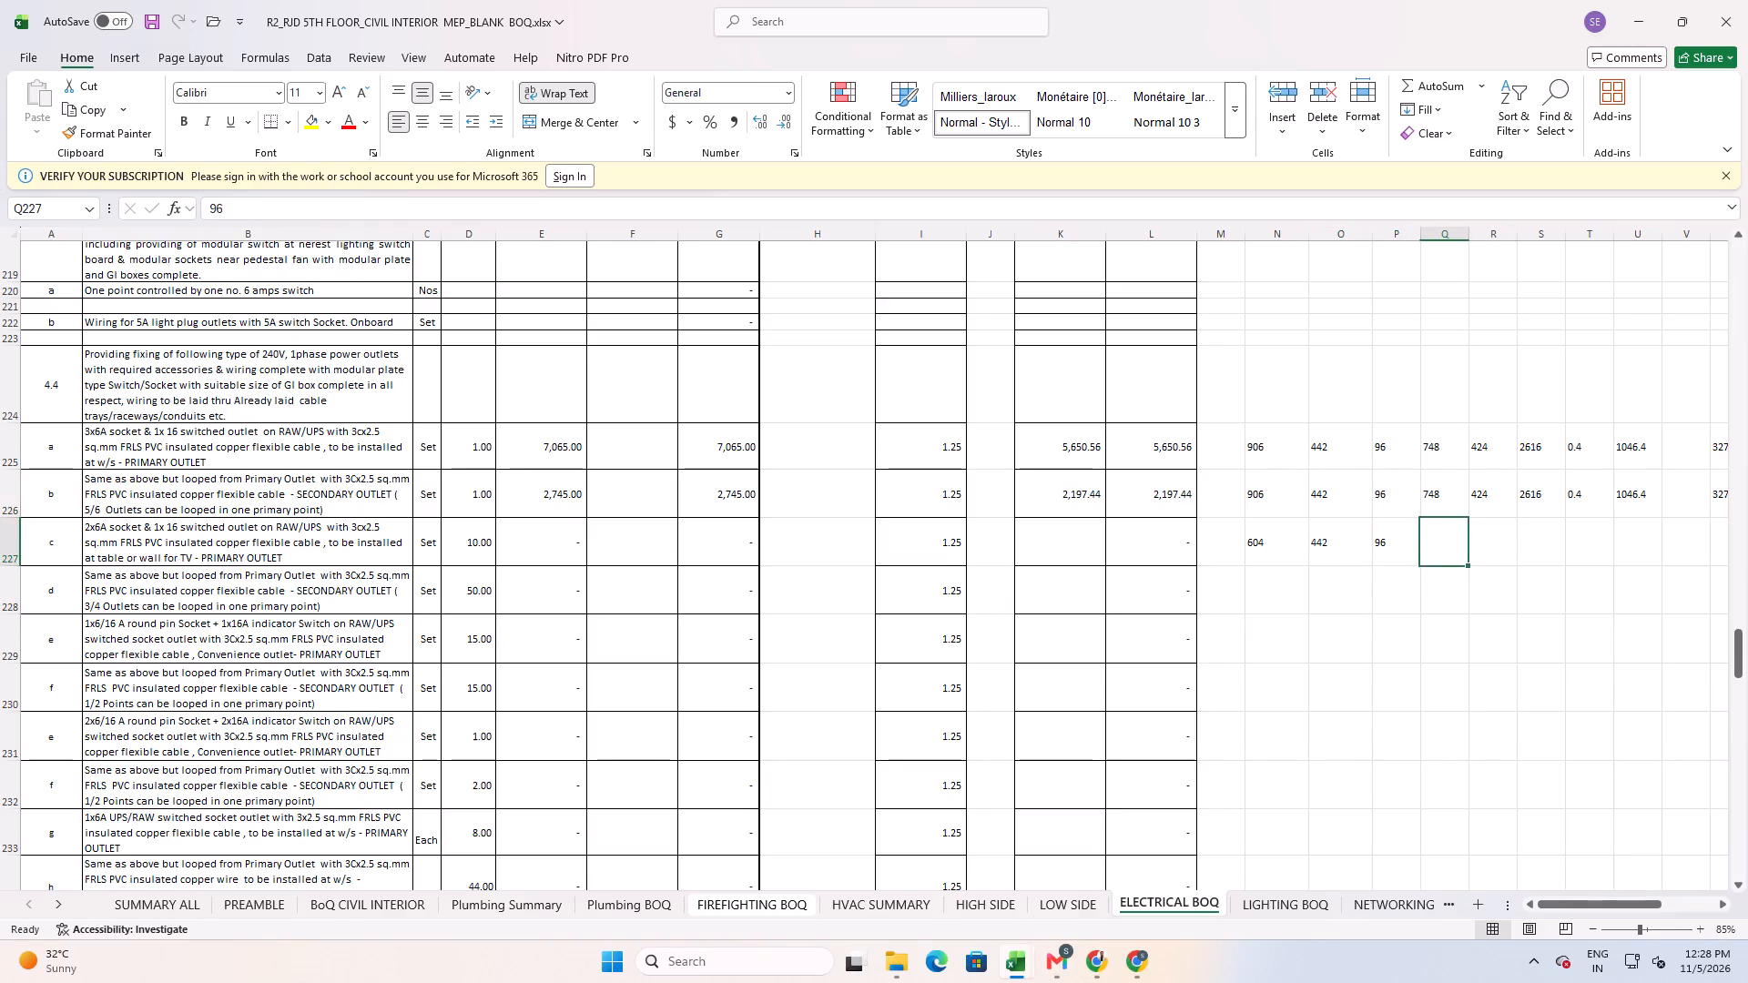
key("alt+Tab")
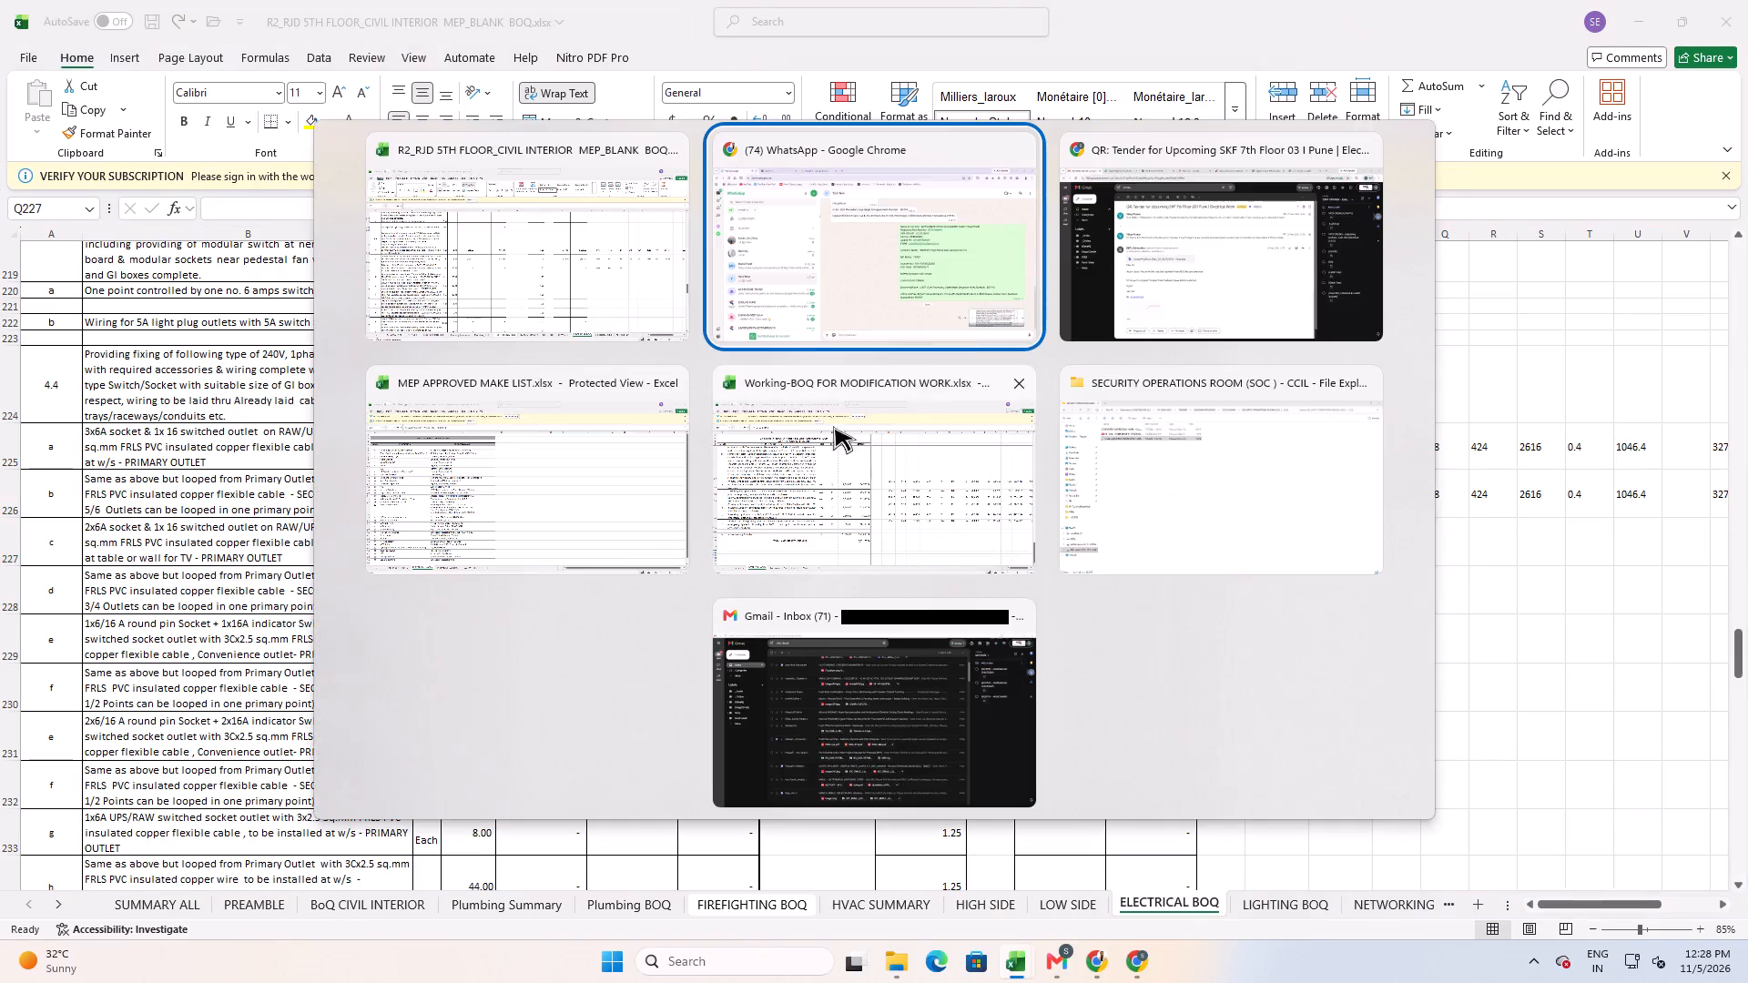
key("alt+Tab")
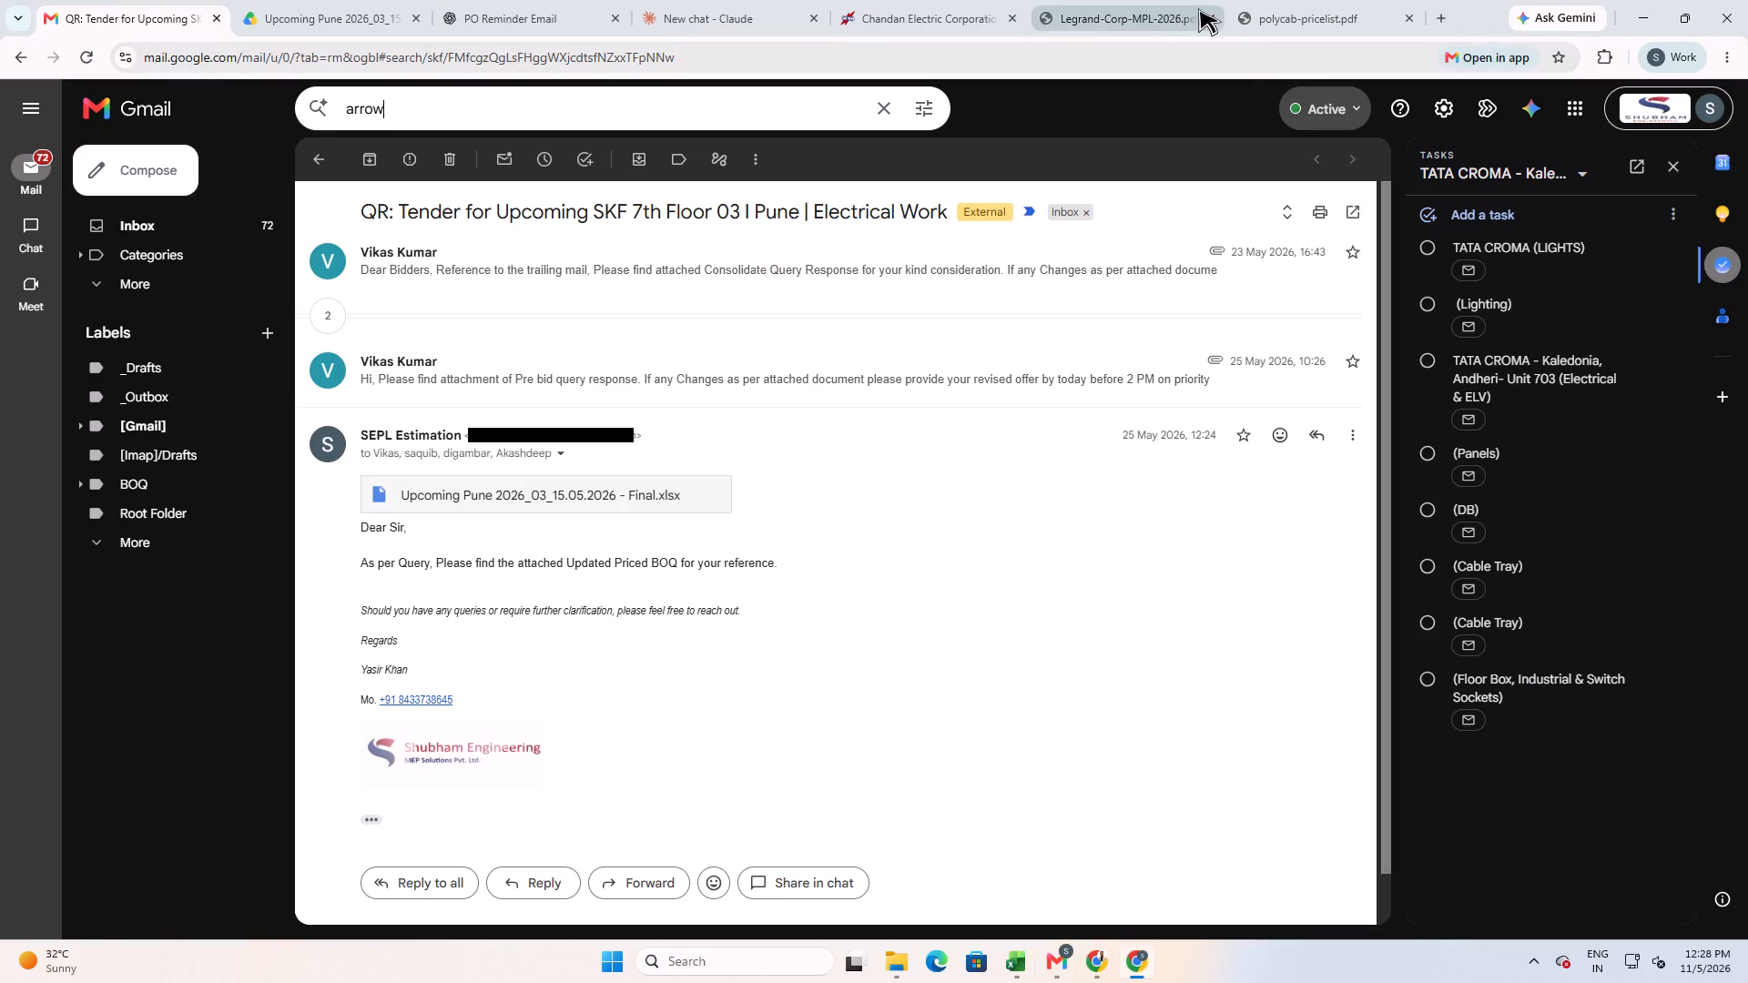
left_click(1103, 19)
scroll(950, 688, "down", 3)
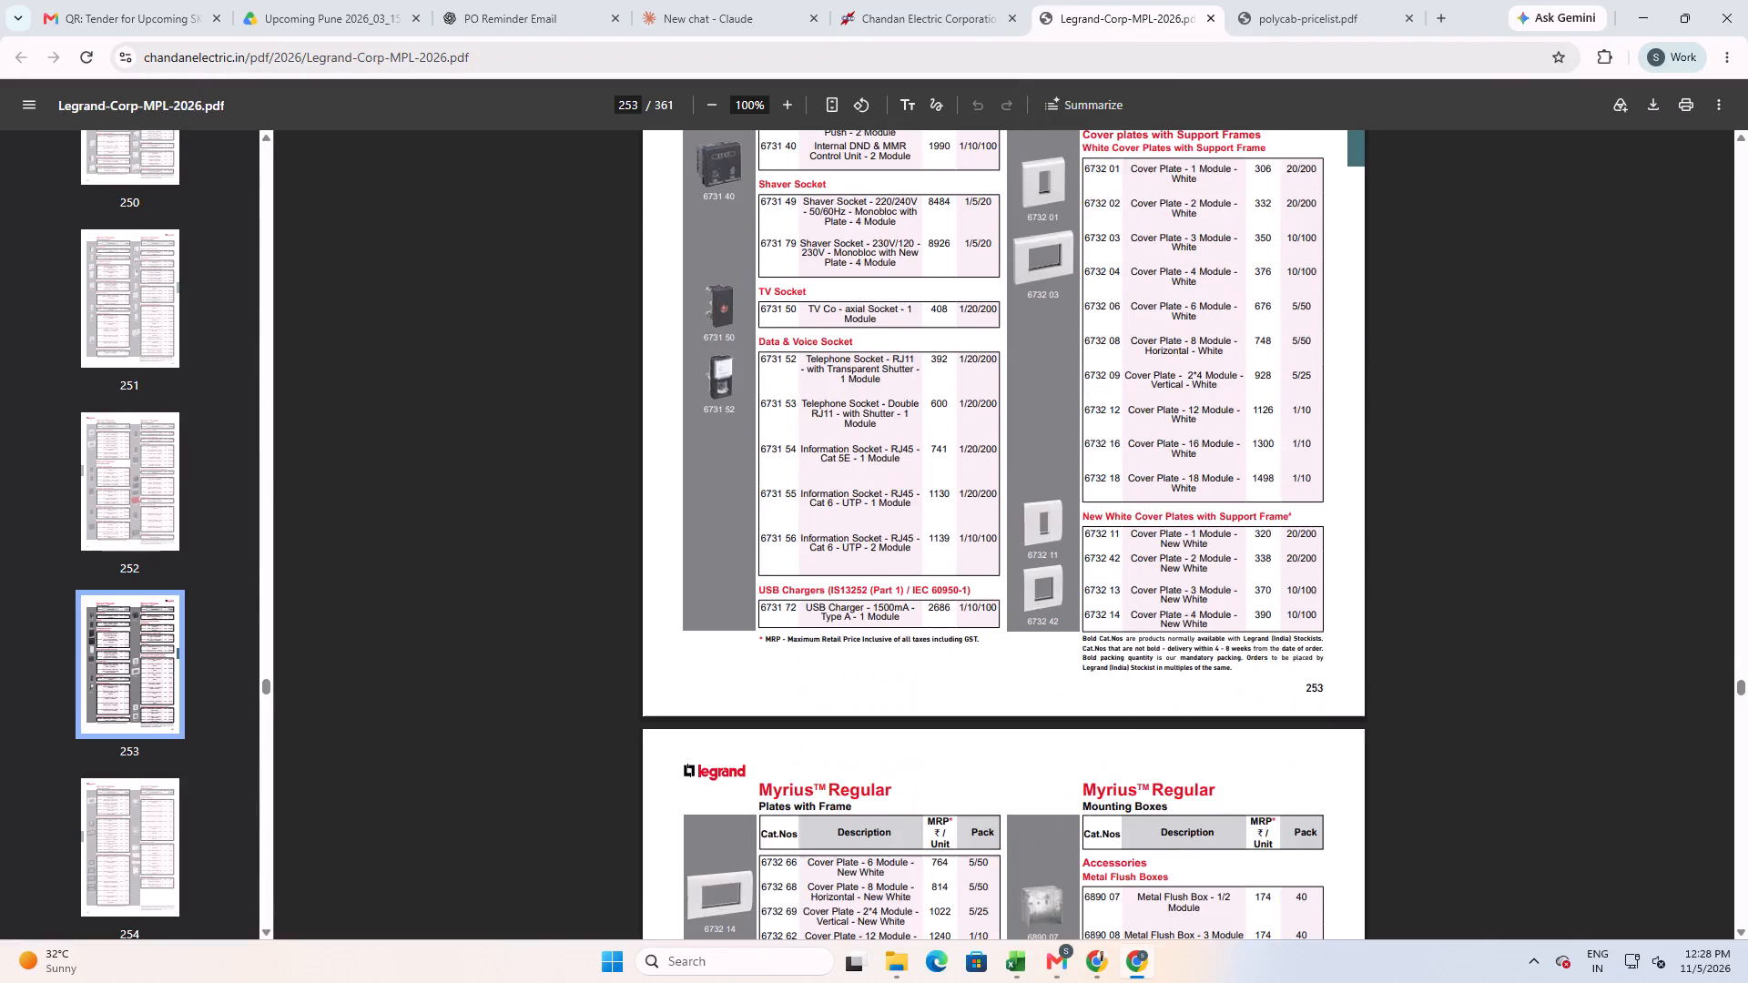
scroll(960, 722, "up", 3)
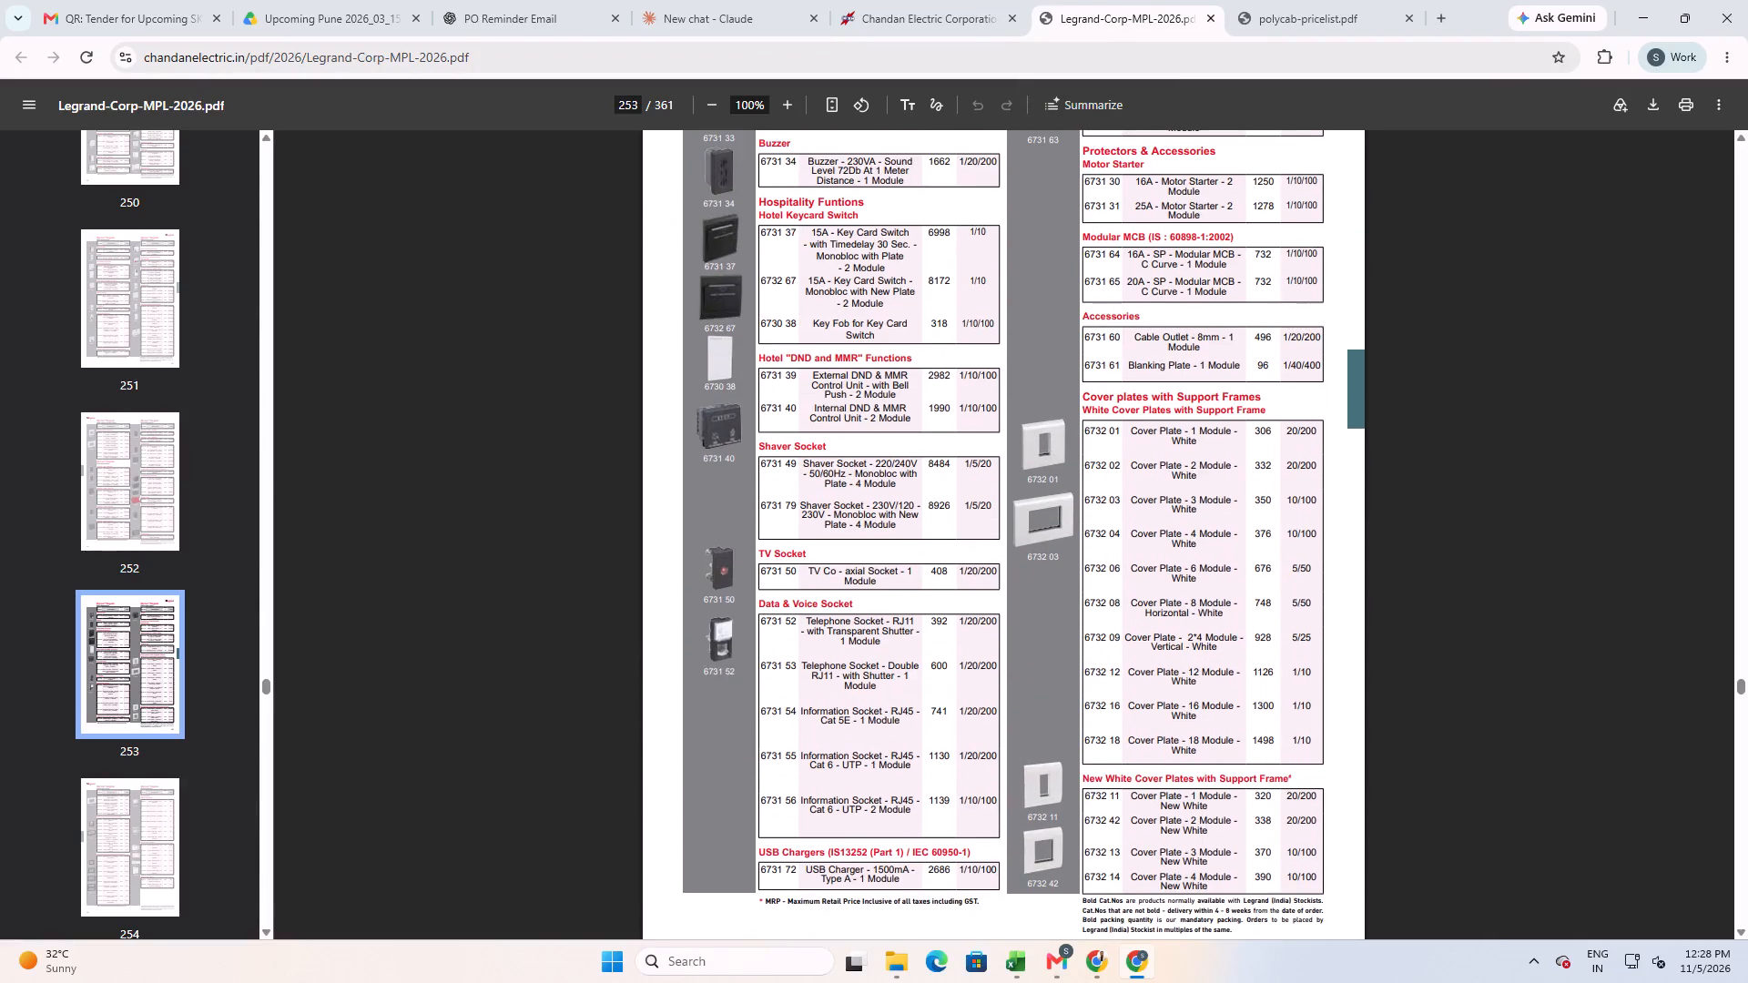
key("alt+Tab")
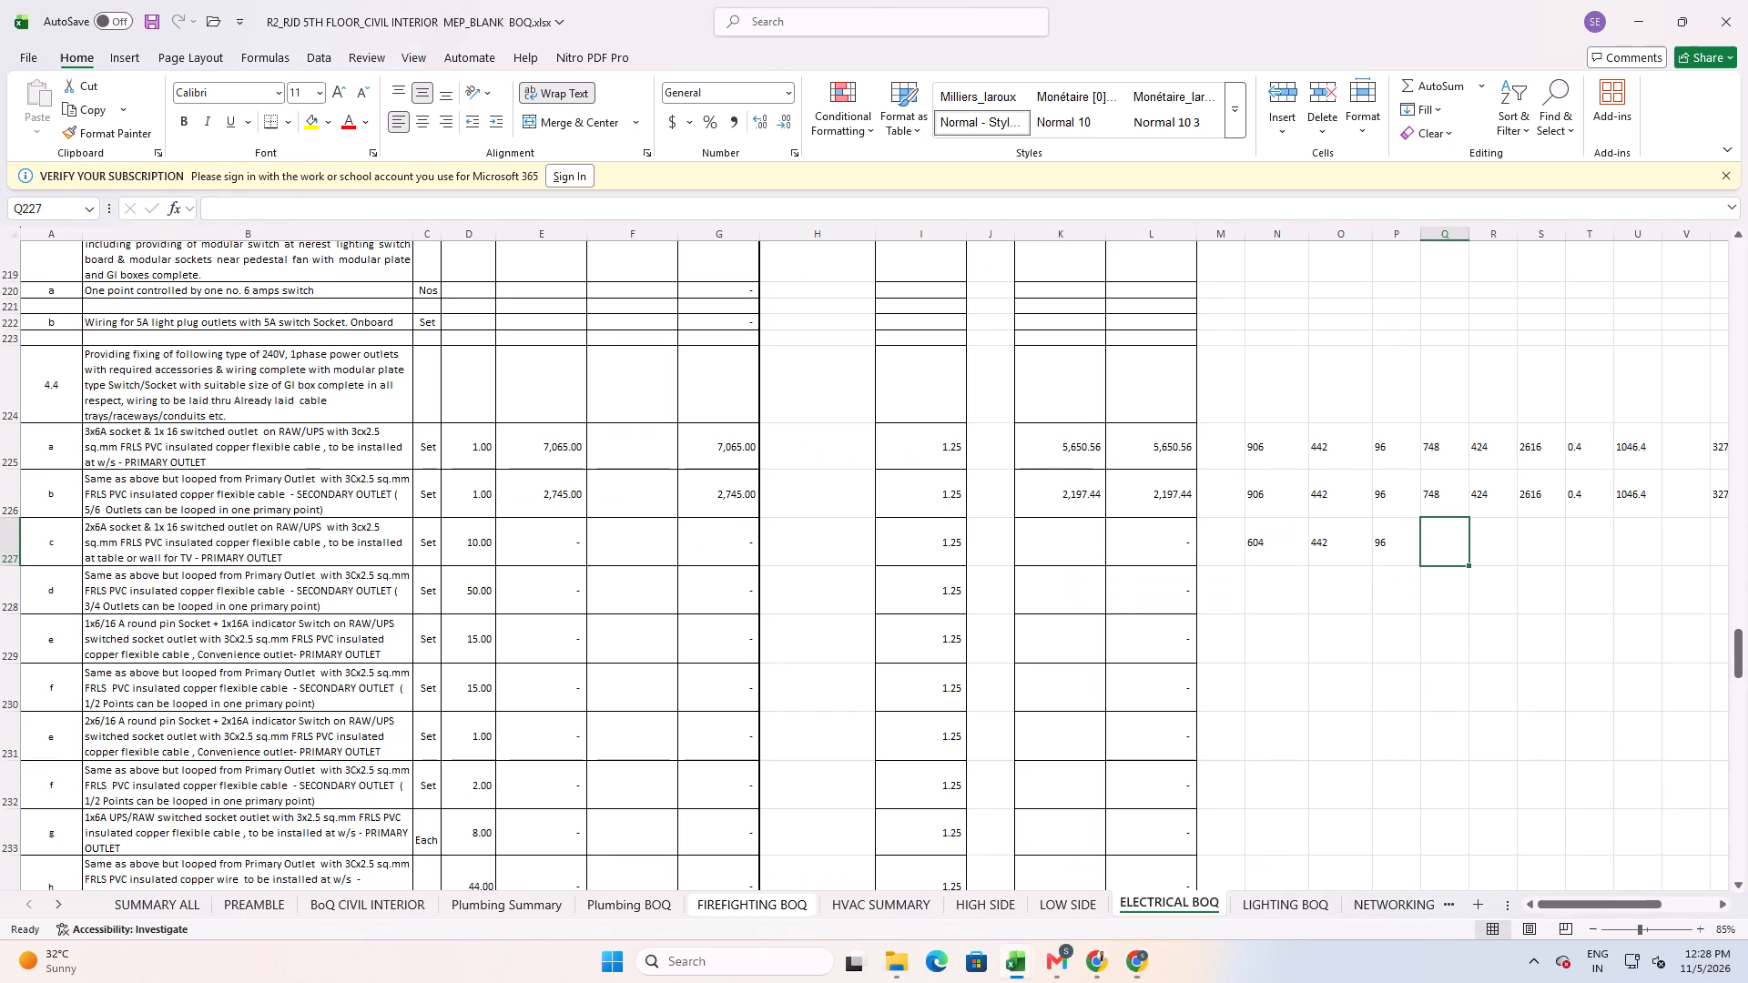
type("676")
key("Tab")
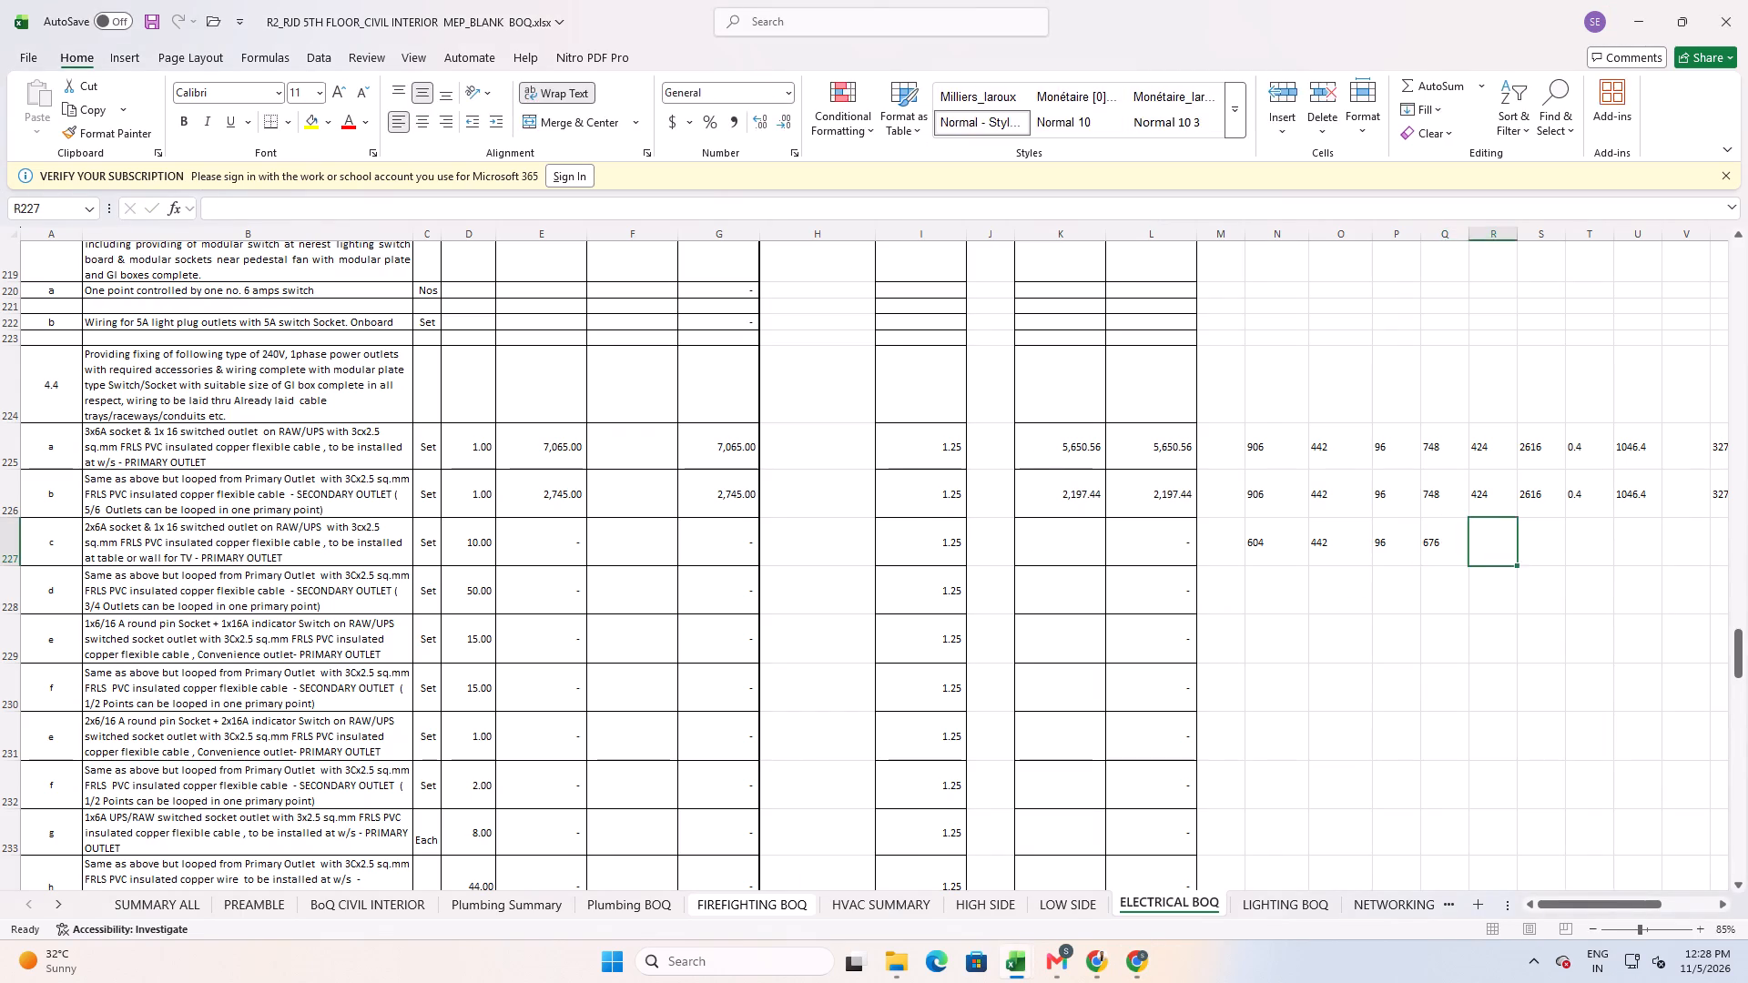
Look up the 6-module metal flush box in the Legrand price list and enter 364 in column R for item 4.4 c.
key("alt+Tab")
scroll(1256, 746, "down", 5)
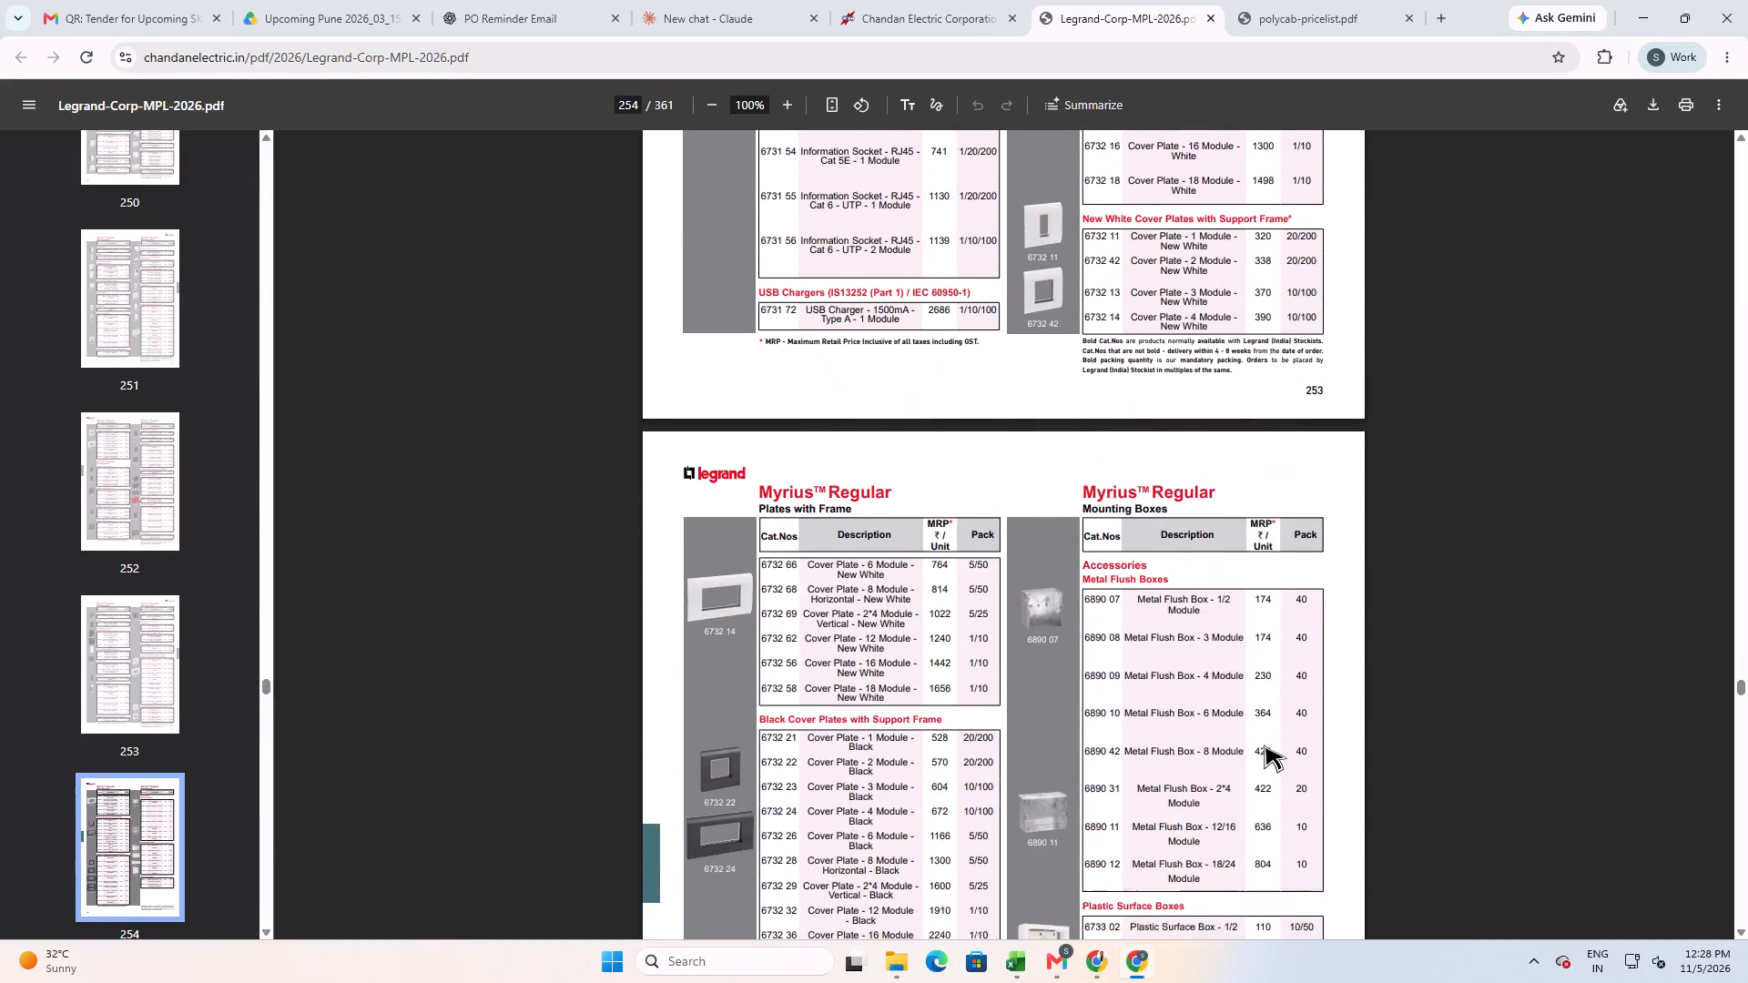
key("alt+Tab")
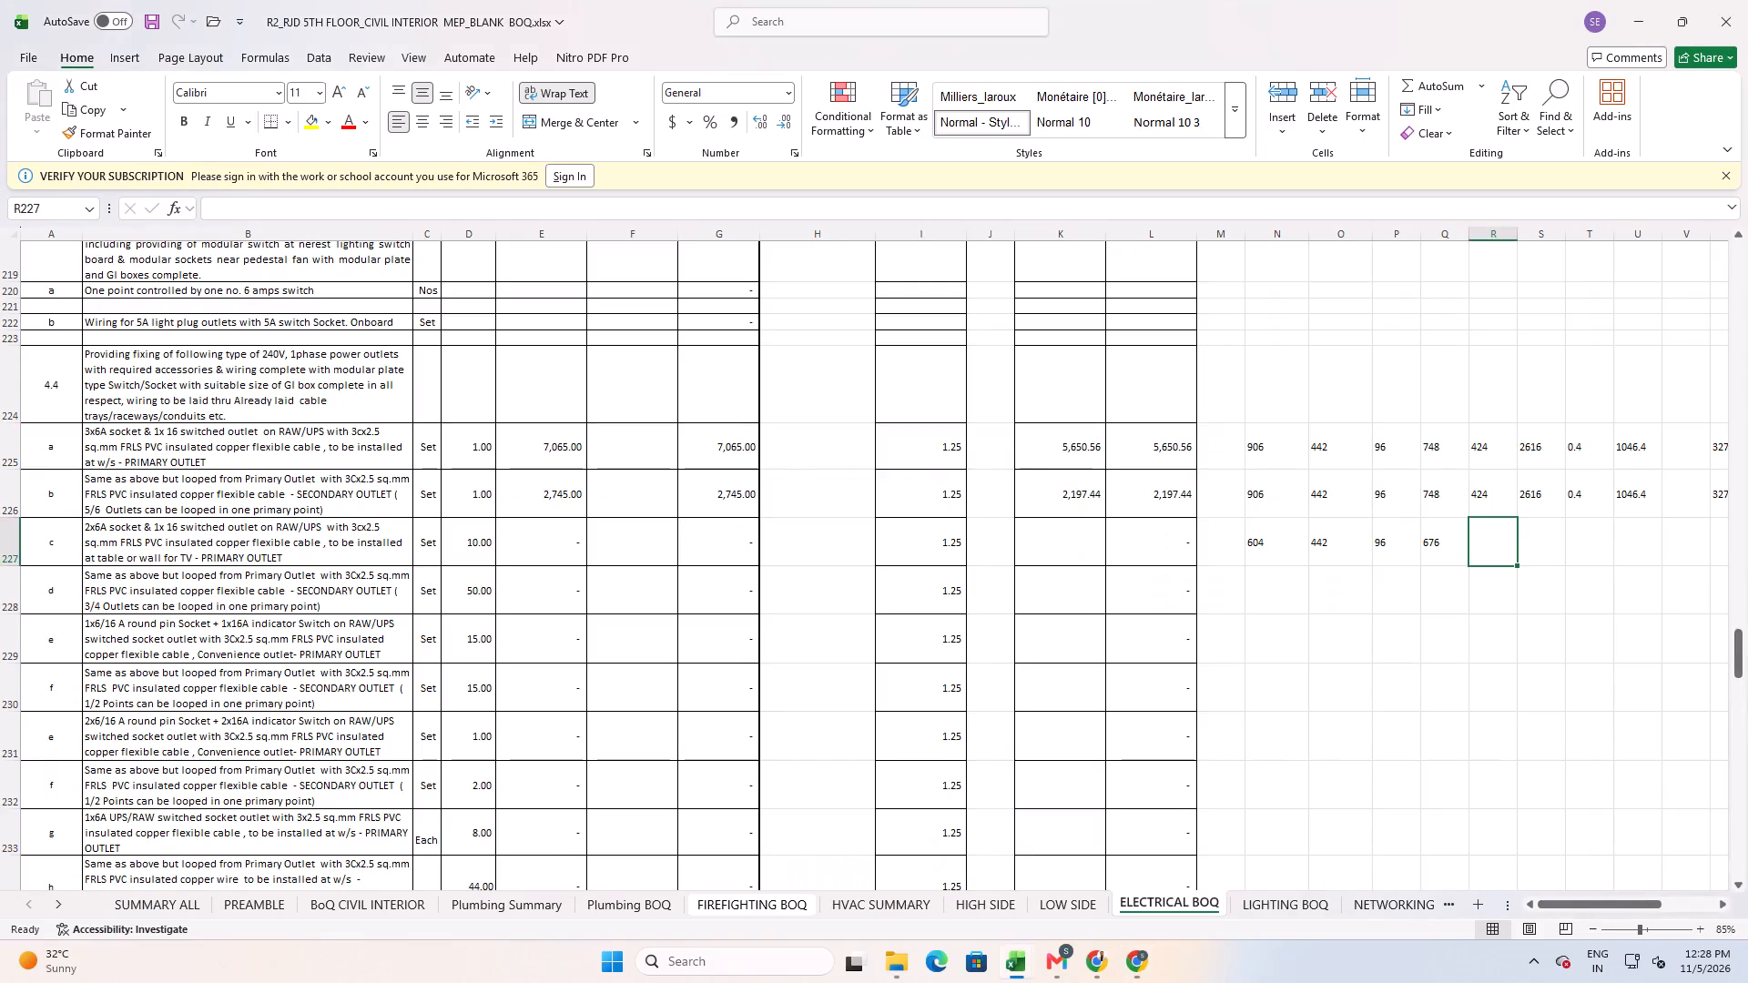
key("alt+Tab")
key("alt+Tab")
type("364")
key("Return")
Fill the component sum, 0.4 factor and net cost in columns S to U from item 4.4 b down to item c.
key("Up")
key("Right")
key("Right")
key("Up")
key("Up")
key("Down")
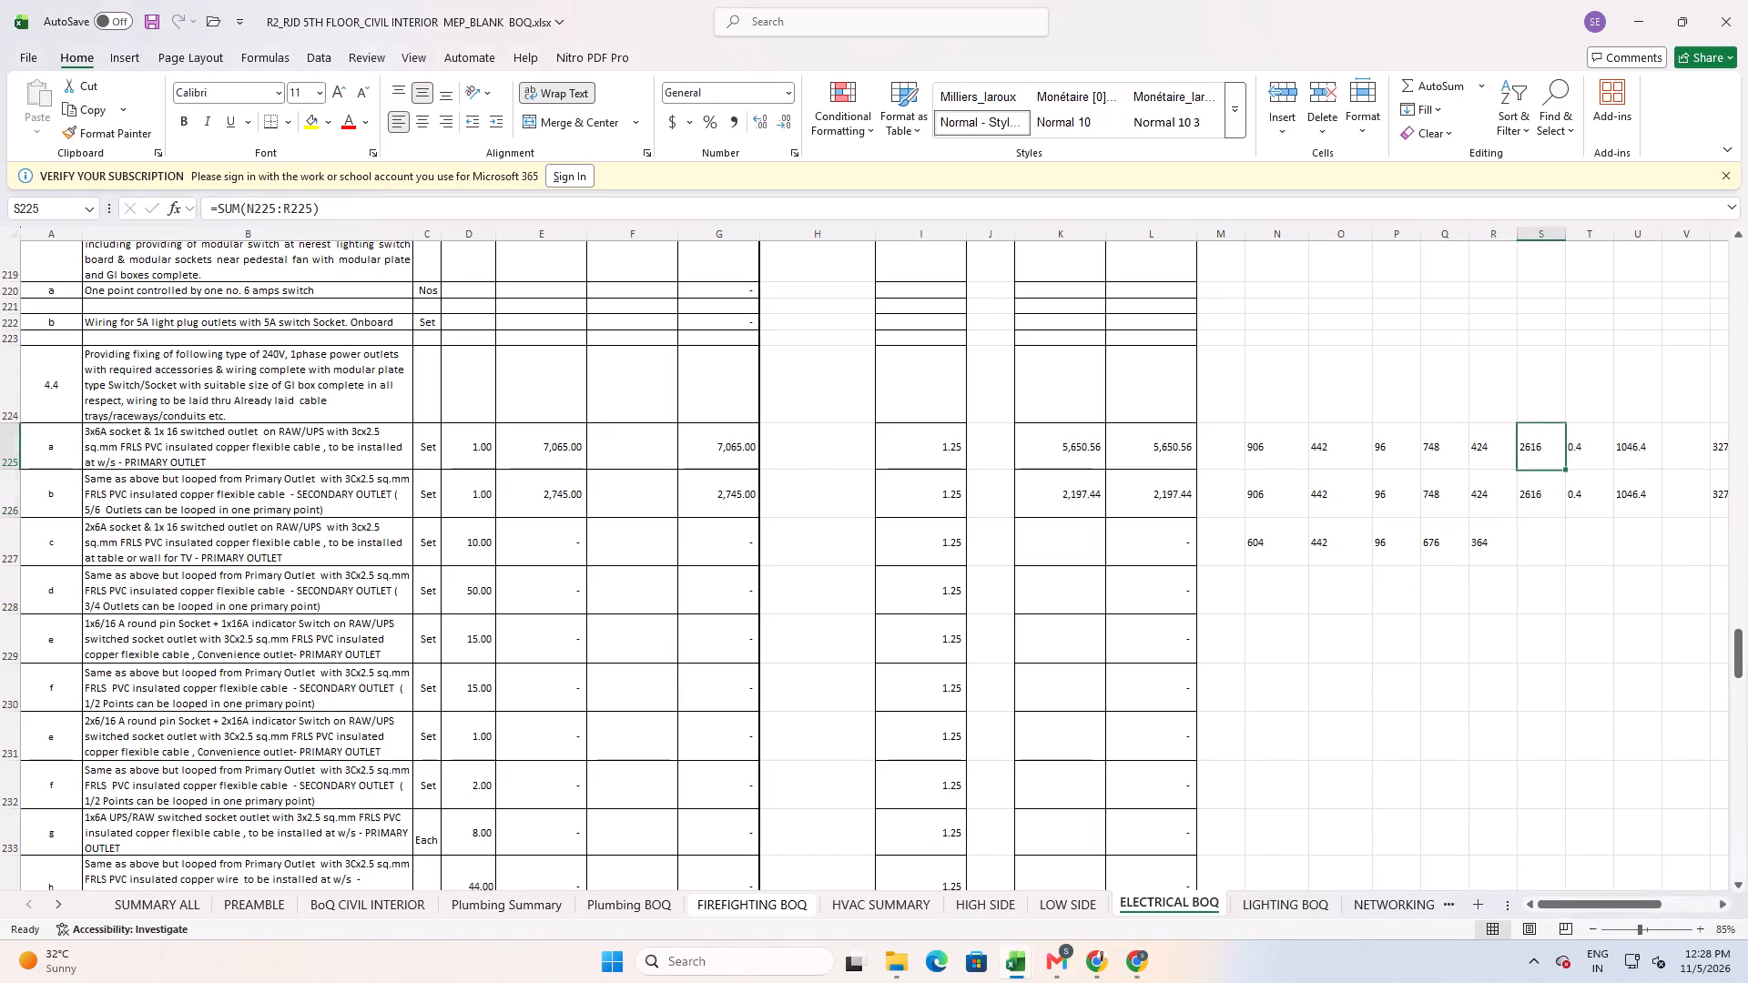
key("shift+Right")
key("shift+Right")
key("shift+Down")
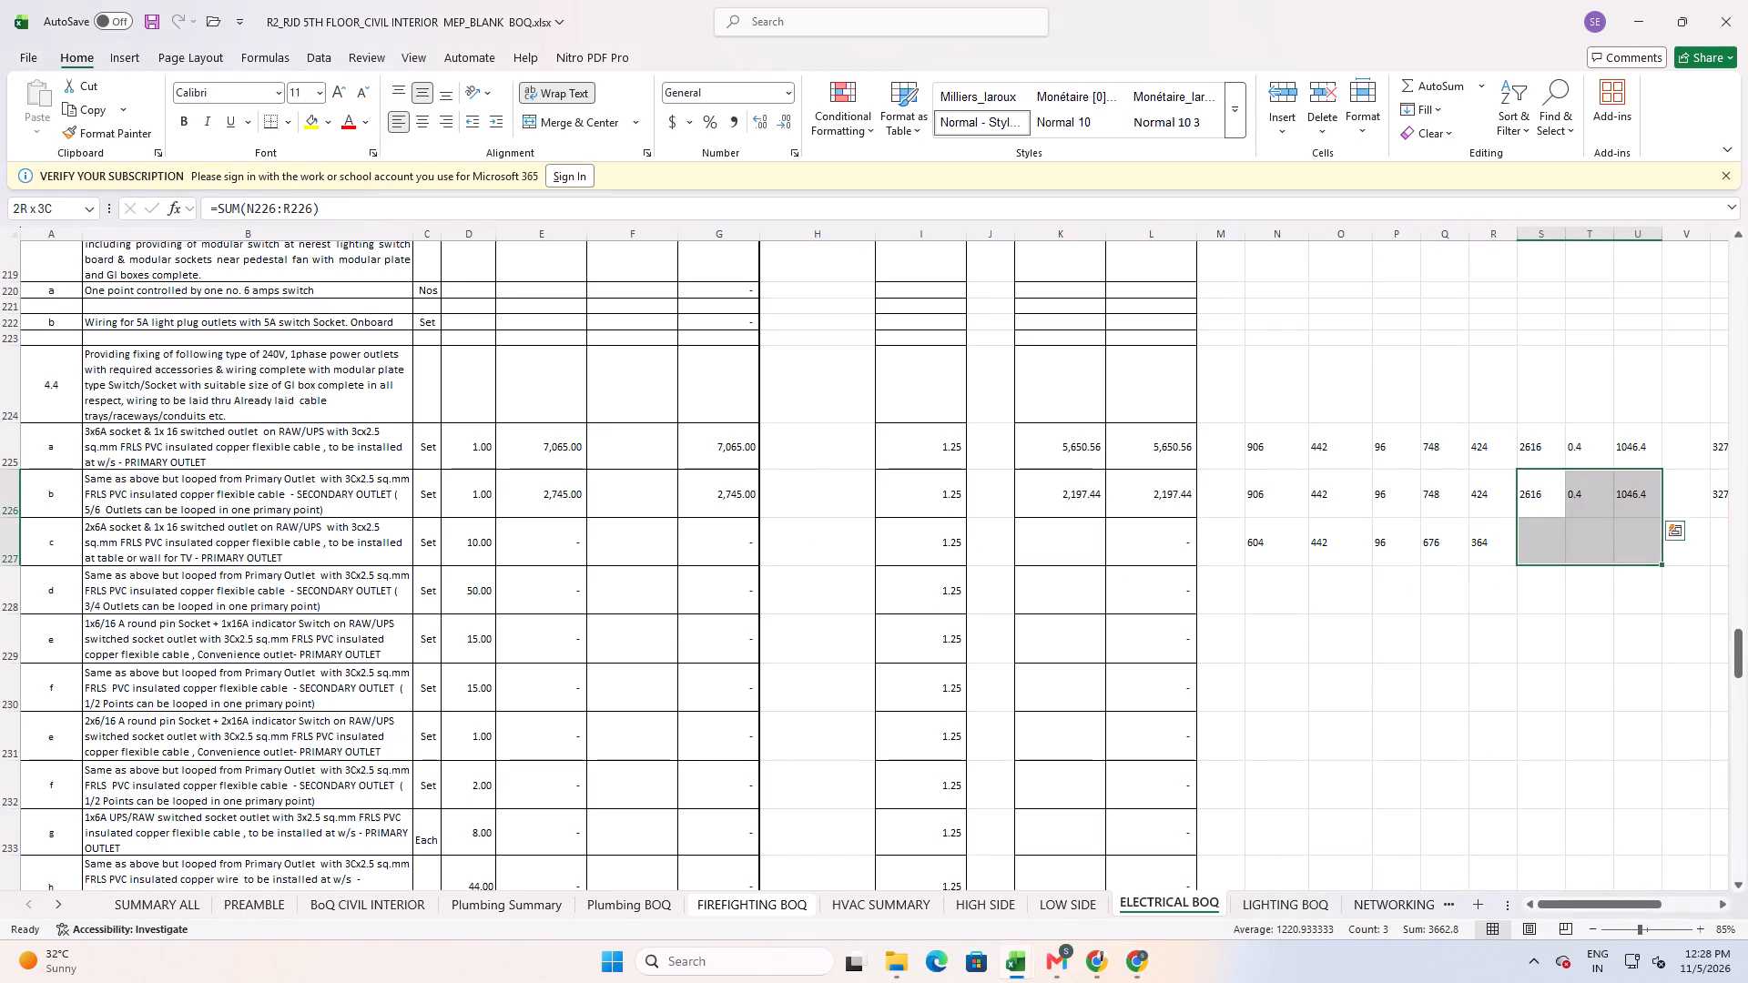
key("ctrl+d")
Fill the remaining rate build-up cells in columns W to AD from item 4.4 b down to item c.
key("Down")
key("Right")
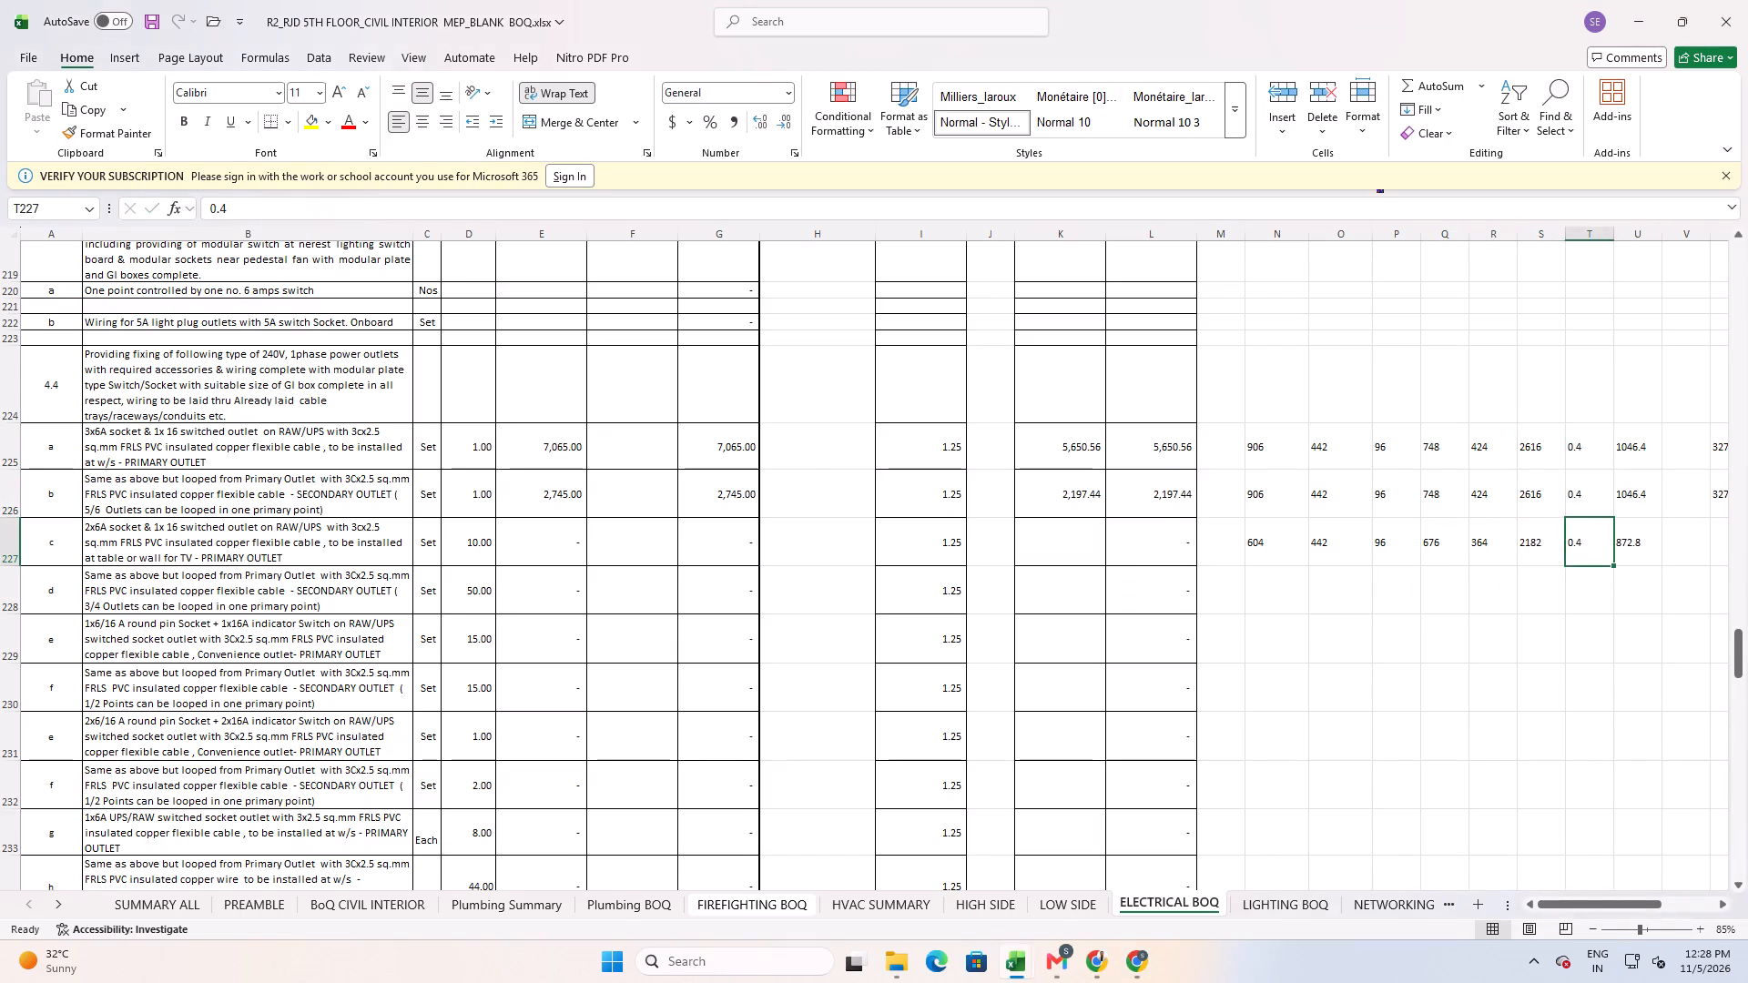
key("Right")
key("Right")
key("Right")
key("Right")
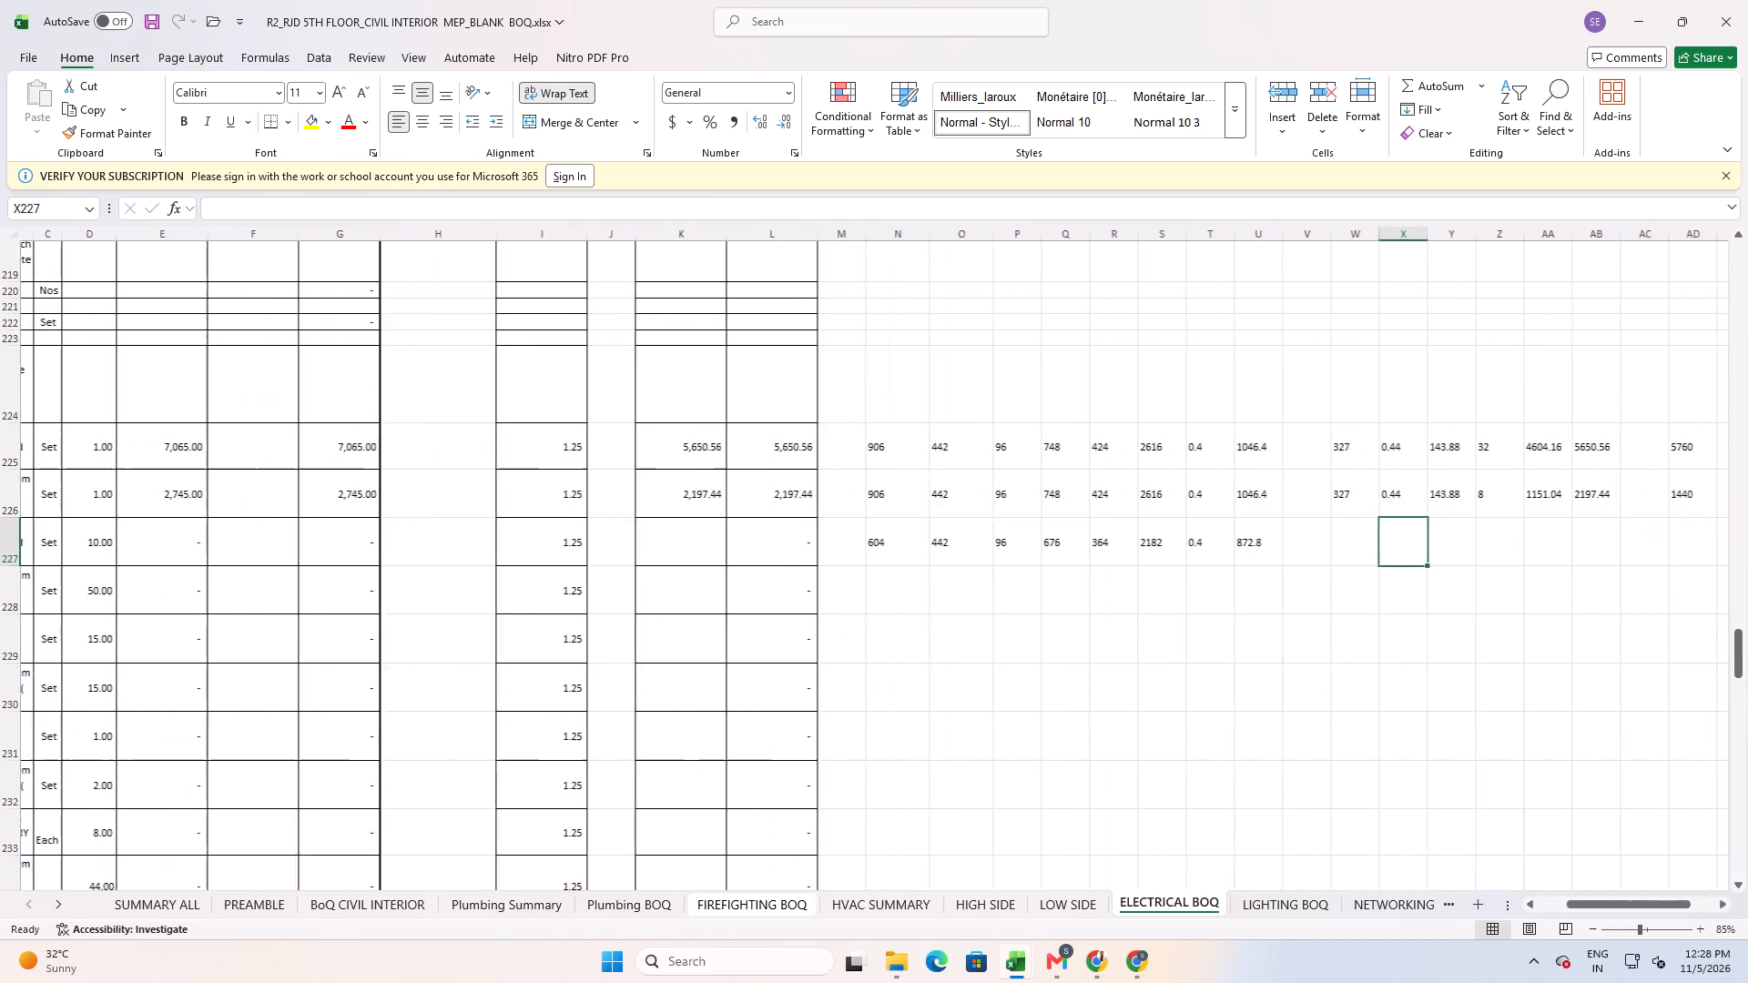
key("Left")
key("Up")
key("shift+Right")
key("shift+Right")
key("shift+Right")
key("shift+Right")
key("shift+Right")
key("shift+Right")
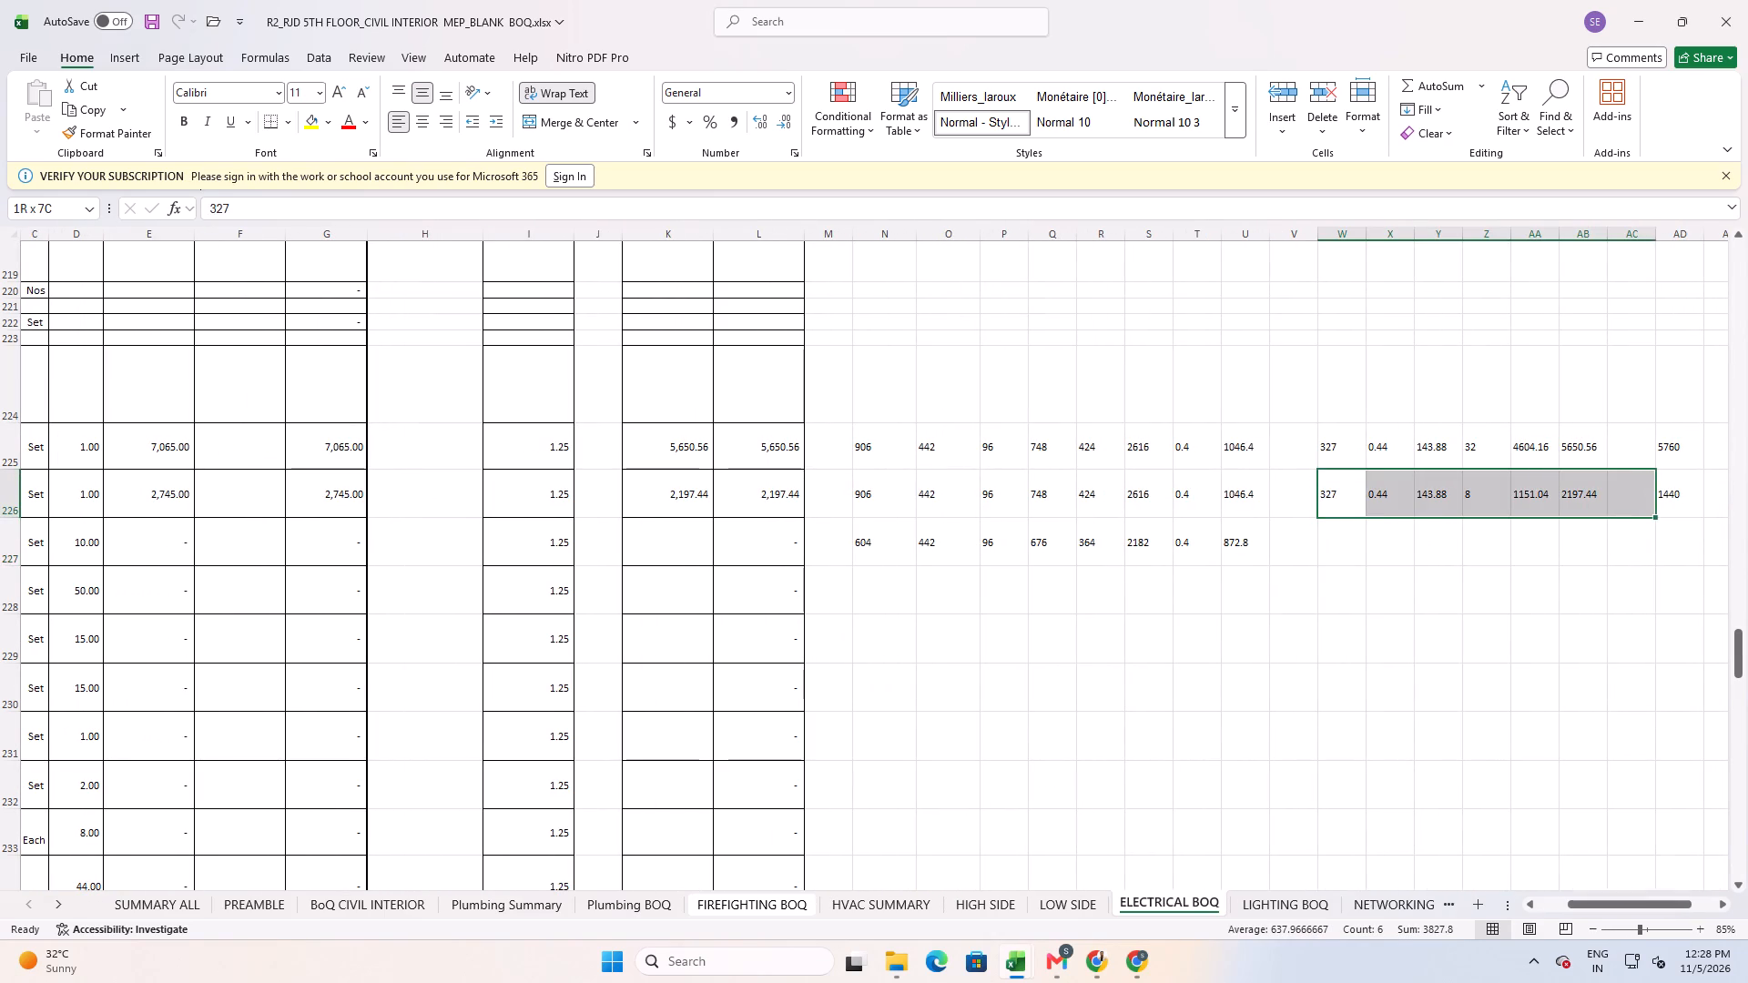
key("shift+Right")
key("shift+Down")
key("ctrl+d")
key("Down")
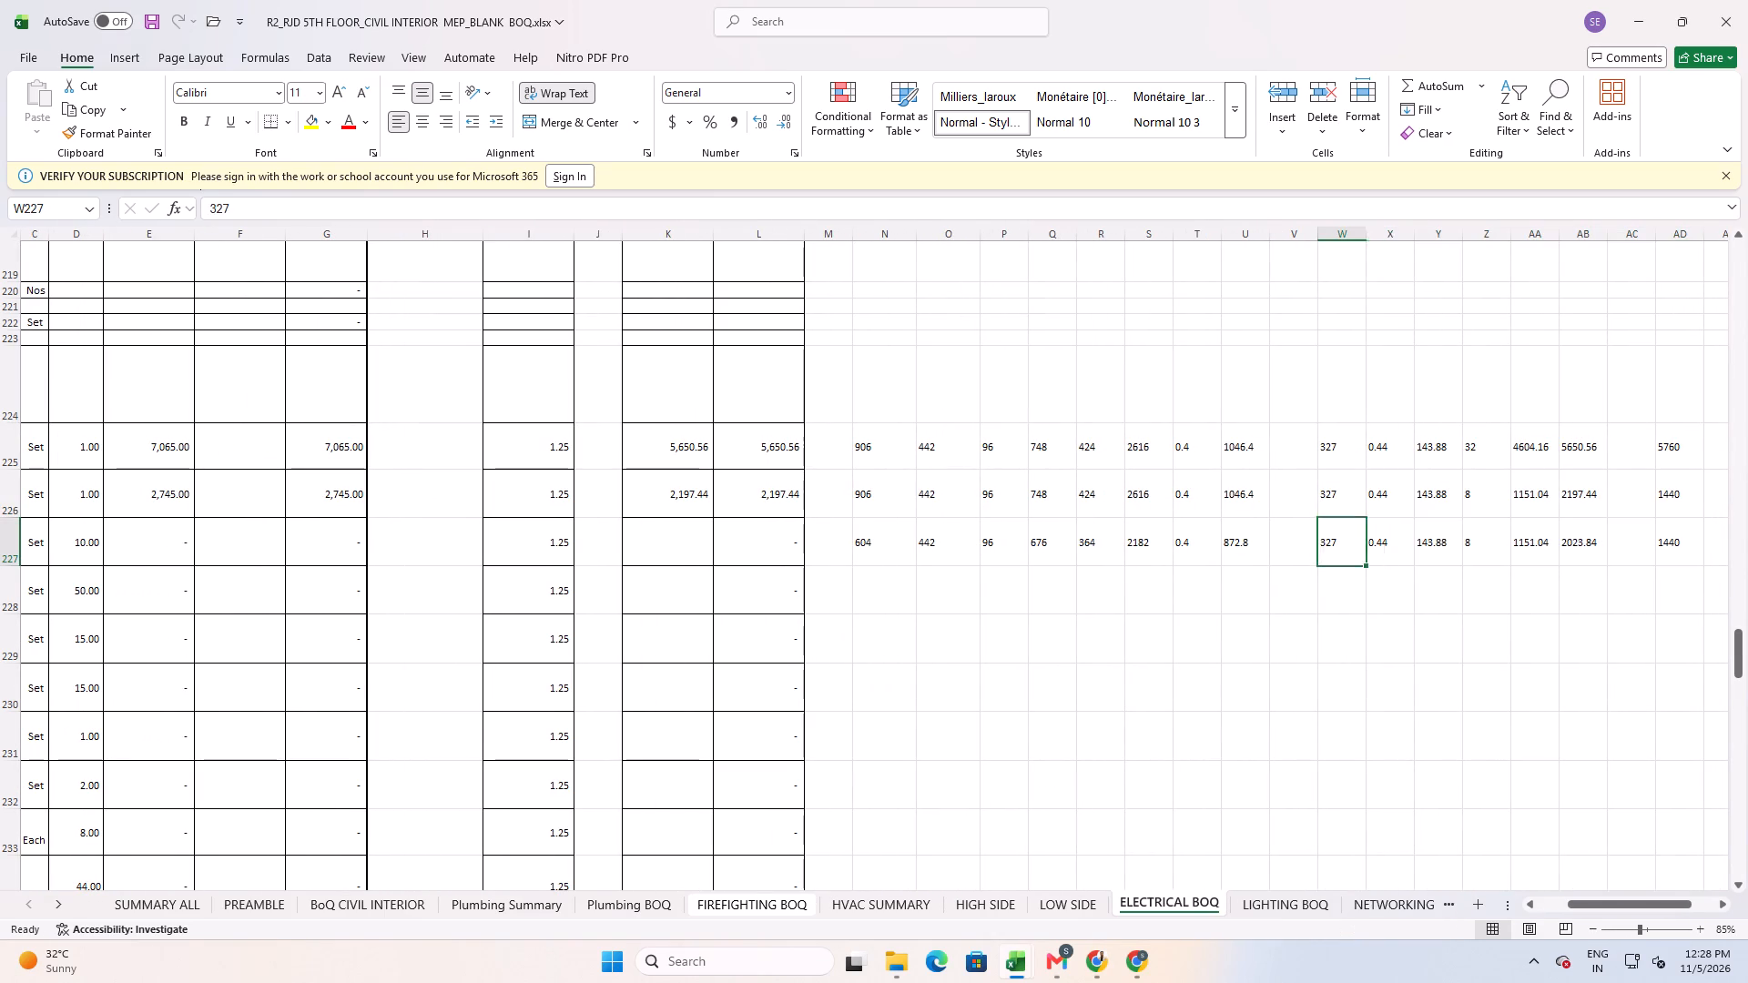
Fill the column K rate formula from item 4.4 b down to item c.
key("Right")
key("Right")
key("Right")
key("Right")
key("Right")
key("Right")
key("Right")
key("Right")
key("Right")
key("Left")
key("Left")
key("Left")
key("Left")
key("Left")
key("Left")
key("Left")
key("Left")
key("Left")
key("Left")
key("Left")
key("Left")
key("Left")
key("Left")
key("Left")
key("Left")
key("Left")
key("Left")
key("Left")
key("Left")
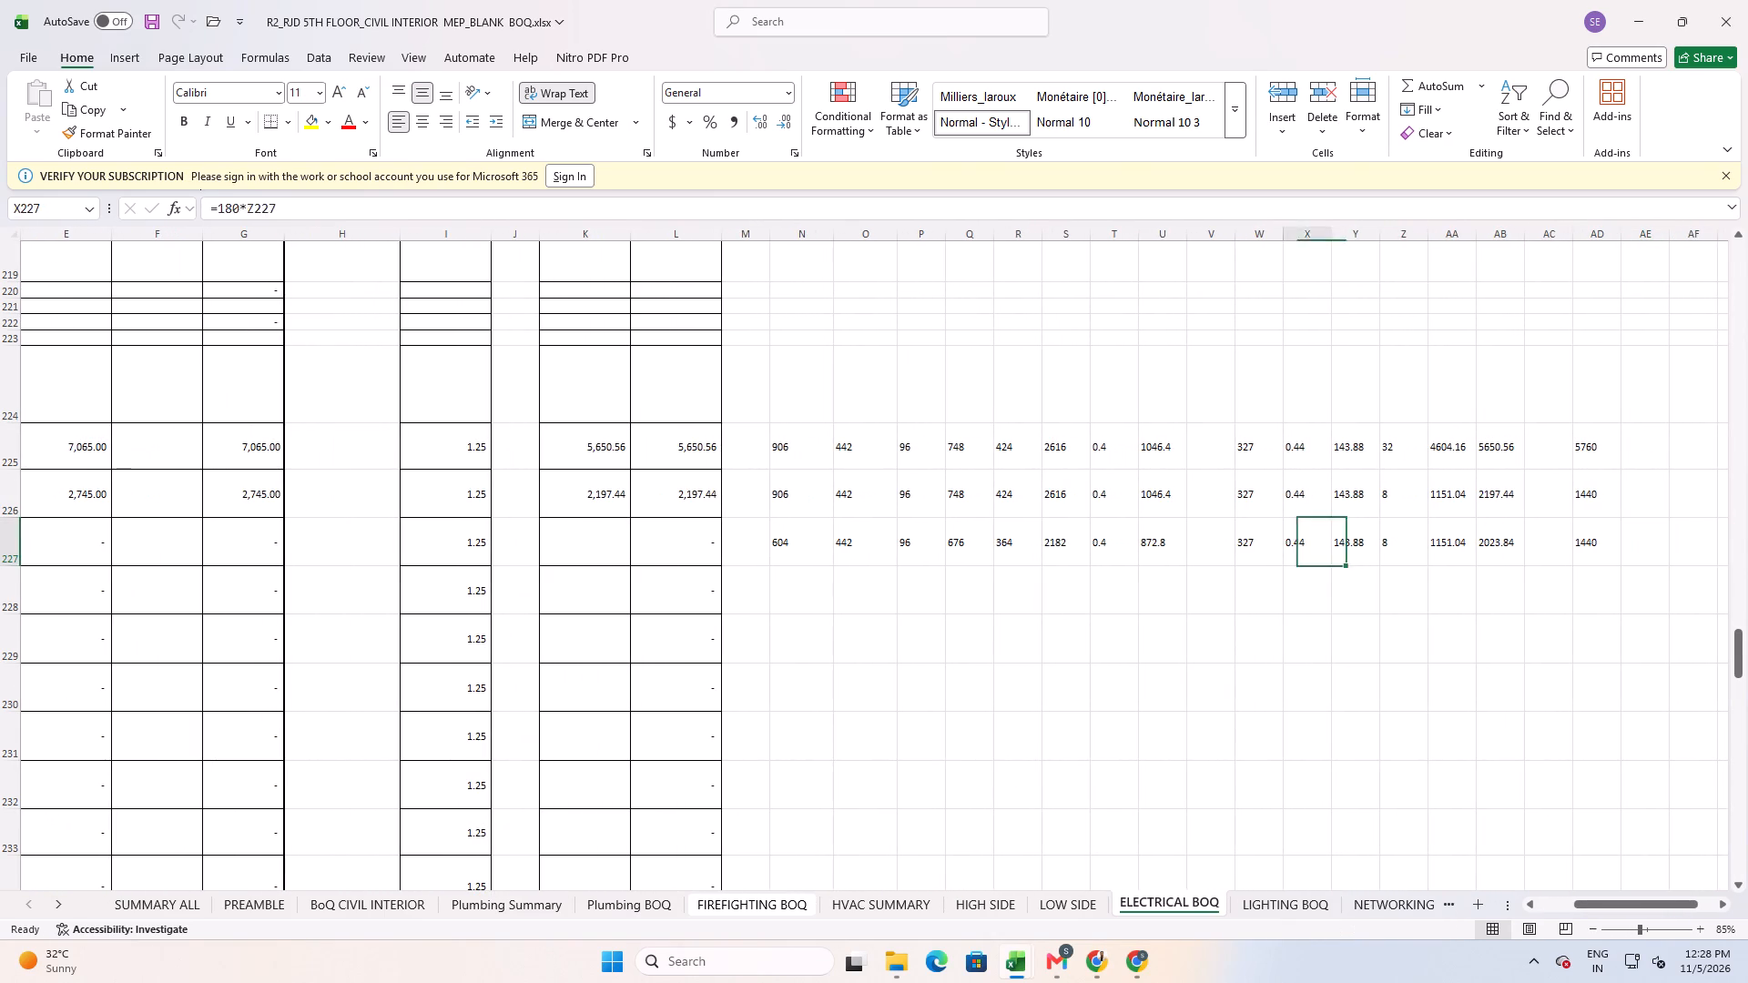
key("Right")
key("Right")
key("Right")
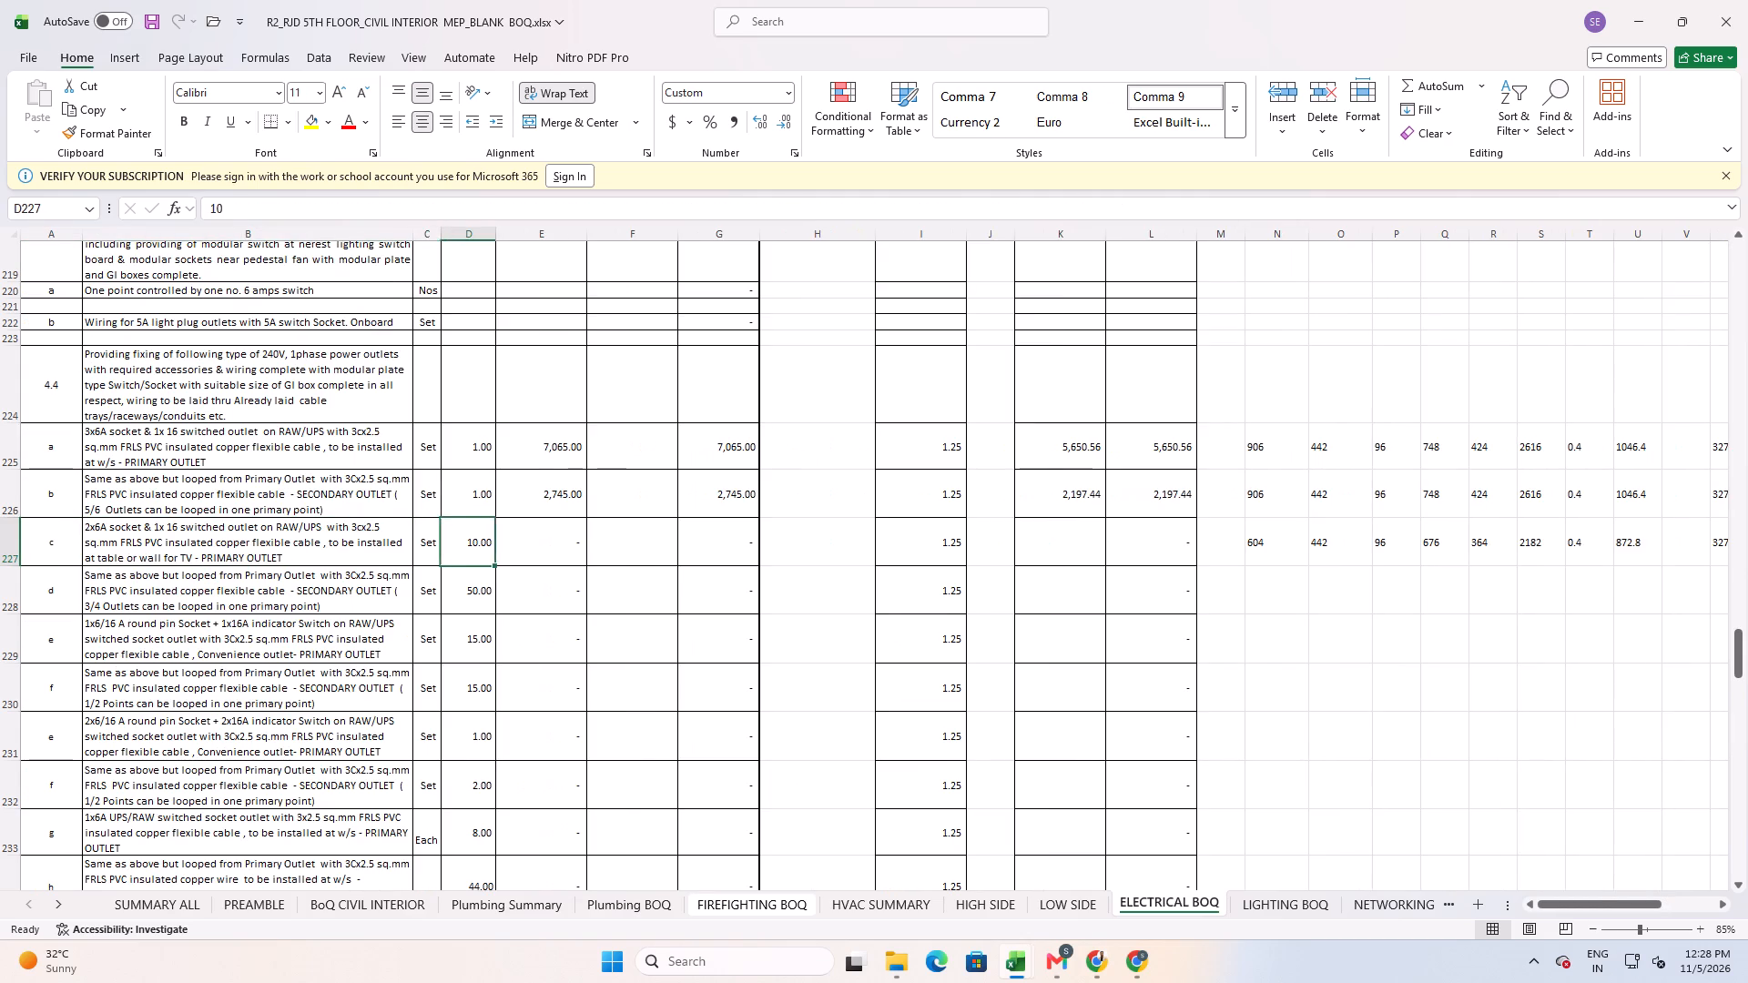
key("Right")
key("Right")
key("Right")
key("Right")
key("Right")
key("Right")
key("Right")
key("Right")
key("Up")
key("Left")
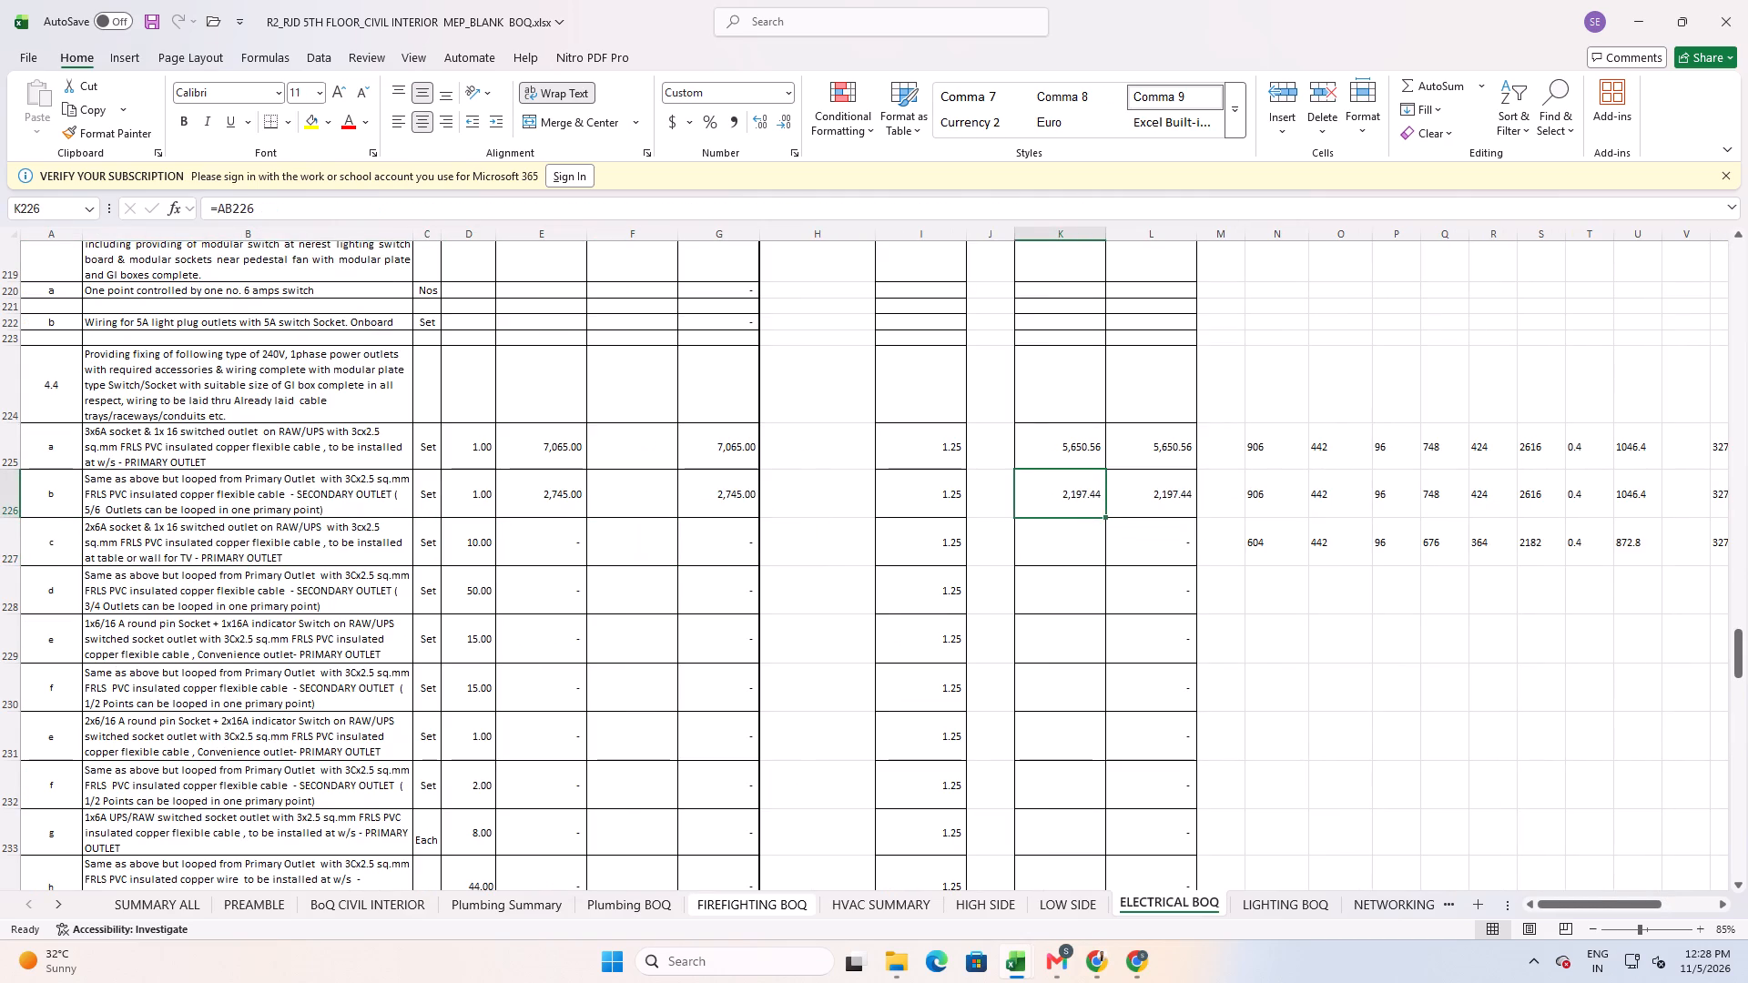
key("shift+Down")
key("ctrl+d")
Set the quantity multiplier in column Z to 32 for item 4.4 c, the 2x6A primary outlet.
key("Right")
key("Right")
key("Down")
key("Right")
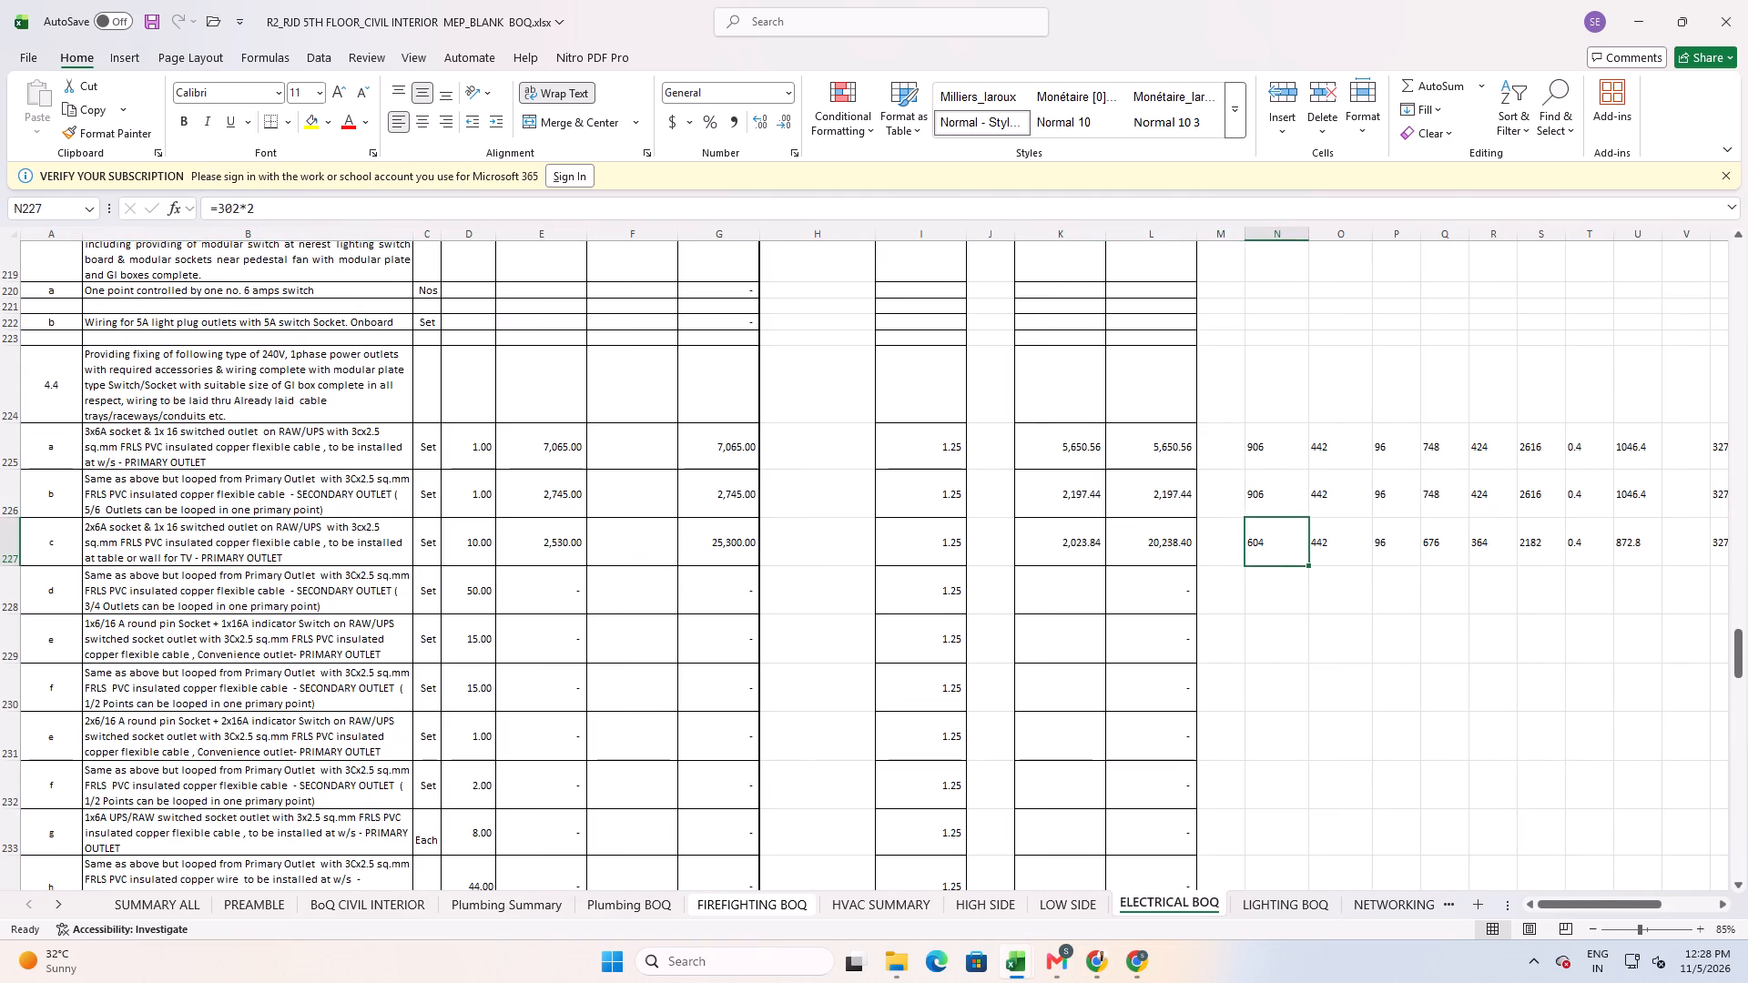
key("Right")
key("Right")
key("Right")
key("Right")
key("Right")
key("Right")
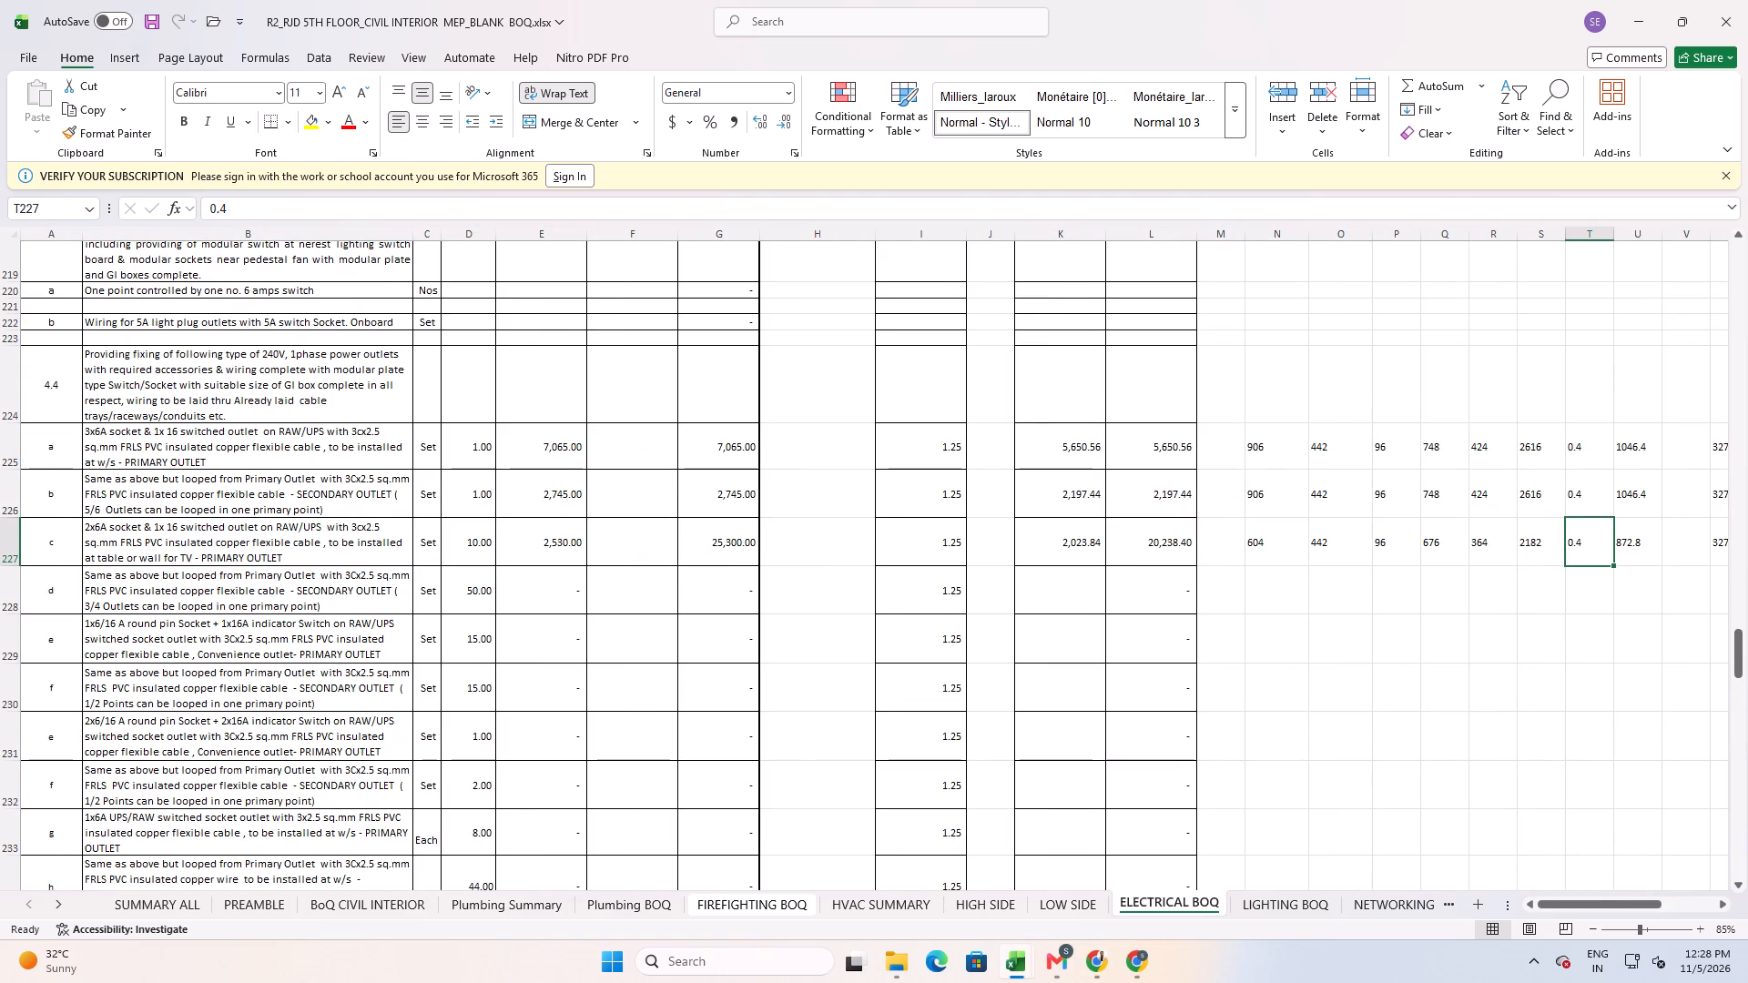
key("Right")
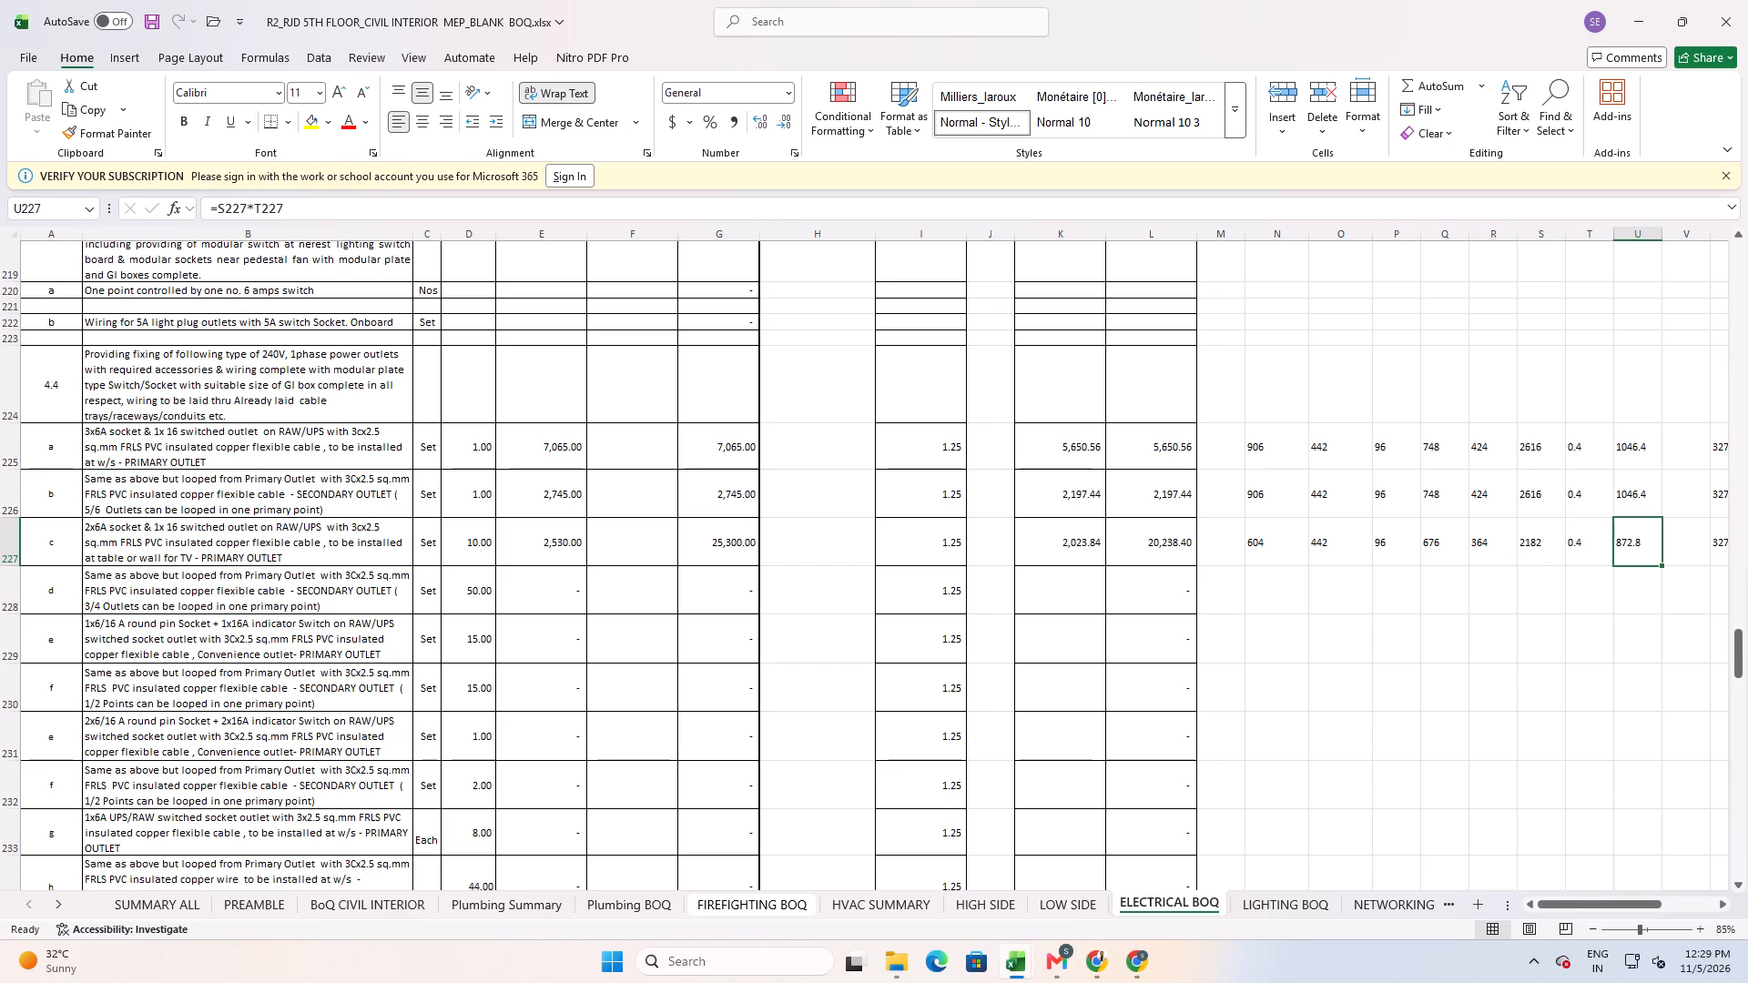
key("Right")
key("Right")
key("Right")
key("Right")
key("Right")
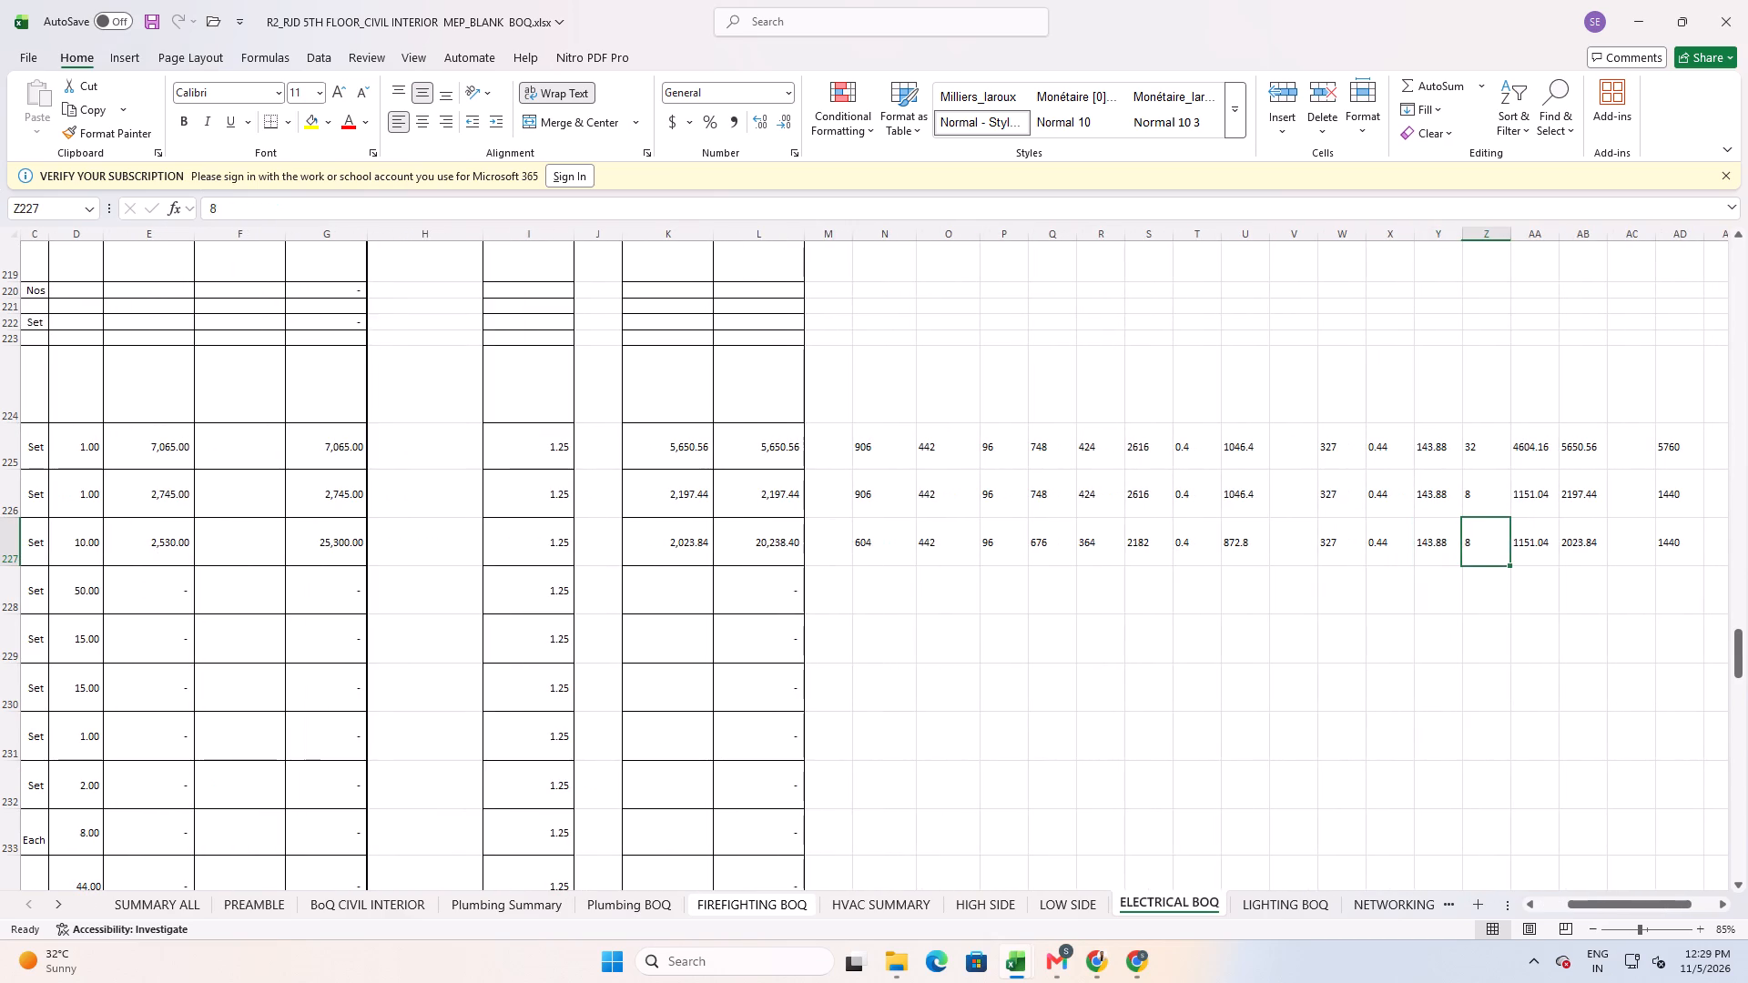
type("32")
key("Return")
key("Up")
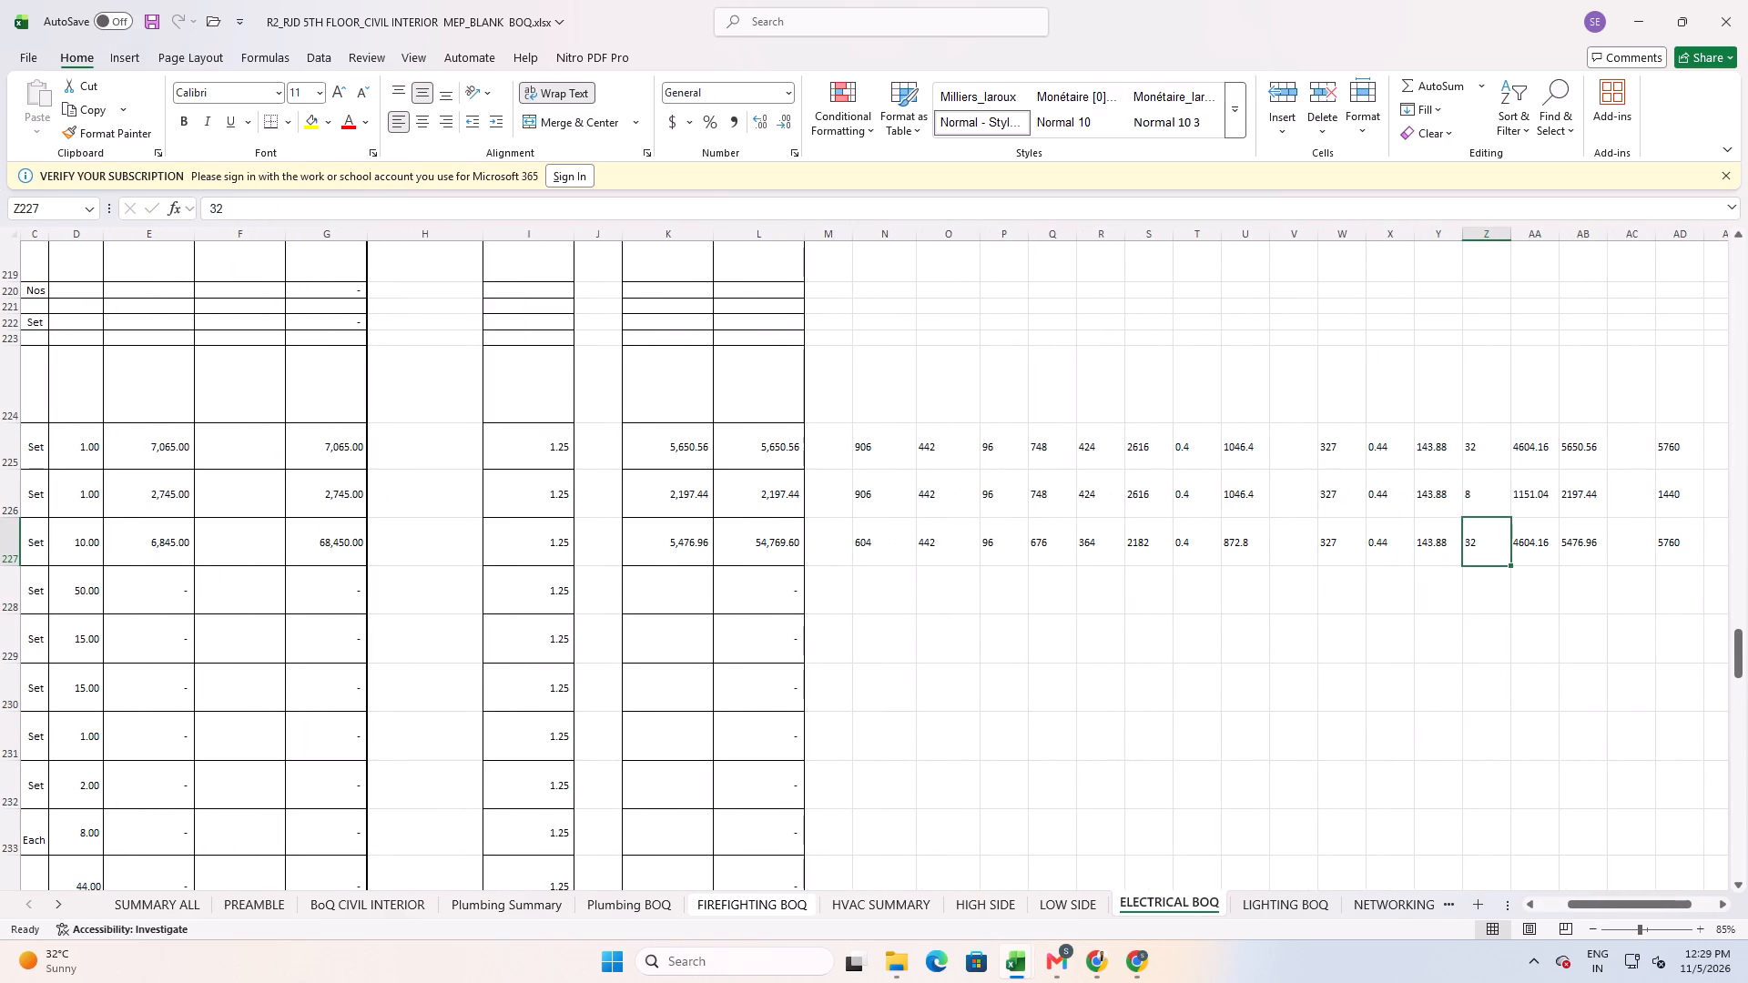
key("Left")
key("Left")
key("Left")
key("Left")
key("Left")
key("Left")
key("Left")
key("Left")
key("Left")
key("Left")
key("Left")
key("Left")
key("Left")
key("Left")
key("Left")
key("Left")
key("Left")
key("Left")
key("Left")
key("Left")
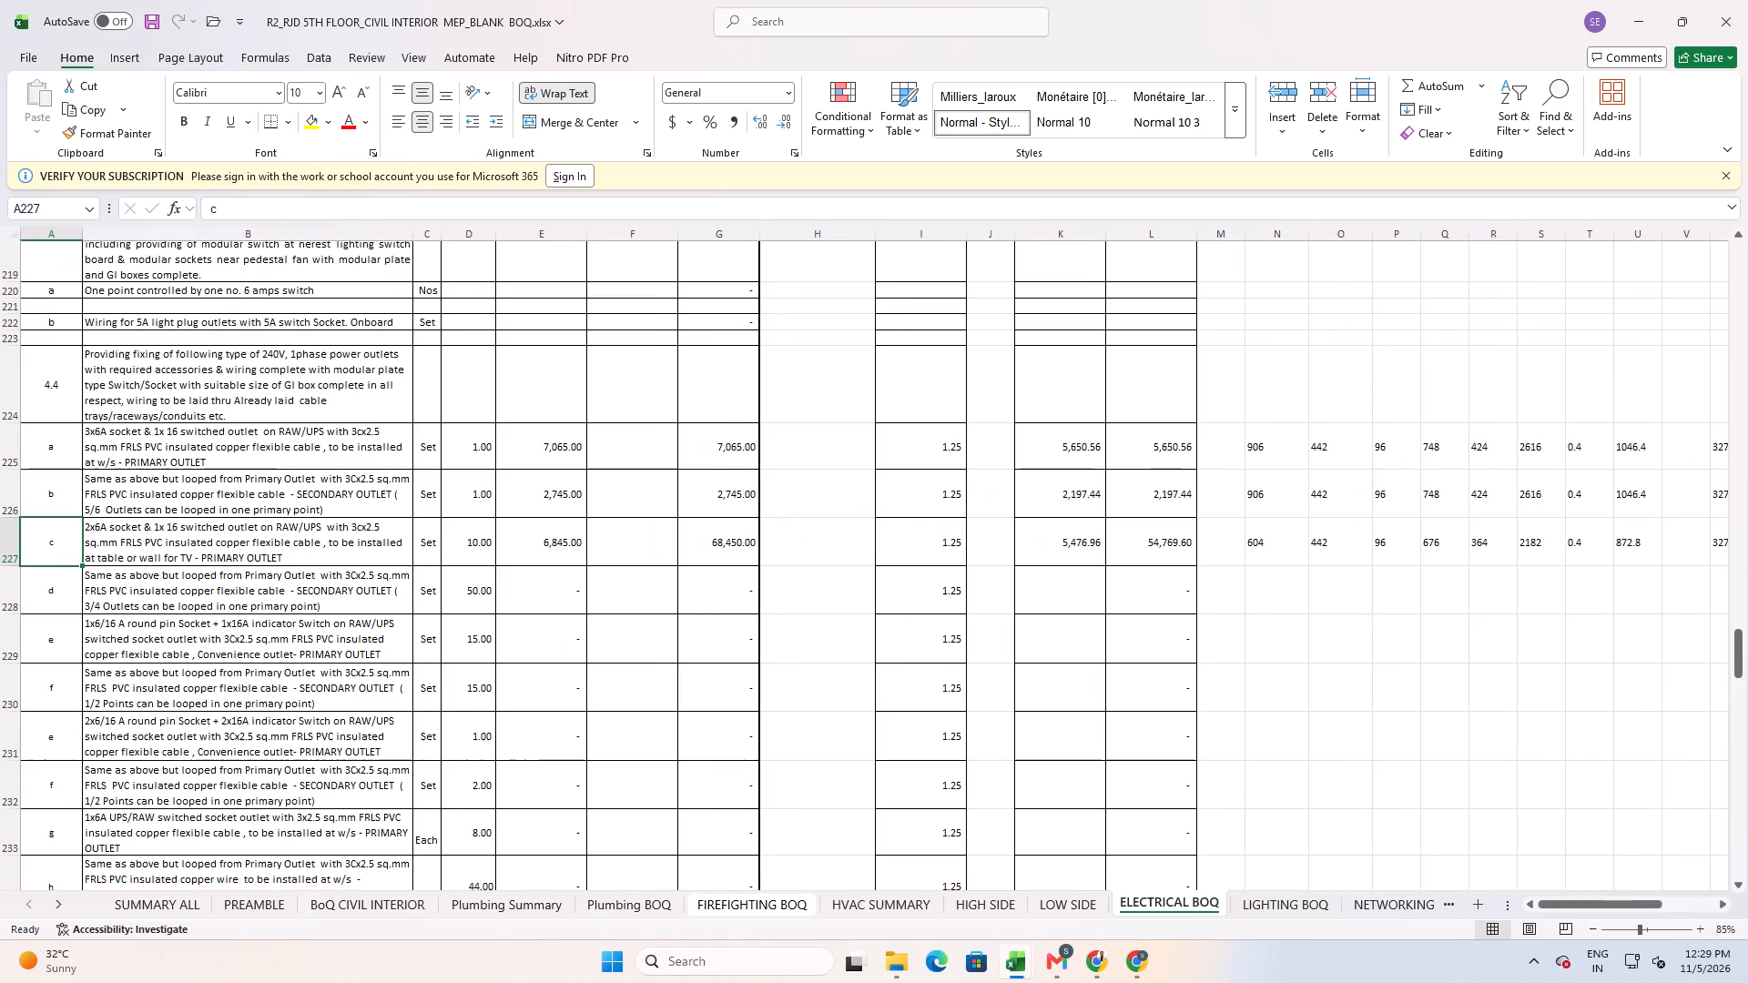
Change item 4.4 a's column AD formula to 30 times its column Z quantity.
key("Right")
key("Right")
key("Right")
key("Right")
key("Right")
key("Right")
key("Right")
key("Right")
key("Right")
key("Right")
key("Right")
key("Right")
key("Right")
key("Right")
key("Right")
key("Right")
key("Right")
key("Right")
key("Right")
key("Right")
key("Right")
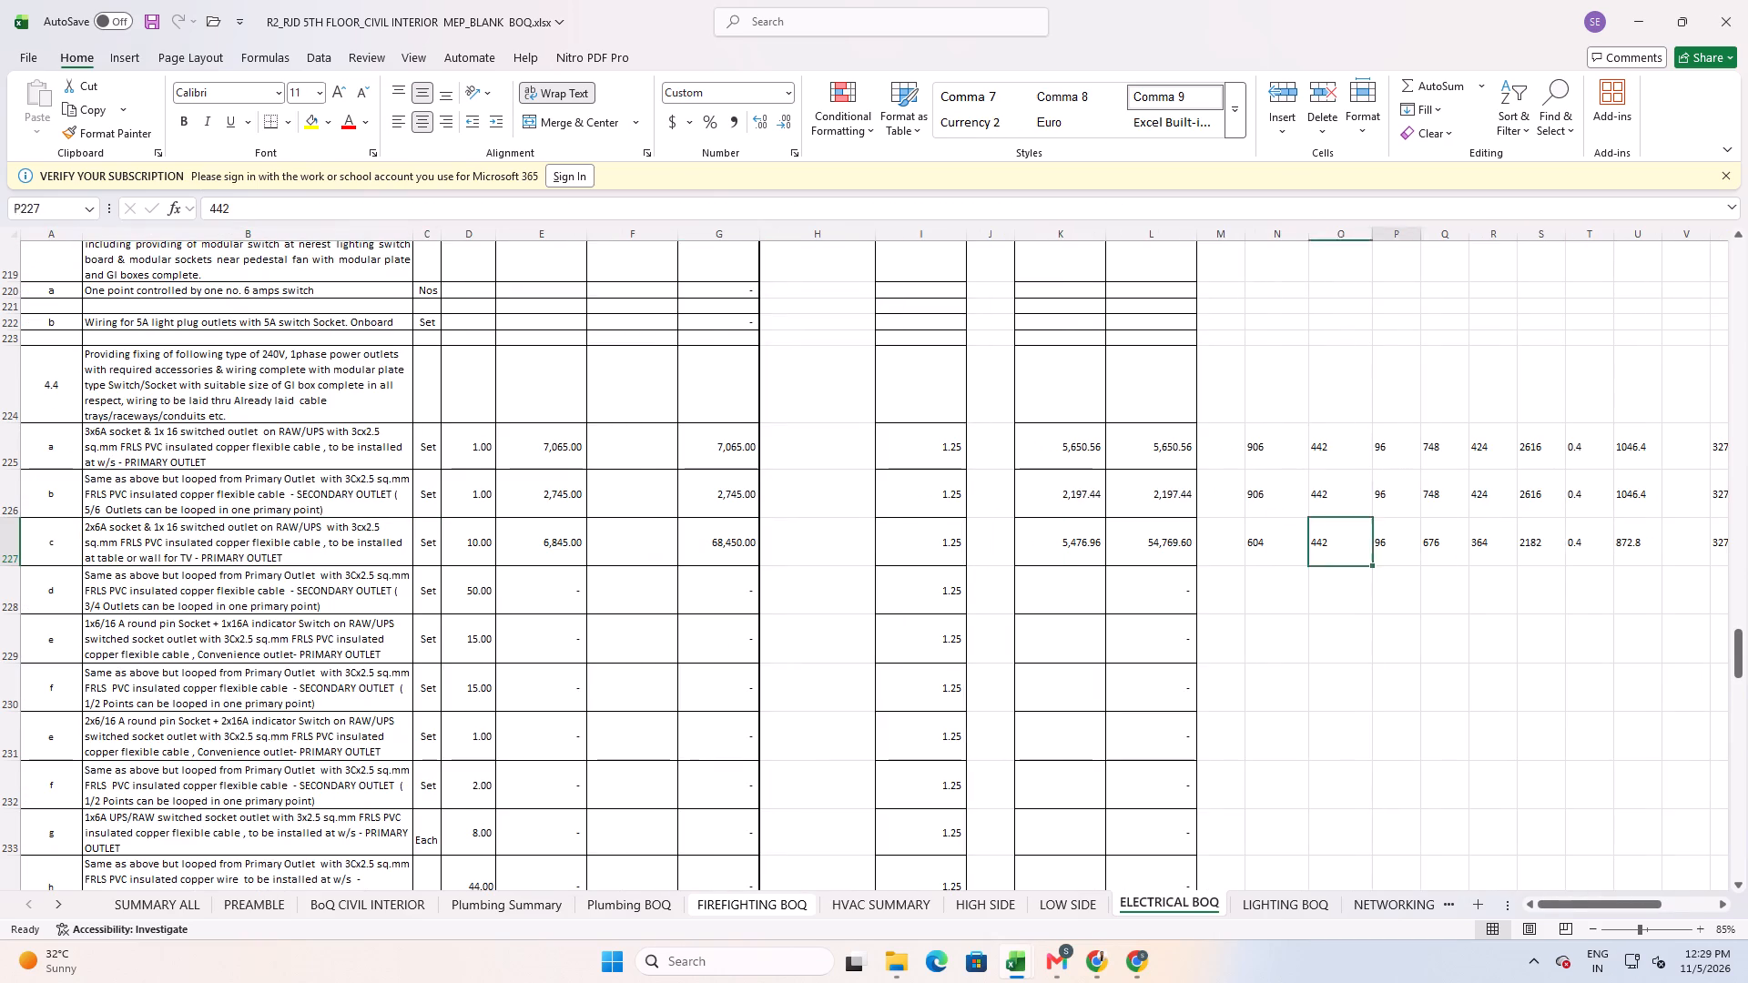
key("Left")
key("Left")
key("Left")
key("Left")
key("Left")
key("Left")
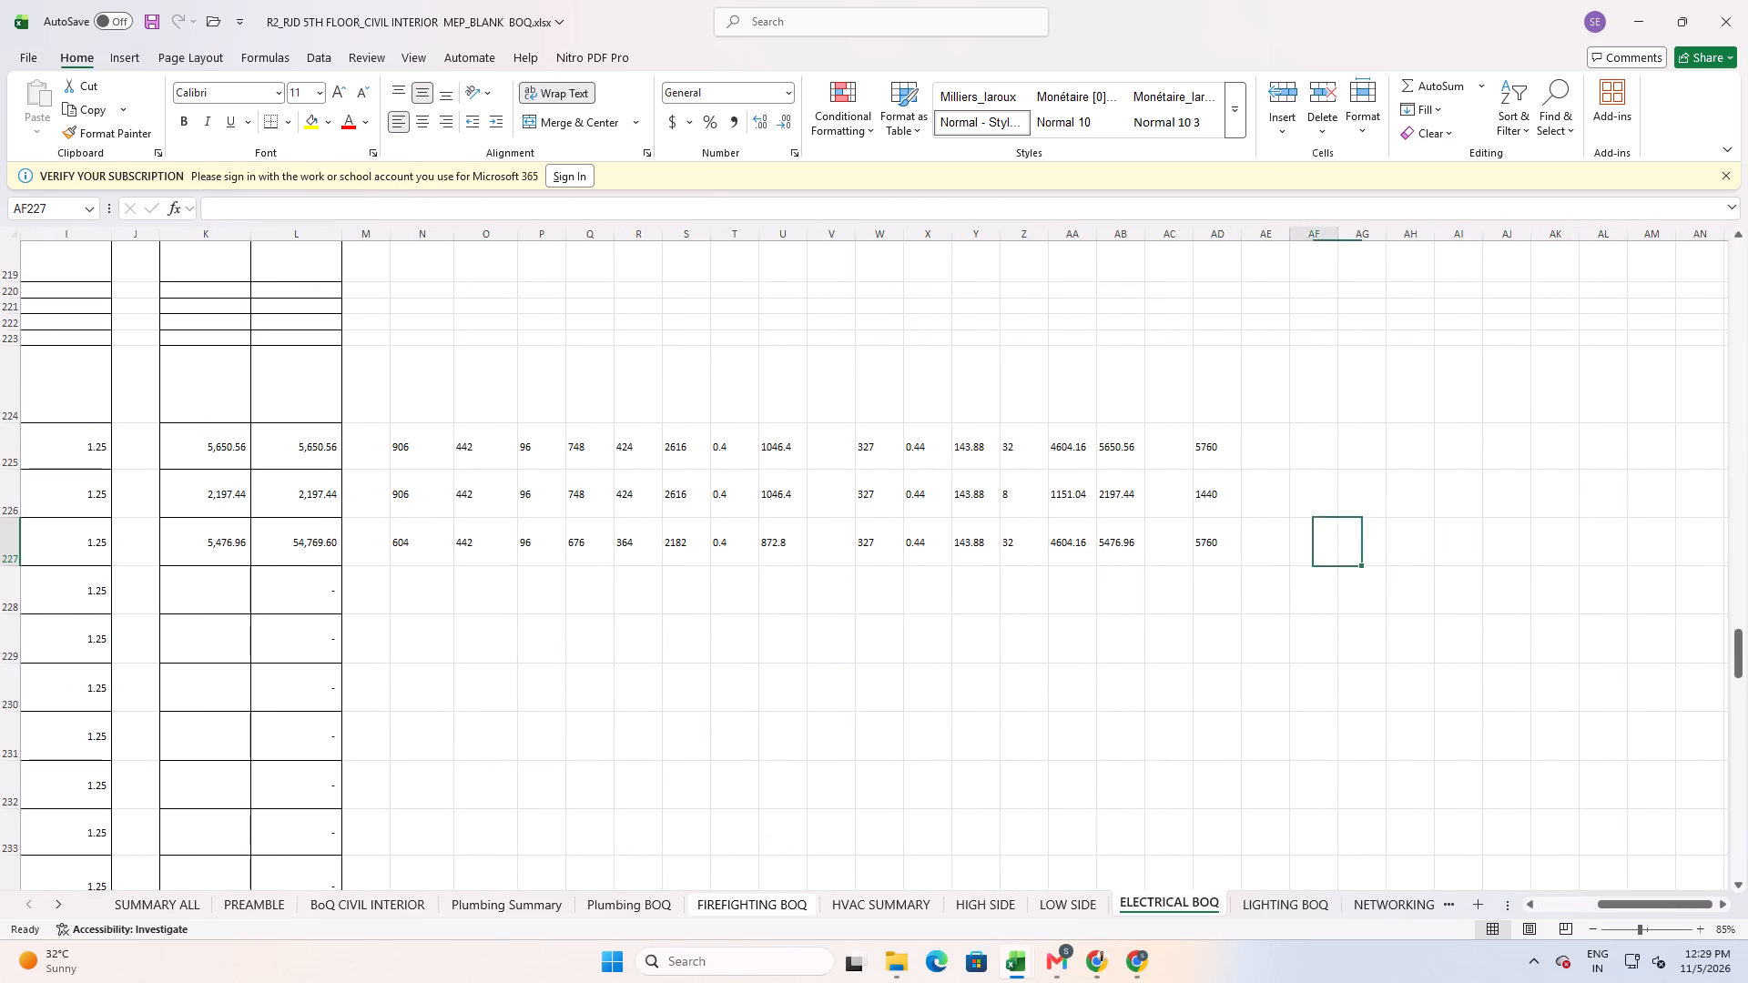
key("Left")
key("Left")
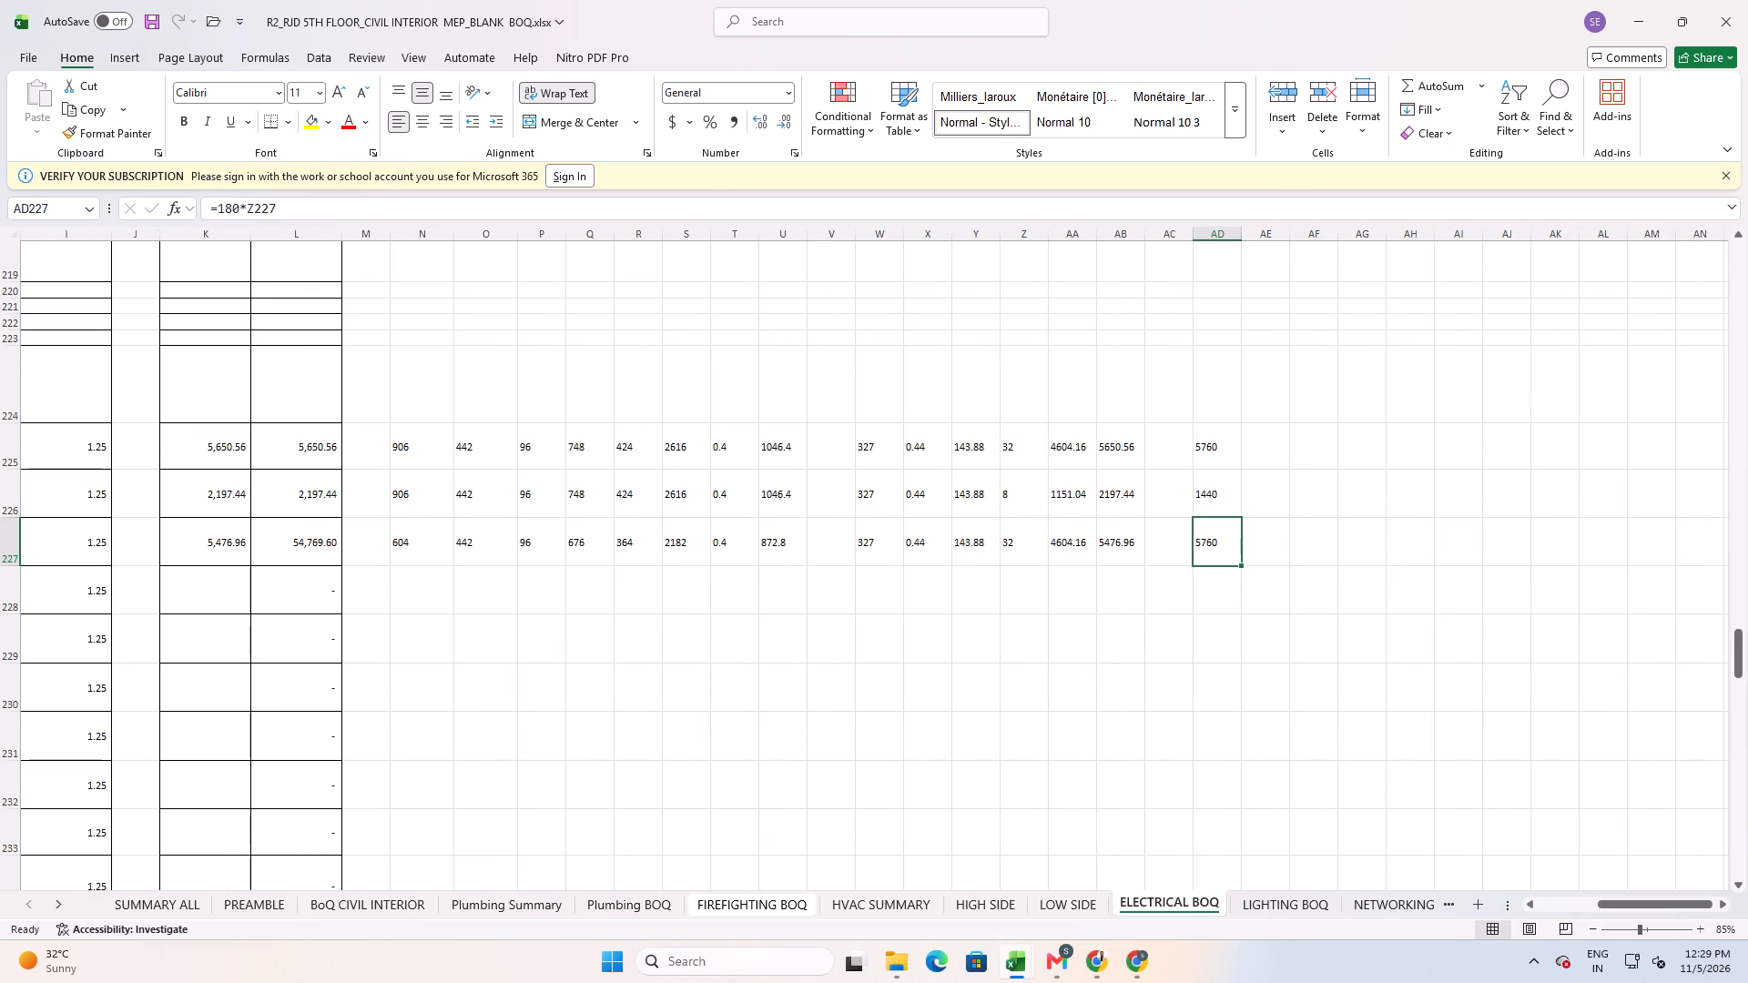
key("Up")
key("Up")
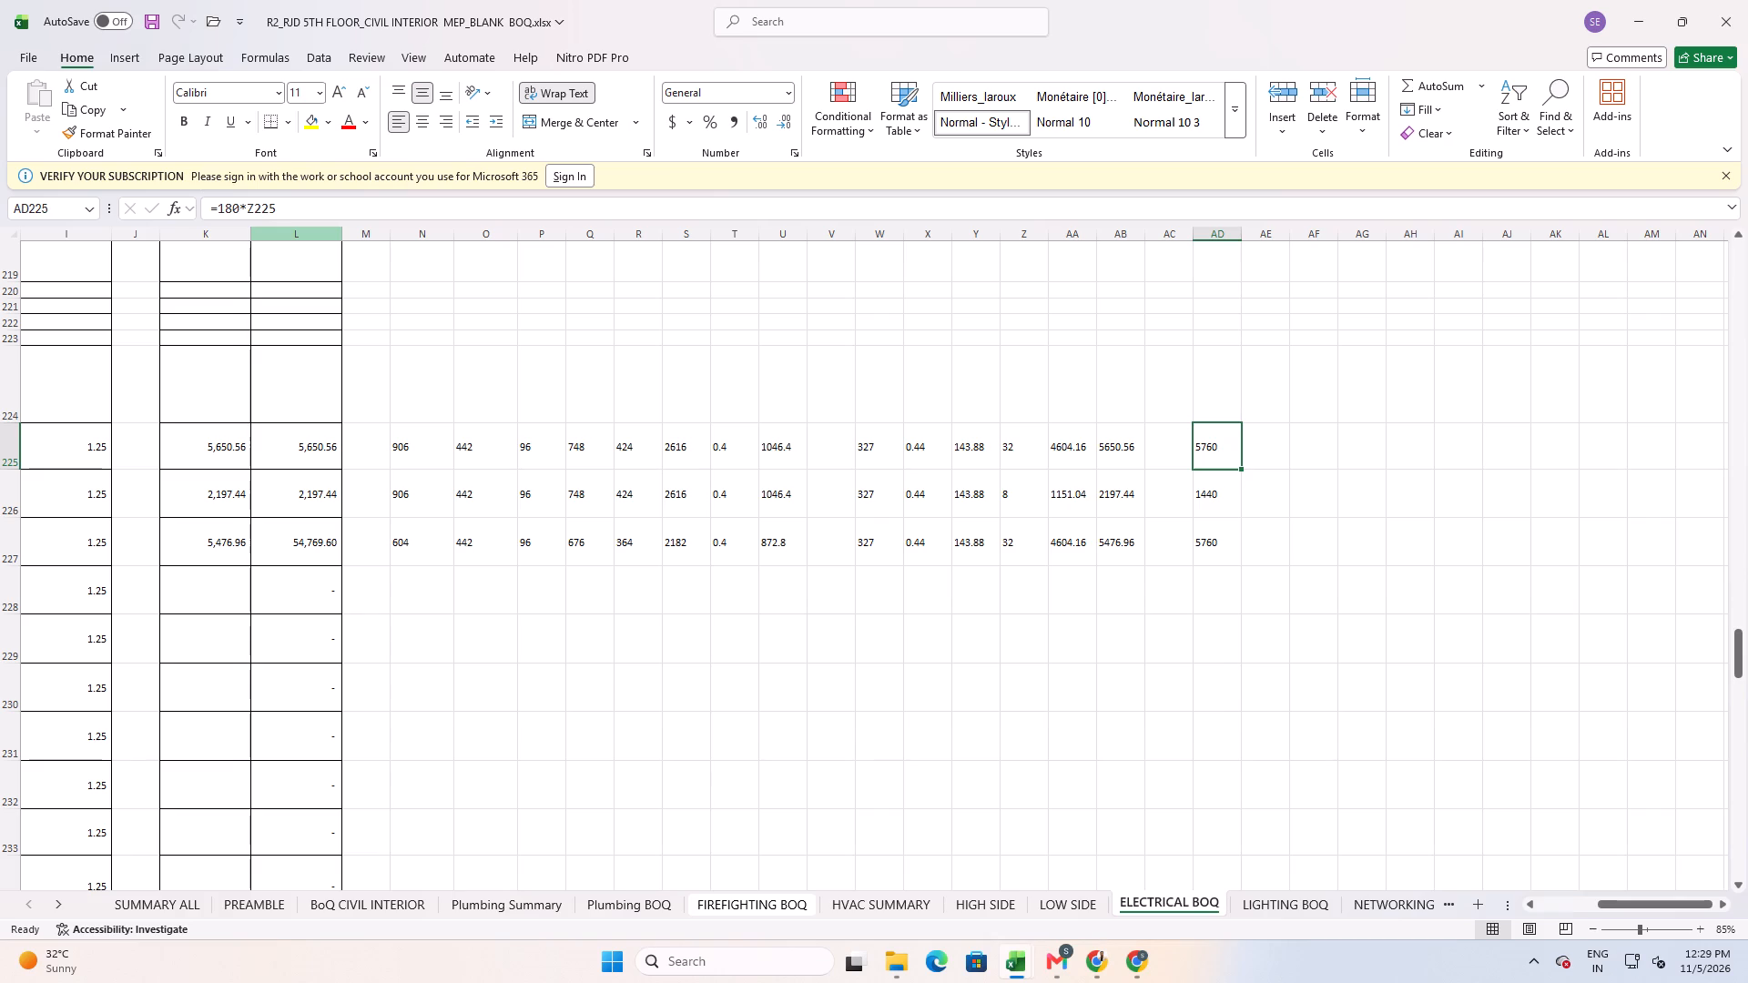
key("equal")
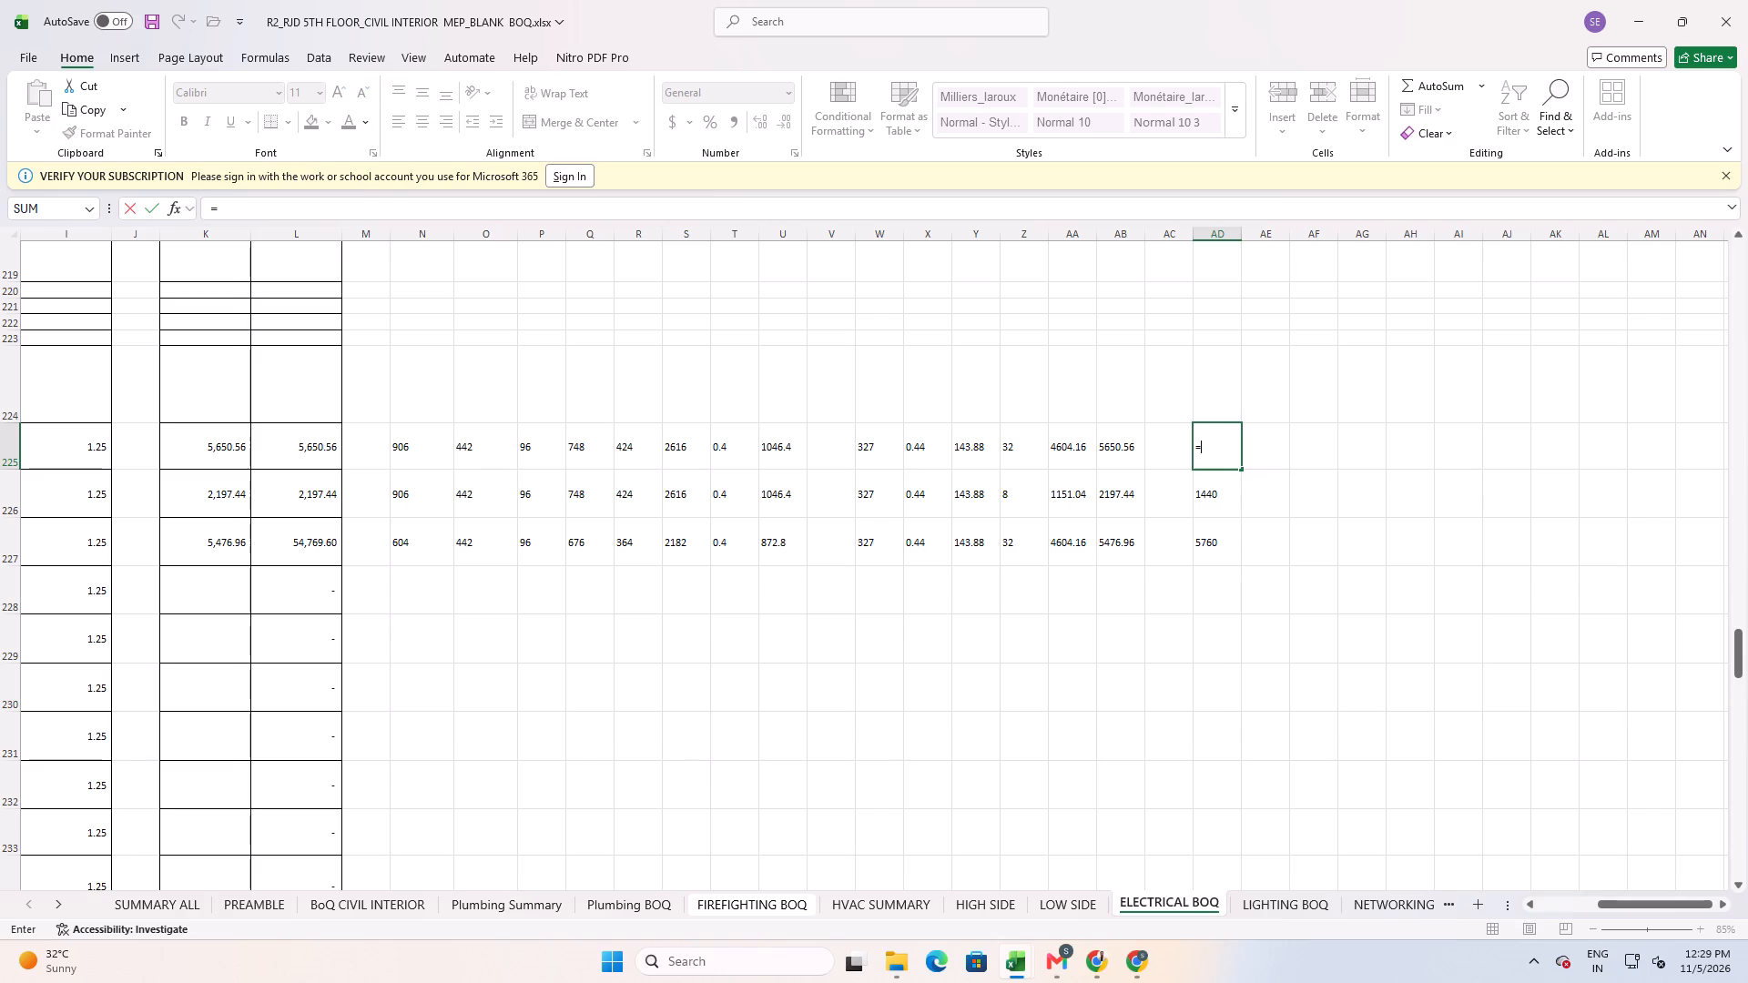
type("30")
key("asterisk")
key("Left")
key("Left")
key("Left")
key("Left")
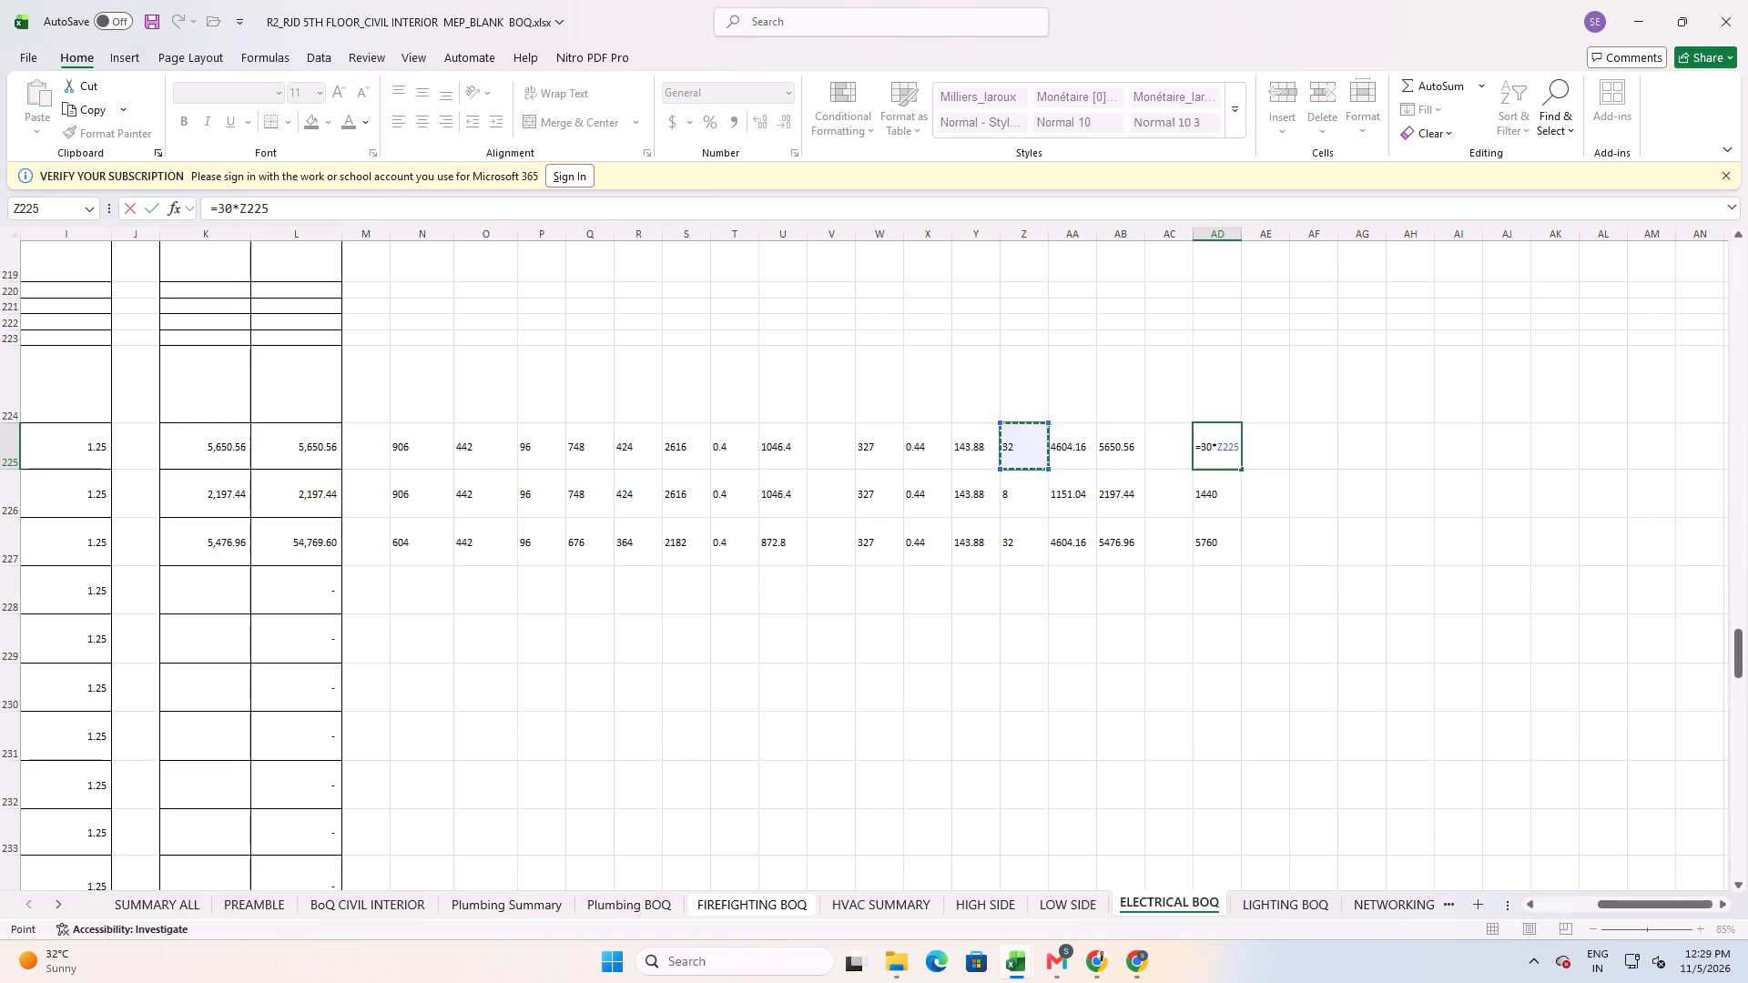
key("Return")
Enter 150 in column AE for item 4.4 a.
key("Up")
key("Right")
type("150")
key("Right")
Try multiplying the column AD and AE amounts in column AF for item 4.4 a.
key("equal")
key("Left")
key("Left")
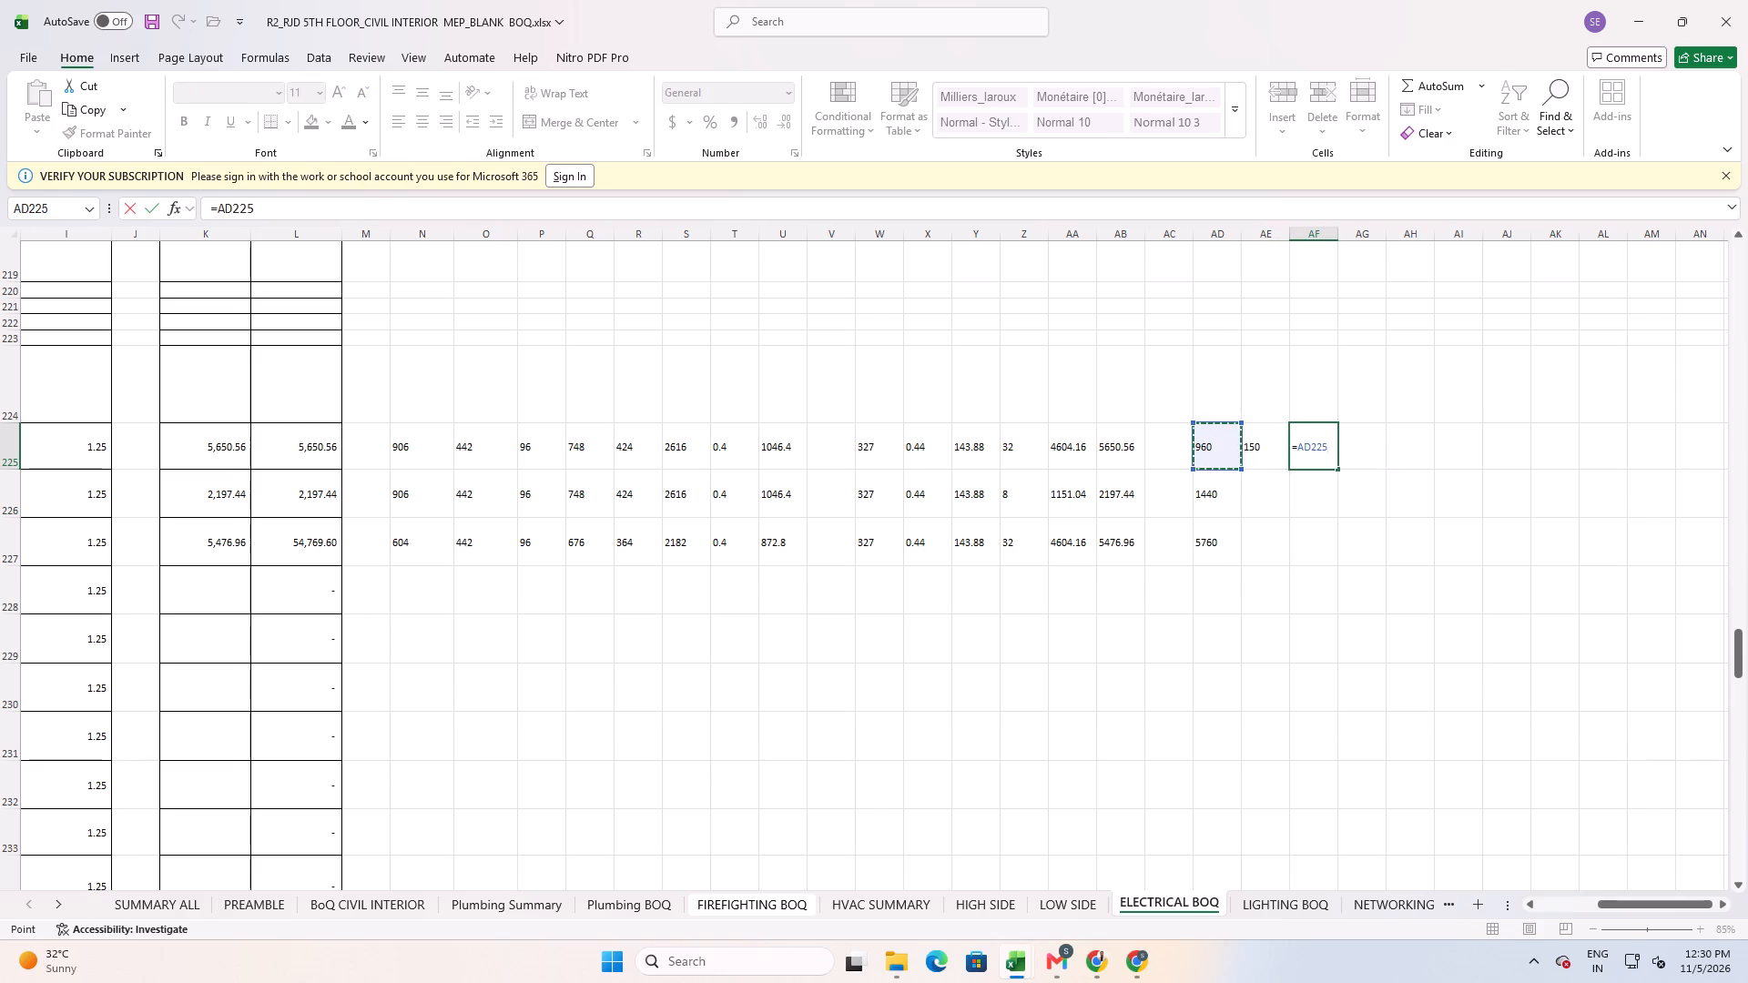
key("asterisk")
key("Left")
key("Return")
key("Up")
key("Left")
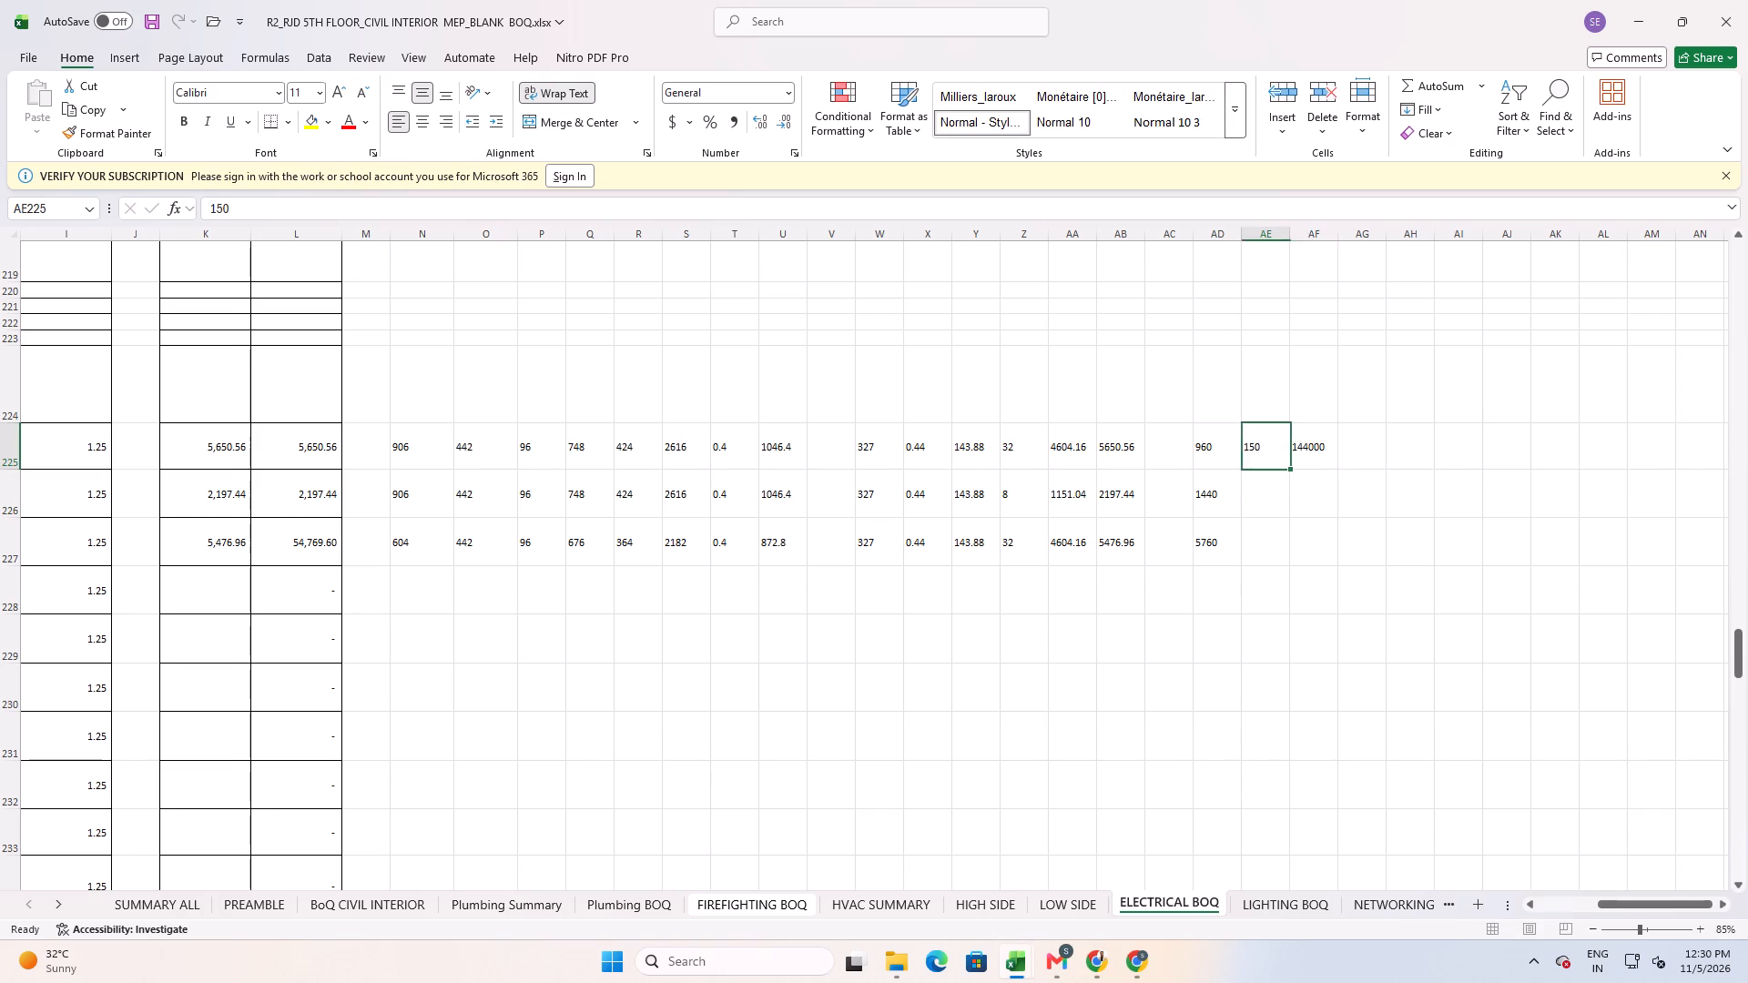
Set column AF for item 4.4 a to the sum of its column AD and AE amounts.
key("Right")
key("equal")
key("Left")
key("Left")
key("plus")
key("Left")
key("Return")
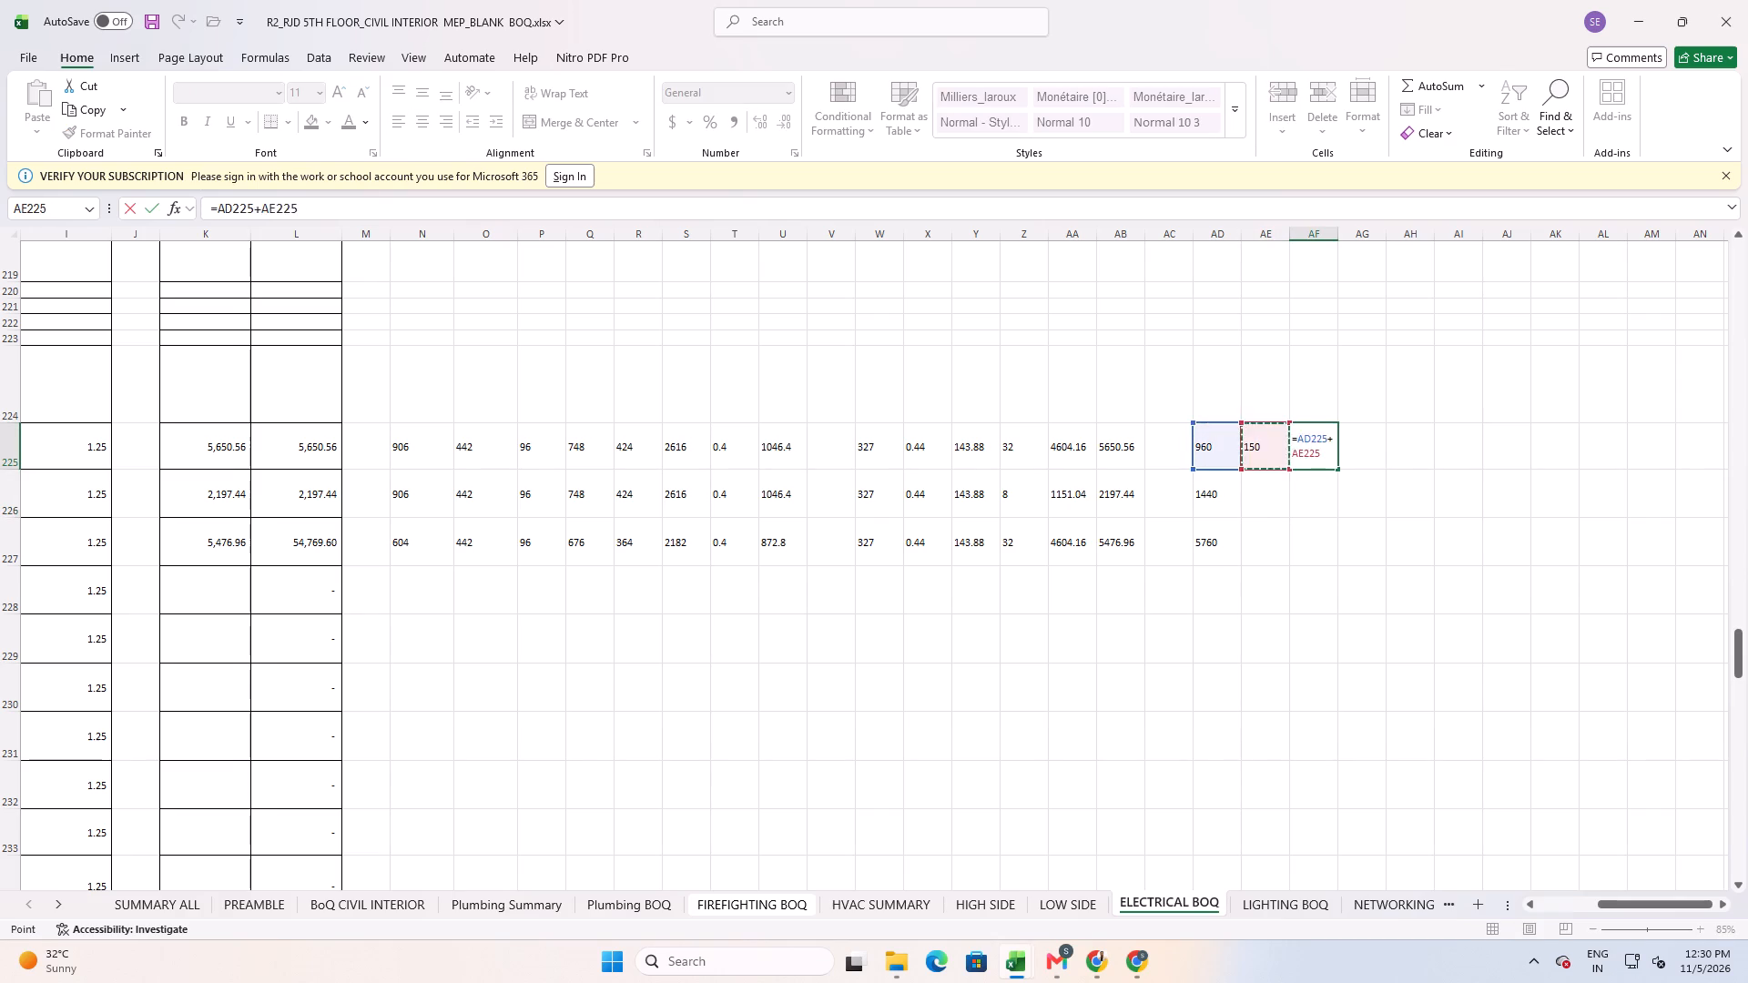
Link item 4.4 a's installation rate in column F to its column AF total.
key("Up")
key("Left")
key("Left")
key("Left")
key("Left")
key("Left")
key("Left")
key("Left")
key("Left")
key("Left")
key("Left")
key("Left")
key("Left")
key("Left")
key("Left")
key("Left")
key("Left")
key("Left")
key("Left")
key("Left")
key("Left")
key("Left")
key("Left")
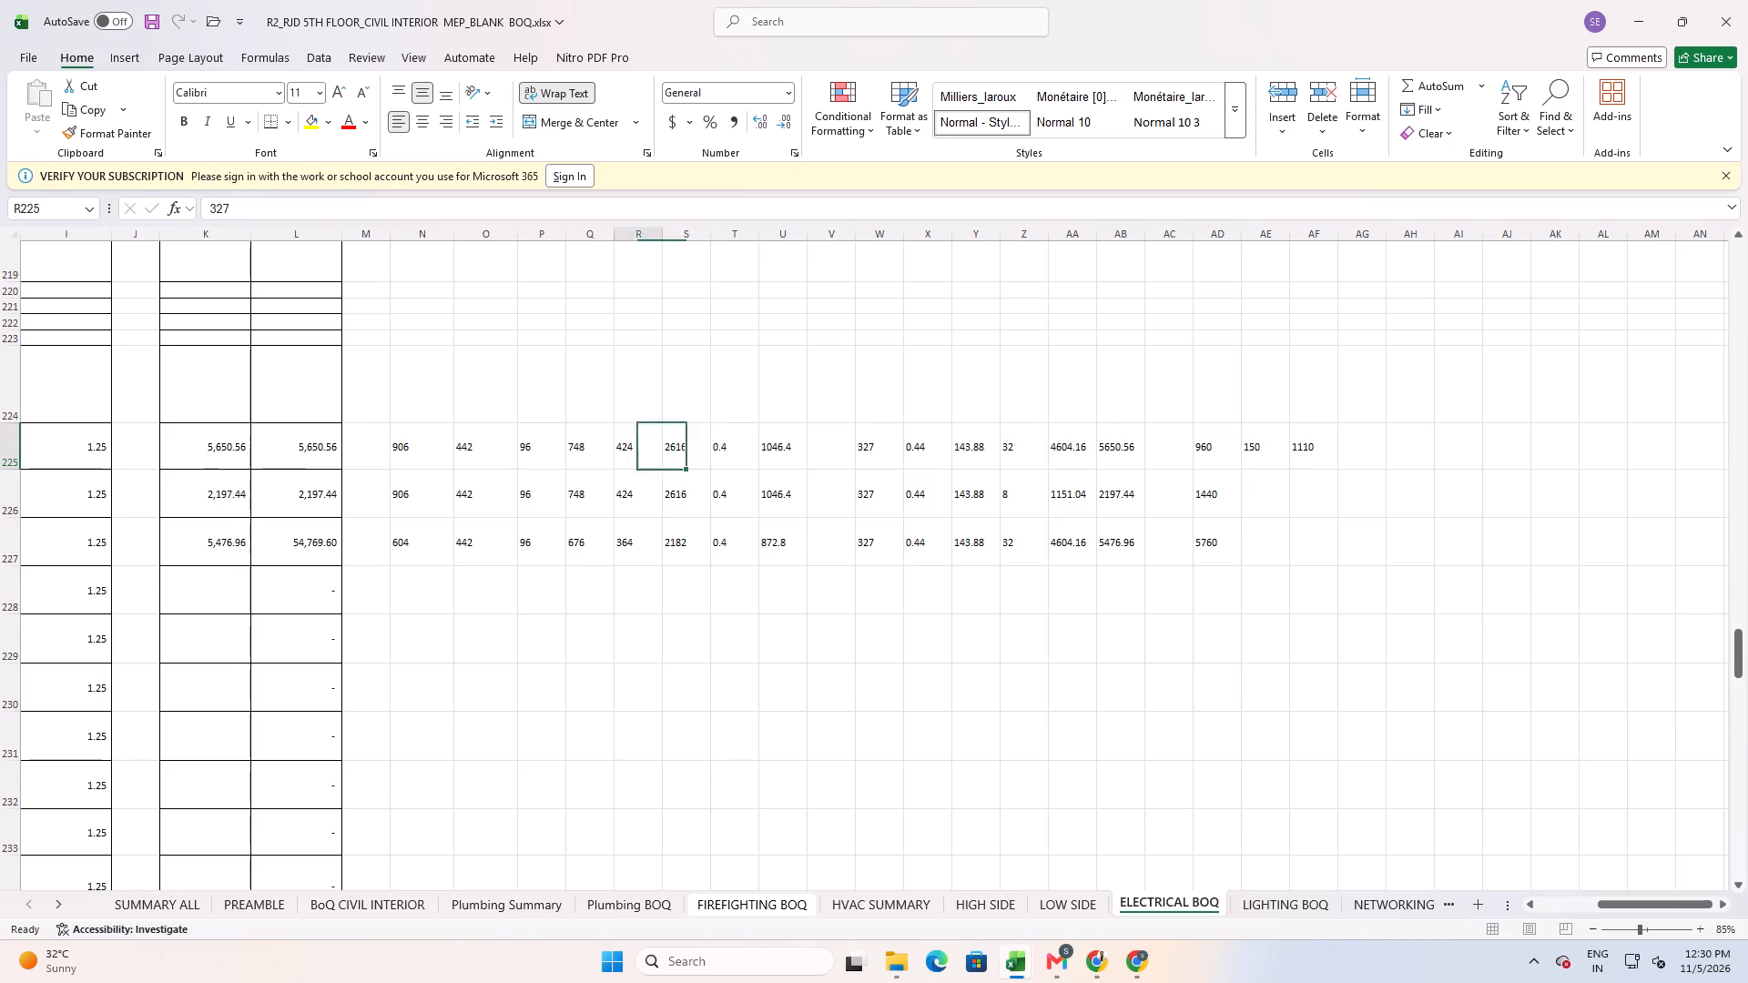
key("Left")
key("Right")
key("Left")
key("Left")
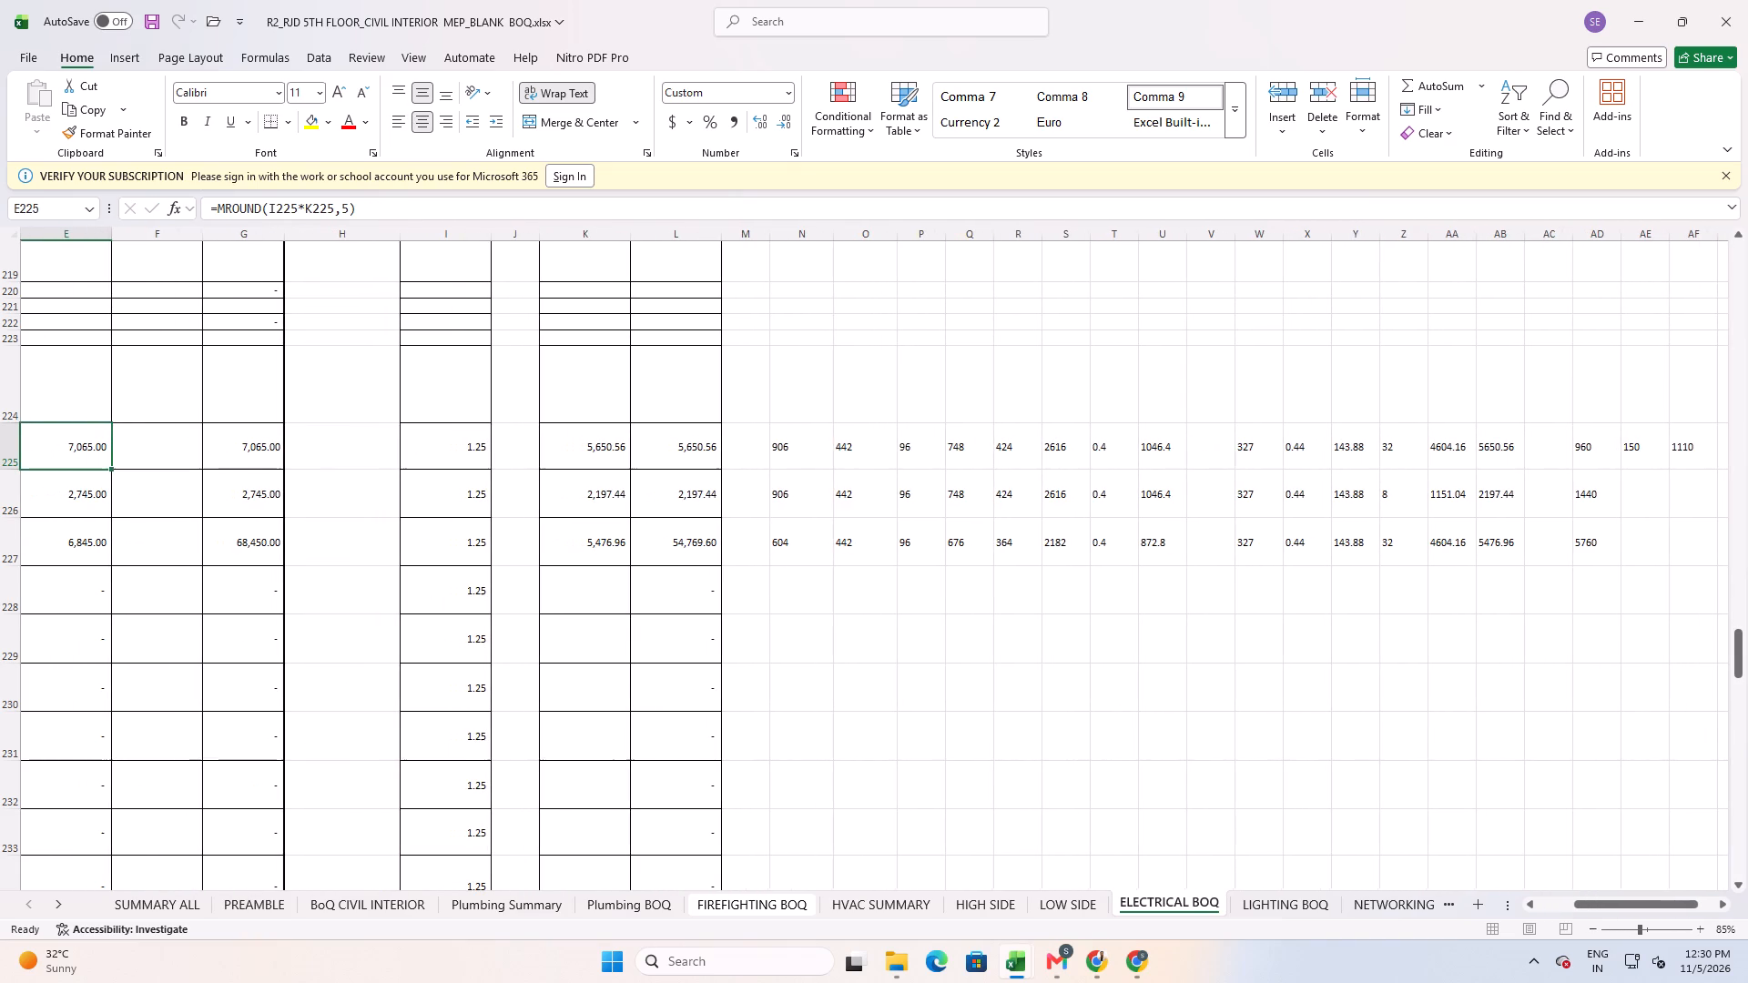
key("Left")
key("Right")
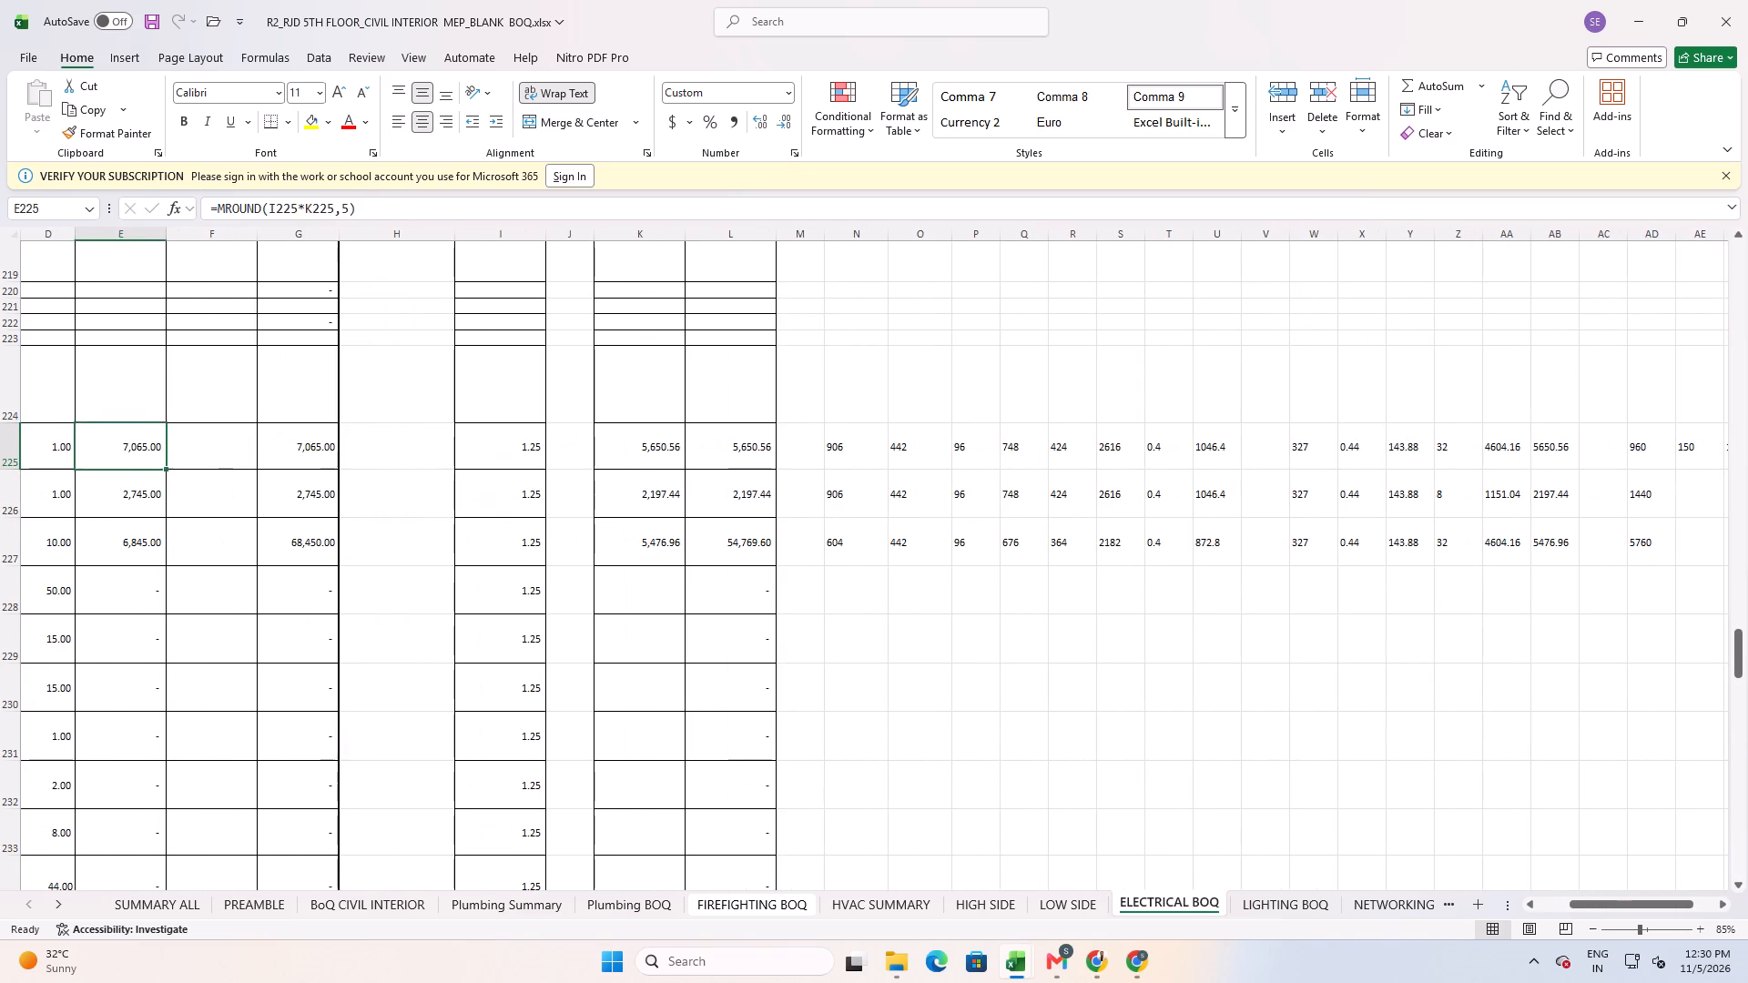
key("Right")
key("equal")
key("Right")
key("Right")
key("Right")
key("Right")
key("Right")
key("Right")
key("Right")
key("Right")
key("Right")
key("Right")
key("Right")
key("Right")
key("Right")
key("Right")
key("Right")
key("Right")
key("Right")
key("Right")
key("Right")
key("Right")
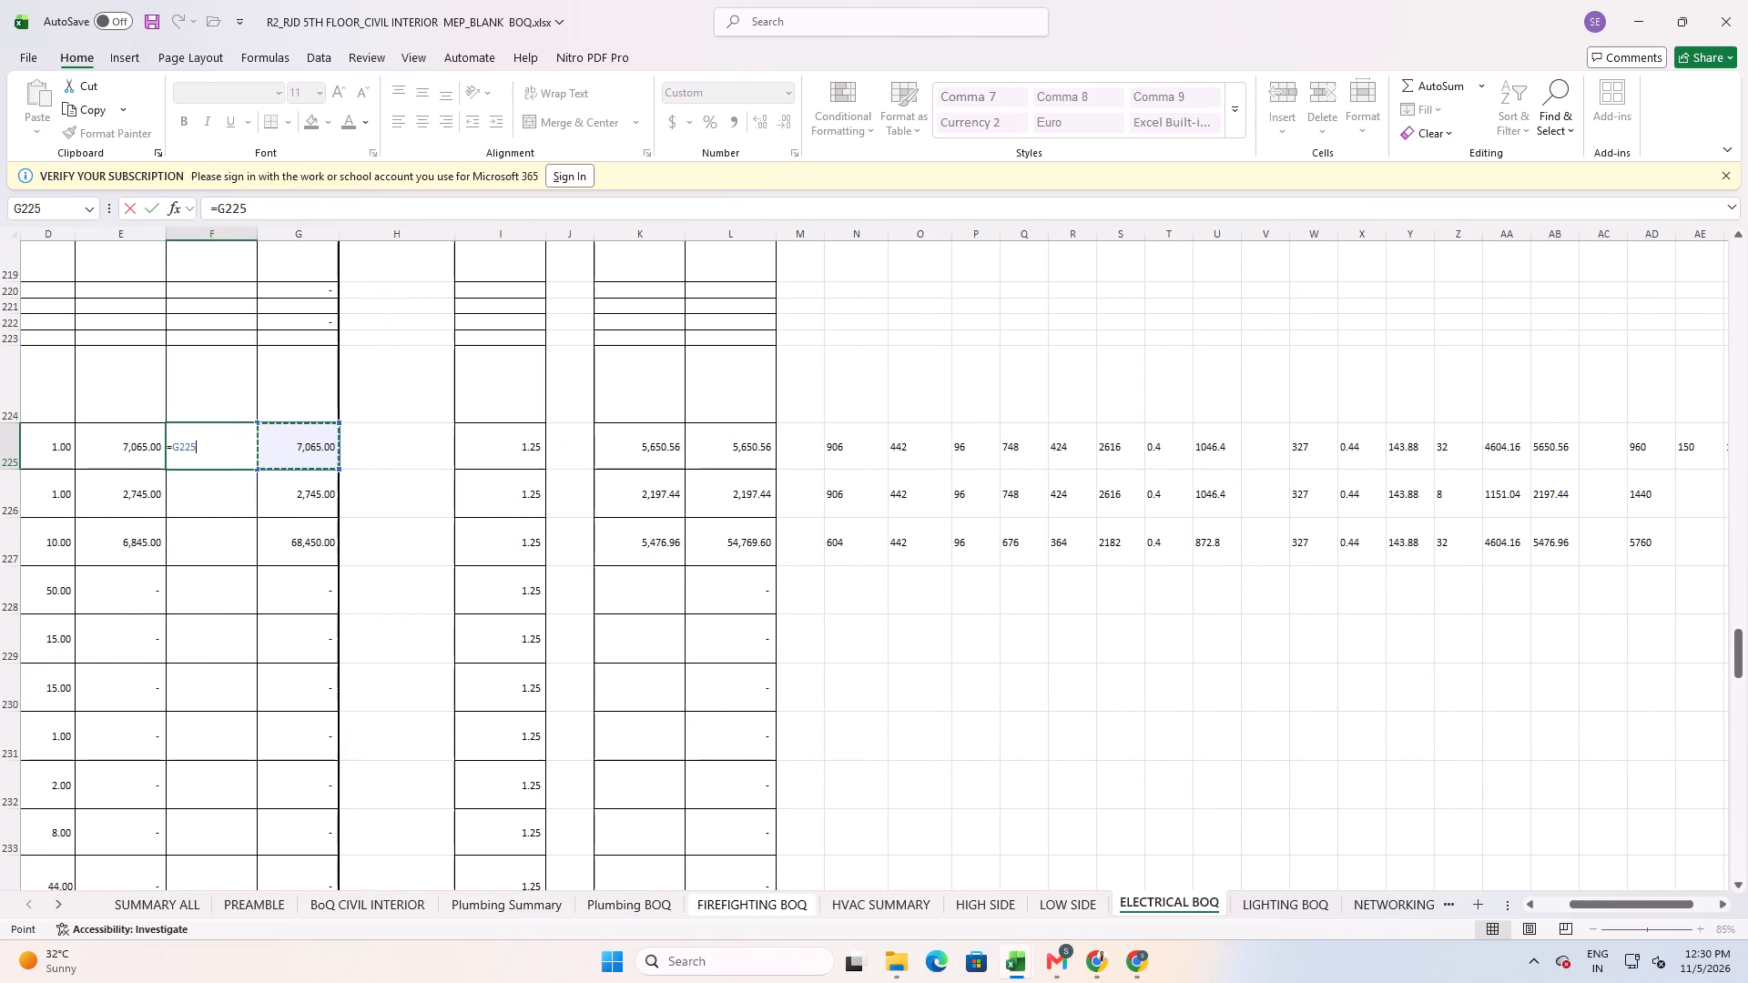
key("Left")
key("Left")
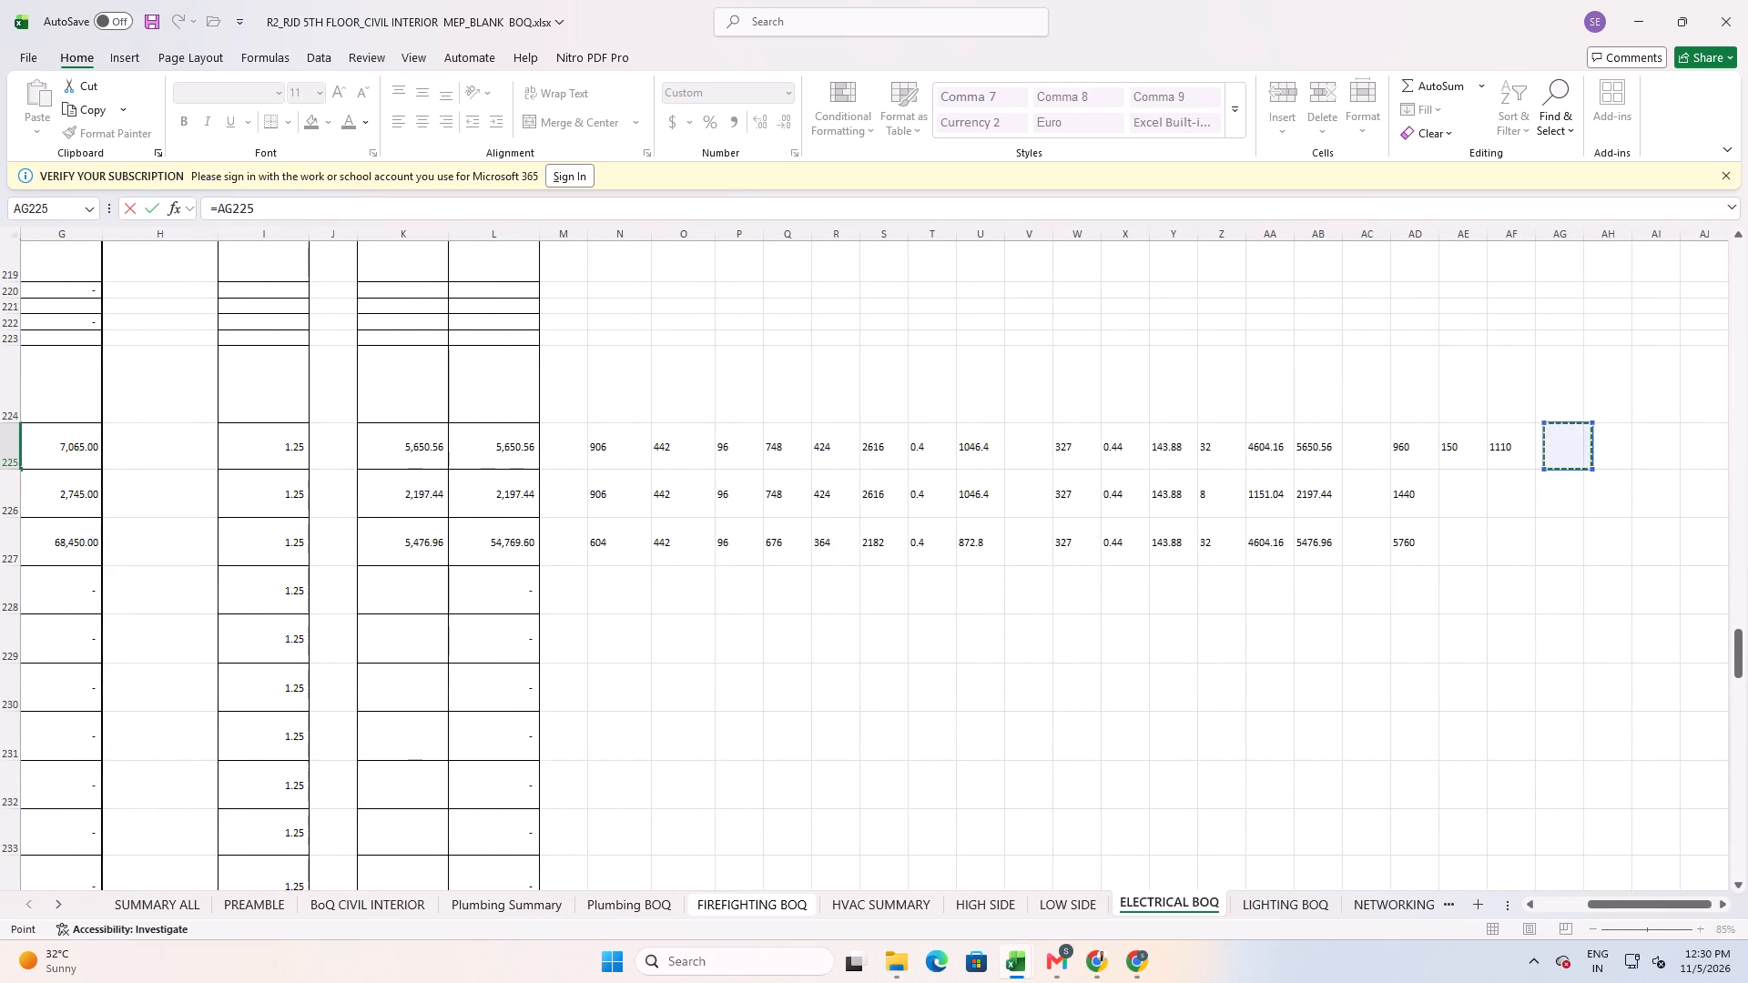
key("Left")
key("Return")
Fill item 4.4 a's installation build-up in columns AD to AF down to item b.
key("Left")
key("Left")
key("Left")
key("Left")
key("Left")
key("Left")
key("Left")
key("Left")
key("Left")
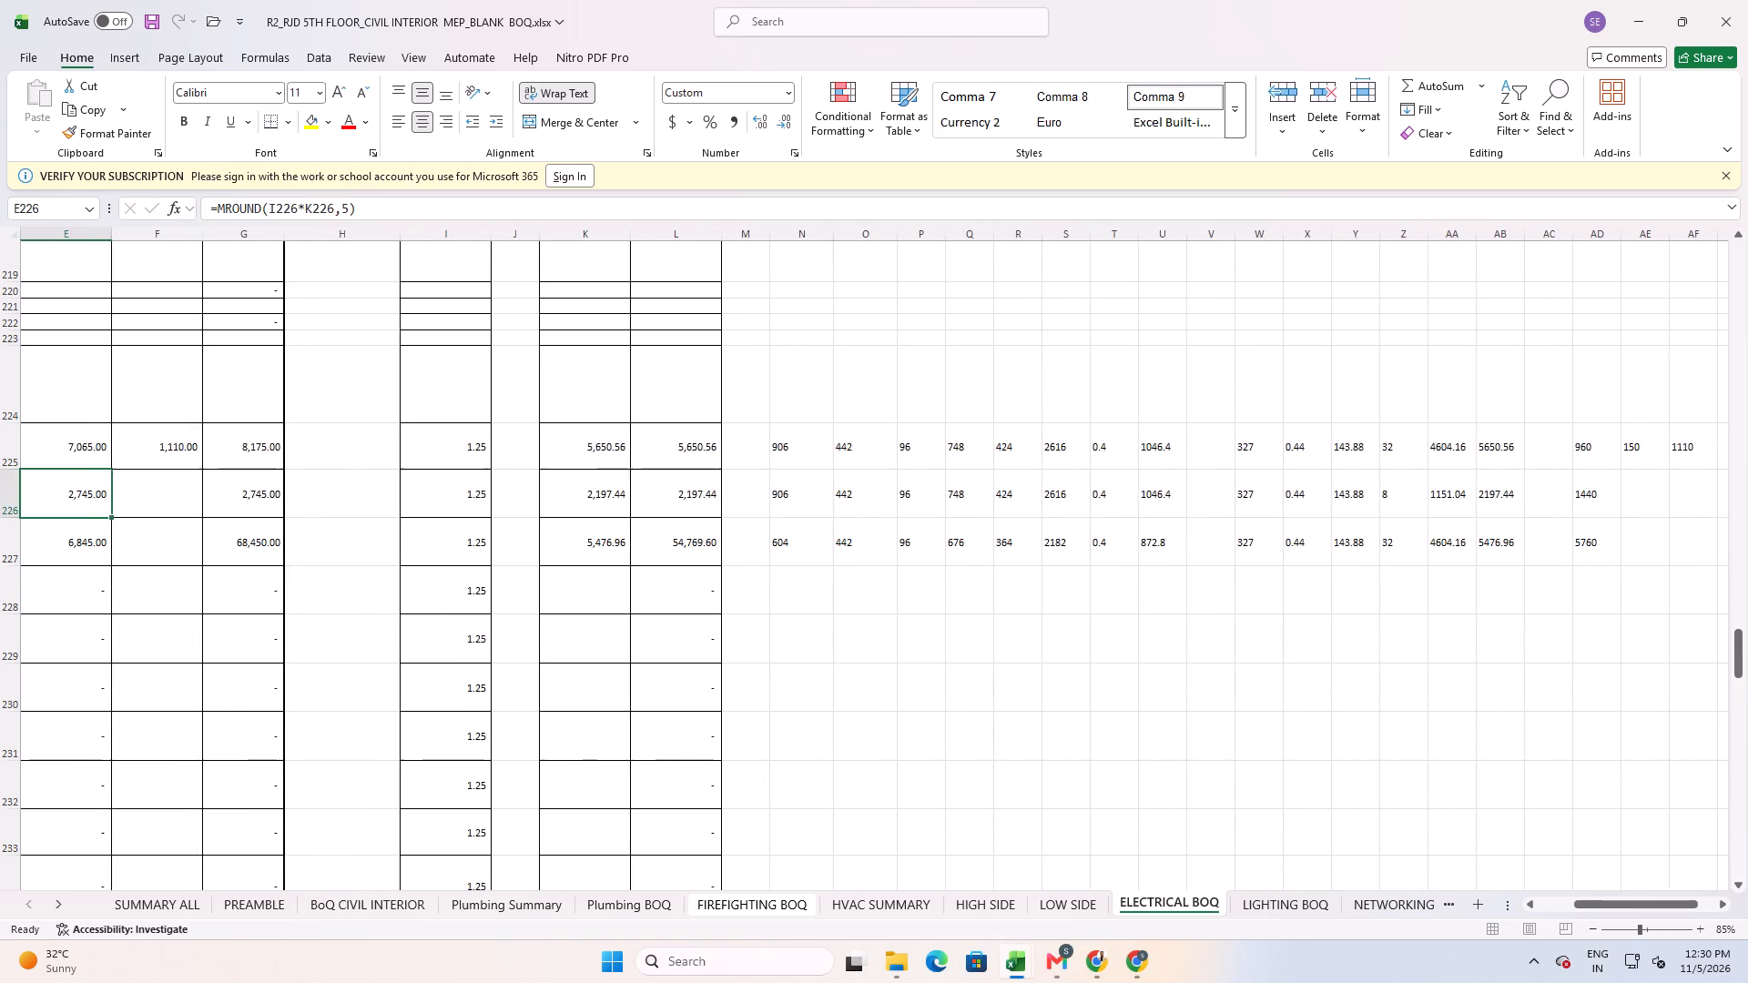
key("Right")
key("Right")
key("Right")
key("Right")
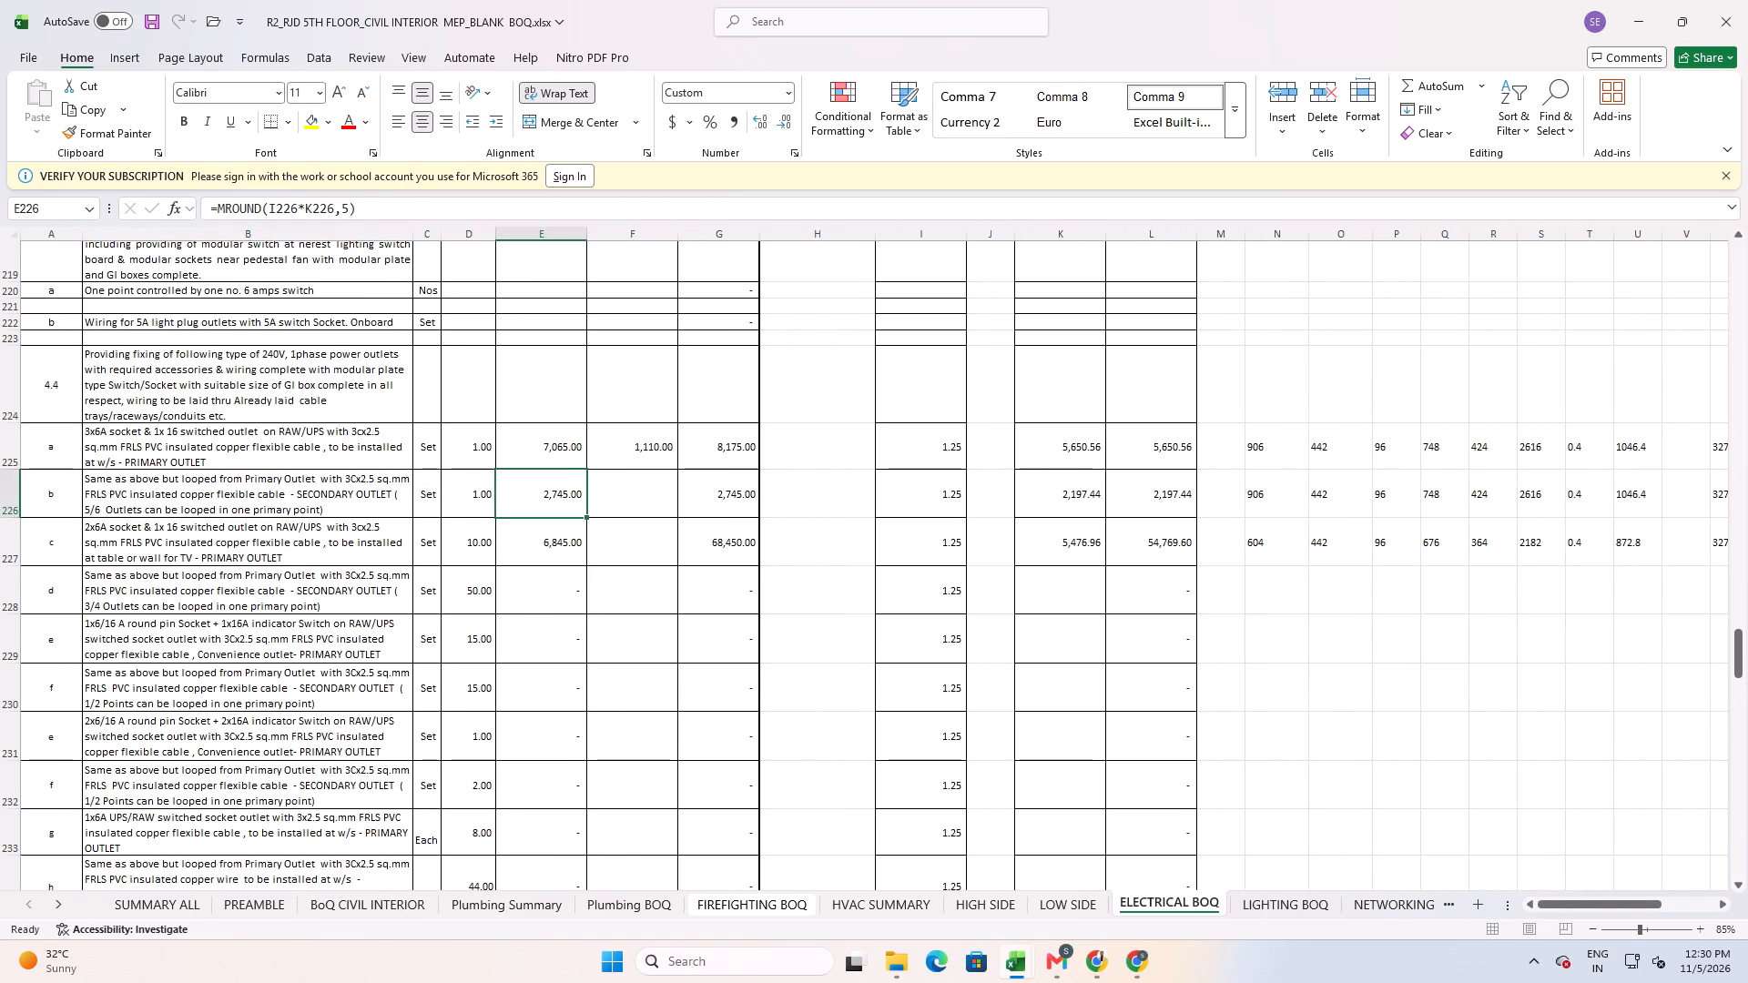
key("Right")
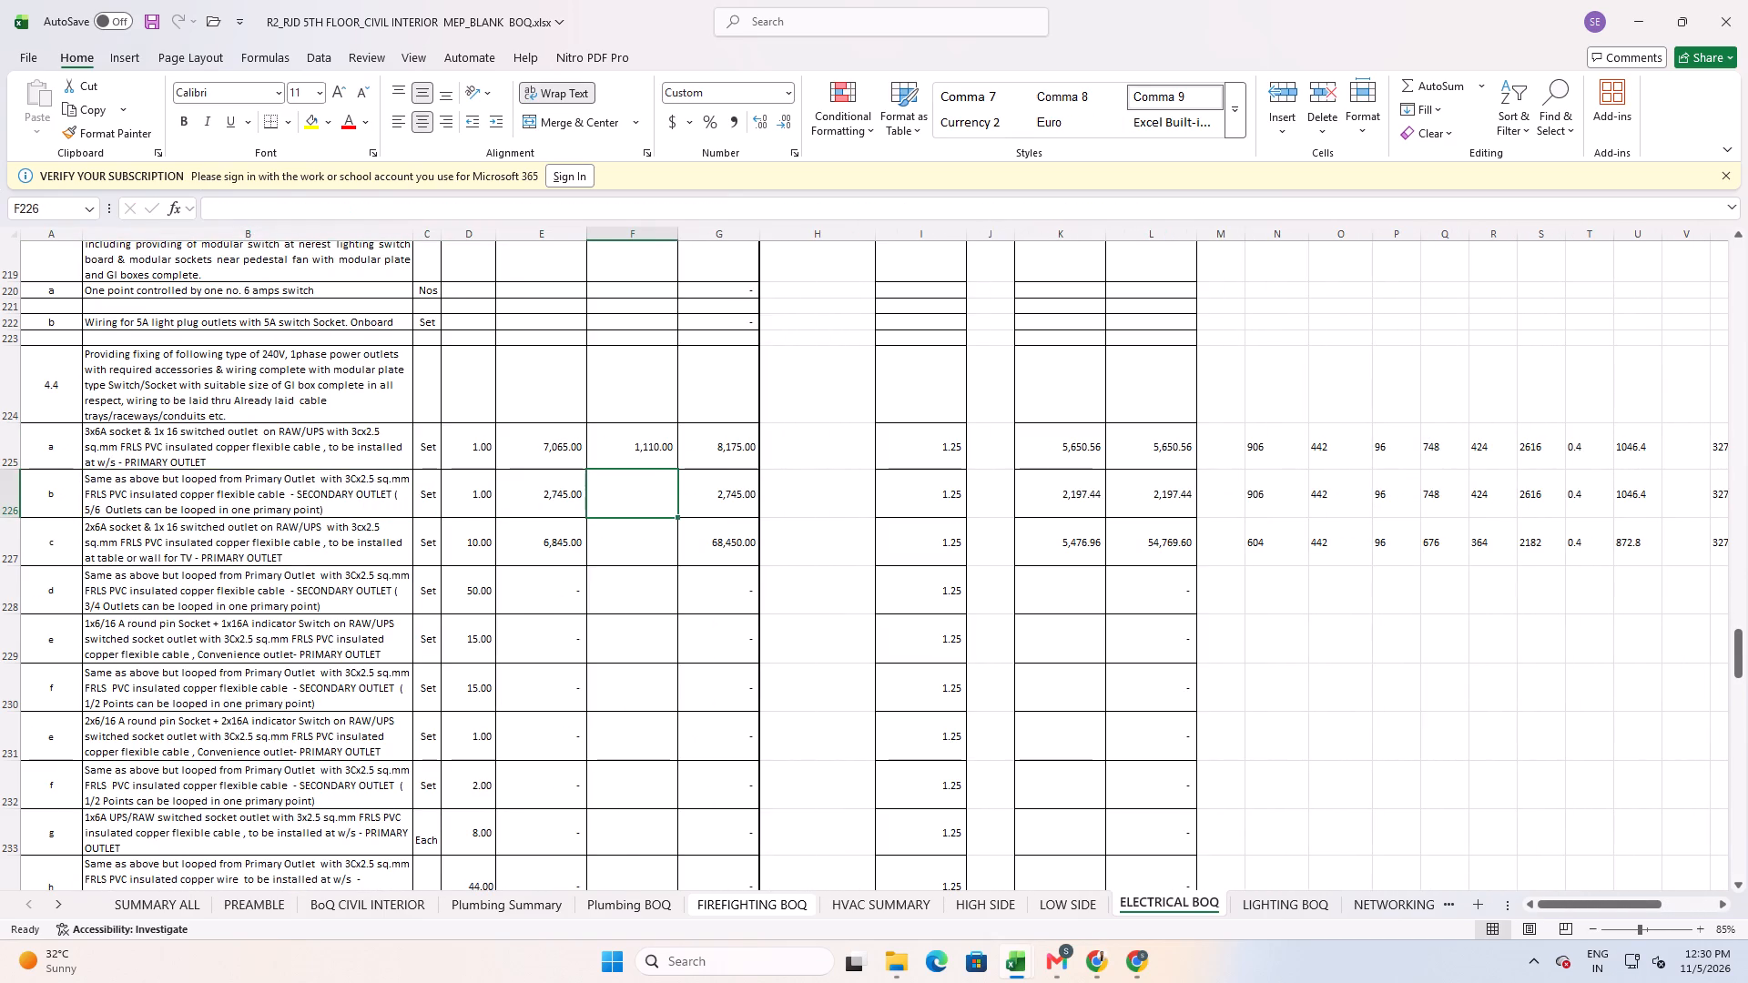
key("Up")
key("Right")
key("Right")
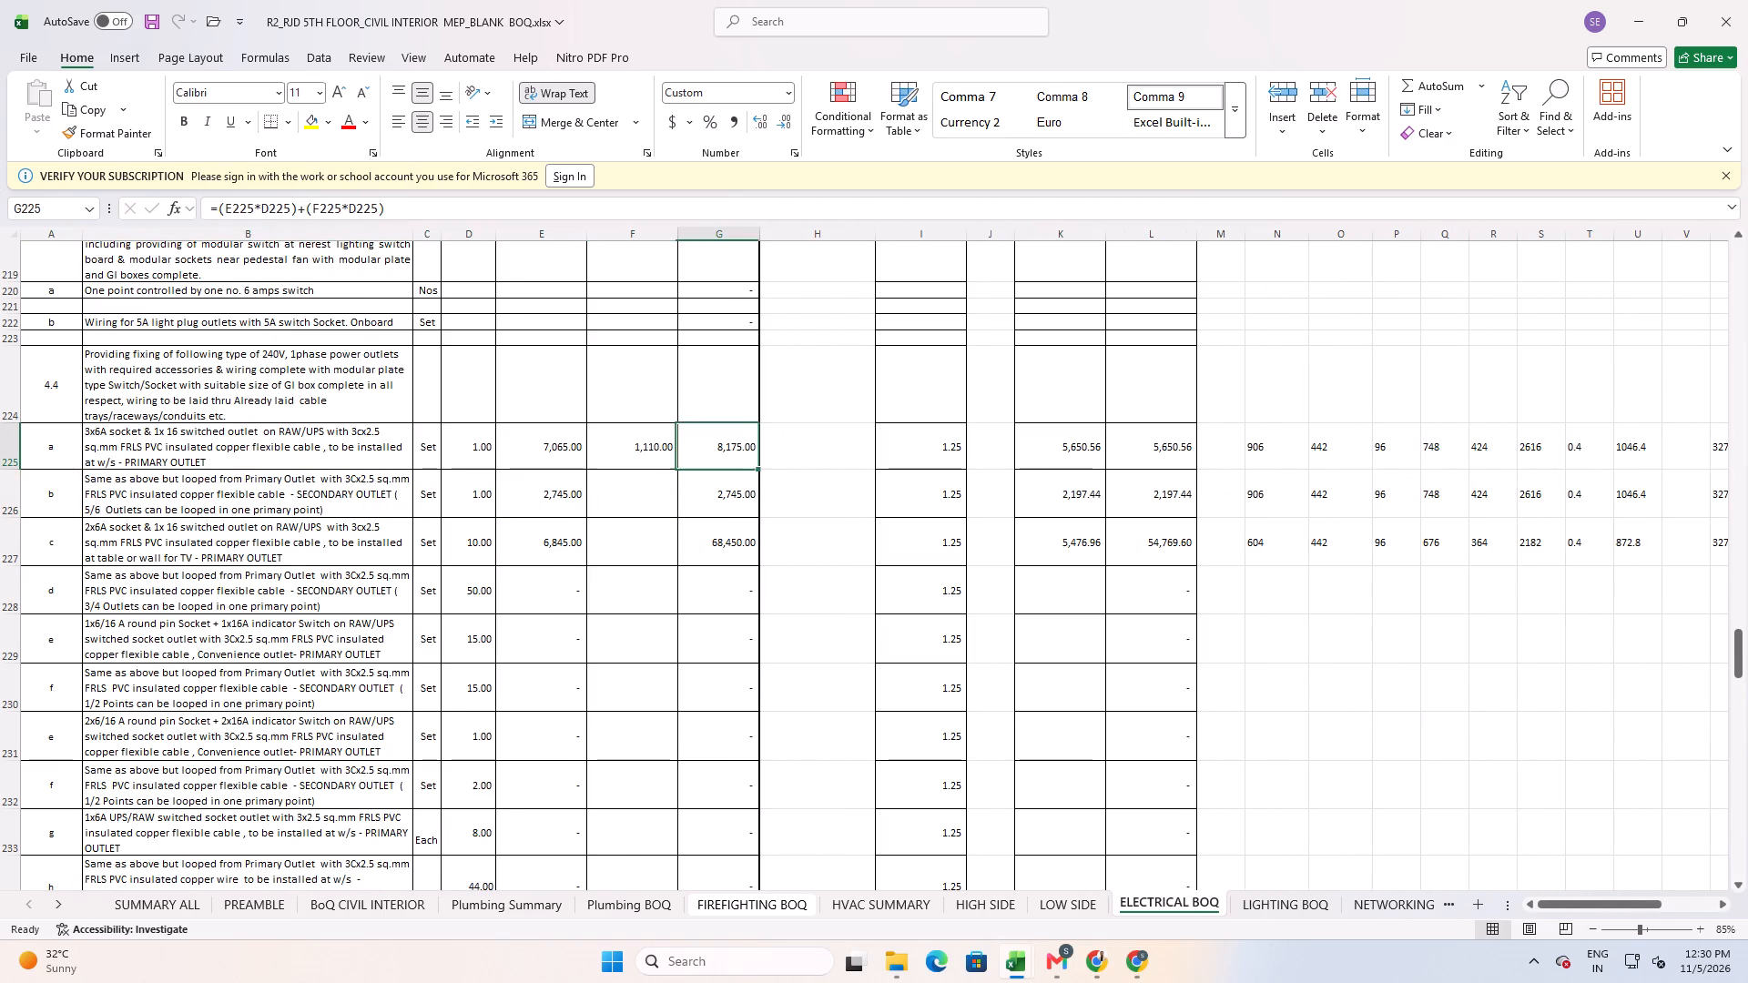
key("Right")
key("Right")
key("Right")
key("Right")
key("Right")
key("Right")
key("Right")
key("Right")
key("Right")
key("Right")
key("Right")
key("Right")
key("Right")
key("Right")
key("Right")
key("Right")
key("Right")
key("Right")
key("Right")
key("Right")
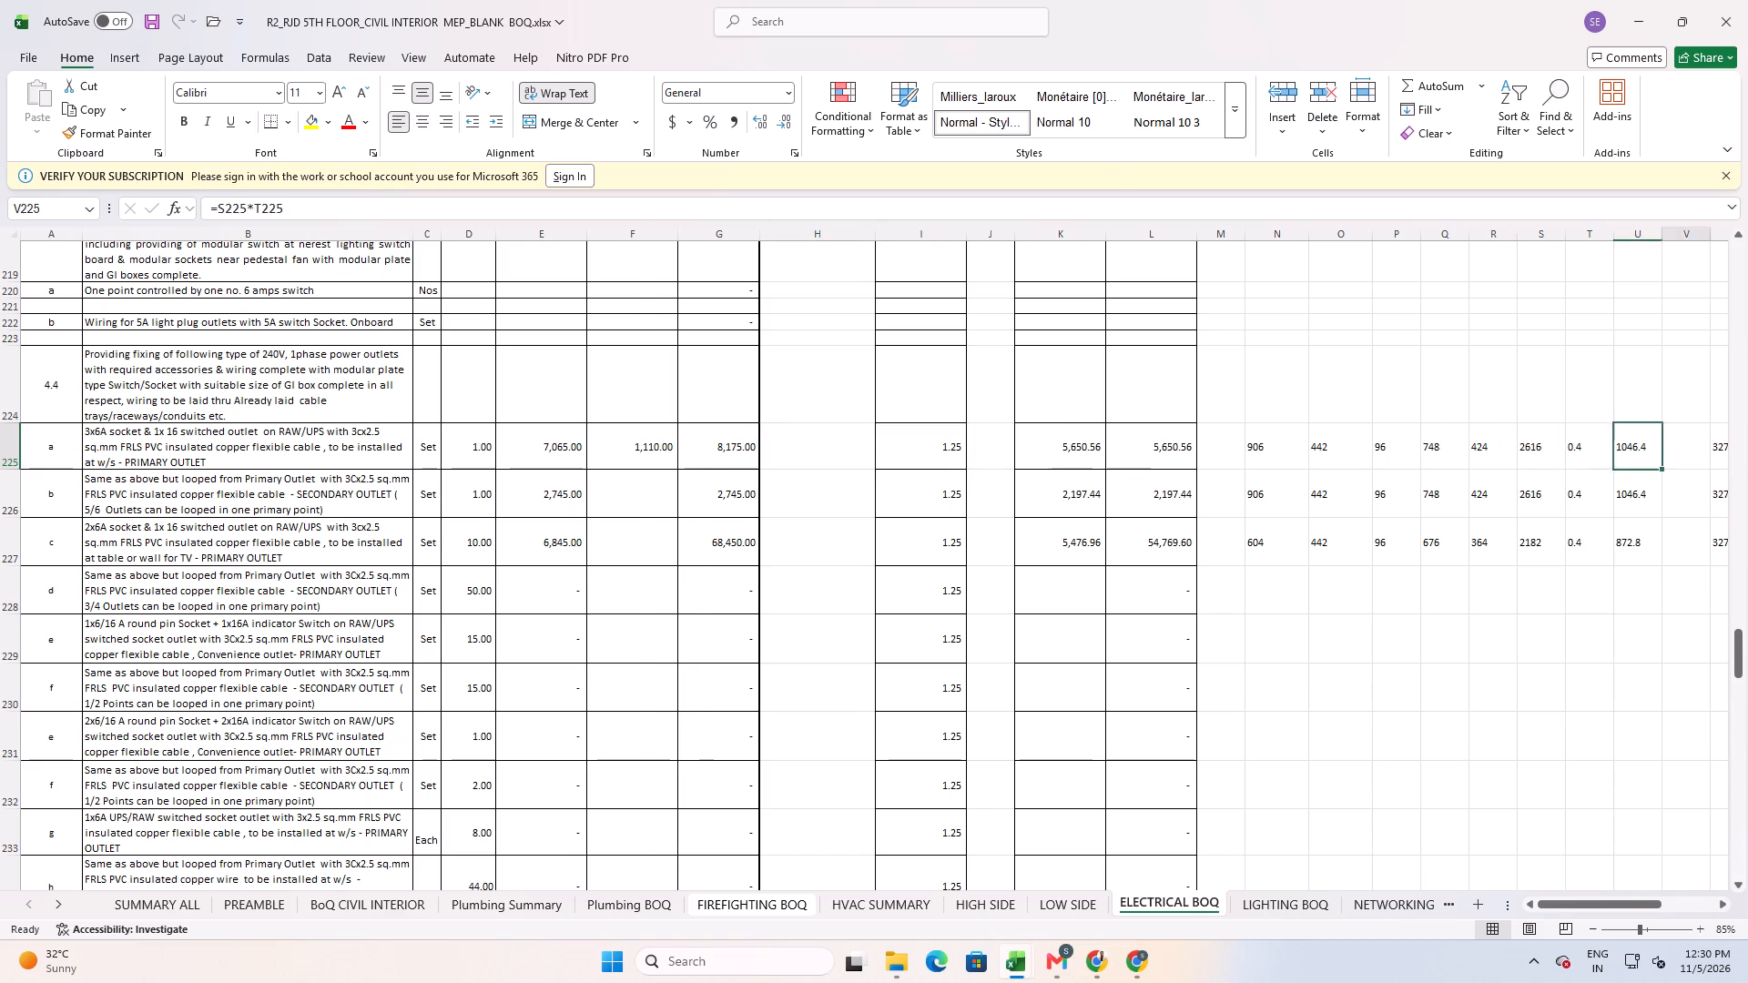
key("Right")
key("Right")
key("Right")
key("Left")
key("Left")
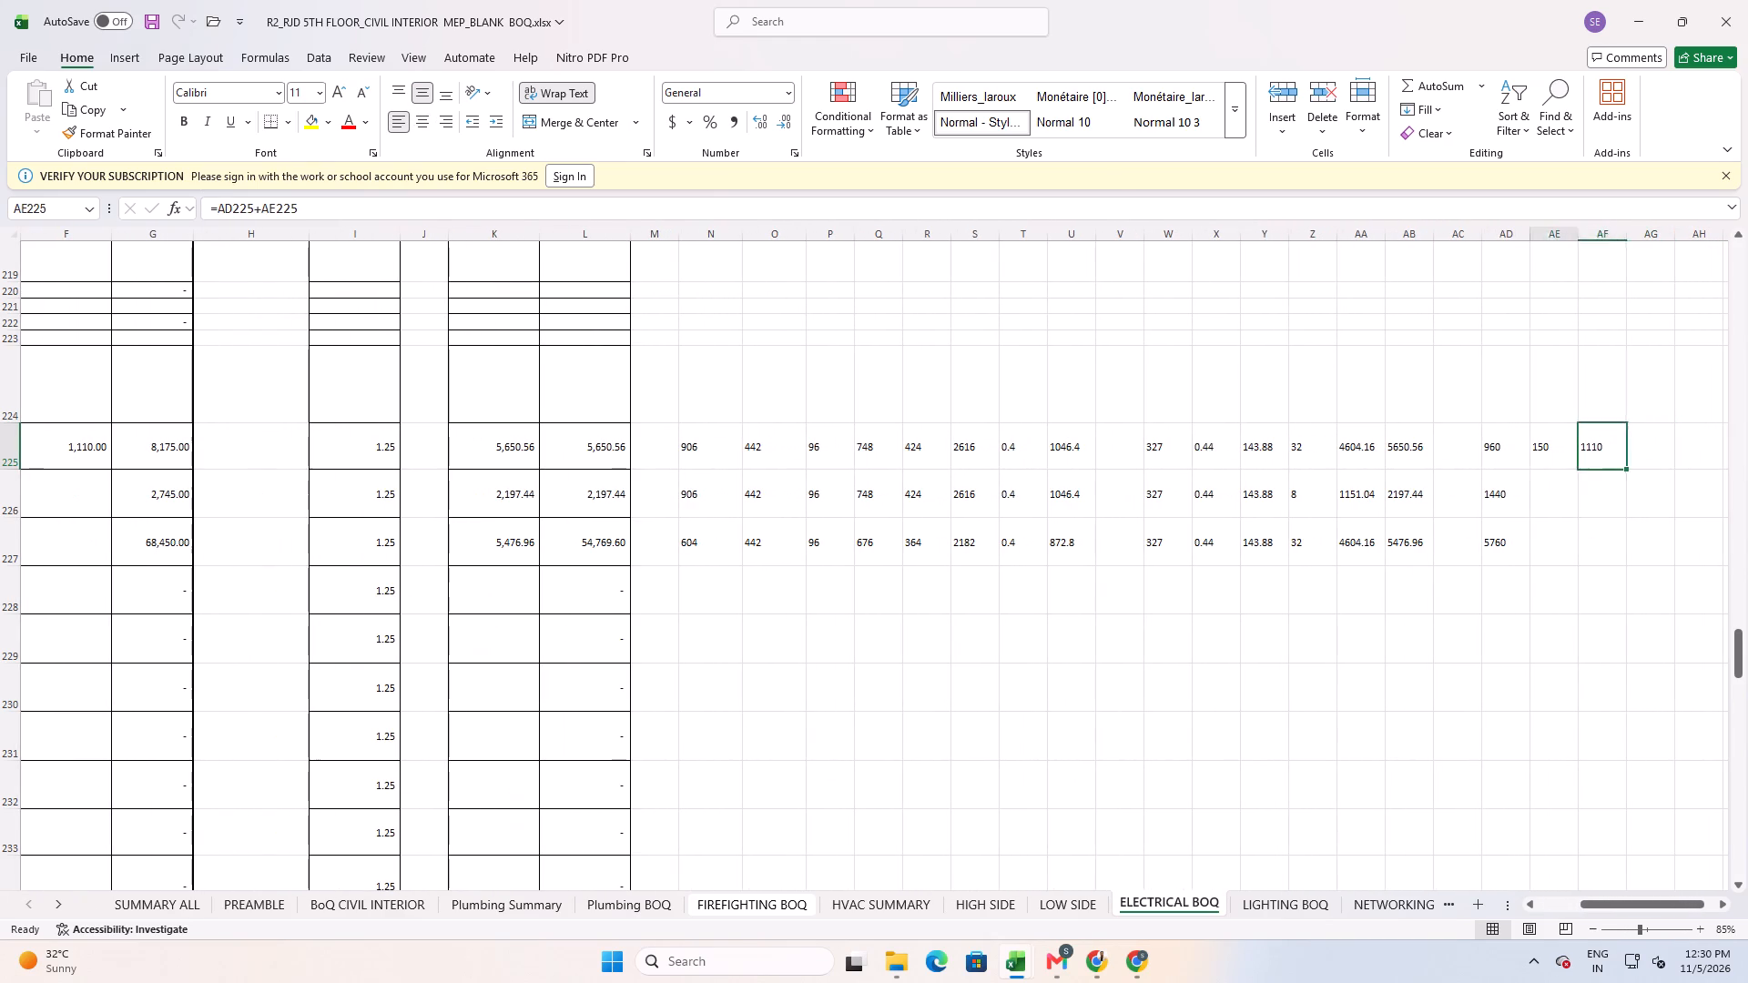
key("Left")
key("shift+Right")
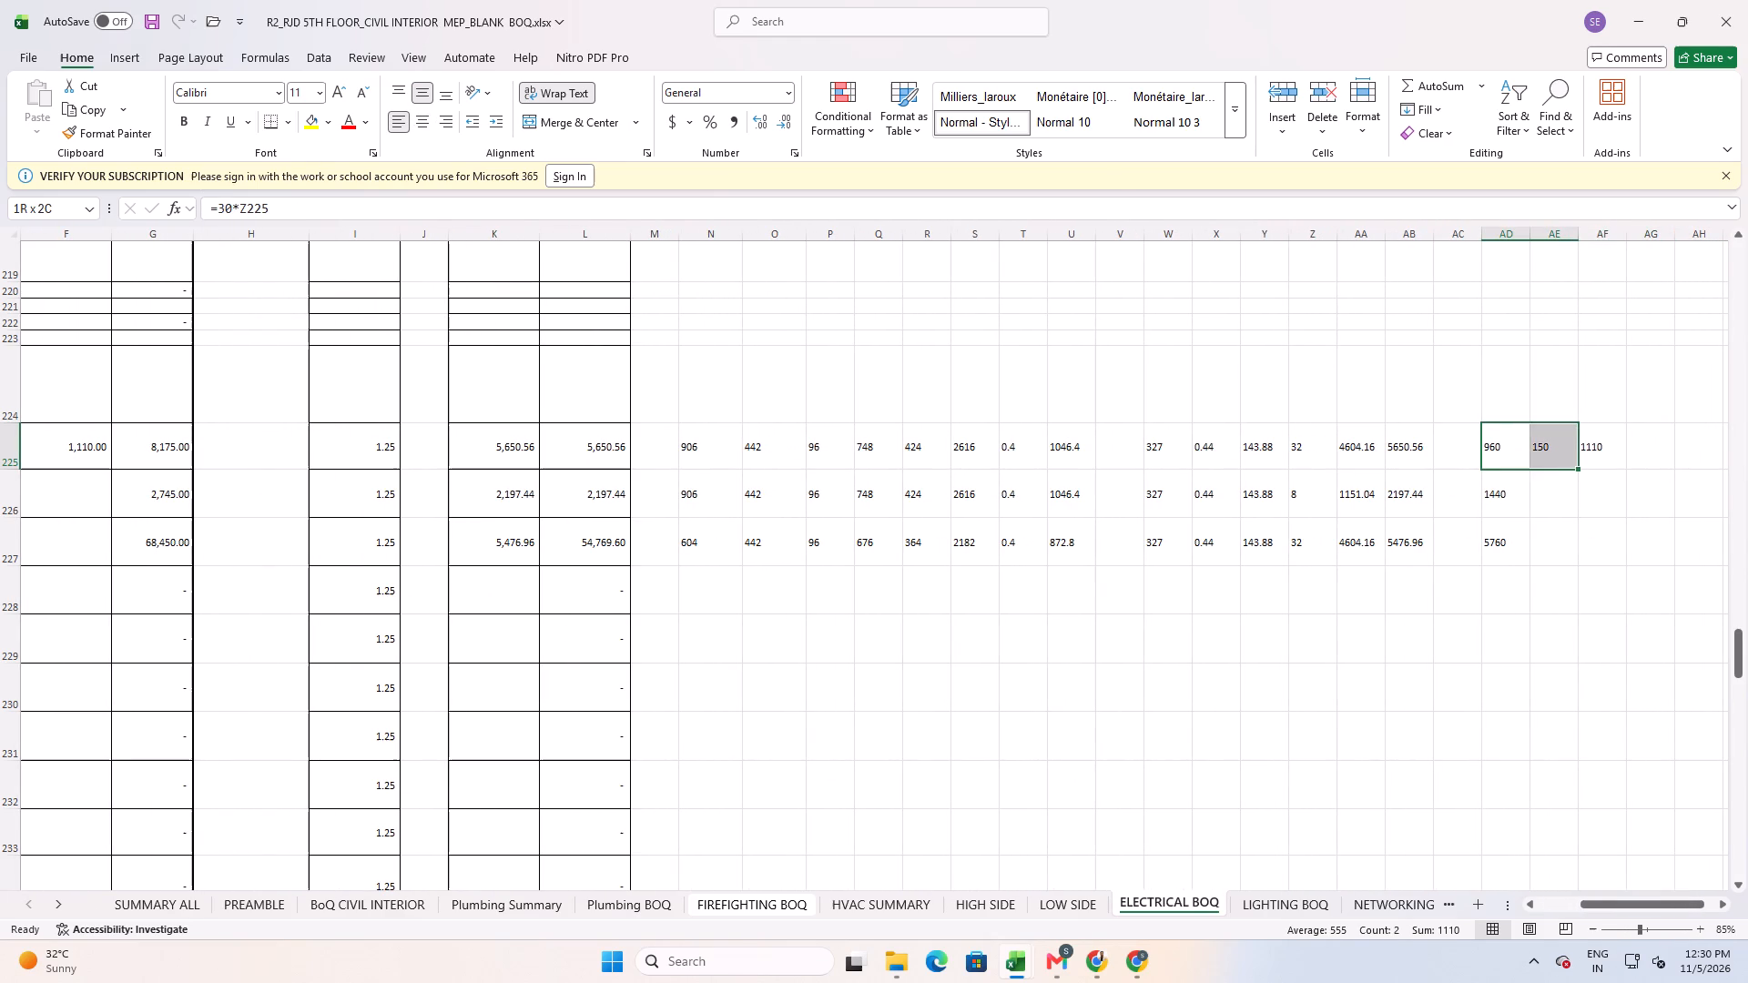
key("shift+Right")
key("shift+Down")
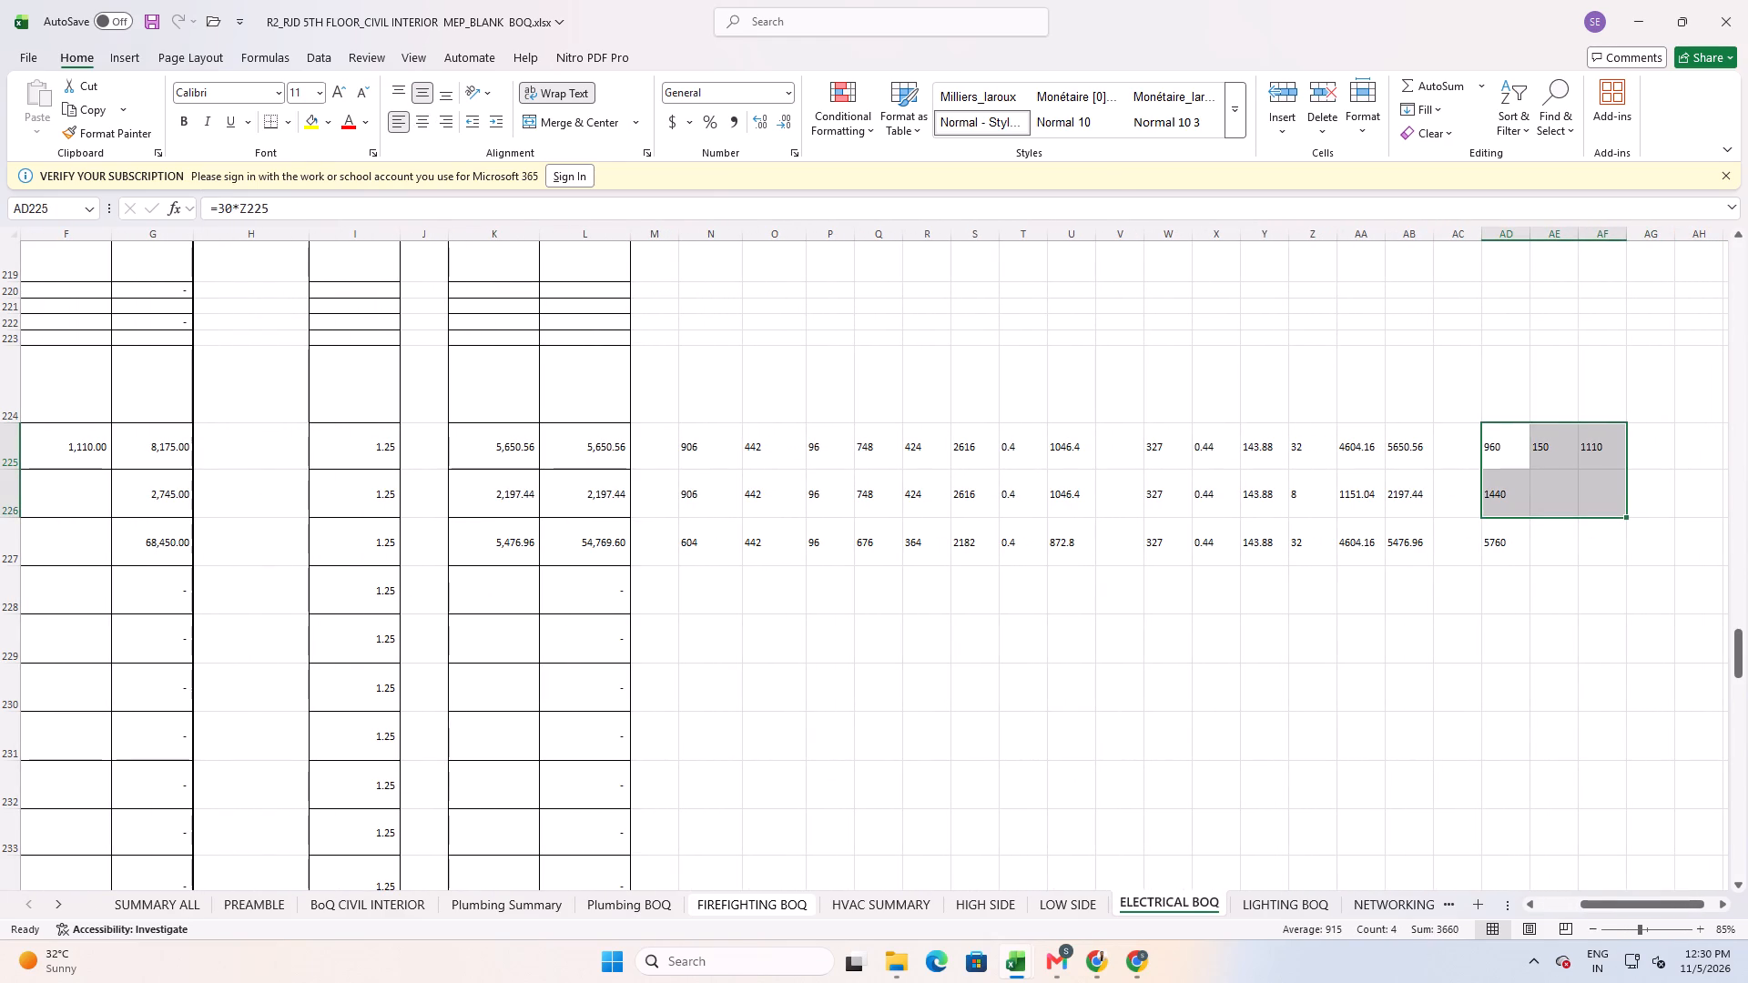
key("ctrl+d")
key("Down")
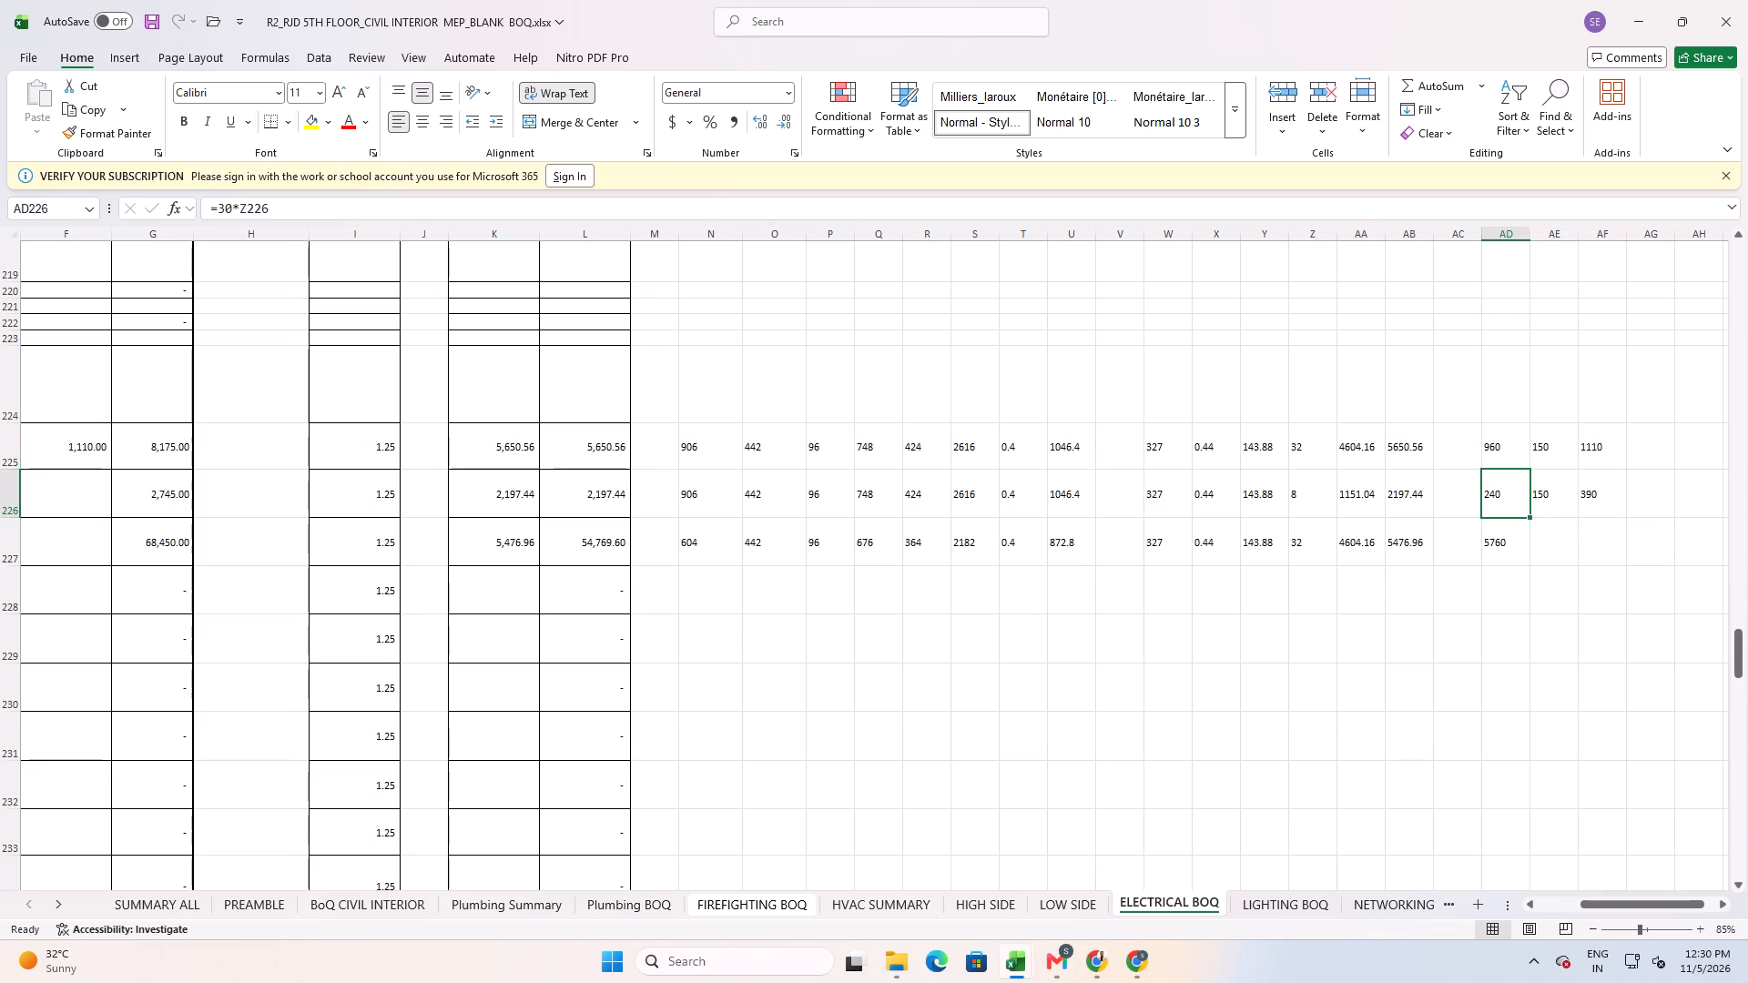
Fill item 4.4 b's installation build-up in columns AD to AF down to item c.
key("Right")
key("Right")
key("Left")
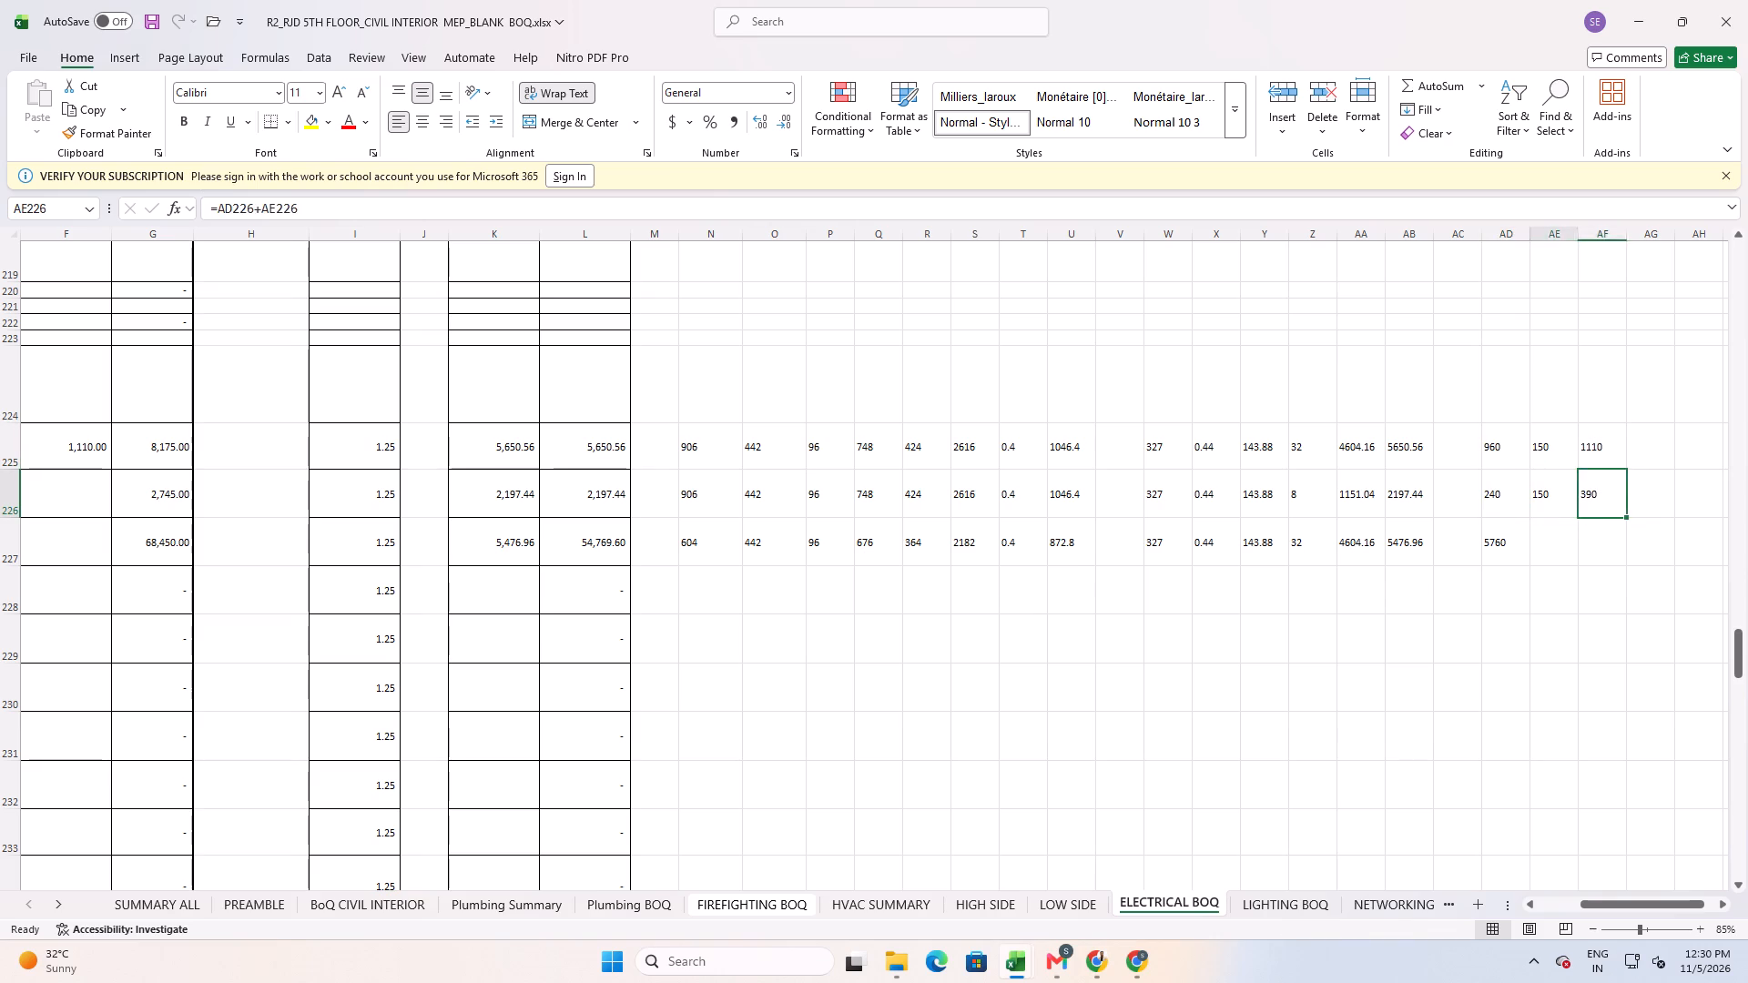
key("Left")
key("shift+Right")
key("shift+Down")
key("shift+Down")
key("shift+Up")
key("shift+Right")
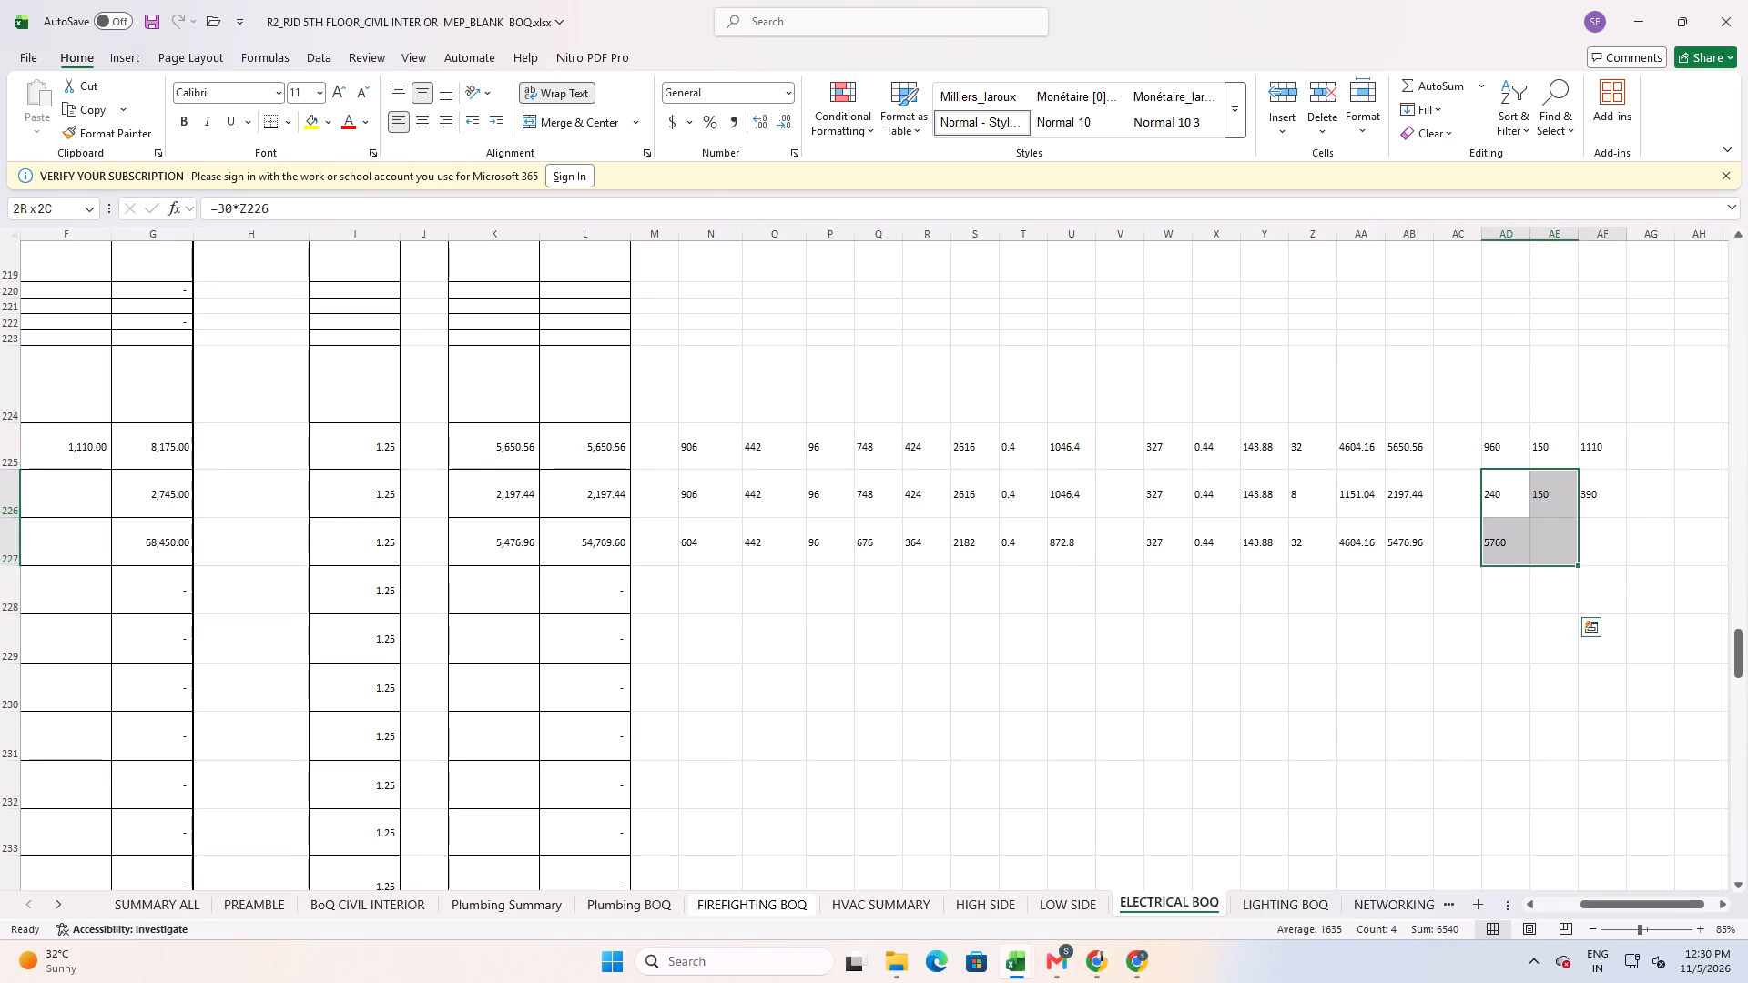
key("ctrl+d")
key("Down")
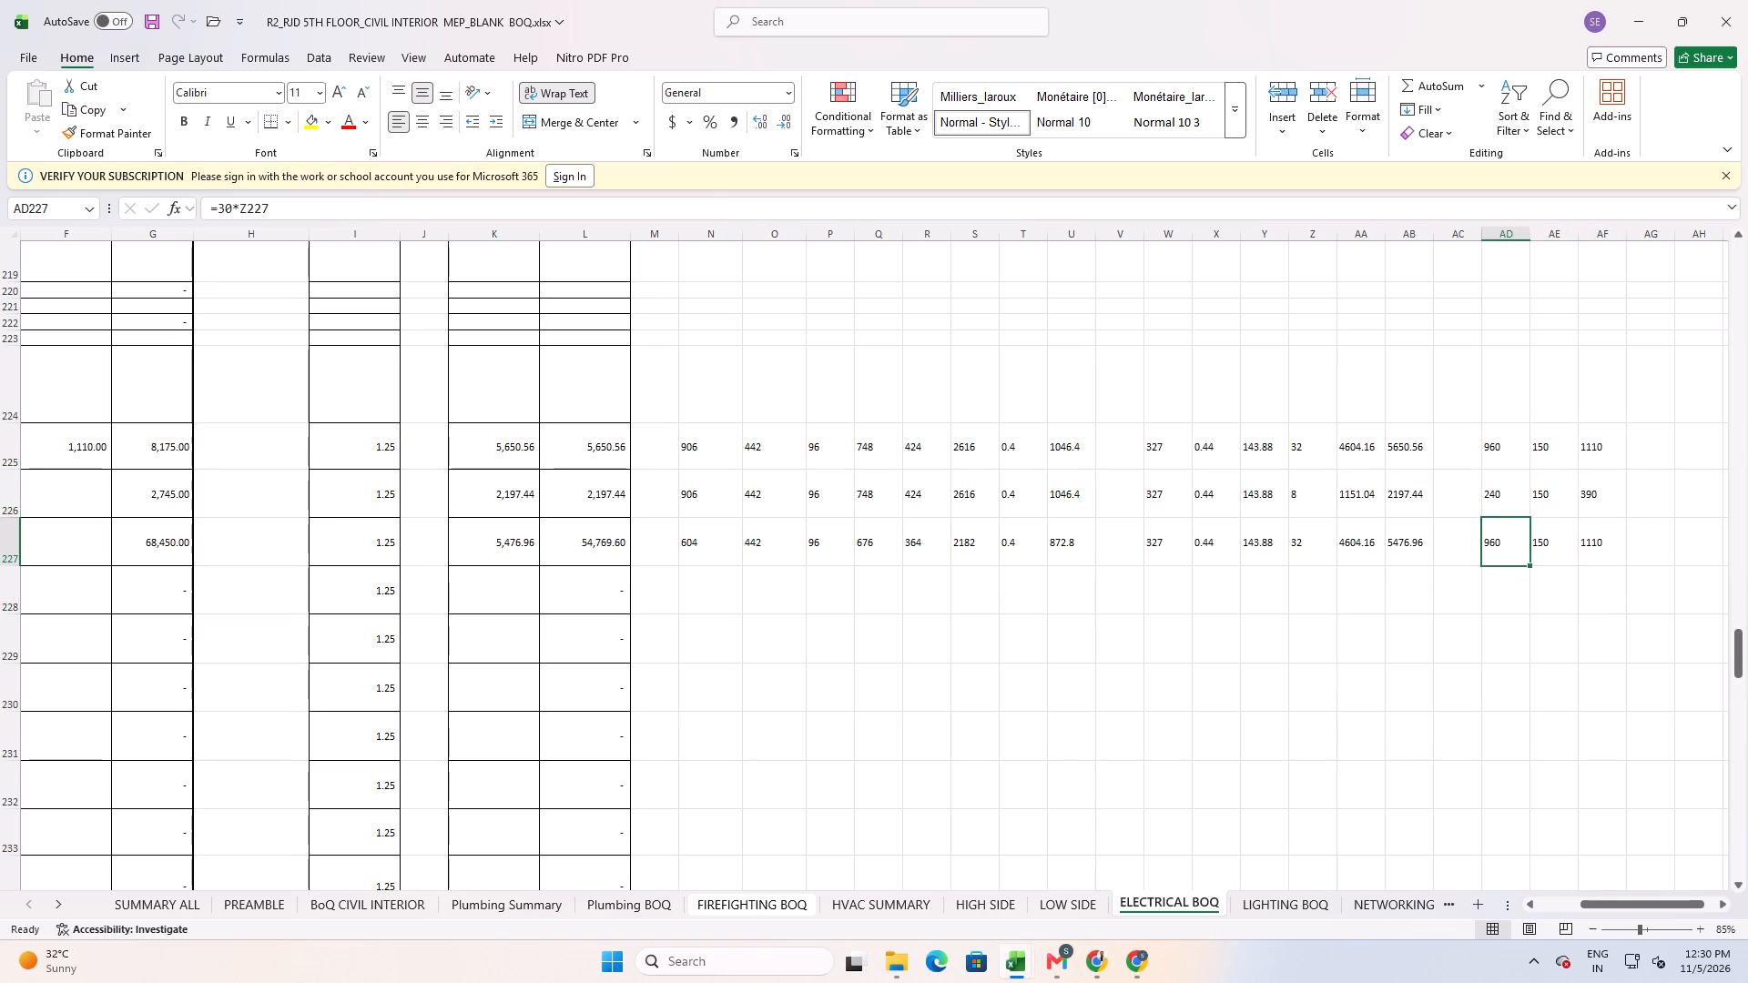
Fill item 4.4 a's installation rate link in column F down to items b and c.
key("Left")
key("Left")
key("Left")
key("Left")
key("Left")
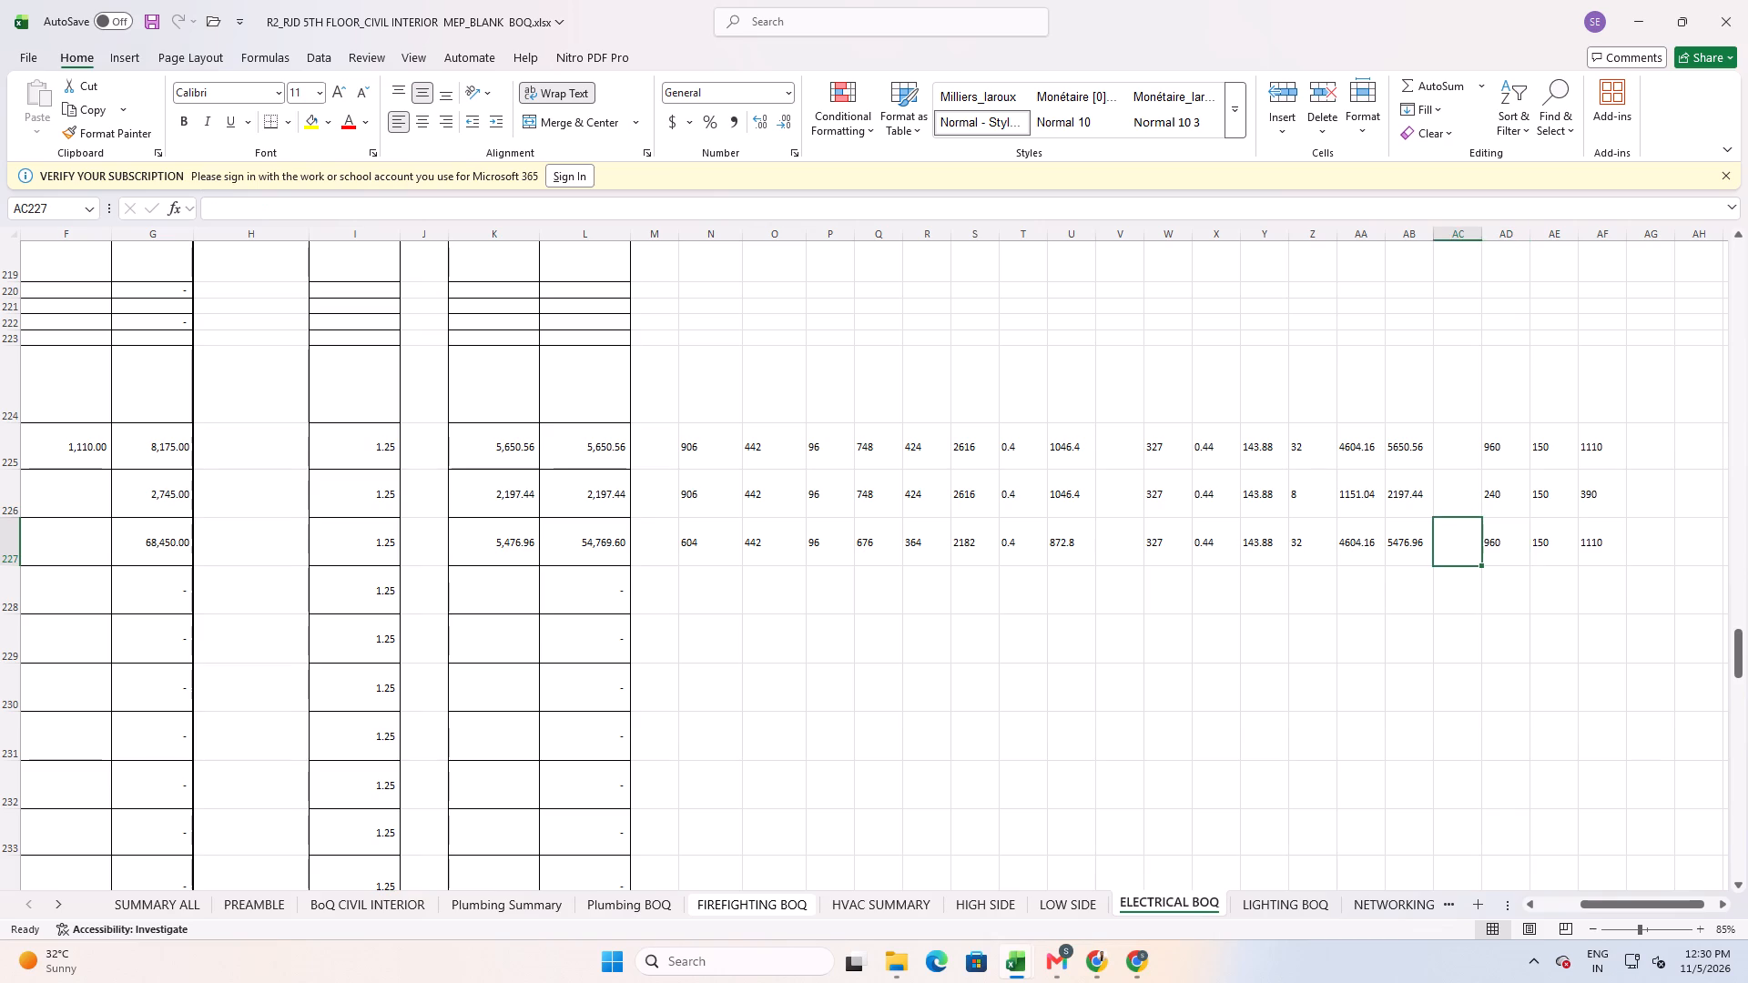
key("Left")
key("Left")
key("Left")
key("Left")
key("Left")
key("Left")
key("Left")
key("Left")
key("Left")
key("Left")
key("Left")
key("Left")
key("Left")
key("Left")
key("Left")
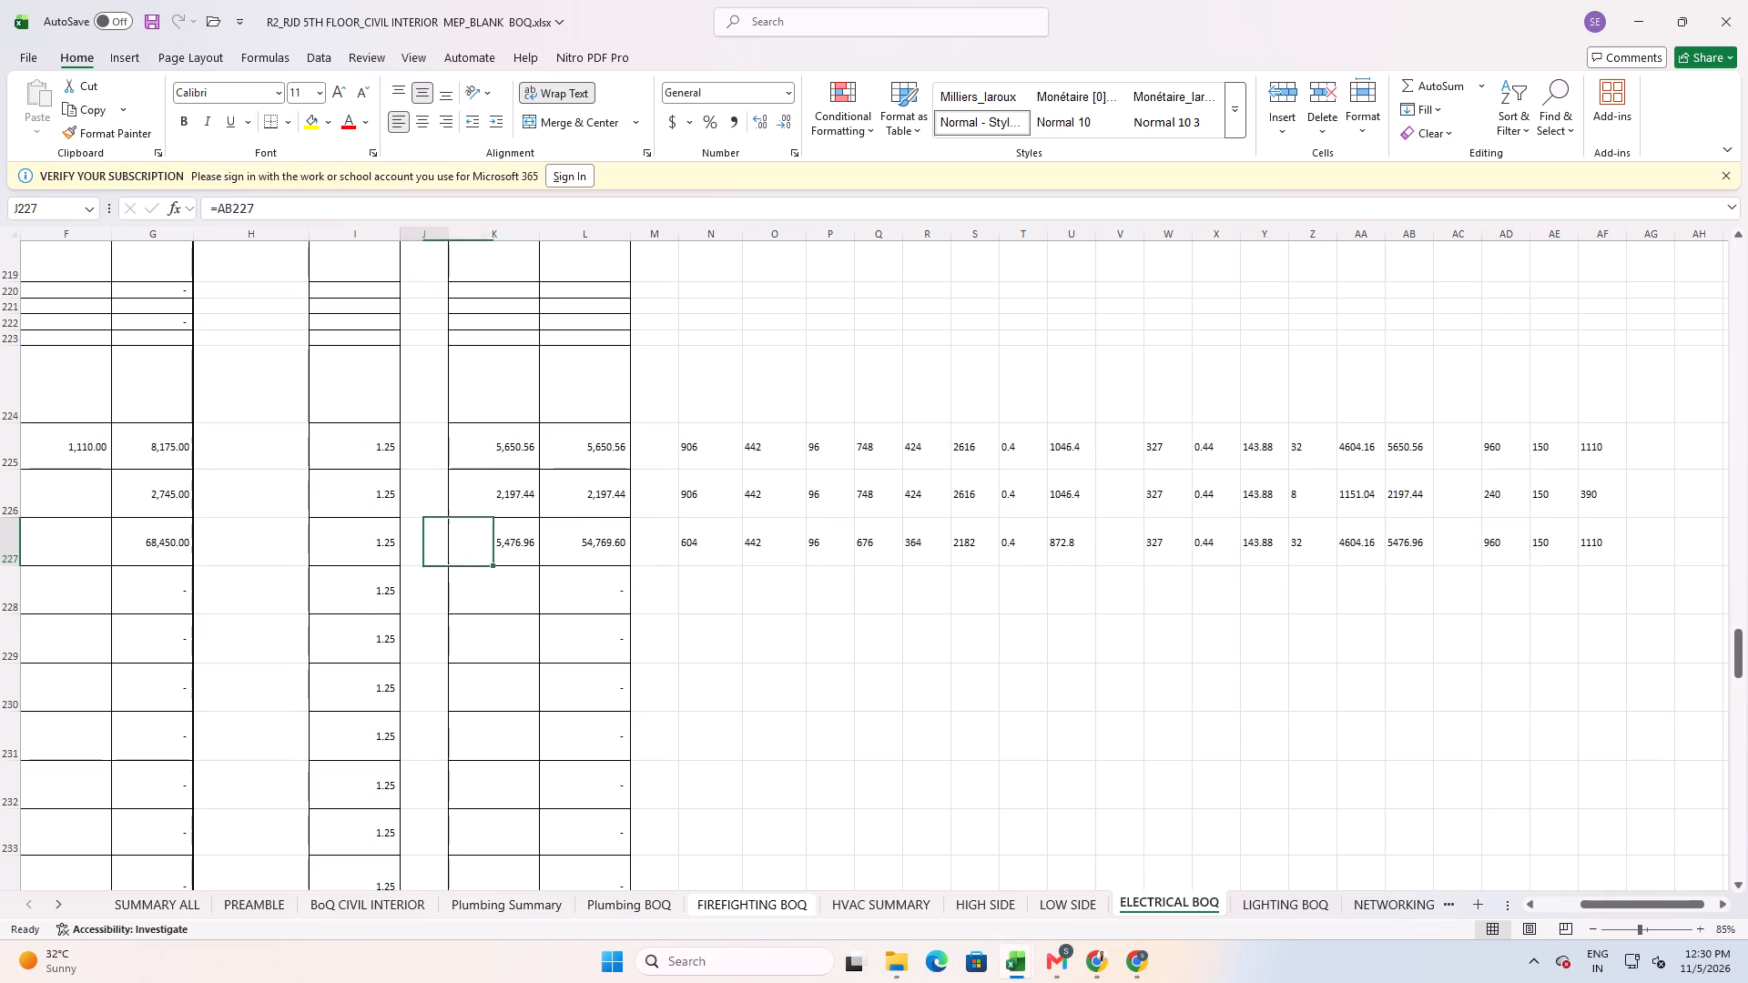
key("Up")
key("Left")
key("Up")
key("Left")
key("Left")
key("Left")
key("Down")
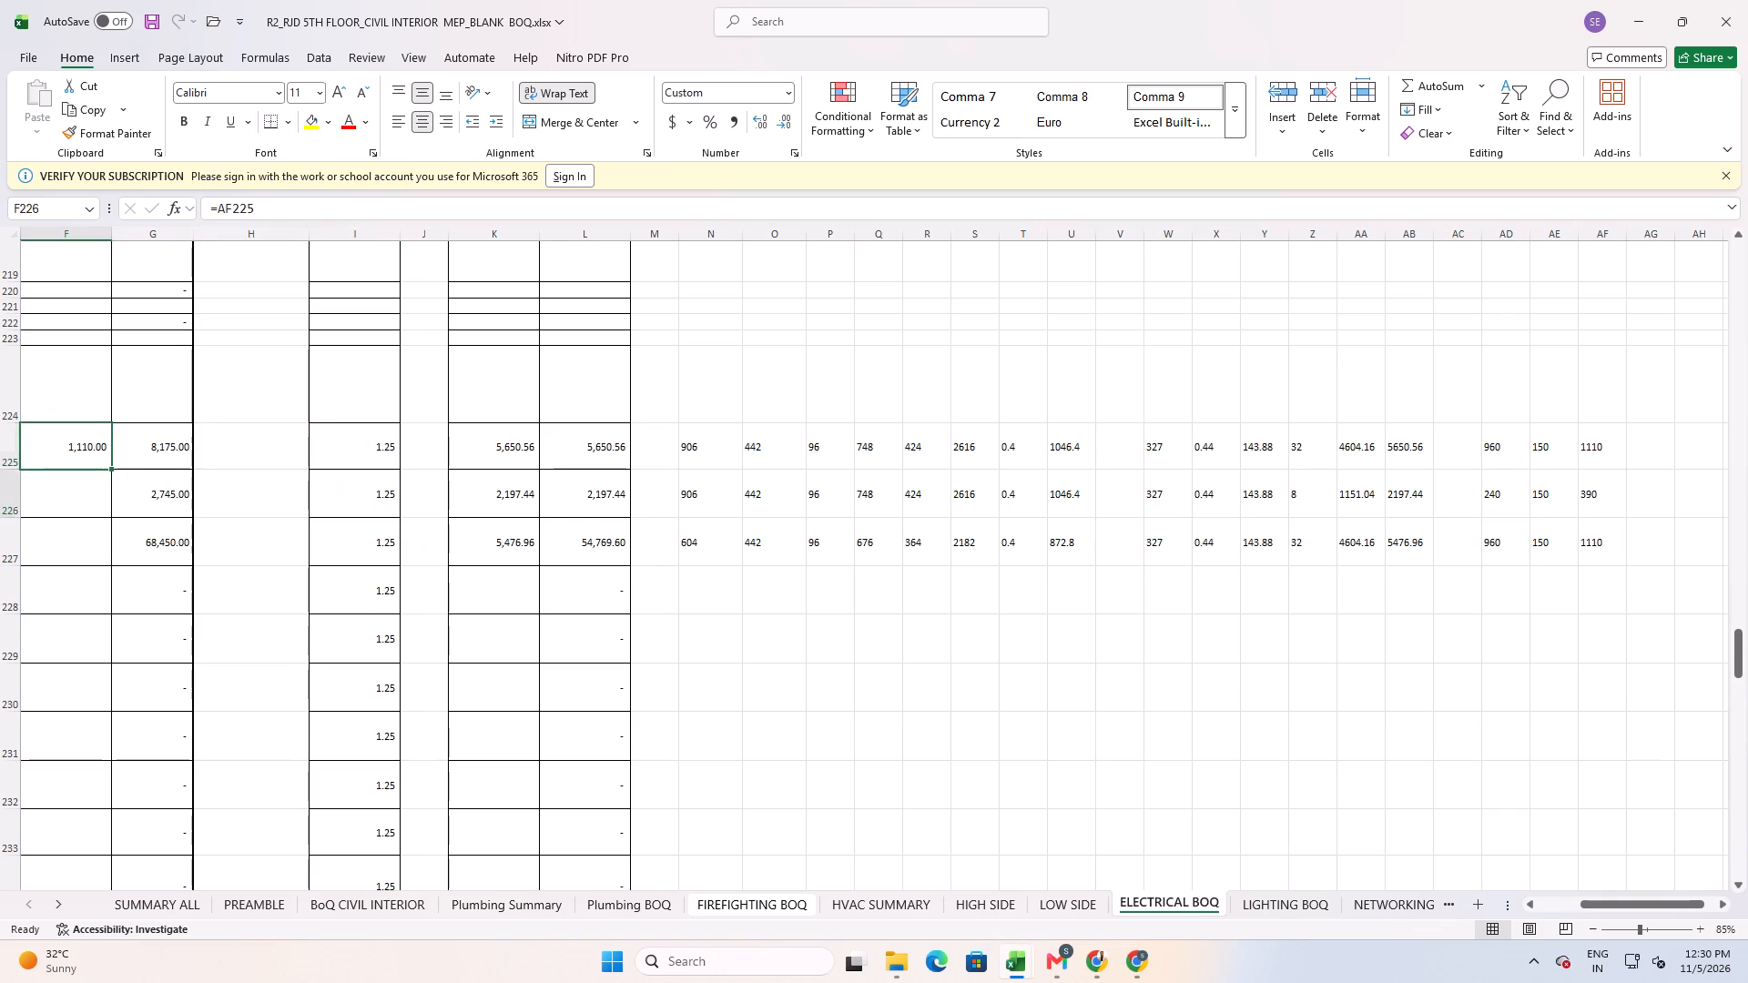
key("Up")
key("shift+Down")
key("shift+Down")
key("ctrl+d")
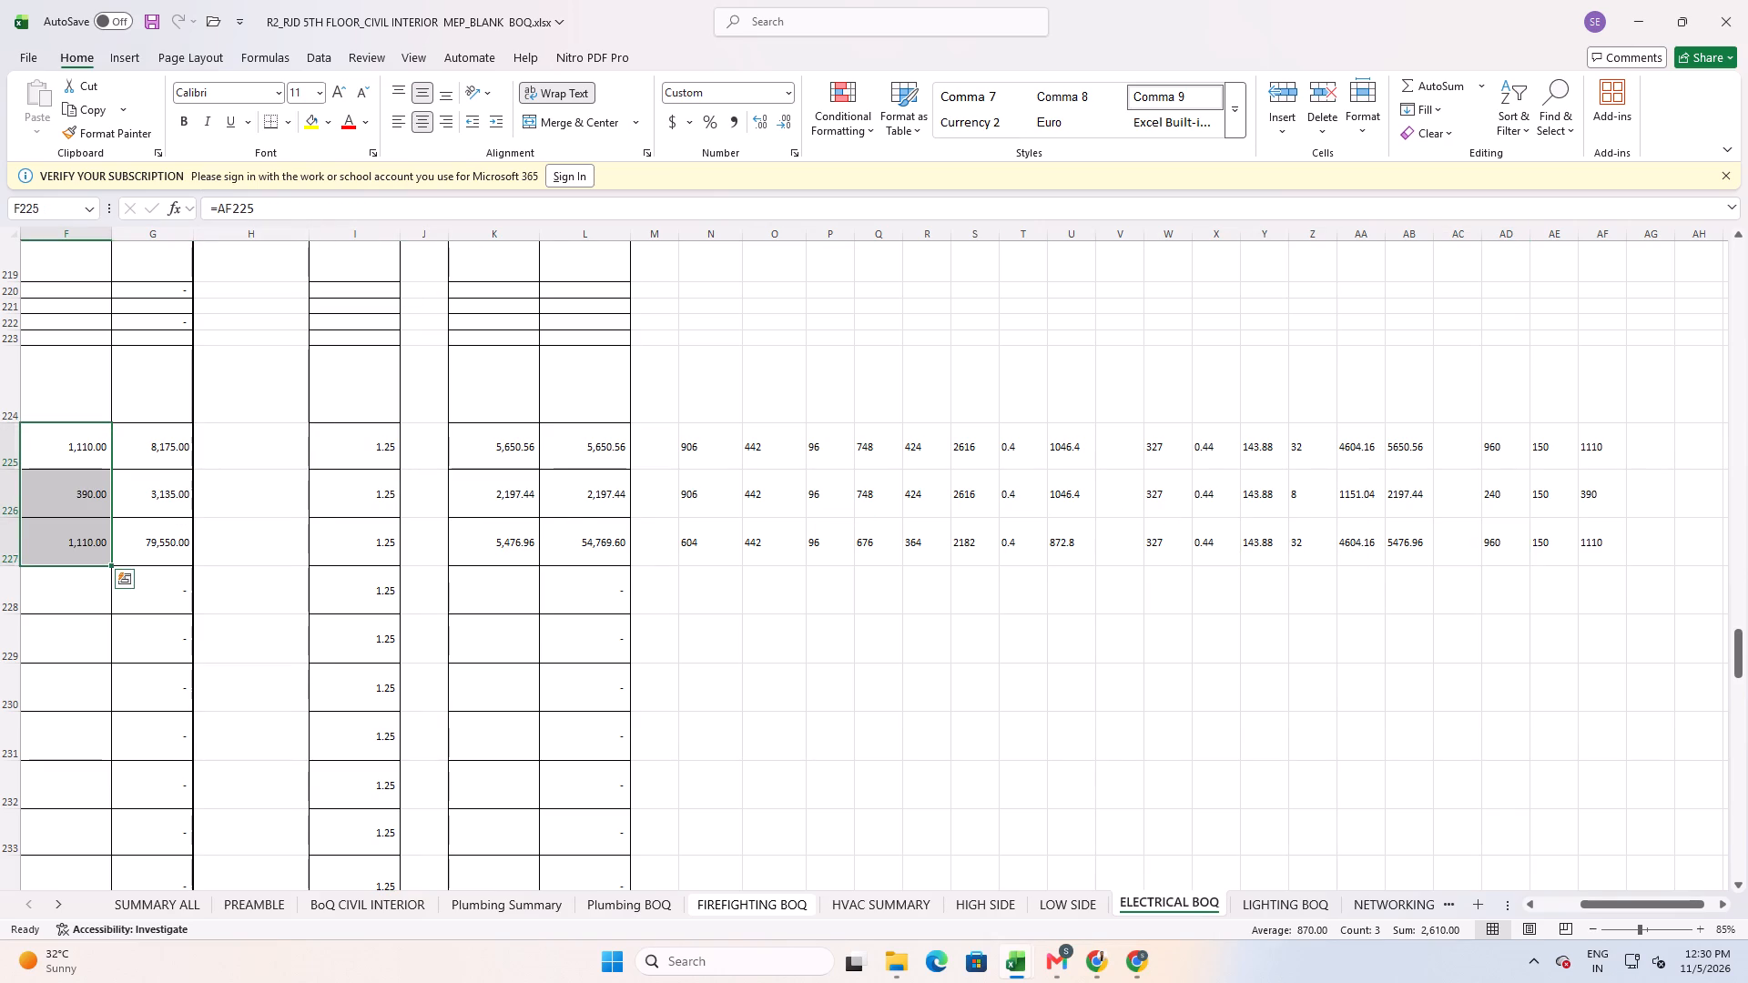
Review item 4.4 c's outlet description, quantity and purchase rate.
key("Down")
key("Down")
key("Left")
key("Left")
key("Left")
key("Left")
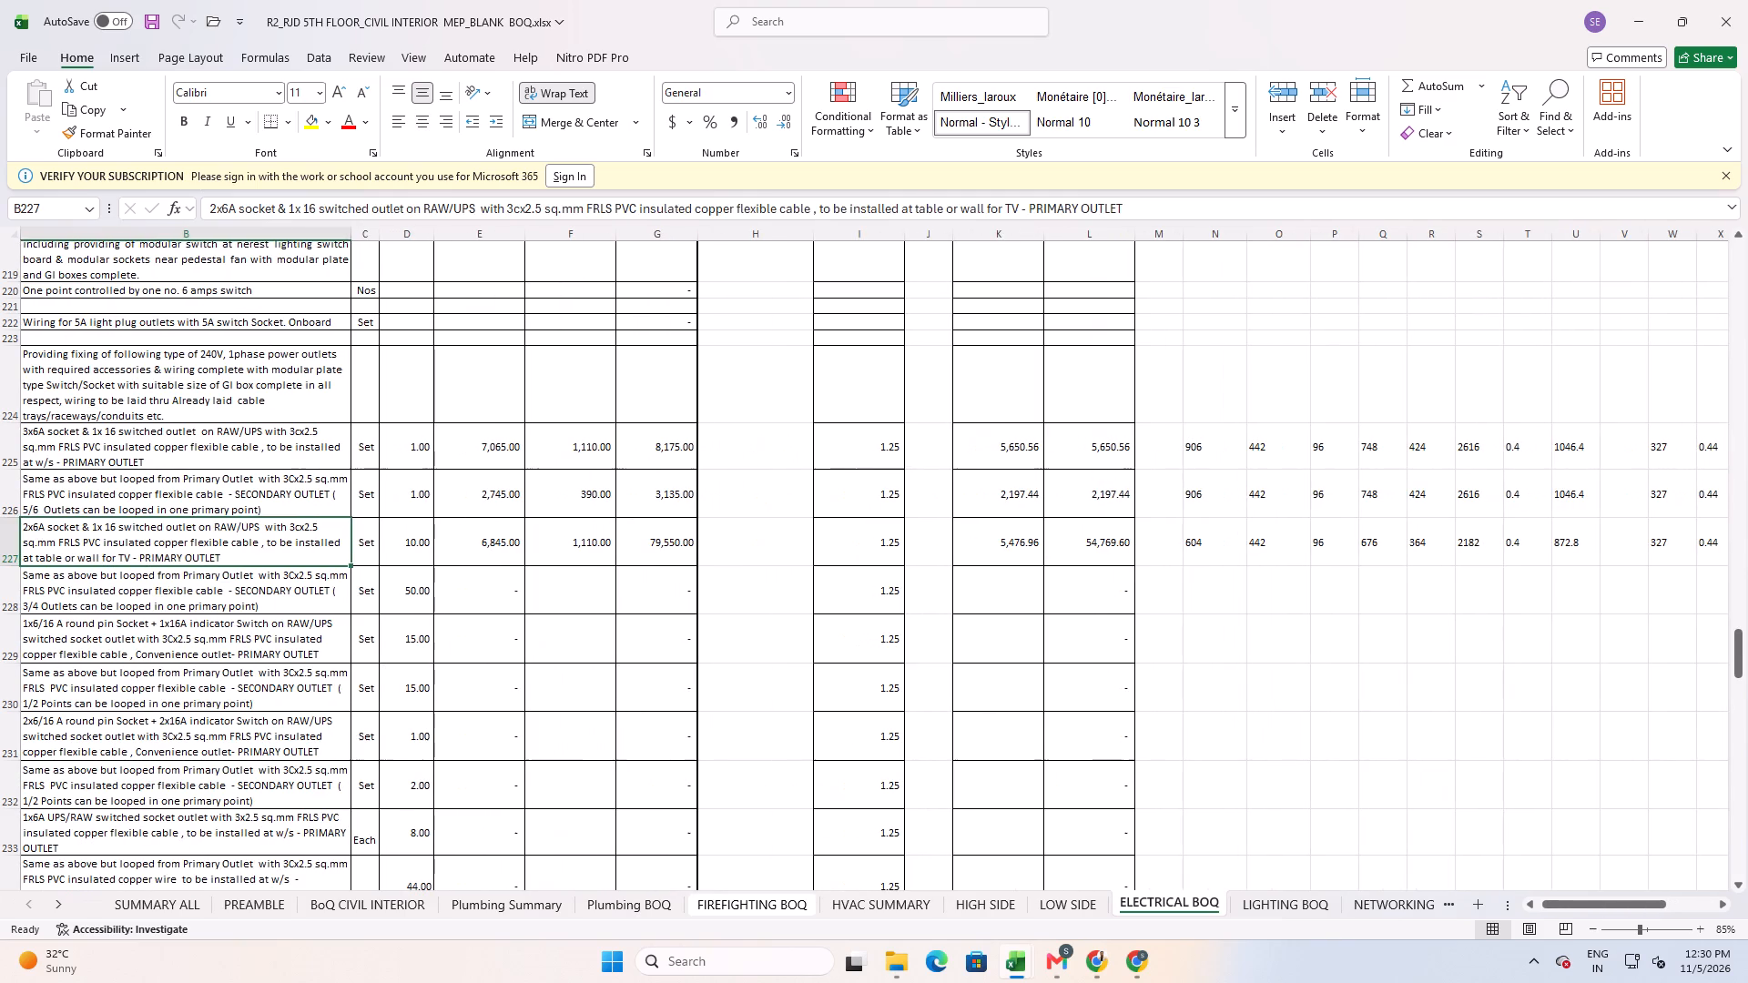
key("Right")
key("Right")
key("Right")
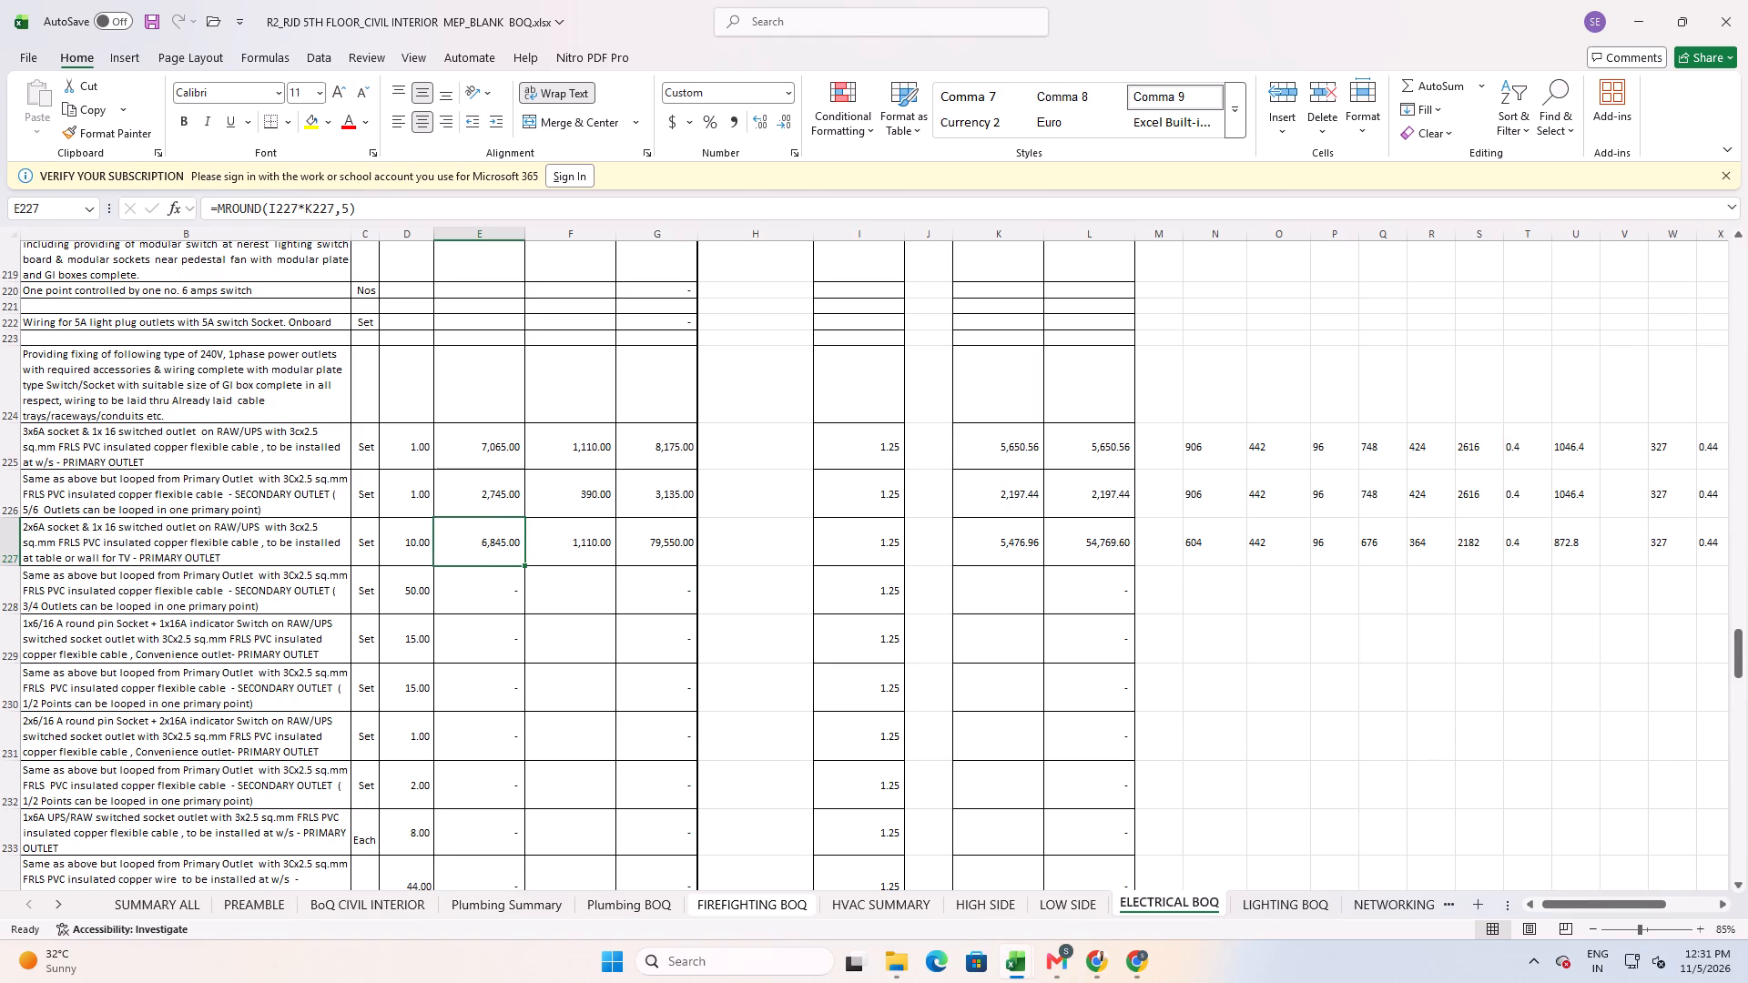
key("Left")
key("Left")
key("Left")
key("Left")
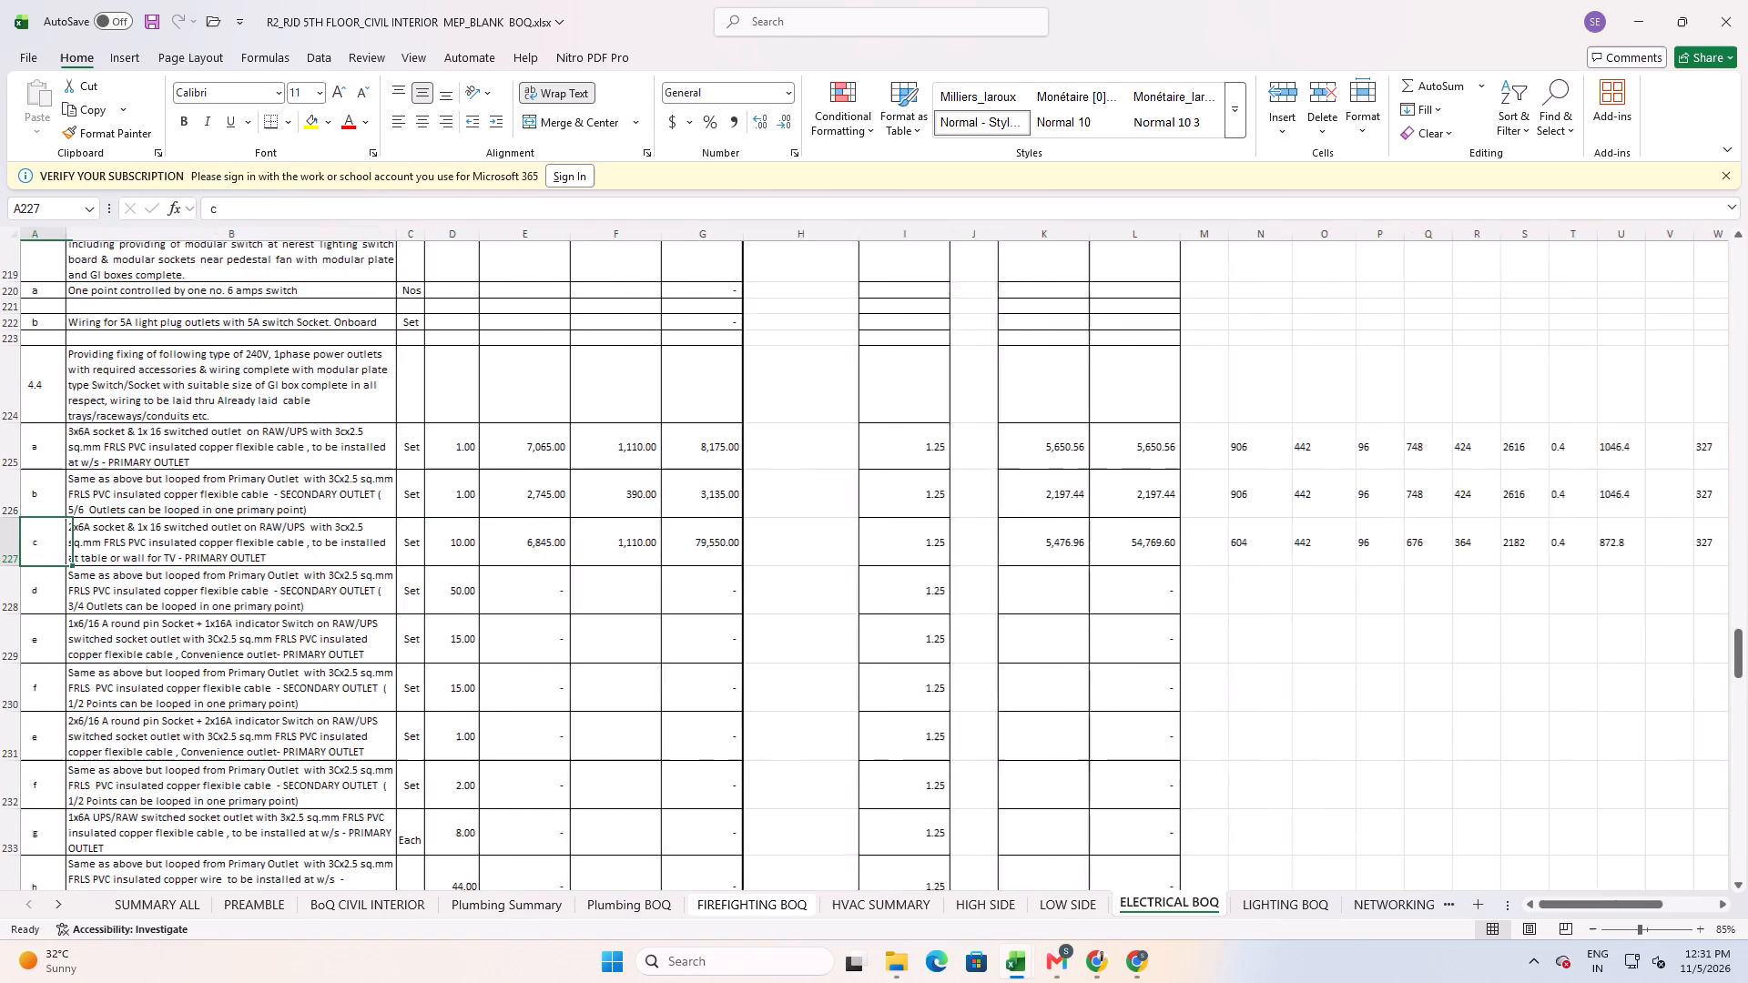
key("Right")
key("Right")
key("Right")
Fill item 4.4 c's complete rate build-up in columns N to AF down to item d.
key("Down")
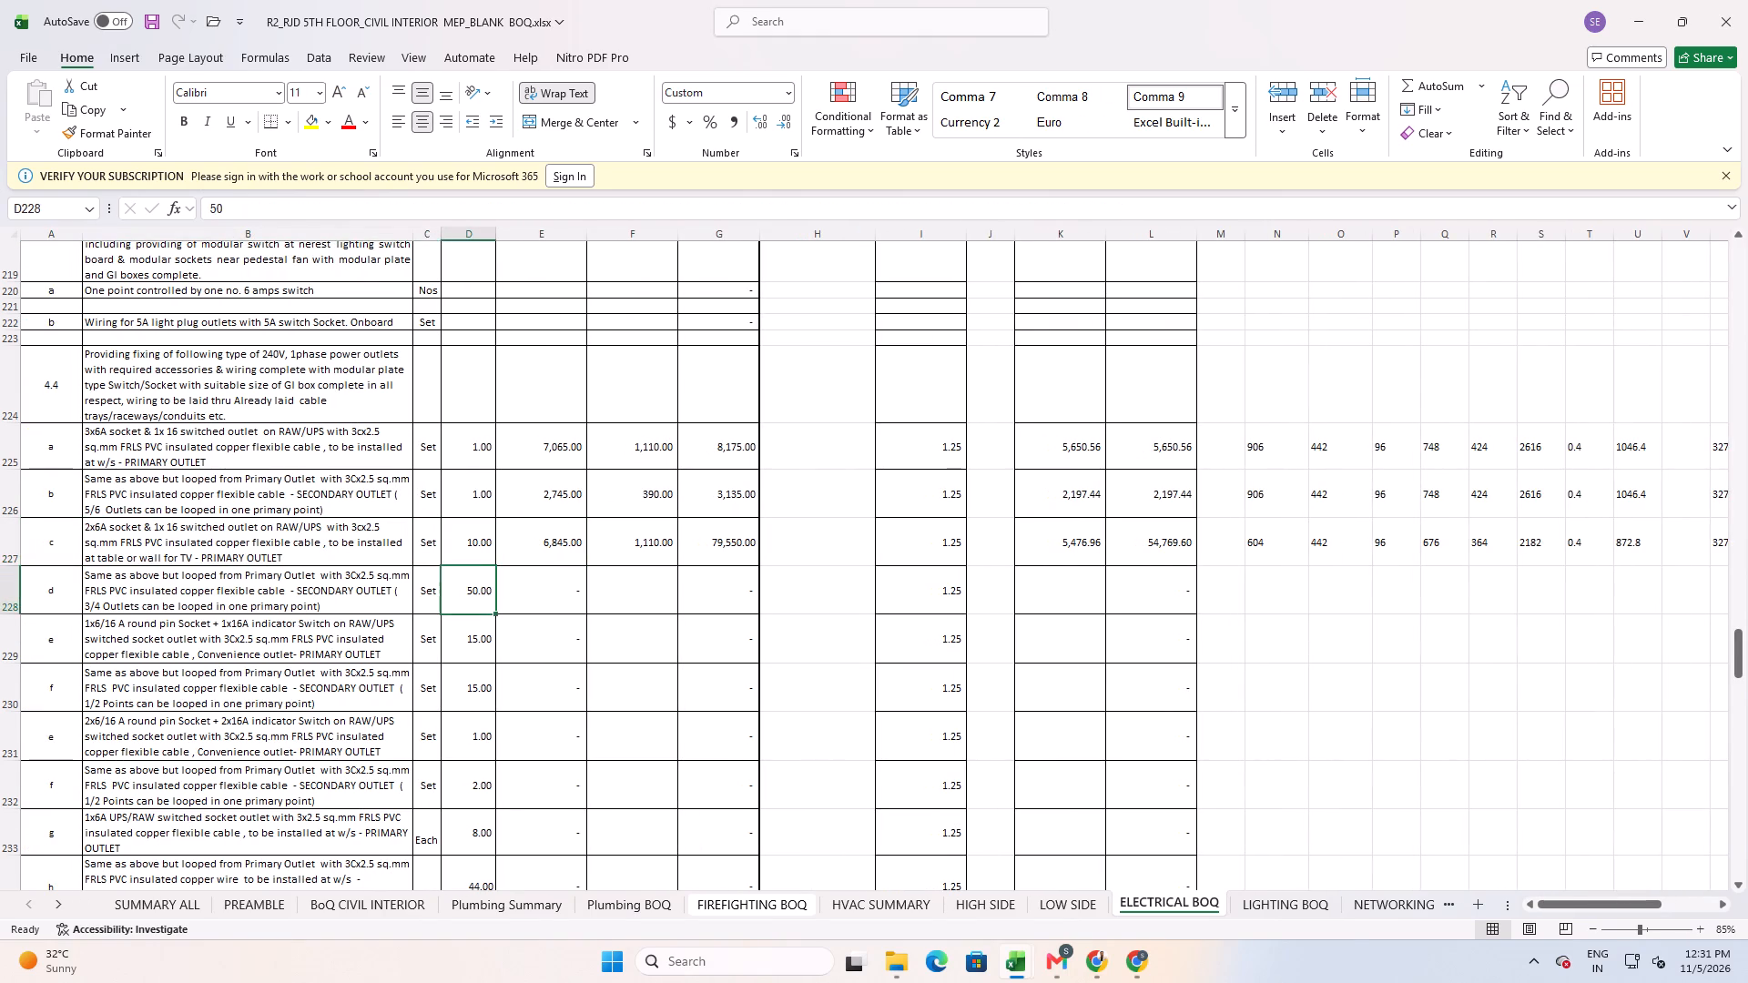
key("Right")
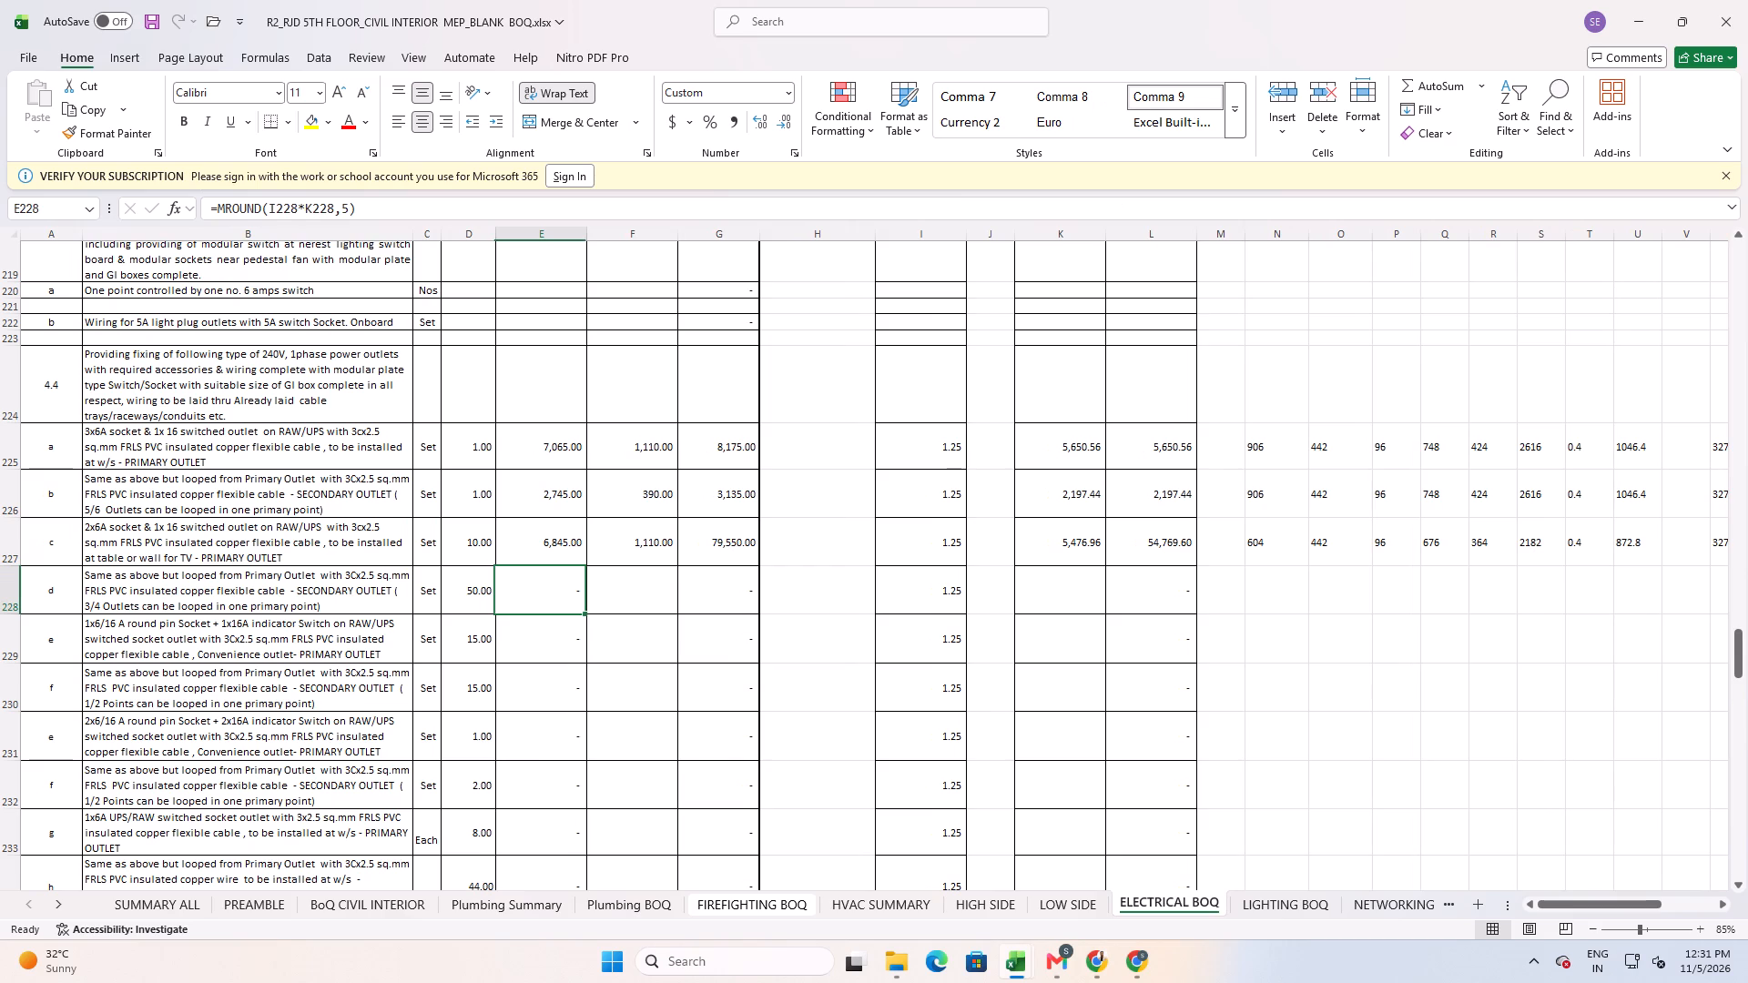
key("Right")
key("Right")
key("Right")
key("Right")
key("Right")
key("Right")
key("Right")
key("Right")
key("Right")
key("Up")
key("shift+Right")
key("shift+Right")
key("shift+Right")
key("shift+Right")
key("shift+Right")
key("shift+Right")
key("shift+Right")
key("shift+Right")
key("shift+Right")
key("shift+Right")
key("shift+Right")
key("shift+Right")
key("shift+Right")
key("shift+Right")
key("shift+Right")
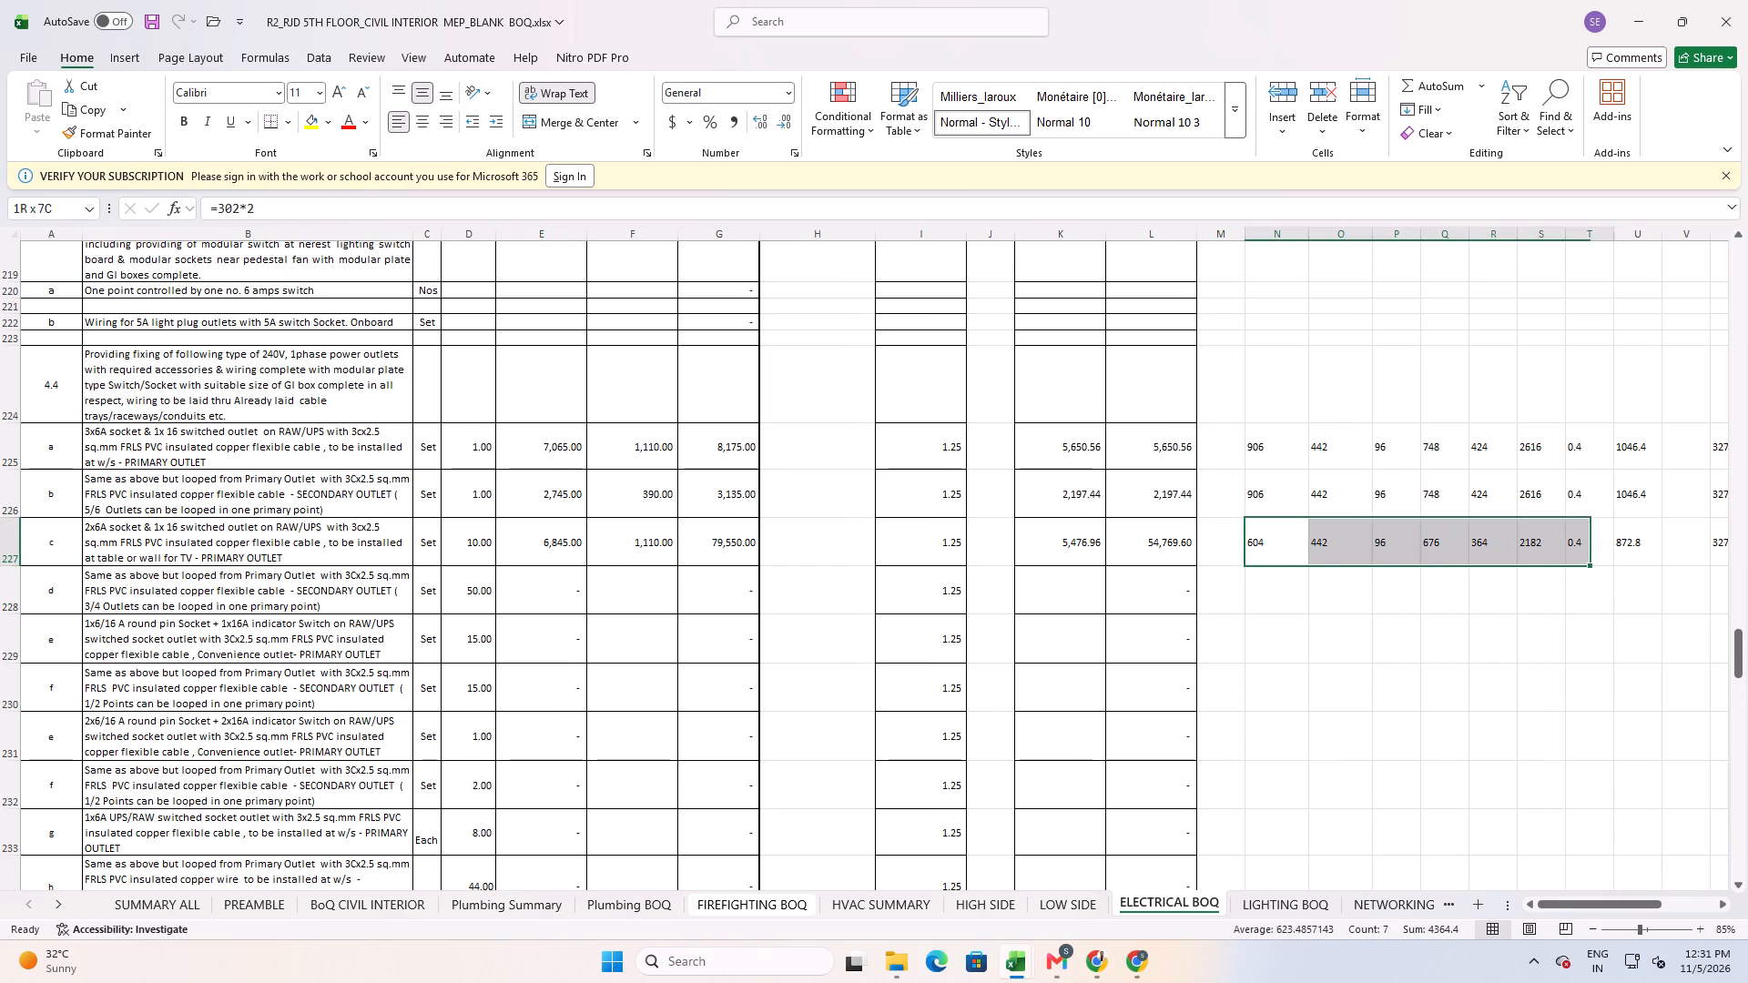
key("shift+Right")
key("shift+Right")
key("shift+Right")
key("shift+Right")
key("shift+Right")
key("shift+Left")
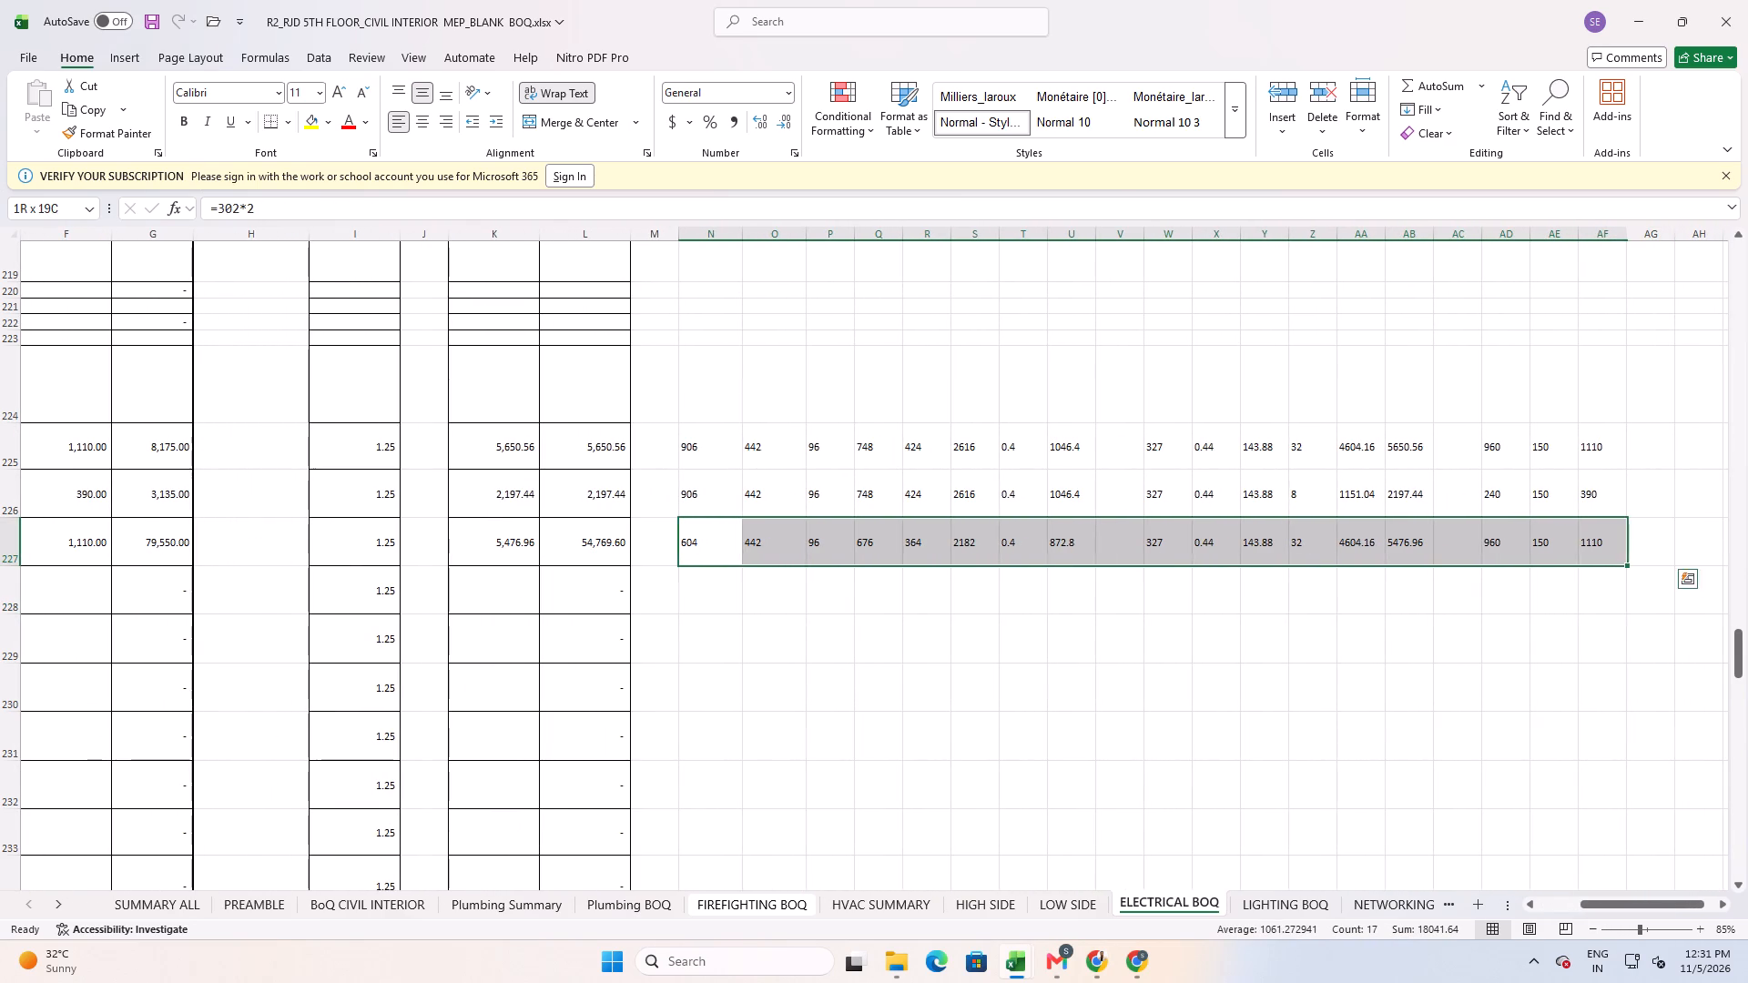
key("shift+Down")
key("ctrl+d")
Set the column Z quantity in item 4.4 d's rate build-up to 8.
key("Down")
key("Right")
key("Right")
key("Right")
key("Right")
key("Right")
key("Right")
key("Right")
key("Right")
key("Right")
key("Right")
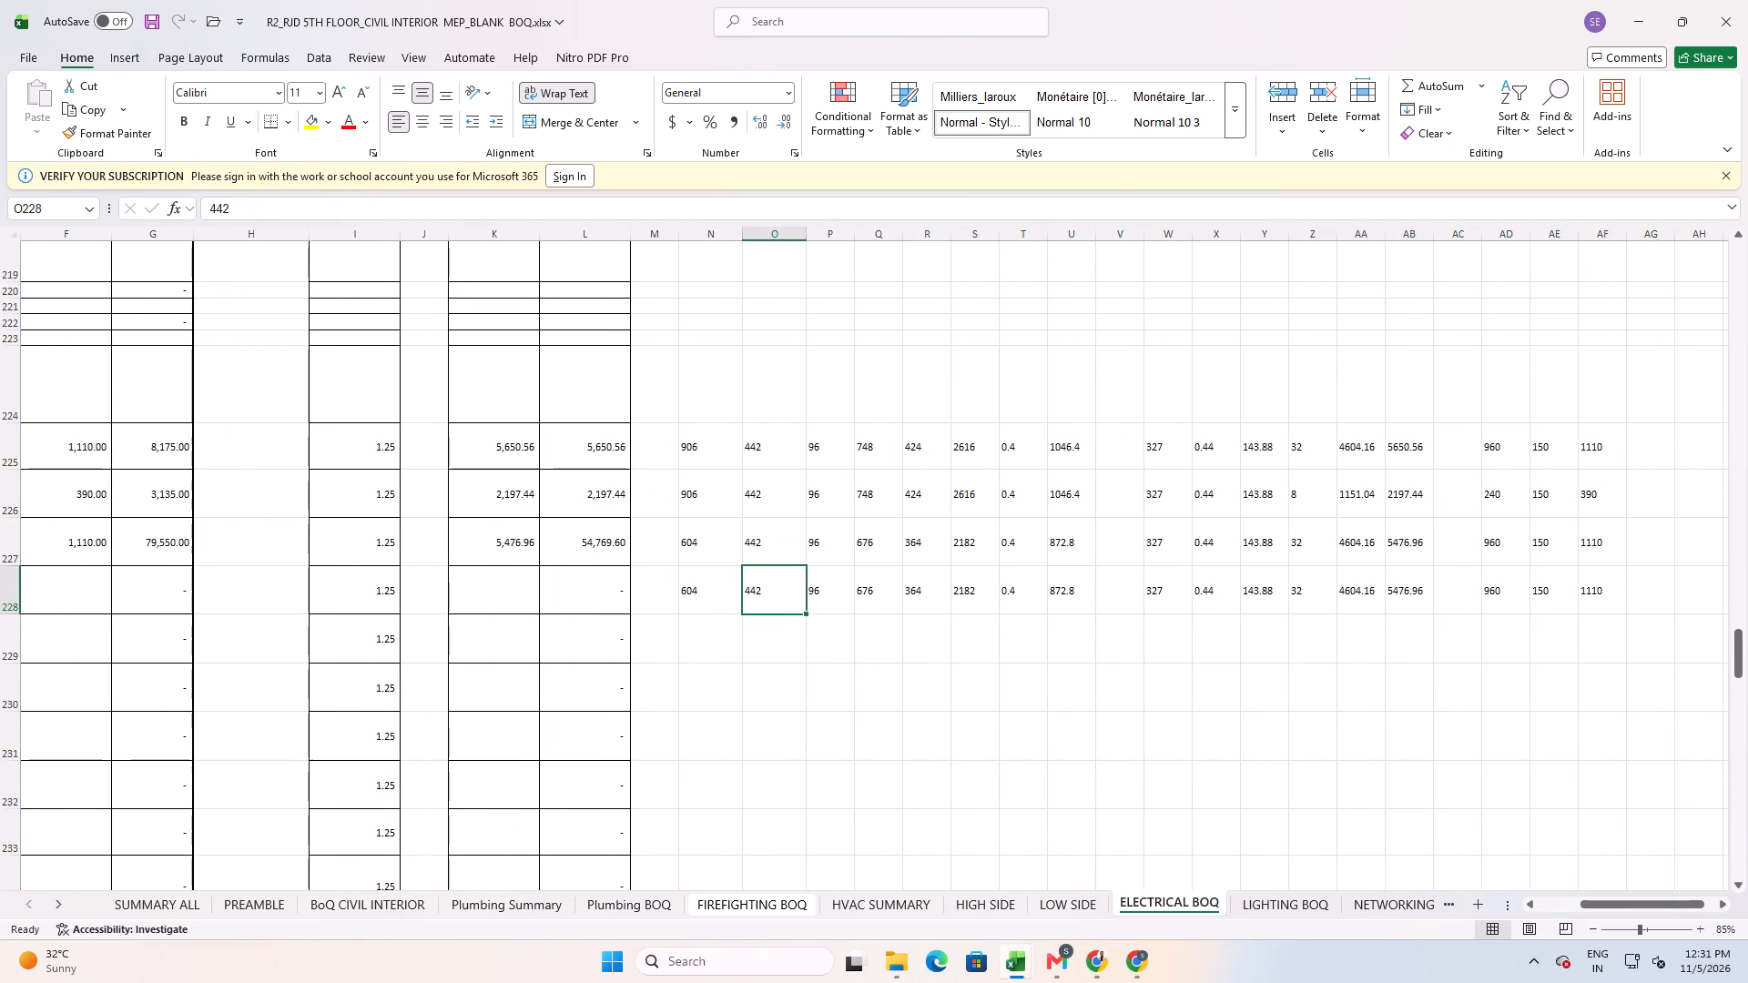
key("Right")
key("Right")
key("8")
key("Return")
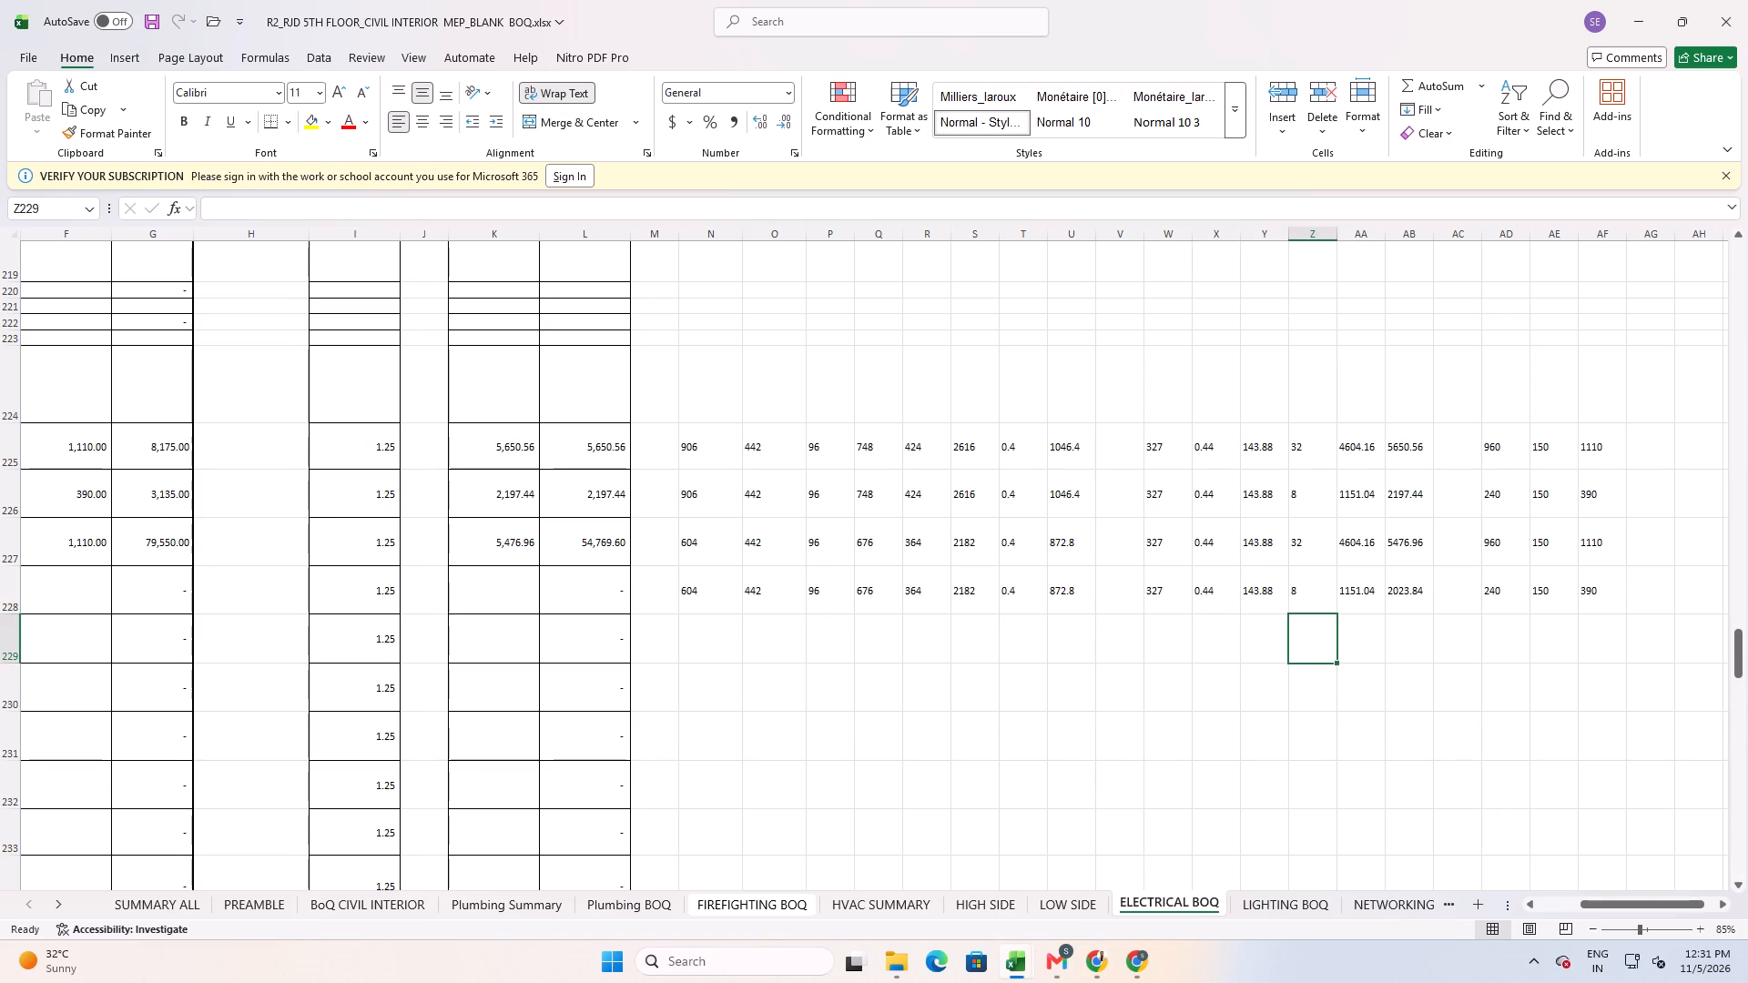
key("Up")
key("Left")
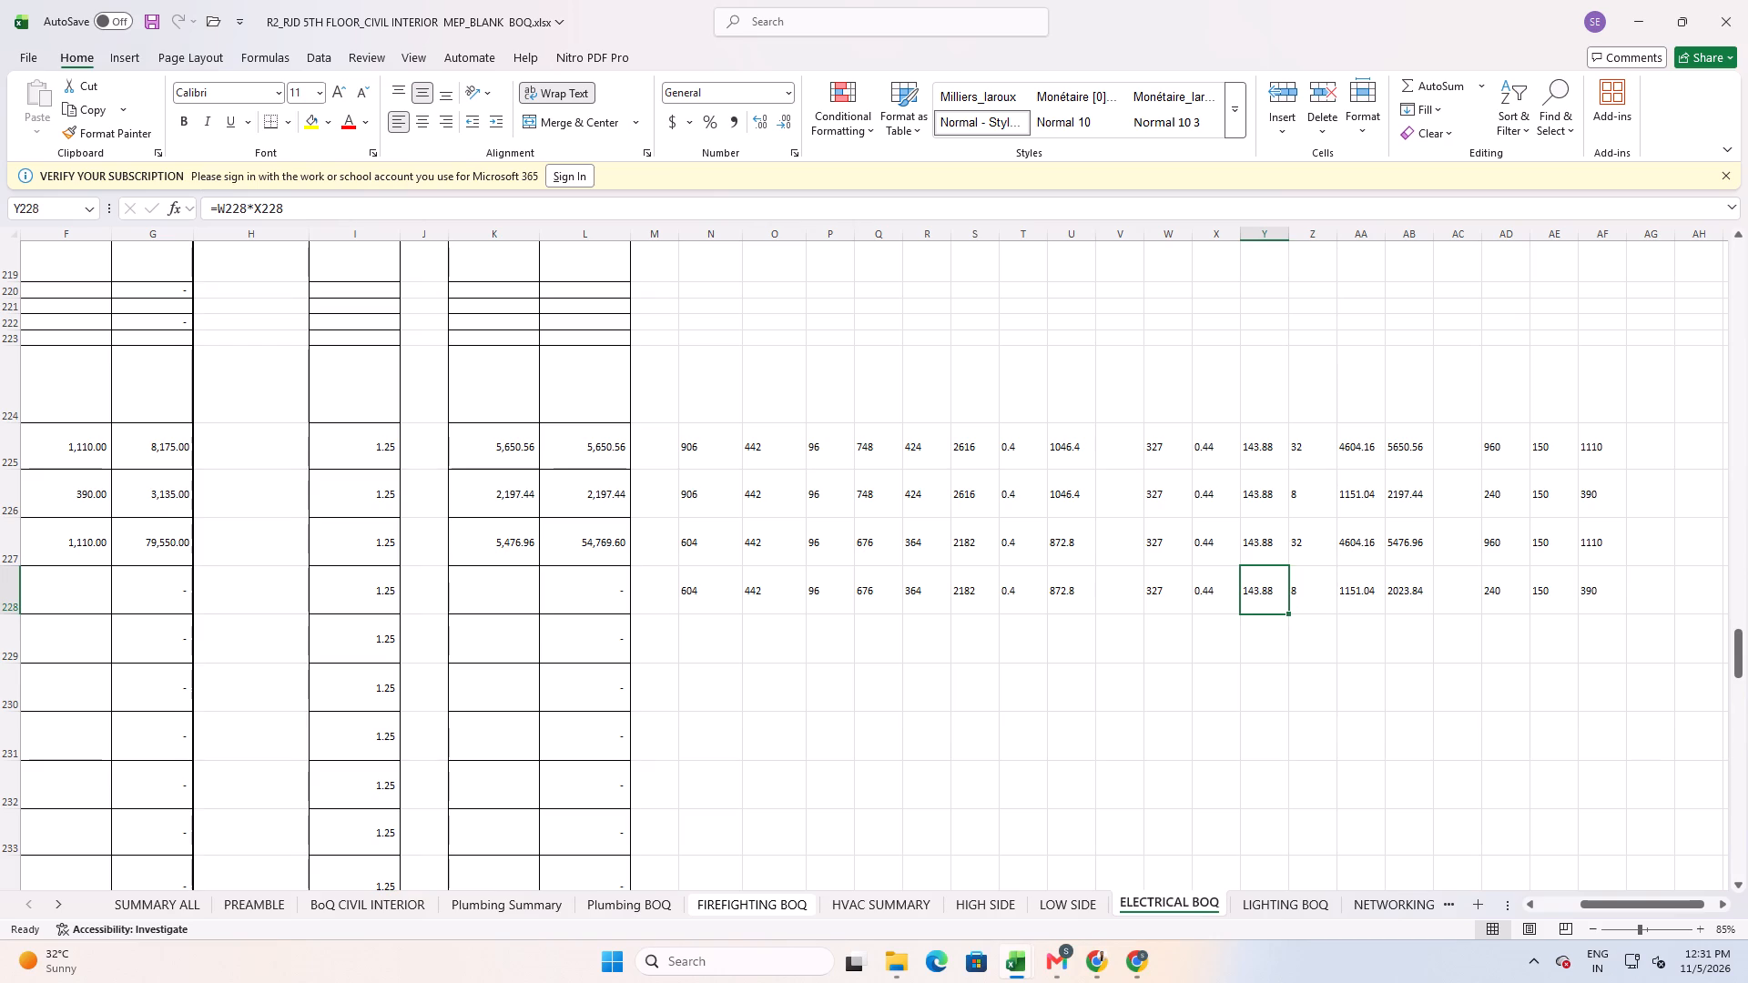
Fill item 4.4 c's purchase rate link in column K down to item d.
key("Left")
key("Left")
key("Left")
key("Left")
key("Left")
key("Left")
key("Left")
key("Left")
key("Left")
key("Left")
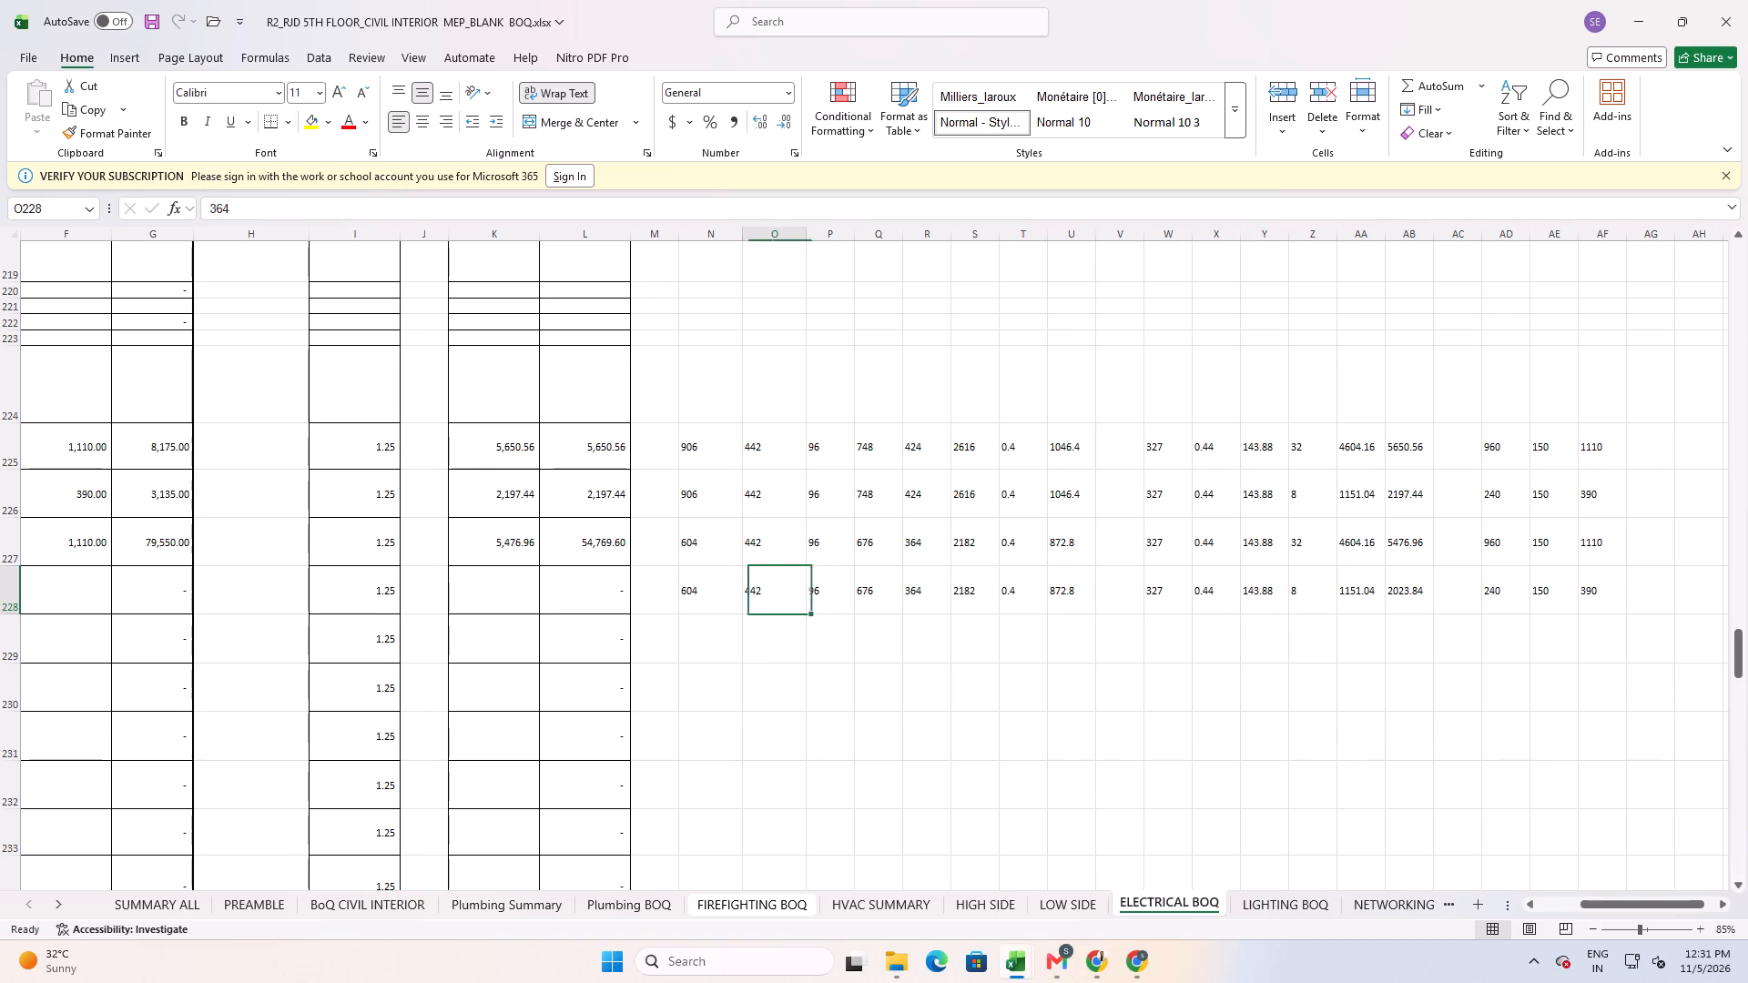
key("Left")
key("Left")
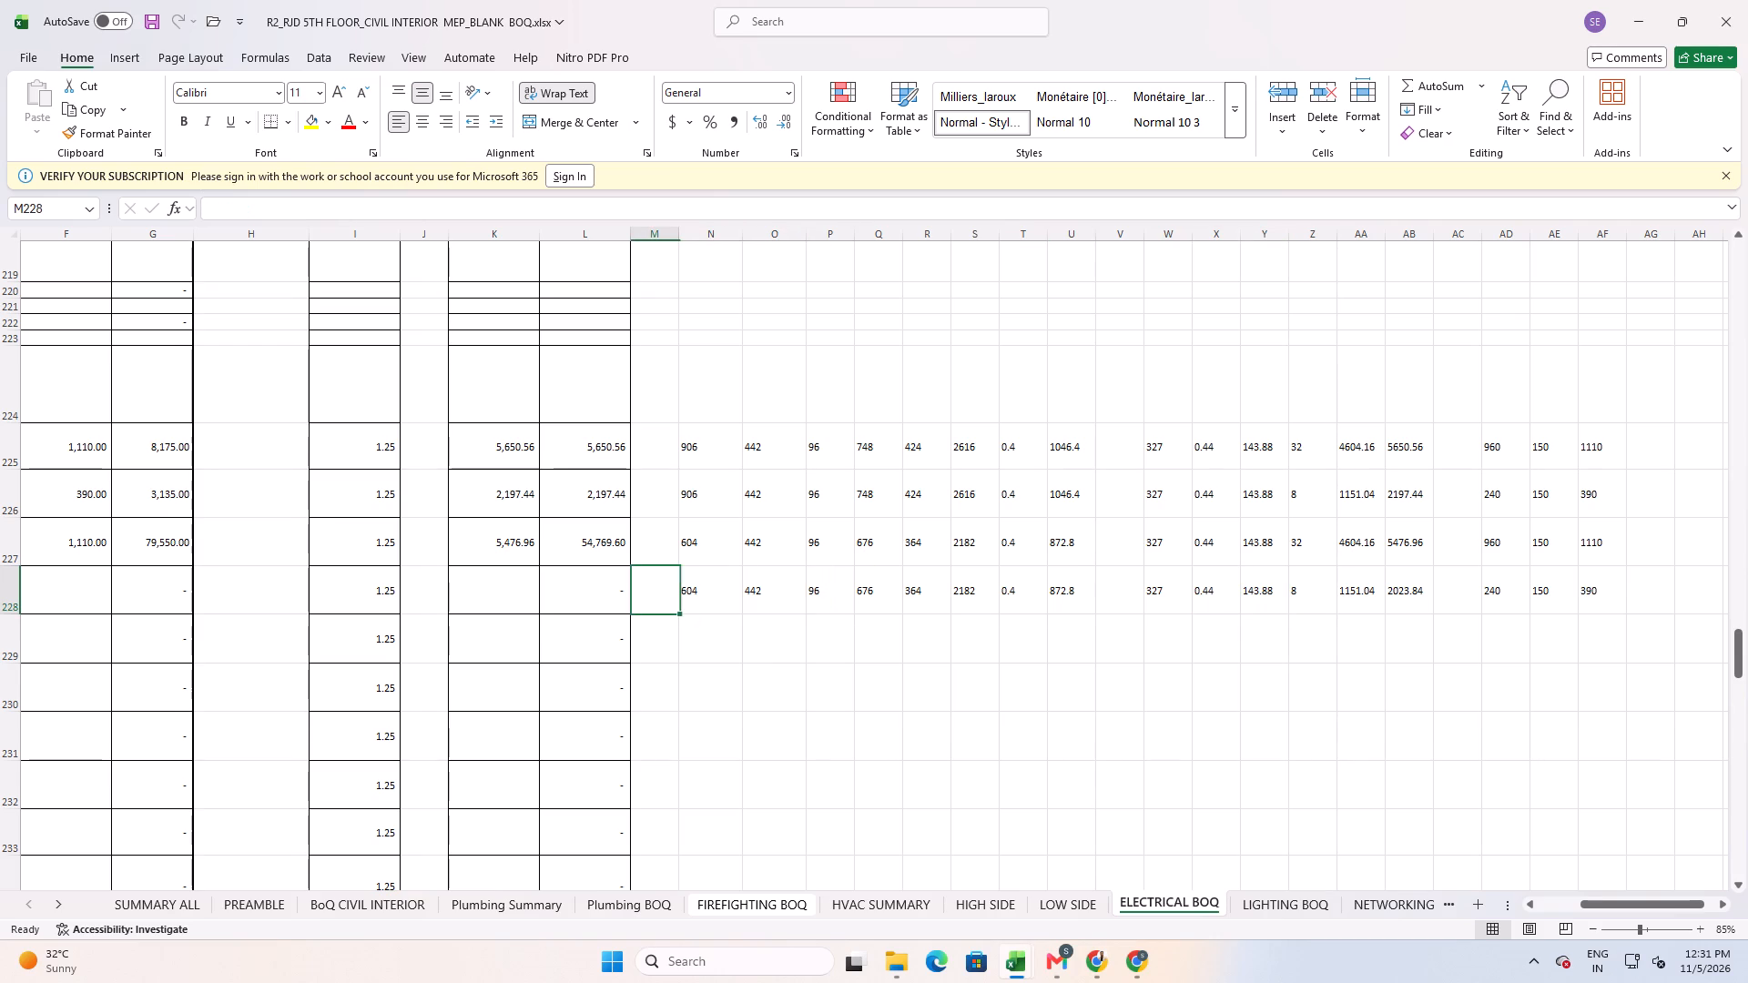
key("Left")
key("Left")
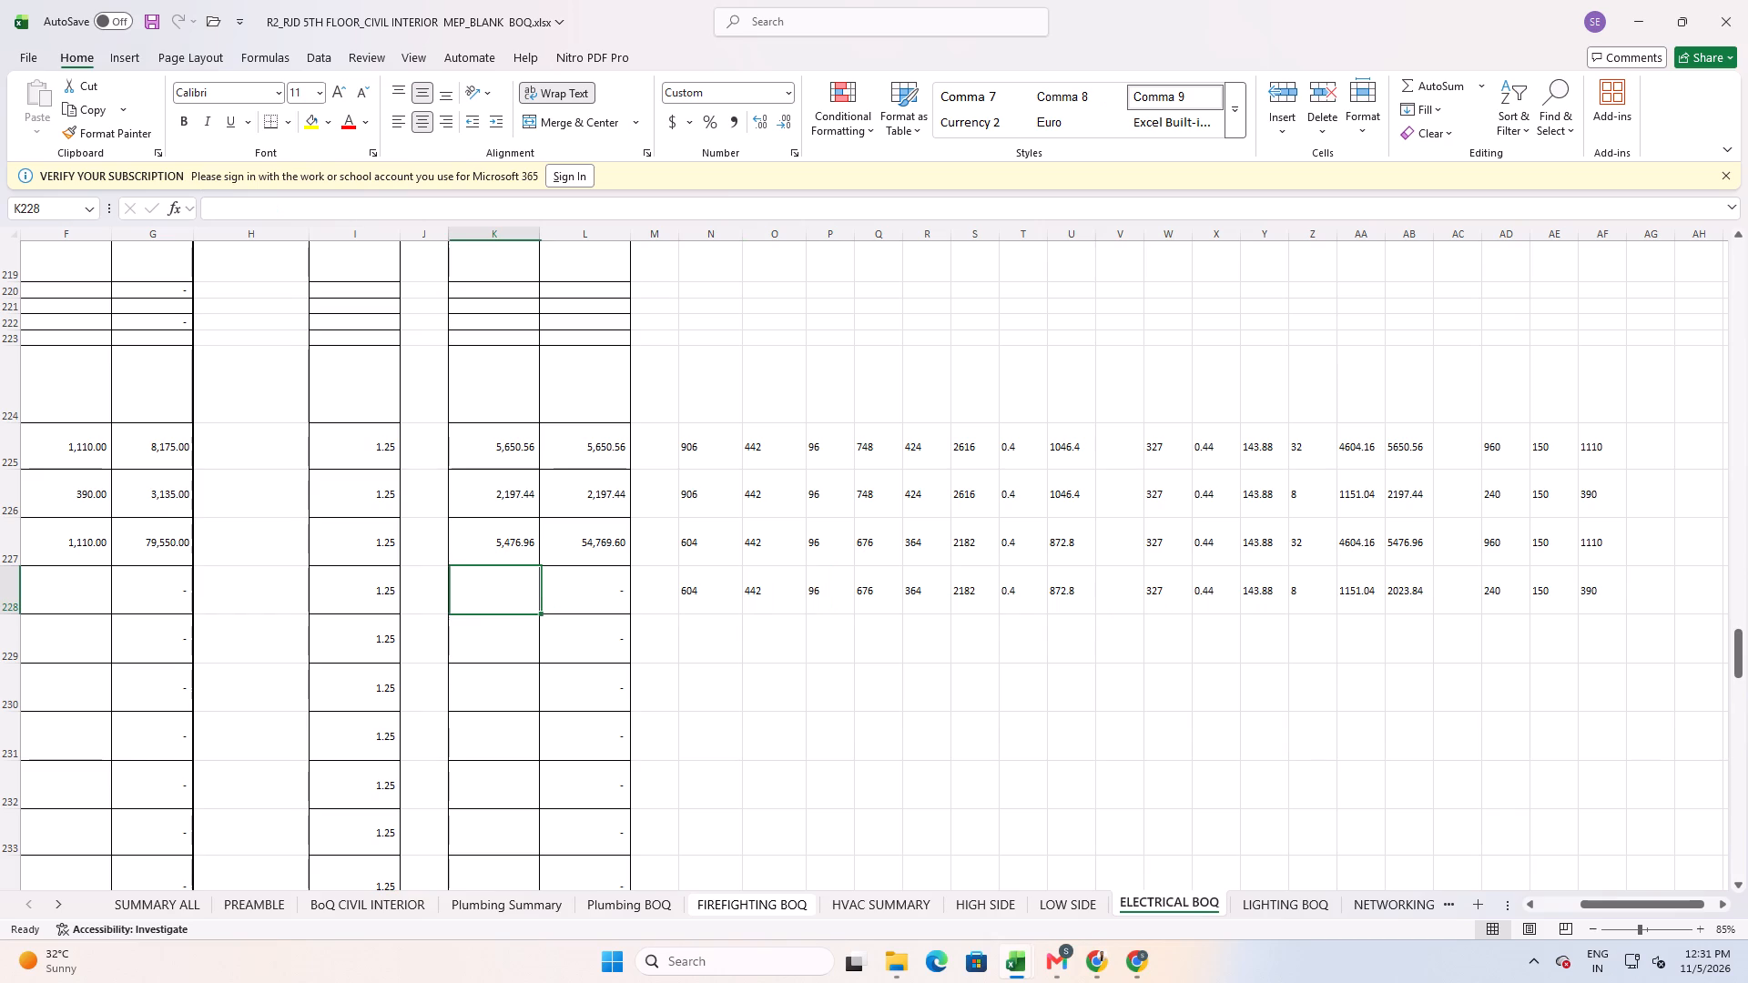
key("Up")
key("shift+Down")
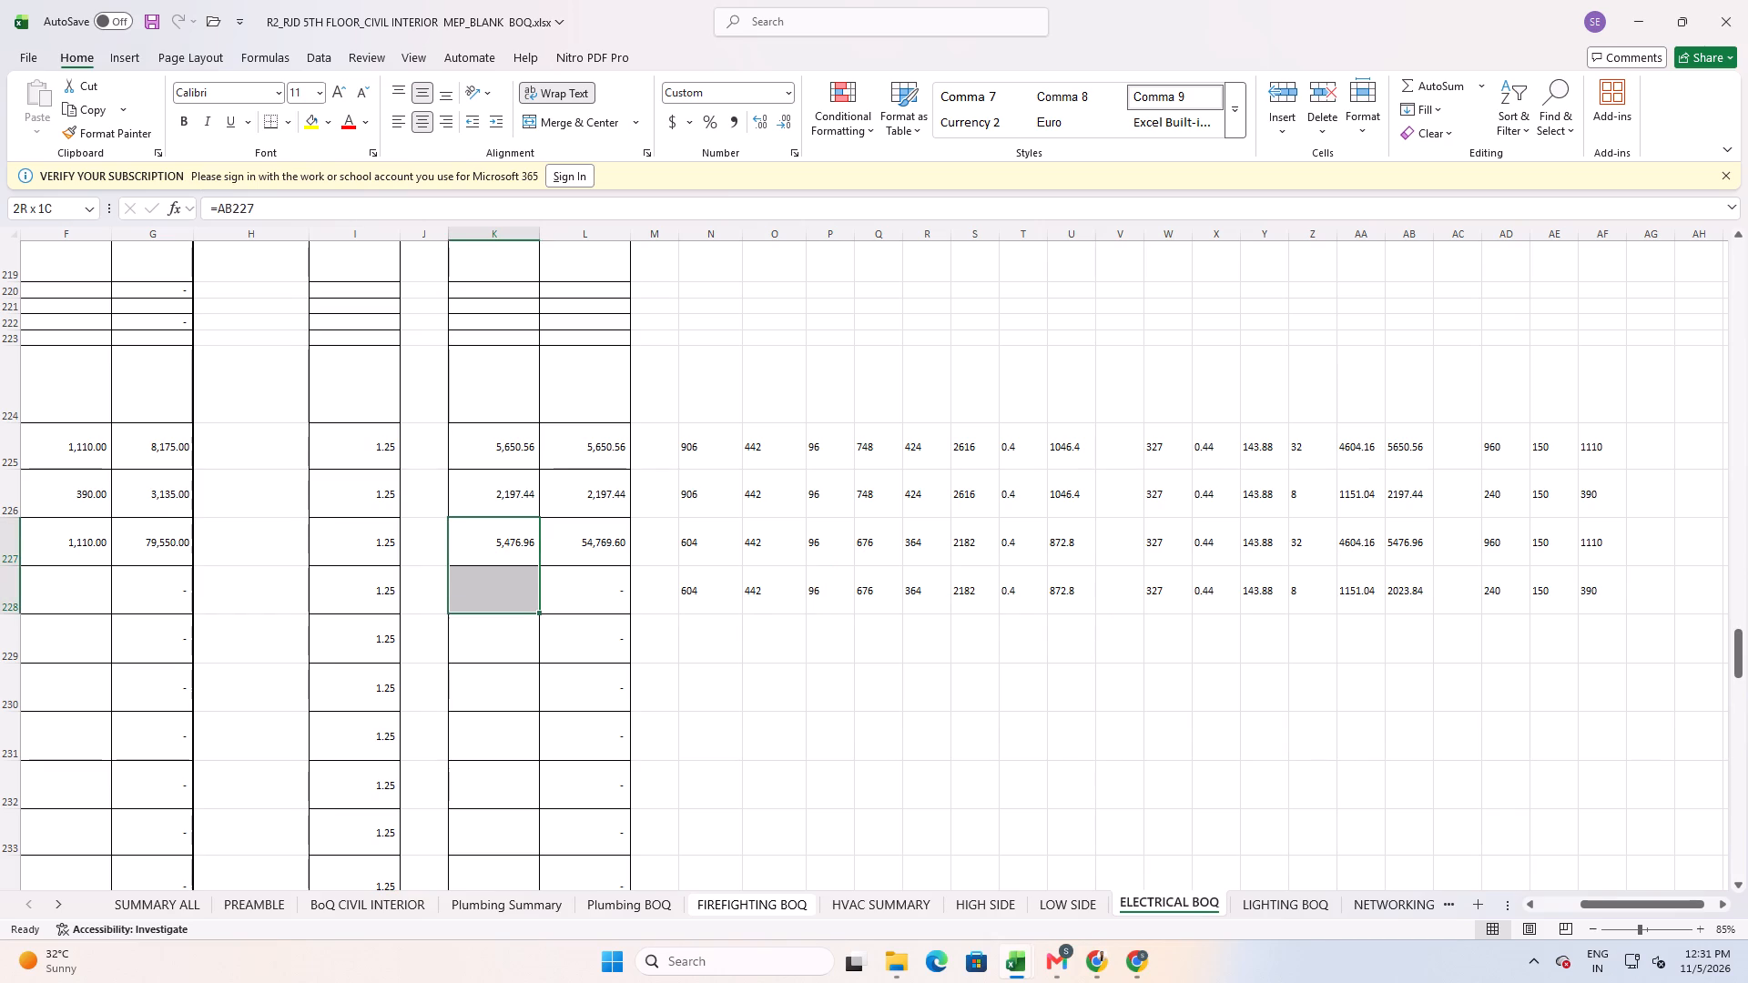
key("ctrl+d")
Fill item 4.4 c's installation rate link in column F down to item d.
key("Left")
key("Left")
key("Left")
key("Left")
key("Left")
key("Left")
key("Left")
key("Left")
key("Left")
key("Left")
key("Right")
key("Right")
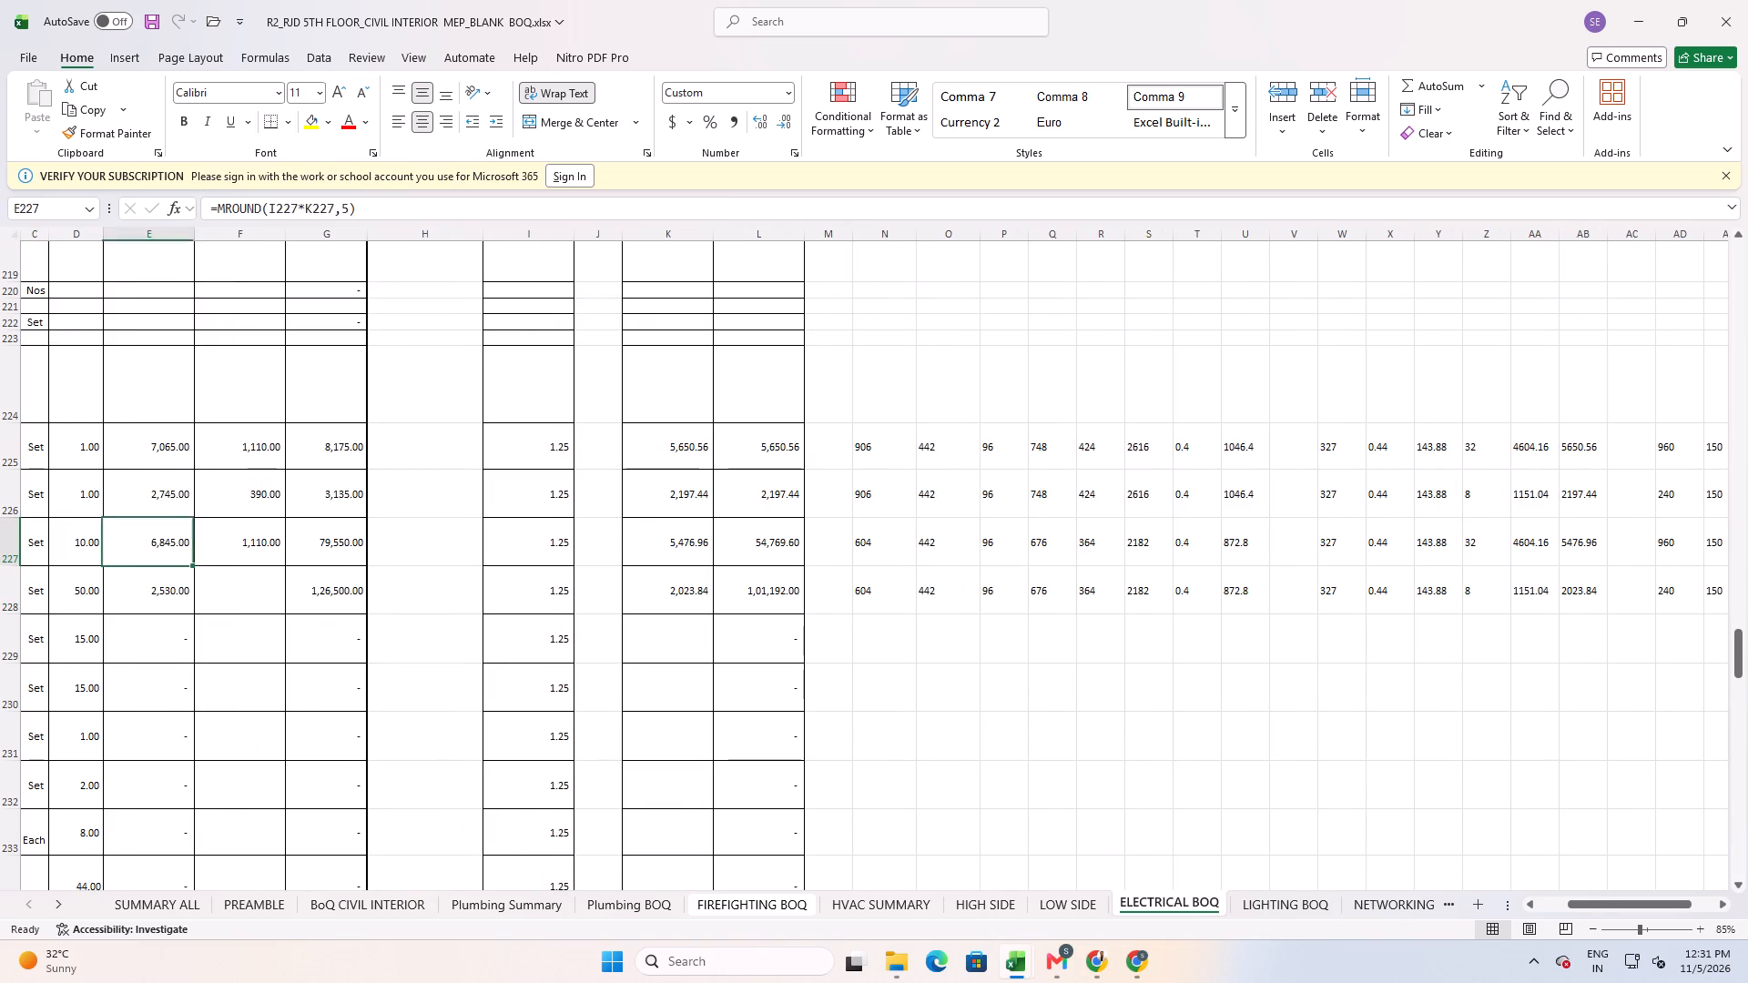
key("Right")
key("shift+Down")
key("ctrl+d")
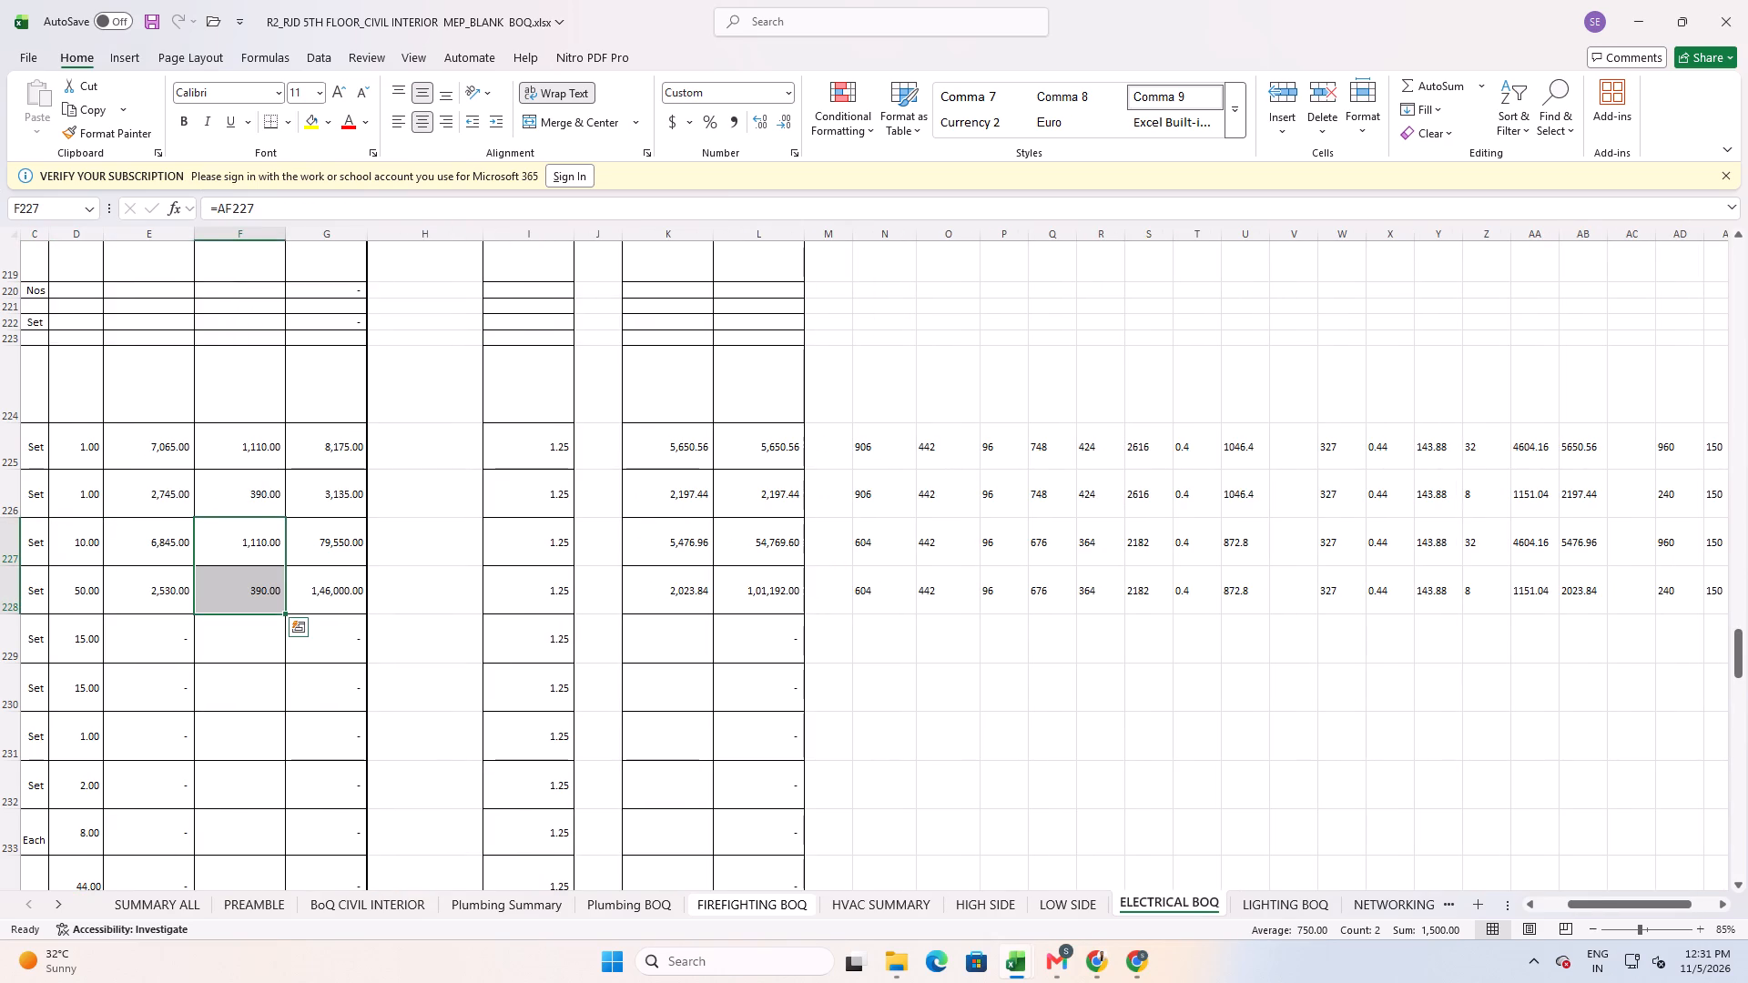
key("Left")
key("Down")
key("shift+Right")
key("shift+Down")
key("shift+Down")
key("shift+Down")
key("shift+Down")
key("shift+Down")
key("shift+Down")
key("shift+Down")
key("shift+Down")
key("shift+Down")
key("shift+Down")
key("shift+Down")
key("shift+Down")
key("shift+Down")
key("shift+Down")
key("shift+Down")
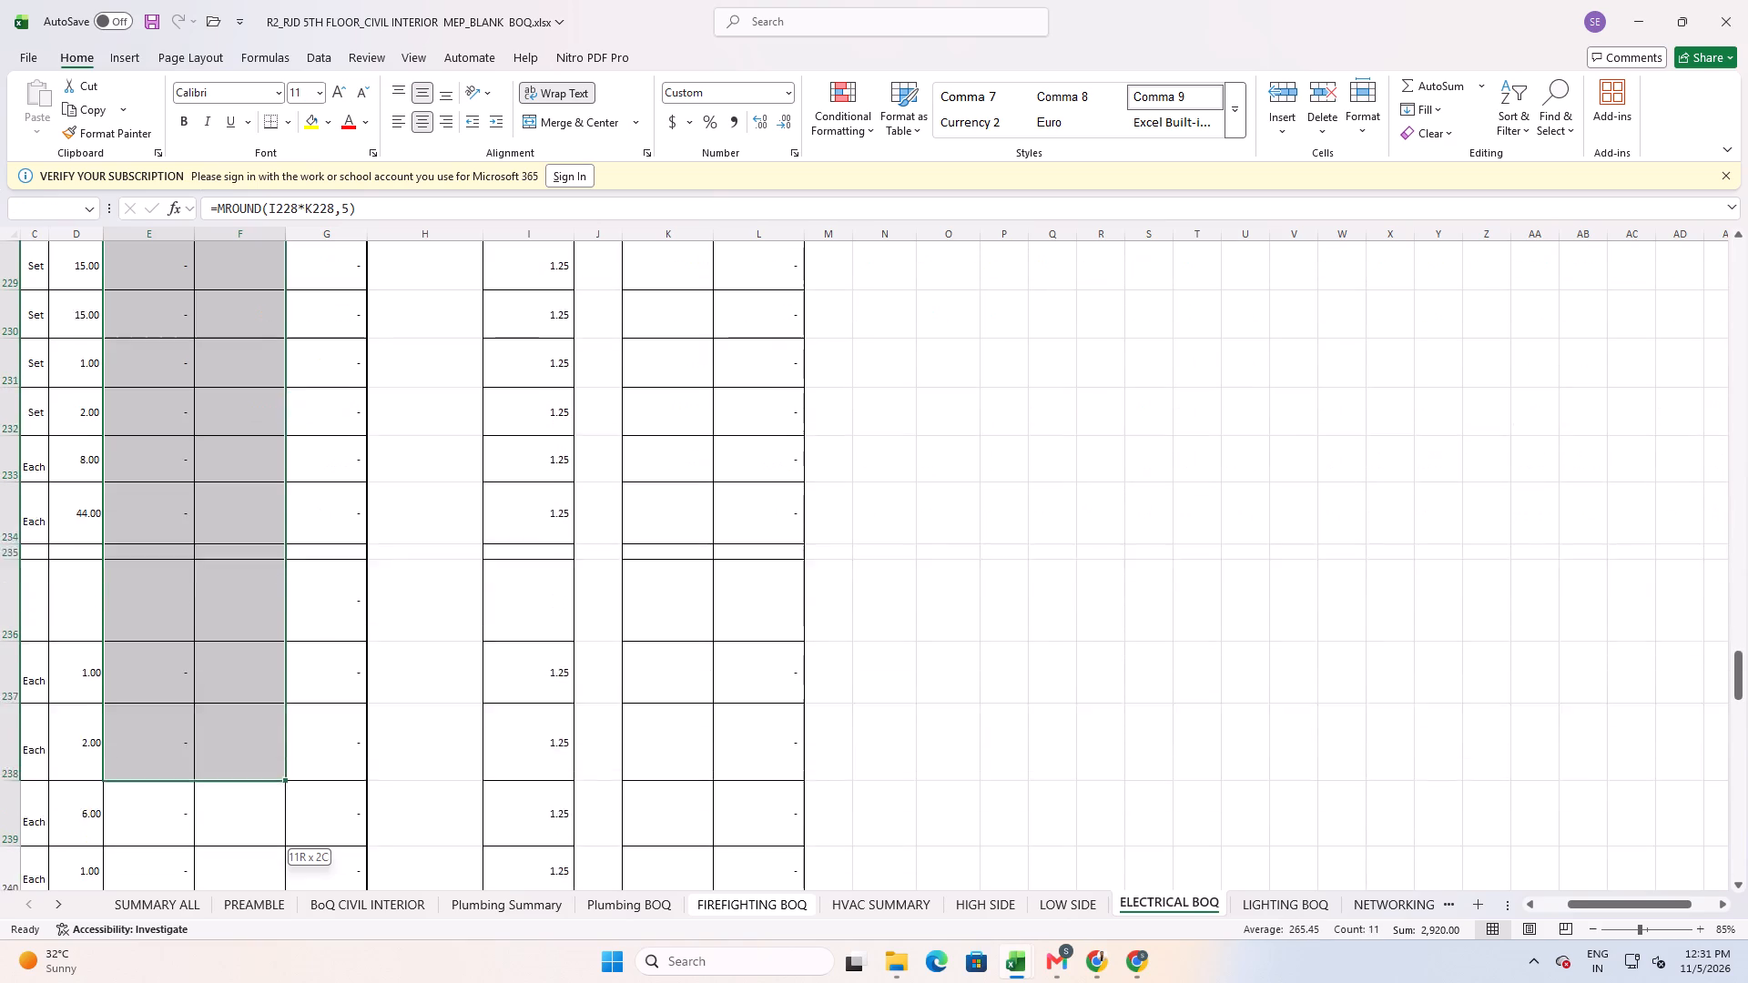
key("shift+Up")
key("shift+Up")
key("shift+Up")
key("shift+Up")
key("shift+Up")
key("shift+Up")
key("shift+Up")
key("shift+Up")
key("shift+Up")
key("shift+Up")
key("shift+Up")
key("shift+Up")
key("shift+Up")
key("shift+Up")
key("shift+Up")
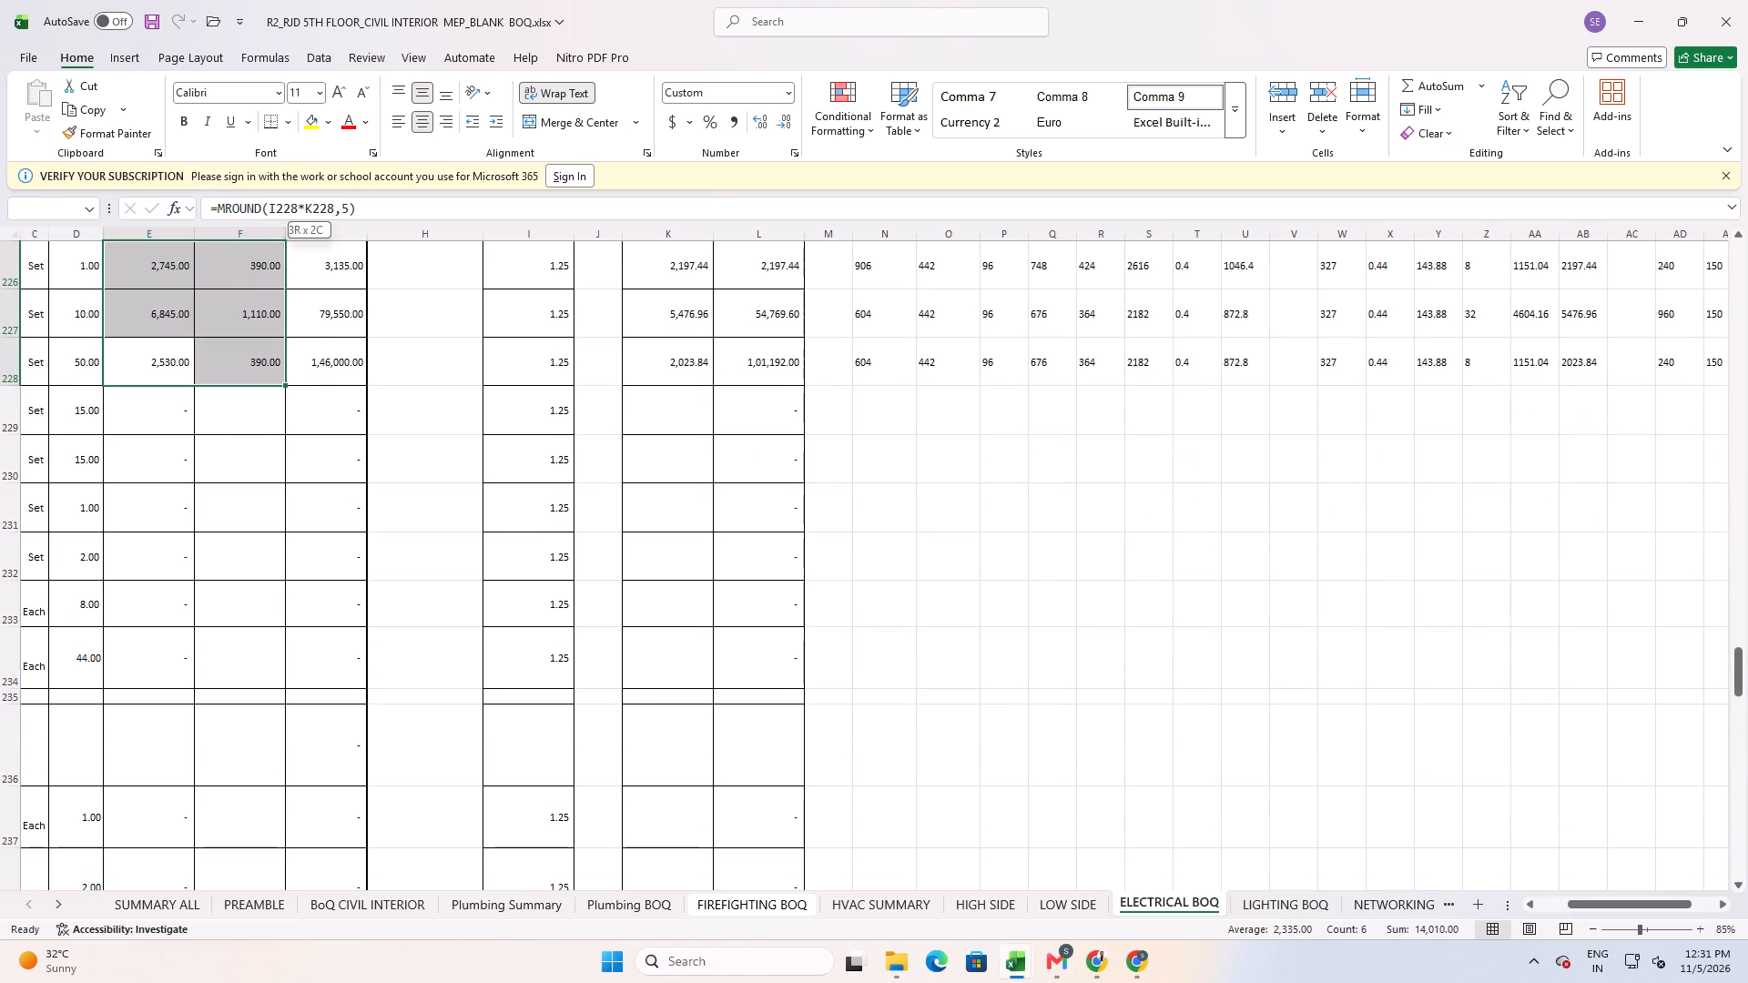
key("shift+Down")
Fill item 4.4 d's installation rate link in column F down through row 234.
key("Right")
key("Down")
key("Up")
key("shift+Down")
key("shift+Down")
key("shift+Down")
key("shift+Down")
key("shift+Down")
key("shift+Down")
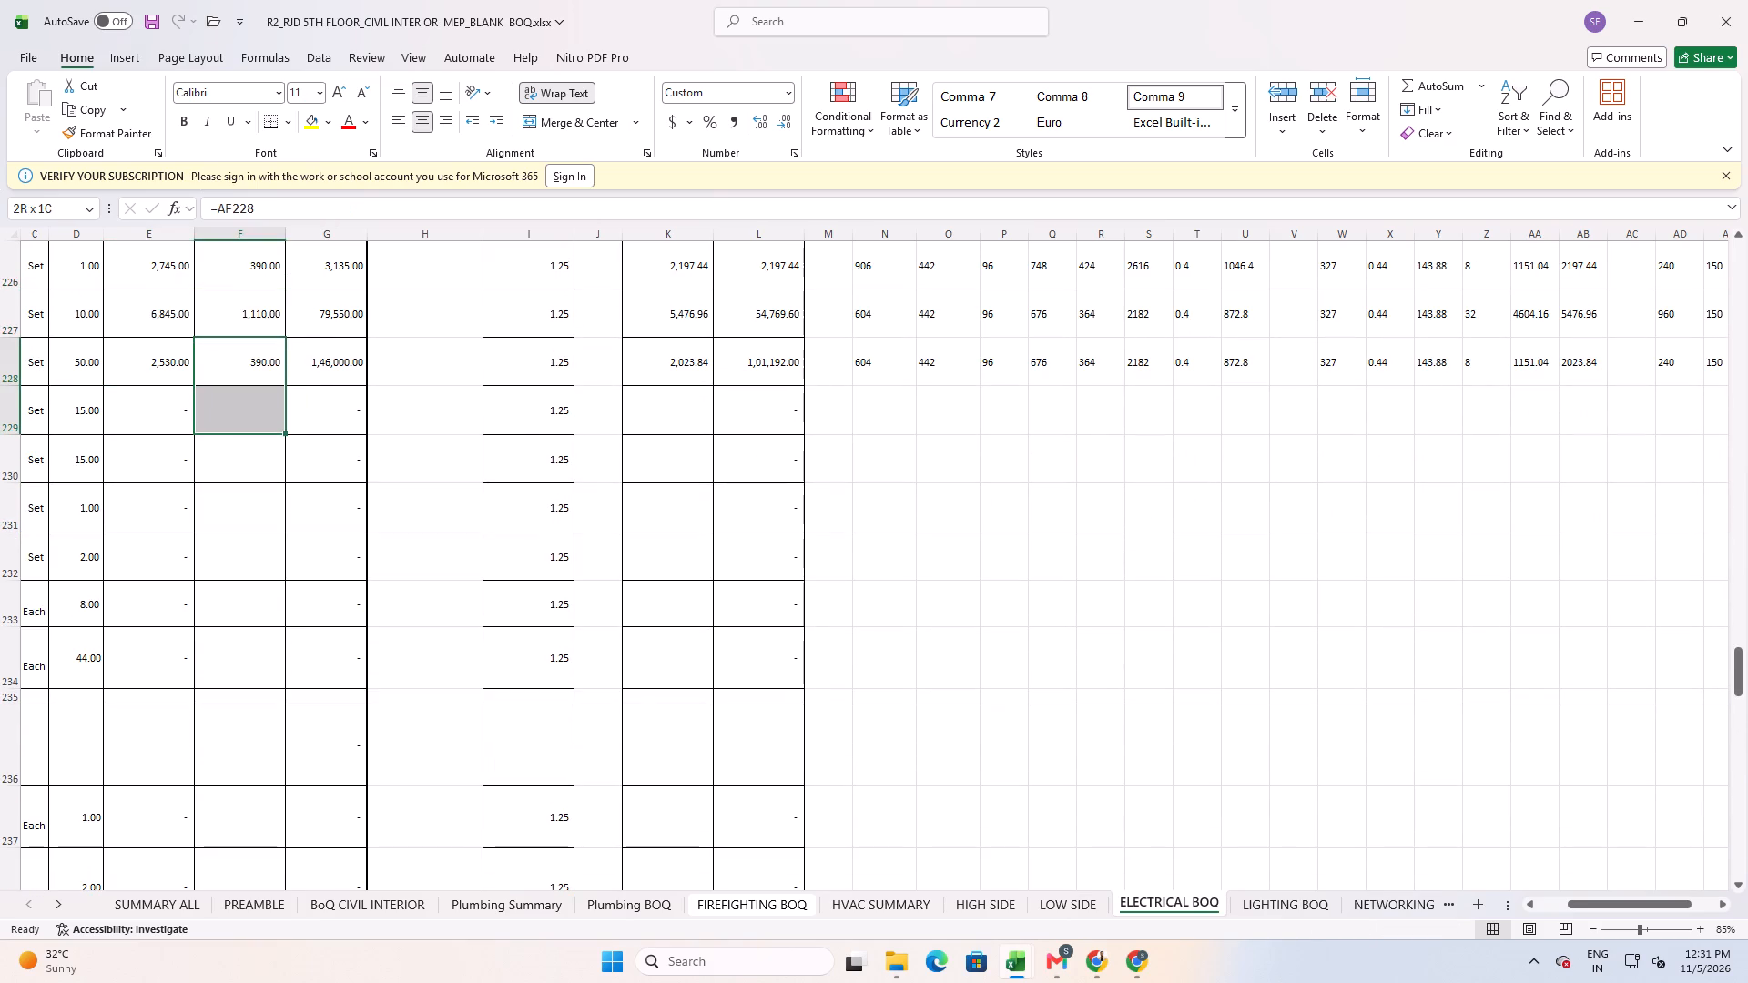
key("ctrl+d")
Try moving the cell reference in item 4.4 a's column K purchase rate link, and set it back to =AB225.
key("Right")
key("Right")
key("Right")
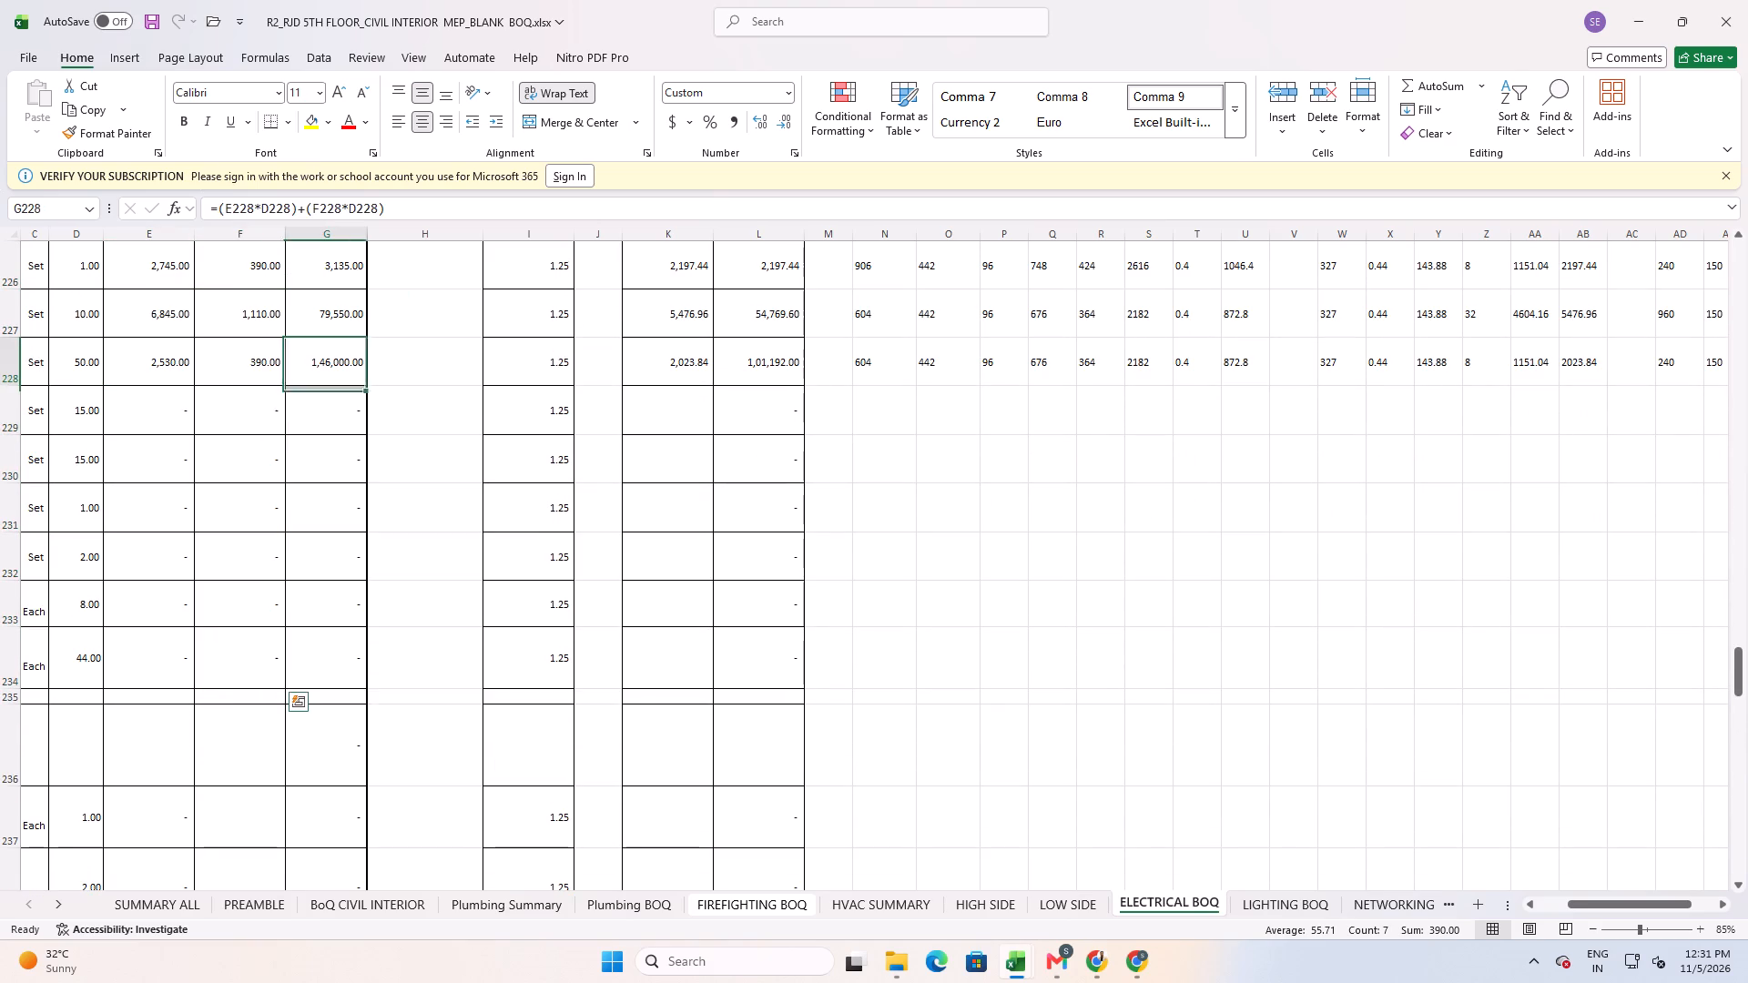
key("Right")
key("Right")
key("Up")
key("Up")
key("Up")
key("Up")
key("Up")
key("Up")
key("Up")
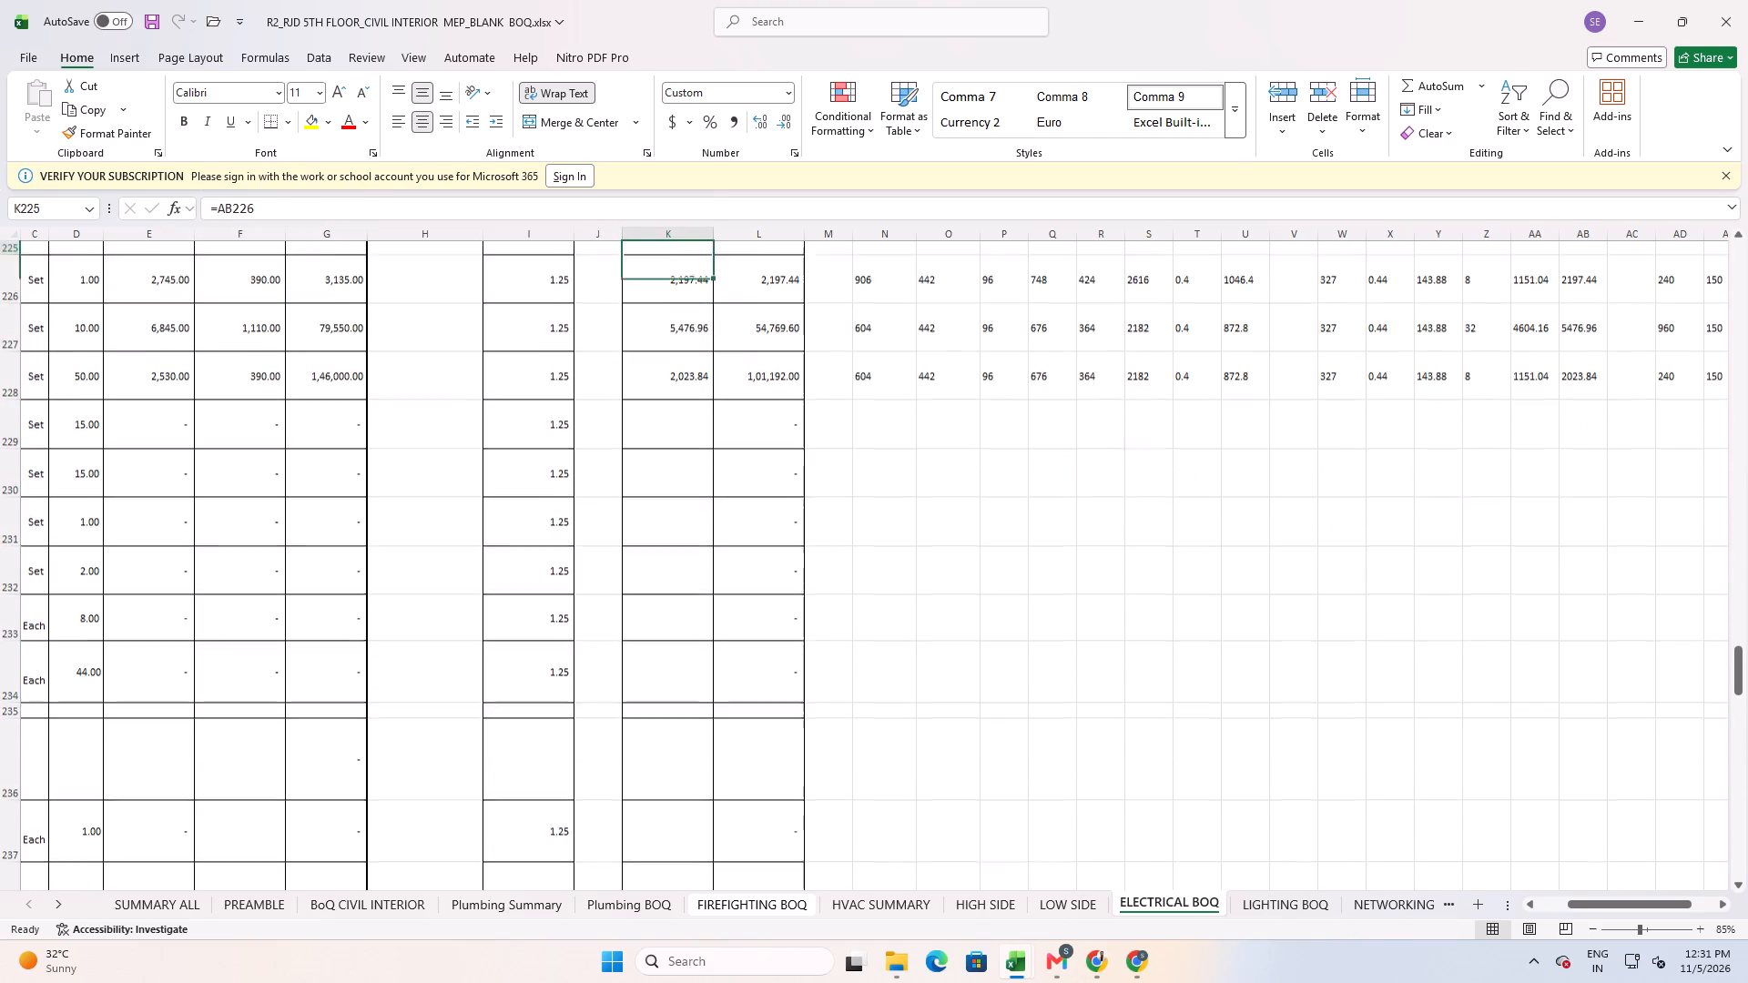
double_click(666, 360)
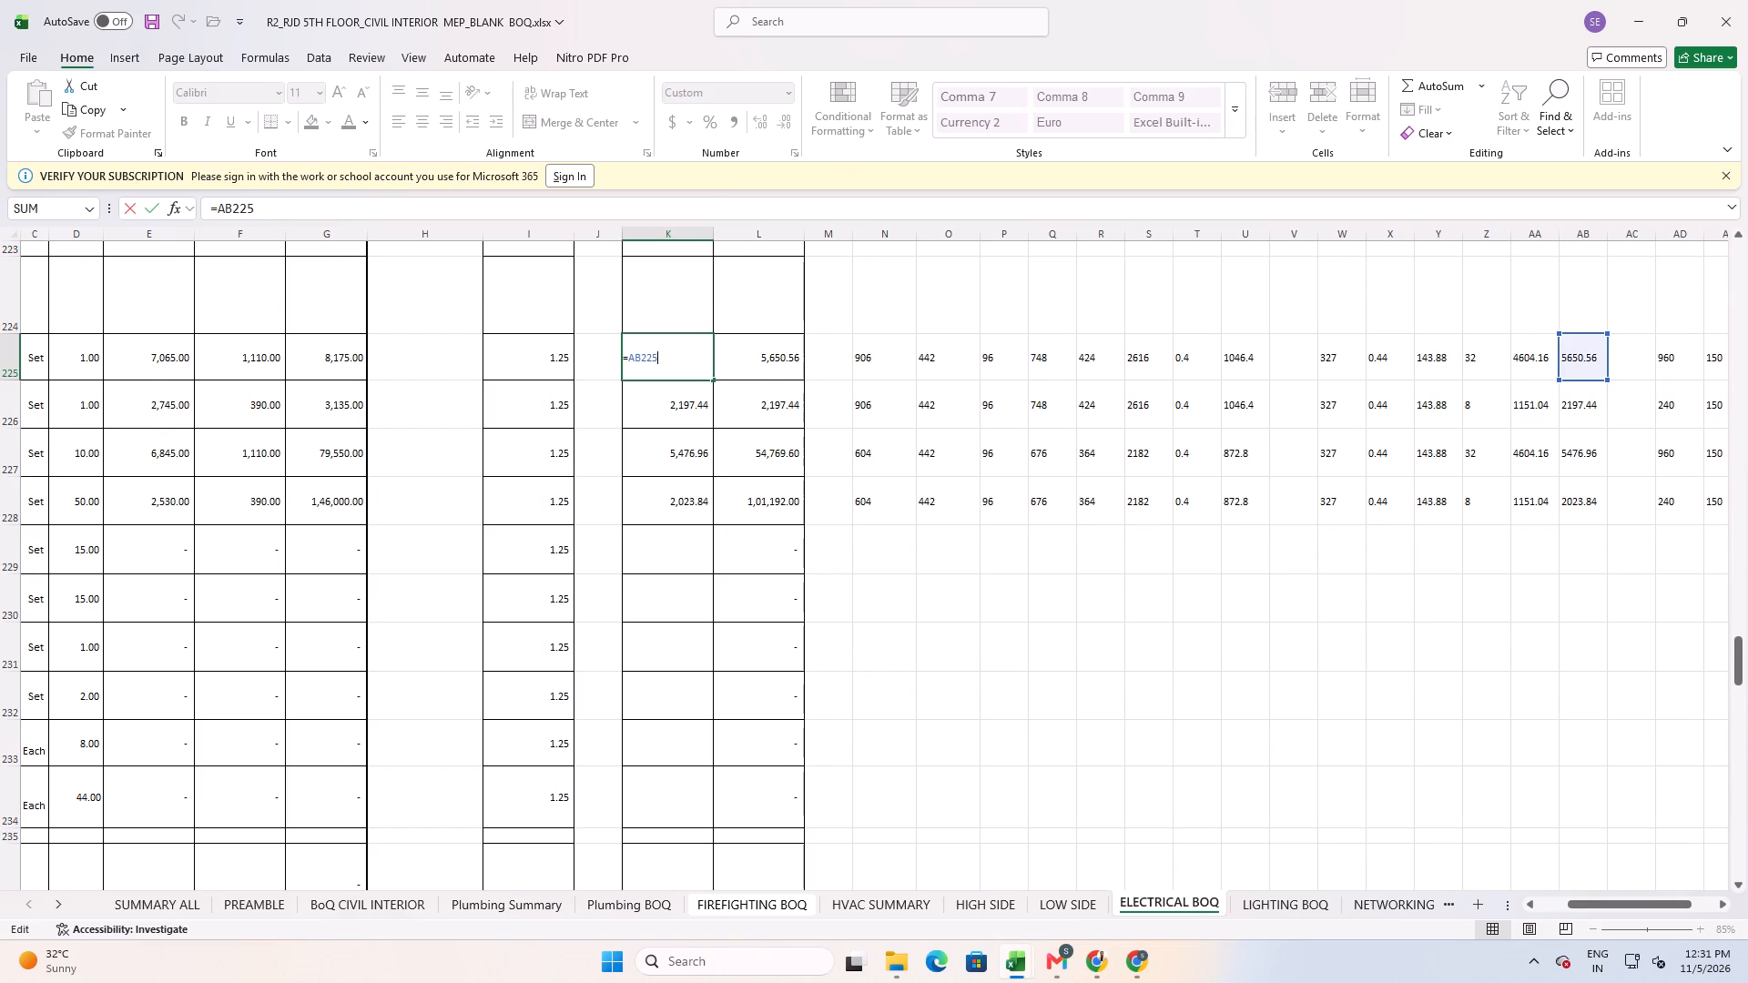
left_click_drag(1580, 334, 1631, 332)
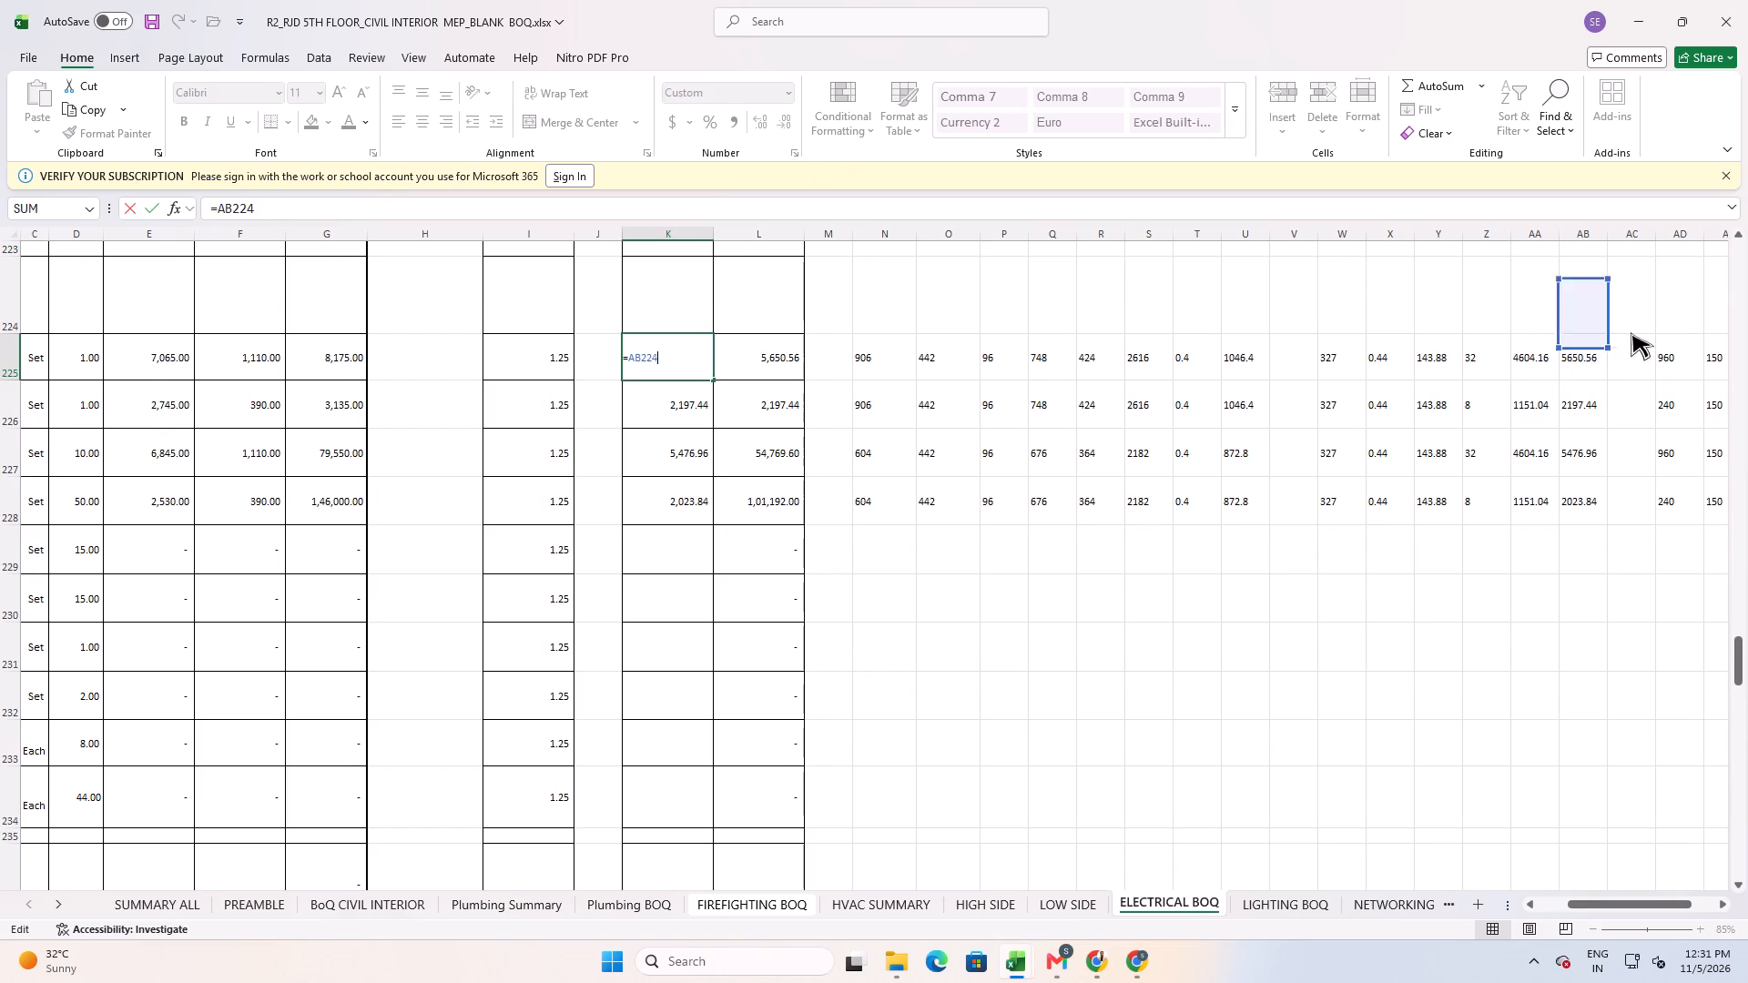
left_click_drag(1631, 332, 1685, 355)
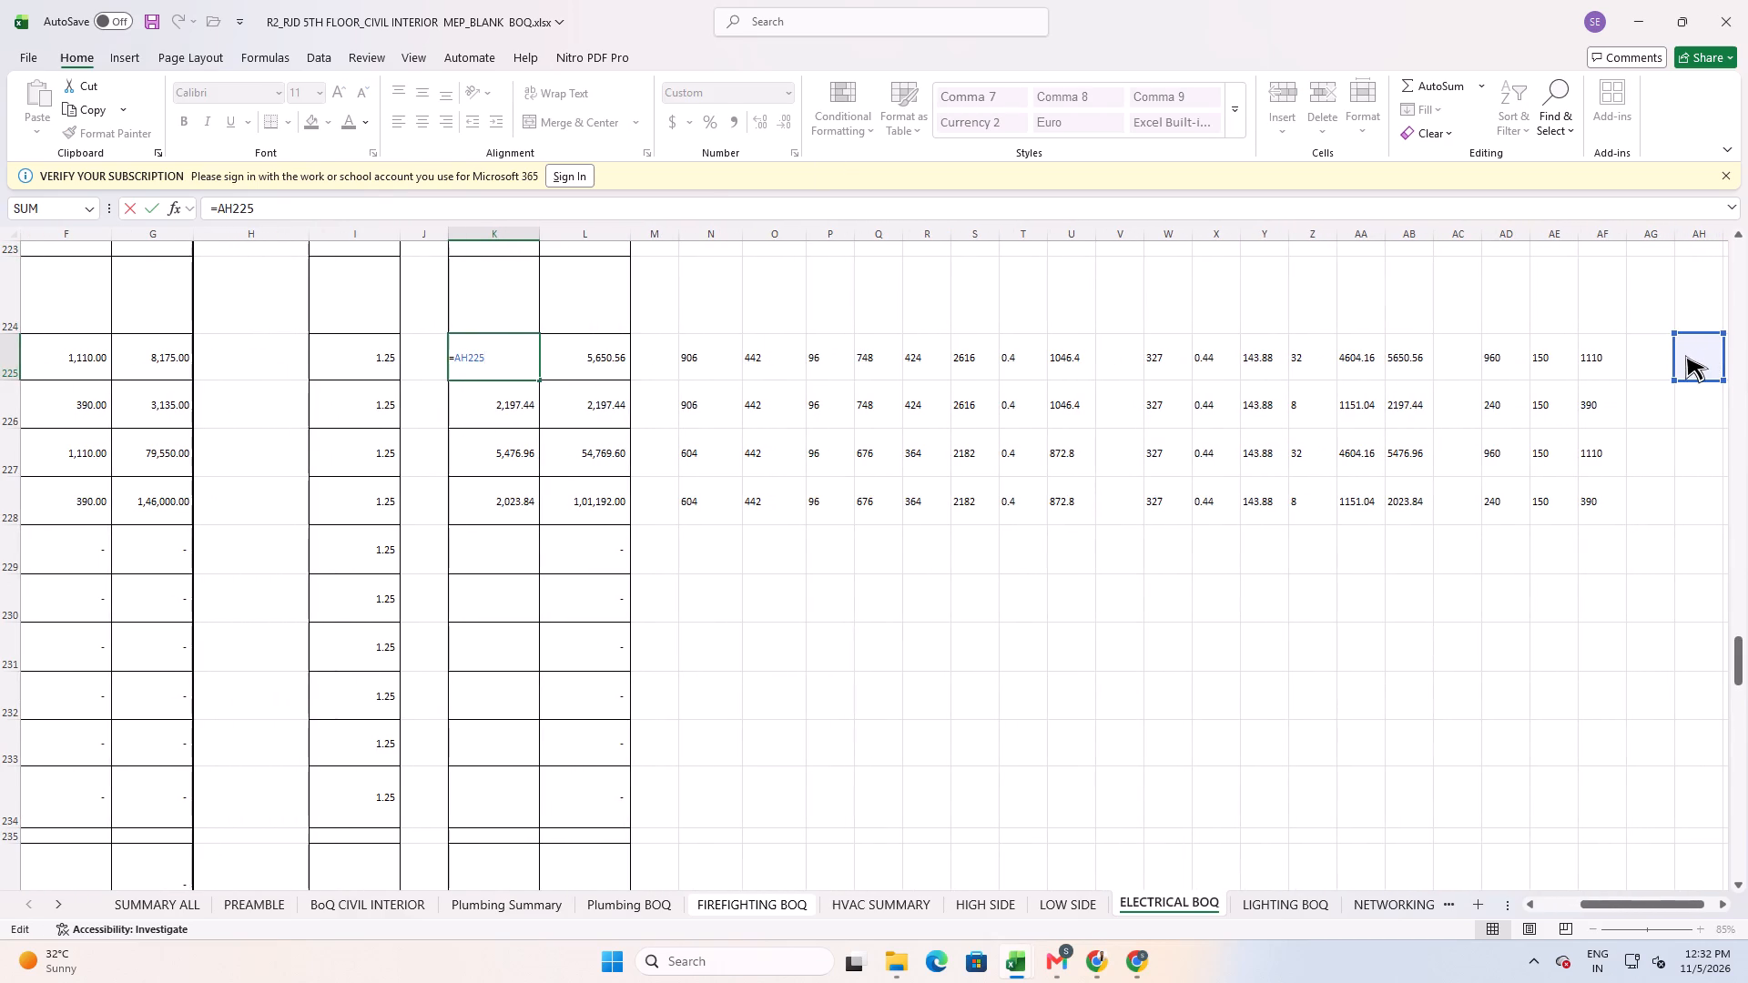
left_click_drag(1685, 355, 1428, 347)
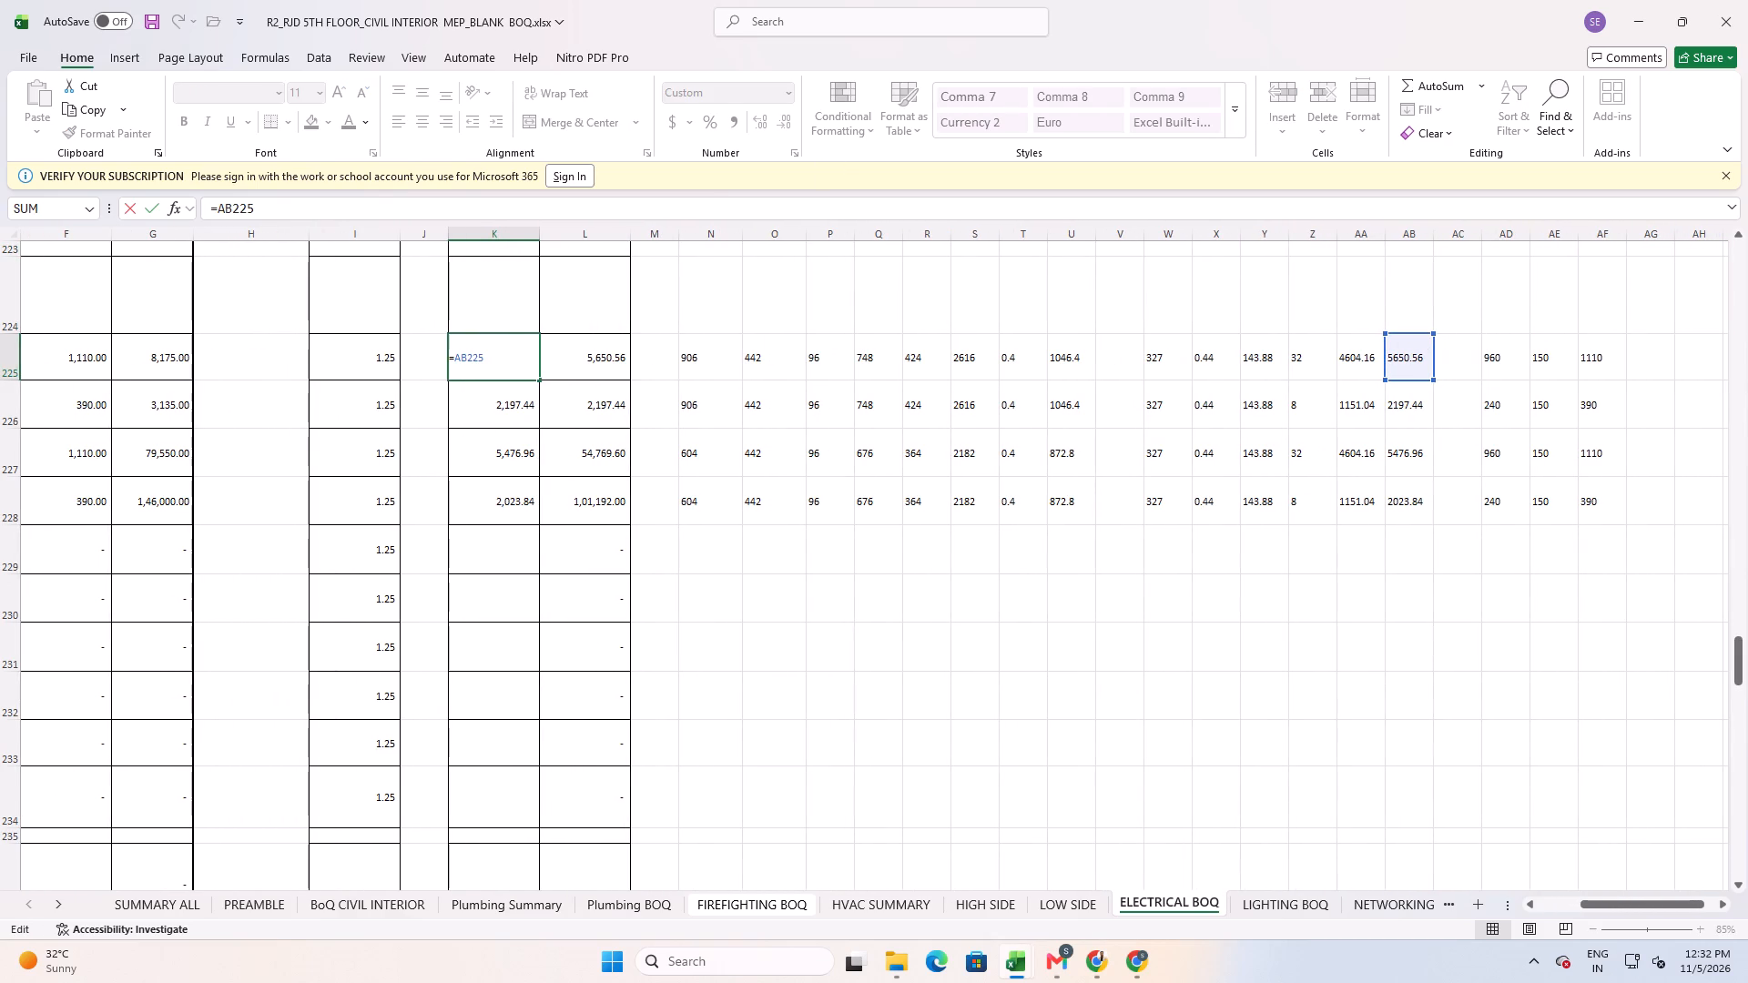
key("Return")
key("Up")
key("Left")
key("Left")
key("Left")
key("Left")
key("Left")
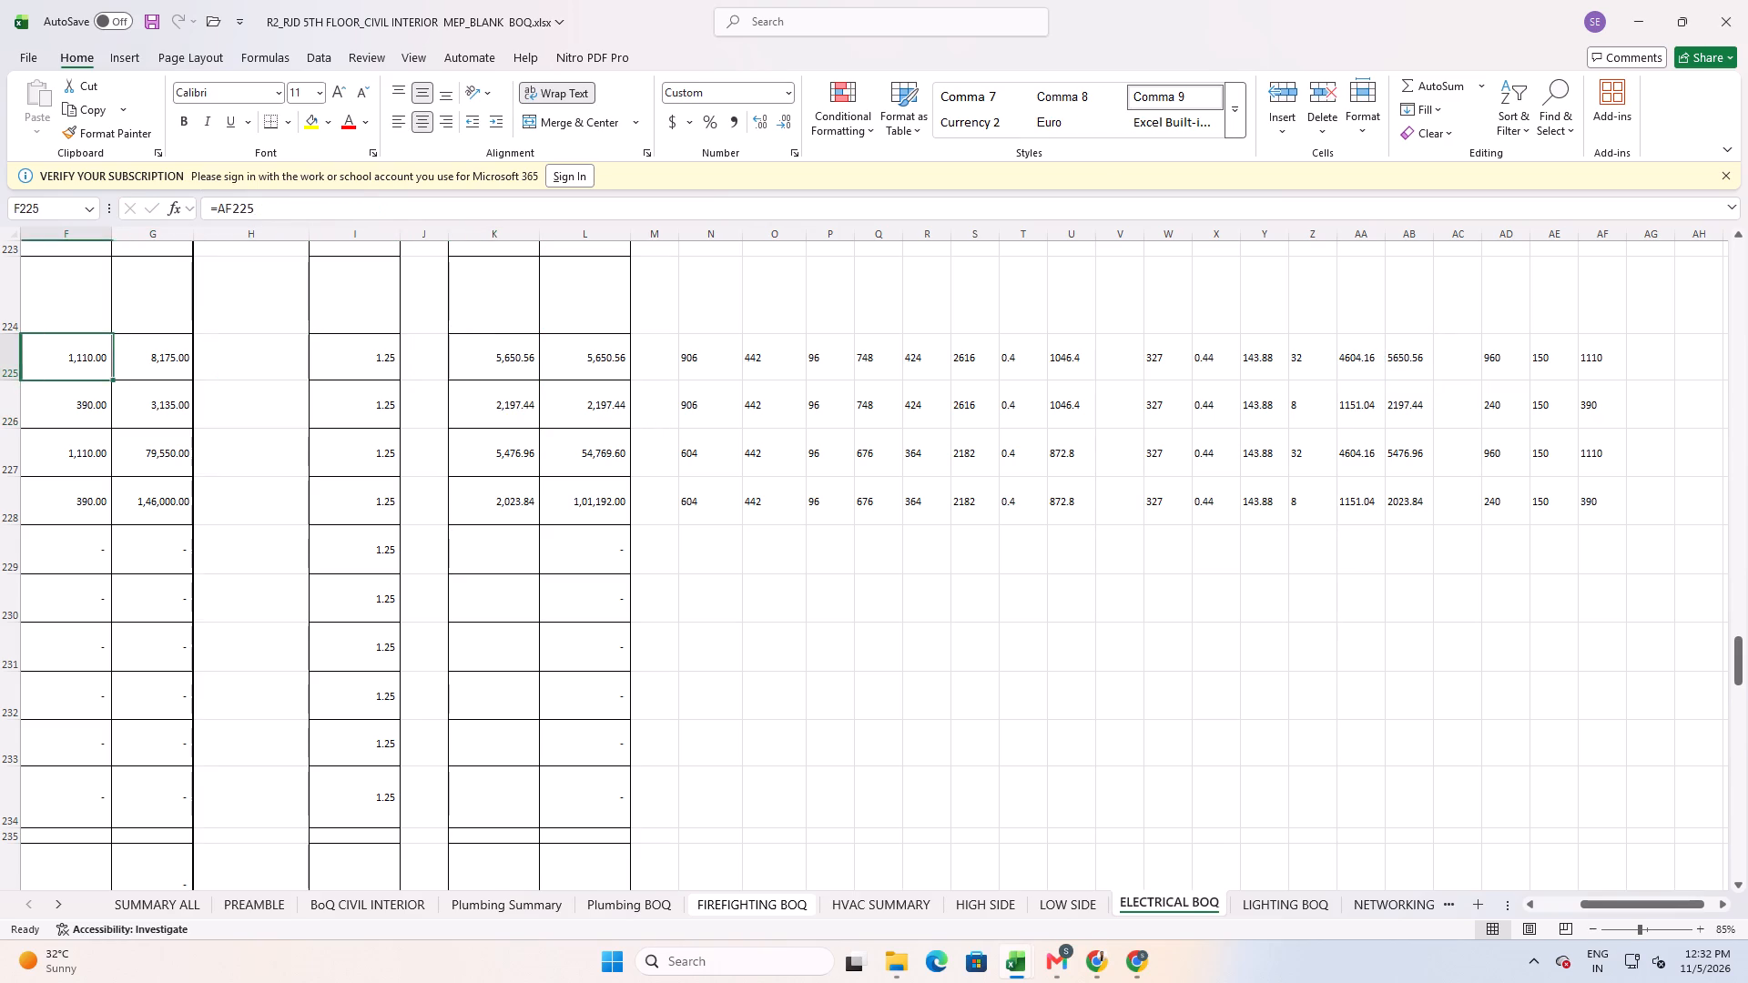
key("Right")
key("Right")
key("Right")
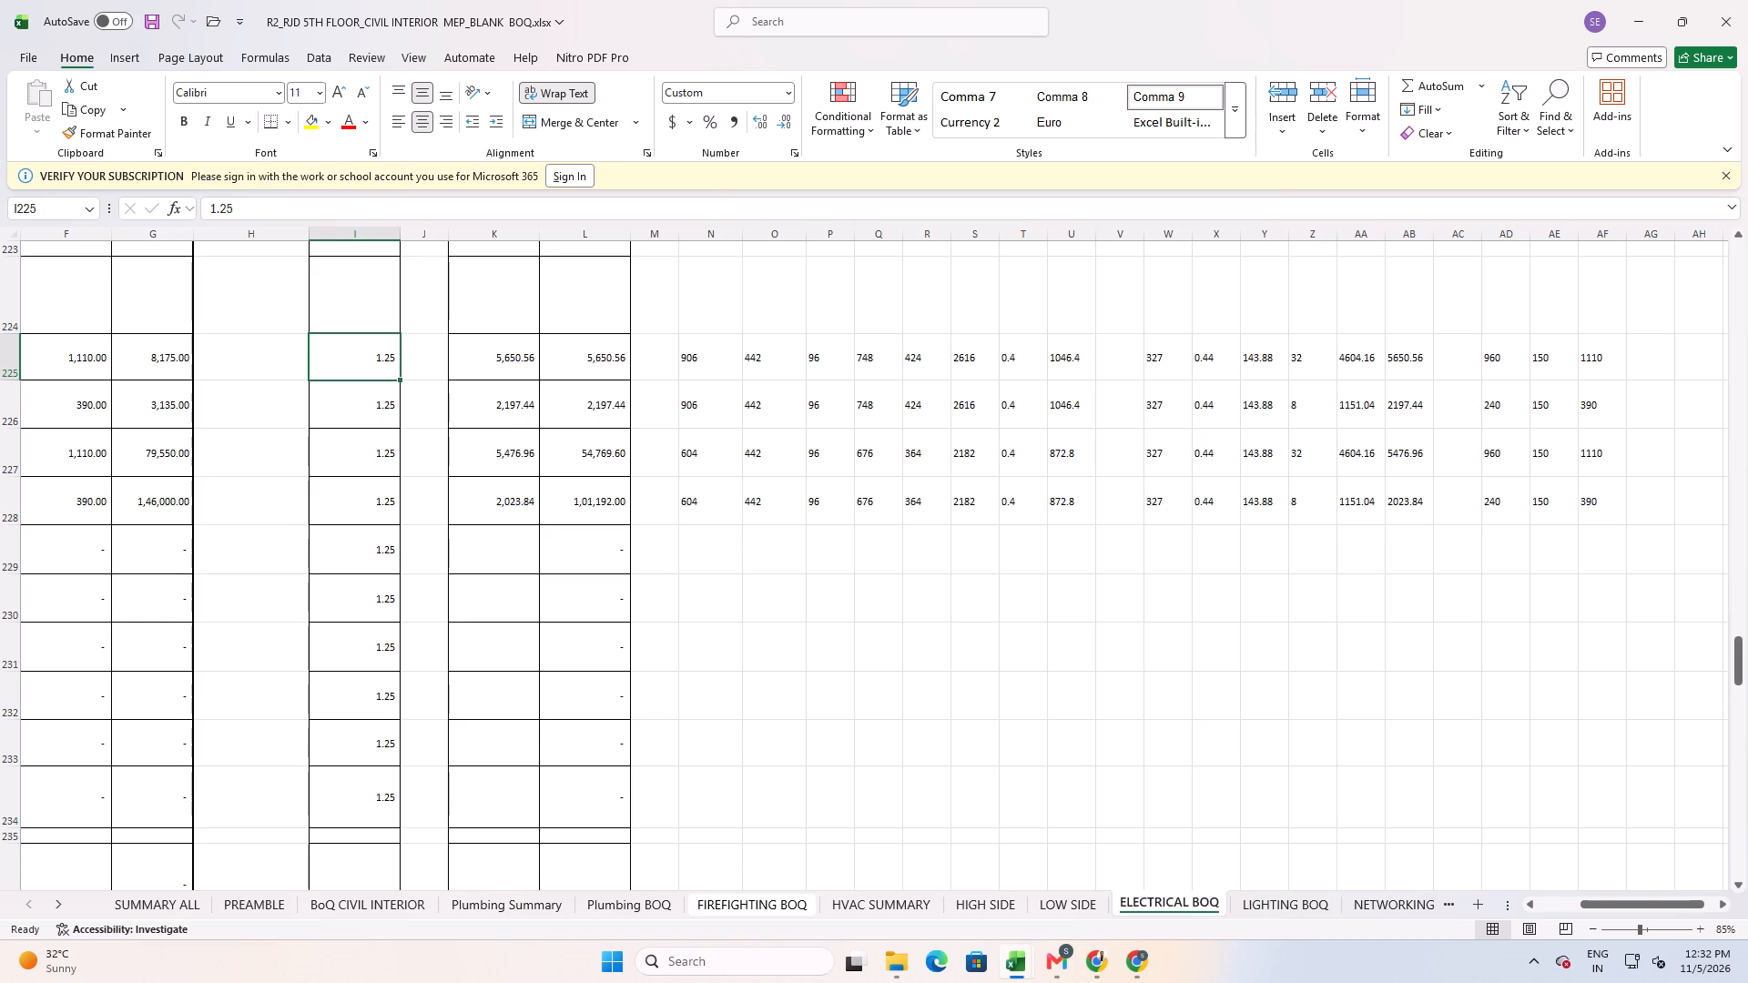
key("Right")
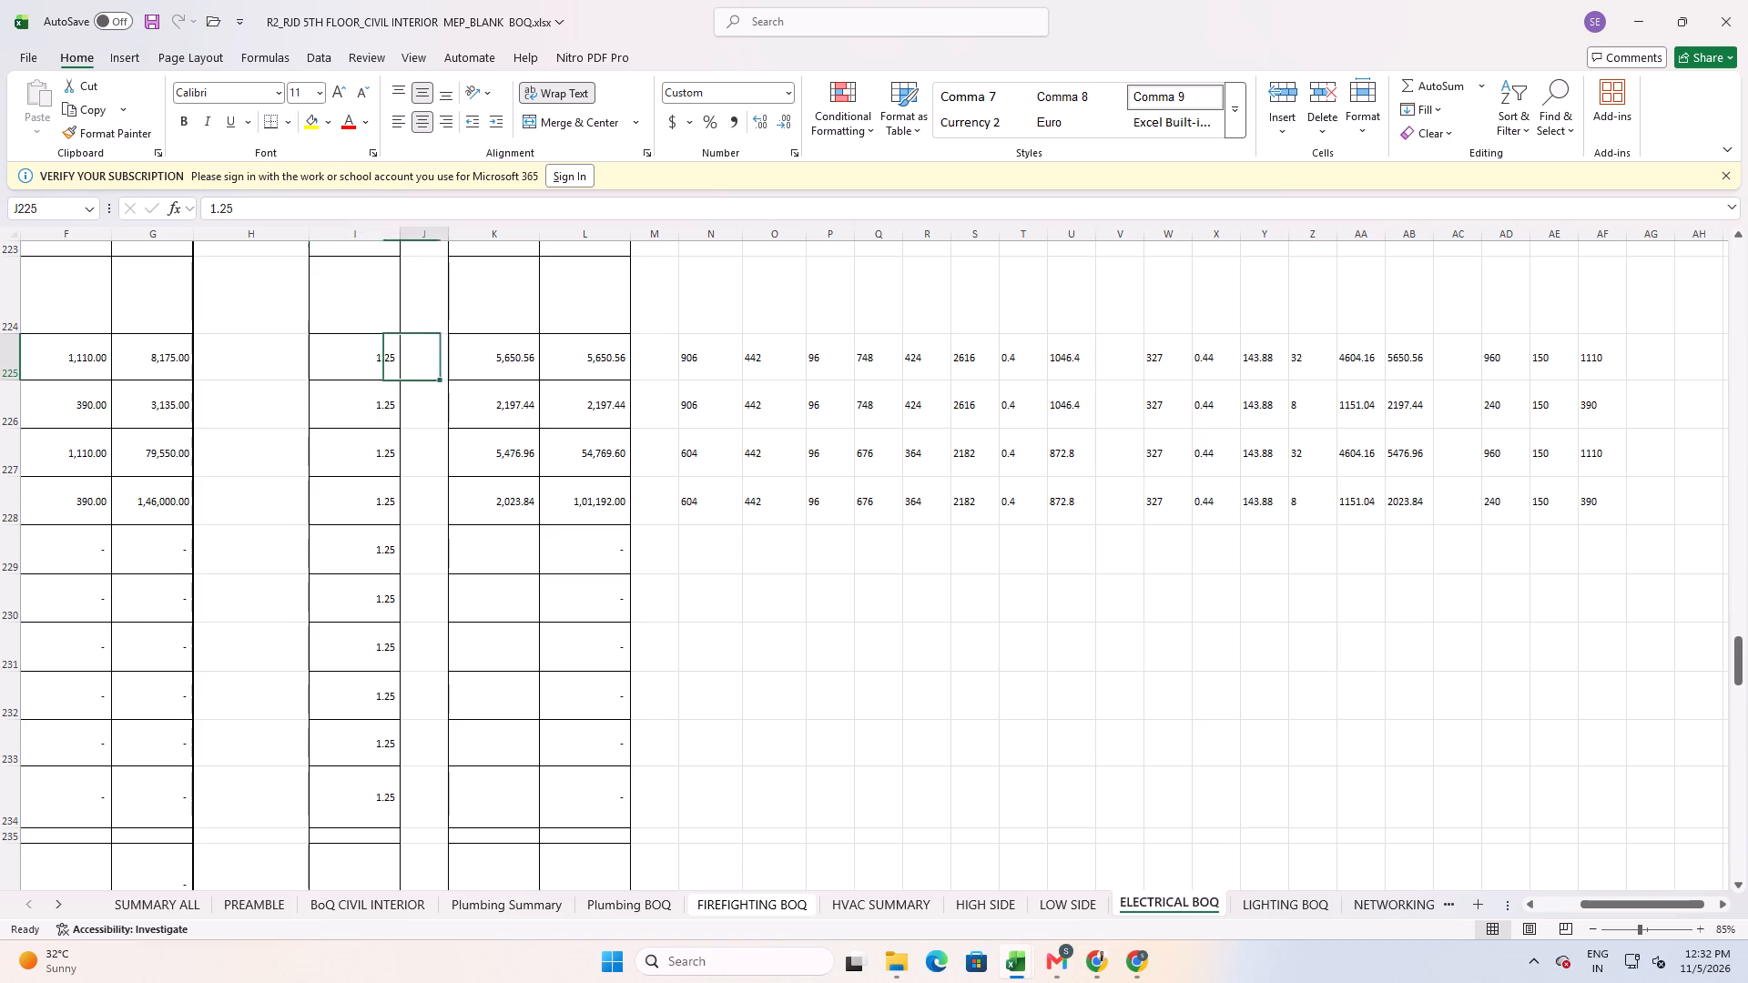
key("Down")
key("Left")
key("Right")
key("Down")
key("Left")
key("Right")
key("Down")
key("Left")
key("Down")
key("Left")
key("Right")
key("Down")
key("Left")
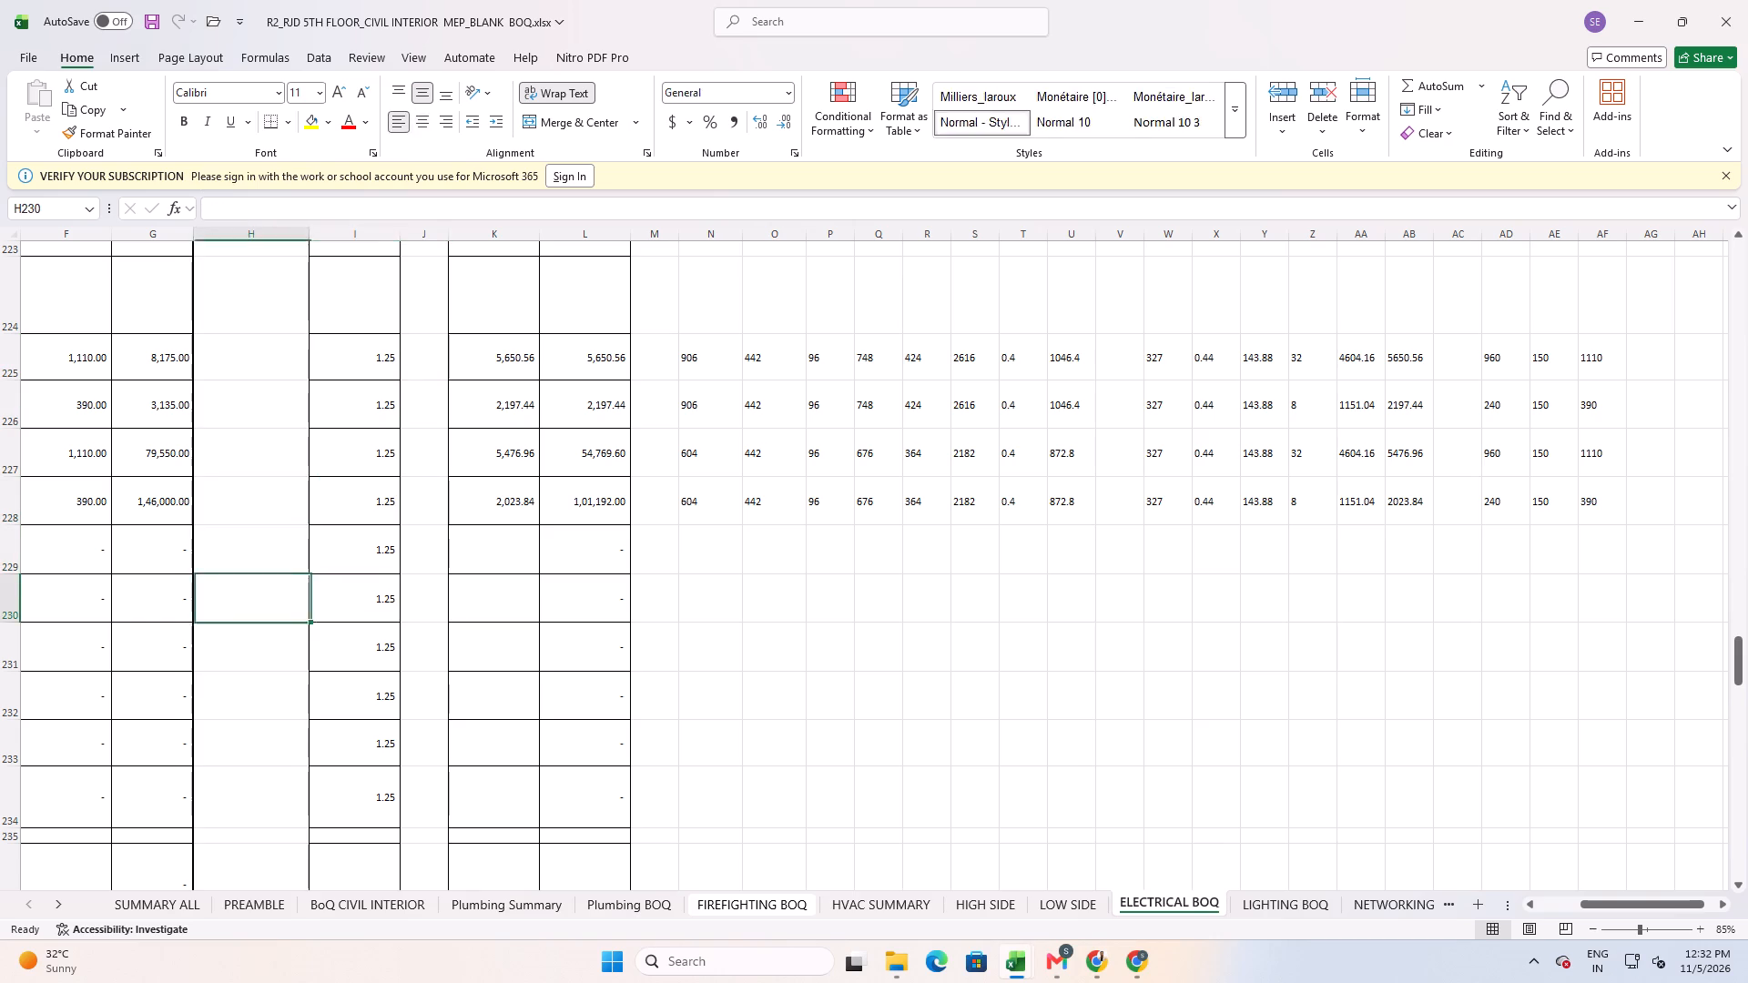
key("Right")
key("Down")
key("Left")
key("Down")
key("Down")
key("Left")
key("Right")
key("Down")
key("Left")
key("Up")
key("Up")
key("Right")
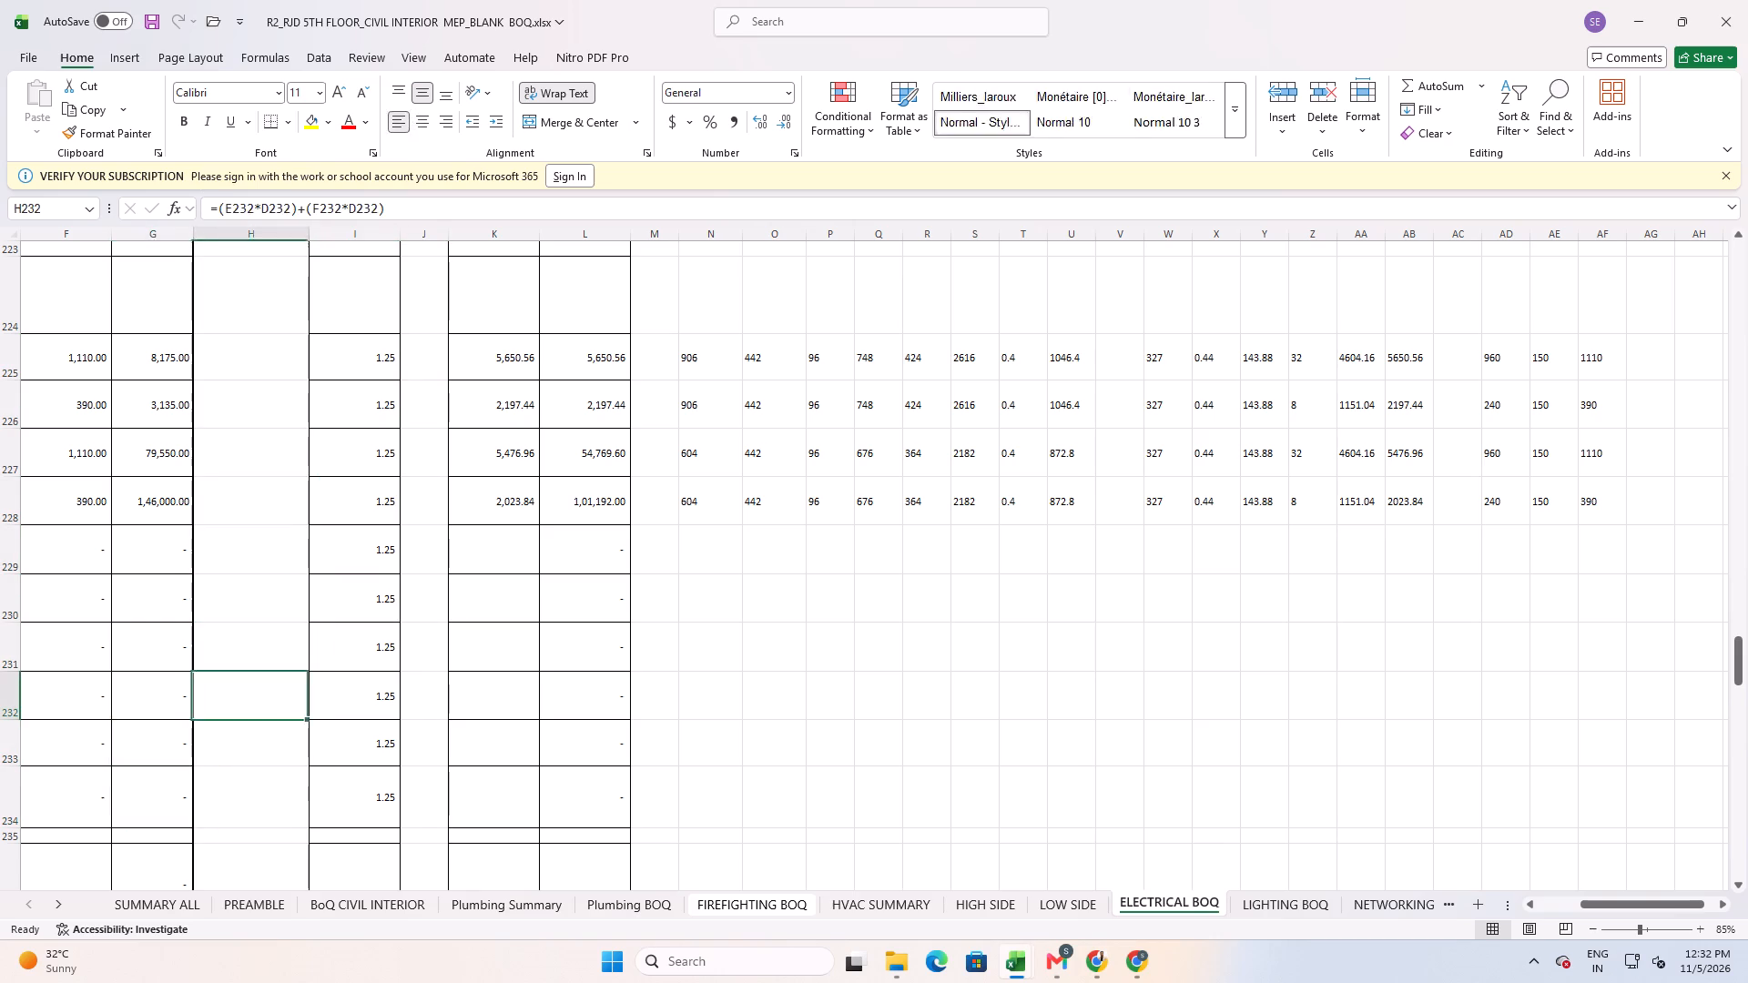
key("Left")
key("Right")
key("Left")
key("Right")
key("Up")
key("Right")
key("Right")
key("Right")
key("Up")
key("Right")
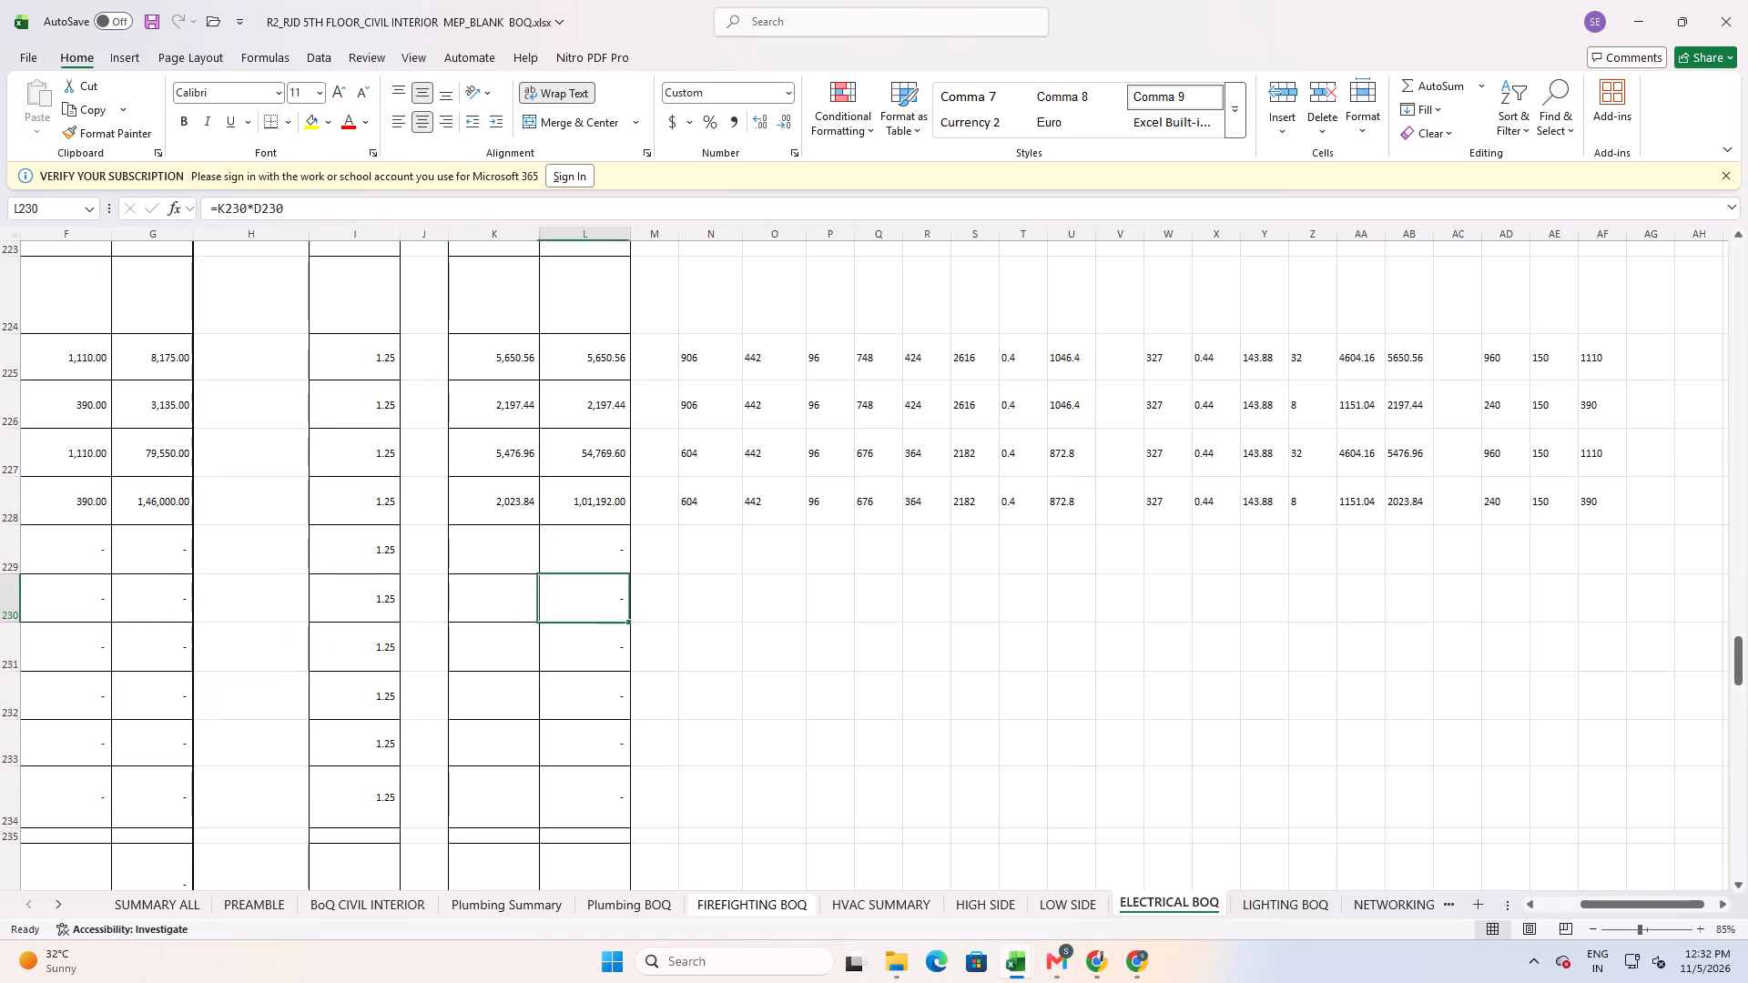
Review item 4.4 e's outlet description, quantity and rate cells across row 229, ending at its empty build-up cell in column N.
key("Right")
key("Right")
key("Up")
key("Right")
key("Right")
key("Left")
key("Left")
key("Left")
key("Left")
key("Left")
key("Left")
key("Left")
key("Left")
key("Left")
key("Left")
key("Left")
key("Left")
key("Left")
key("Left")
key("Left")
key("Left")
key("Left")
key("Left")
key("Left")
key("Left")
key("Left")
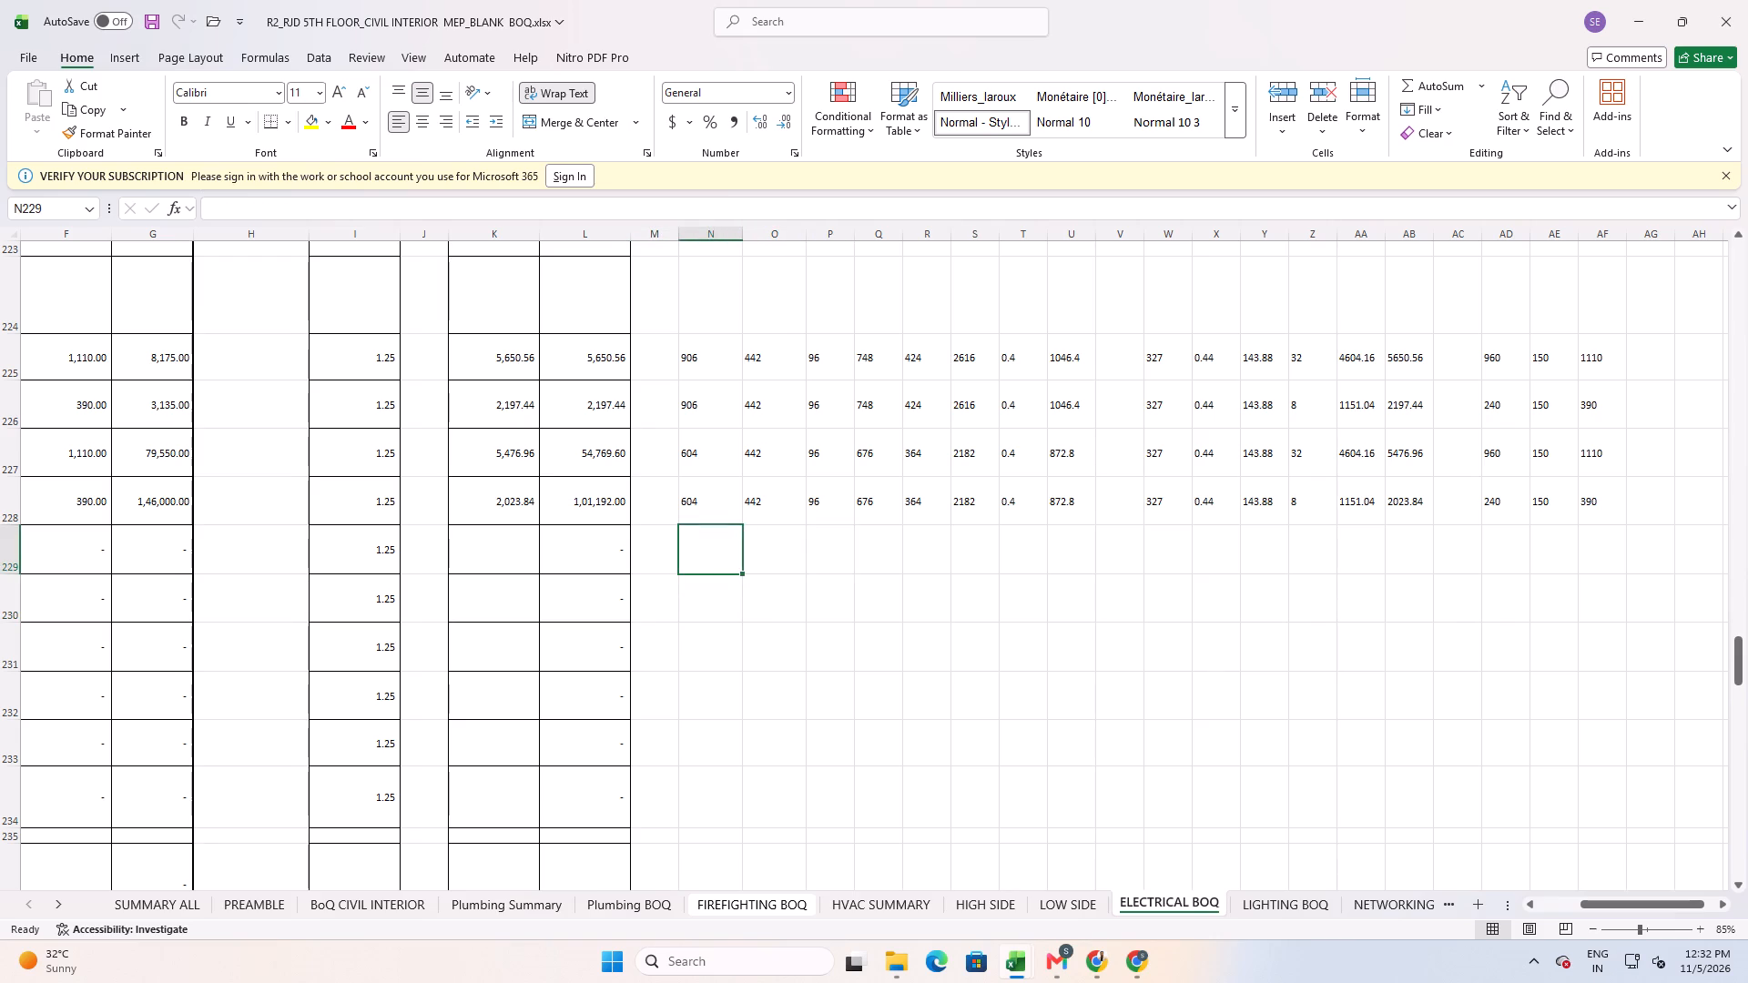
key("Right")
key("Right")
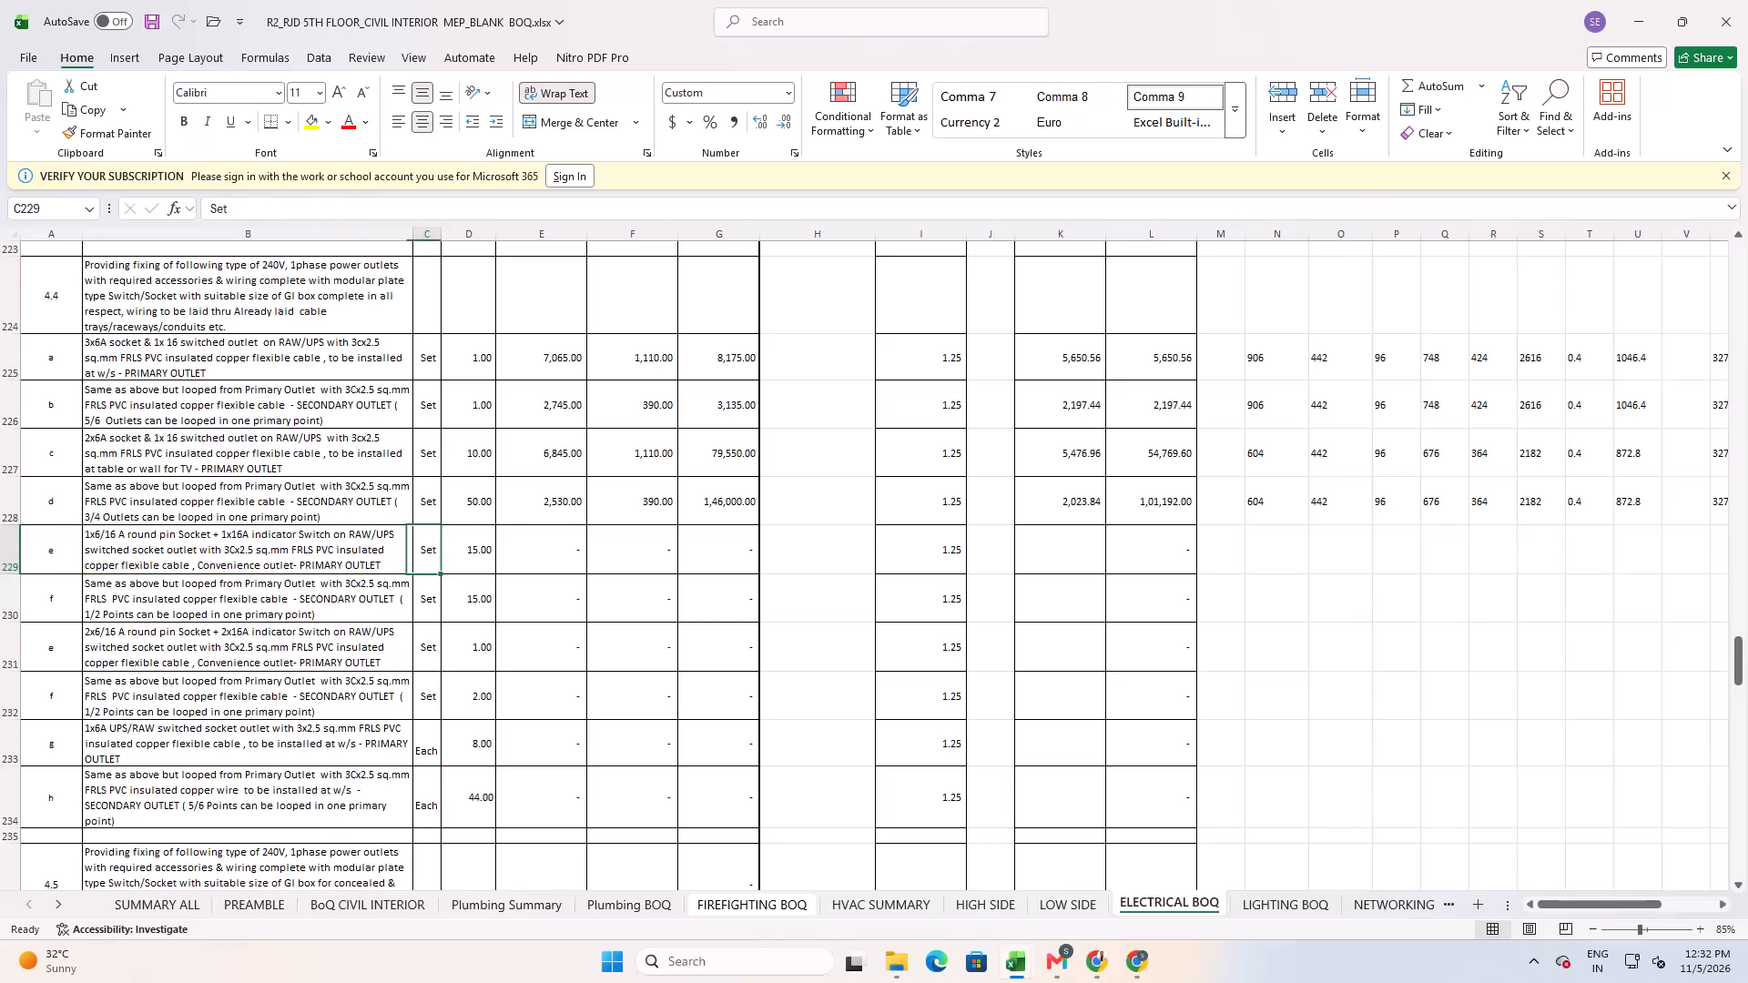
key("Right")
key("Right")
key("Right")
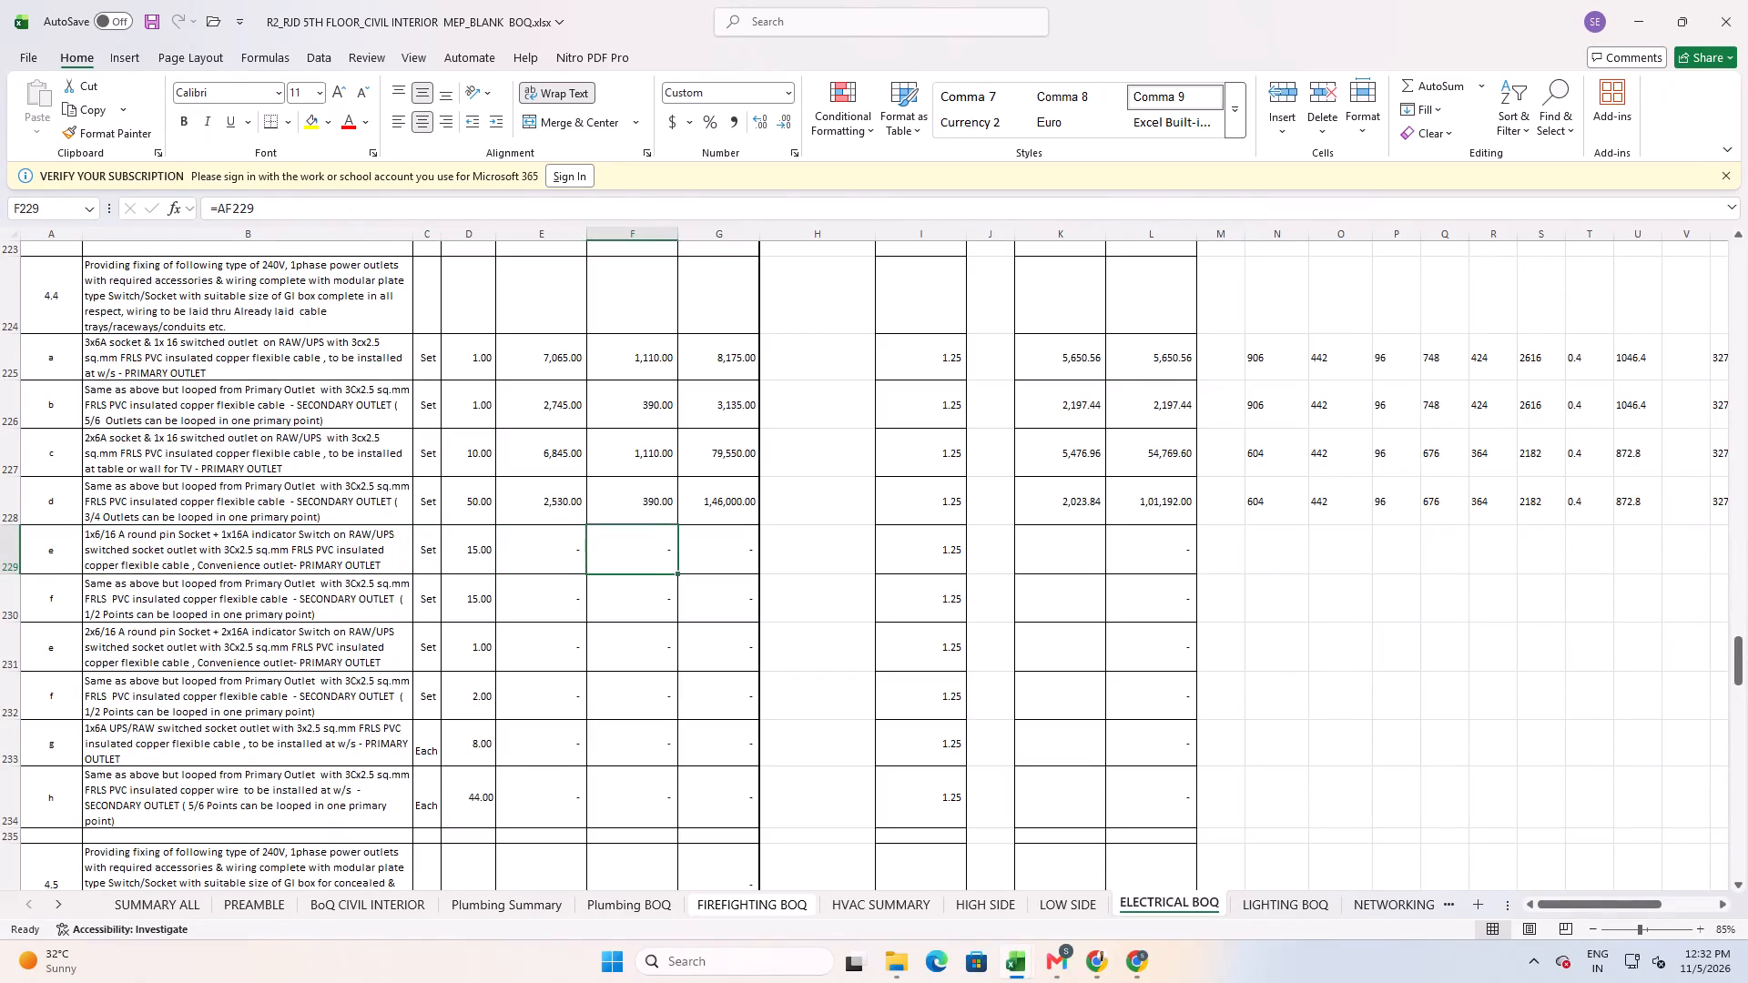
key("Right")
key("Right")
key("Right")
key("Right")
key("Right")
key("Right")
key("Right")
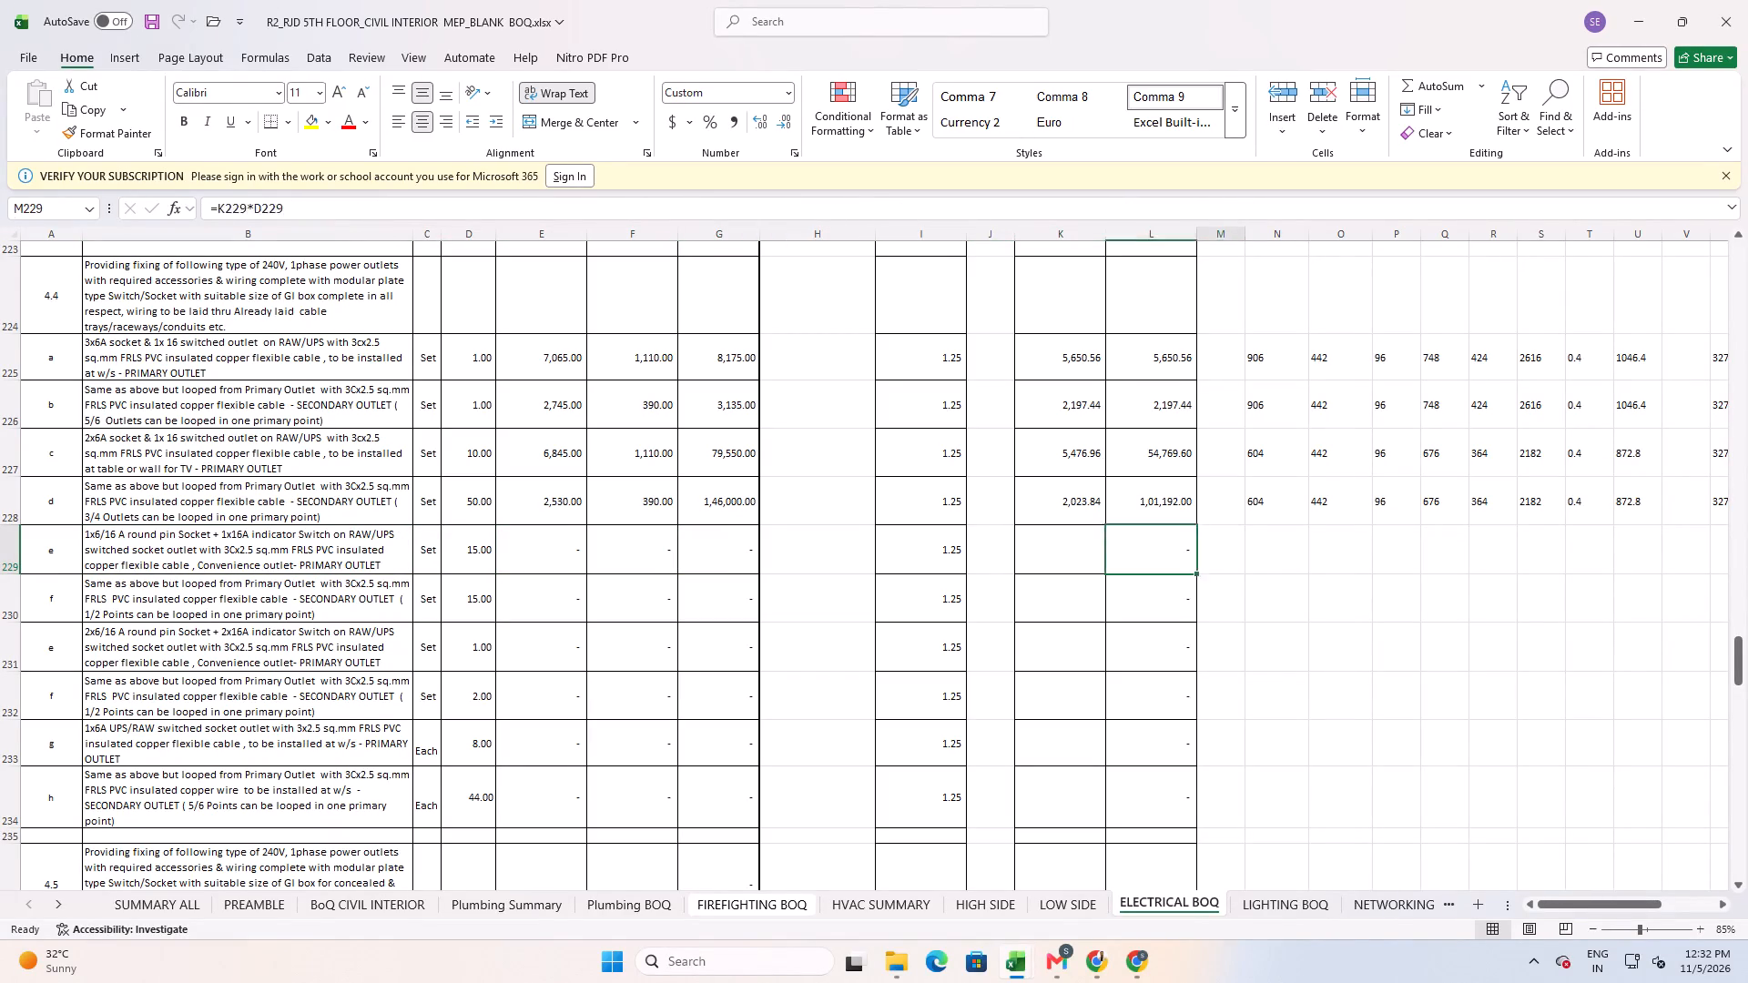
key("Right")
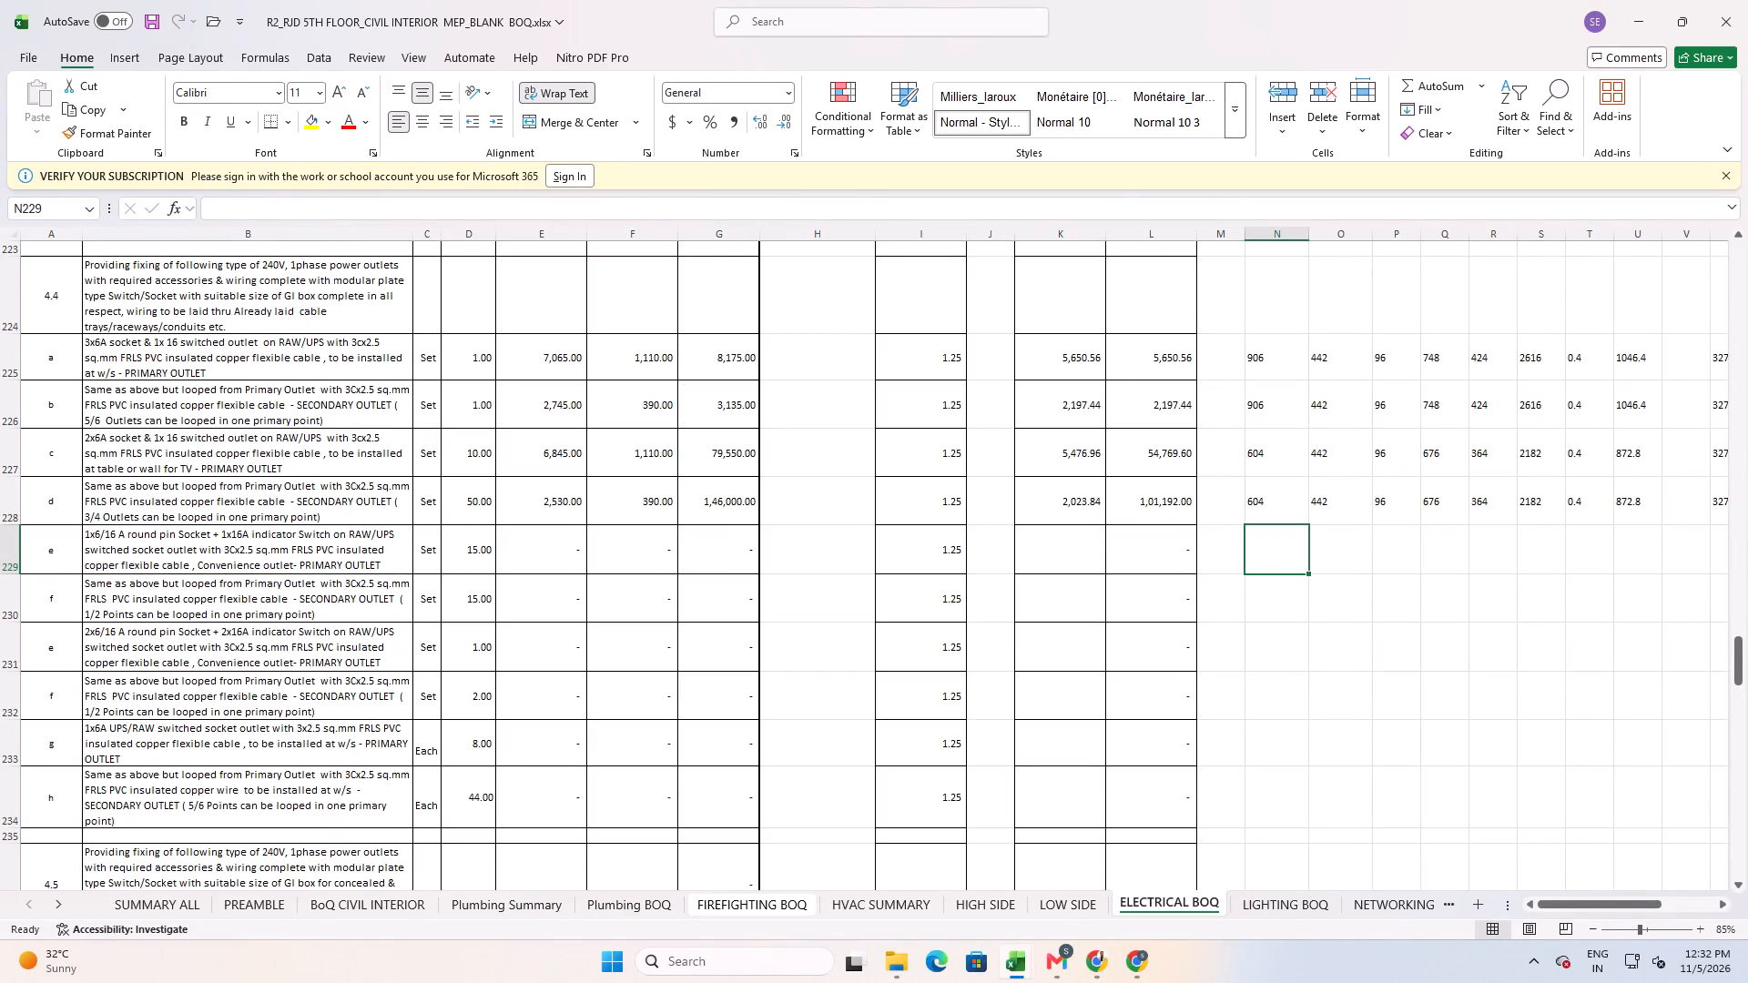
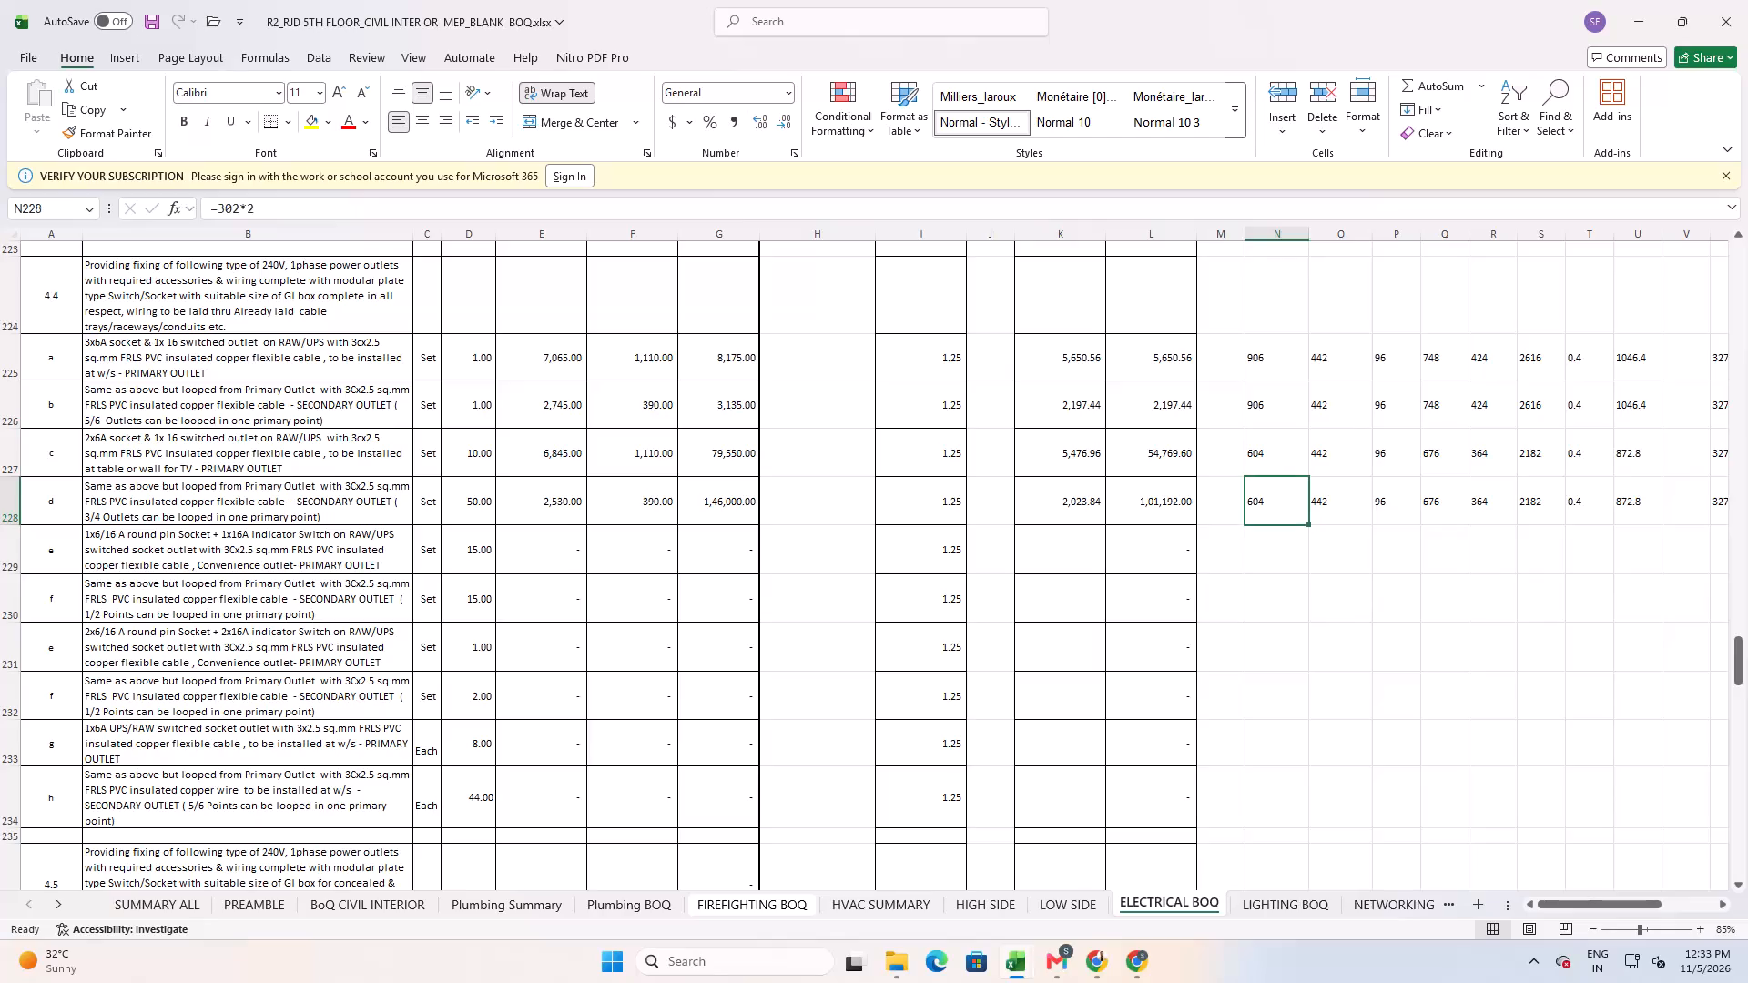
Review the rate build-up cells for item 4.4 d in row 228, from column N through column AF.
key("Right")
key("Right")
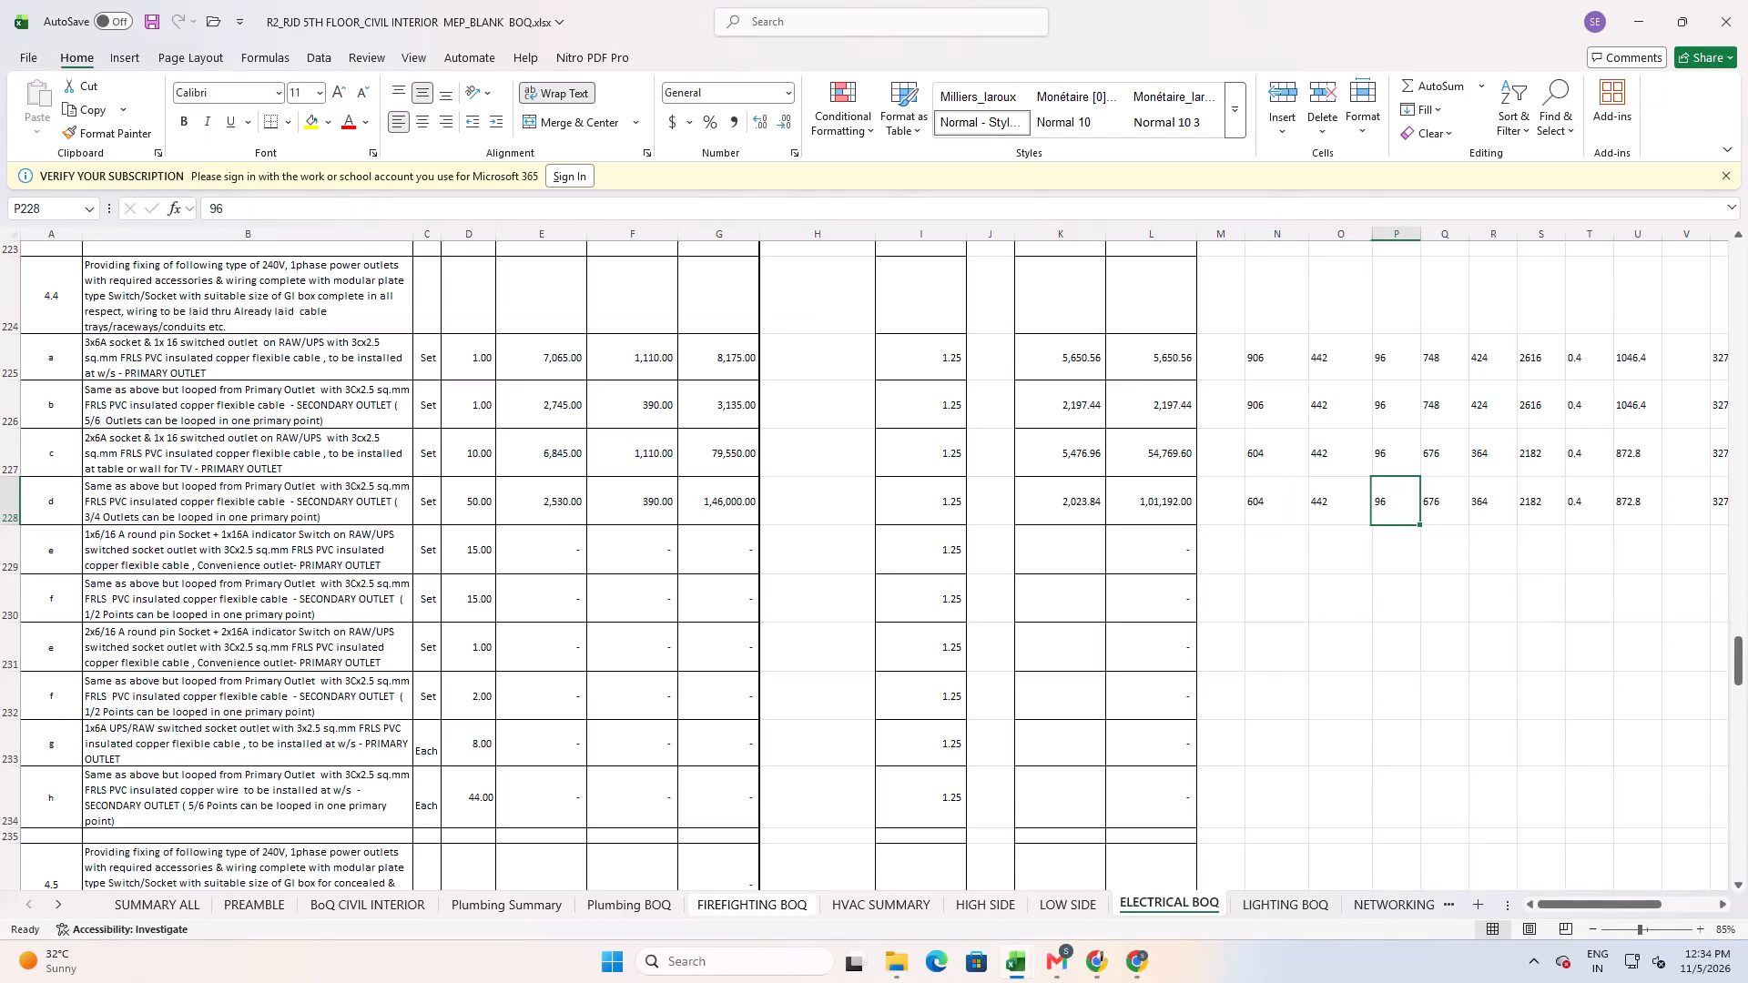
key("Left")
key("Left")
key("Right")
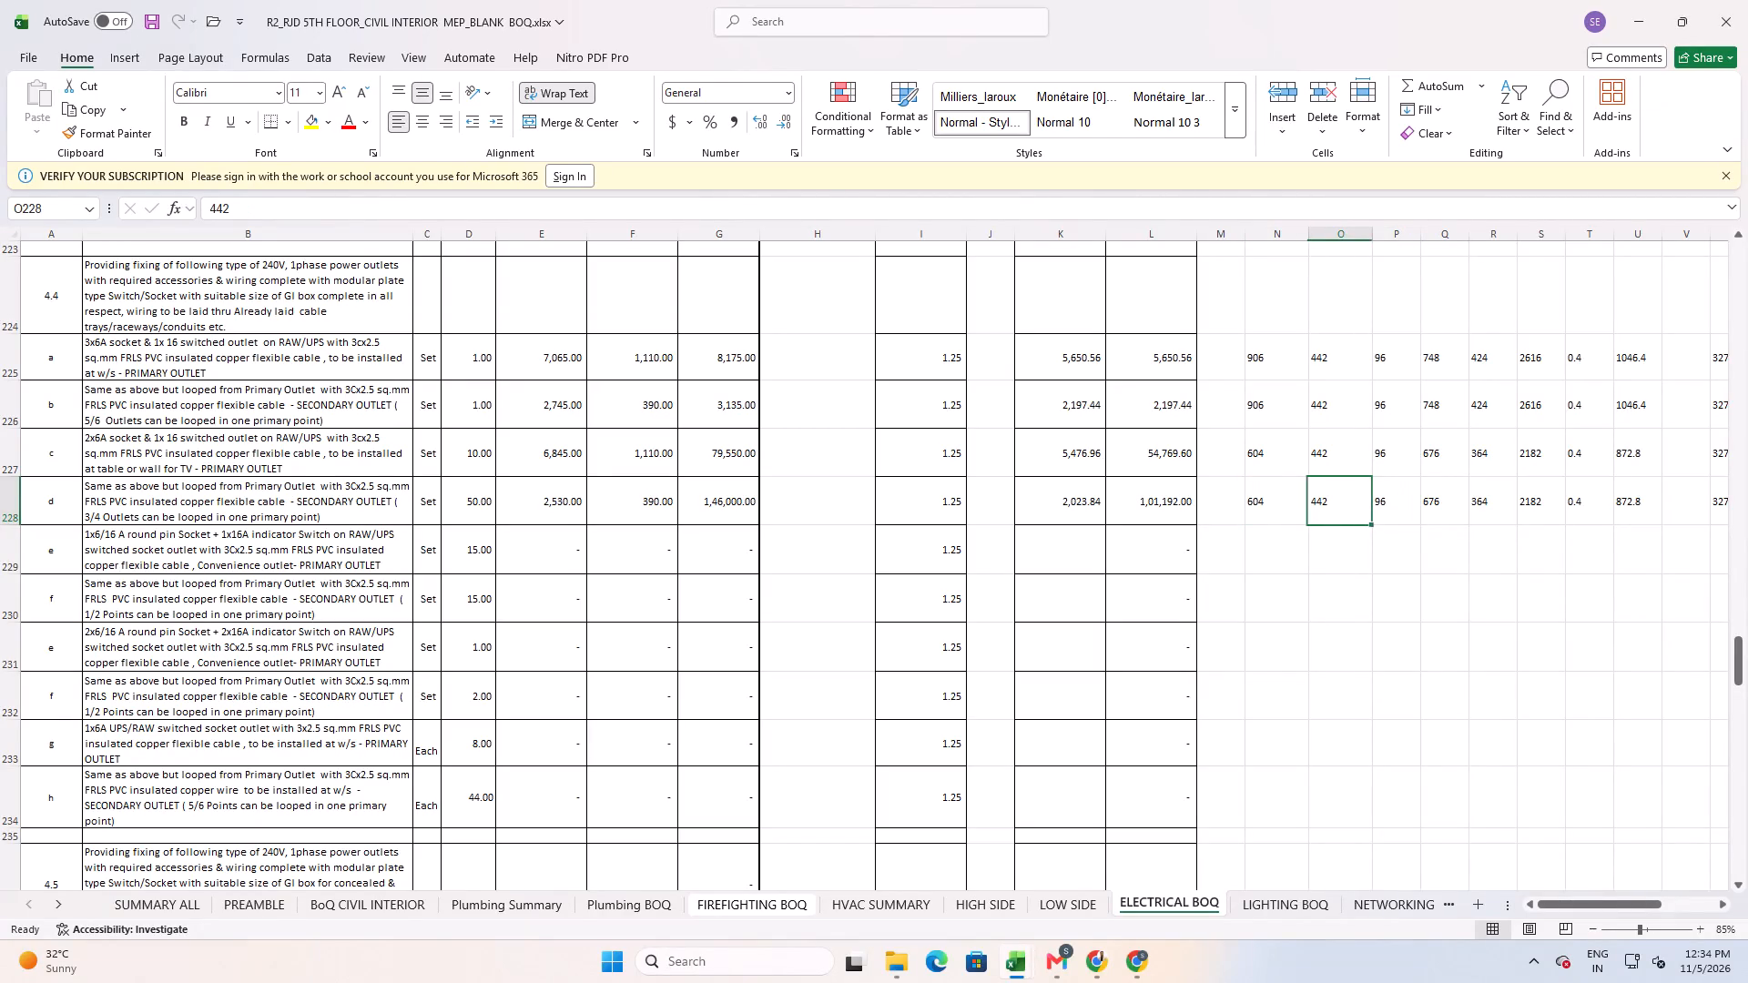
key("Right")
key("Right")
key("Right")
key("Right")
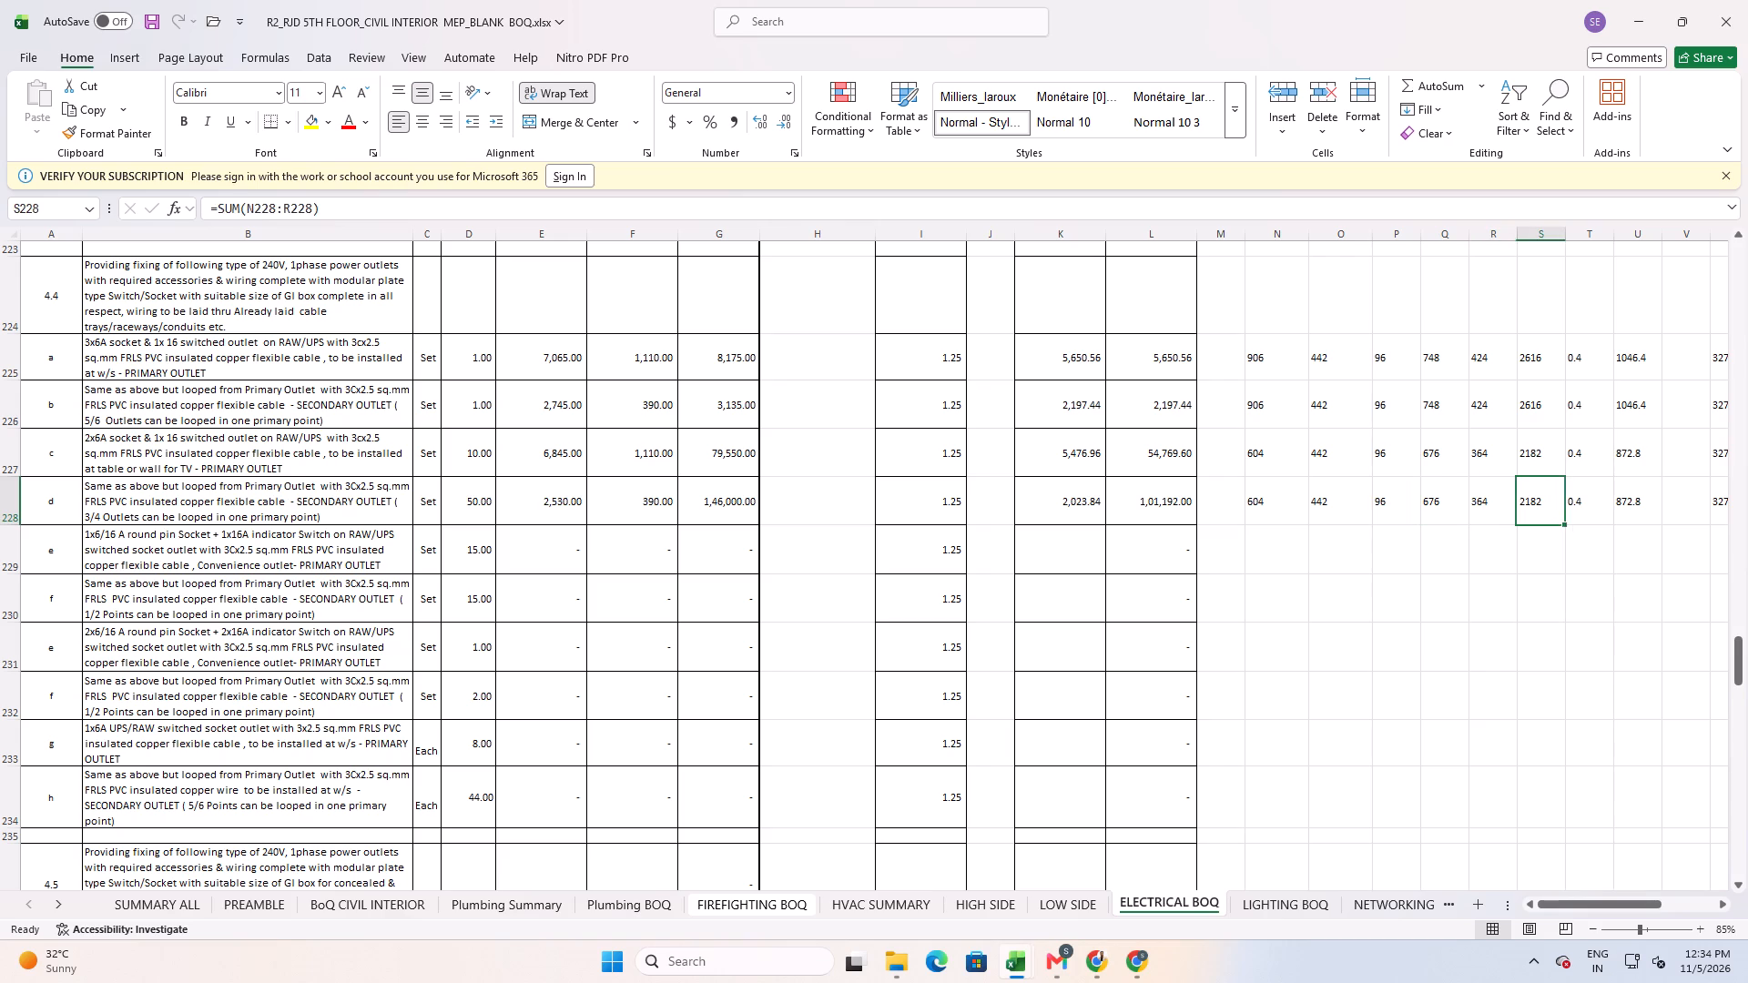
key("Right")
key("Right")
key("Right")
key("Right")
key("Right")
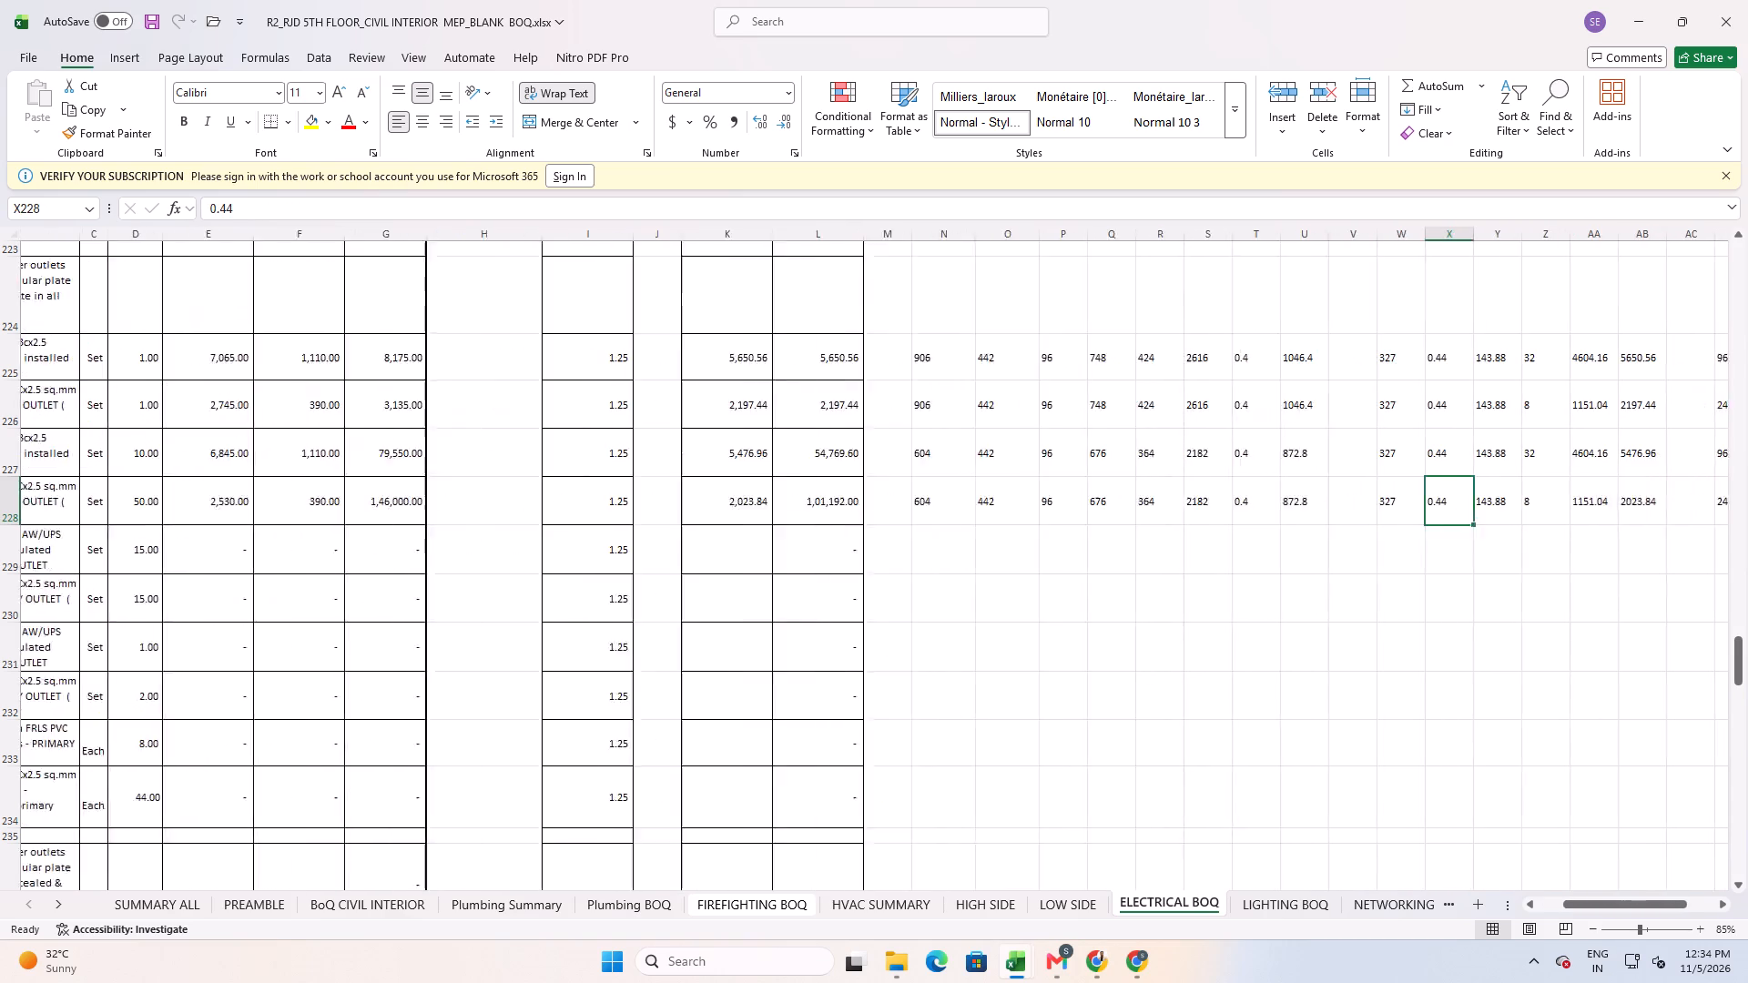
key("Right")
key("Right")
key("Right")
key("Right")
key("Right")
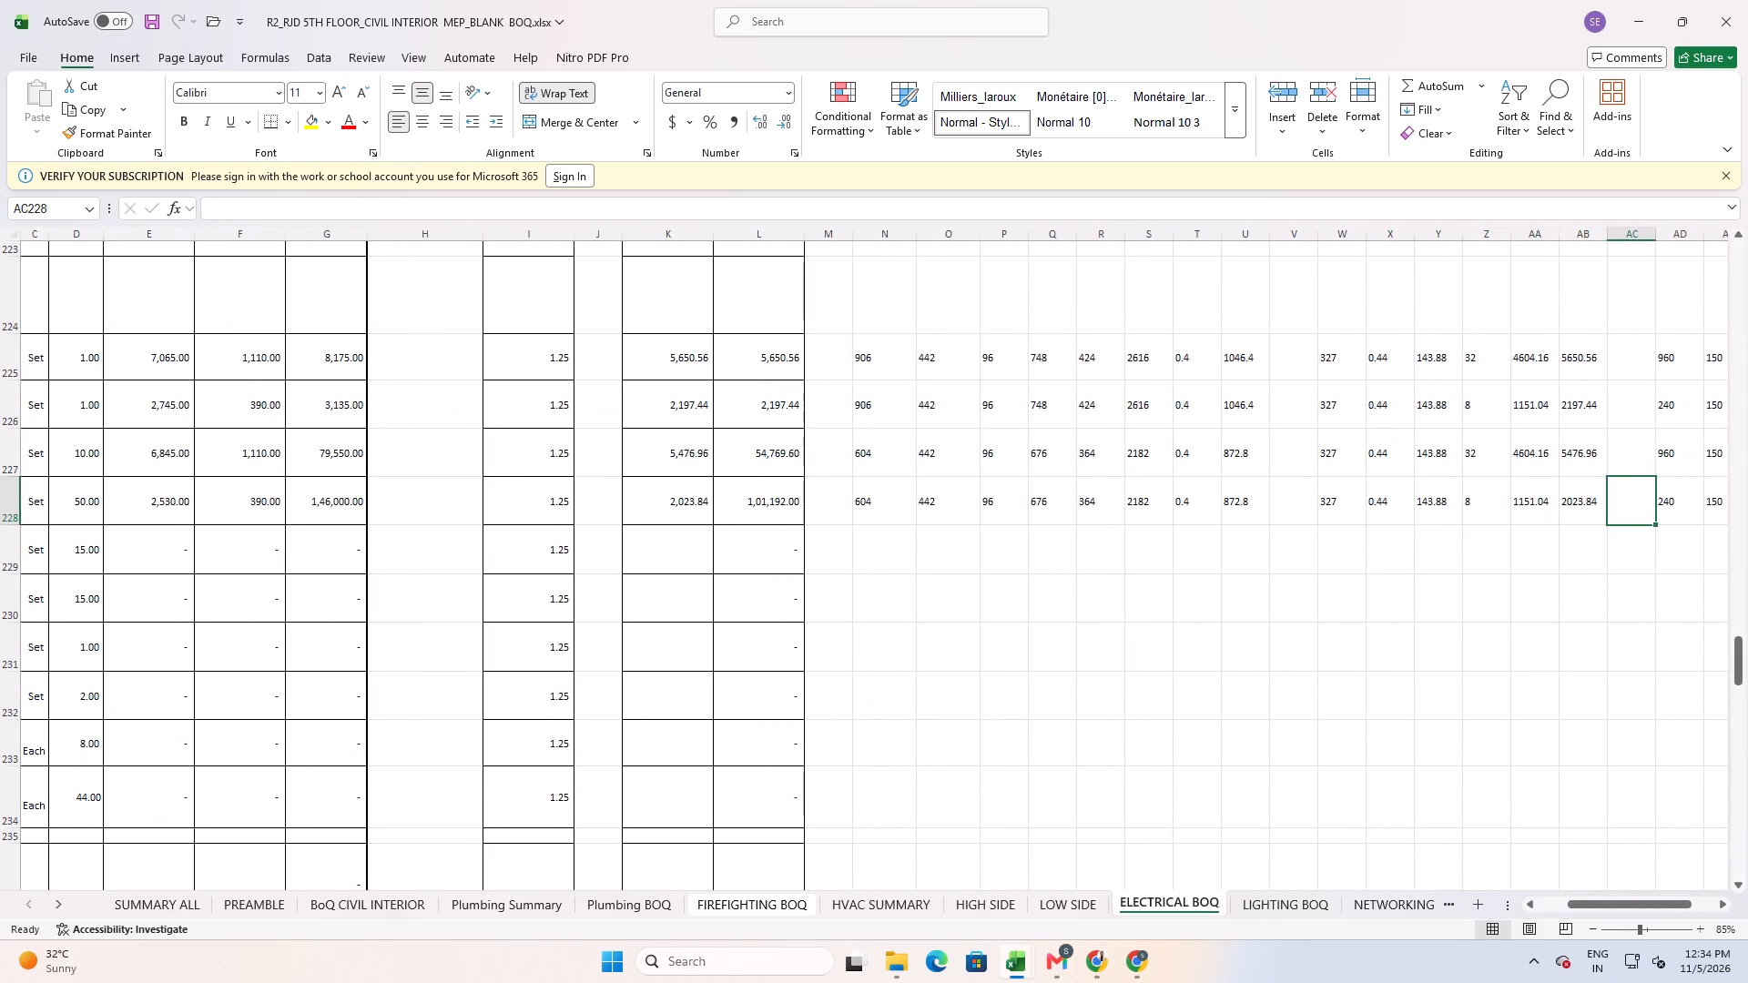
key("Right")
key("Right")
key("Right")
key("Right")
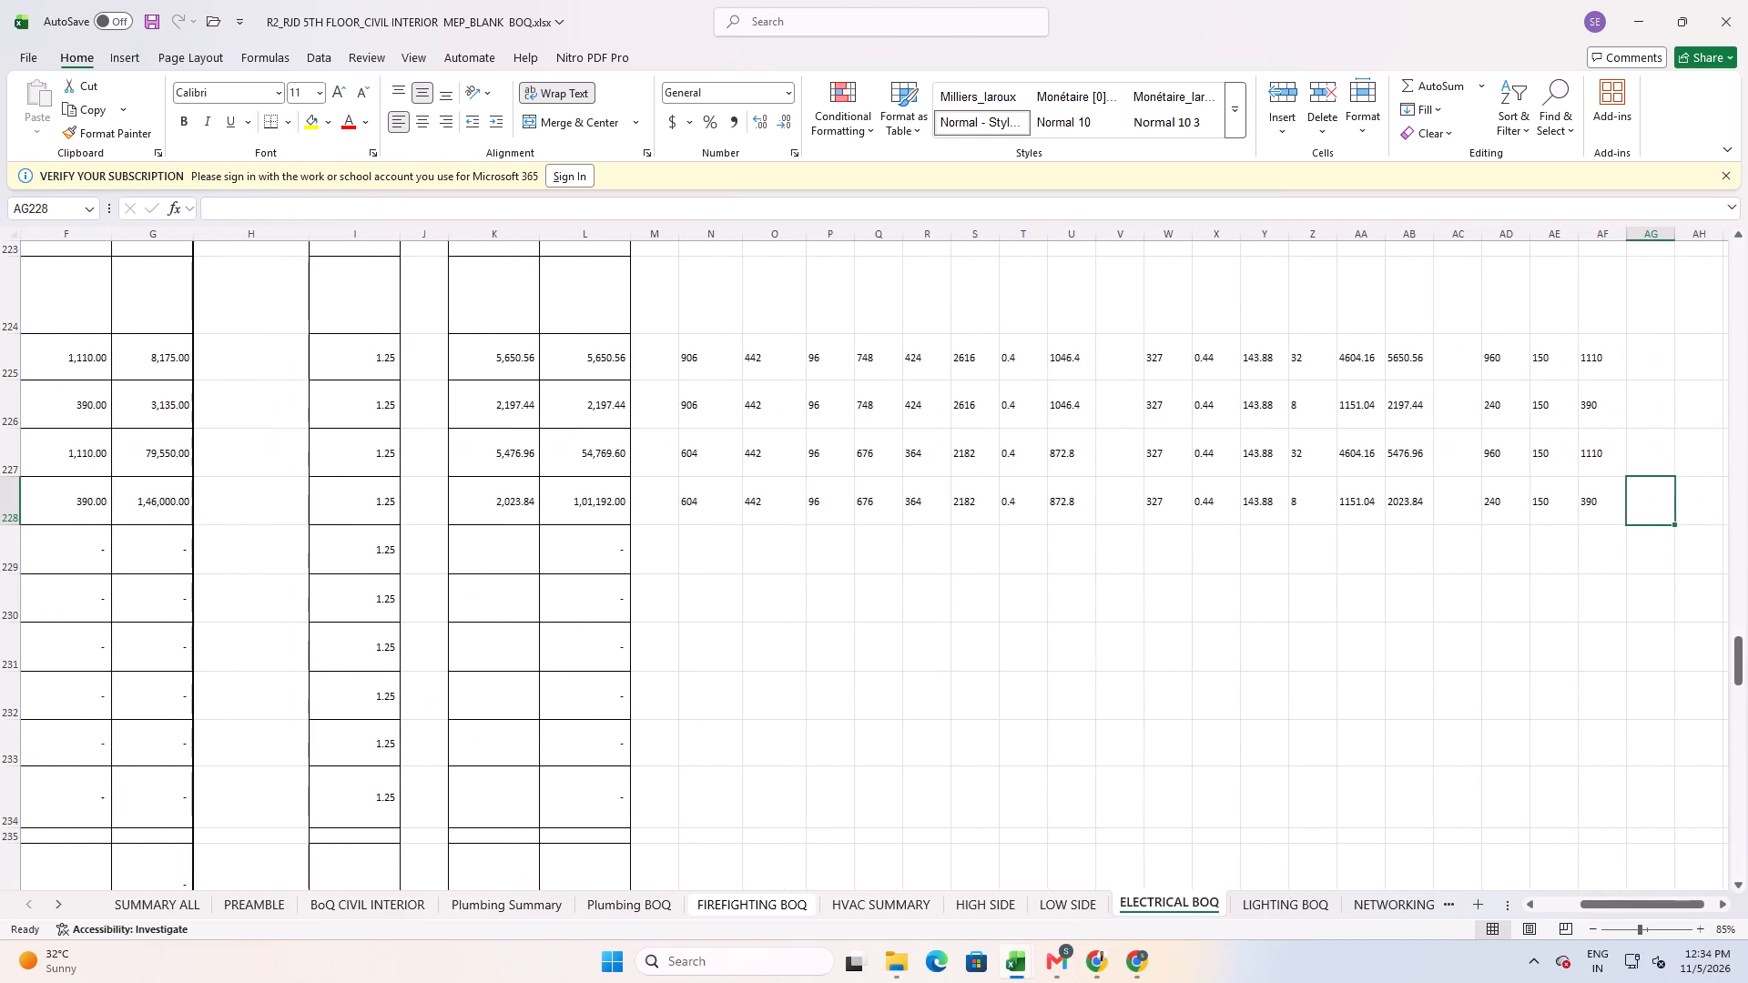
key("Left")
key("Left")
key("Left")
key("Left")
key("Left")
key("Left")
key("Left")
key("Left")
key("Left")
key("Left")
key("Left")
key("Left")
key("Left")
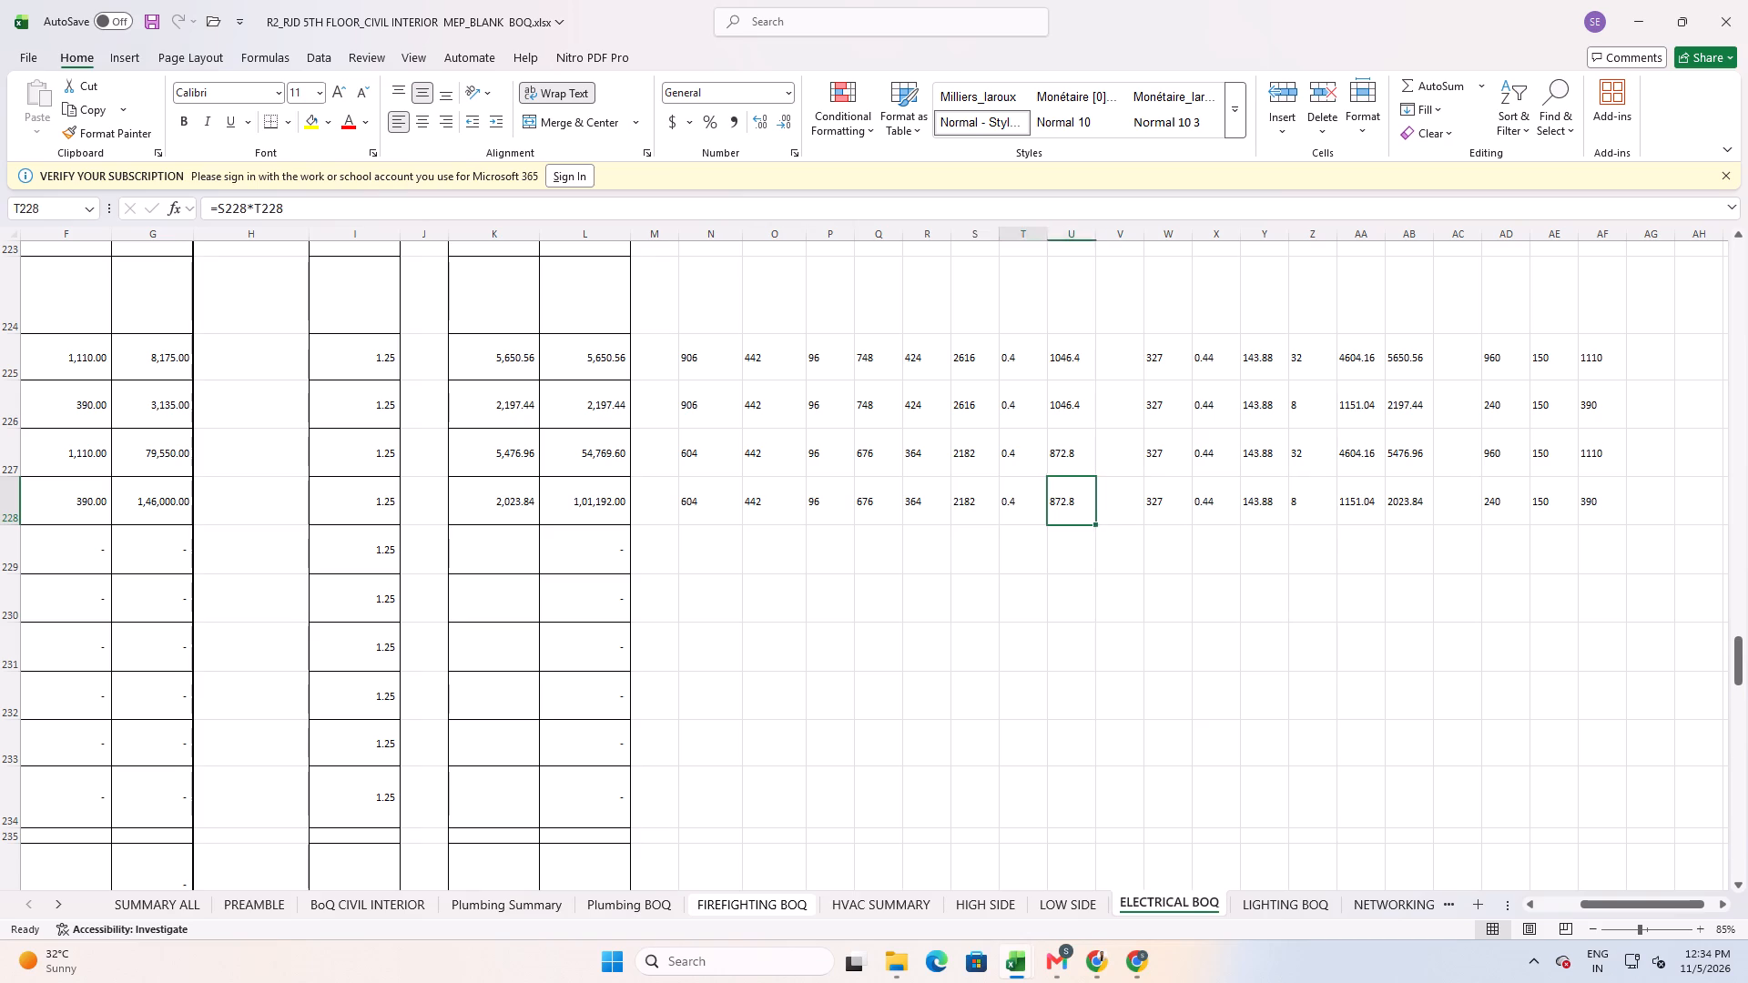
key("Left")
key("Left")
key("Left")
key("Left")
key("Left")
key("Left")
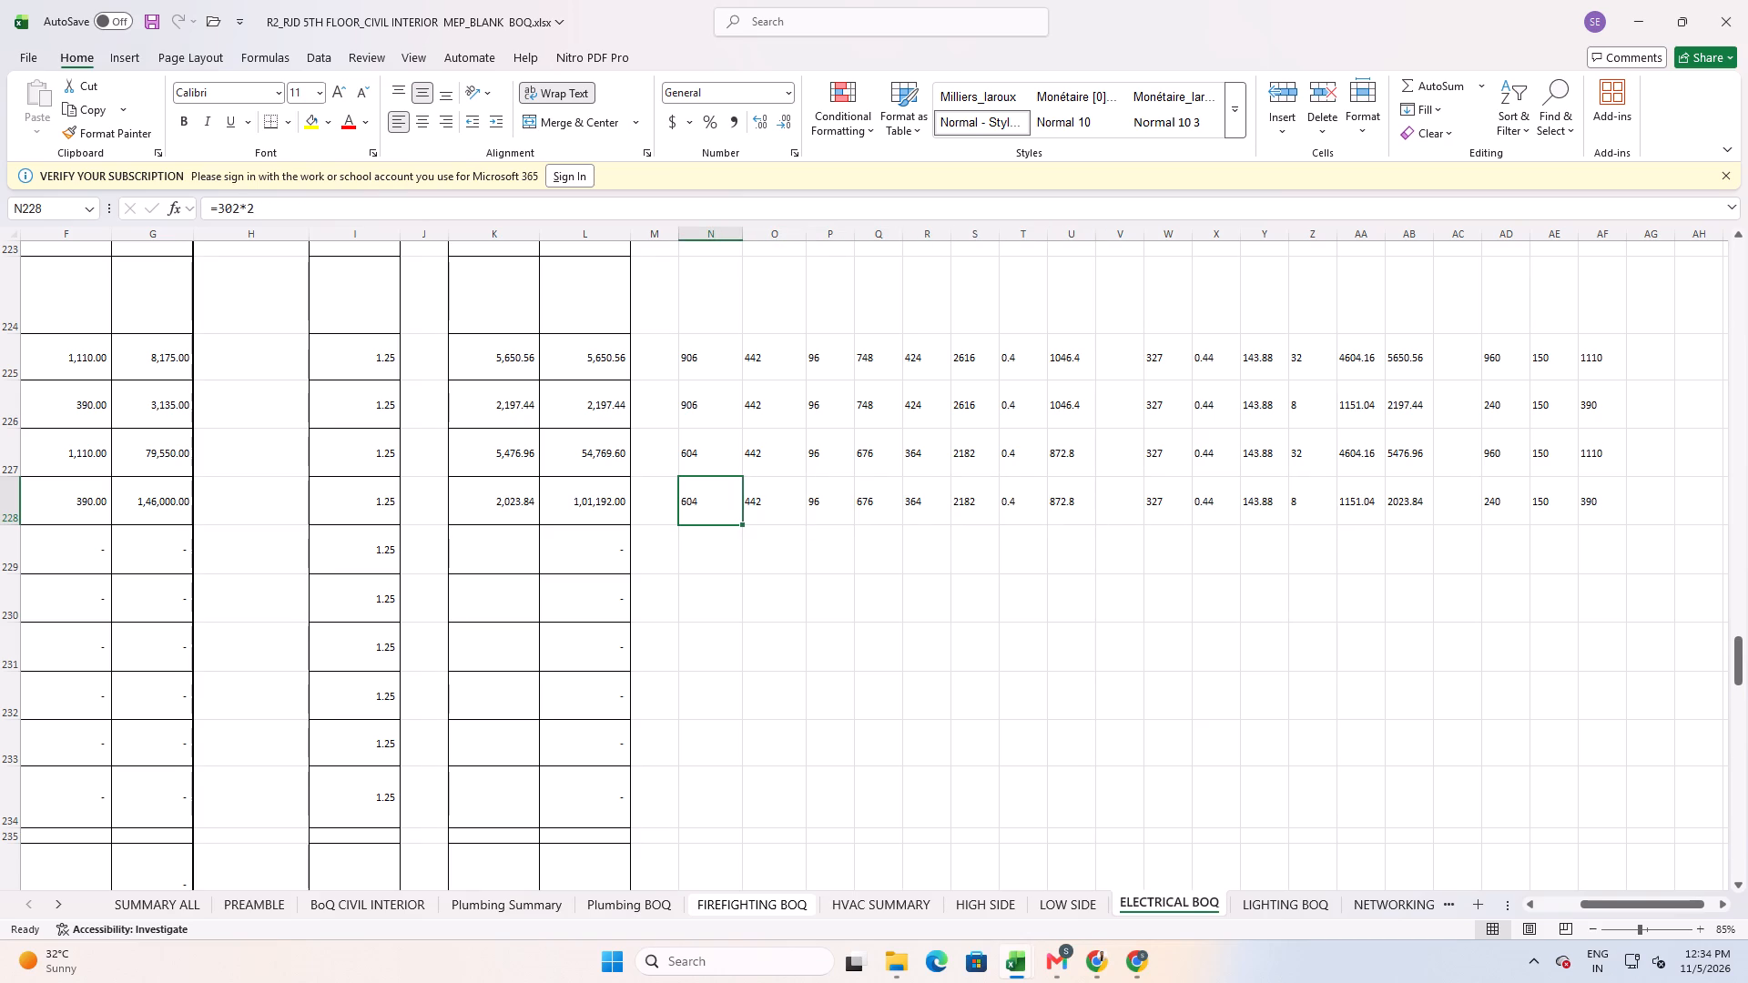
Recheck row 228's component prices, sum and multiplier formulas from column N through column Y.
key("Right")
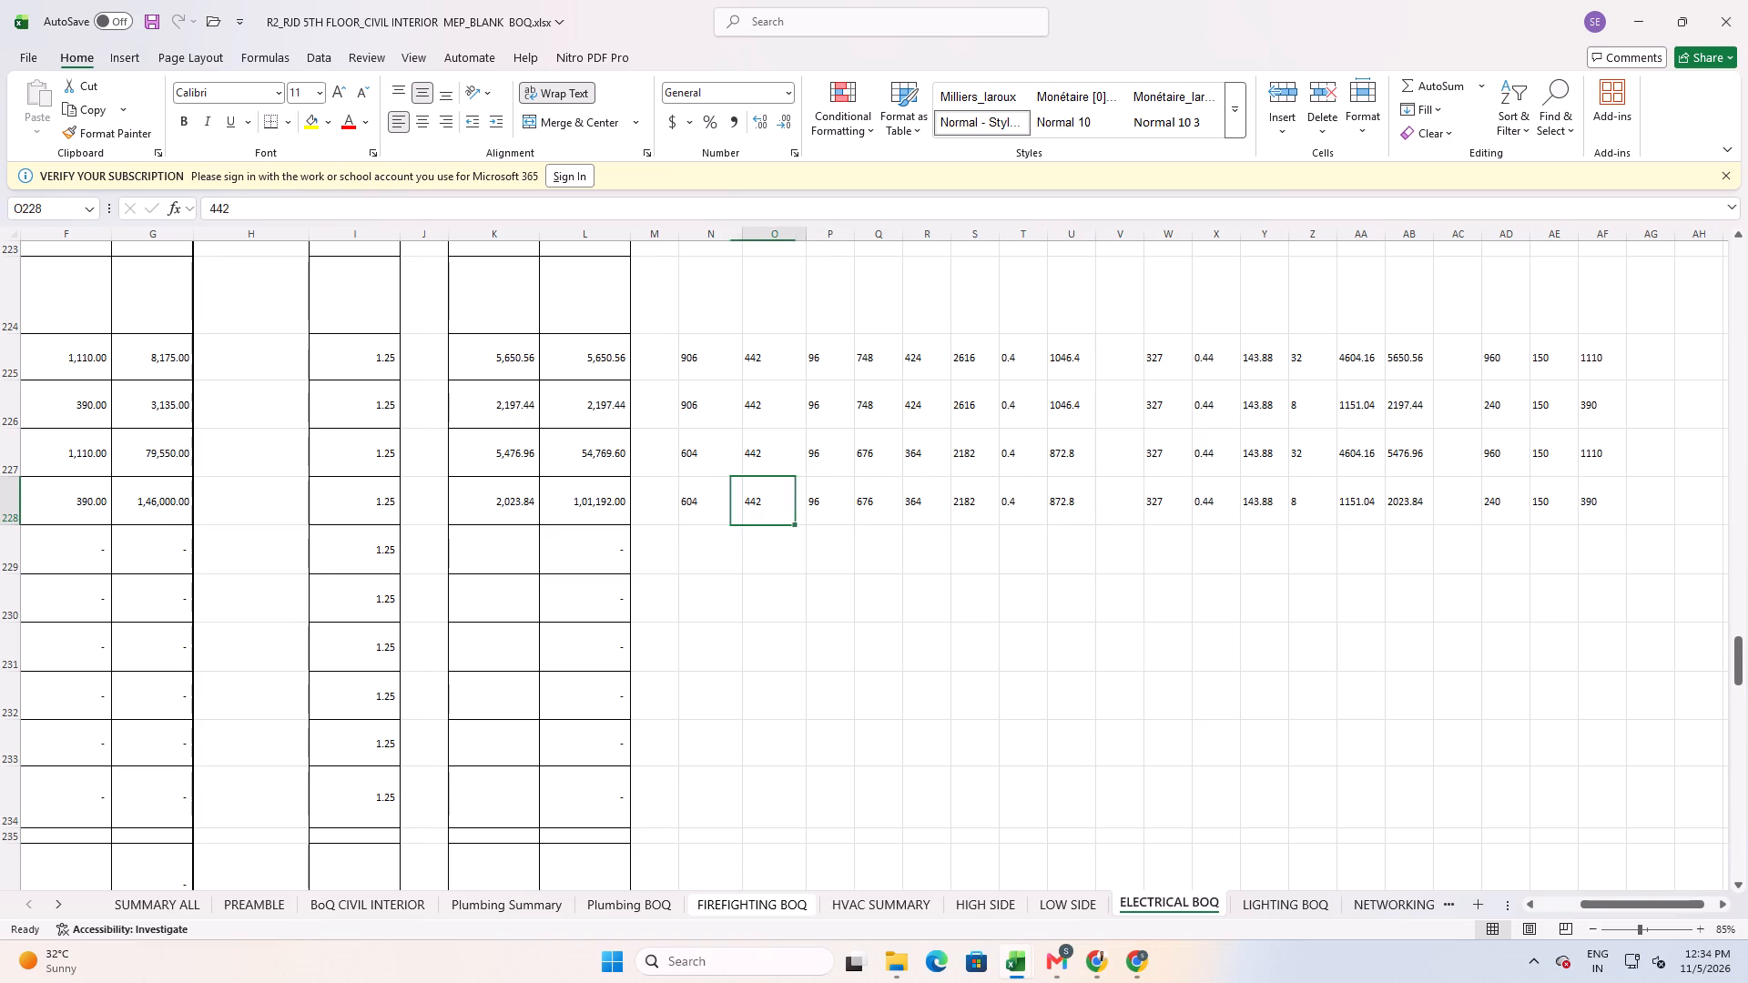
key("Right")
key("Right")
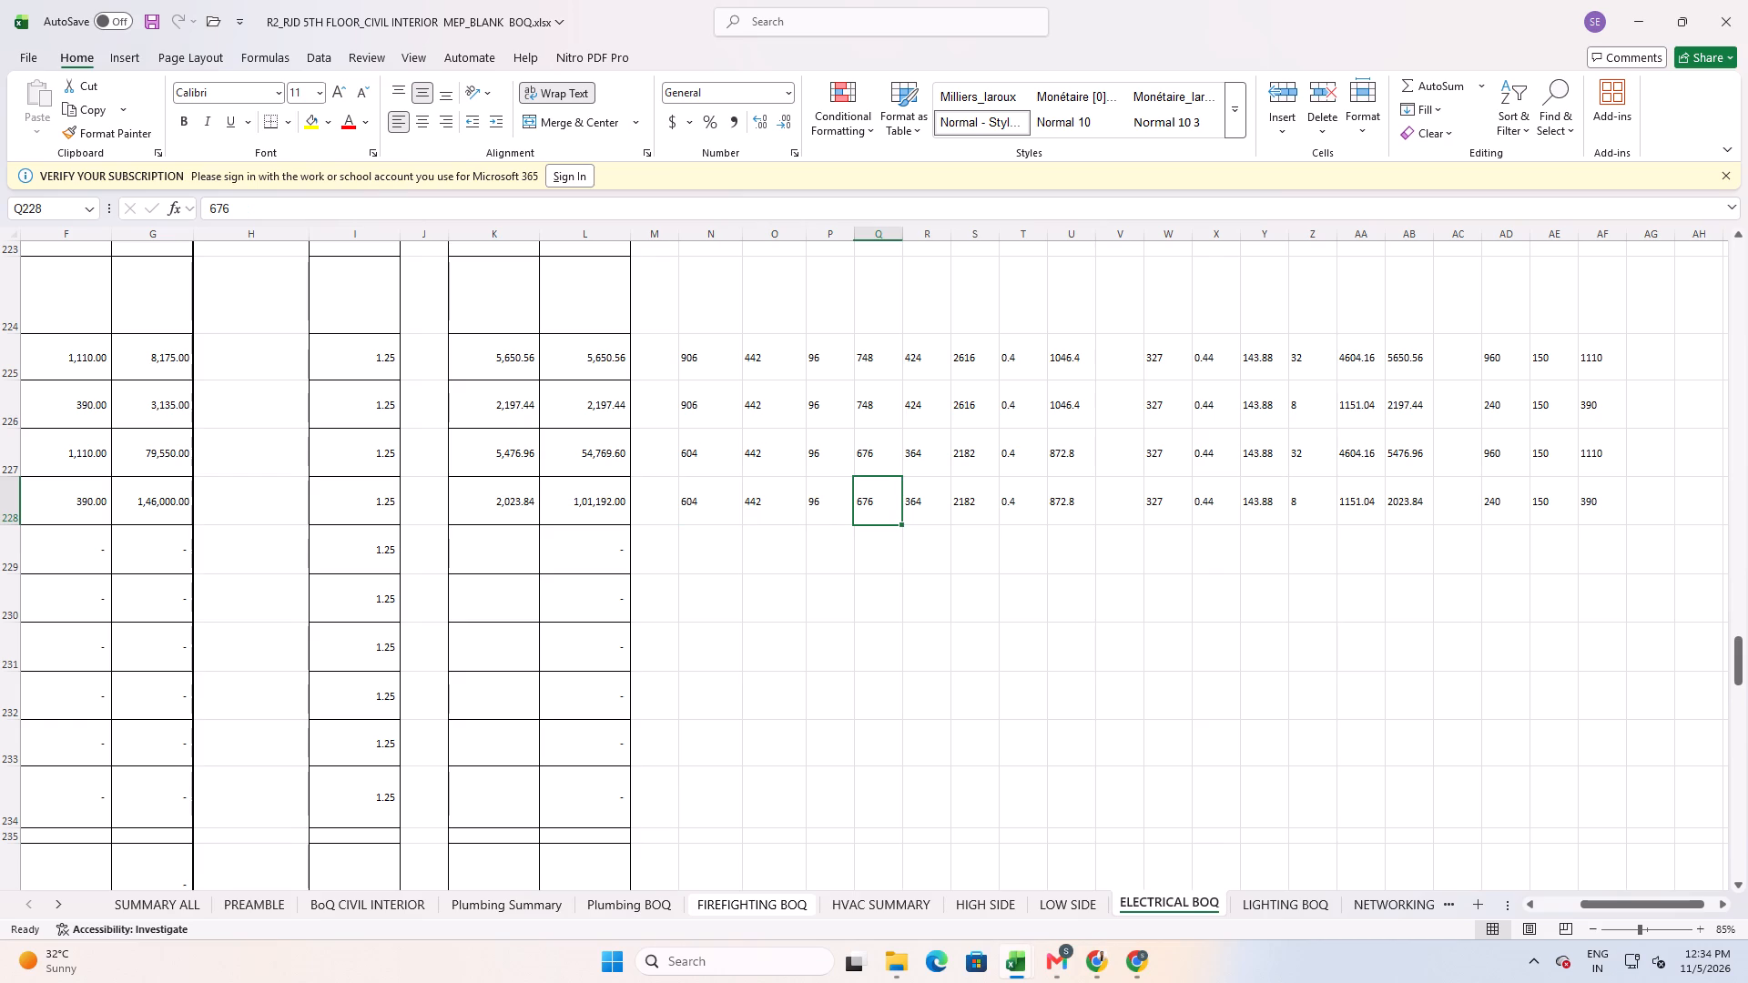
key("Right")
key("Right")
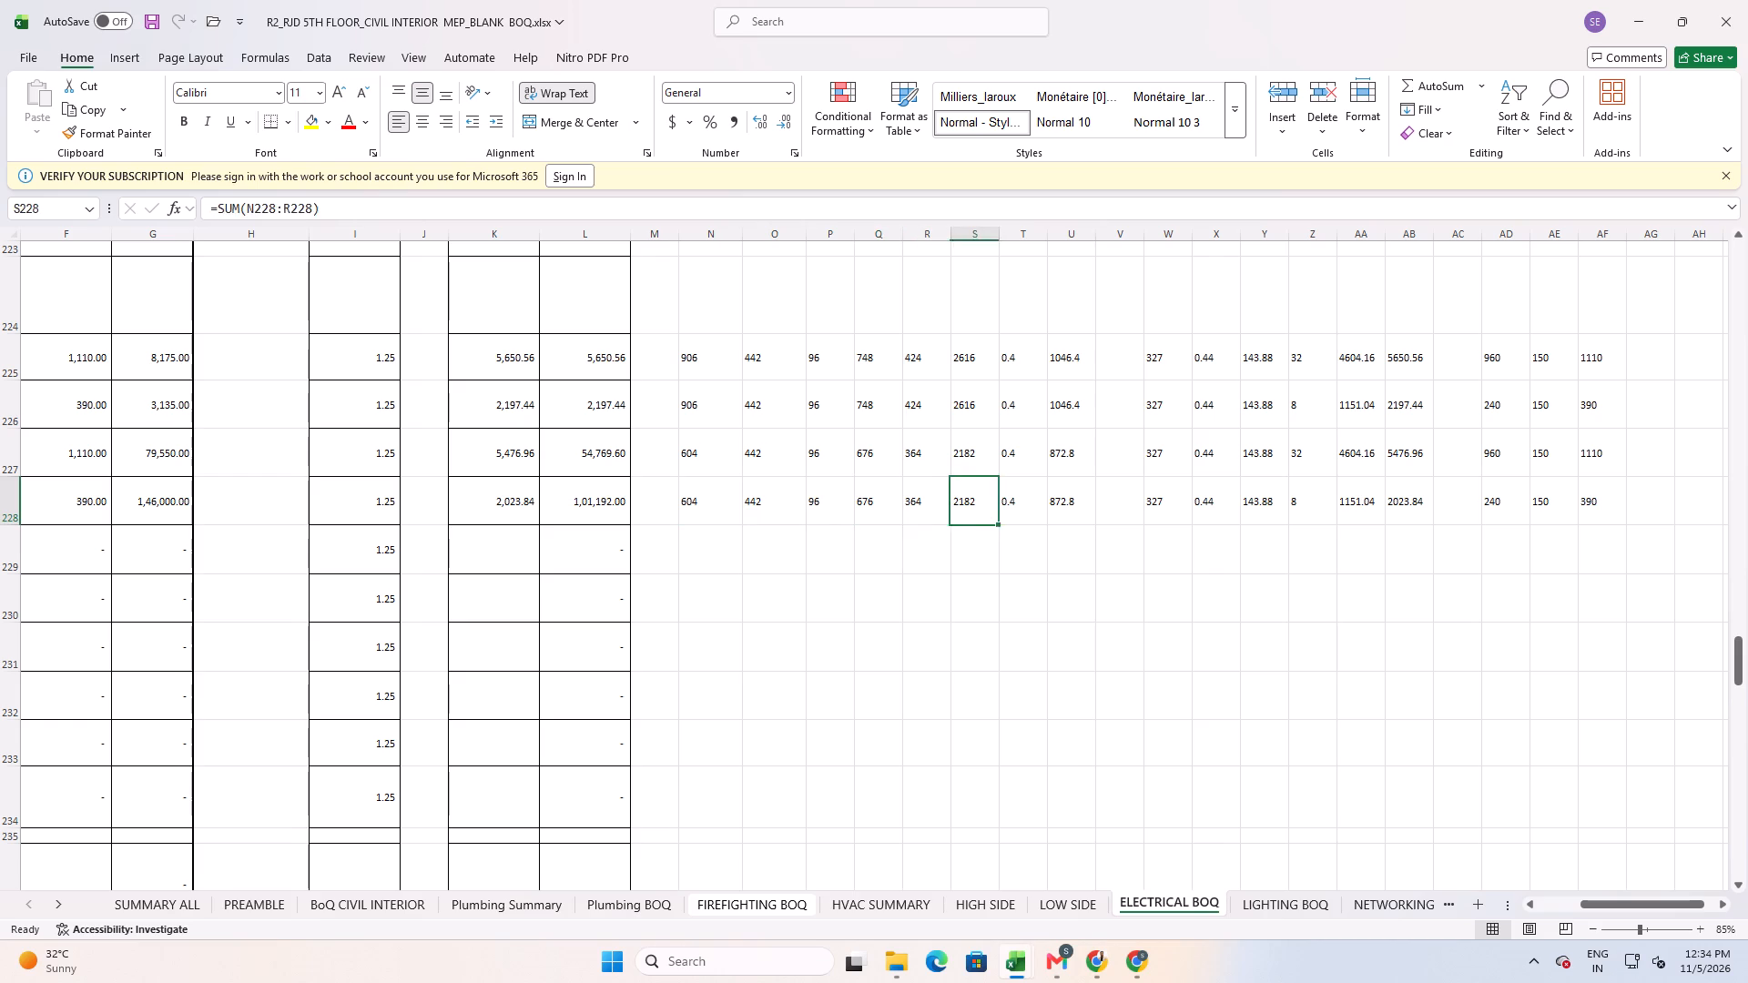
key("Right")
key("Right")
key("Right")
key("Right")
key("Right")
key("Right")
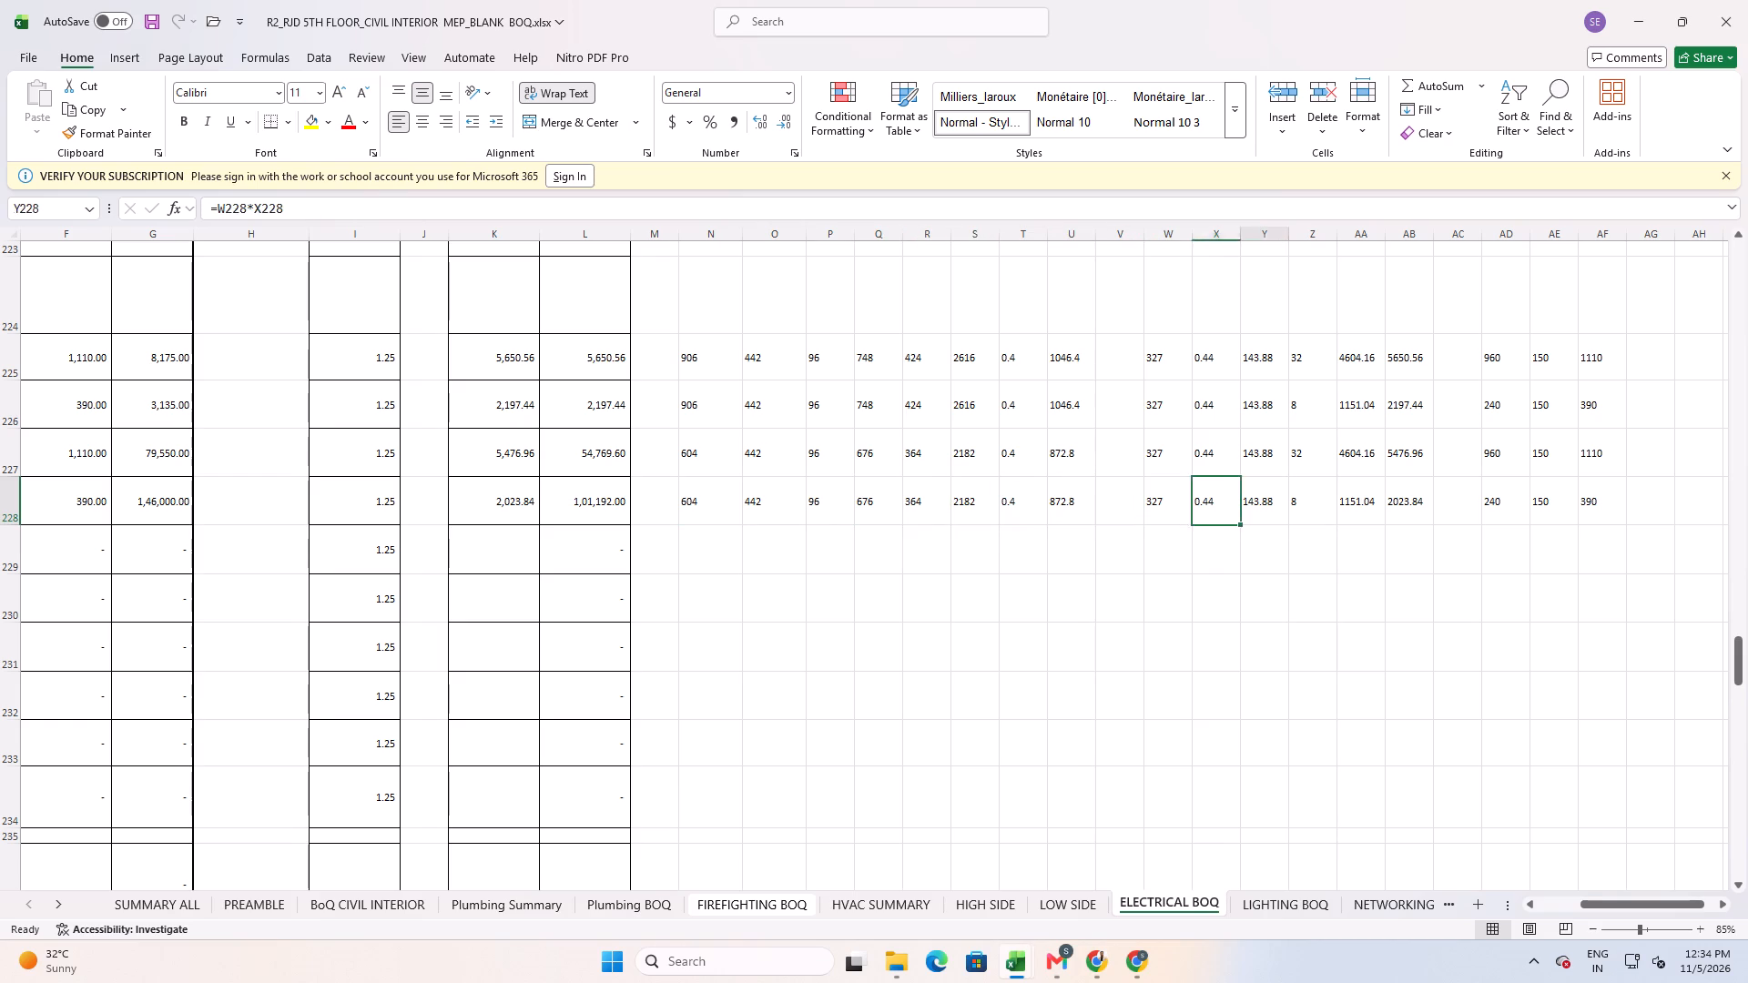
key("Right")
key("Left")
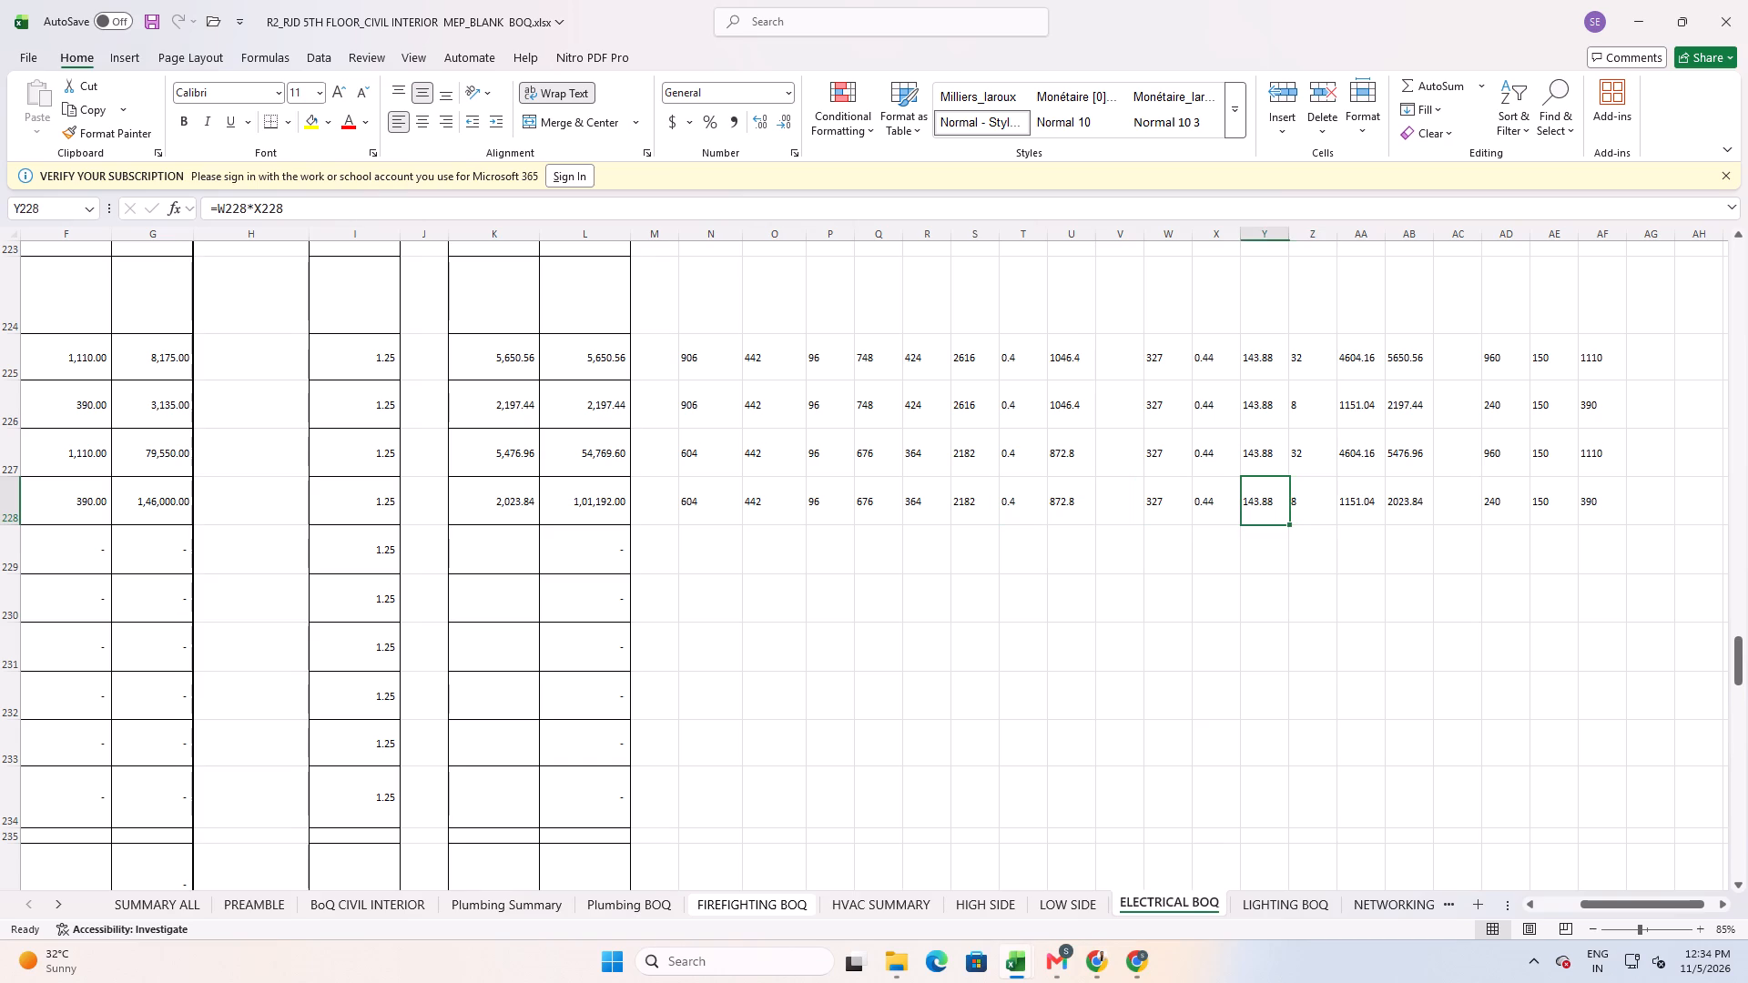
key("Left")
key("Right")
key("Left")
key("Left")
key("Left")
key("Left")
key("Left")
key("Left")
key("Left")
key("Left")
key("Left")
key("Left")
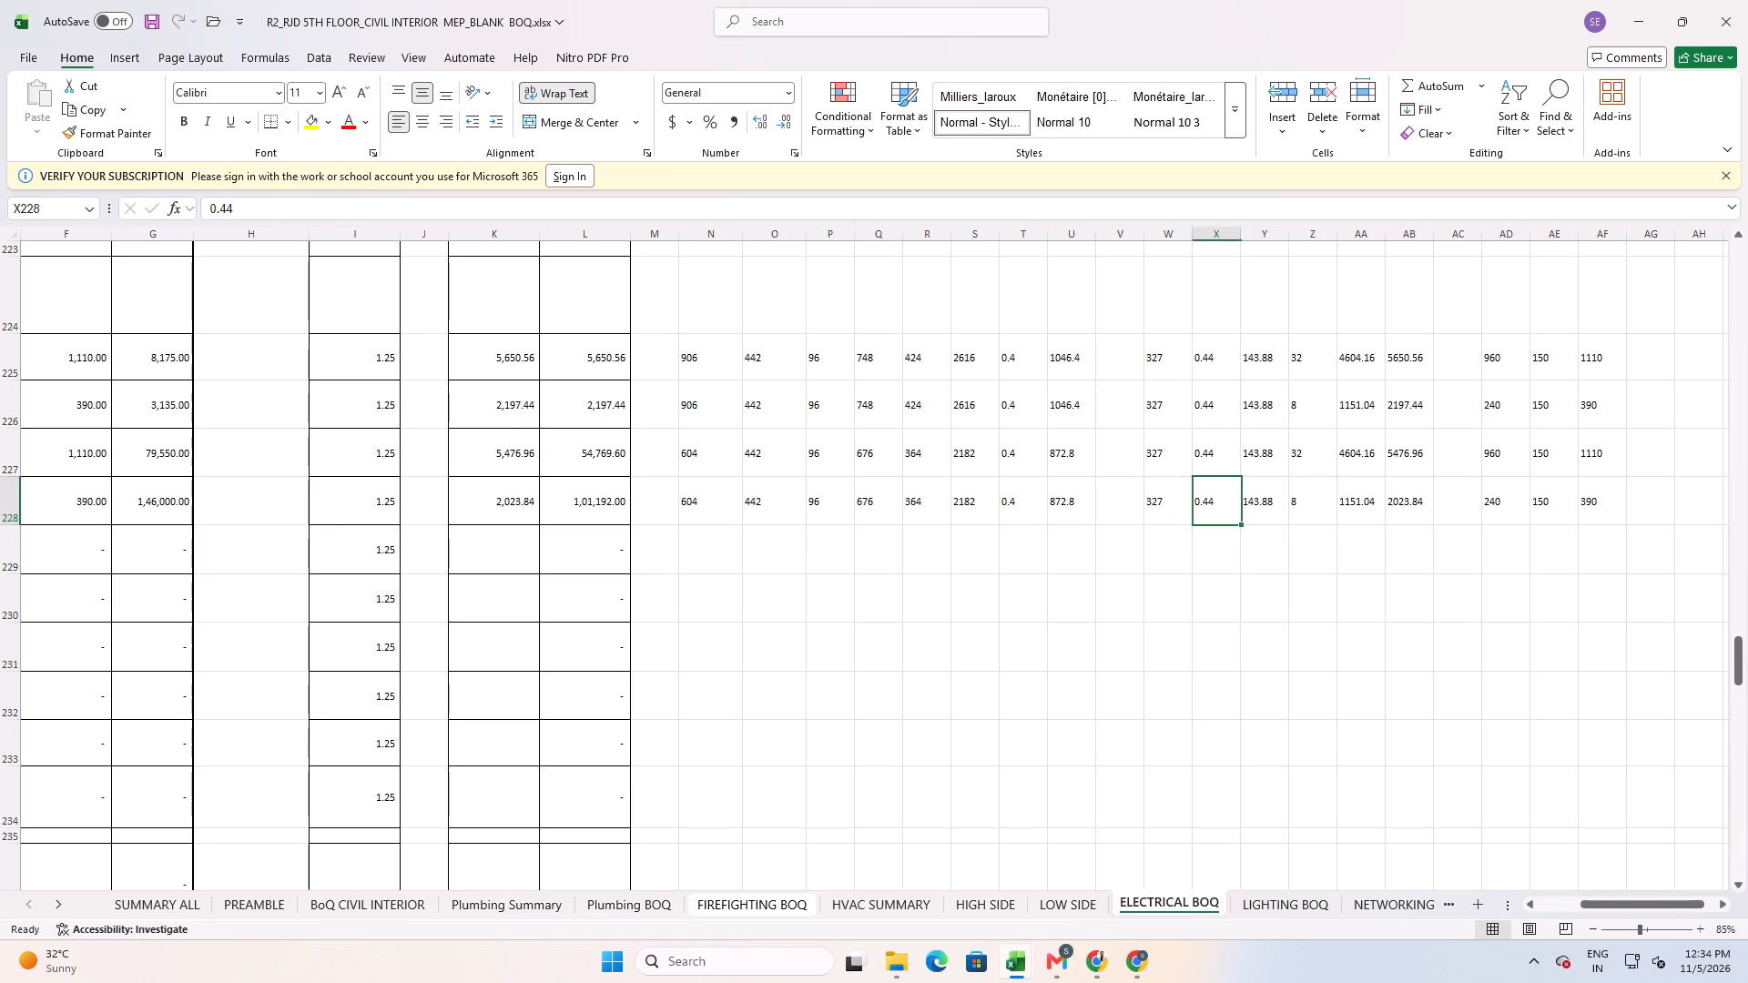
key("Left")
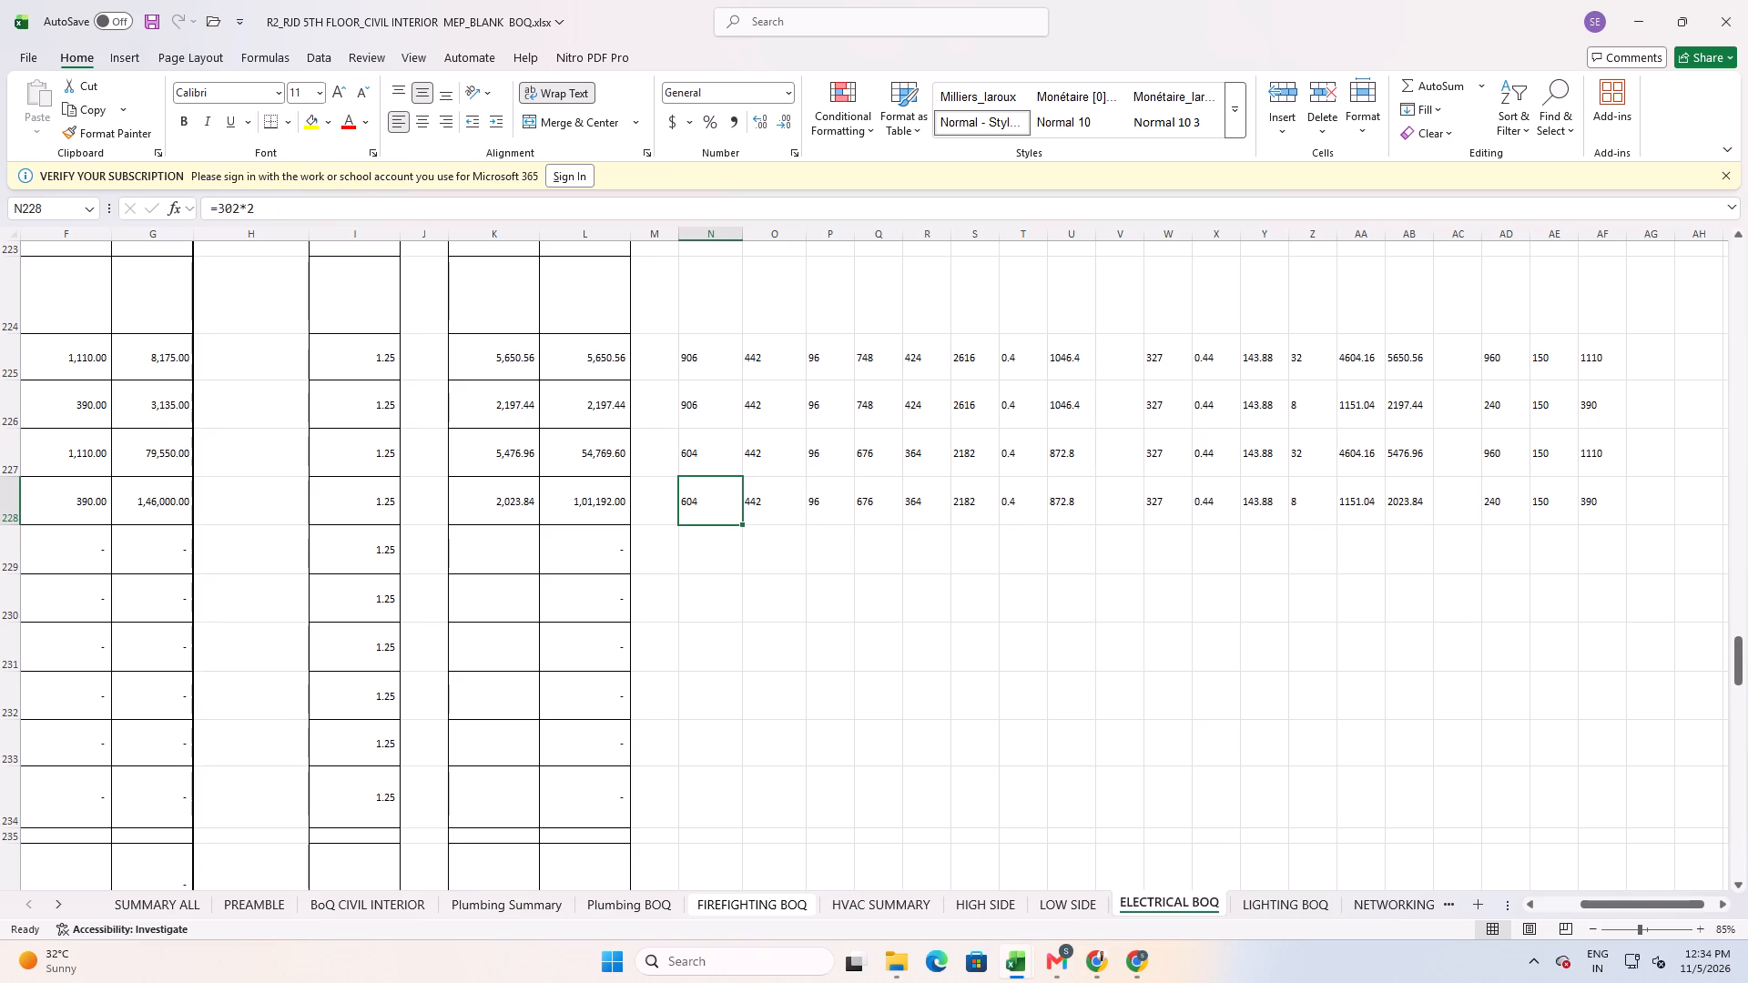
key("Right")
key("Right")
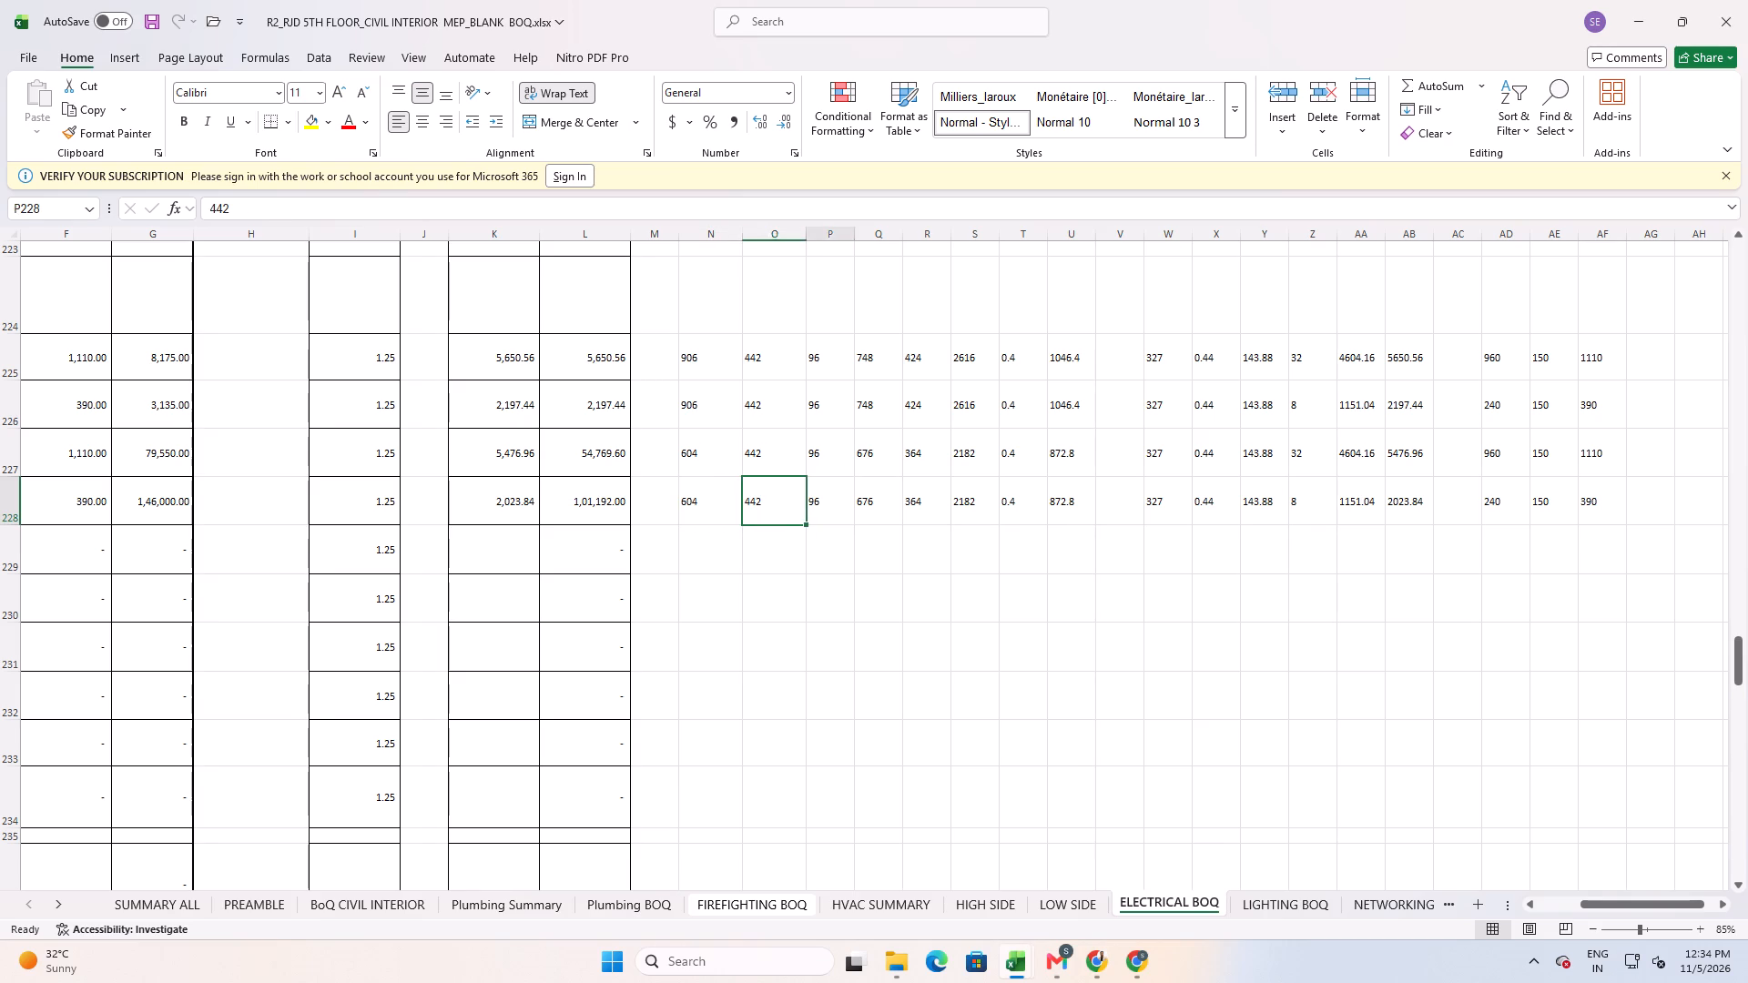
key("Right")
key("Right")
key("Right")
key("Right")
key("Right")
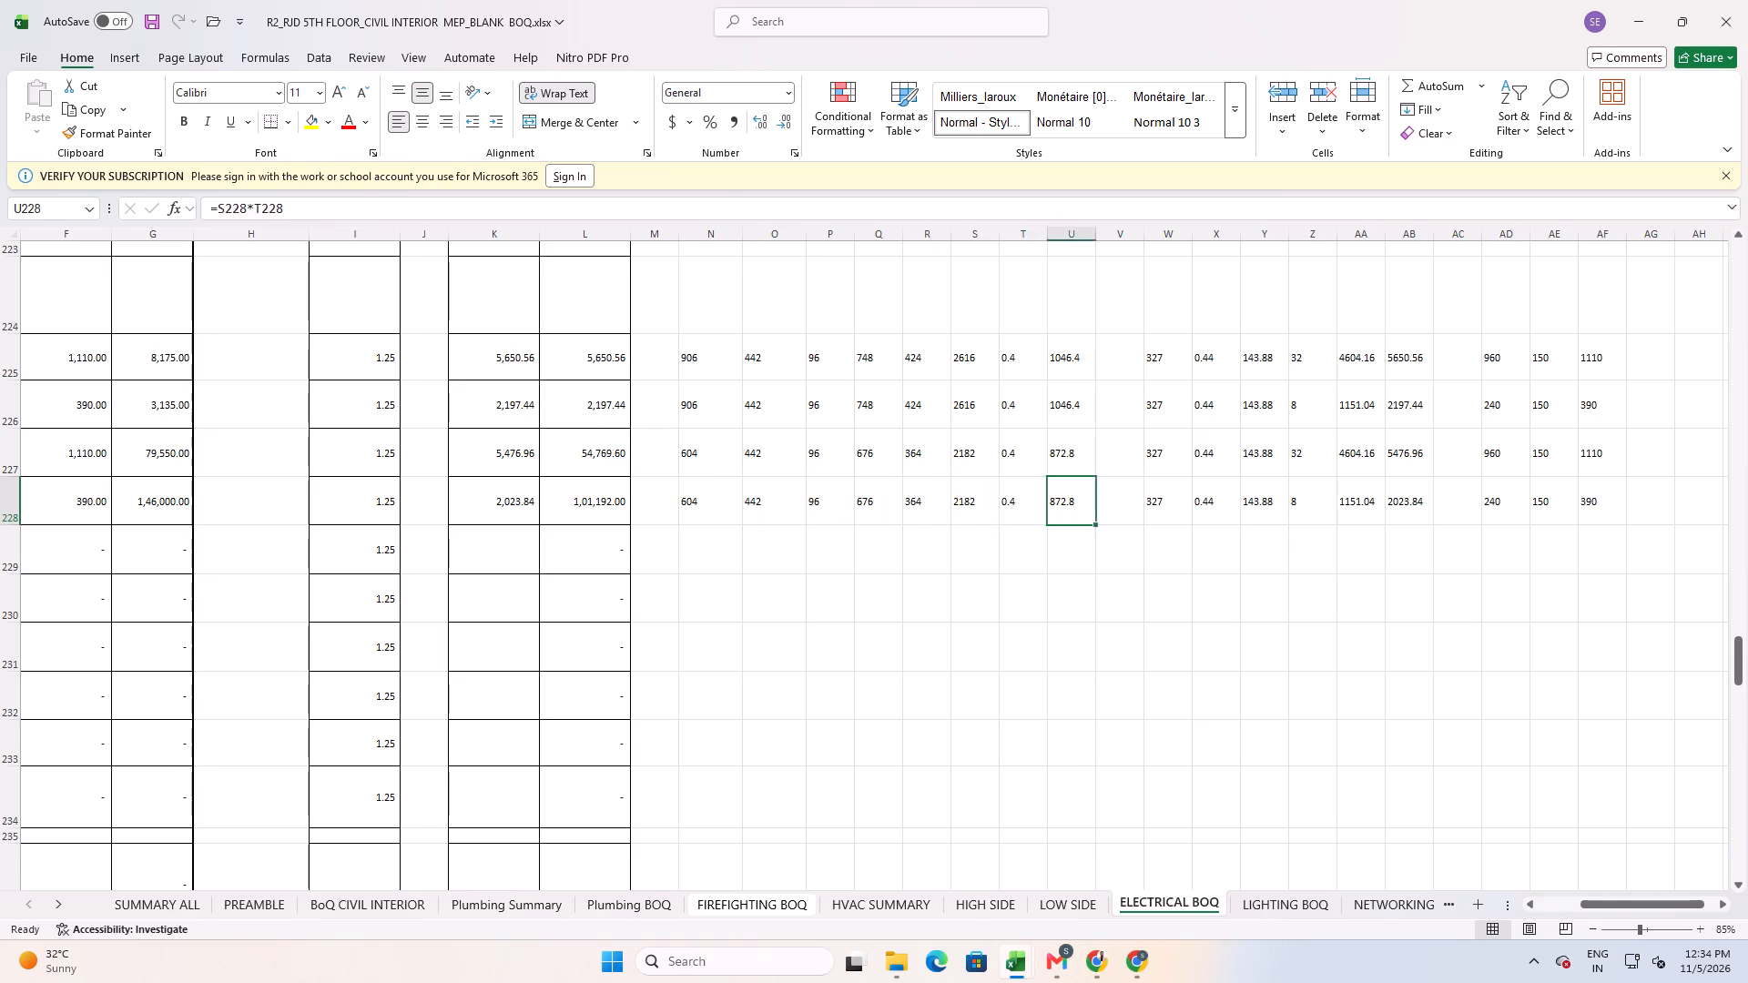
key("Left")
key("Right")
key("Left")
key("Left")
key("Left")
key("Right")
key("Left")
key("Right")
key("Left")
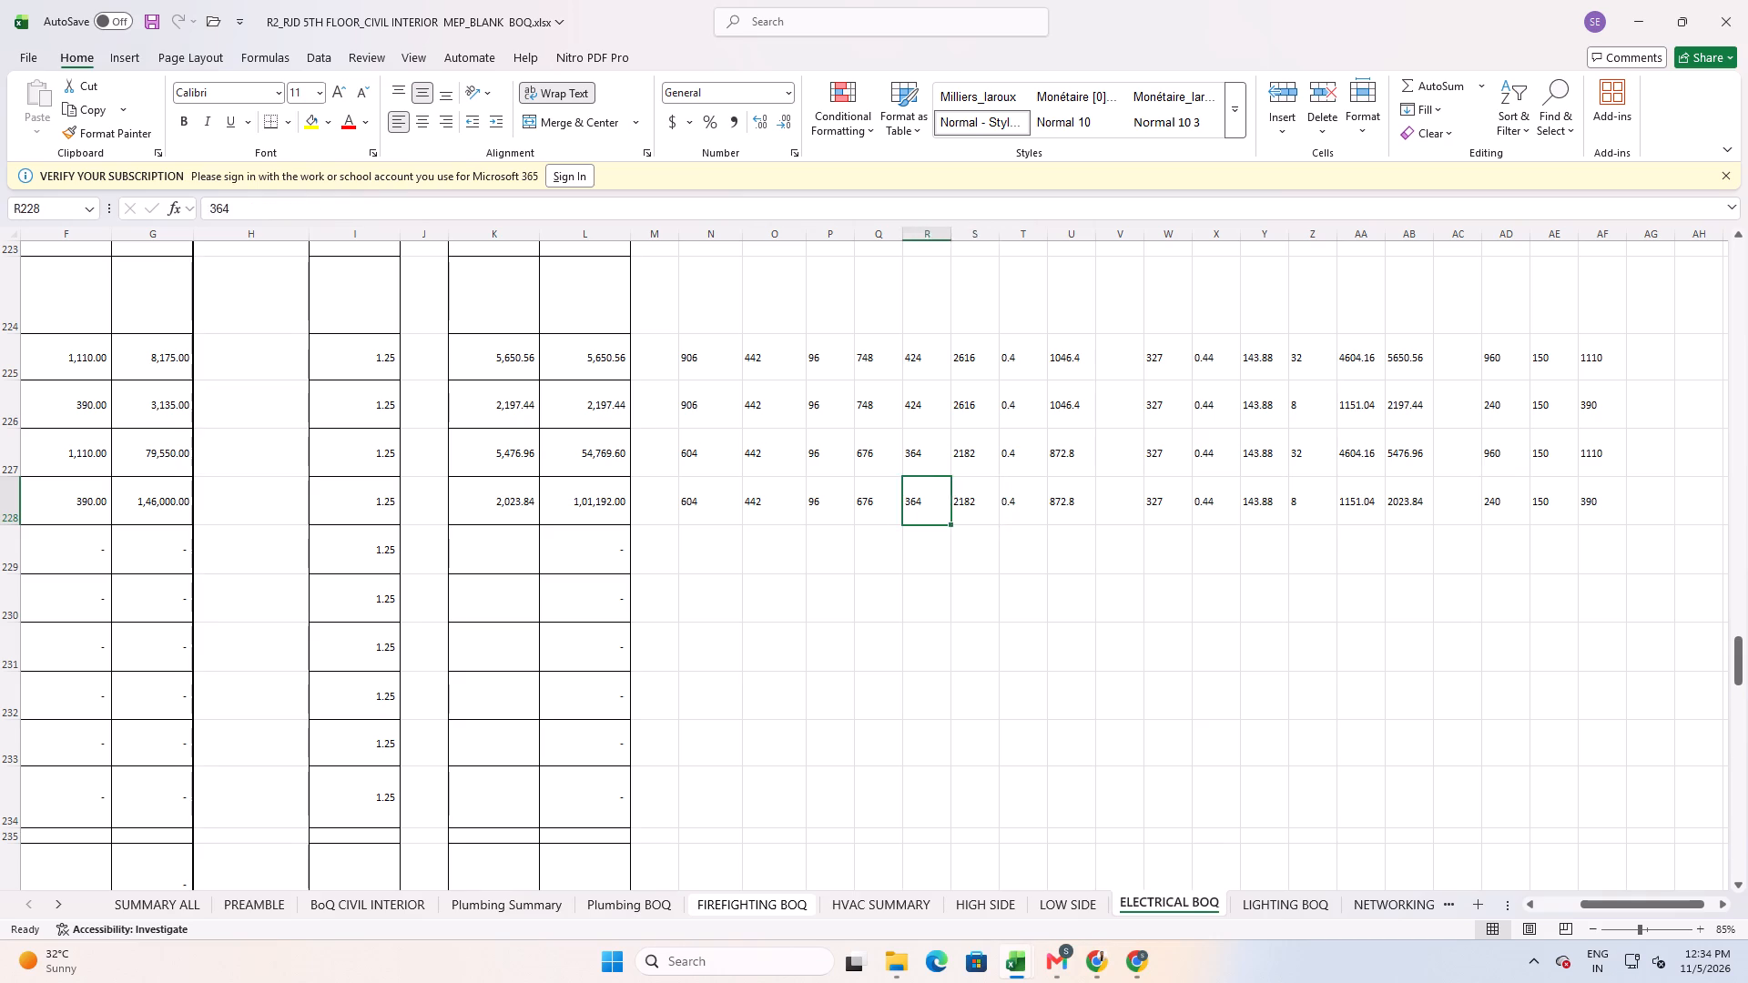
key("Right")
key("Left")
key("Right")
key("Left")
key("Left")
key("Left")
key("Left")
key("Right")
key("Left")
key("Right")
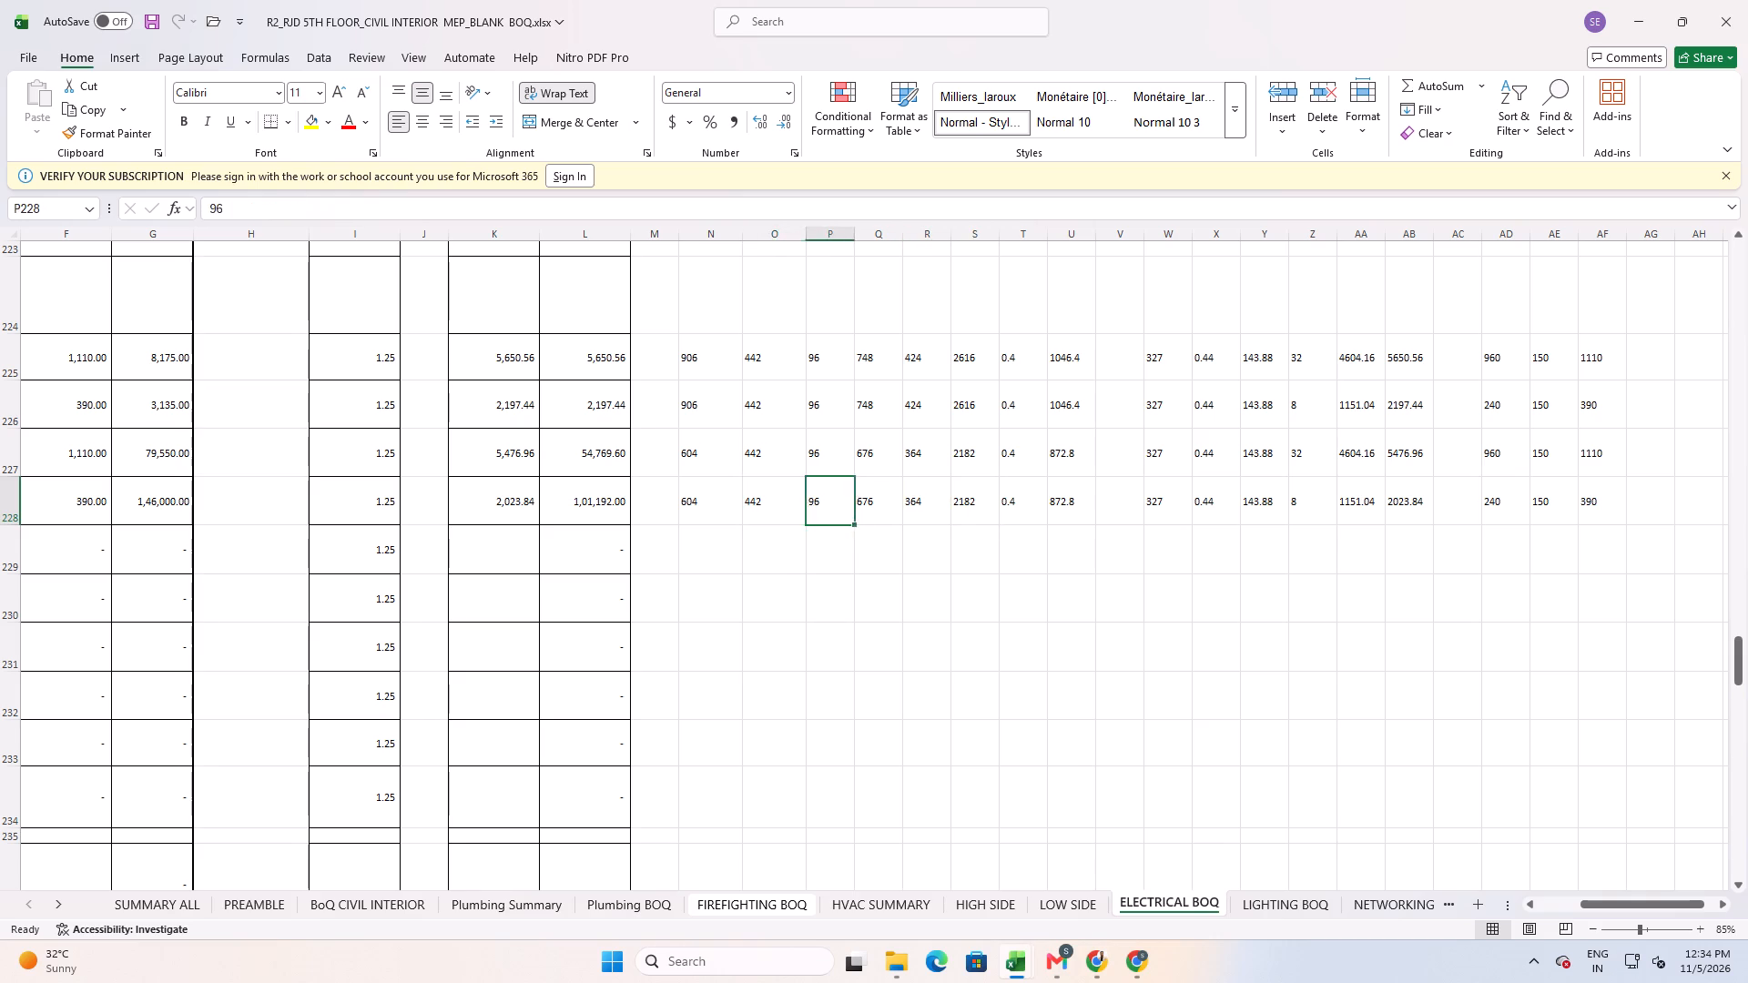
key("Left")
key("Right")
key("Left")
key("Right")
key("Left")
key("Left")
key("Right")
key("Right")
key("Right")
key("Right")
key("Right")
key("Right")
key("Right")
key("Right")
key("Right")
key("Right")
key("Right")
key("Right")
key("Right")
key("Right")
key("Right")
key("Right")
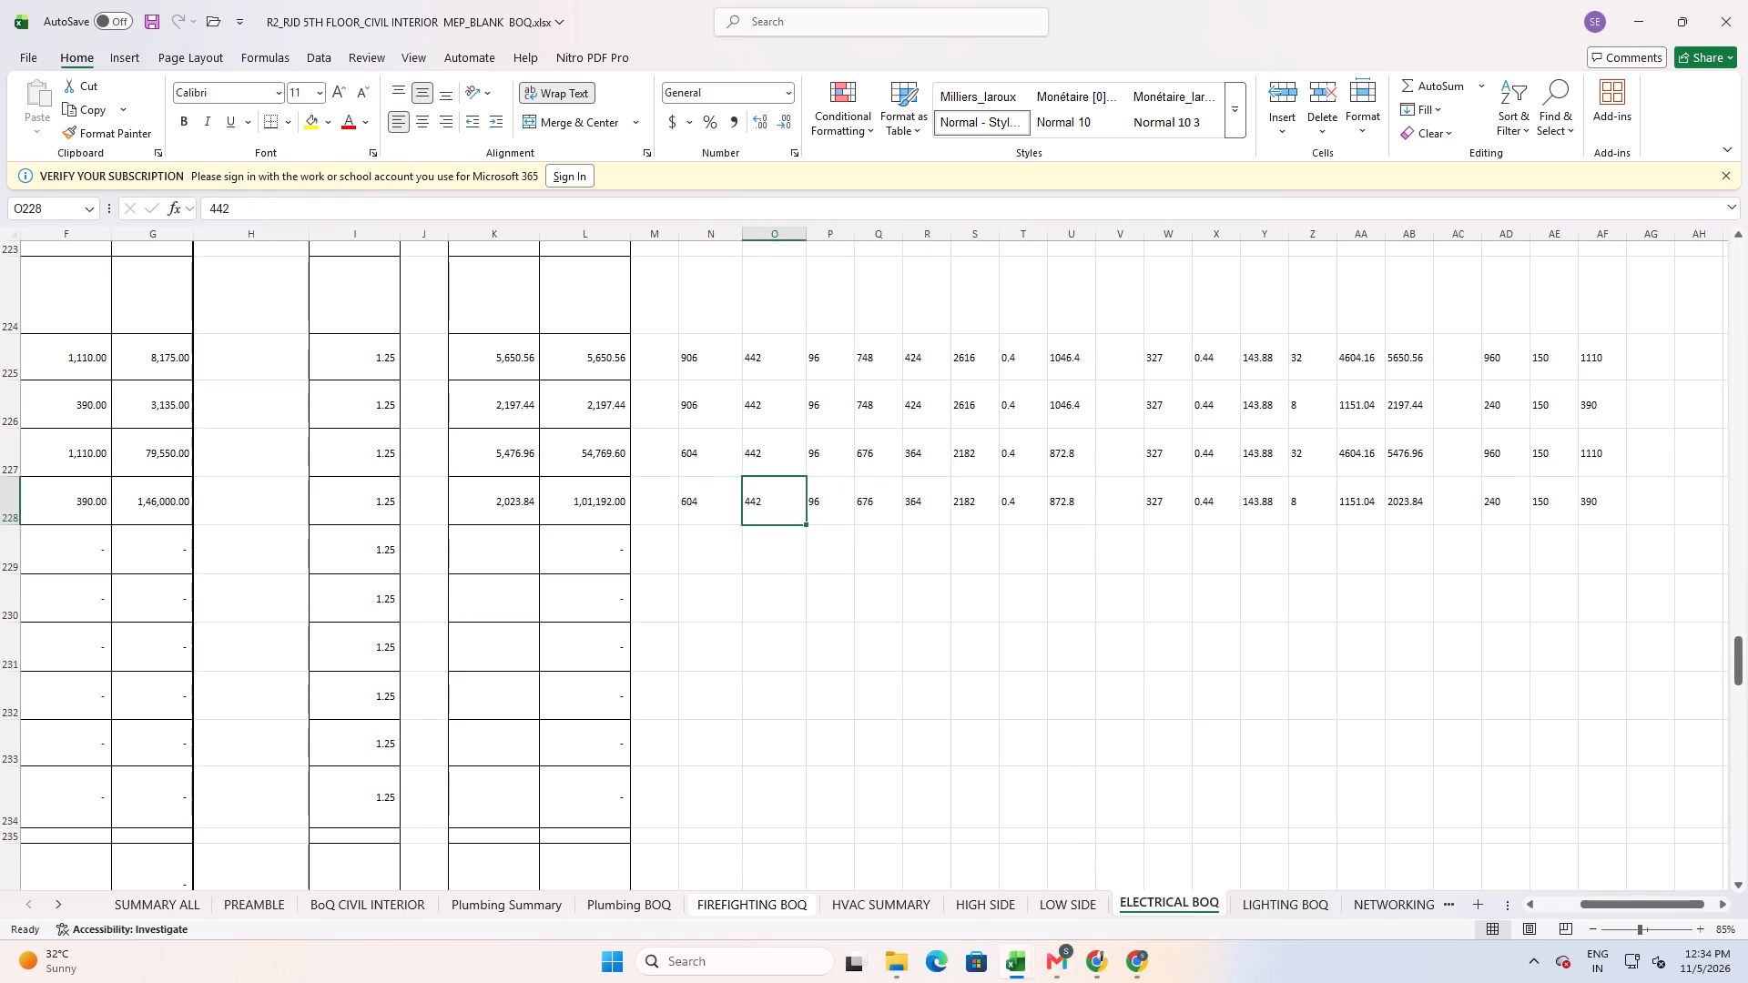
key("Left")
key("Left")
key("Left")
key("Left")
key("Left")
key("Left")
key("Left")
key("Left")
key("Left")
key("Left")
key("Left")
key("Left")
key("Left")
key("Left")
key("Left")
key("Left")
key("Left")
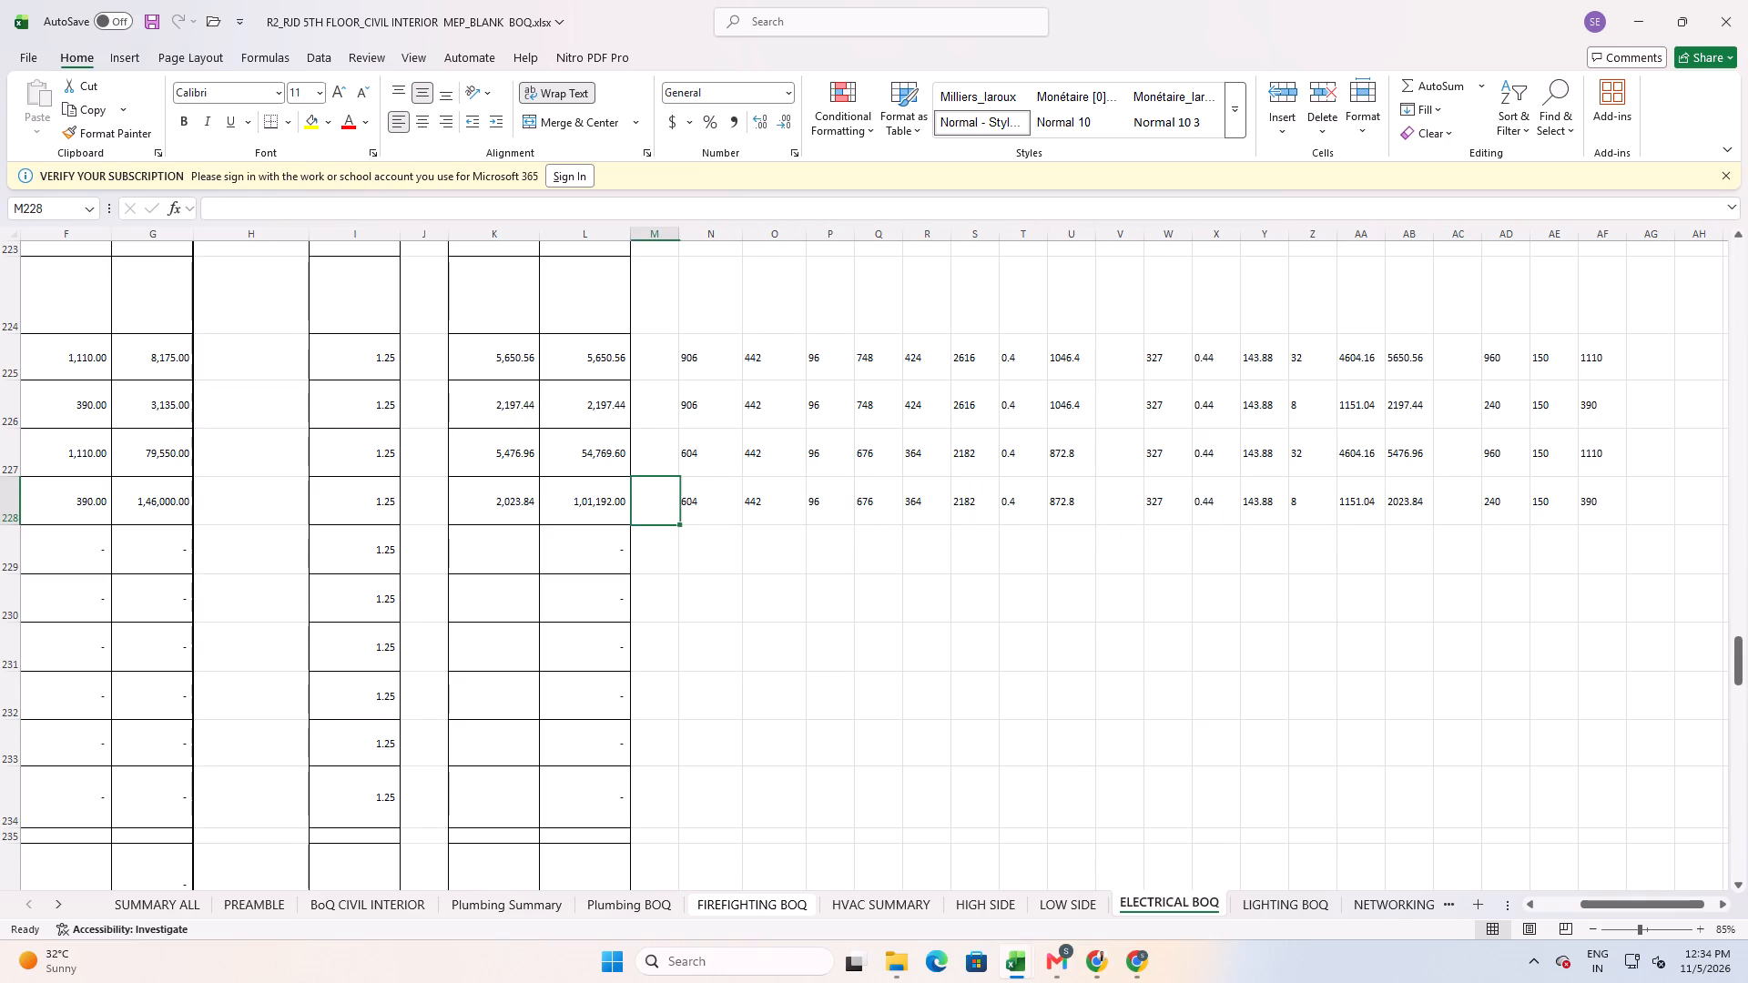
Compare the first two component prices, in columns N and O, across the power outlet rows for item 4.4.
key("Right")
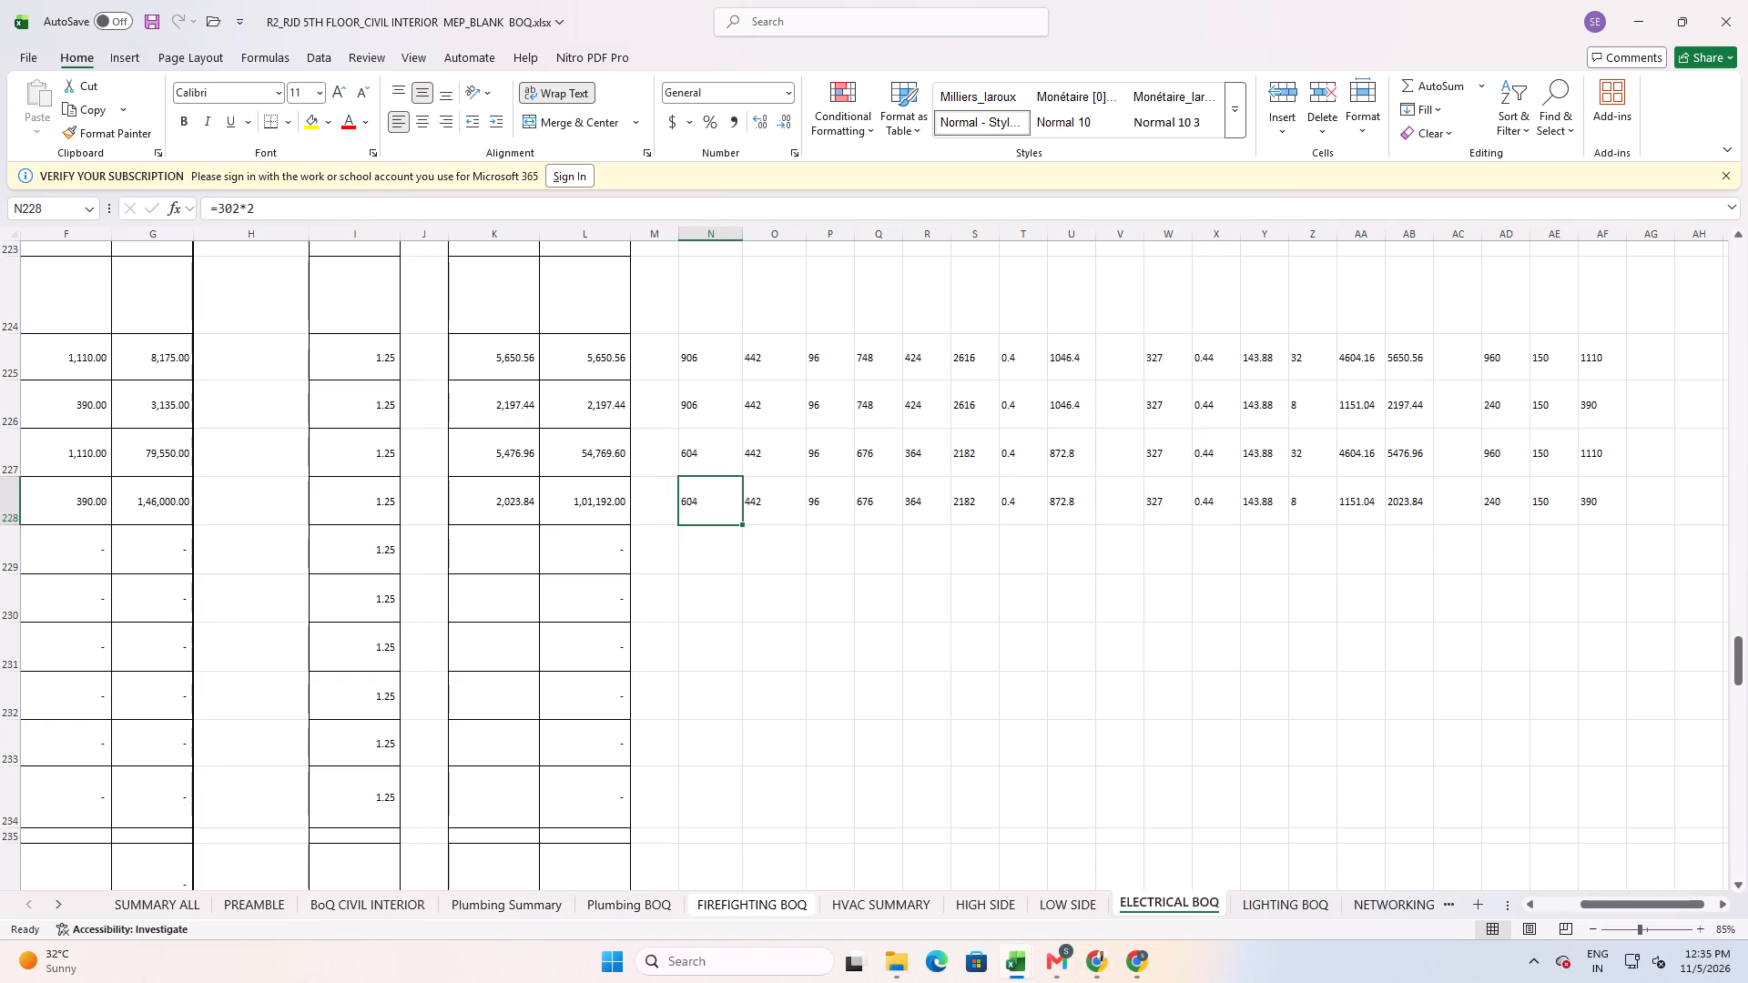
key("Right")
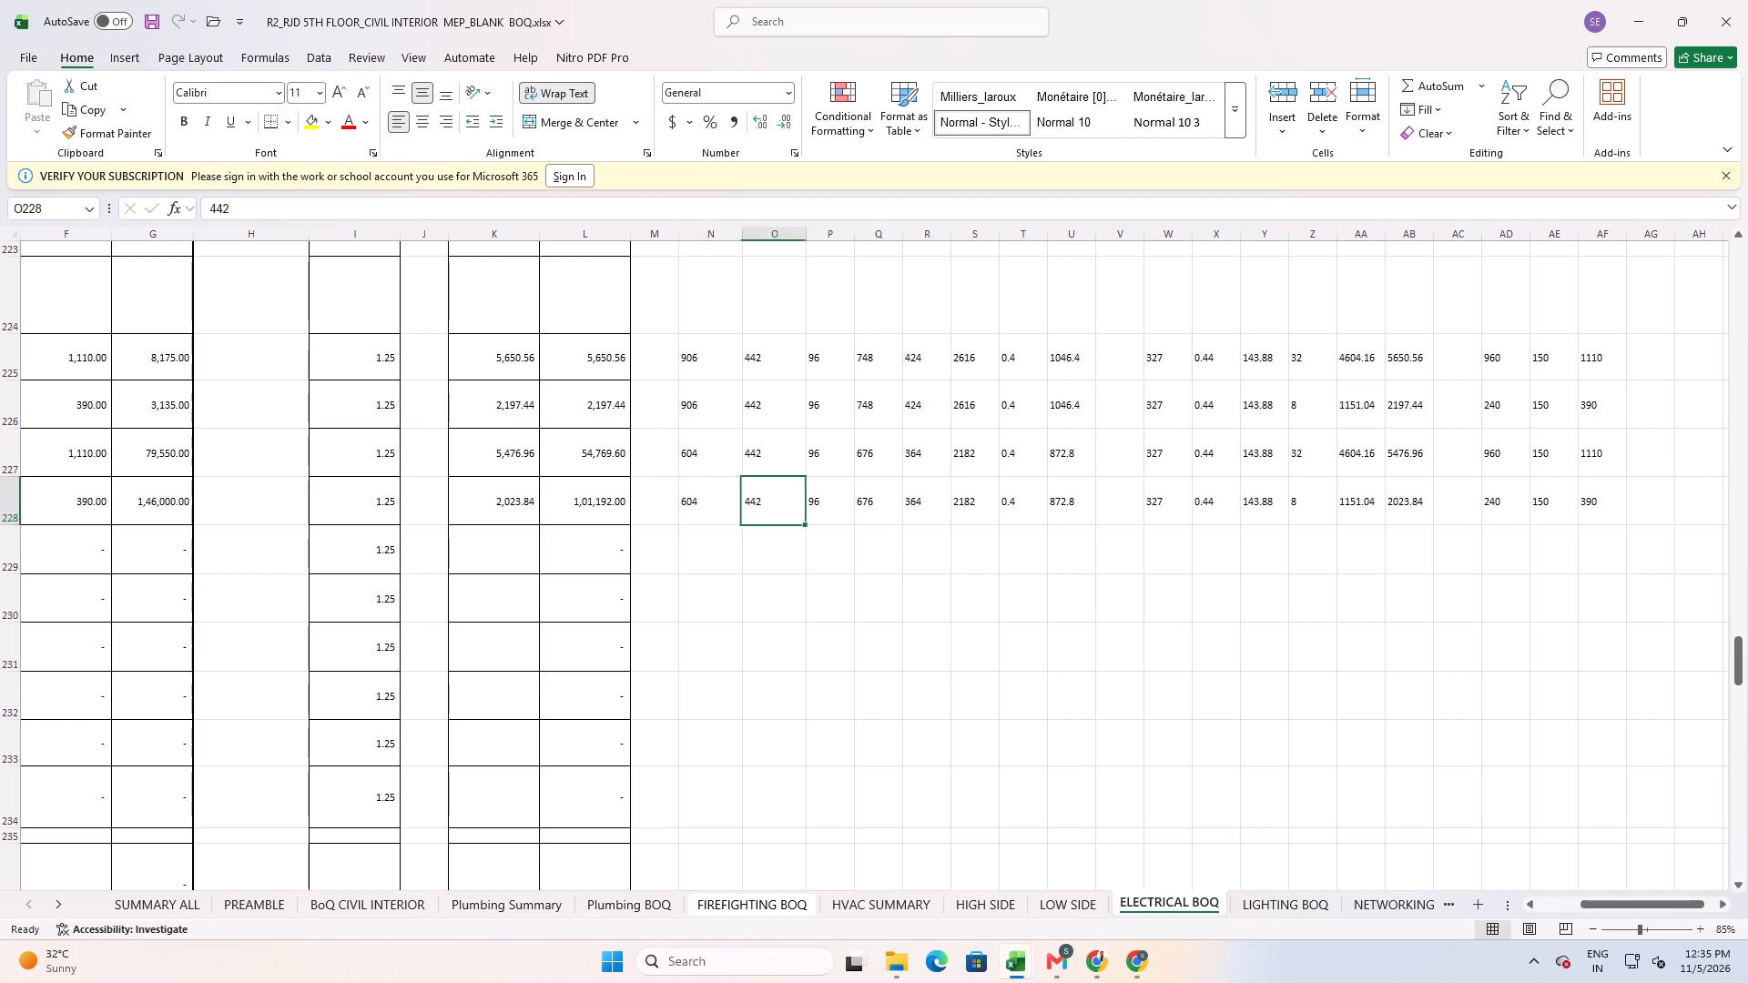
key("Left")
key("Right")
key("Left")
key("Down")
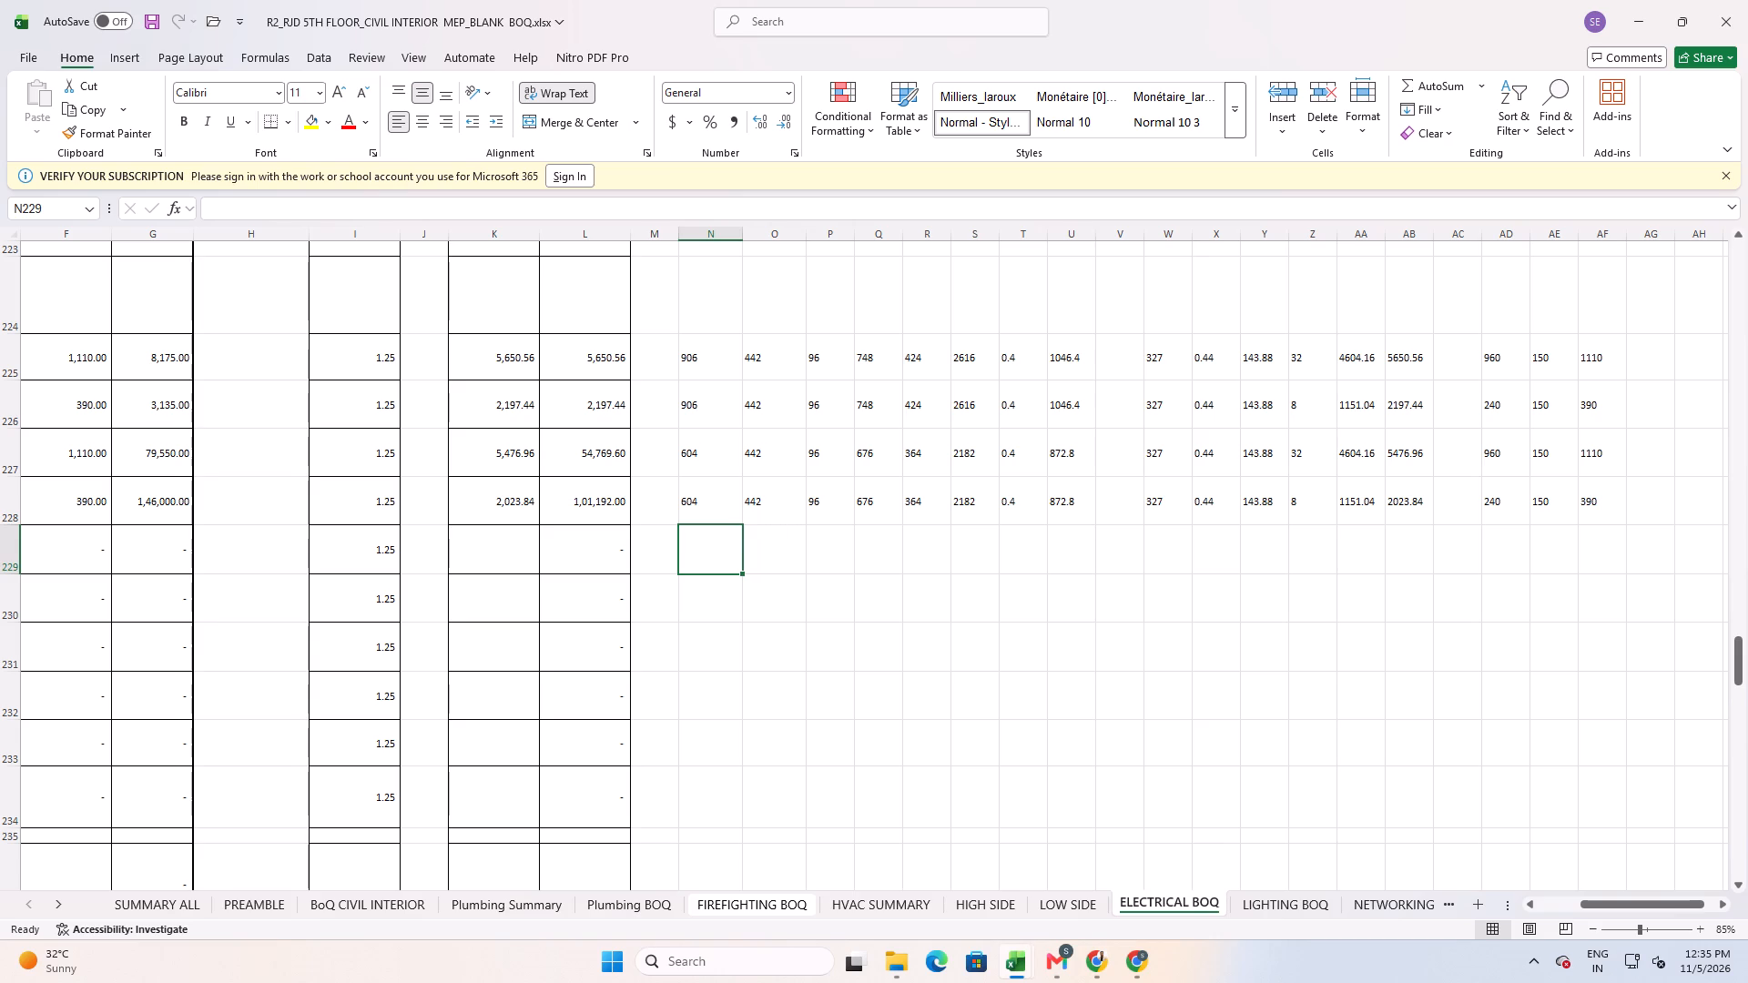
key("Right")
key("Up")
key("Left")
key("Up")
key("Right")
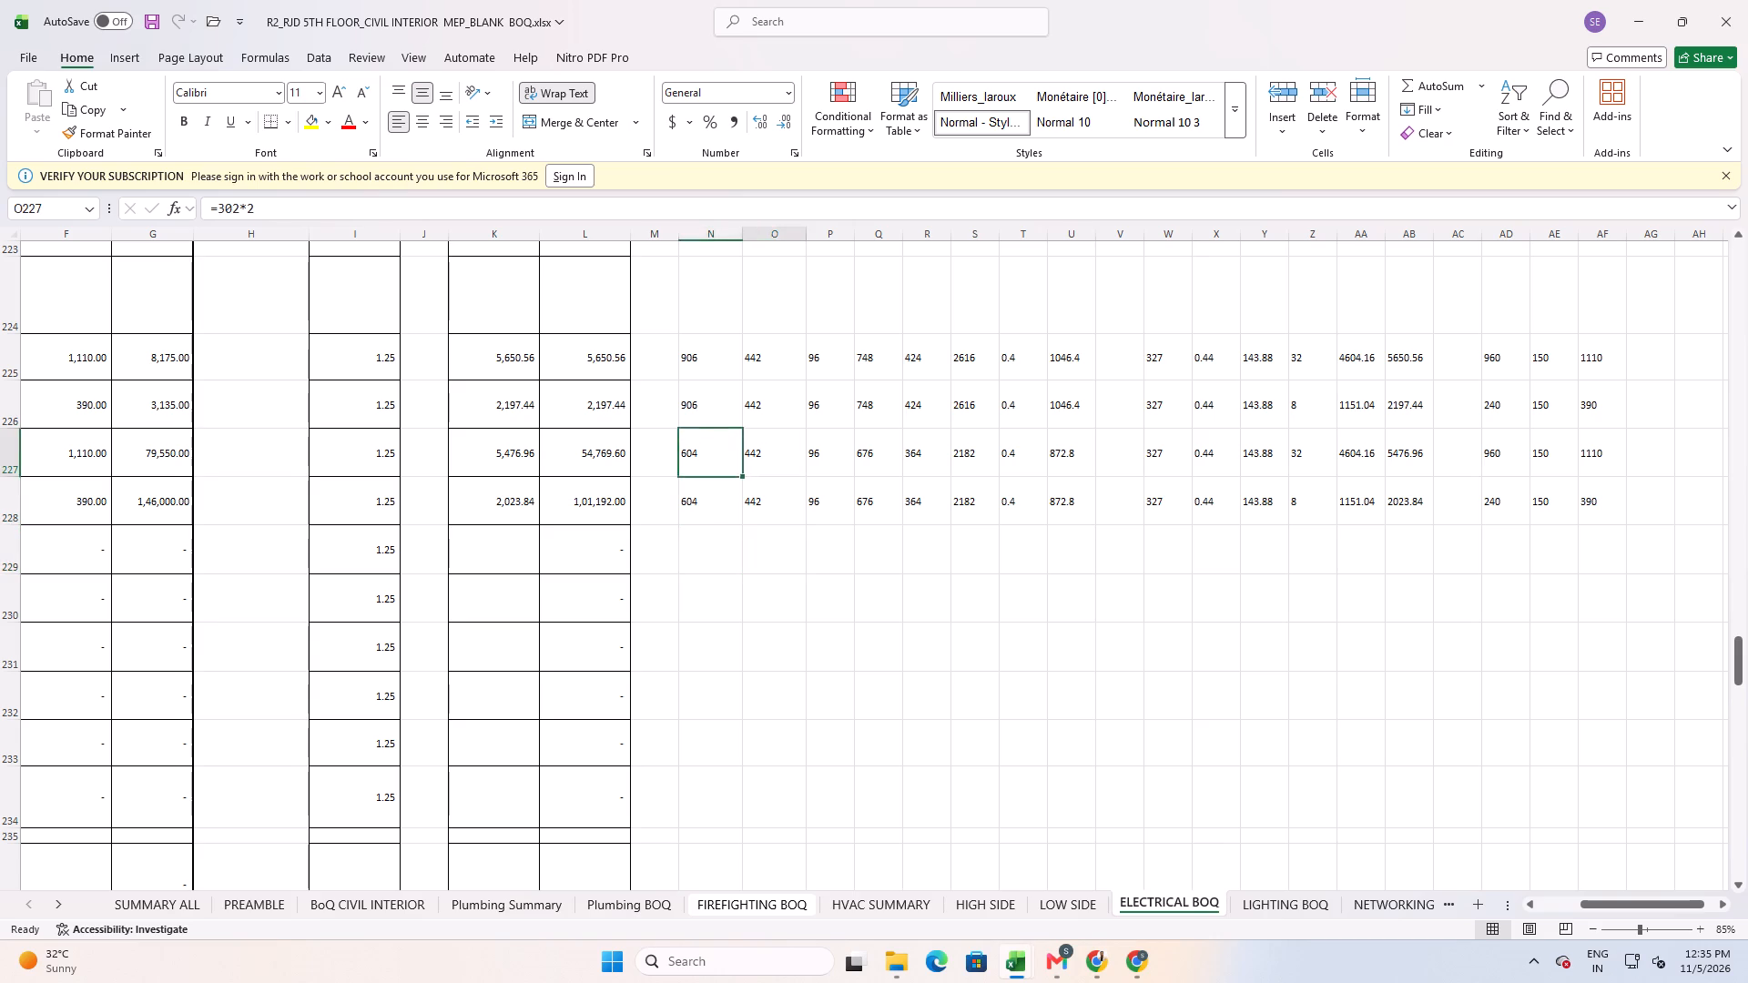
key("Up")
key("Left")
key("Right")
key("Up")
key("Left")
key("Down")
key("Right")
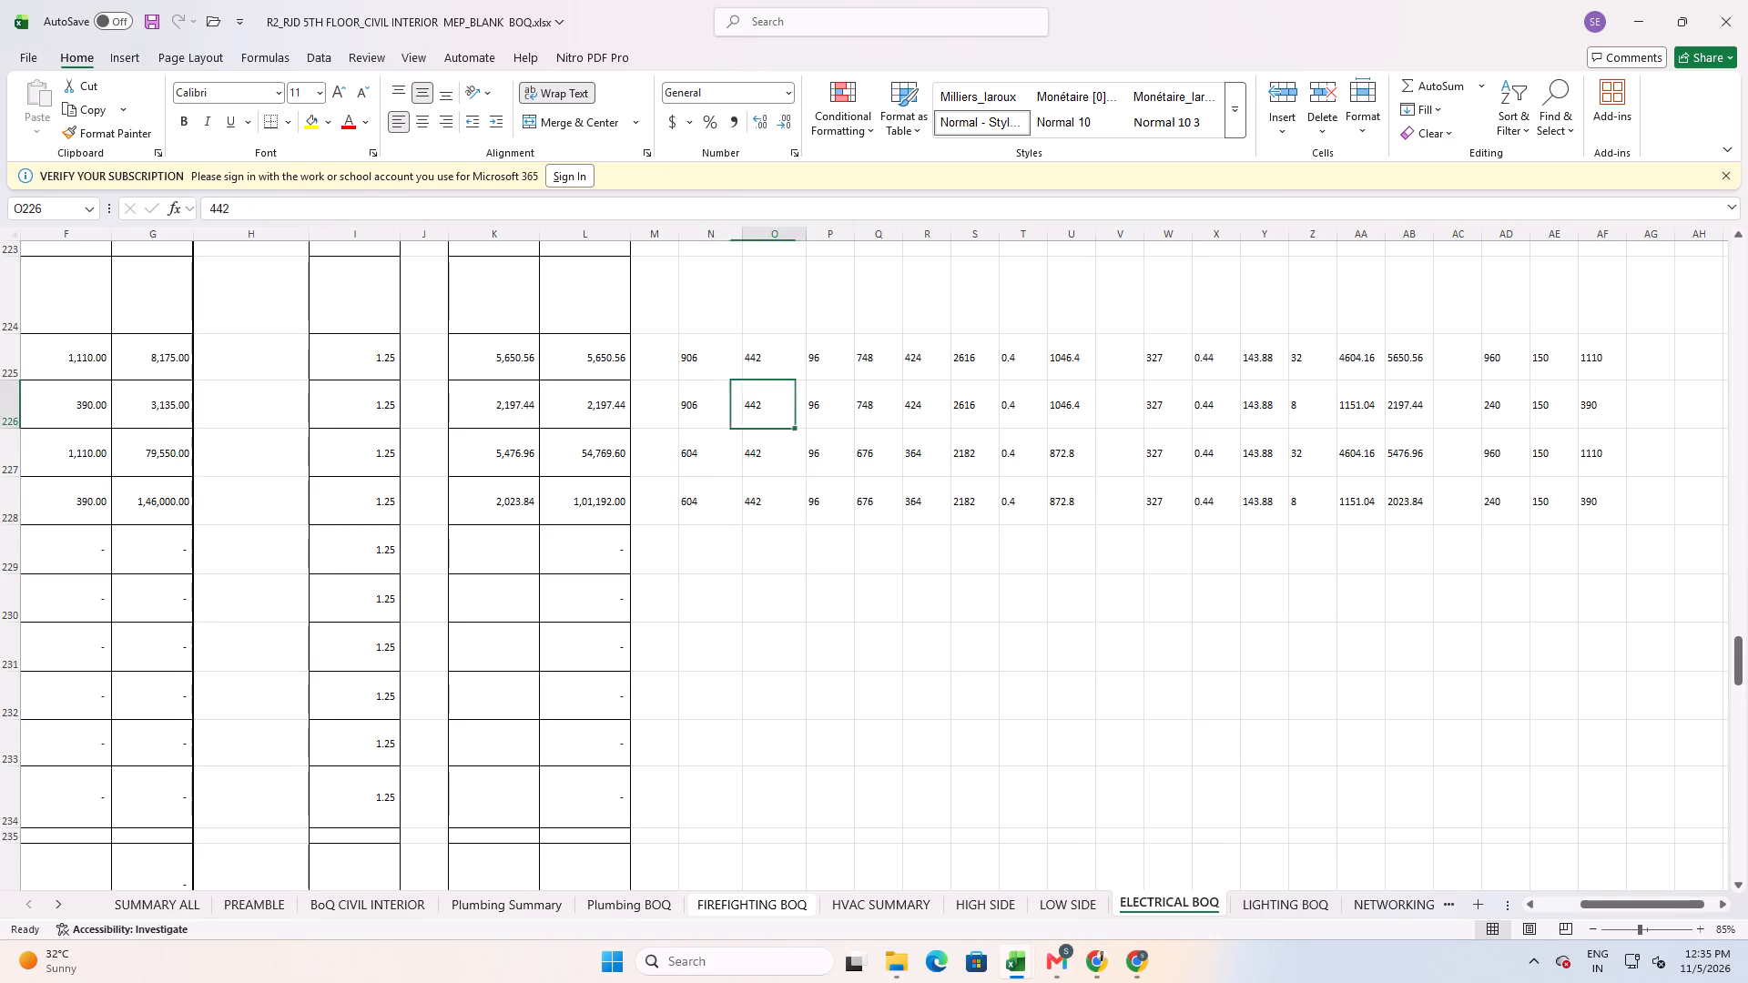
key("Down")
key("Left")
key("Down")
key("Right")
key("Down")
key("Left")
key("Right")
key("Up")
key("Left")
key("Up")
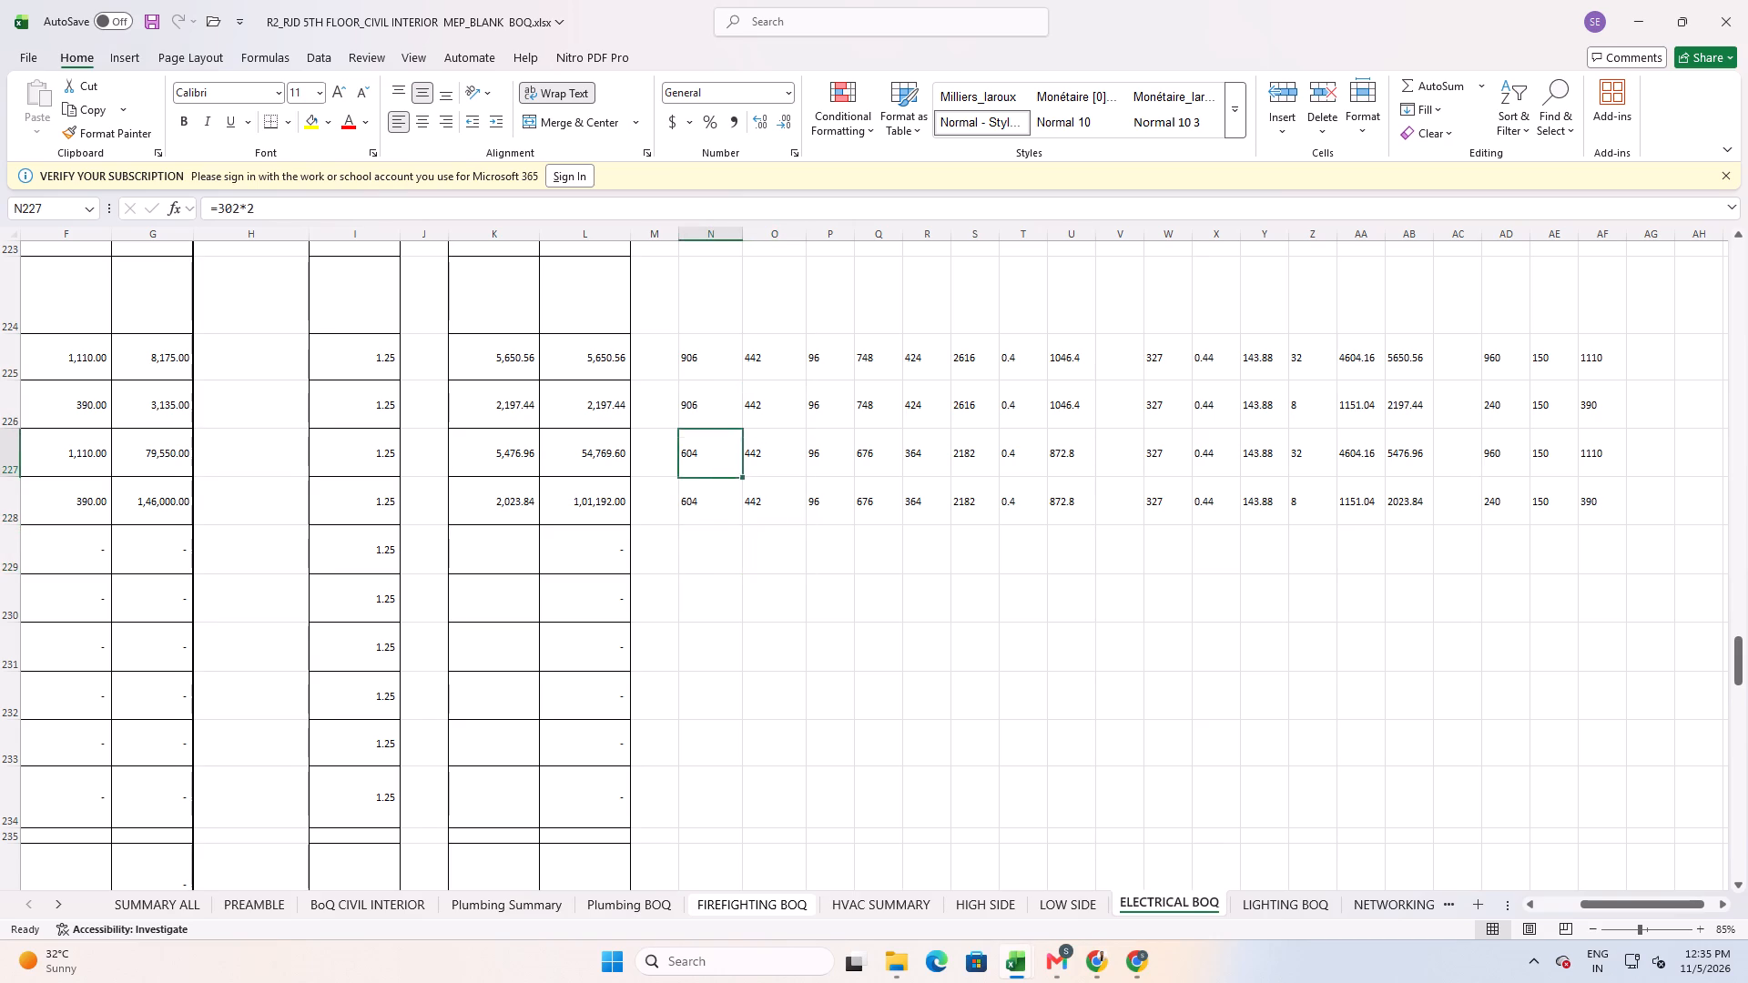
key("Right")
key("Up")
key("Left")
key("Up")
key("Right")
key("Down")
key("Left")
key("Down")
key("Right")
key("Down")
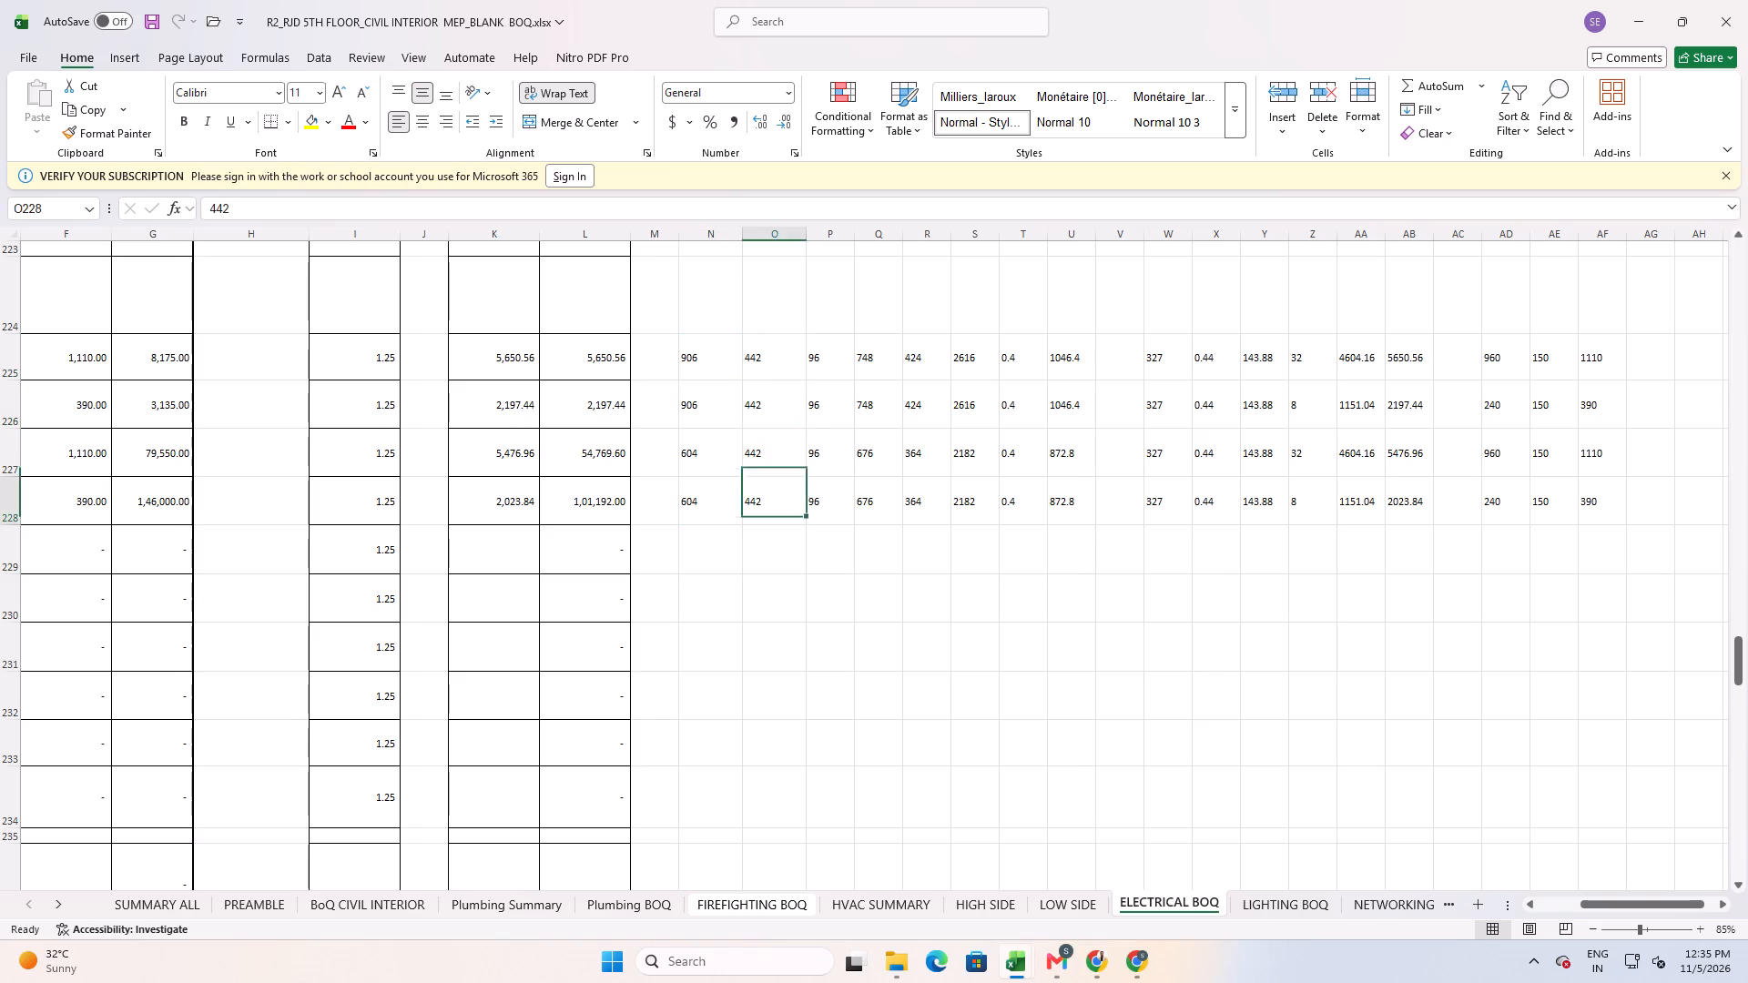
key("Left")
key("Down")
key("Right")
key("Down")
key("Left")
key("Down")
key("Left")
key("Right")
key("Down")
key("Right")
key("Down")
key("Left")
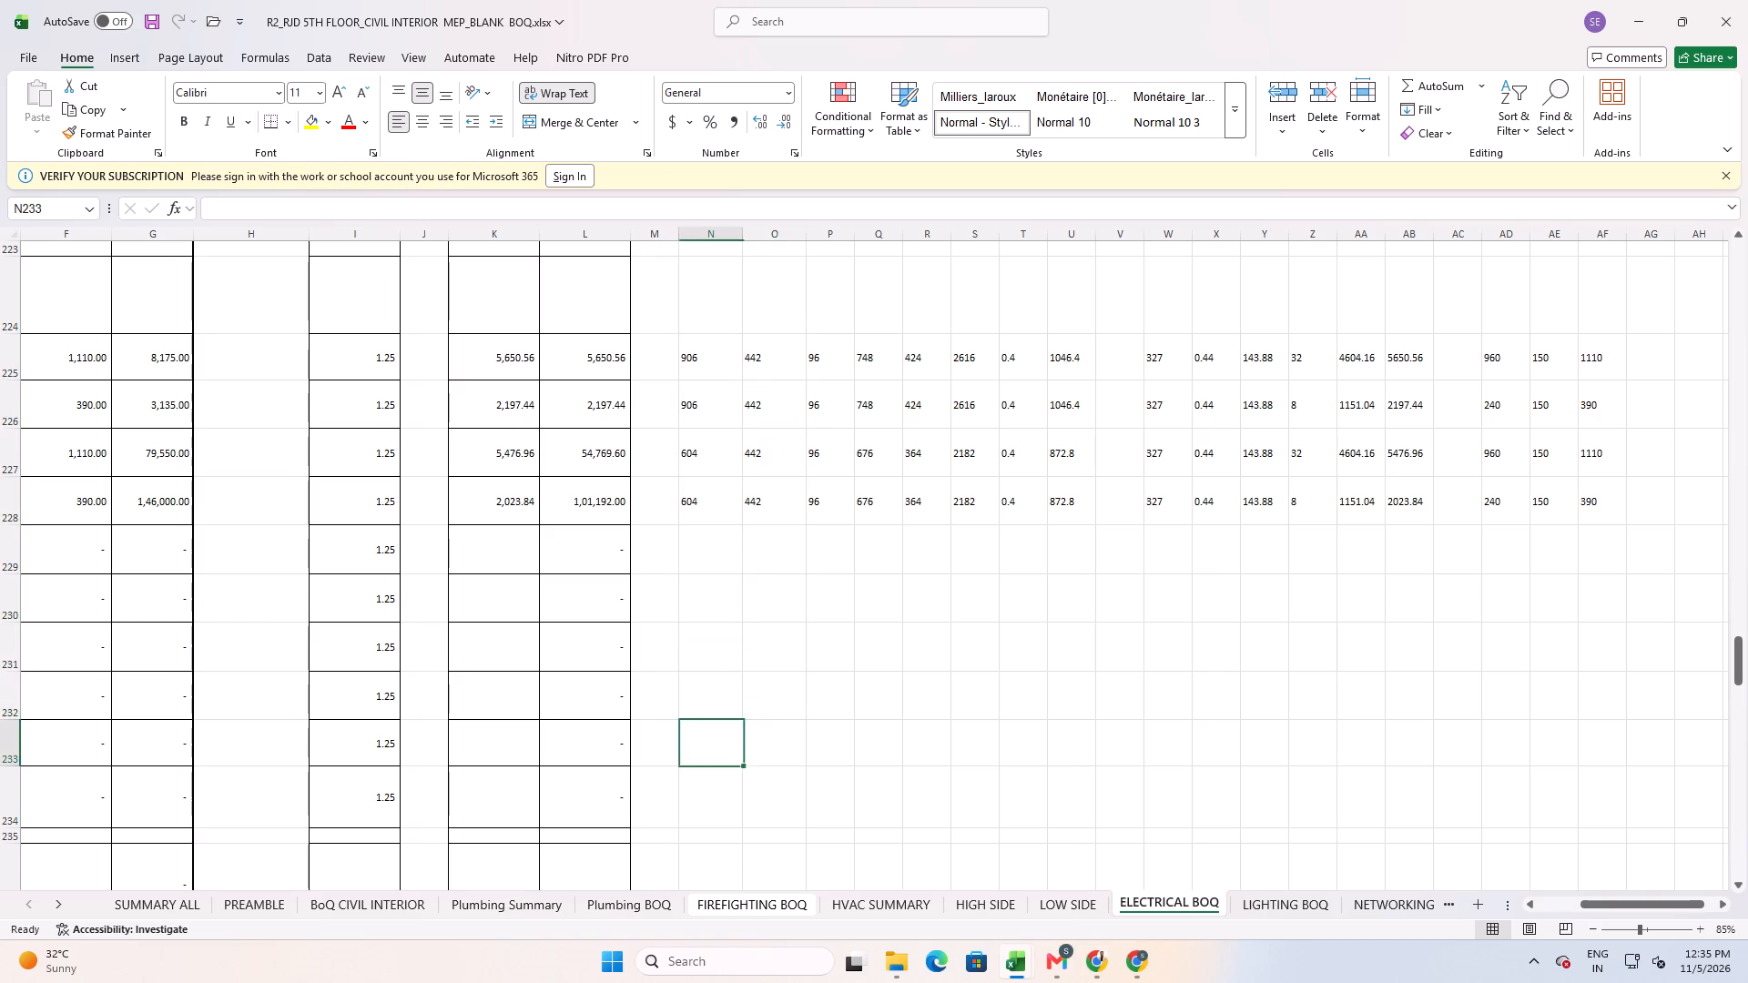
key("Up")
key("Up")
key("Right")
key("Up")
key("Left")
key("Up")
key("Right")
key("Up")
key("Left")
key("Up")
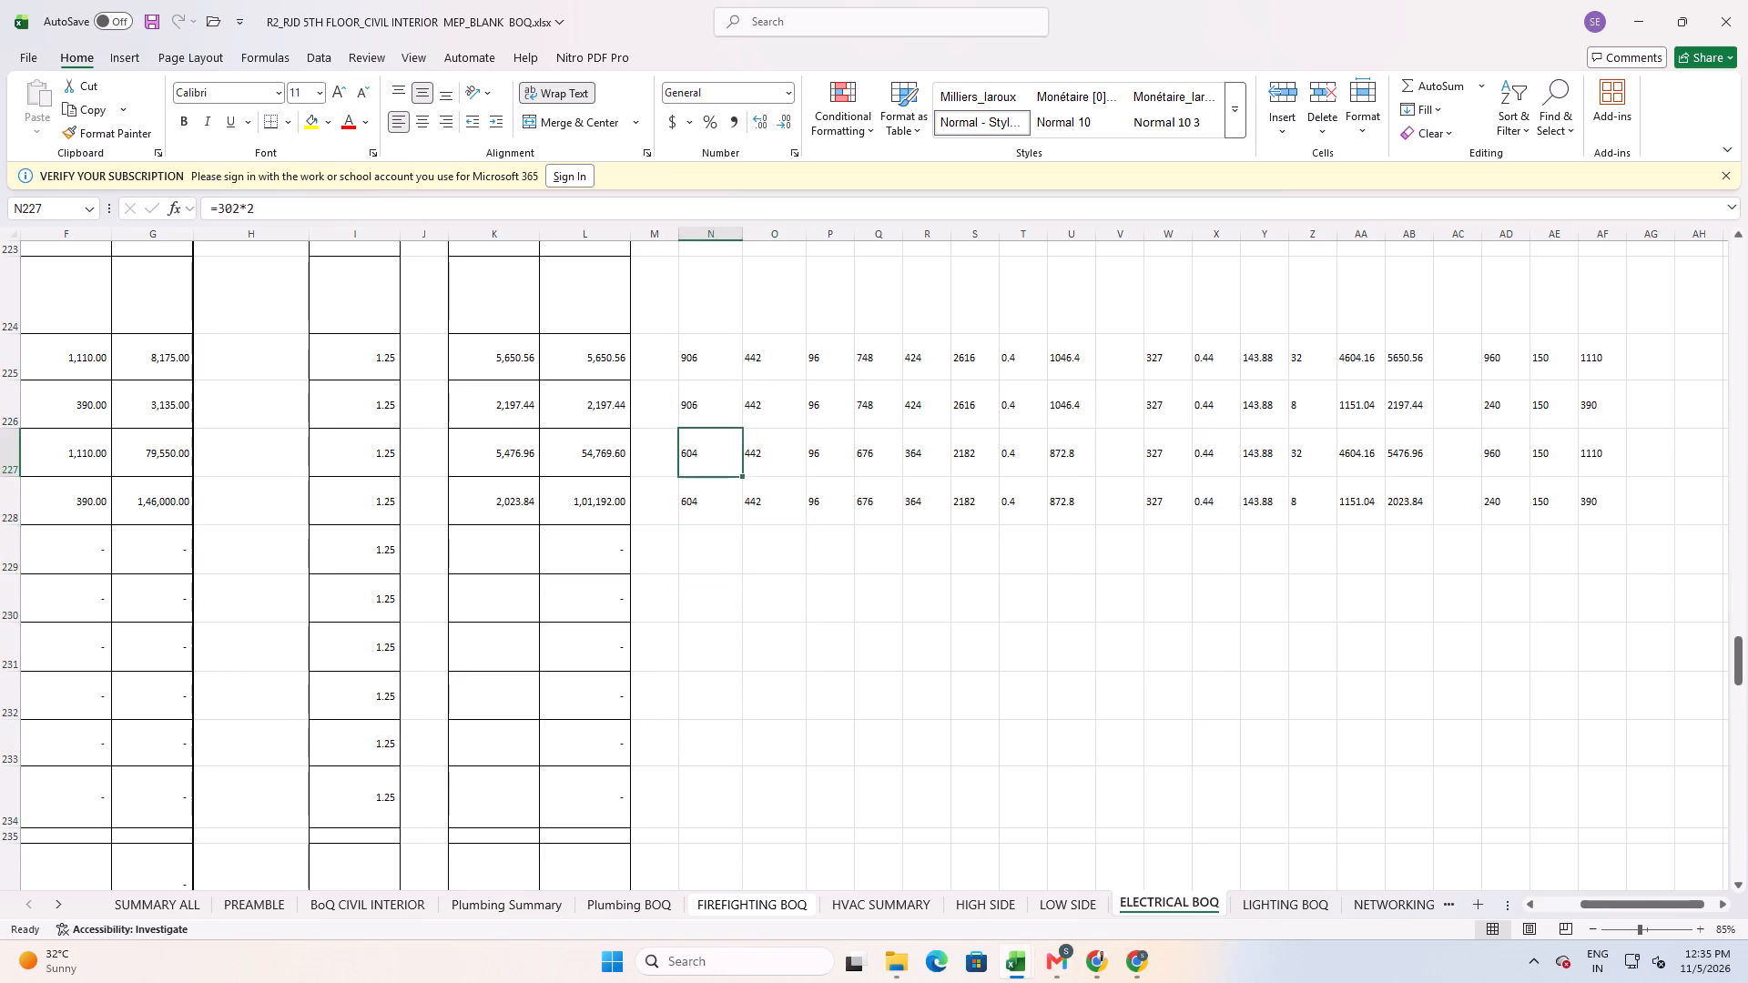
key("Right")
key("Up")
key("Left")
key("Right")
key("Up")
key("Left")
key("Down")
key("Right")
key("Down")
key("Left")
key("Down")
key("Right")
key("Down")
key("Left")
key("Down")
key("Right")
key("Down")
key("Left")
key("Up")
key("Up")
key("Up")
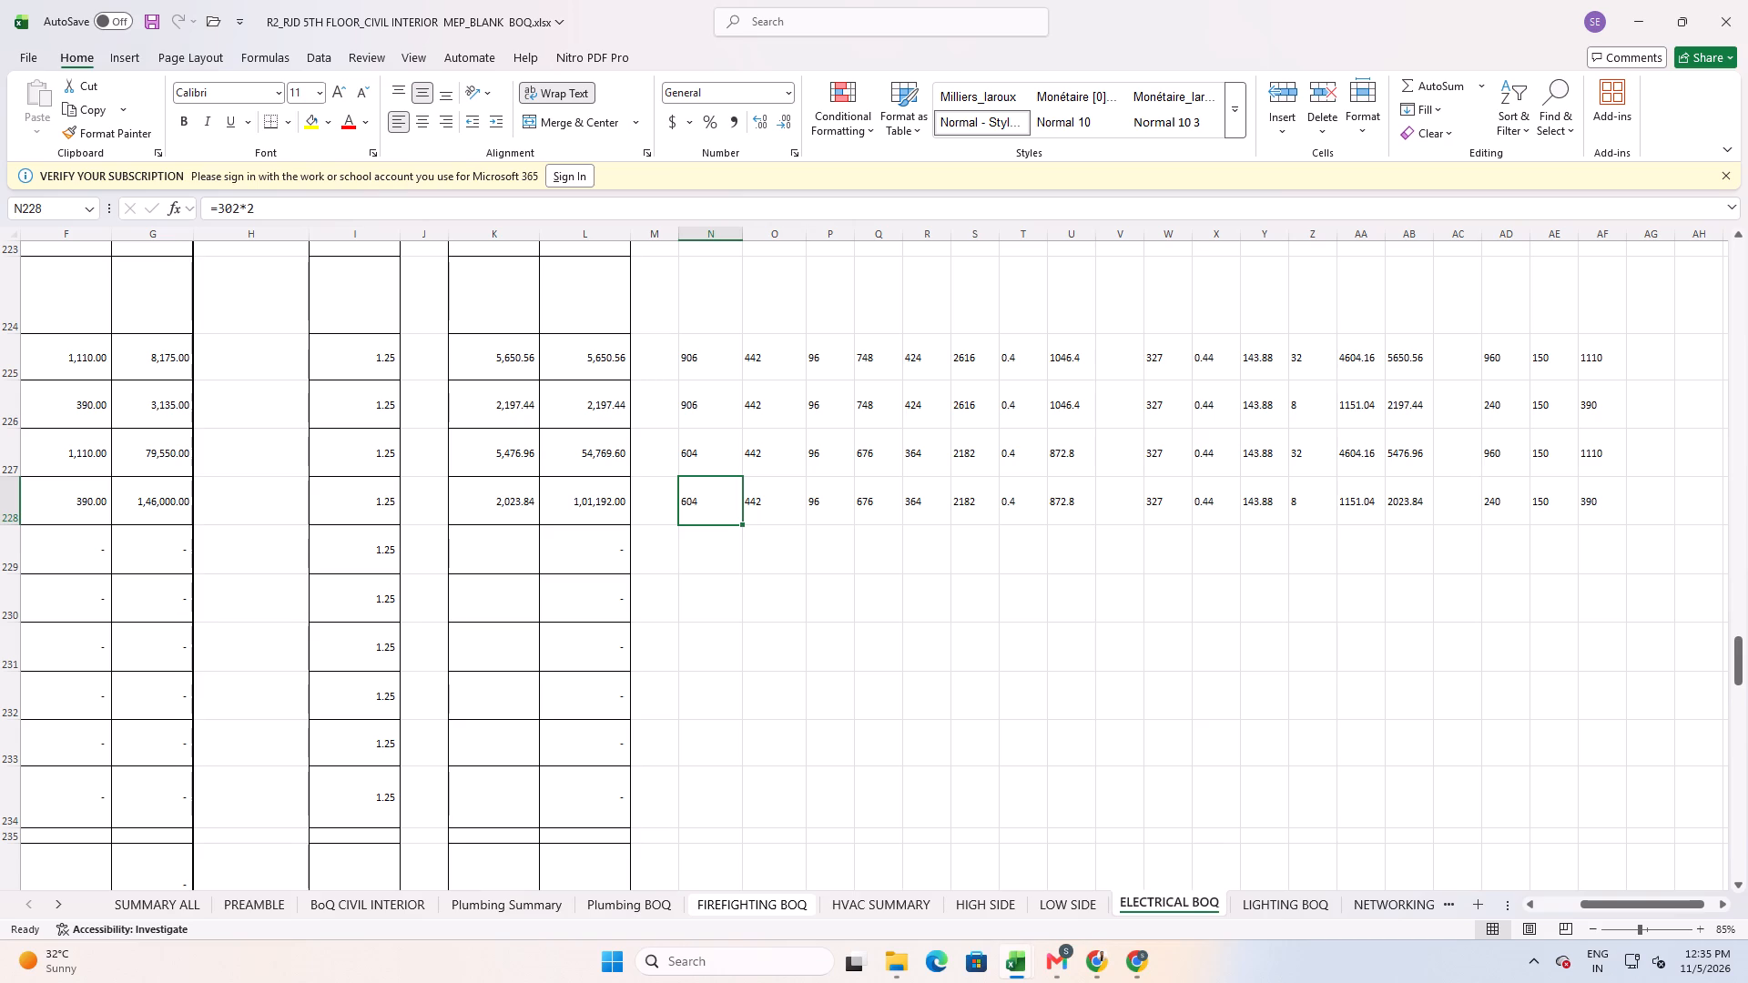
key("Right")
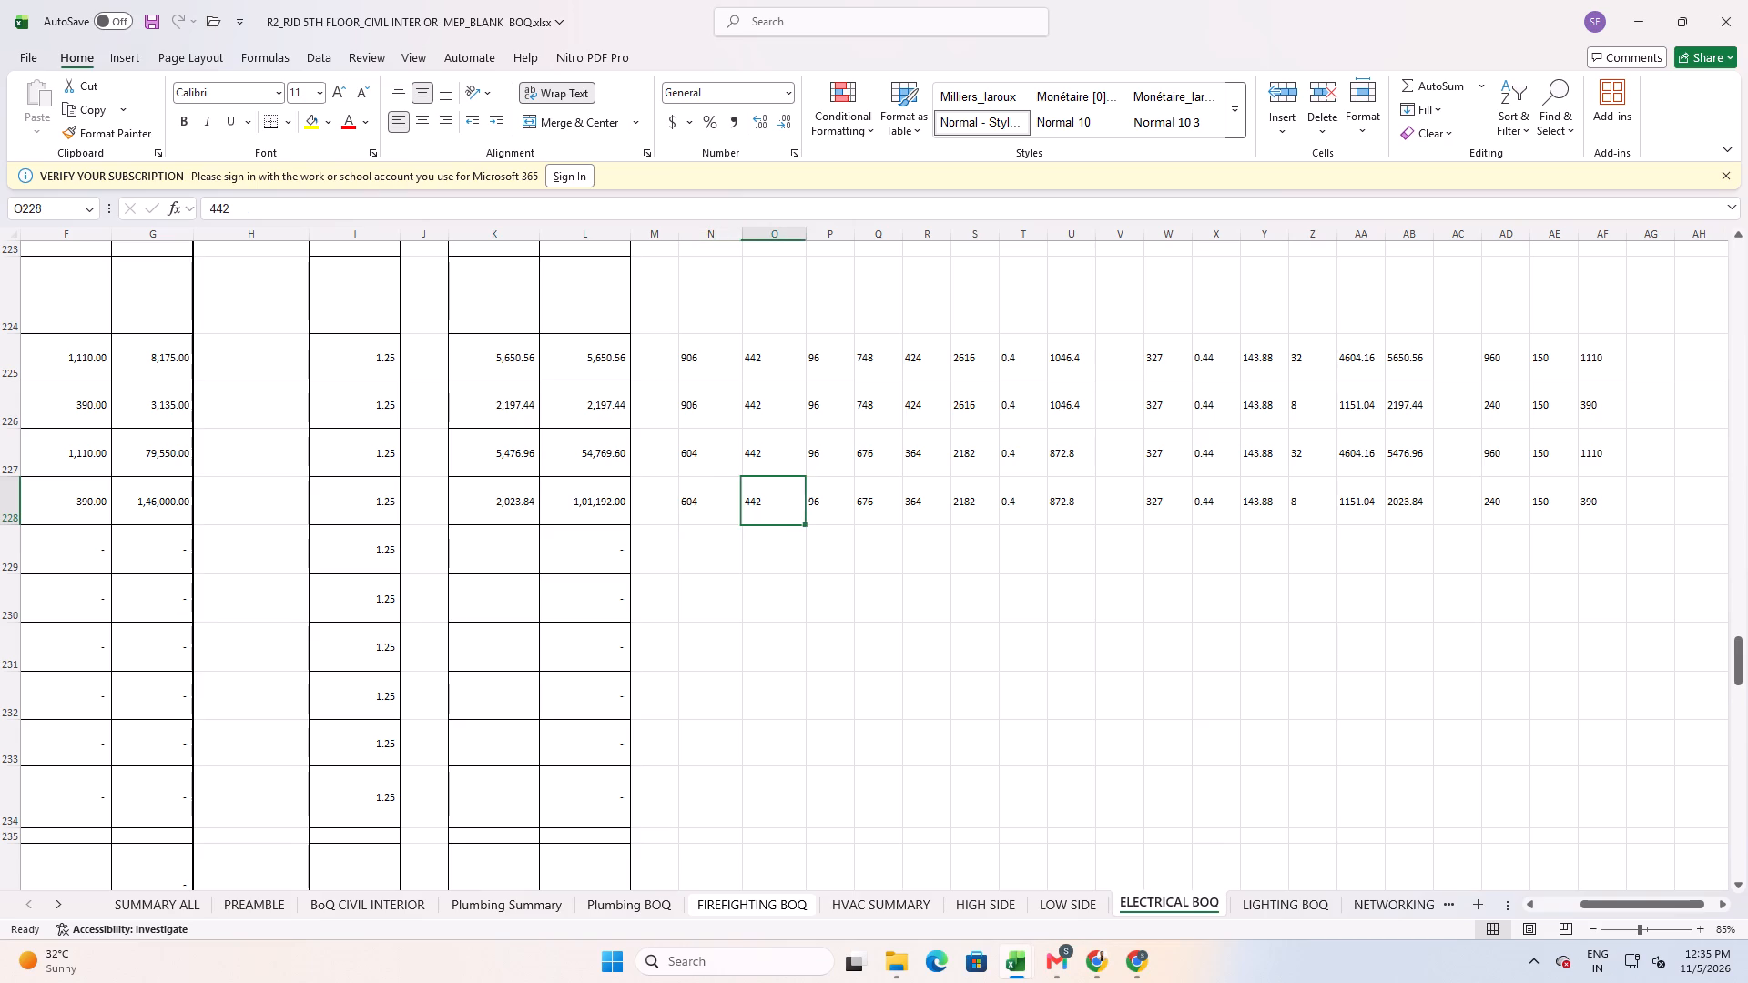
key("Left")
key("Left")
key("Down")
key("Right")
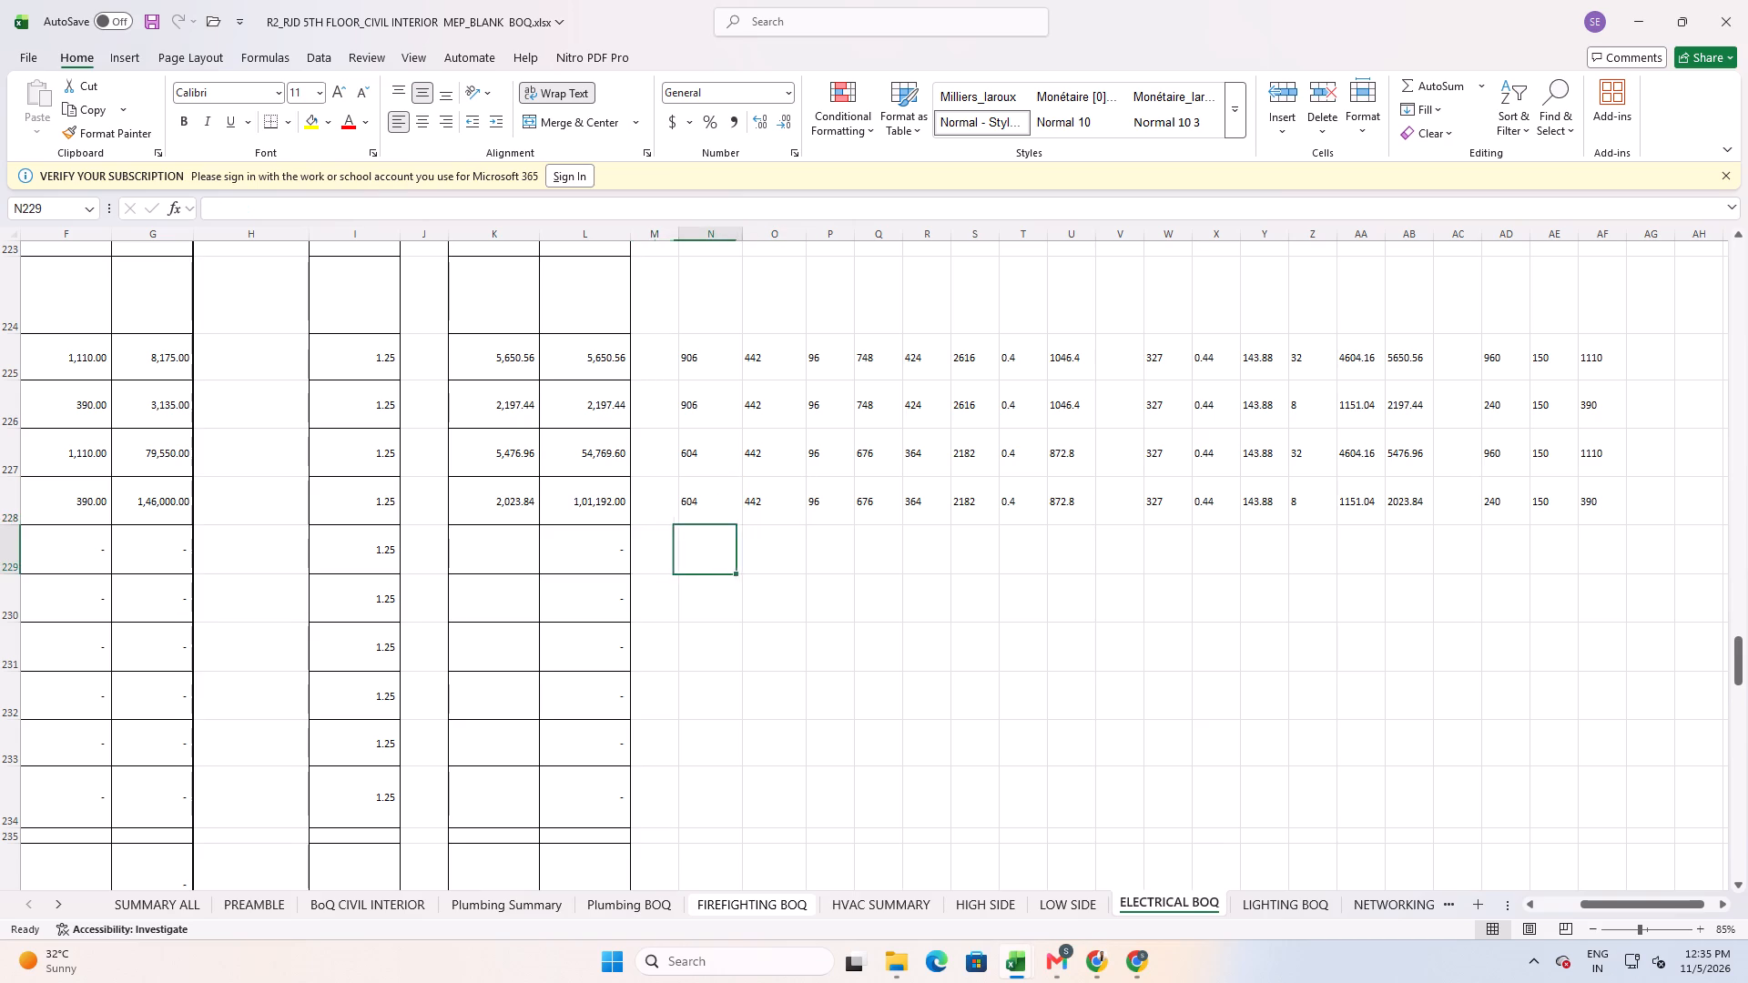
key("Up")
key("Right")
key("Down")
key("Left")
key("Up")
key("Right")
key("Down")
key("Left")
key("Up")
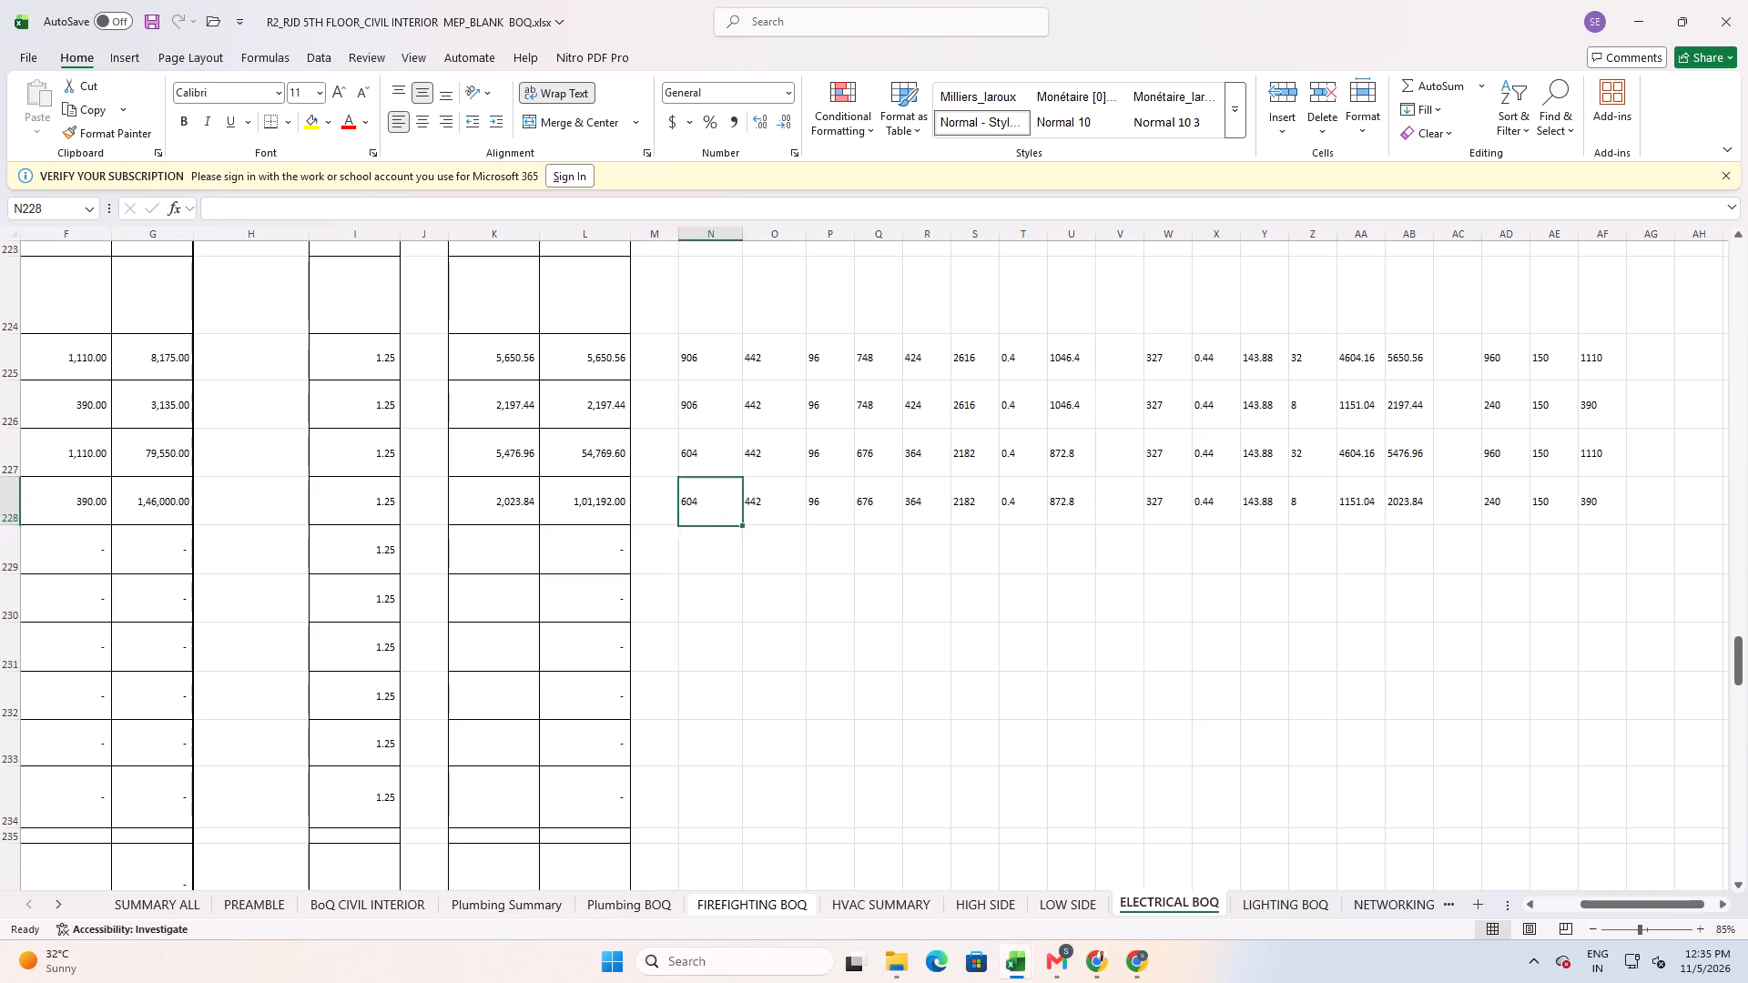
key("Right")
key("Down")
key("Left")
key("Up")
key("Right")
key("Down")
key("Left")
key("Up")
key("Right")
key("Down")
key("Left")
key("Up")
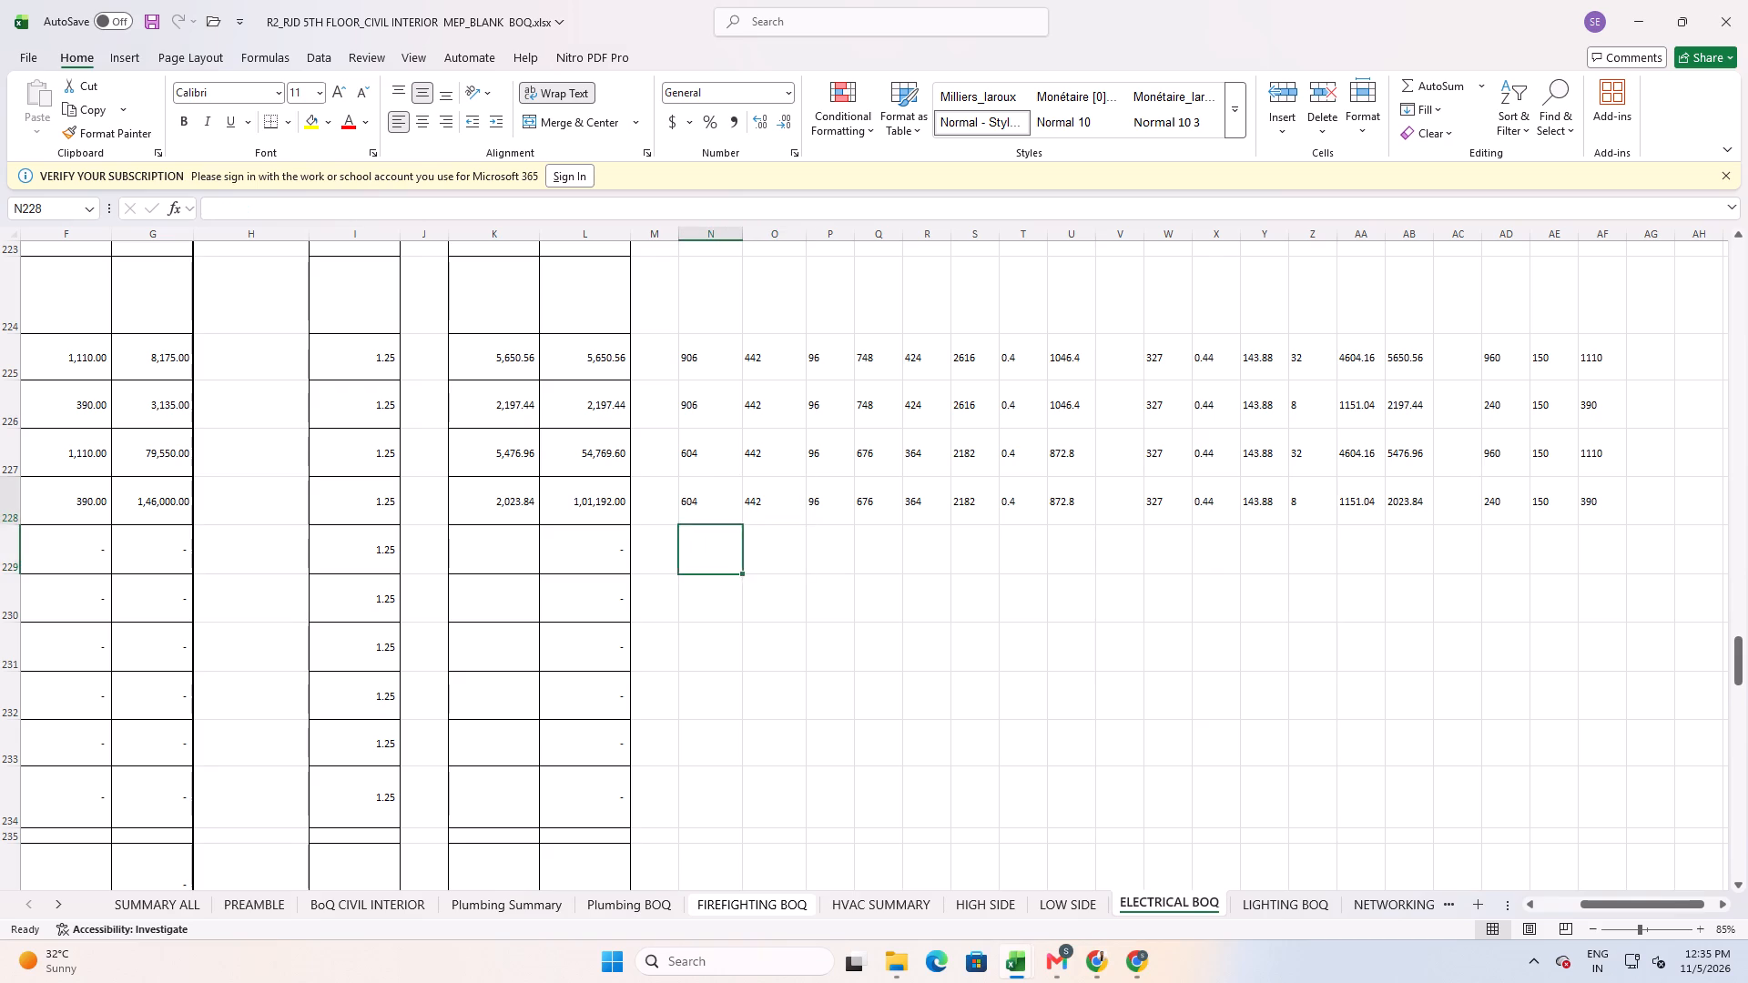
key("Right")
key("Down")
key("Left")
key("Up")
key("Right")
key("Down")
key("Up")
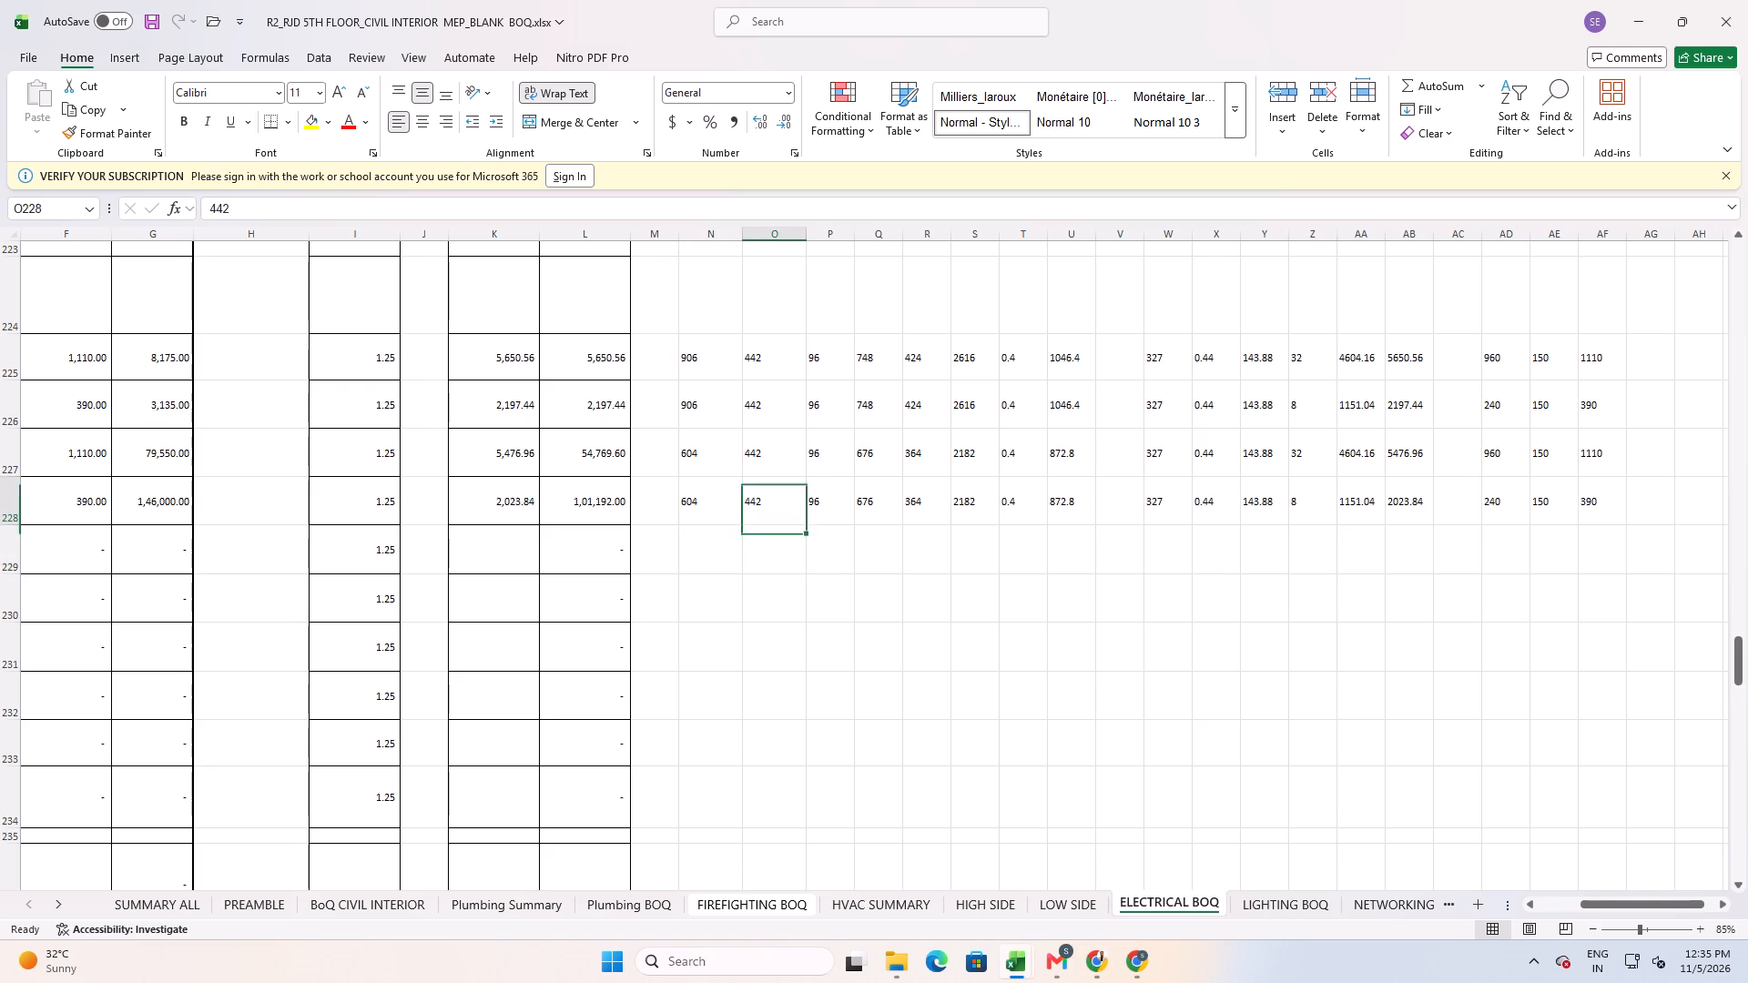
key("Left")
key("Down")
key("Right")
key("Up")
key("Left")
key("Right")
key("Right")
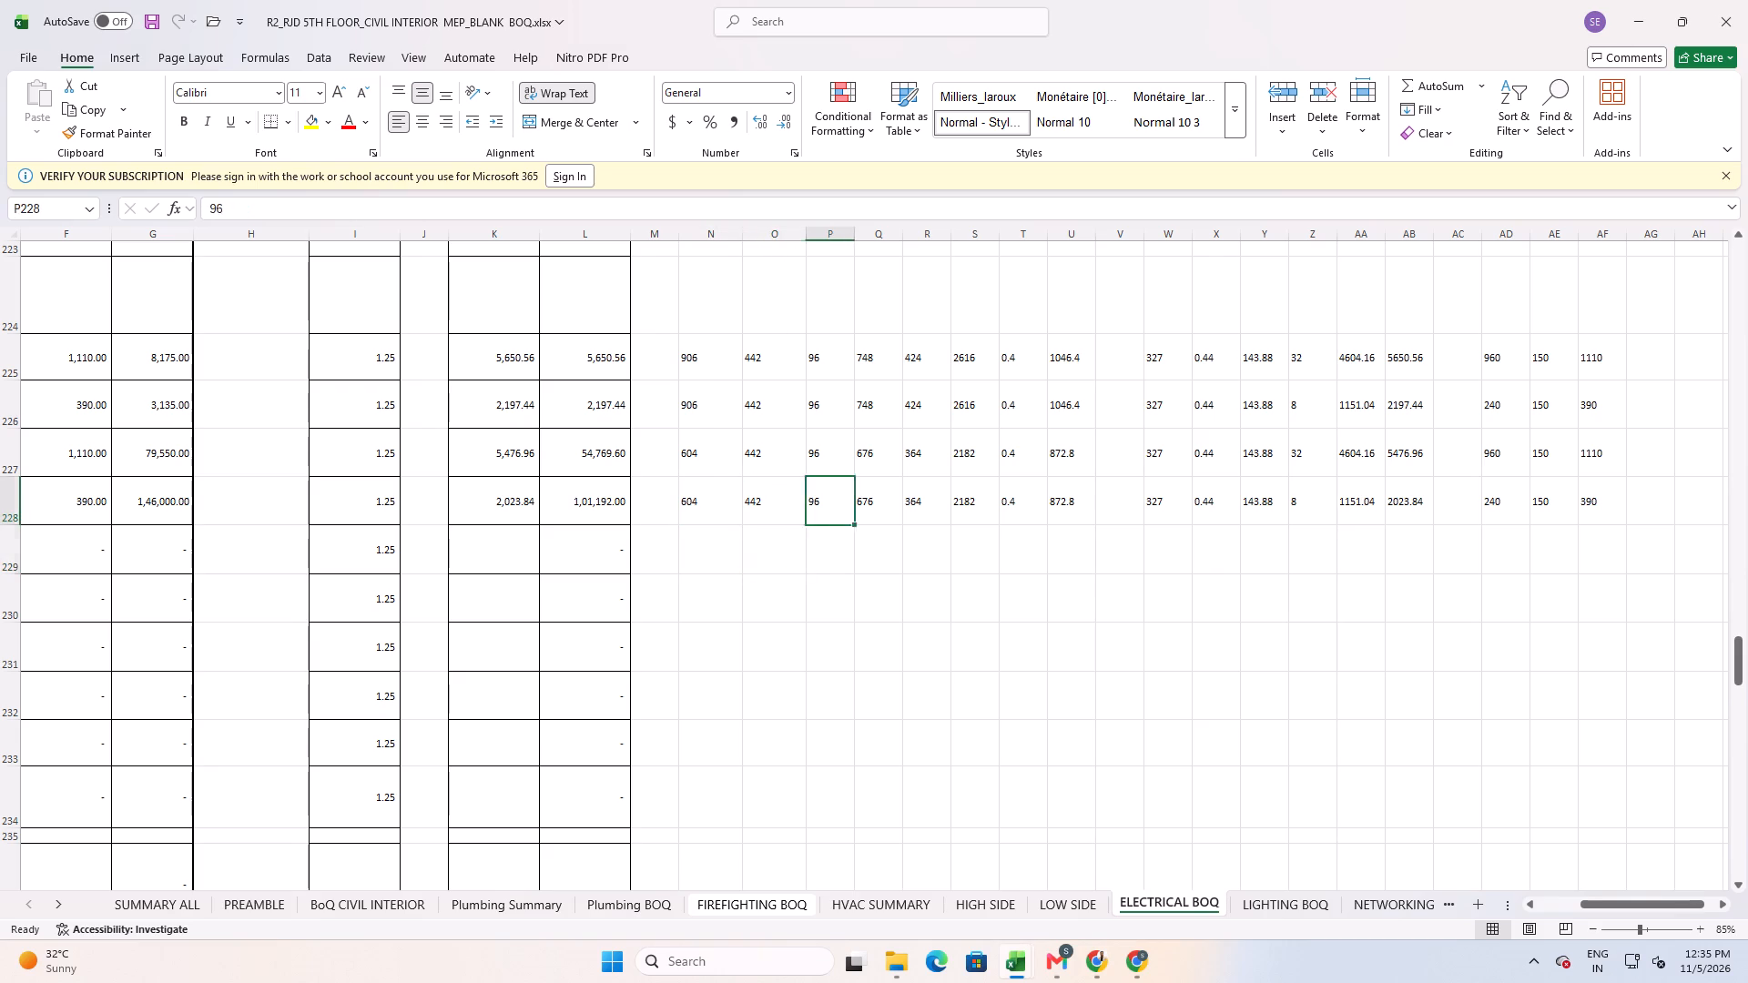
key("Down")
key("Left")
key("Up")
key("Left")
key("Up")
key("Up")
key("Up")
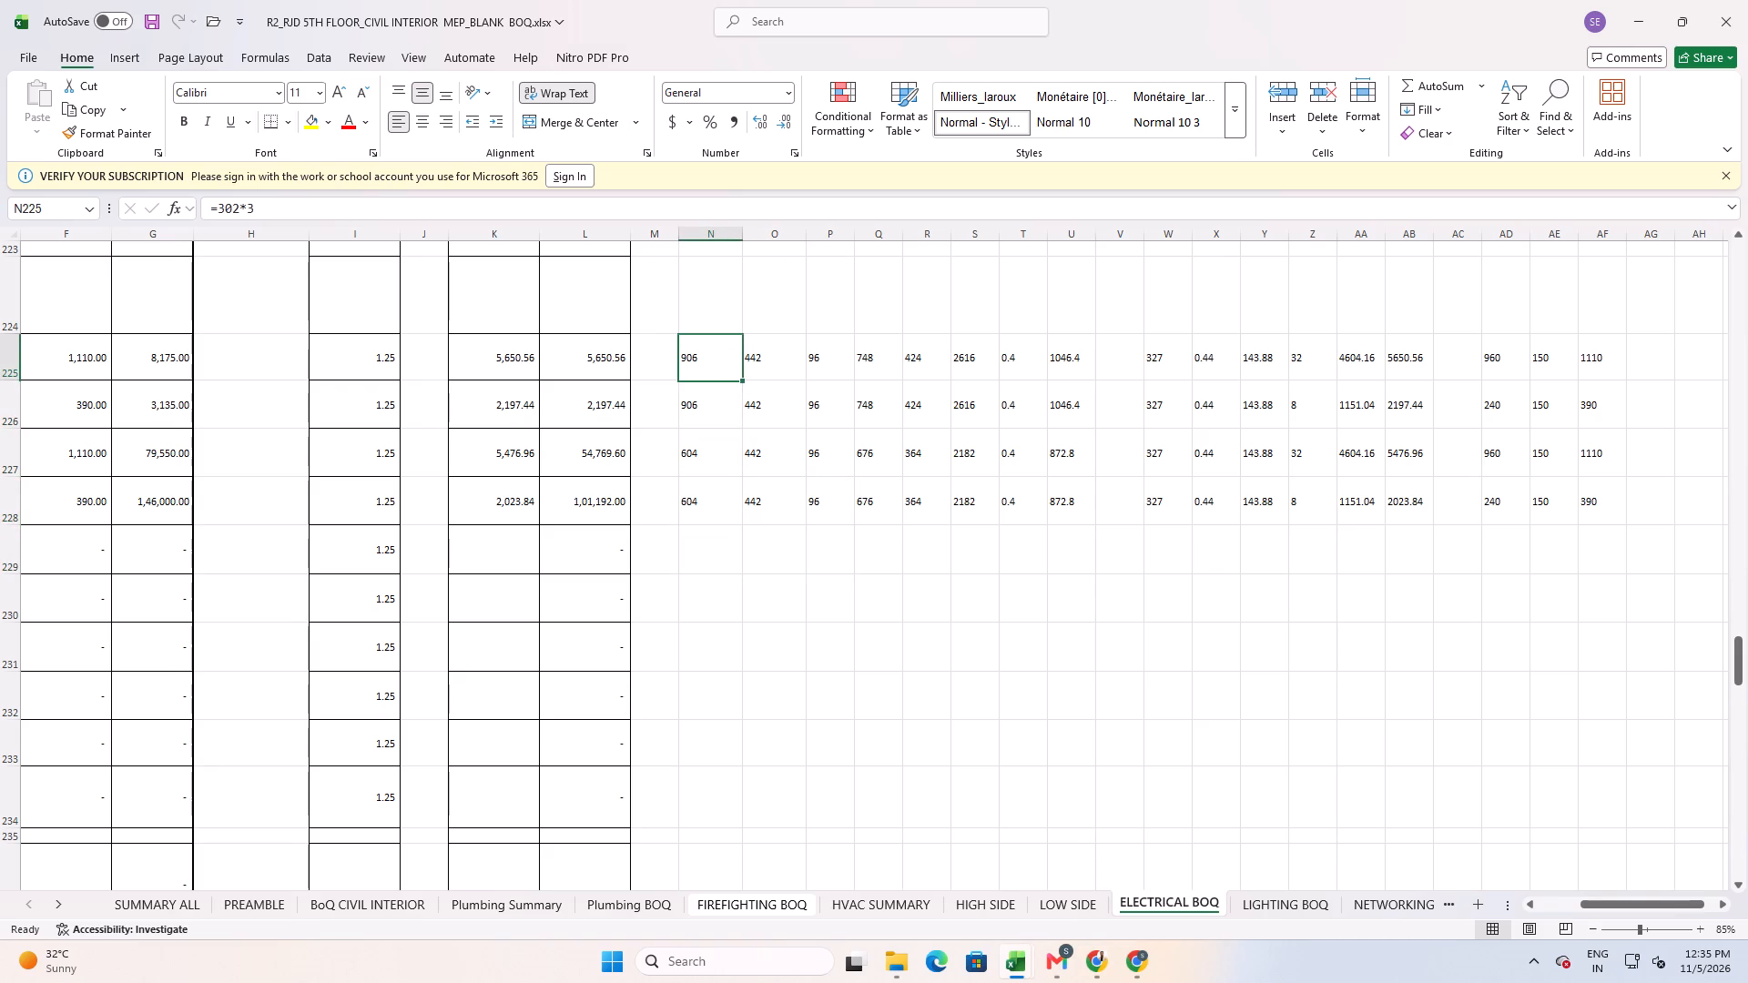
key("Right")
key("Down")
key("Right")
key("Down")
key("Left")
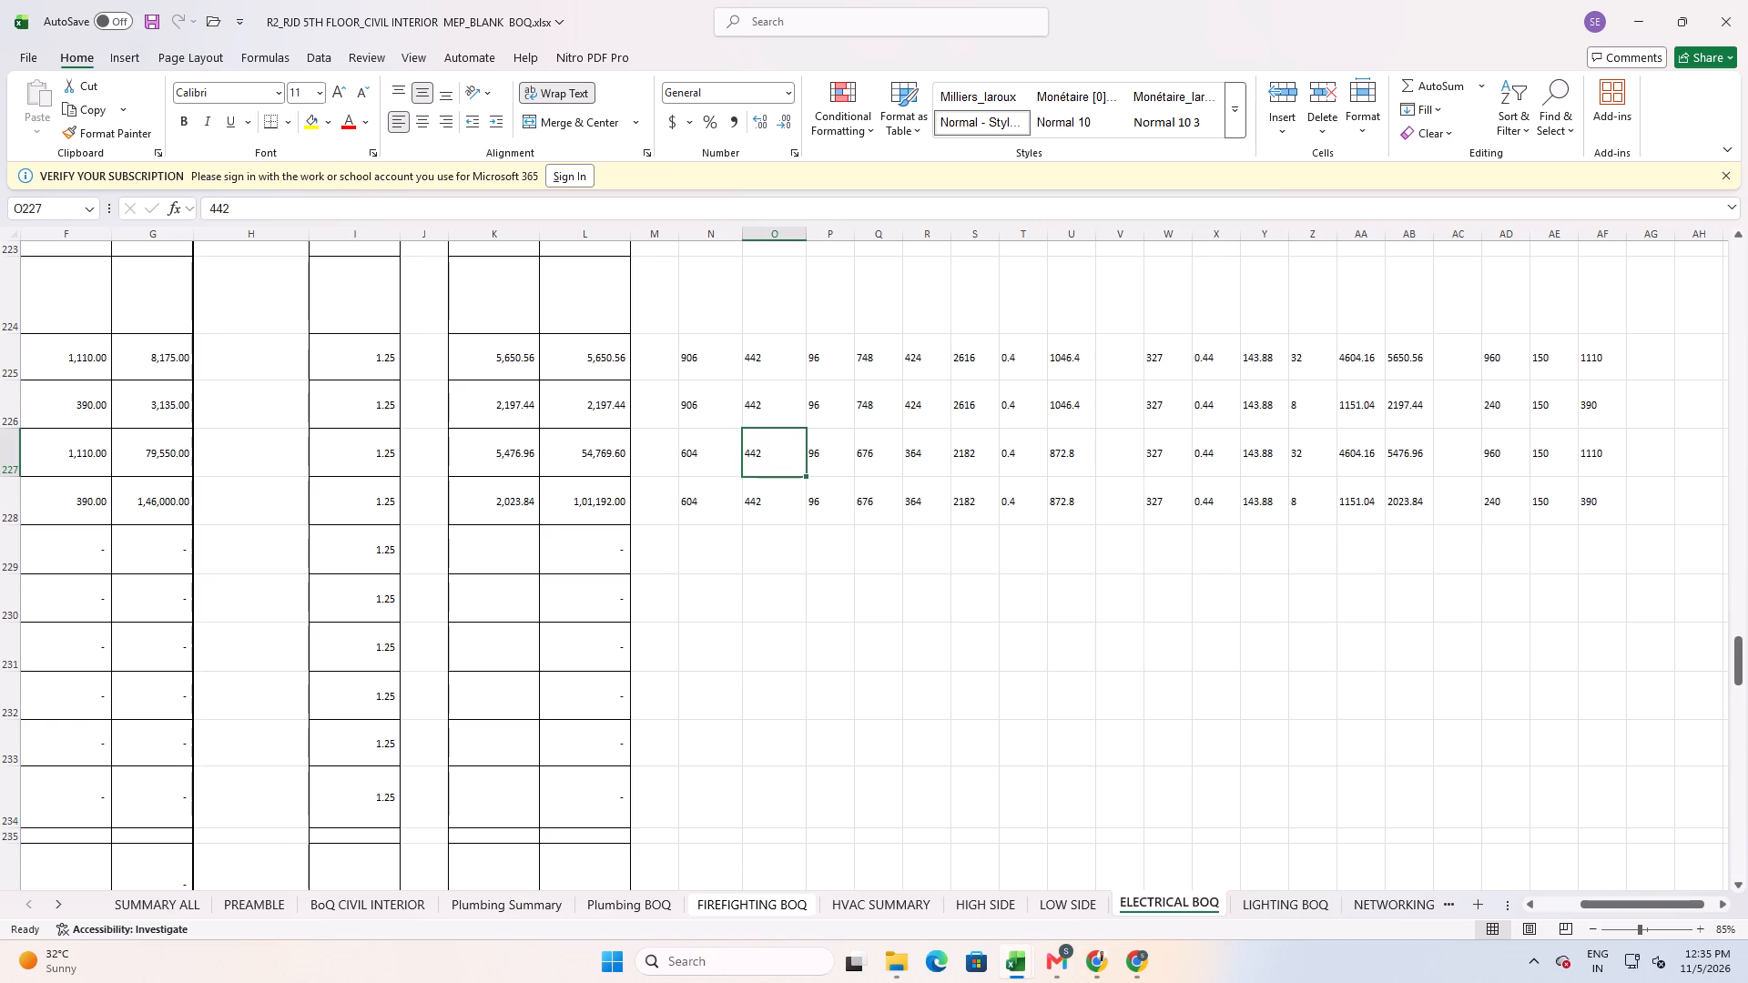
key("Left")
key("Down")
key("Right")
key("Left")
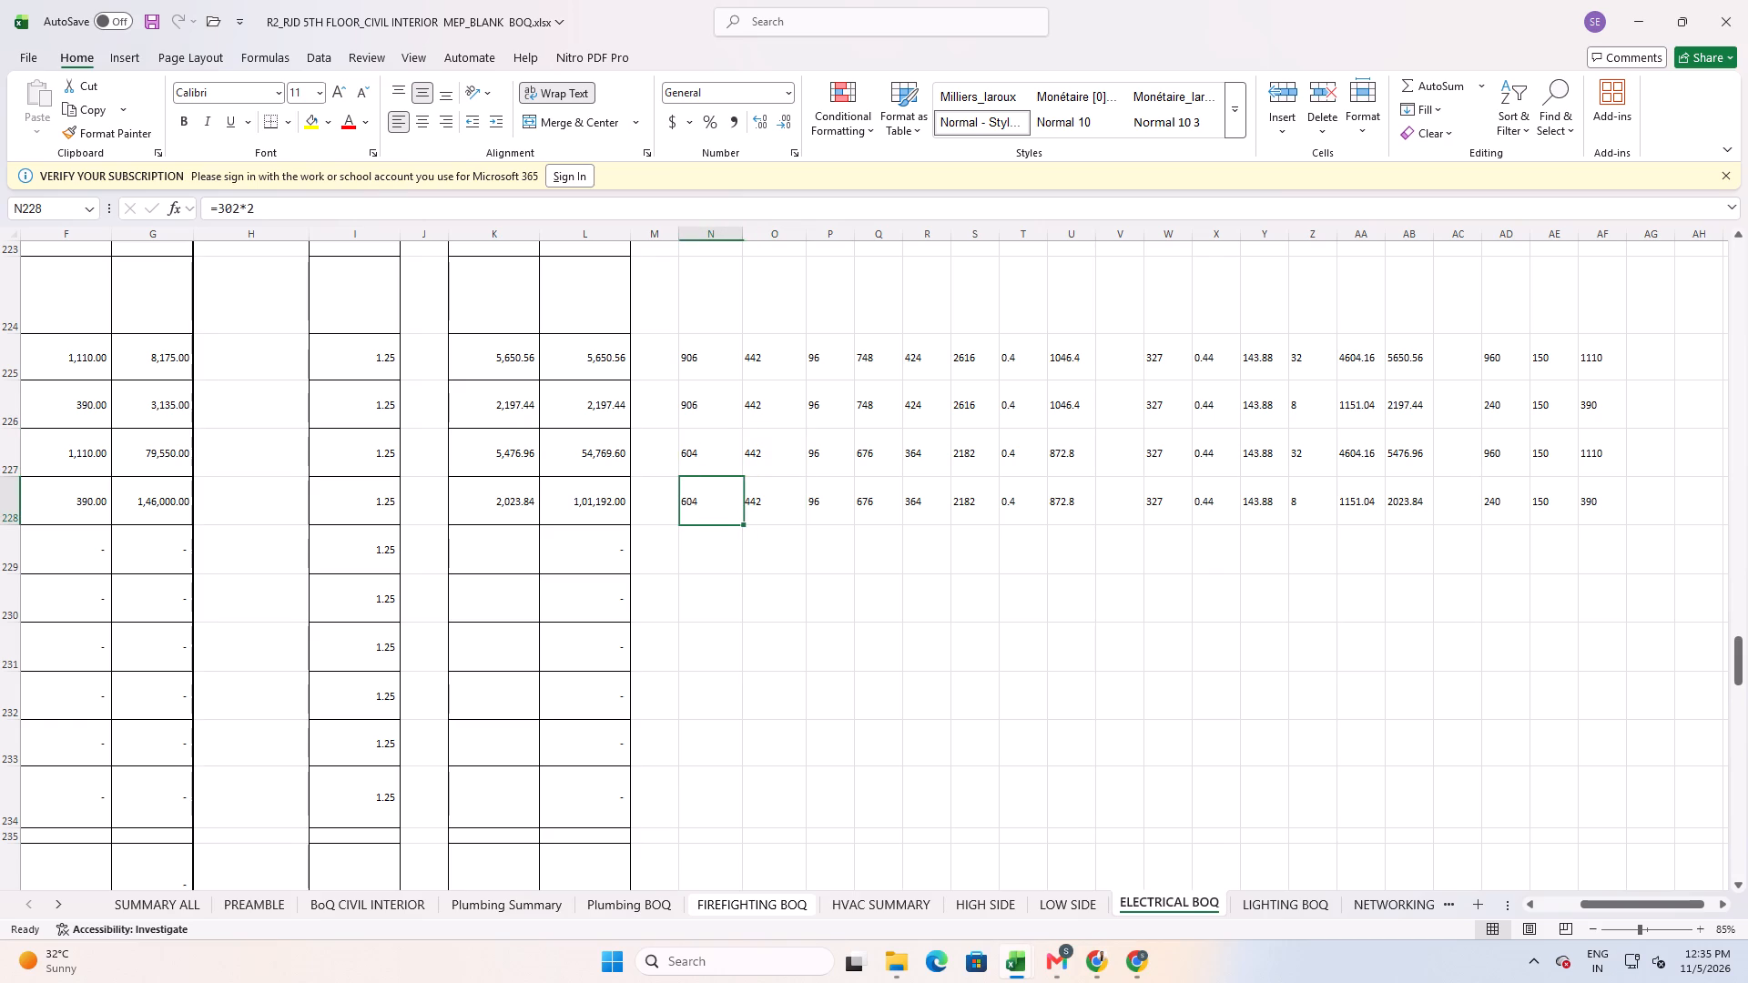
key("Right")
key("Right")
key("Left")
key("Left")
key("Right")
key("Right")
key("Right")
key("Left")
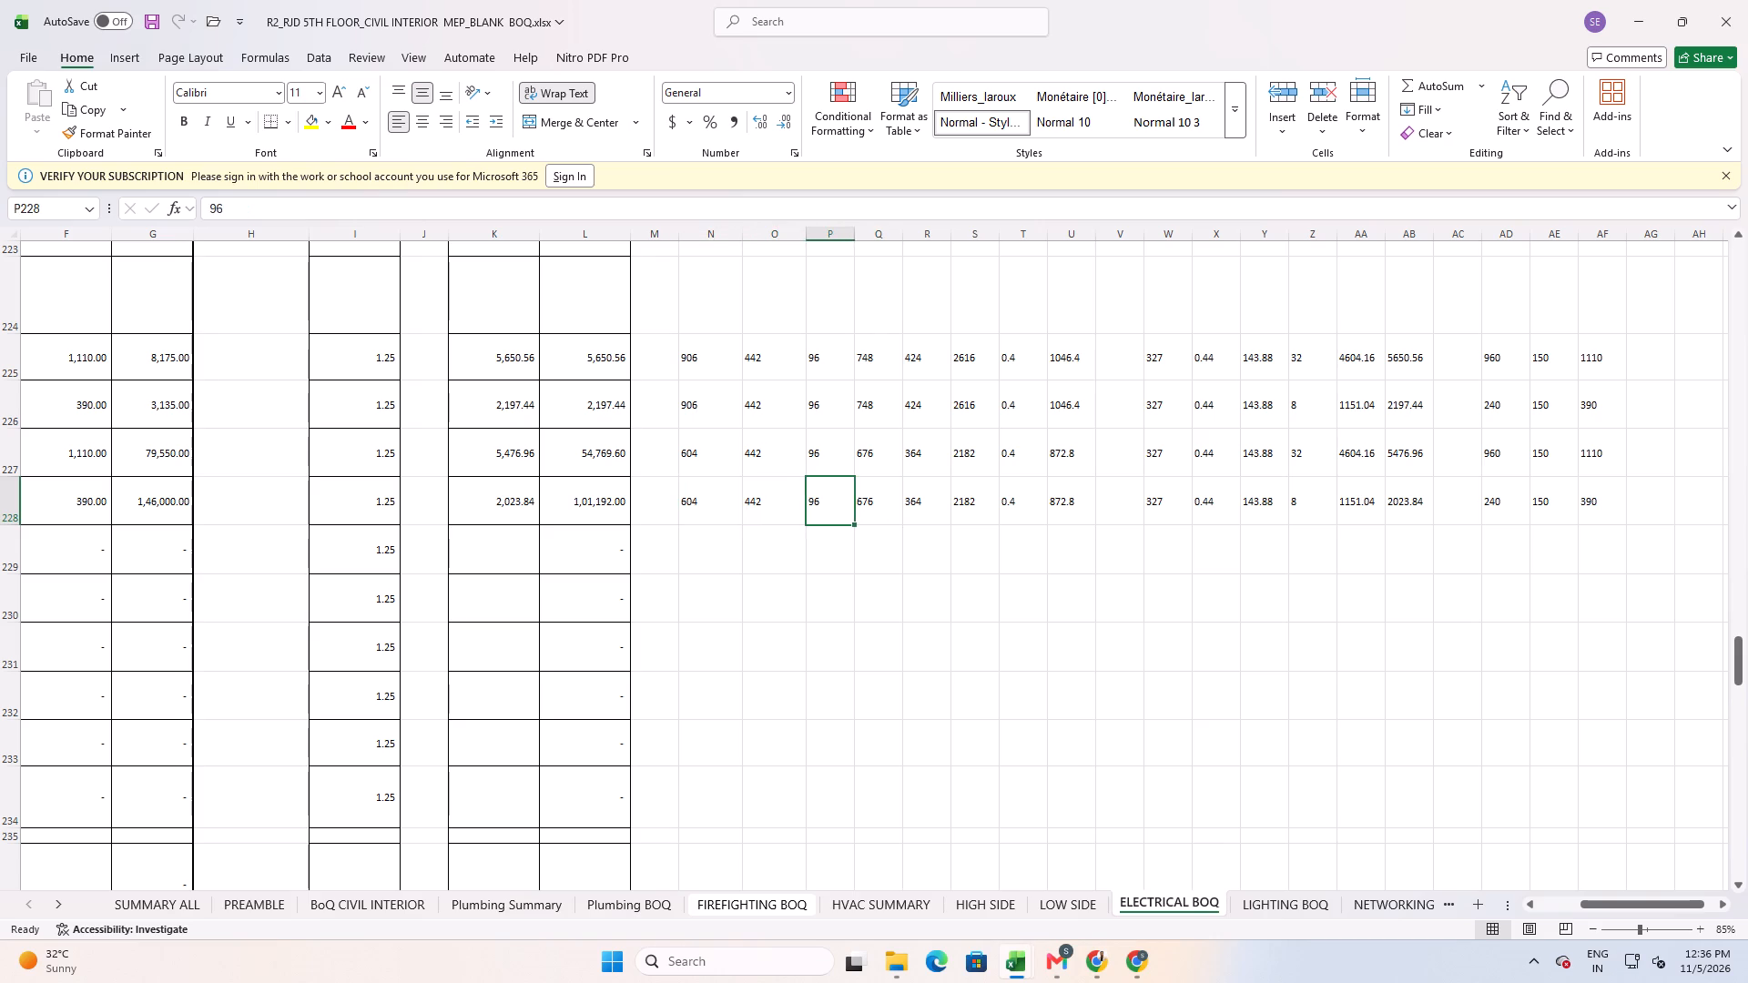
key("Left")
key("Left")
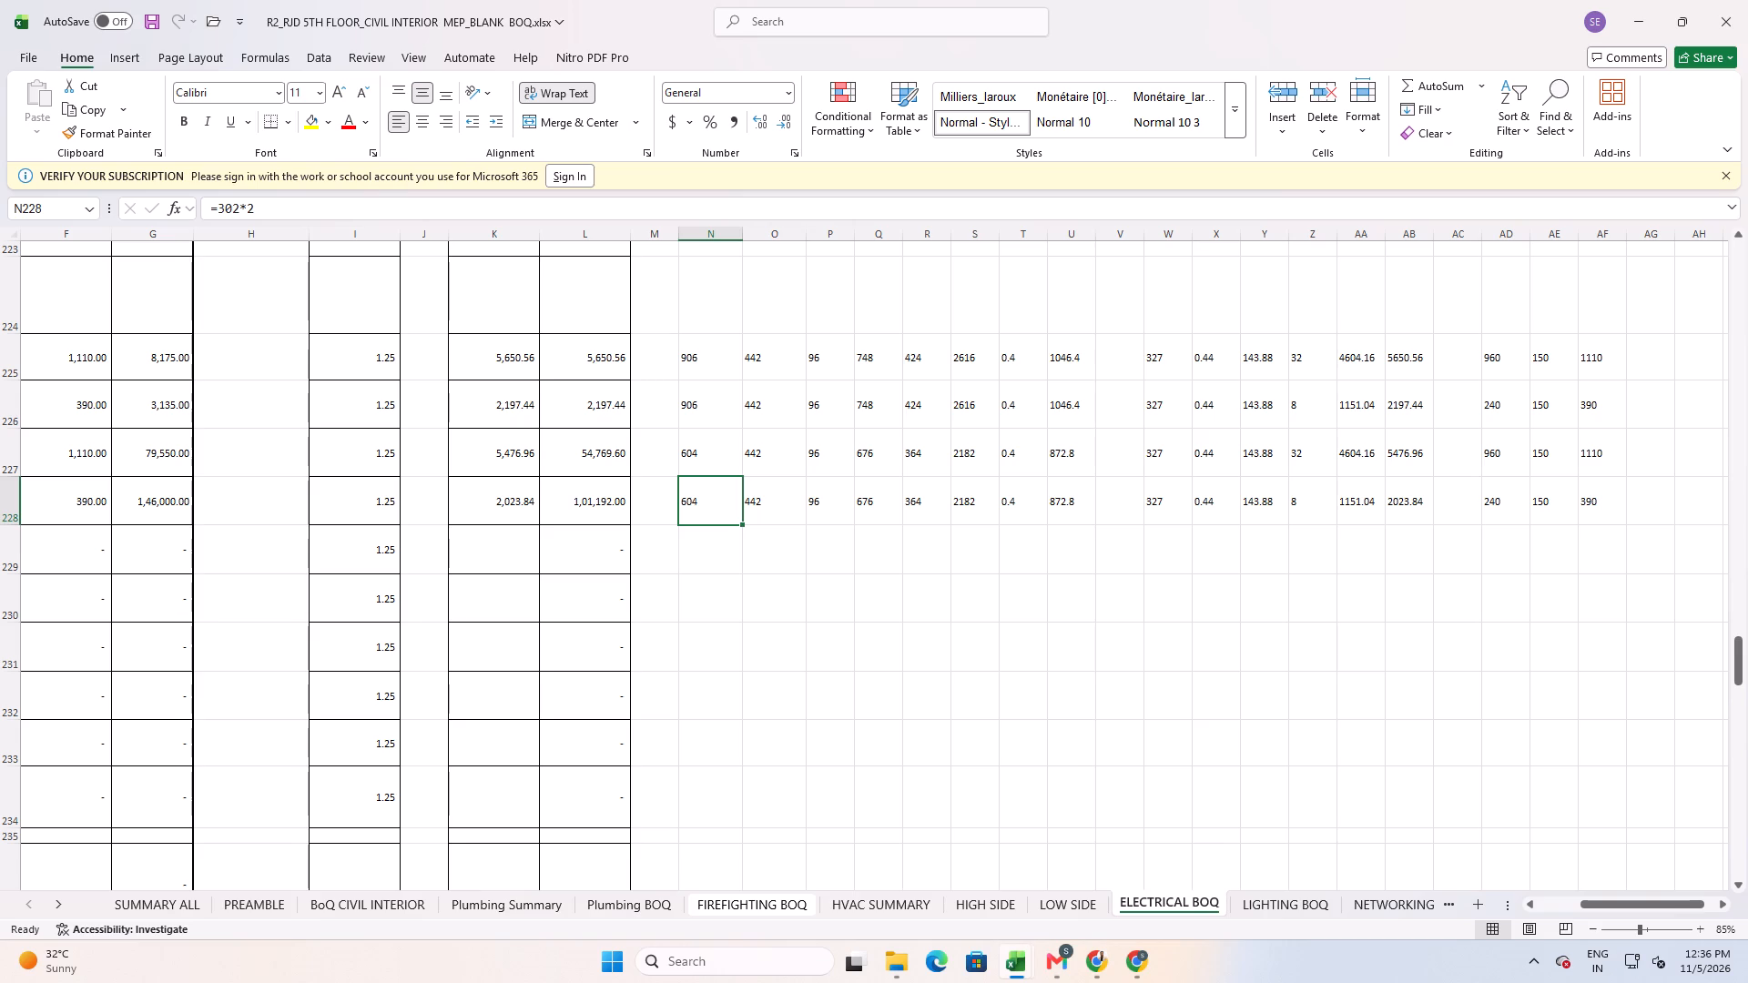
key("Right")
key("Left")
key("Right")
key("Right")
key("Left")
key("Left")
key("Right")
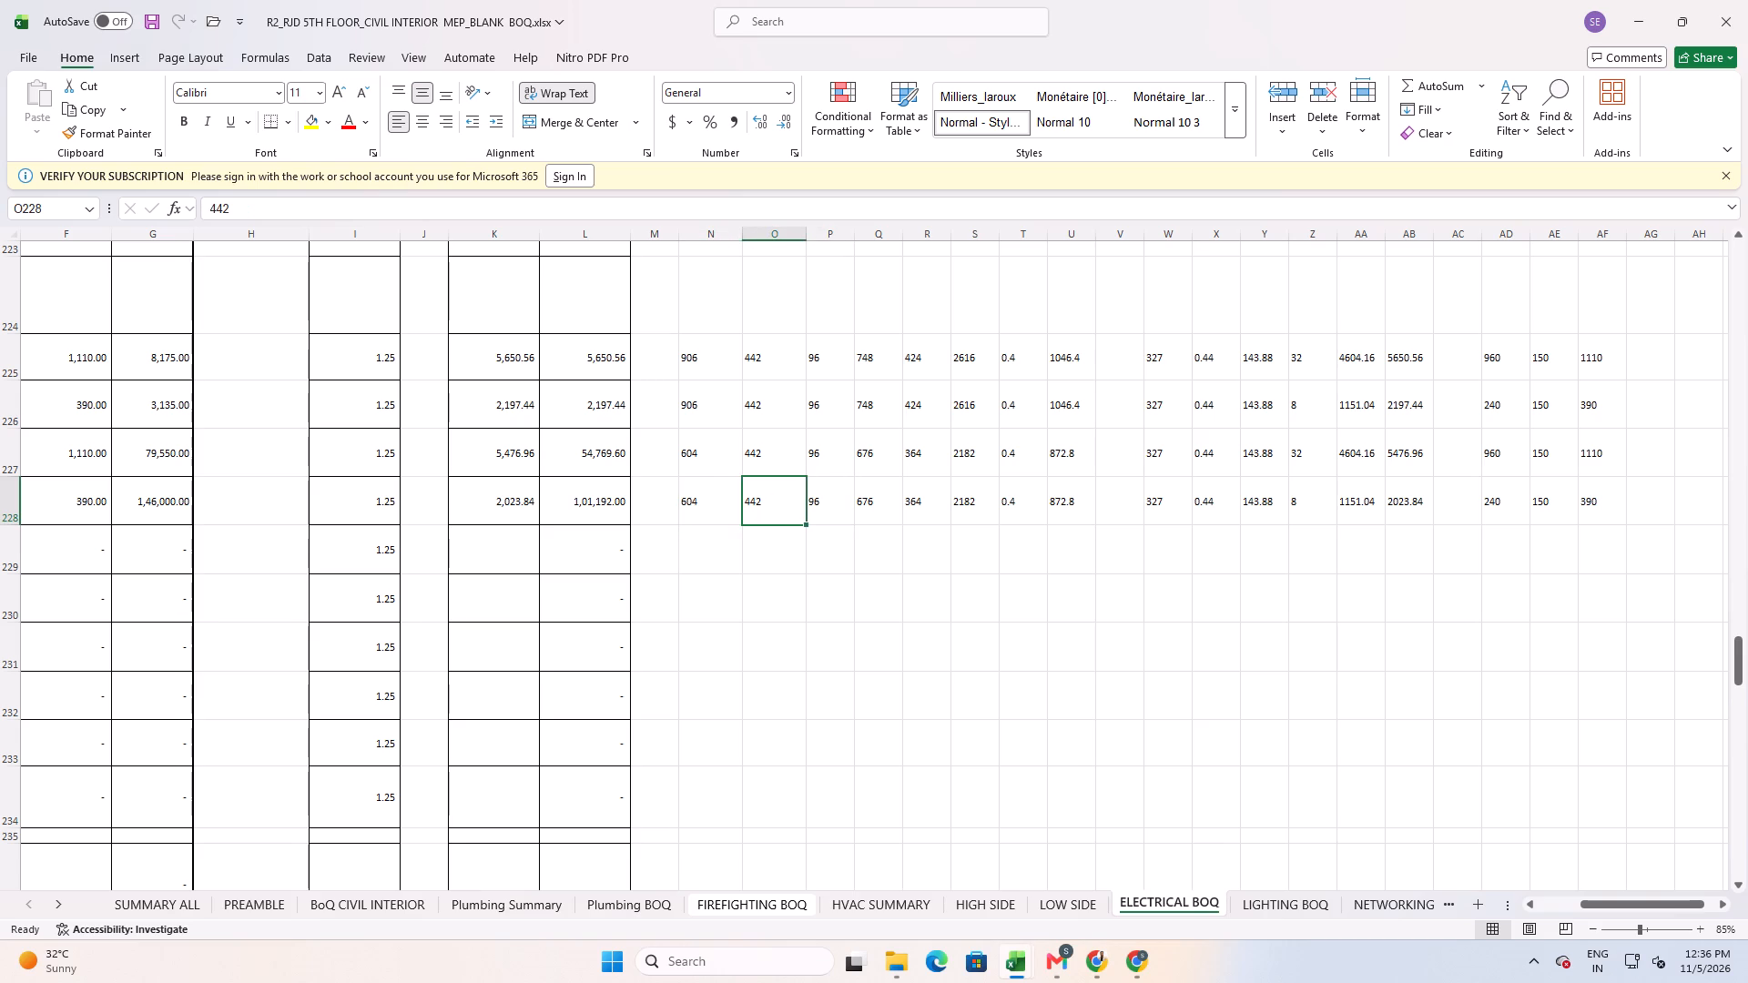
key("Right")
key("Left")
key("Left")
Review the component price, sum and multiplier cells in row 228 from column N through column W.
key("Right")
key("Right")
key("Right")
key("Right")
key("Right")
key("Right")
key("Right")
key("Right")
key("Right")
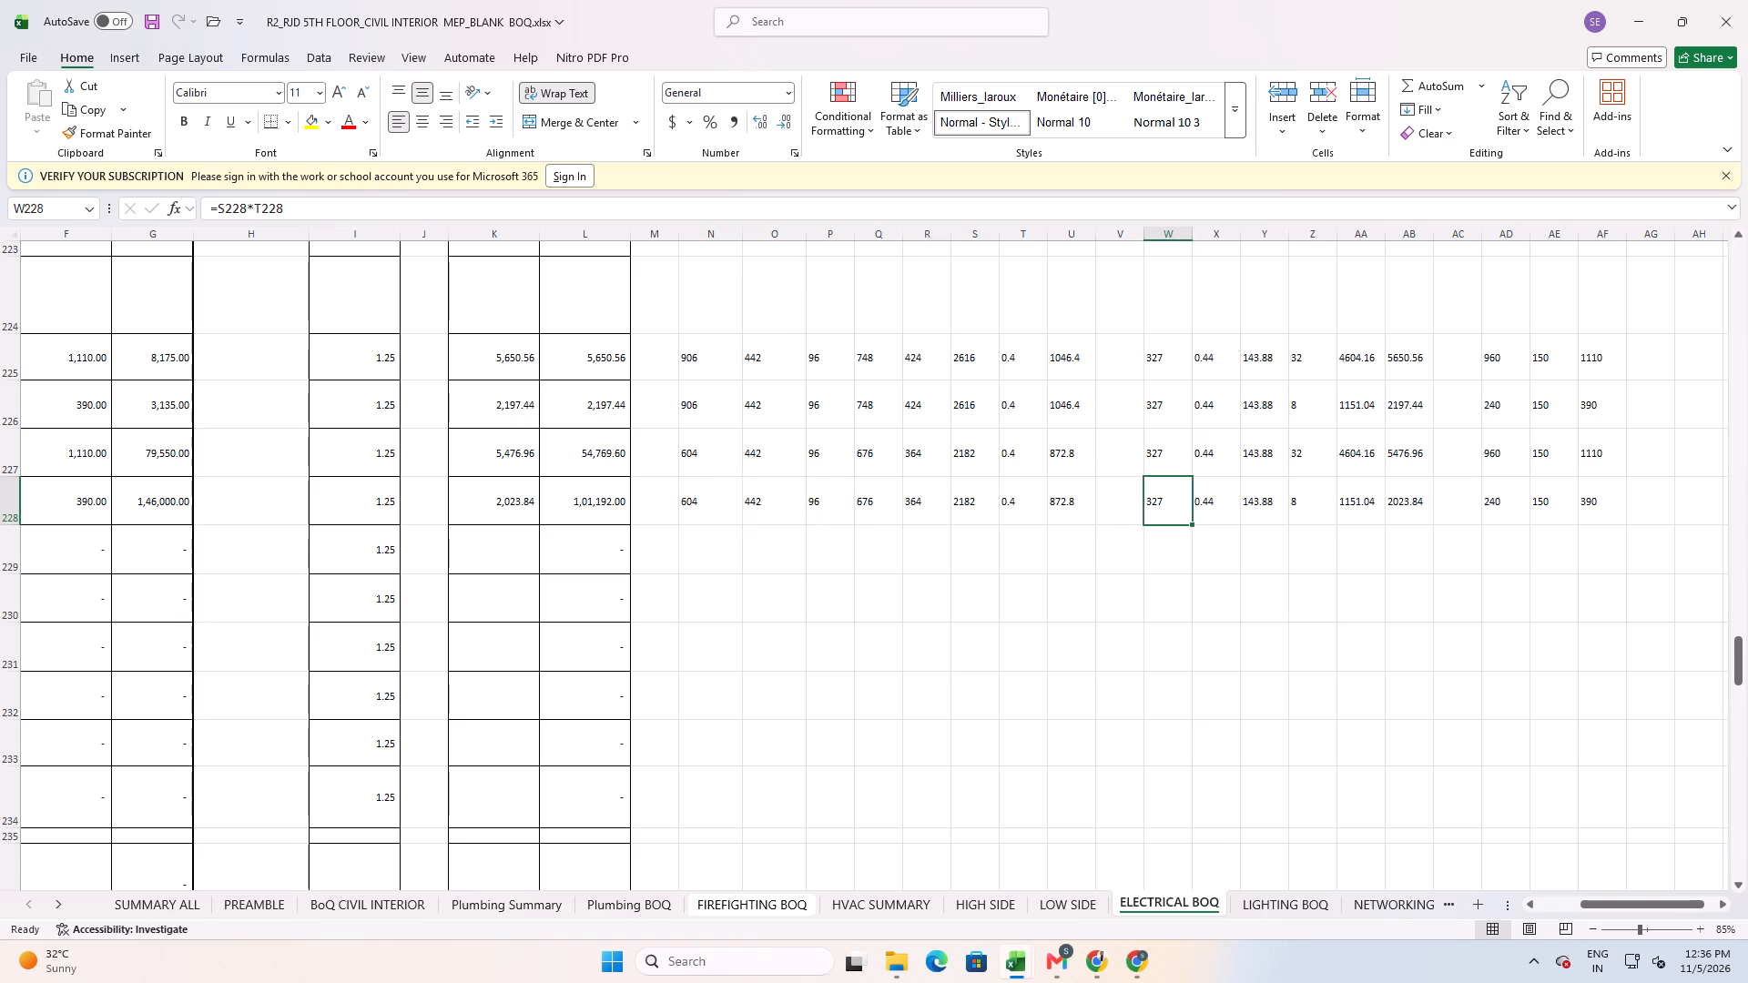
key("Left")
key("Left")
key("Left")
key("Left")
key("Left")
key("Left")
key("Left")
key("Left")
key("Left")
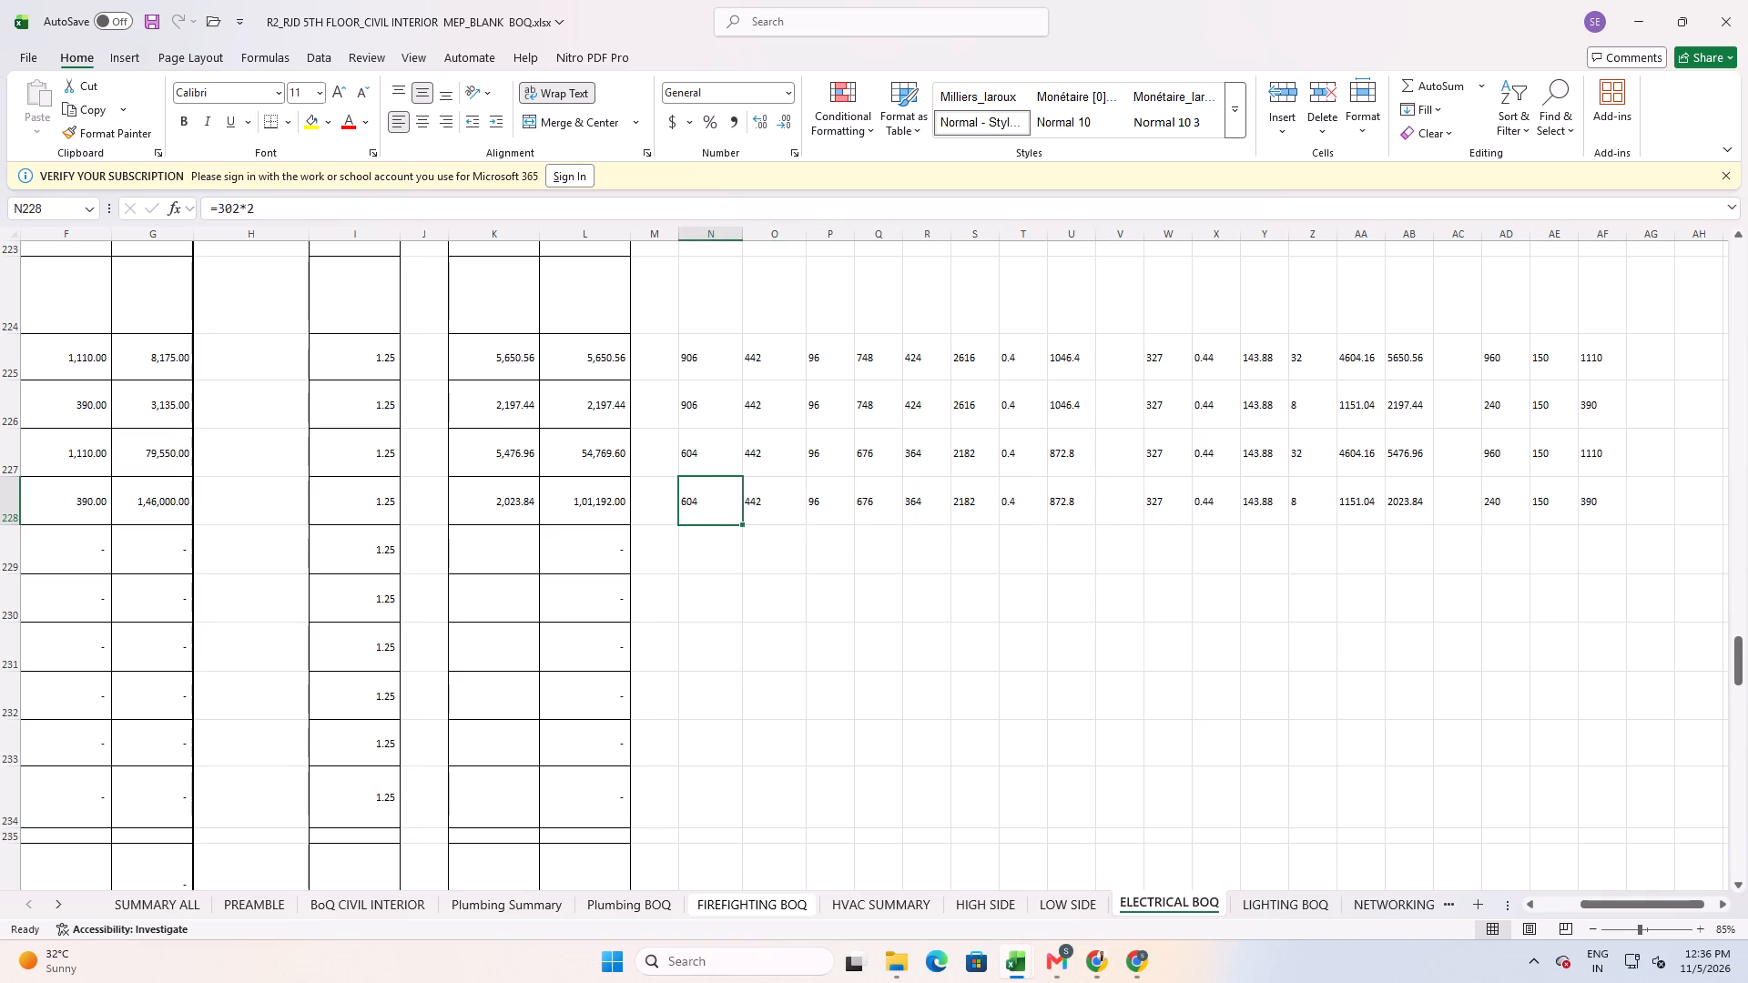
Review row 228's full rate build-up for item 4.4 d, from the first component price in column N through column AF.
key("Right")
key("Right")
key("Right")
key("Right")
key("Right")
key("Right")
key("Right")
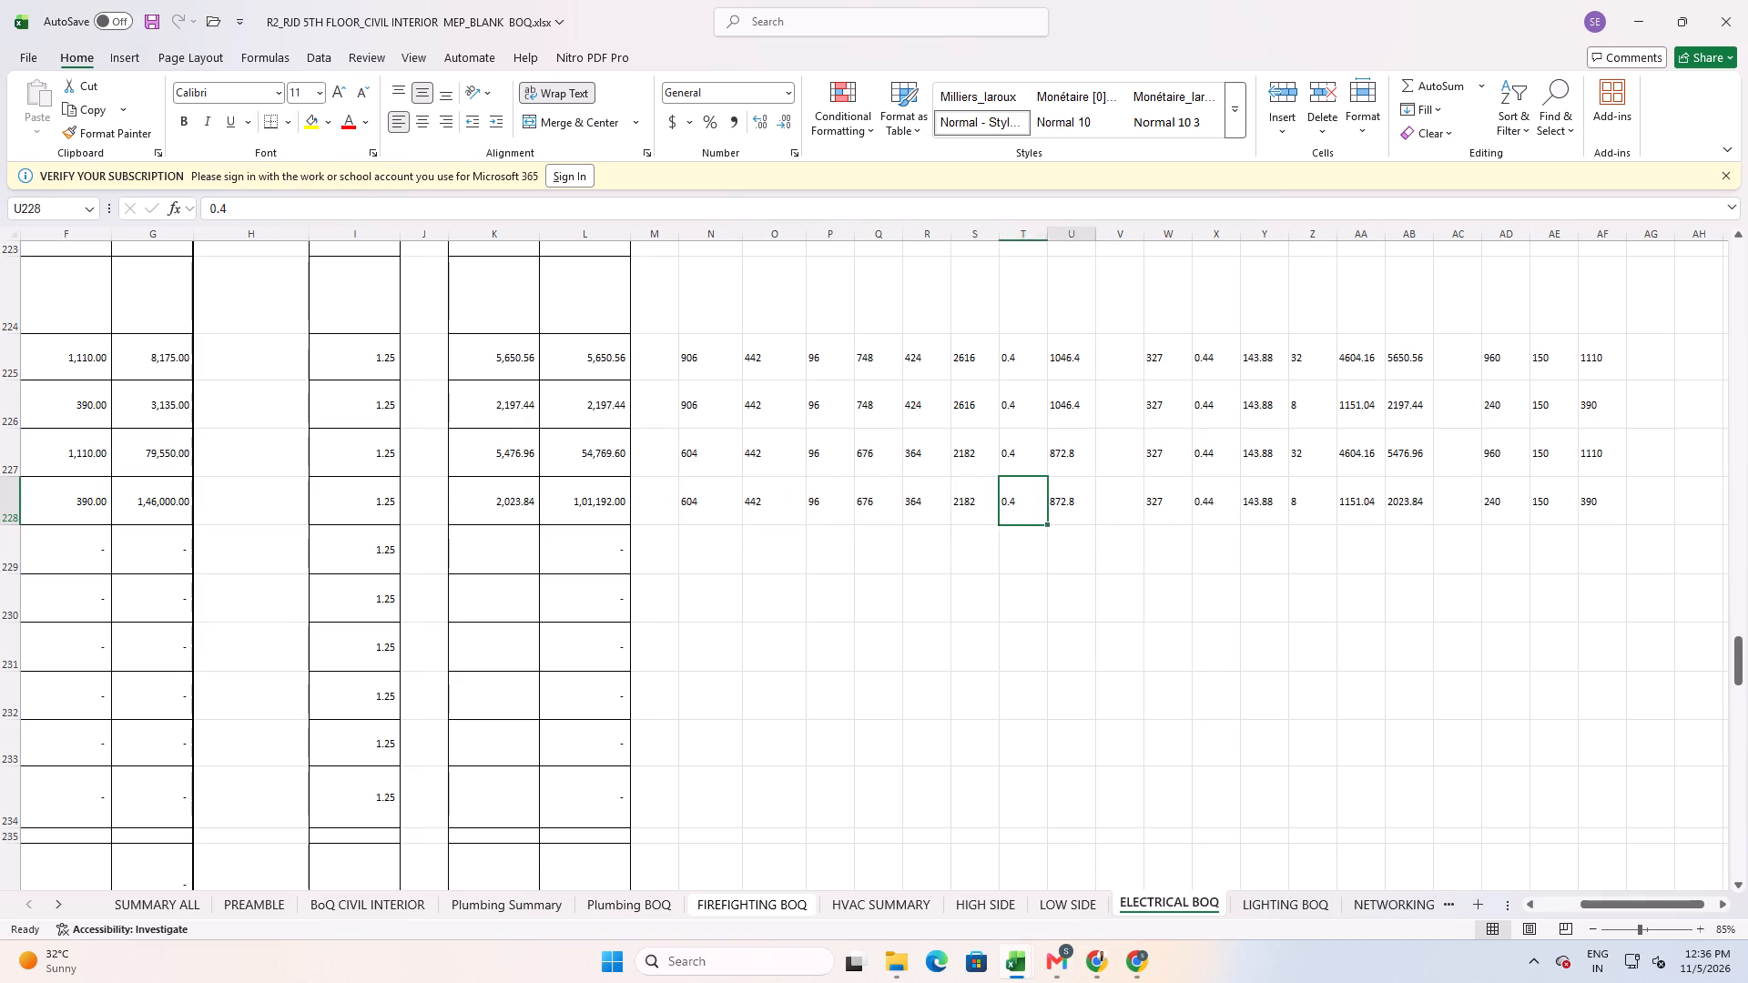
key("Right")
key("Right")
key("Right")
key("Right")
key("Right")
key("Right")
key("Right")
key("Right")
key("Right")
key("Right")
key("Left")
key("Right")
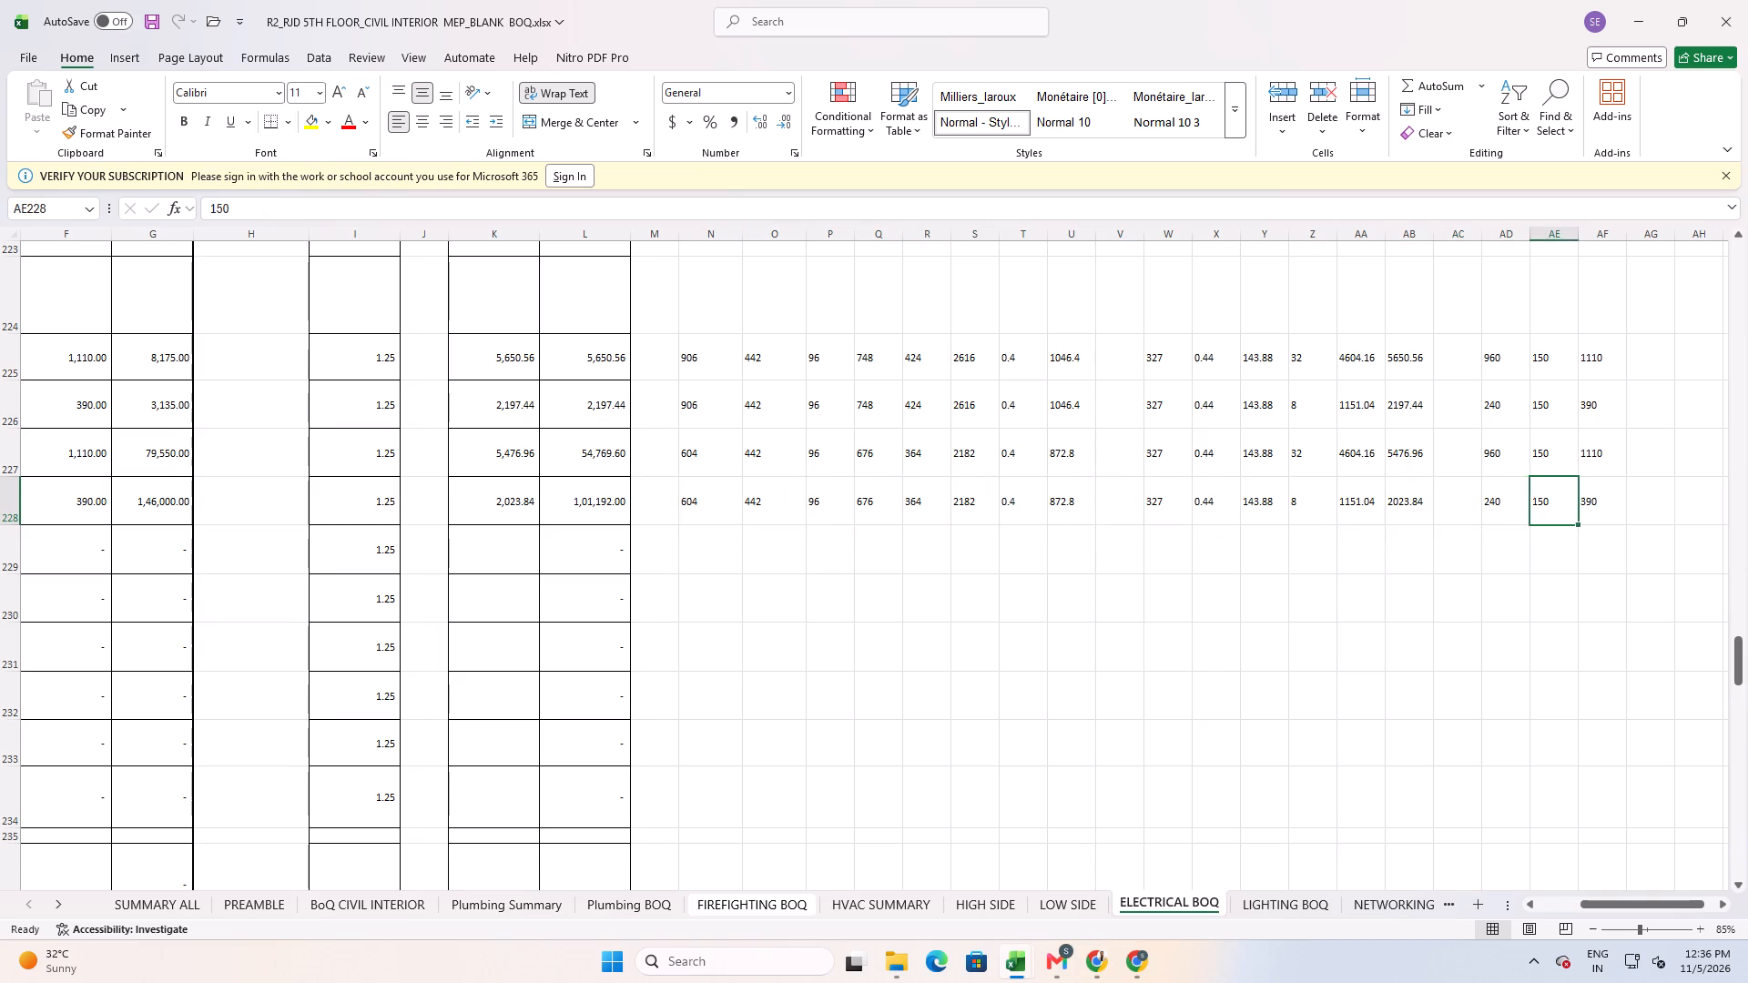
key("Right")
Recheck row 228's build-up cells in reverse, from column AF back to the component price in column R.
key("Left")
key("Left")
key("Left")
key("Left")
key("Left")
key("Left")
key("Left")
key("Left")
key("Left")
key("Left")
key("Left")
key("Left")
key("Left")
key("Left")
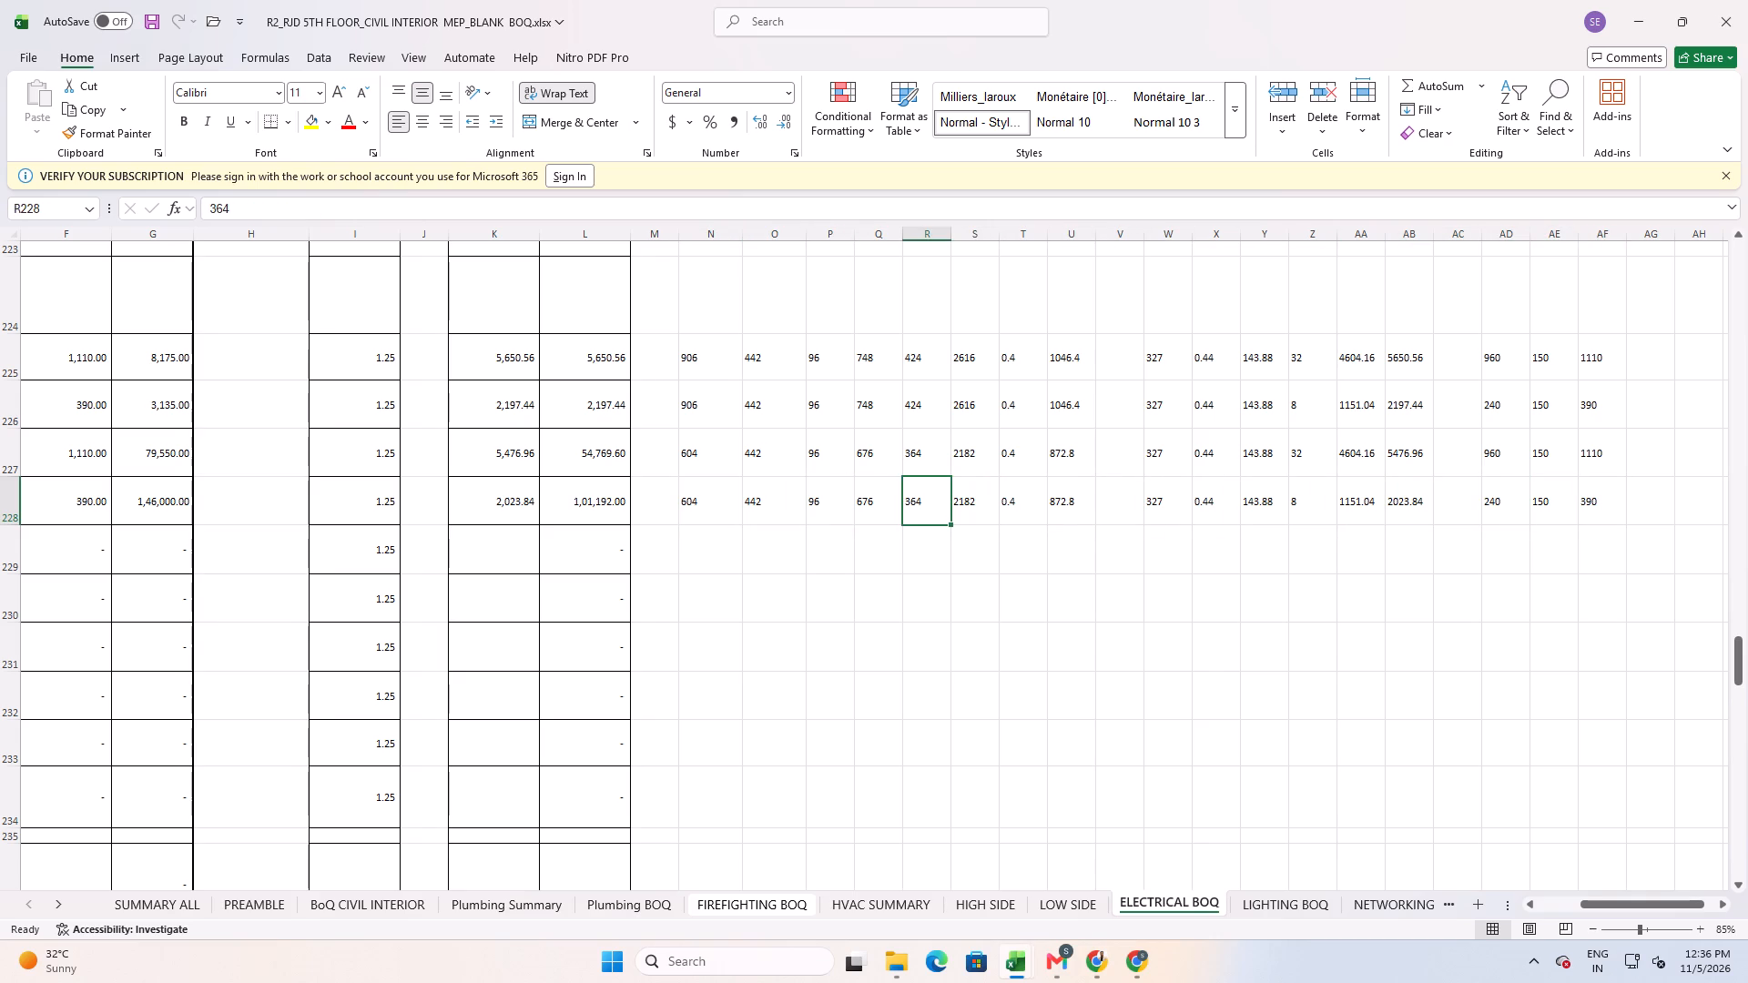
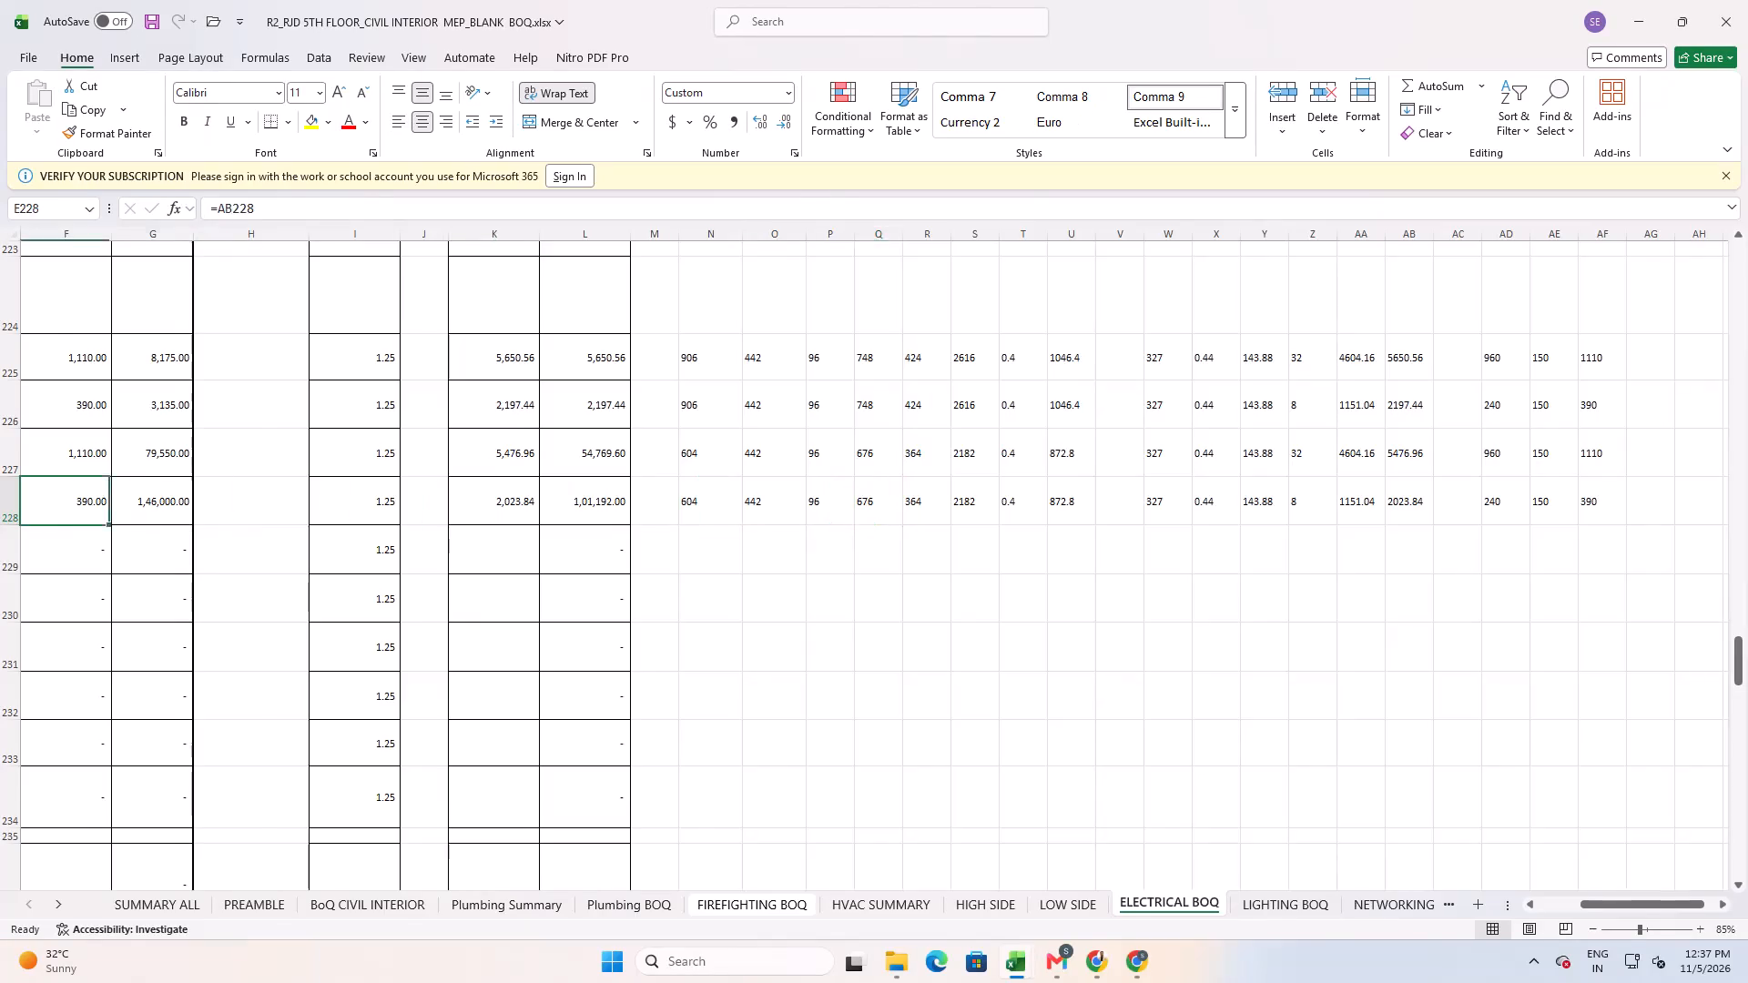
Check the unpriced rows for items 4.4 e and f, from quantity across to component price columns N and O.
key("Right")
key("Down")
key("Right")
key("Down")
key("Right")
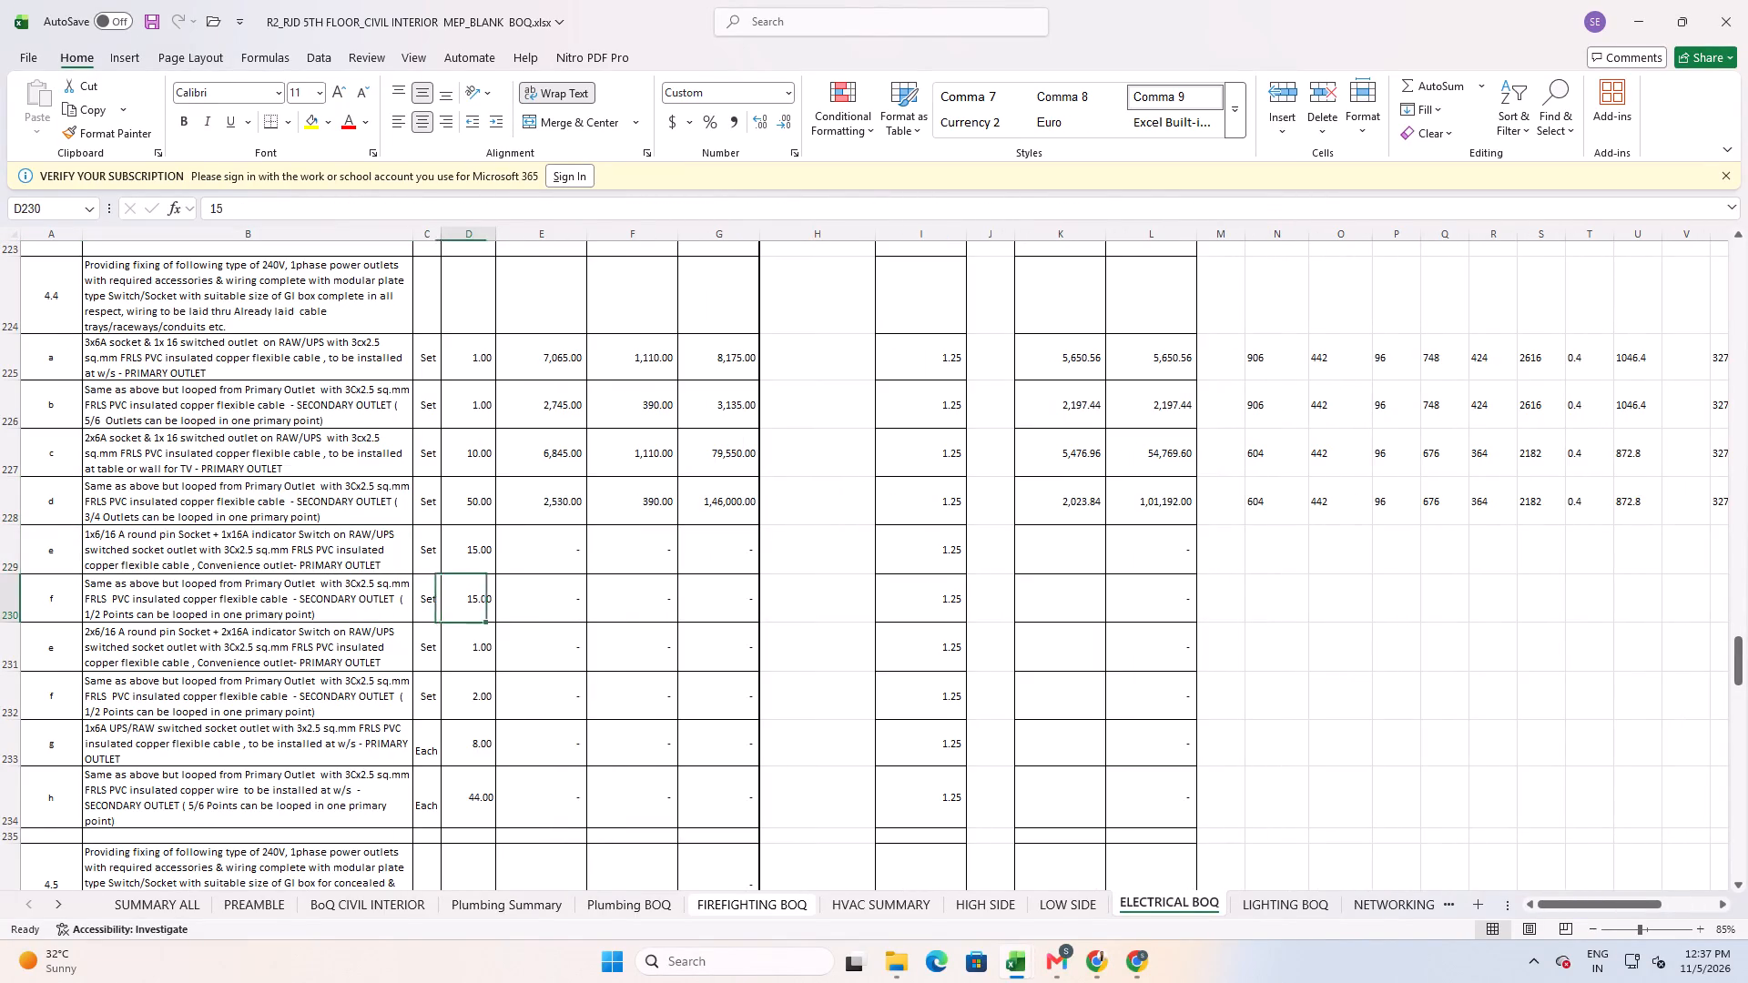
key("Right")
key("Up")
key("Right")
key("Right")
key("Right")
key("Right")
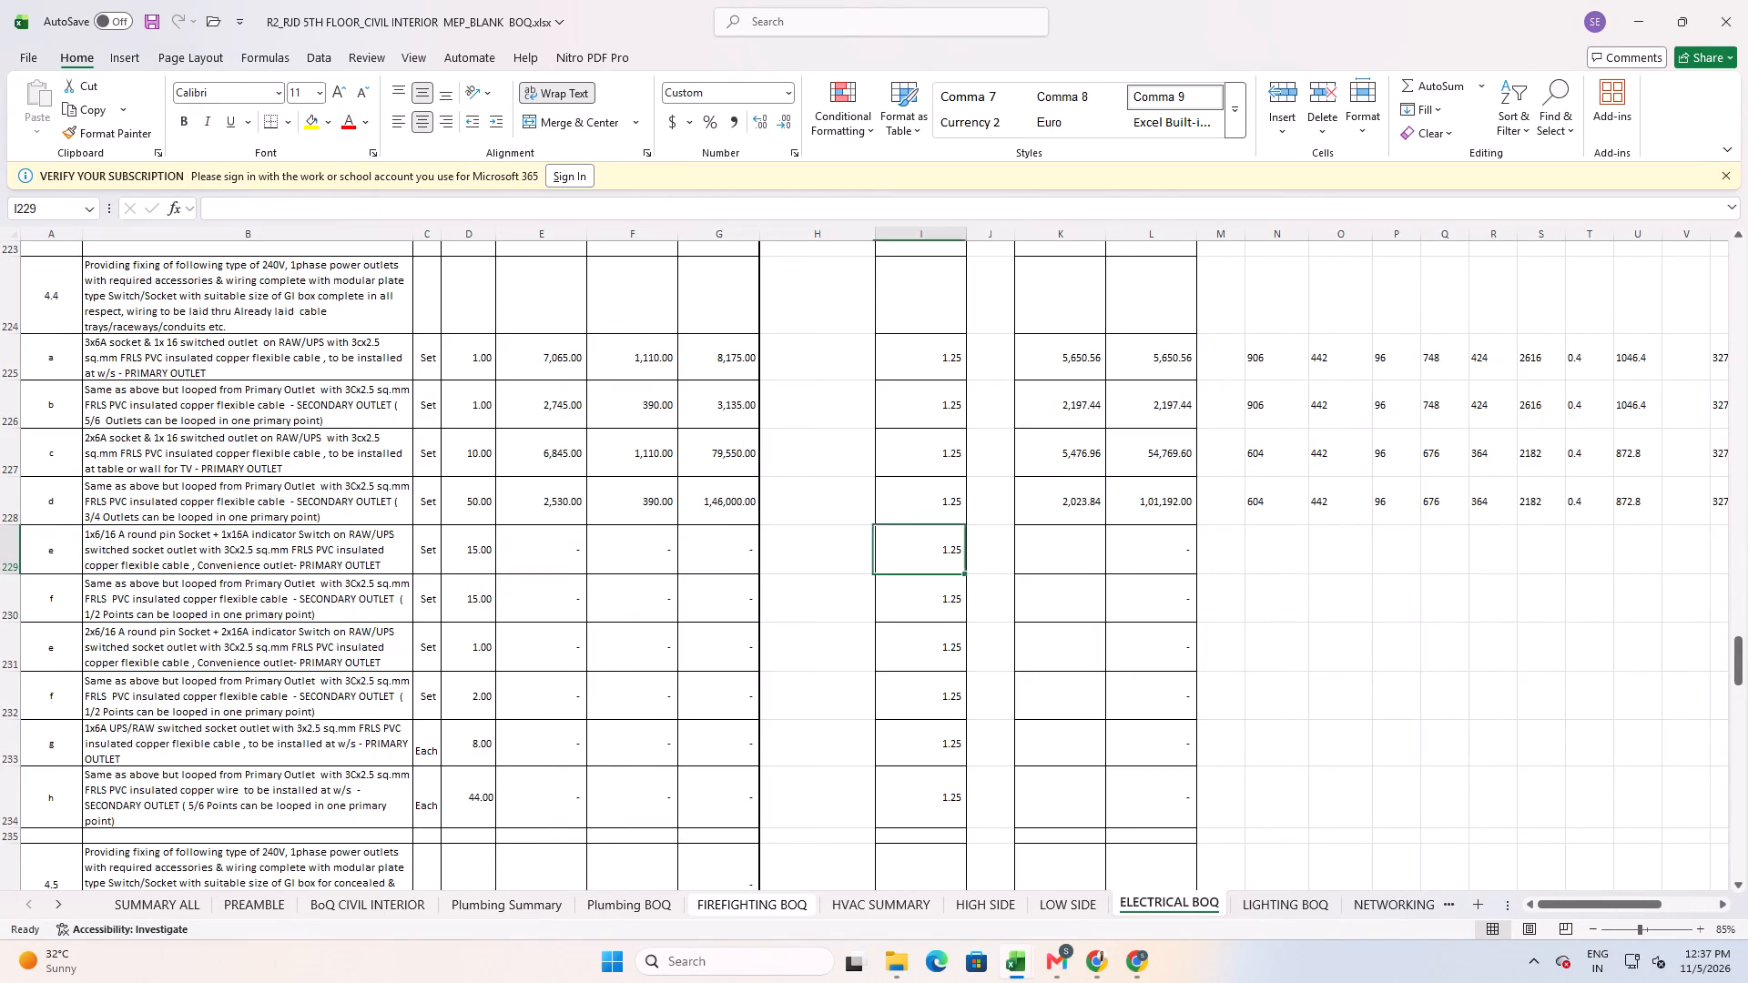
key("Right")
key("Right")
key("Right")
key("Right")
key("Right")
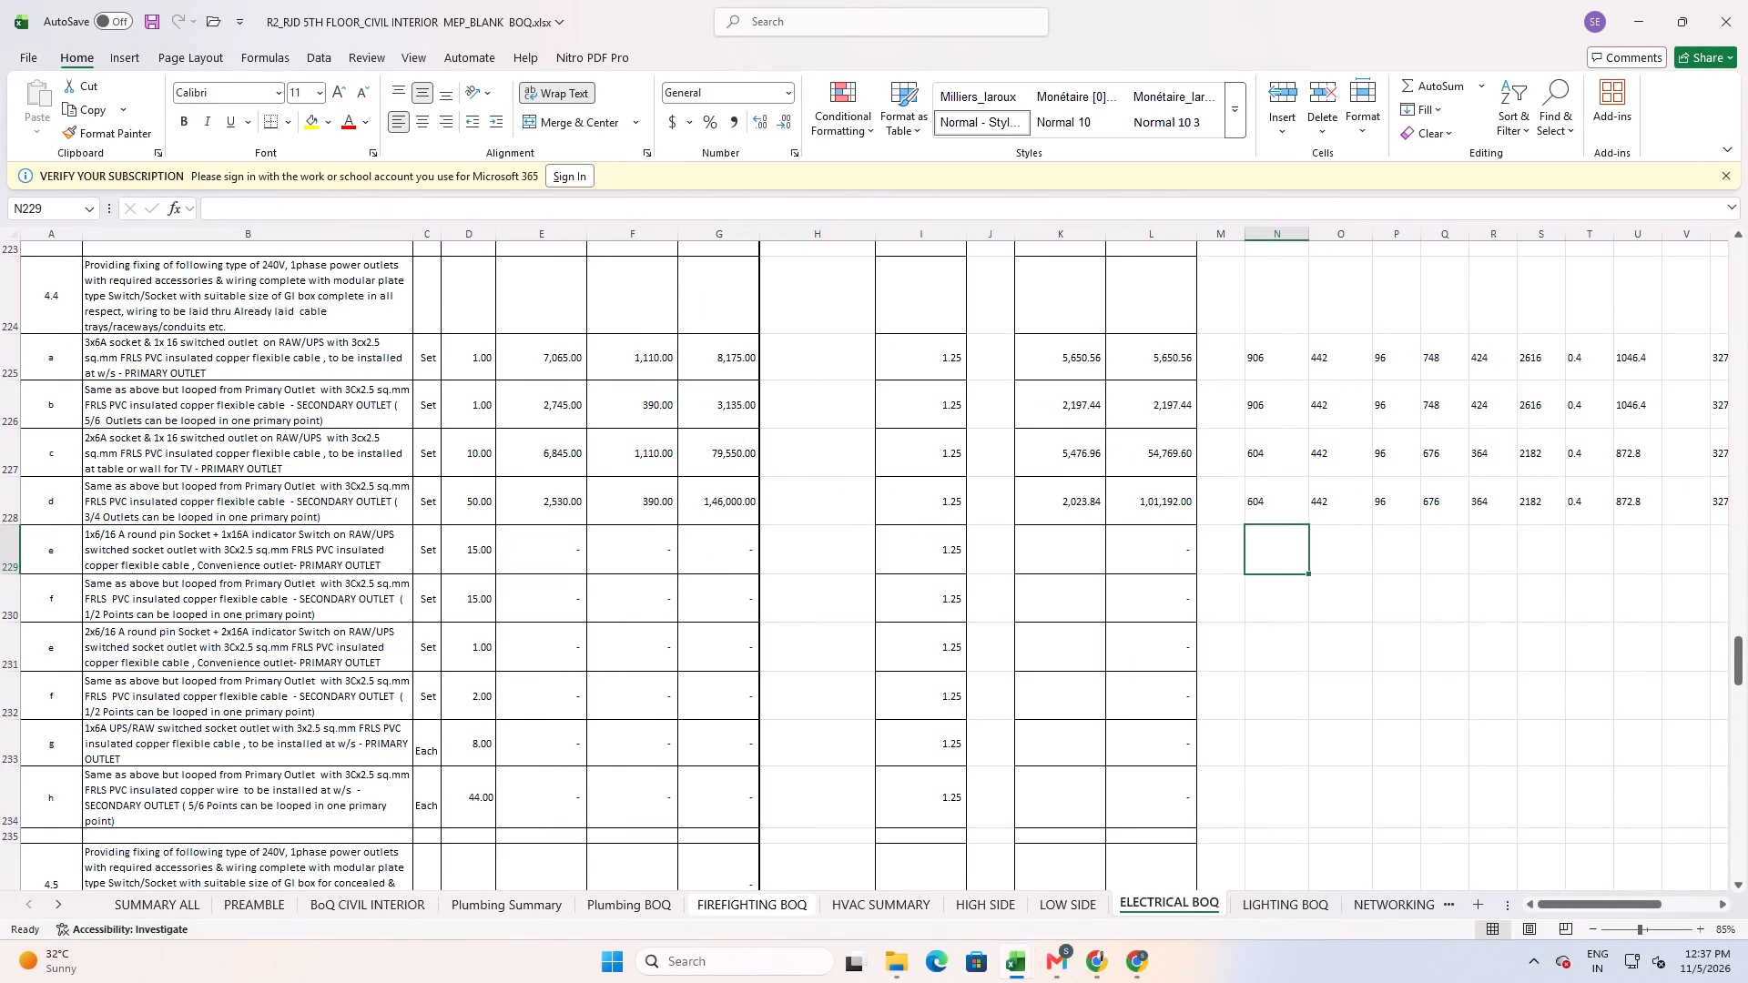
key("Right")
key("Left")
key("Down")
key("Right")
key("Up")
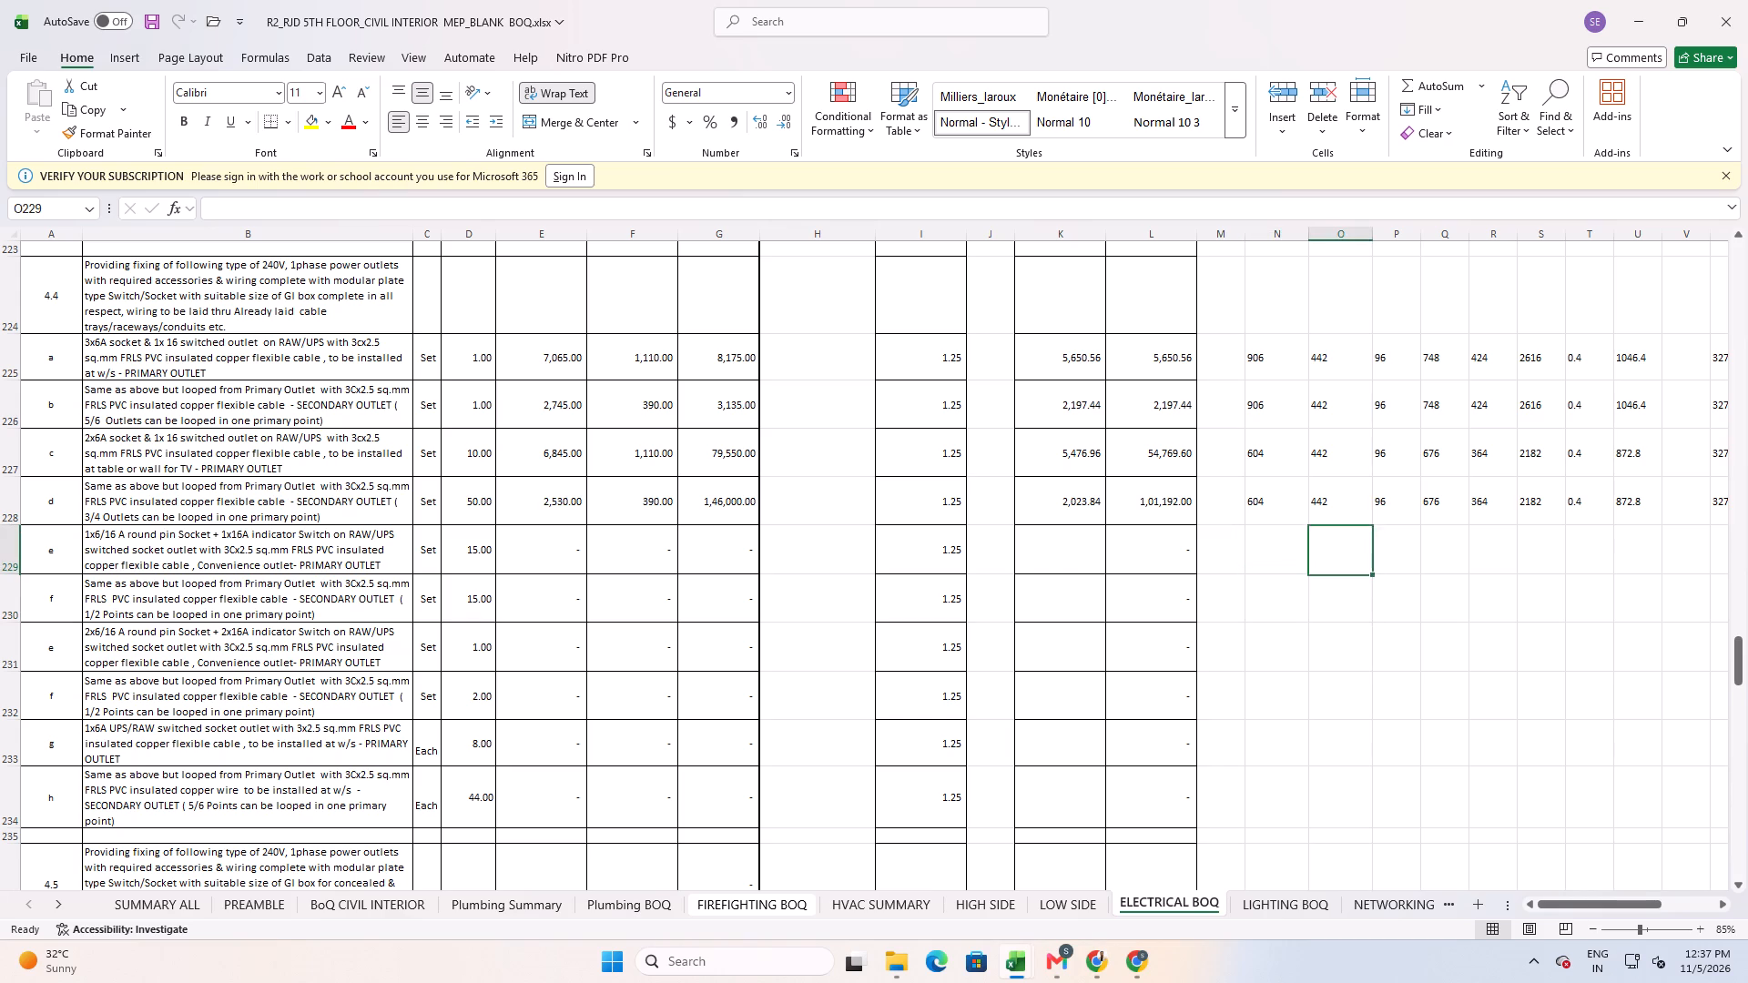
key("Left")
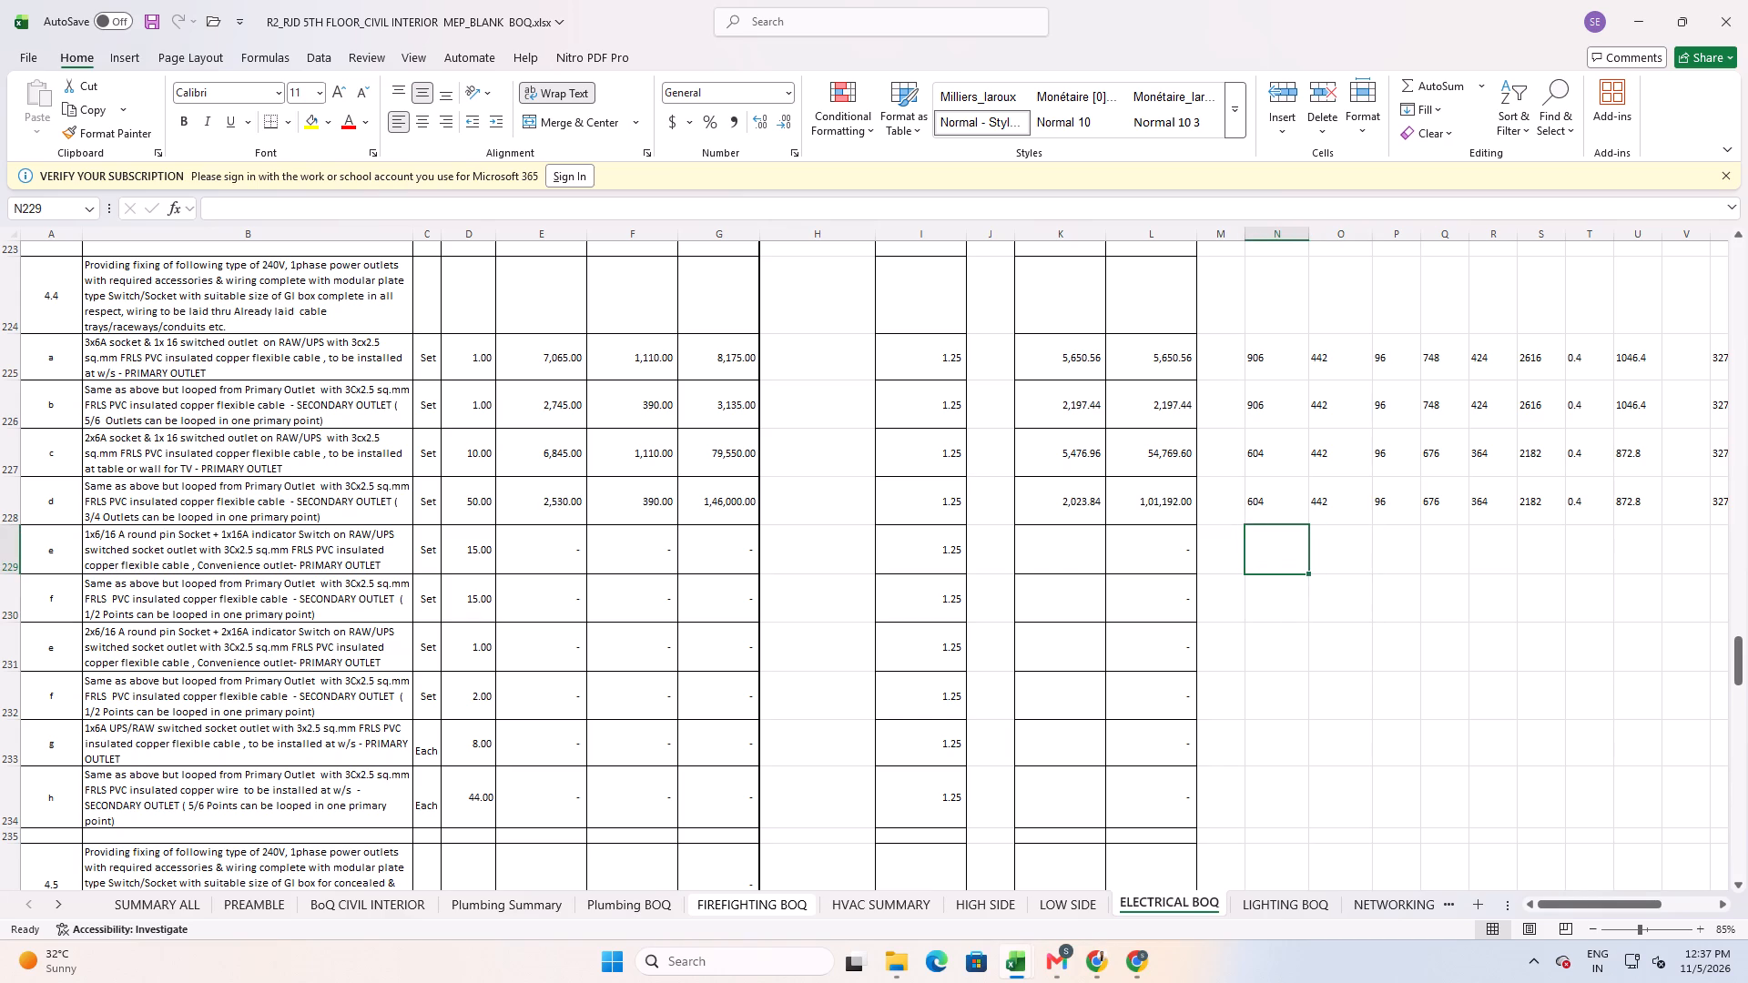
Read through the remaining item 4.4 power outlets and the item 4.5 AC outlet descriptions down to row 242.
key("Down")
key("Down")
key("Down")
key("Down")
key("Down")
key("Down")
key("Down")
key("Down")
key("Down")
key("Down")
key("Down")
key("Down")
key("Down")
key("Down")
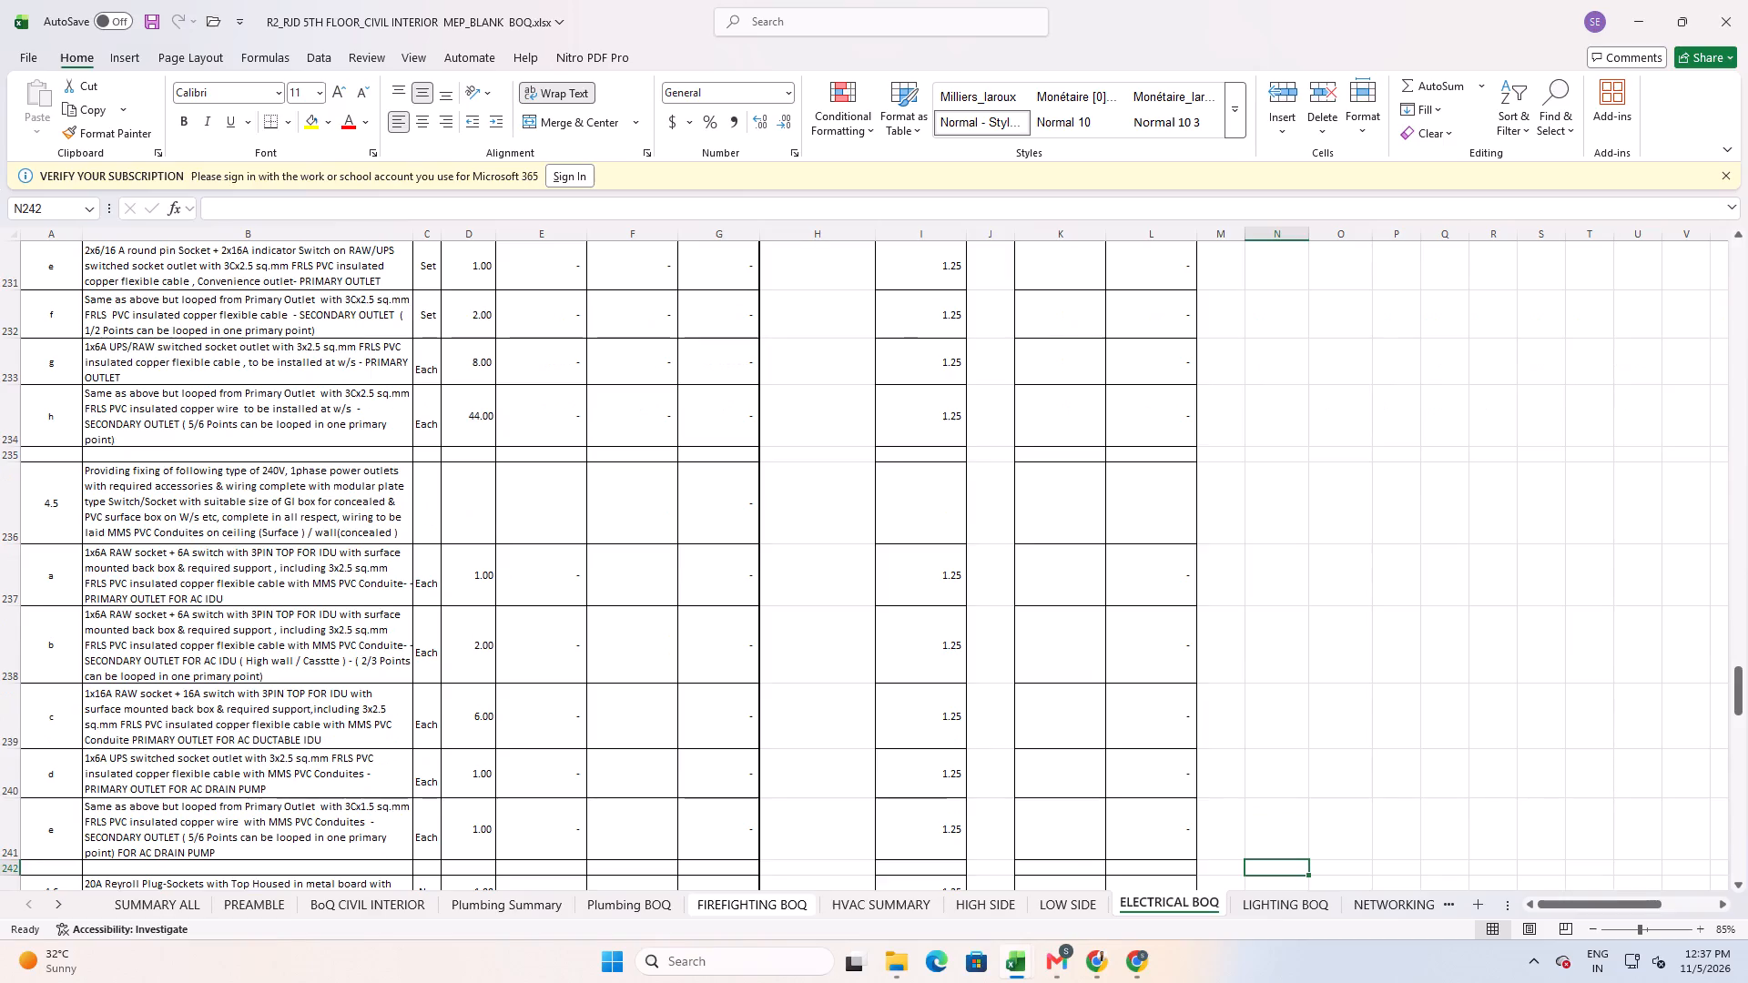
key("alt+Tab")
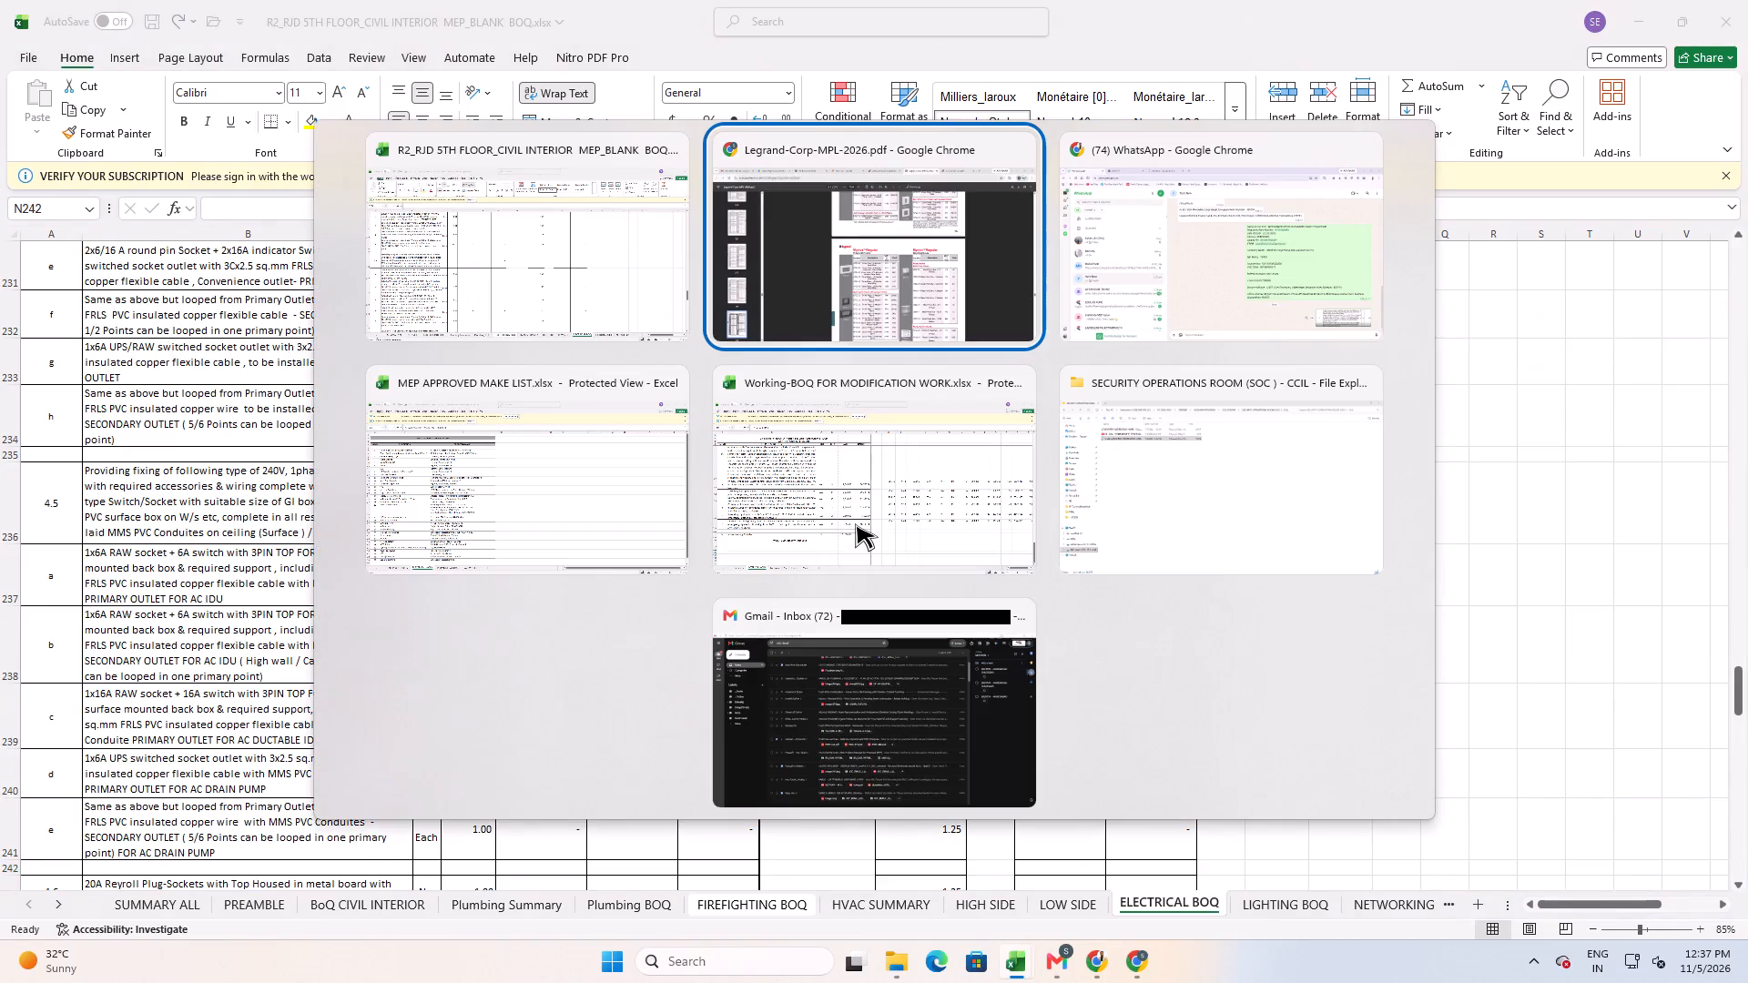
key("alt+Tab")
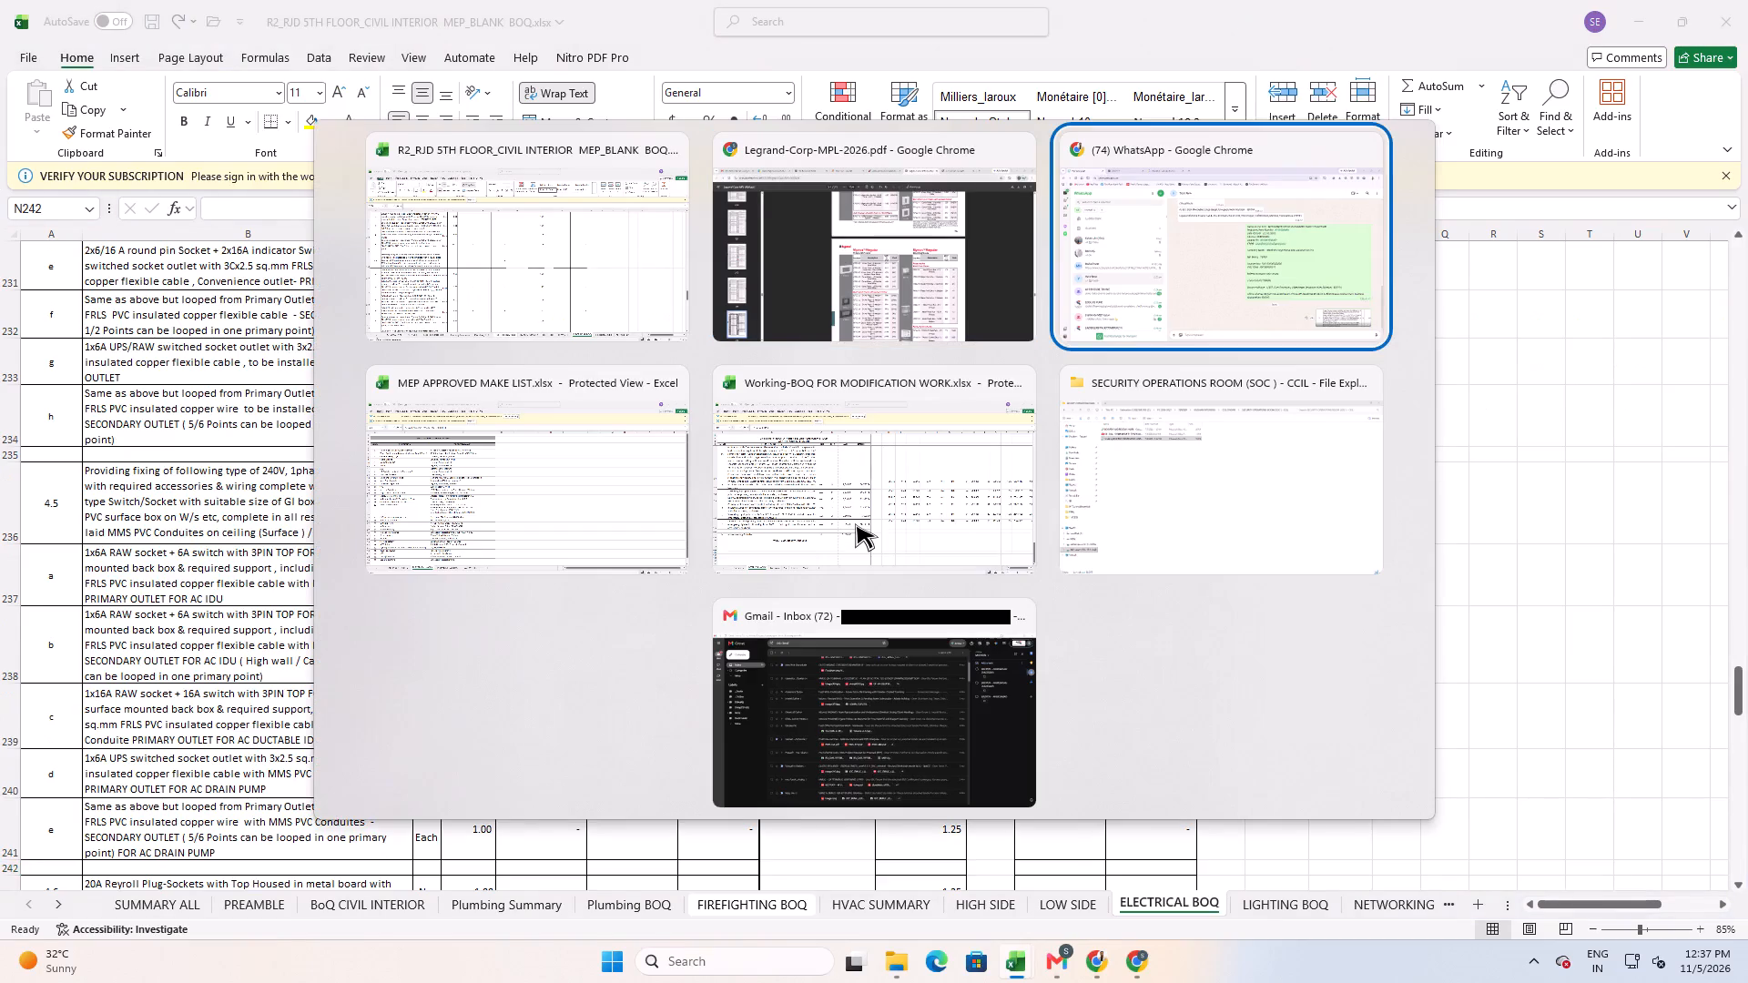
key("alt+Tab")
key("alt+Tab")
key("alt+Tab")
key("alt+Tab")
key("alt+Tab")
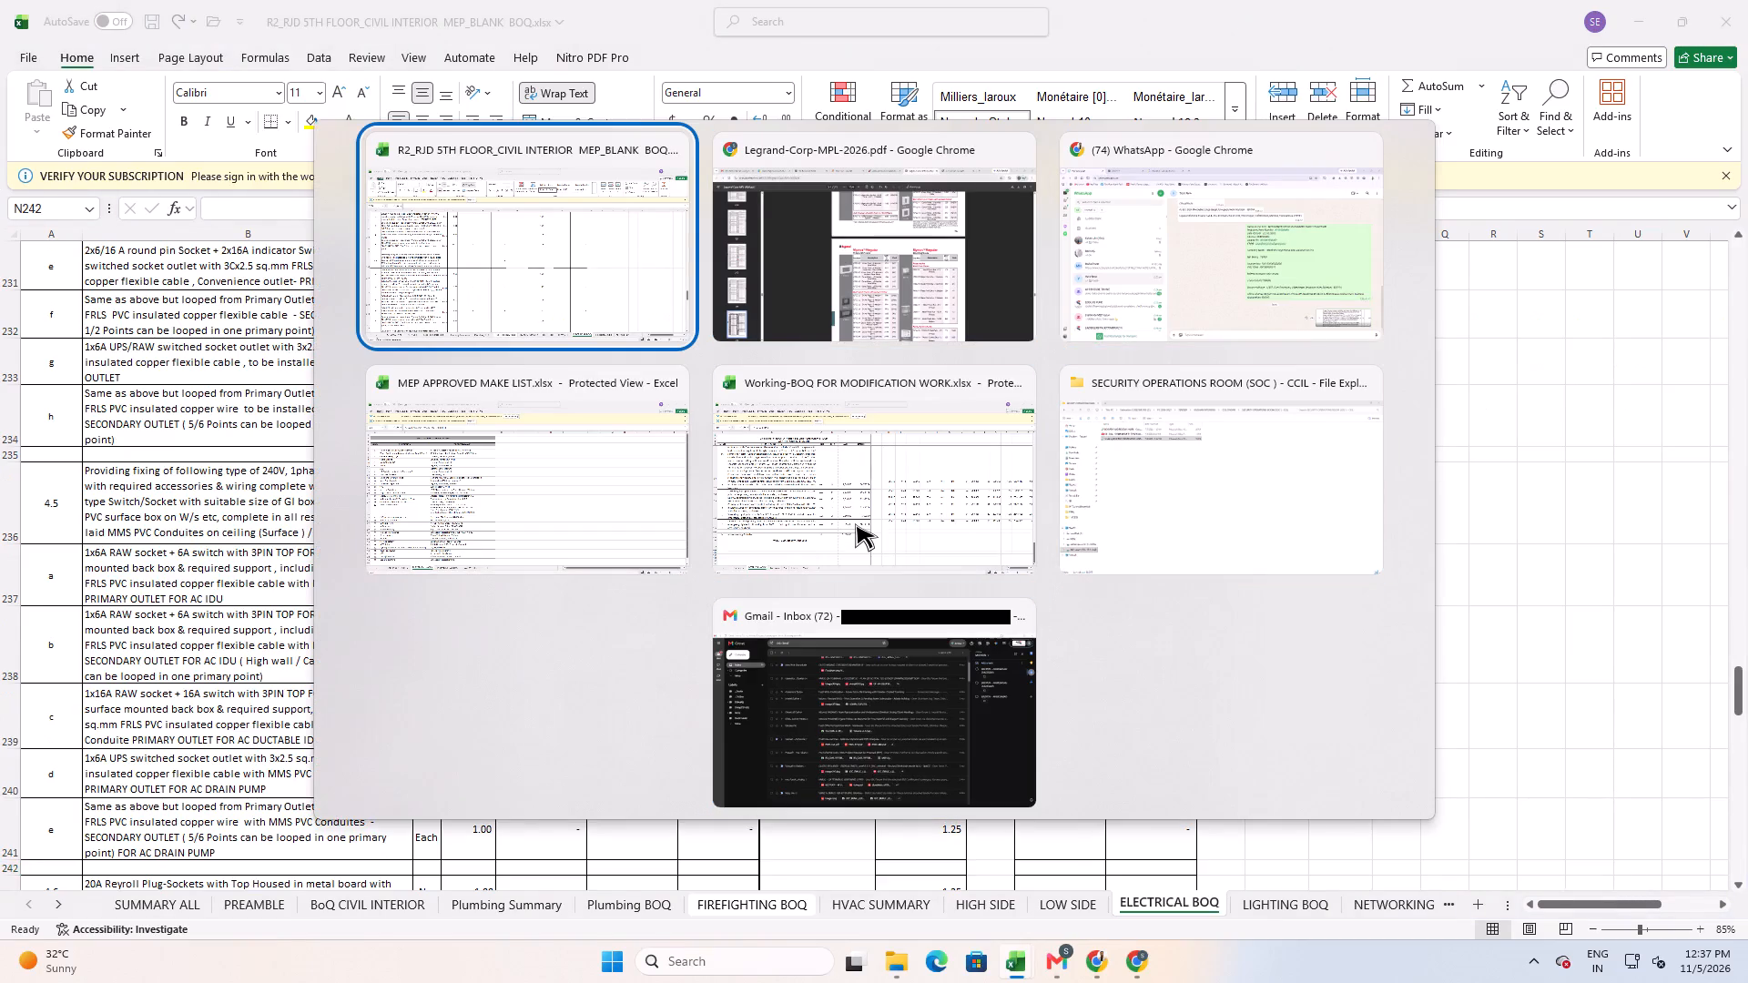
Review the unpriced rows back up from item 4.5 to the 1x6A UPS/RAW socket outlet, item 4.4 g.
key("Up")
key("Up")
key("Up")
key("Up")
key("Up")
key("Up")
key("Up")
key("Up")
key("Up")
key("Down")
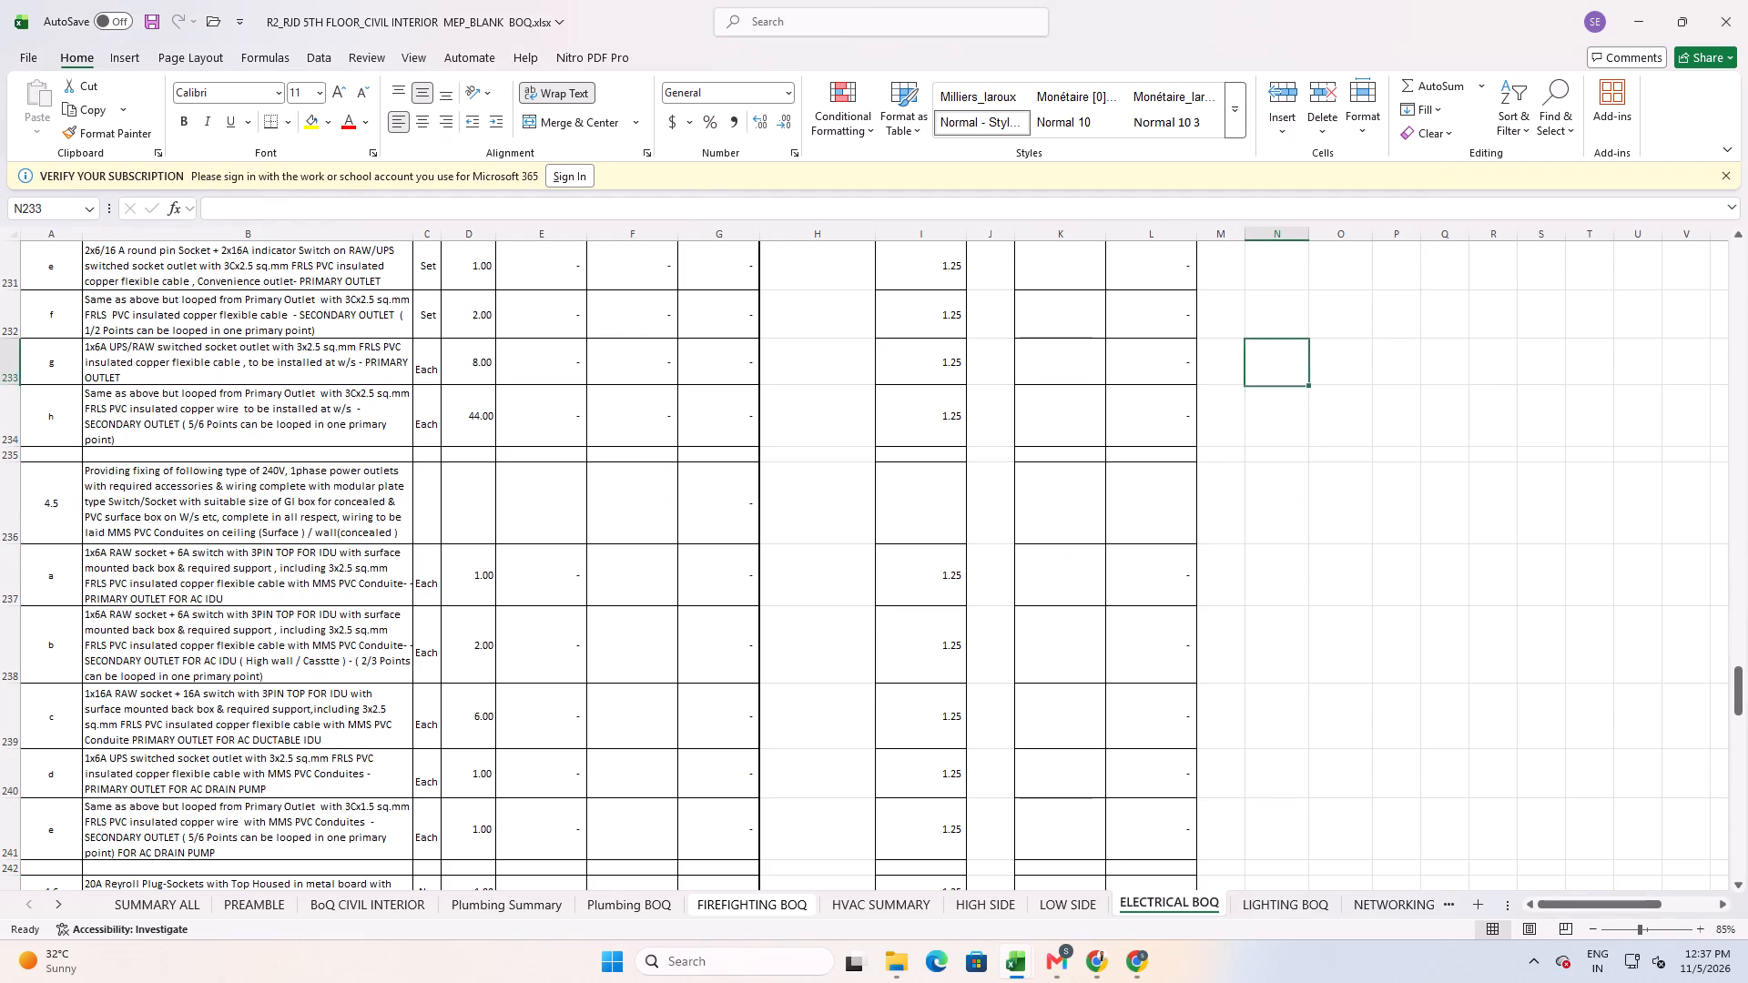
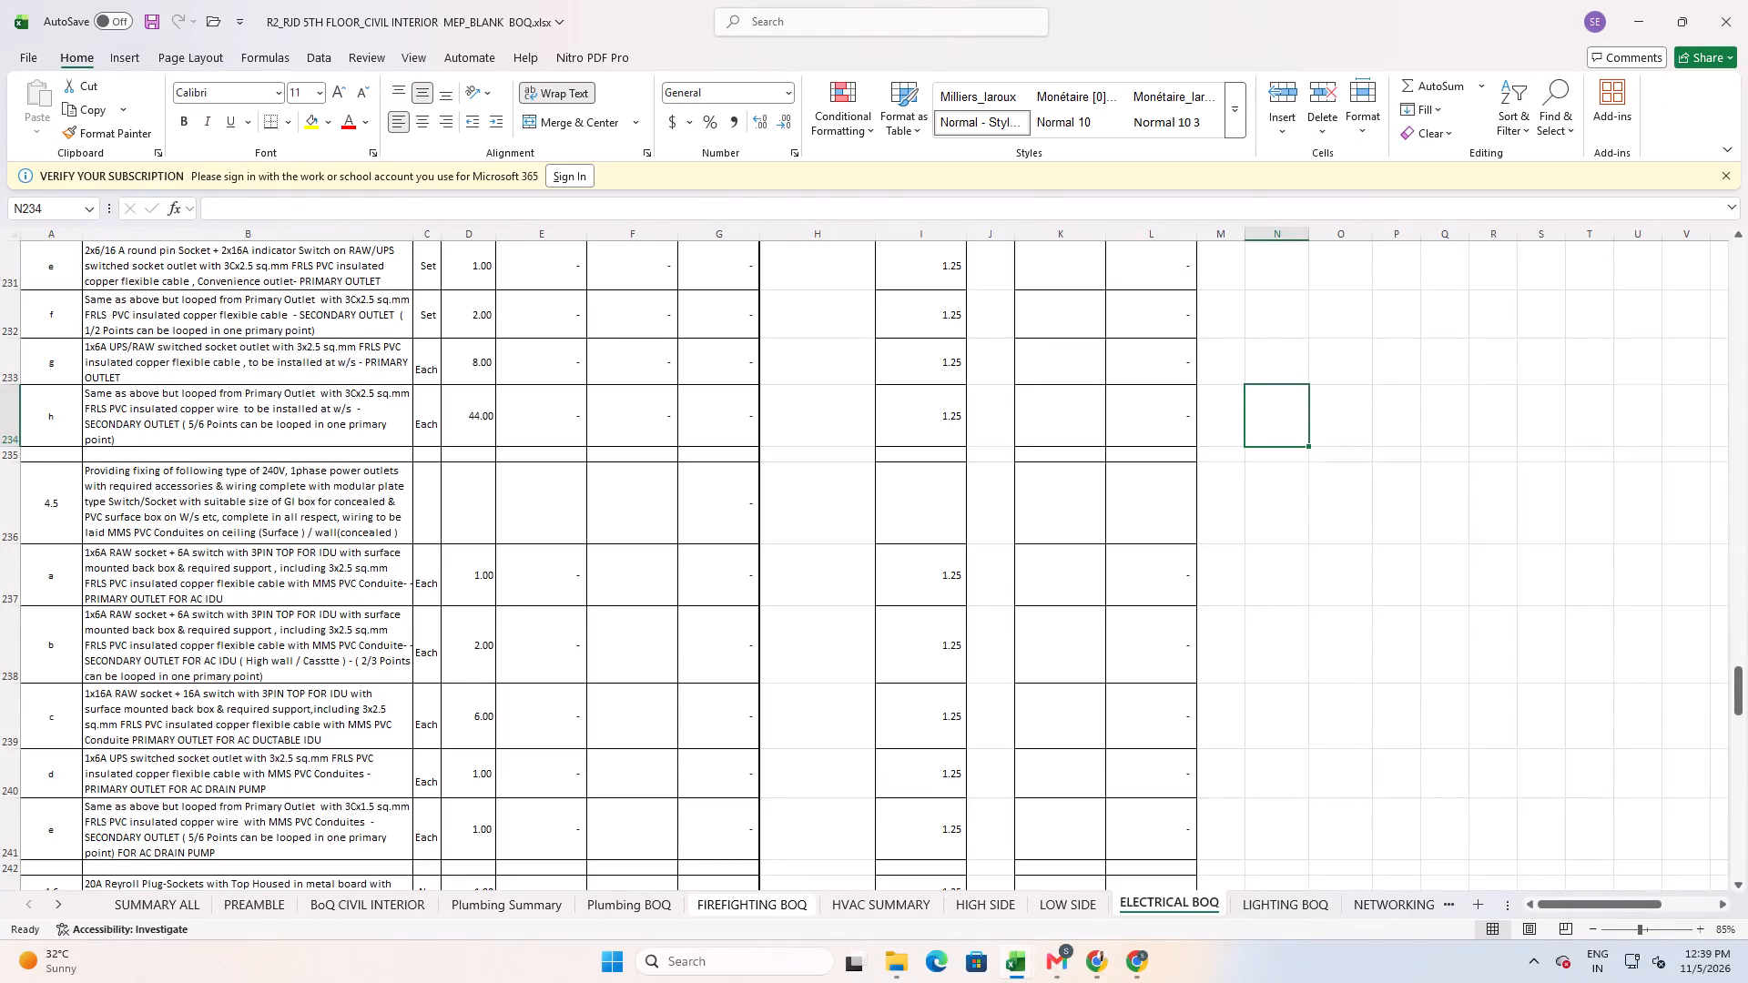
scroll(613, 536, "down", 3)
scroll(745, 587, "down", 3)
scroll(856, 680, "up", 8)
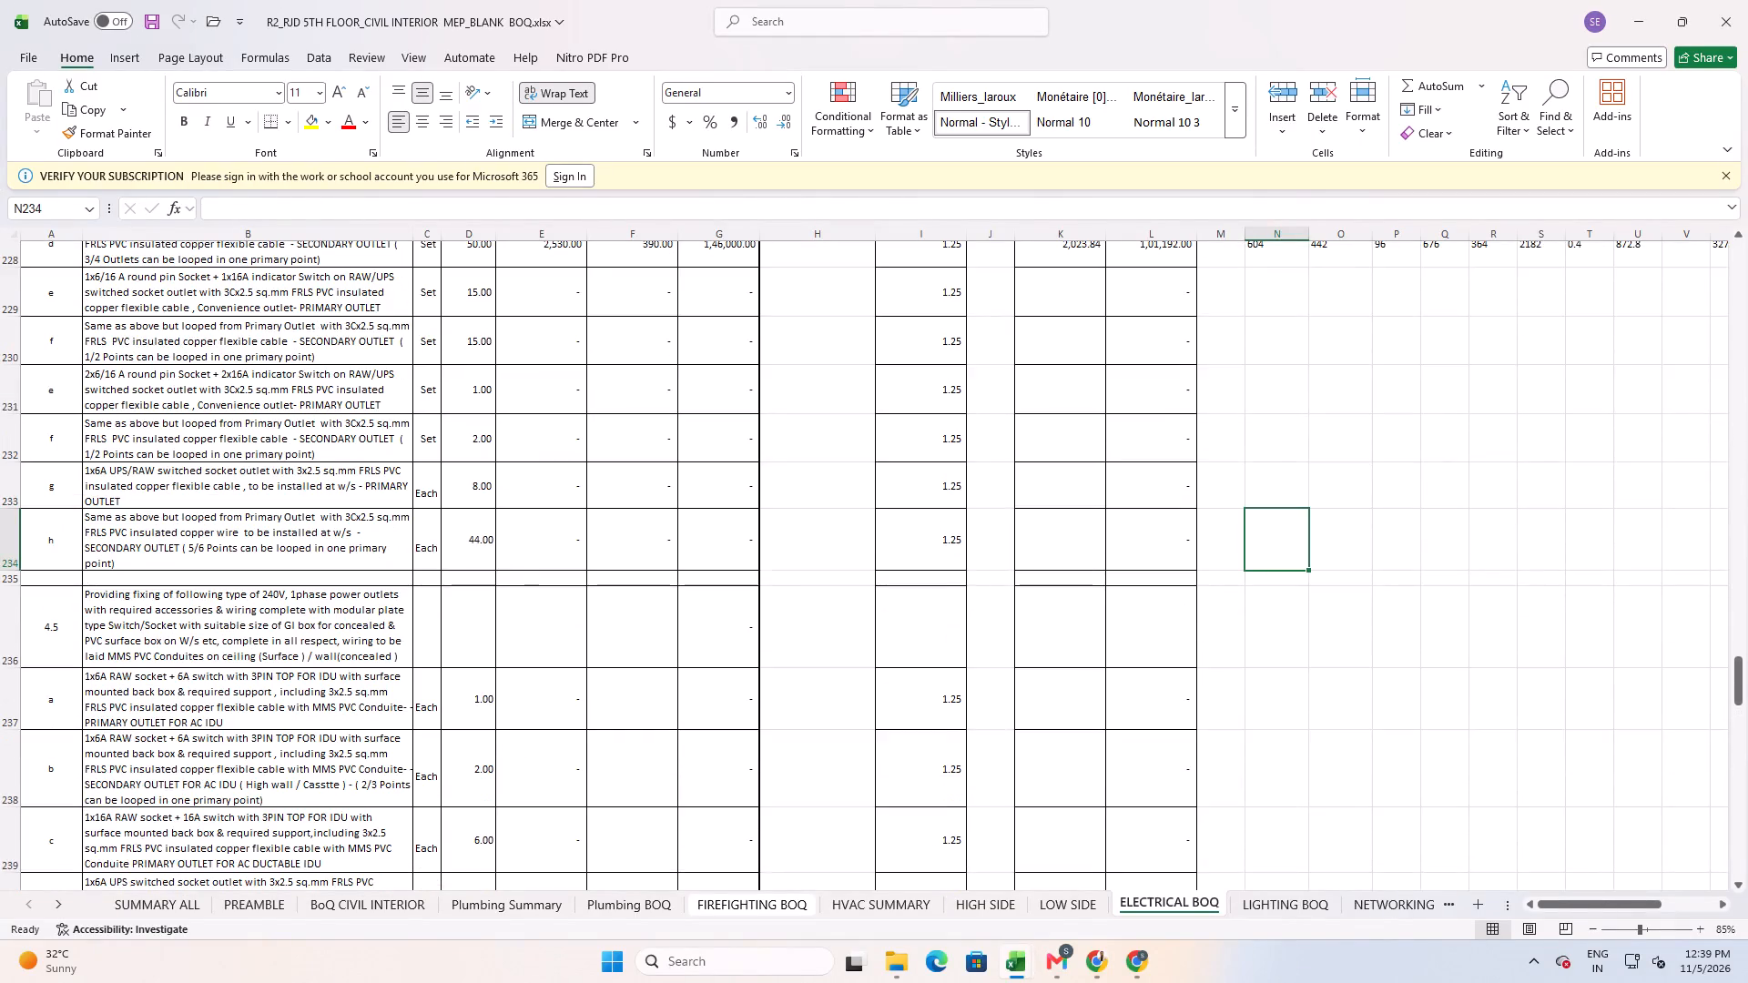
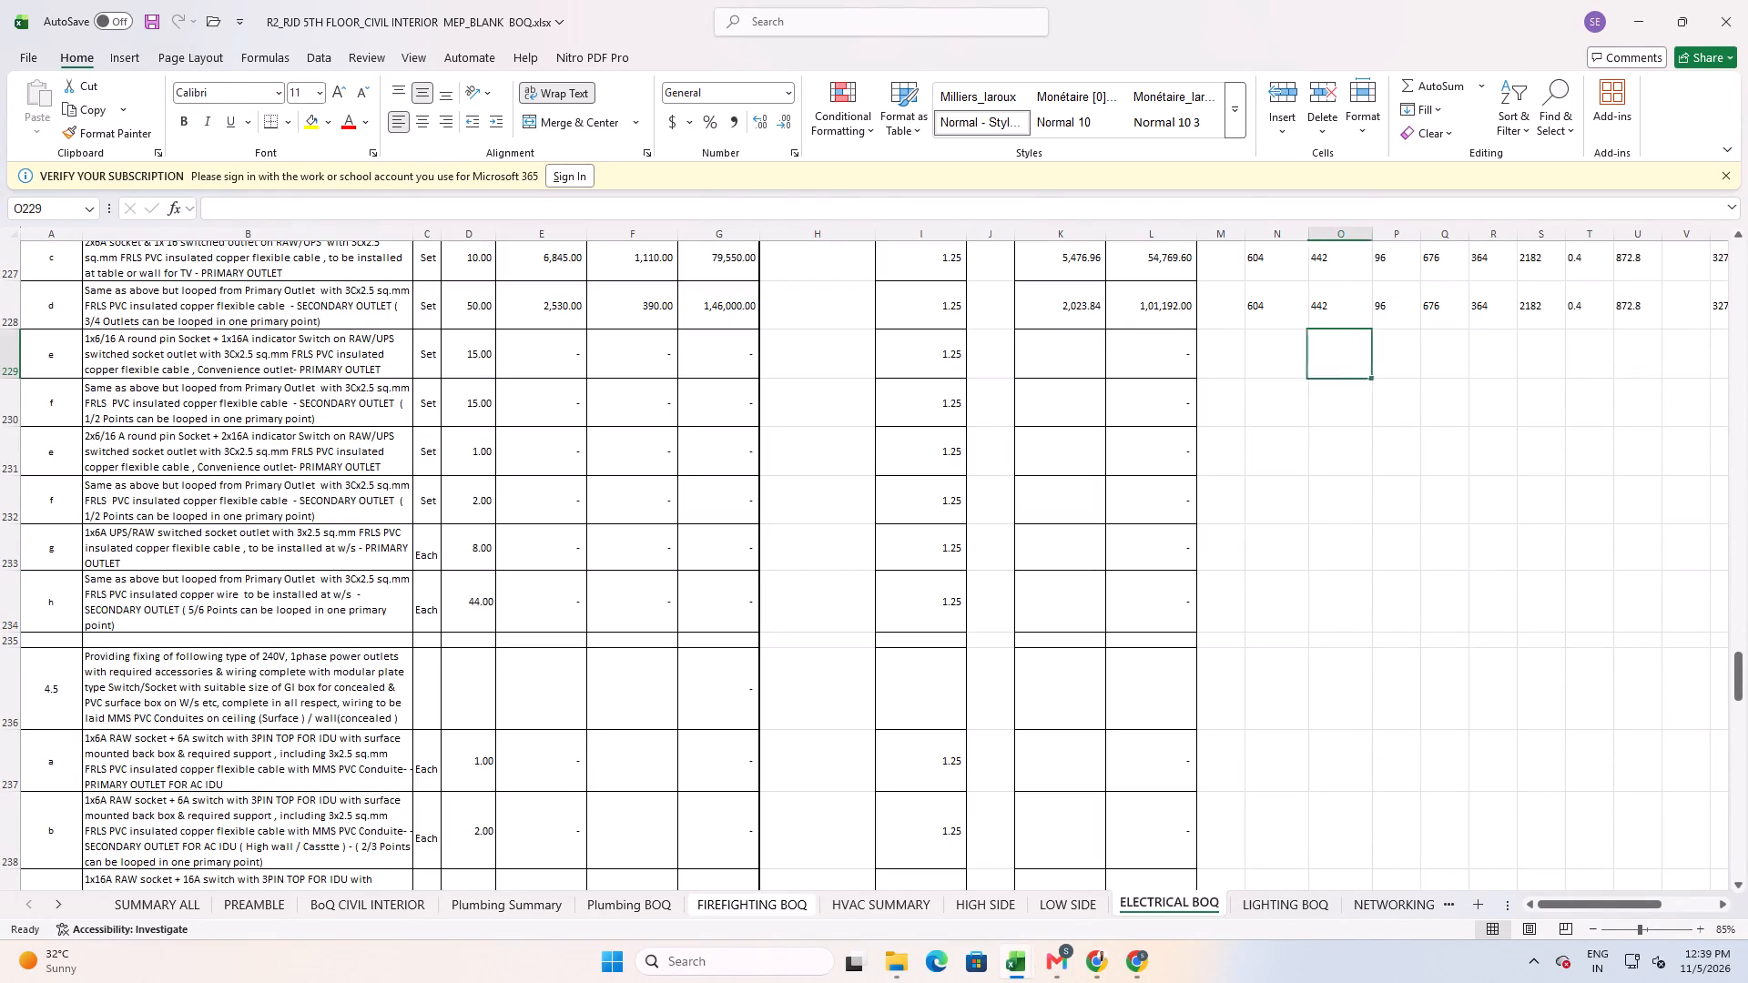
Examine the cost build-up entries for item 4.4 outlets c and d in rows 227 and 228, focusing on the first two components.
key("Right")
key("Left")
key("Up")
key("Right")
key("Right")
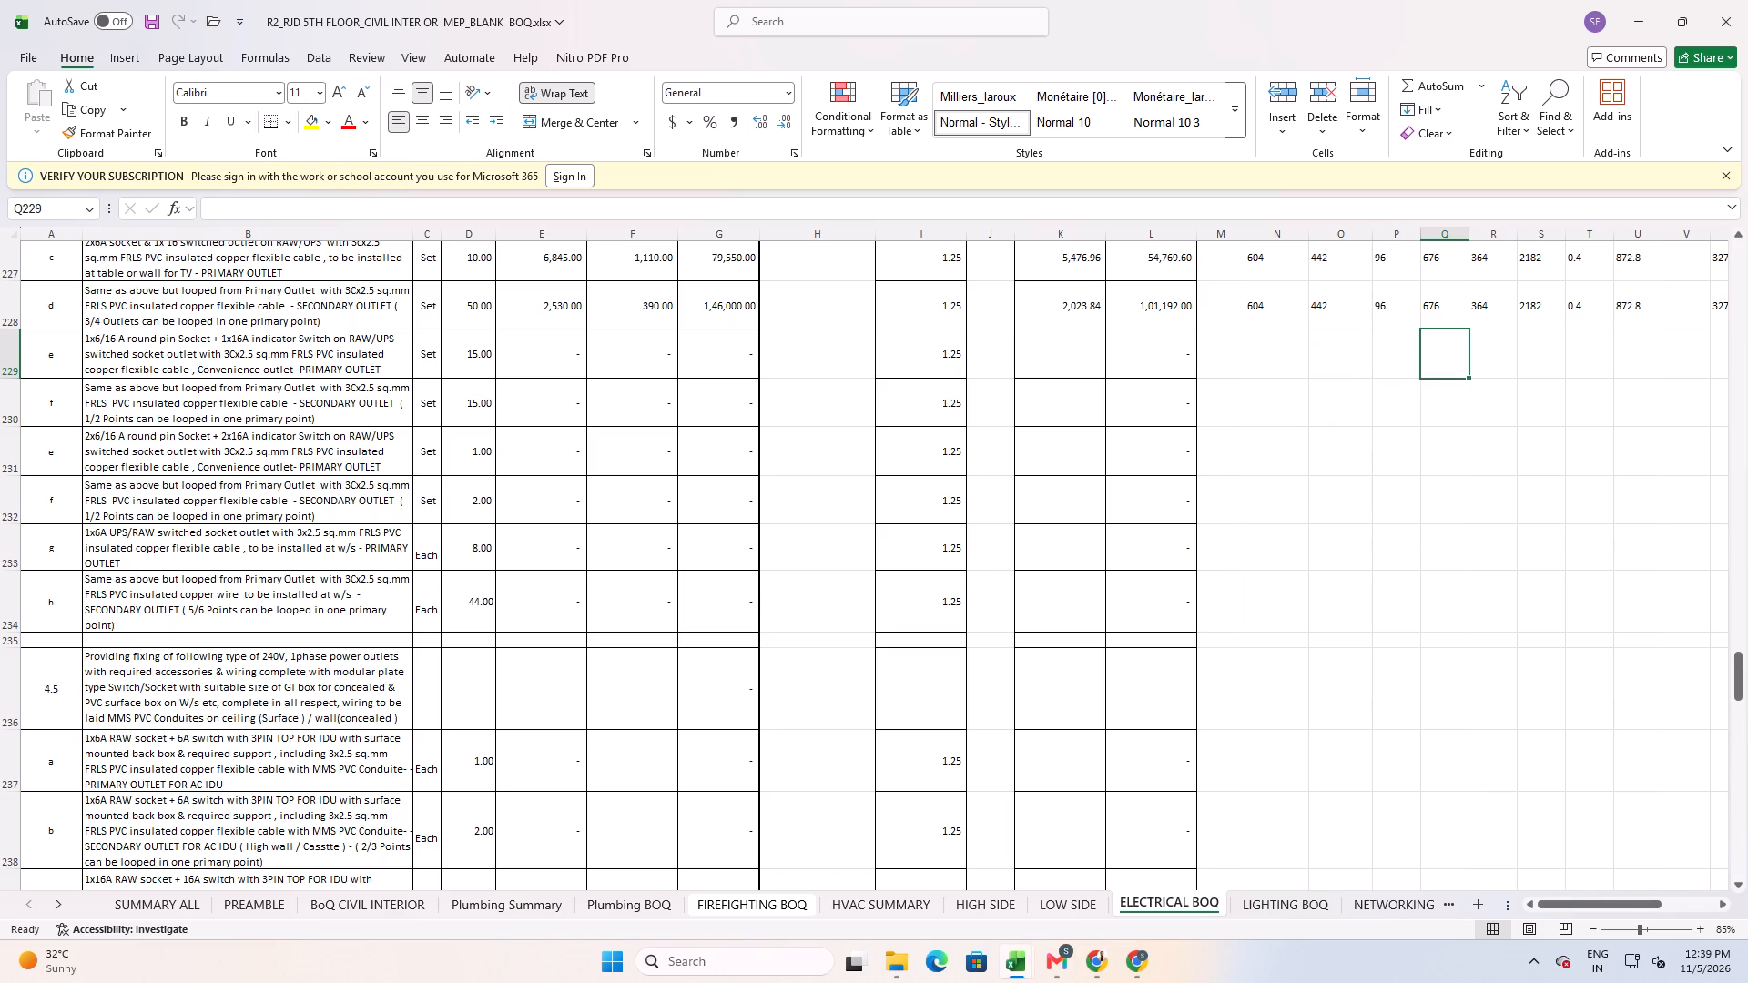
key("Left")
key("Left")
key("Left")
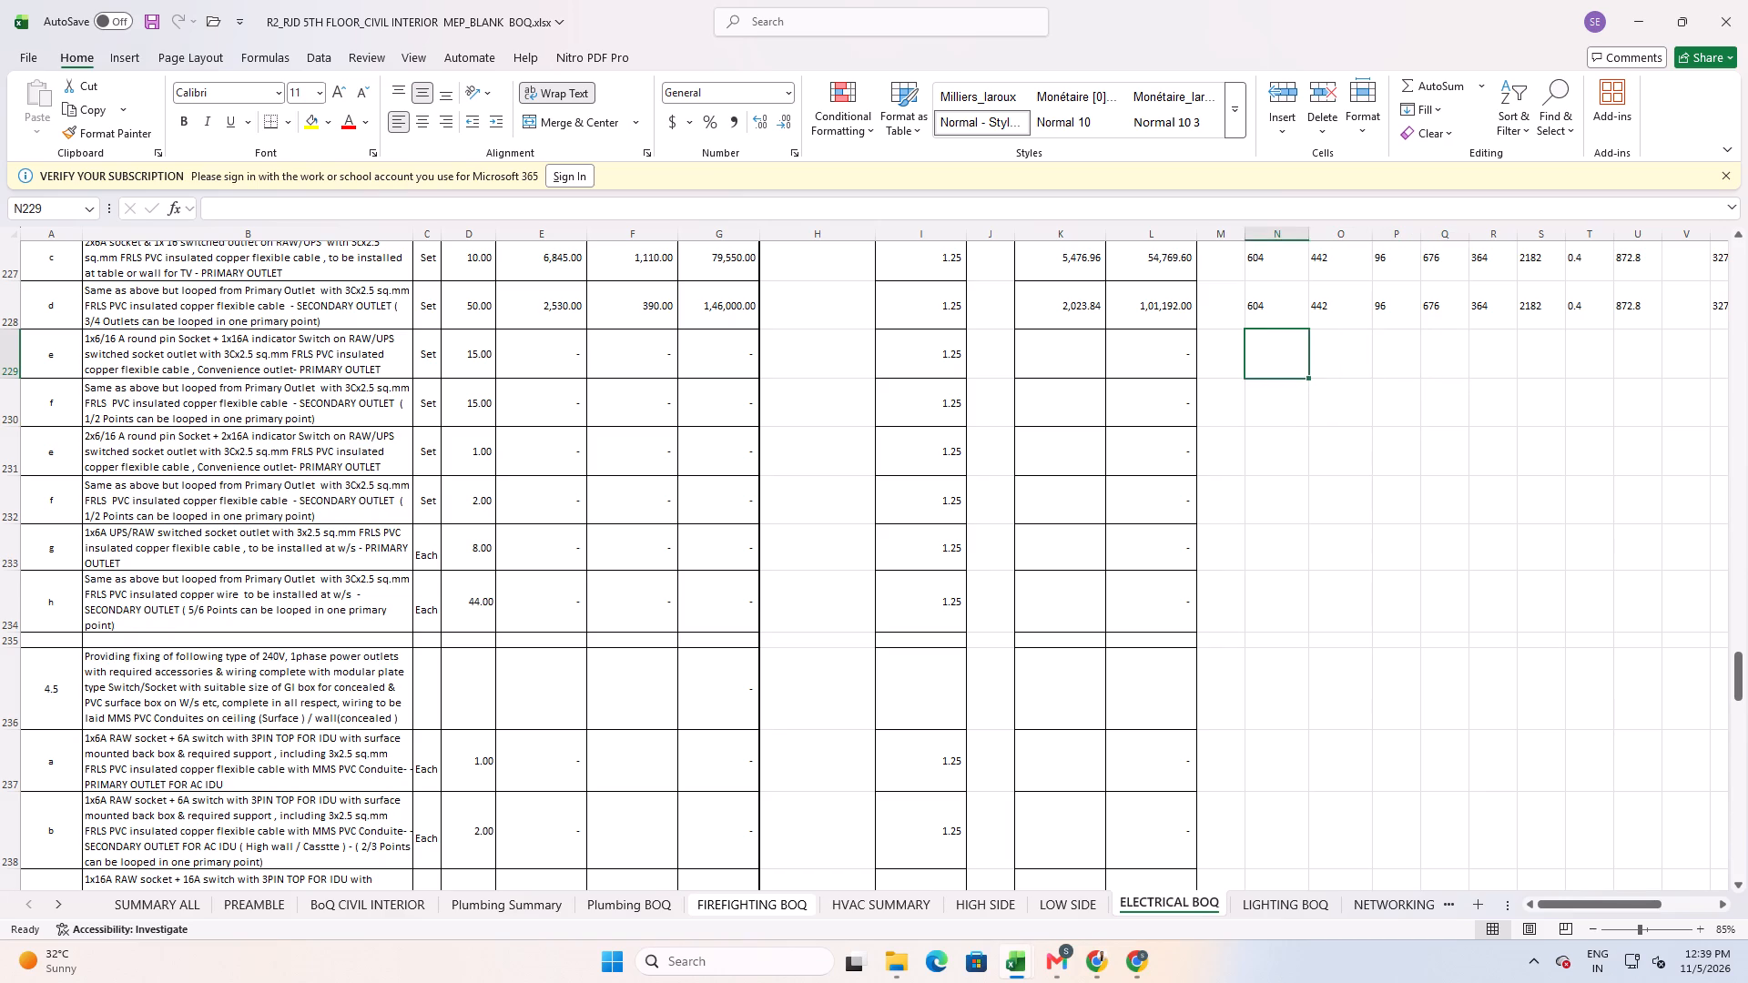
key("Left")
key("Up")
key("Right")
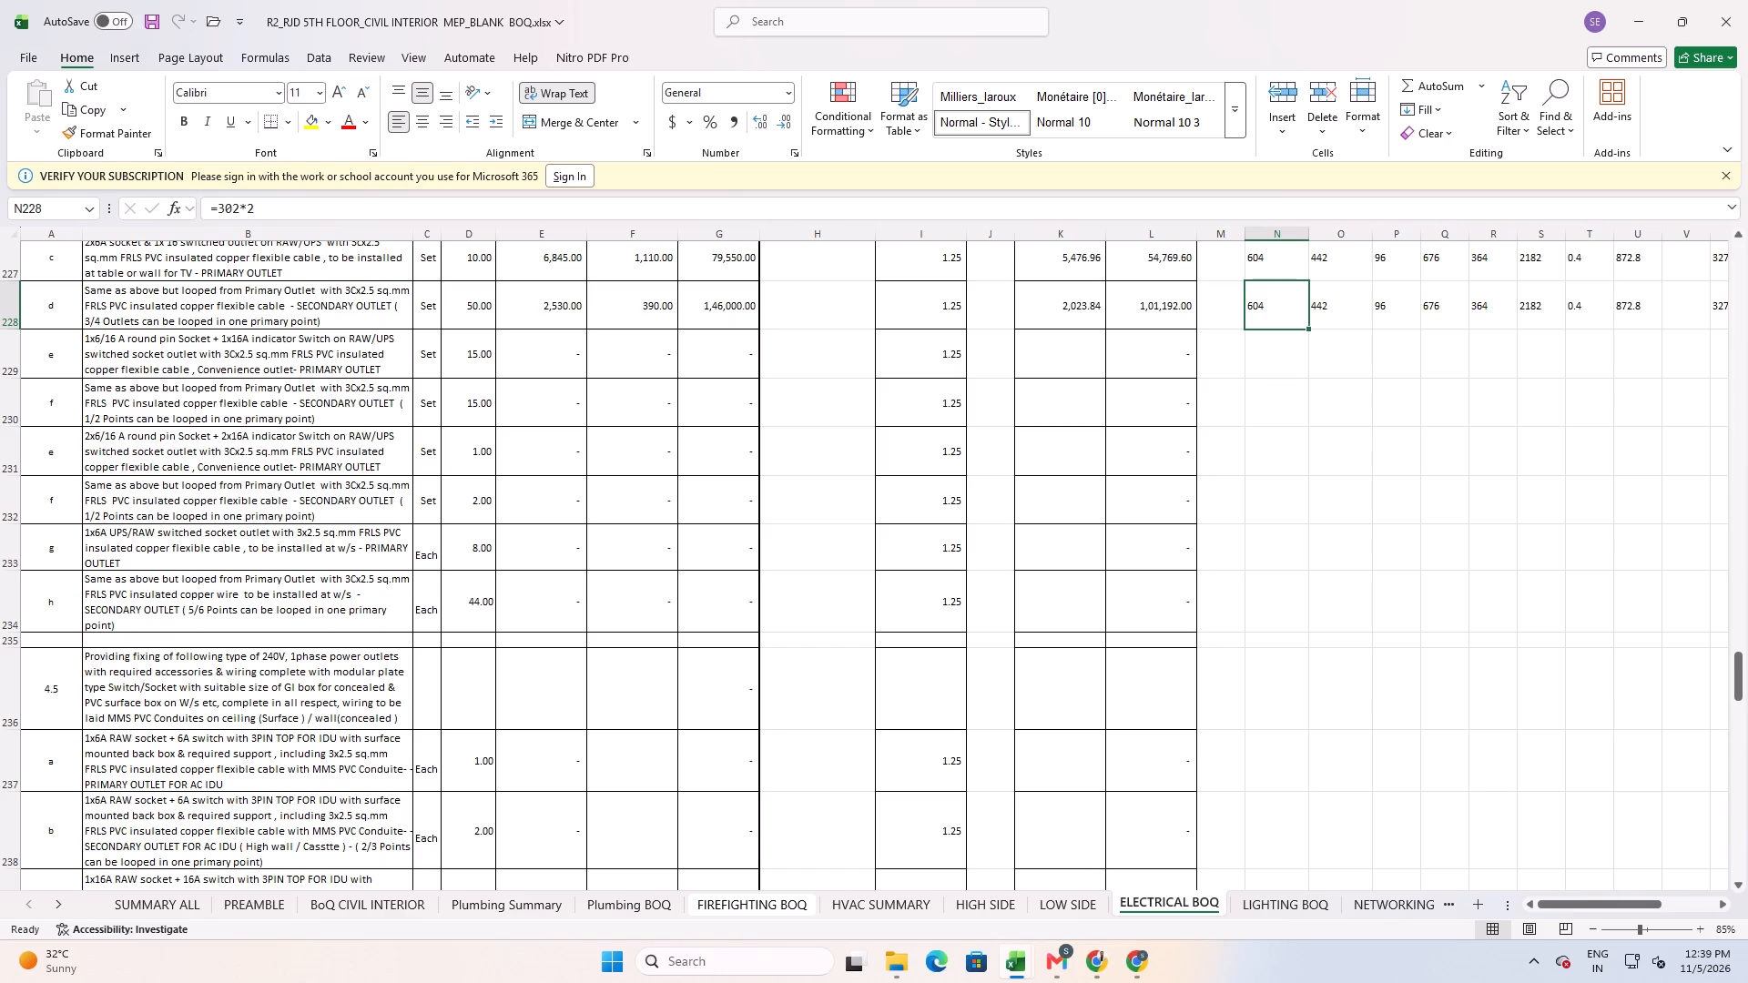
key("Left")
key("Right")
key("Up")
key("Left")
key("Right")
key("Left")
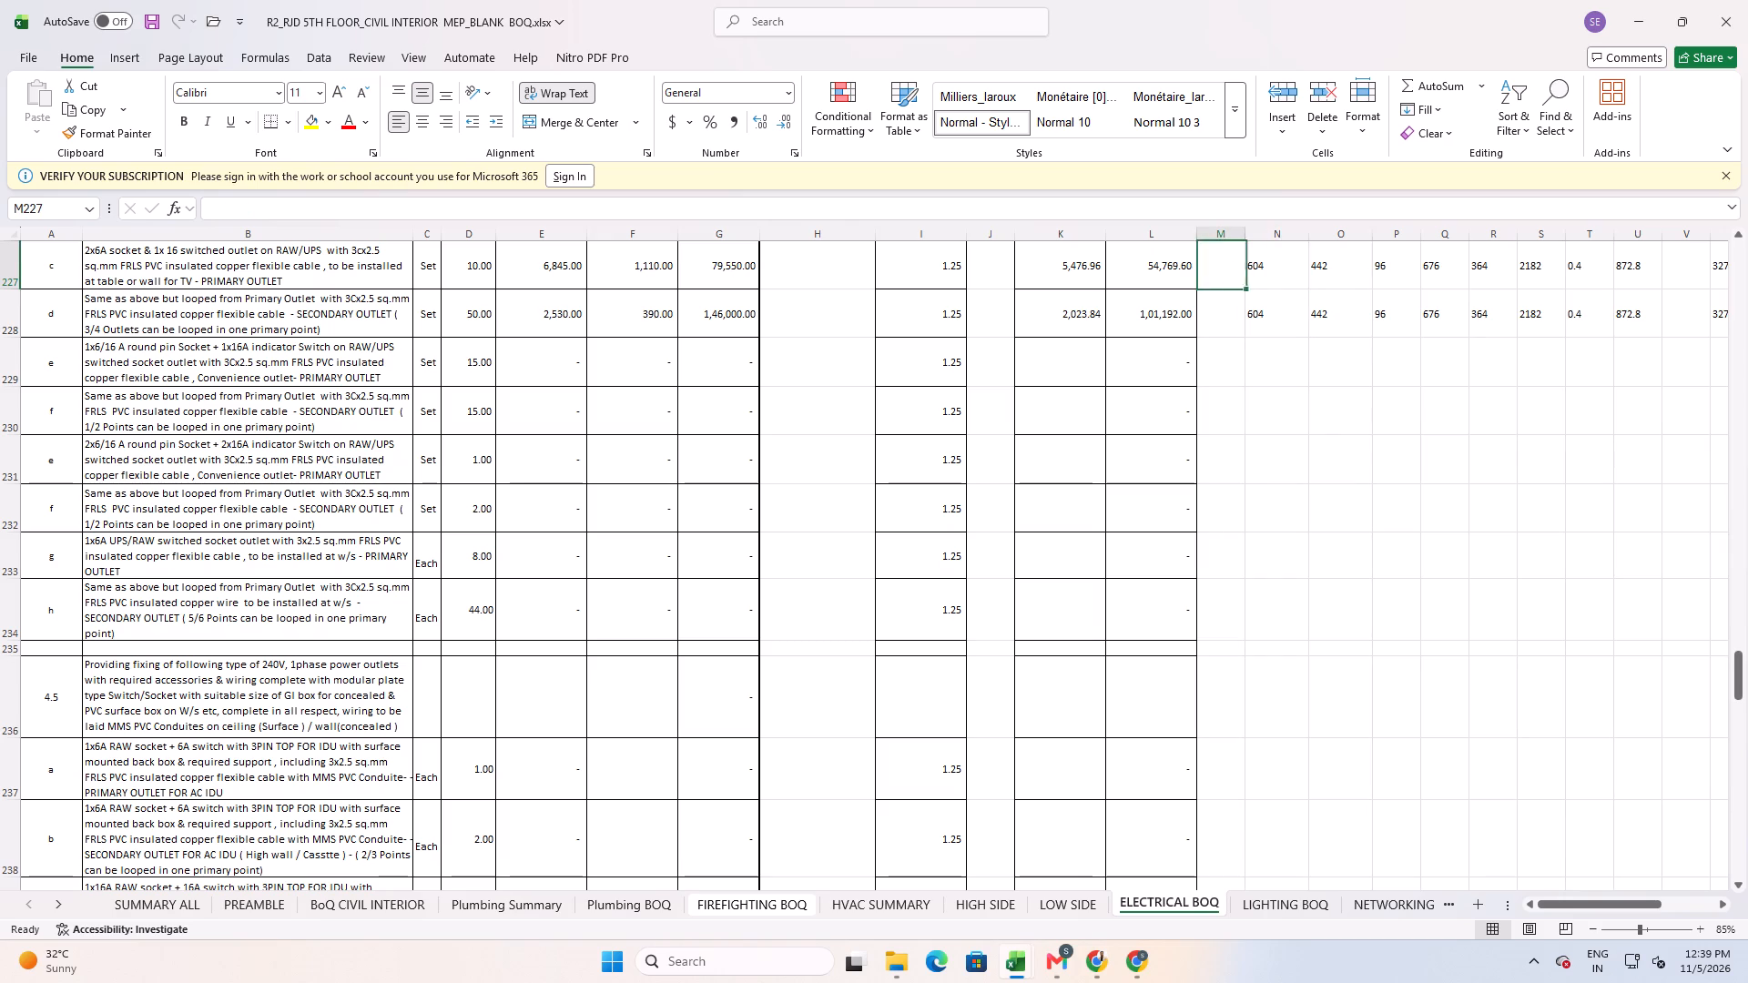
key("Right")
key("Down")
key("Down")
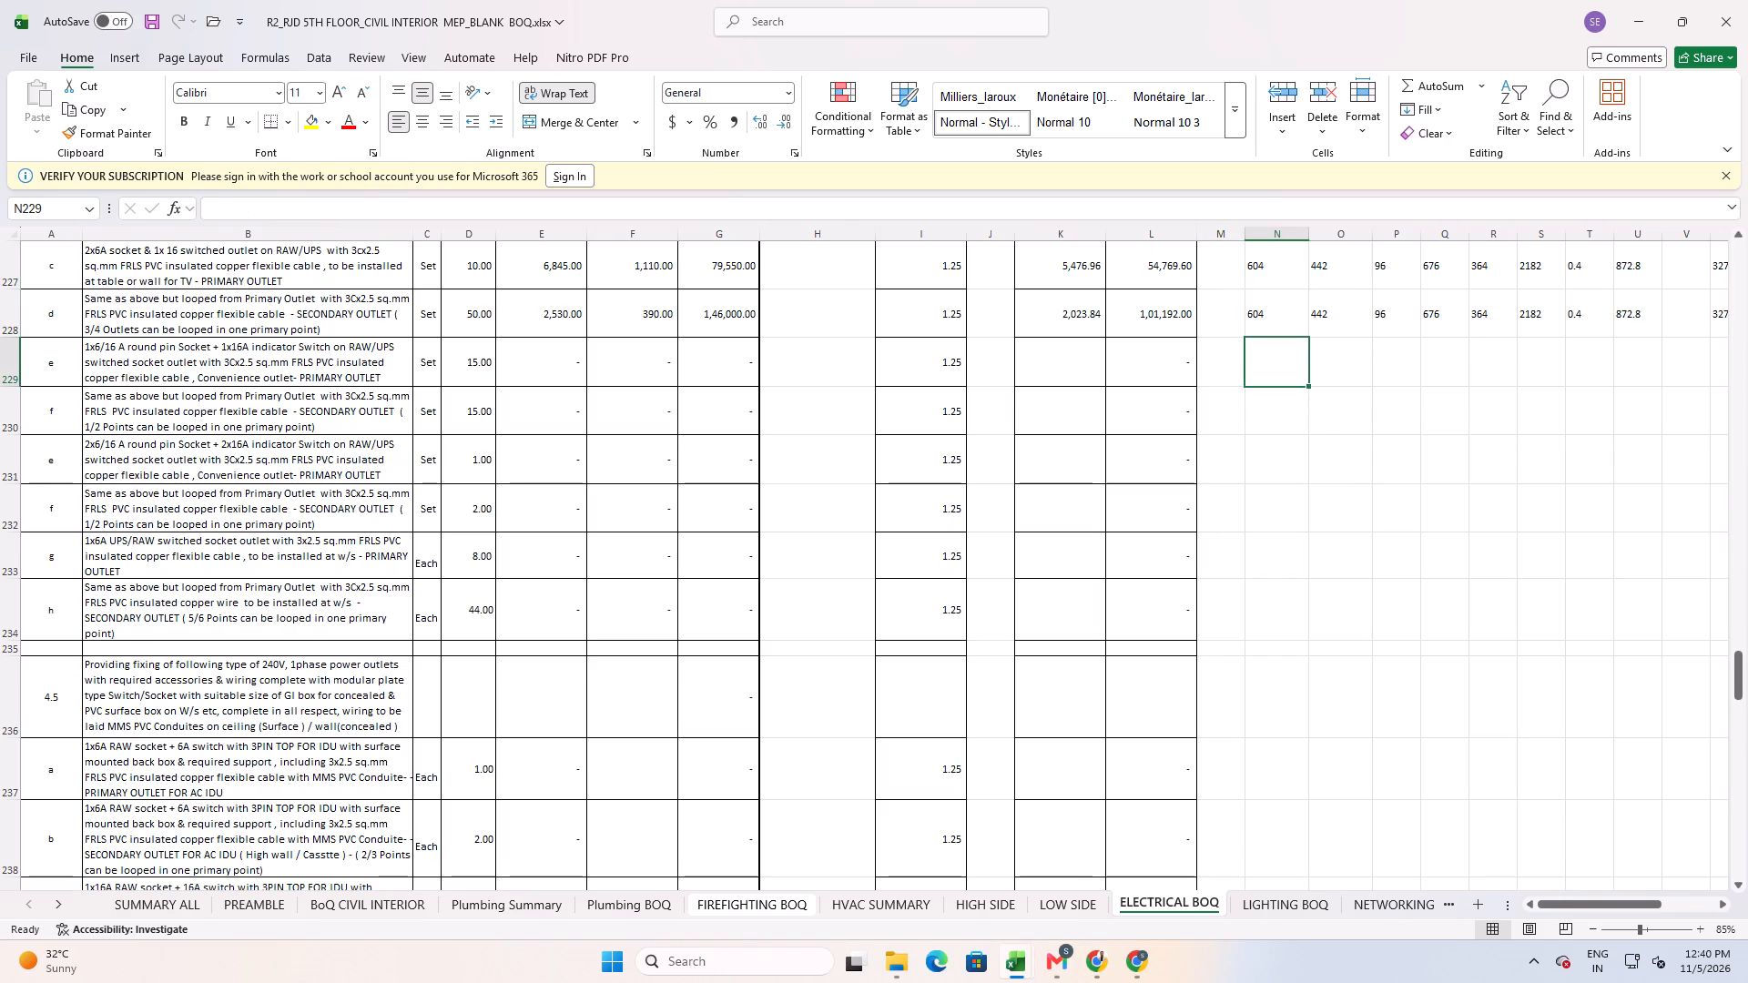
key("Up")
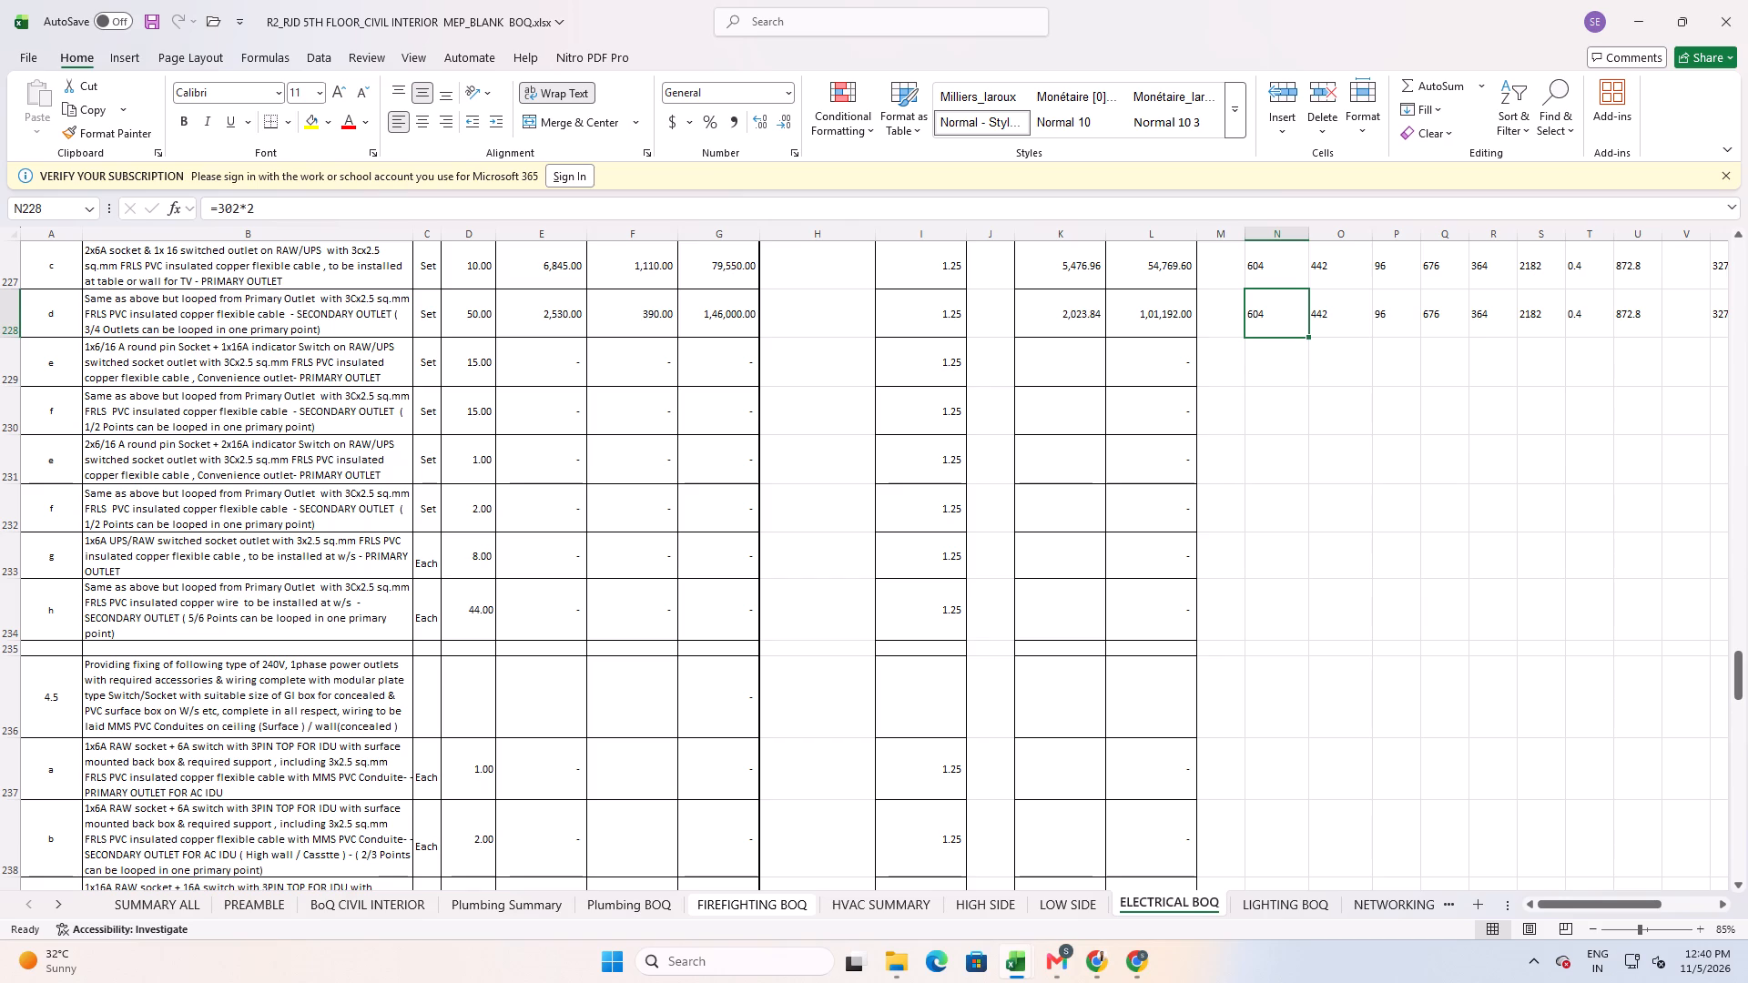
key("Right")
key("Left")
key("shift+Right")
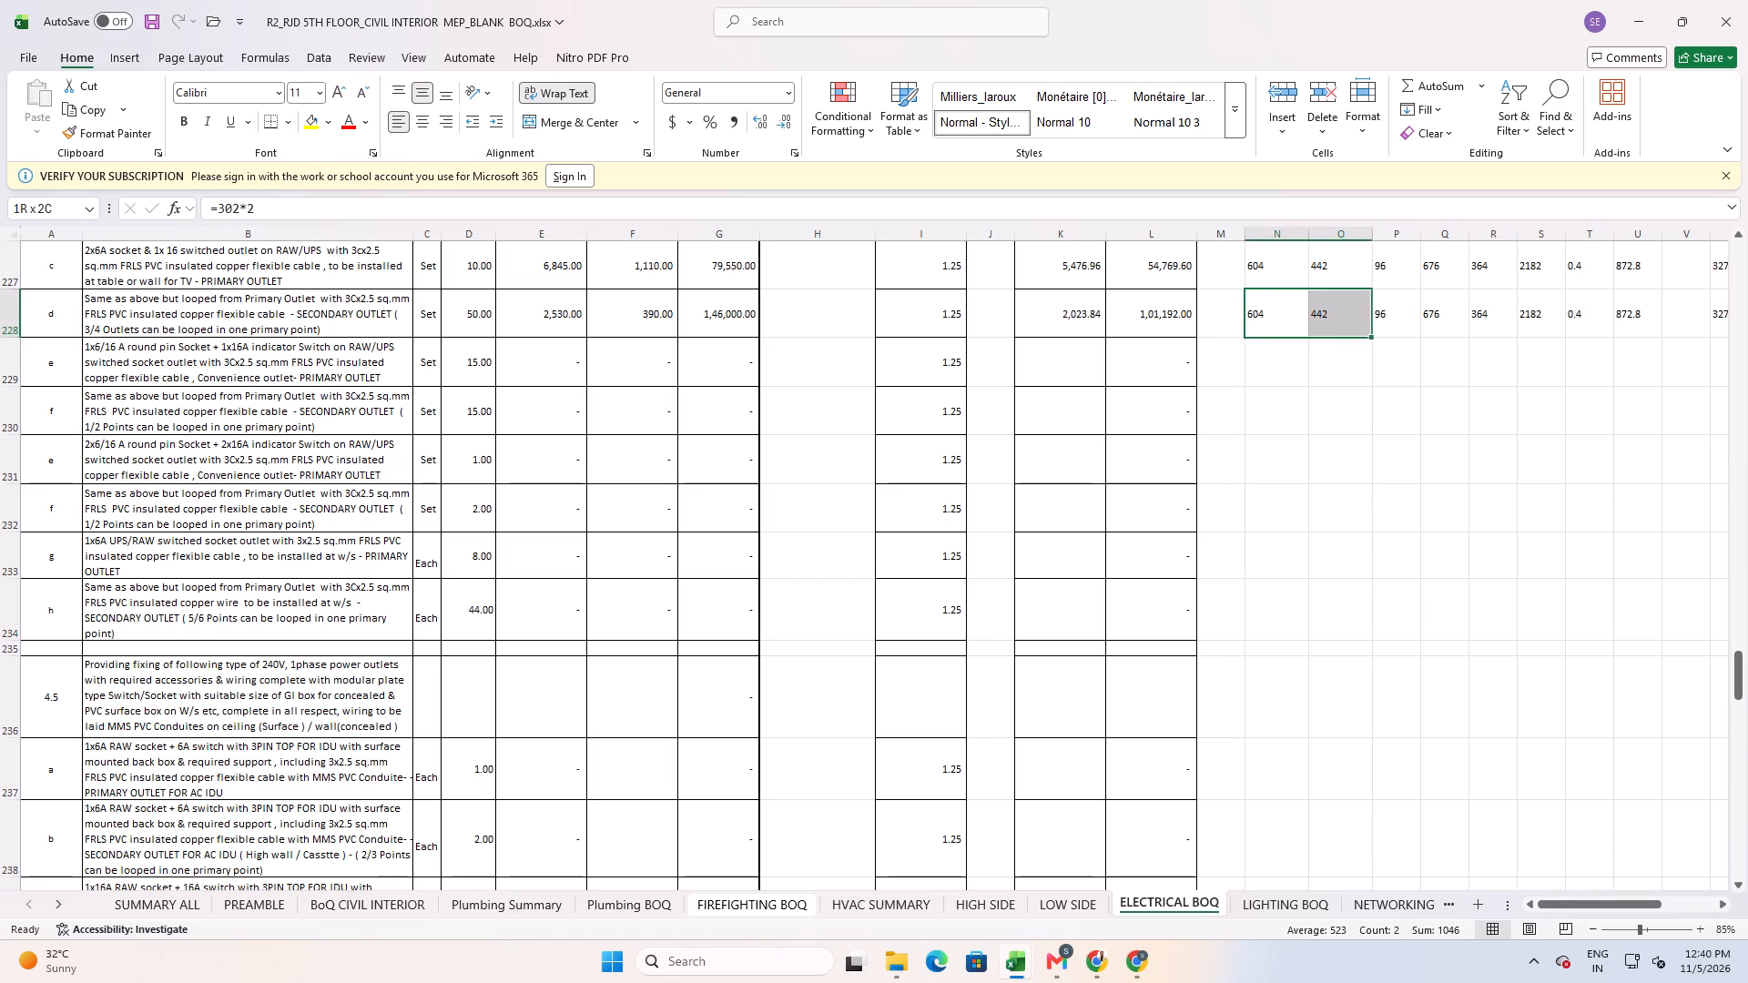
key("Down")
key("Up")
key("Right")
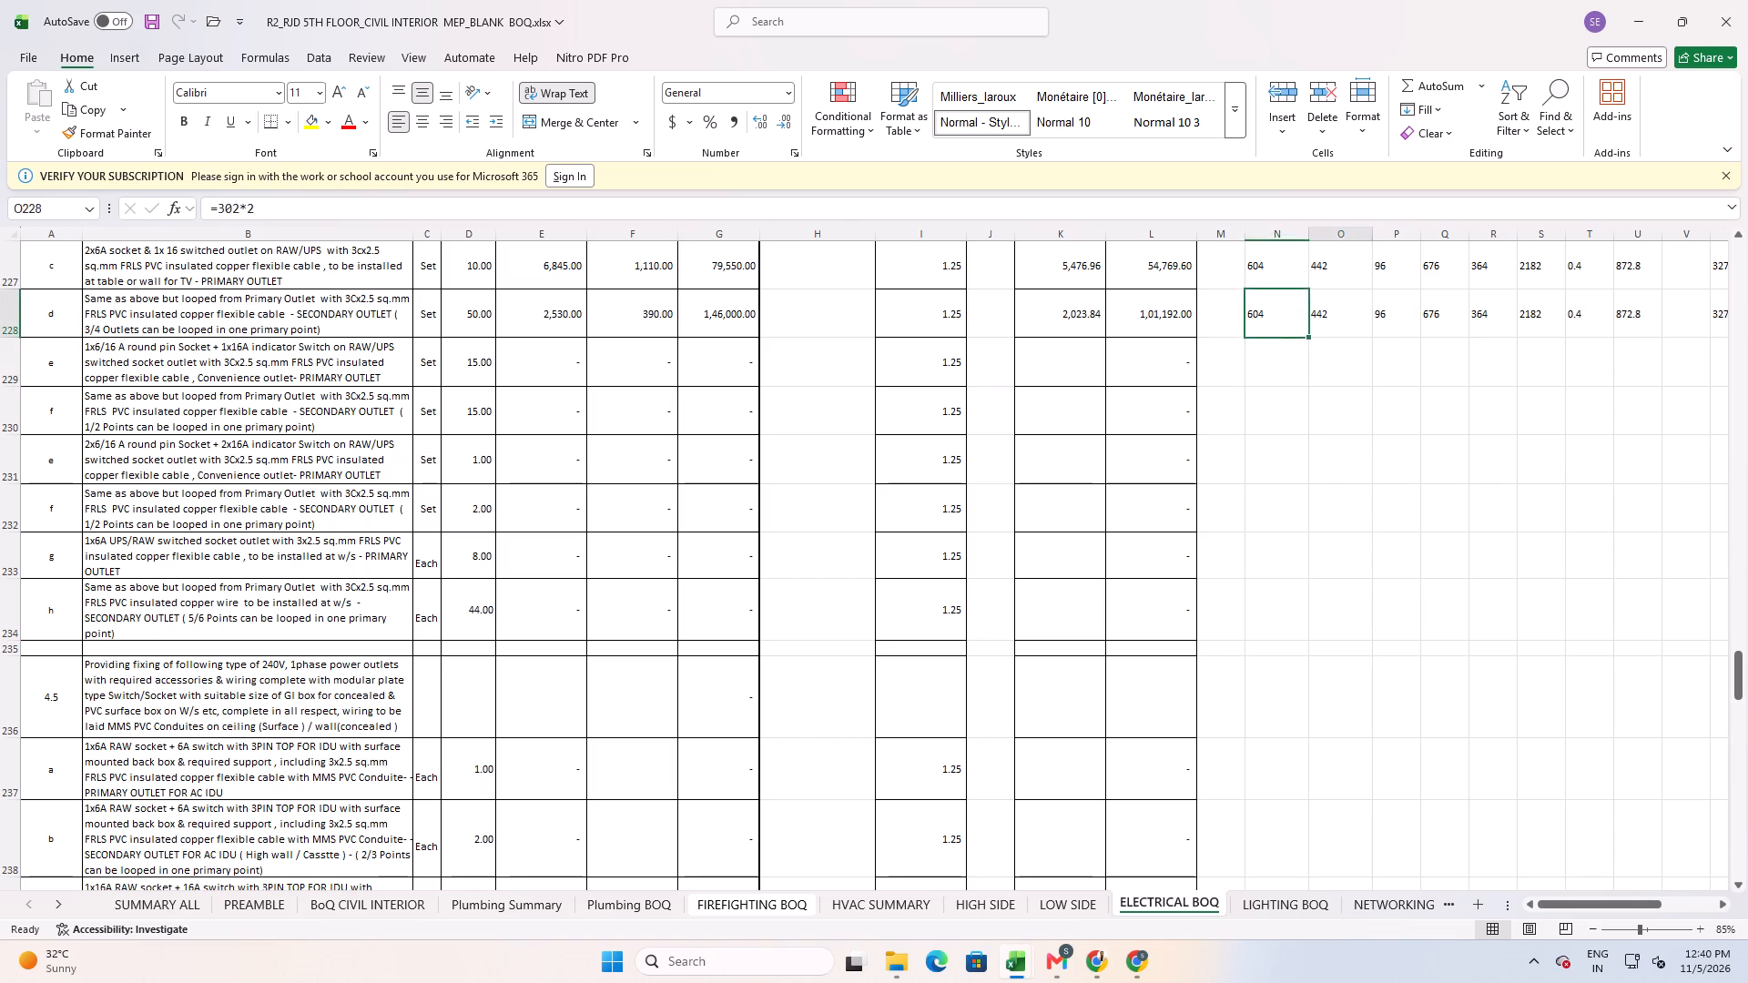
key("Down")
key("Left")
key("Up")
key("Right")
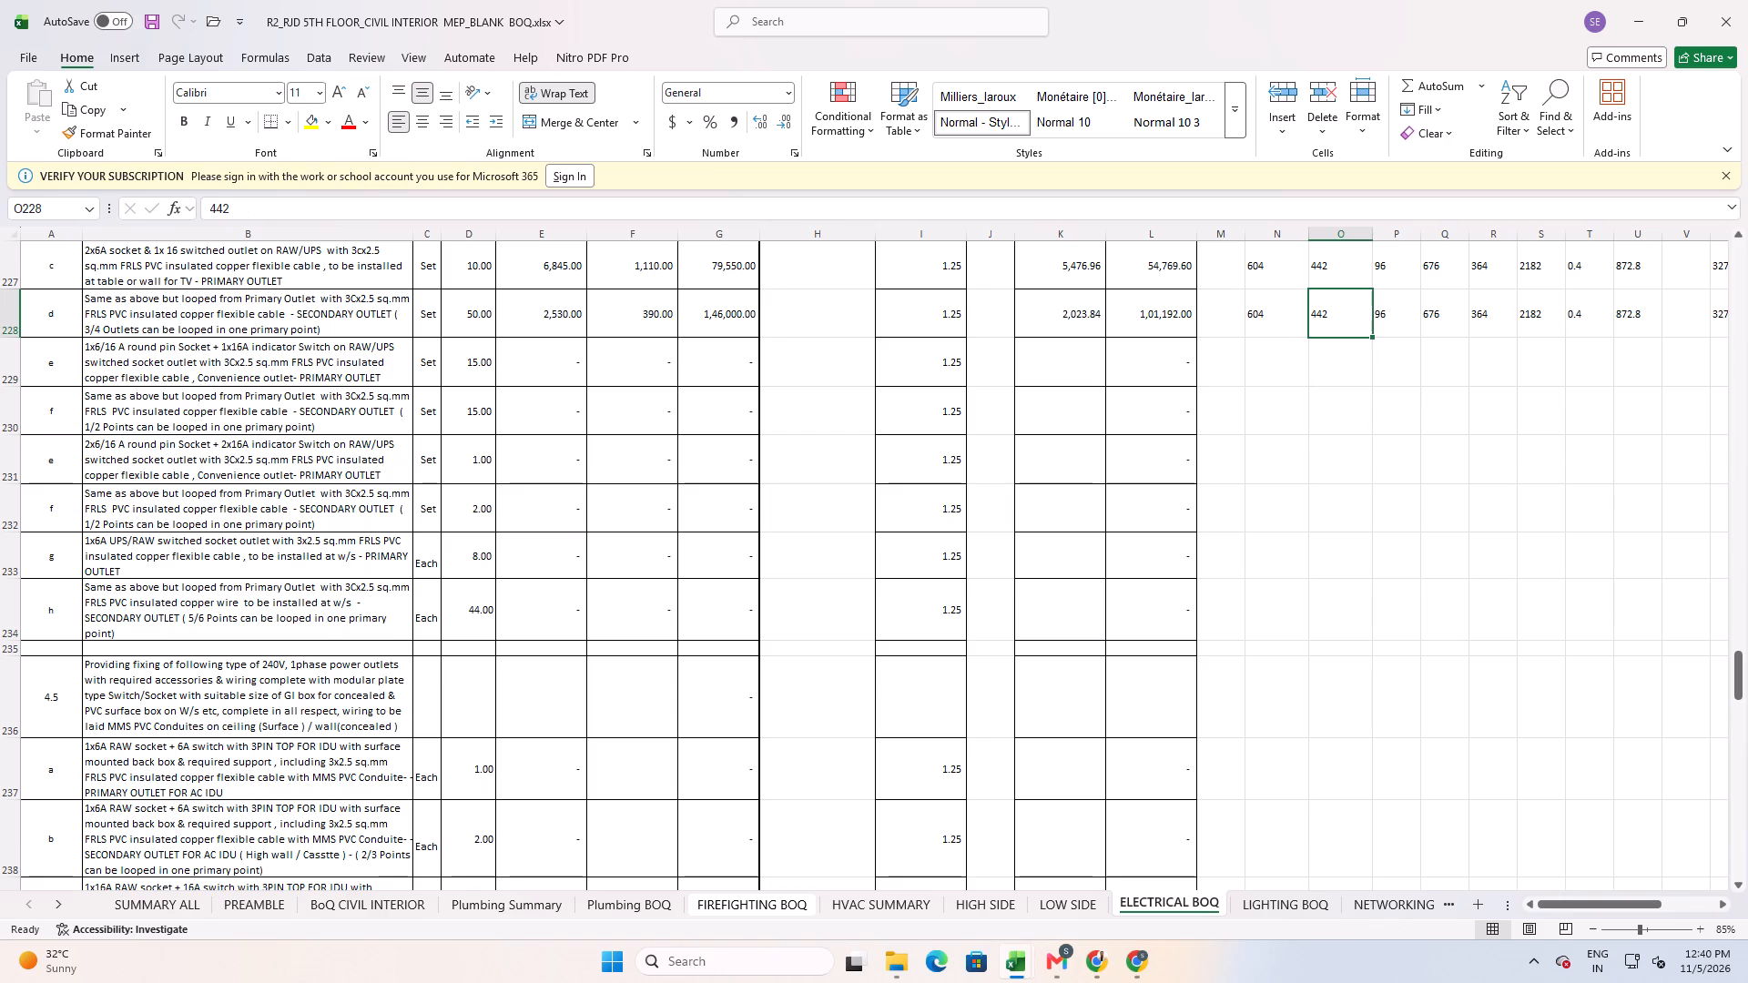
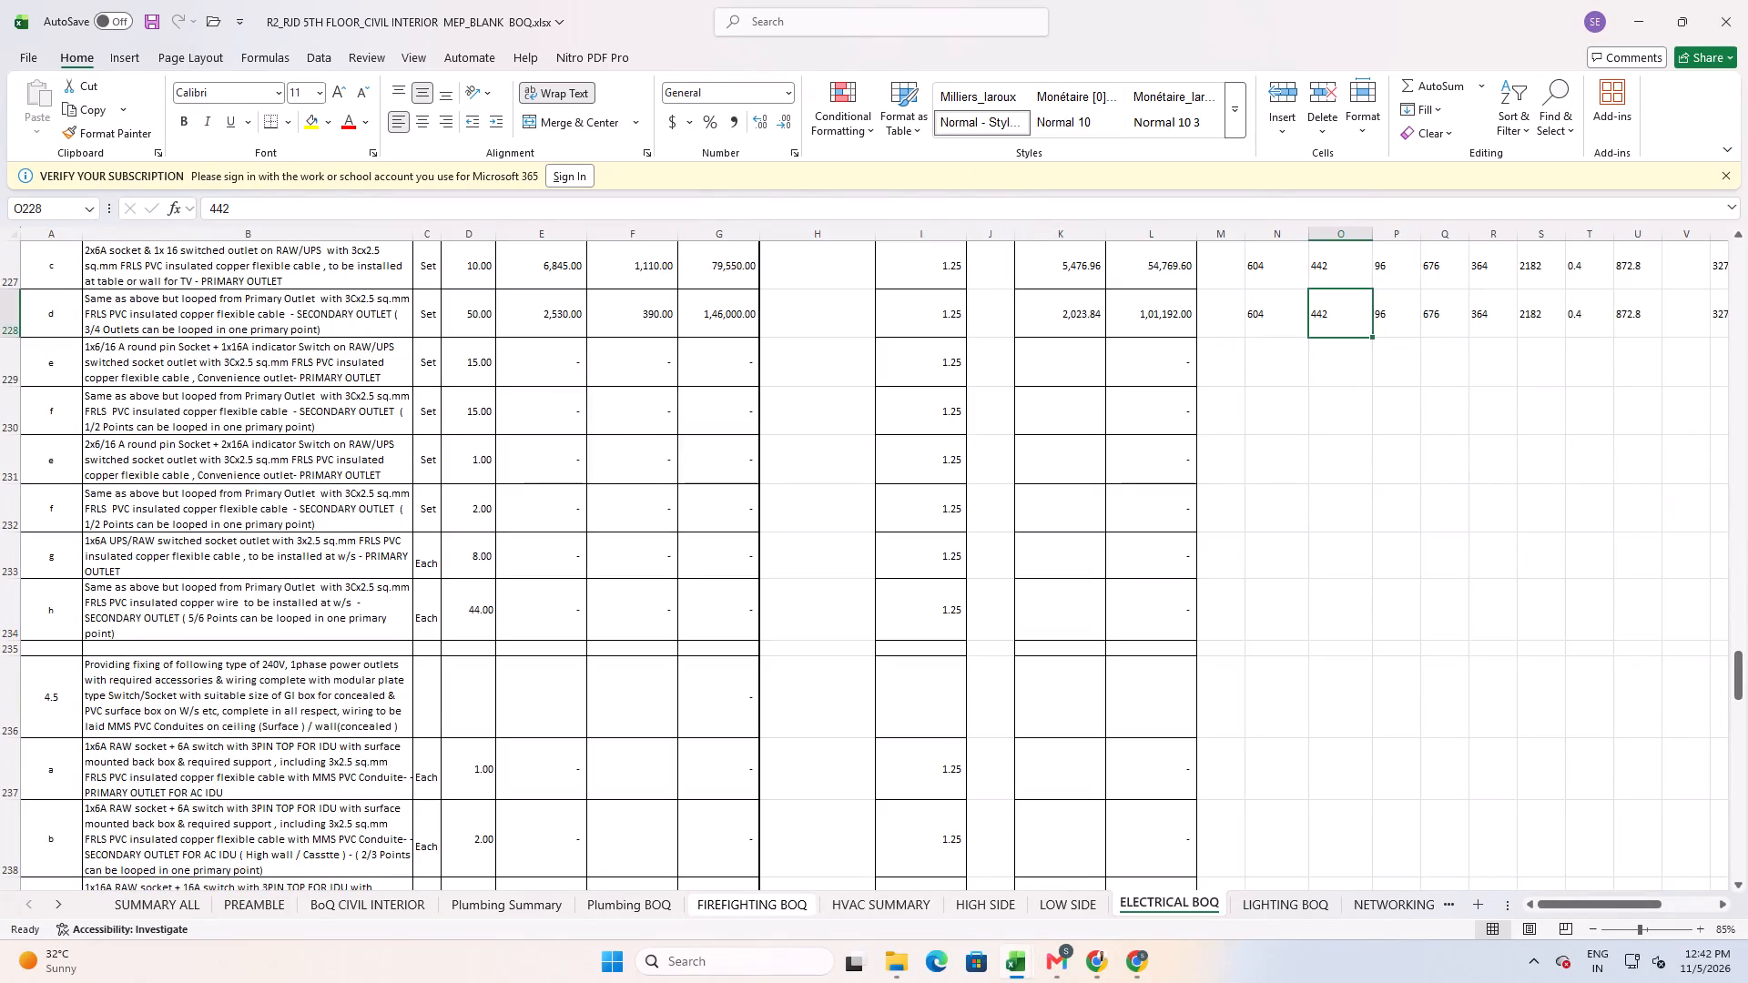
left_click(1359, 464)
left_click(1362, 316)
Select the empty first build-up cell, N229, for item 4.4 e, the 1x6/16 A round pin primary outlet.
left_click(1258, 363)
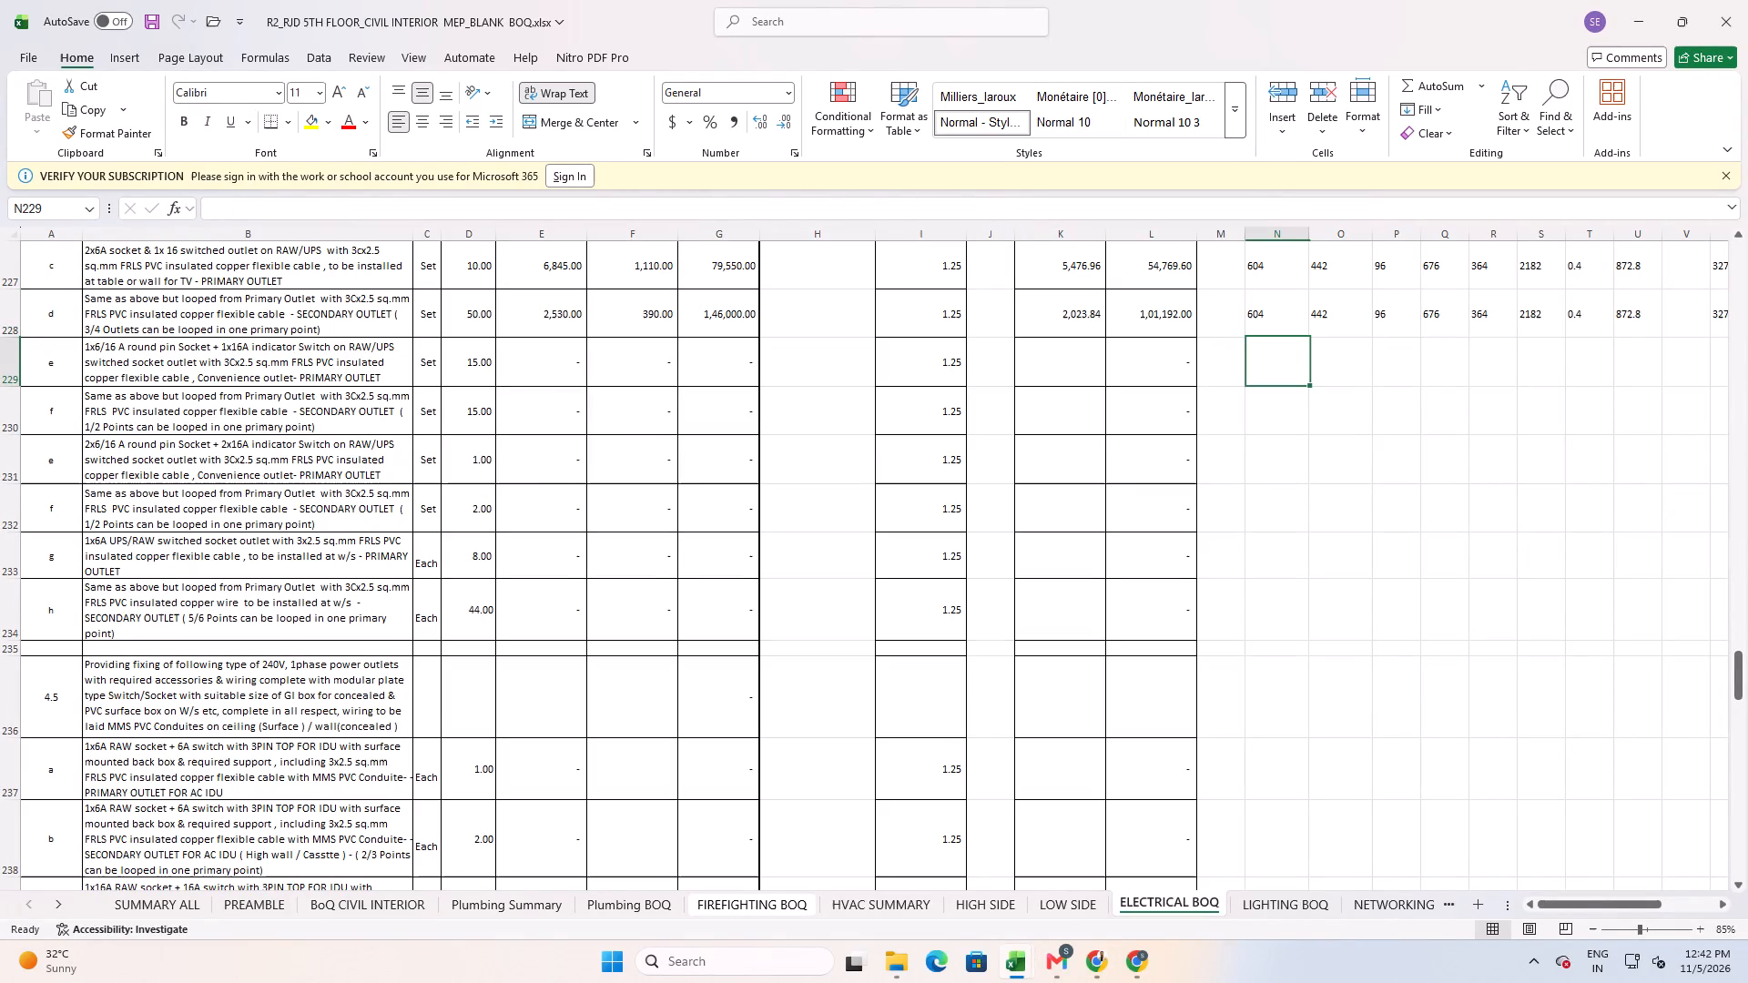
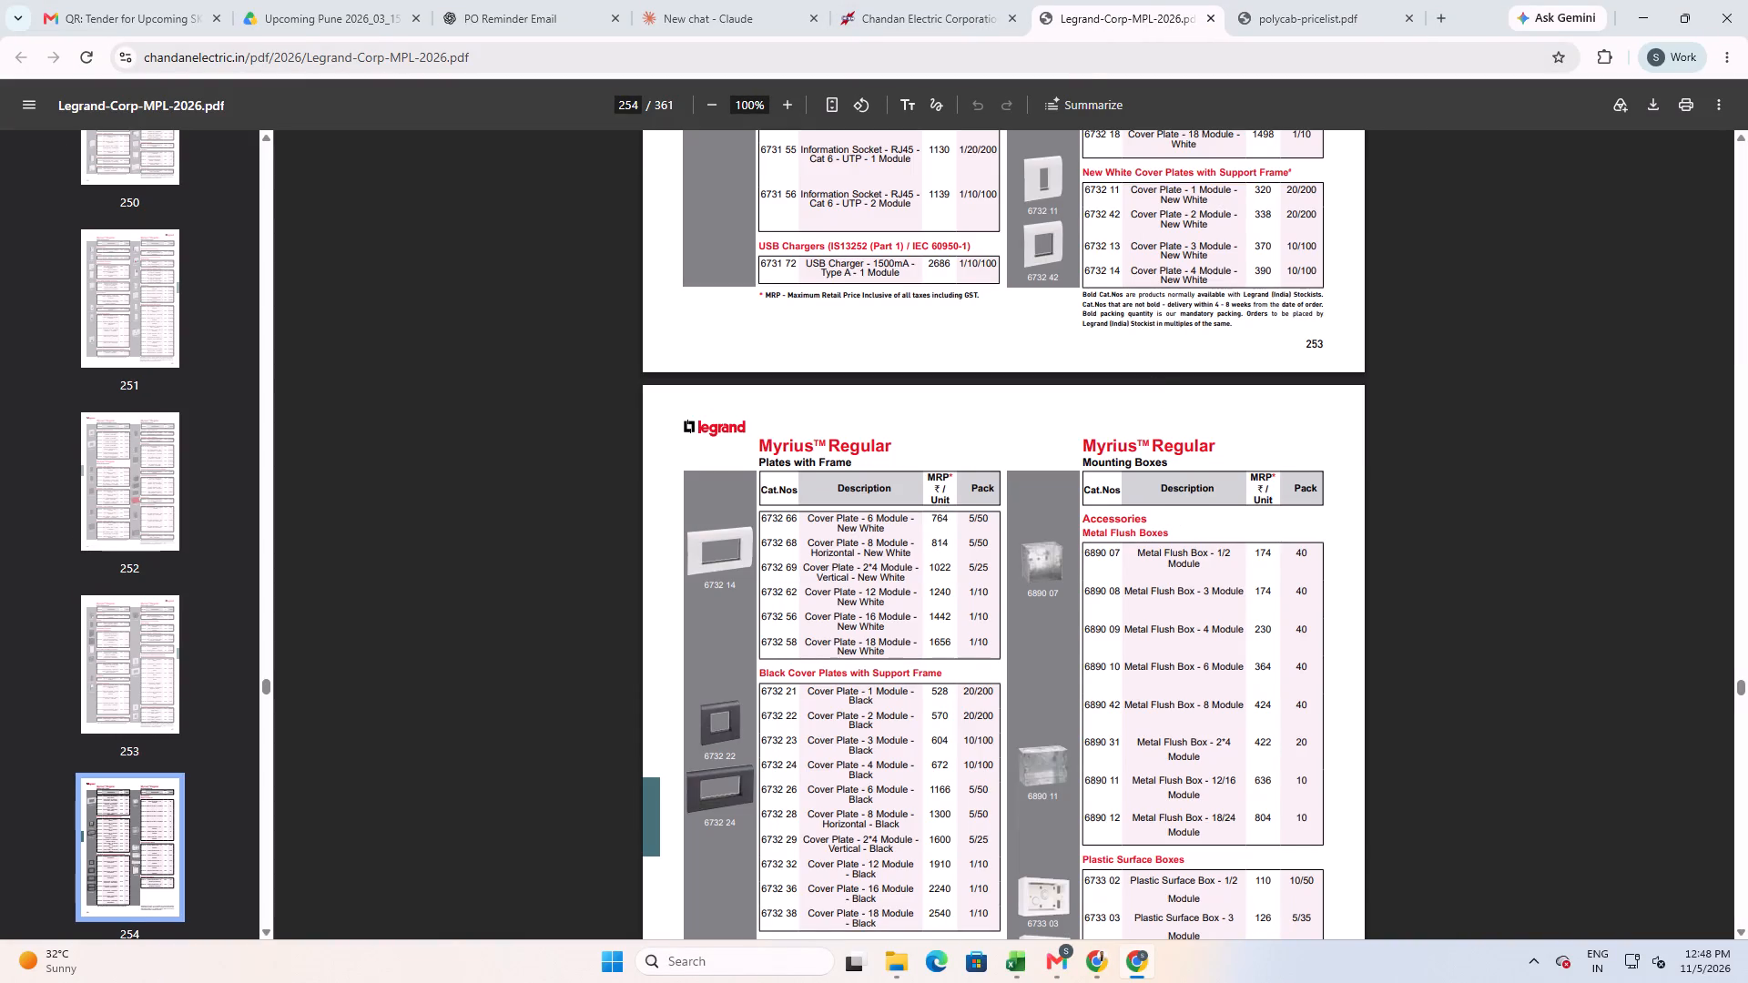
Look up the white 6/16A 2-module shuttered socket price in the Legrand price list and enter 684 in N229.
scroll(1166, 662, "up", 11)
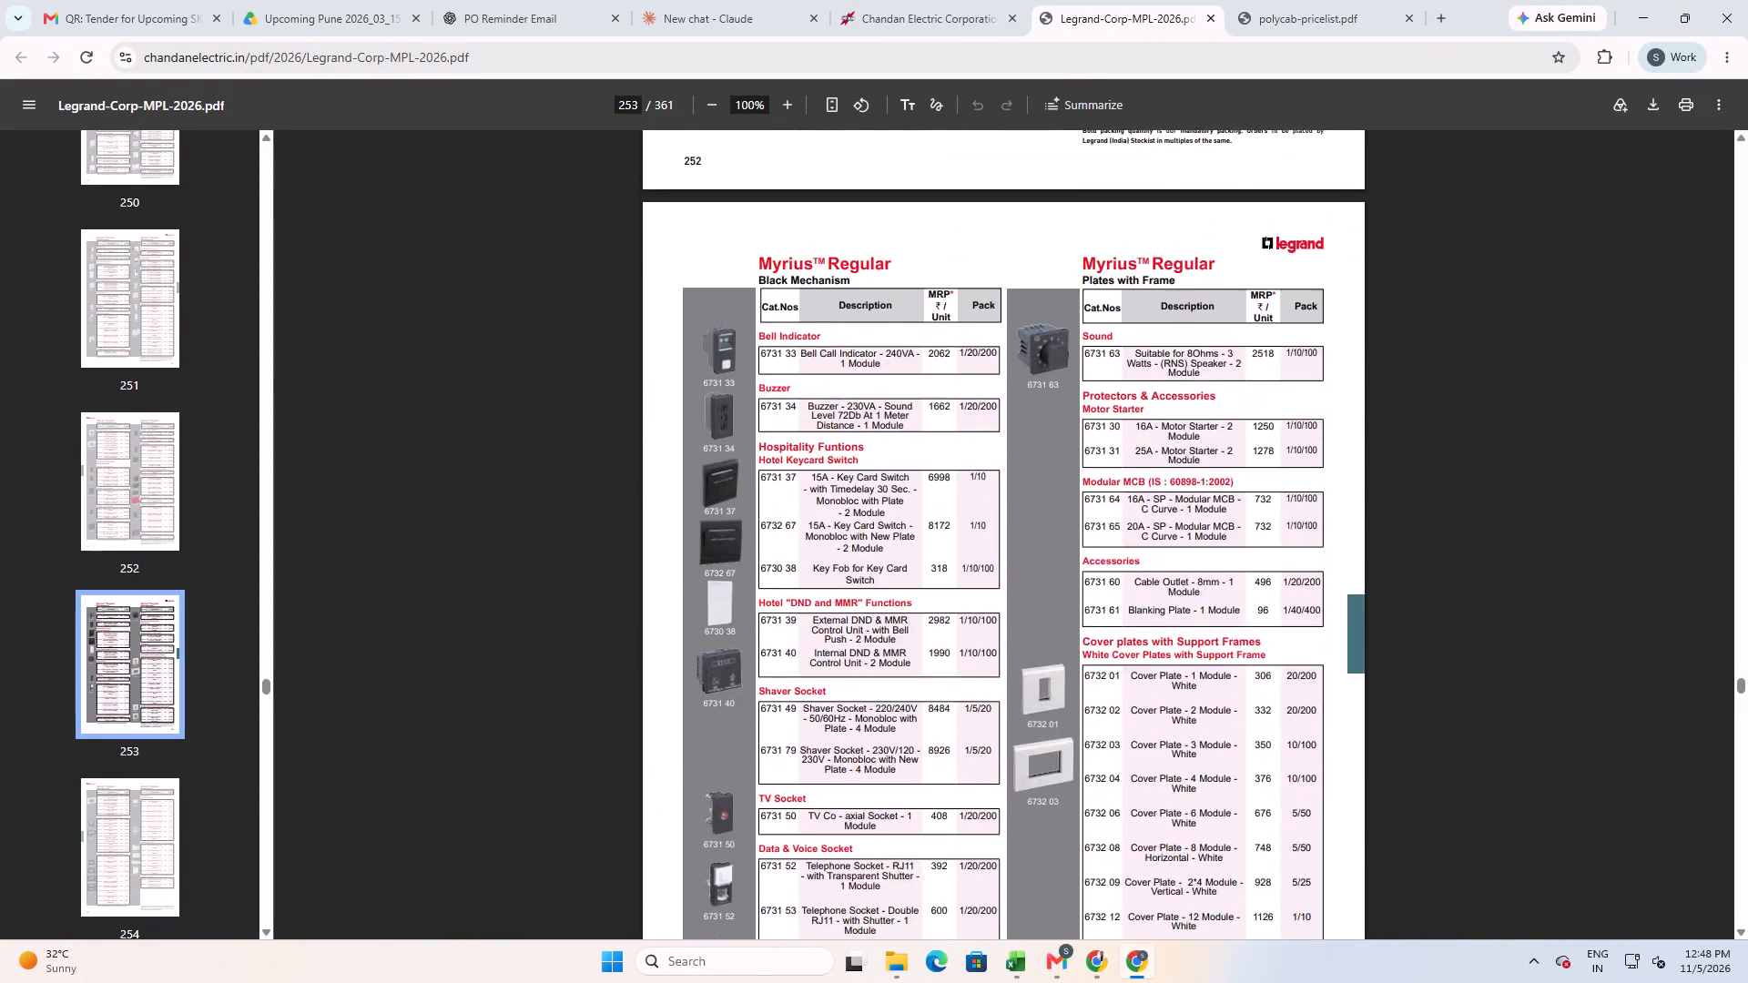
scroll(1120, 632, "up", 12)
scroll(1120, 635, "down", 1)
scroll(1121, 632, "up", 15)
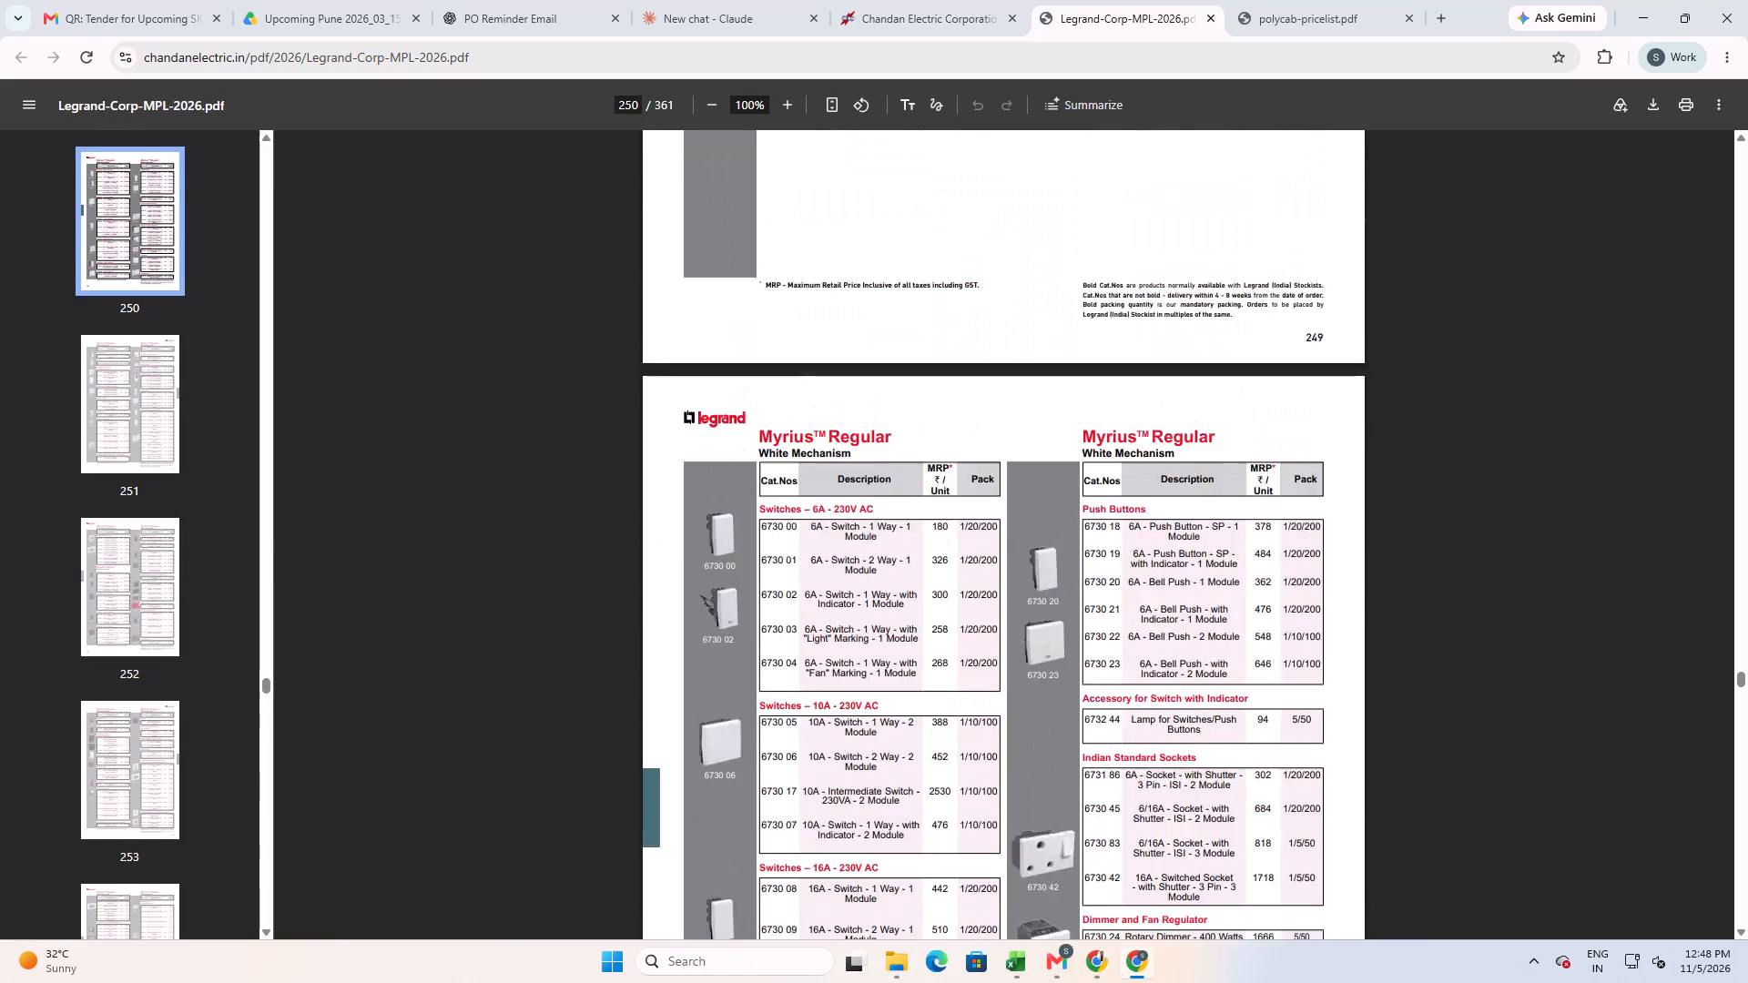
scroll(1122, 629, "up", 1)
scroll(1122, 631, "down", 7)
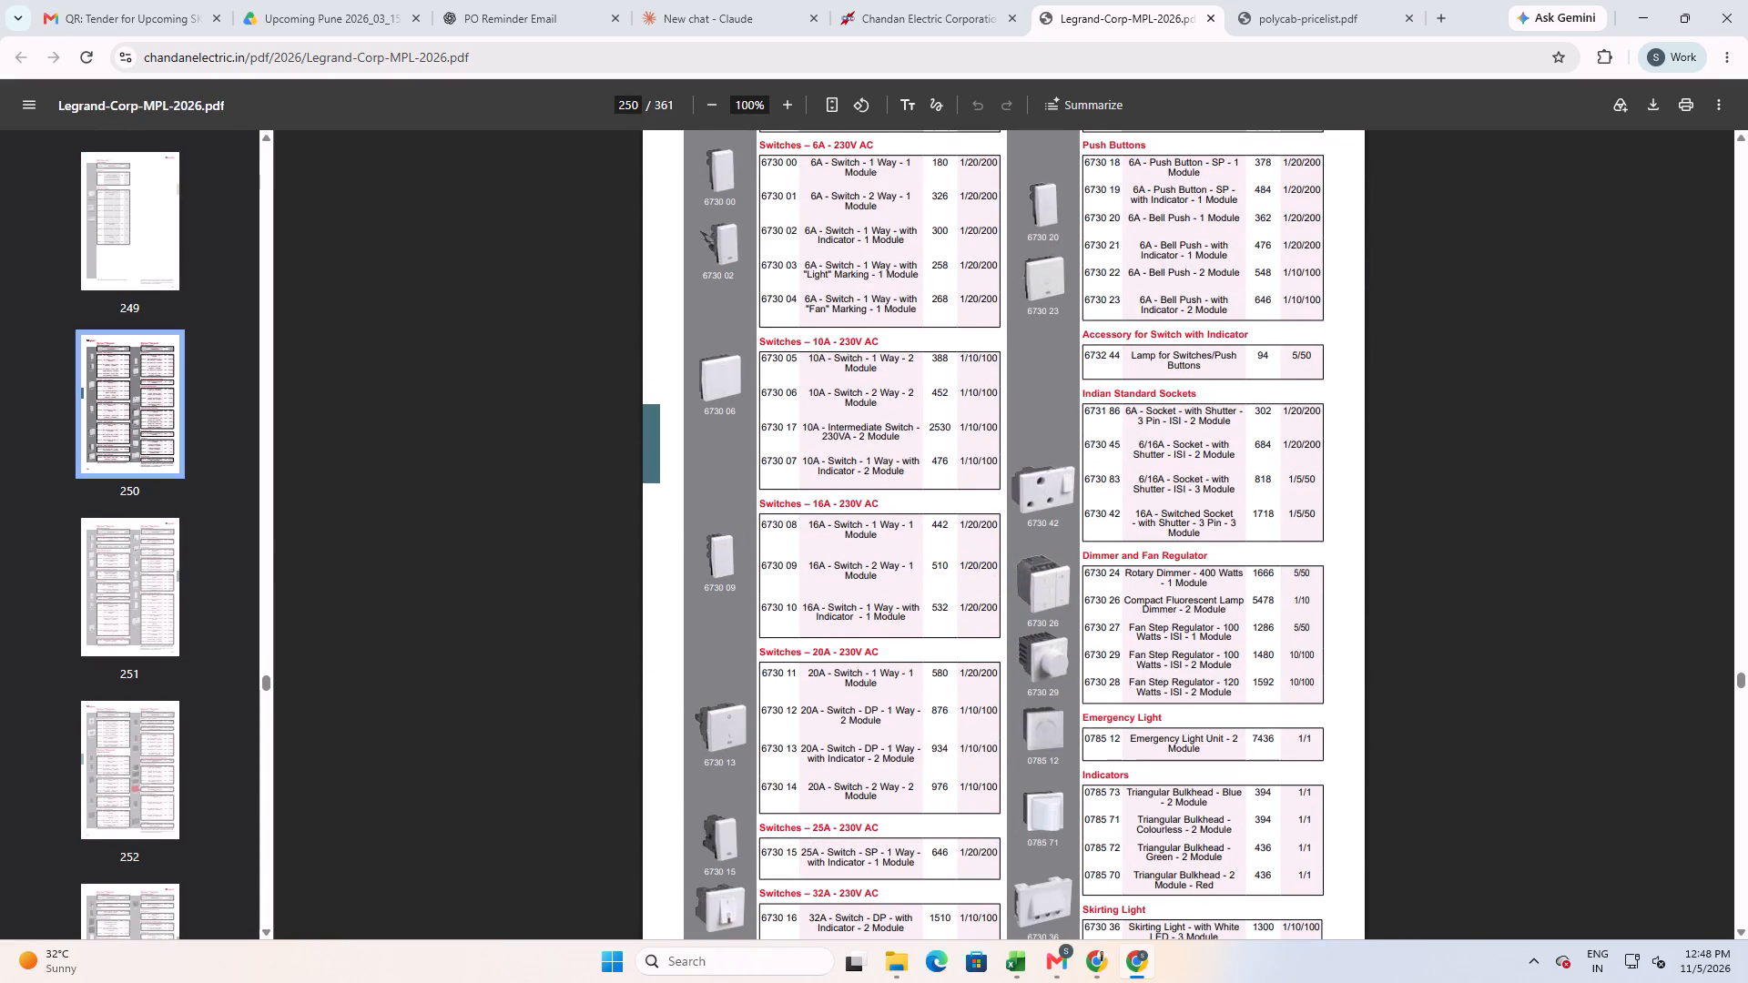
key("alt+Tab")
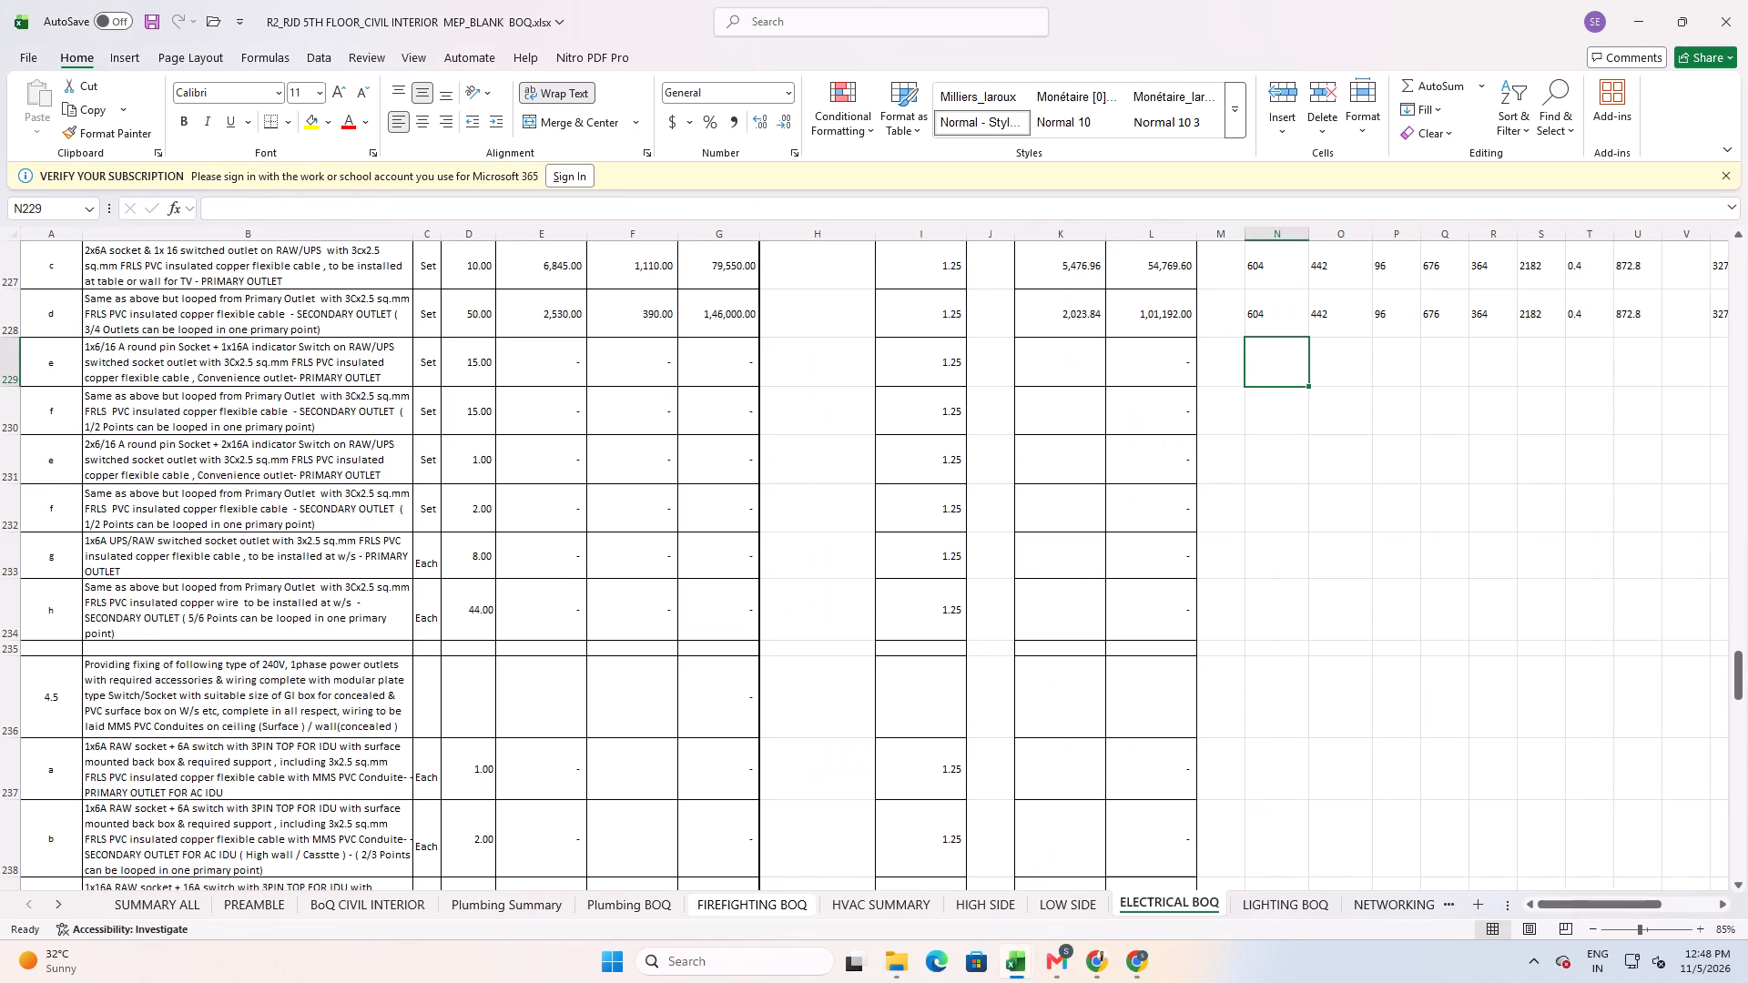
type("684")
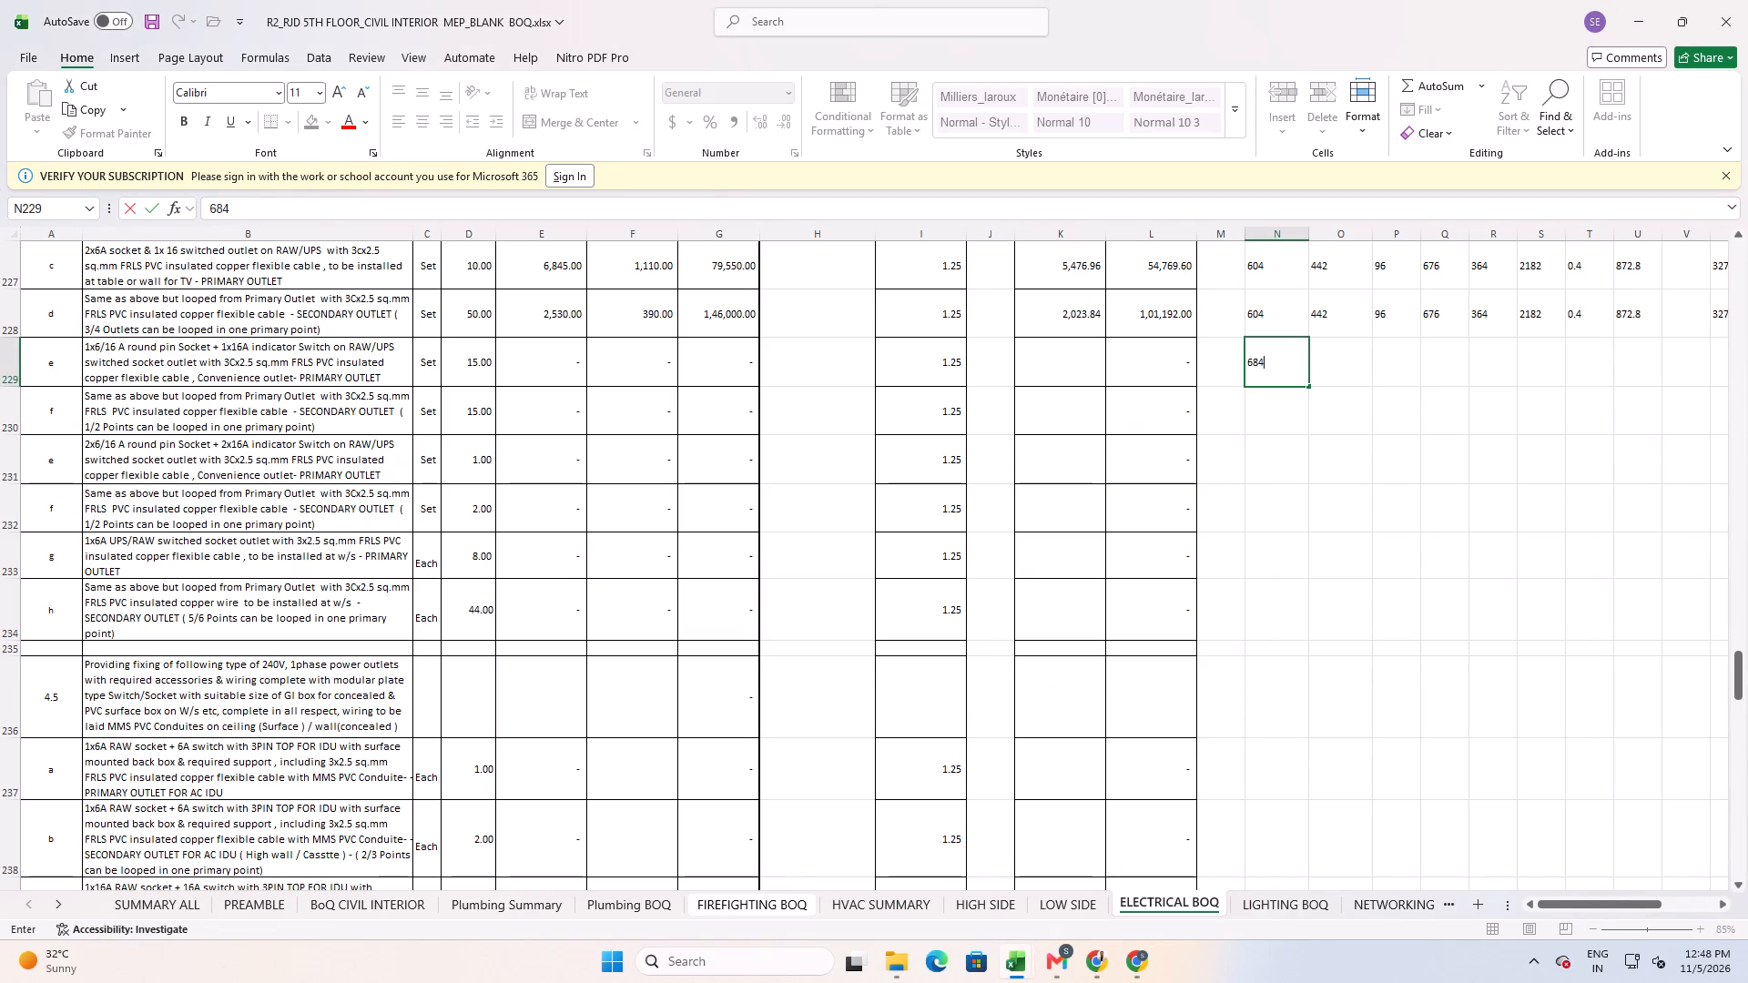
key("Right")
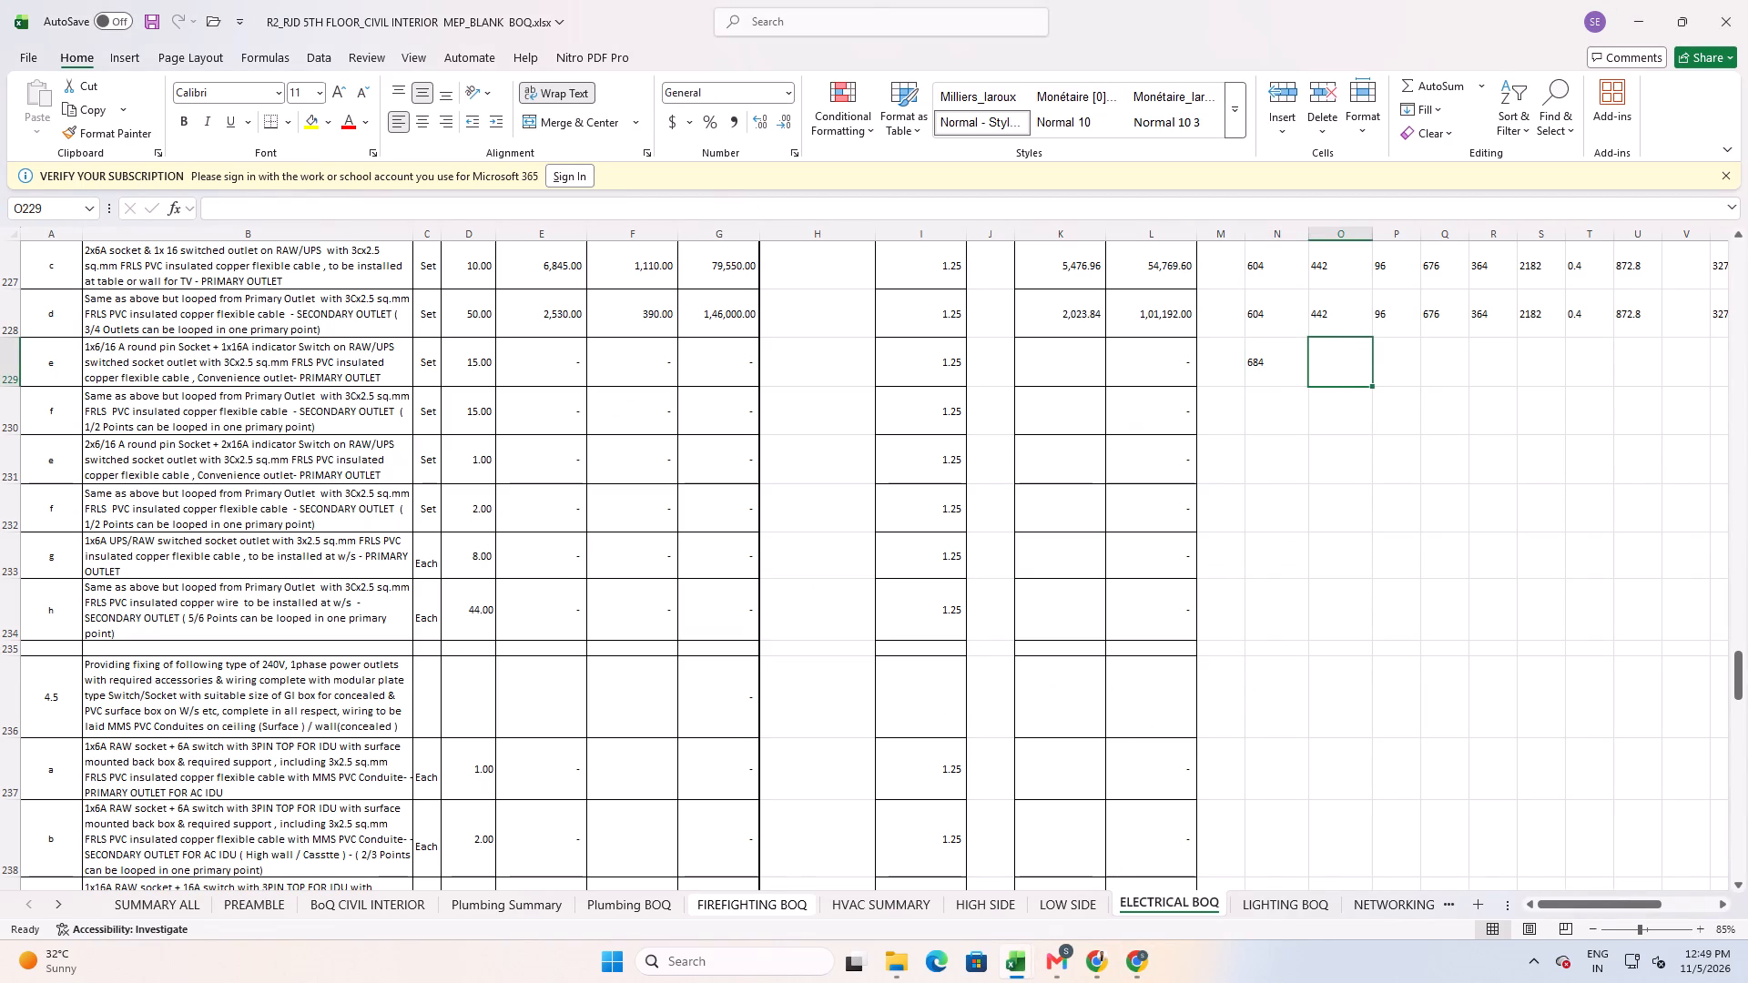
Enter the price of the 16A 1-way switch with indicator from the Legrand price list, 532, in O229.
key("alt+Tab")
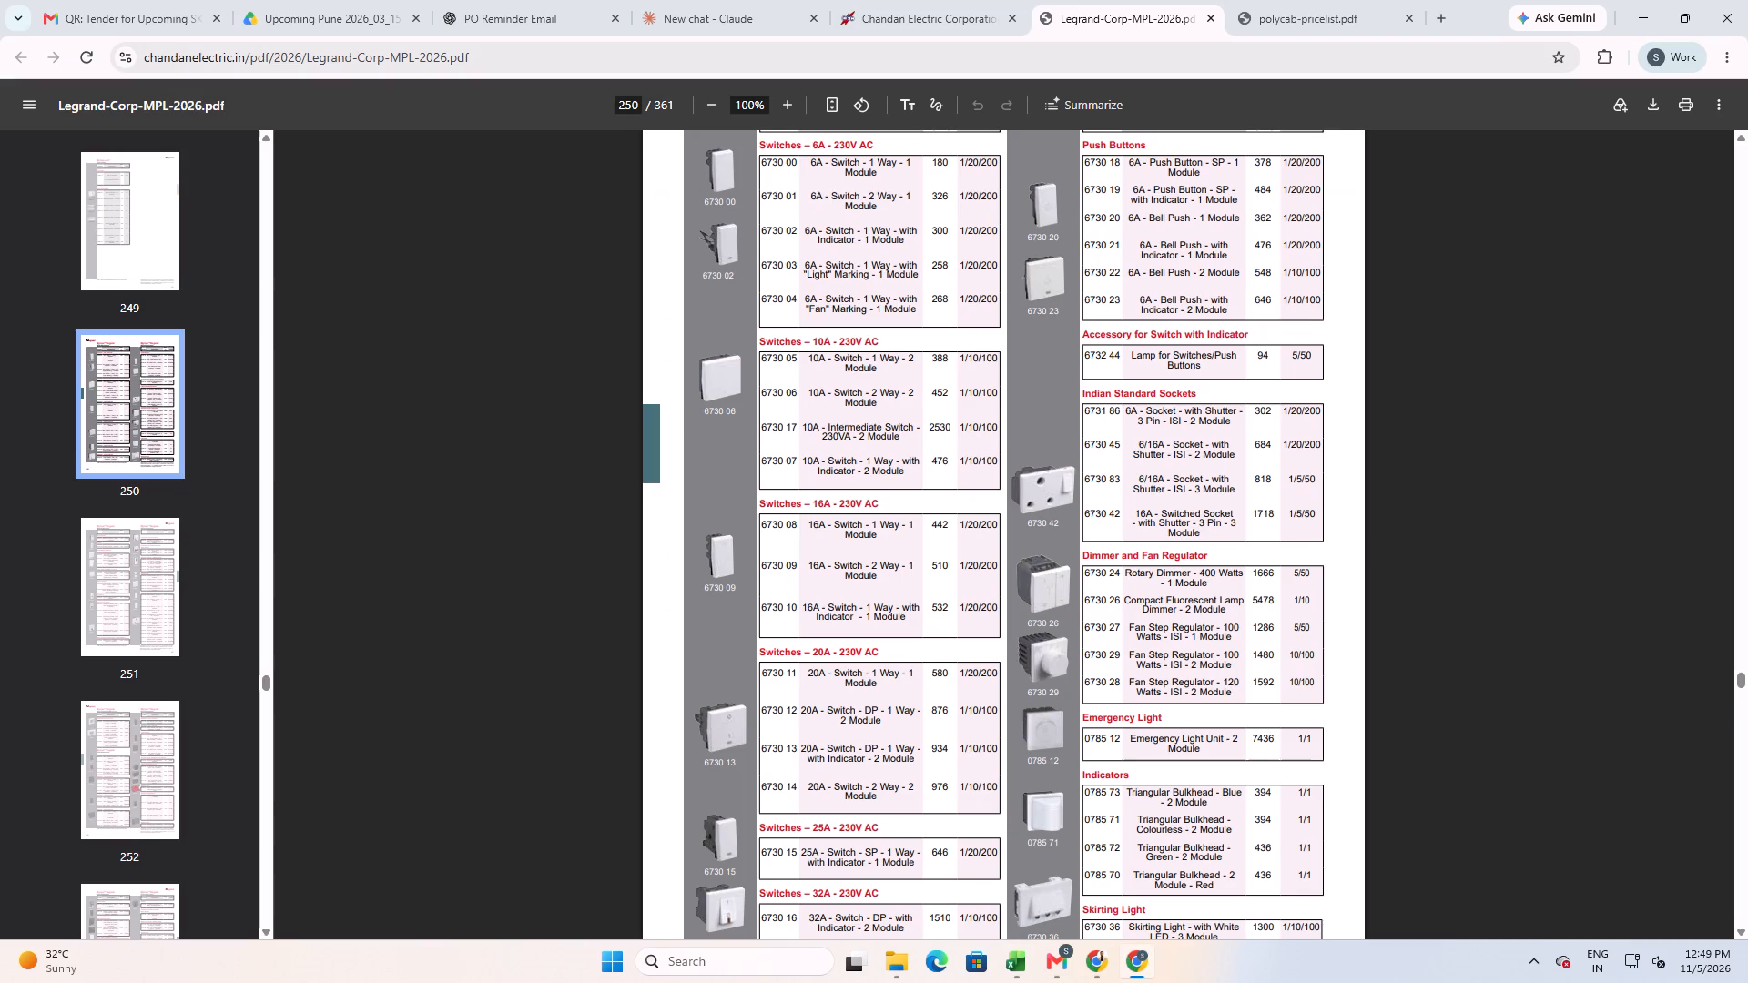
key("alt+Tab")
key("alt+Tab")
key("alt+Tab")
type("532")
key("Tab")
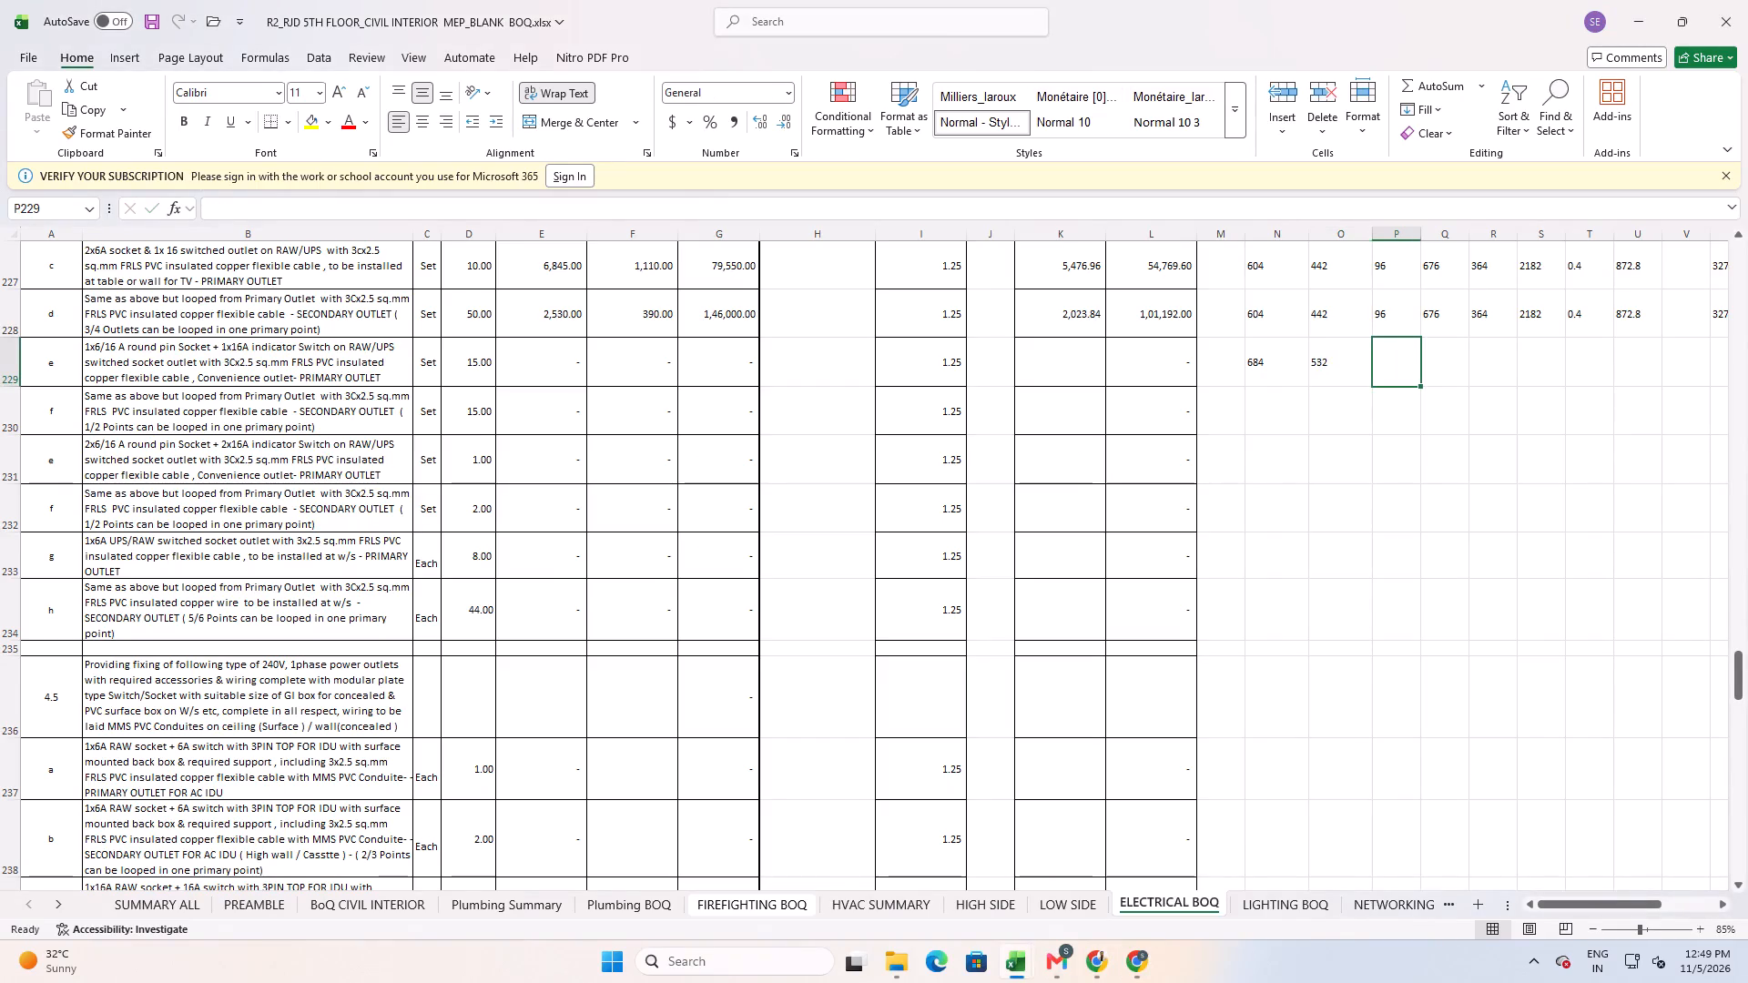
Look up the white 3-module cover plate price in the Legrand price list and enter 350 in Q229.
key("Right")
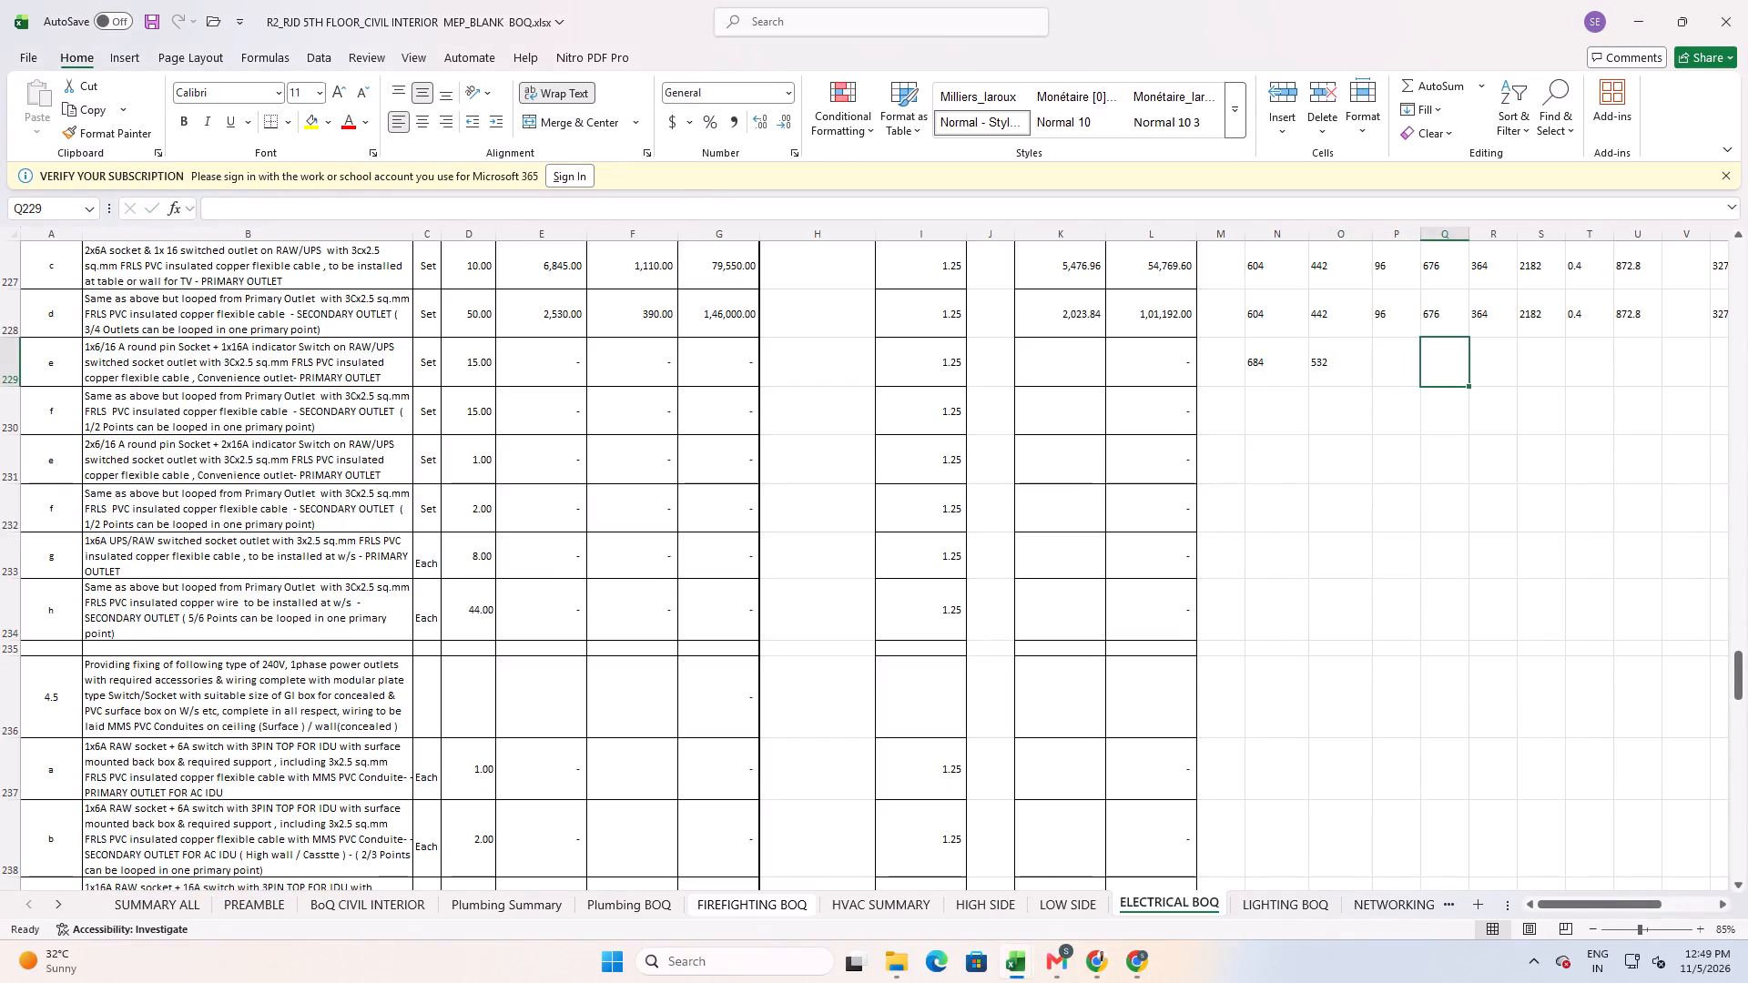
key("alt+Tab")
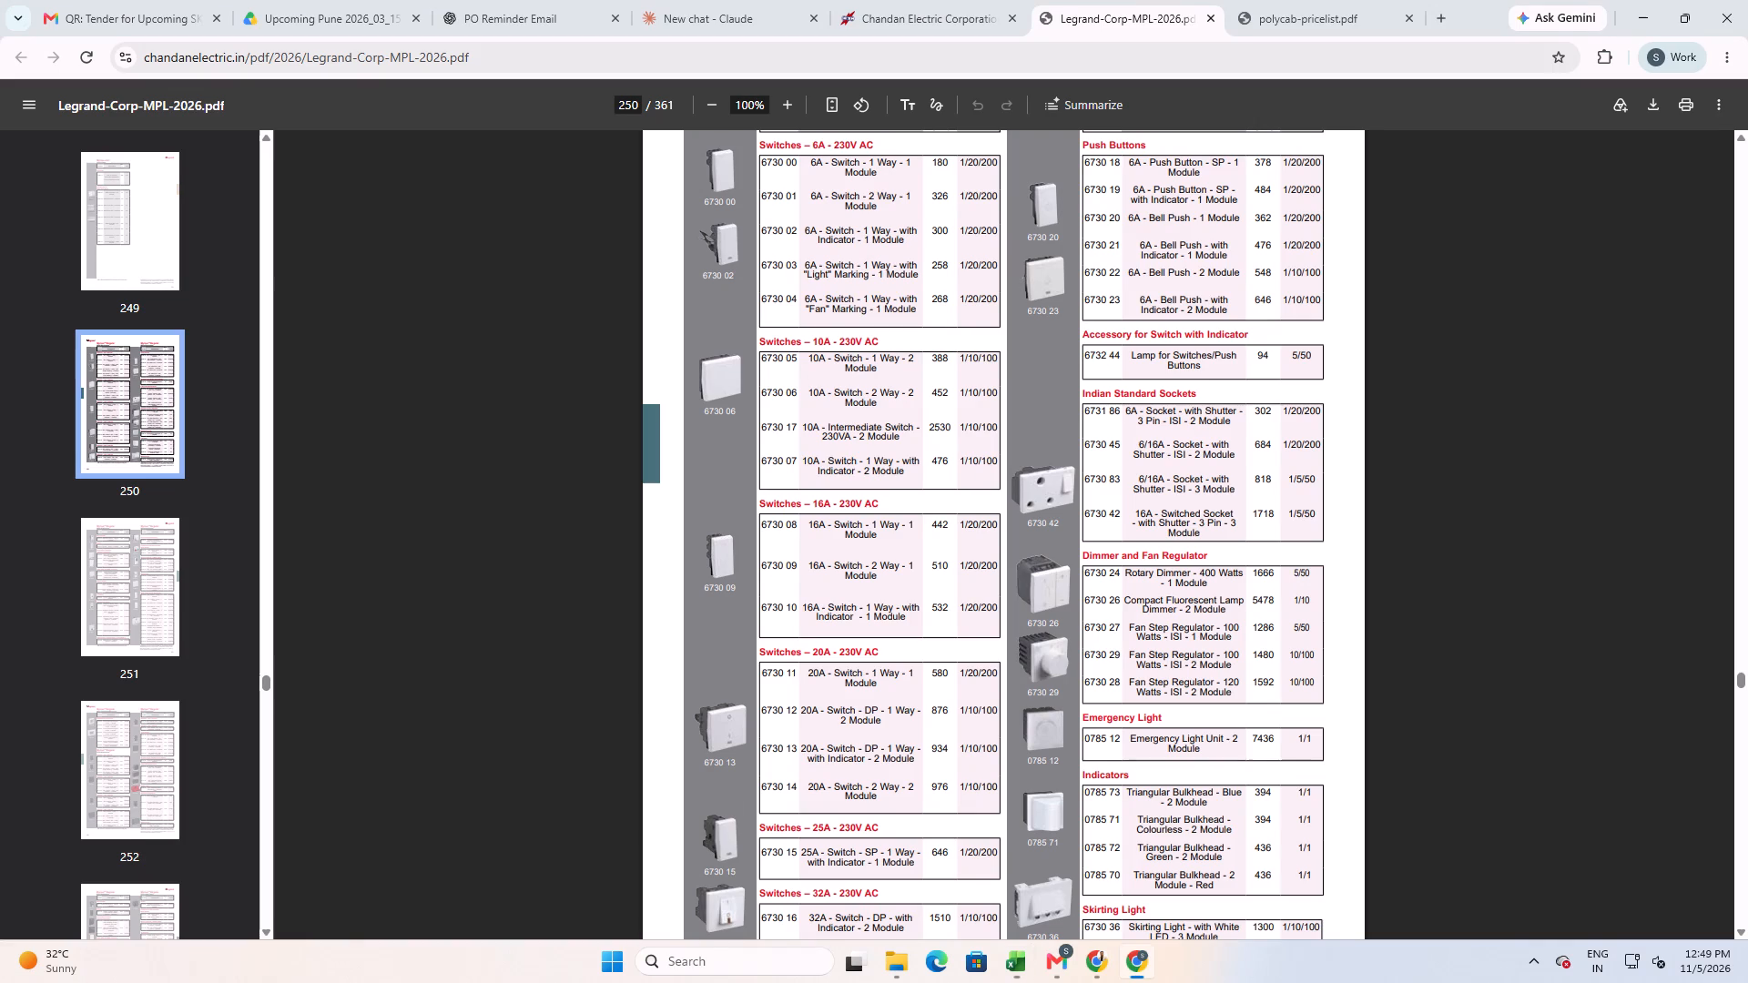
scroll(1057, 506, "down", 10)
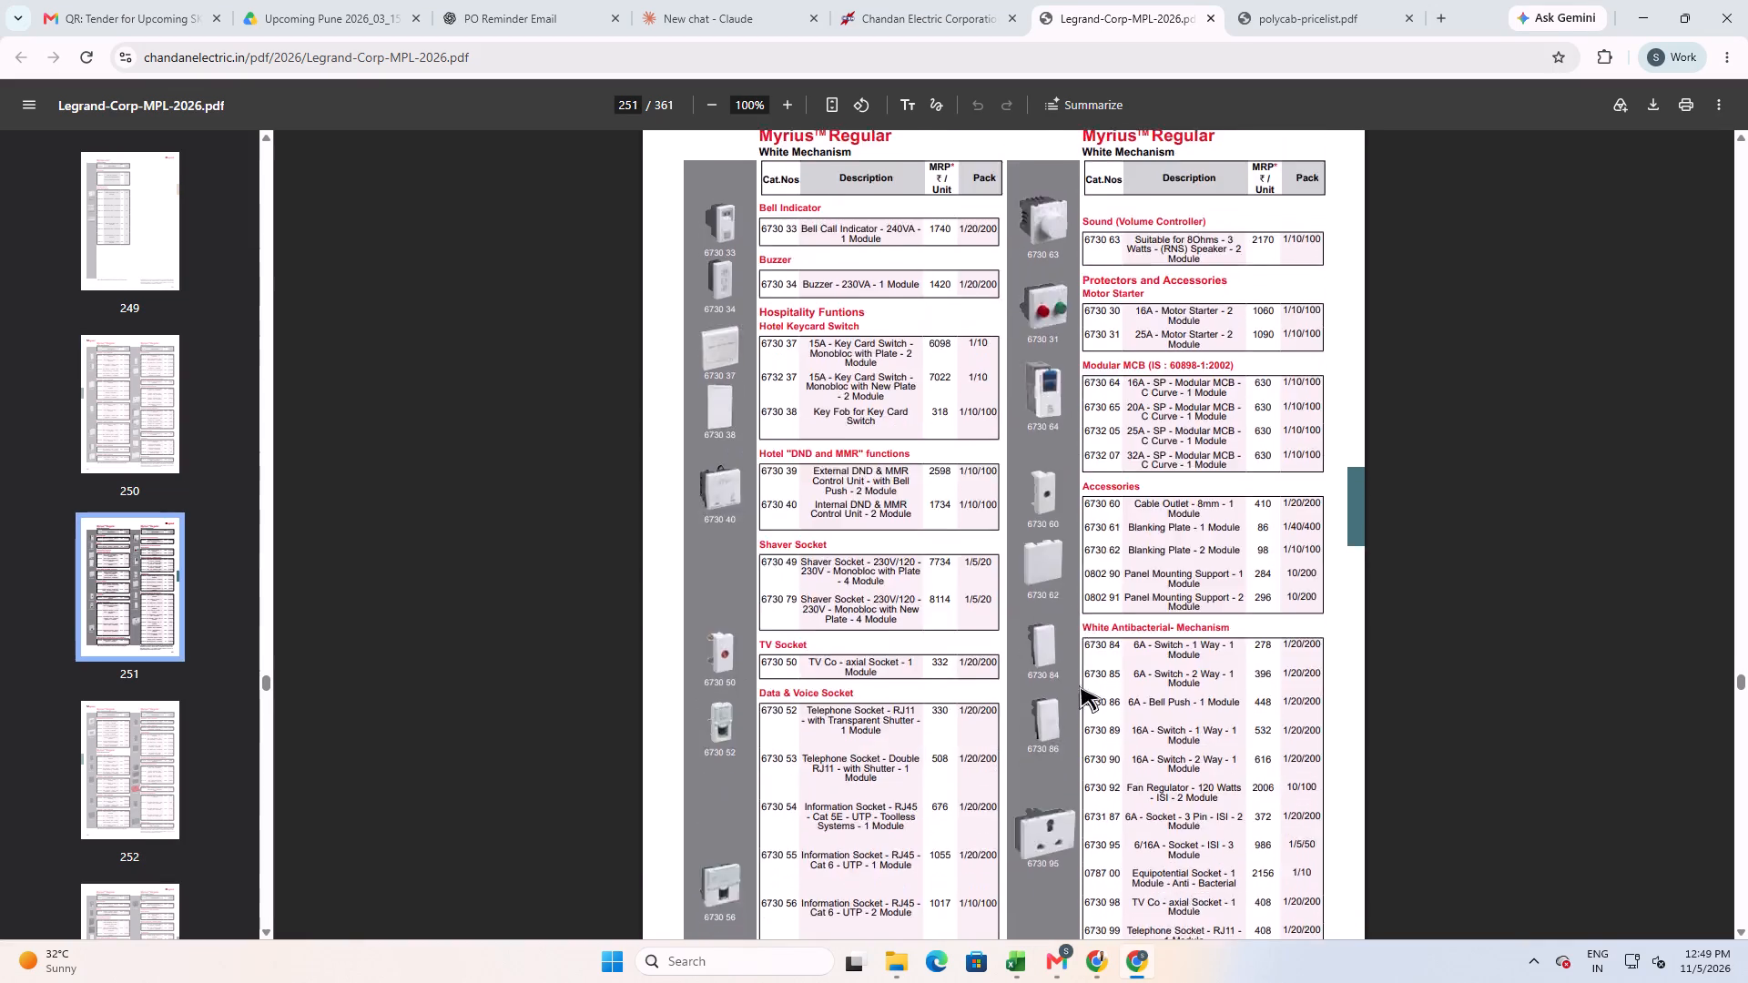
scroll(1079, 685, "down", 16)
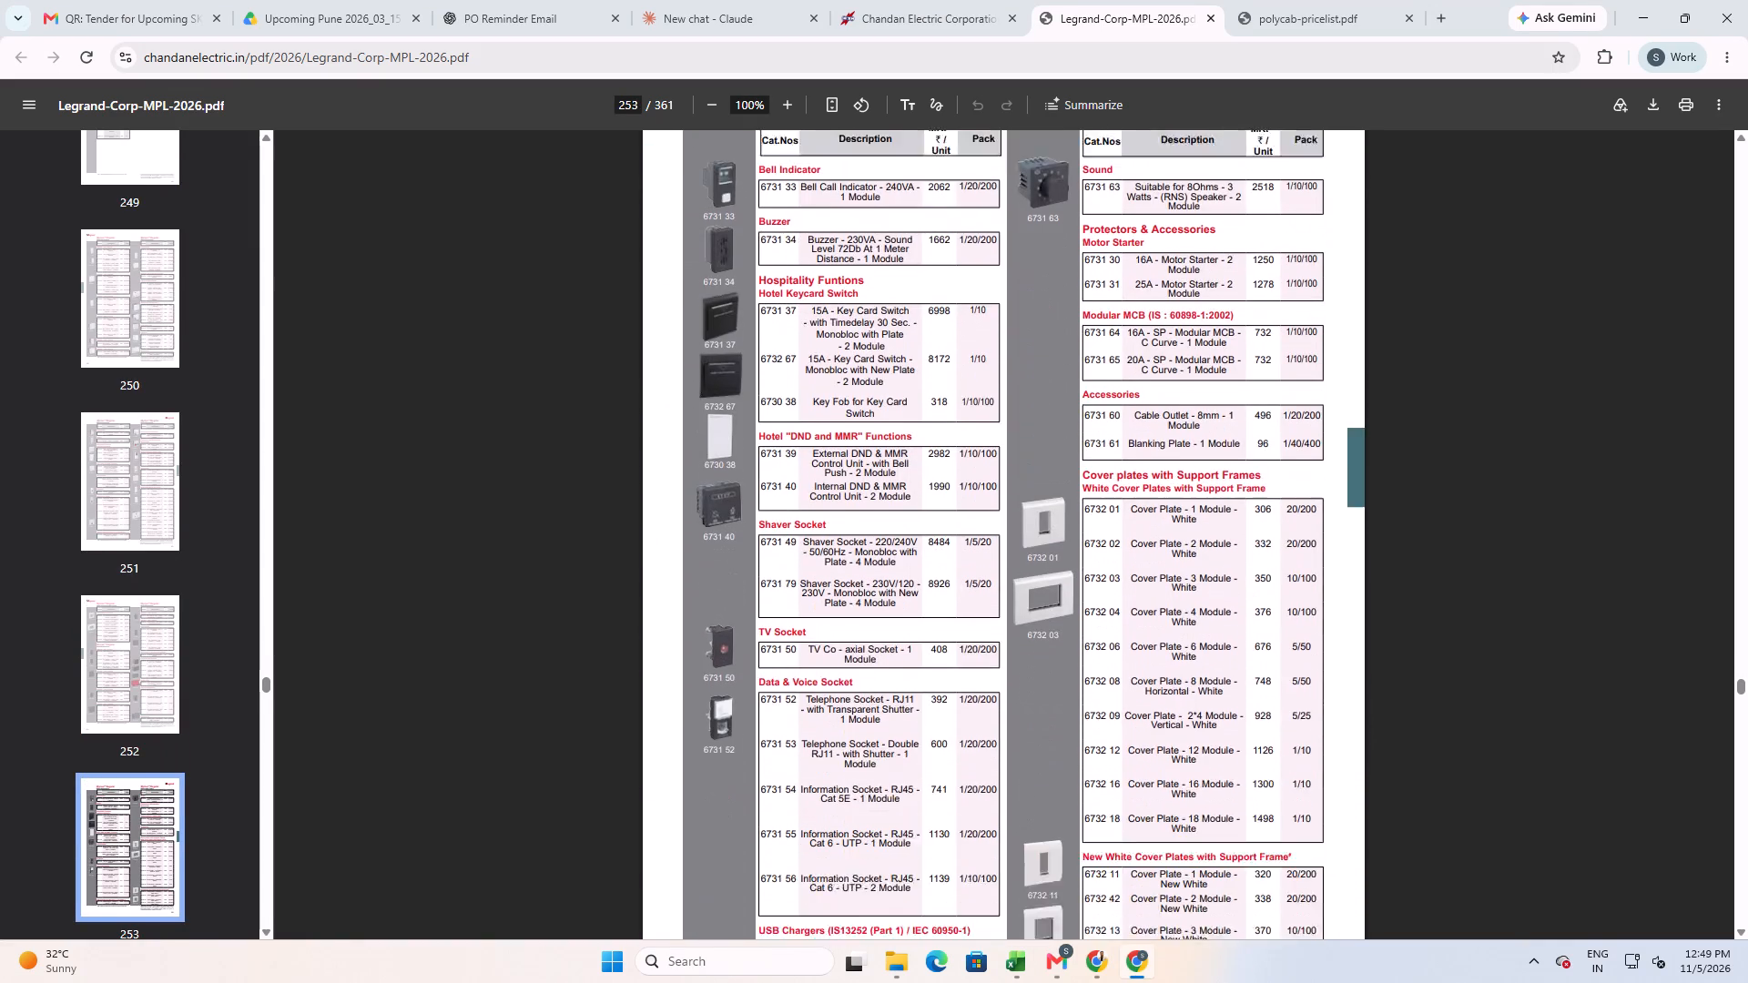
key("alt+Tab")
type("350")
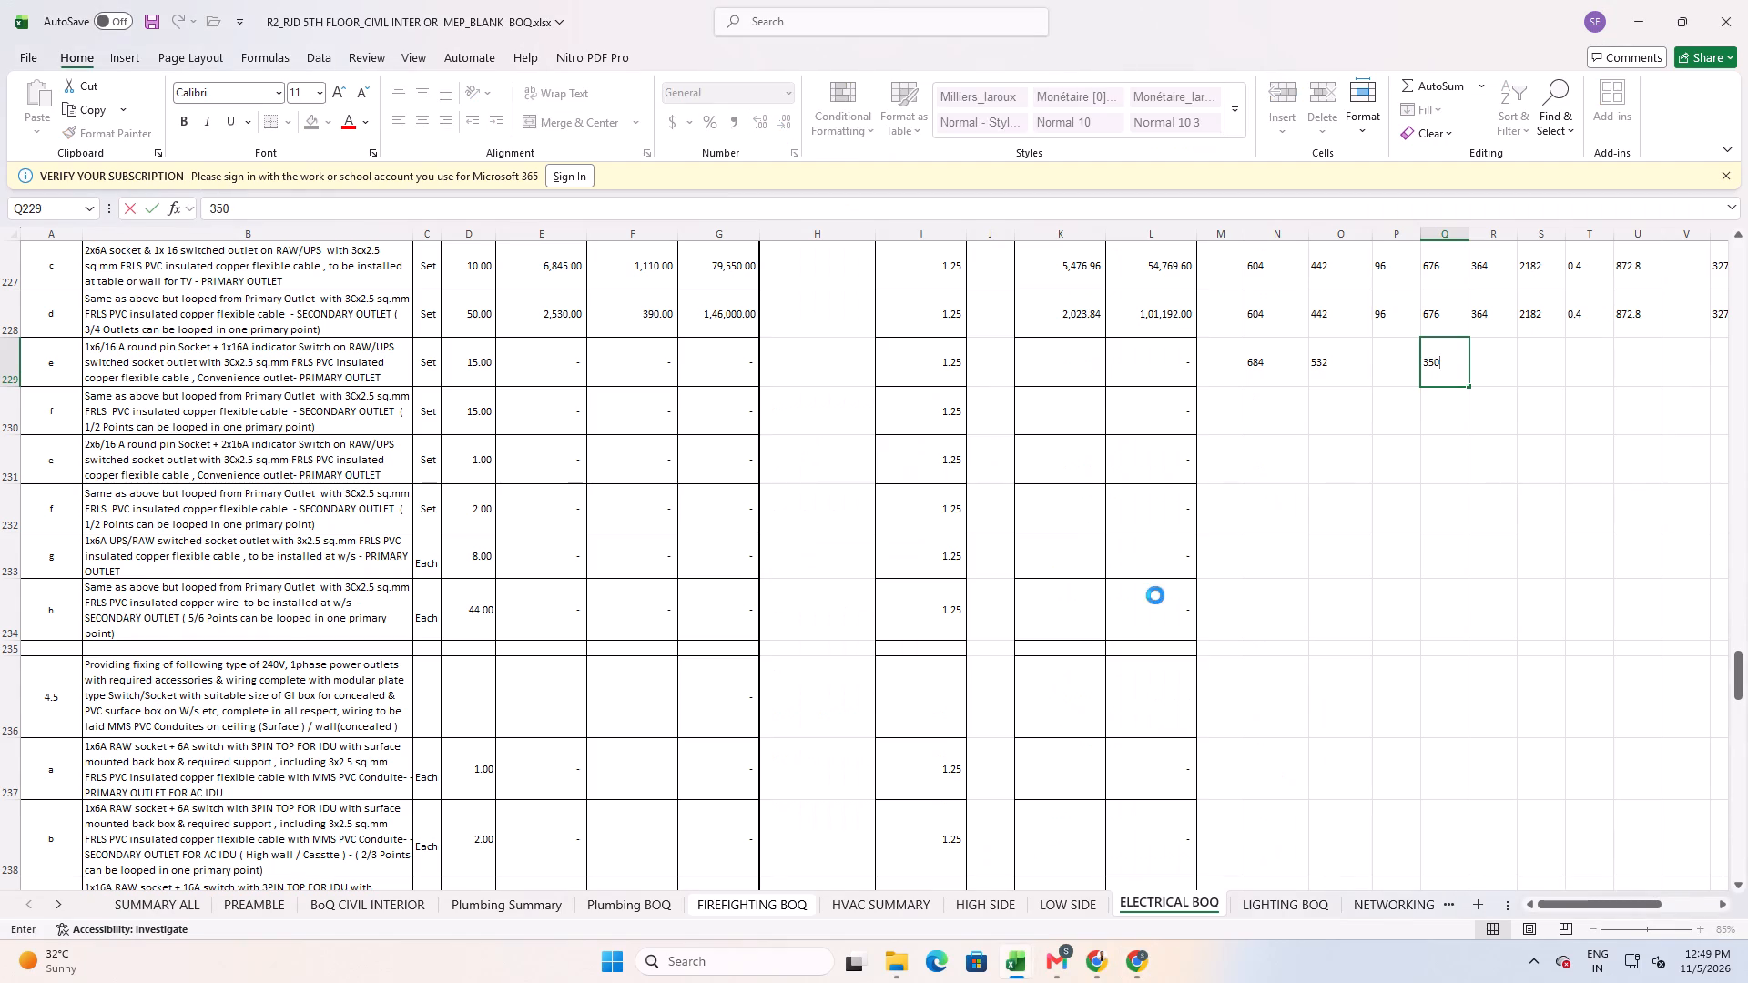
key("Tab")
Look up the metal flush box price for 3 modules in the Legrand price list and enter 174 in R229.
key("alt+Tab")
scroll(1178, 619, "down", 6)
key("alt+Tab")
type("174")
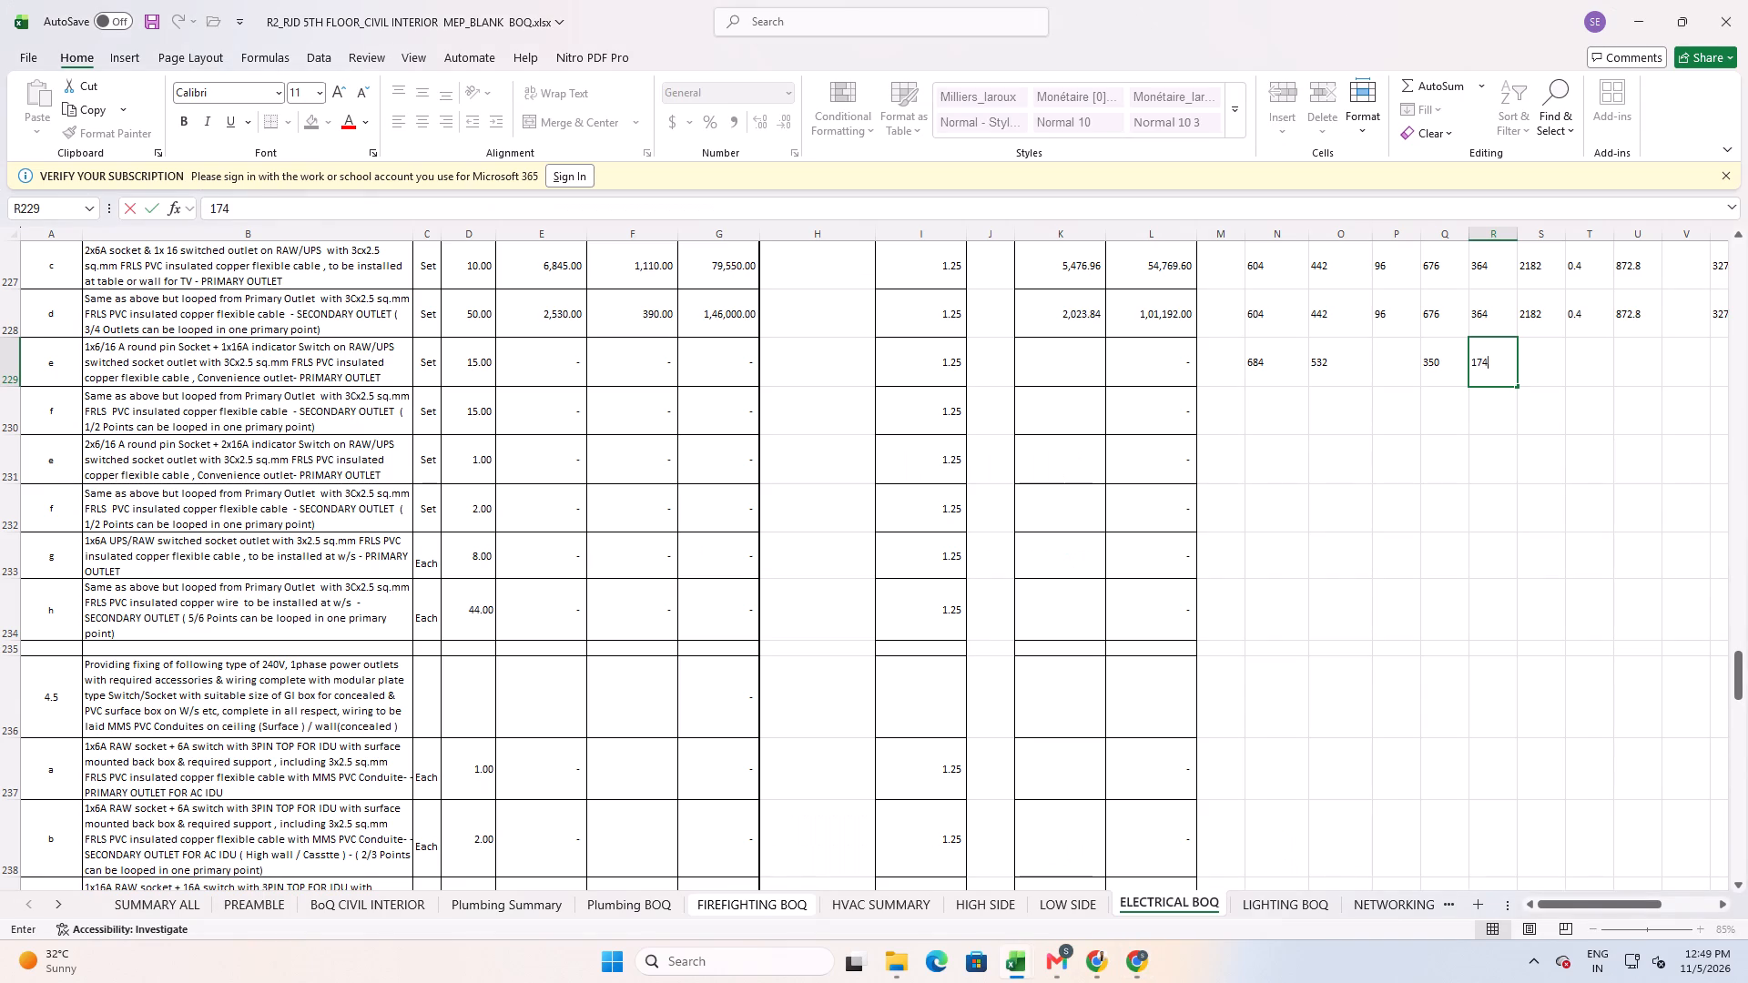
key("Right")
Fill the component sum, 0.4 factor and factored cost in S228:U228 down into row 229.
key("Up")
key("shift+Right")
key("shift+Down")
key("shift+Right")
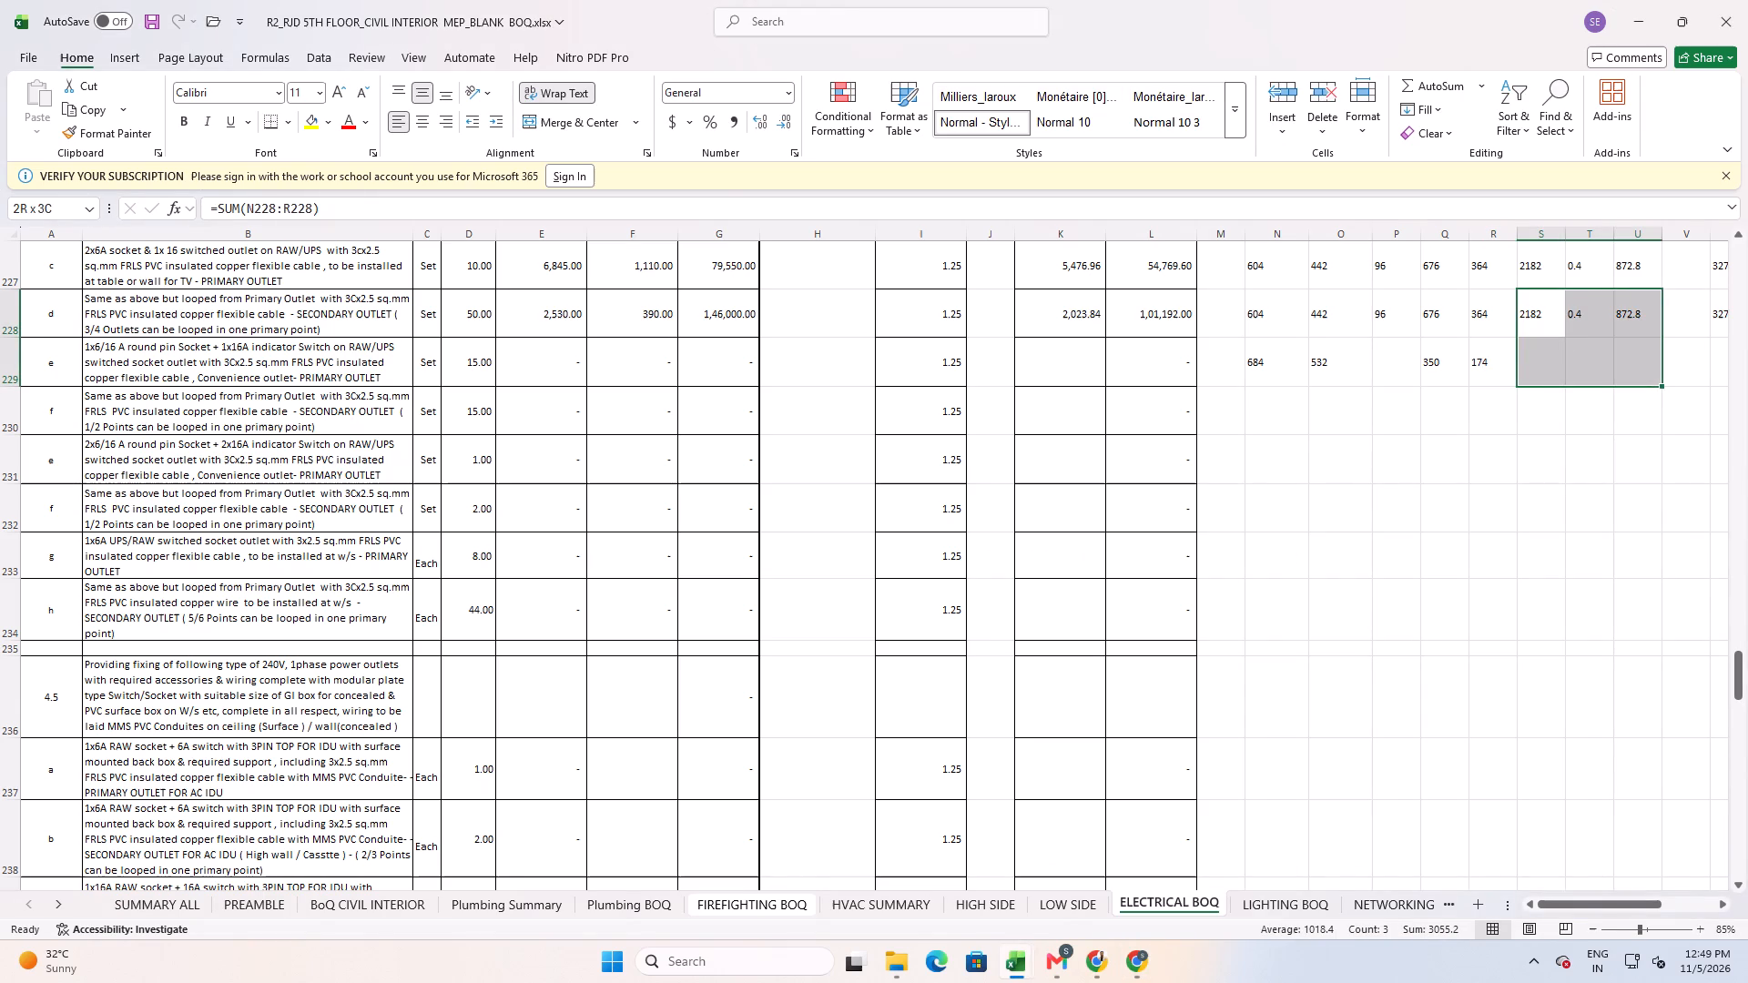
key("ctrl+d")
Fill the wiring, supply total and installation build-up in W228:AF228 down into row 229.
key("Right")
key("Right")
key("Right")
key("Right")
key("Left")
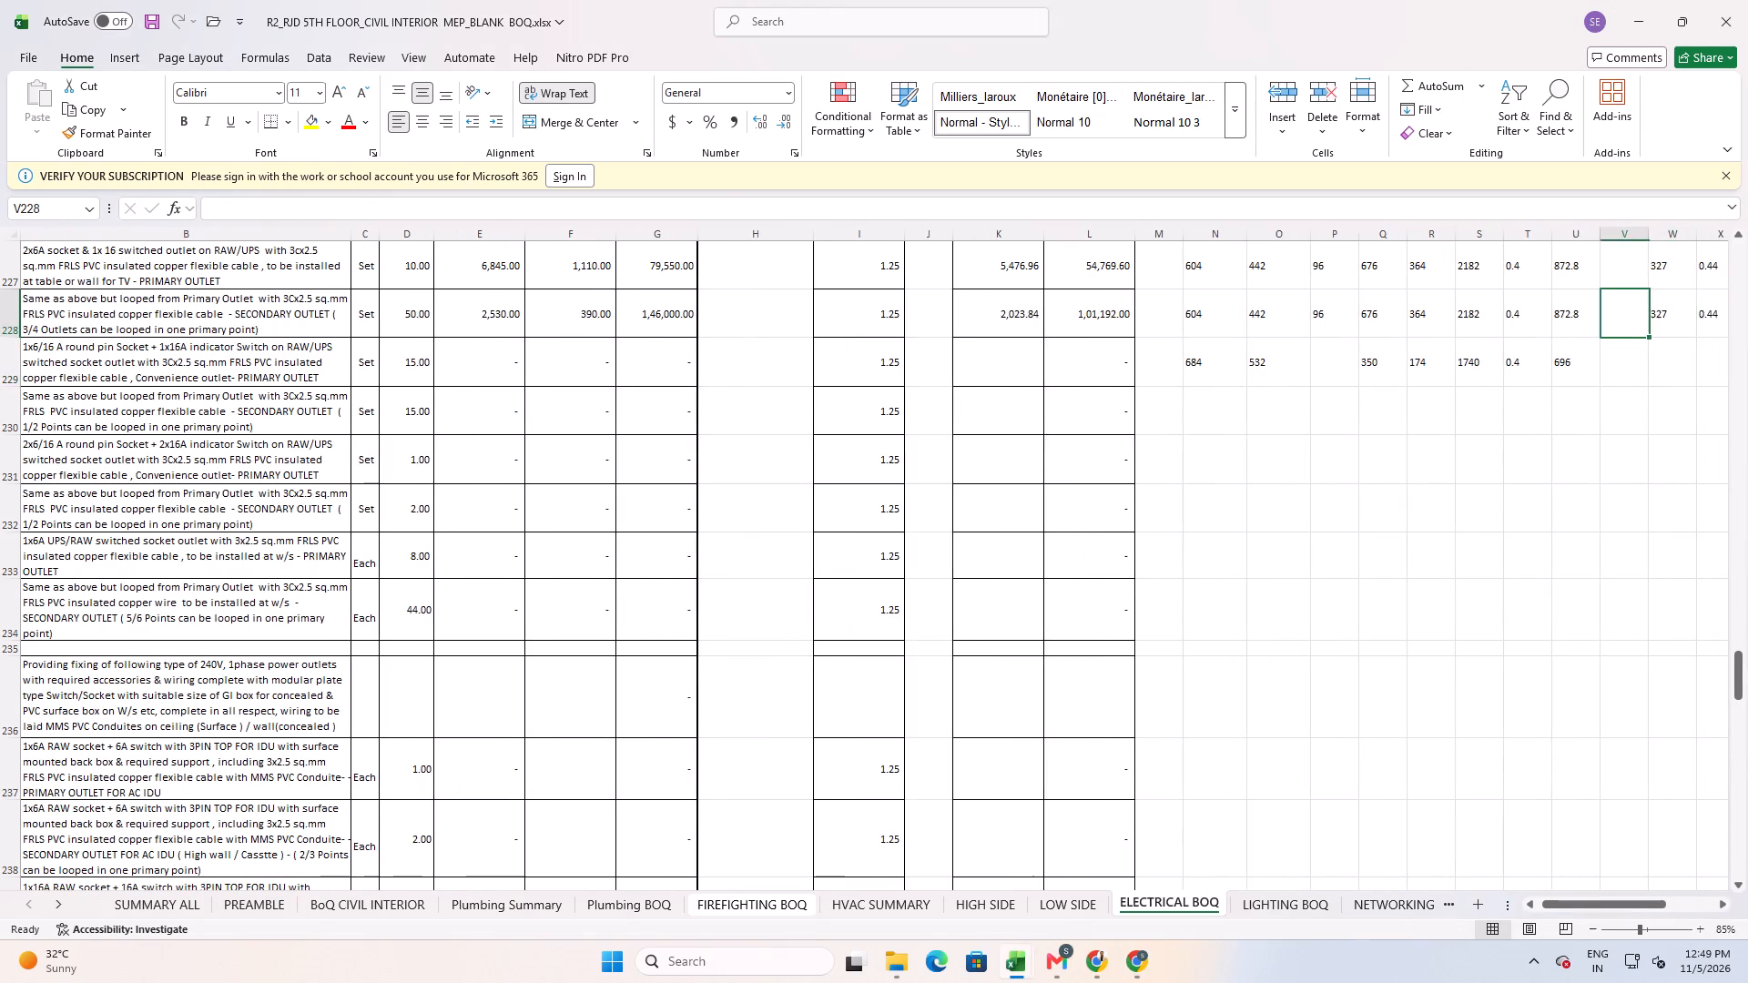
key("Right")
key("shift+Right")
key("shift+Right")
key("shift+Right")
key("shift+Right")
key("shift+Right")
key("shift+Right")
key("shift+Right")
key("shift+Right")
key("shift+Right")
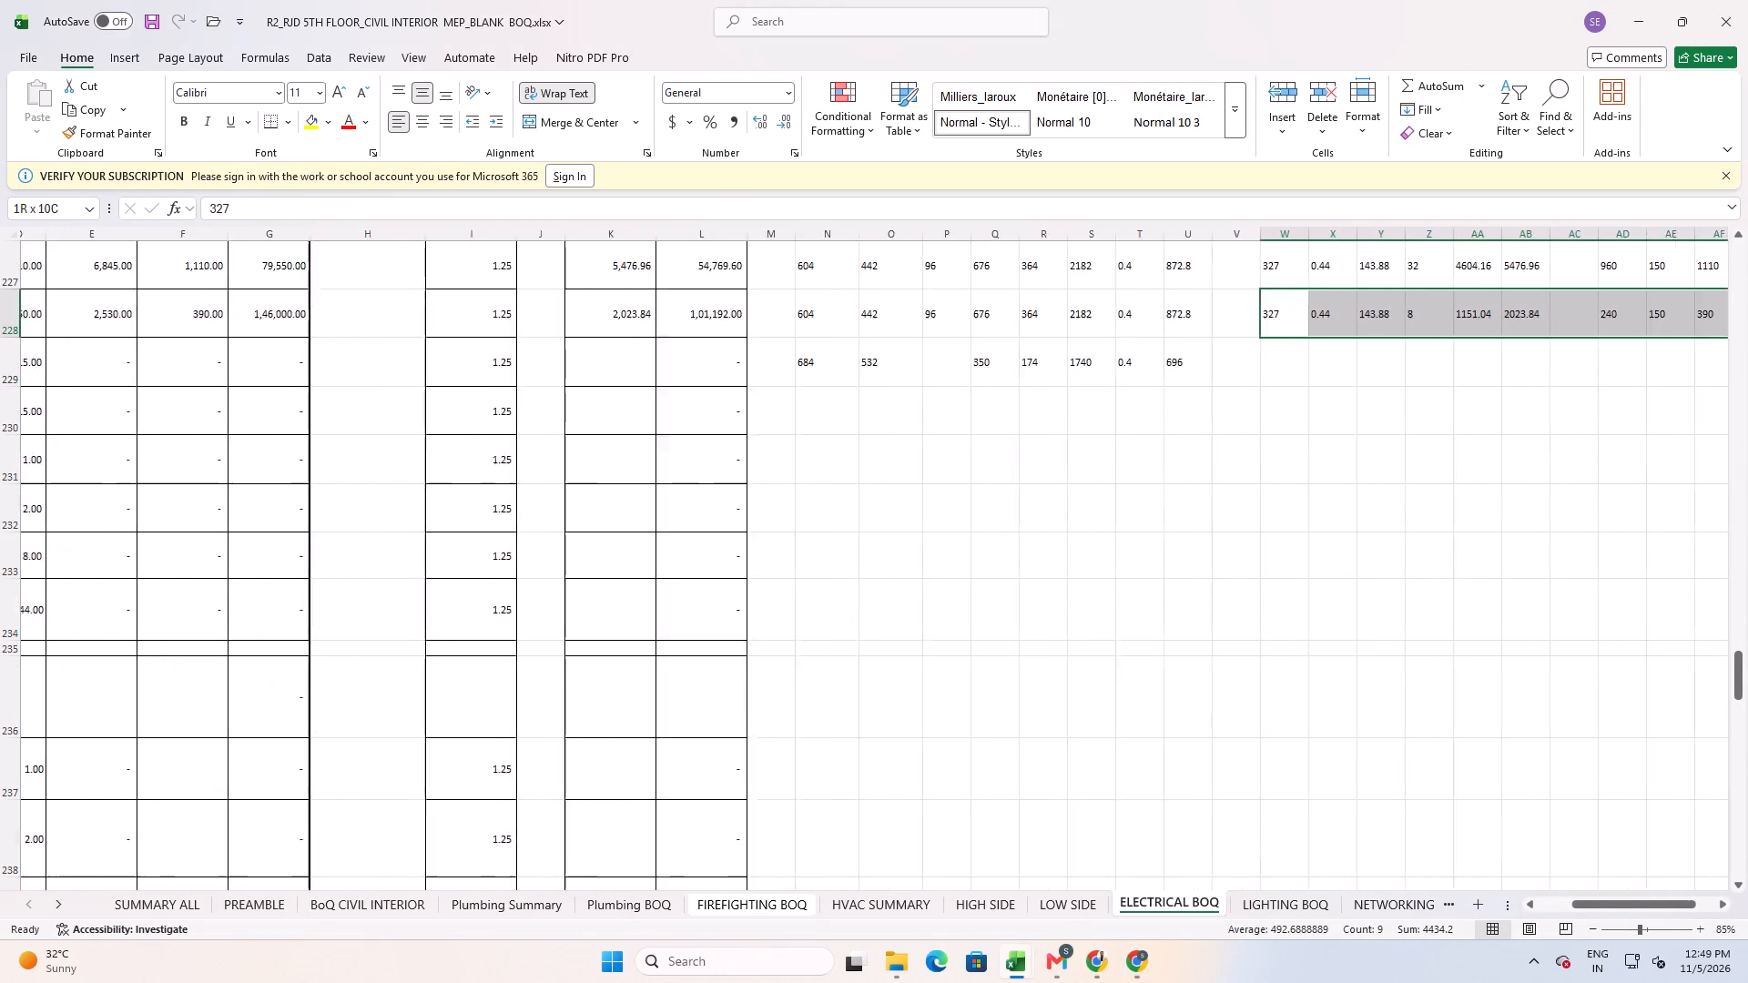
key("shift+Right")
key("shift+Right")
key("shift+Left")
key("shift+Left")
key("shift+Left")
key("shift+Down")
key("shift+Right")
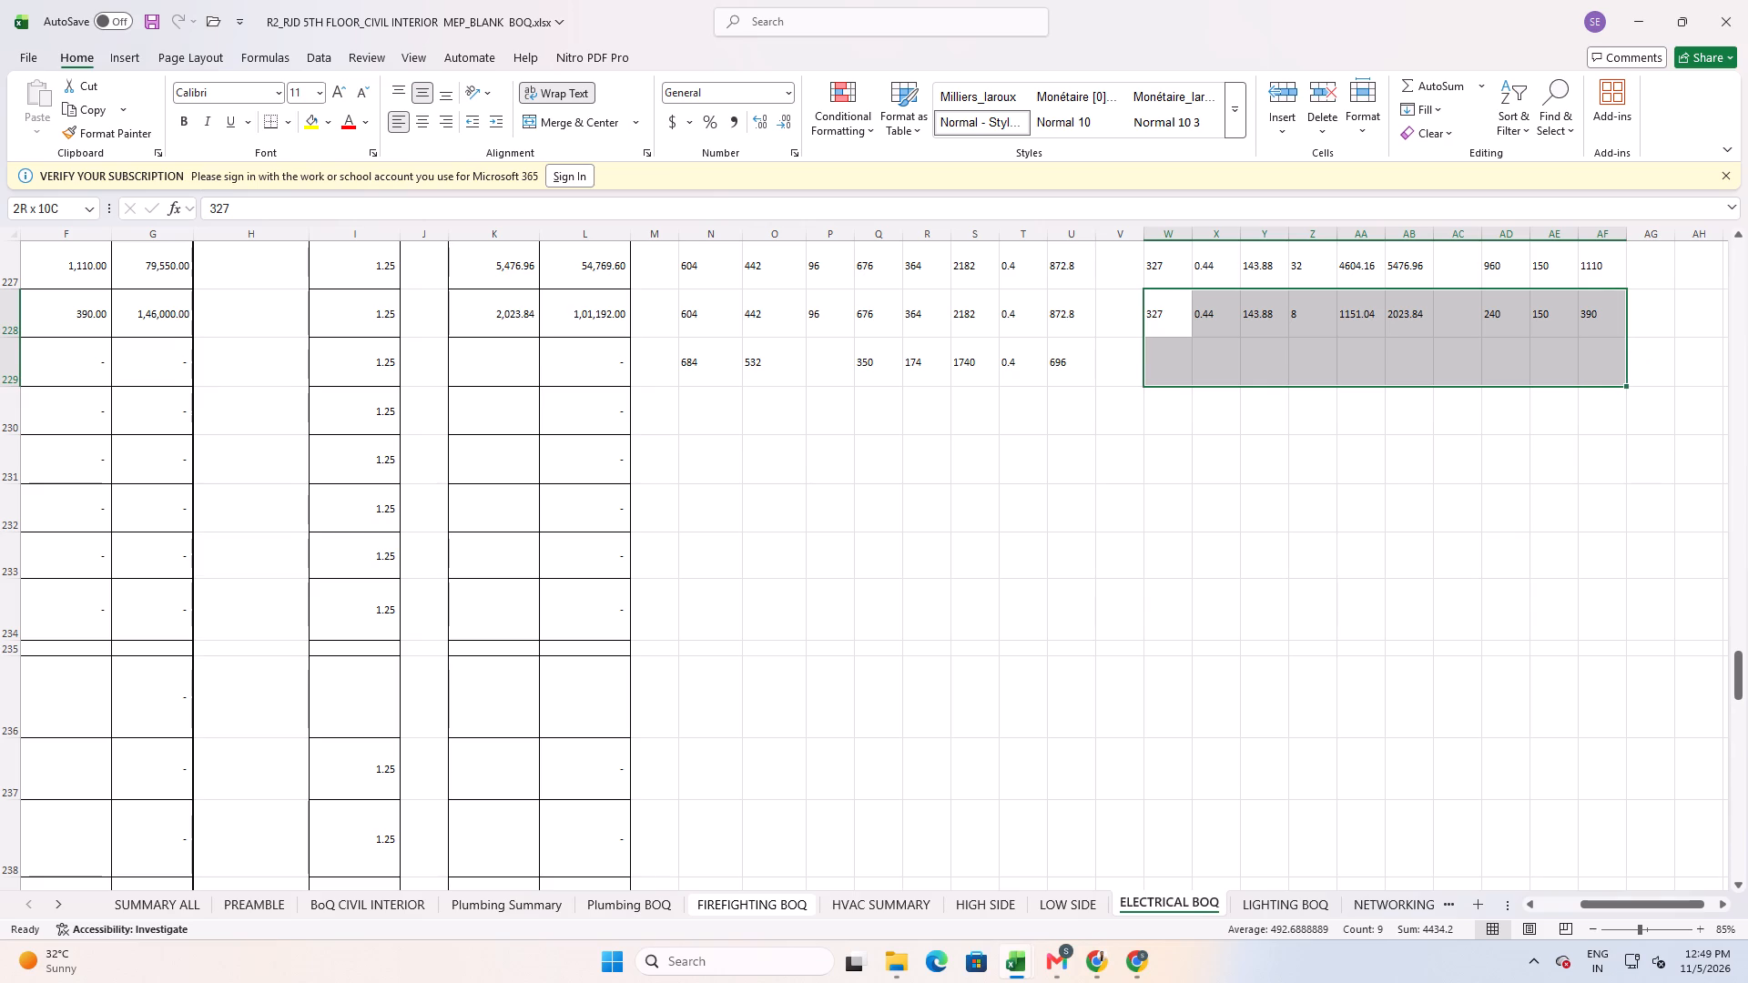
key("ctrl+d")
key("Escape")
Check item 4.4 e's description and build-up, and set its wiring quantity in Z229 to 32 as a primary outlet.
key("Down")
key("Down")
key("Left")
key("Right")
key("Right")
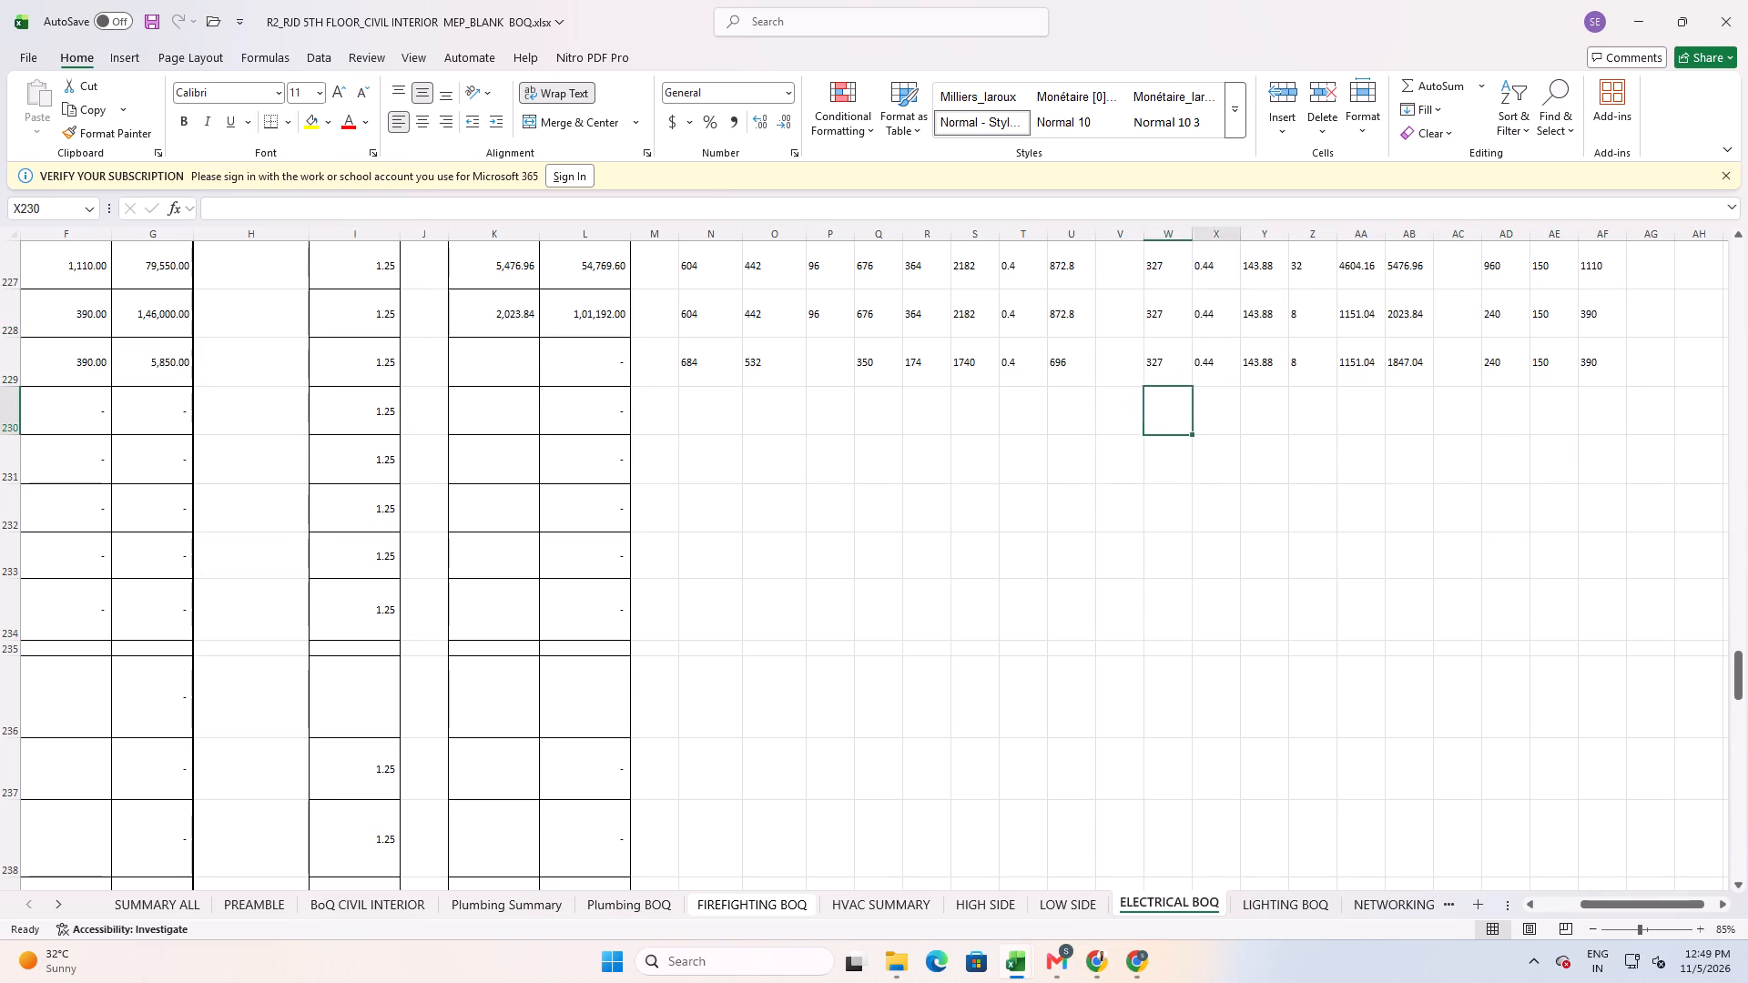
key("Up")
key("Left")
key("Left")
key("Left")
key("Left")
key("Left")
key("Left")
key("Left")
key("Left")
key("Left")
key("Left")
key("Left")
key("Left")
key("Left")
key("Left")
key("Left")
key("Left")
key("Left")
key("Left")
key("Left")
key("Left")
key("Left")
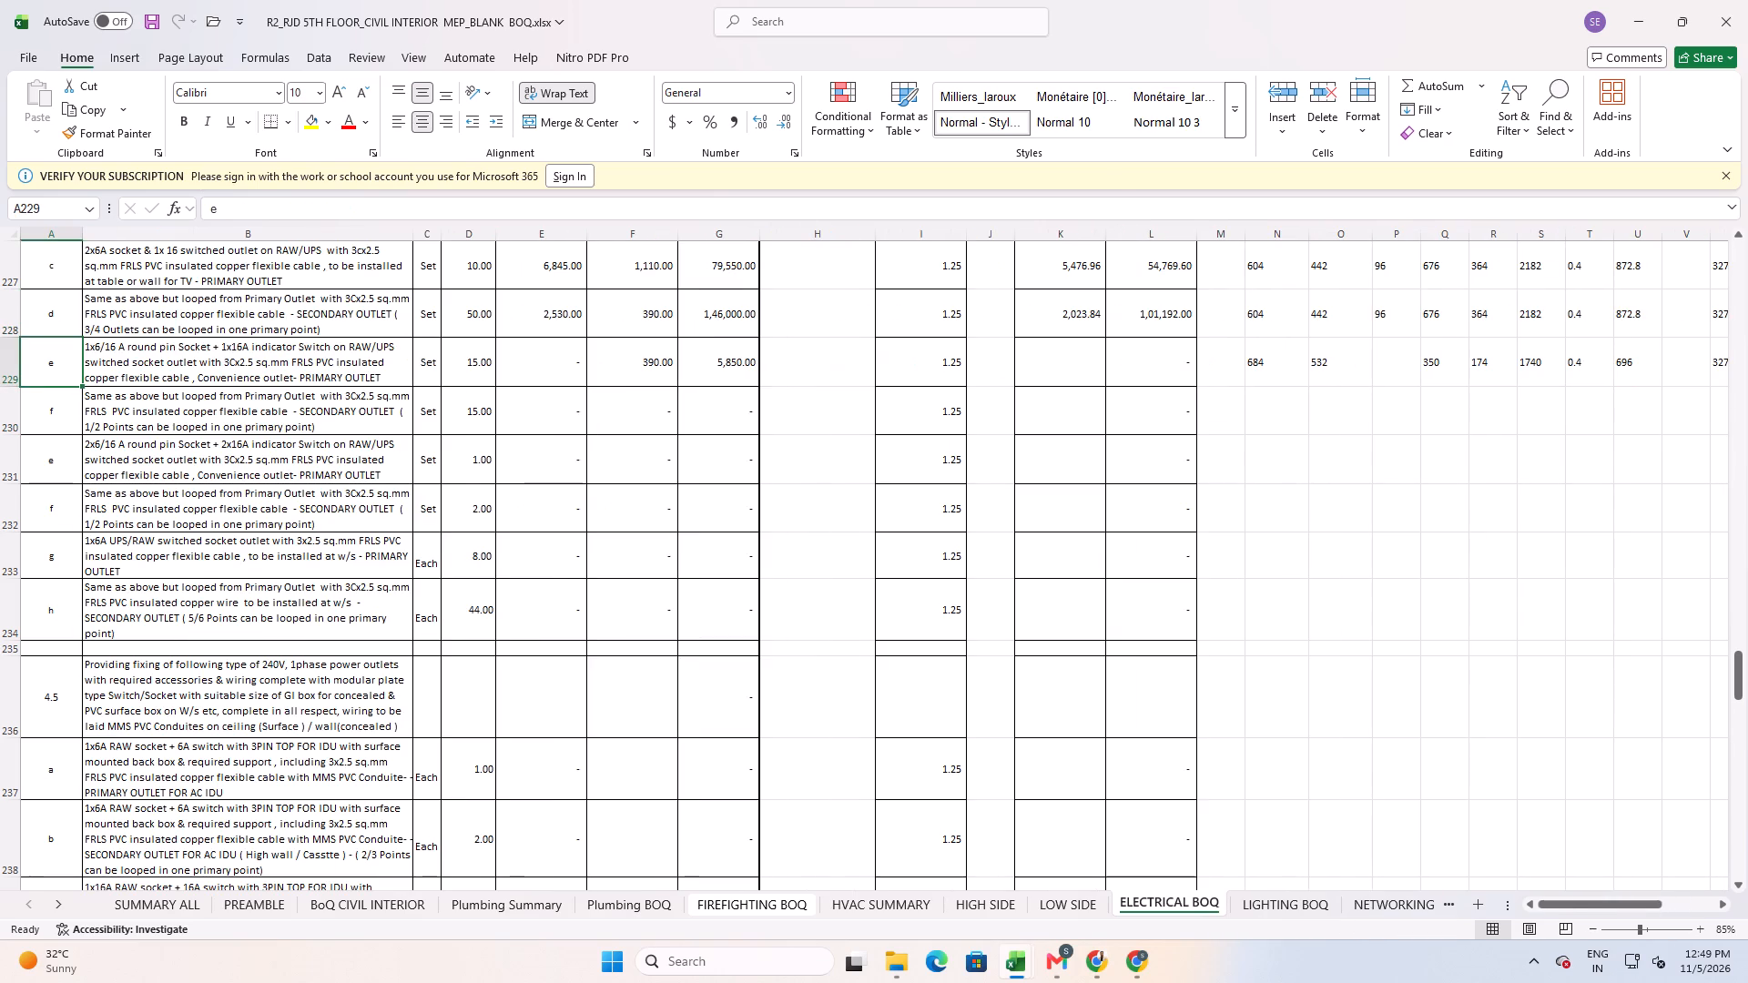
key("Right")
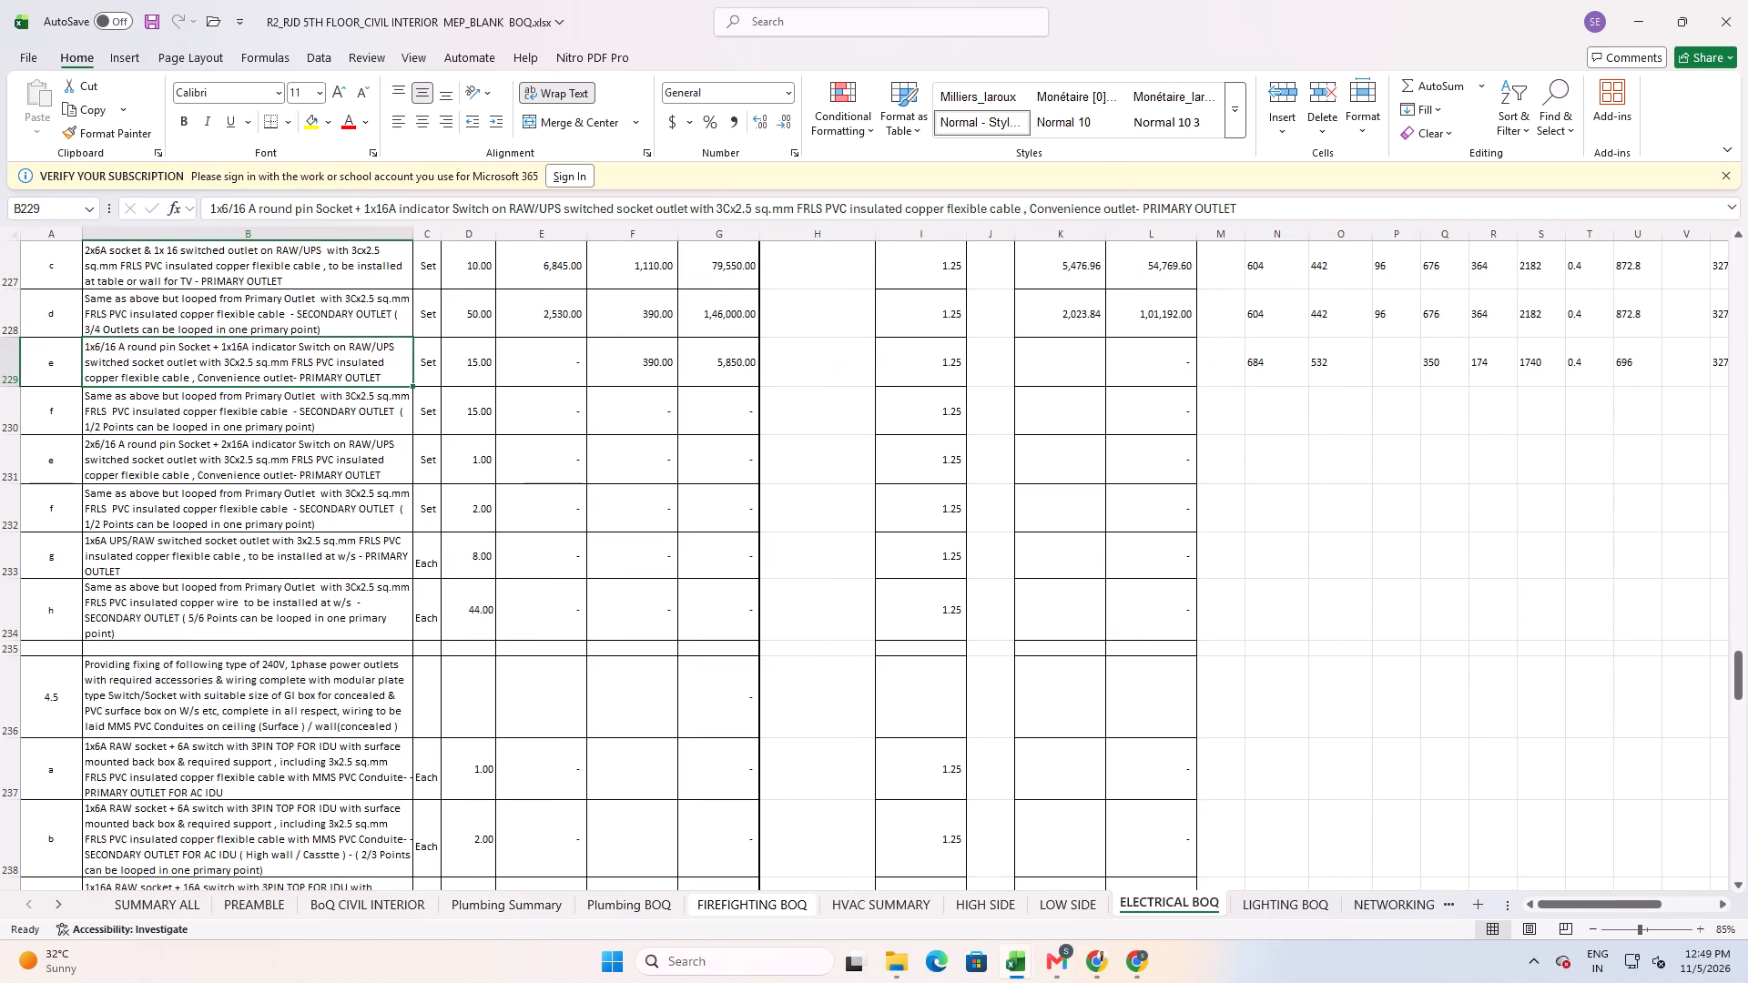
key("Right")
key("Right")
key("Right")
key("Right")
key("Right")
key("Right")
key("Right")
key("Right")
key("Right")
key("Right")
key("Right")
key("Right")
key("Right")
key("Right")
key("Right")
key("Right")
key("Right")
key("Right")
key("Right")
key("Right")
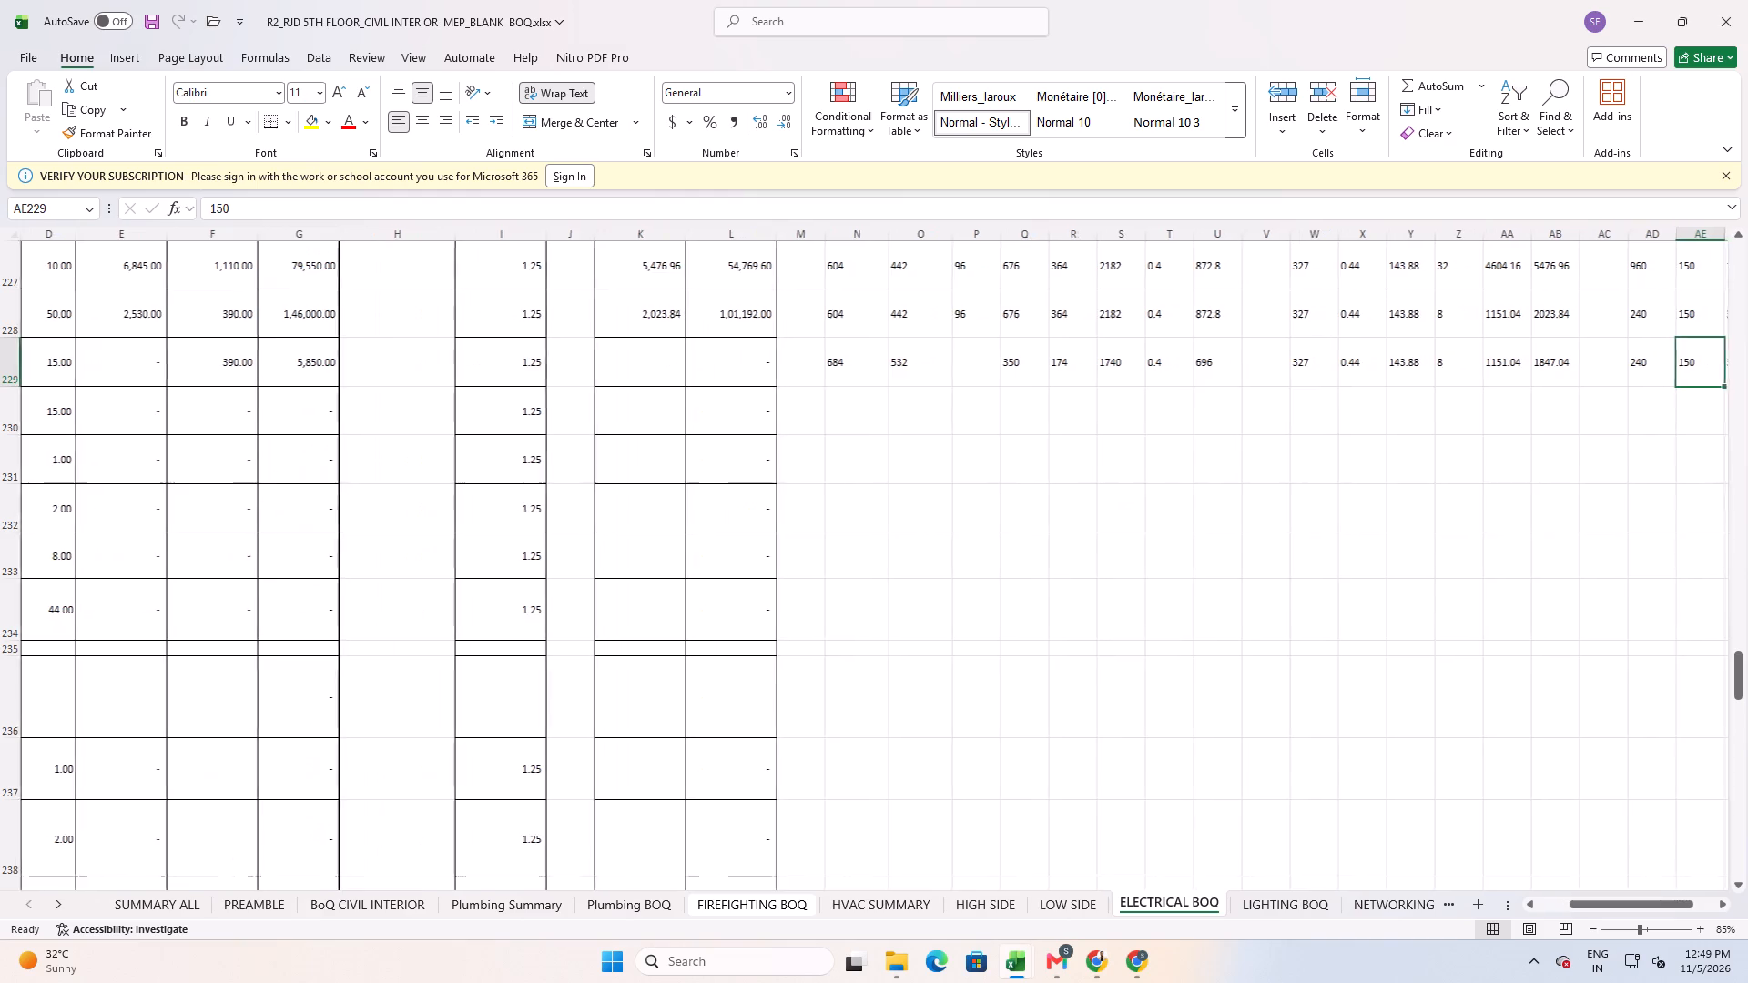
key("Right")
key("Left")
key("Left")
key("Left")
key("Left")
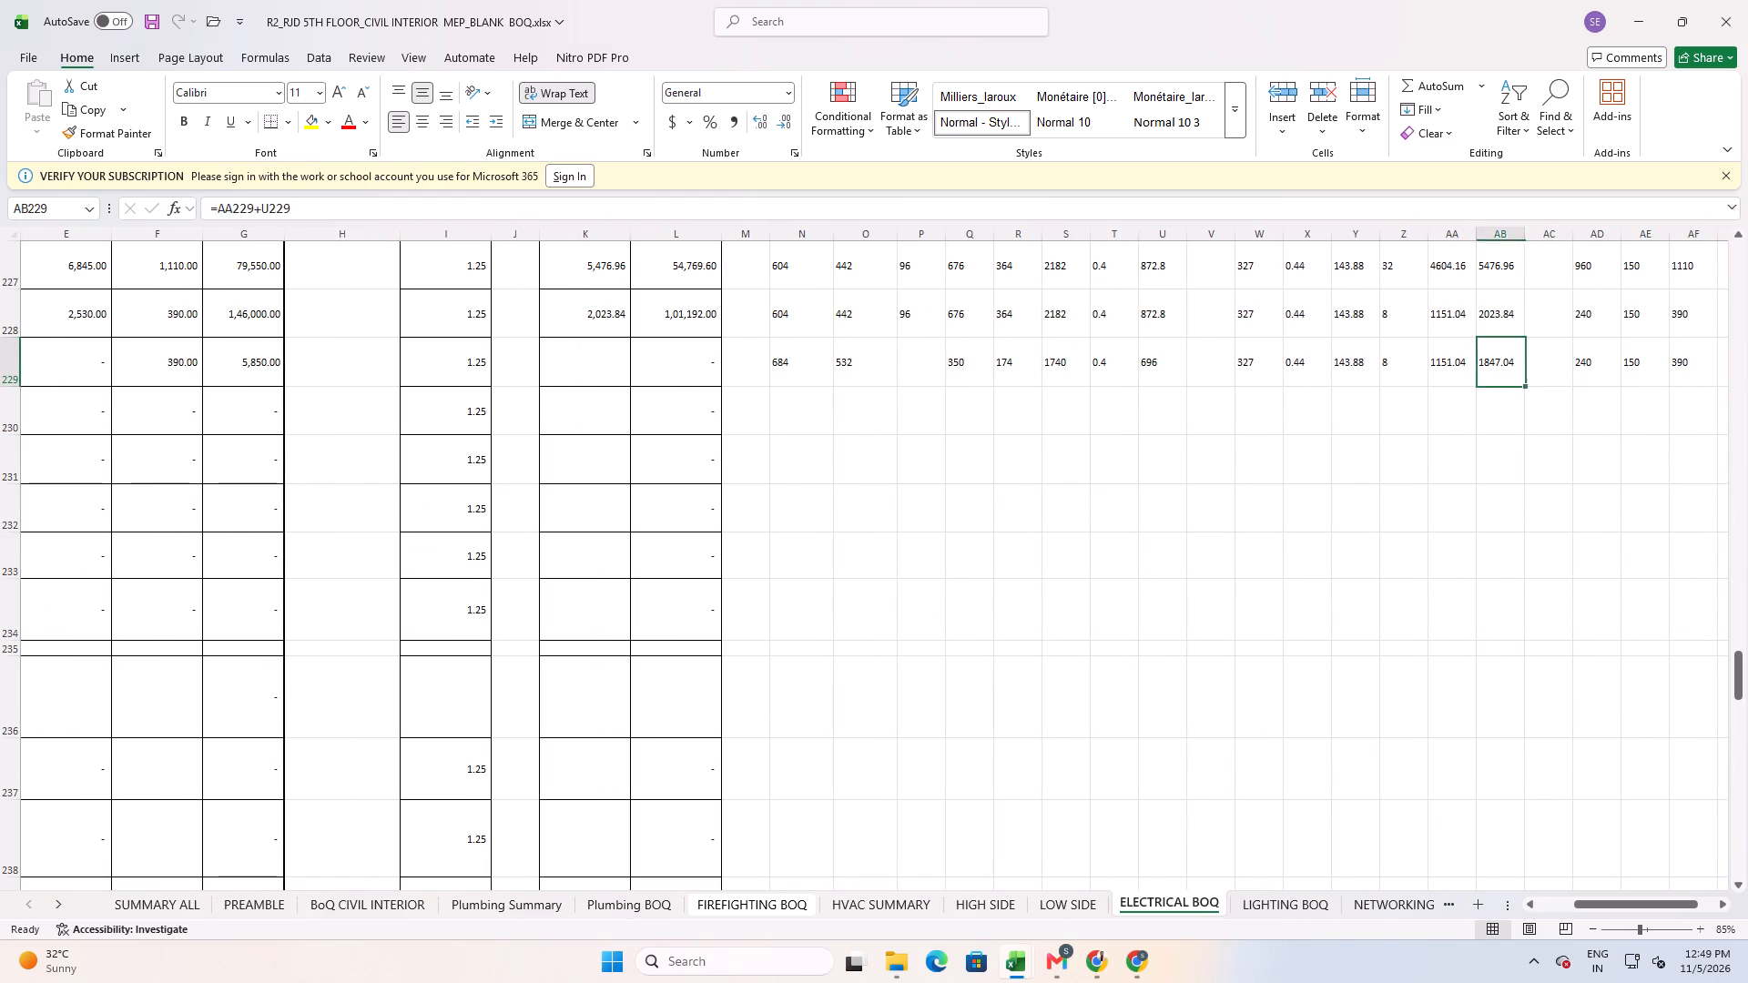
key("Left")
key("Left")
type("32")
key("Return")
Fill the supply cost formula in K228 down into K229 for item 4.4 e.
key("Up")
key("Left")
key("Left")
key("Left")
key("Left")
key("Left")
key("Left")
key("Left")
key("Left")
key("Left")
key("Left")
key("Left")
key("Left")
key("Left")
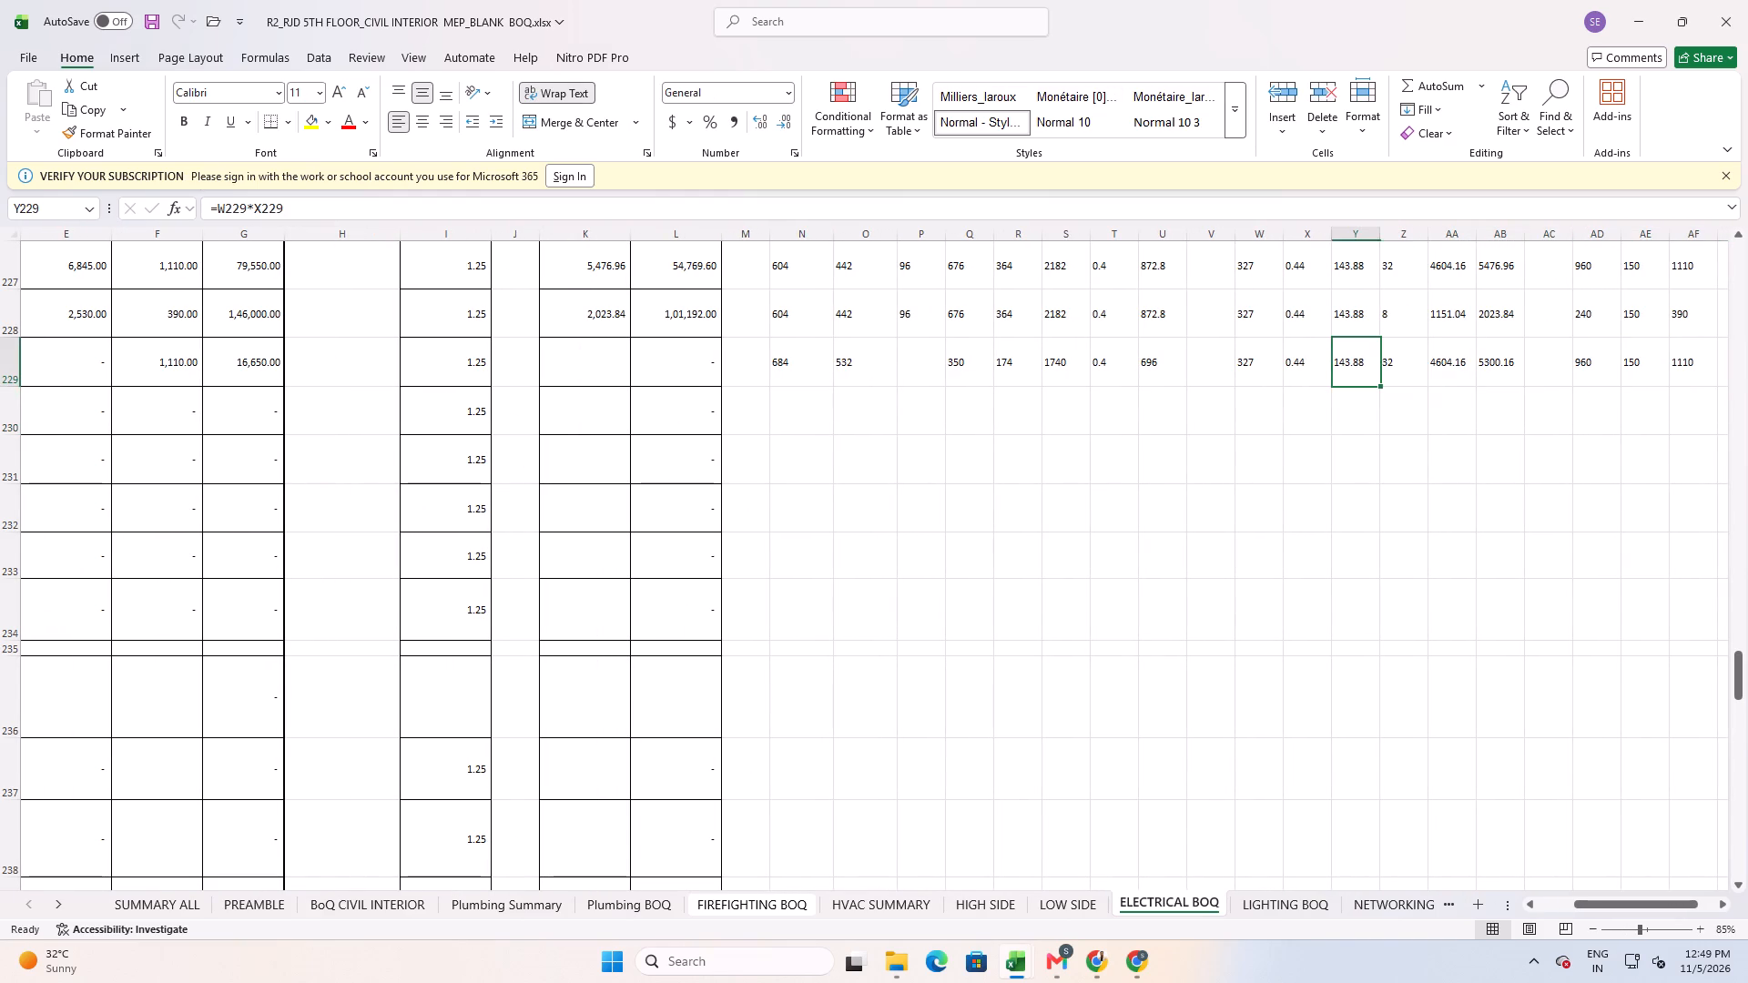
key("Left")
key("Up")
key("Left")
key("shift+Down")
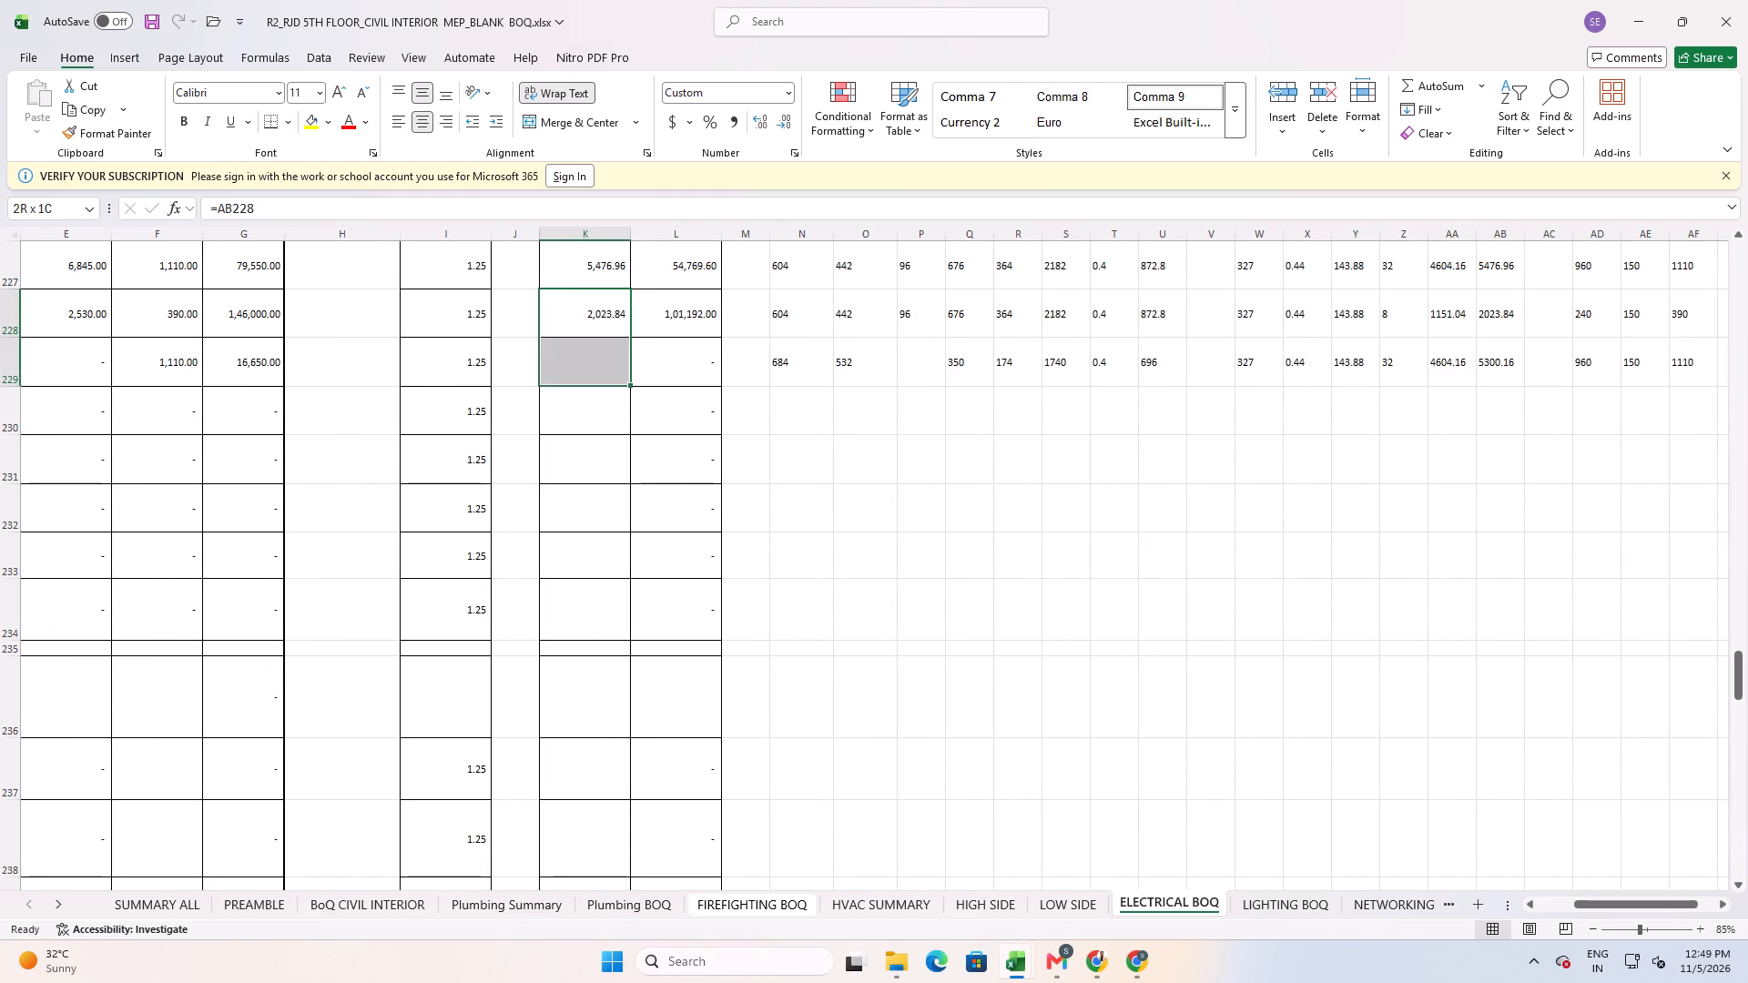
key("ctrl+d")
Review the descriptions and the supply and installation rates in rows 228 and 229.
key("Left")
key("Left")
key("Left")
key("Left")
key("Left")
key("Left")
key("Left")
key("Left")
key("Left")
key("Left")
key("Right")
key("Right")
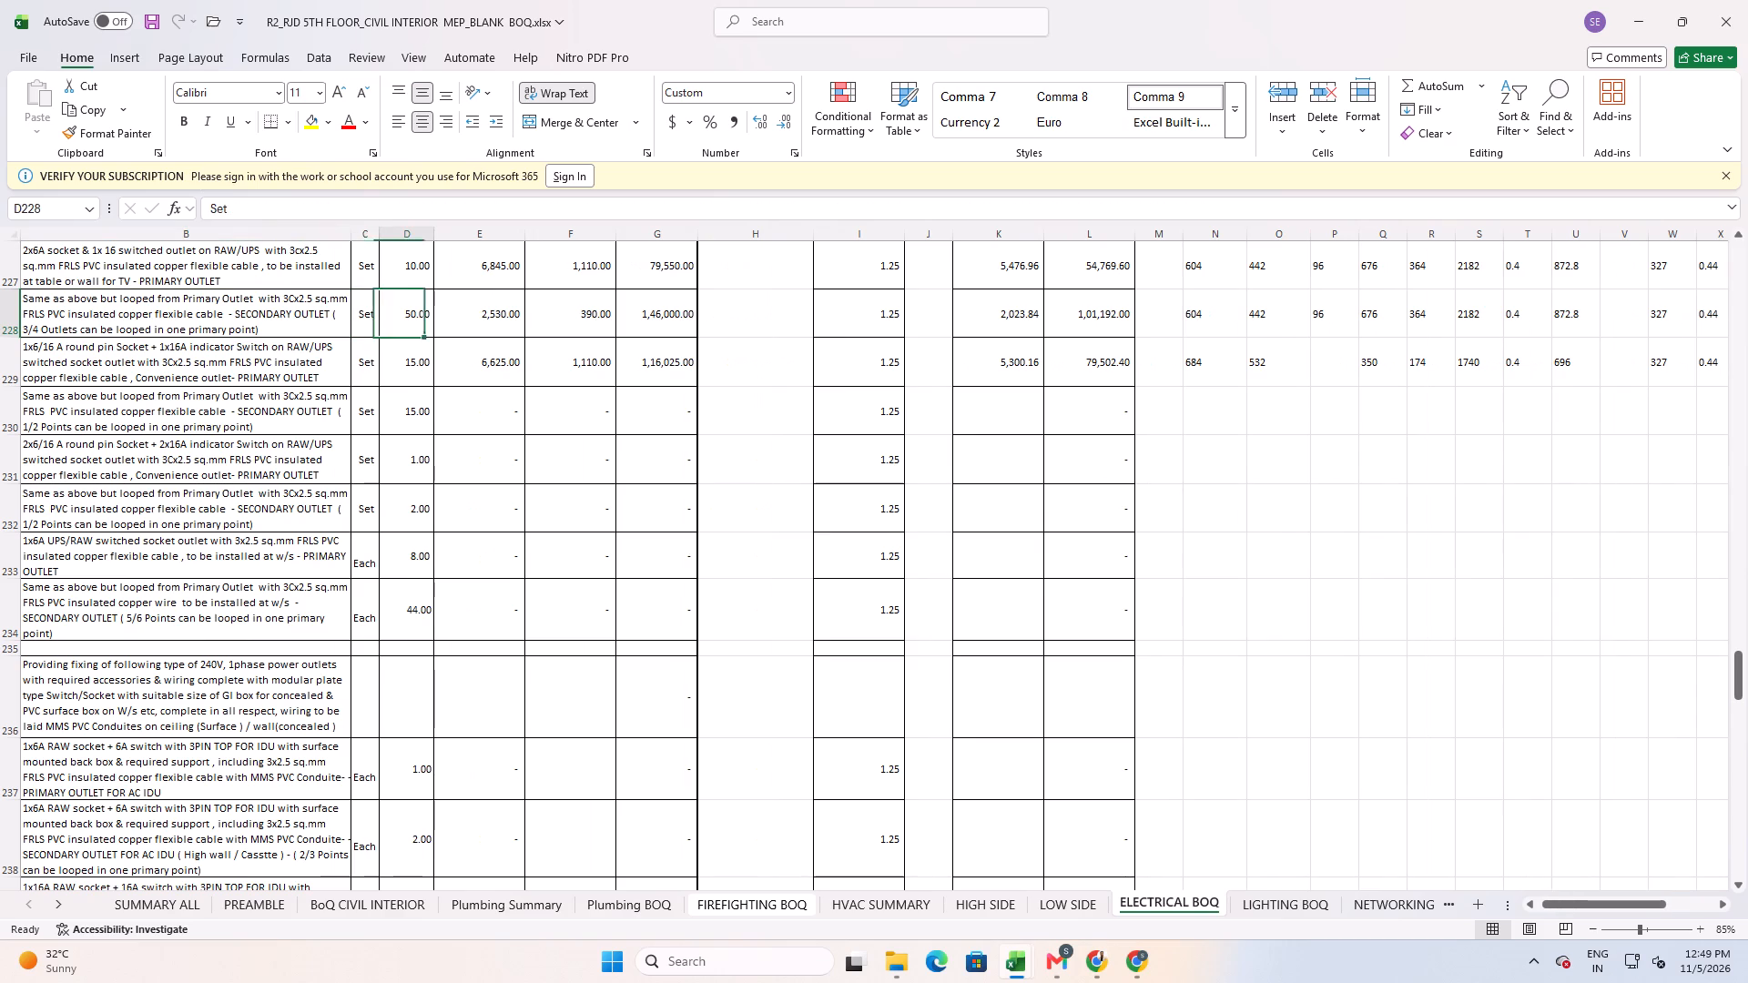
Copy the outlet, wiring and installation build-up in N229:AF229 down into row 230.
key("Down")
key("Right")
key("Down")
key("Down")
key("Right")
key("Right")
key("Right")
key("Right")
key("Right")
key("Right")
key("Right")
key("Right")
key("Right")
key("Right")
key("Right")
key("Up")
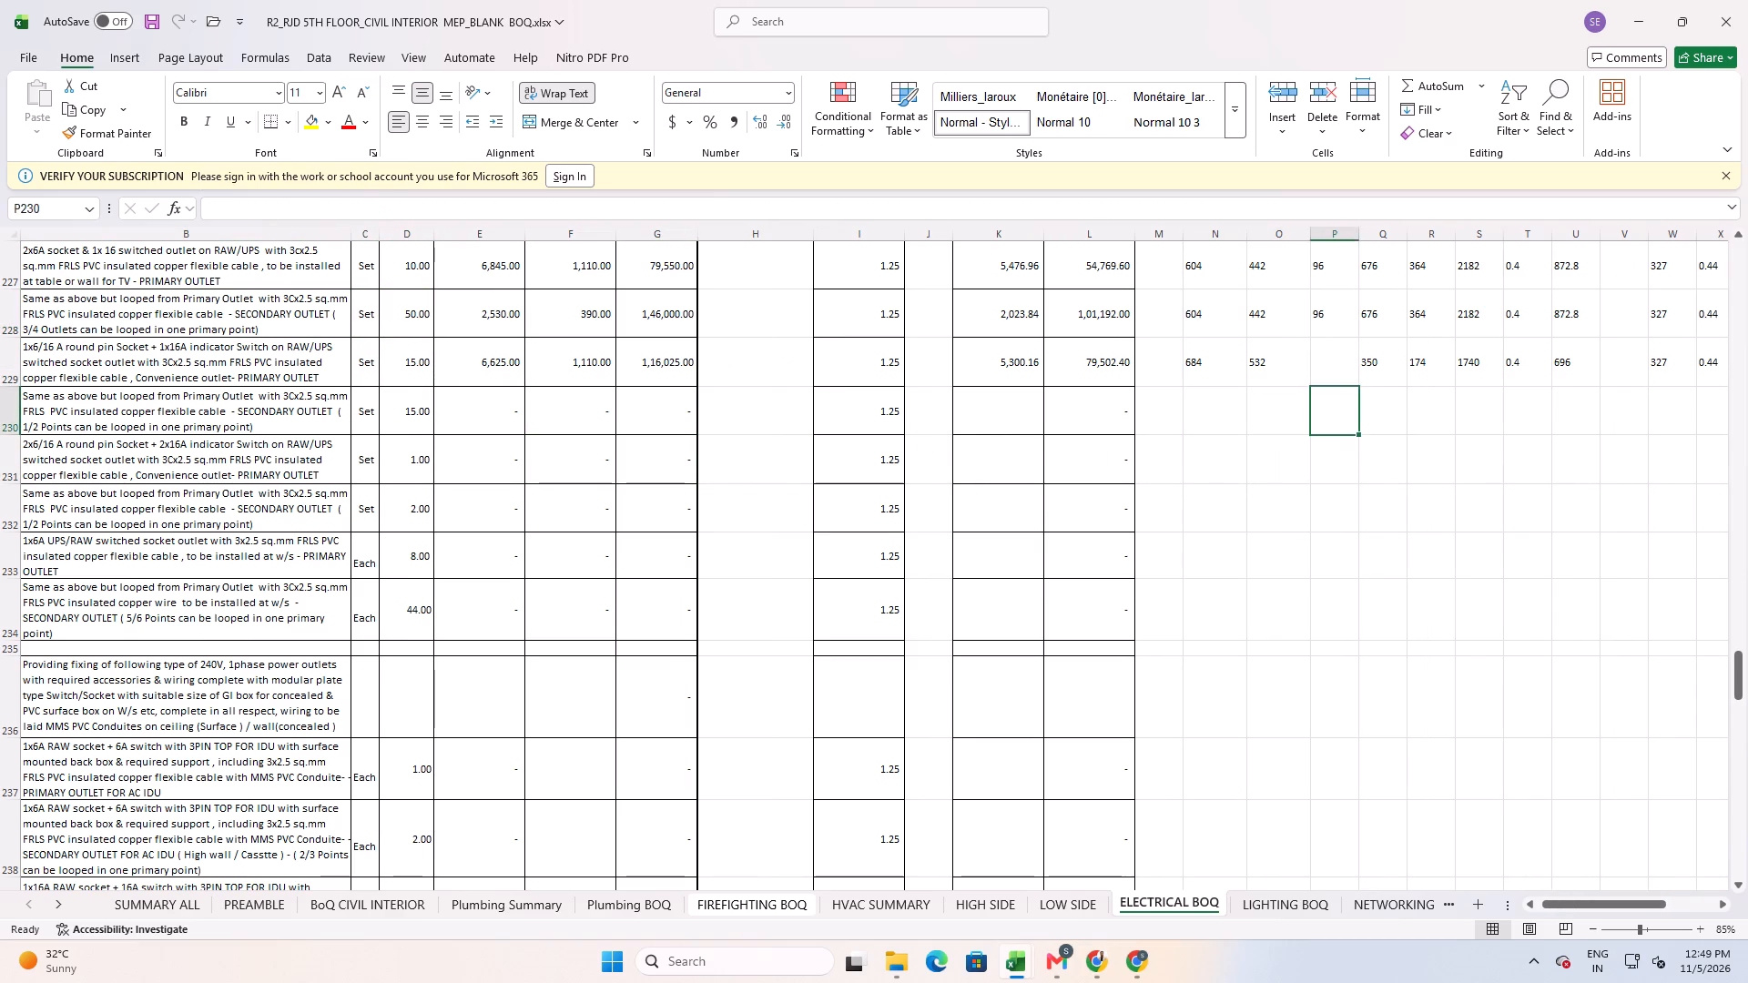
key("Up")
key("Left")
key("Up")
key("Left")
key("Down")
key("Left")
key("Right")
key("shift+Right")
key("shift+Right")
key("shift+Right")
key("shift+Right")
key("shift+Right")
key("shift+Right")
key("shift+Right")
key("shift+Right")
key("shift+Right")
key("shift+Right")
key("shift+Right")
key("shift+Right")
key("shift+Right")
key("shift+Right")
key("shift+Right")
key("shift+Right")
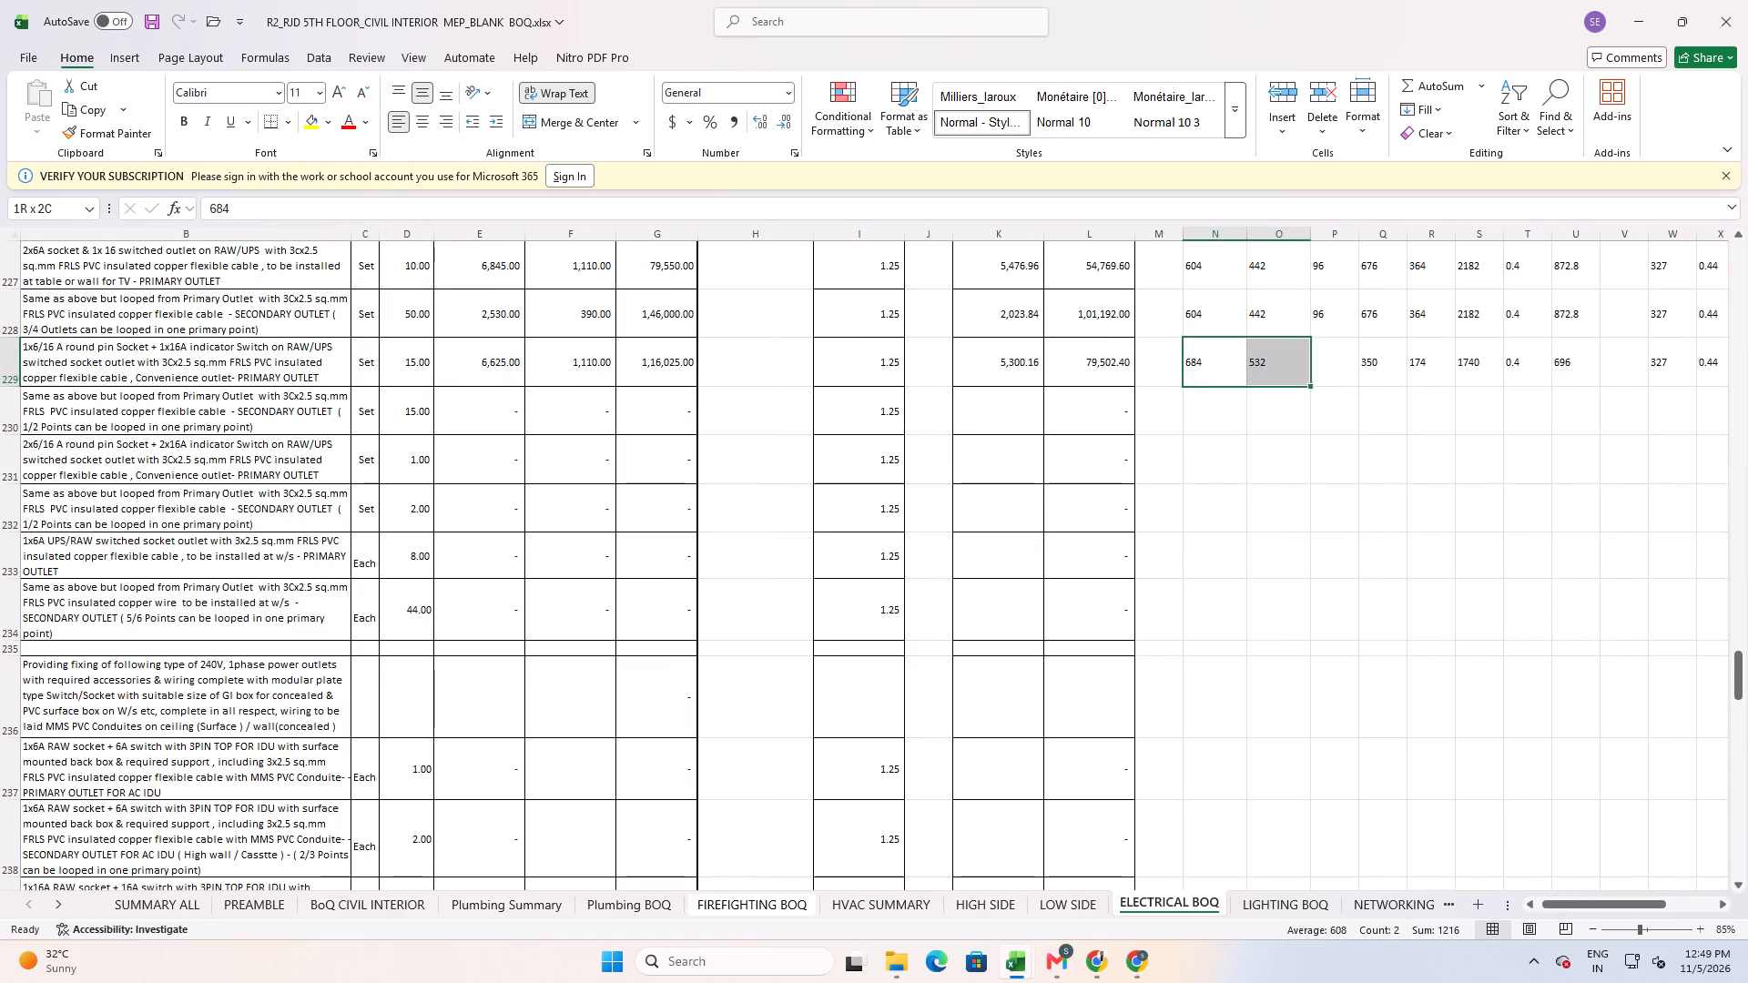
key("shift+Right")
key("shift+Right")
key("shift+Right")
key("shift+Right")
key("shift+Right")
key("shift+Right")
key("shift+Left")
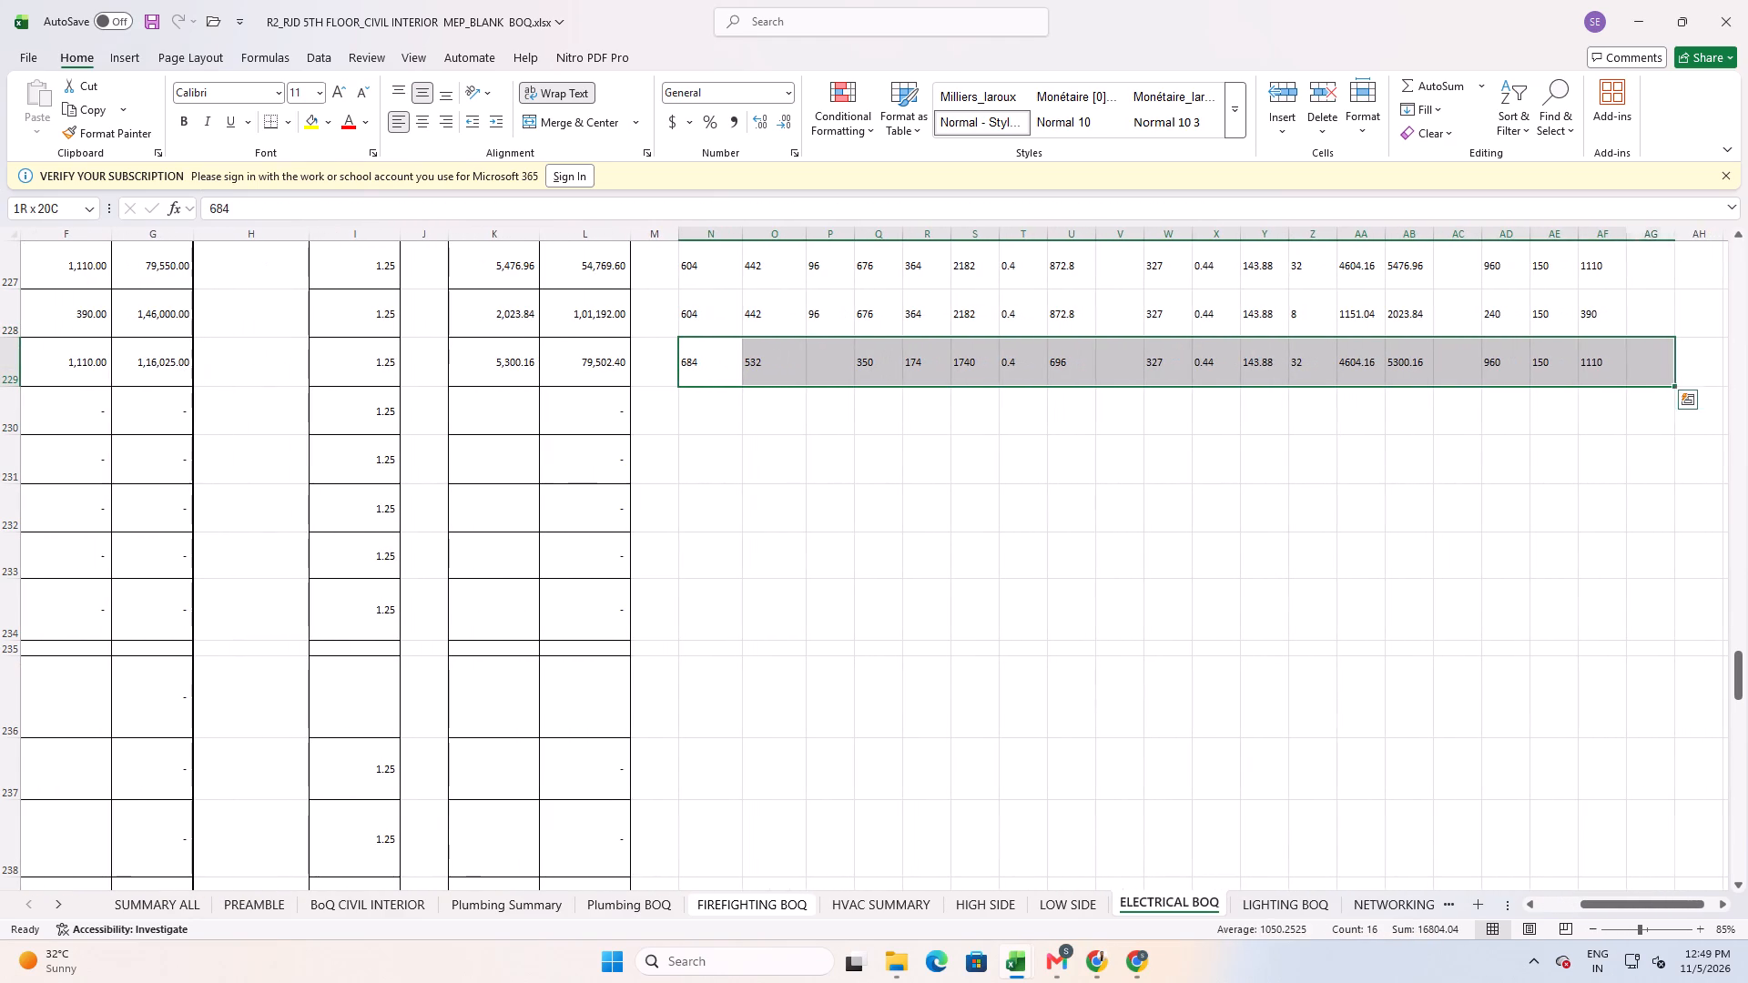
key("ctrl+c")
key("Down")
key("Down")
key("Up")
key("ctrl+v")
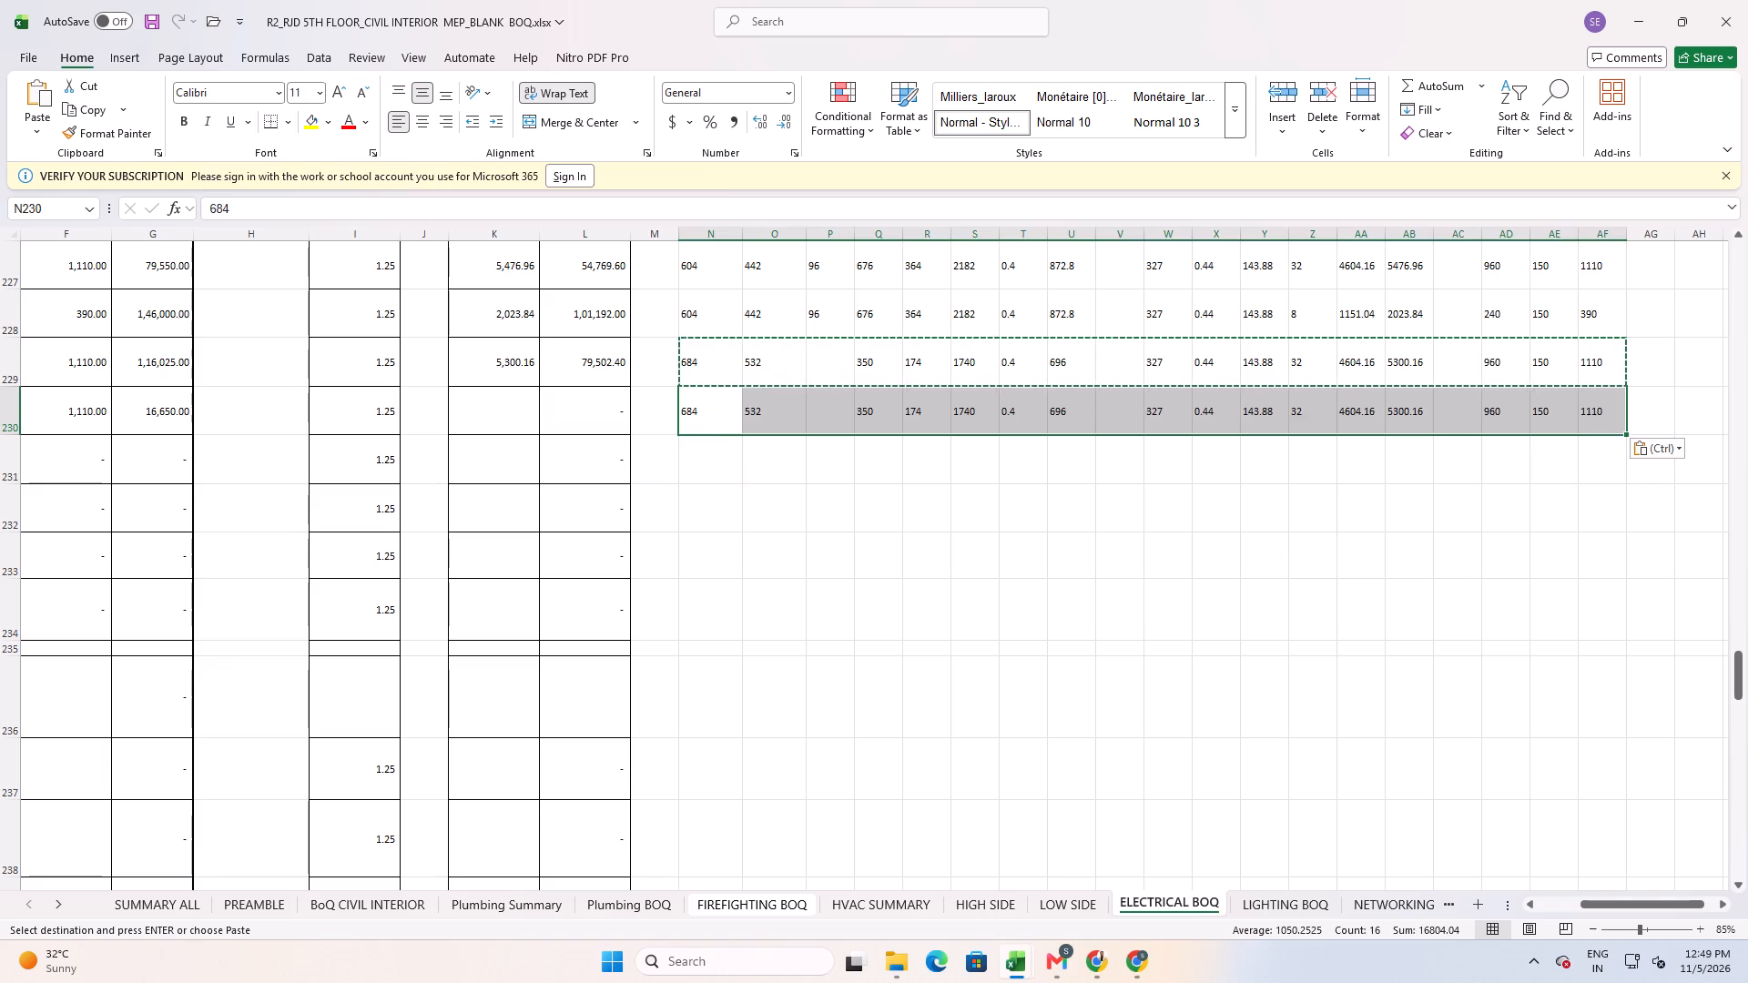
Set the wiring quantity in Z230 to 8 for the looped secondary outlet.
key("Right")
key("Right")
key("Right")
key("Right")
key("Right")
key("Escape")
key("Right")
key("Right")
key("Right")
key("Right")
key("Right")
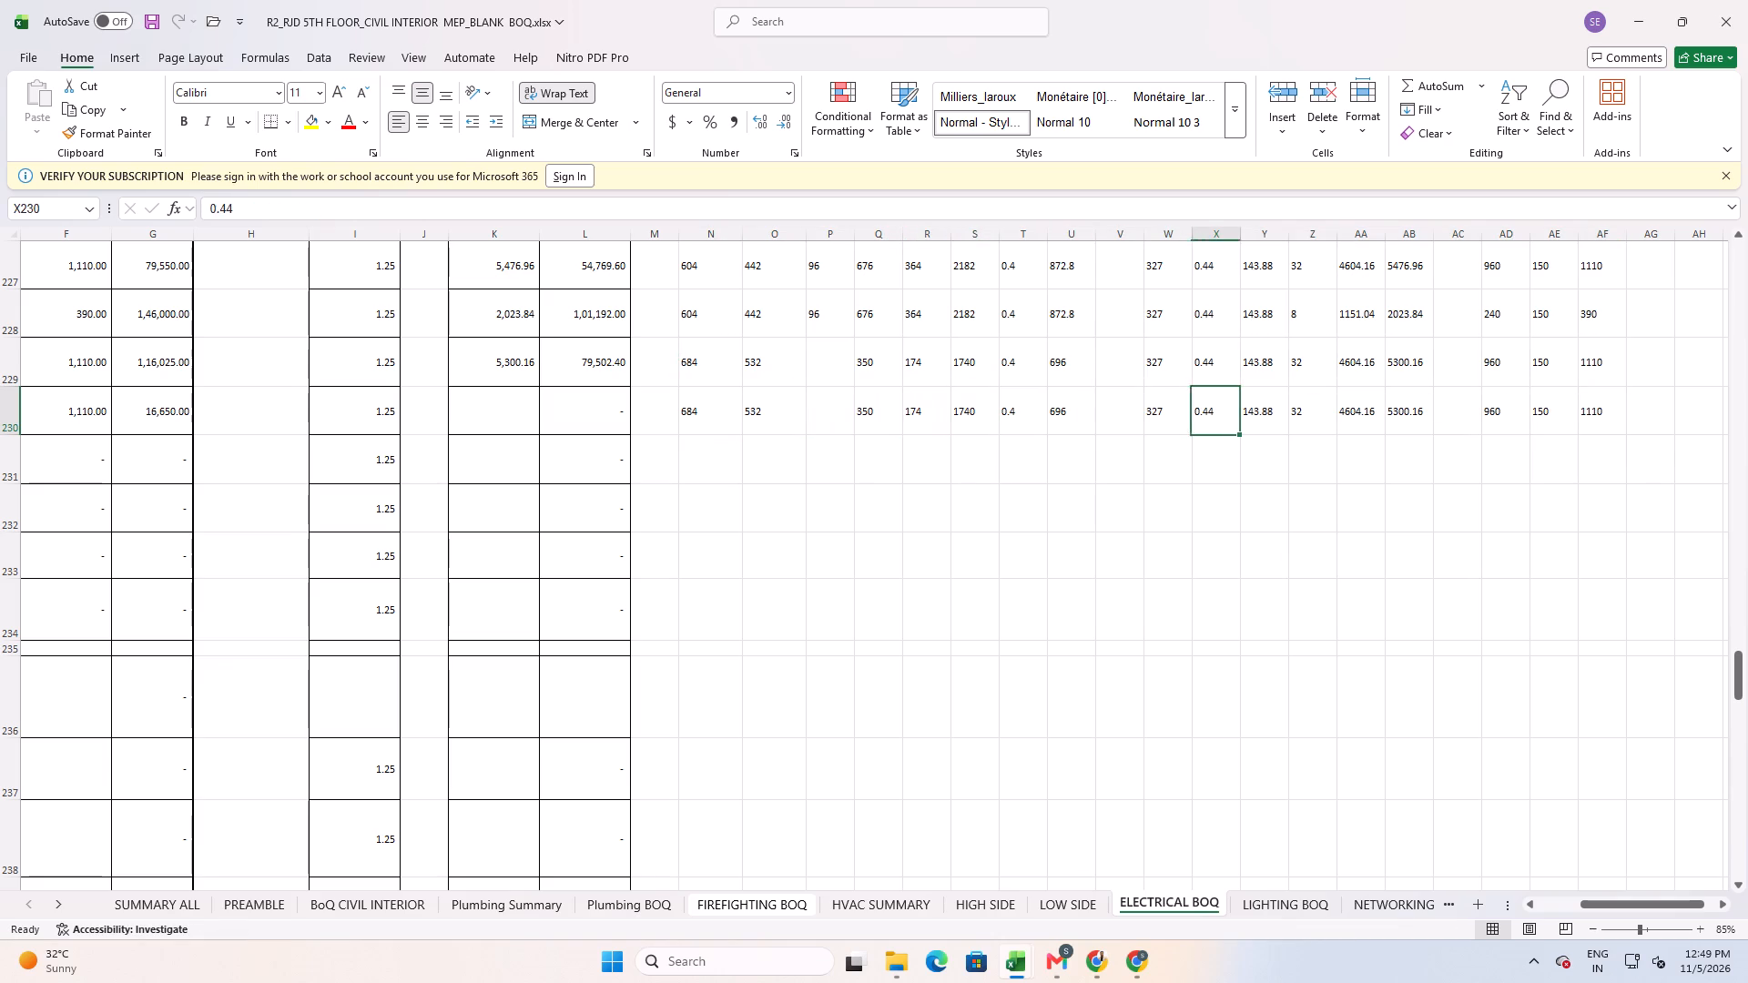
key("Right")
key("Right")
key("8")
key("Return")
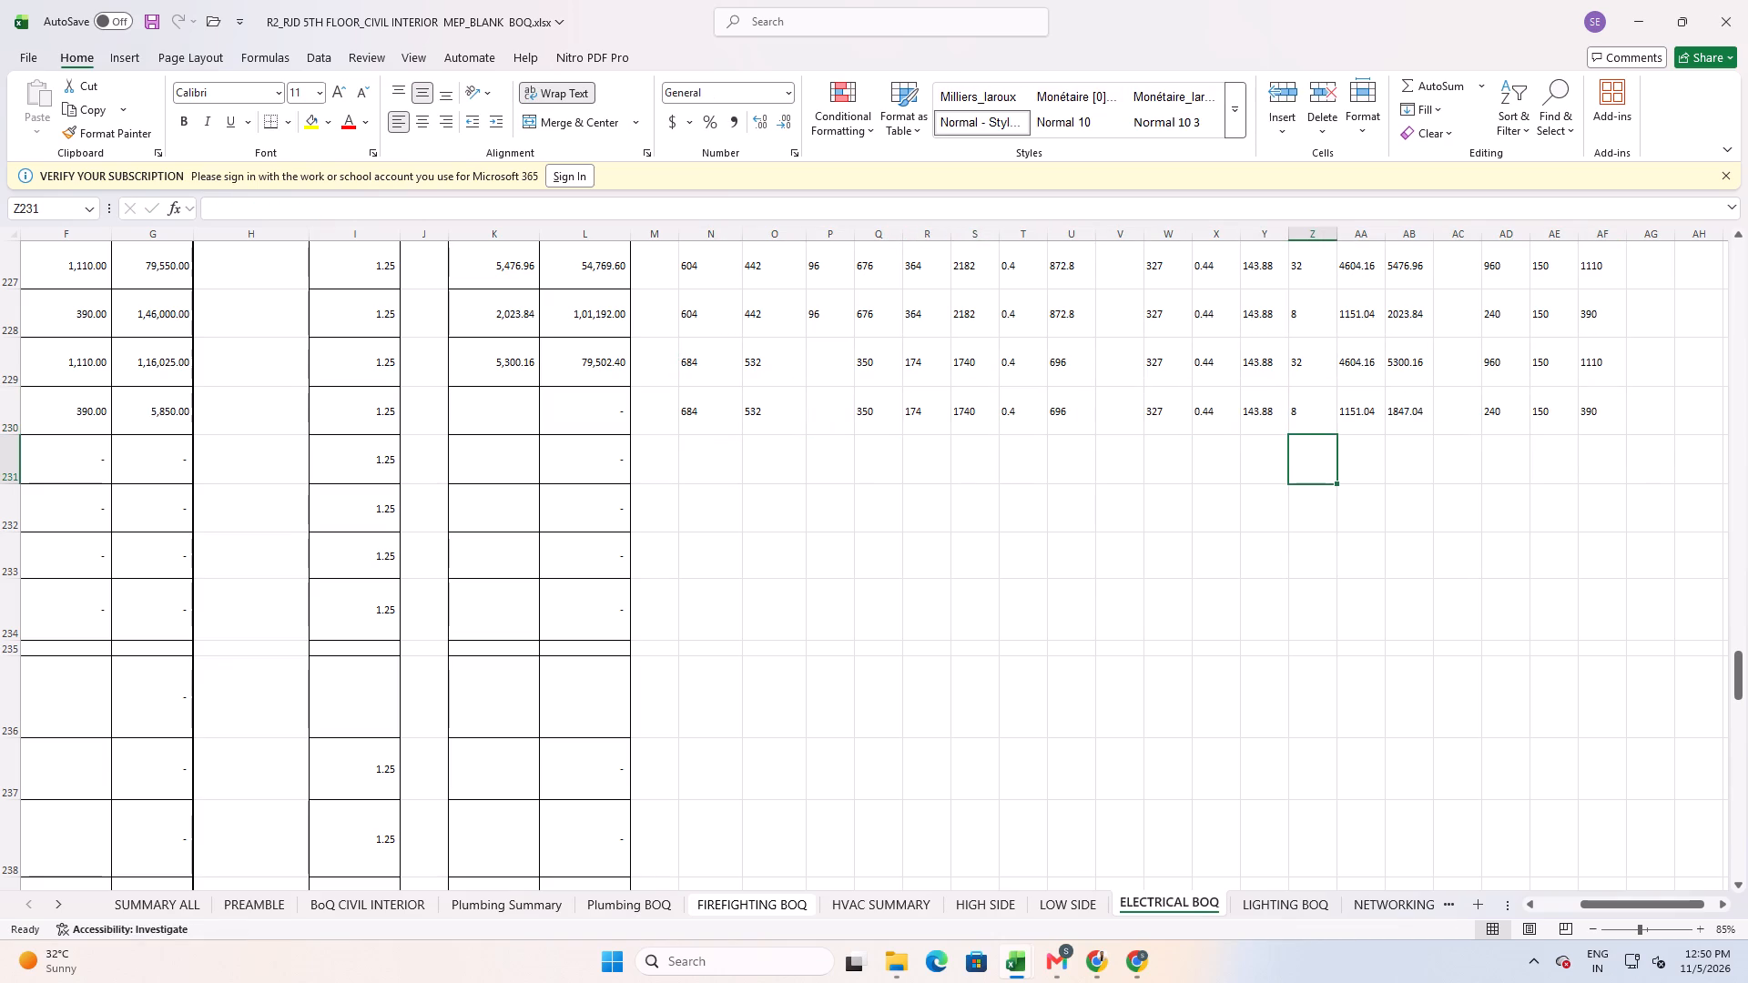
Review the build-up and rates across row 230, from the wiring quantity back to the installation rate.
key("Up")
key("Left")
key("Left")
key("Left")
key("Left")
key("Left")
key("Left")
key("Left")
key("Left")
key("Left")
key("Left")
key("Left")
key("Left")
key("Left")
key("Left")
key("Left")
key("Left")
key("Left")
key("Left")
key("Left")
key("Left")
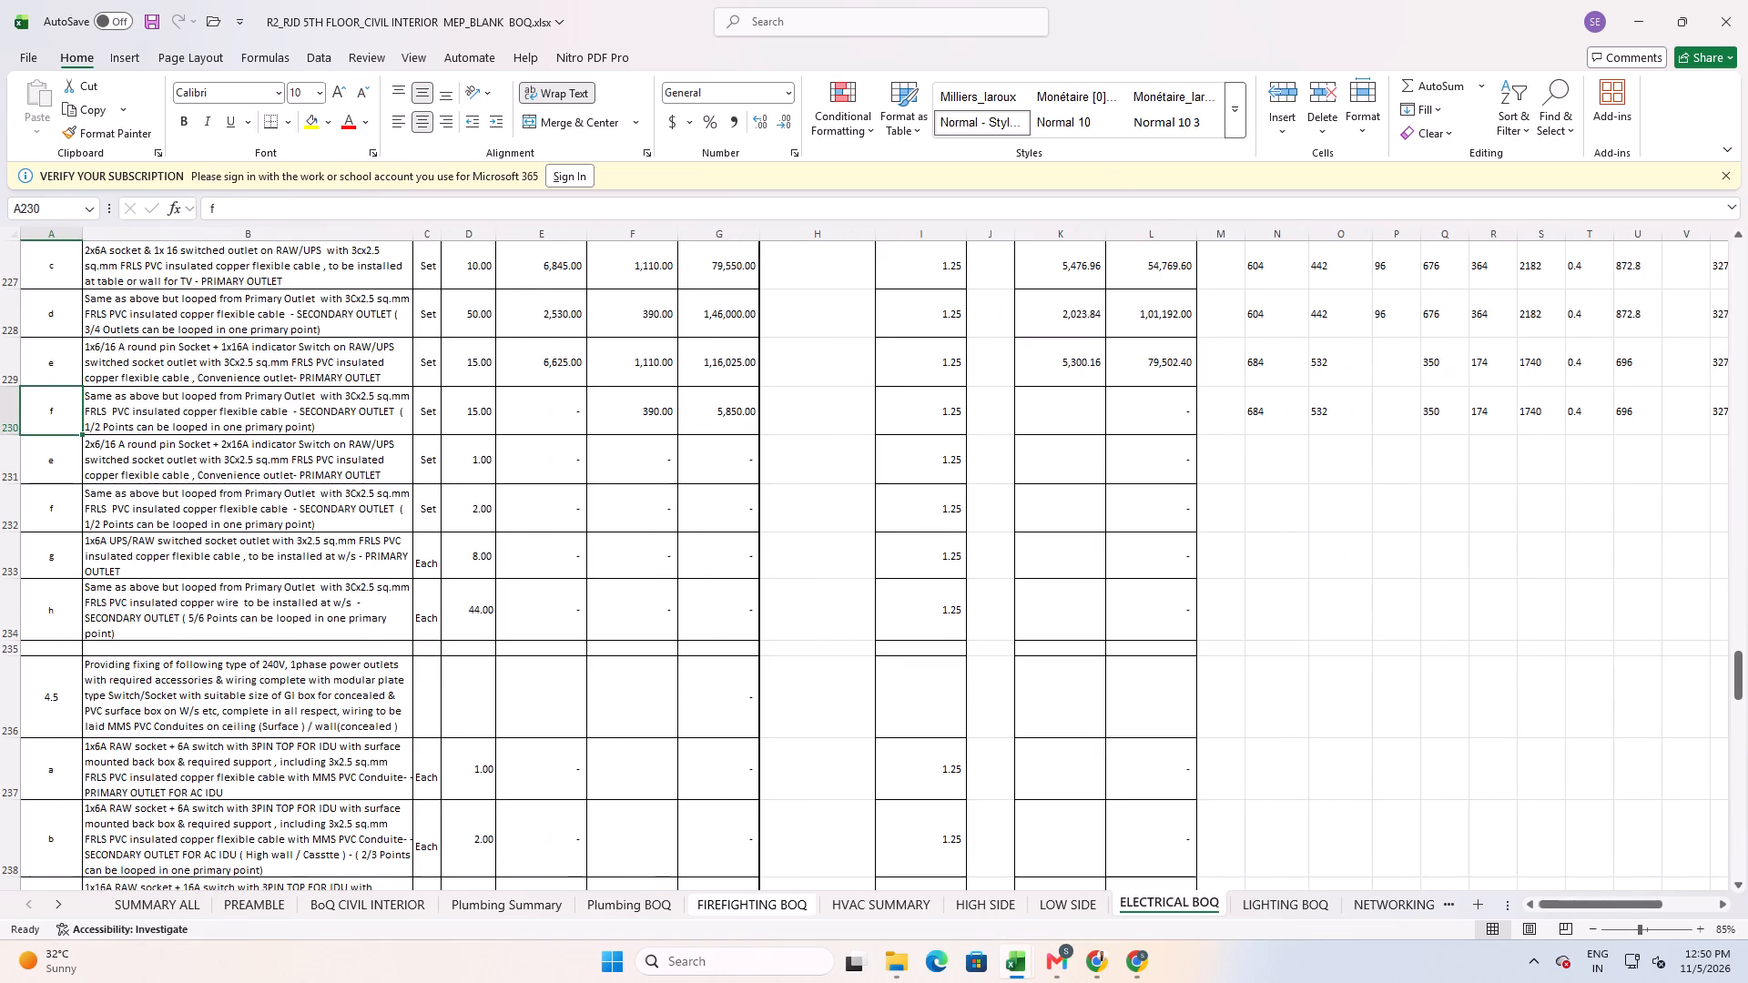
Copy the supply rate formula in K229 down into K230 for the looped secondary outlet.
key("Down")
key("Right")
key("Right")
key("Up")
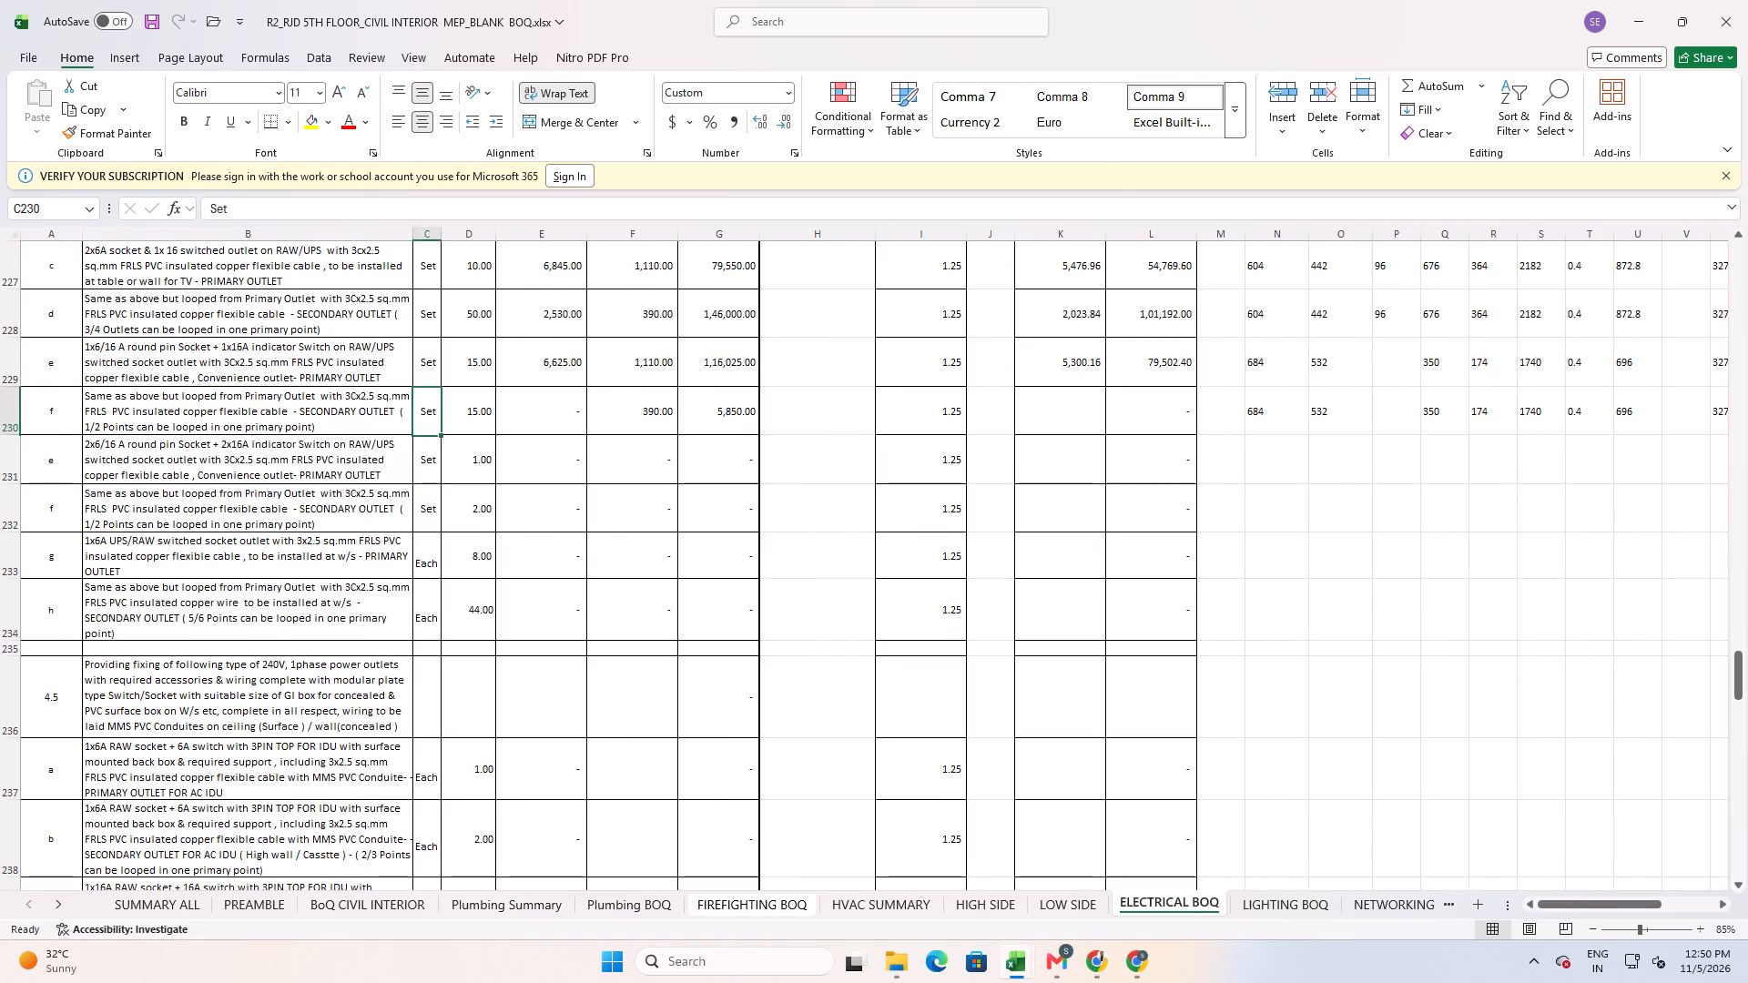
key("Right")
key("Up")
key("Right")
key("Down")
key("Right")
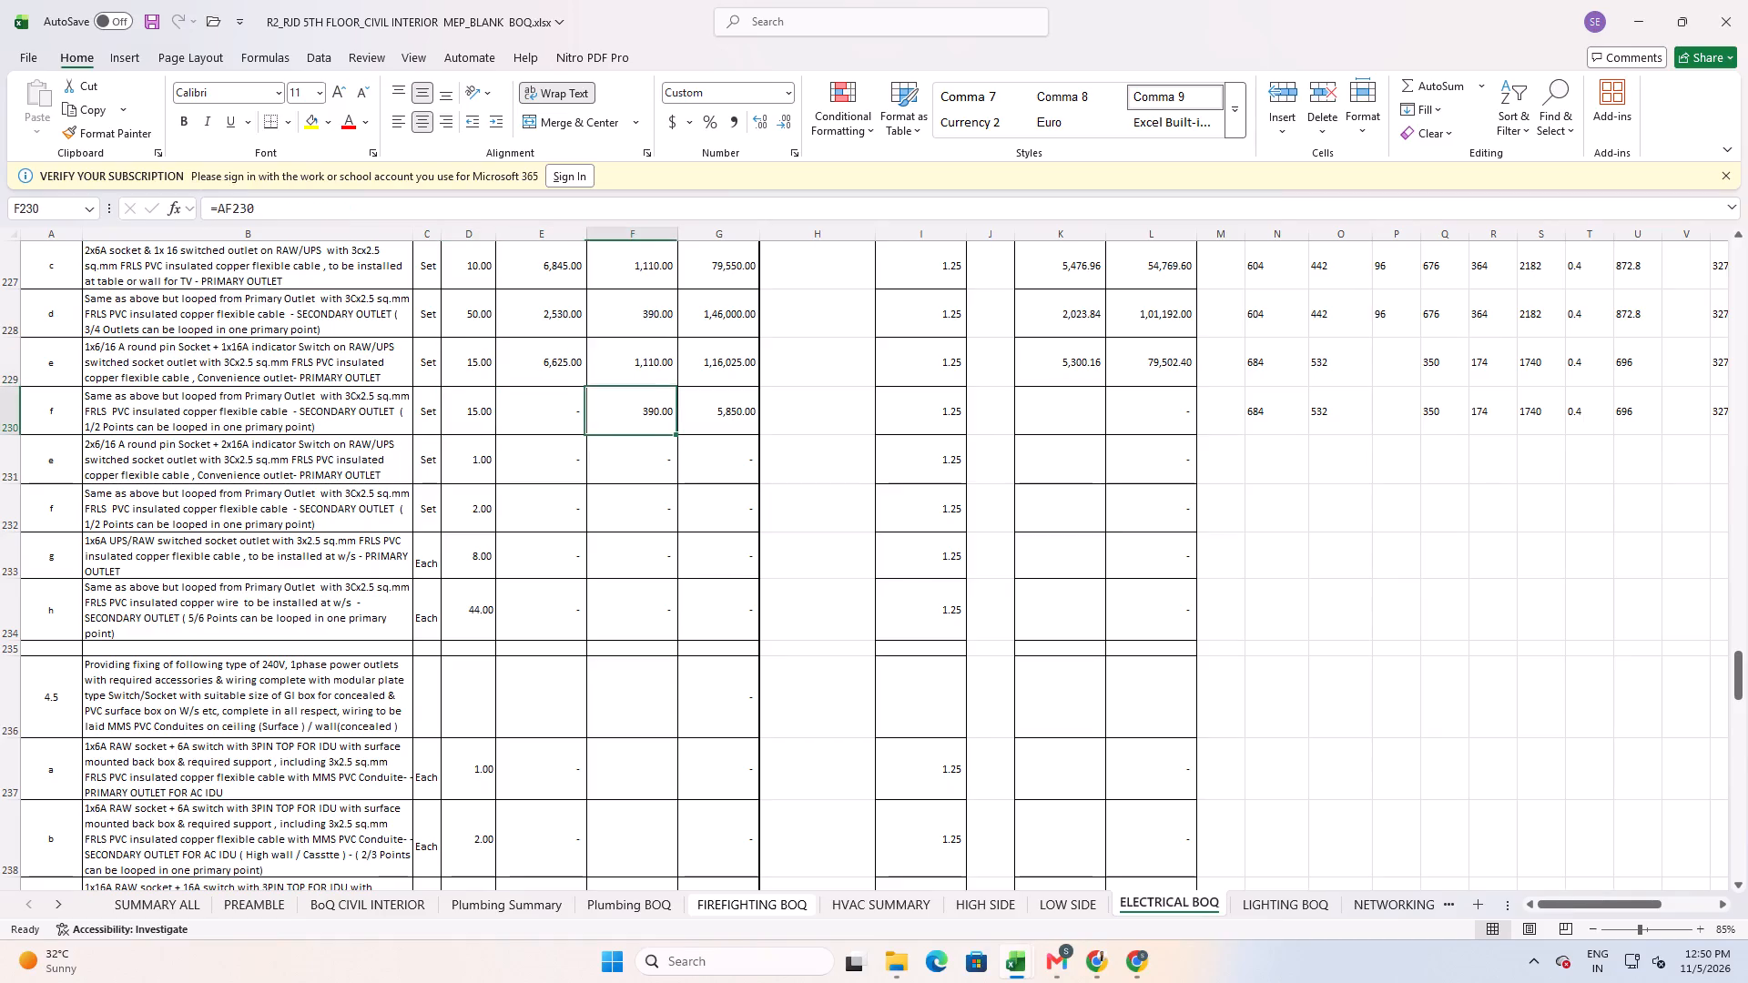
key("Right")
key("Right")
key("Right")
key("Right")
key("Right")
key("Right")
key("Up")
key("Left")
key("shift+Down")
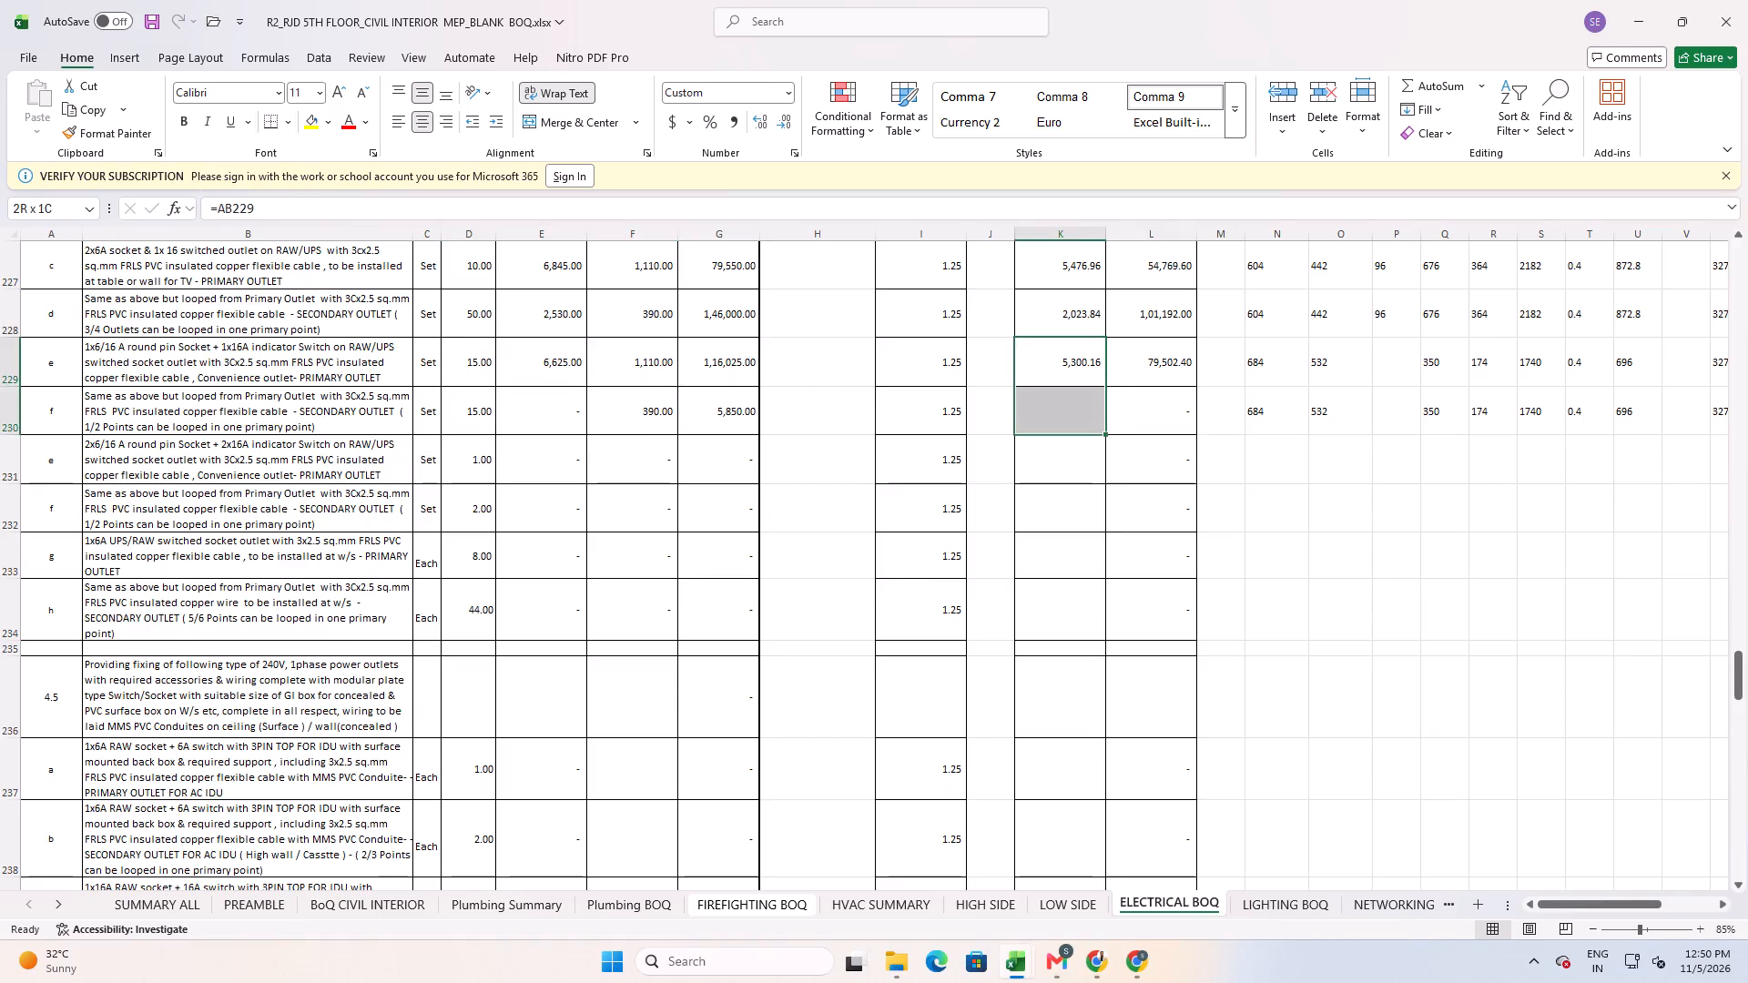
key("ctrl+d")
Review the supply rate, amount and adjoining build-up cells in row 230.
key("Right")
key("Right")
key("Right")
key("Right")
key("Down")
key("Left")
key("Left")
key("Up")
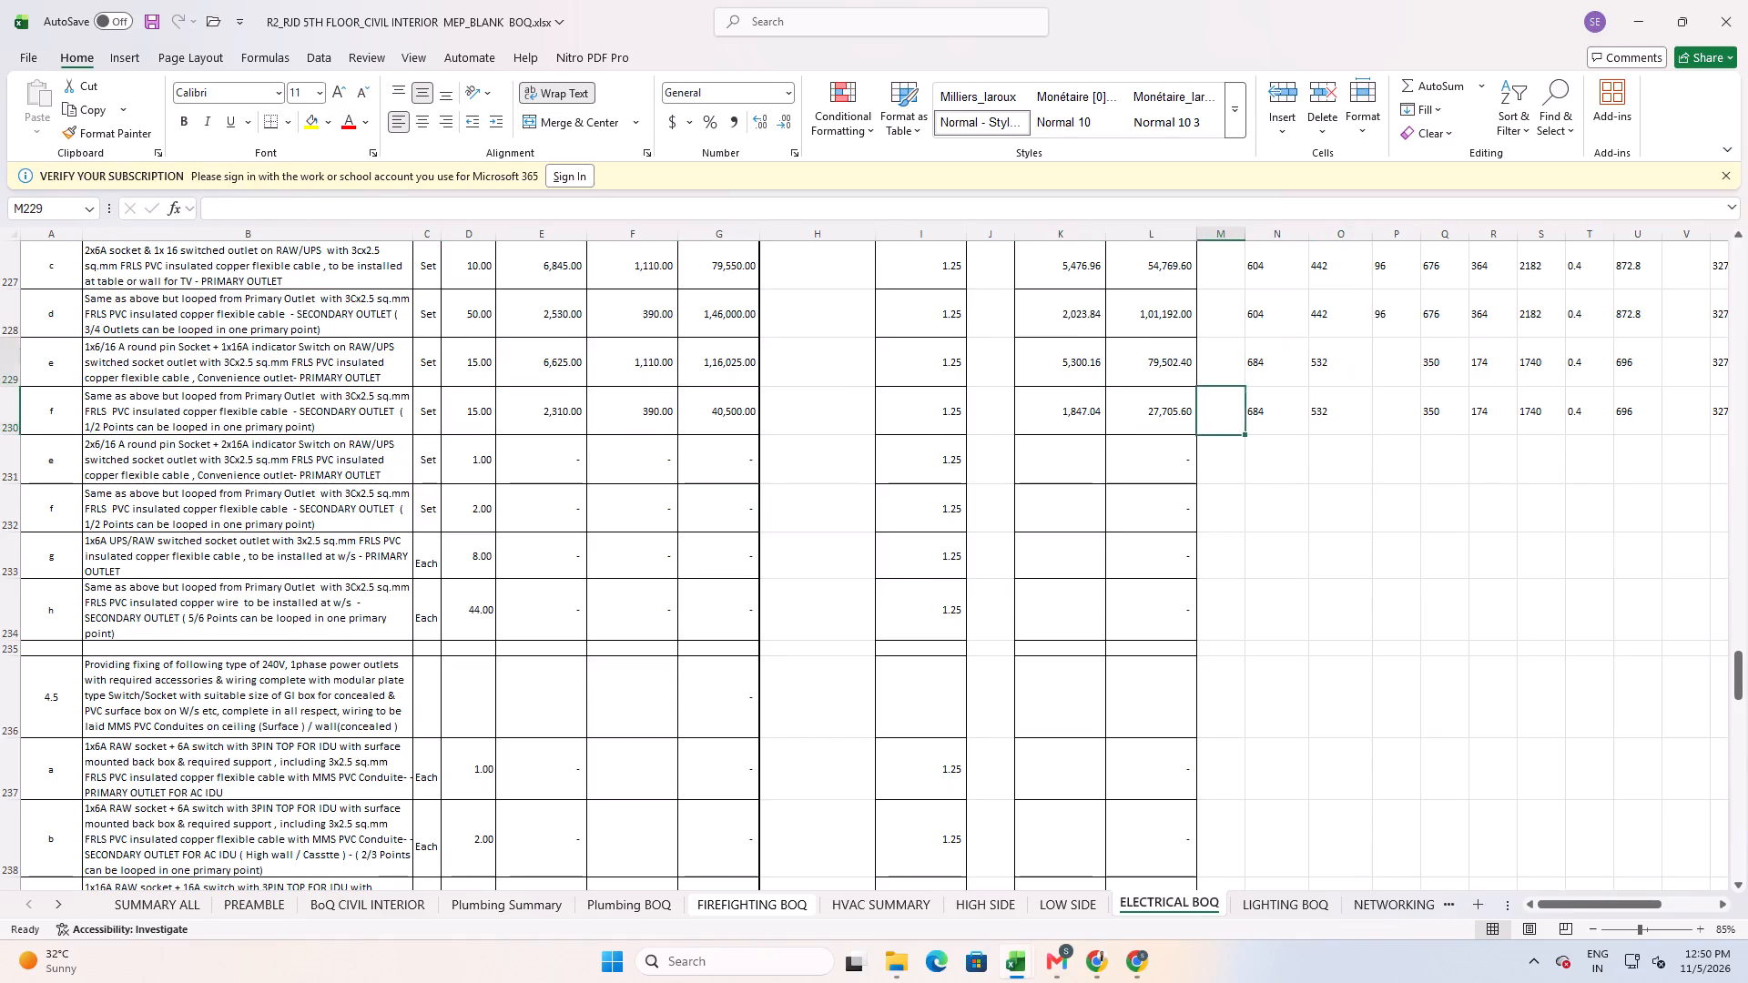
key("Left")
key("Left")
Switch to File Explorer and open the project operartion (Y:) network drive.
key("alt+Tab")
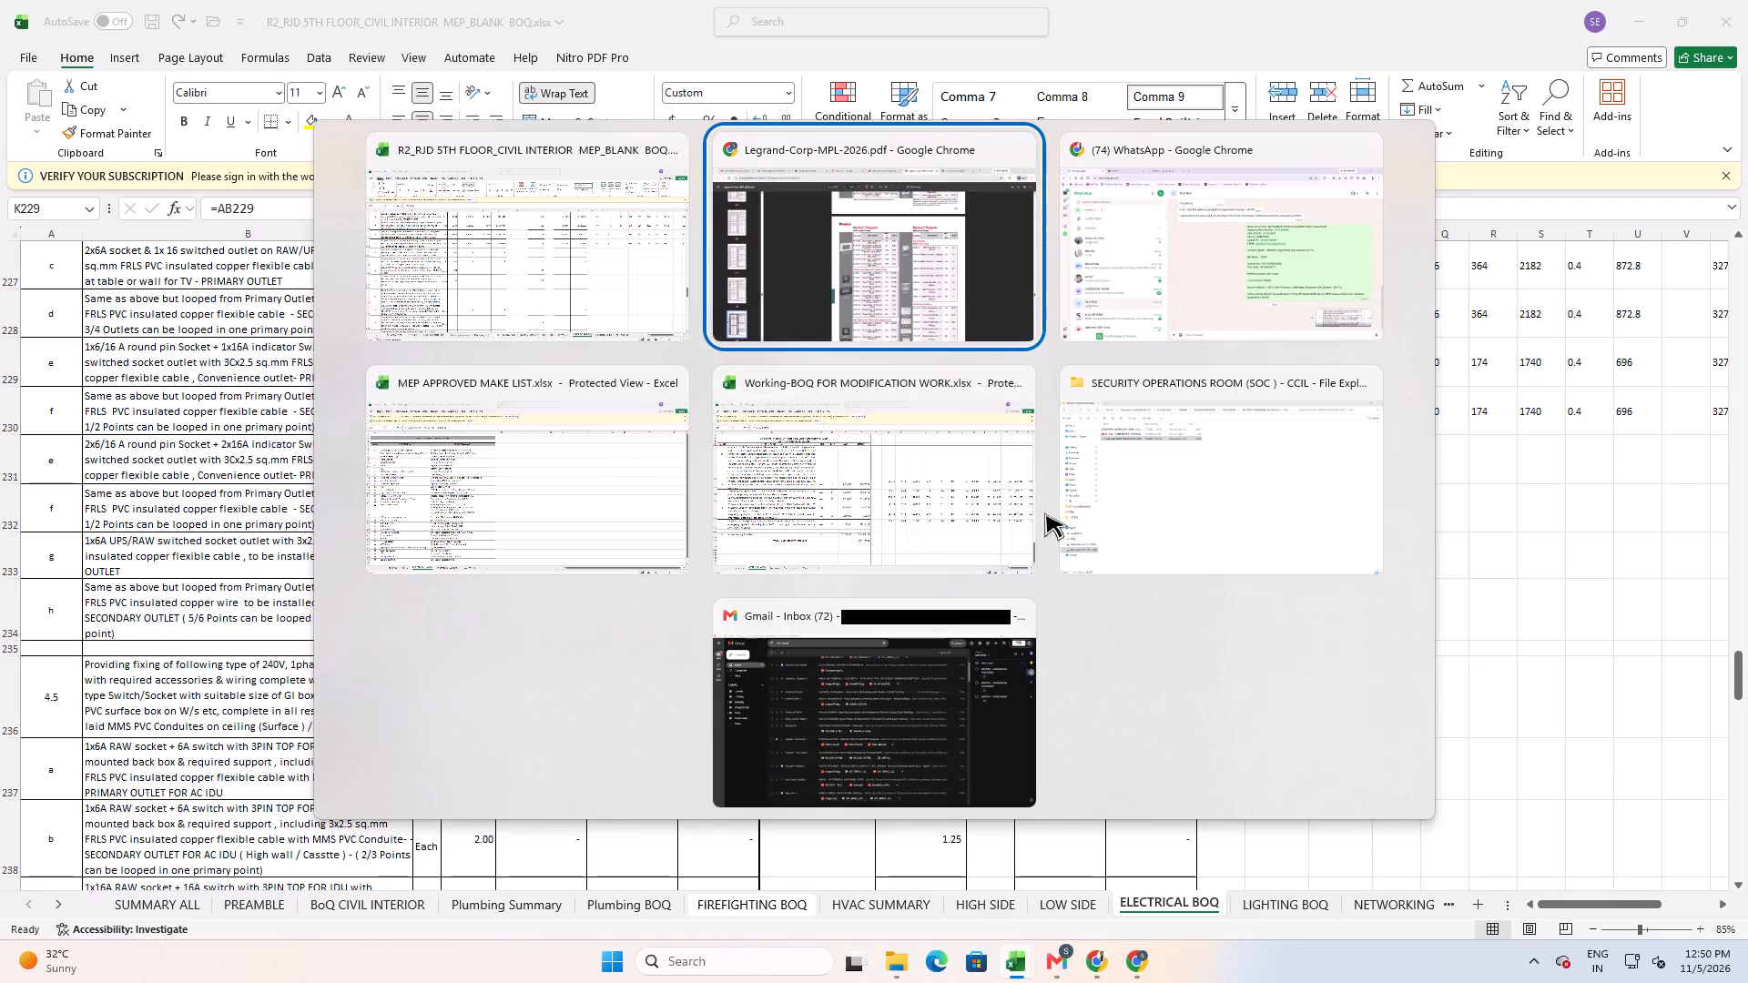
left_click(1186, 458, "alt")
left_click(133, 783)
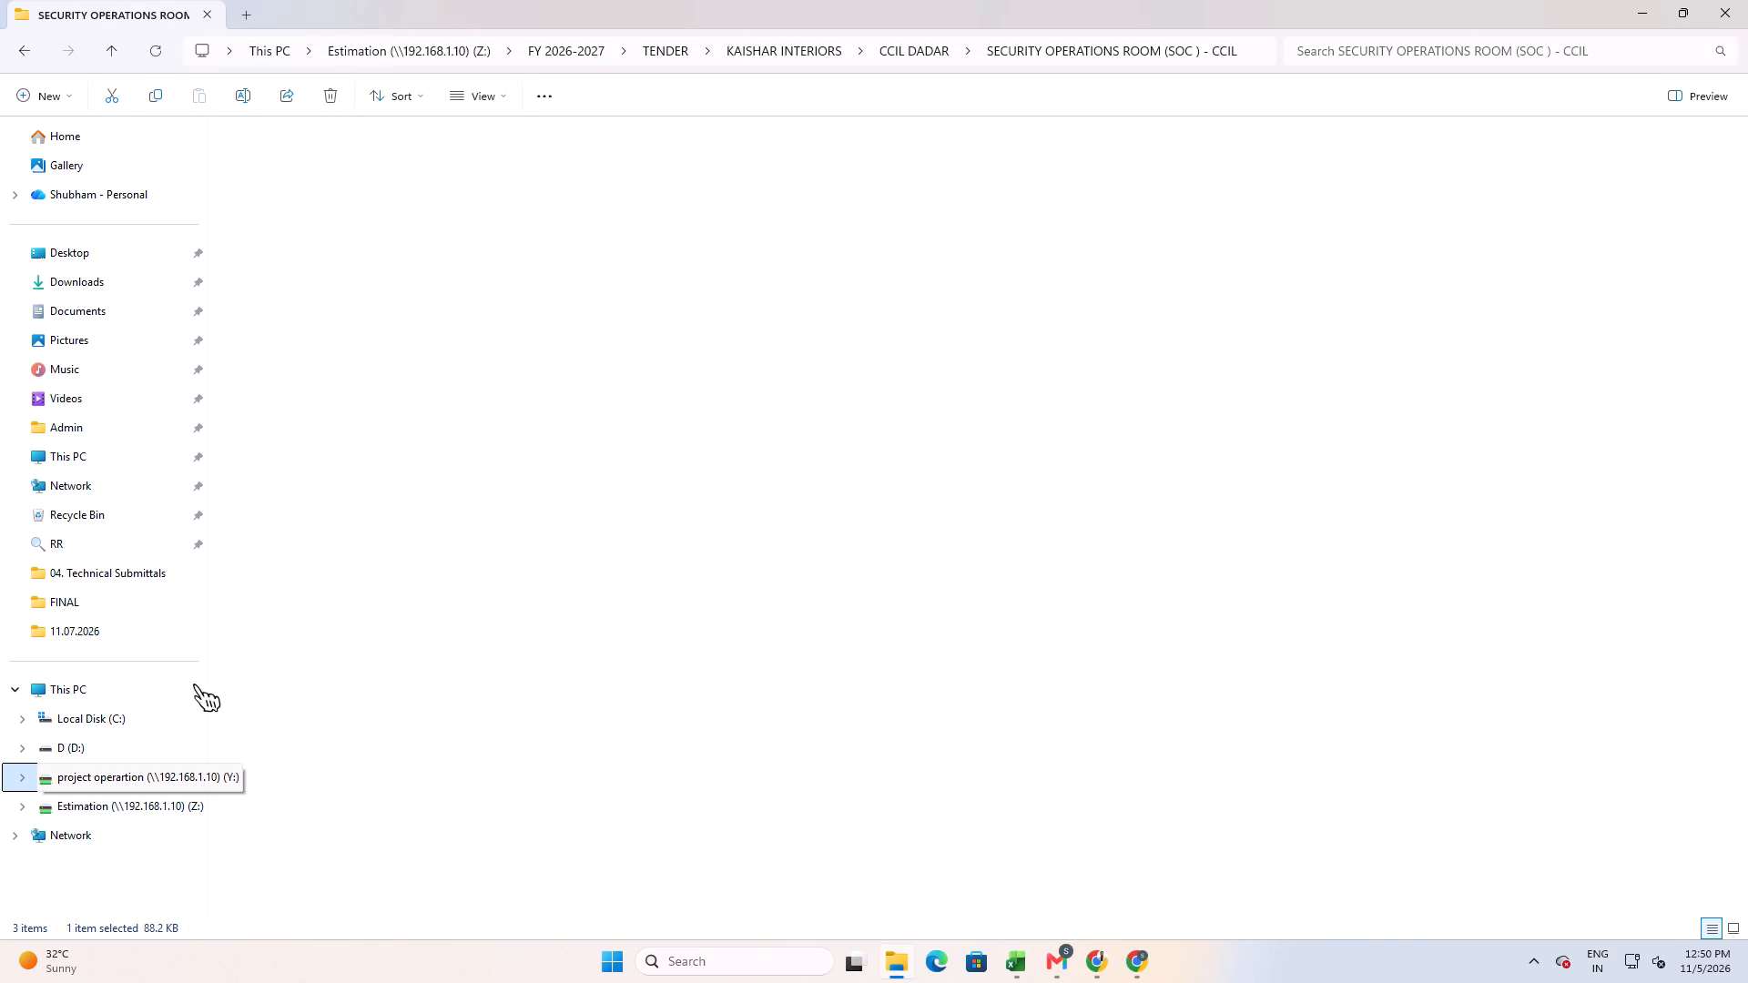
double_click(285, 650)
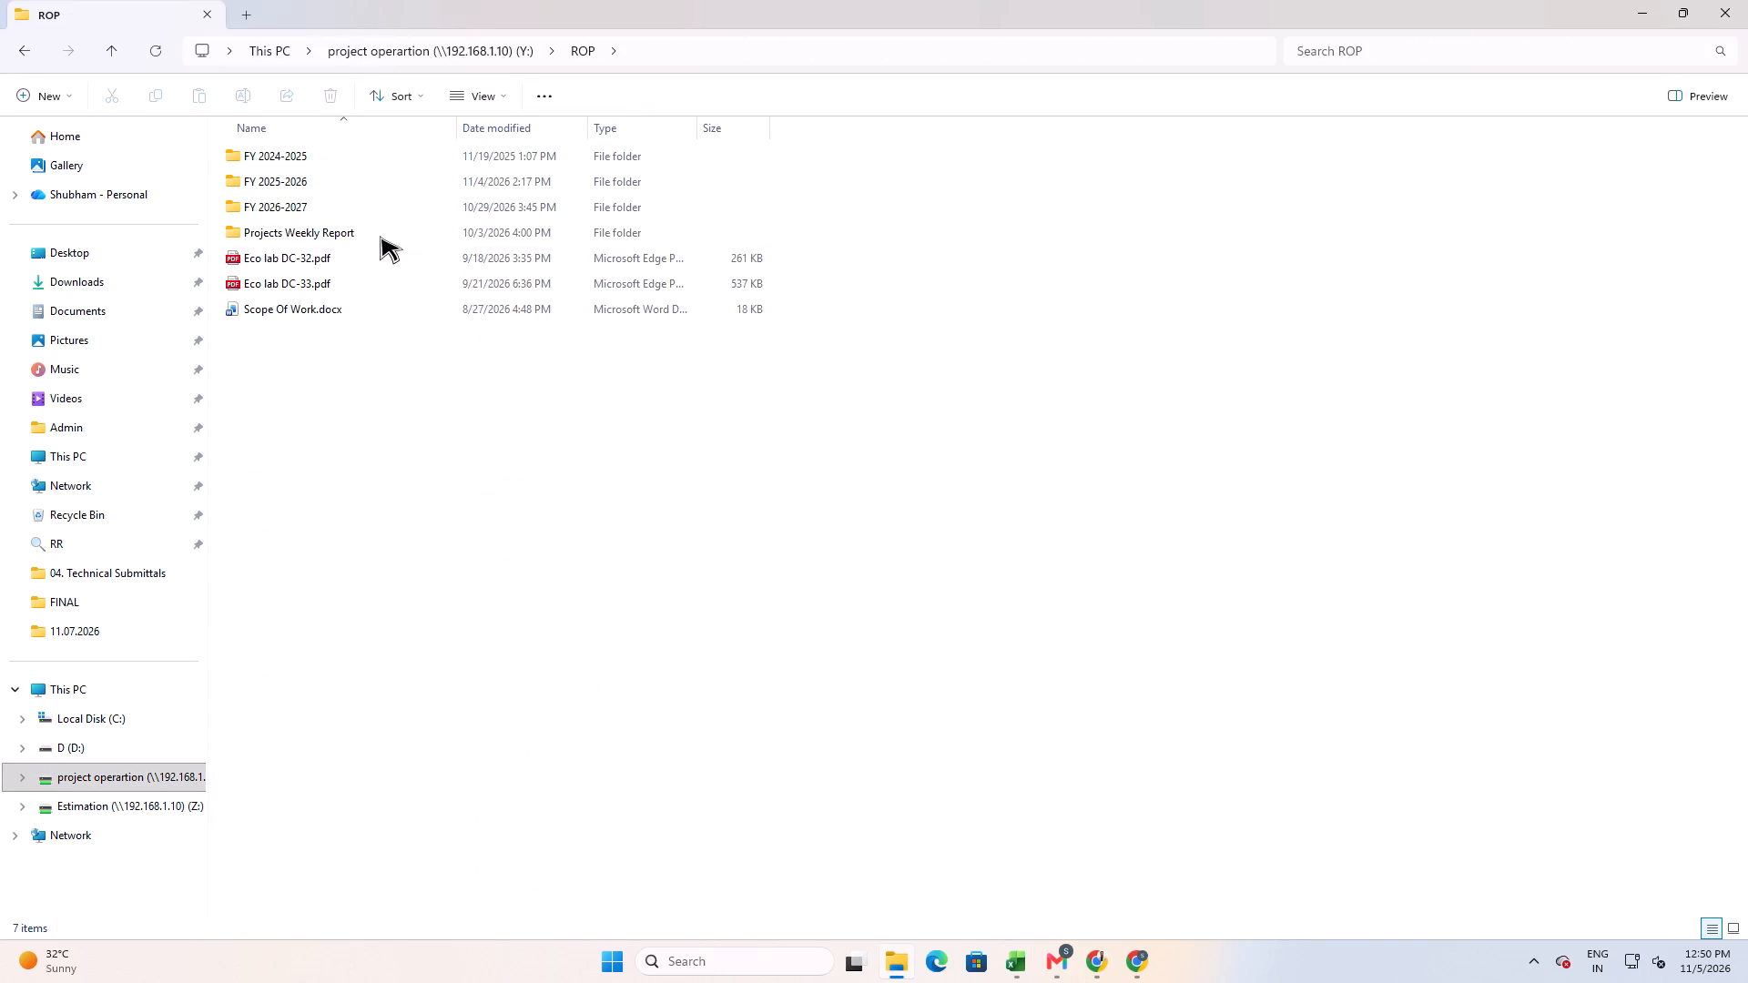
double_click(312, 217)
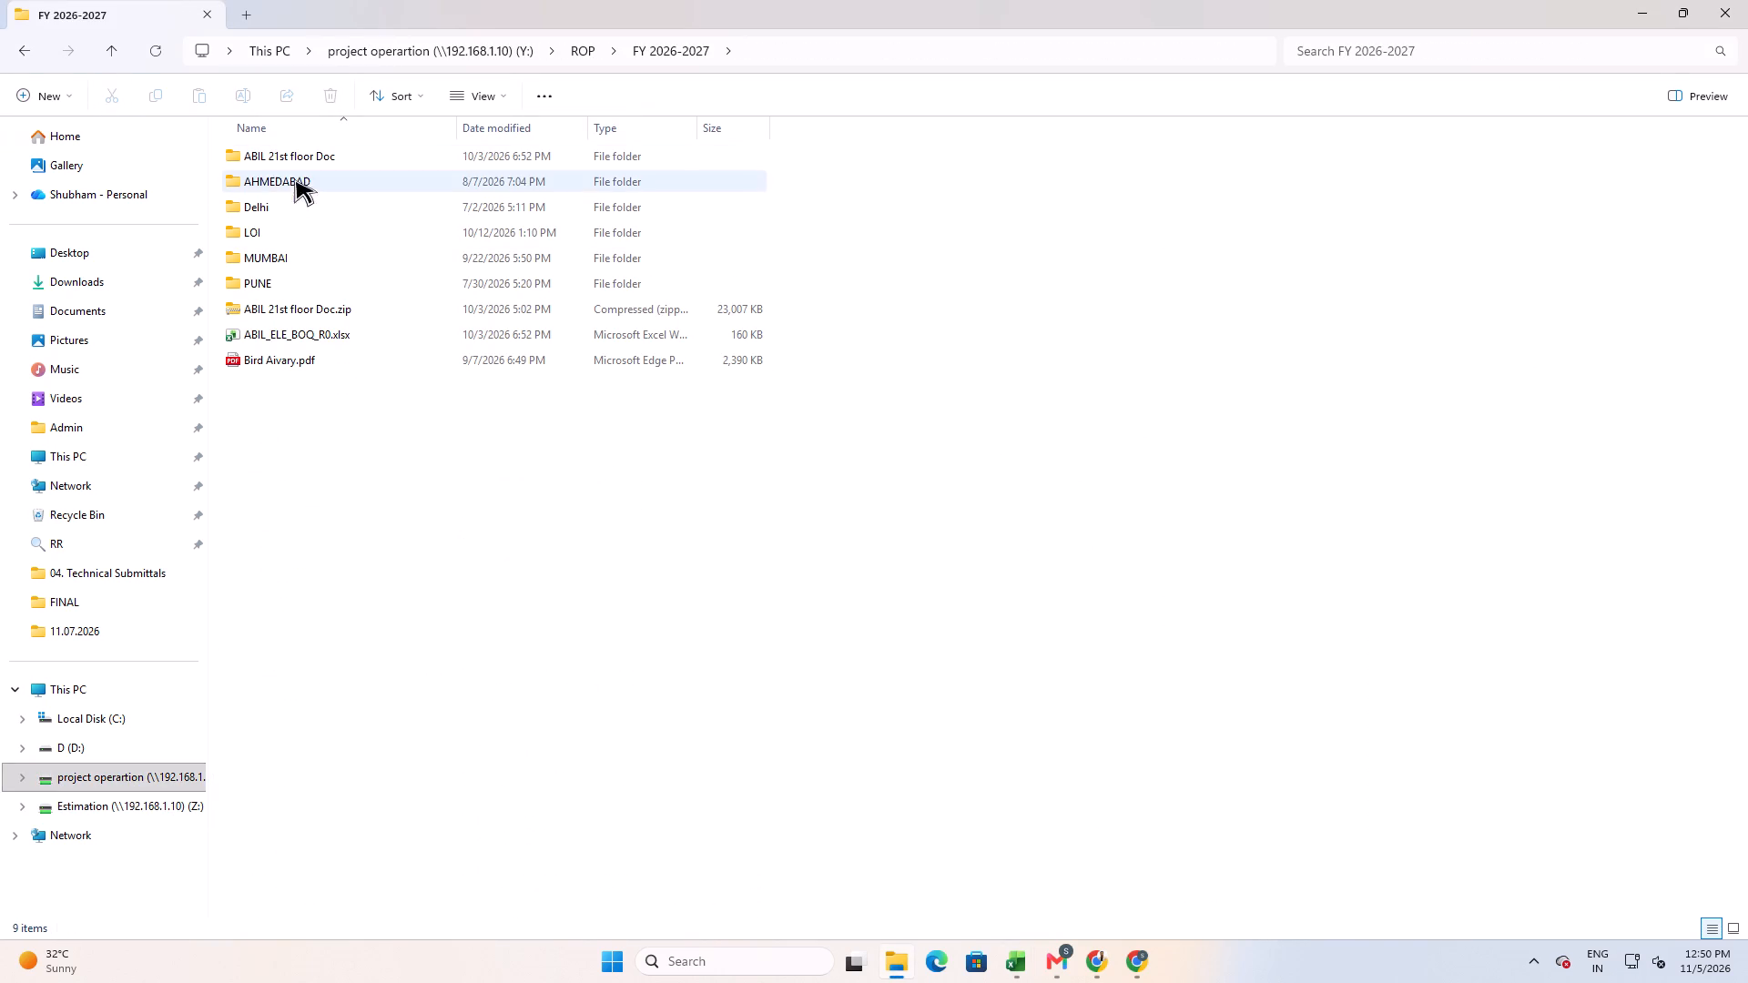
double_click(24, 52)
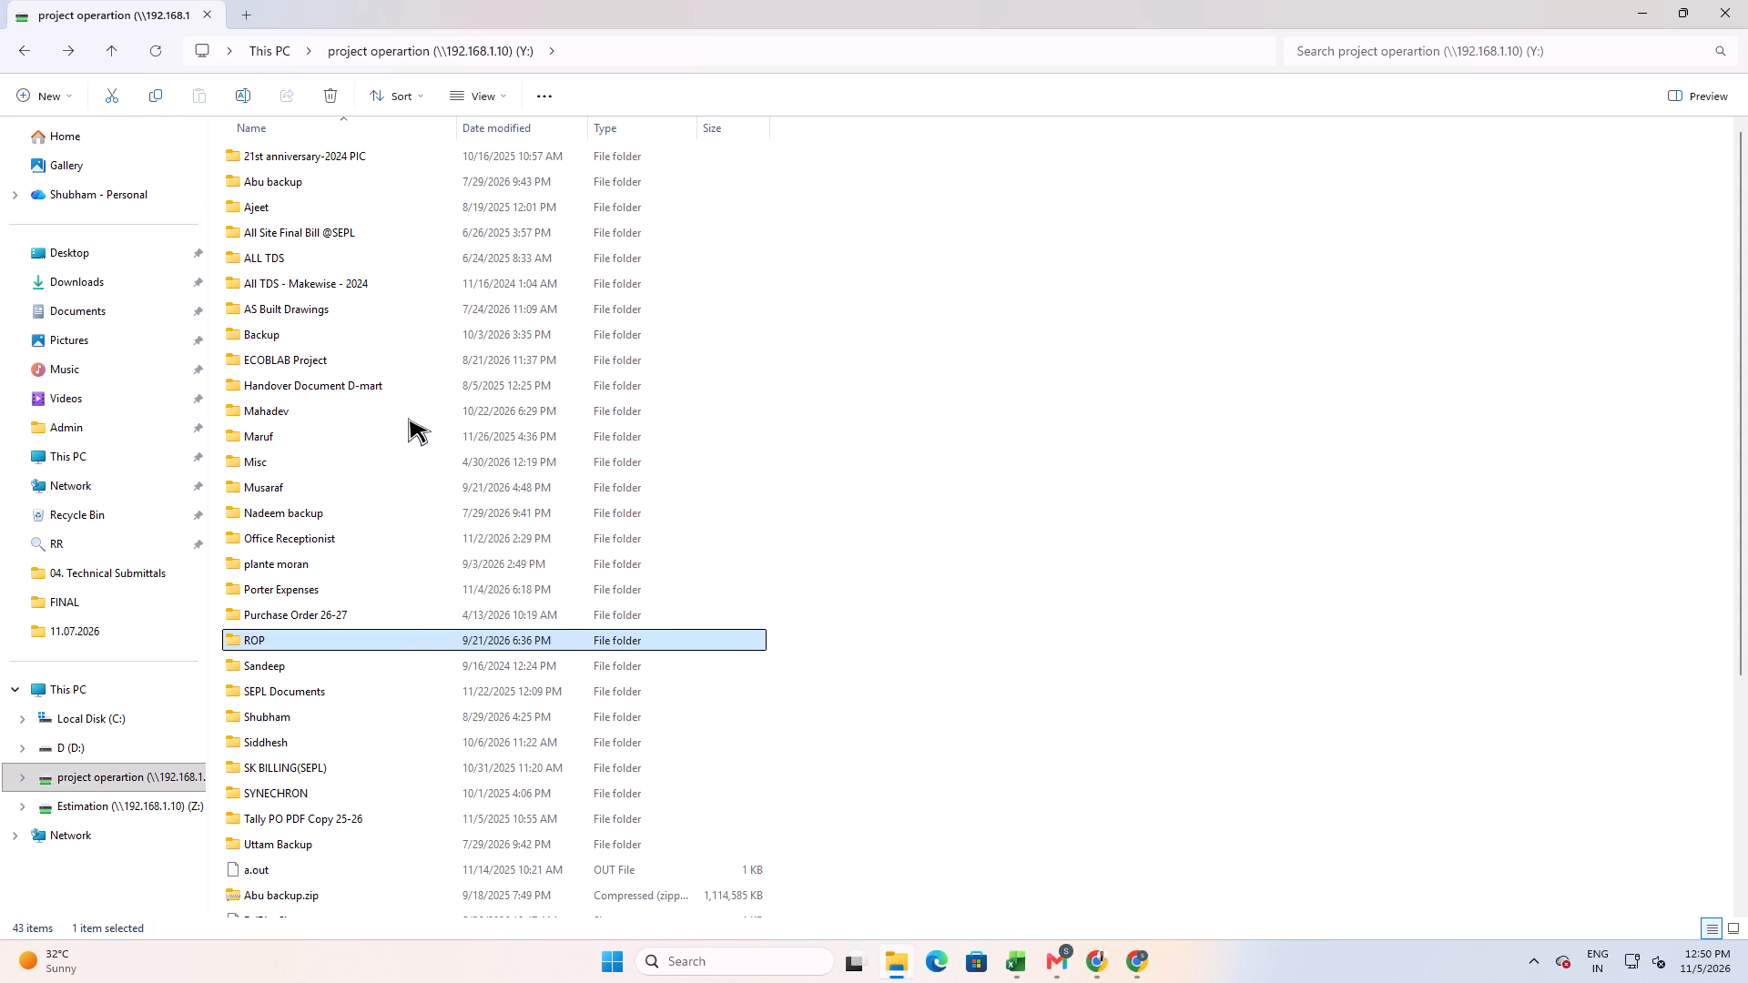
Open the scanned PO No. 444 (Yash Enterprises) for Plante Moran from Purchase Order 26-27, PO Approved Scan Copy 26-27.
double_click(410, 615)
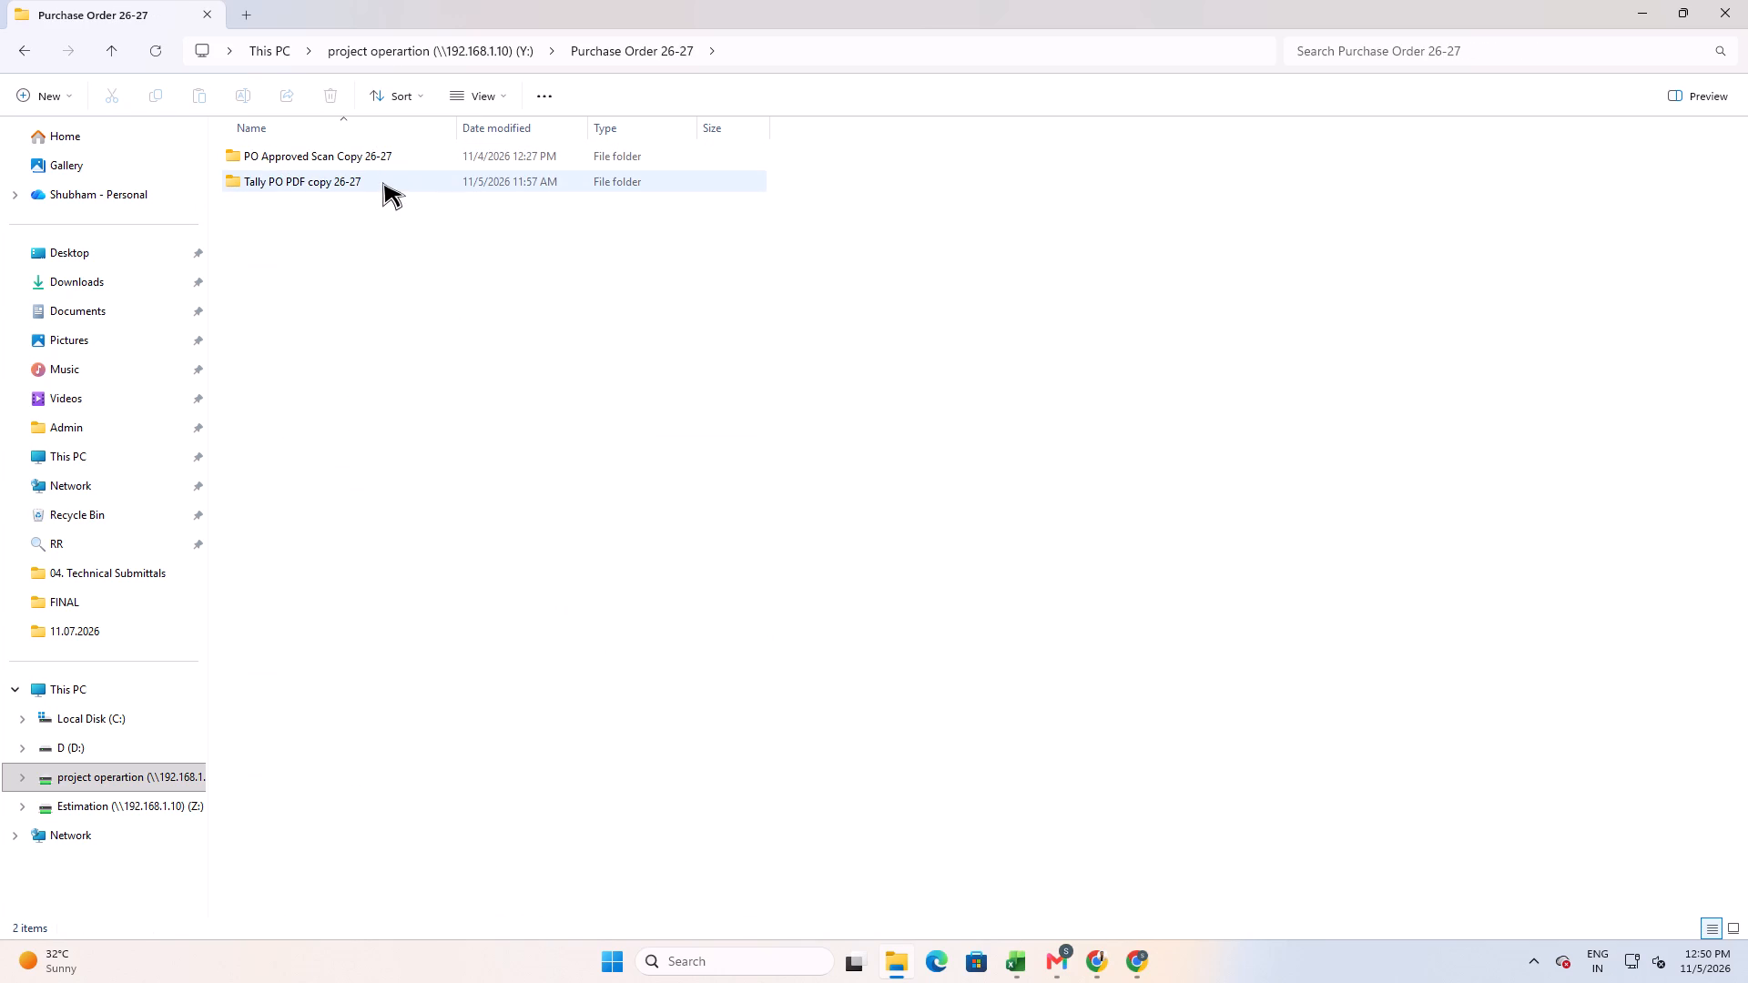
double_click(387, 159)
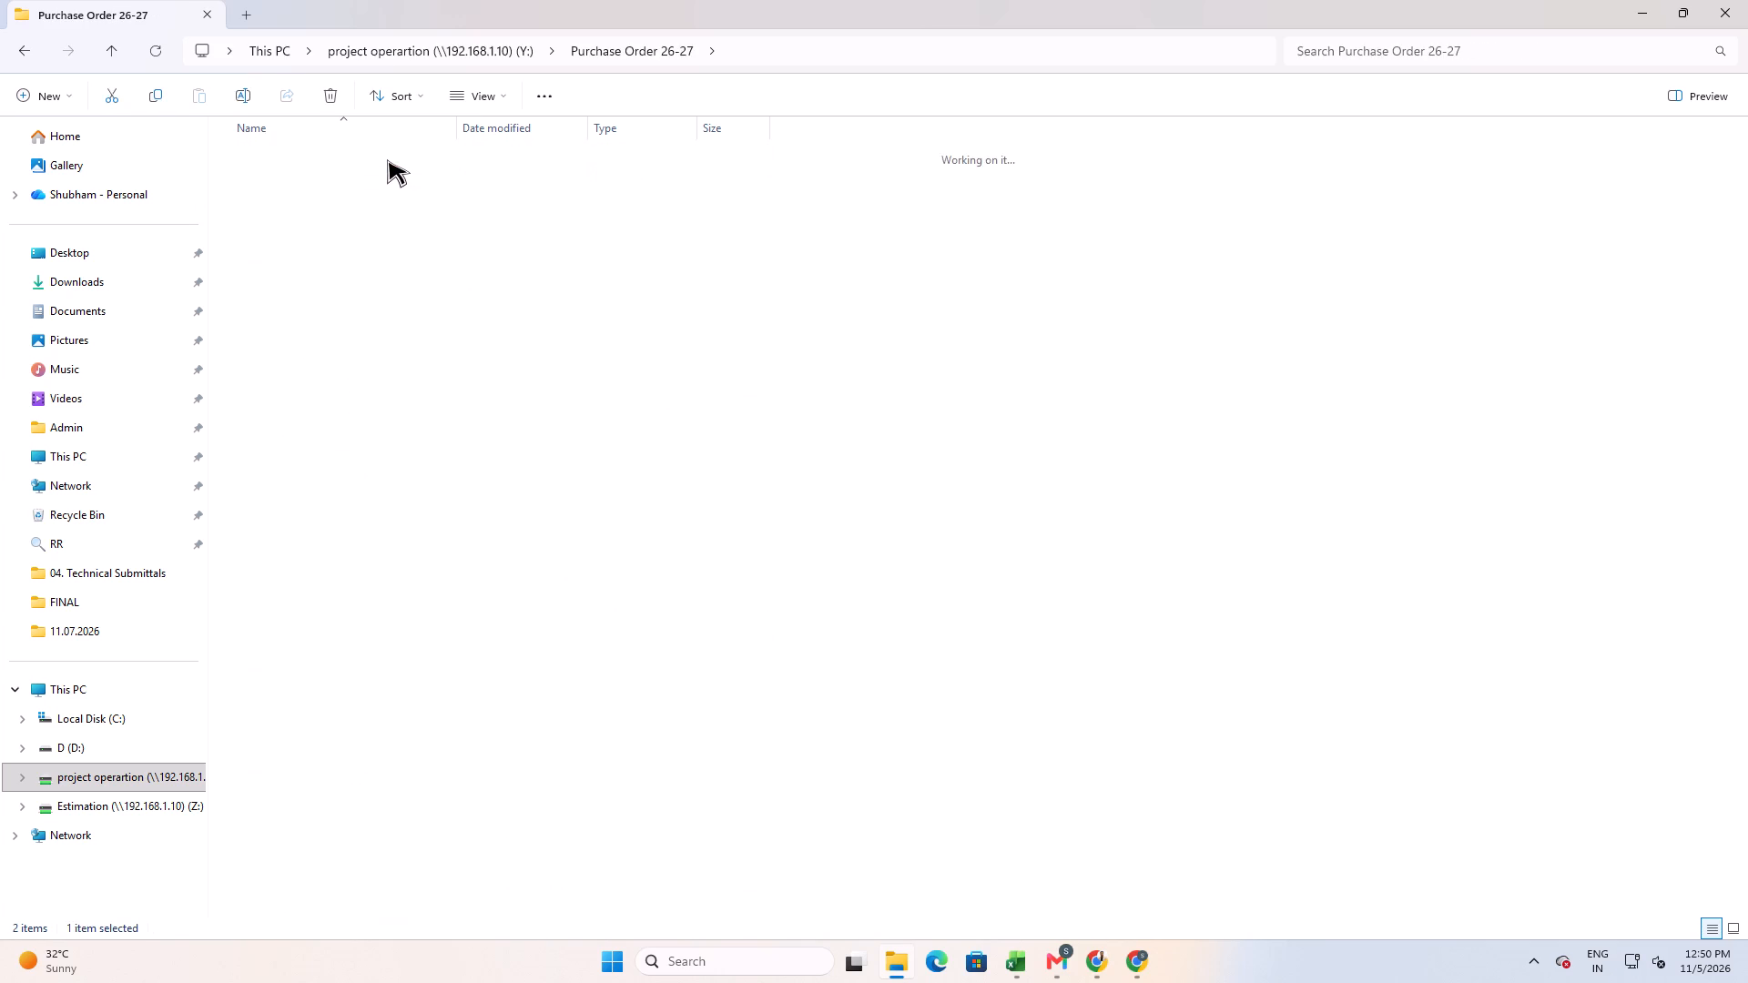
double_click(397, 221)
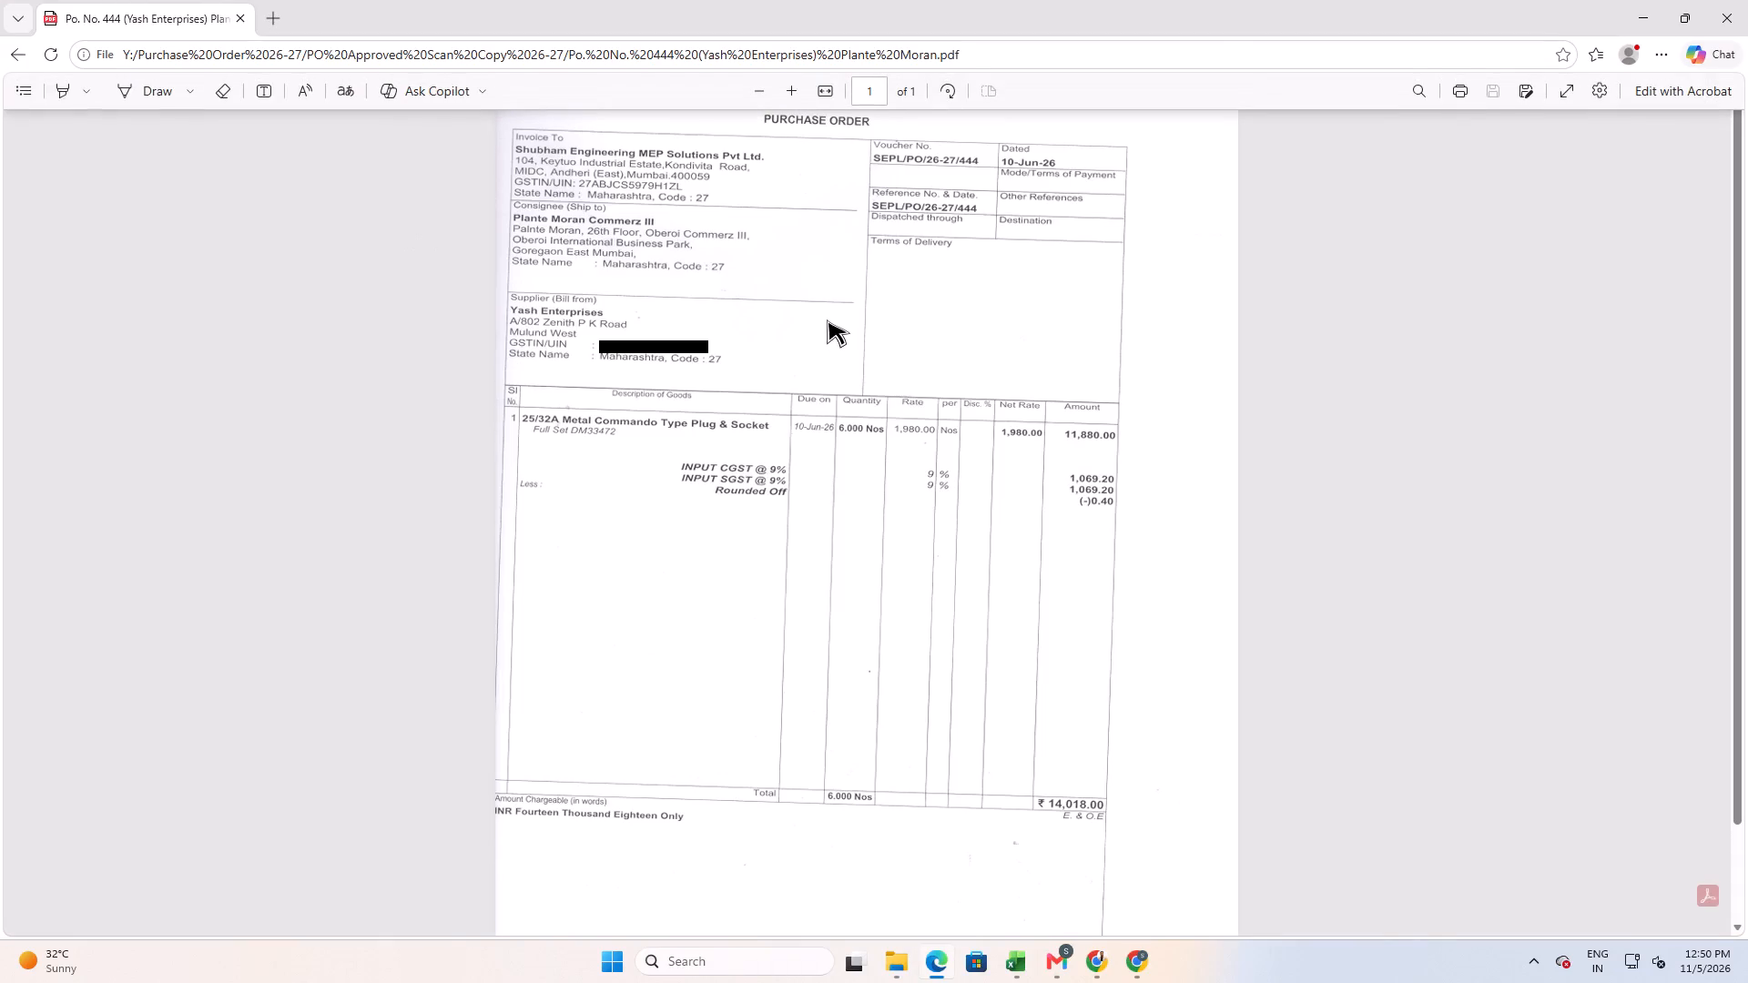
In Edge, look over the Yash Enterprises purchase order No. 444 for the commando plug and socket, and close it.
scroll(765, 245, "up", 2)
scroll(554, 135, "up", 1)
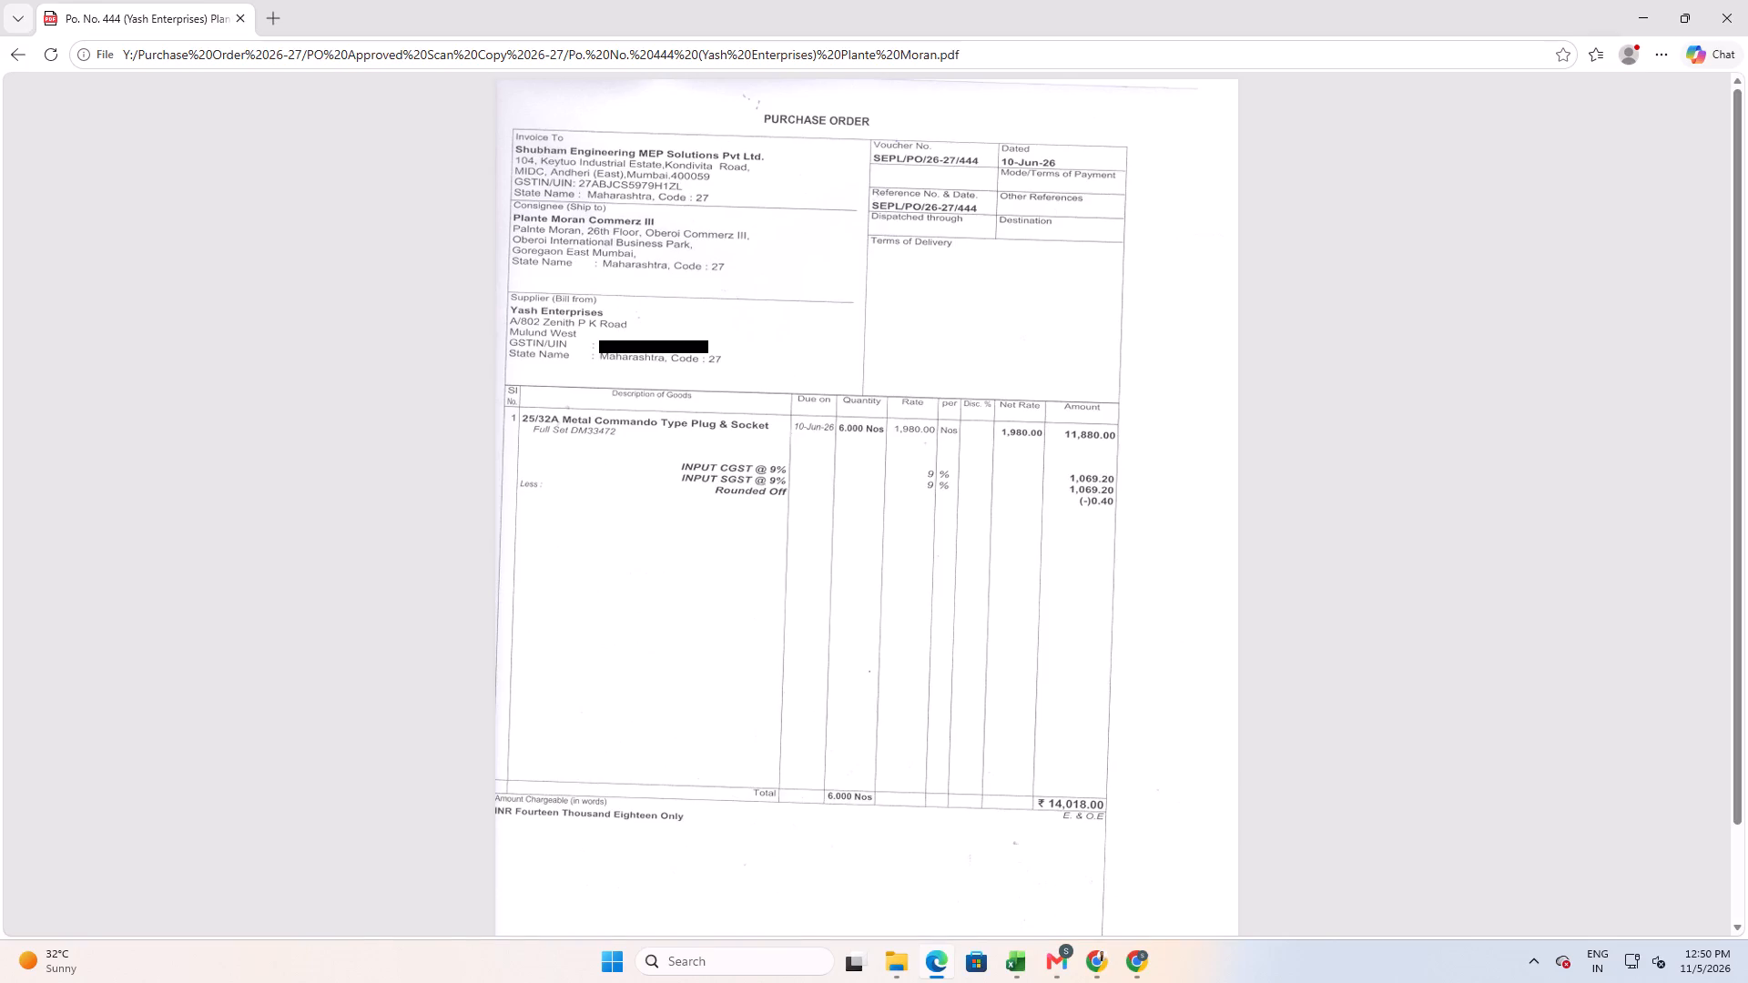
left_click(1723, 0)
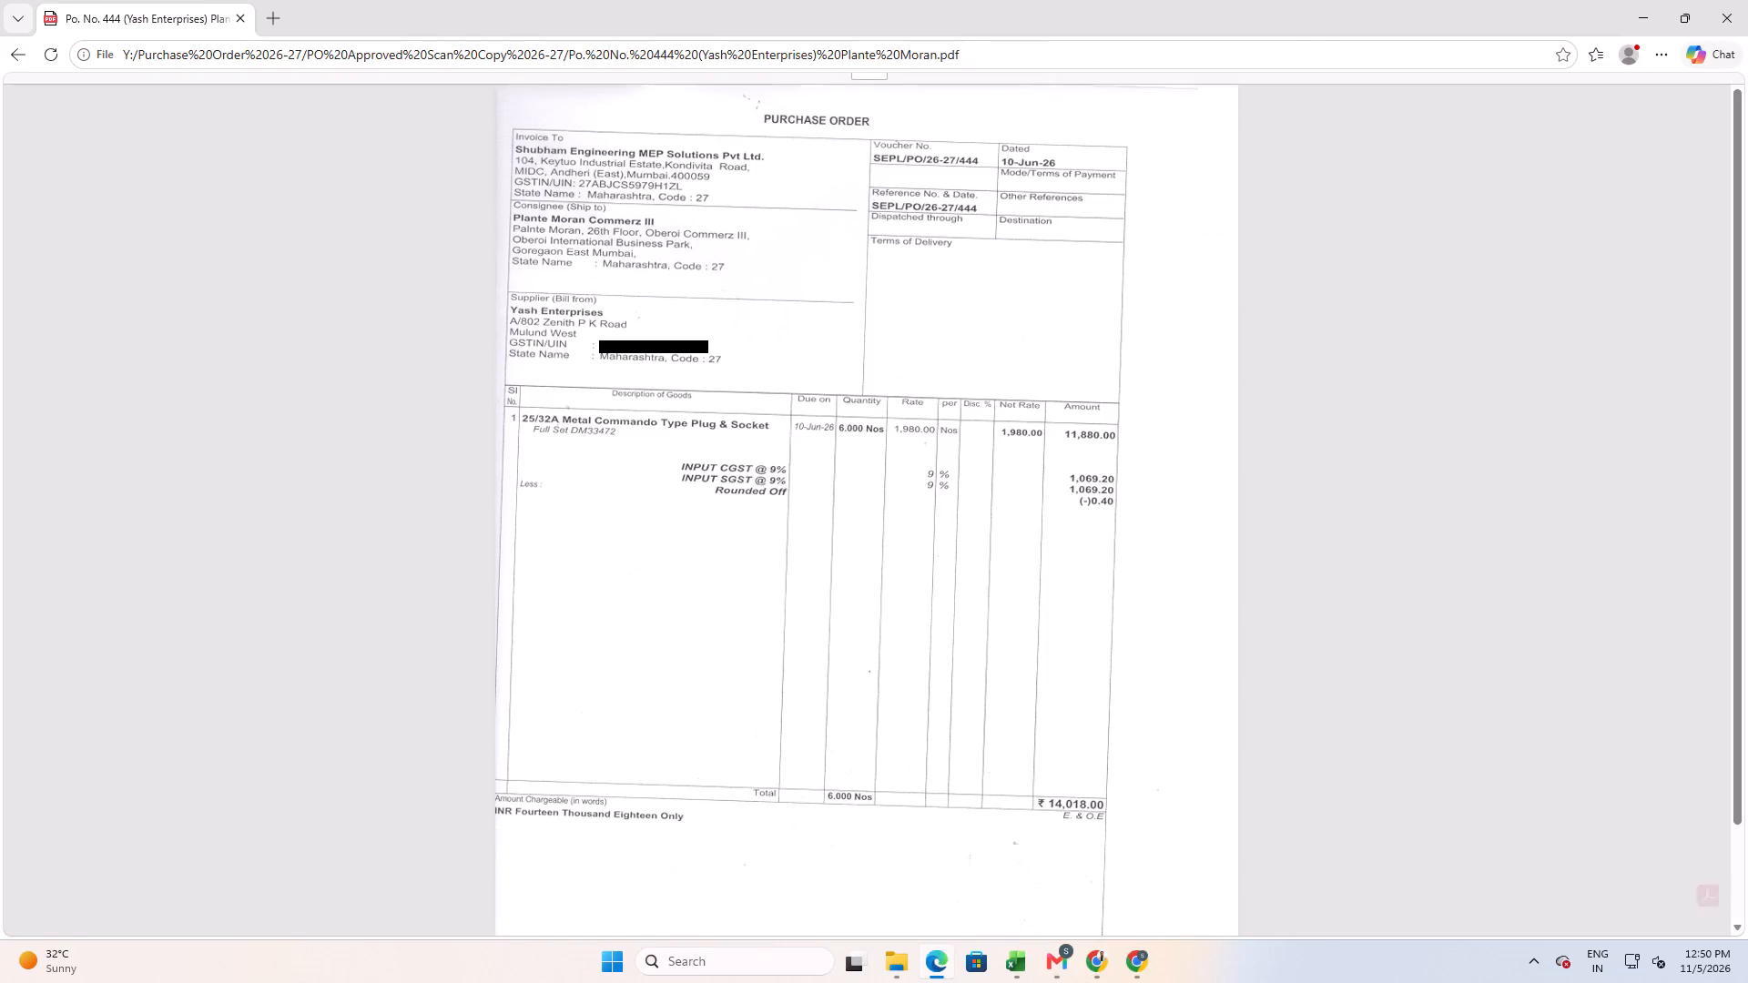
Open the scanned purchase order No. 49 from A R Electropower and examine its copper FRLS wire and cable rates.
double_click(382, 408)
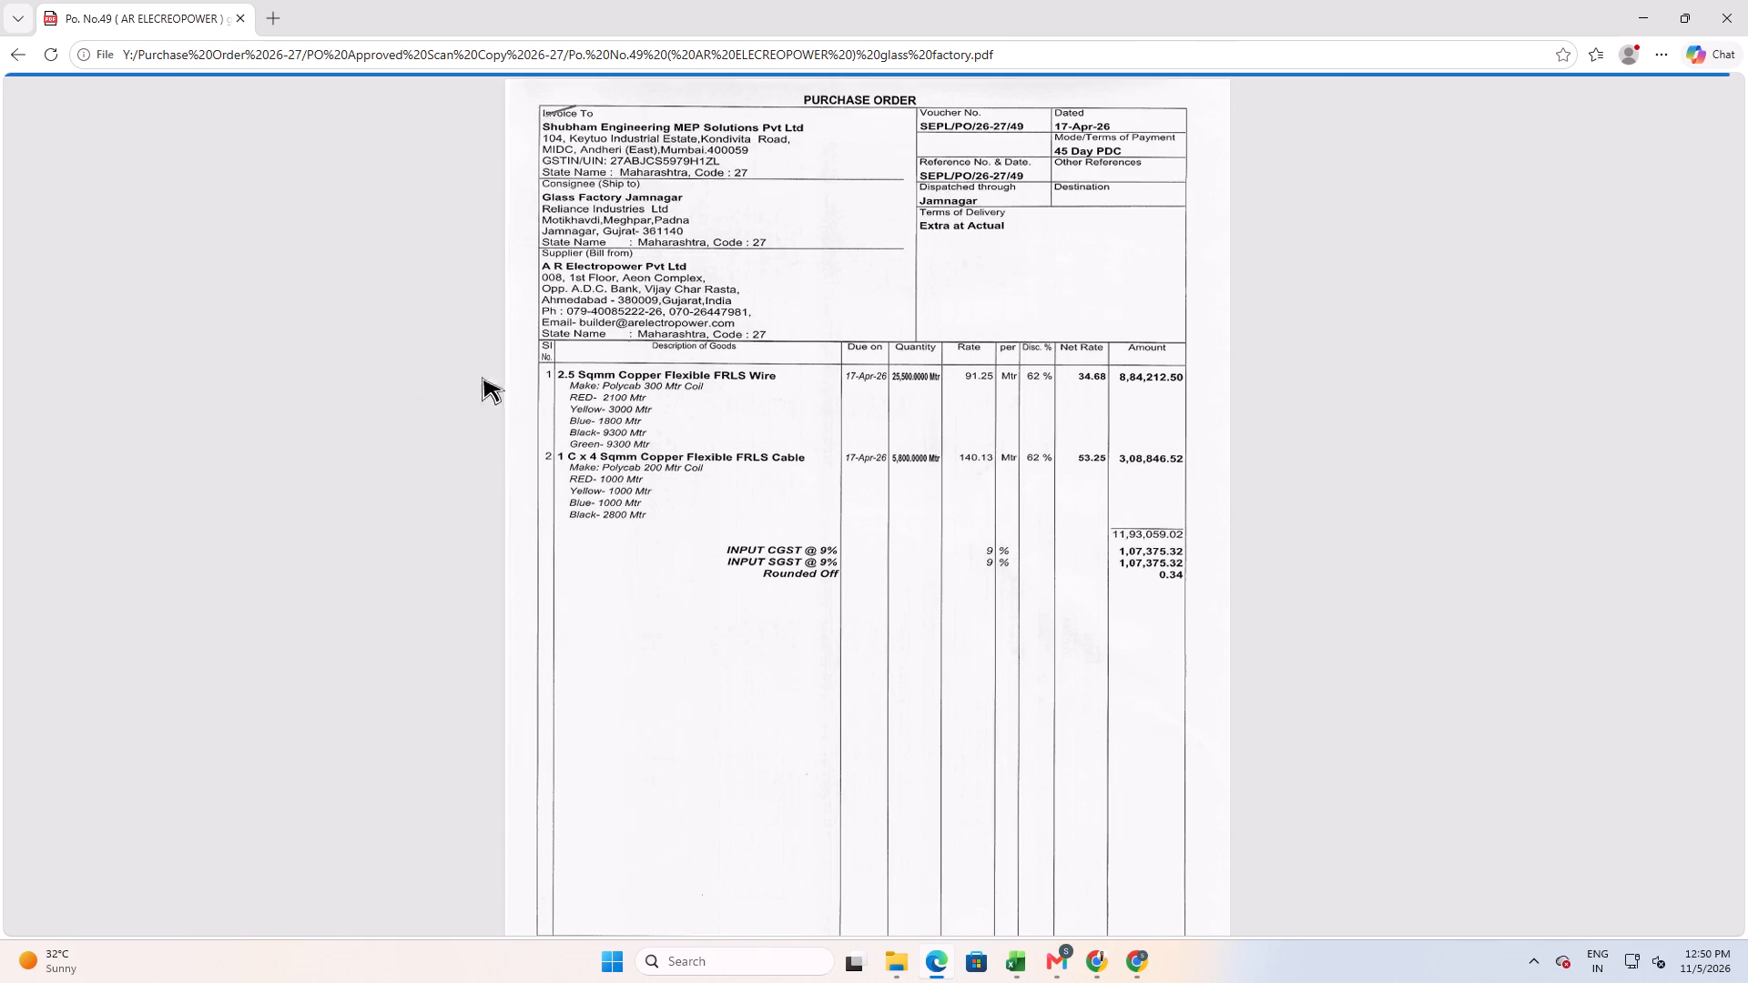
scroll(675, 219, "up", 2)
scroll(679, 216, "down", 1)
scroll(673, 228, "up", 3)
left_click(673, 235)
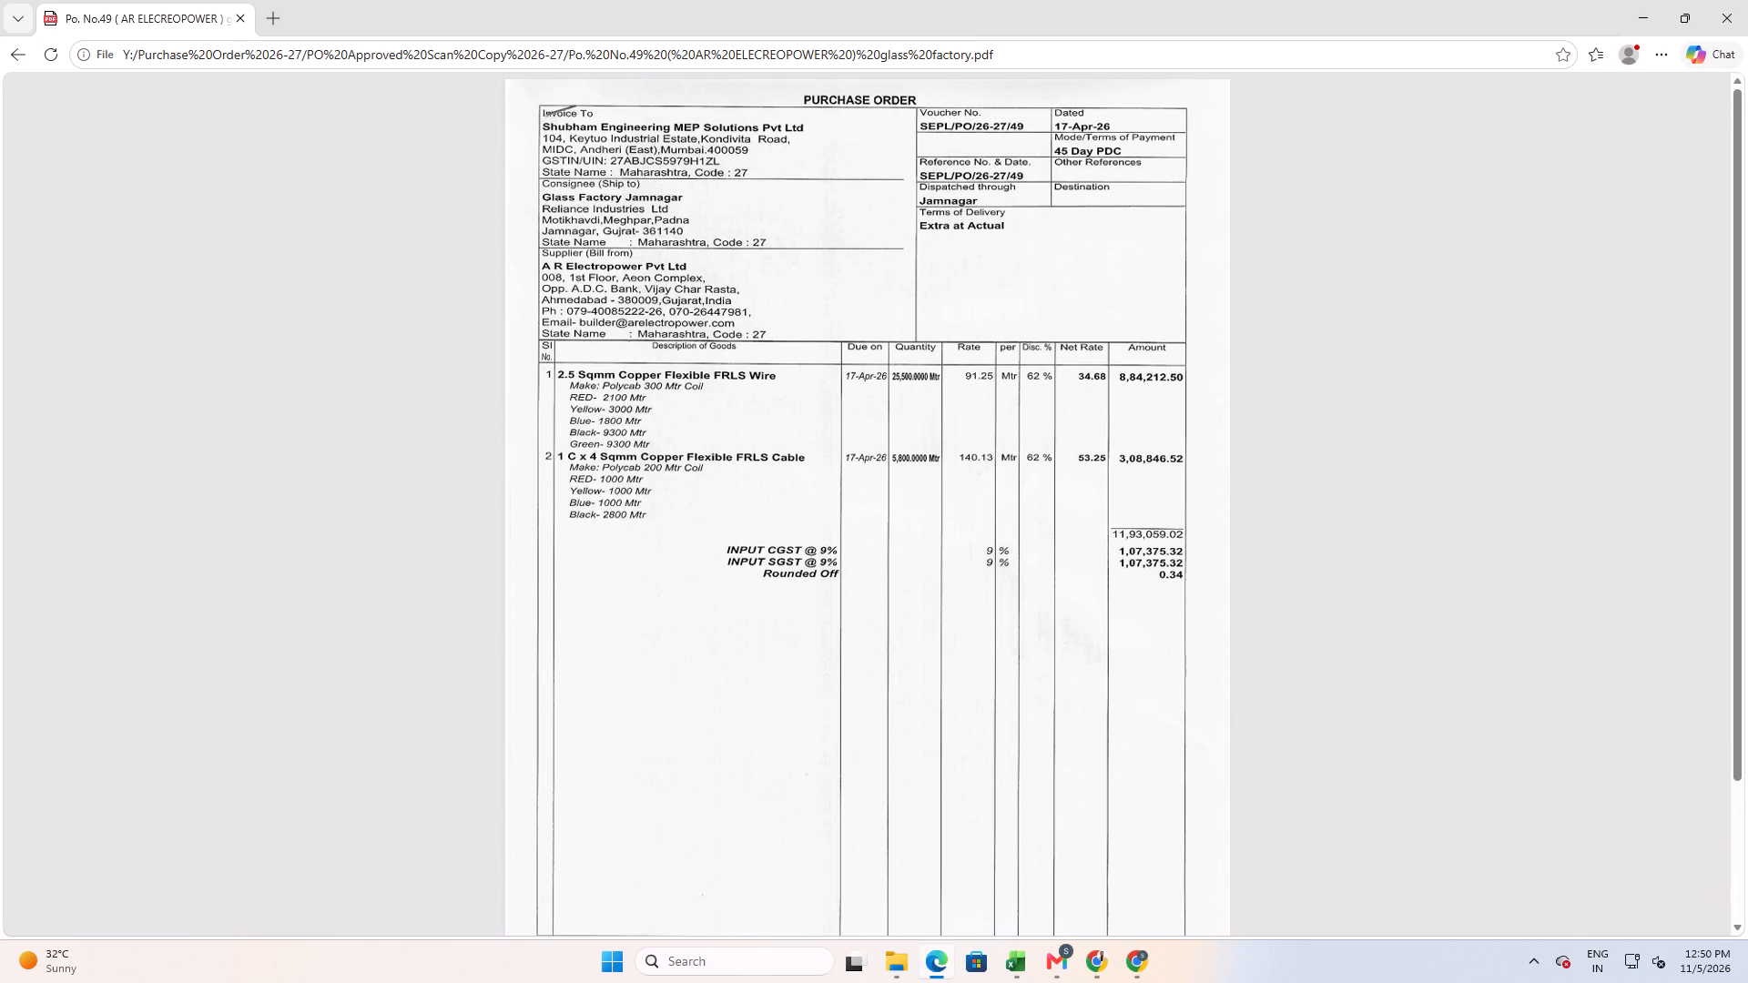
Snip the Invoice To block with the Shubham Engineering company details from purchase order No. 49.
key("shift+super+s")
left_click_drag(519, 87, 744, 182)
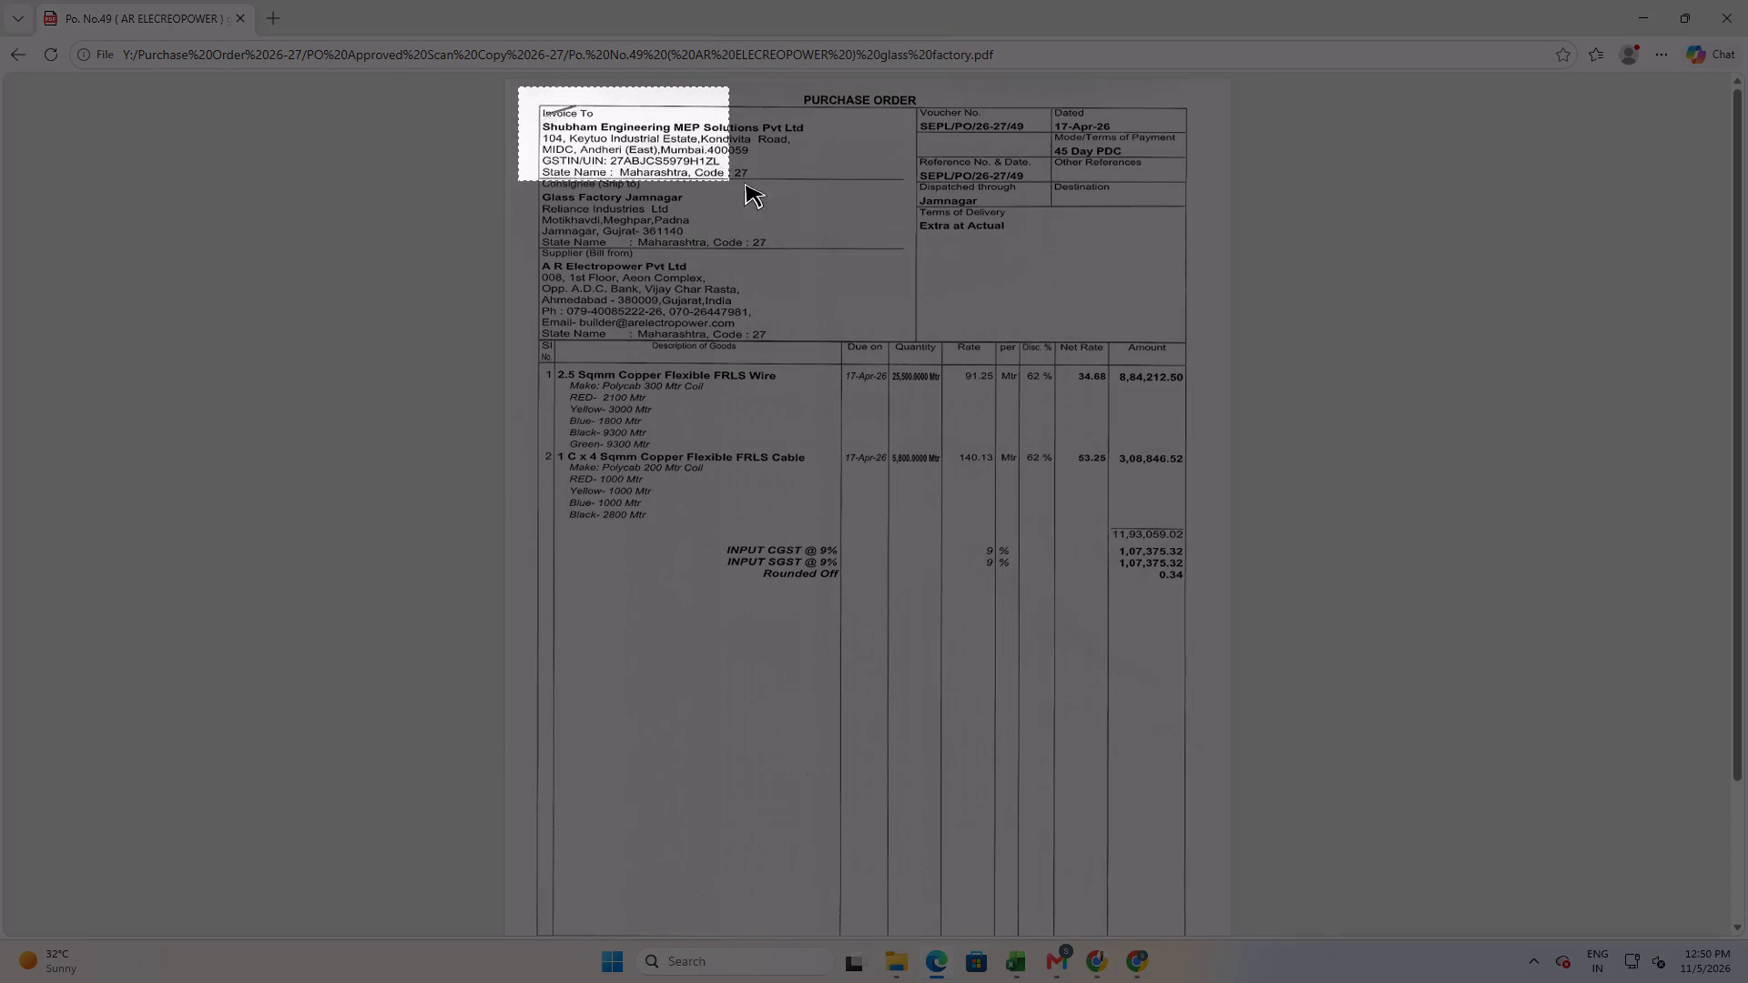
left_click_drag(744, 182, 881, 202)
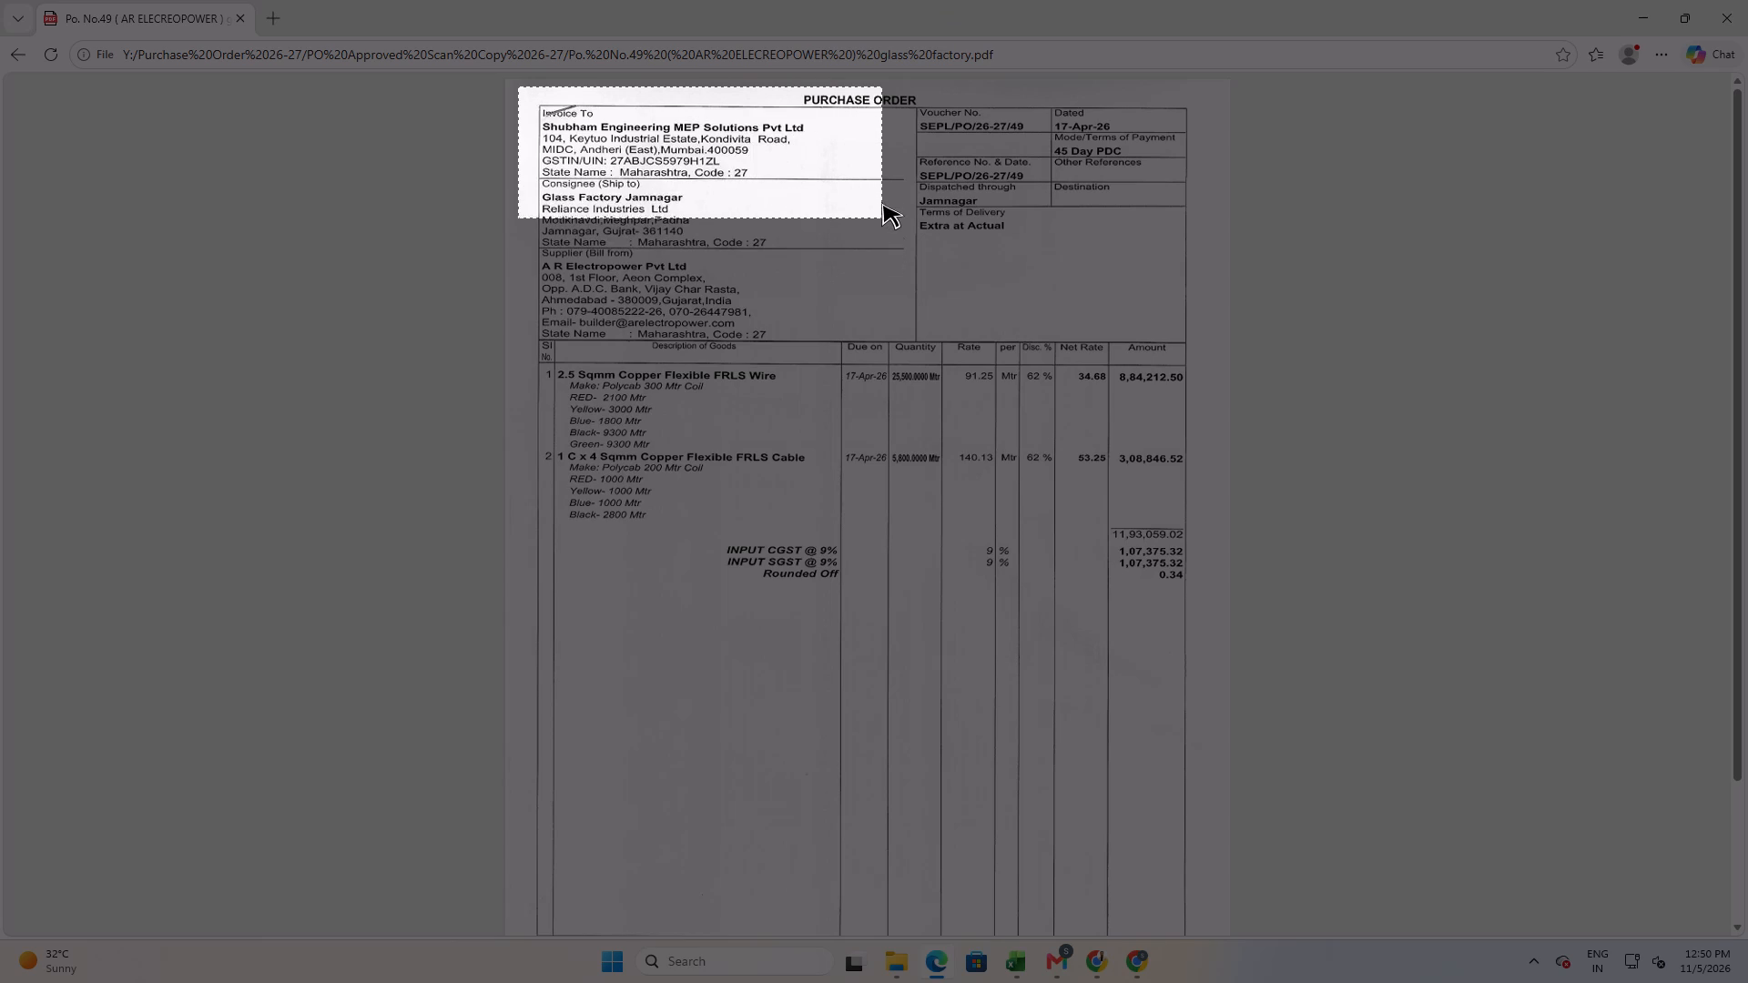
left_click_drag(881, 202, 890, 177)
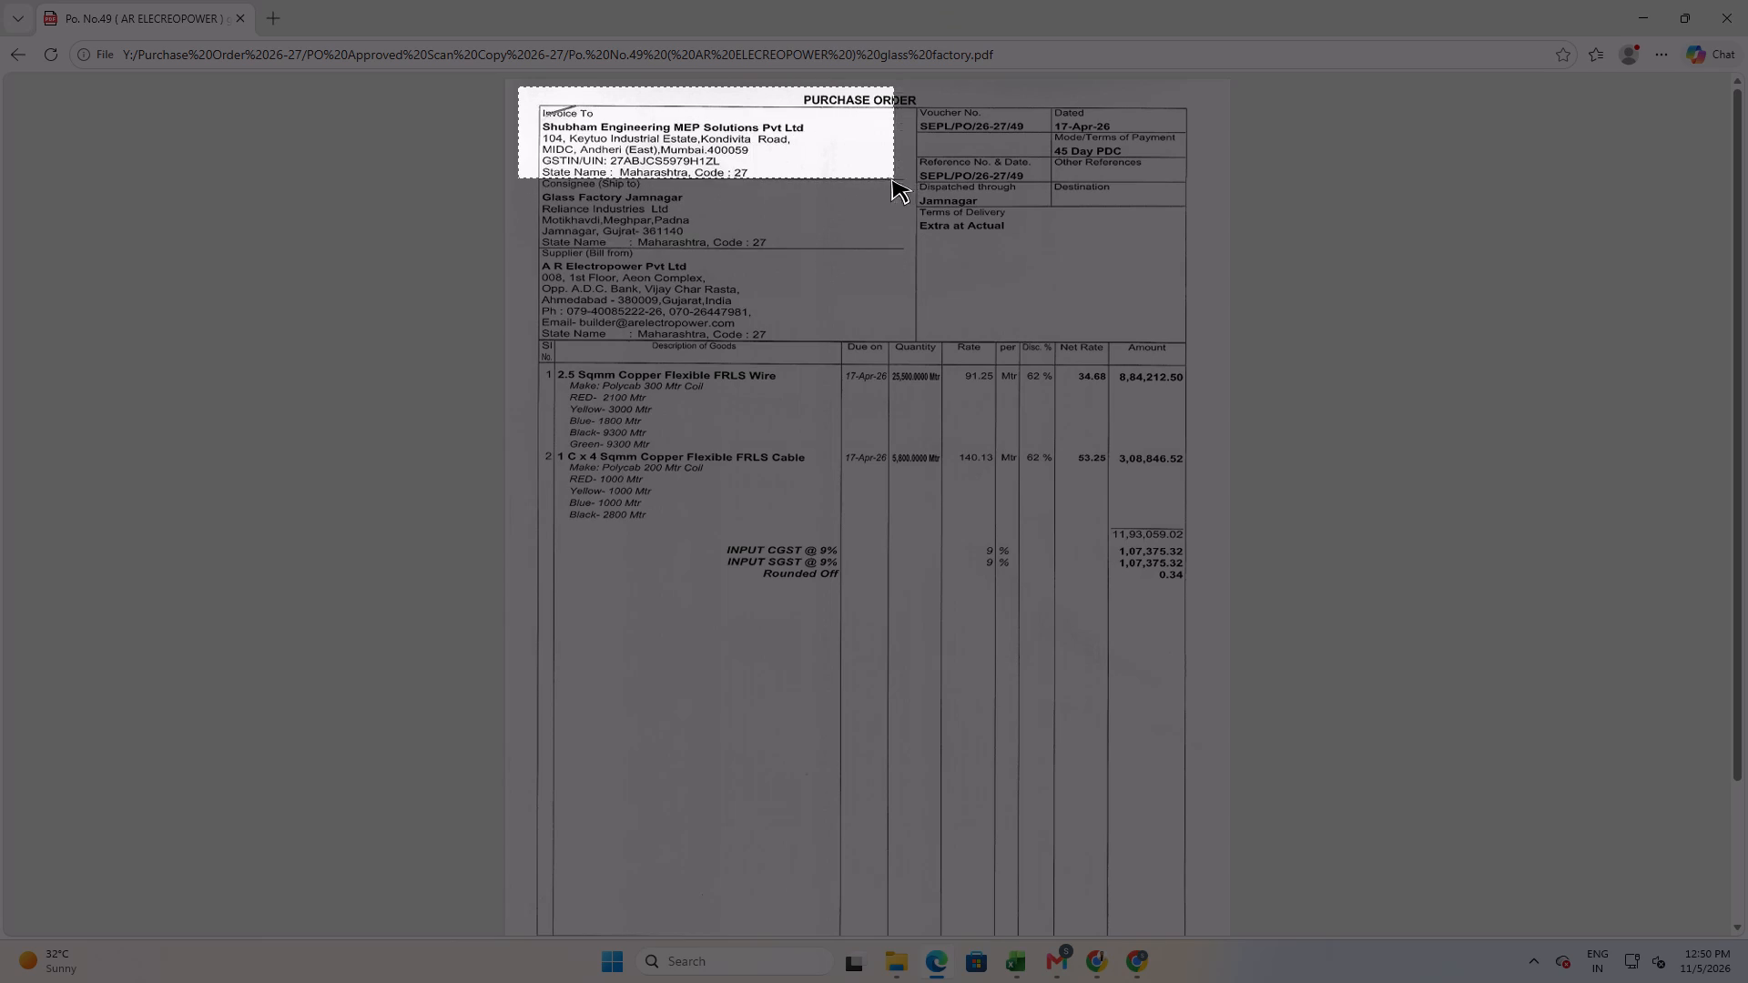
left_click_drag(890, 177, 807, 178)
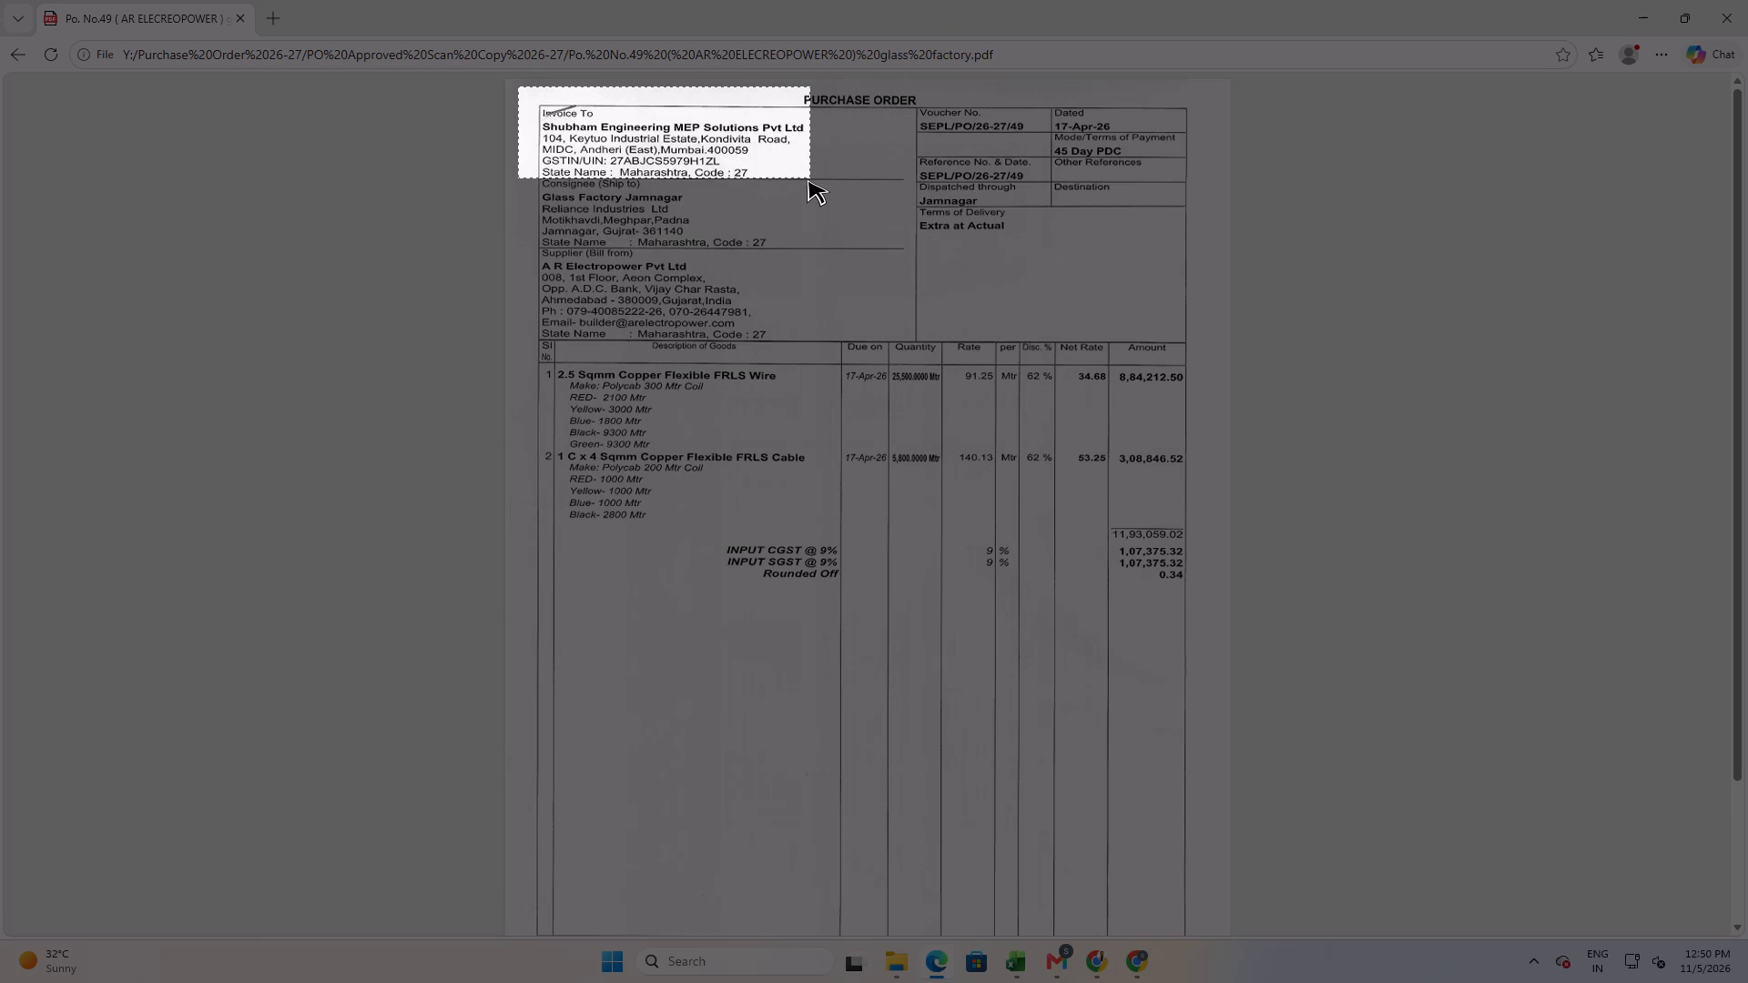
left_click(527, 219)
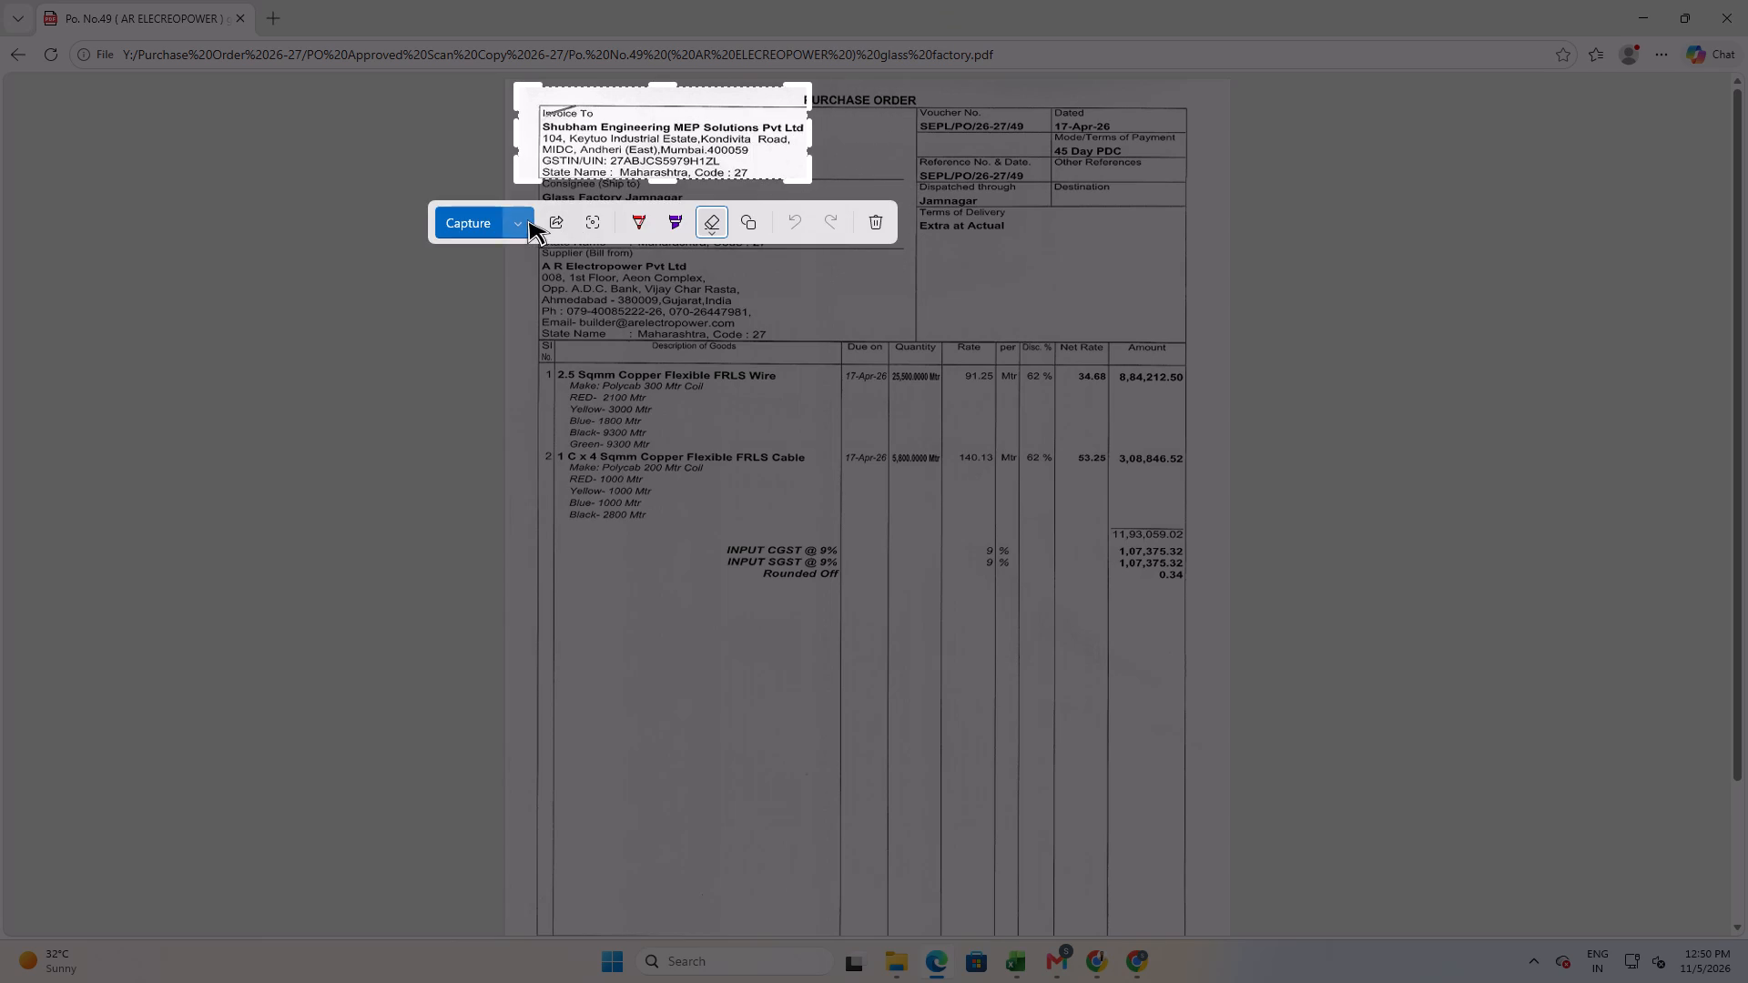
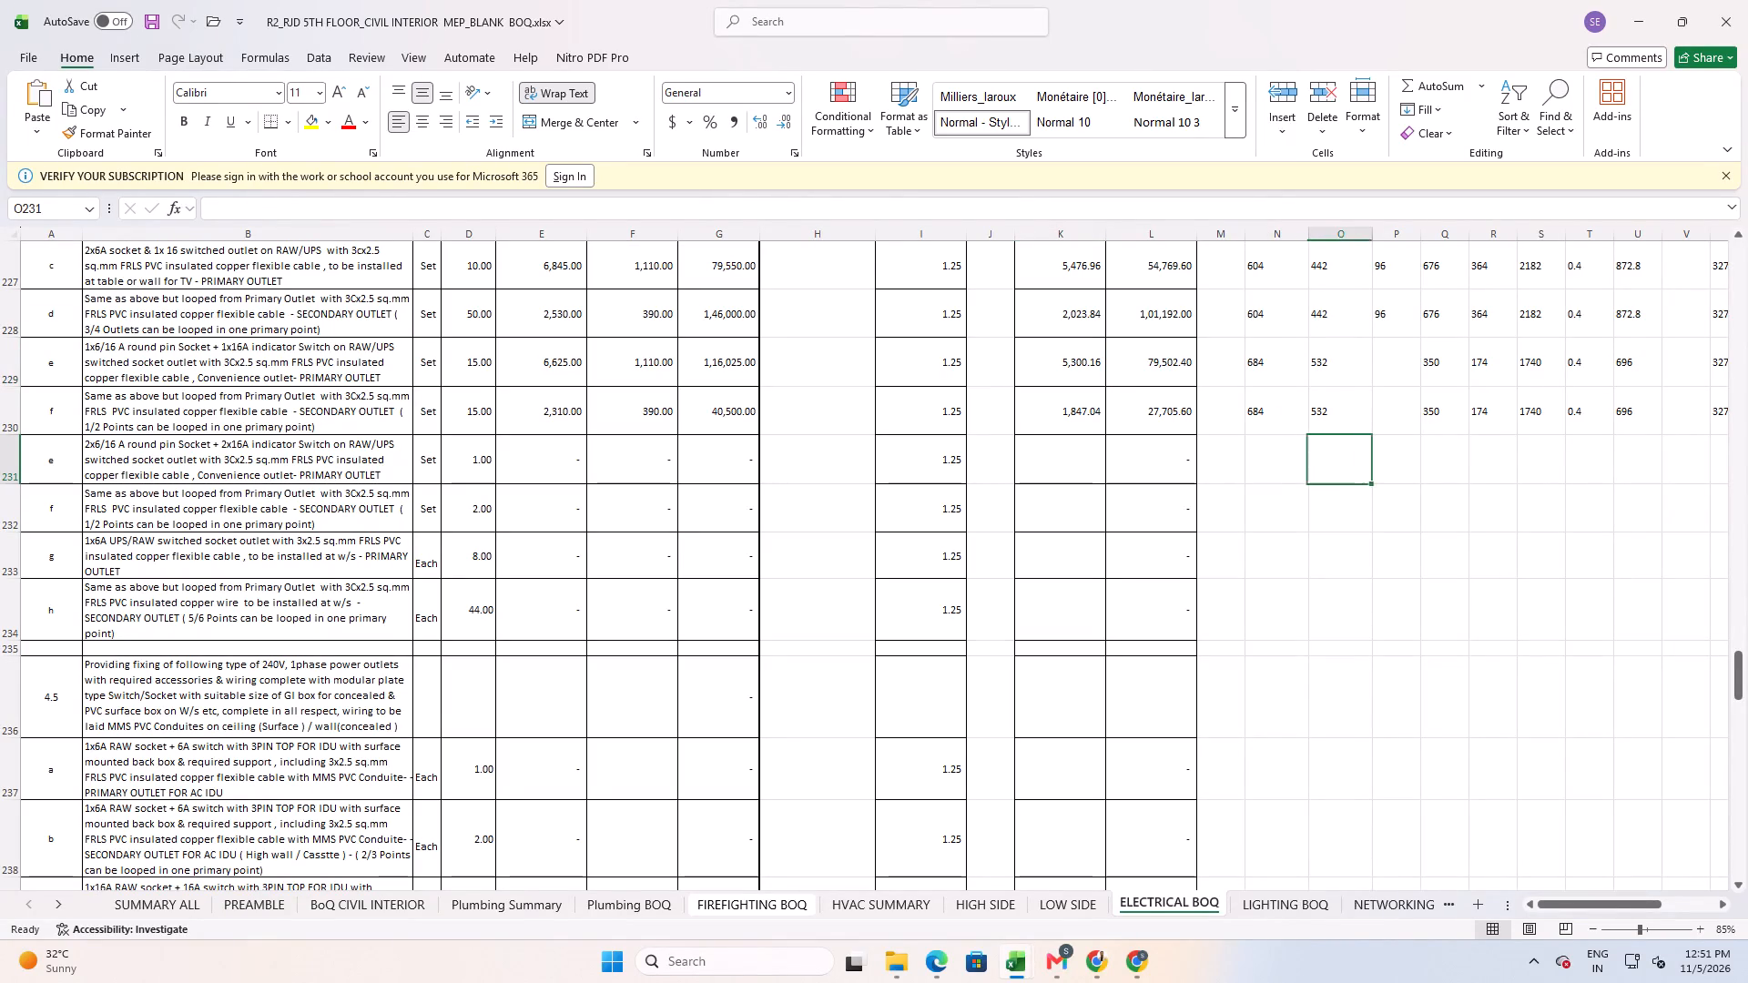
Review the component prices, discount factor and wiring build-up across row 230 of the ELECTRICAL BOQ.
key("Left")
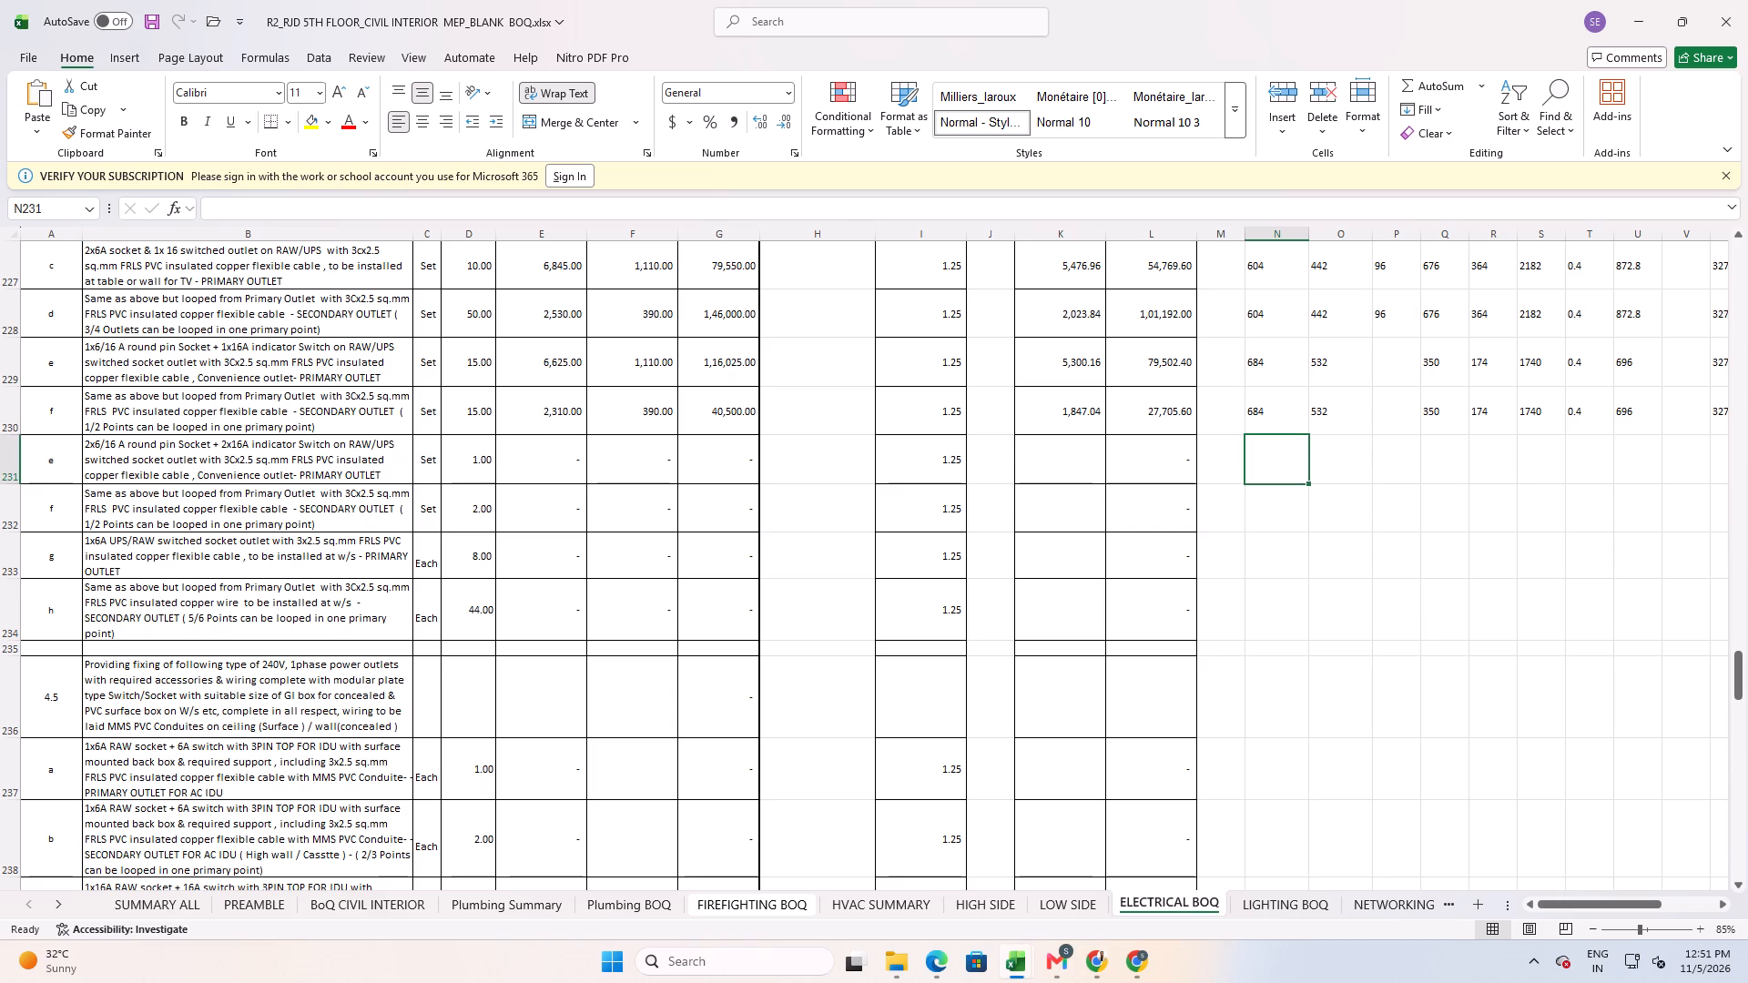
key("Up")
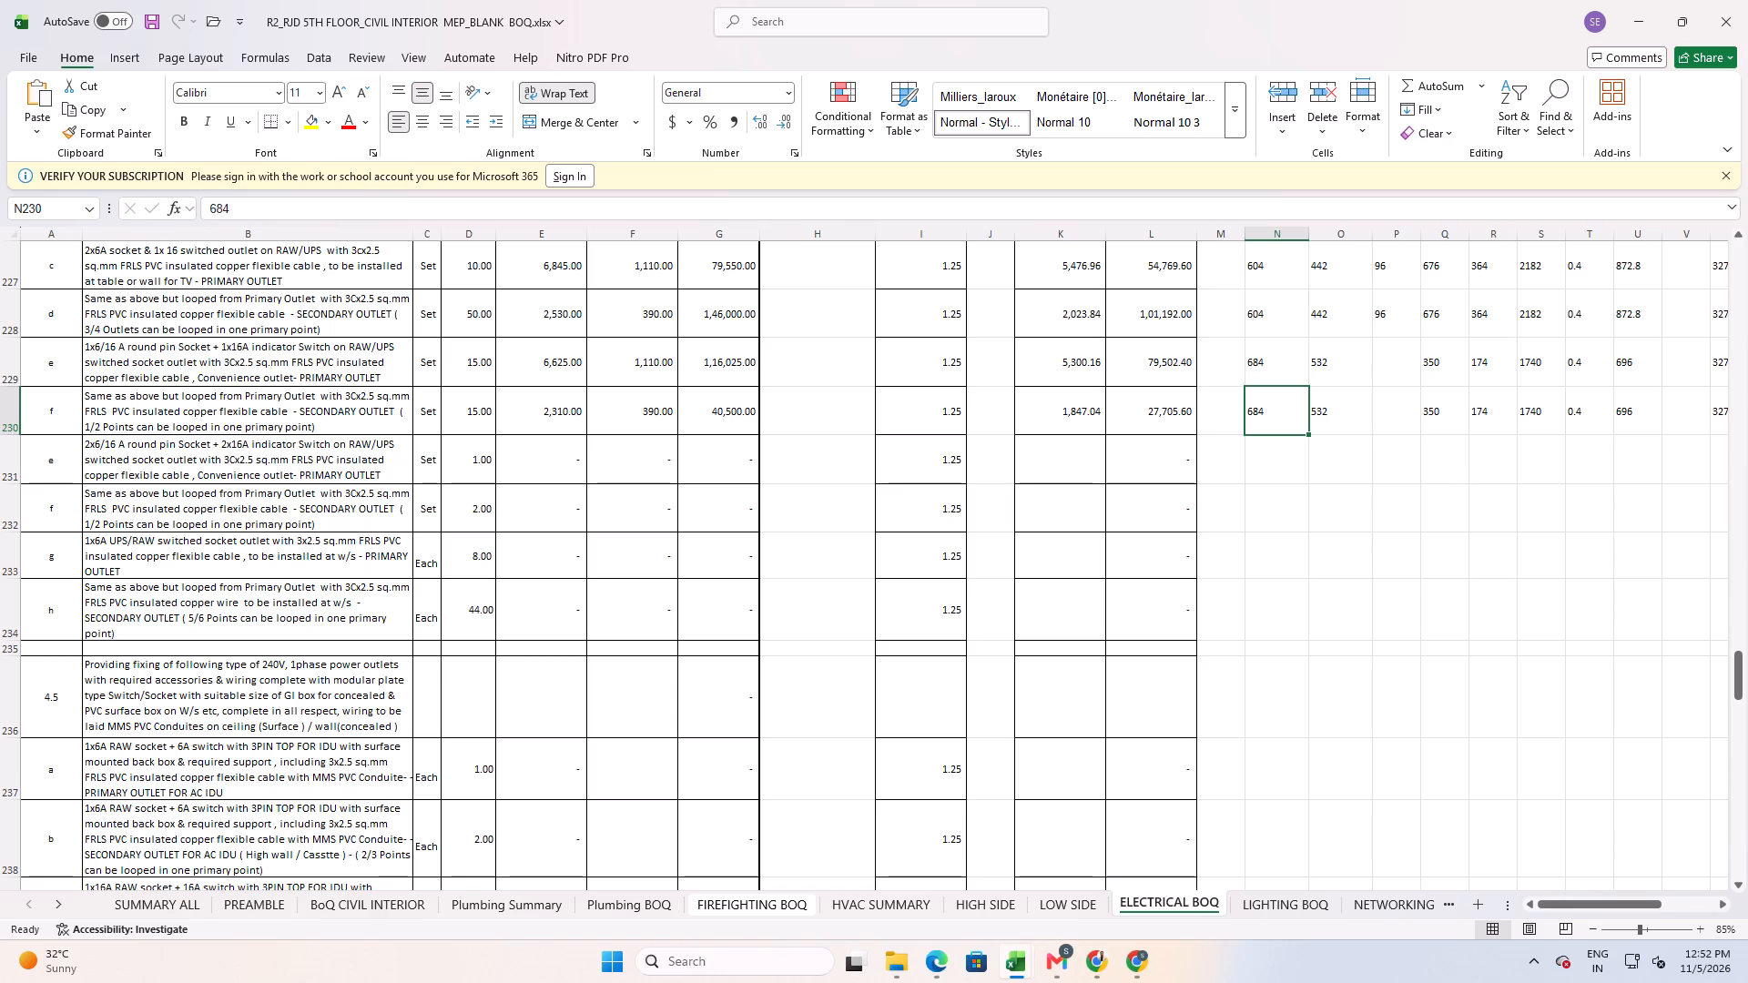
key("Right")
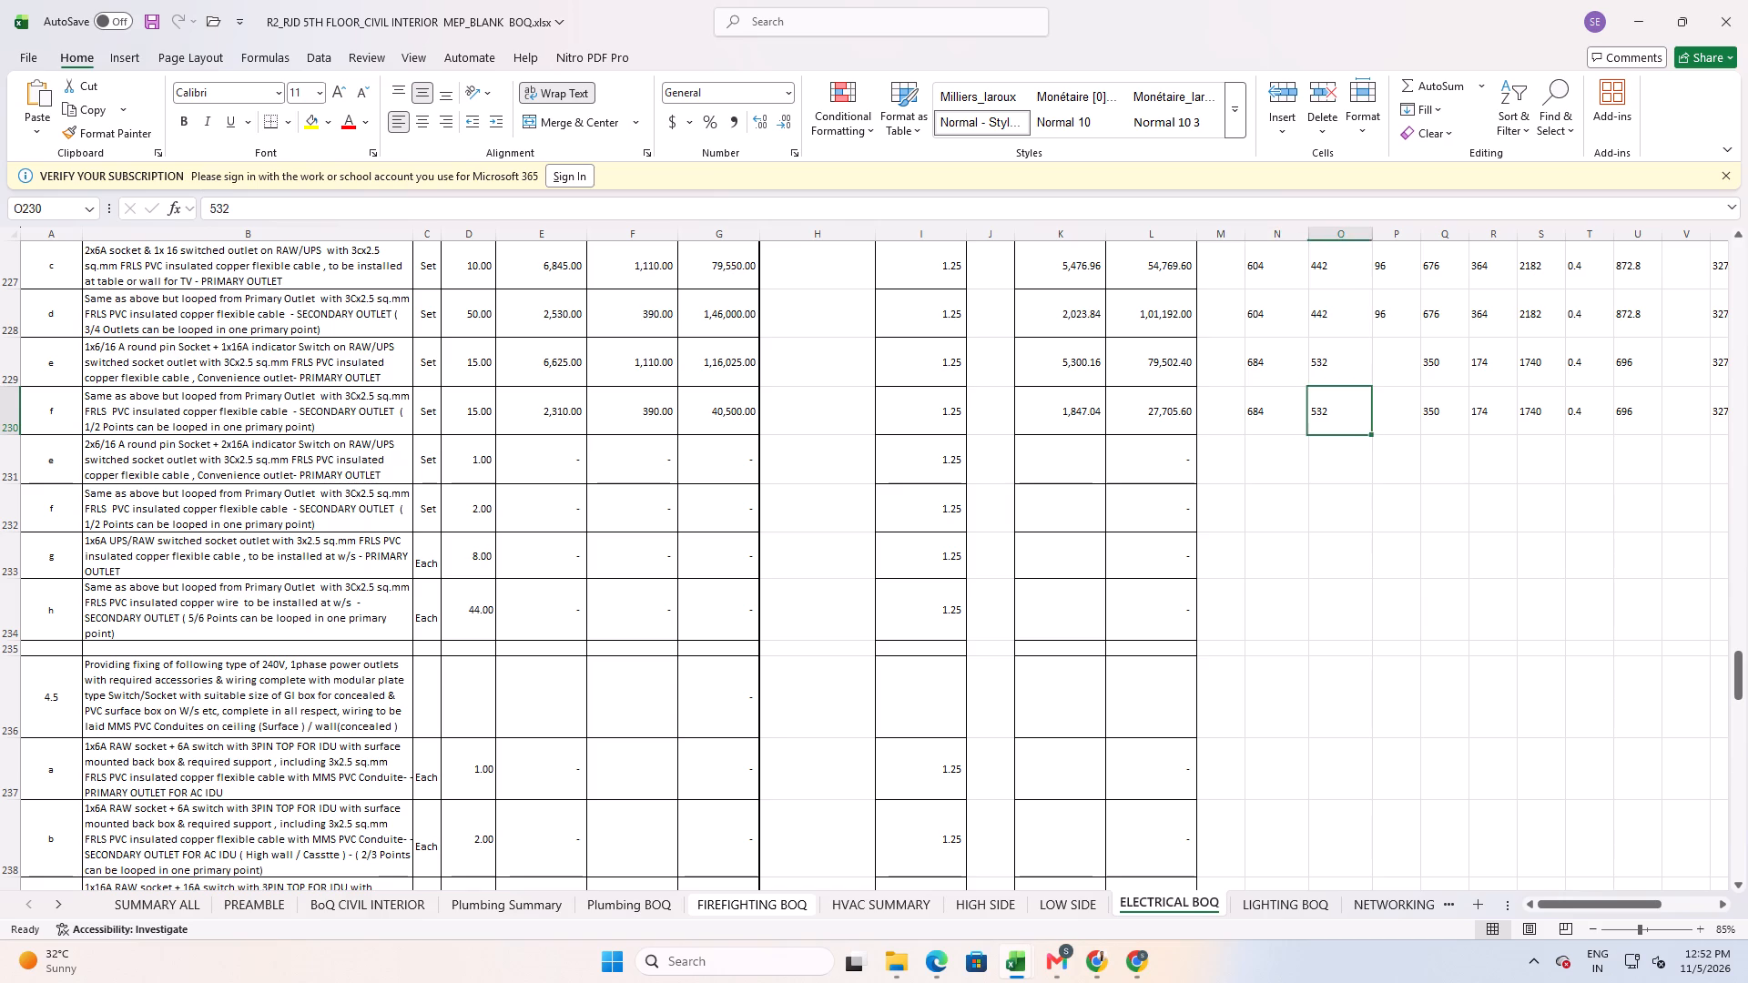
key("Left")
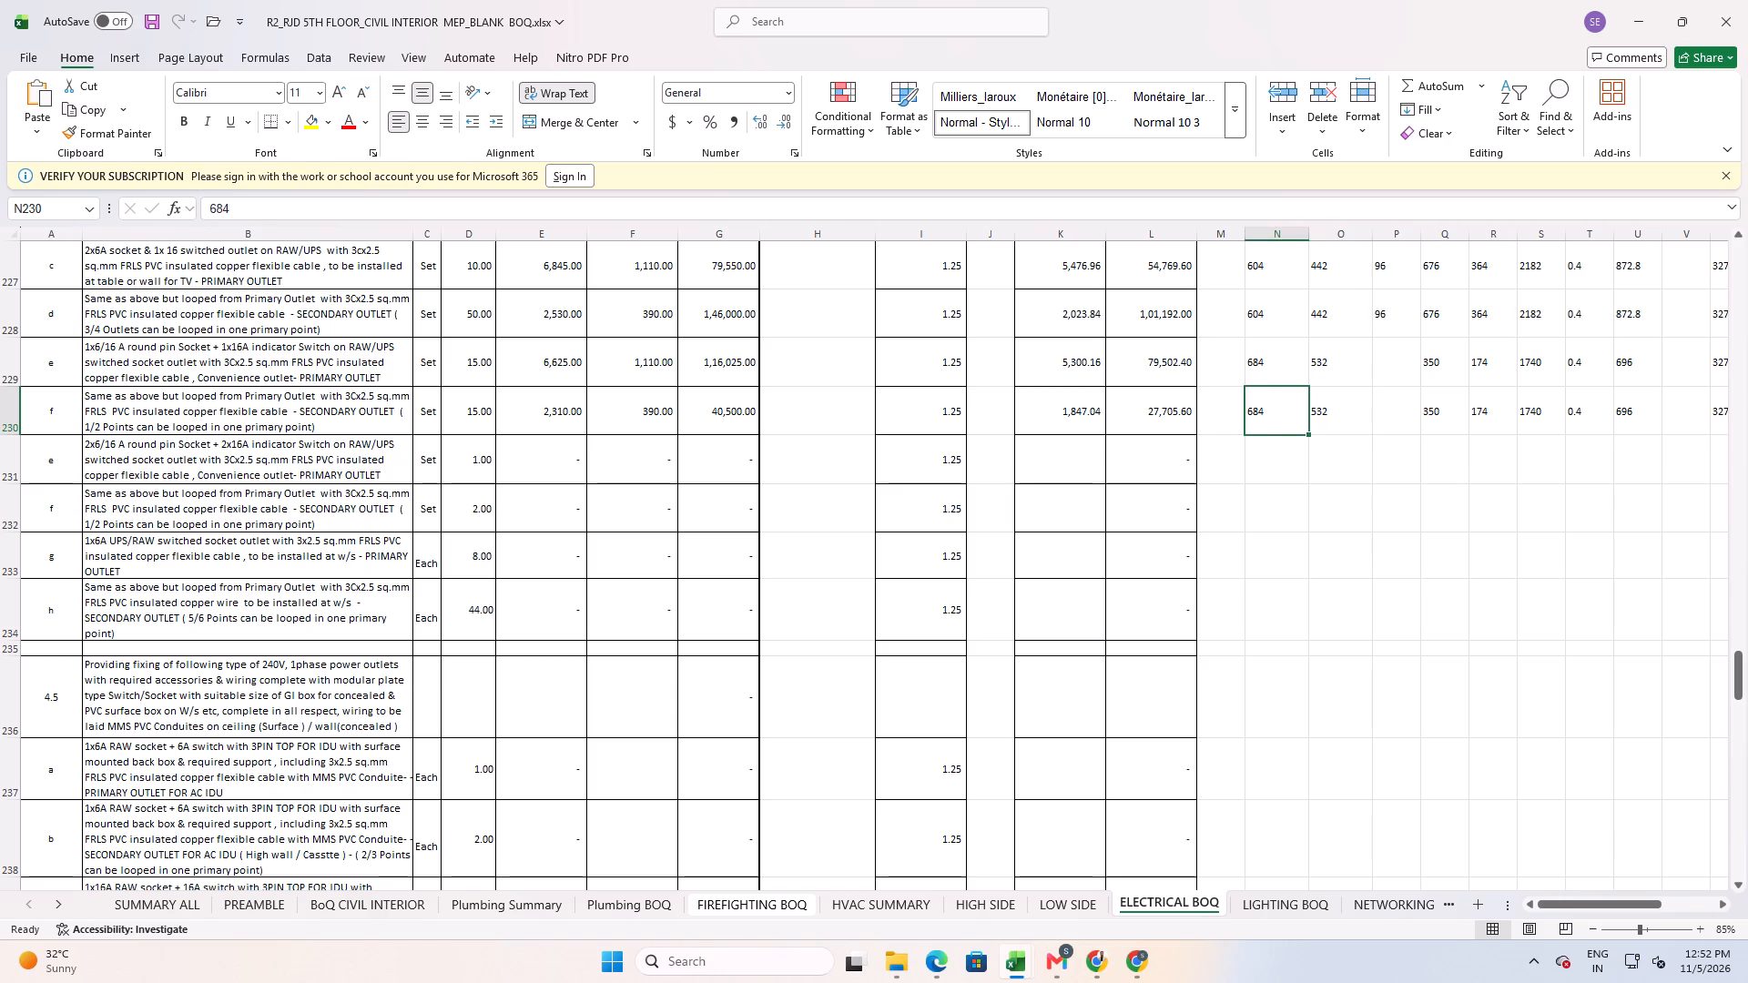
key("Right")
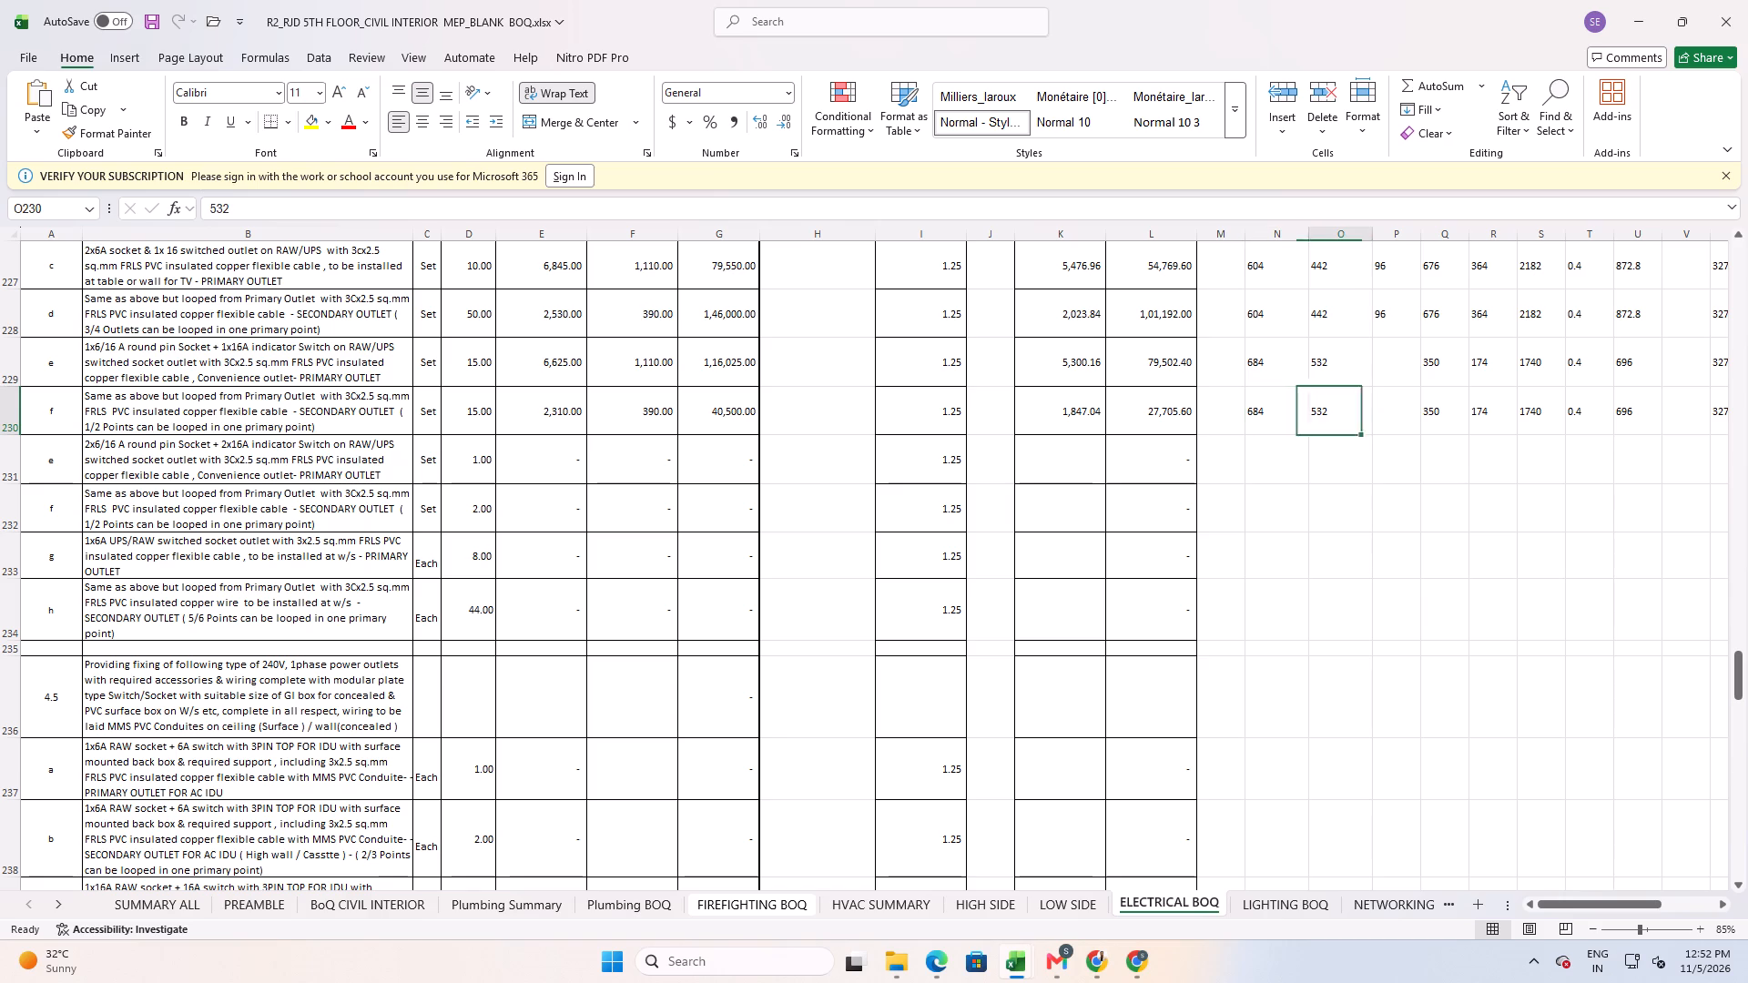
key("Right")
key("Right")
key("Right")
key("Right")
key("Right")
key("Right")
key("Right")
key("Right")
key("Right")
key("Right")
key("Right")
key("Right")
key("Right")
key("Right")
key("Right")
key("Right")
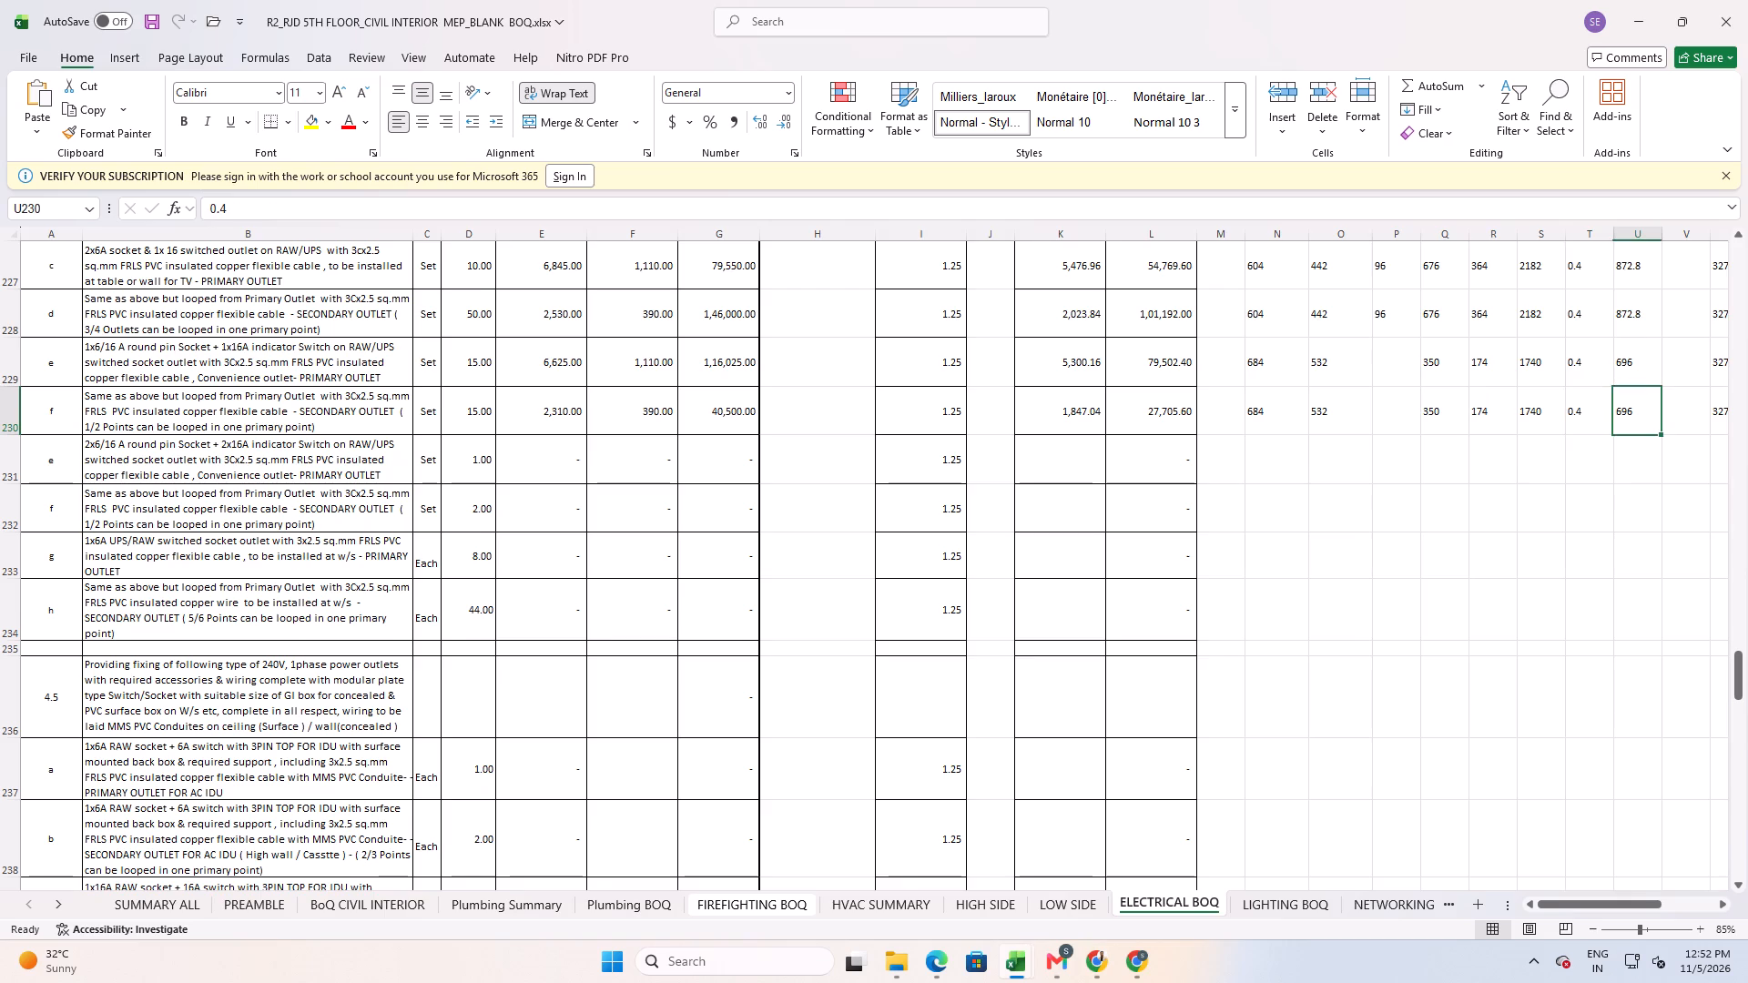
key("Left")
key("Left")
key("Left")
key("Left")
key("Left")
key("Left")
key("Left")
key("Left")
key("Left")
key("Left")
key("Left")
key("Left")
key("Left")
key("Left")
key("Left")
key("Left")
key("Left")
key("Left")
key("Left")
key("Left")
key("Left")
key("Left")
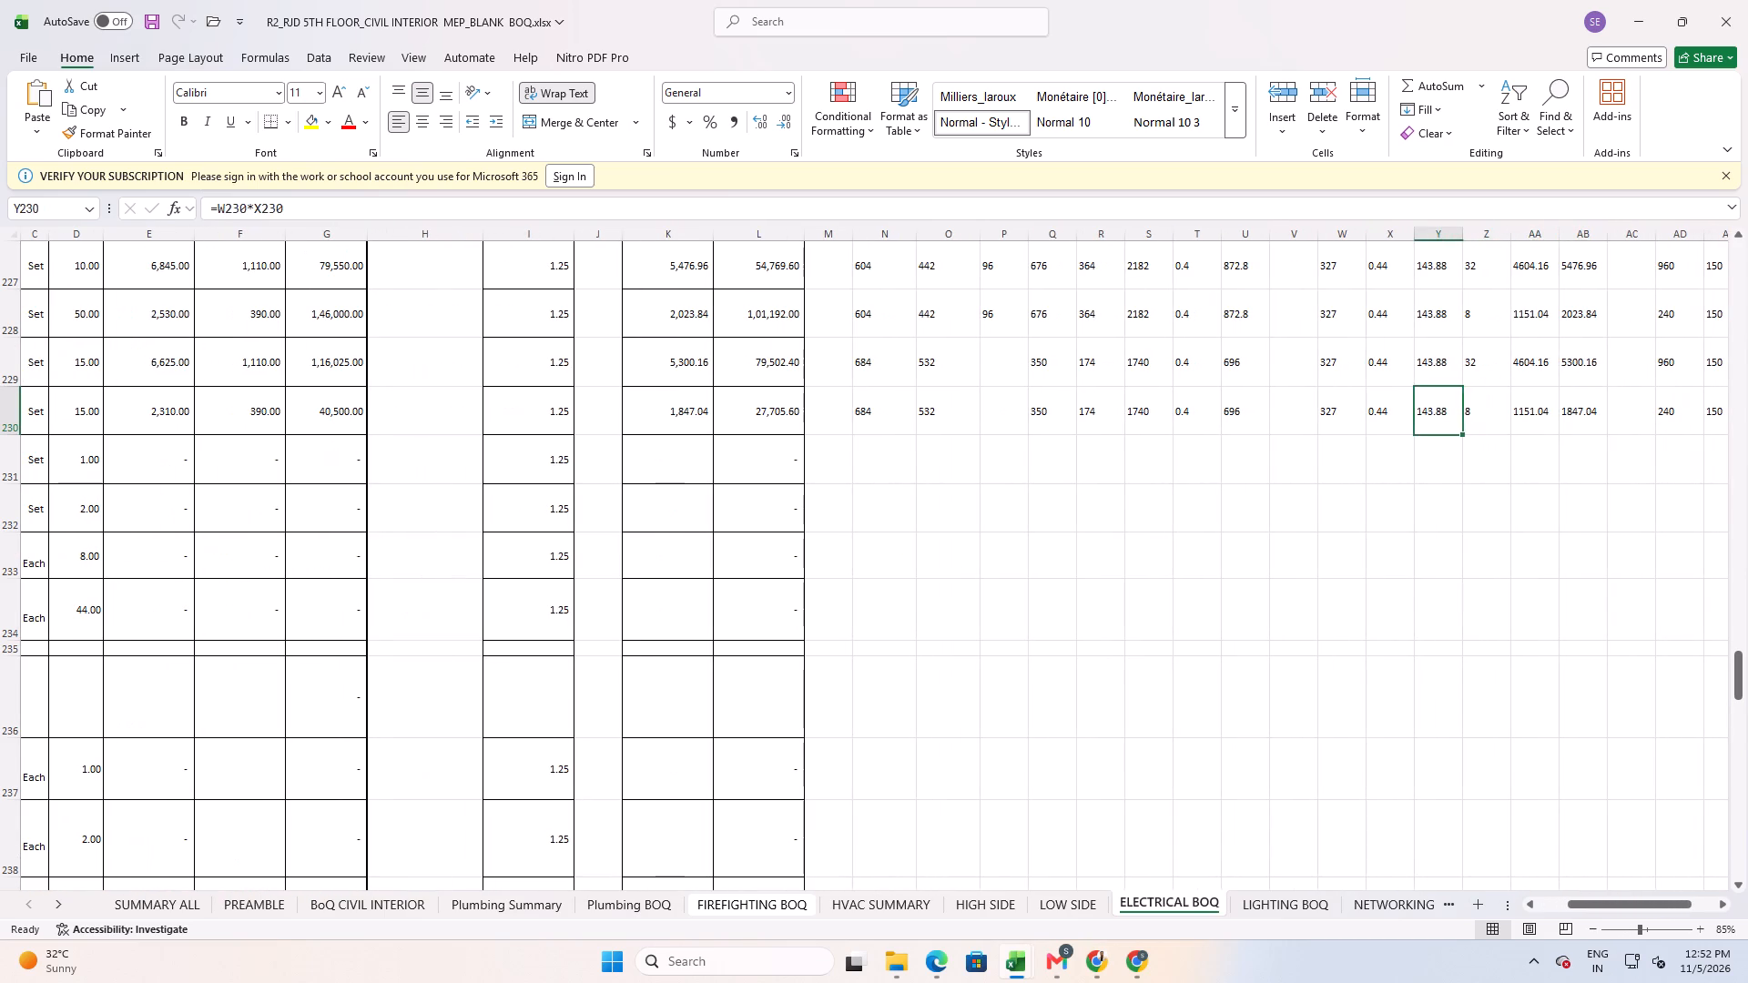
For the 2x6/16 A primary outlet in row 231, enter =684*2 as the first component price in N231.
key("Right")
key("Down")
key("Right")
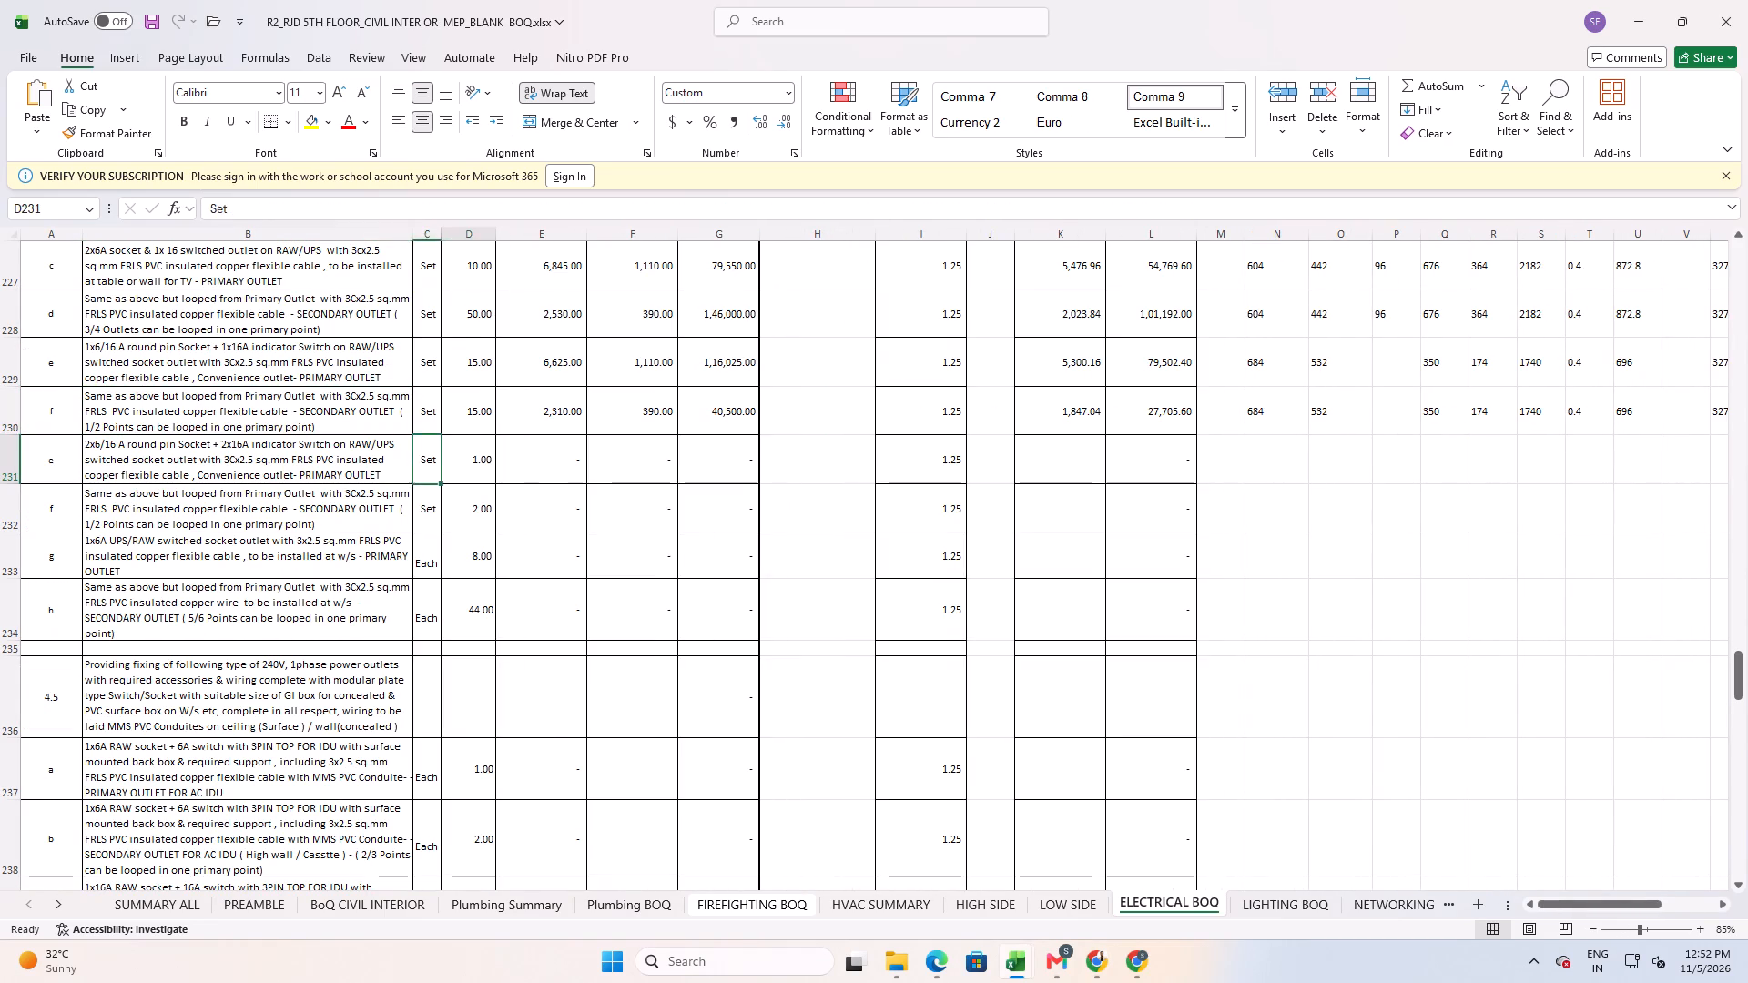
key("Right")
key("Right")
key("Right")
key("Right")
key("Right")
key("Right")
key("Right")
key("Right")
key("Right")
key("Right")
key("Right")
key("Right")
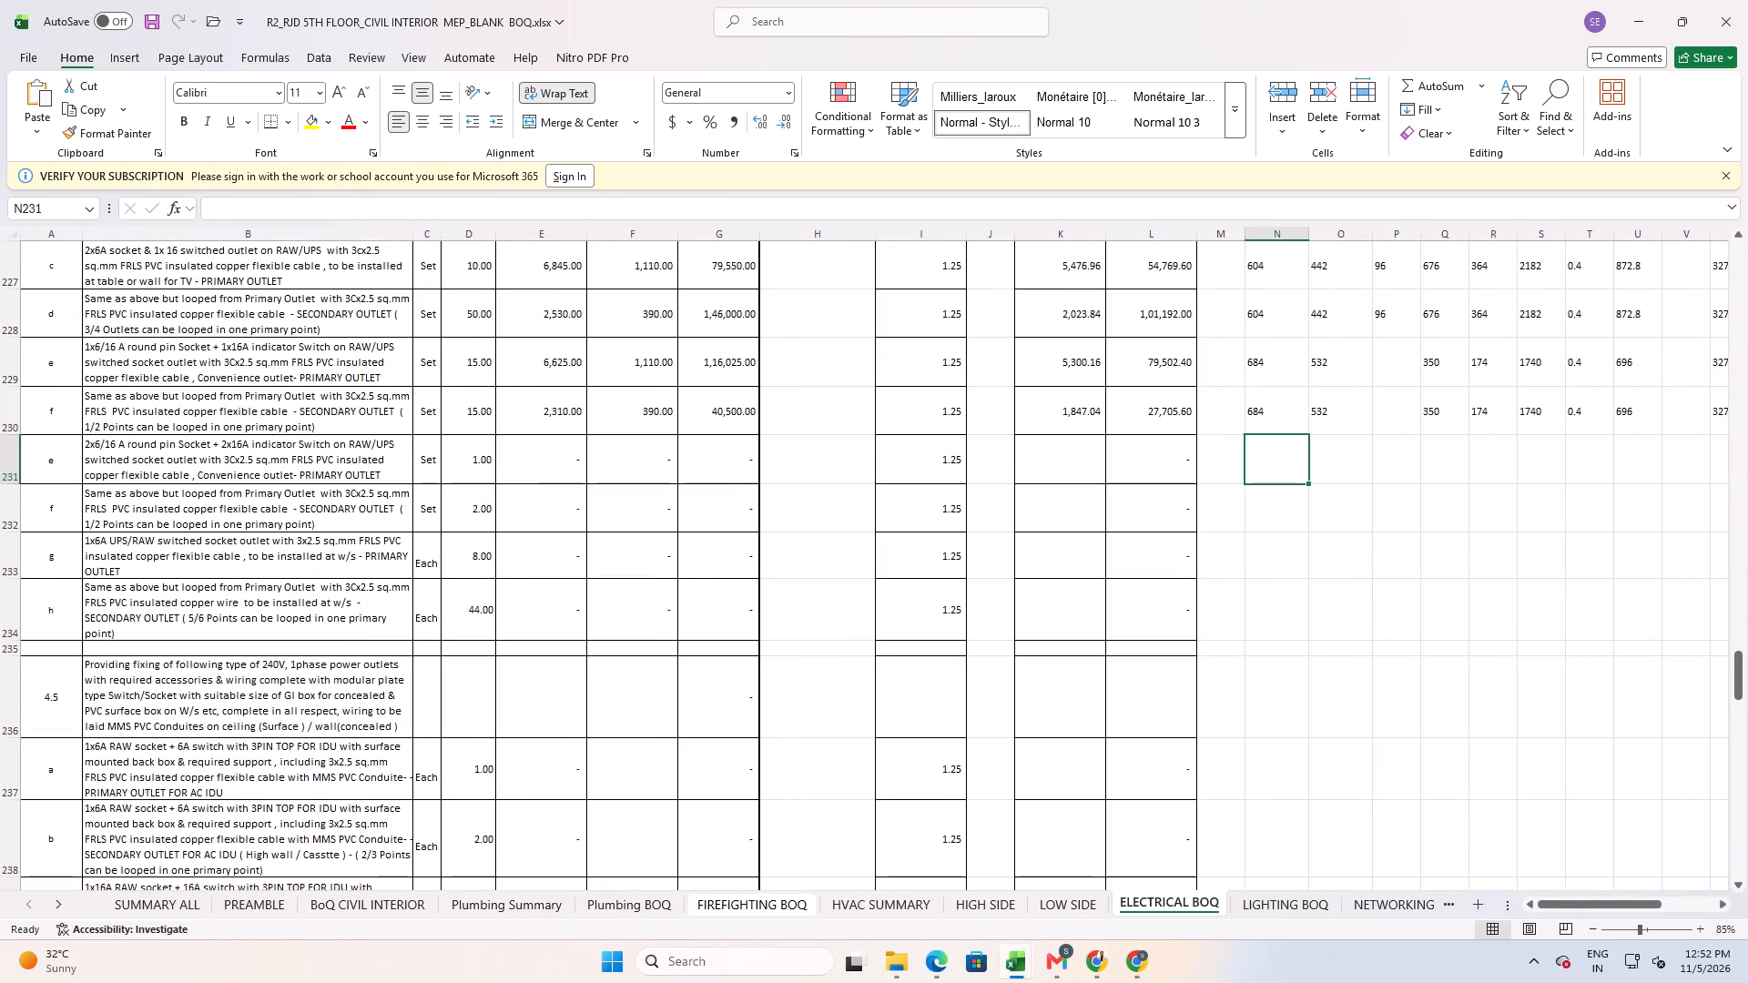
key("Up")
key("Up")
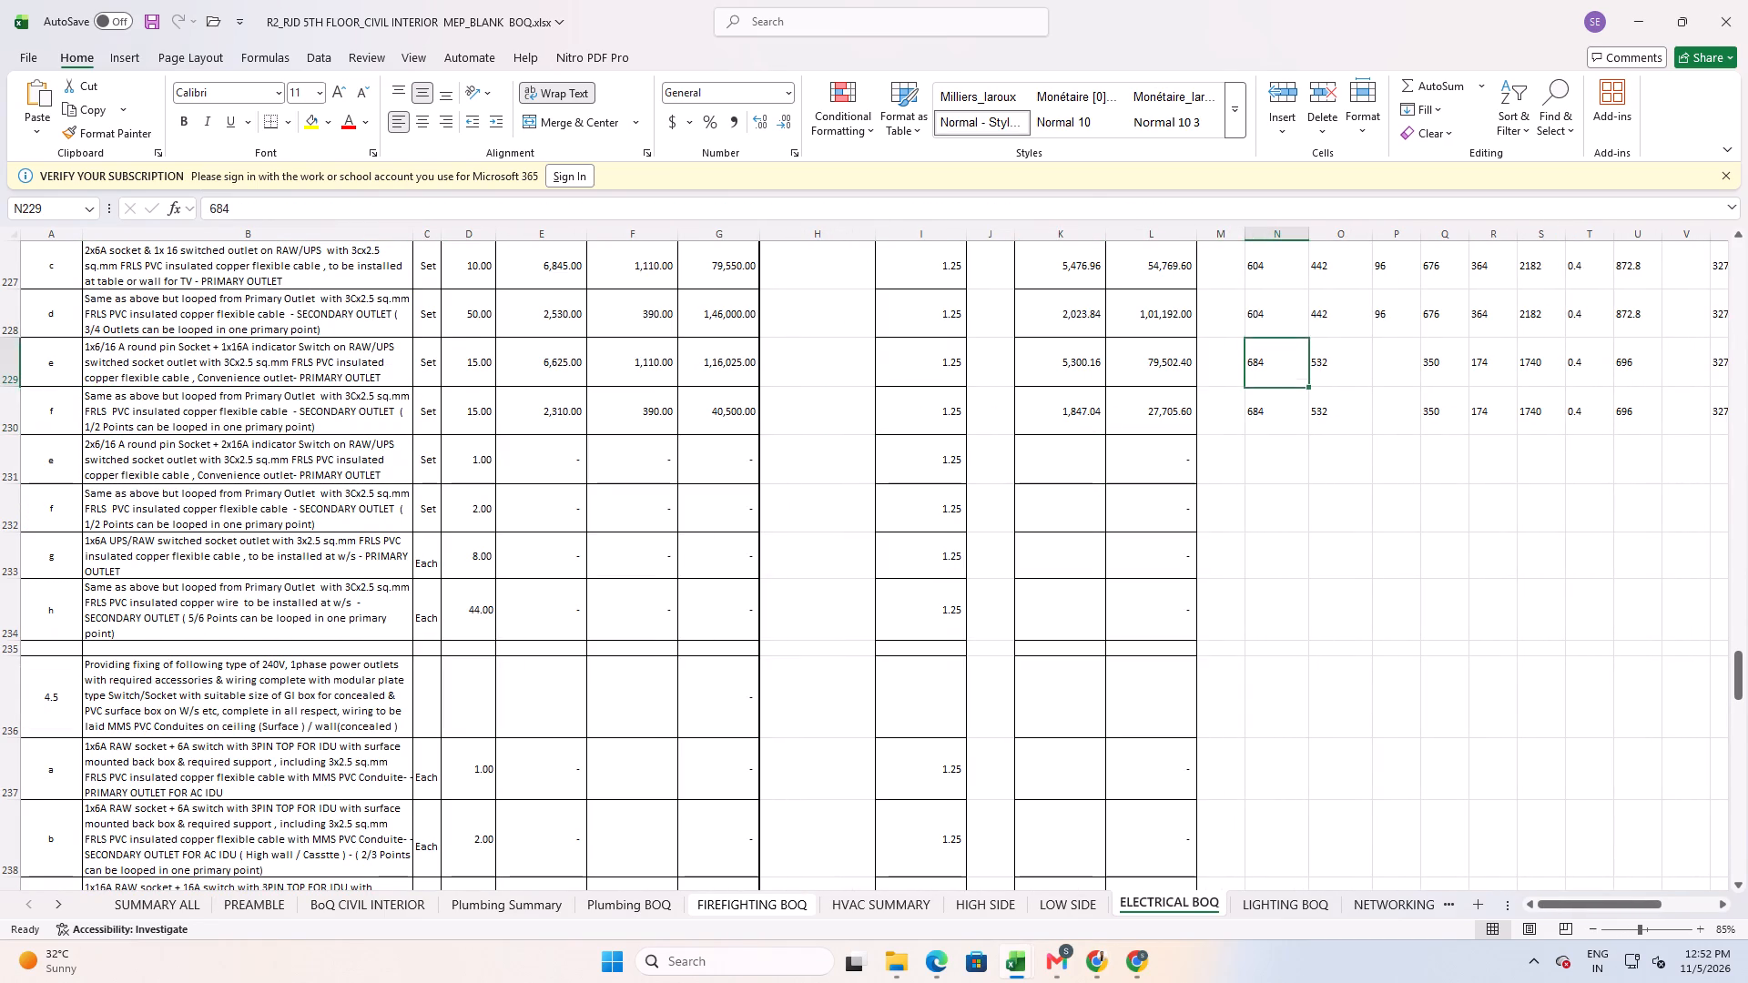
key("ctrl+c")
key("Down")
key("Down")
key("ctrl+v")
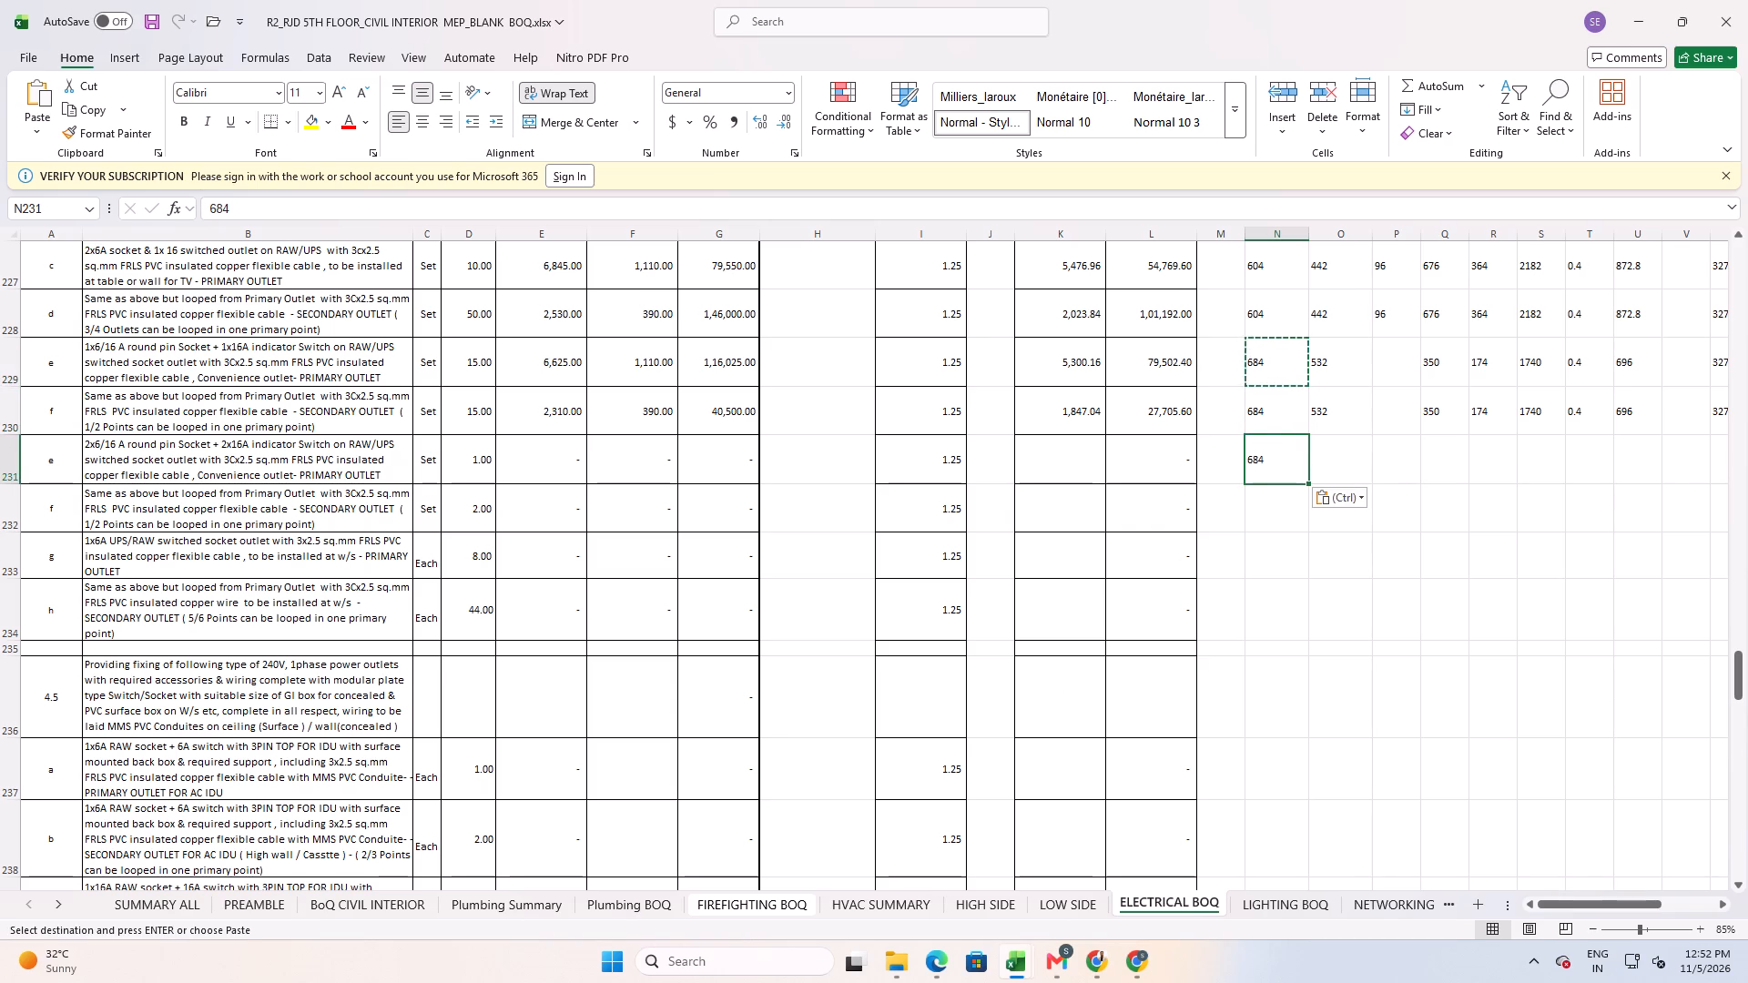
key("F2")
key("asterisk")
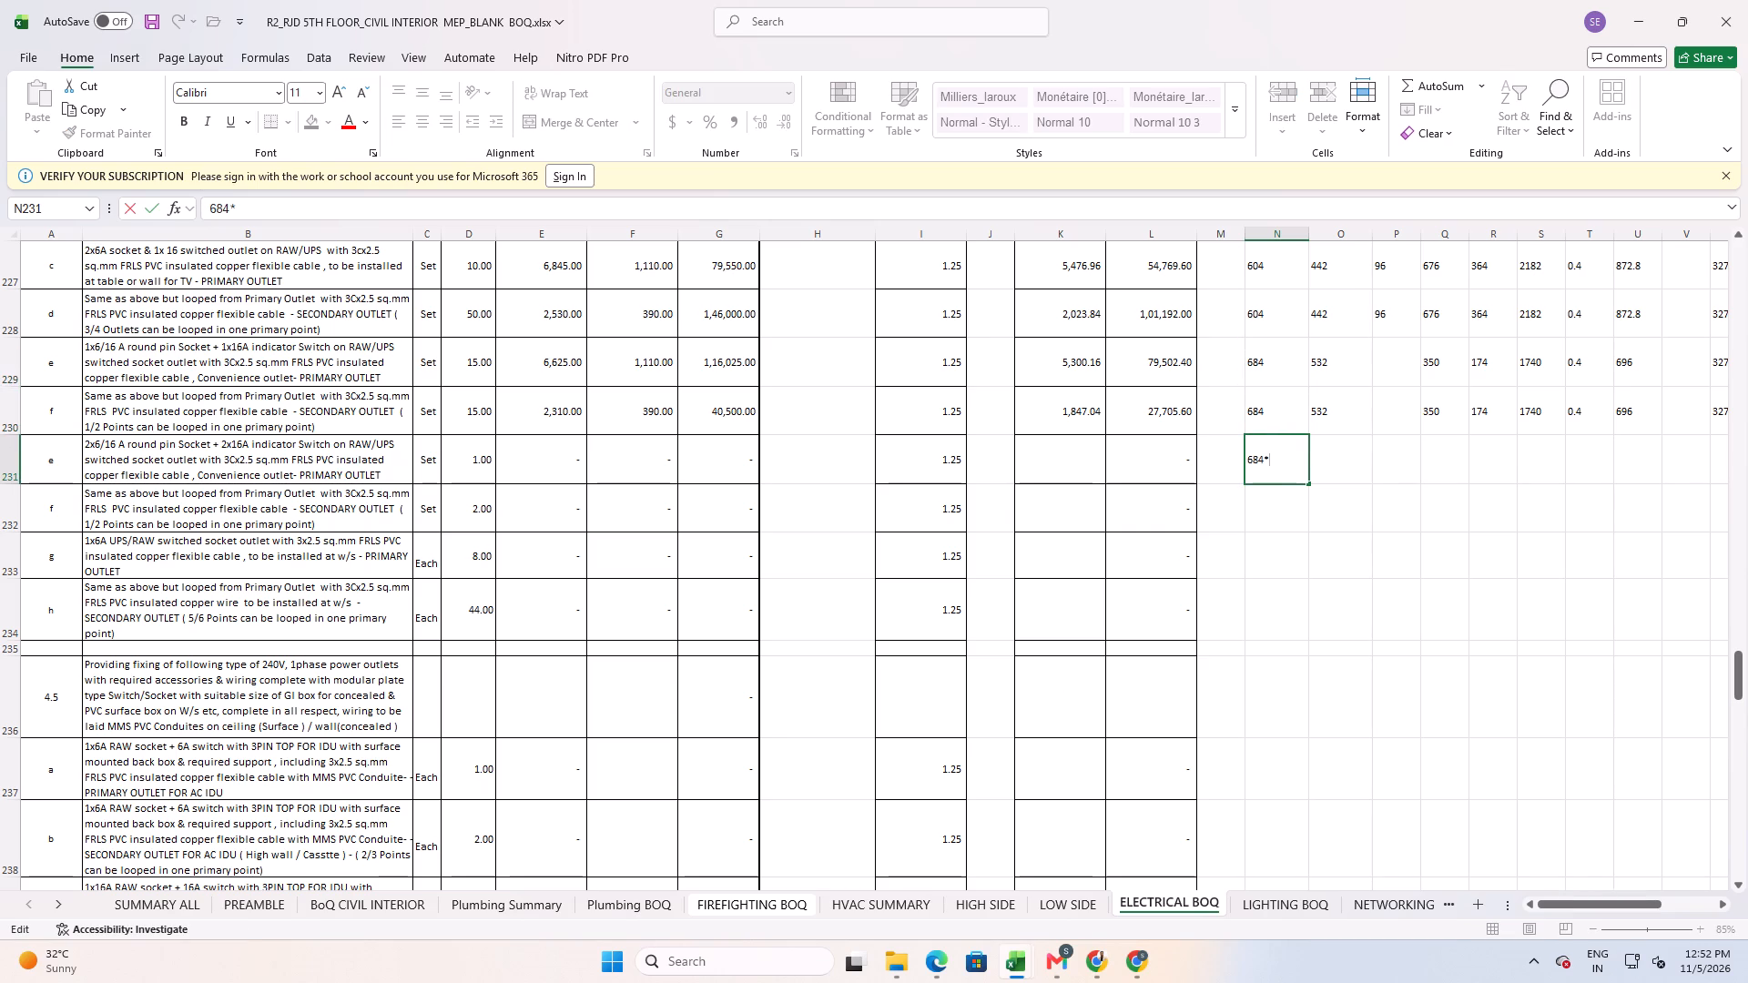
key("2")
key("Return")
key("Up")
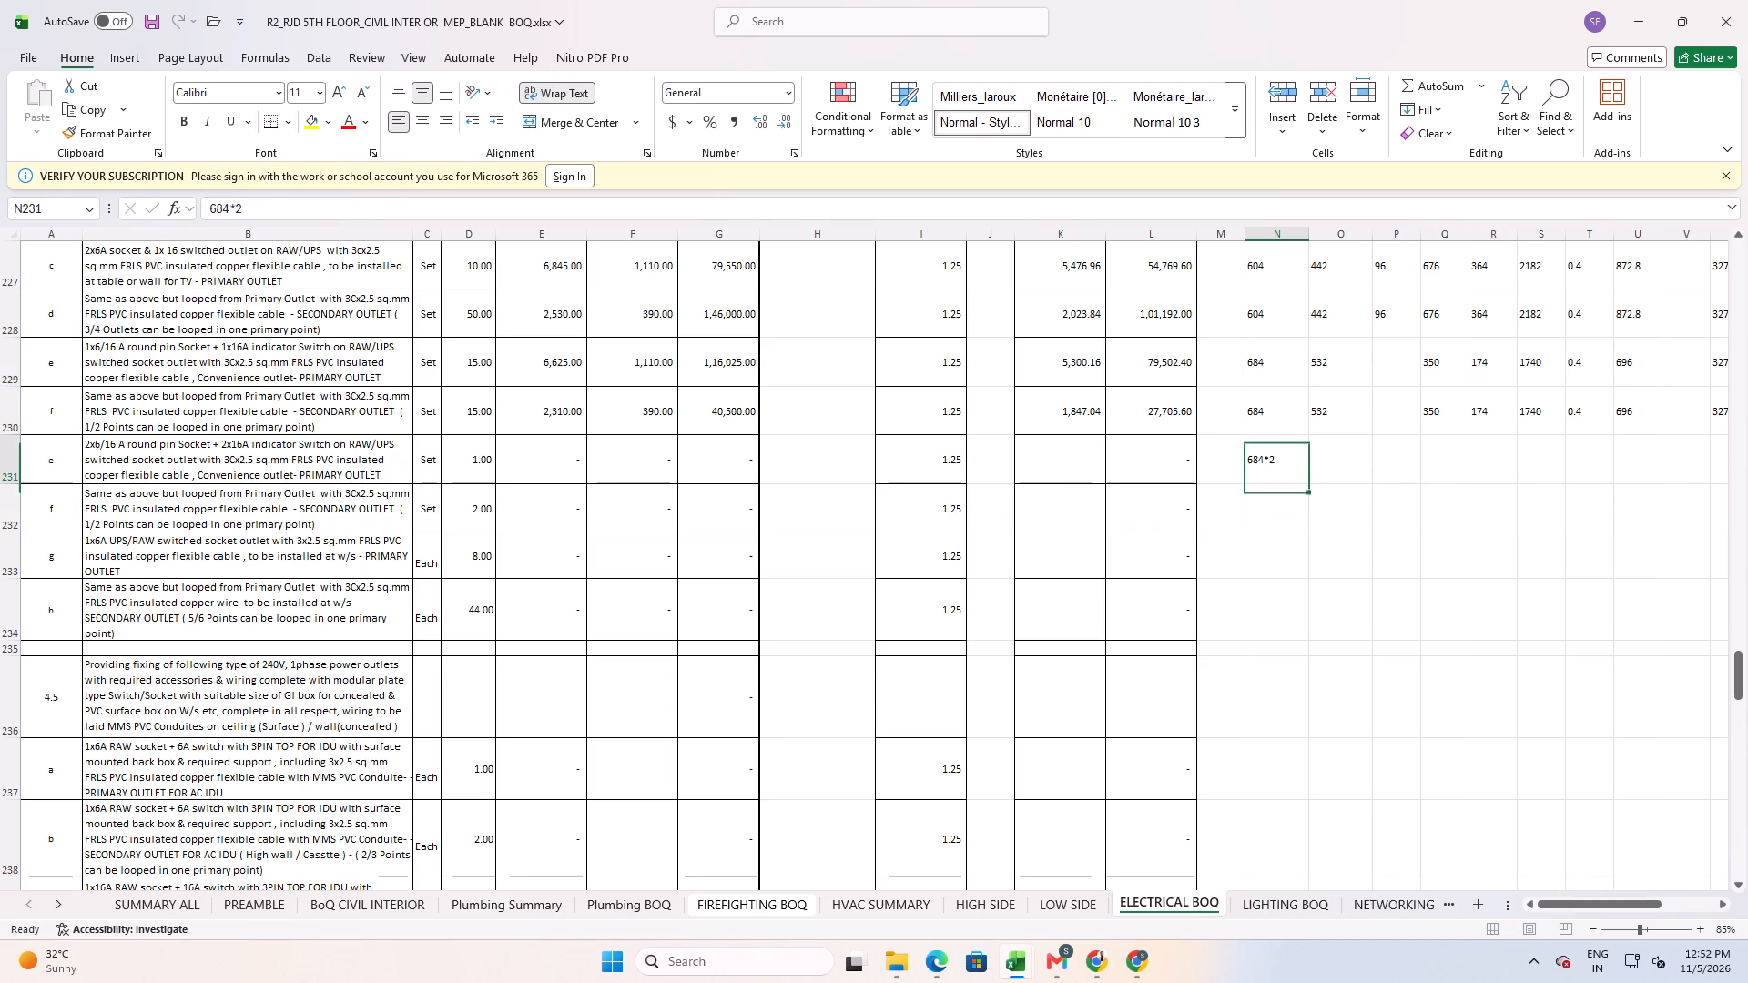
key("equal")
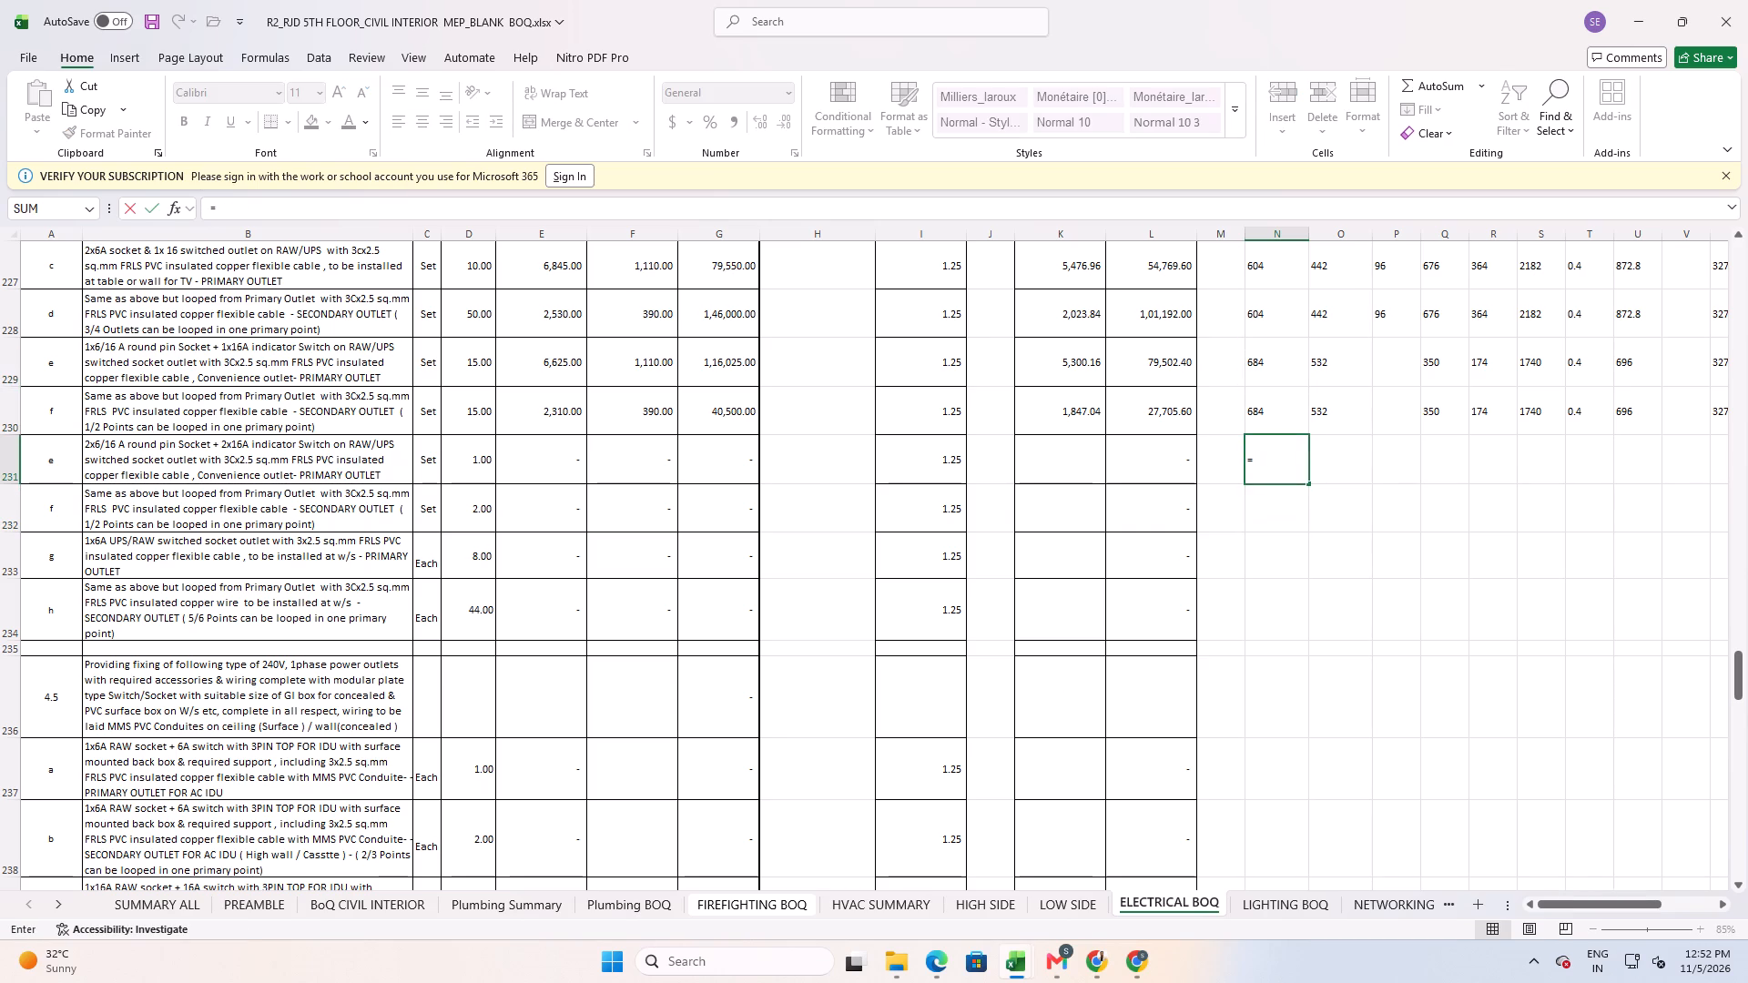
type("684*2")
key("Return")
key("Up")
key("Up")
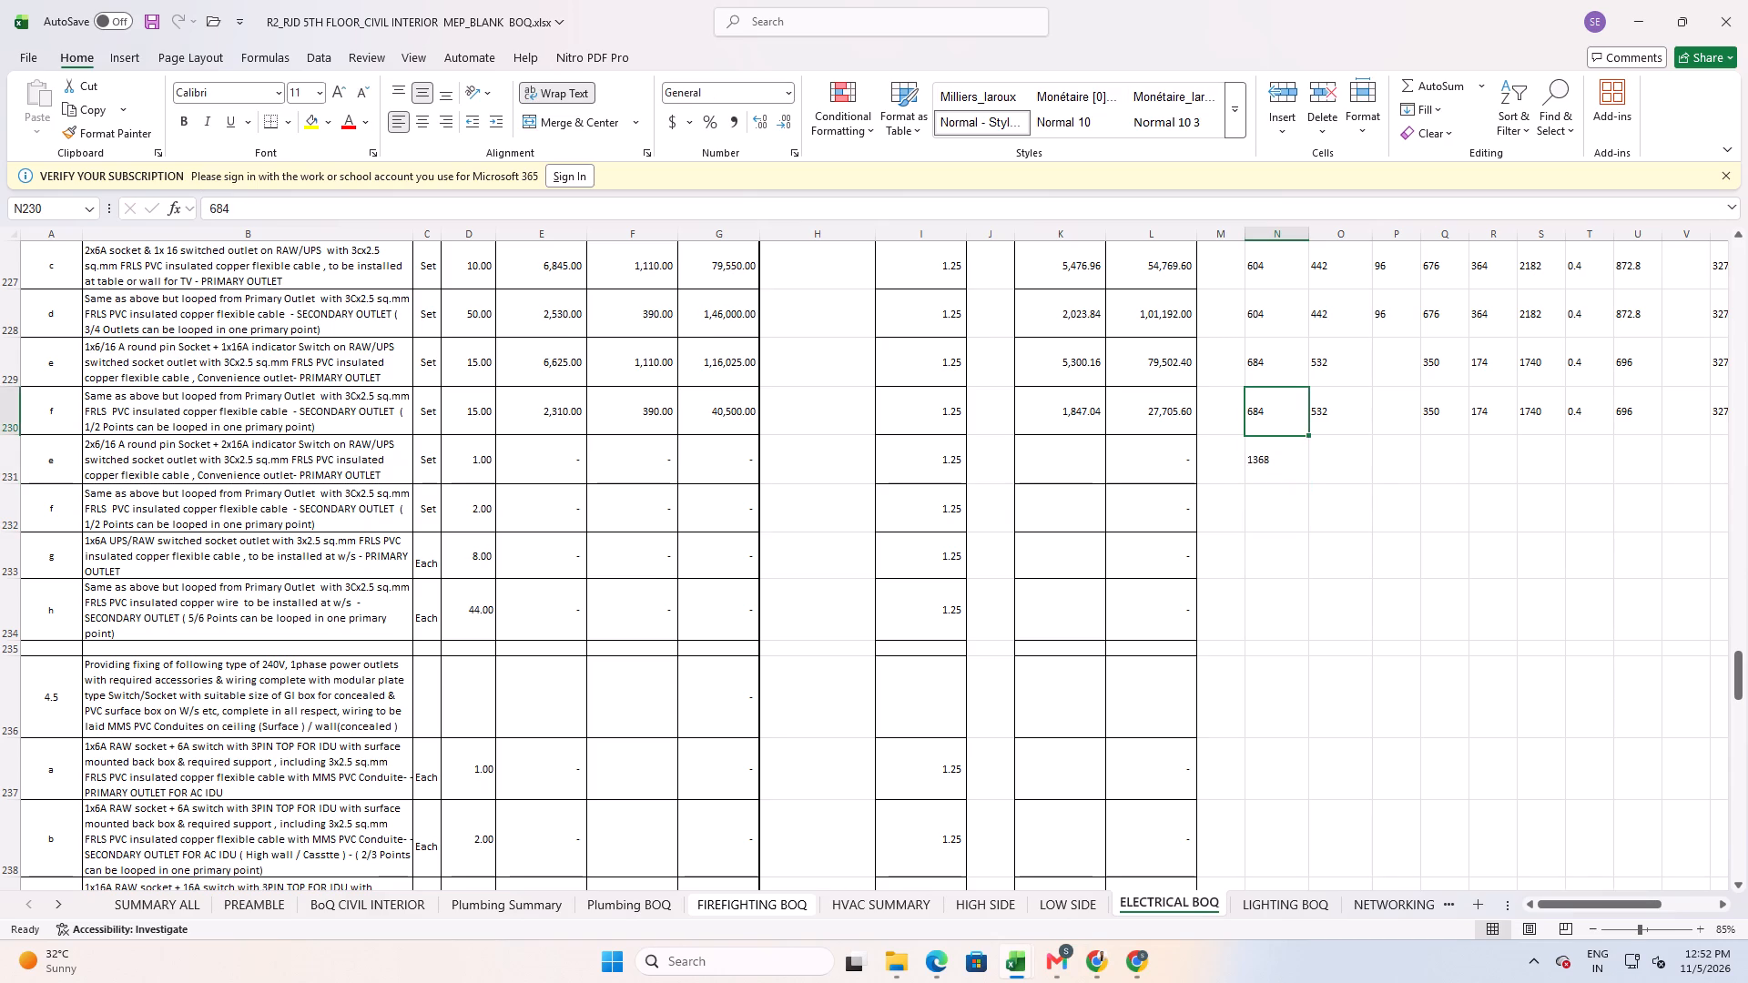
Copy the 532 component price from O230 to O231 and double it with the formula =532*2.
key("Up")
key("Down")
key("Down")
key("Down")
key("Up")
key("Right")
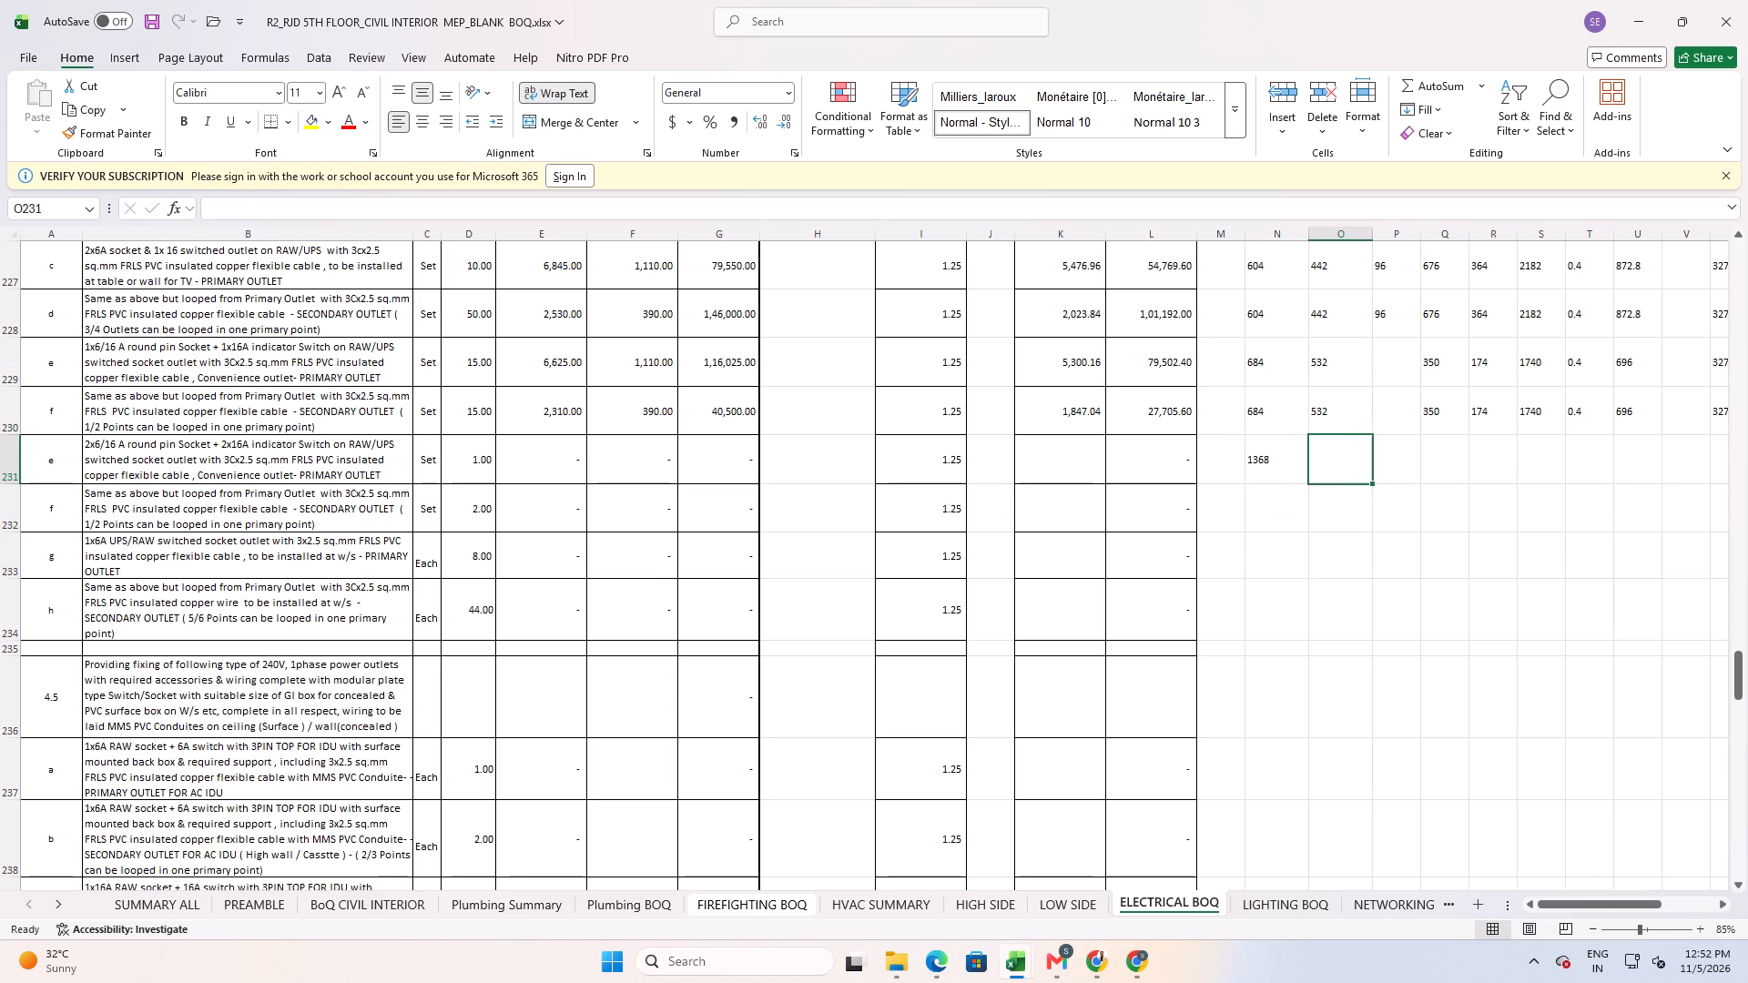
key("Up")
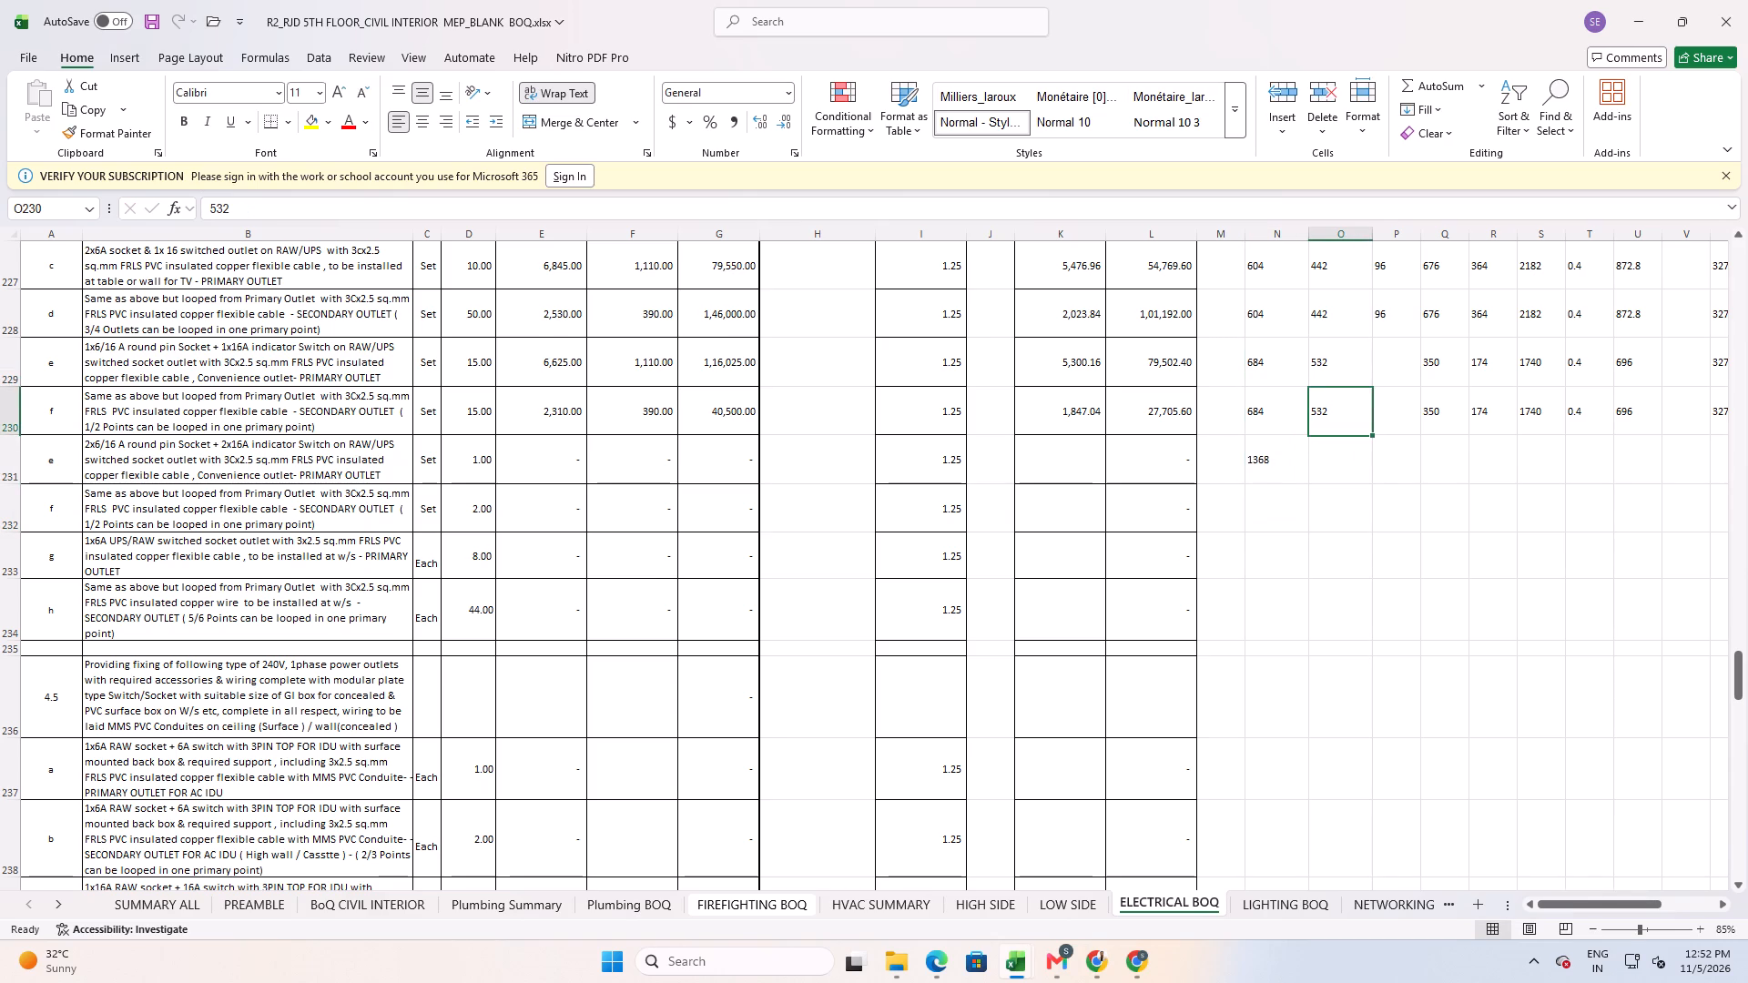
key("ctrl+c")
key("Down")
key("ctrl+v")
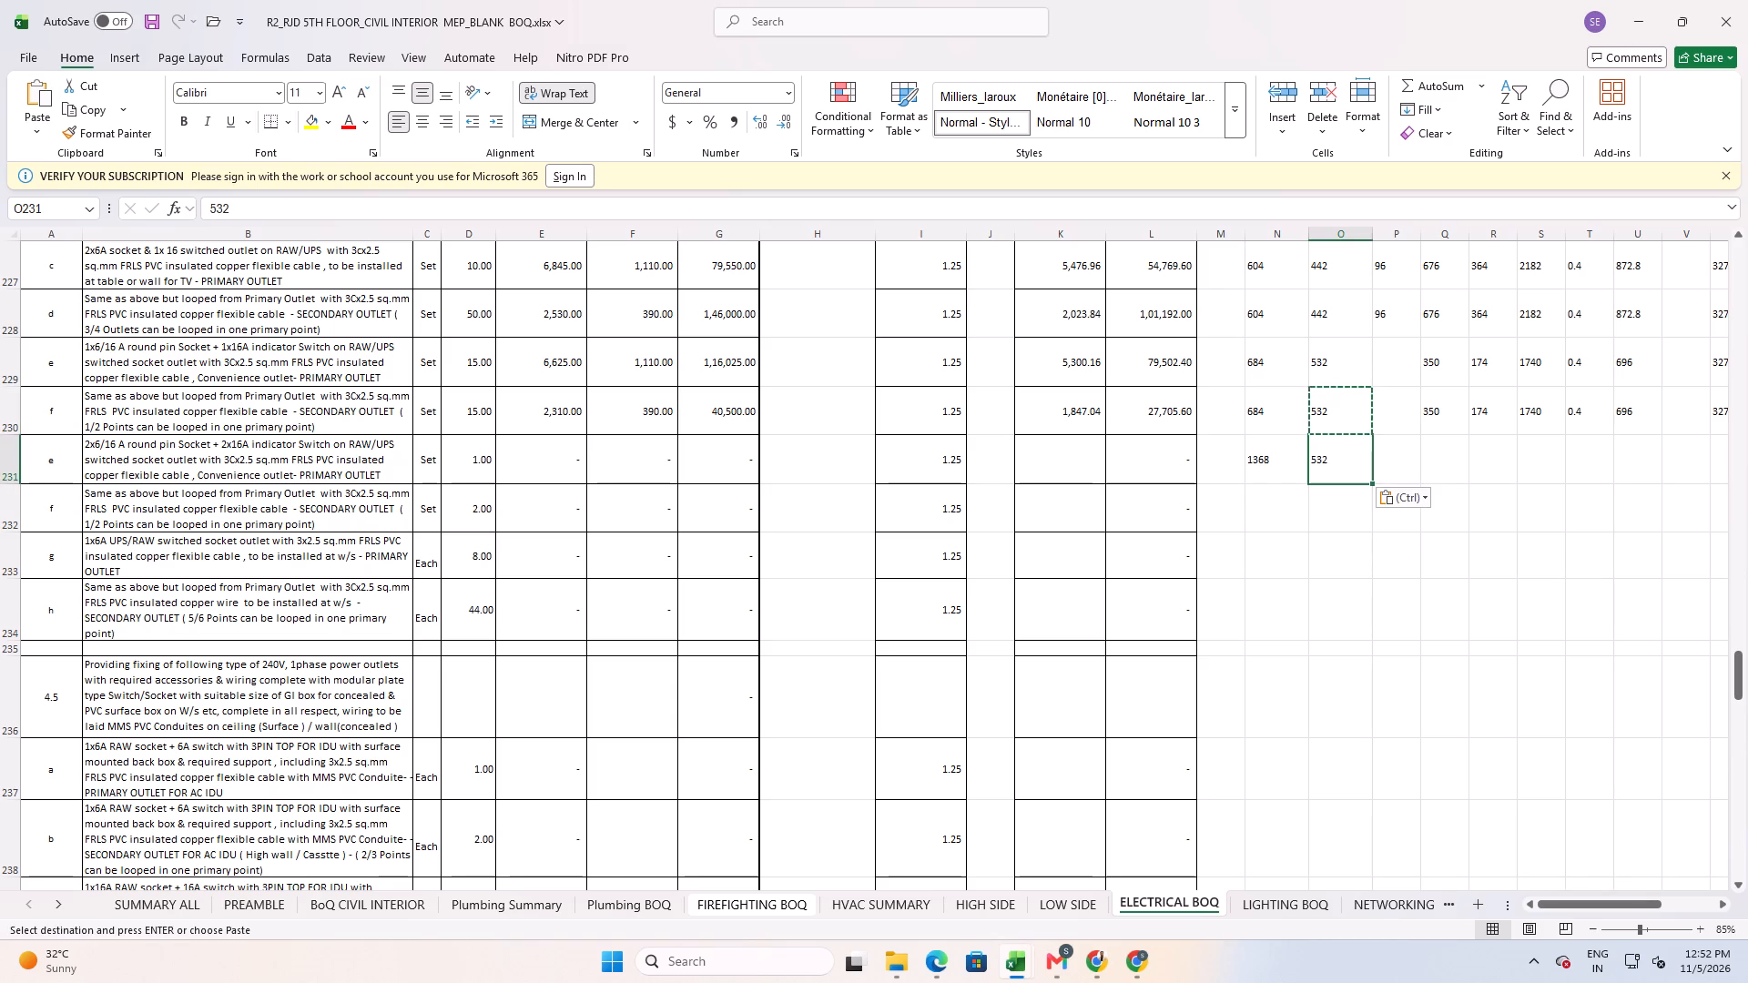
key("F2")
key("Left")
key("Left")
key("Left")
key("Left")
key("equal")
key("Right")
key("Right")
key("Right")
key("Right")
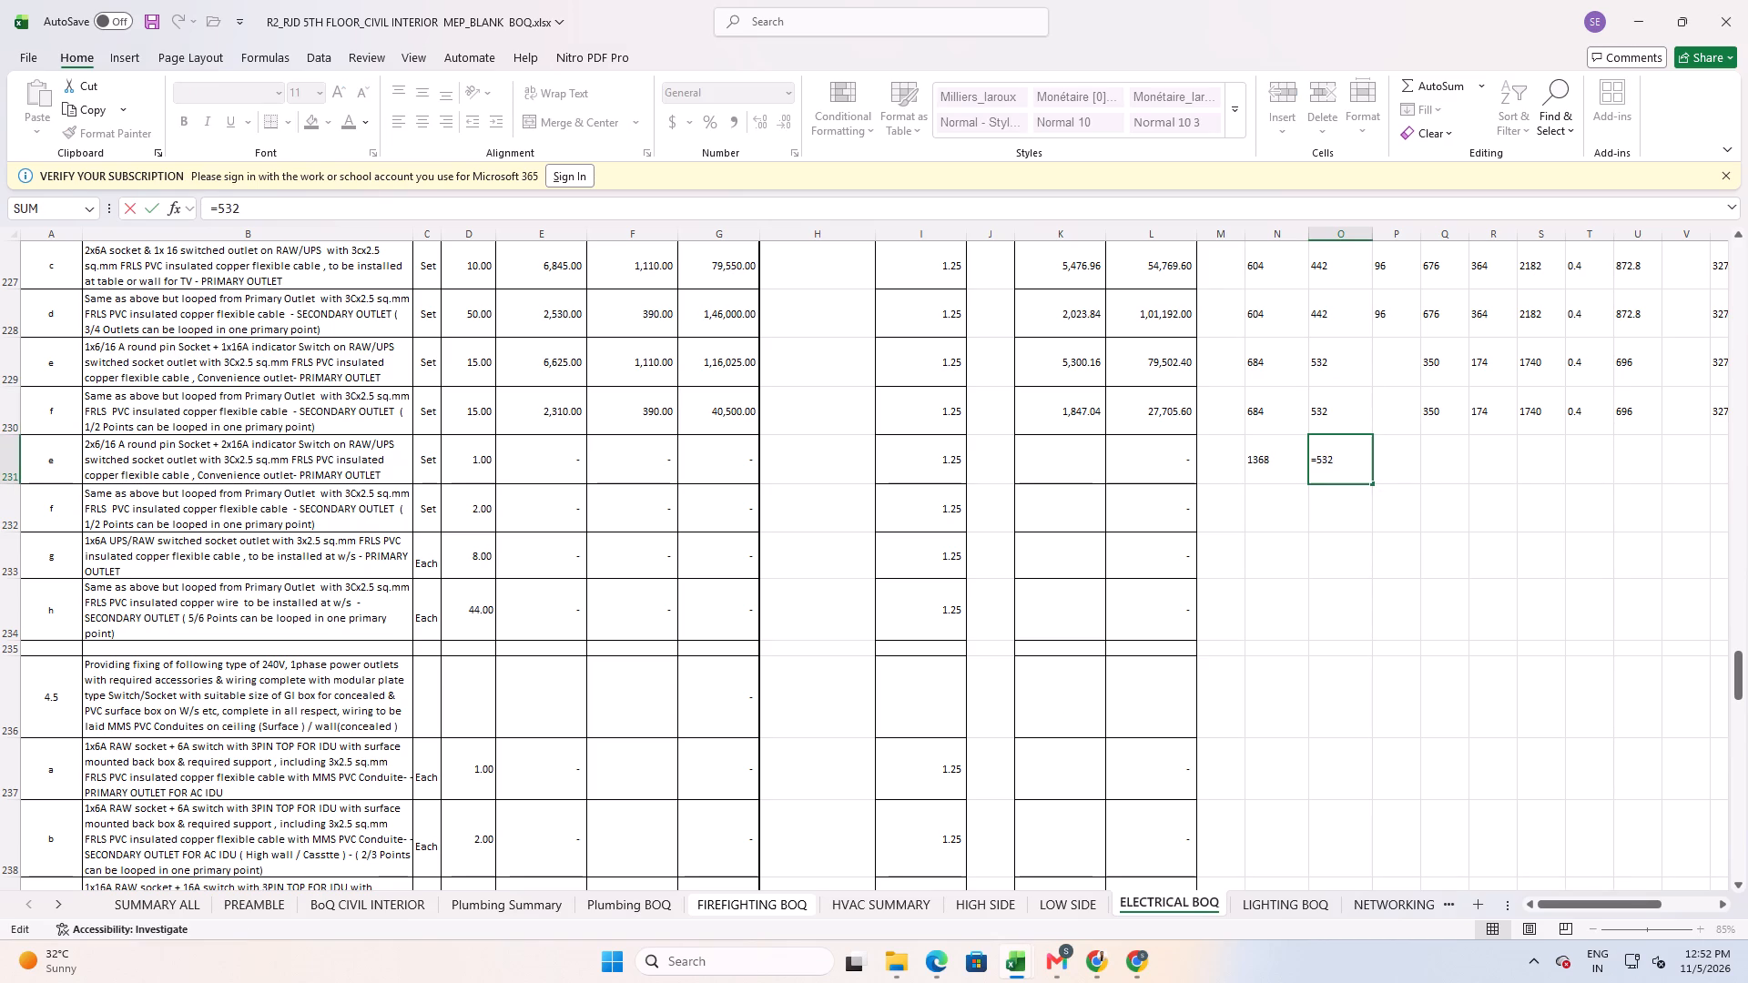
key("asterisk")
key("2")
key("Return")
key("Up")
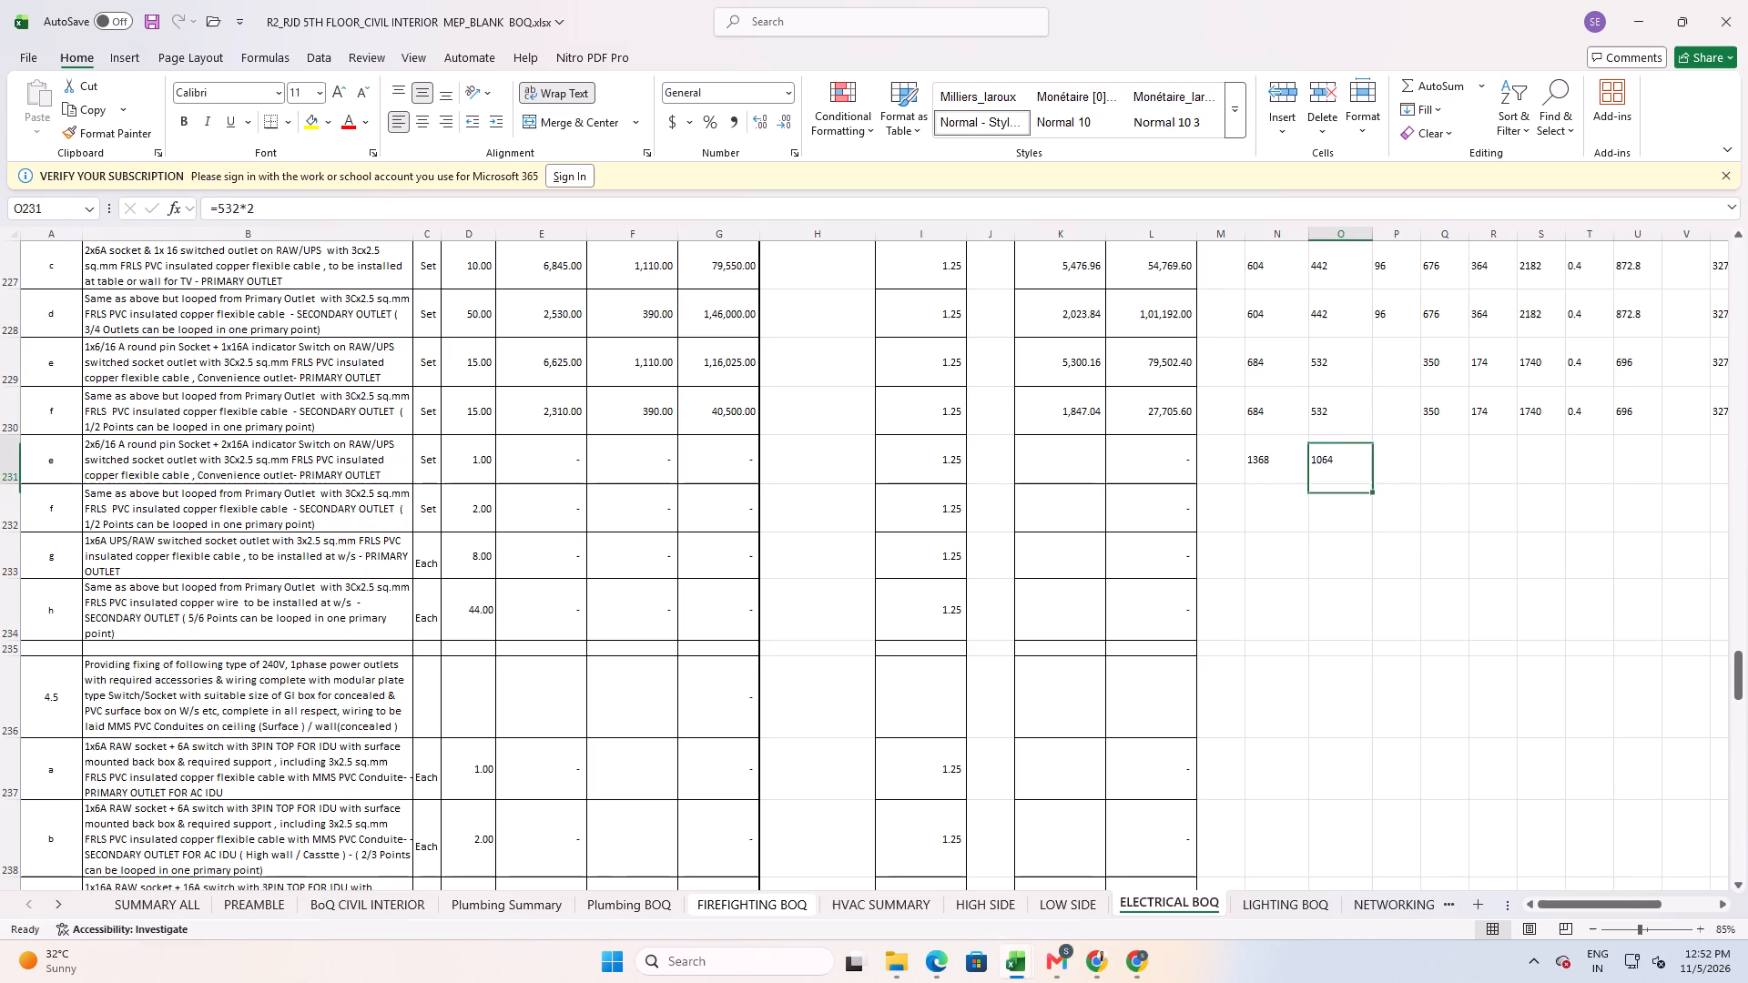
Copy the 96 component price from P228 into P231 for the 2x6/16 A outlet.
key("Right")
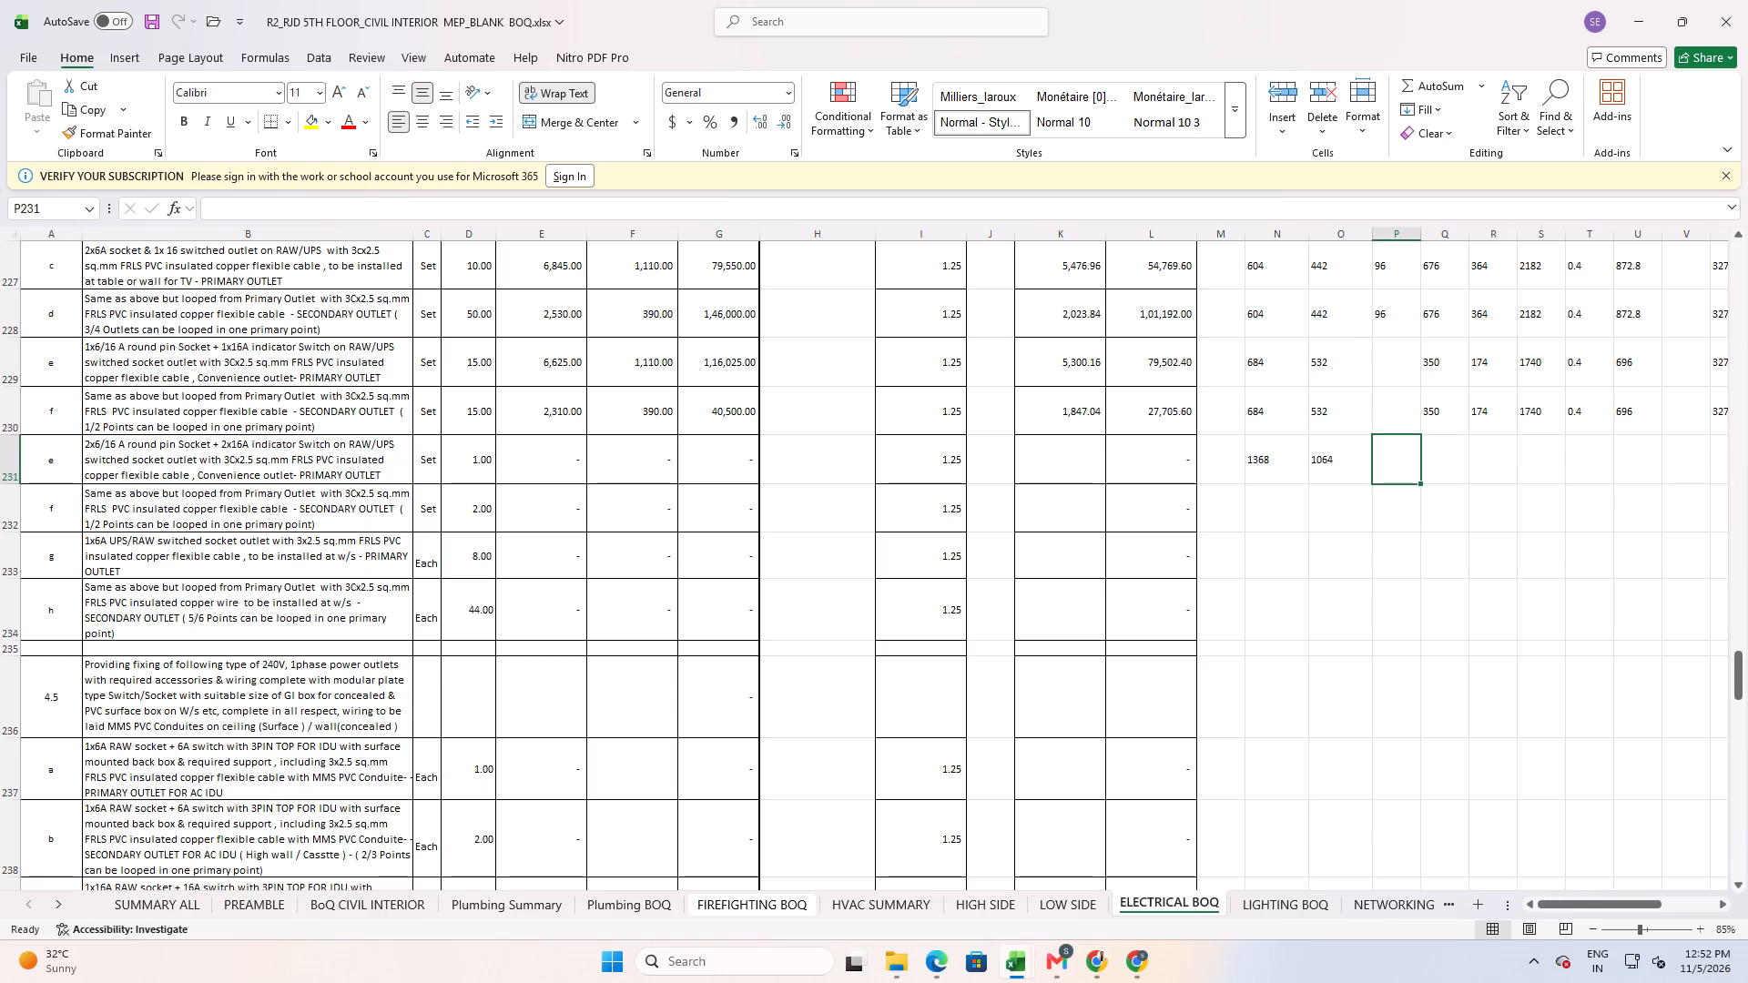
key("Up")
key("Up")
key("Up")
key("Down")
key("Down")
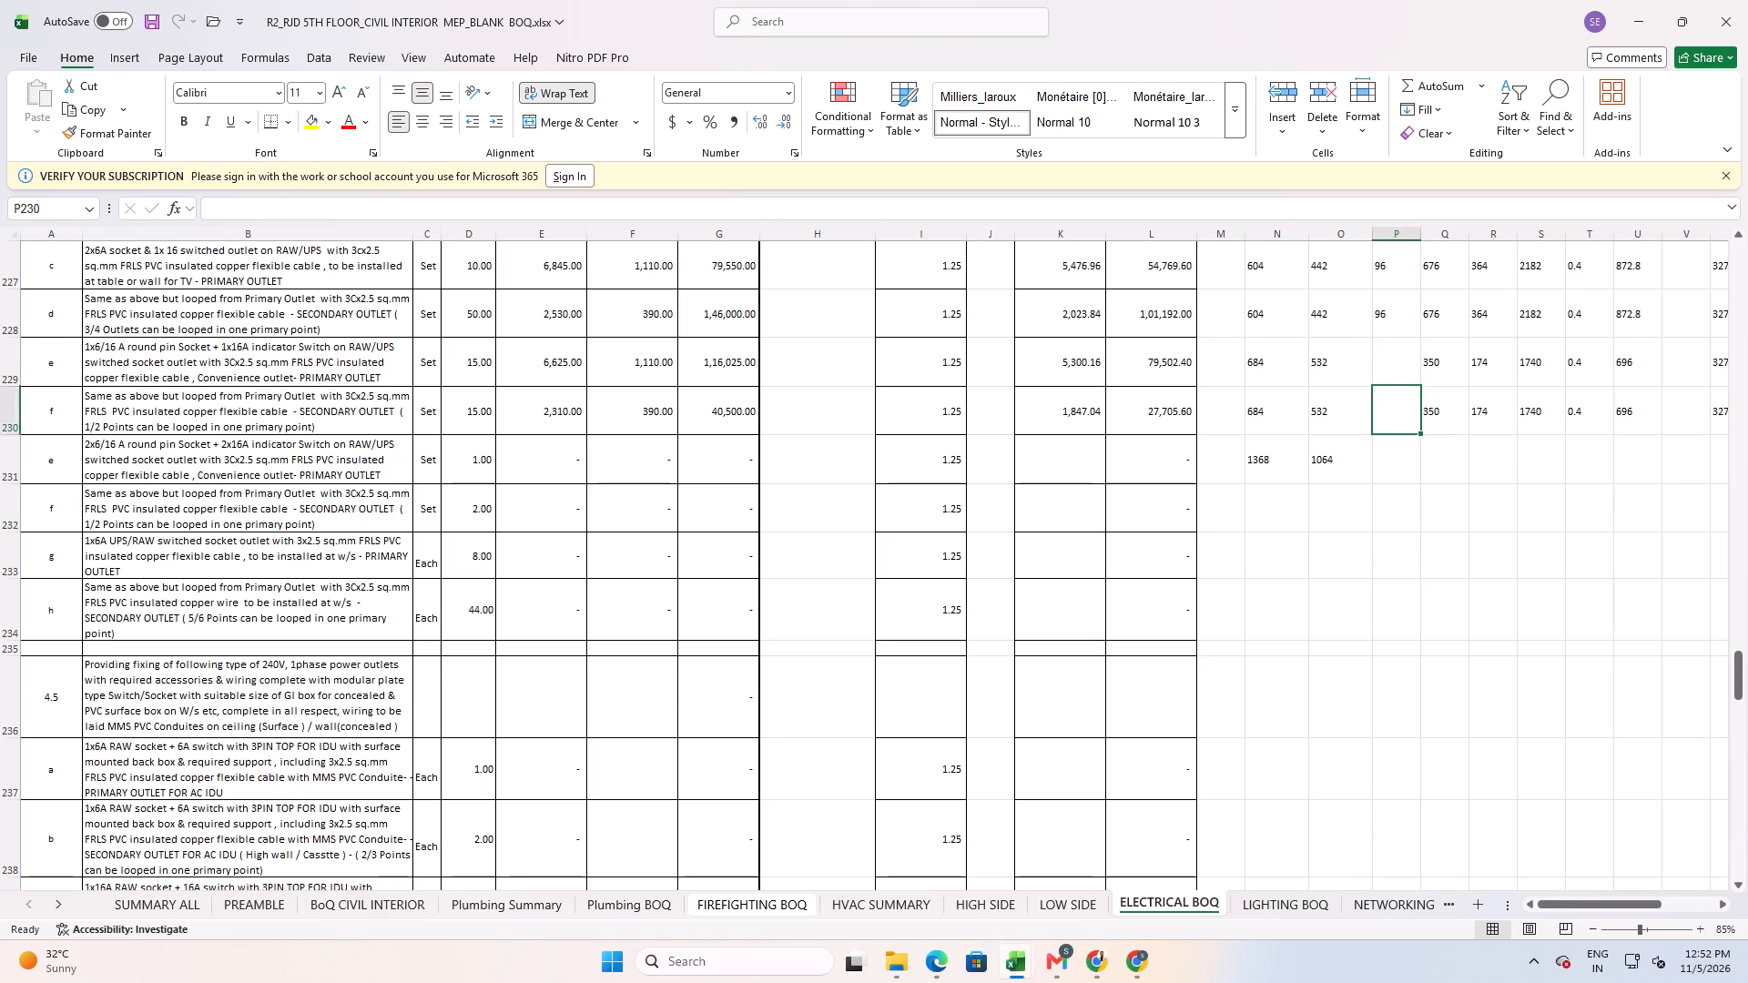
key("Down")
key("Up")
key("Up")
key("Up")
key("ctrl+c")
key("Down")
key("Down")
key("Down")
key("ctrl+v")
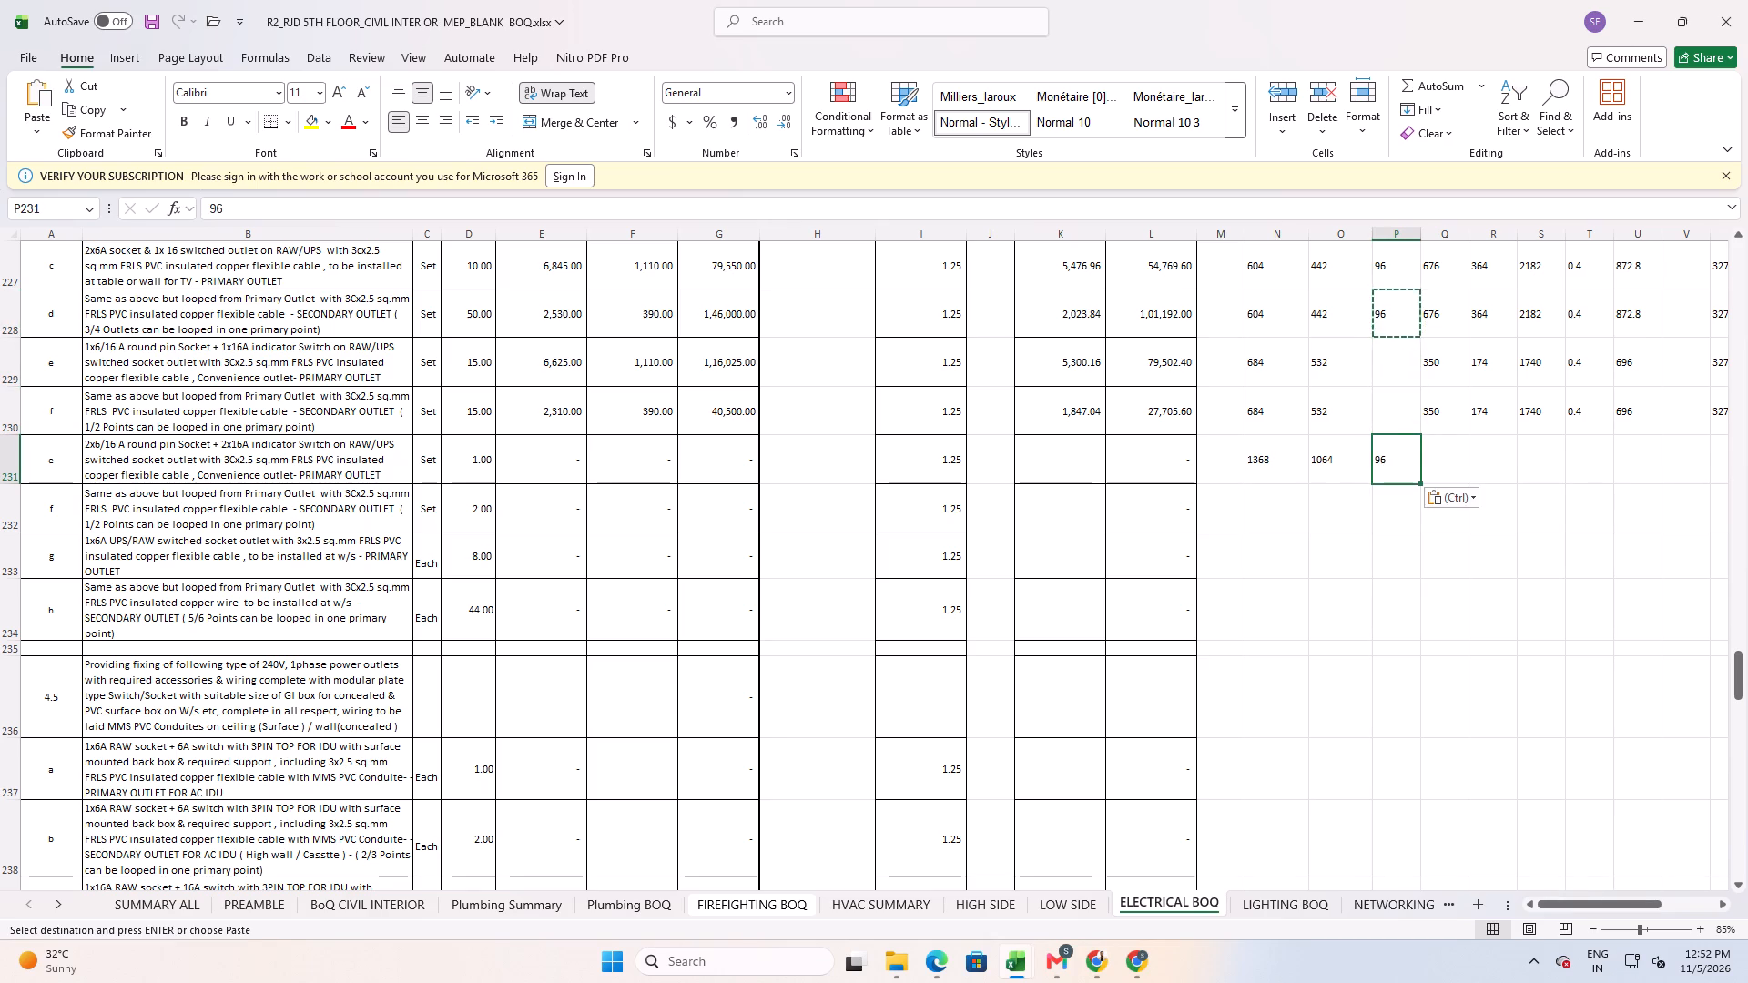
key("Escape")
Copy the 676 and 364 component prices from Q227:R227 into Q231:R231.
key("Right")
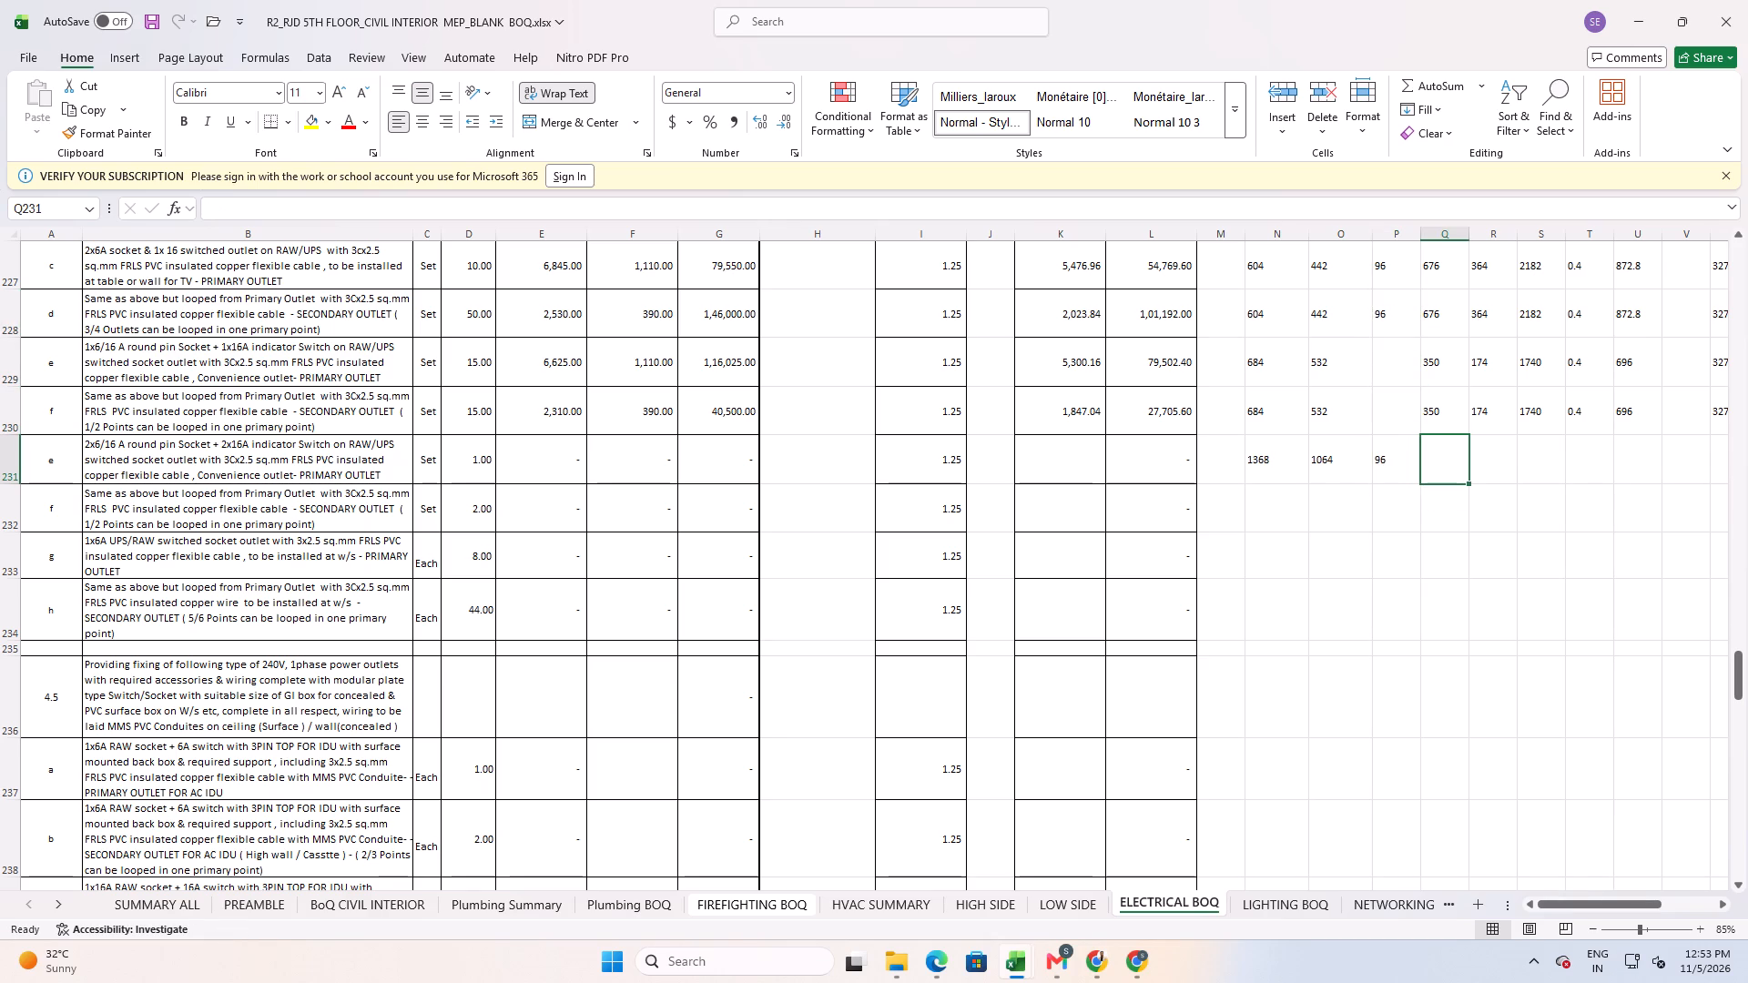
scroll(1010, 701, "up", 1)
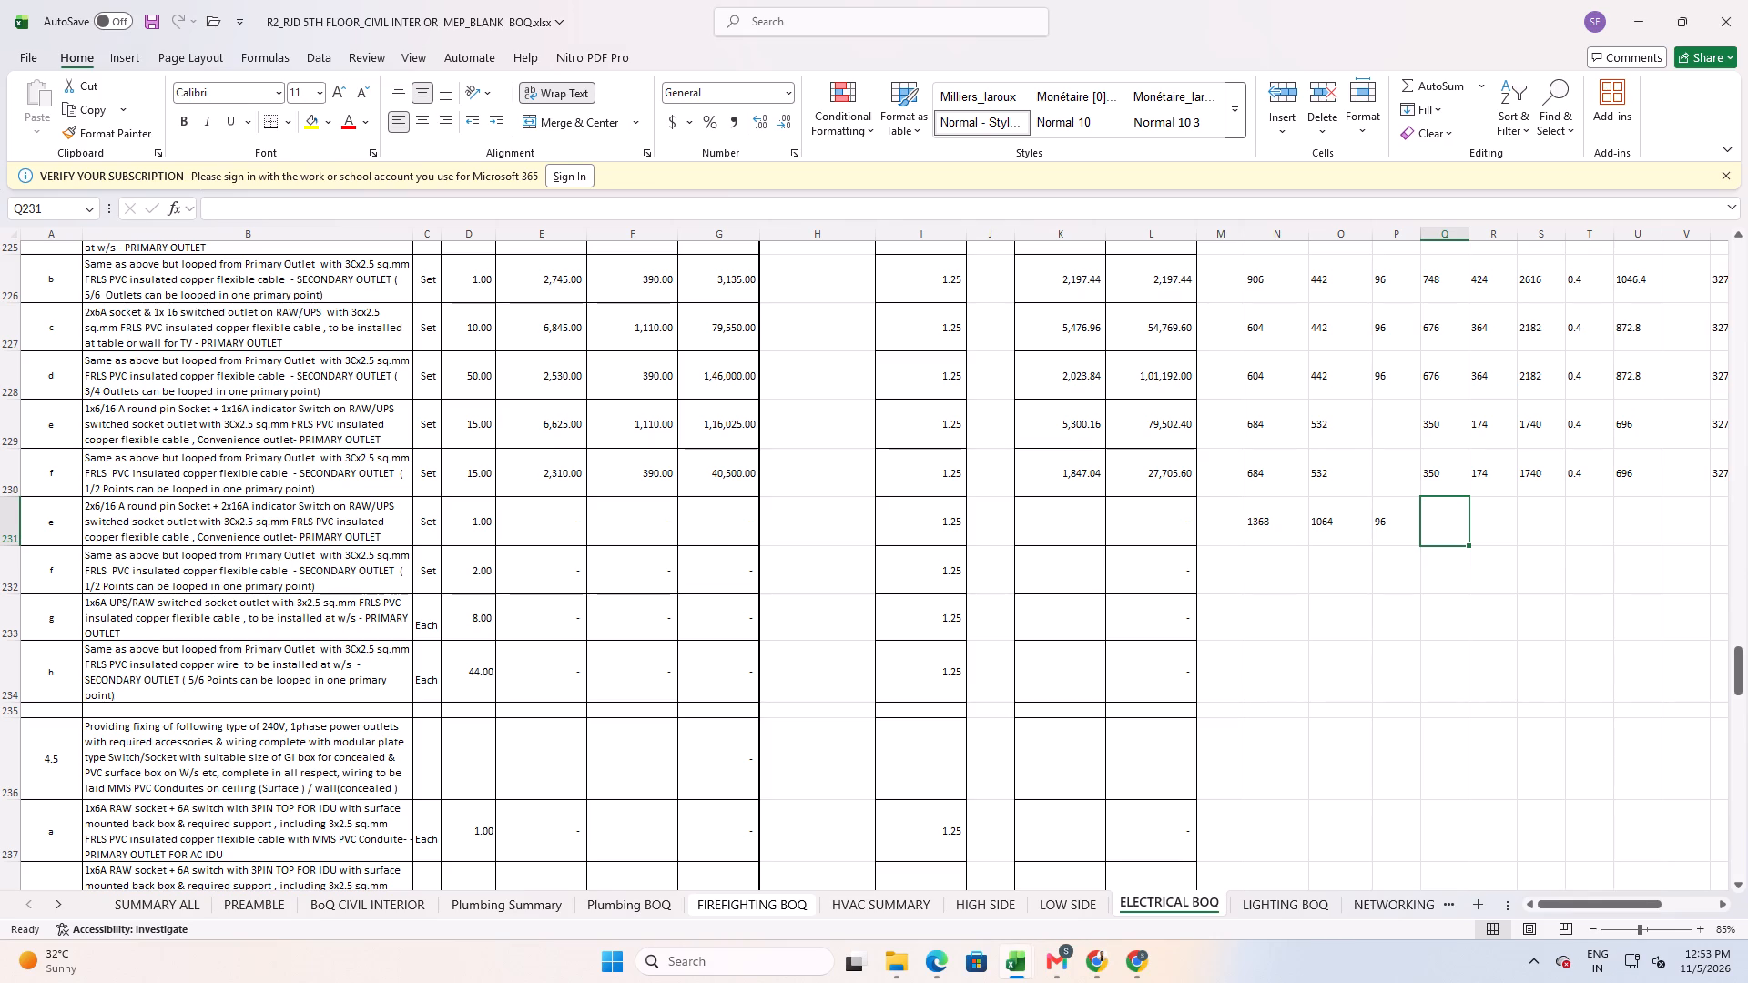
left_click_drag(1444, 333, 1479, 336)
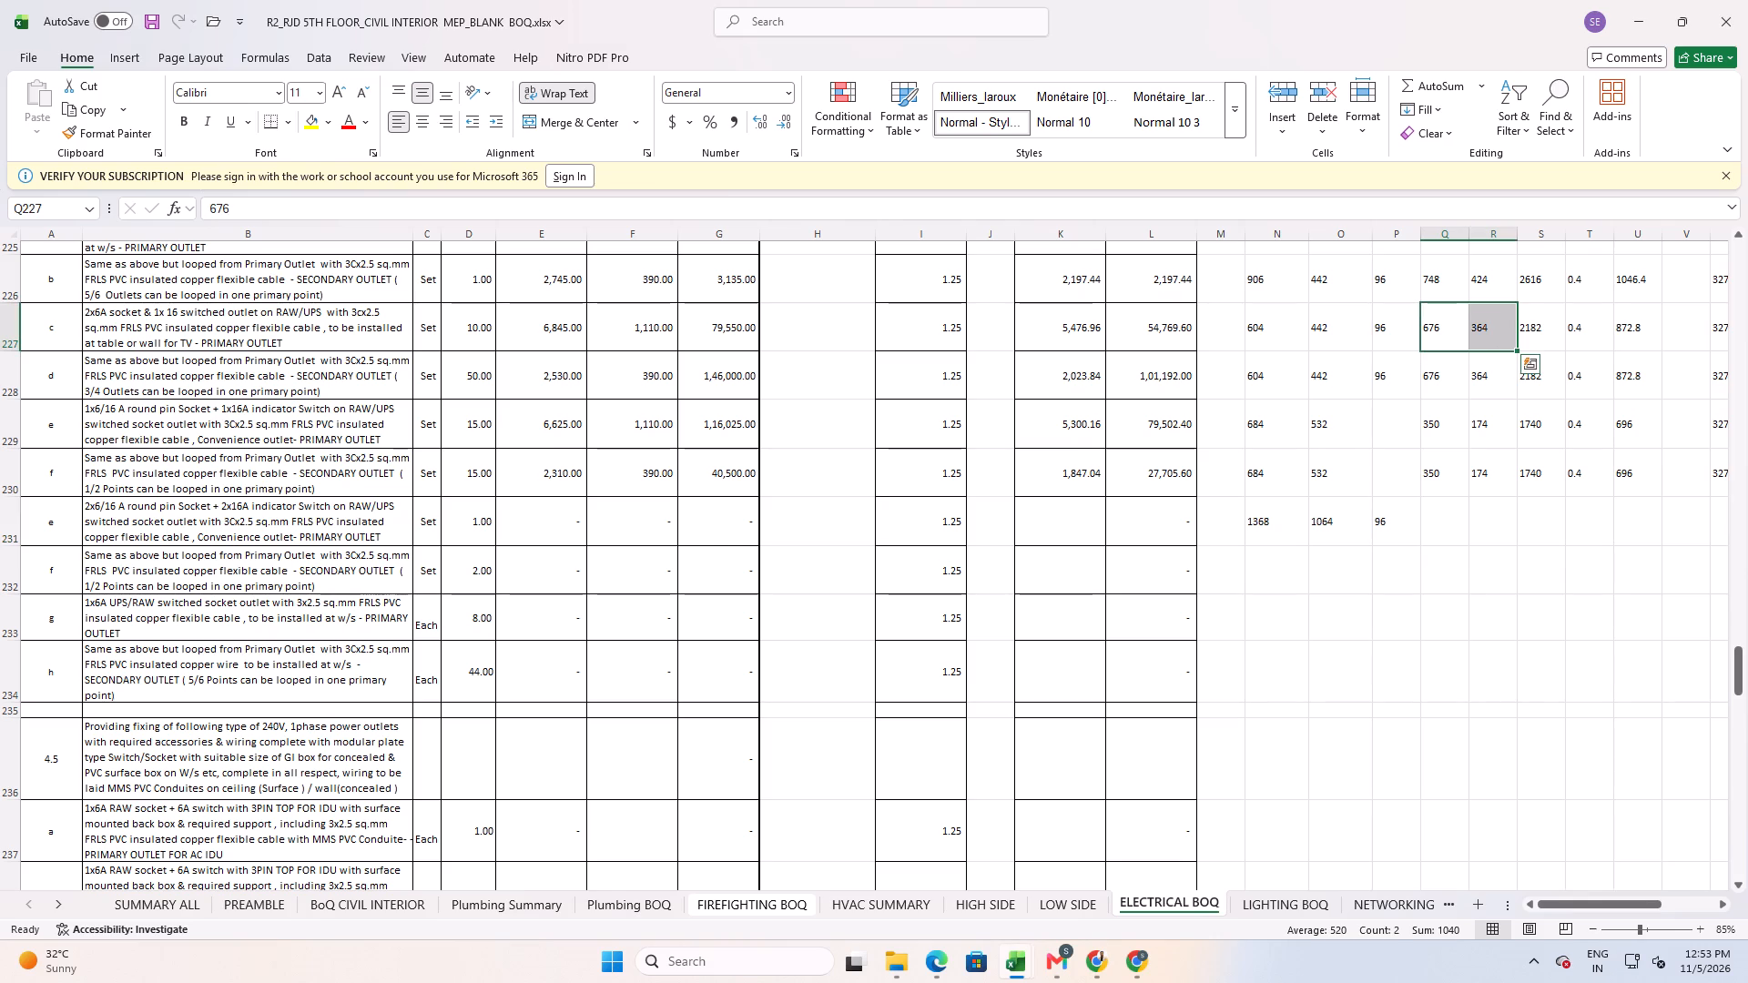
key("ctrl+c")
left_click(1443, 596)
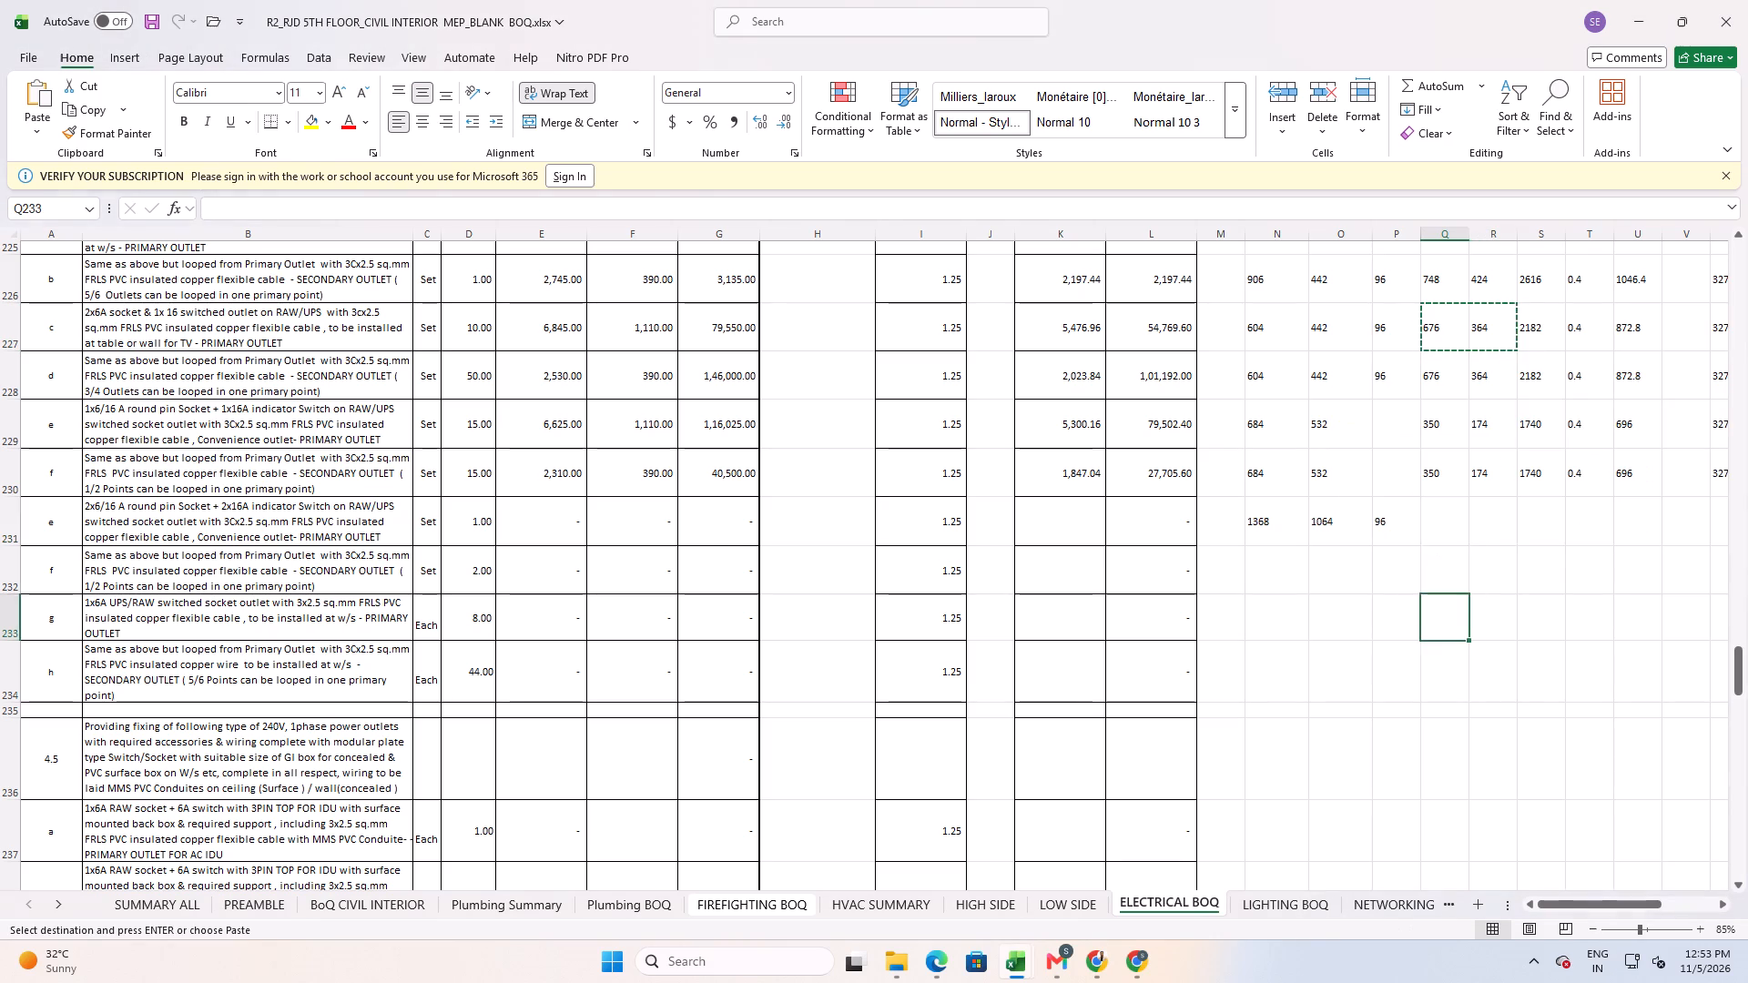
left_click(1448, 540)
key("ctrl+v")
key("Escape")
Copy the sum formula, 0.4 factor and discounted price from S227:U227 into S231:U231.
left_click_drag(1541, 338, 1612, 339)
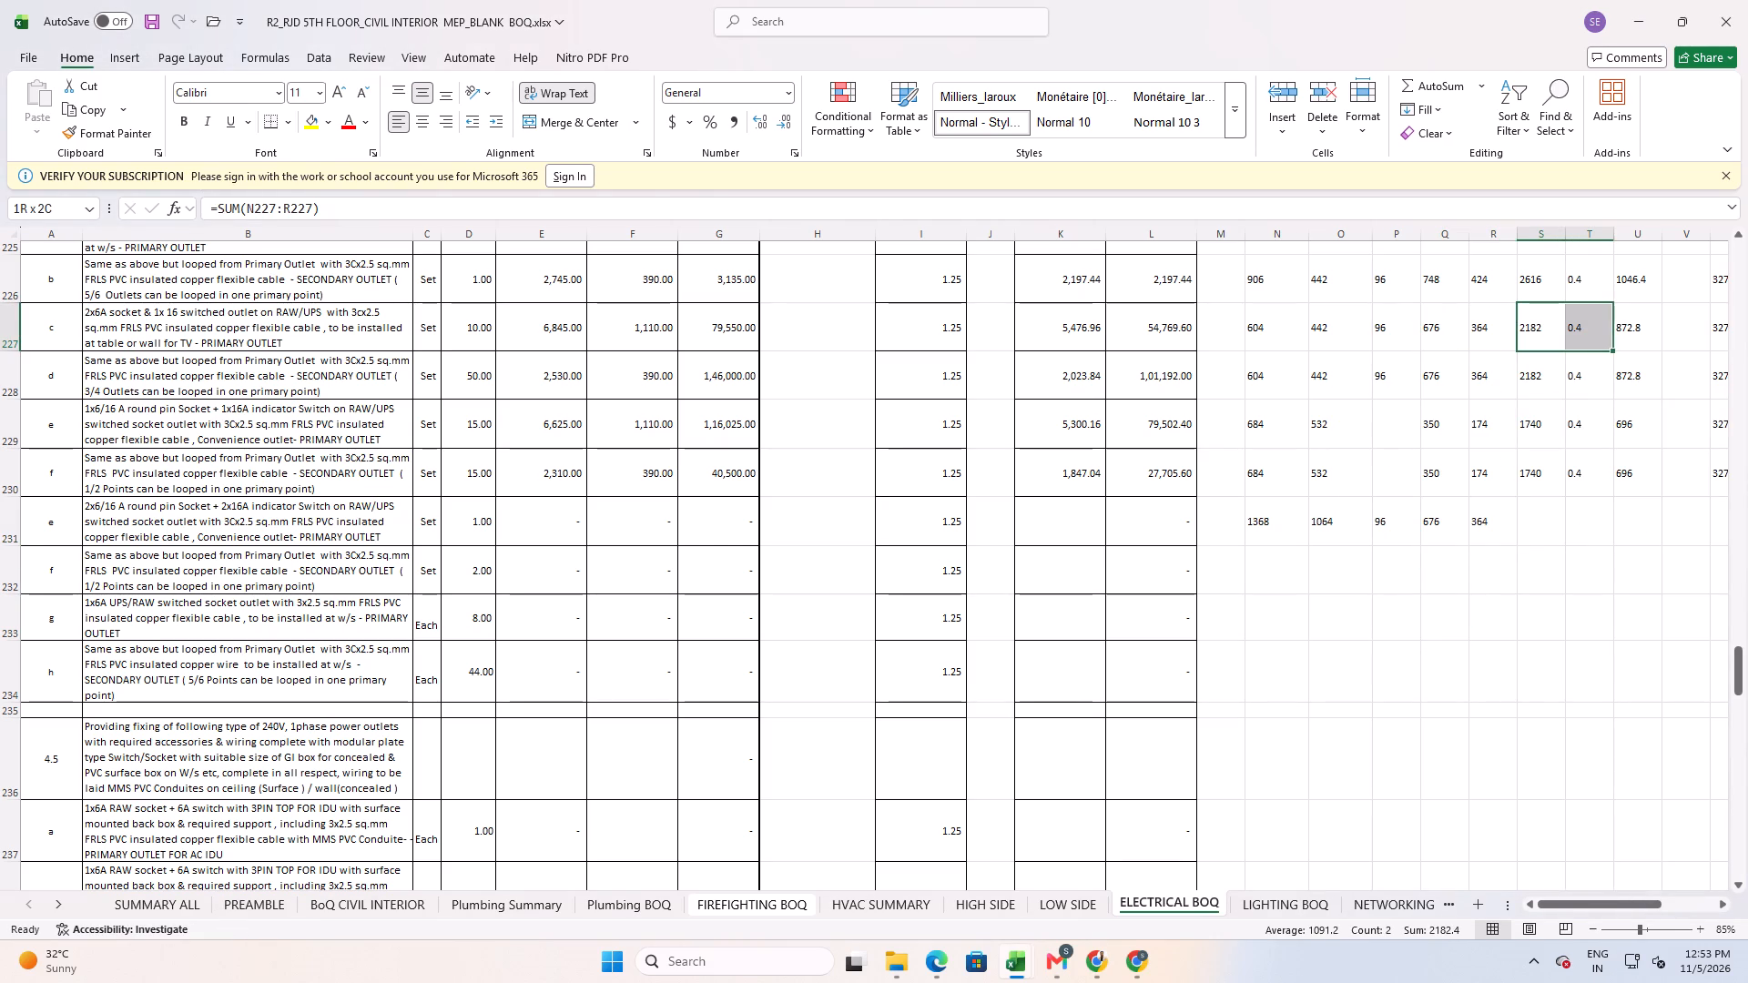
left_click_drag(1612, 339, 1654, 339)
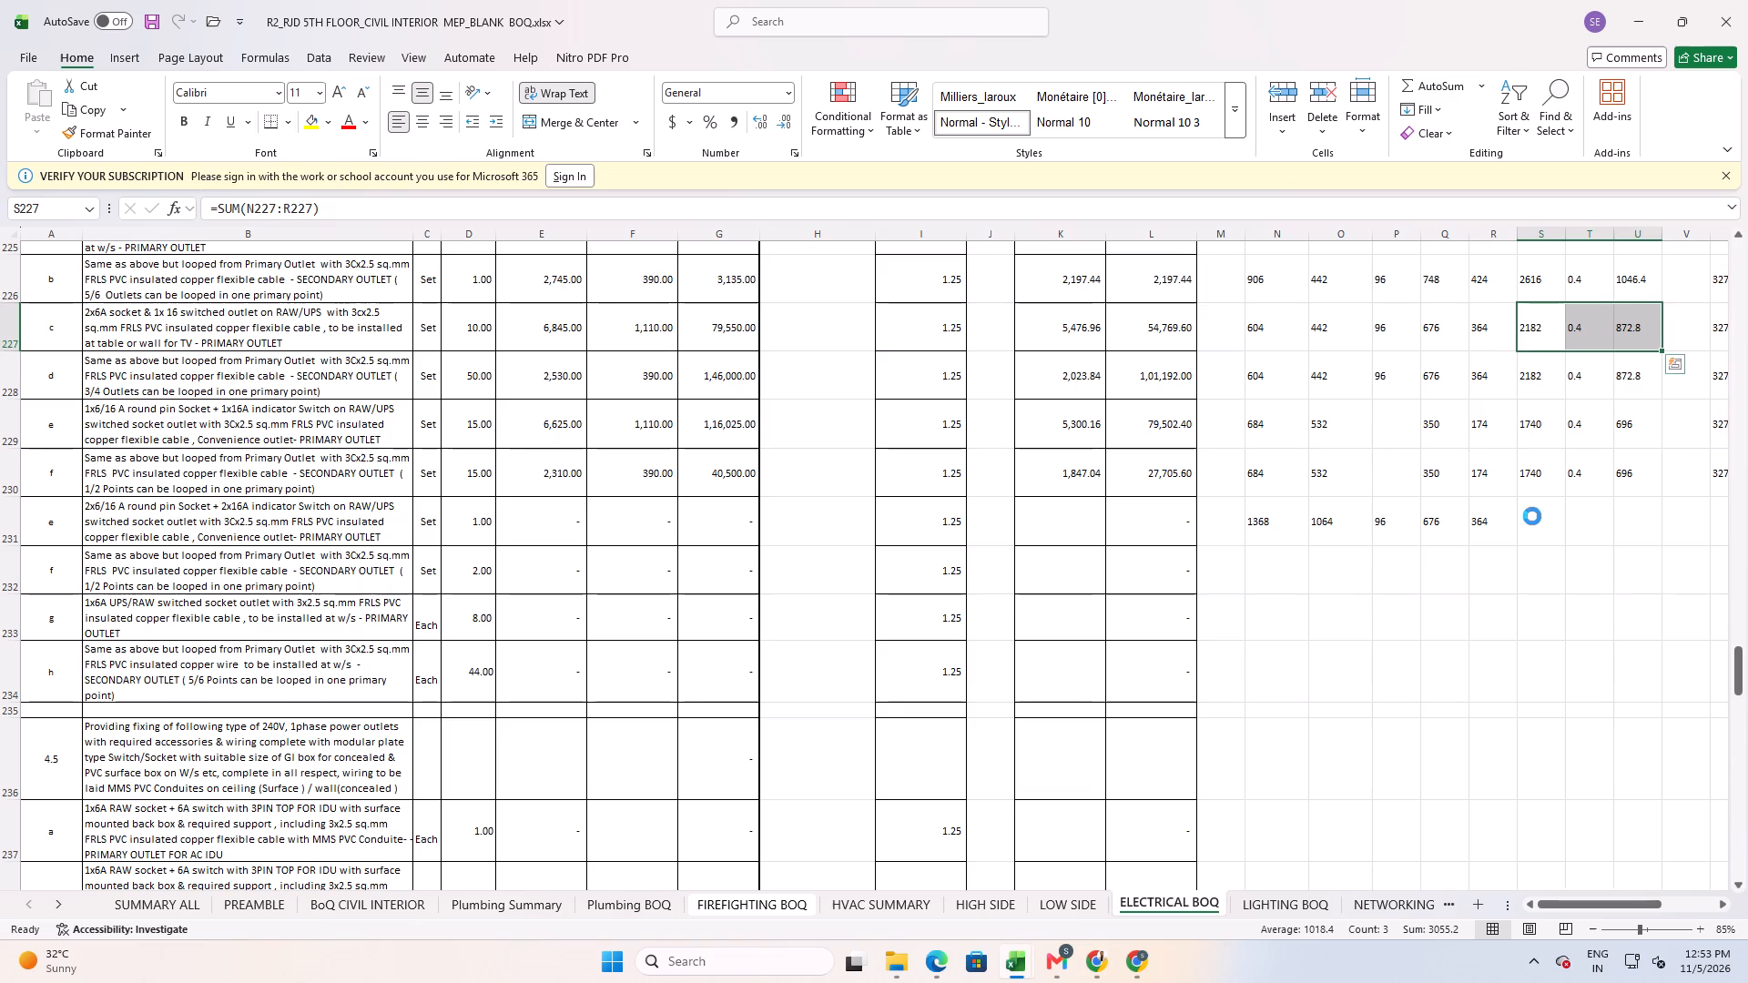
key("ctrl+c")
left_click(1534, 520)
key("ctrl+v")
Copy the wiring, supply and installation rate build-up from W230:AF230 into row 231, starting at W231.
left_click(1632, 574)
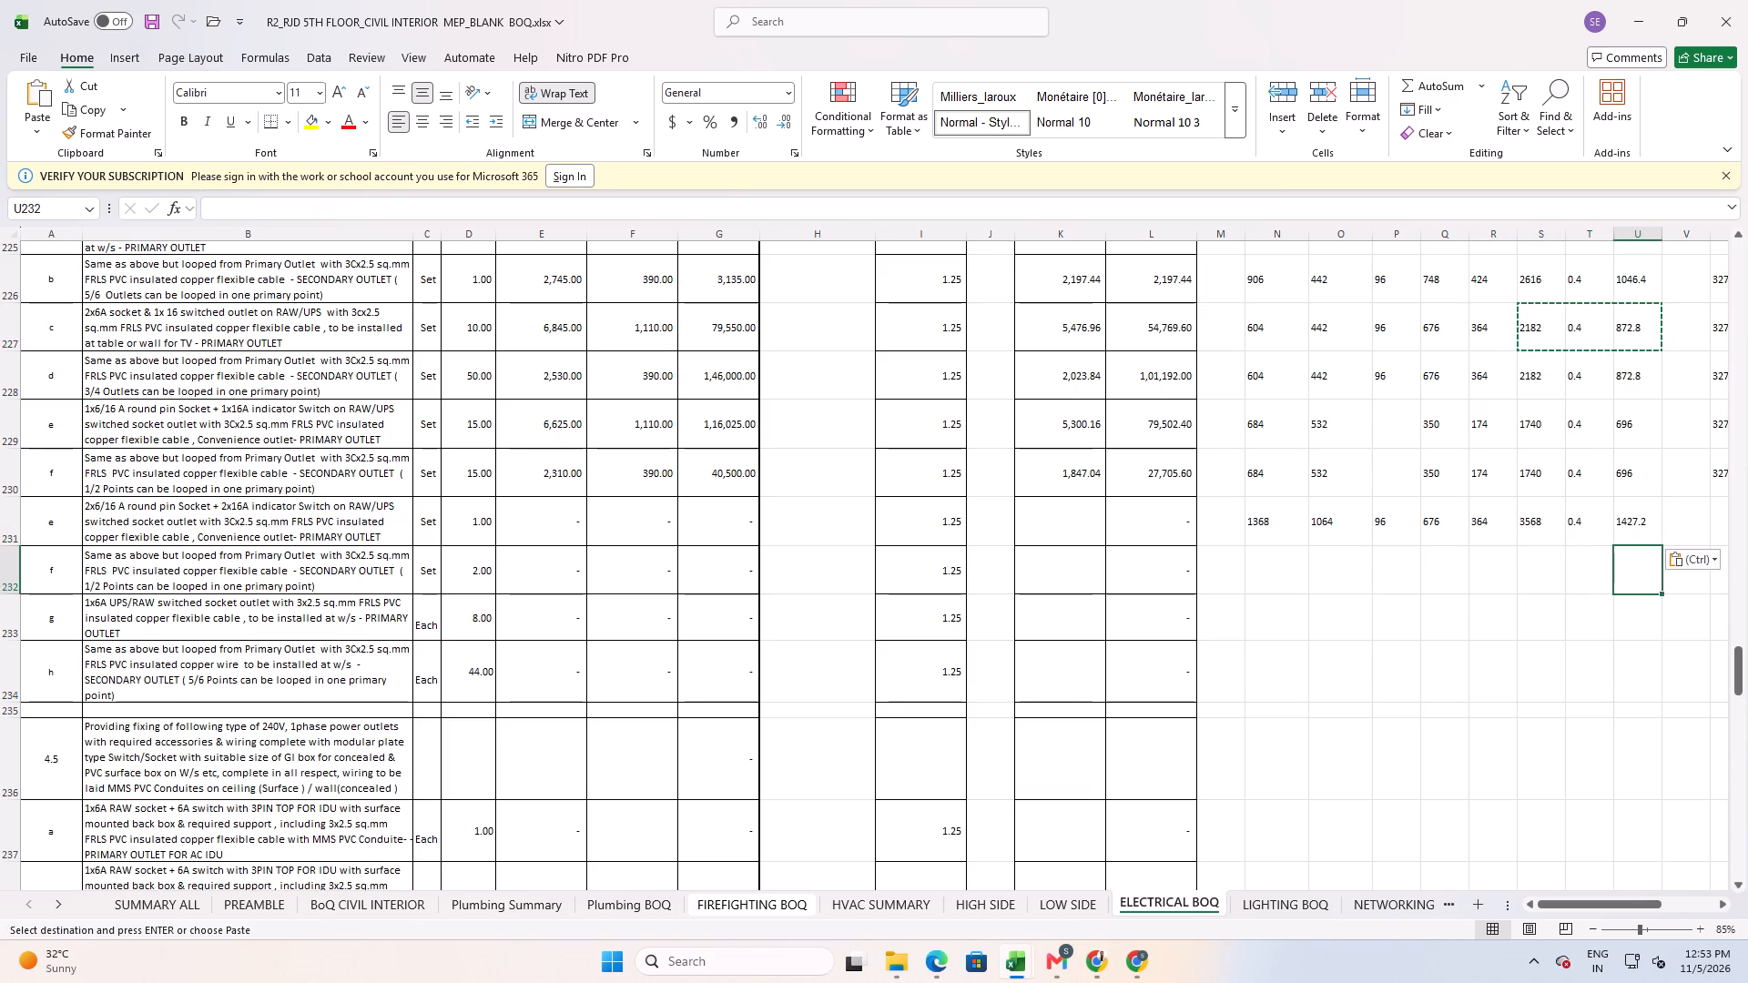
key("Up")
key("Right")
key("Right")
key("Up")
key("shift+Right")
key("shift+Right")
key("shift+Right")
key("shift+Right")
key("shift+Right")
key("shift+Right")
key("shift+Right")
key("shift+Right")
key("shift+Right")
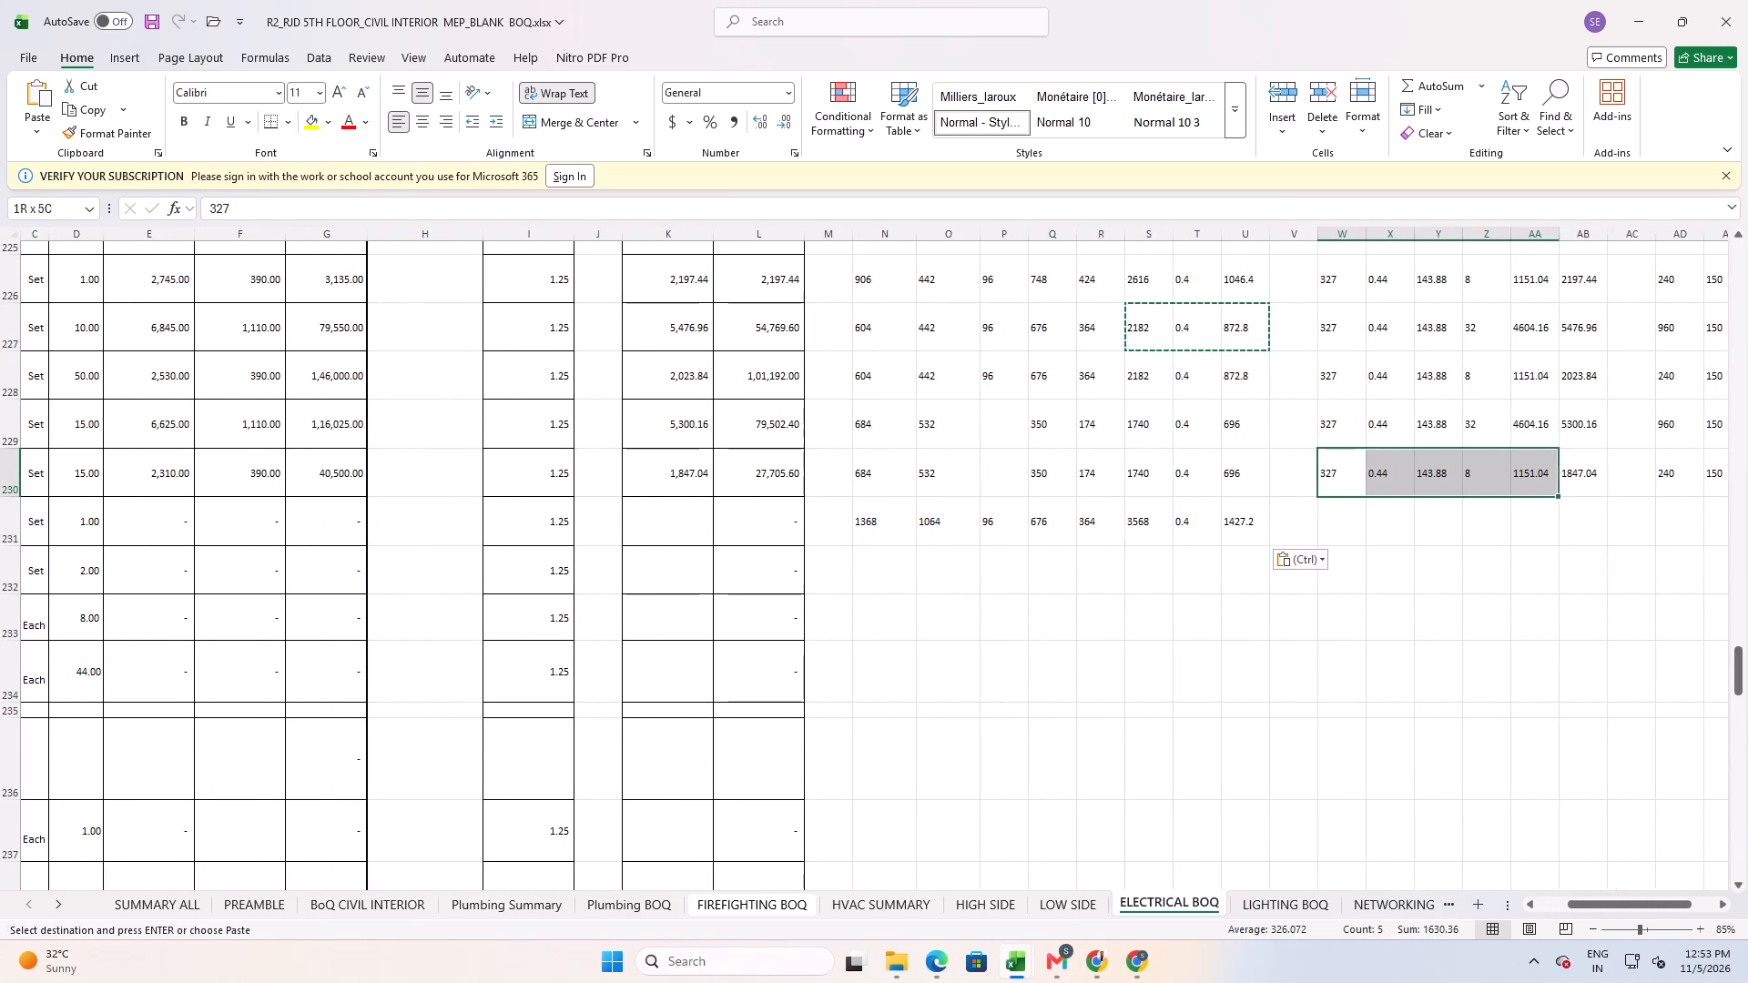
key("shift+Right")
key("shift+Left")
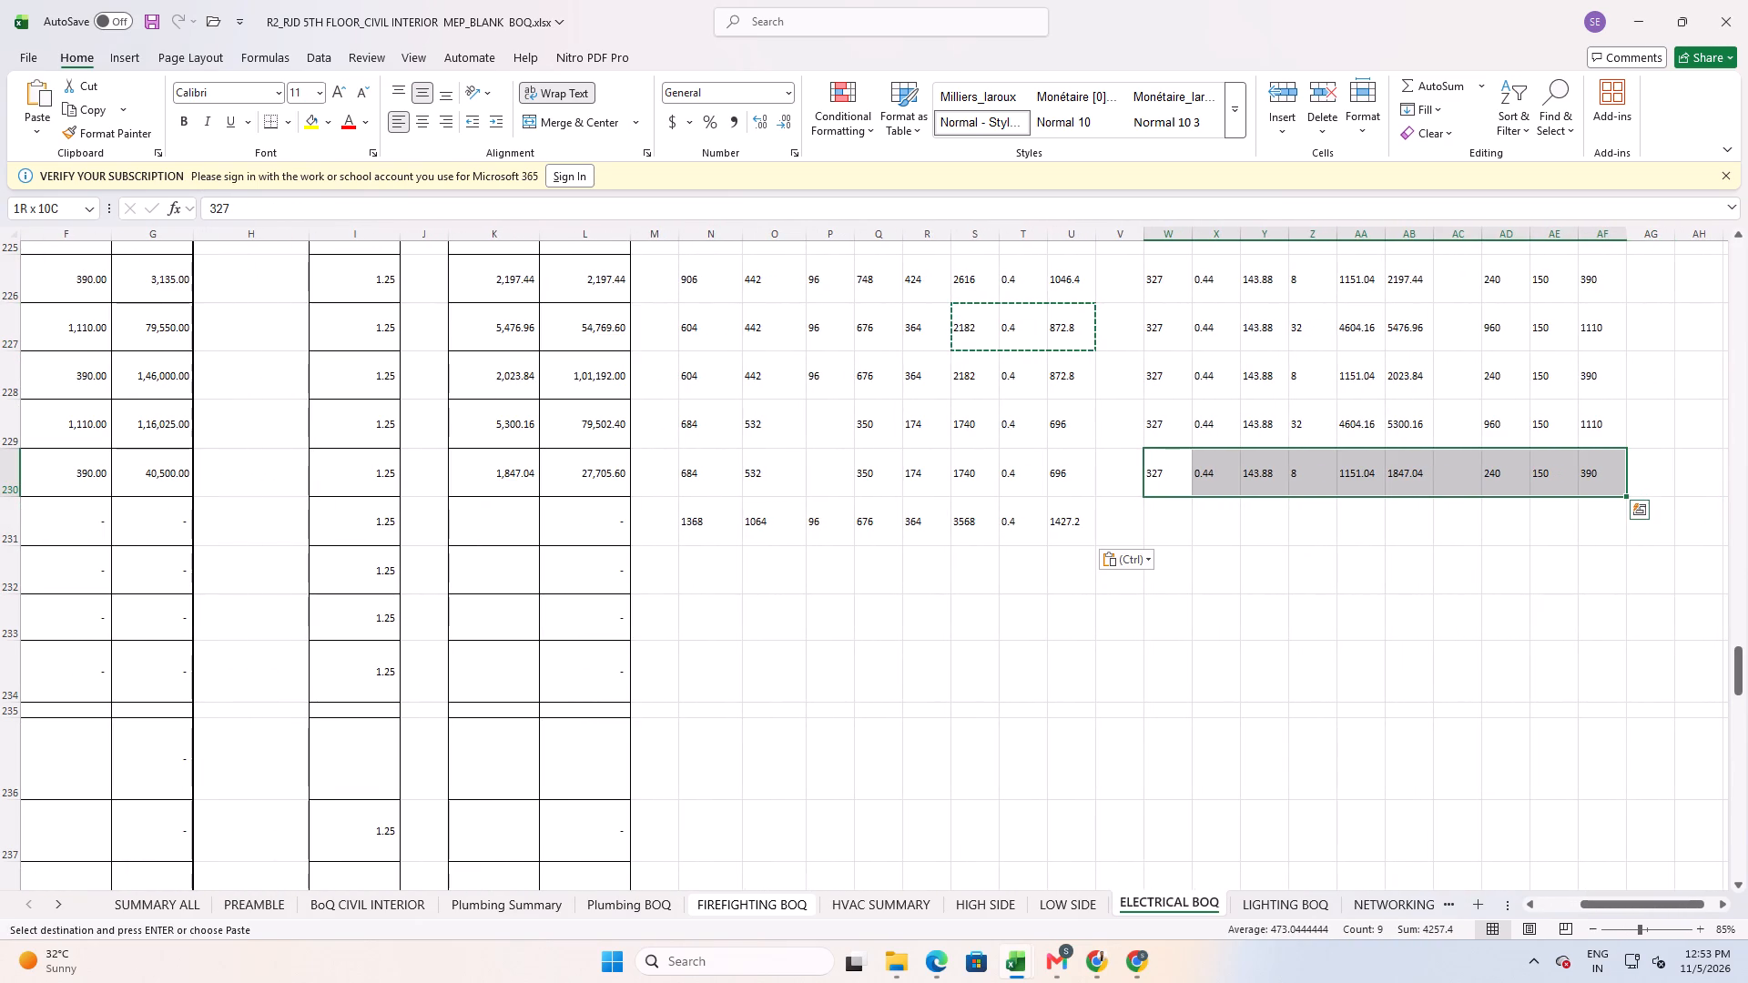
key("ctrl+c")
key("Down")
key("Down")
key("Up")
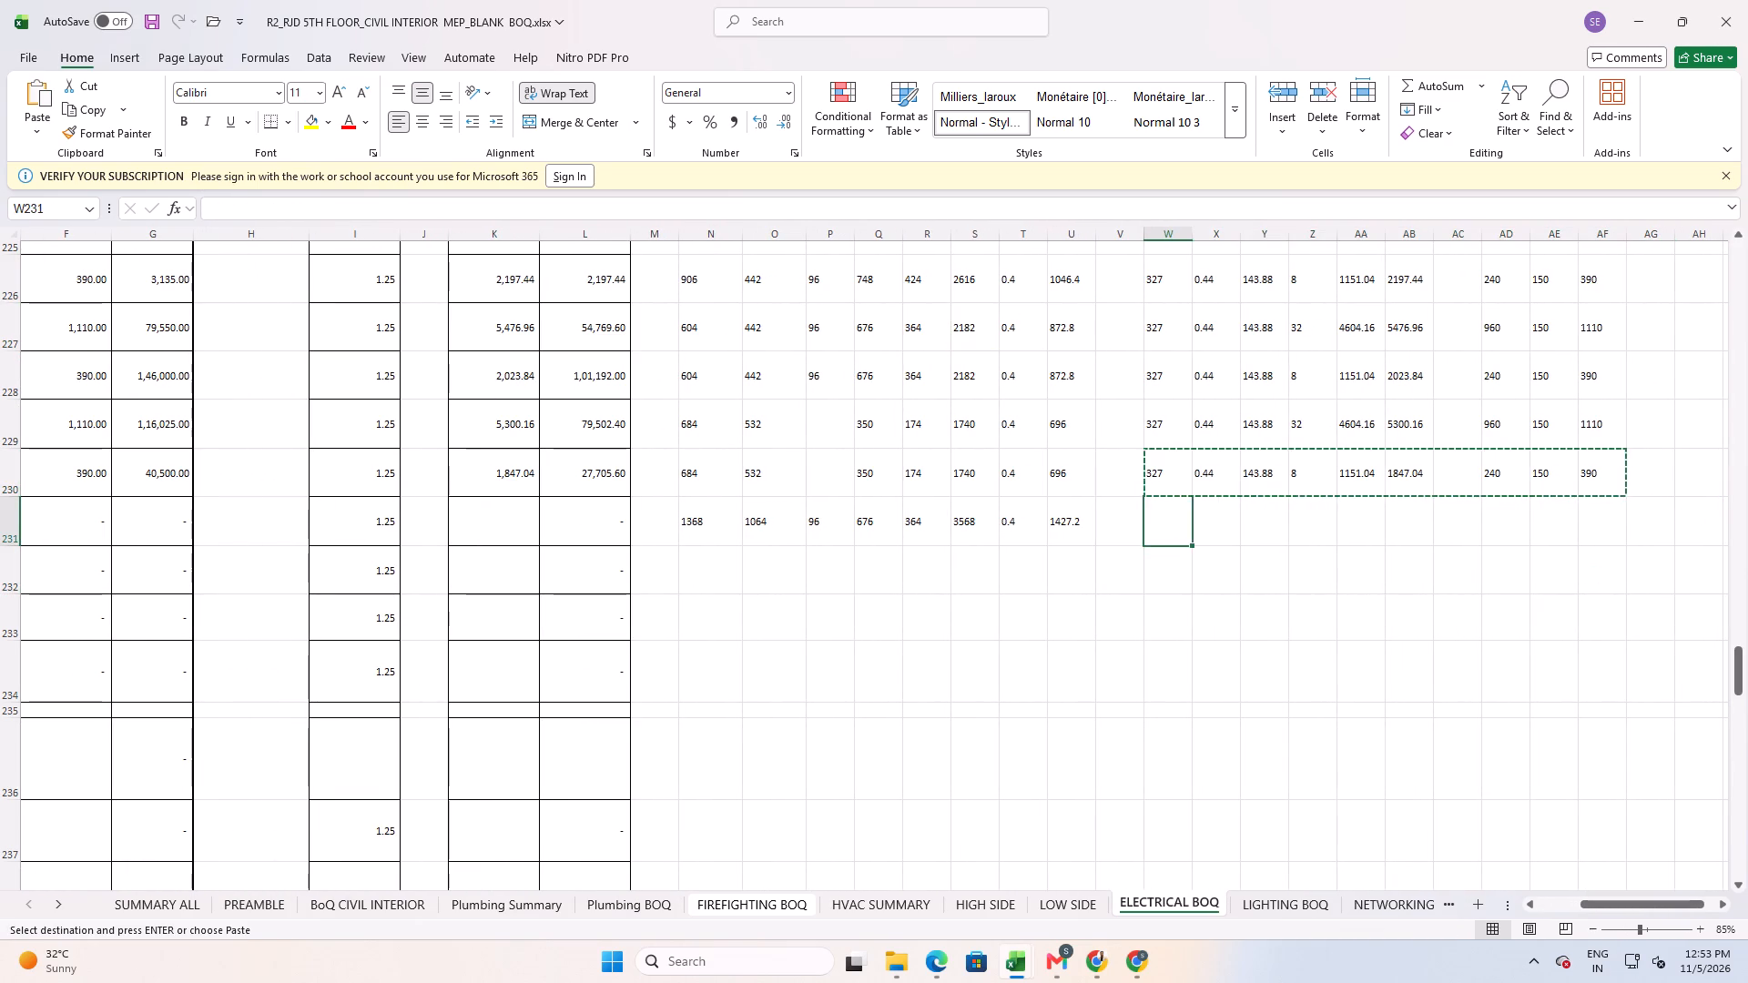
key("ctrl+v")
key("Escape")
Set the wiring length factor in Z231 to 32 for the 2x6/16 A primary outlet.
key("Right")
key("Right")
key("Right")
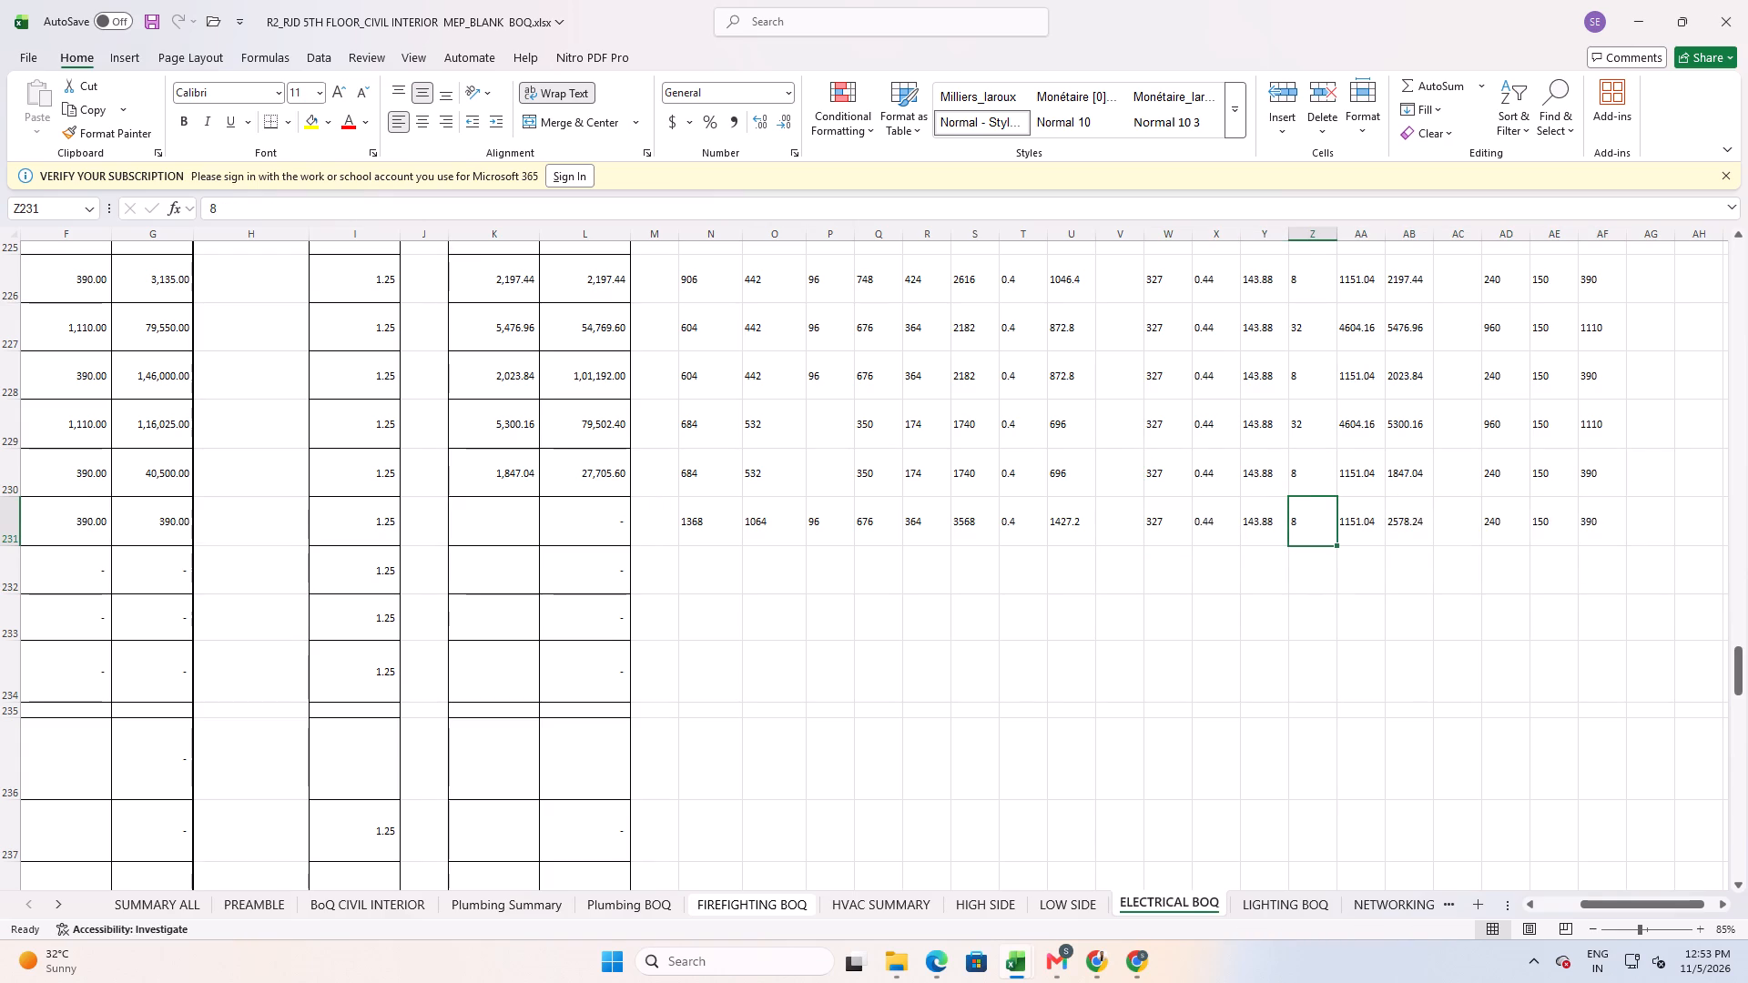
type("32")
key("Return")
Fill the base supply rate formula from K230 down into K231 for the 2x6/16 A primary outlet.
key("Left")
key("Left")
key("Left")
key("Left")
key("Left")
key("Left")
key("Left")
key("Left")
key("Left")
key("Left")
key("Left")
key("Left")
key("Left")
key("Left")
key("Left")
key("Left")
key("Left")
key("Left")
key("Left")
key("Left")
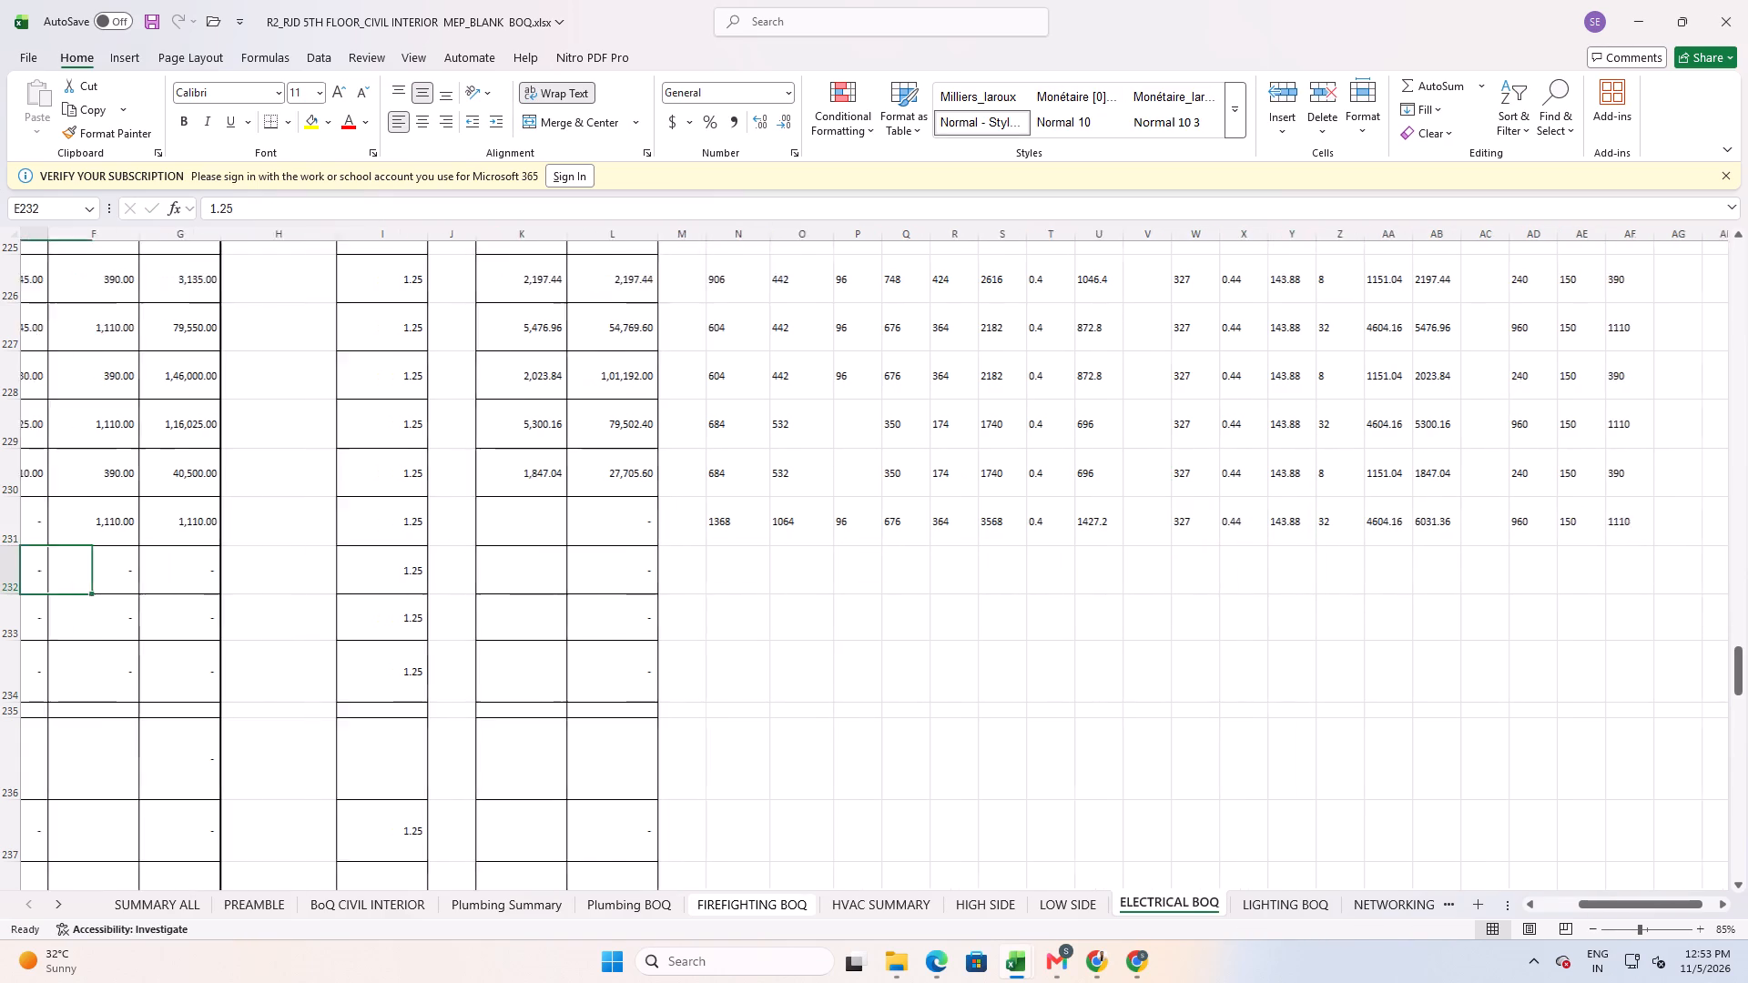
key("Up")
key("Right")
key("Right")
key("Right")
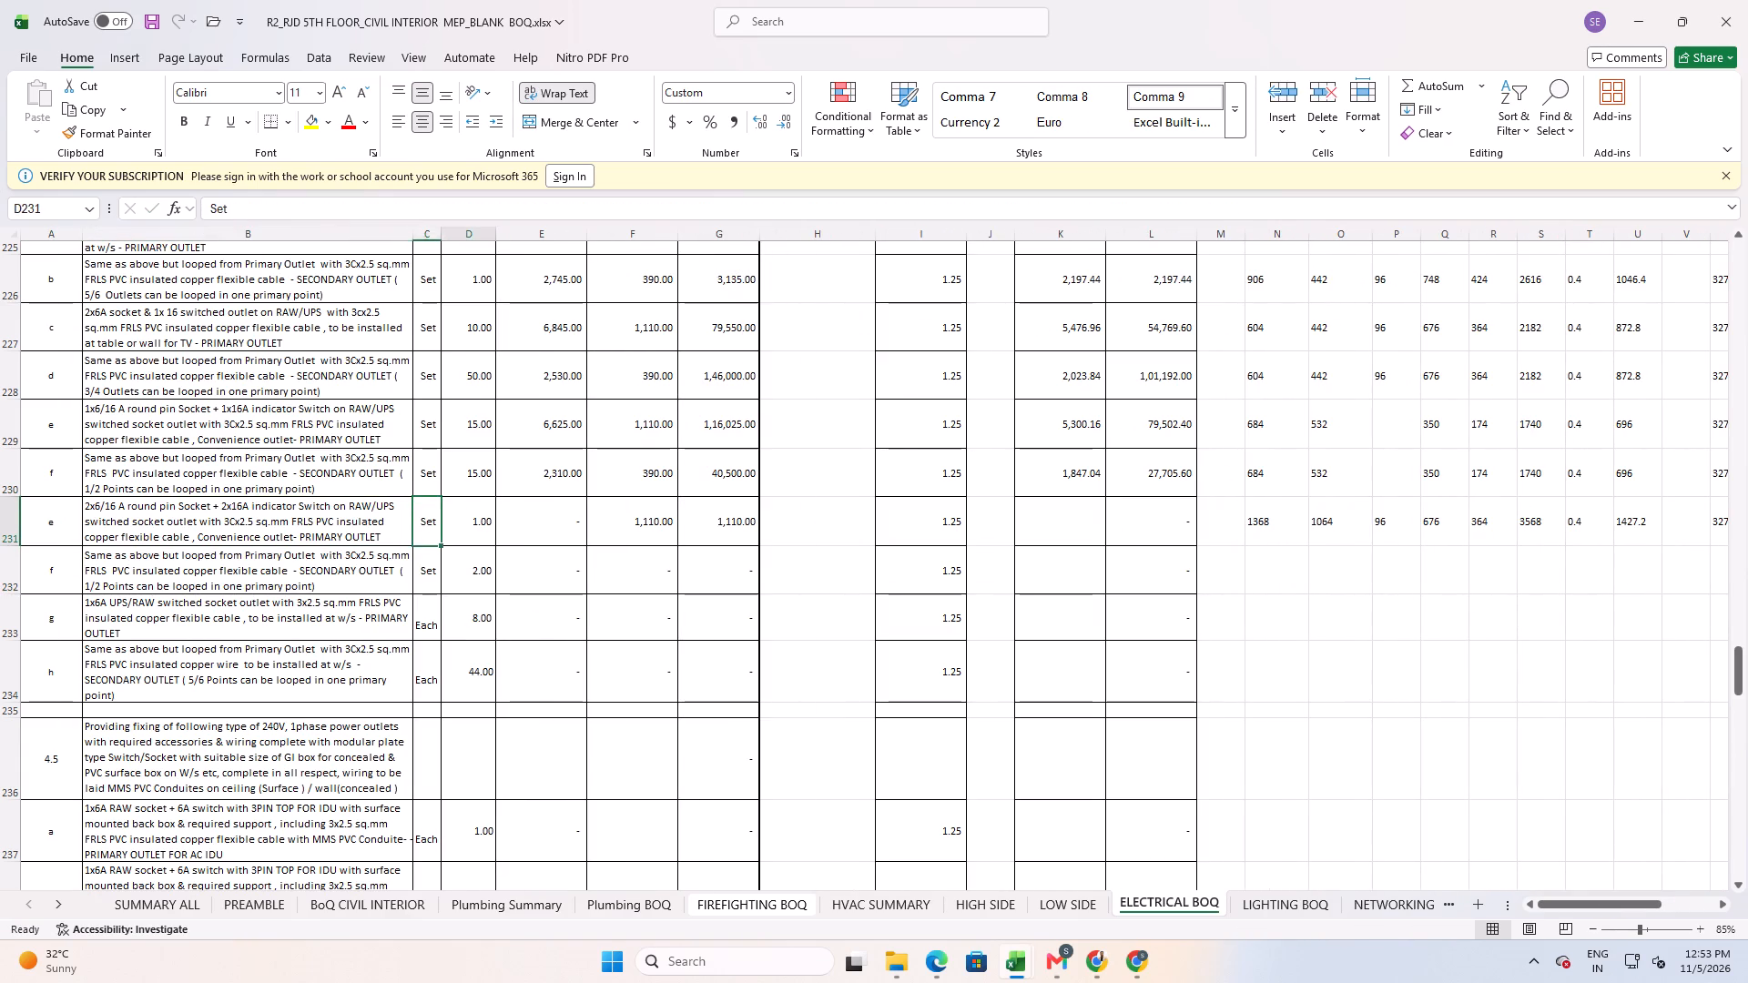
key("Right")
key("Right")
key("Right")
key("Right")
key("Right")
key("Right")
key("Right")
key("Up")
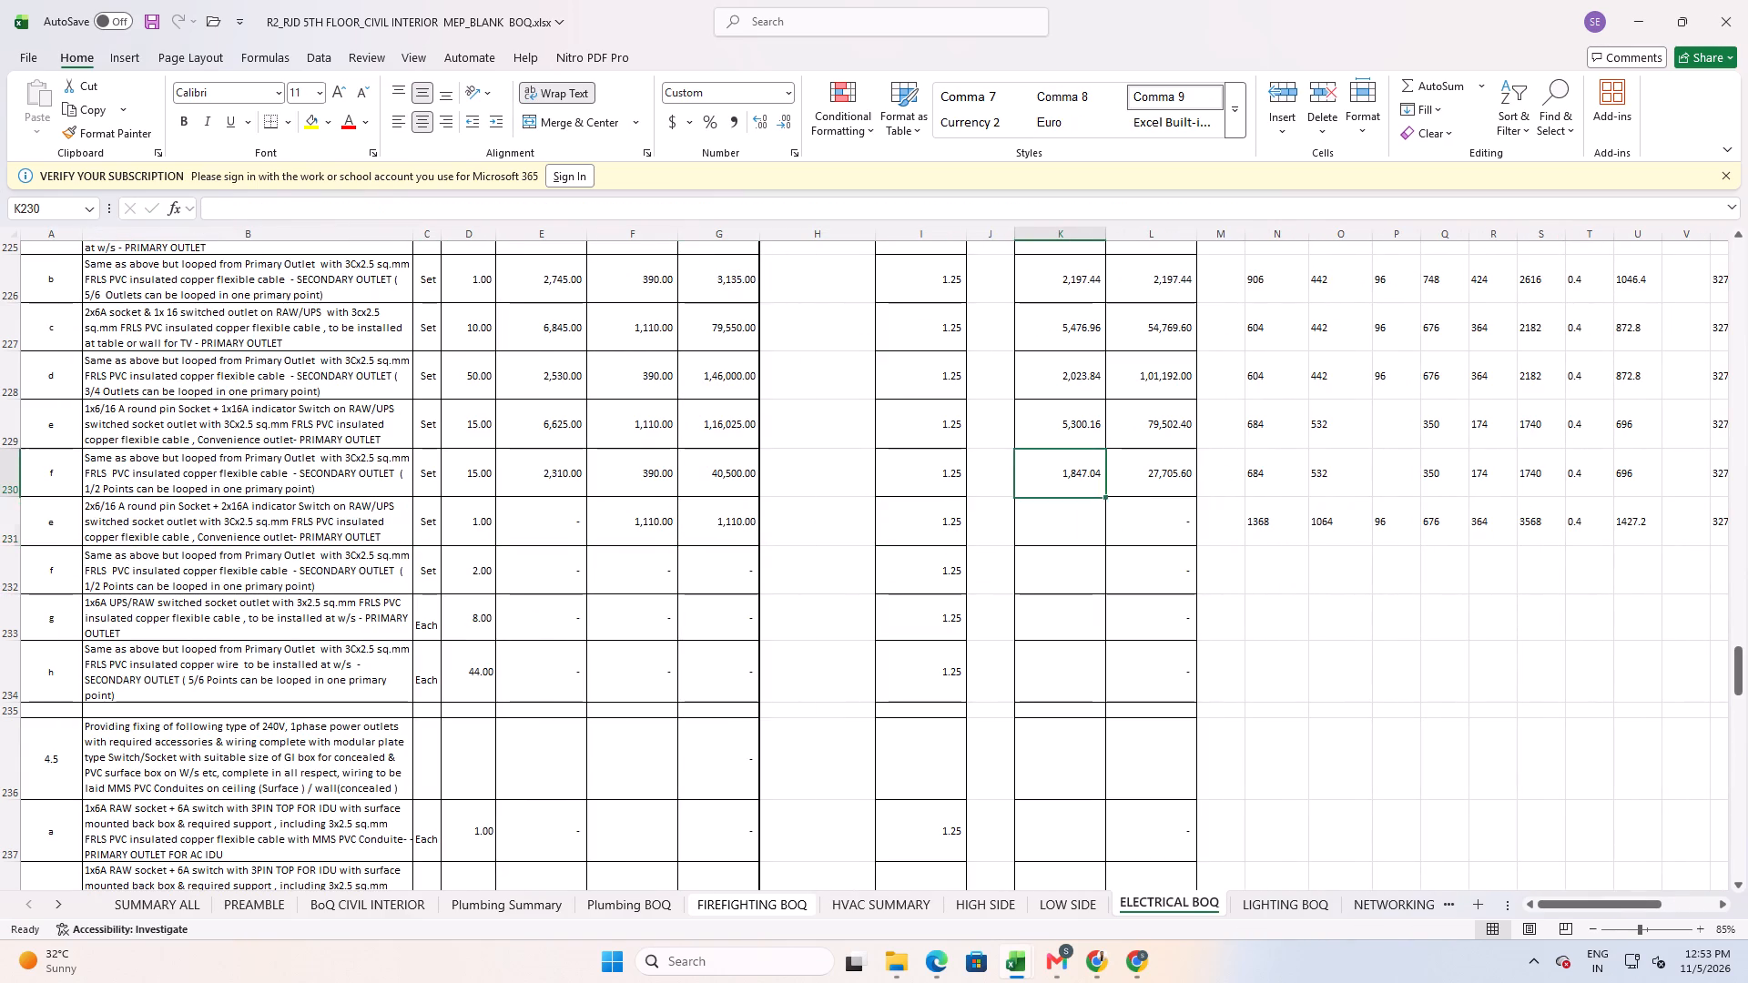
key("shift+Down")
key("ctrl+d")
Copy the full rate build-up from N231:AF231 into row 232 for the looped secondary outlet, starting at N232.
key("Down")
key("Left")
key("Left")
key("Left")
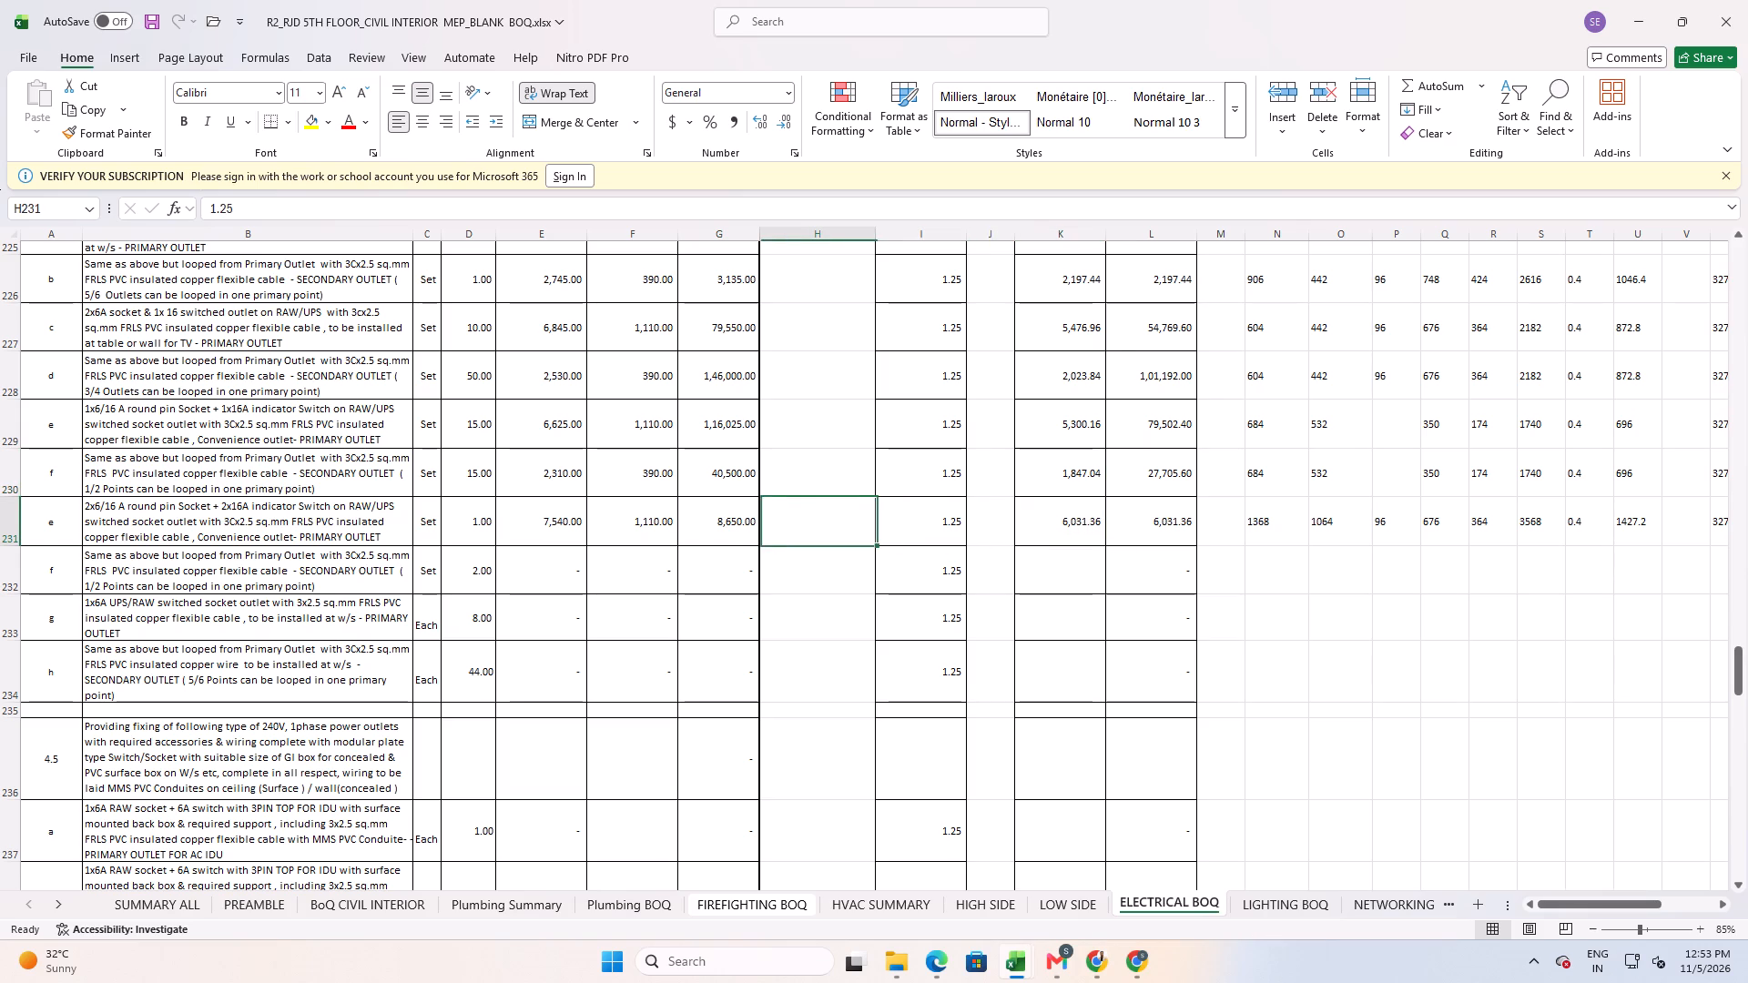
key("Down")
key("Up")
key("Right")
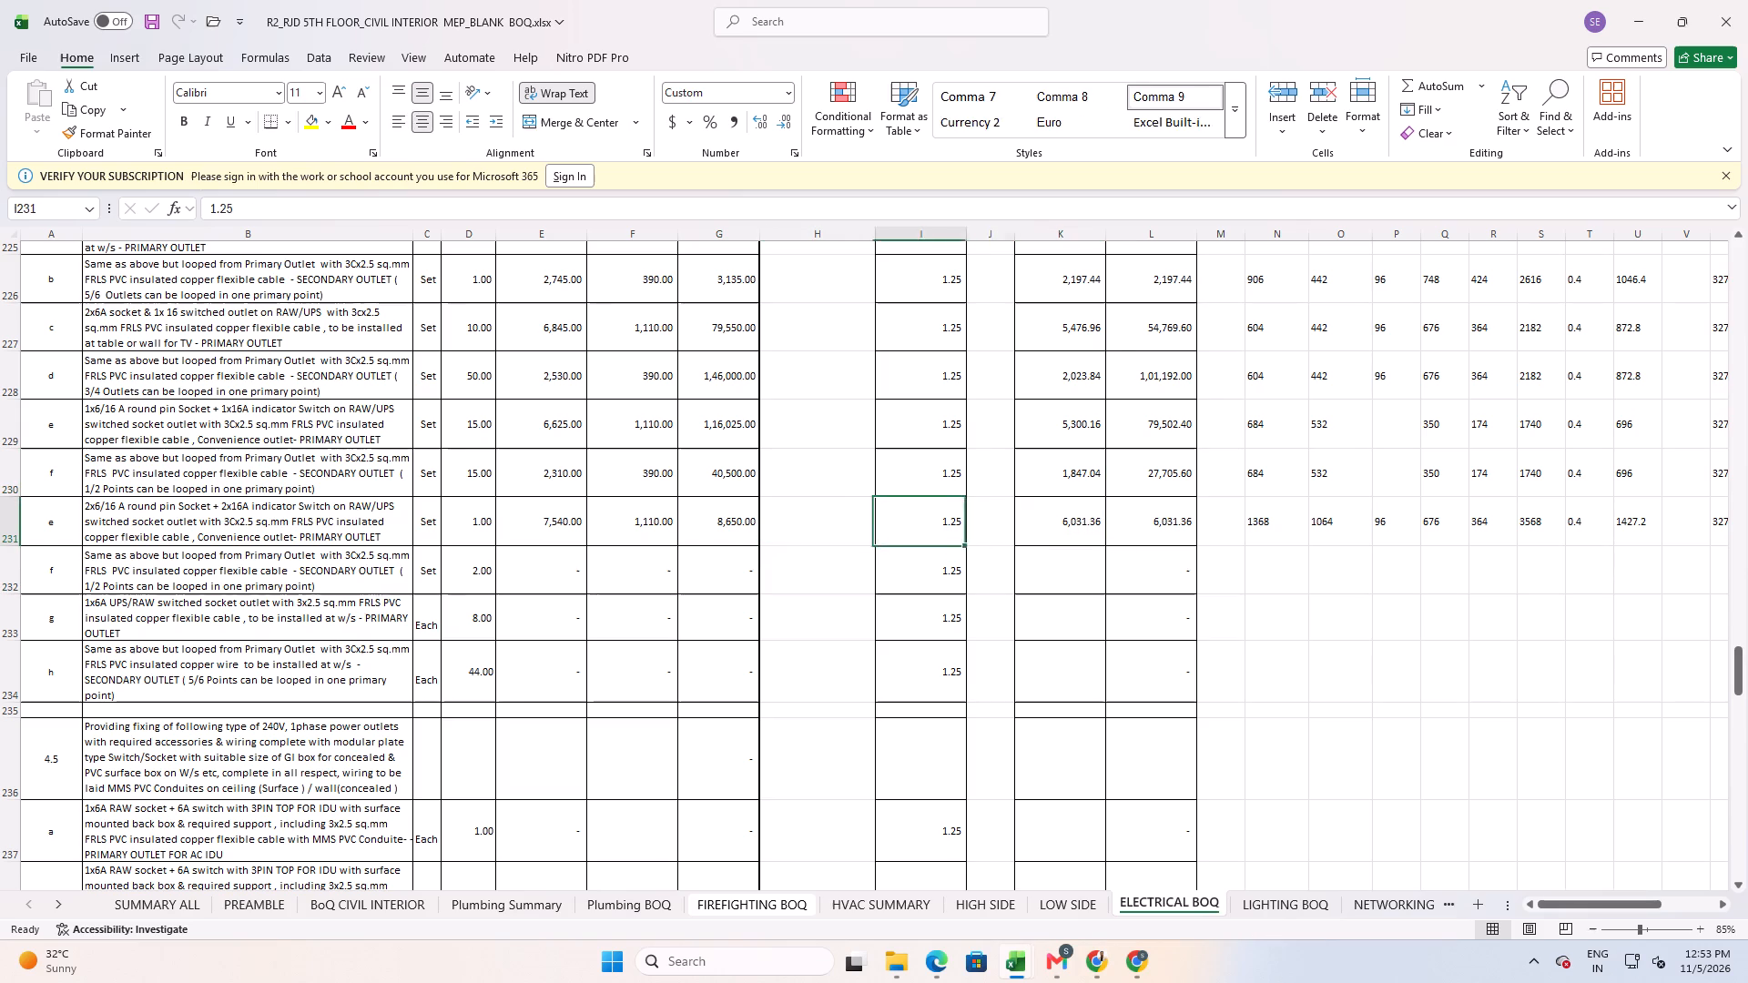
key("Right")
key("Right")
key("Right")
key("Right")
key("Right")
key("ctrl+shift+Right")
key("ctrl+shift+Right")
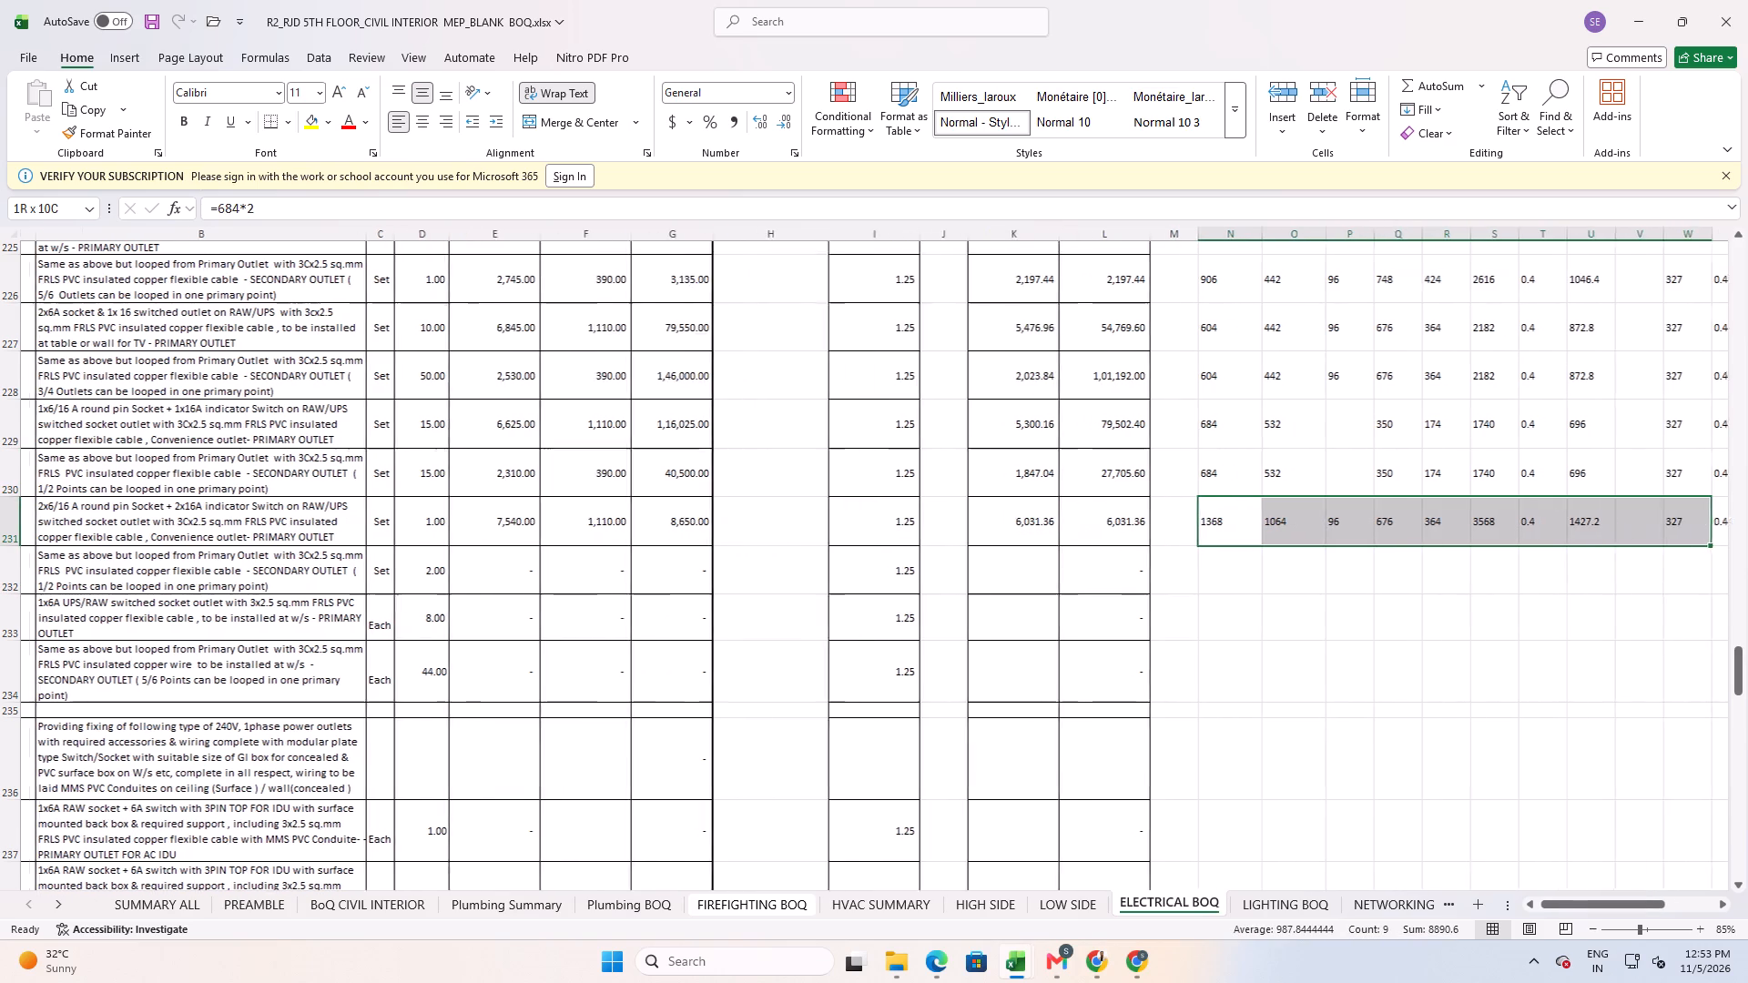
key("ctrl+shift+Right")
key("ctrl+shift+Right")
key("ctrl+shift+Right")
key("ctrl+shift+Right")
key("ctrl+shift+Left")
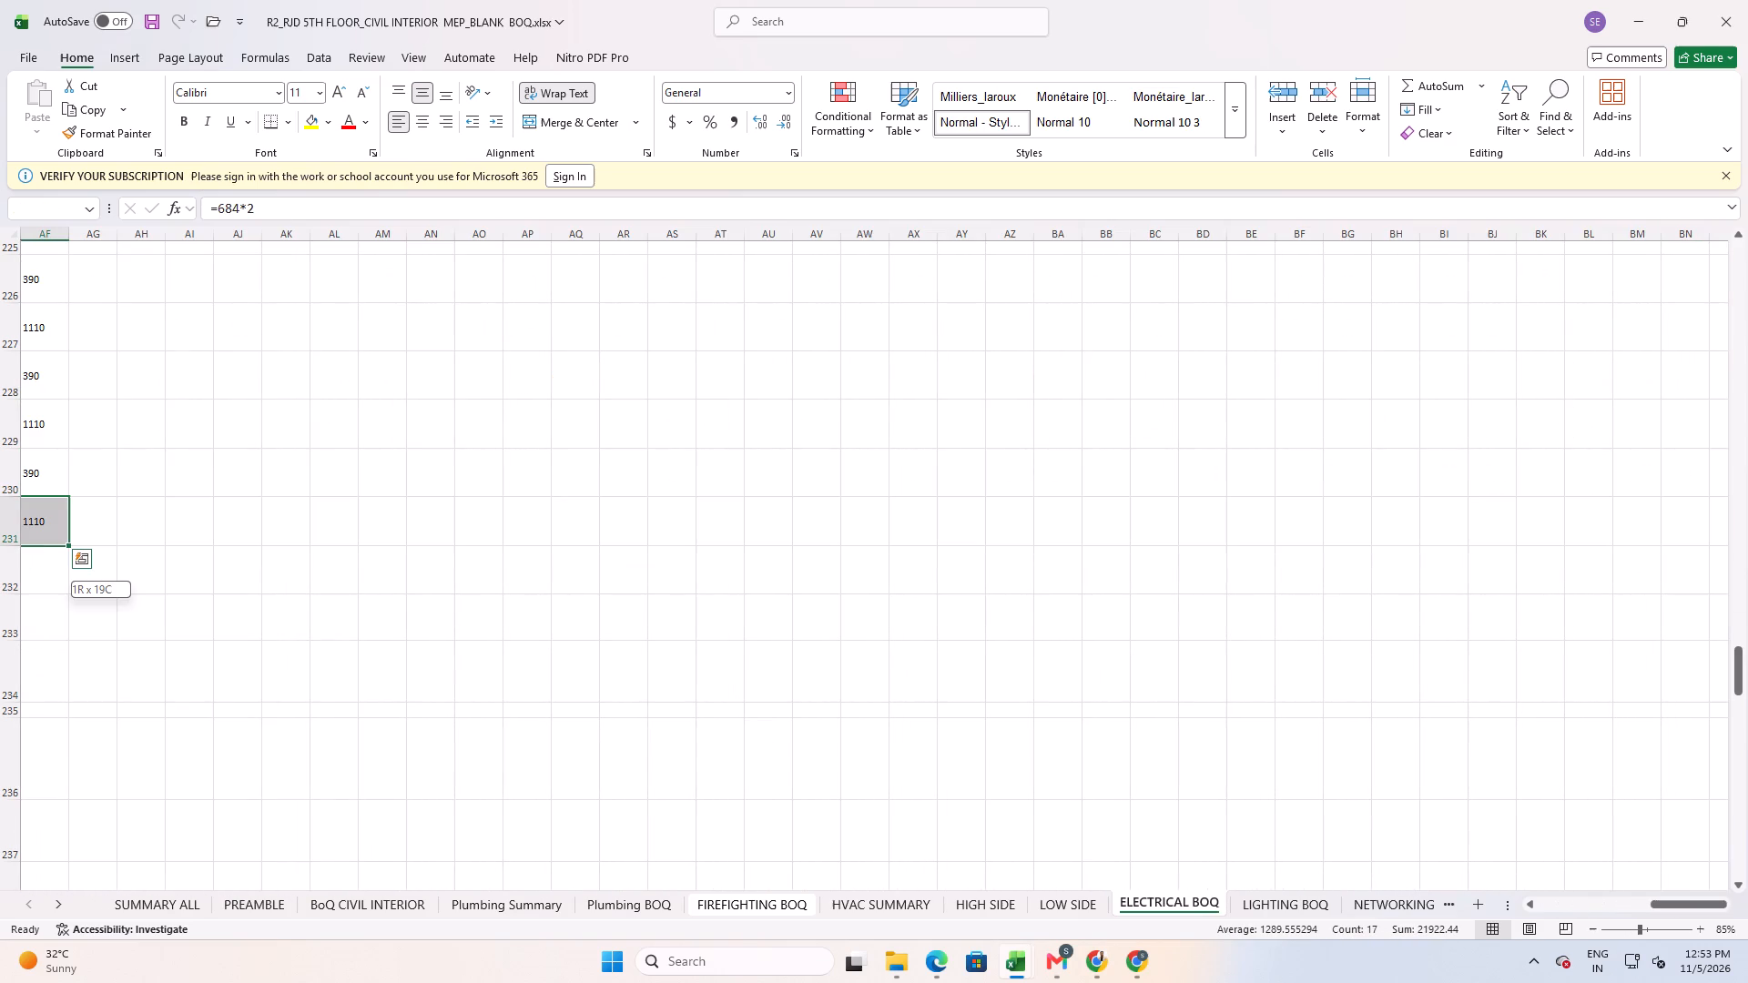
key("ctrl+c")
key("Down")
key("Down")
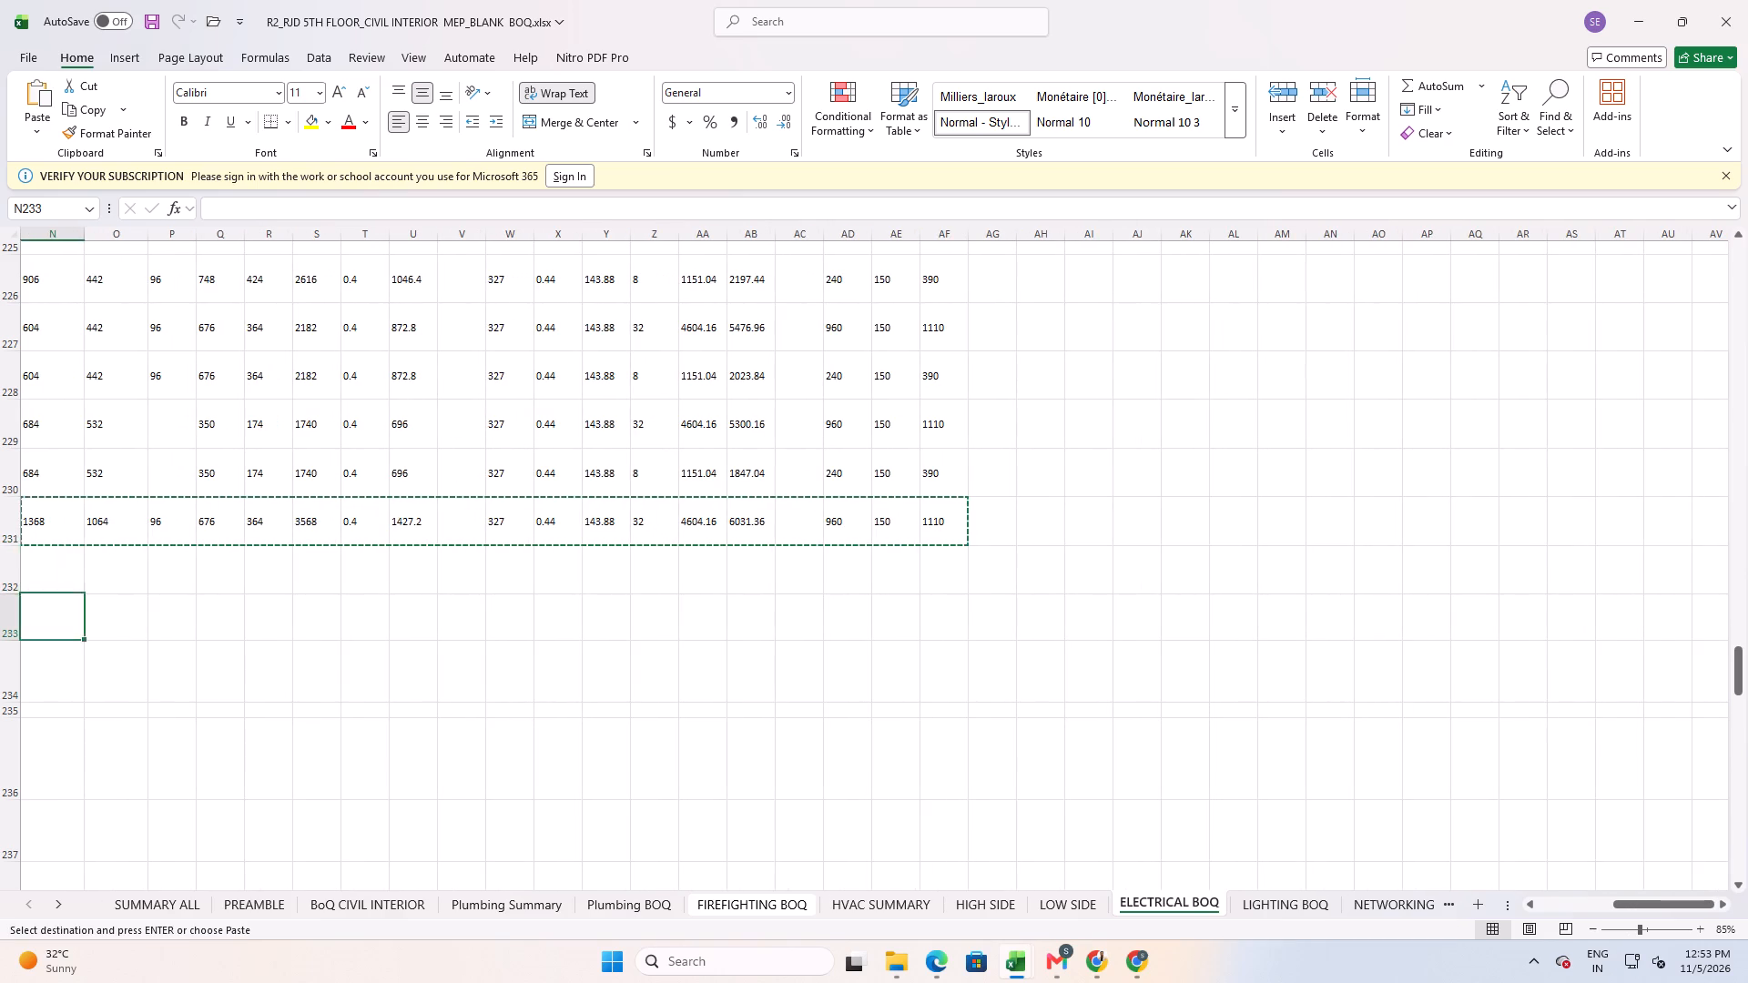
key("Up")
key("ctrl+v")
Set the wiring length factor in Z232 to 8 for the secondary outlet.
key("Right")
key("Right")
key("Right")
key("Right")
key("Right")
key("Right")
key("Right")
key("Right")
key("Right")
key("Right")
key("Right")
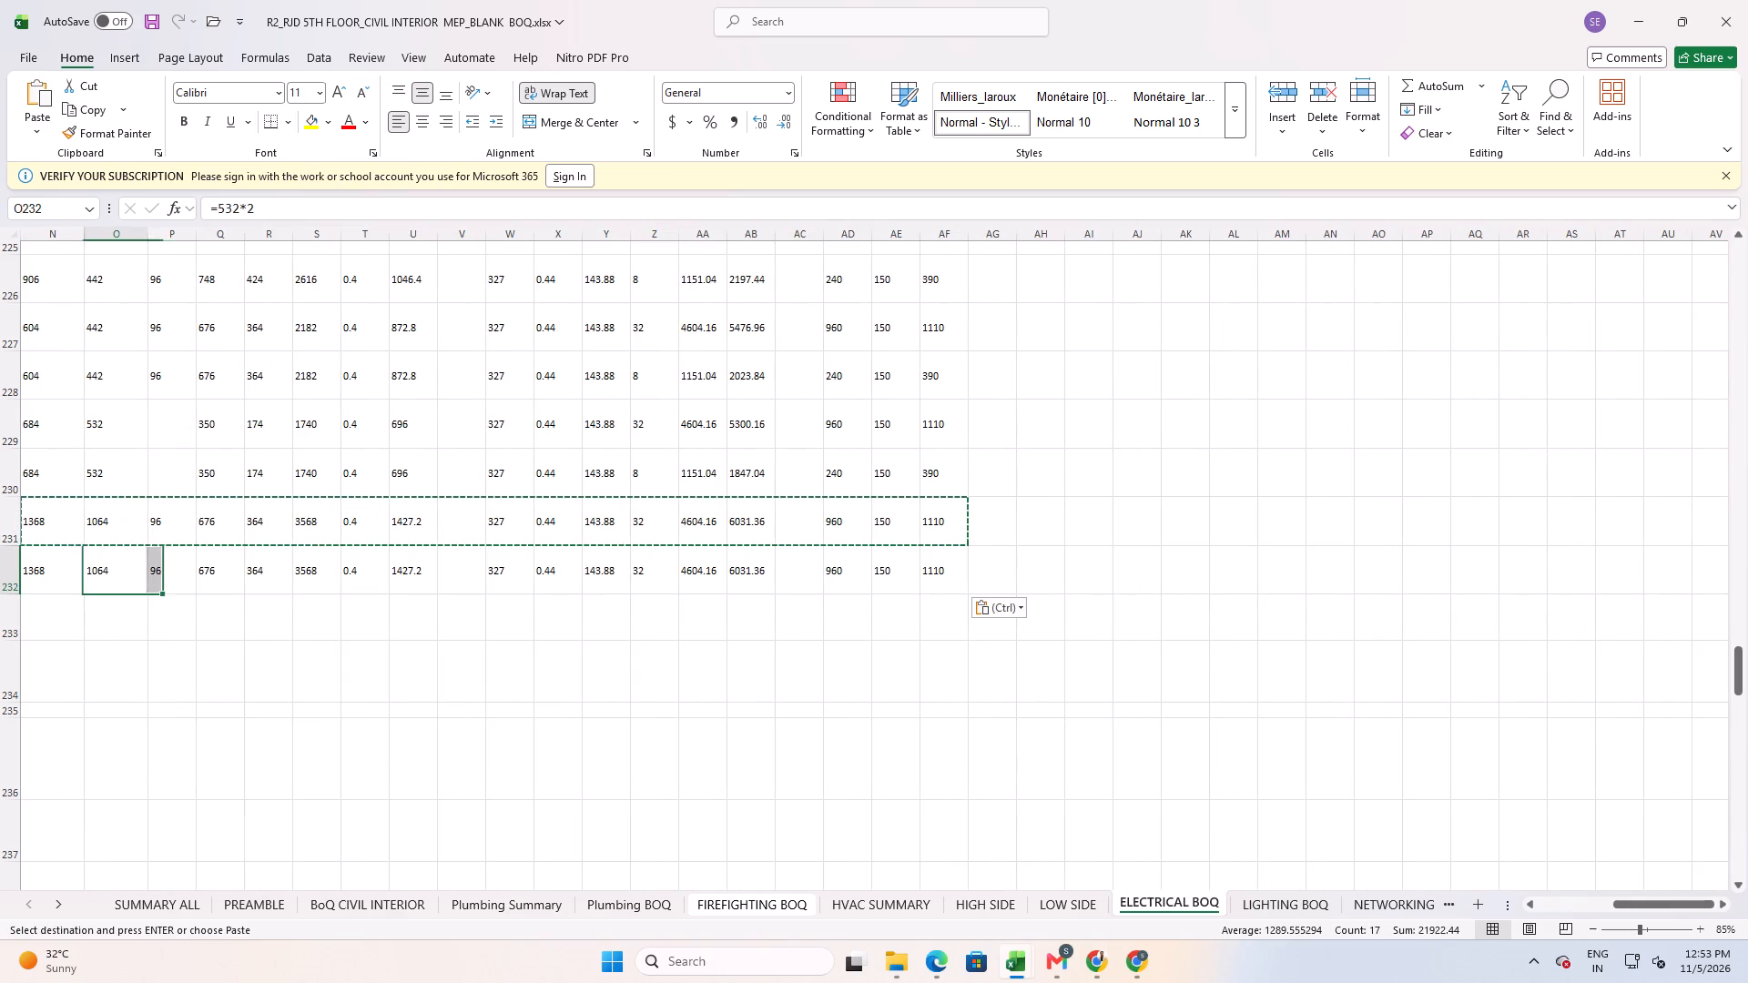
key("Right")
key("8")
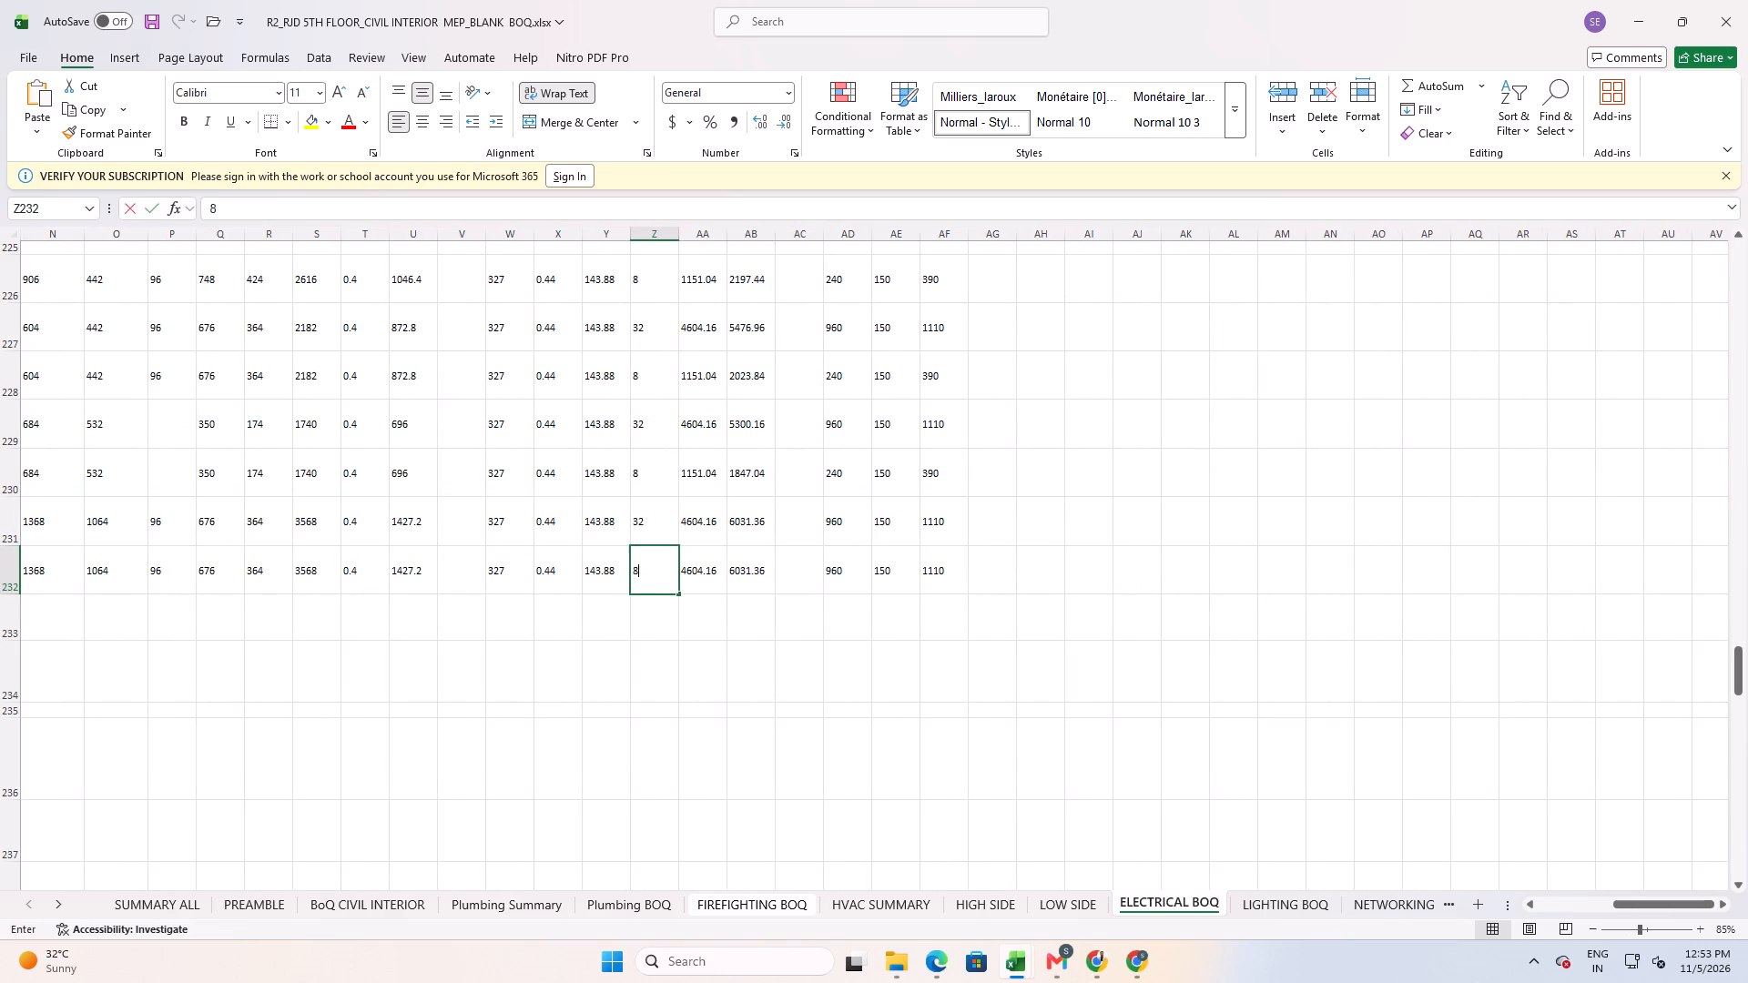
key("Return")
Fill the base supply rate formula from K231 down through K234 to cover the remaining item 4.4 outlets.
key("Up")
key("Left")
key("Left")
key("Left")
key("Left")
key("Left")
key("Left")
key("Left")
key("Left")
key("Left")
key("Left")
key("Left")
key("Left")
key("Left")
key("Left")
key("Left")
key("Left")
key("Left")
key("Left")
key("Left")
key("Left")
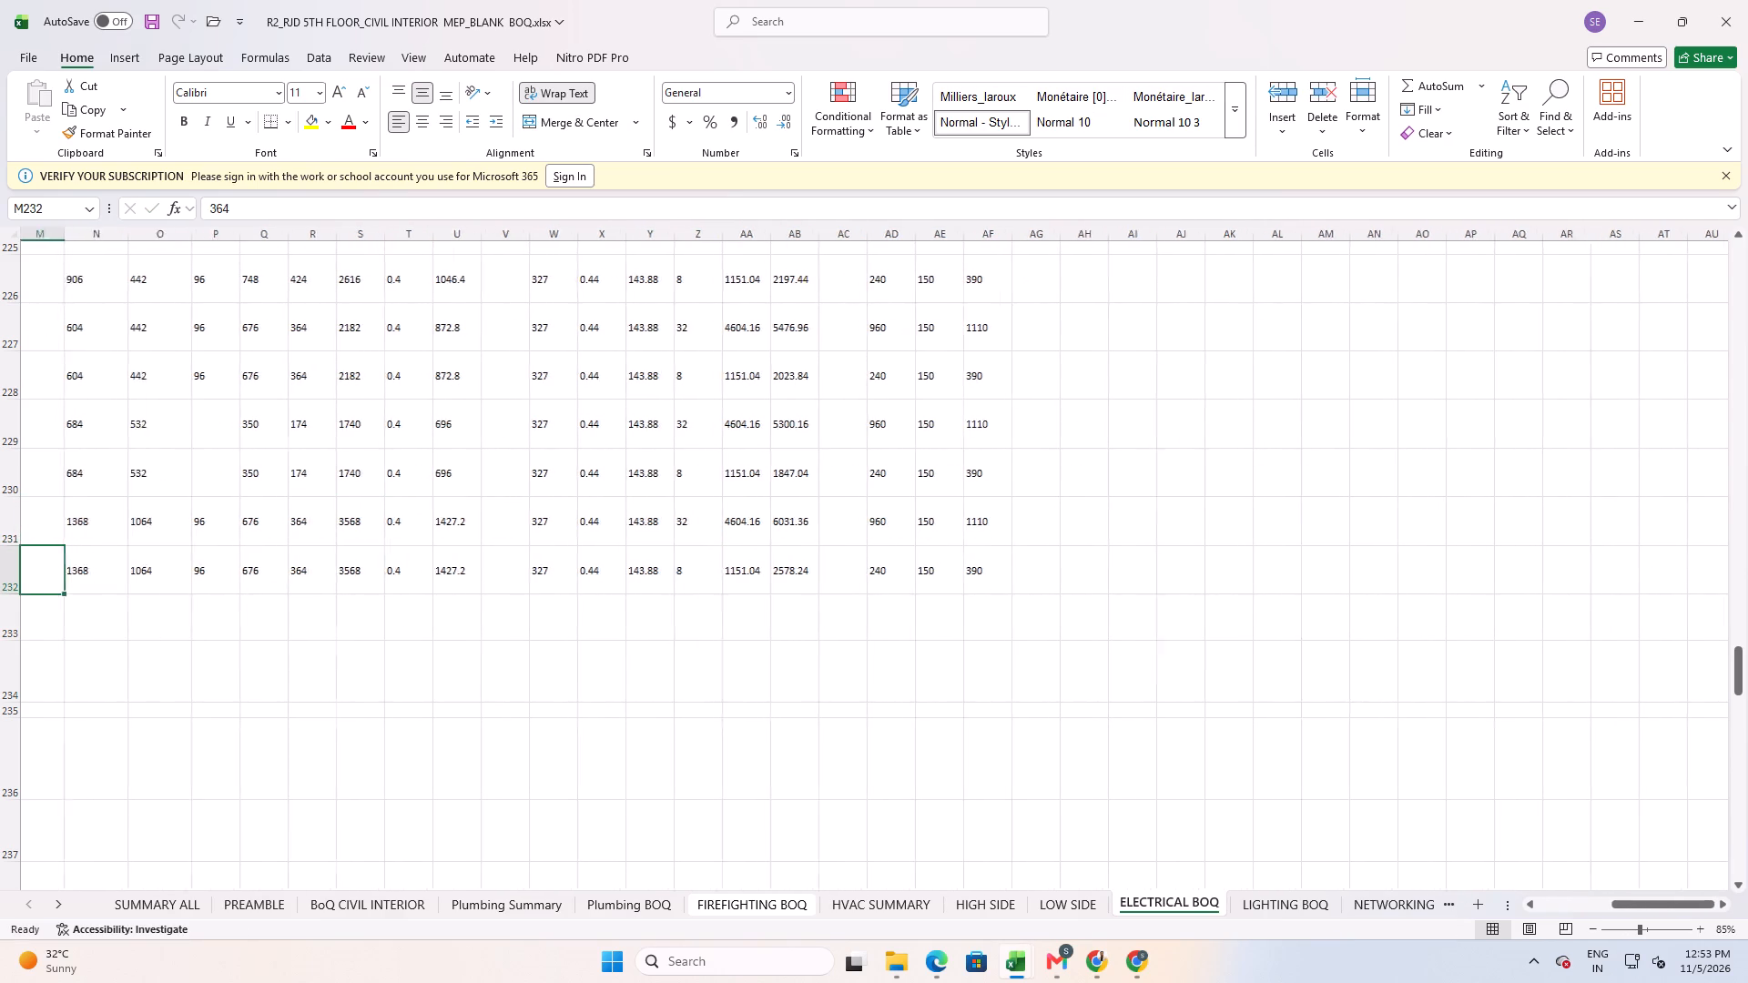
key("Right")
key("Right")
key("Down")
key("Right")
key("Right")
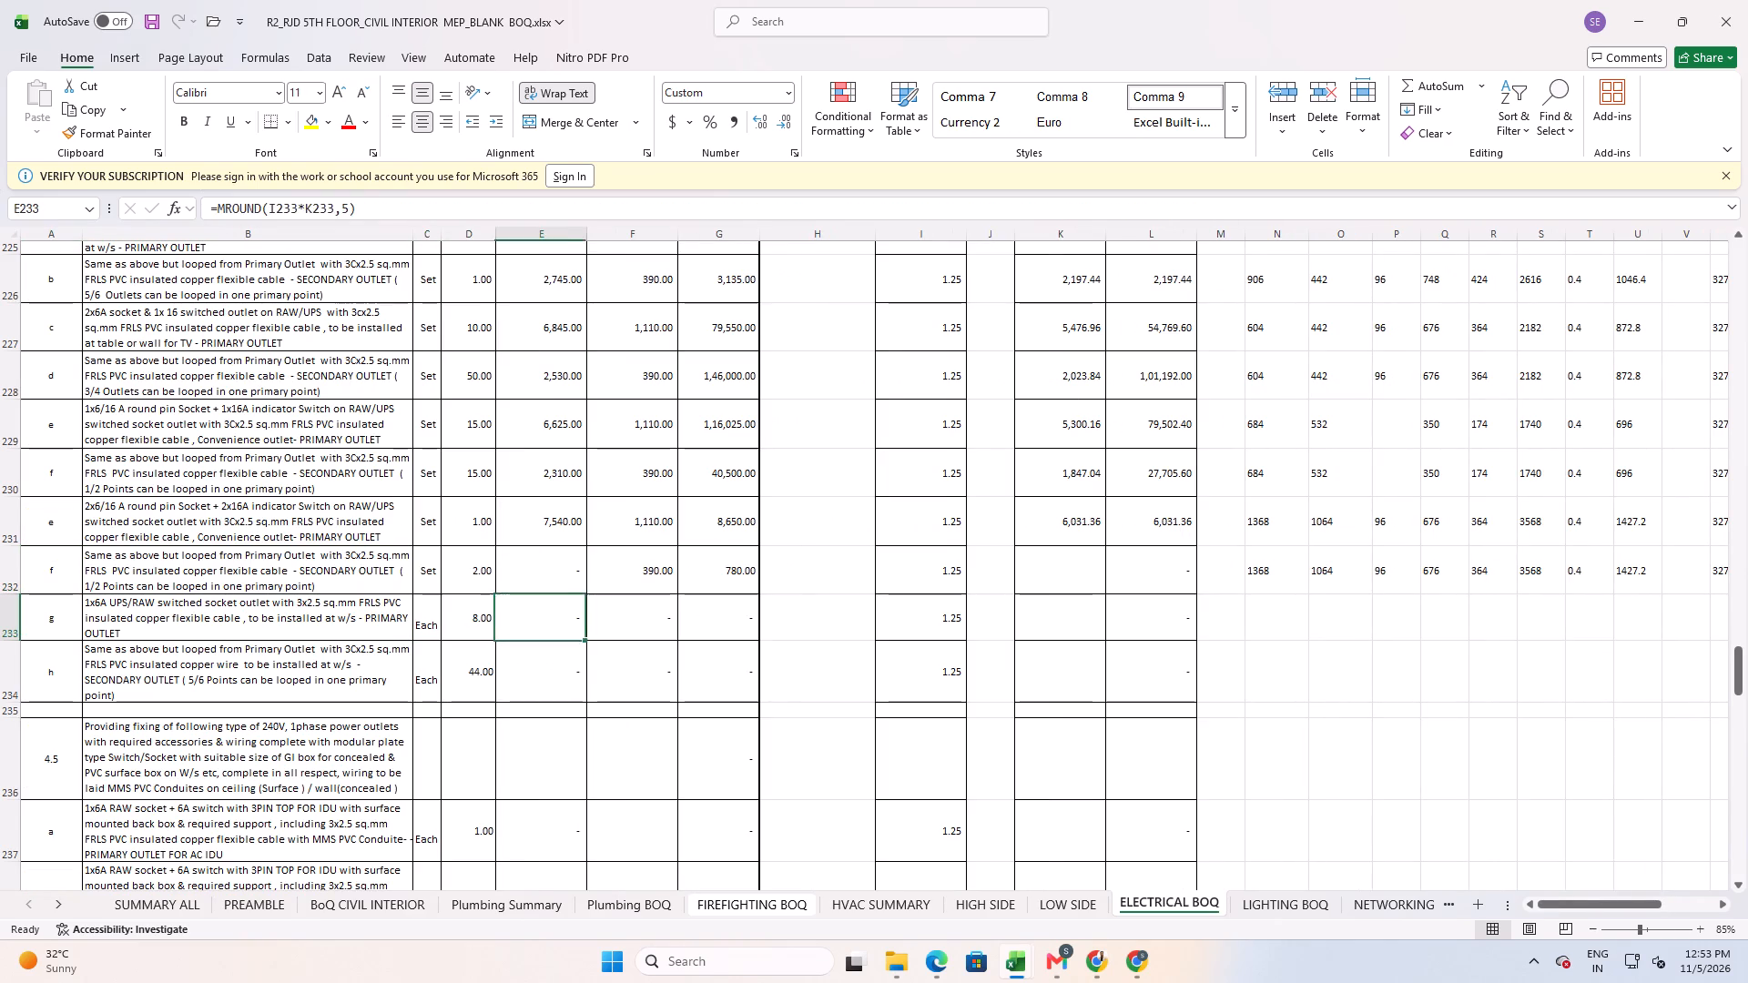
key("Up")
key("Right")
key("Right")
key("Right")
key("Right")
key("Right")
key("Right")
key("Up")
key("shift+Down")
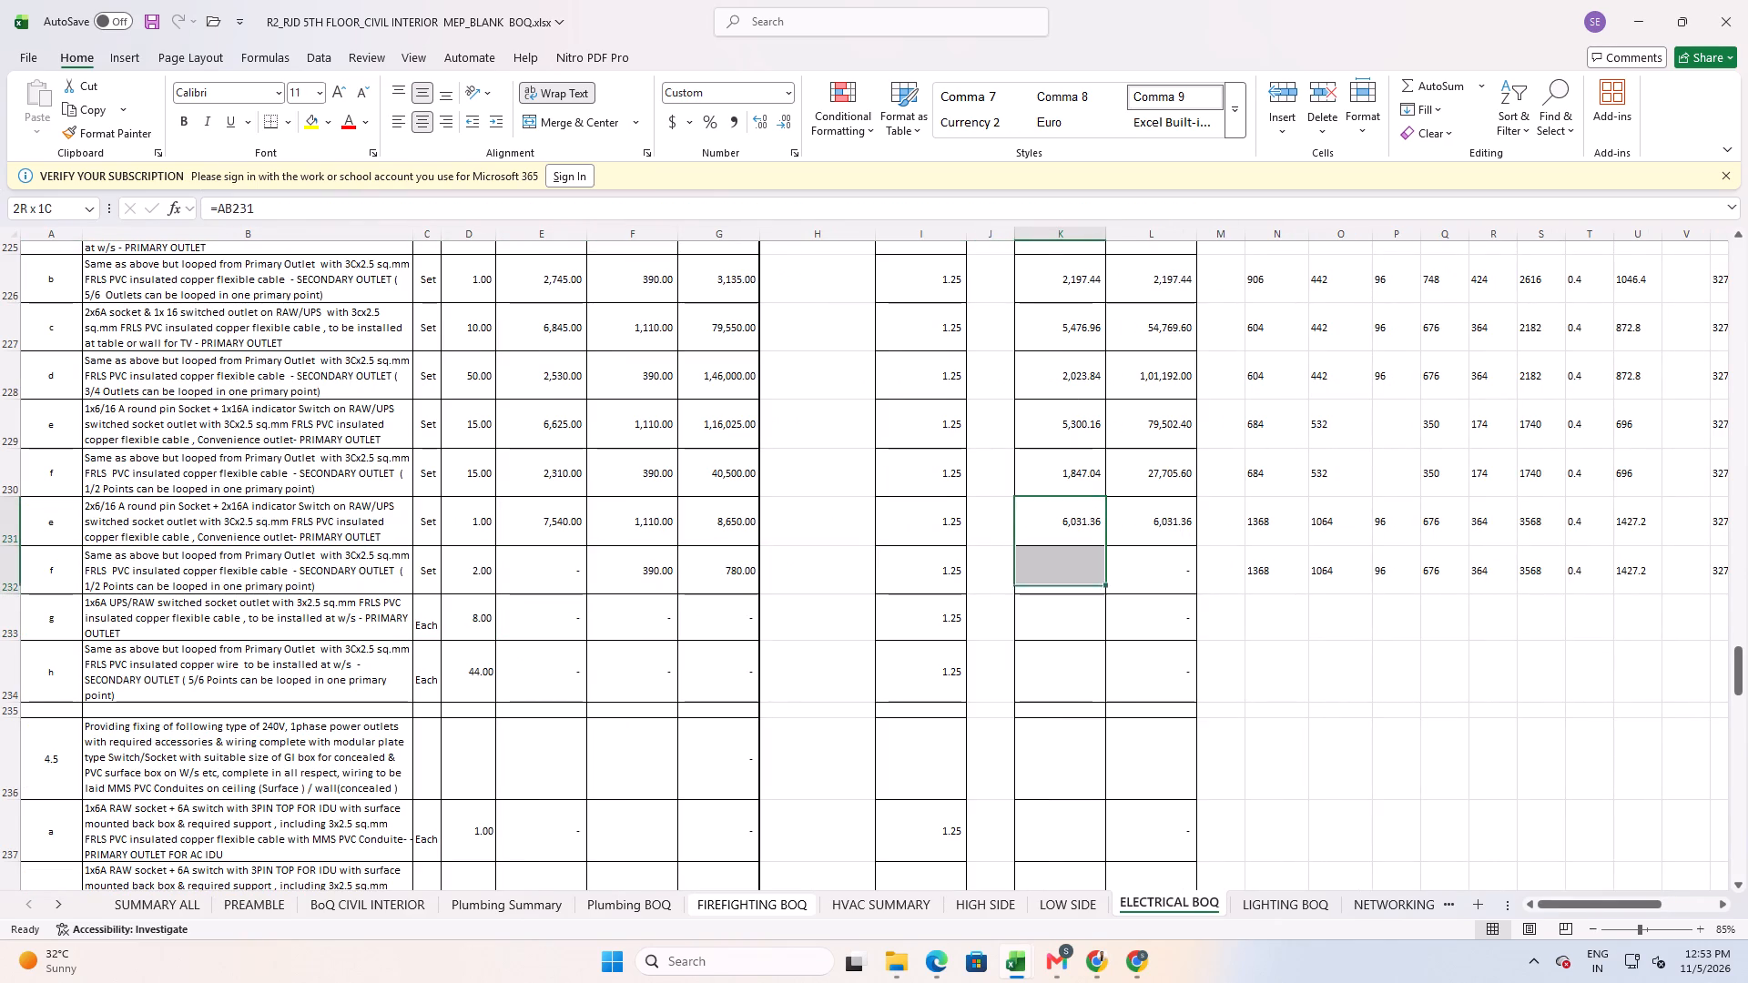
key("shift+Down")
key("shift+Down")
key("ctrl+d")
Review the item 4.4 outlet descriptions and component prices alongside the unpriced 1x6A outlets in rows 233 and 234 and the item 4.5 rows.
key("Down")
key("Left")
key("Left")
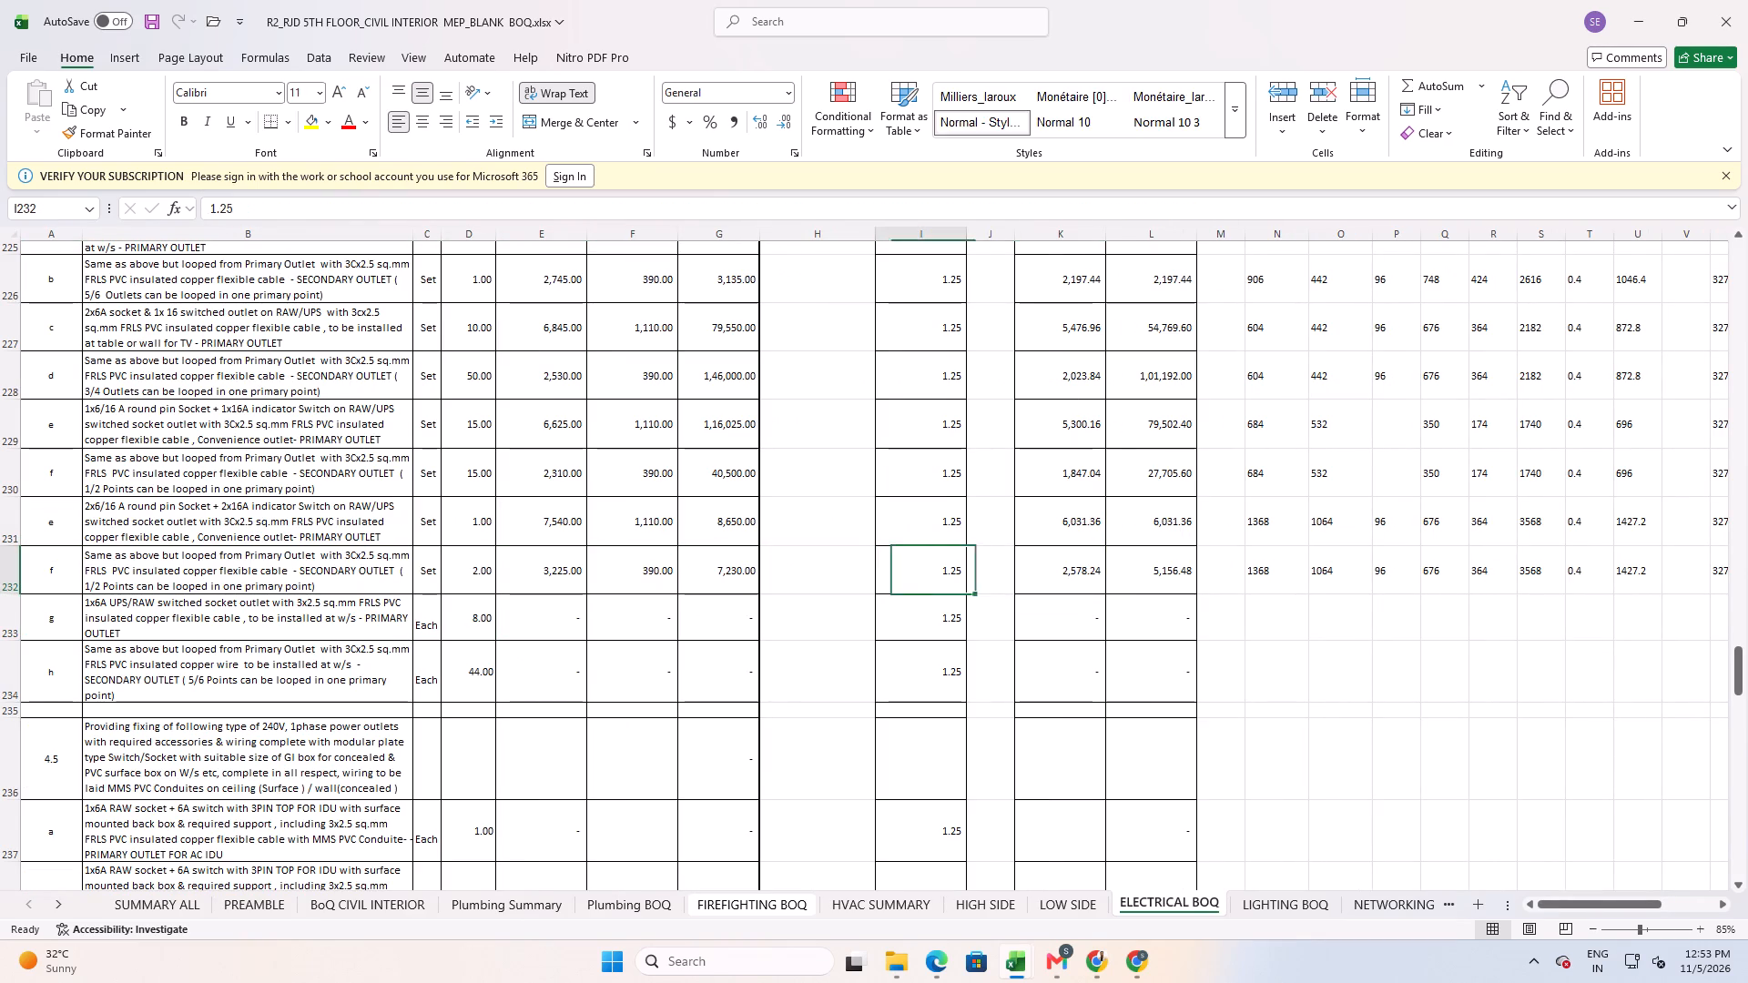
key("Left")
key("Down")
key("Left")
key("Left")
key("Right")
key("Right")
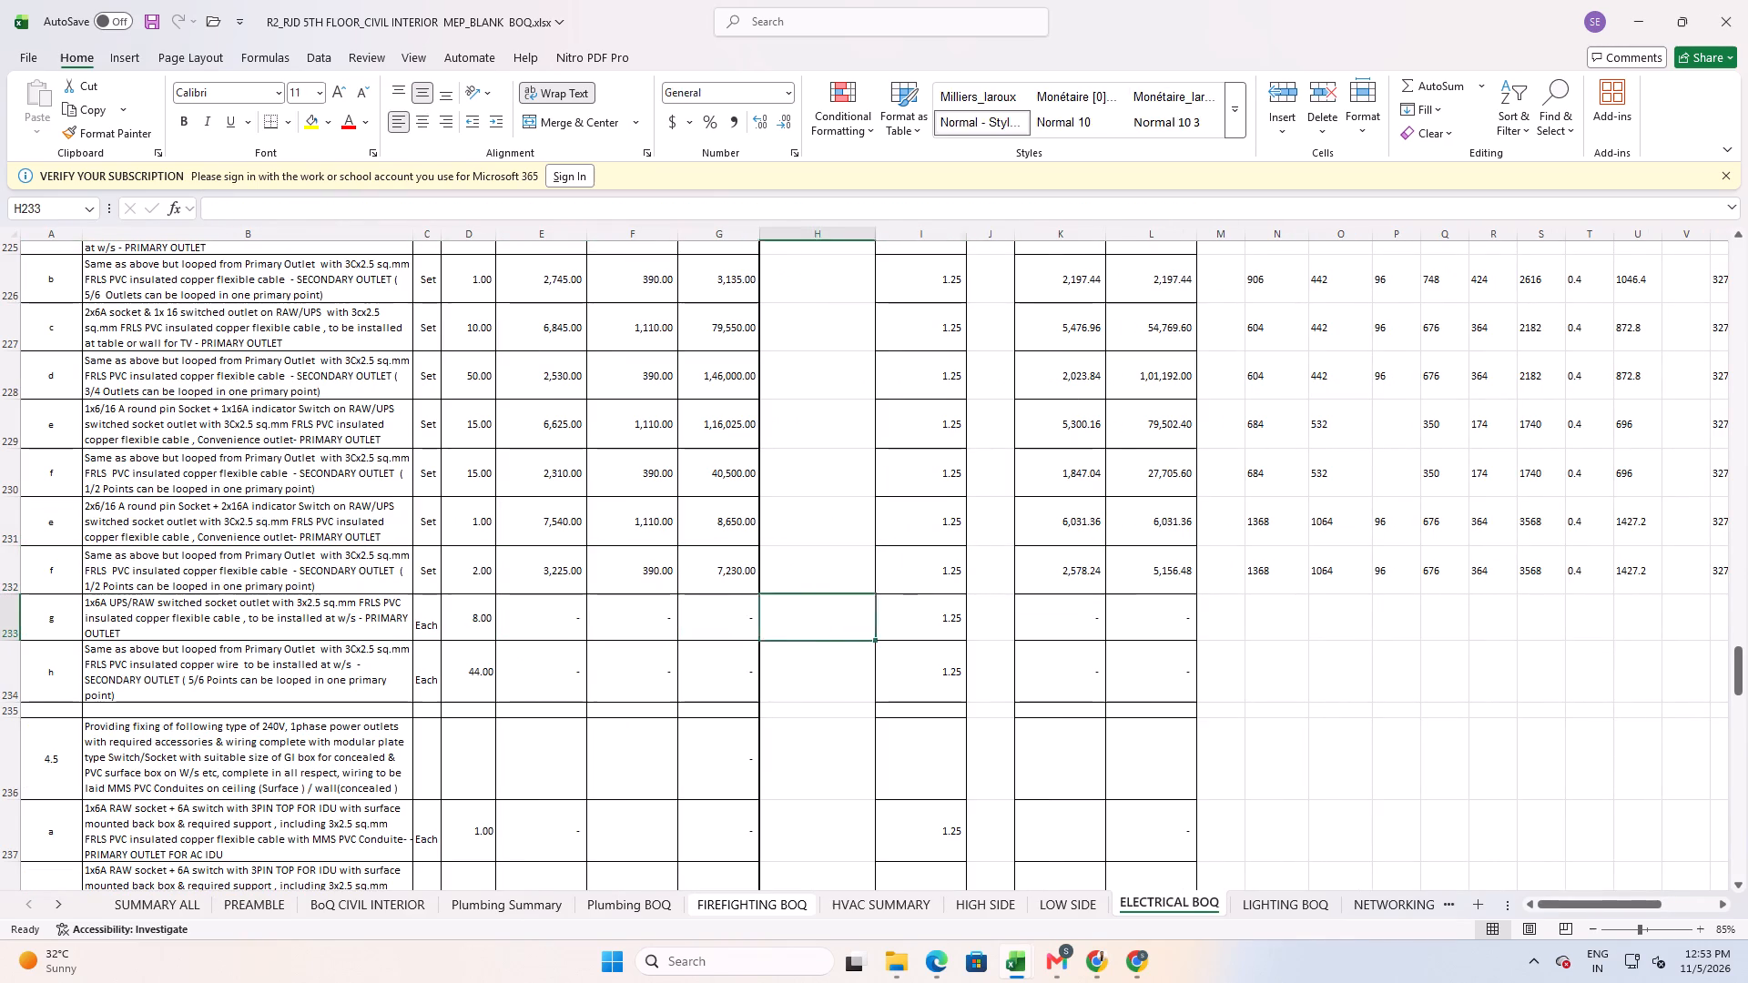
key("Right")
key("Right")
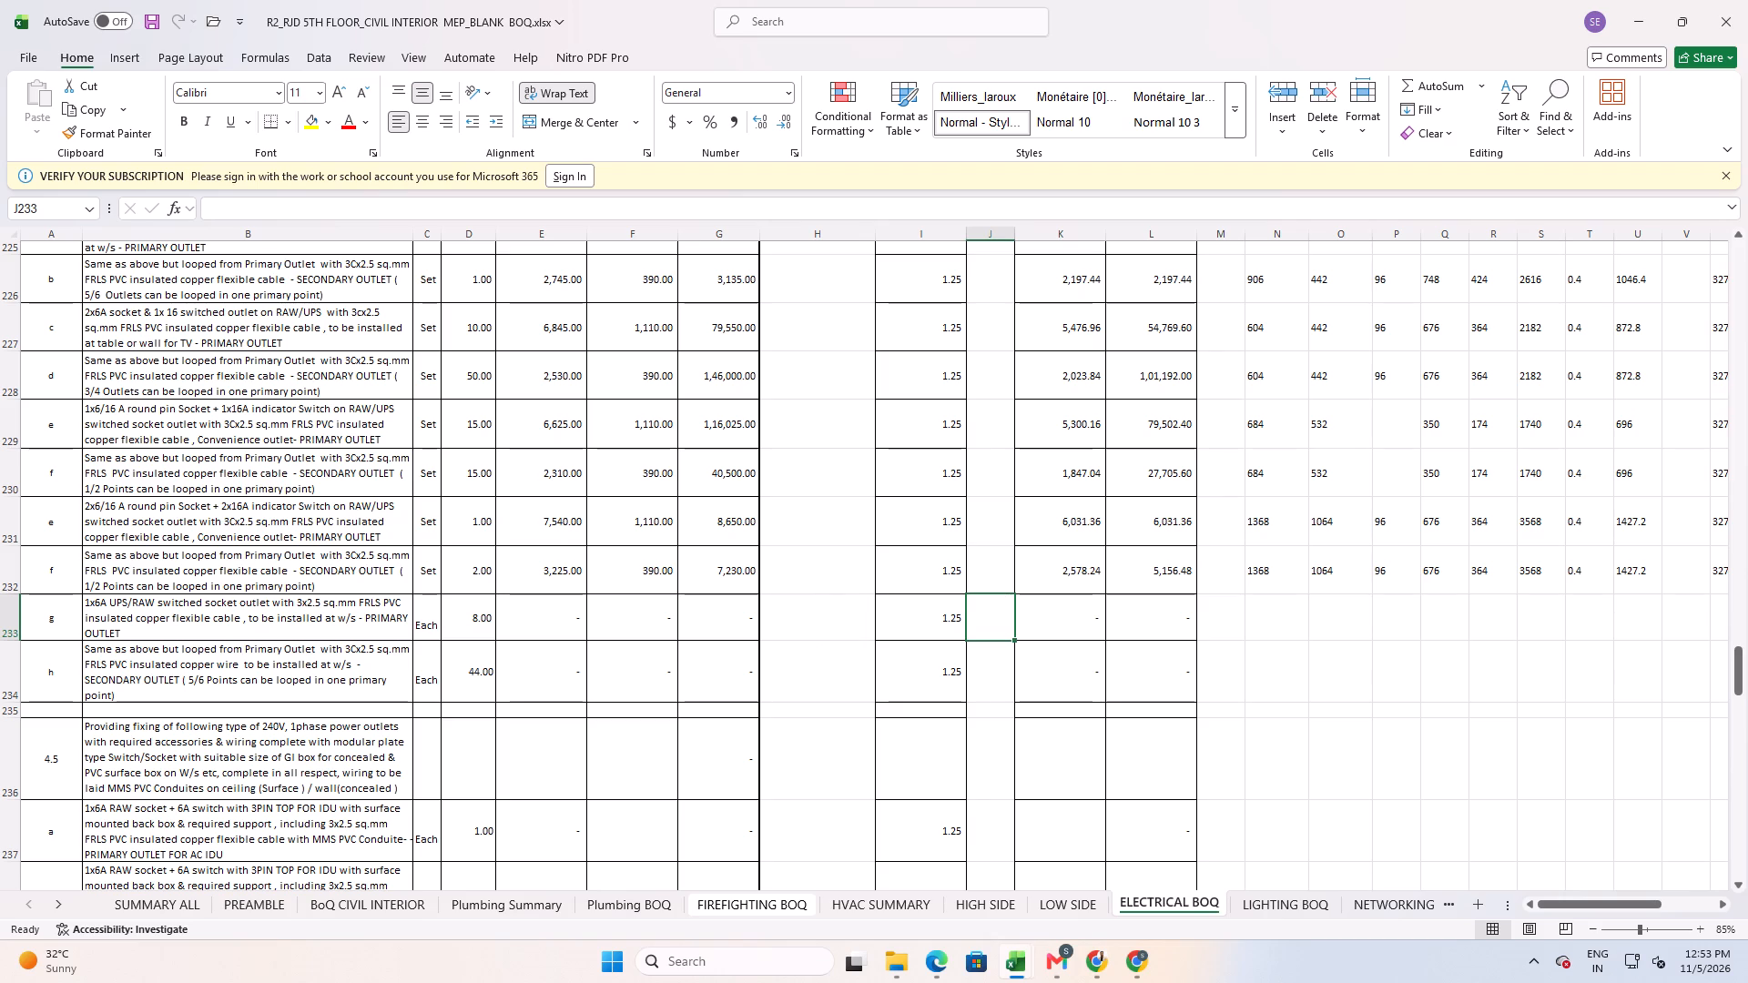
key("Right")
key("Right")
key("Right")
key("Right")
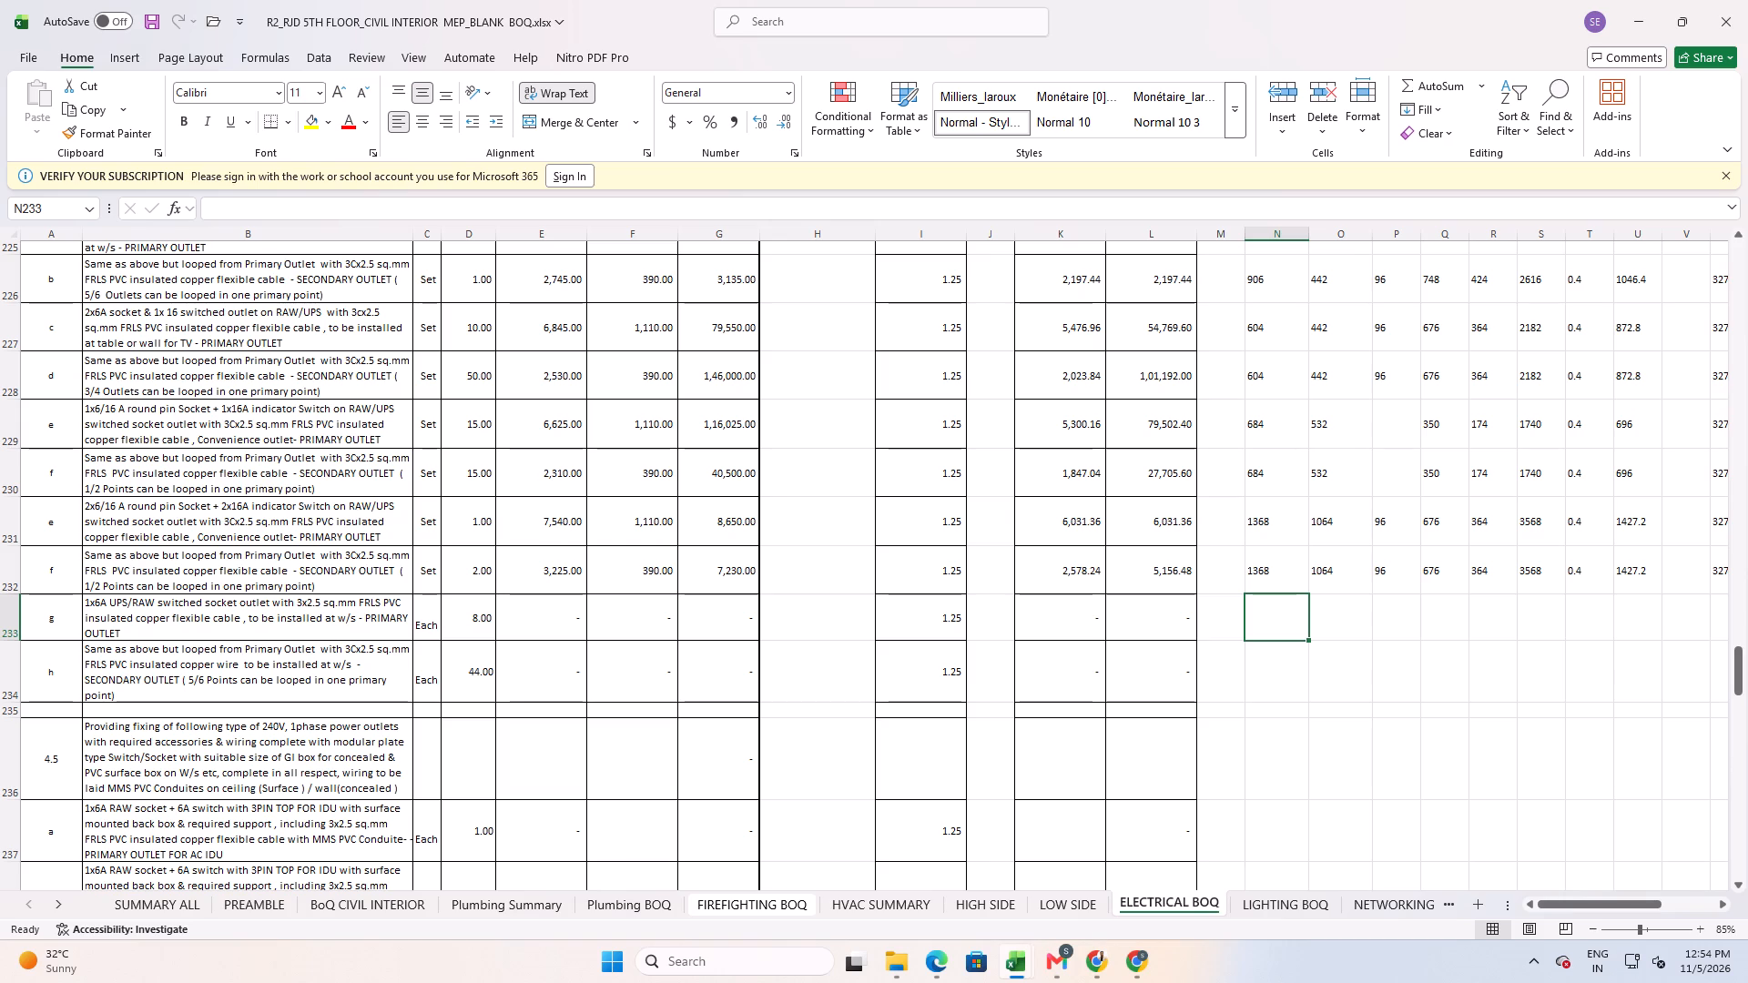
key("Up")
key("Up")
key("Up")
key("Up")
key("Up")
key("Up")
key("Up")
key("Up")
key("Up")
key("Down")
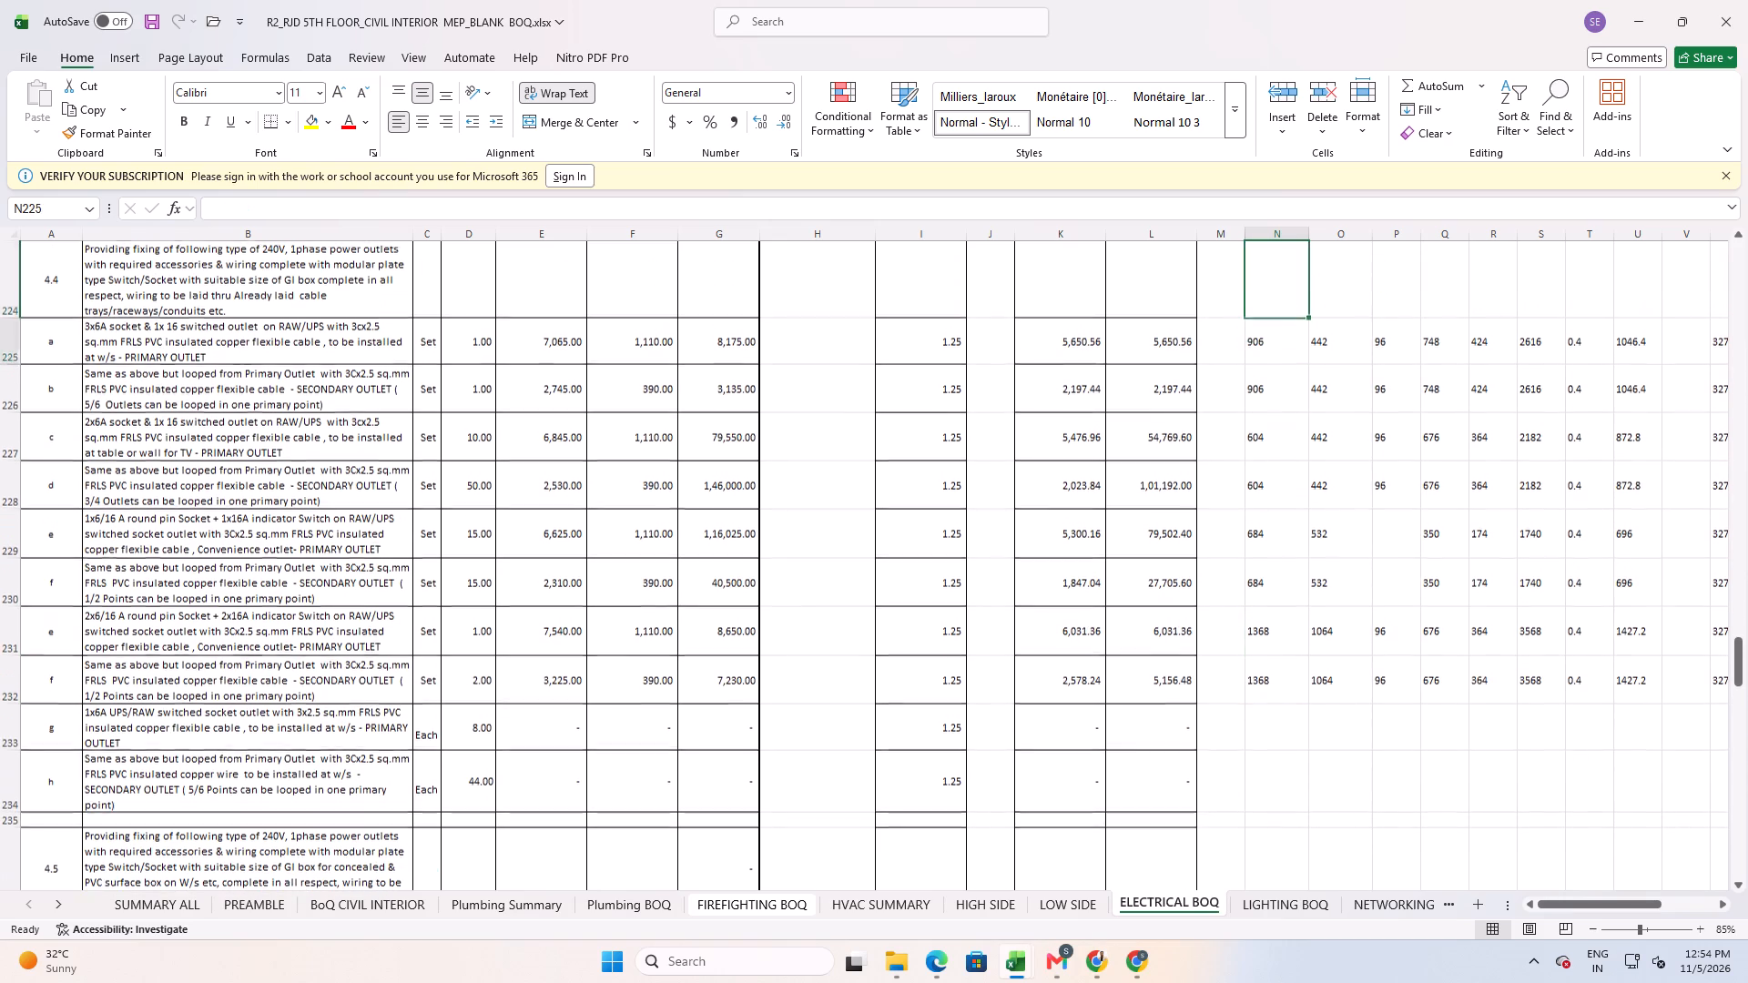
key("Down")
key("Down")
key("Down")
key("Down")
key("Down")
key("Down")
key("Down")
key("Down")
key("Down")
key("Down")
key("Down")
key("Down")
key("Down")
key("Down")
key("Down")
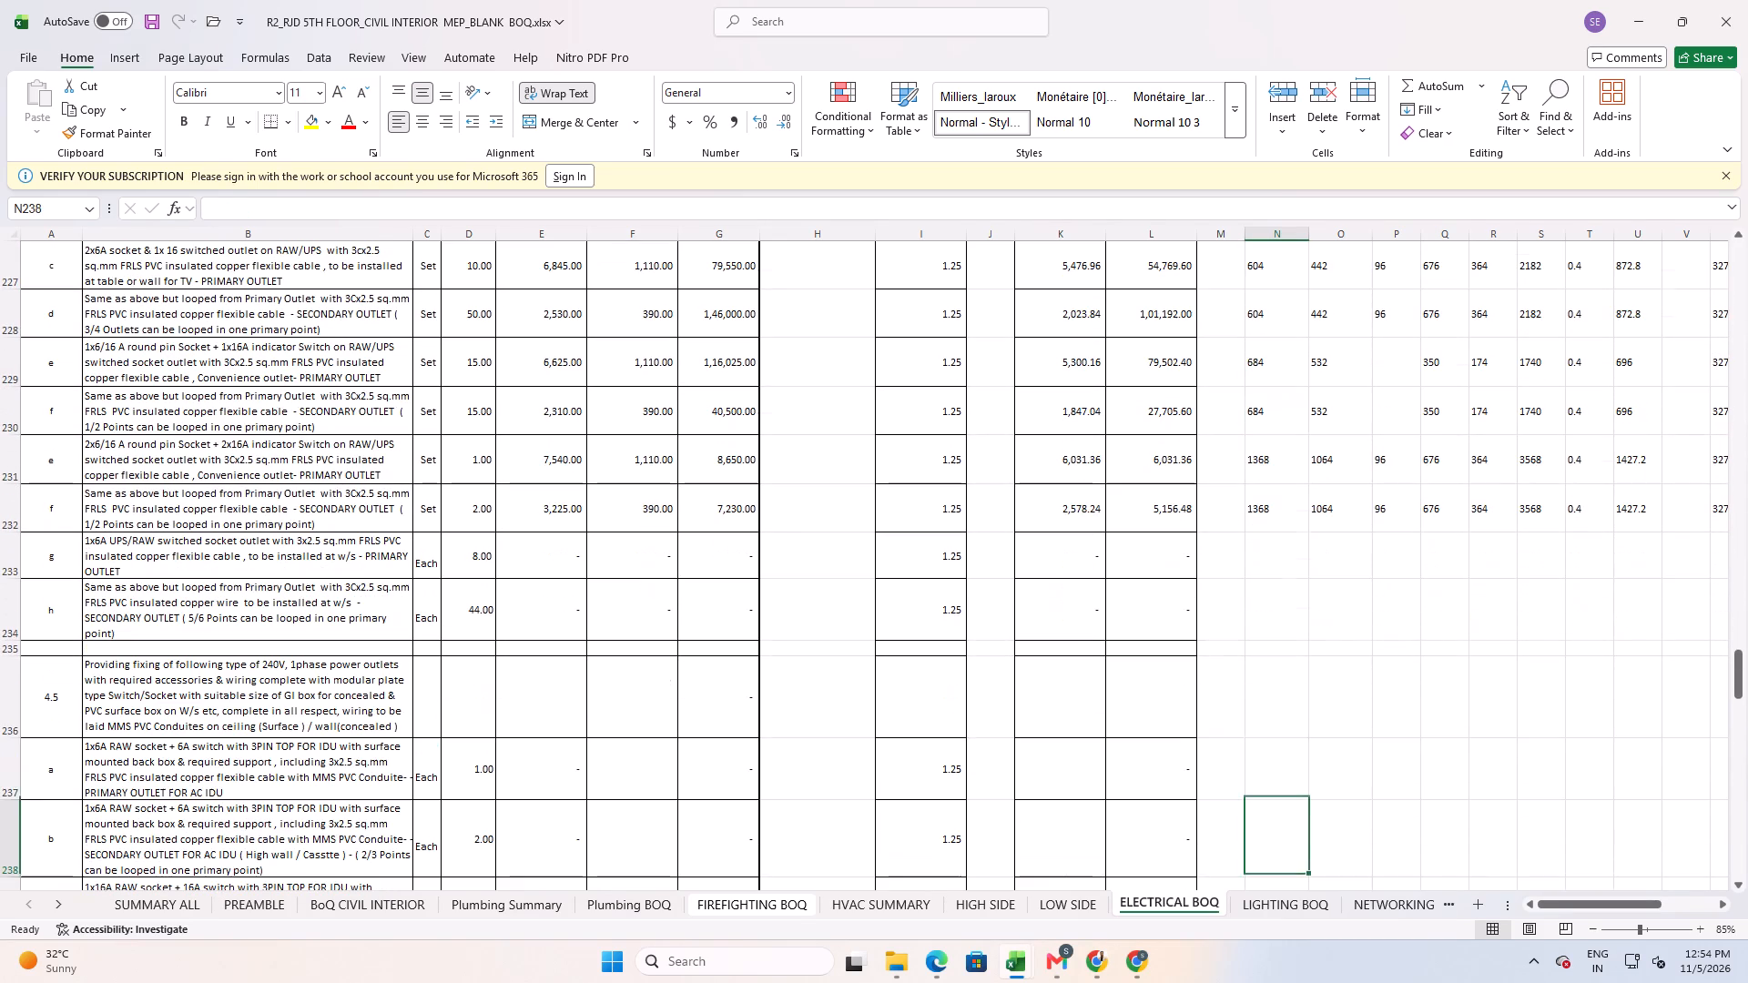
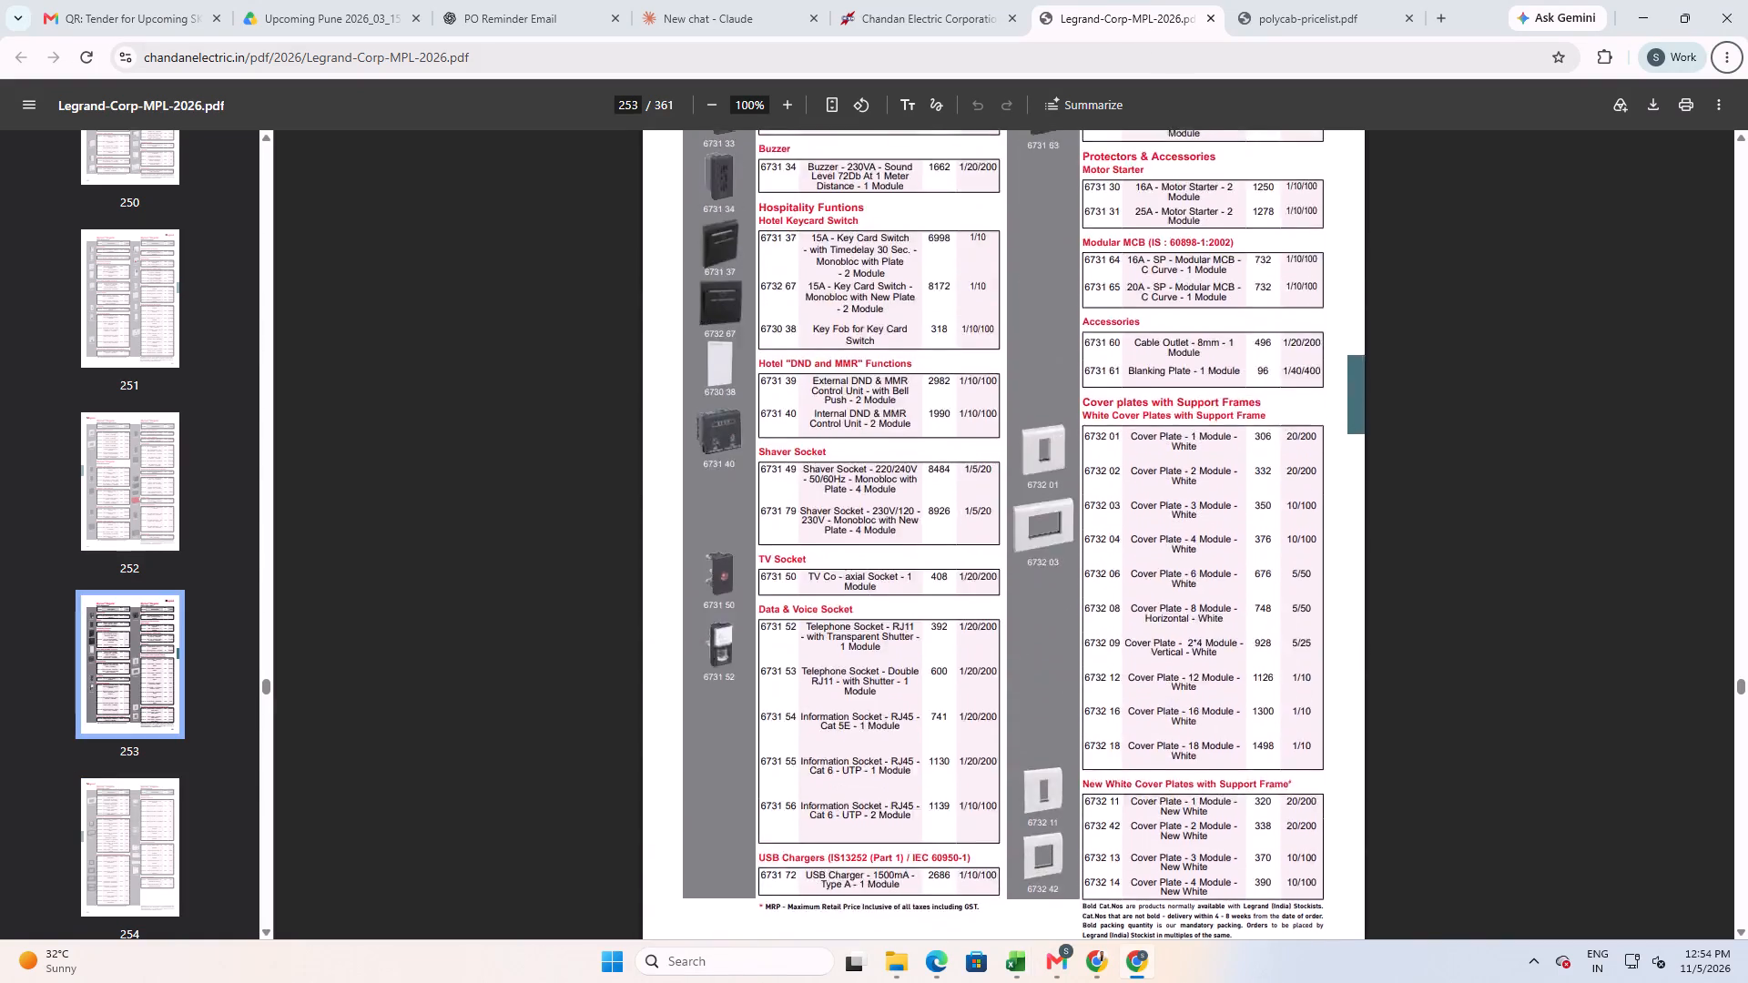
Look up the Legrand Myrius 6A shuttered socket in the price list and enter its 302 rate in N233.
scroll(1098, 602, "up", 20)
scroll(1098, 602, "up", 5)
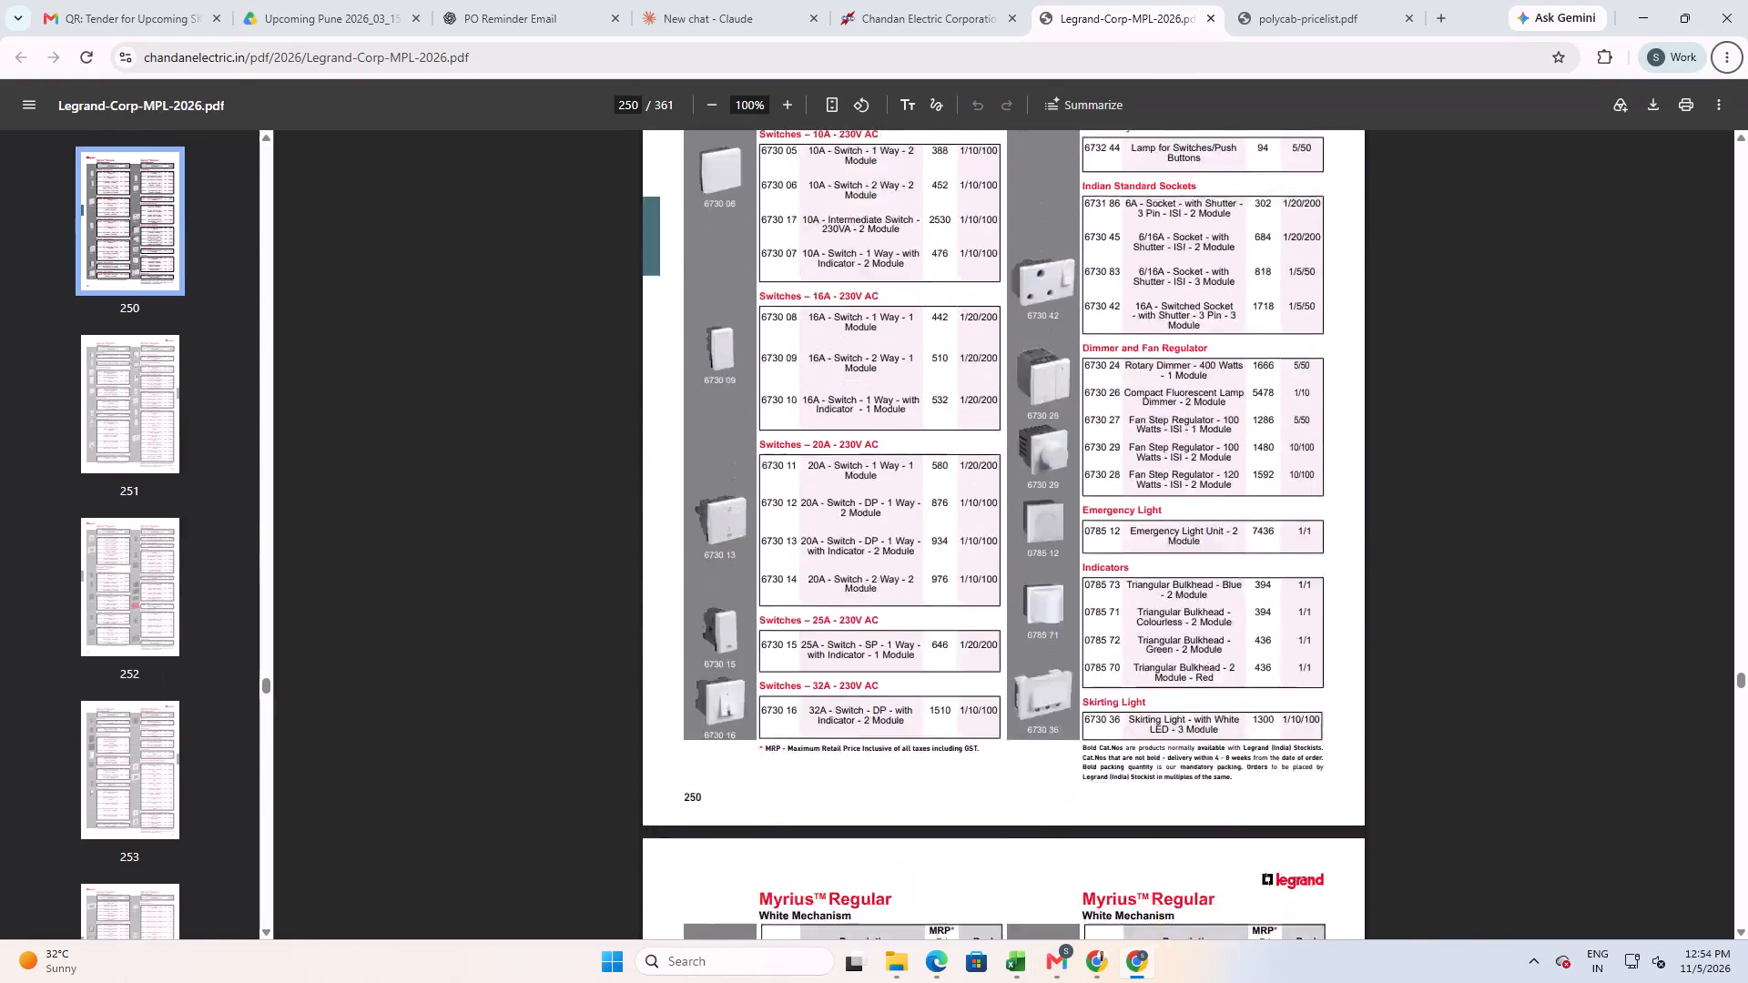
scroll(1044, 595, "up", 5)
scroll(1045, 595, "down", 6)
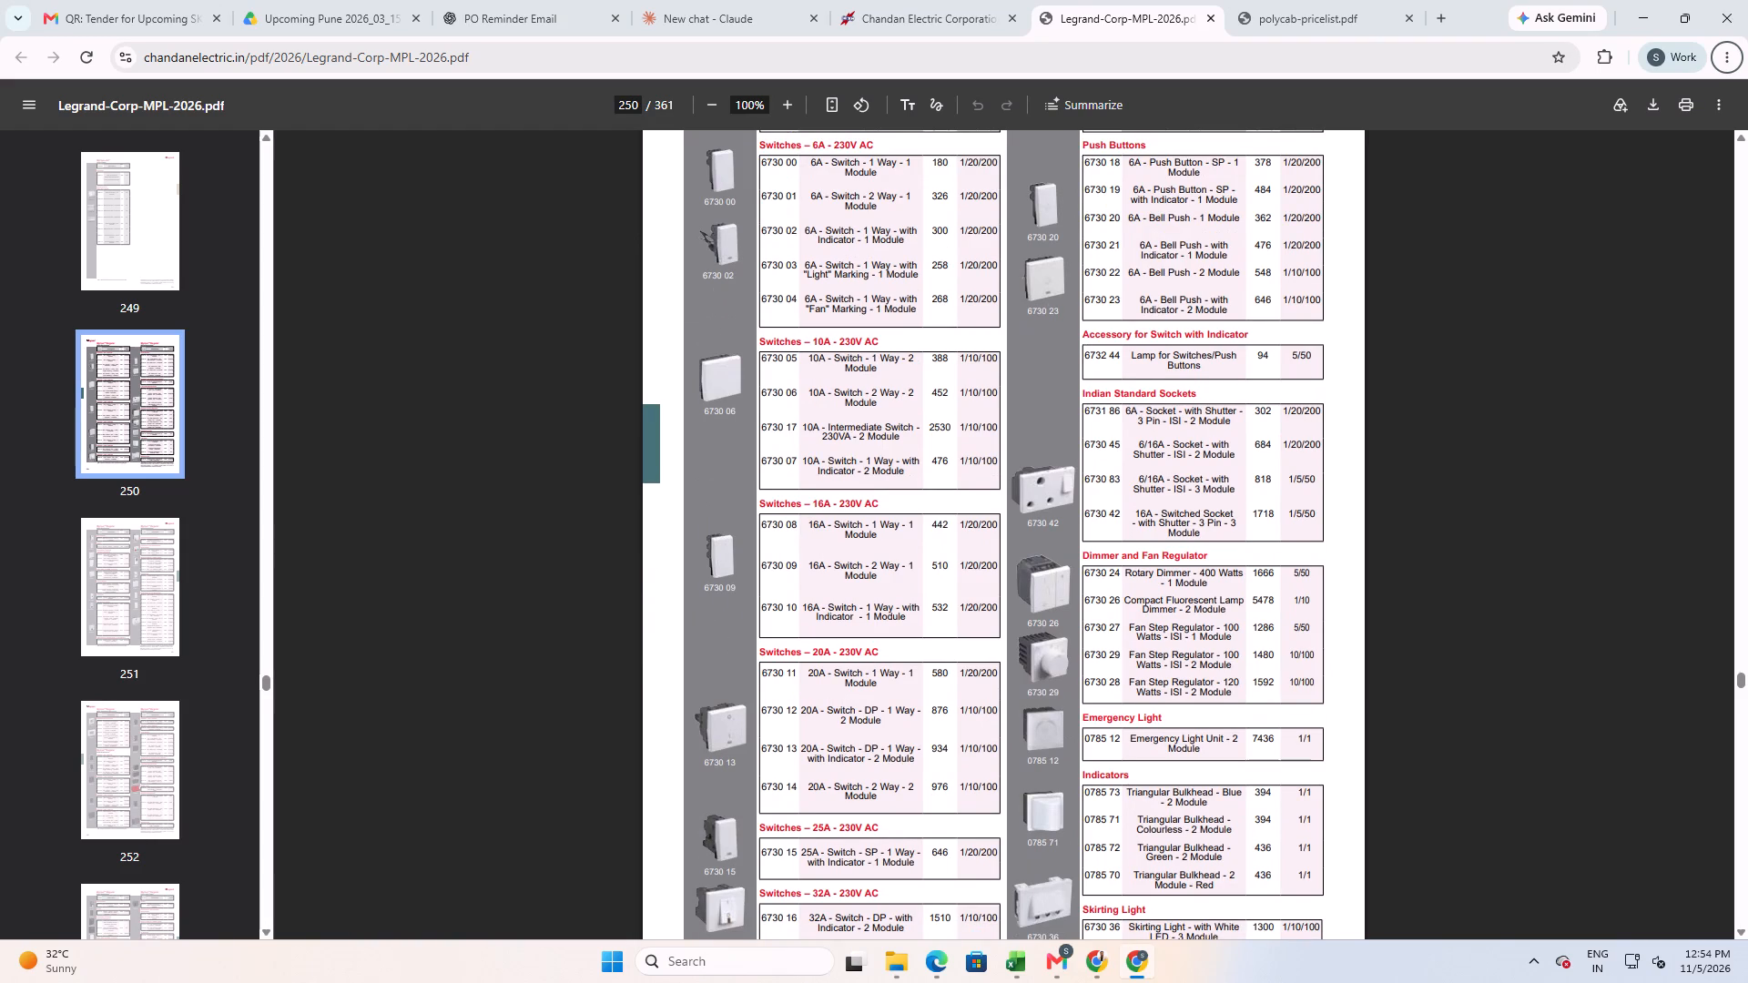
scroll(888, 674, "up", 1)
key("alt+Tab")
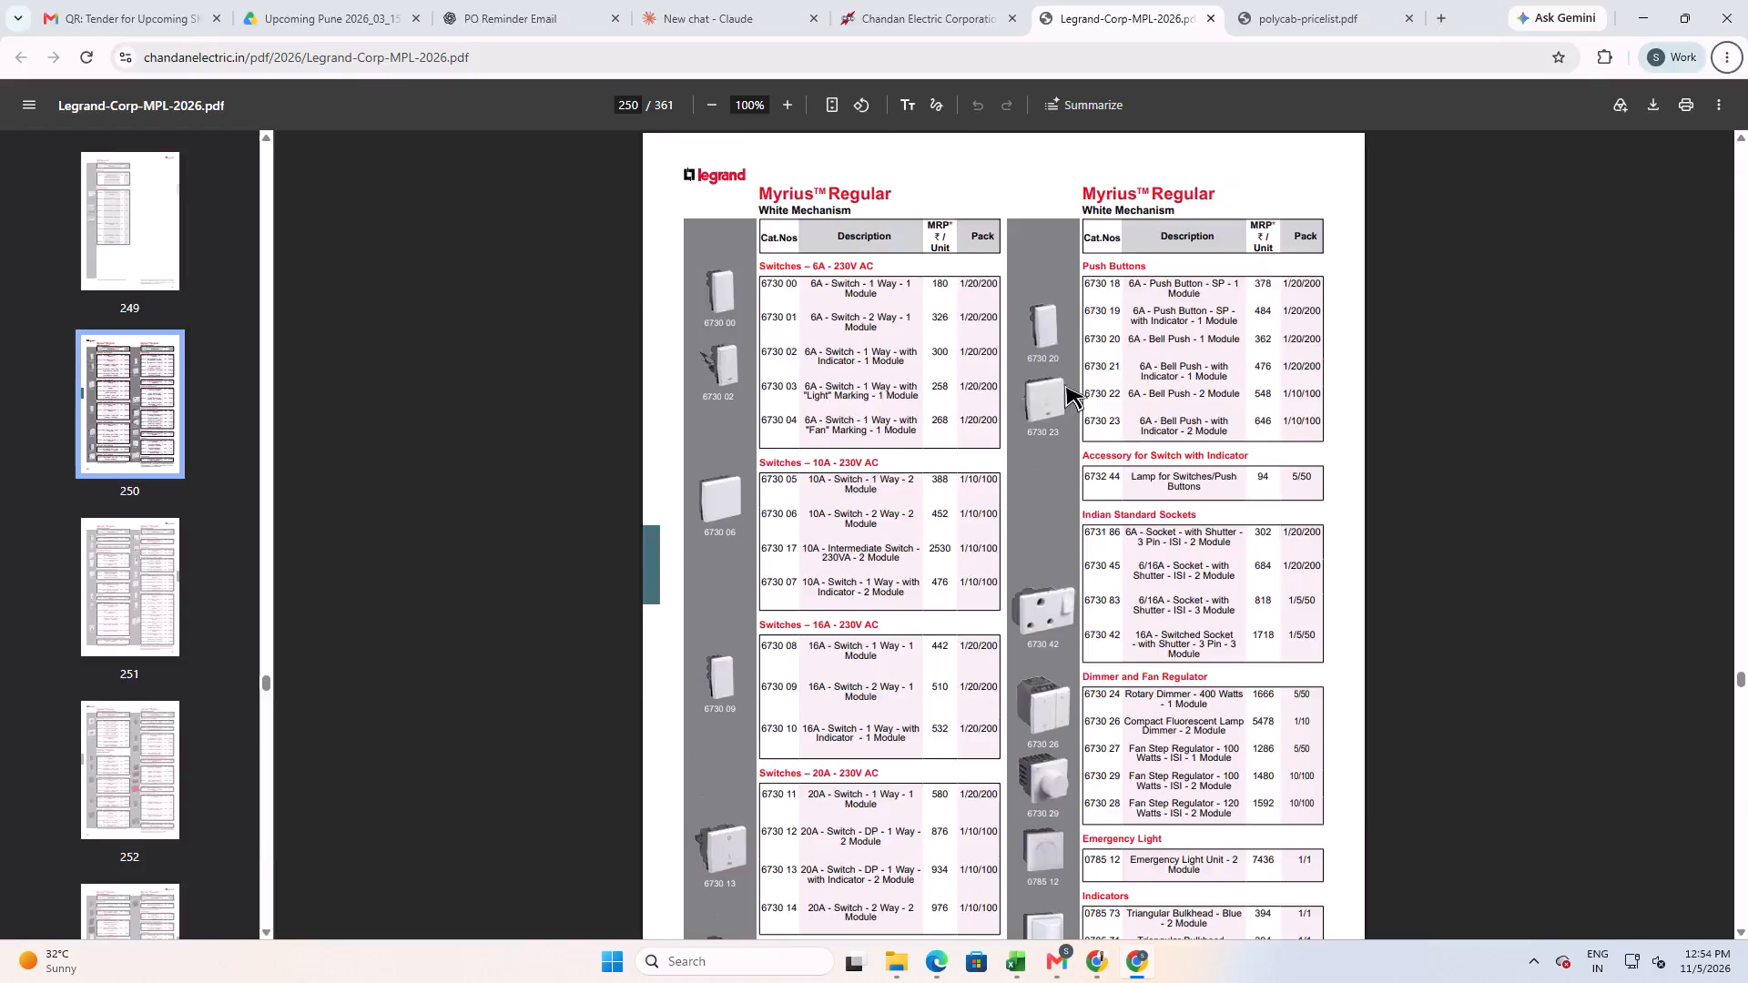
type("180")
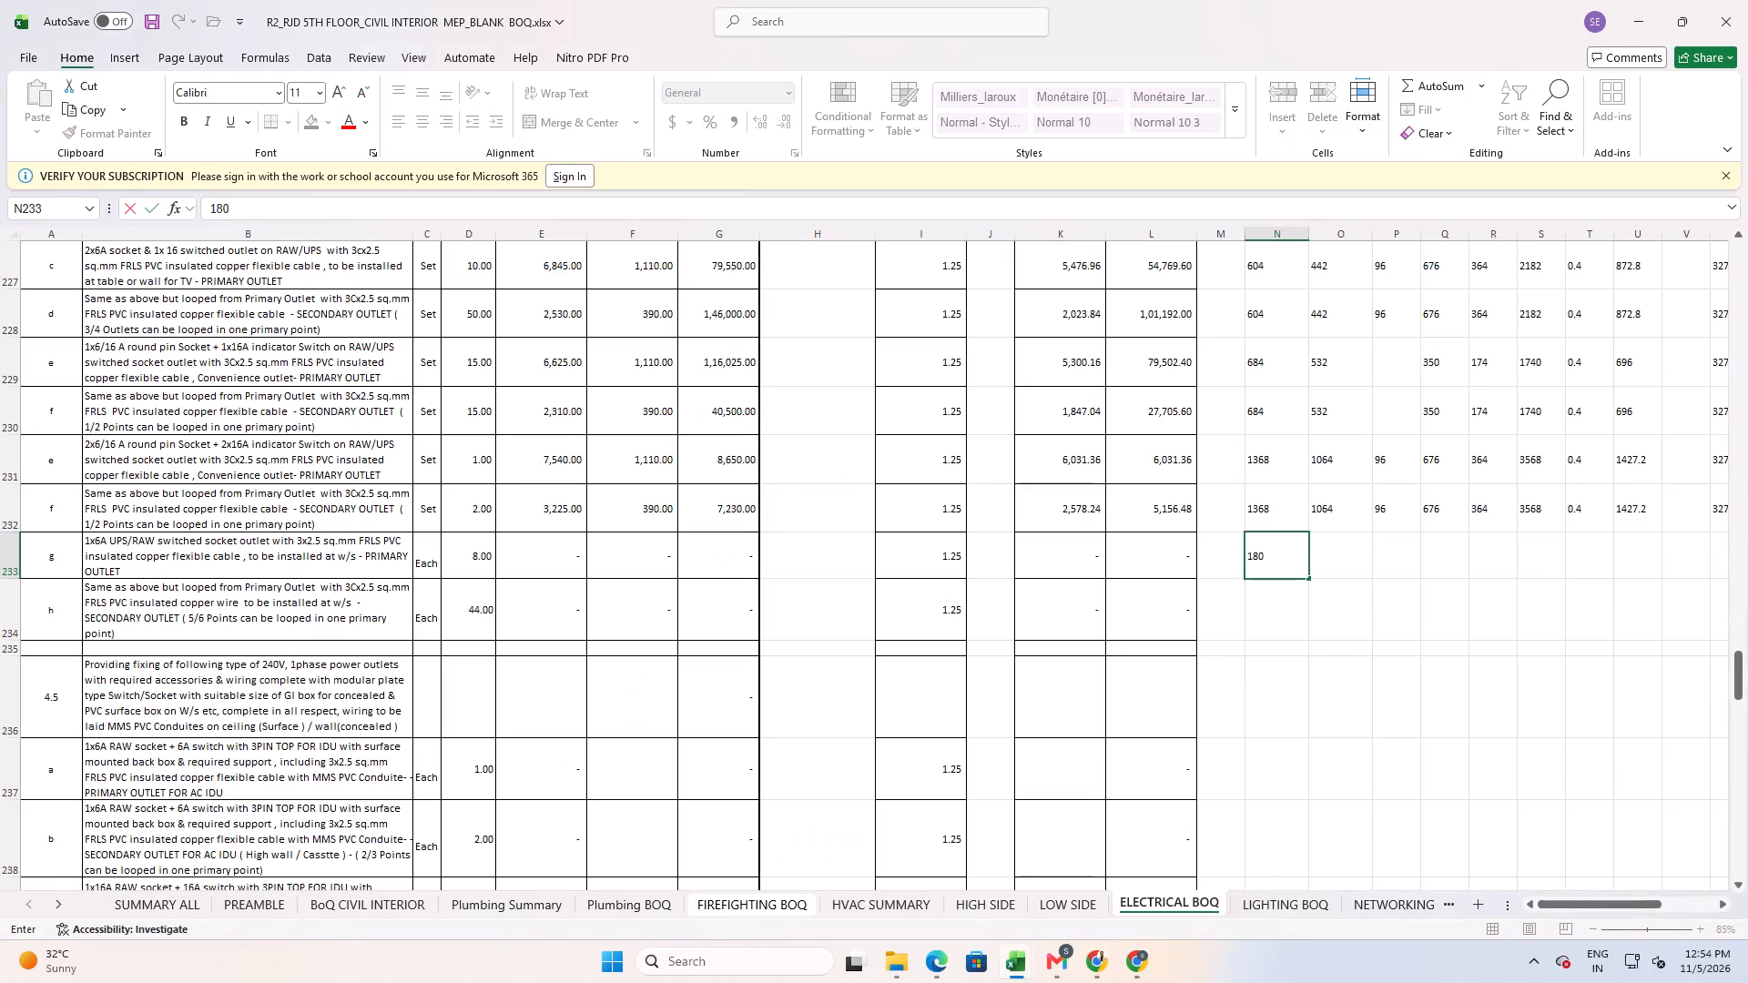
key("Right")
key("alt+Tab")
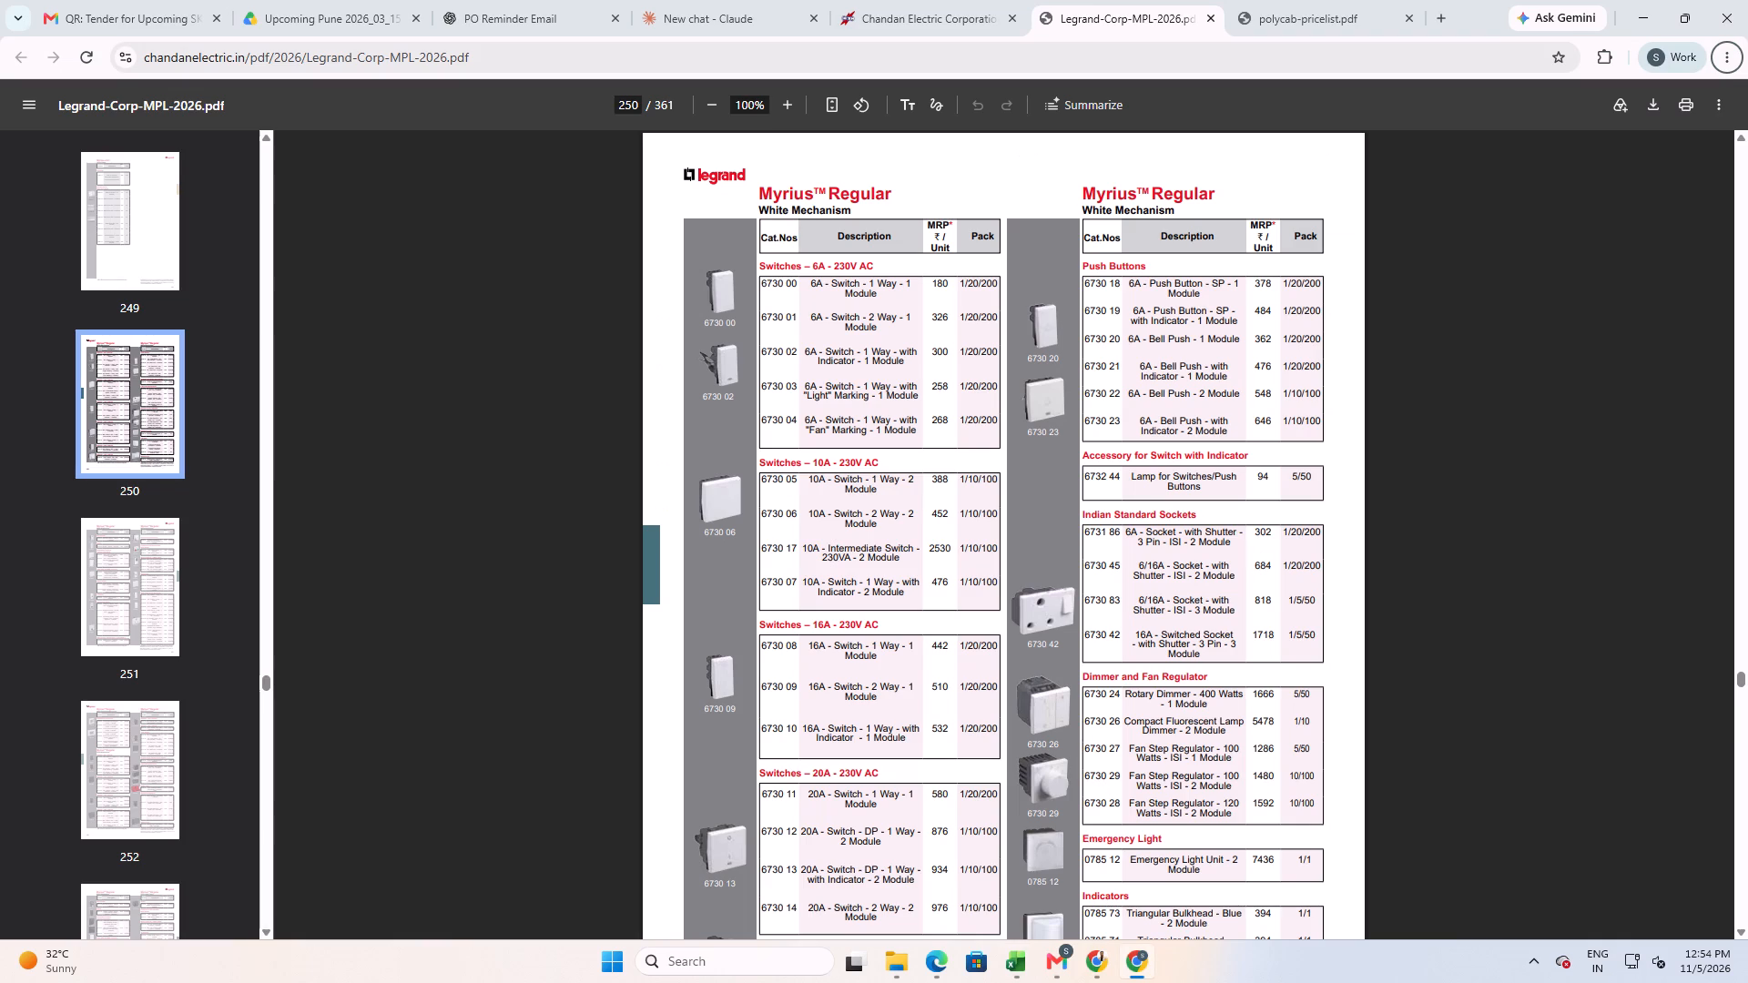
key("alt+Tab")
key("0")
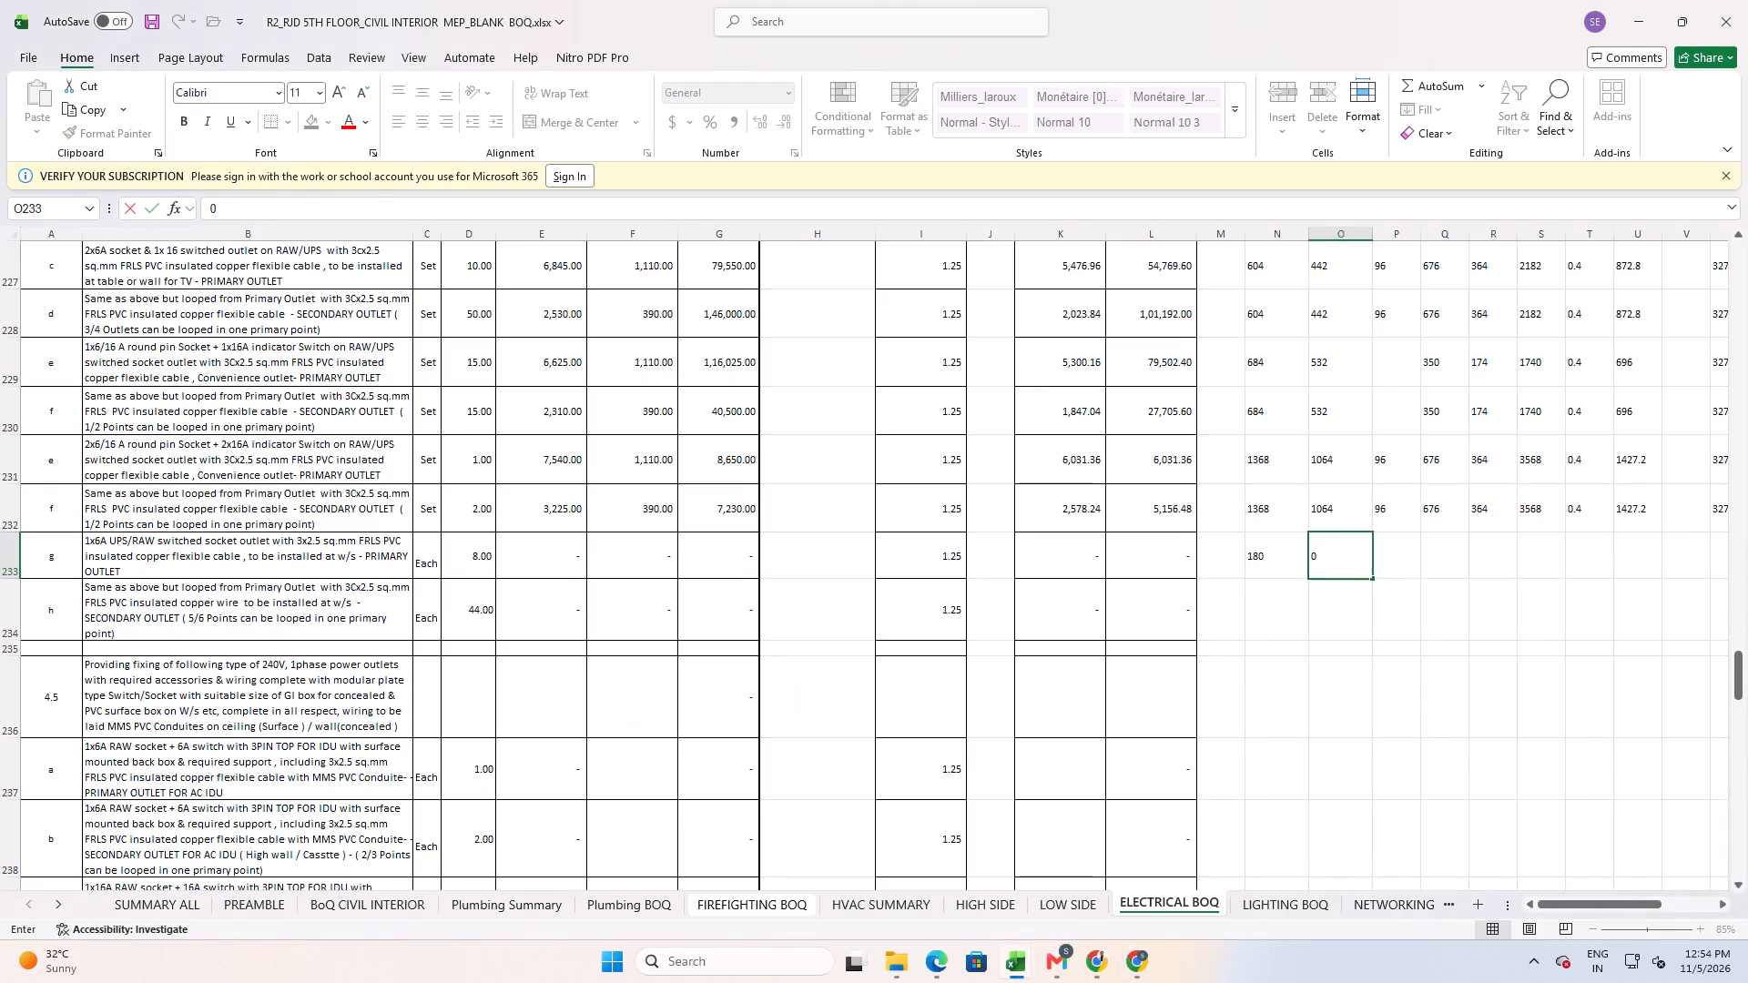
key("equal")
key("BackSpace")
key("BackSpace")
type("302")
key("Up")
key("Left")
key("Down")
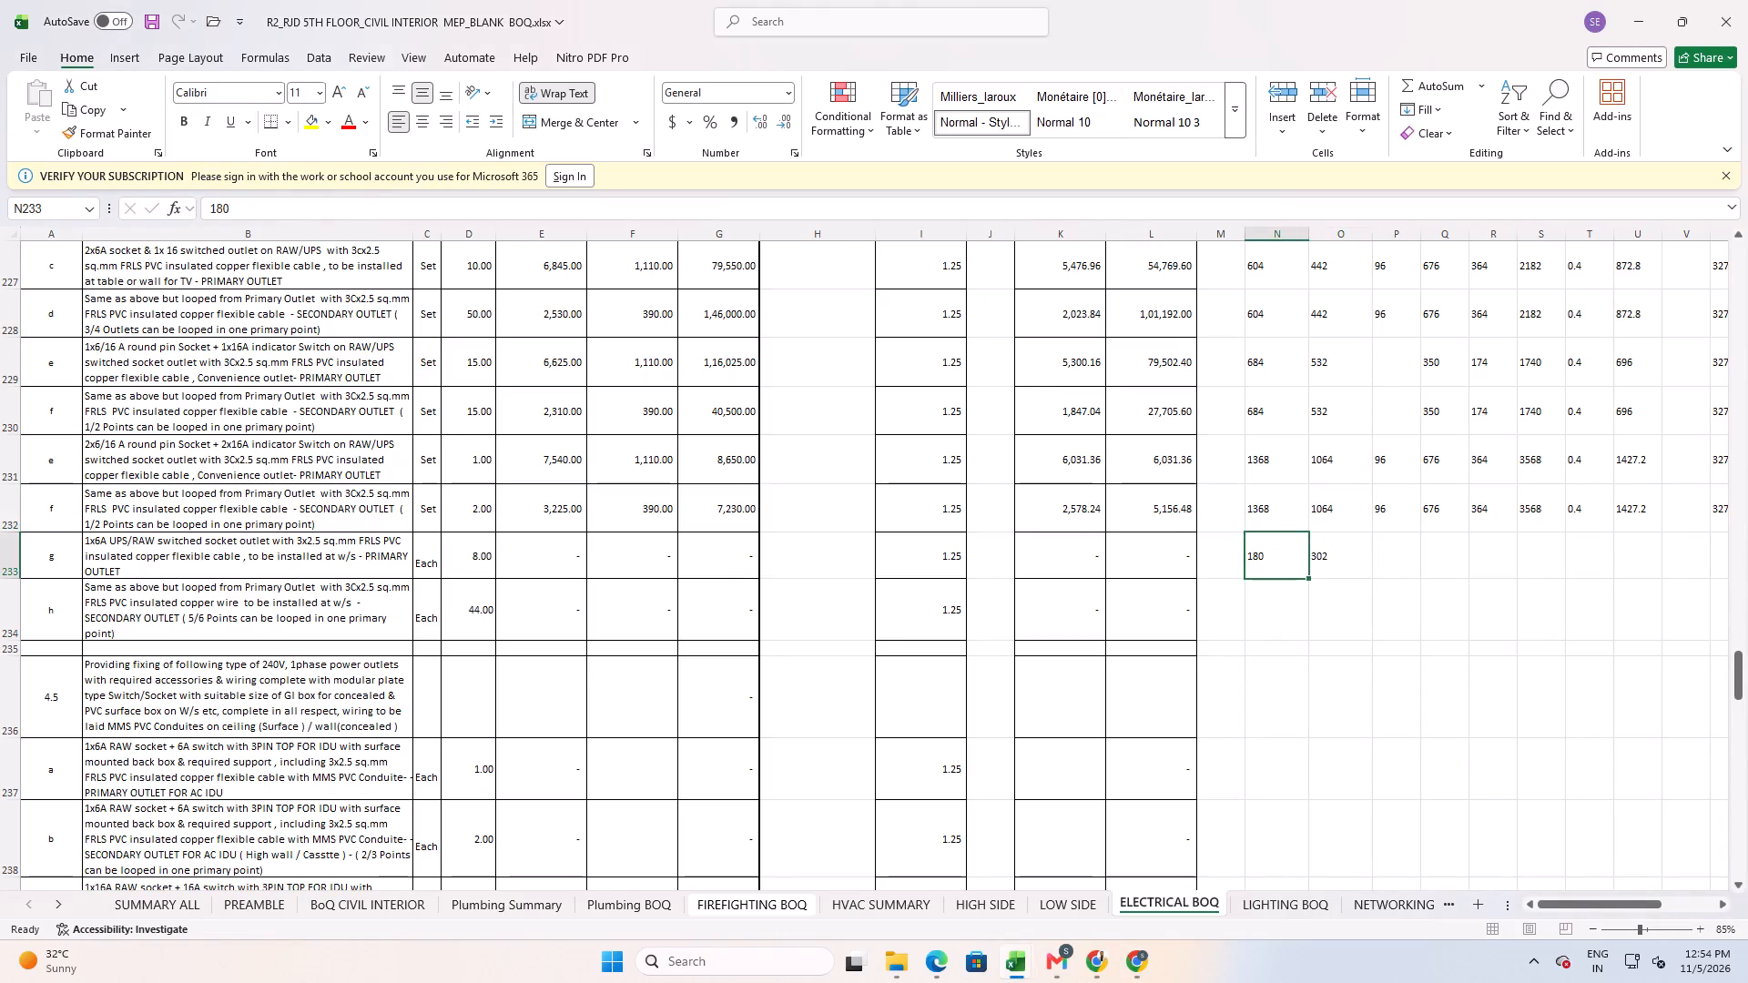
type("302")
key("Right")
Enter the 6A one-way, one-module switch price of 180 in O233.
key("alt+Tab")
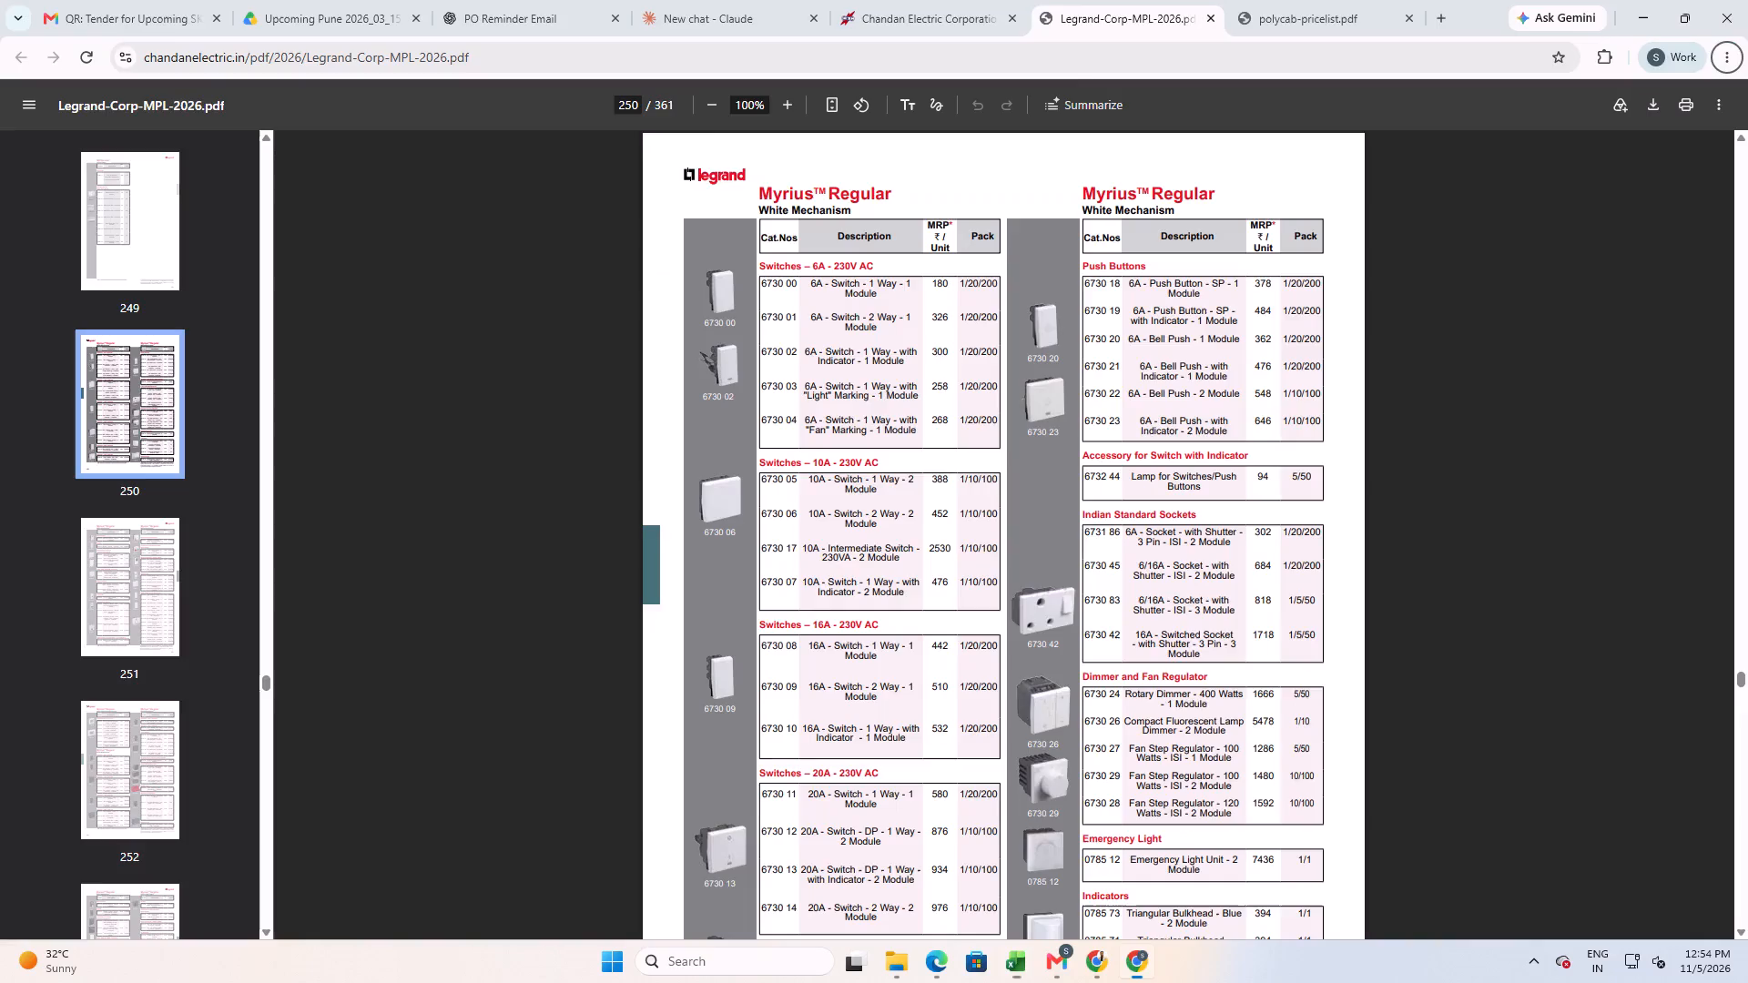
key("alt+Tab")
type("180")
key("Right")
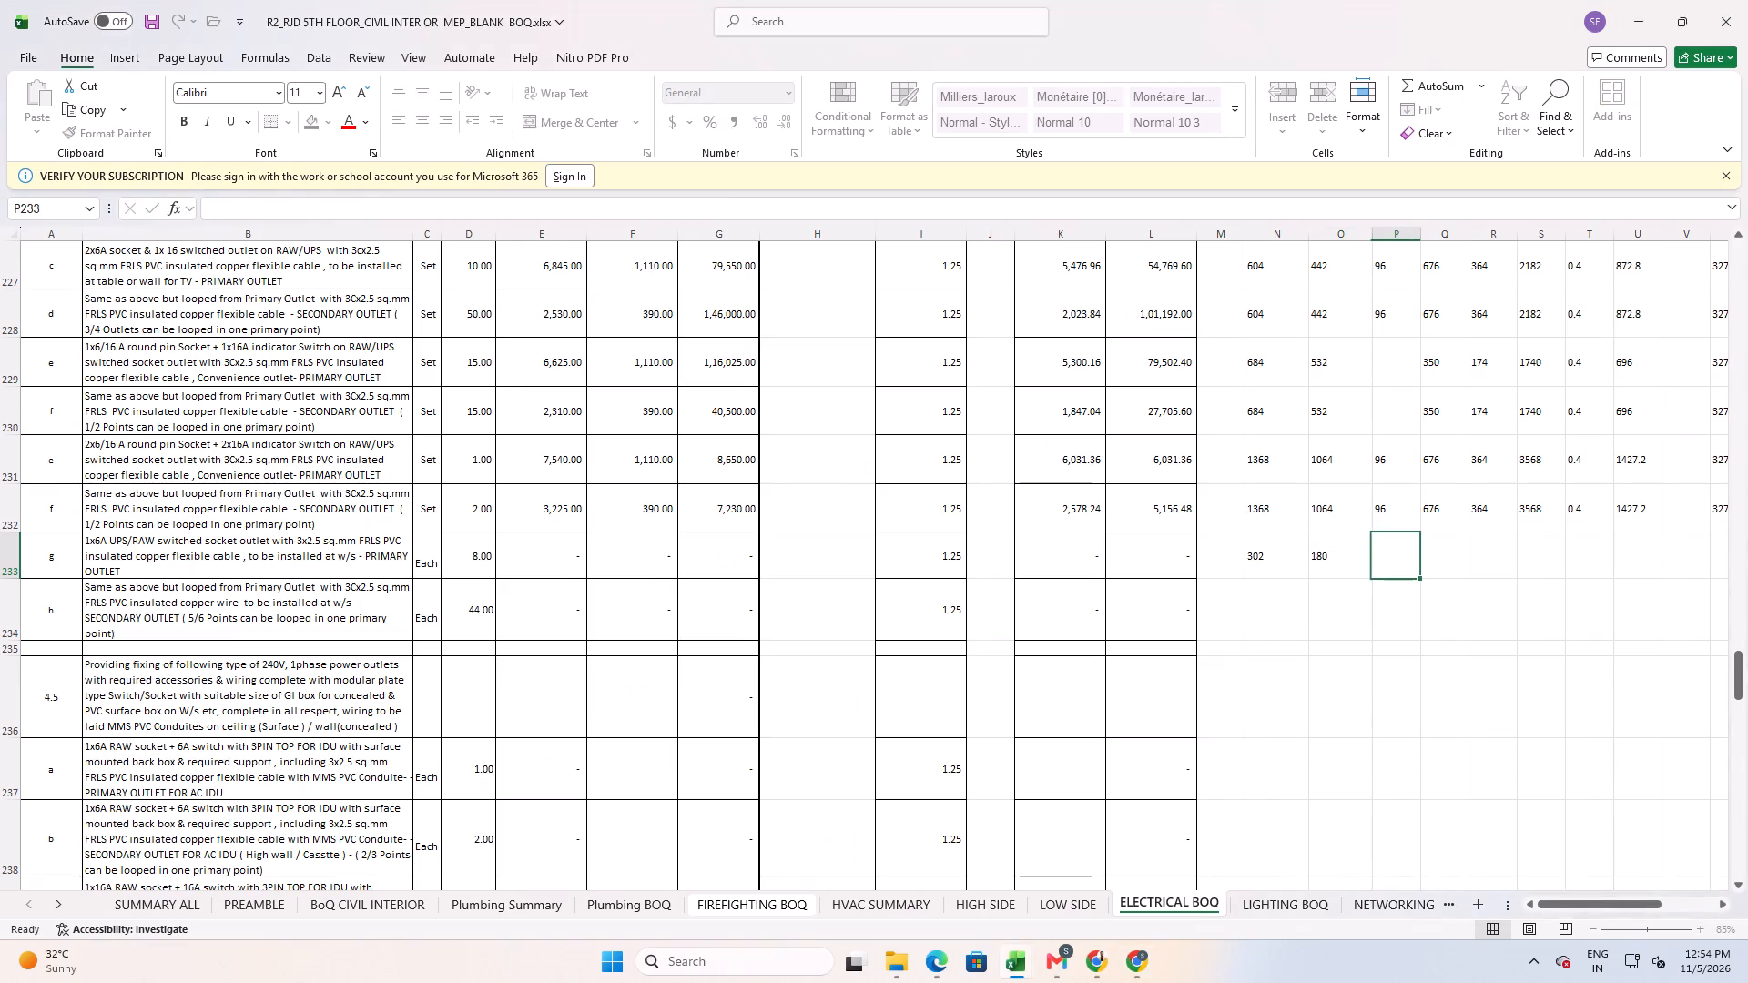
Copy the plate, box, total and discount cells P229:U229 into row 233, starting at P233.
key("Right")
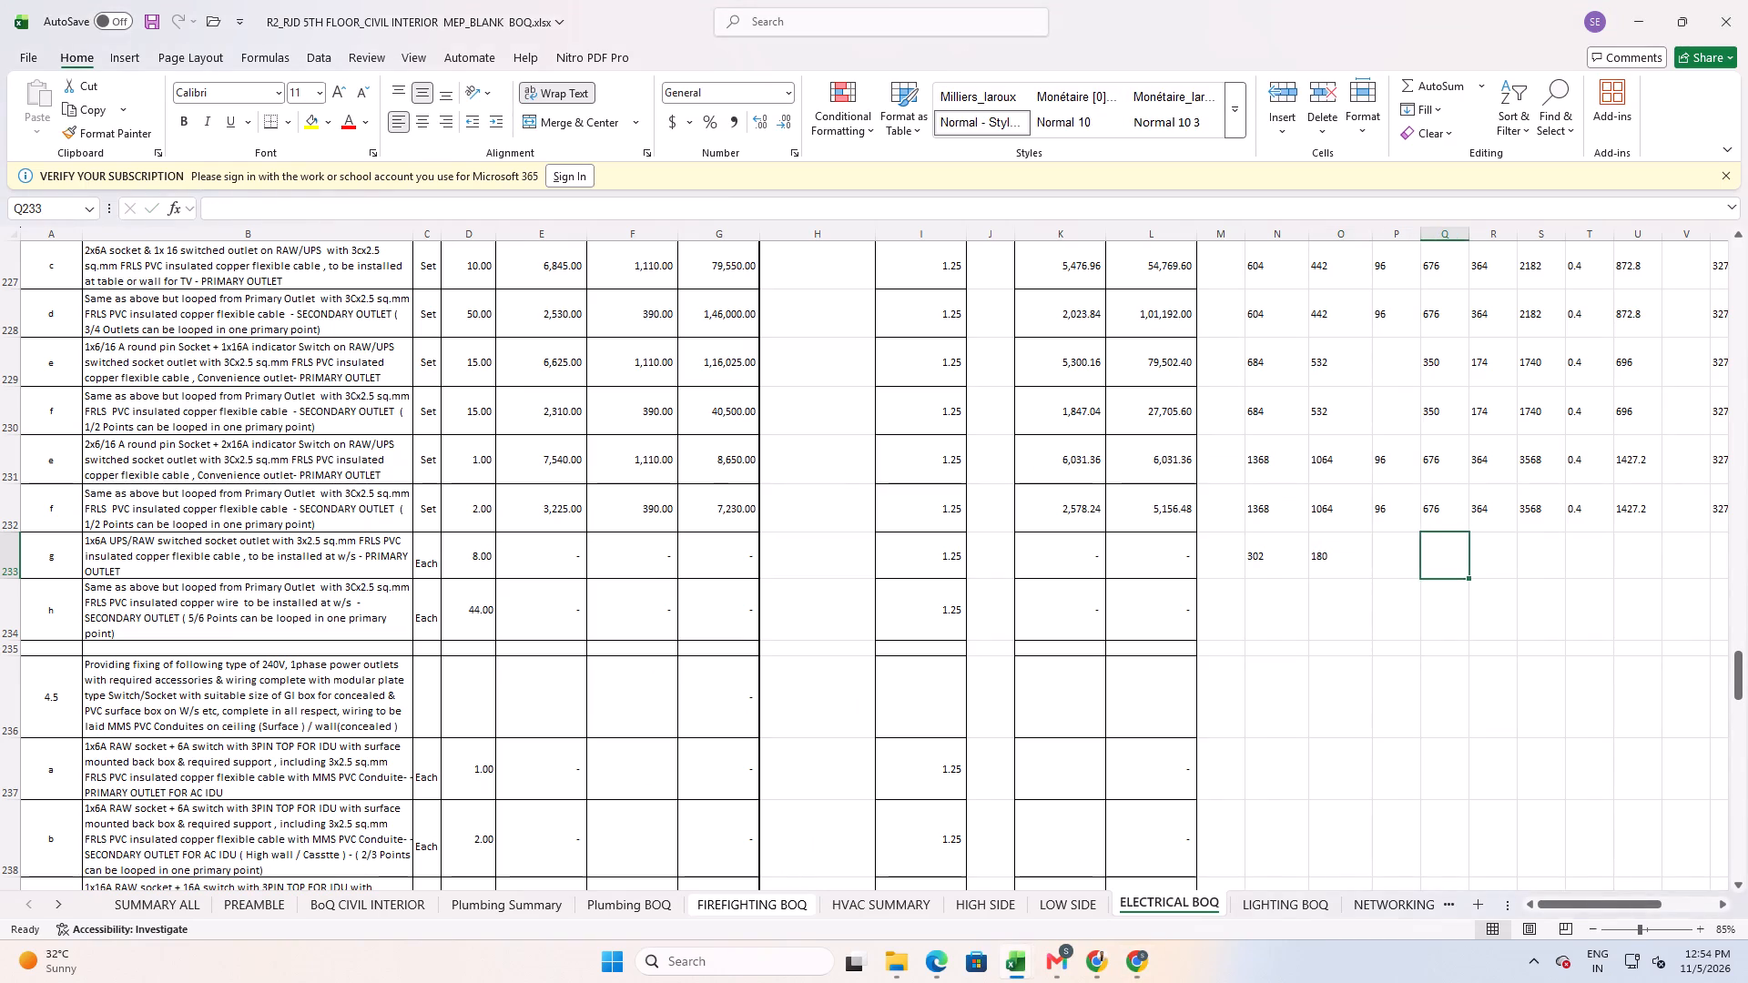
scroll(1110, 488, "up", 2)
scroll(1225, 484, "up", 1)
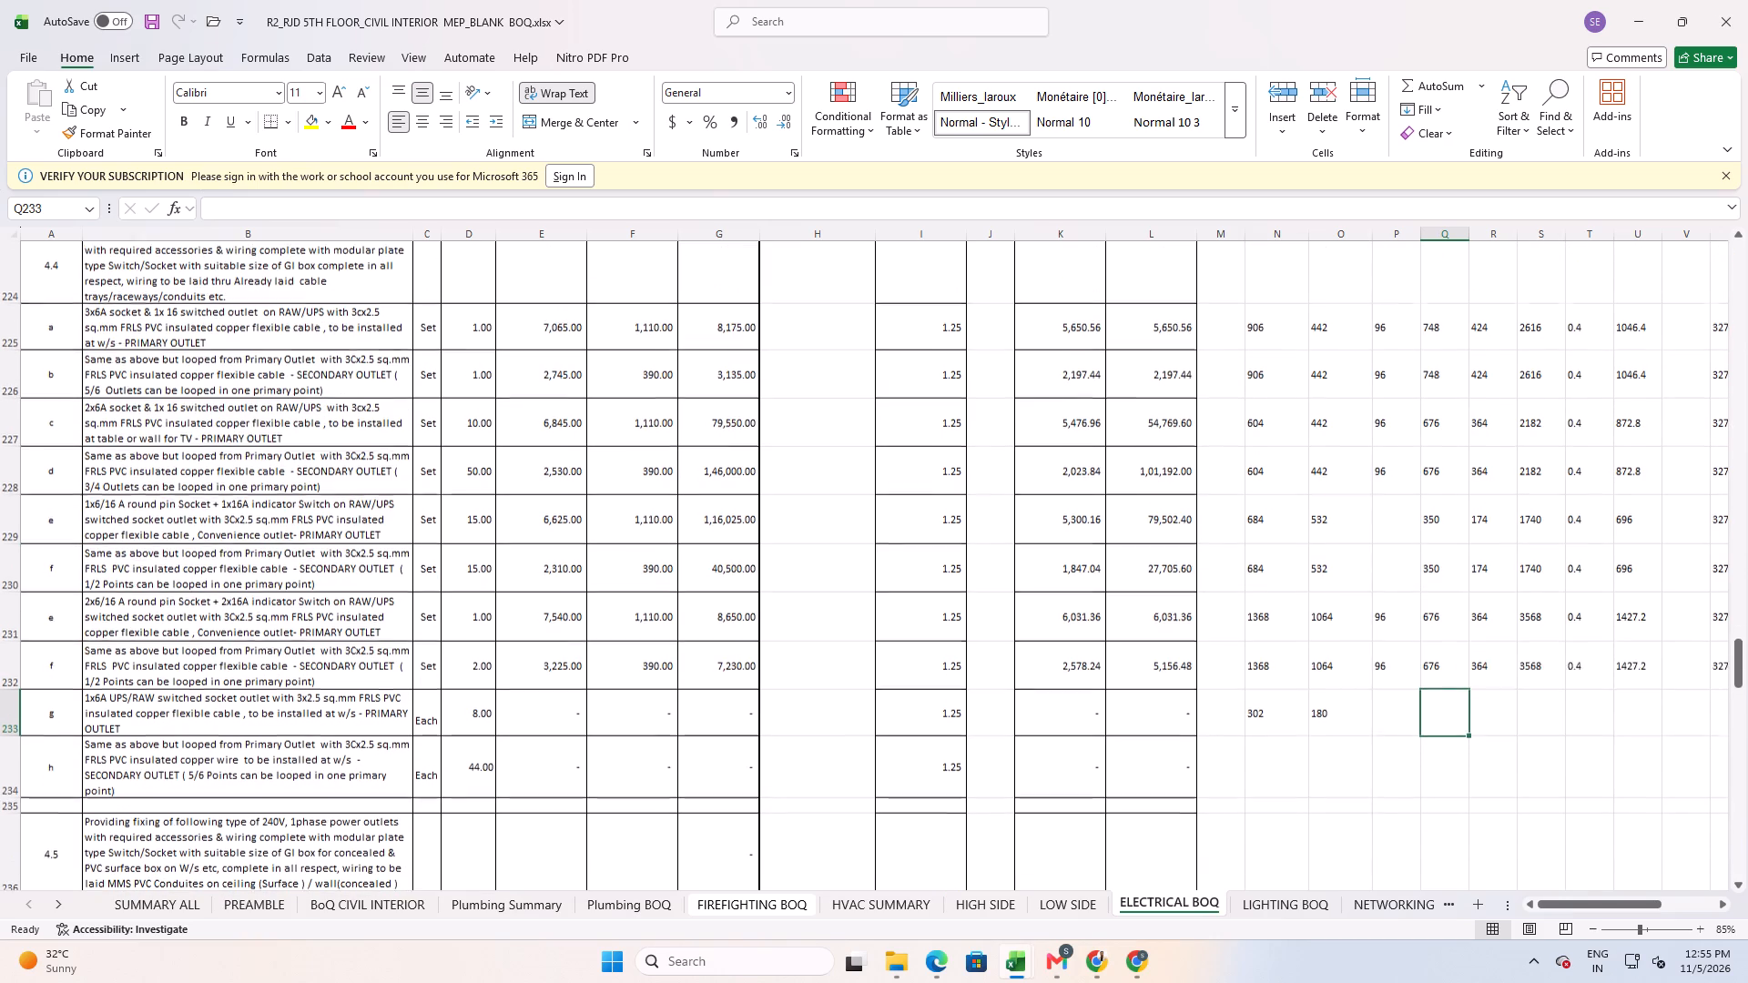
scroll(1199, 518, "up", 1)
scroll(1199, 518, "down", 1)
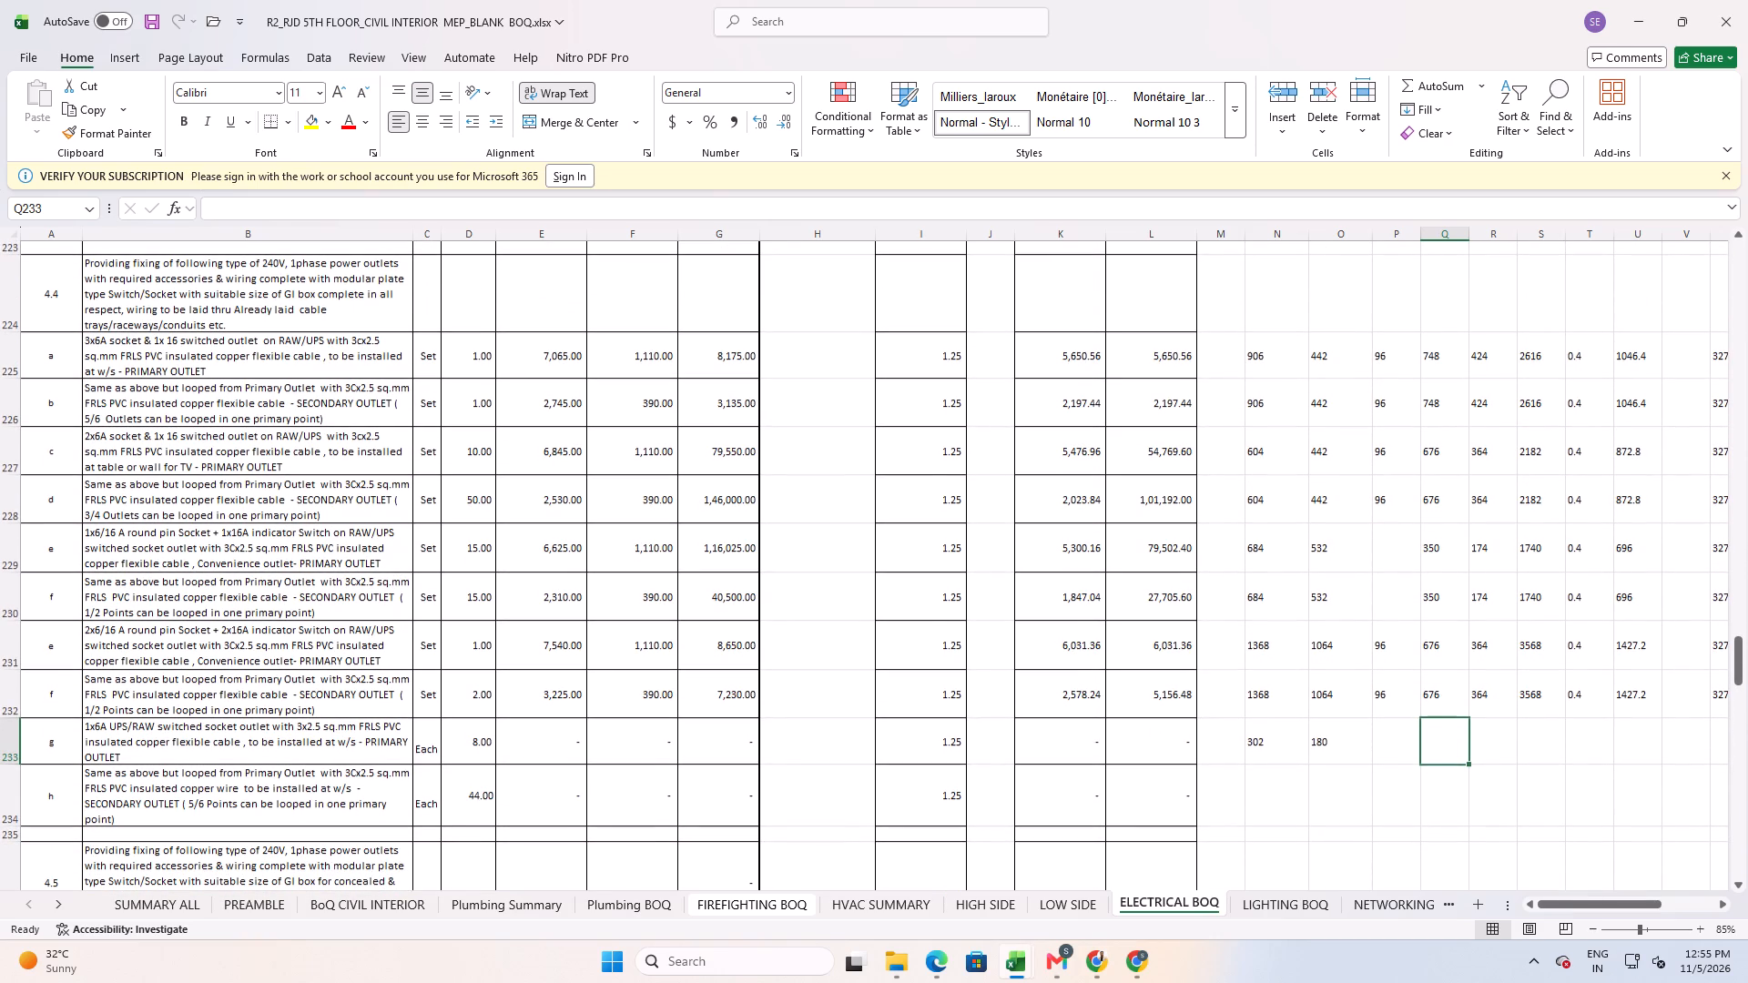
left_click_drag(1419, 562, 1631, 550)
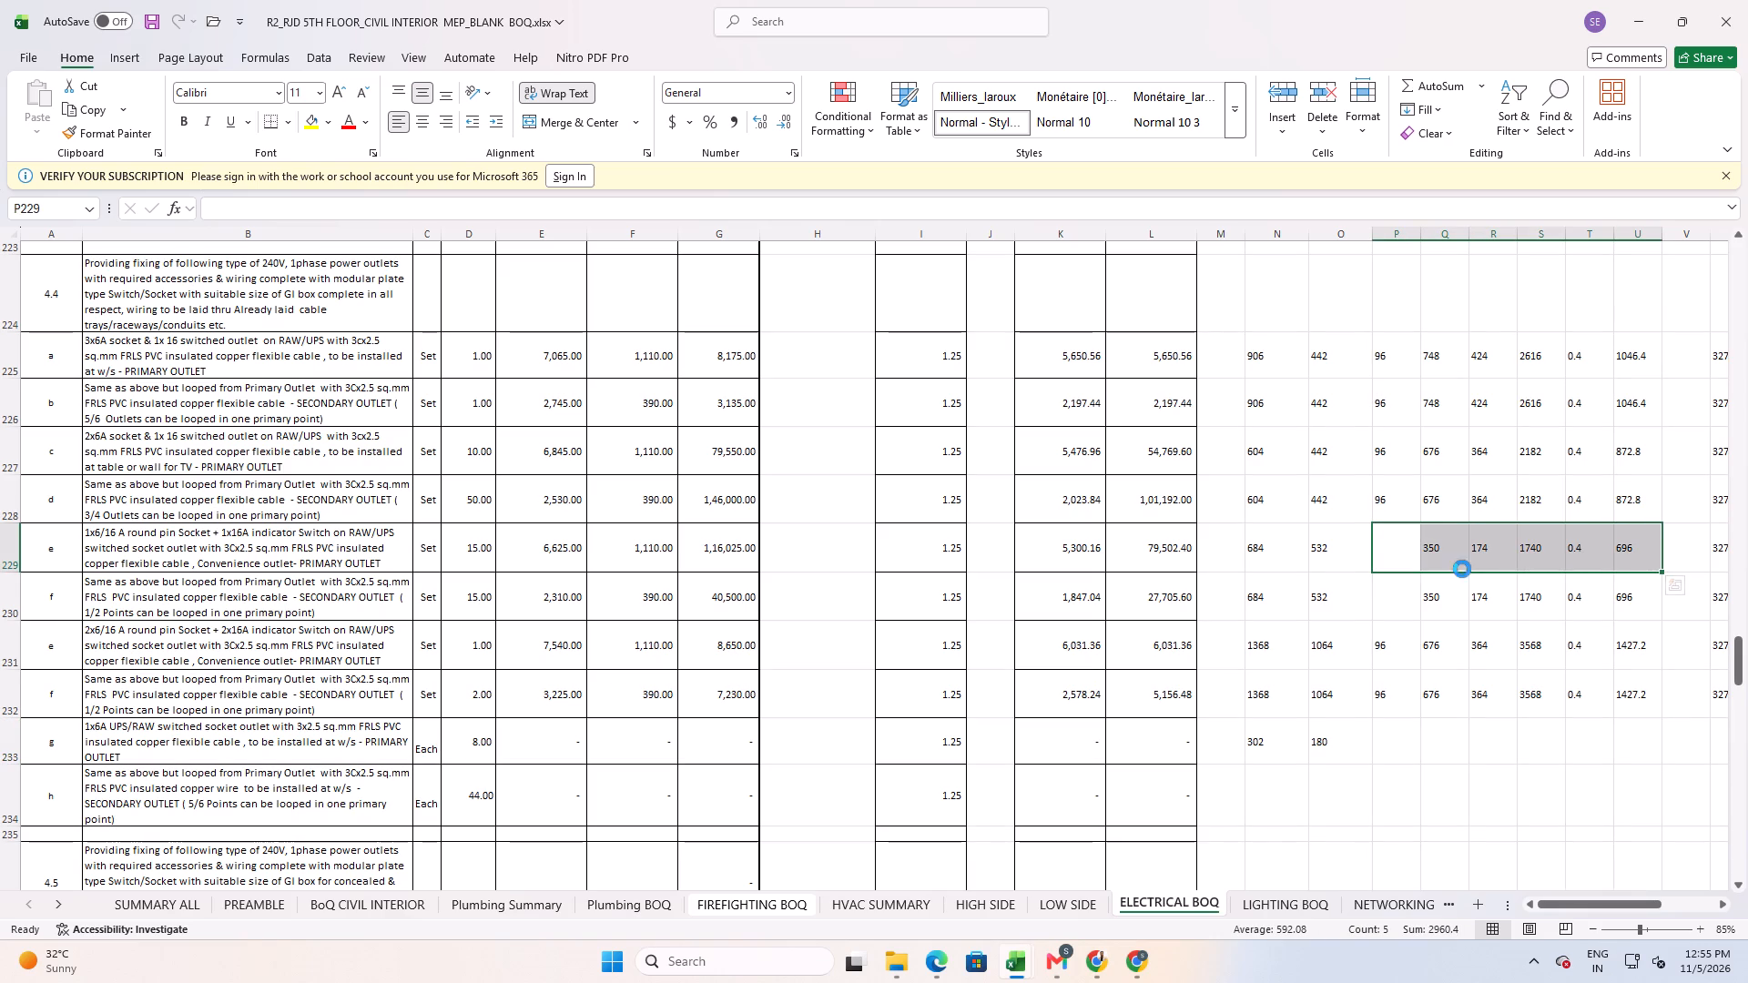
key("ctrl+c")
left_click(1397, 748)
key("ctrl+v")
key("Escape")
Fill the wiring and installation build-up from W232:AF232 down into row 233.
middle_click_drag(1662, 725, 1700, 716)
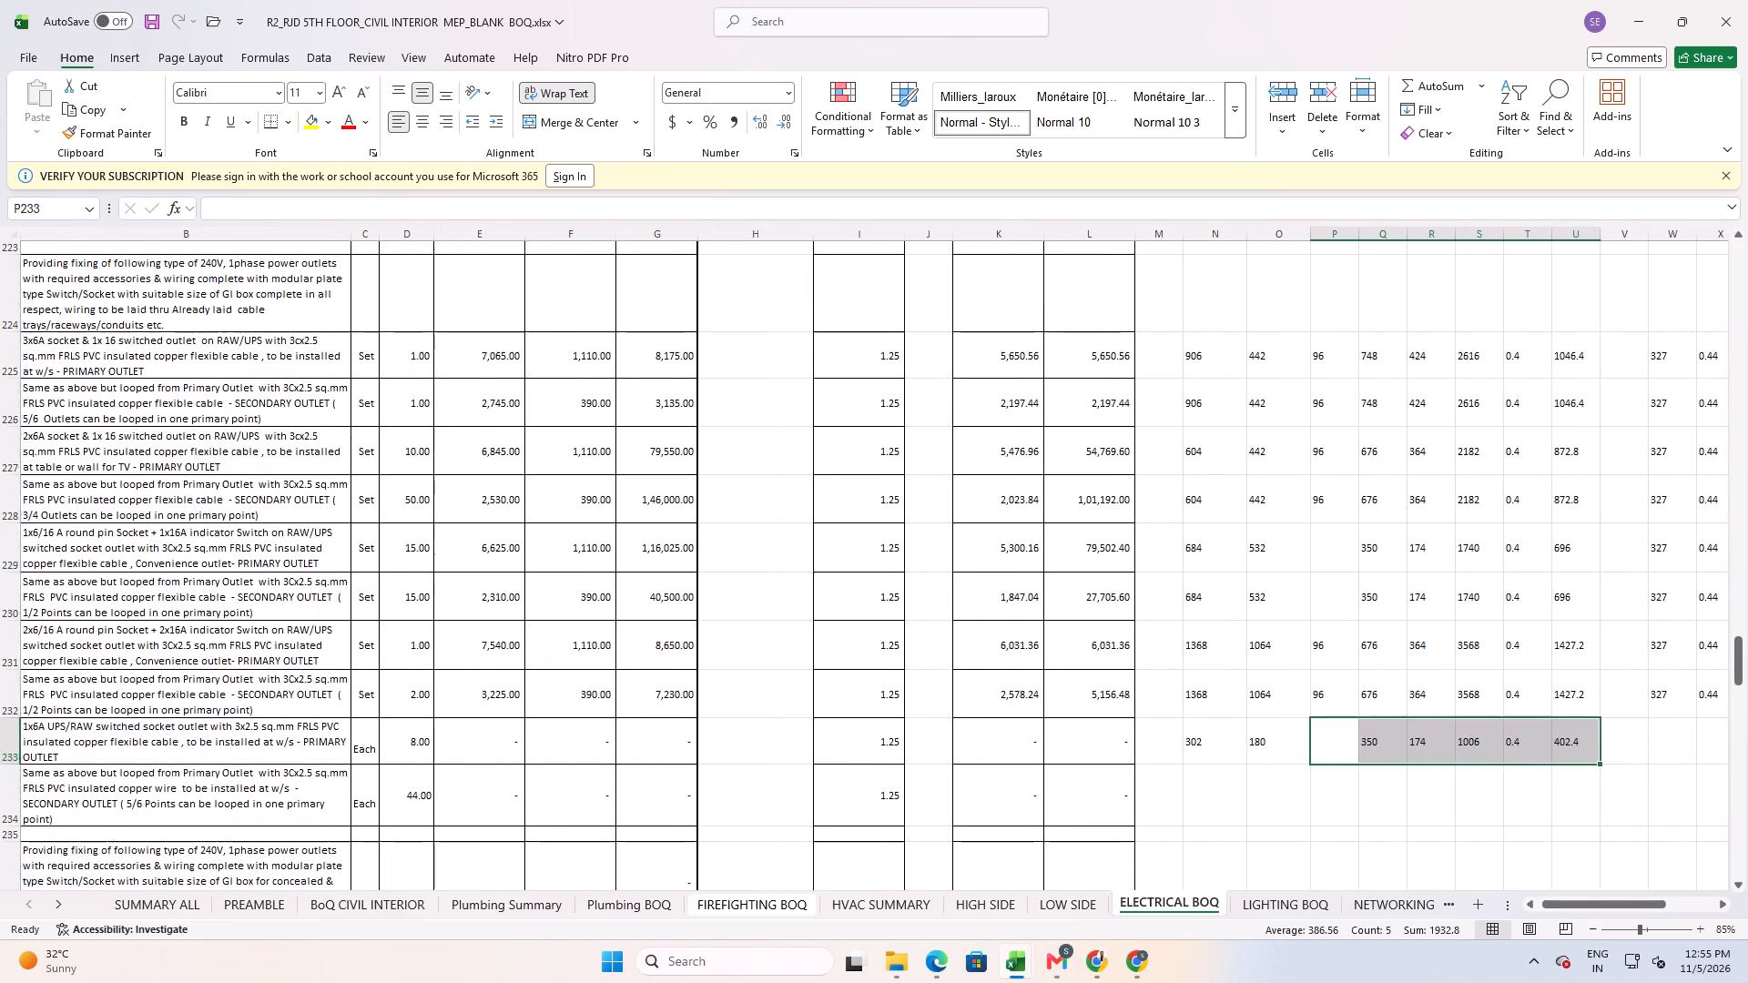
middle_click_drag(1703, 715, 1714, 713)
middle_click(1716, 713)
middle_click_drag(1458, 687, 1531, 677)
middle_click_drag(1531, 676, 1582, 673)
middle_click_drag(1582, 673, 1645, 691)
middle_click_drag(1646, 691, 1672, 691)
middle_click_drag(1663, 690, 1682, 689)
middle_click_drag(1523, 681, 1545, 681)
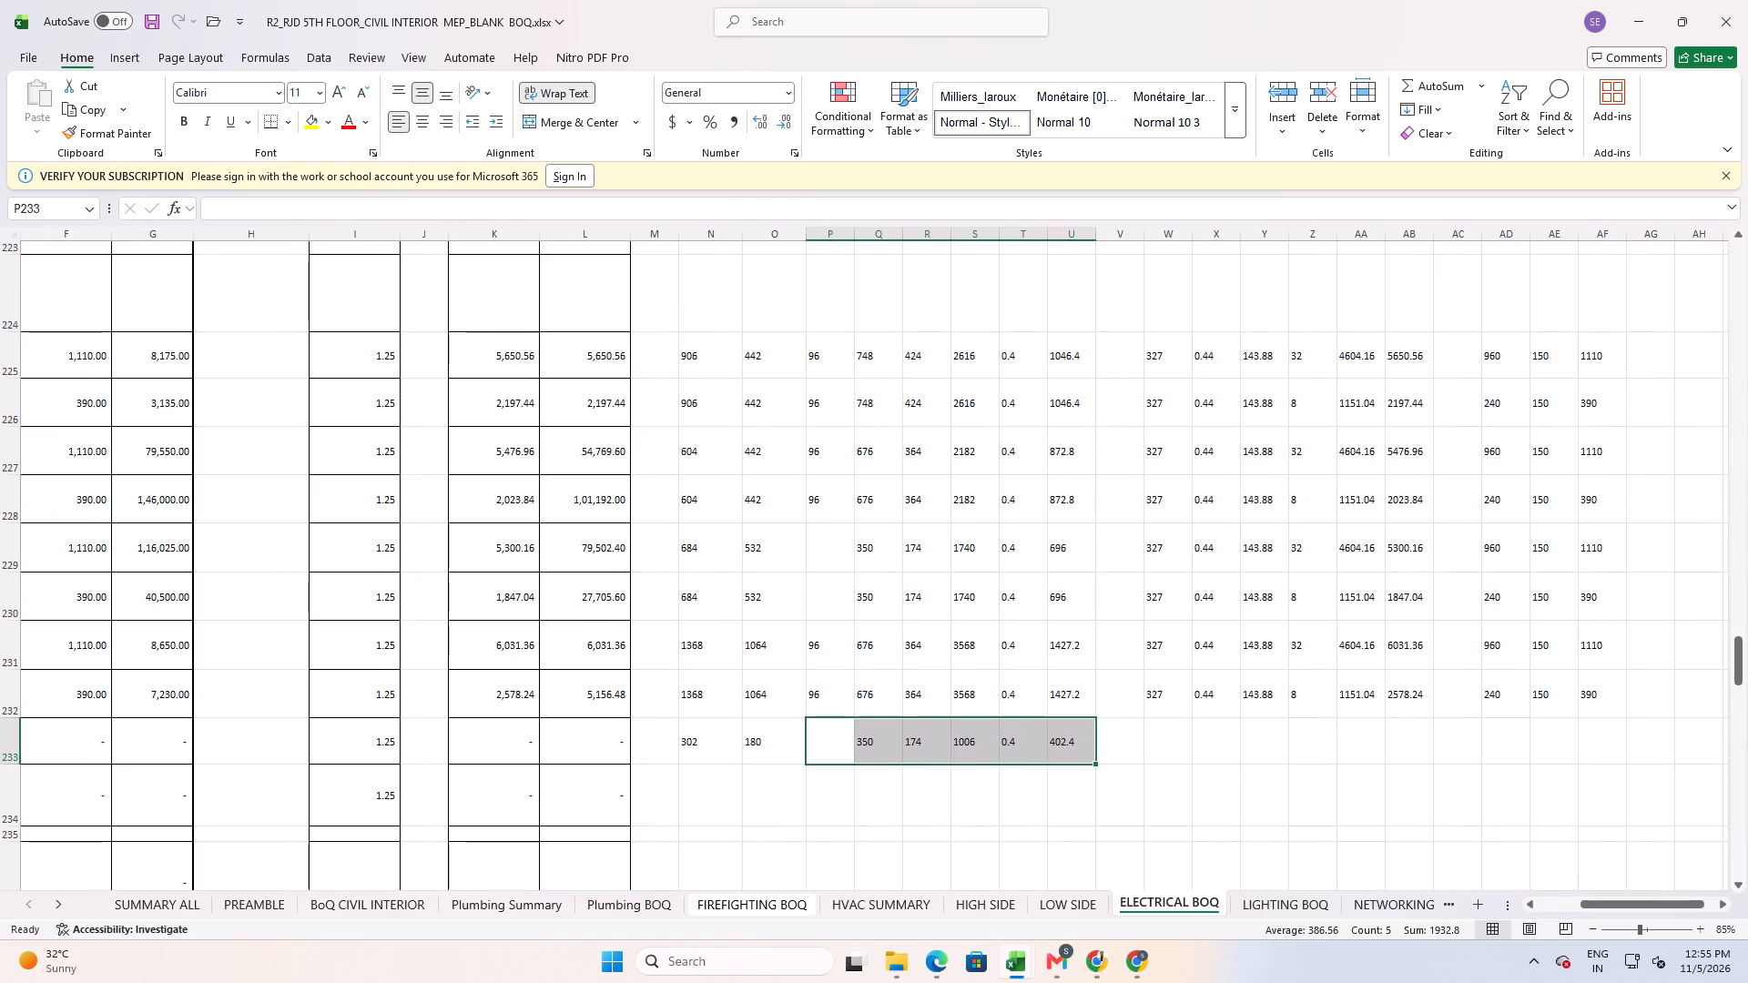
left_click_drag(1159, 693, 1583, 743)
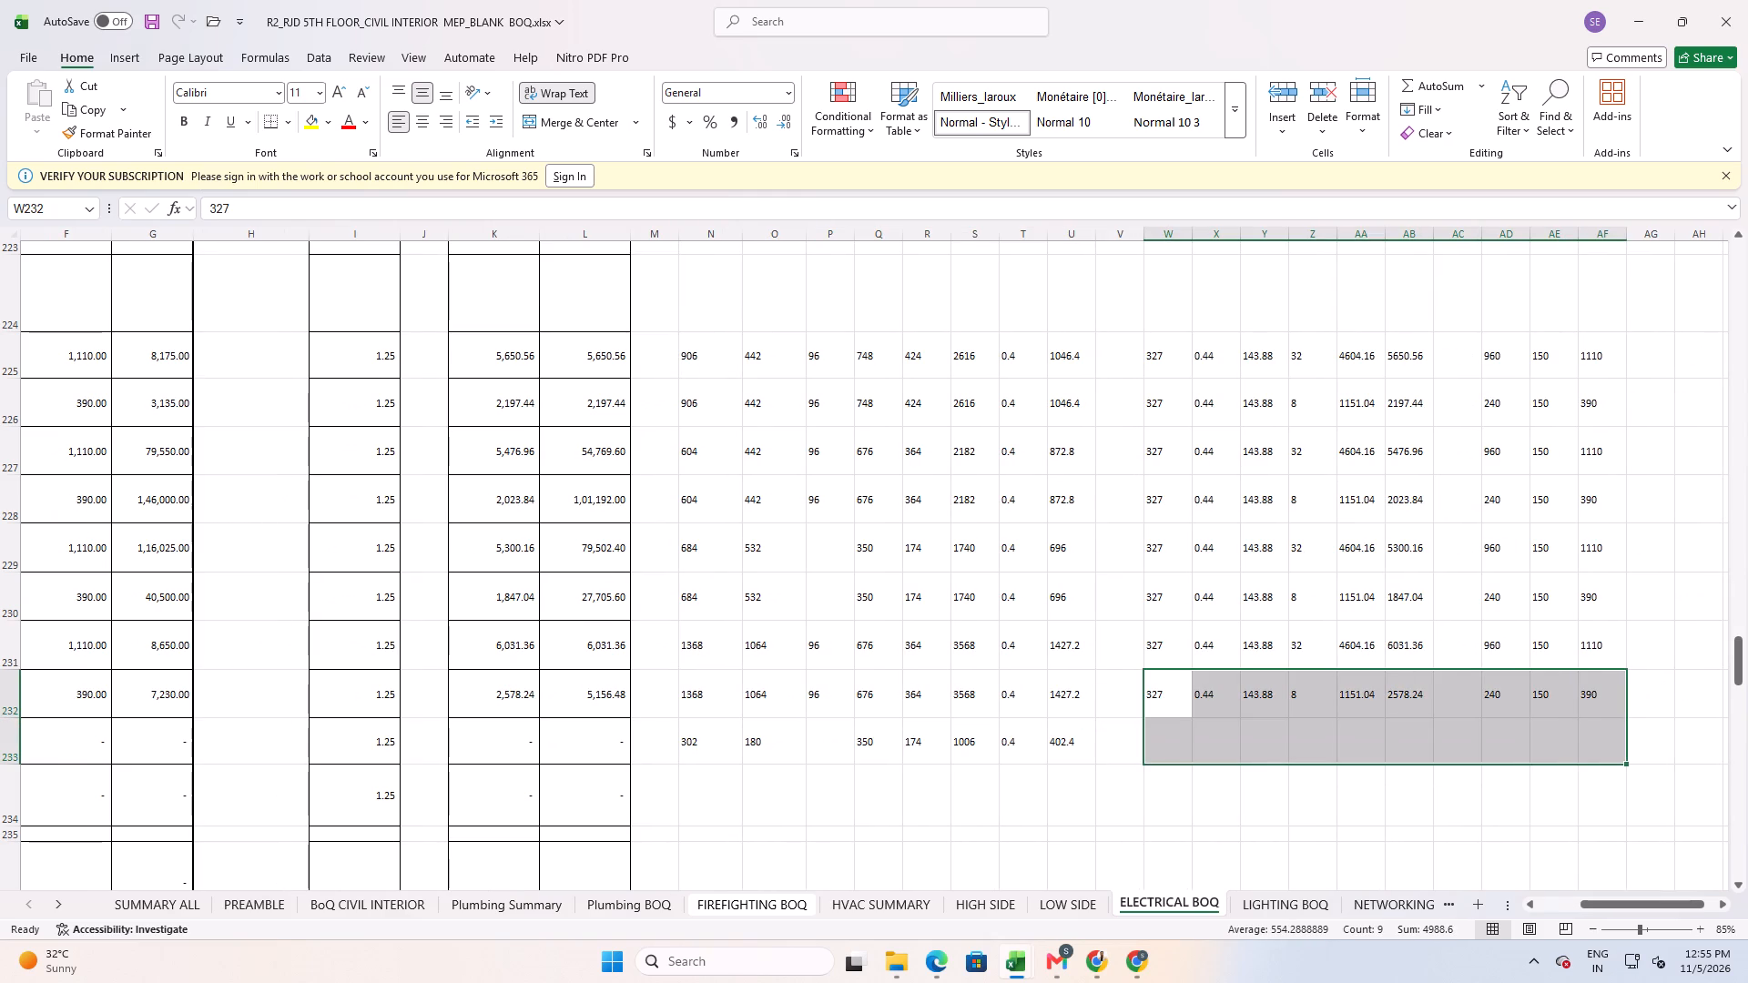
key("ctrl+d")
Set the wiring length factor in Z233 to 32 for the 1x6A primary outlet.
left_click(1286, 741)
left_click(1308, 745)
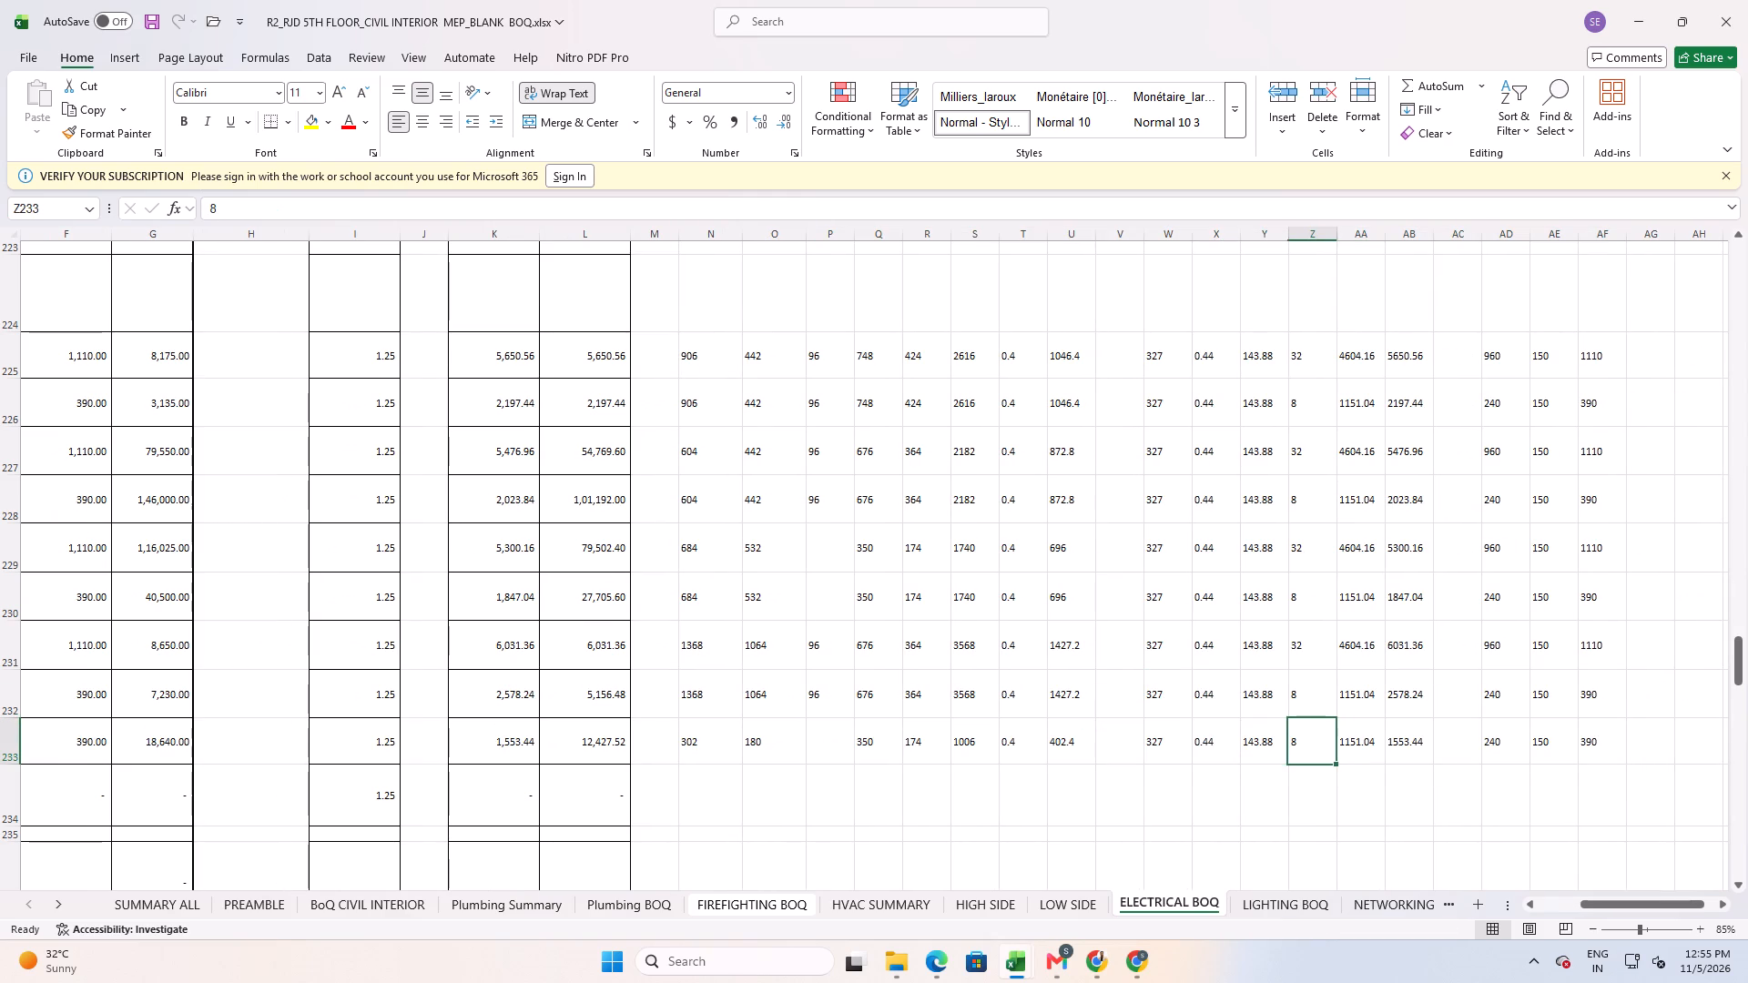
type("32")
key("Return")
key("Up")
Check the item descriptions of the 1x6A primary and secondary outlets in rows 233 and 234.
key("Left")
key("Left")
key("Left")
key("Left")
key("Left")
key("Left")
key("Left")
key("Left")
key("Left")
key("Left")
key("Left")
key("Left")
key("Left")
key("Left")
key("Left")
key("Left")
key("Left")
key("Left")
key("Left")
key("Left")
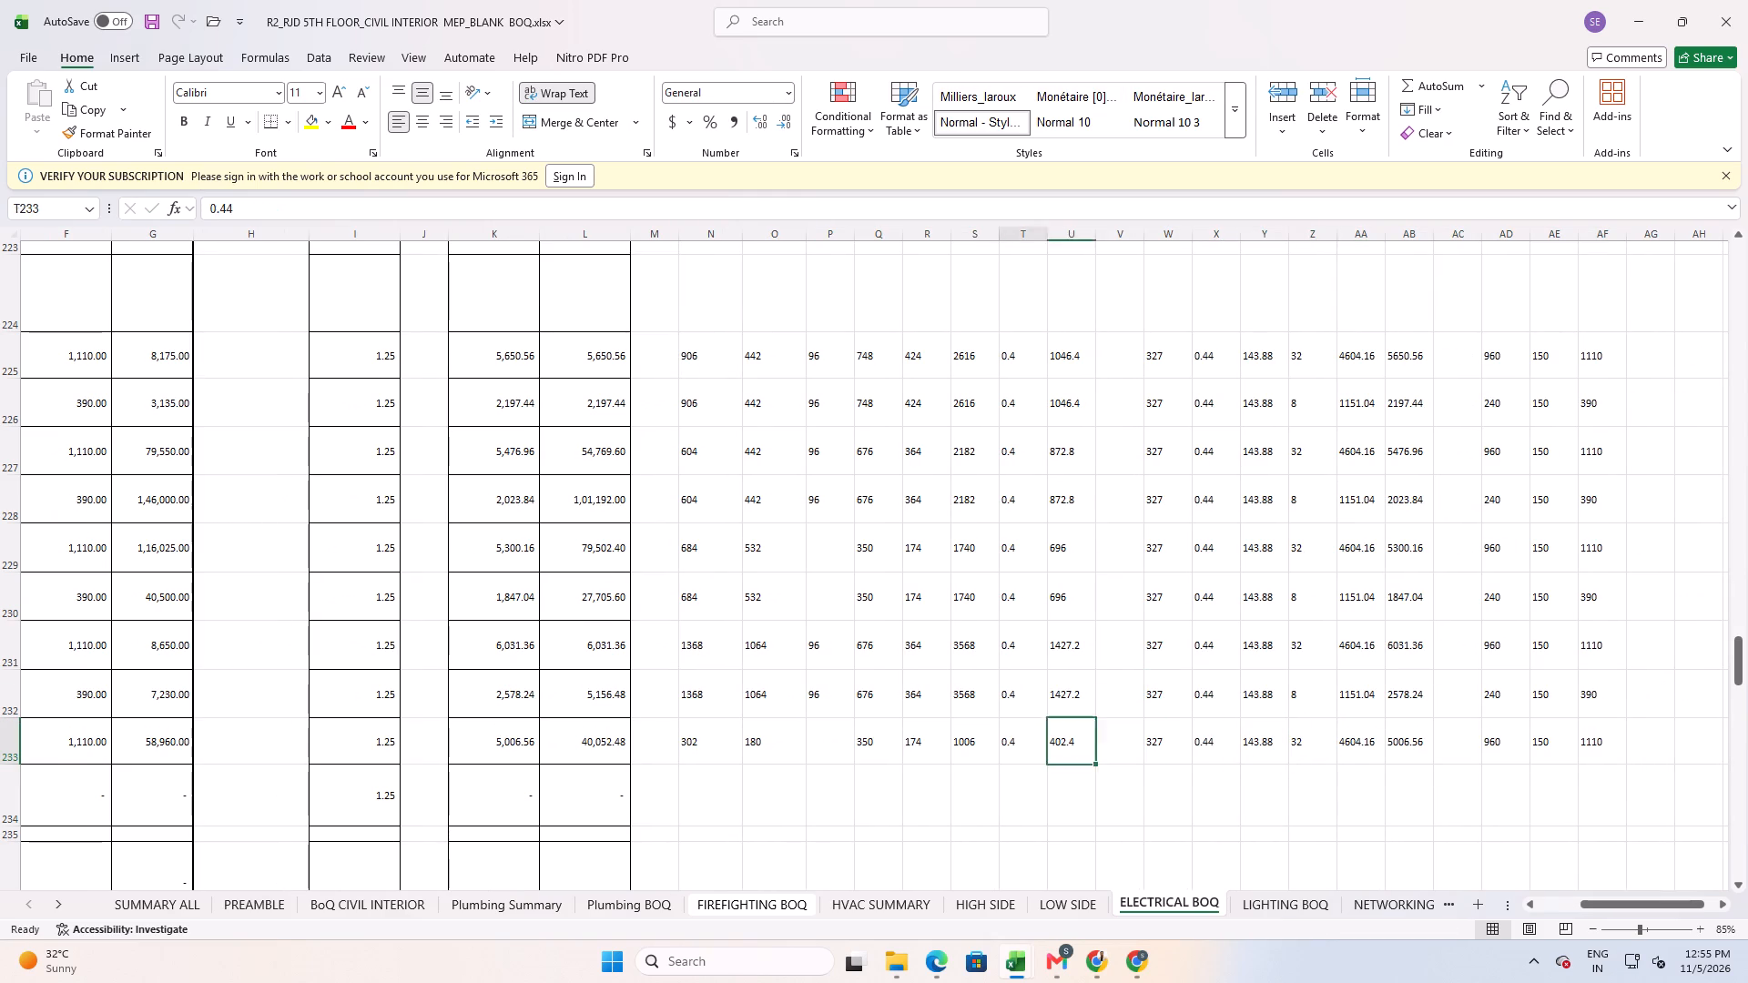
key("Right")
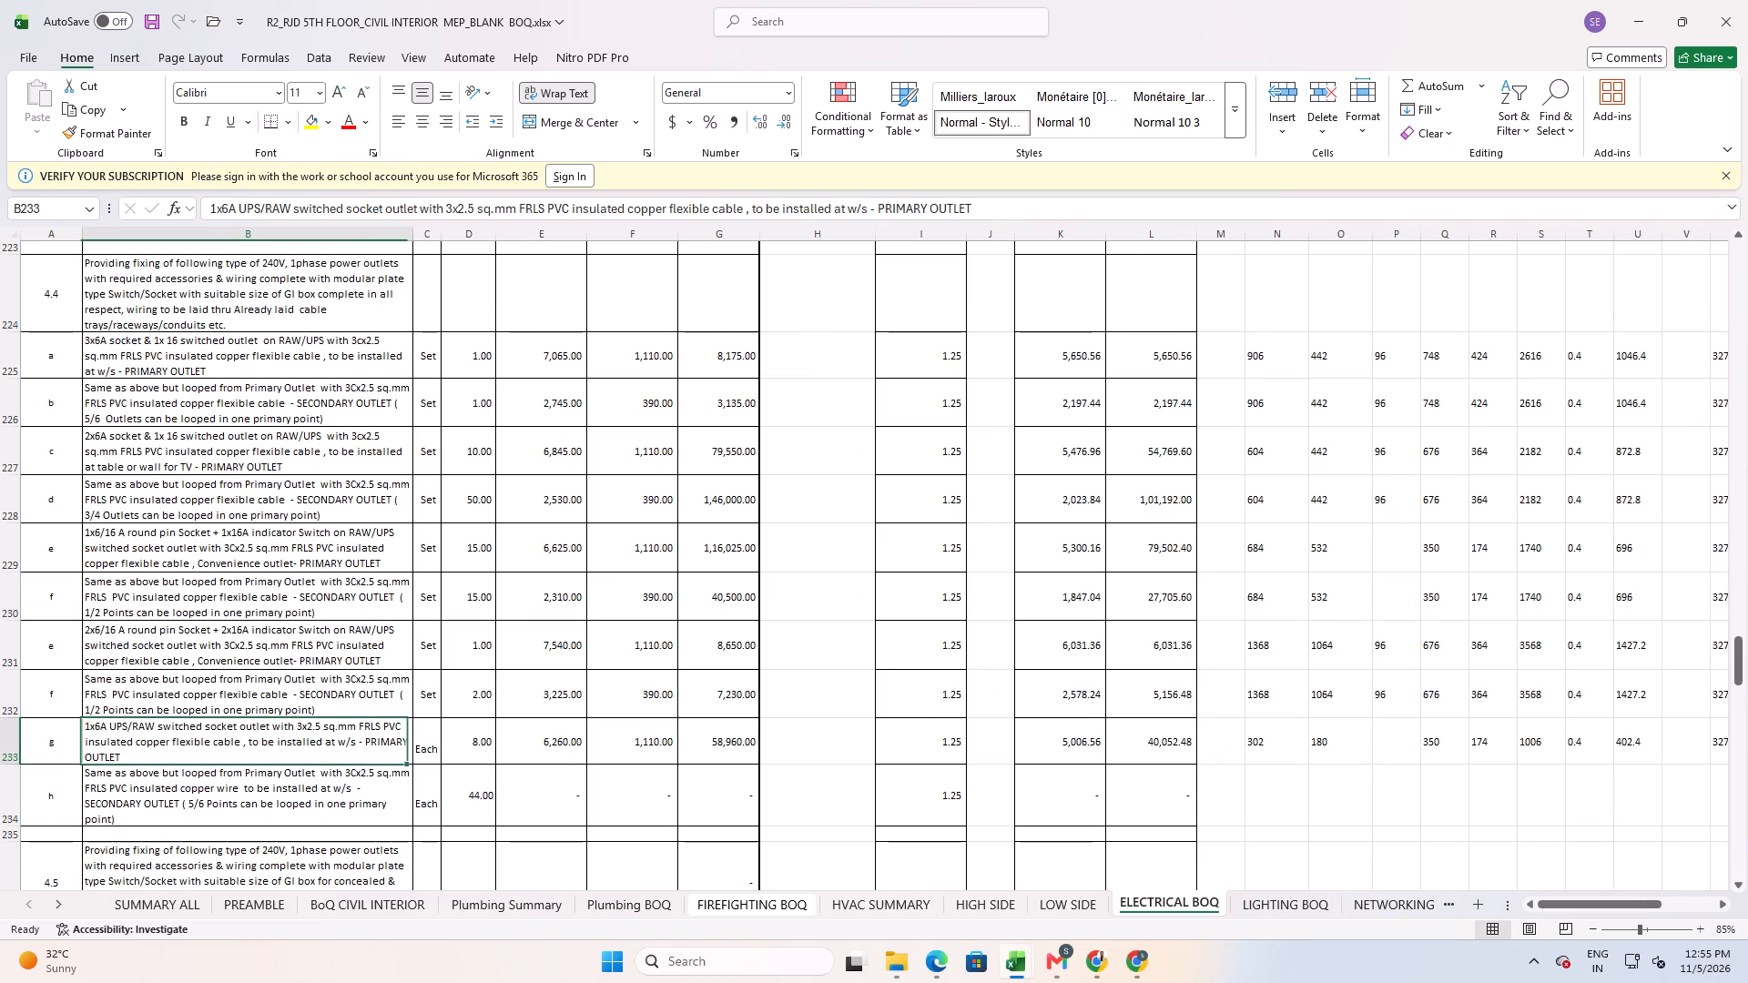
key("Right")
key("Down")
key("Left")
Fill the full rate build-up from N233:AF233 down into row 234 for the looped secondary outlet.
key("Right")
key("Right")
key("Right")
key("Right")
key("Right")
key("Right")
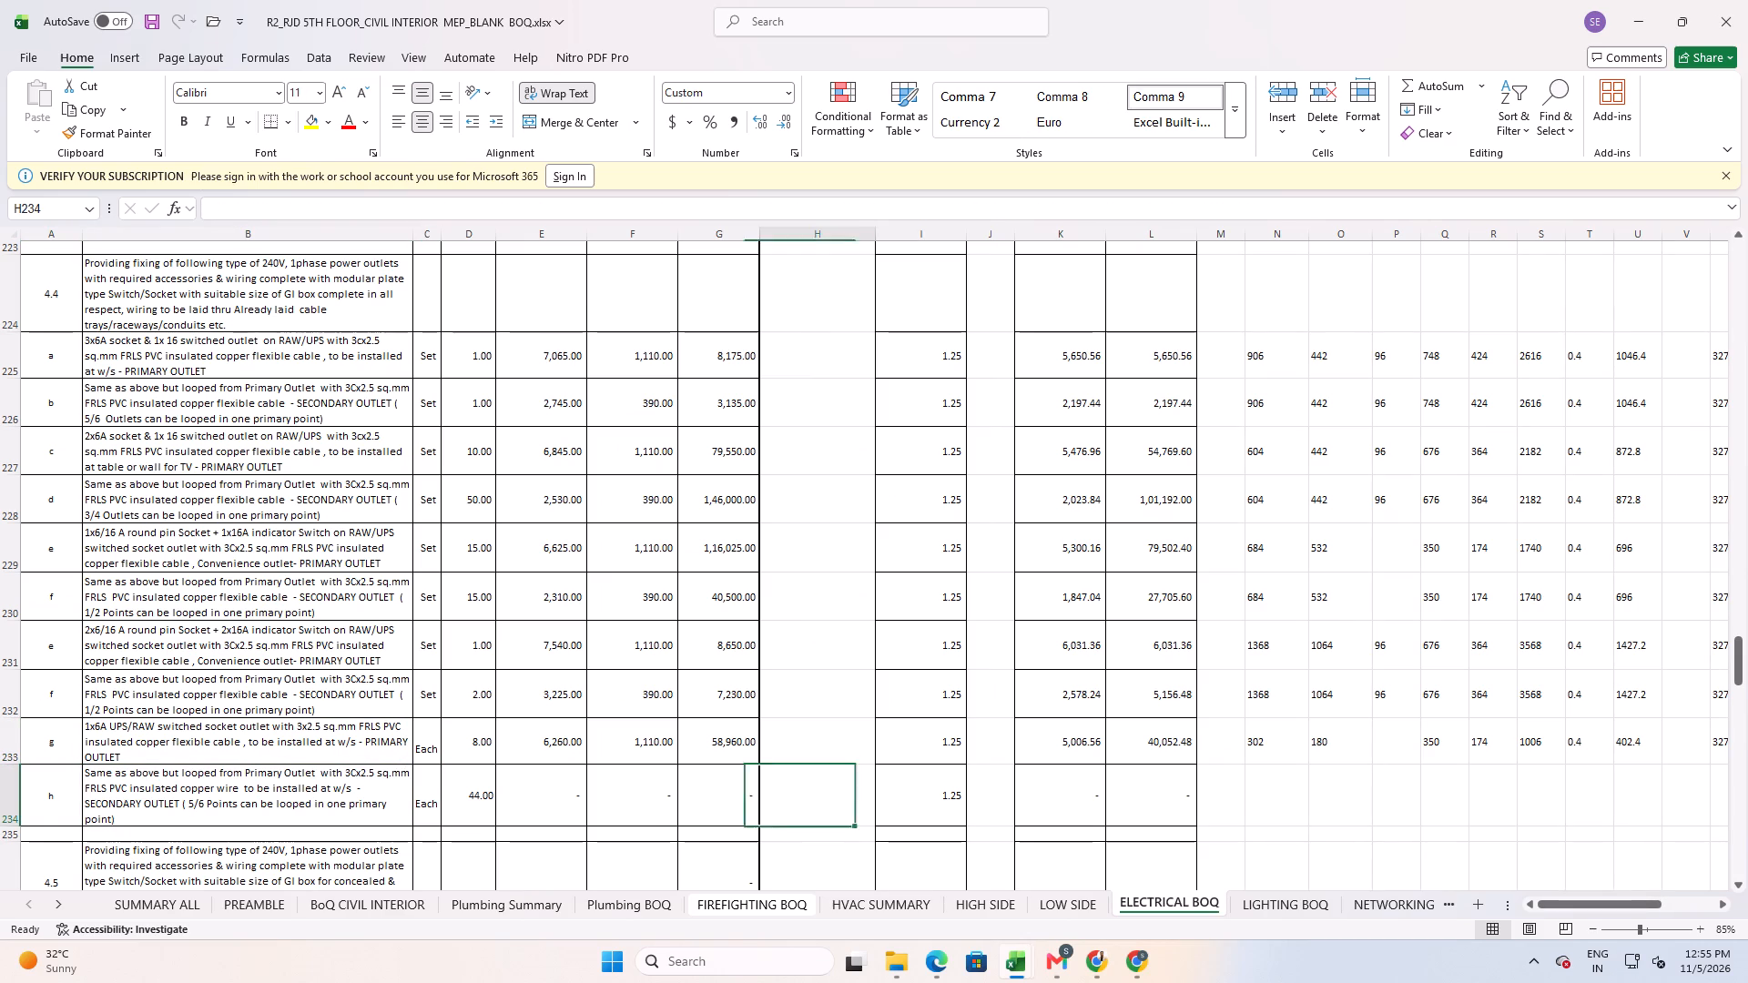
key("Right")
key("Right")
key("Right")
key("Right")
key("Right")
key("Right")
key("Right")
key("Right")
key("Right")
key("Right")
key("Right")
key("Right")
key("Right")
key("Right")
key("Right")
key("Right")
key("Right")
key("Right")
key("Right")
key("Right")
key("Right")
key("Right")
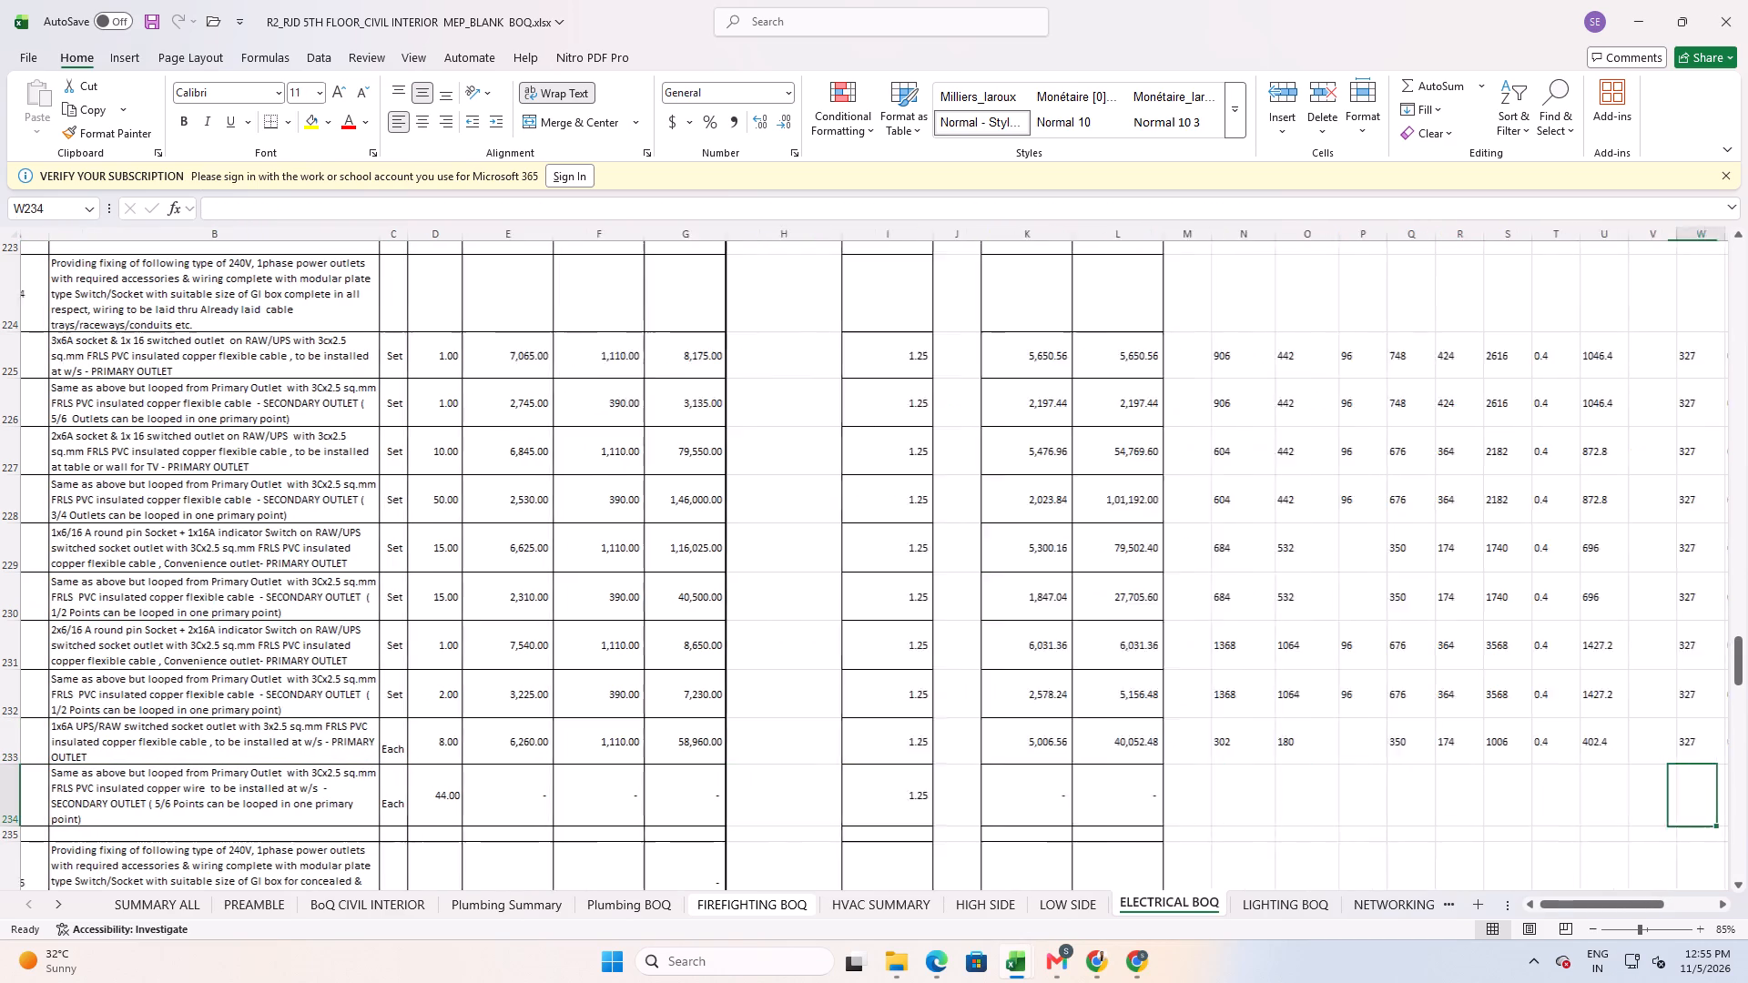
key("Left")
key("Left")
key("Left")
key("Left")
key("Left")
key("Left")
key("Left")
key("Left")
key("Left")
key("Left")
key("Left")
key("Left")
key("Left")
key("Left")
key("Left")
key("Left")
key("Up")
key("Right")
key("Right")
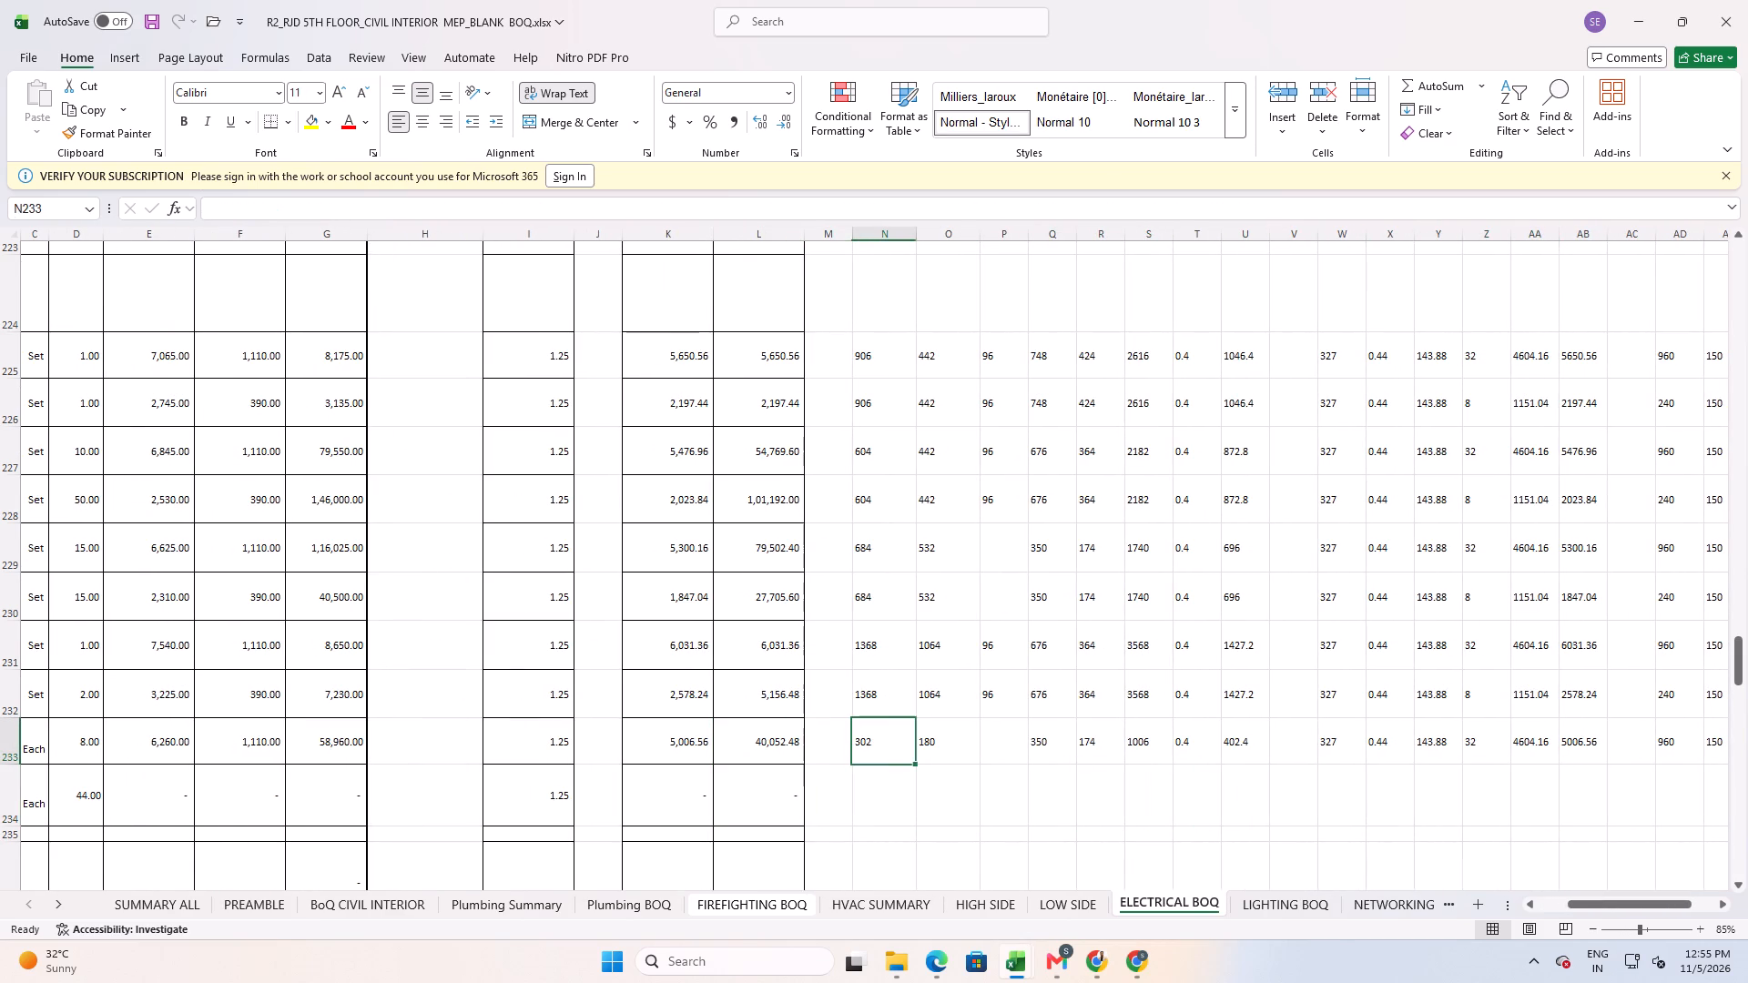
key("shift+Right")
key("shift+Right")
key("shift+Right")
key("shift+Right")
key("shift+Right")
key("shift+Right")
key("shift+Right")
key("shift+Right")
key("shift+Right")
key("shift+Right")
key("shift+Right")
key("shift+Right")
key("shift+Right")
key("shift+Right")
key("shift+Right")
key("shift+Right")
key("shift+Right")
key("shift+Right")
key("shift+Right")
key("shift+Right")
key("shift+Left")
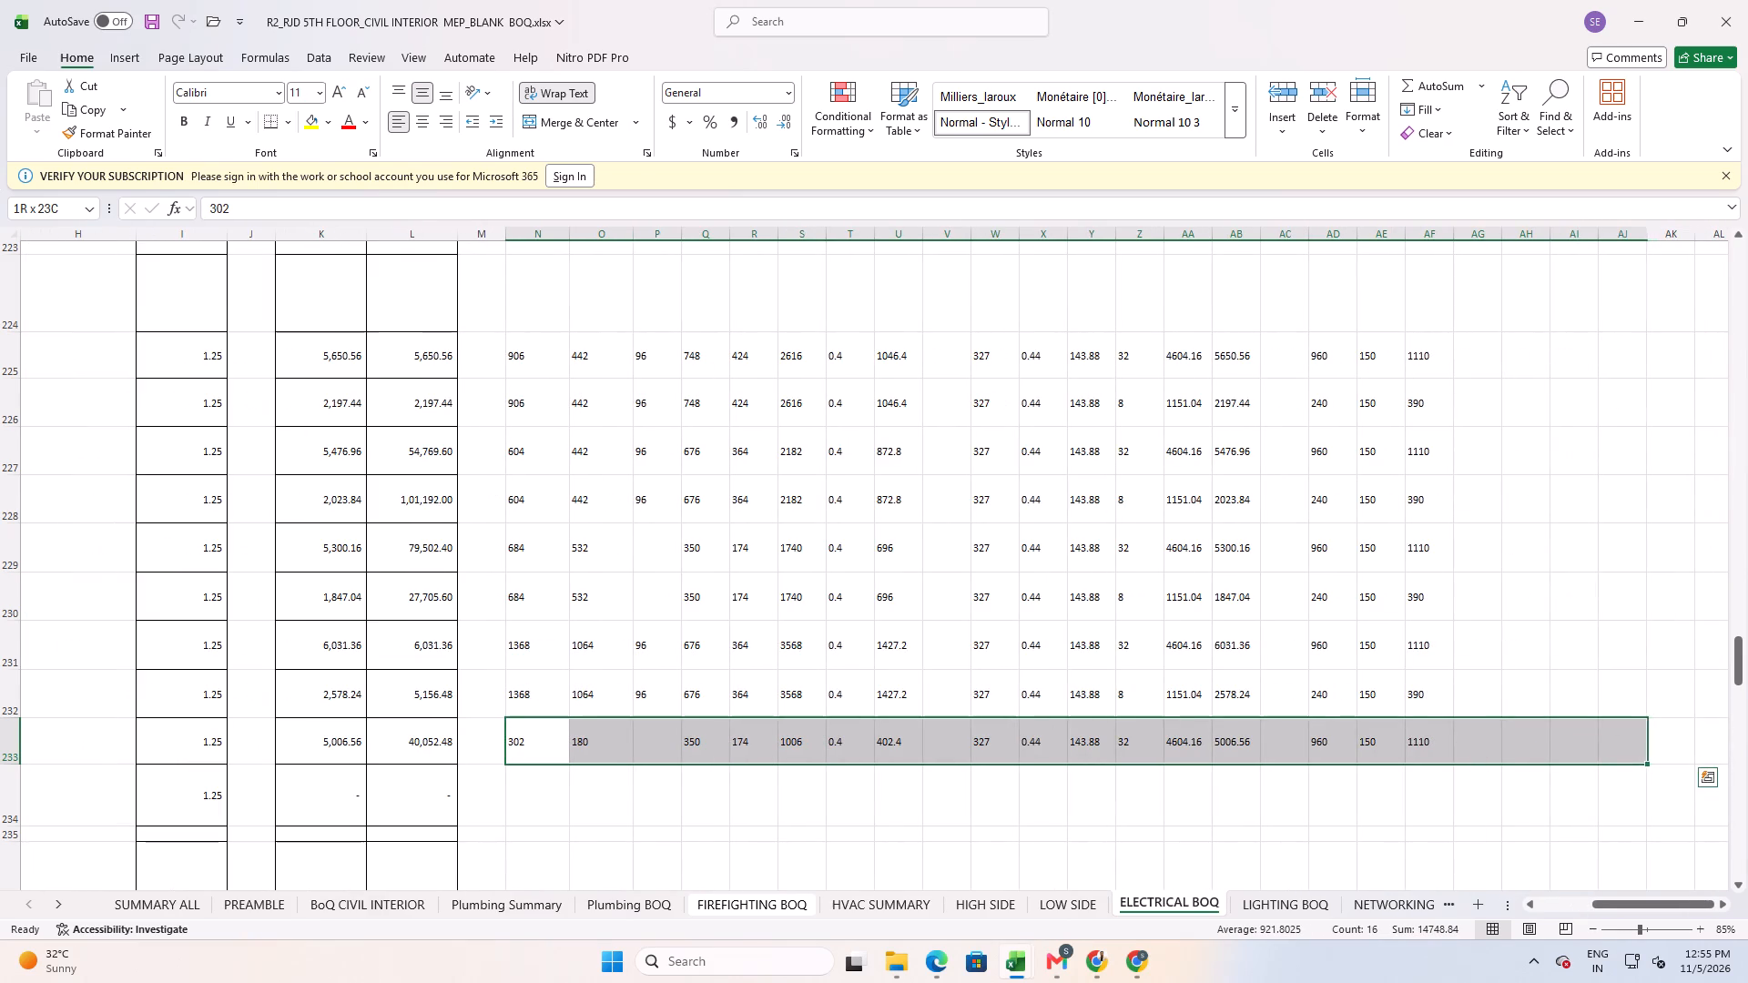
key("shift+Left")
key("shift+Left")
key("shift+Left")
key("shift+Left")
key("shift+Left")
key("shift+Right")
key("shift+Down")
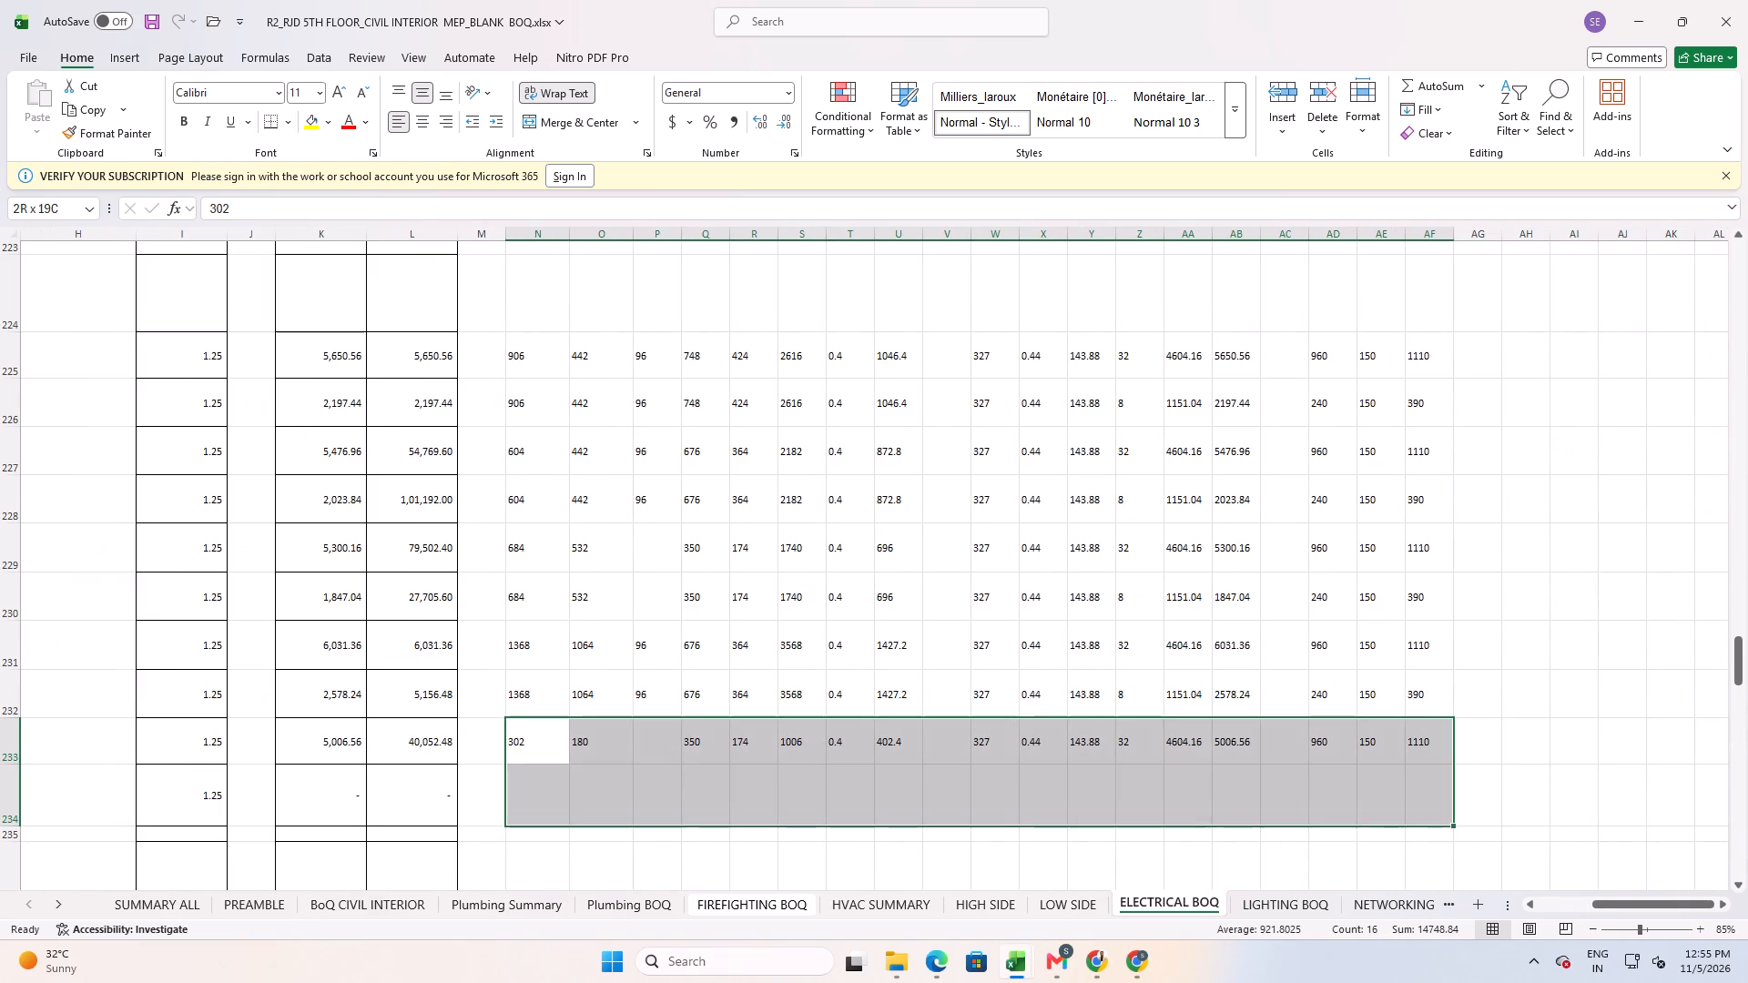
key("ctrl+d")
Set the wiring length factor in Z234 to 8 for the looped 1x6A secondary outlet.
key("Down")
key("Right")
key("Right")
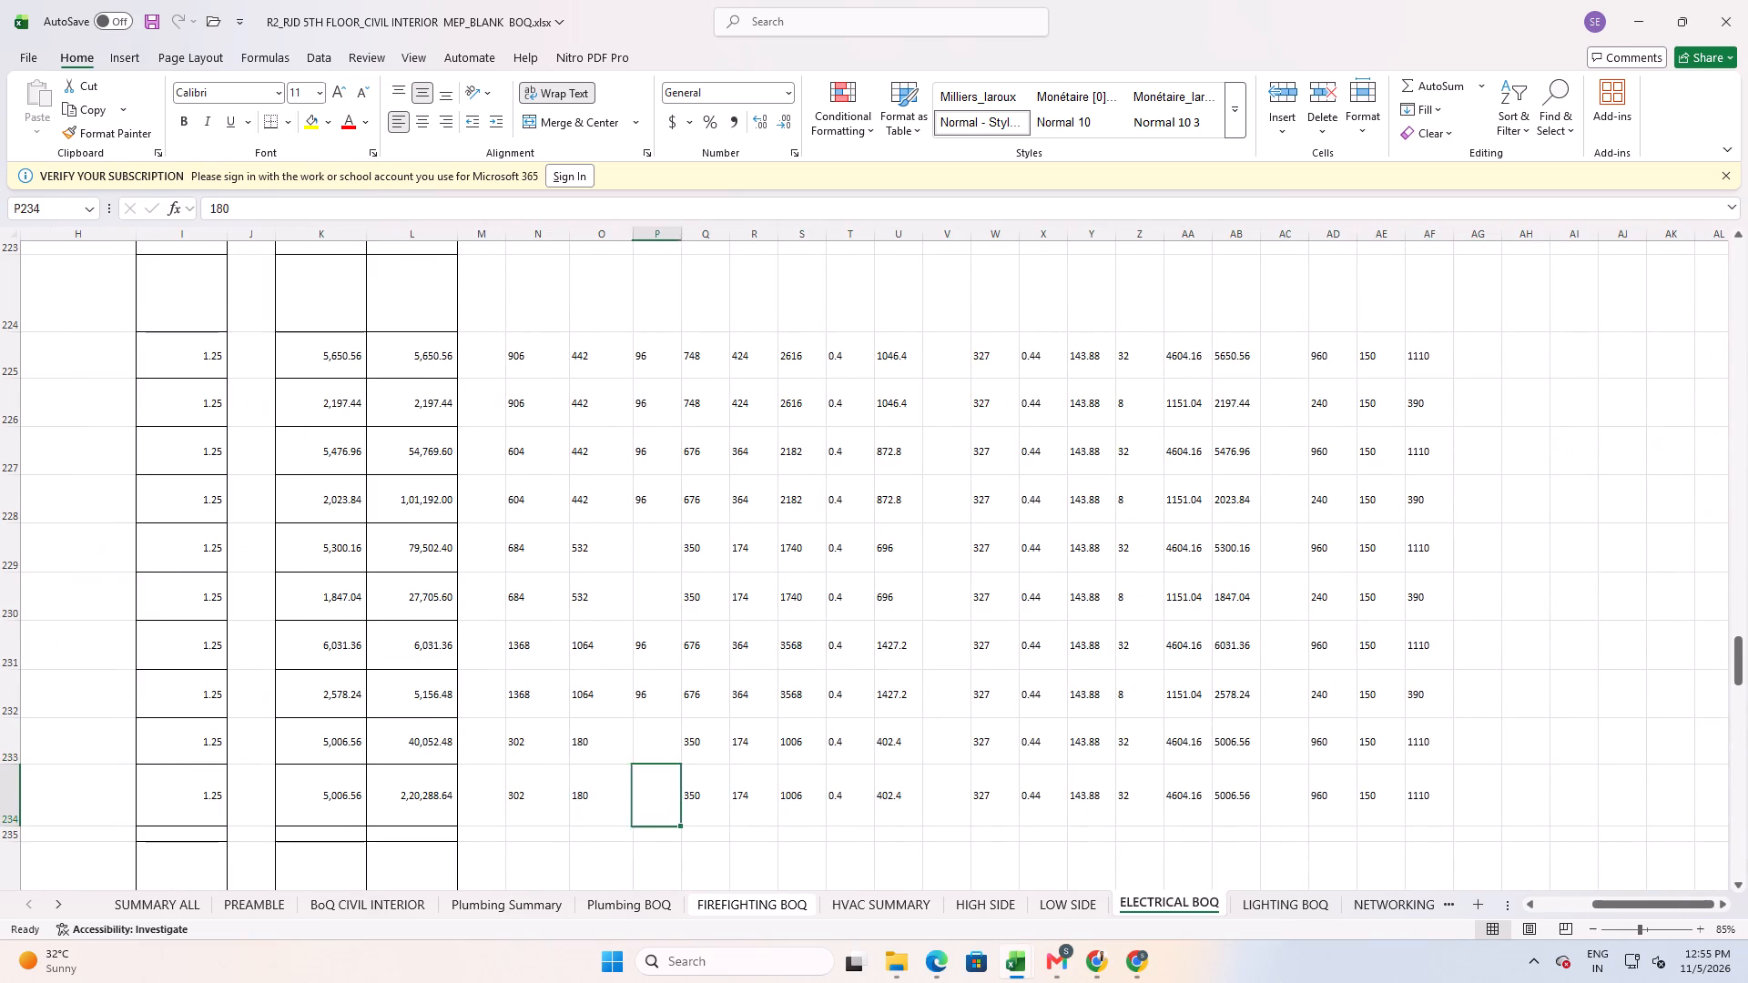
key("Right")
key("Right")
key("Right")
key("Right")
key("Right")
key("Right")
key("Right")
key("Right")
key("Right")
key("Right")
key("Right")
key("Left")
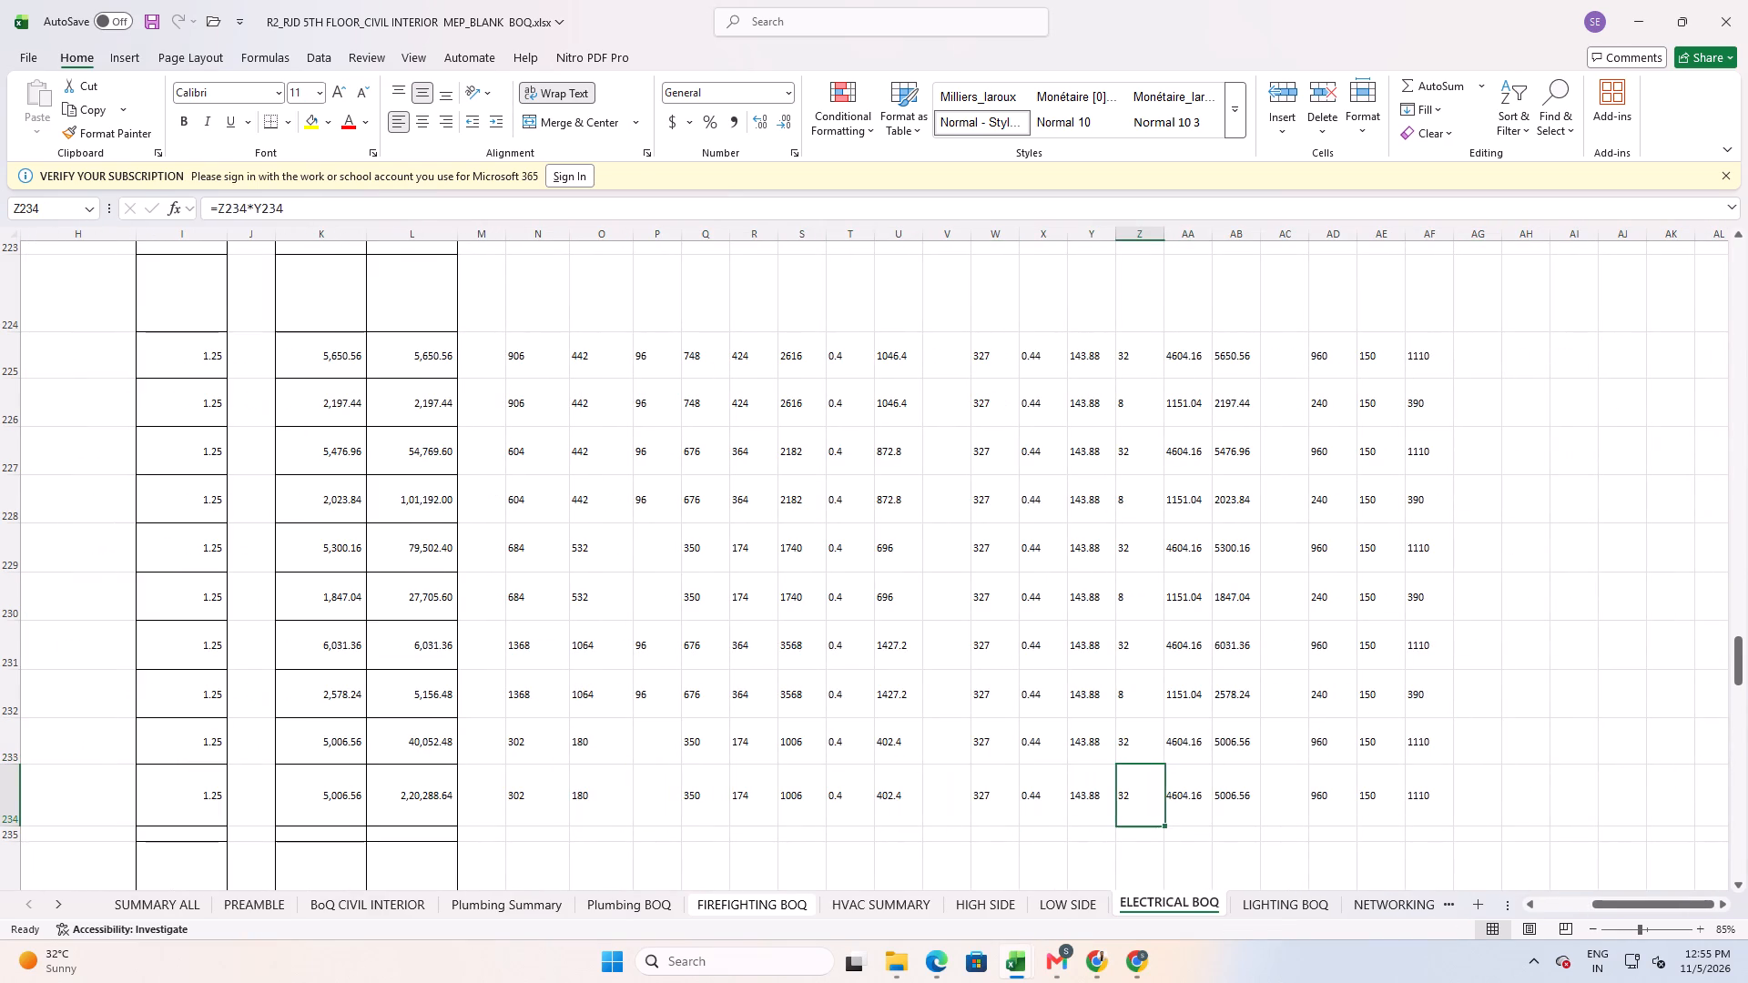
key("8")
key("Return")
Check the supply rate, installation rate and amount of the looped 1x6A secondary outlet in row 234.
key("Up")
key("Left")
key("Left")
key("Left")
key("Left")
key("Left")
key("Left")
key("Left")
key("Left")
key("Left")
key("Left")
key("Left")
key("Left")
key("Left")
key("Left")
key("Left")
key("Left")
key("Left")
key("Left")
key("Left")
key("Left")
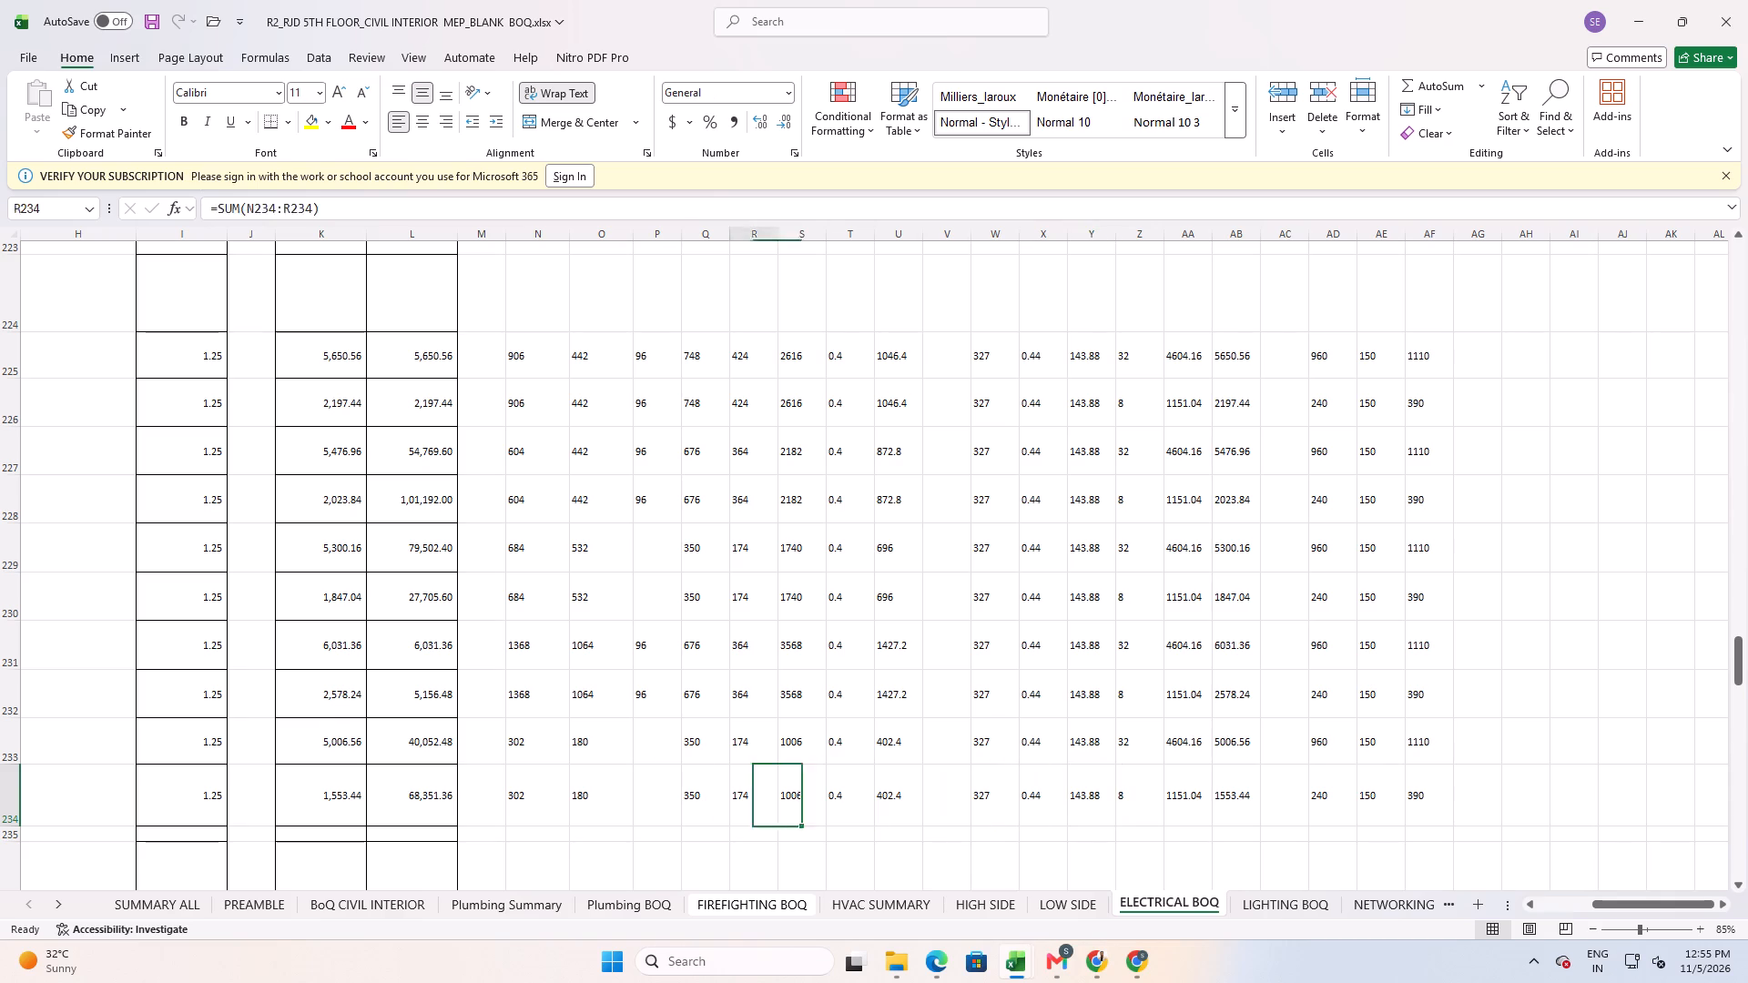
key("Right")
key("Right")
key("Right")
key("Right")
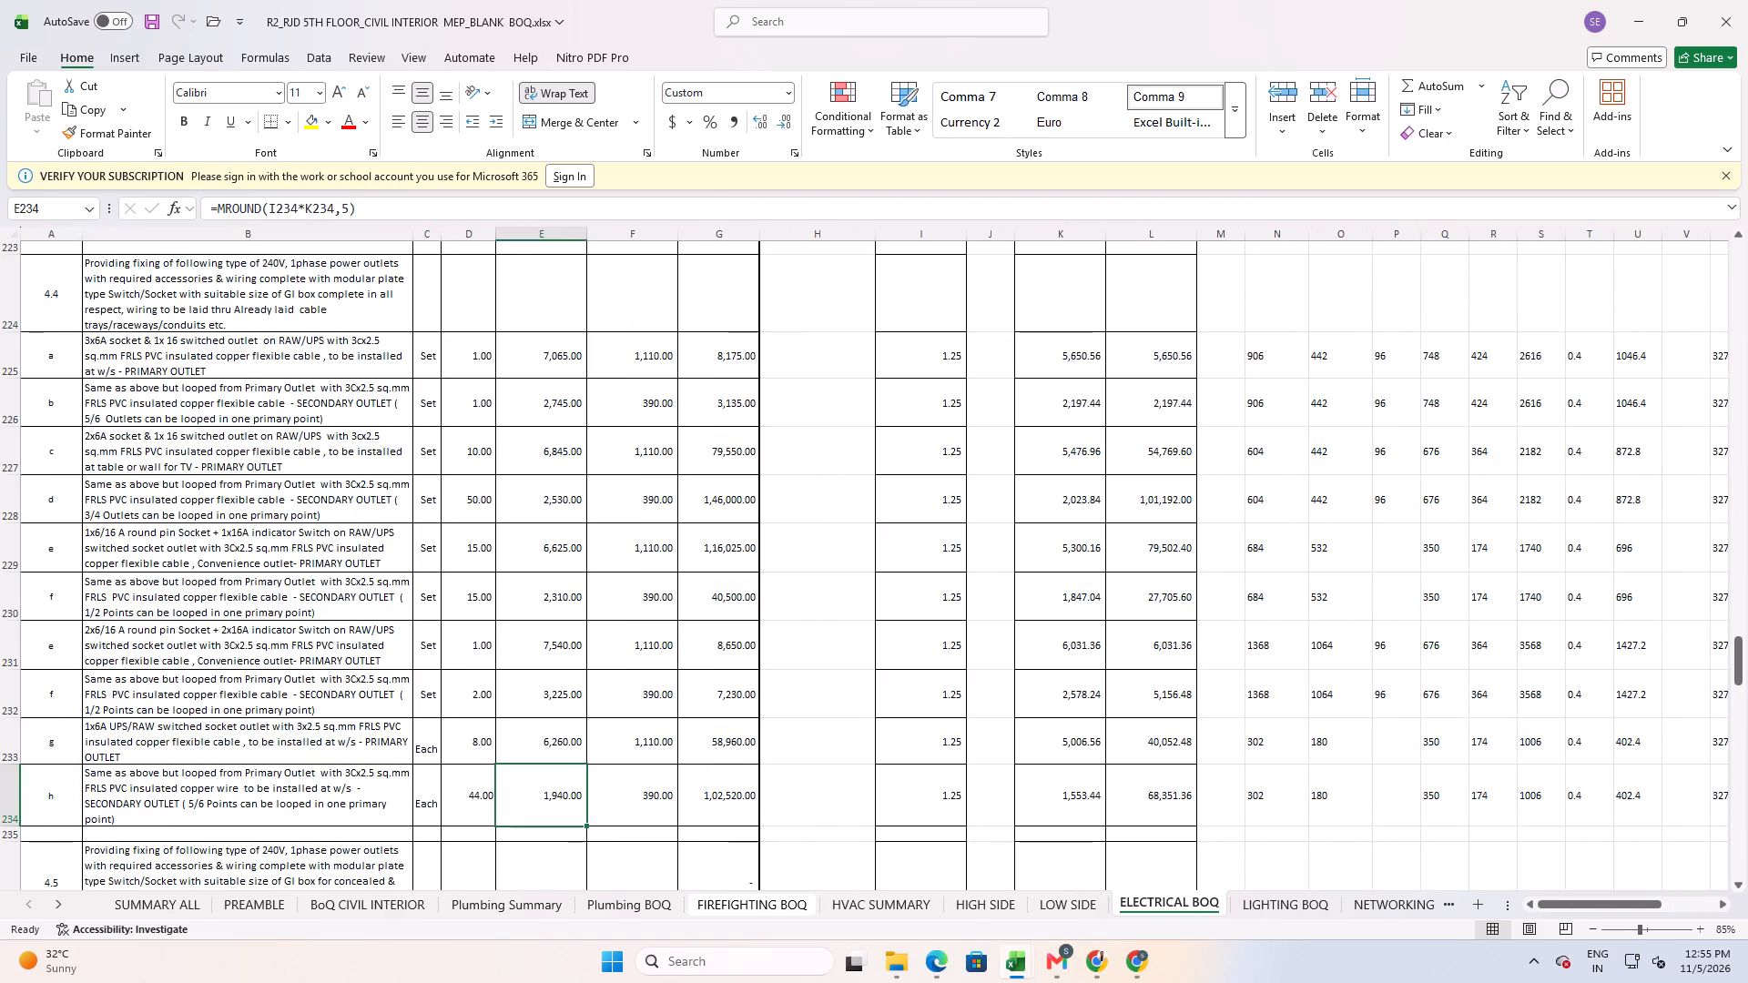
Review the installation build-up in AD:AF for the item 4.4 outlets, including the formula in AD225.
key("Right")
key("Right")
key("Right")
key("Right")
key("Right")
key("Right")
key("Right")
key("Right")
key("Right")
key("Right")
key("Right")
key("Right")
key("Right")
key("Right")
key("Right")
key("Right")
key("Right")
key("Right")
key("Right")
key("Right")
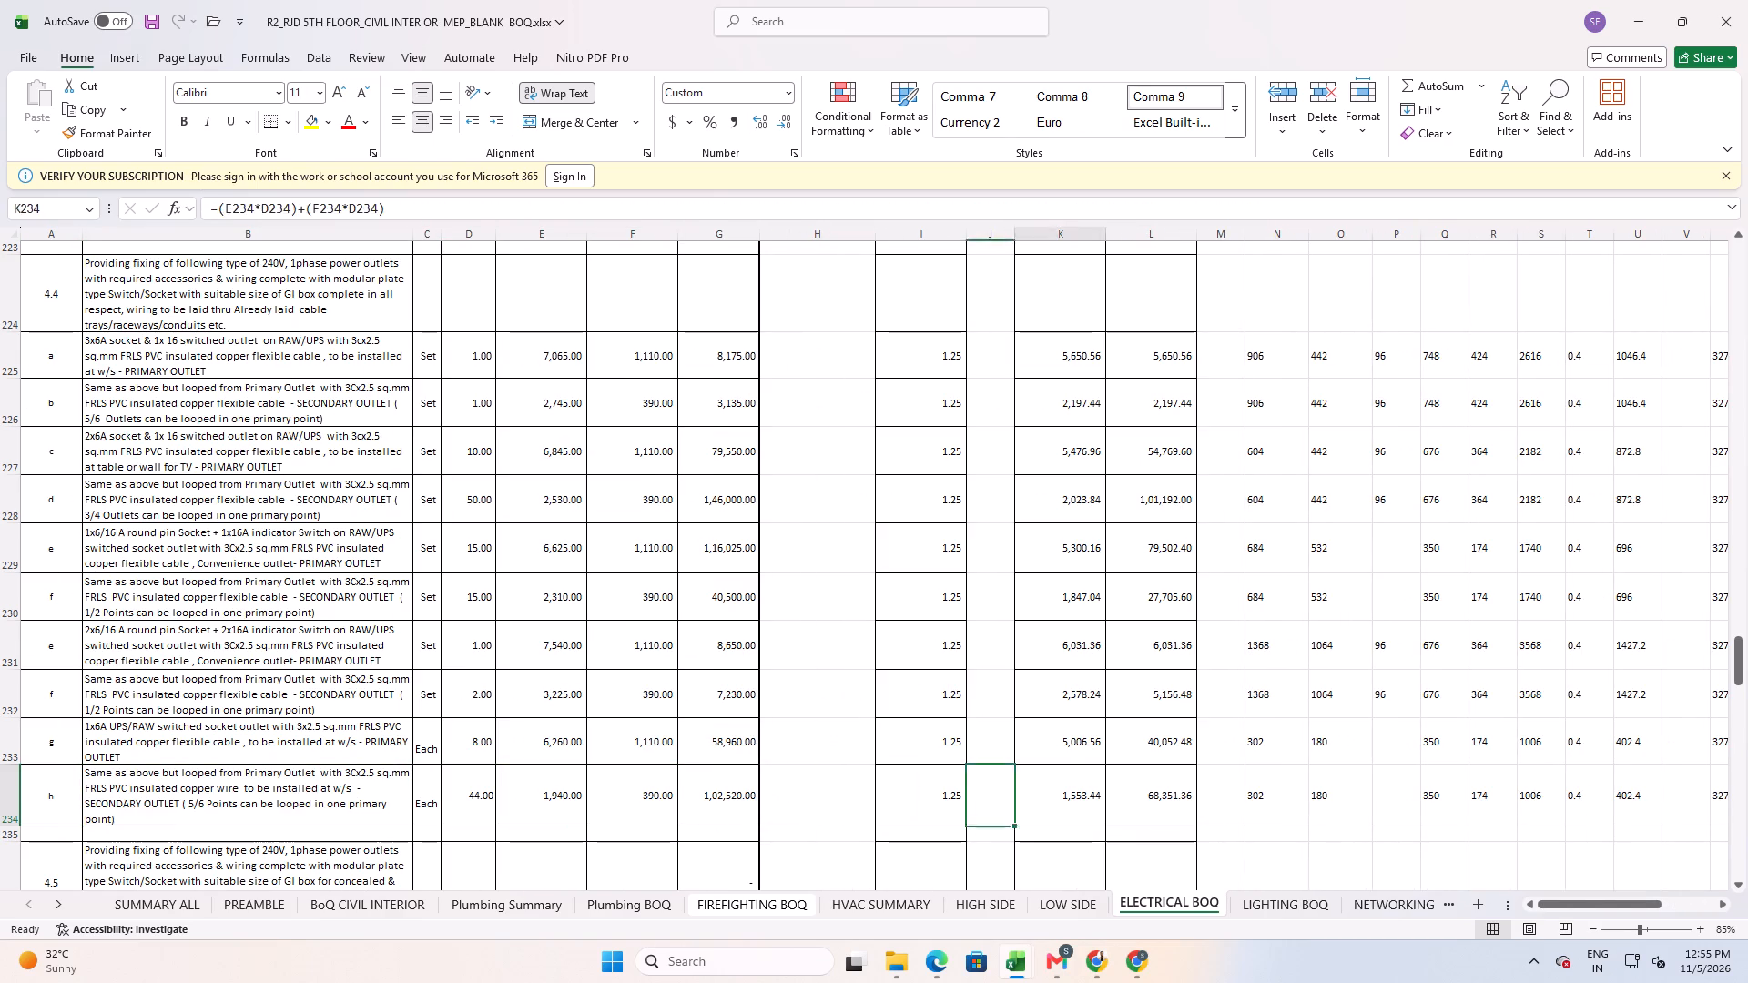
key("Right")
key("Right")
key("Left")
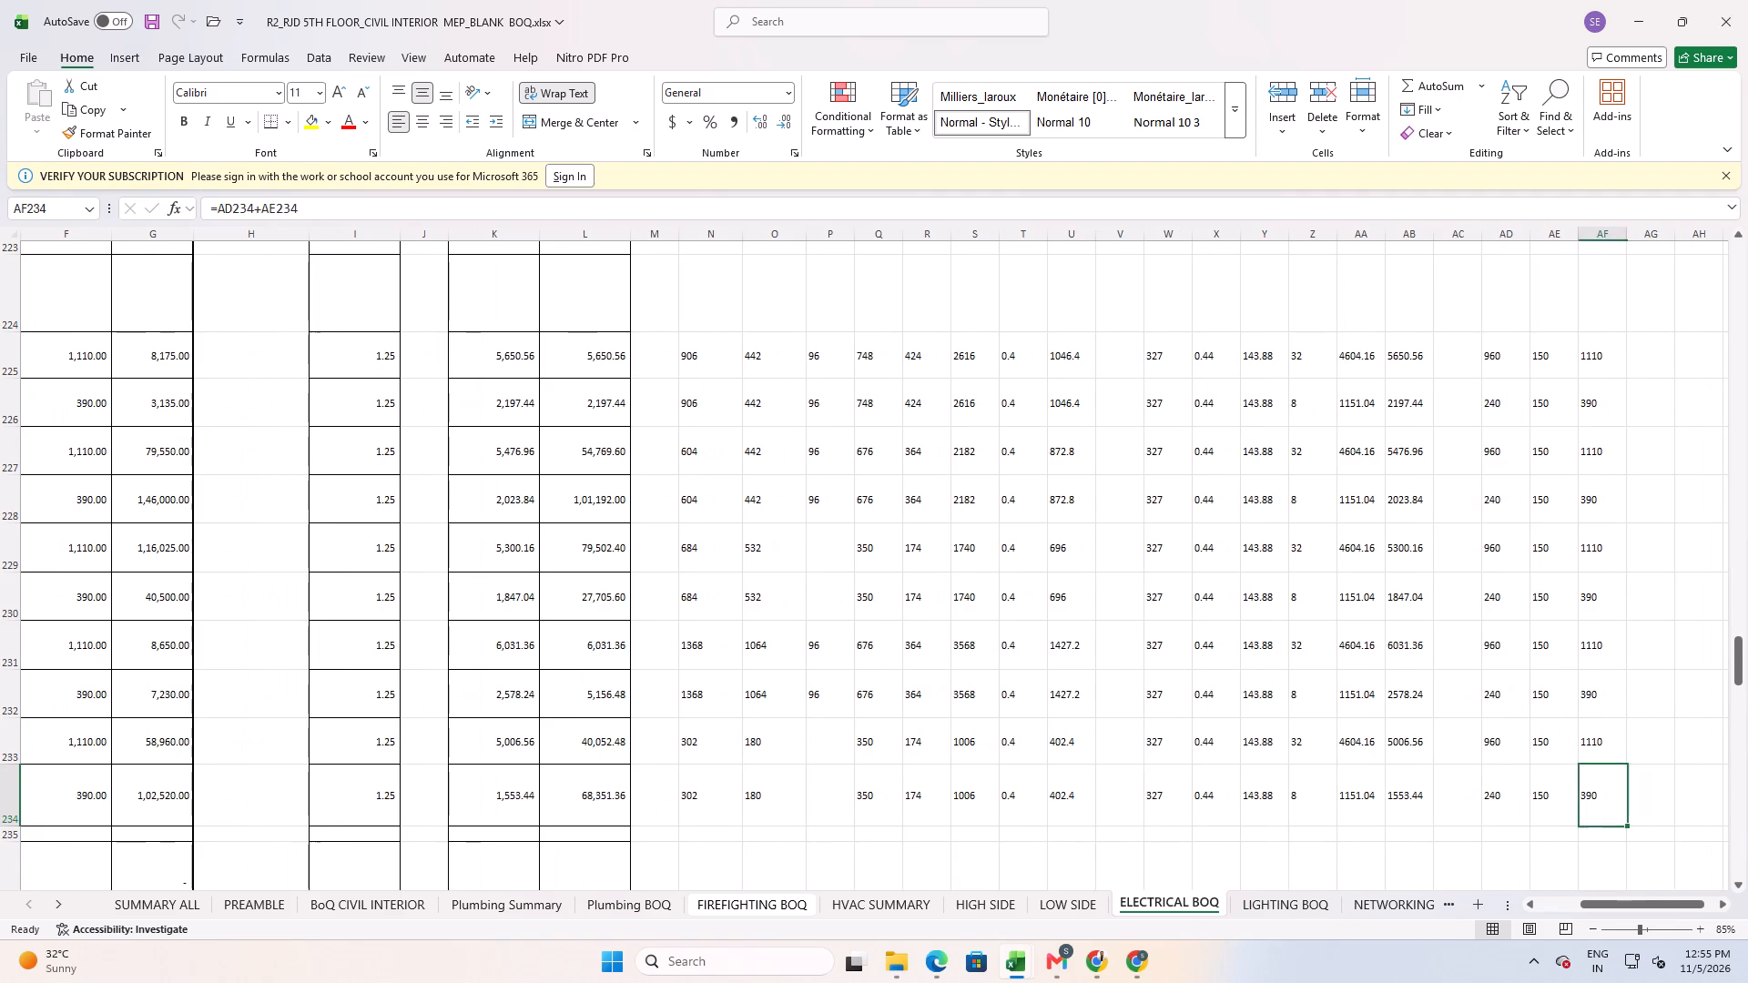
key("Left")
key("Up")
key("Up")
key("Up")
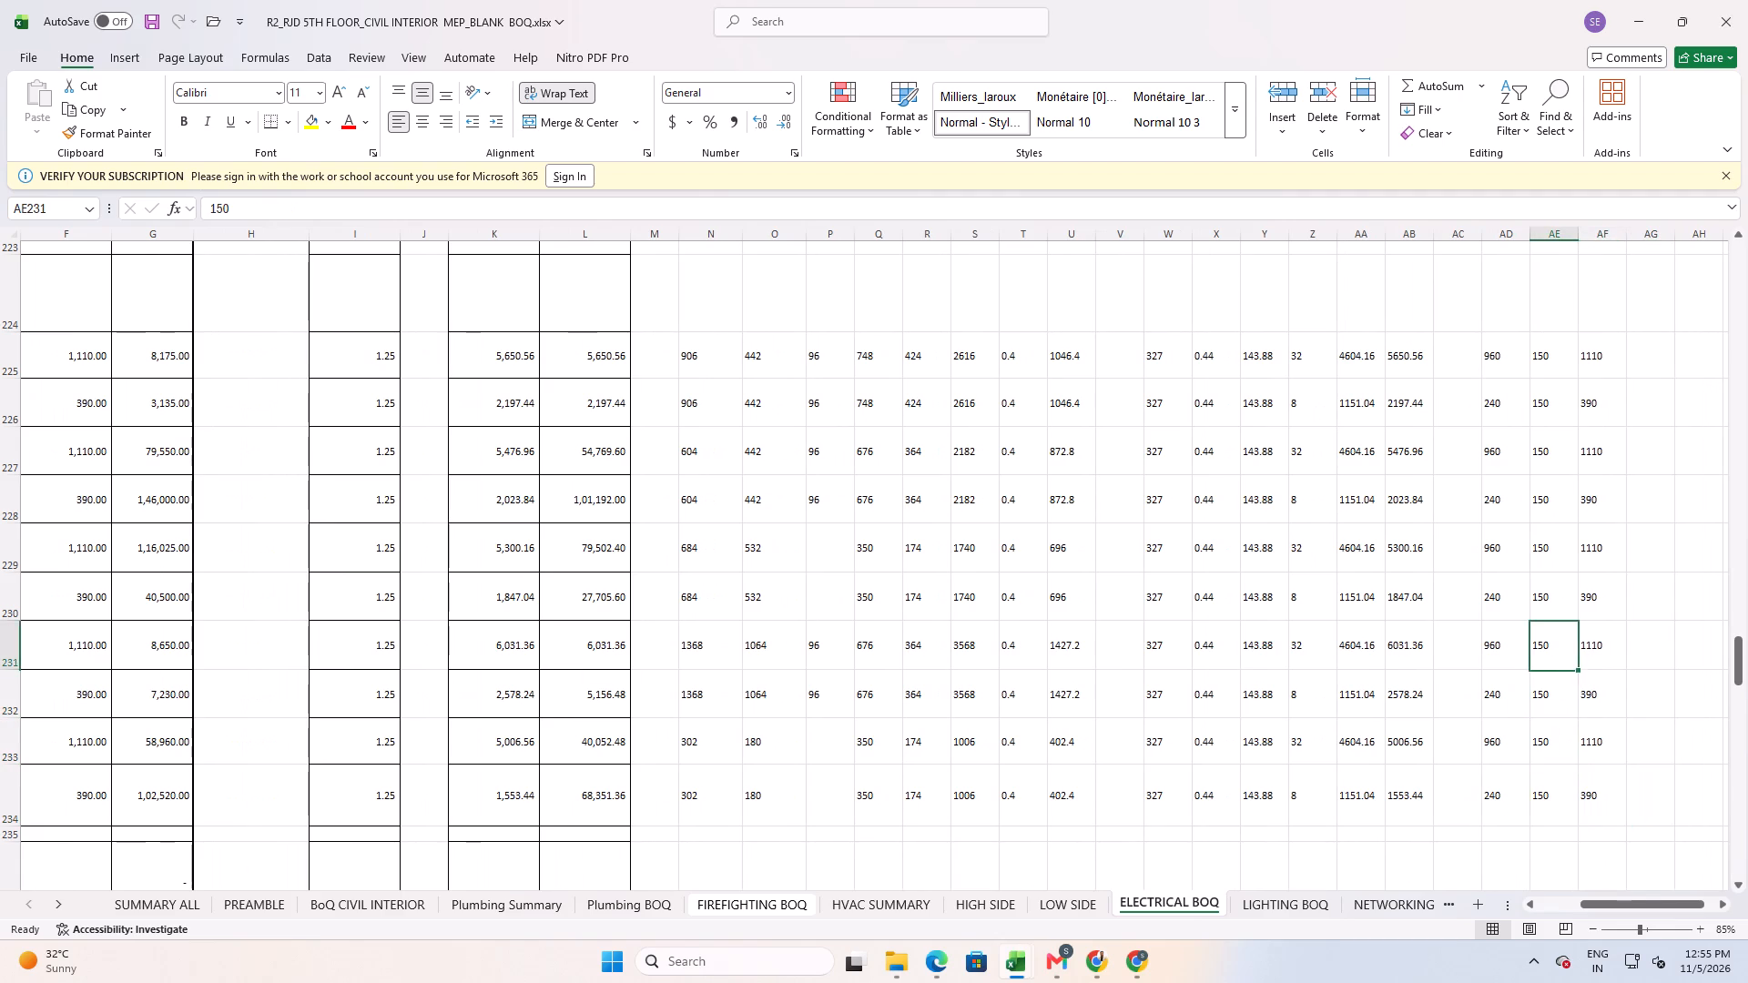
key("Up")
key("Up")
key("Up")
key("Up")
key("Up")
key("Up")
key("Left")
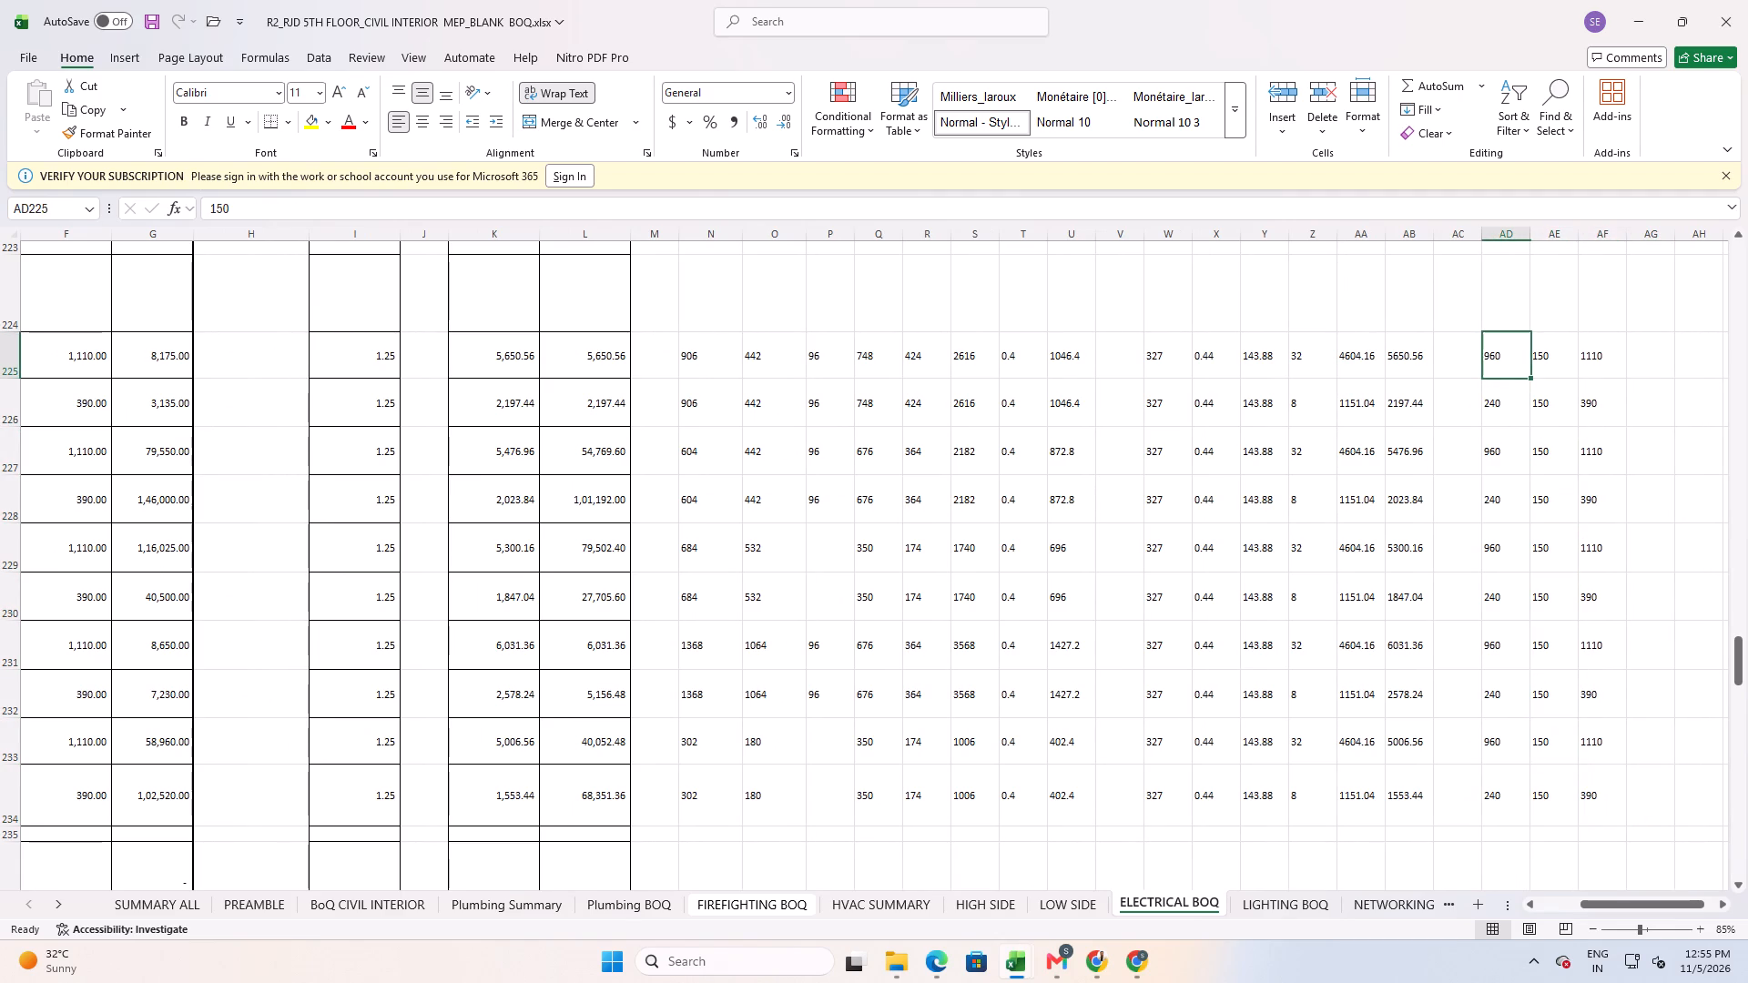
key("Down")
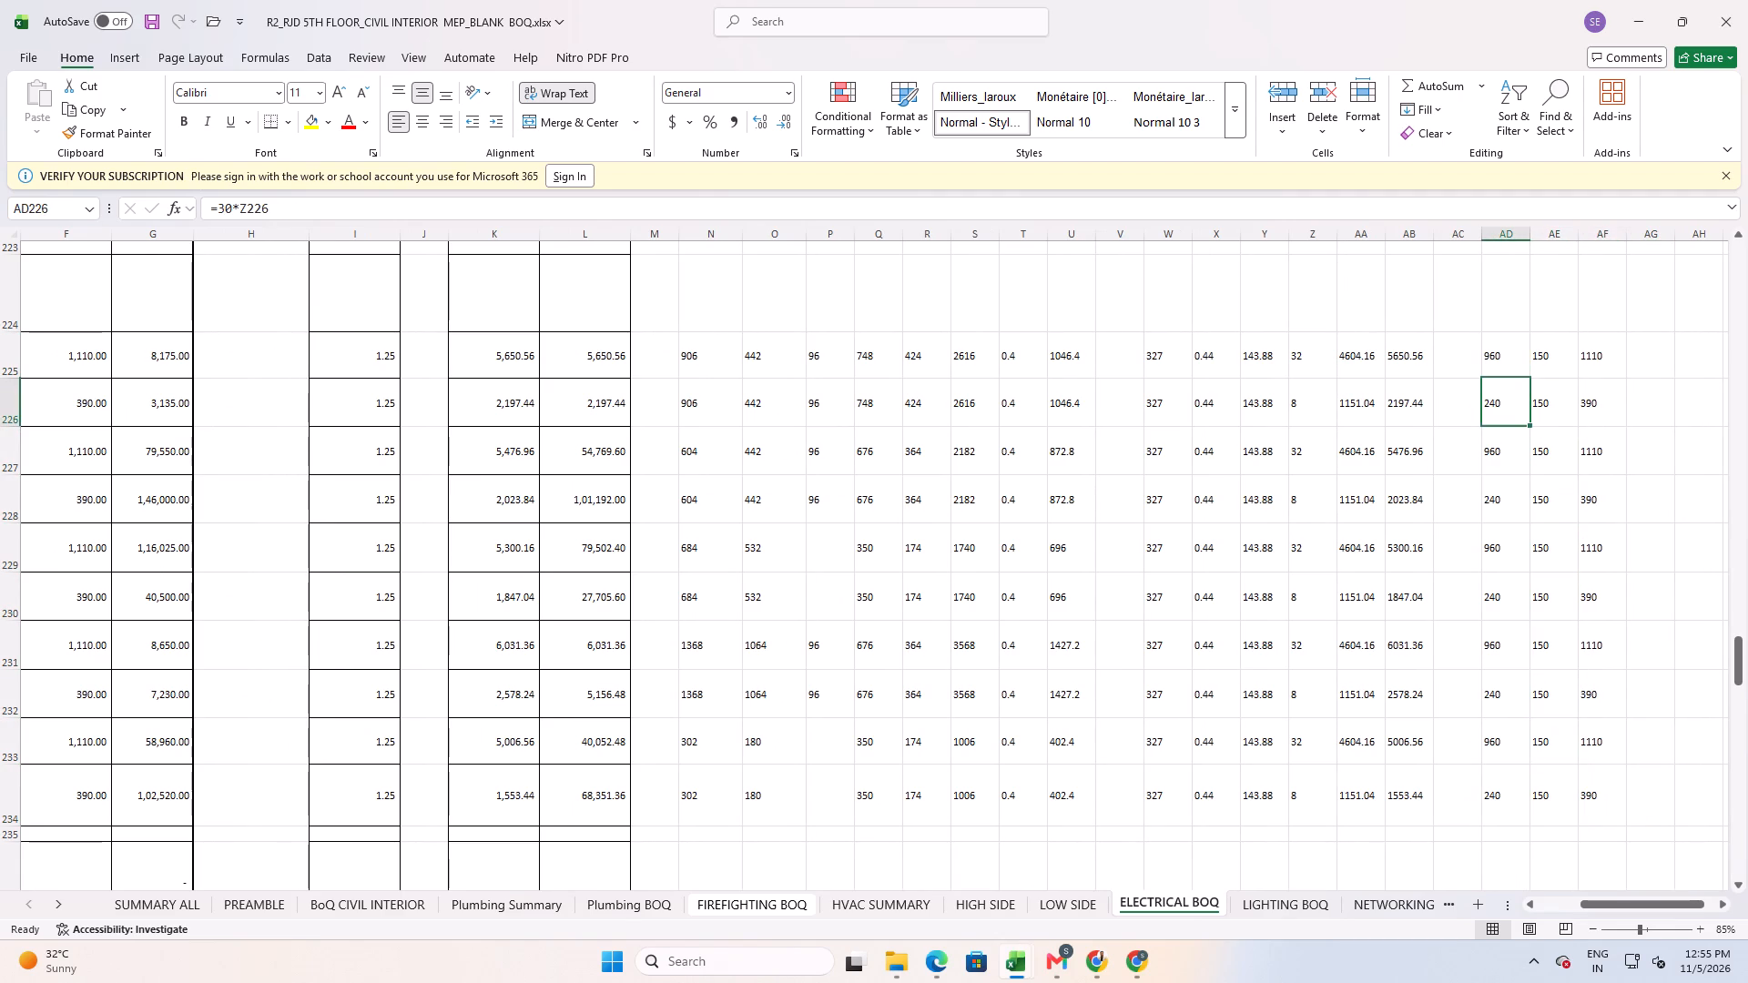
key("Up")
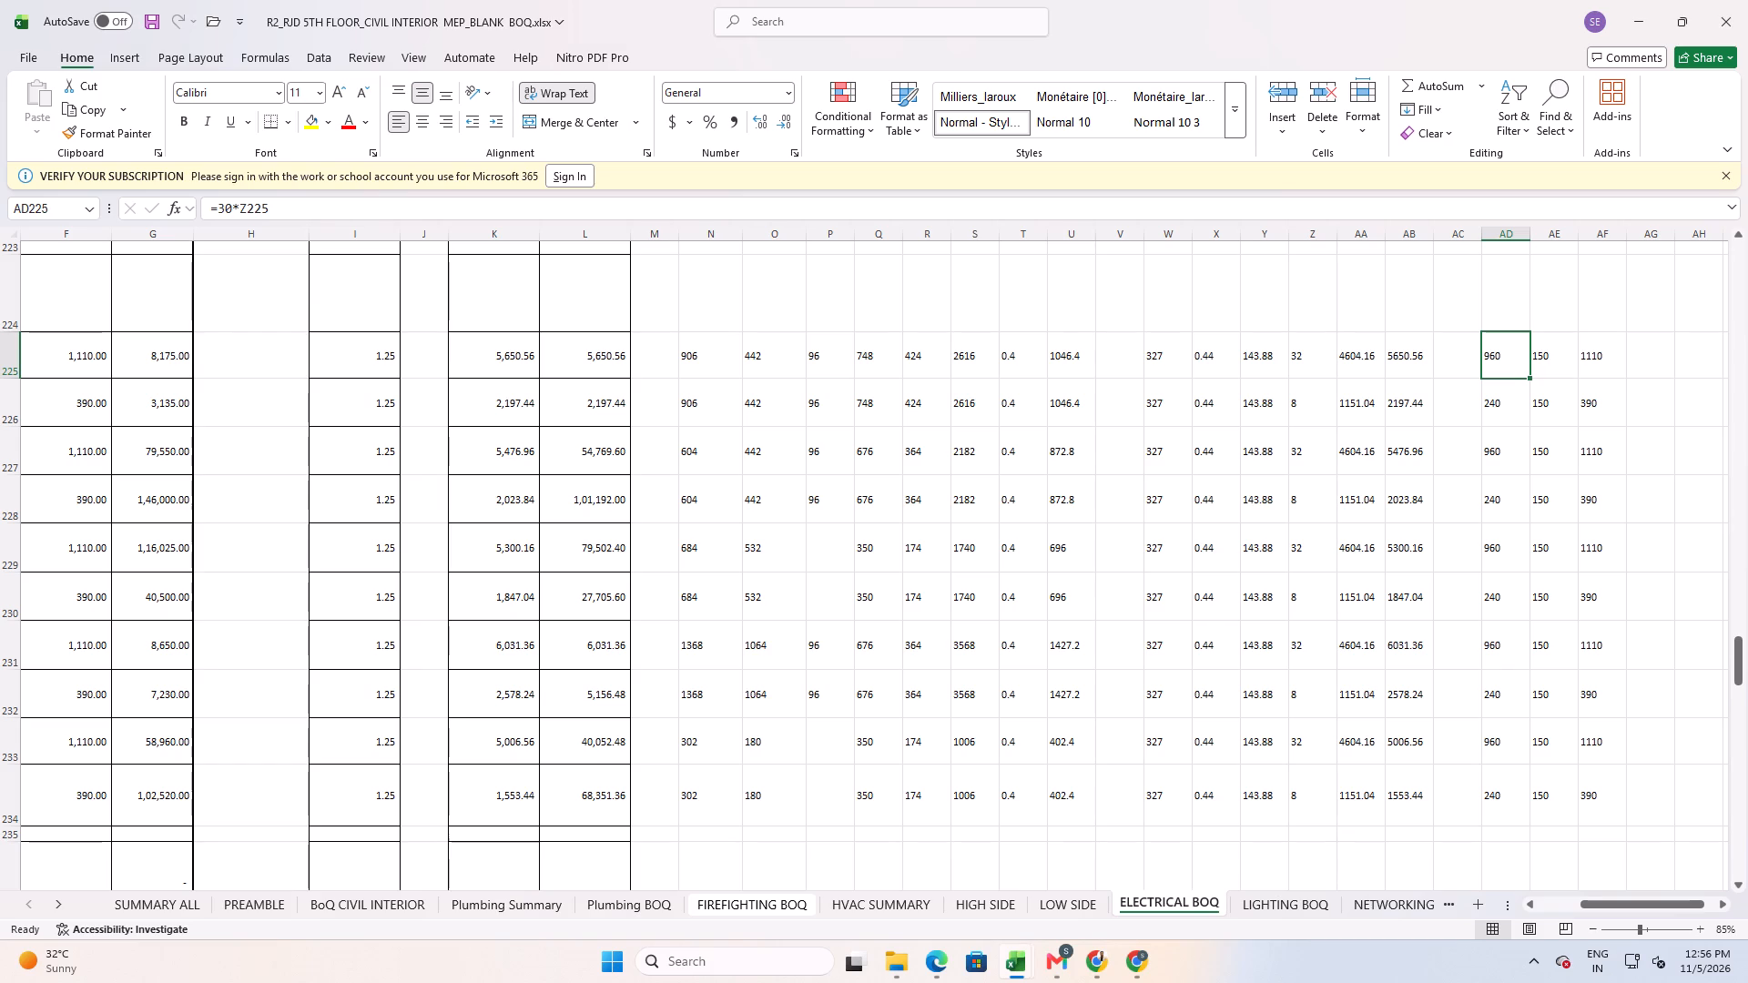
double_click(1519, 354)
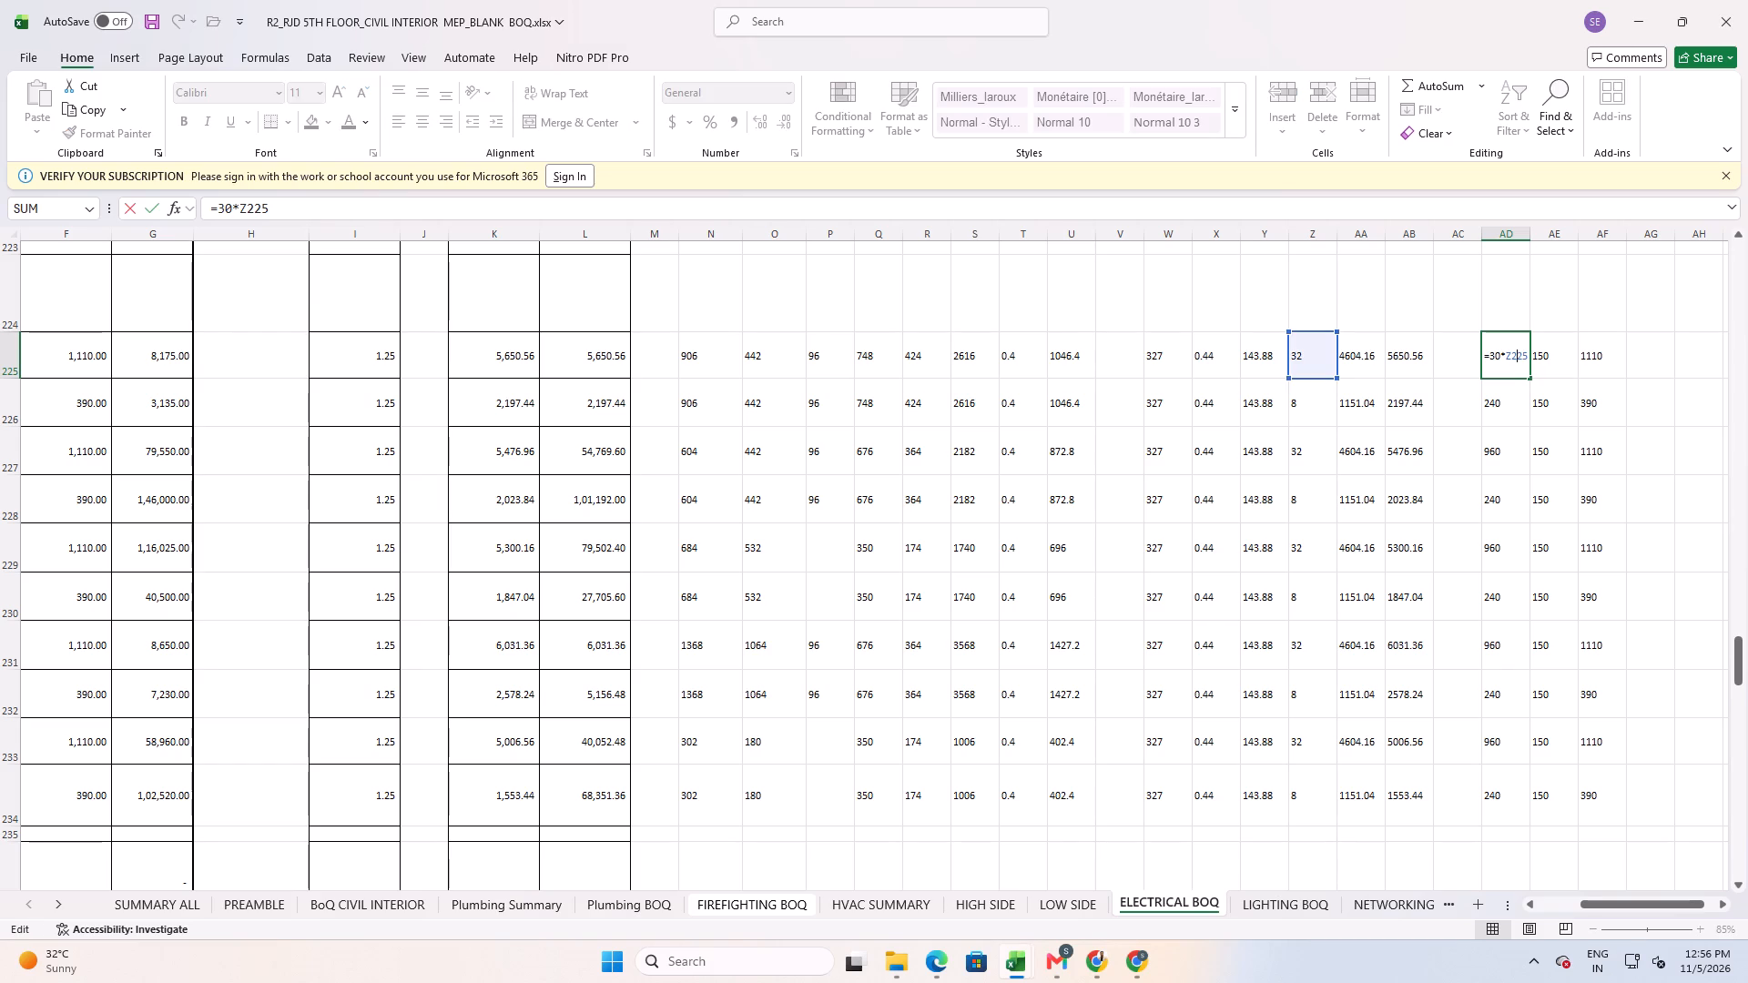
key("Escape")
left_click(1550, 368)
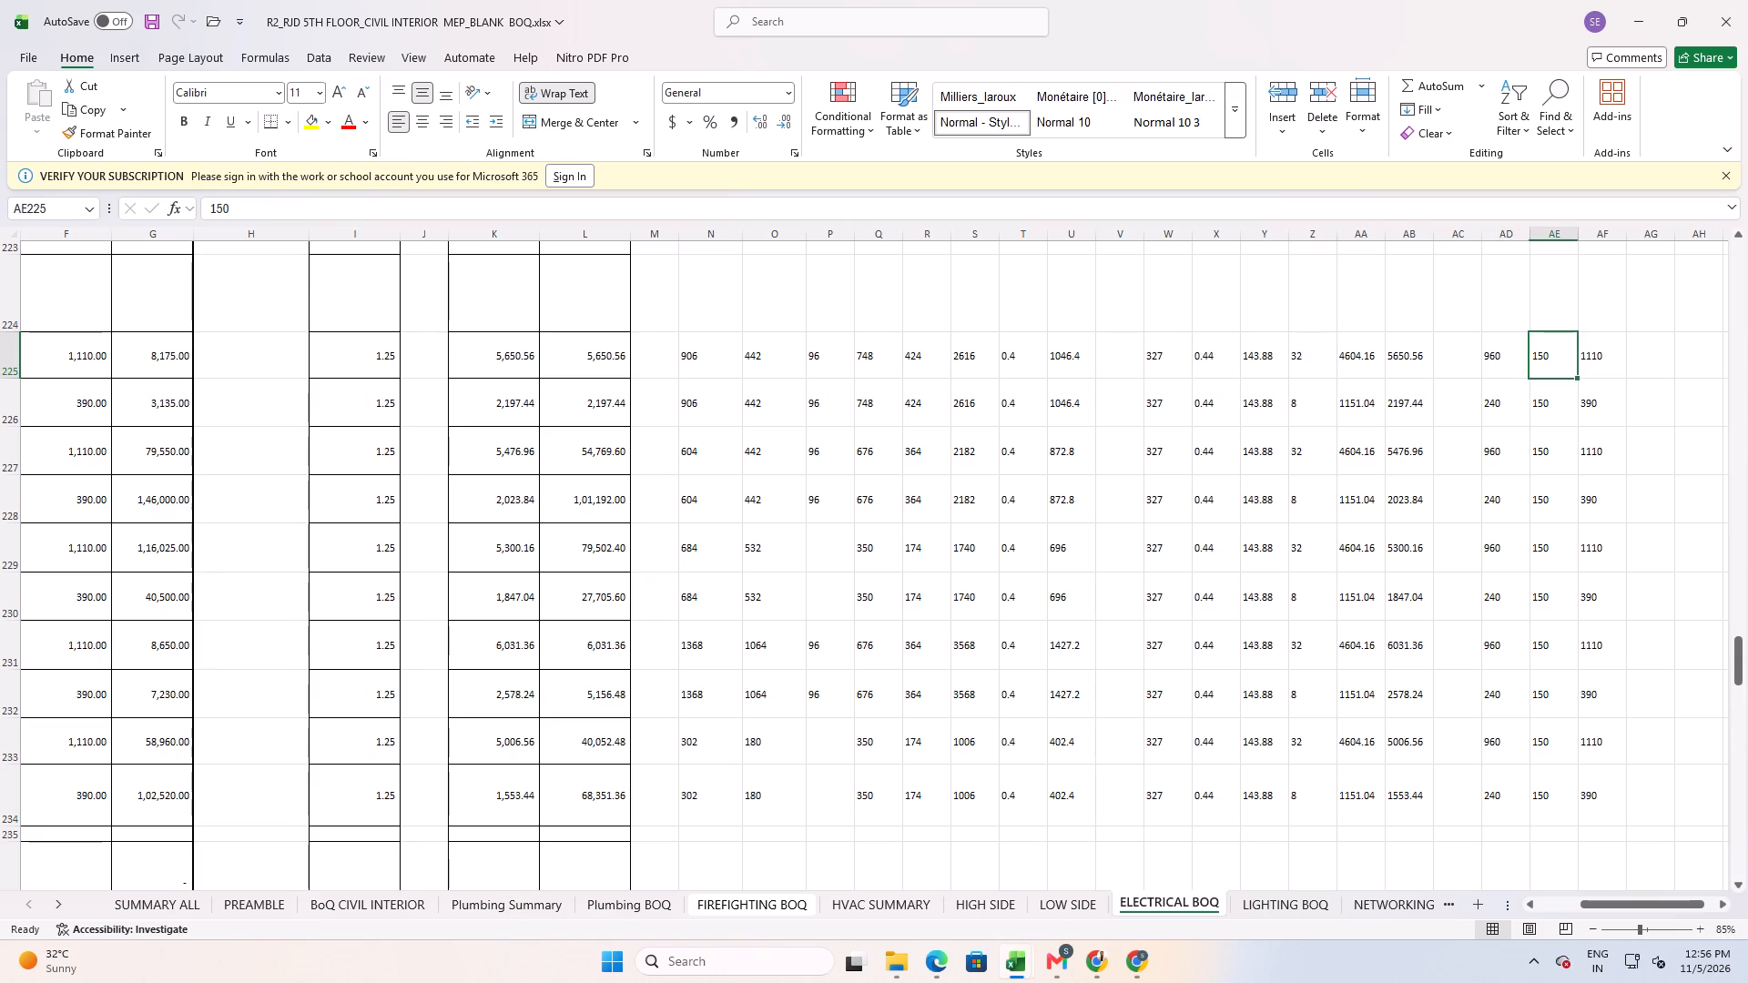
Look over the item 4.4 rates and amounts, and read the AC outlet descriptions under item 4.5.
middle_click_drag(1567, 557, 1247, 520)
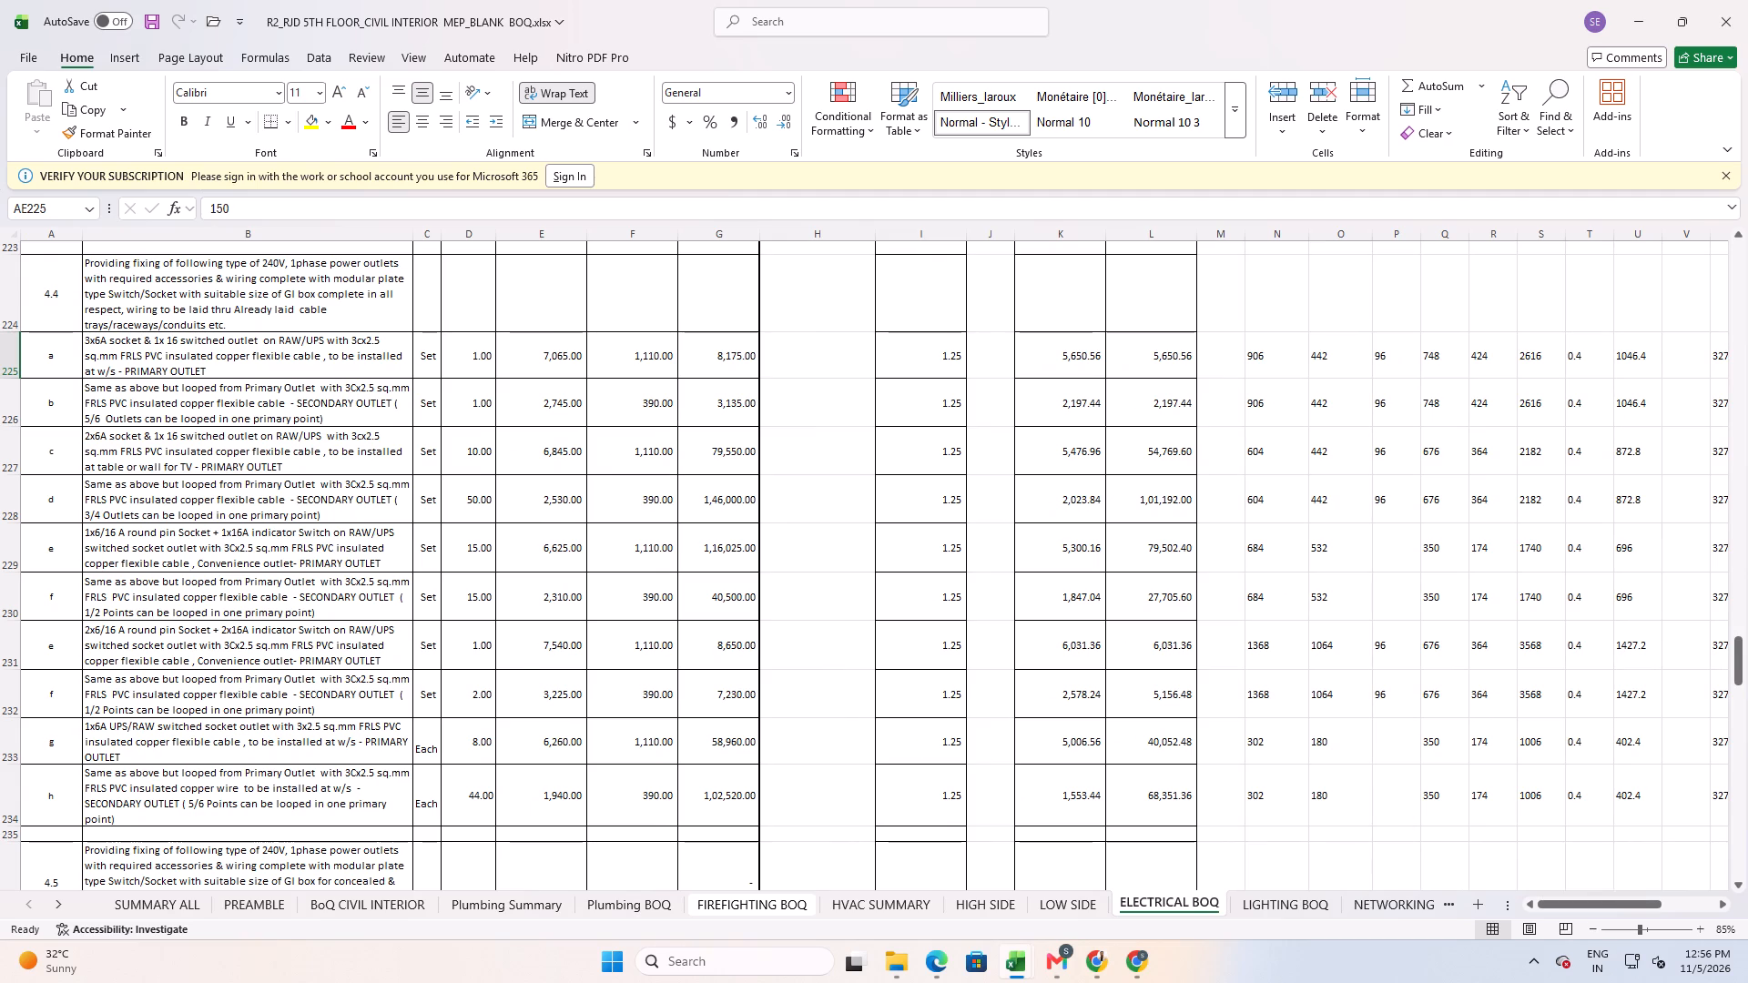
middle_click_drag(1242, 585, 1289, 608)
middle_click_drag(1289, 608, 1309, 612)
middle_click(1309, 612)
middle_click_drag(1333, 612, 1356, 615)
middle_click(1356, 615)
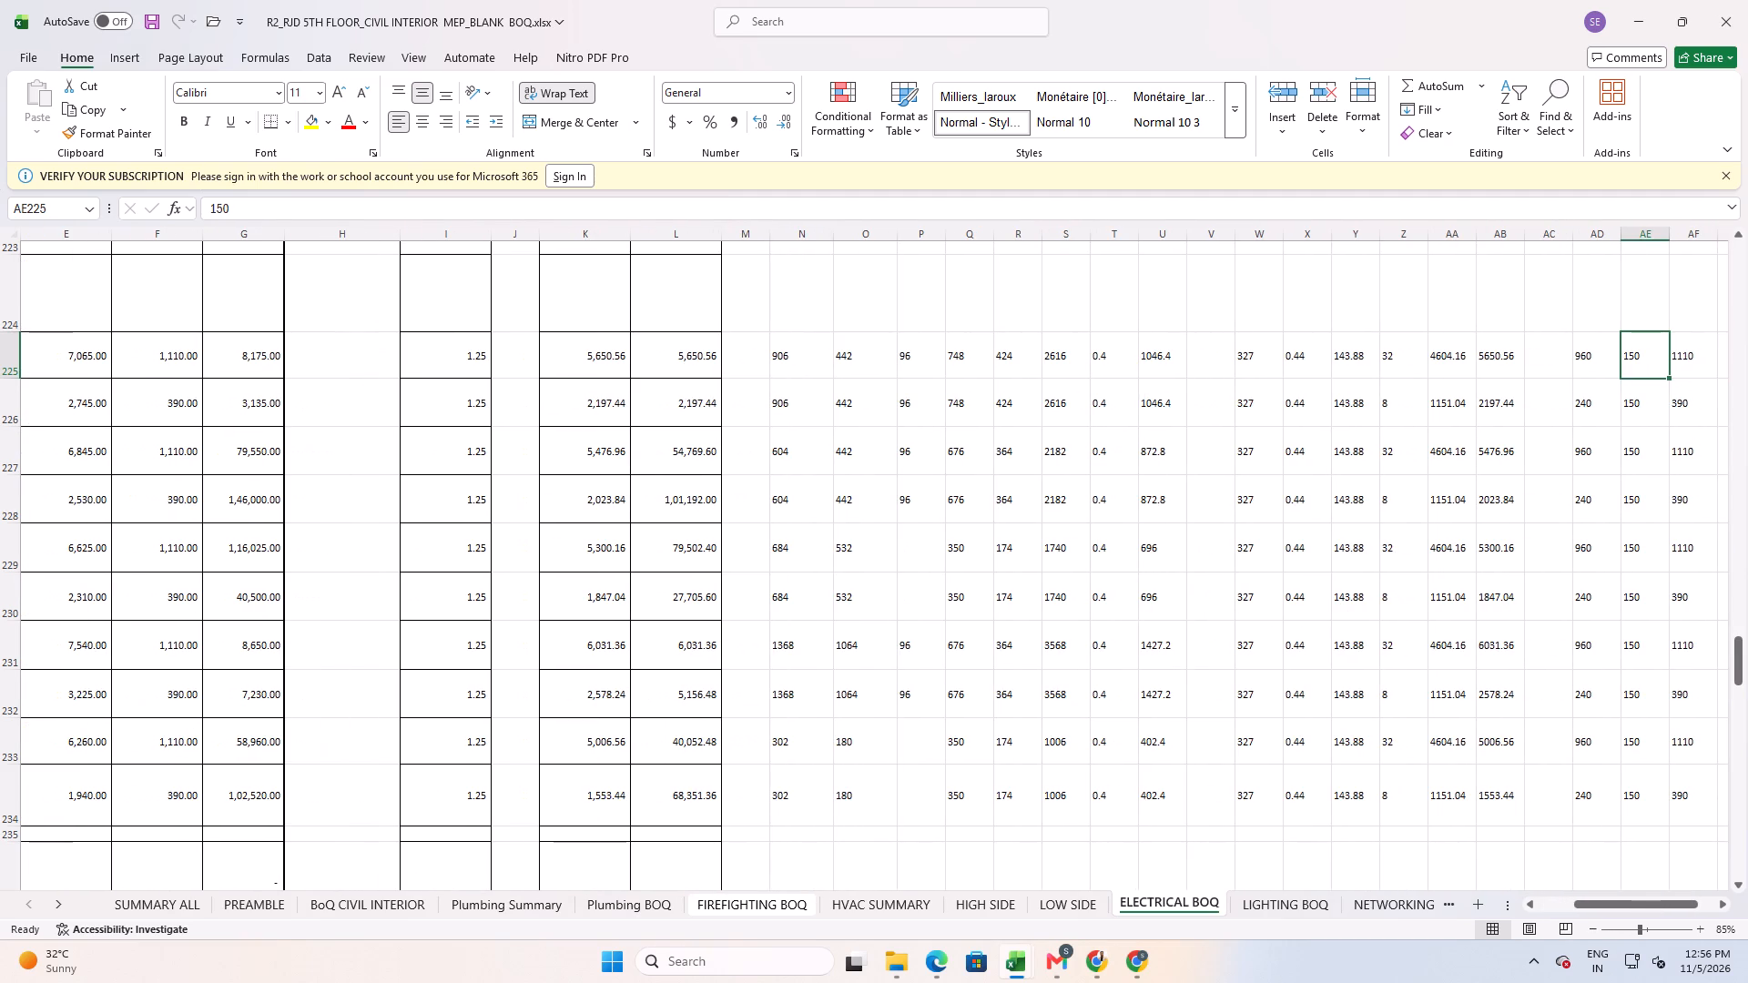
middle_click_drag(1357, 615, 1385, 618)
left_click_drag(1522, 563, 1534, 561)
middle_click_drag(1538, 560, 1550, 561)
middle_click_drag(1345, 624, 1113, 615)
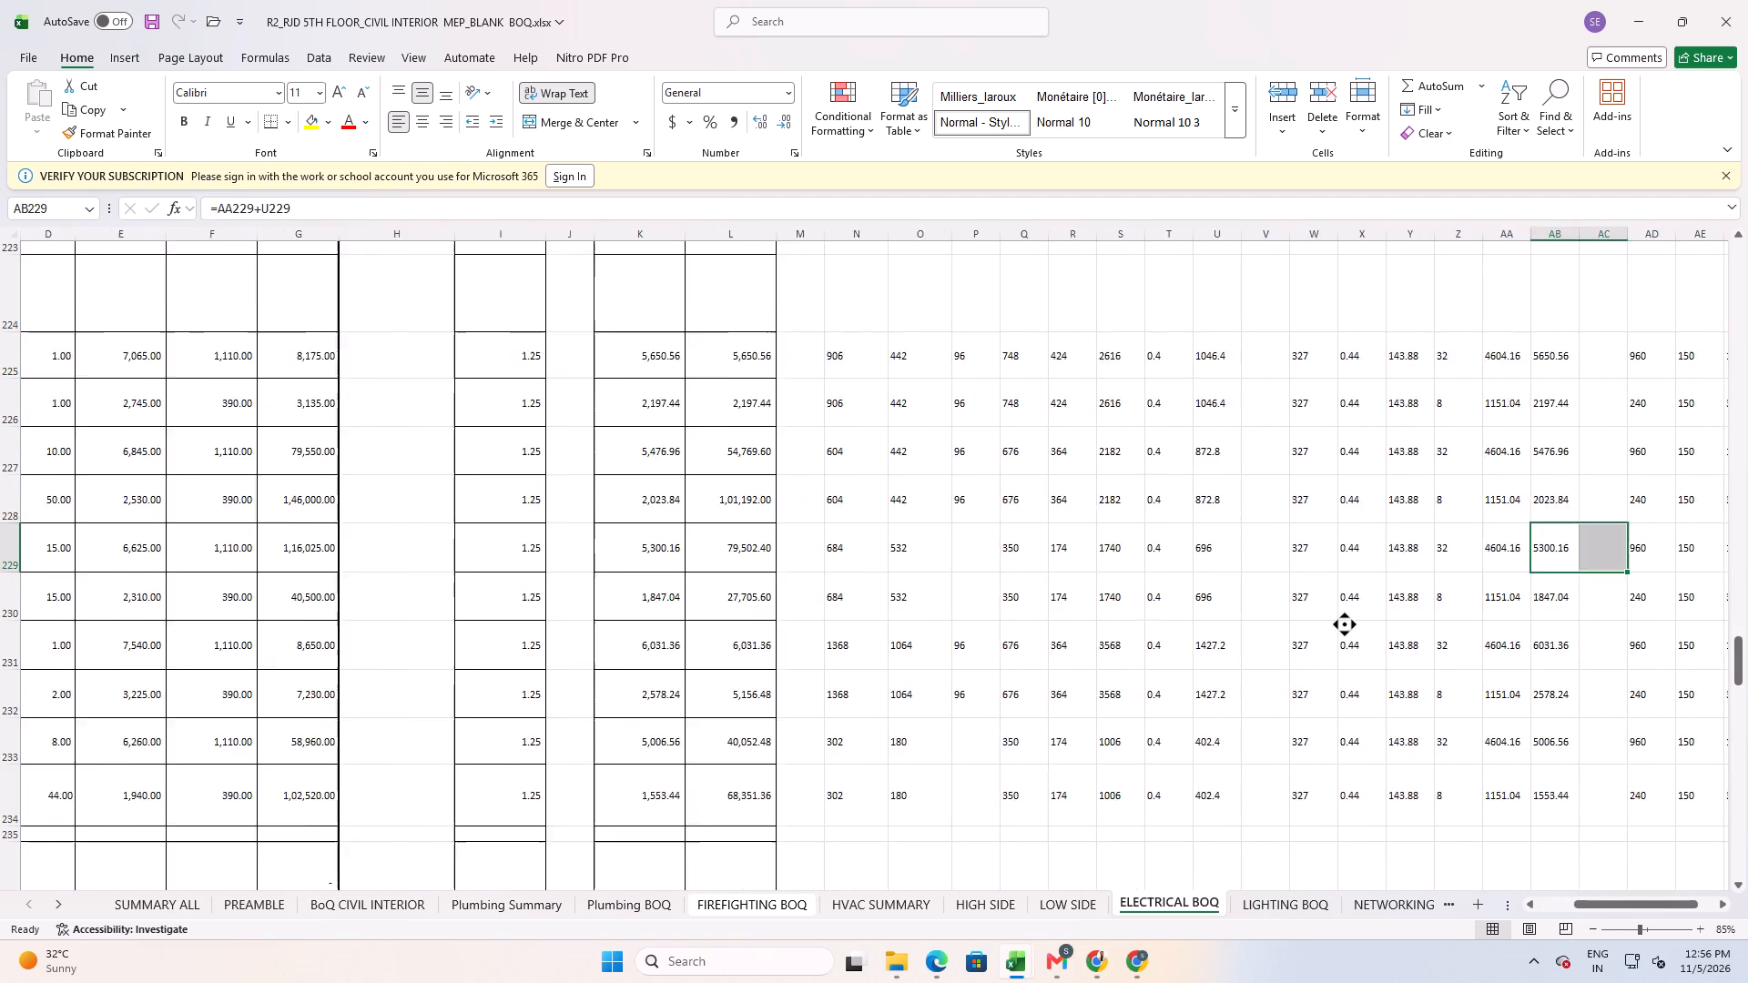
middle_click_drag(1113, 615, 1019, 591)
scroll(868, 569, "down", 3)
left_click(871, 524)
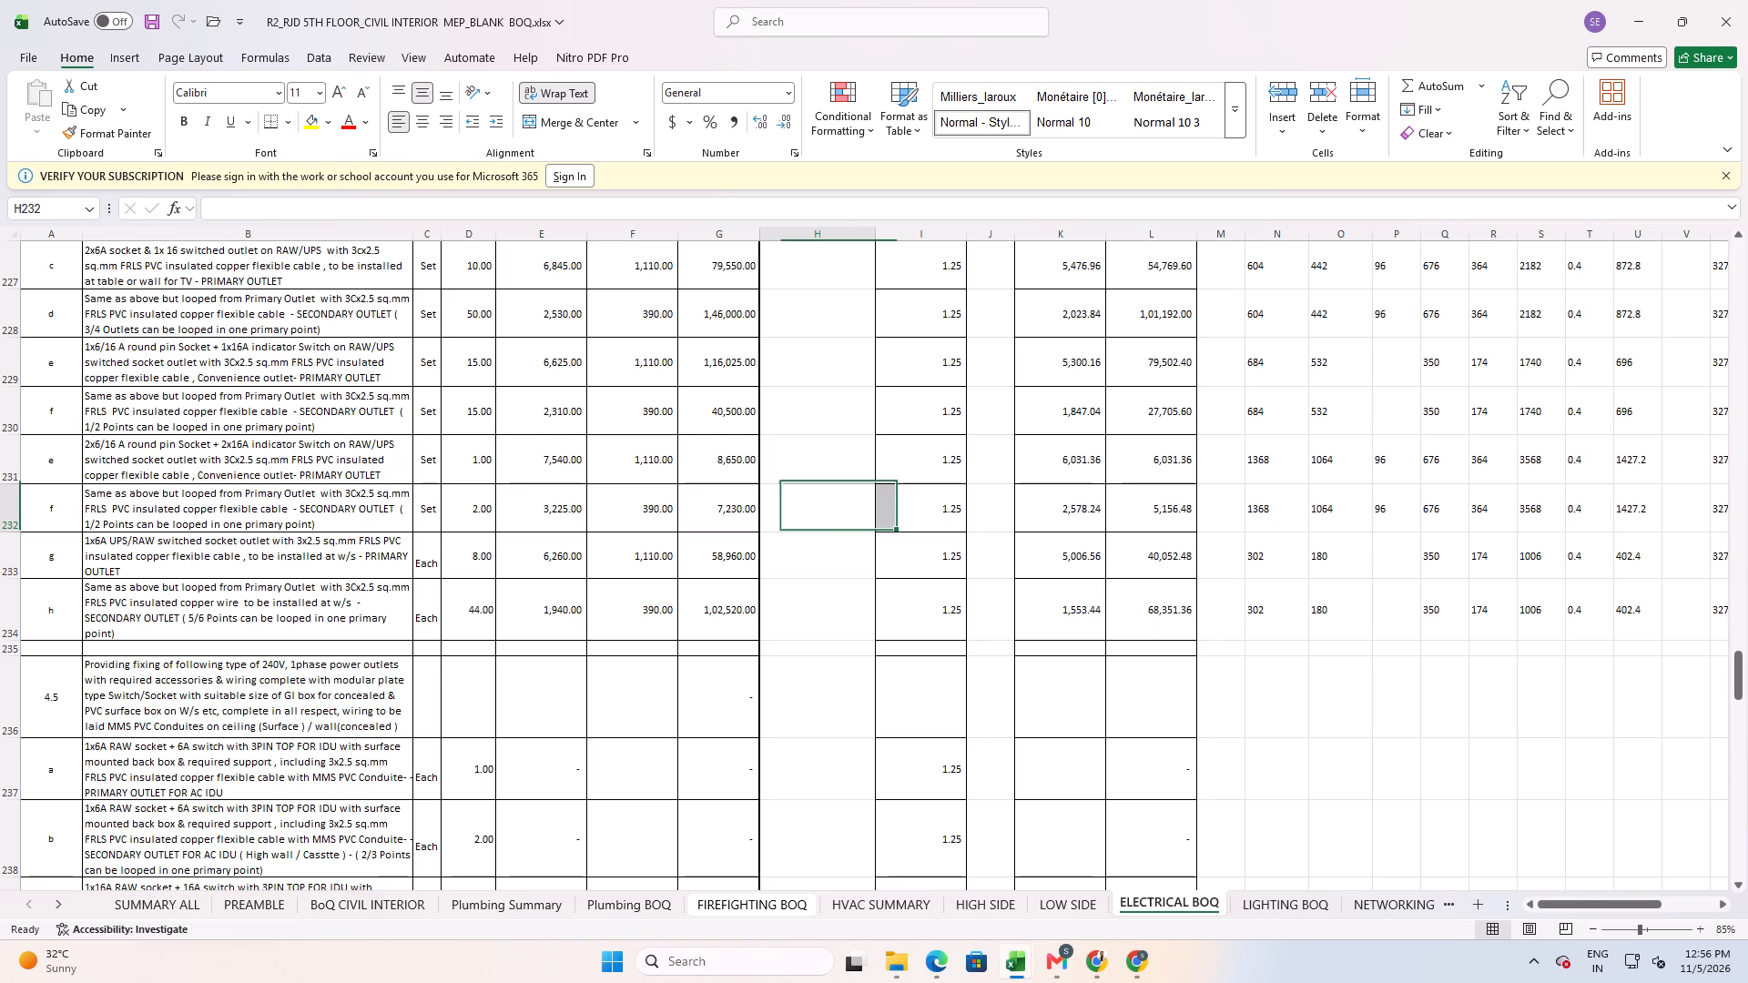
left_click(724, 606)
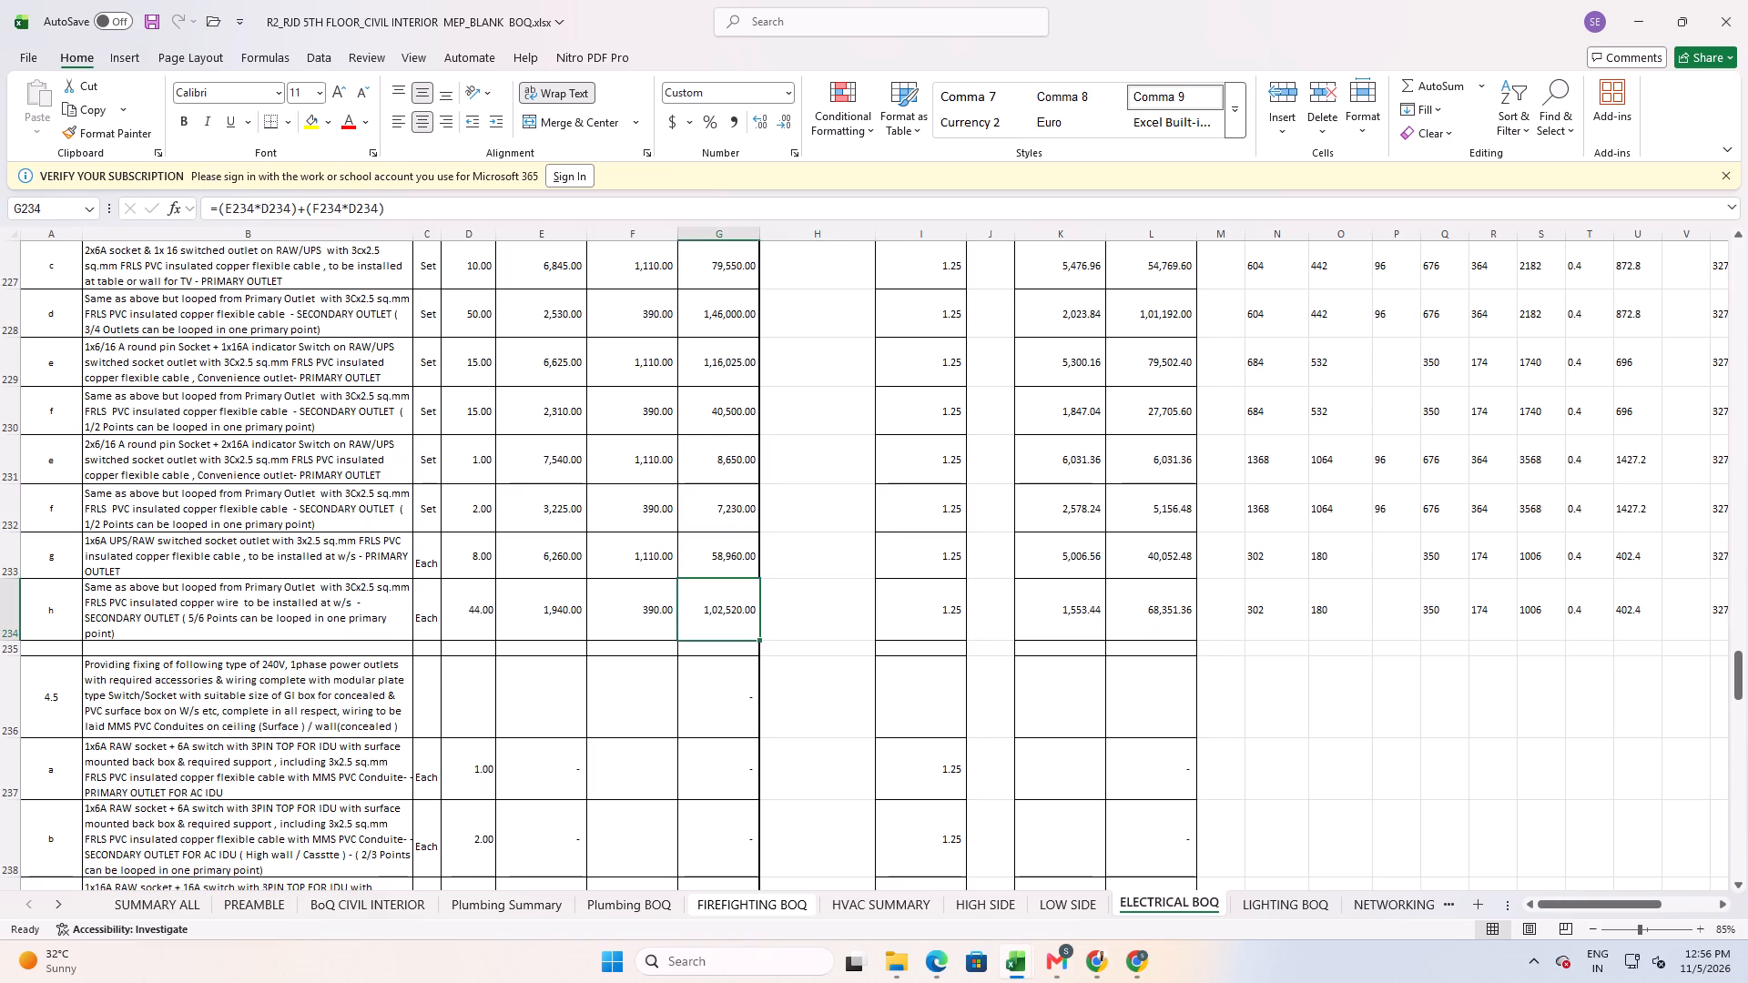
scroll(729, 605, "down", 2)
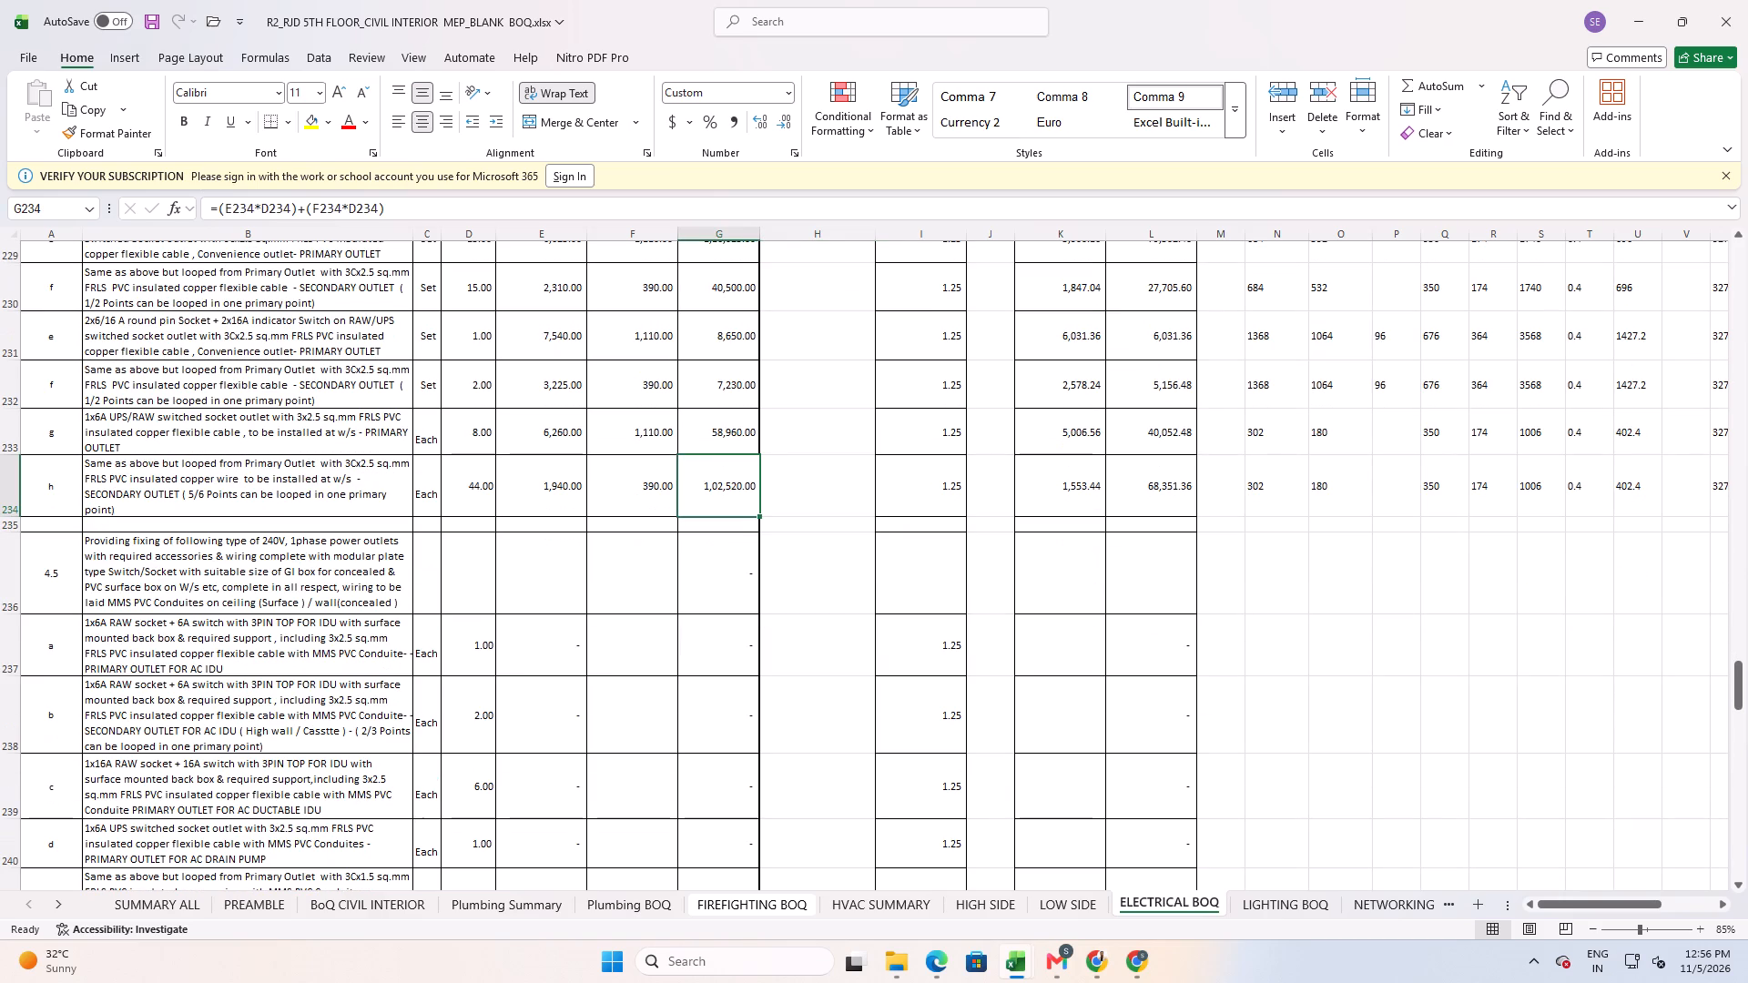
scroll(729, 607, "down", 2)
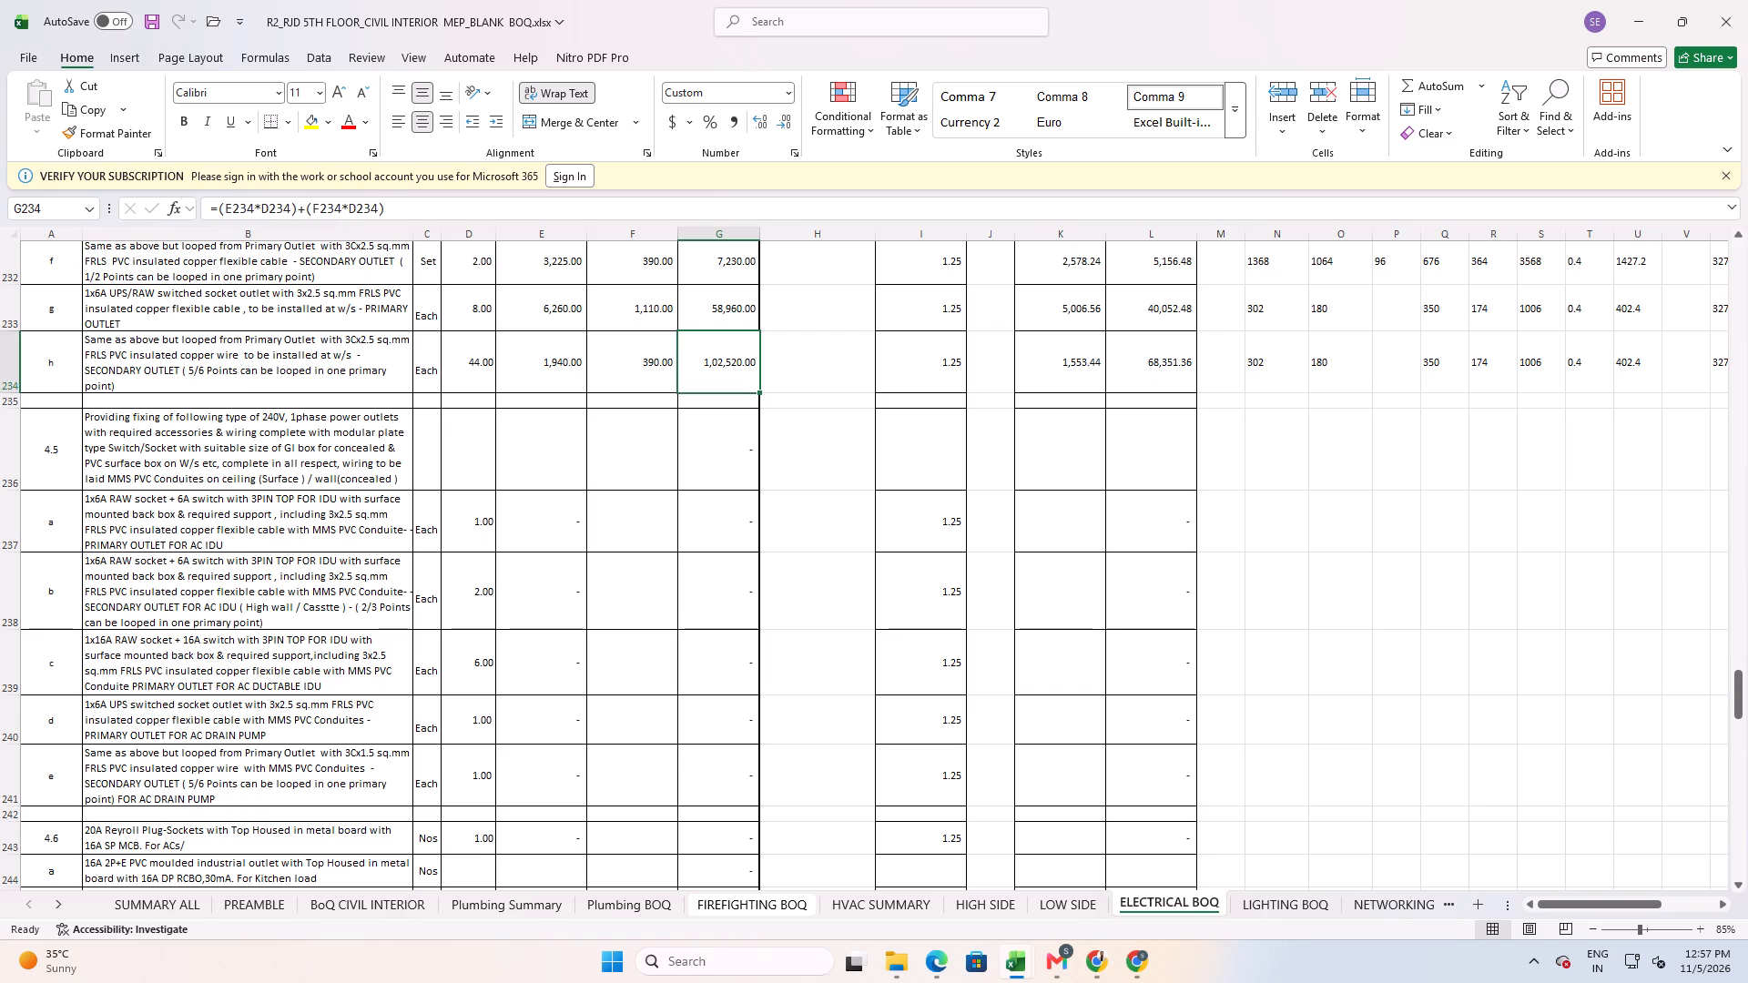
Switch to the Legrand-Corp-MPL-2026.pdf price list in Chrome and look through the Myrius Regular mechanism, cover plate and surface box pages.
key("alt+Tab")
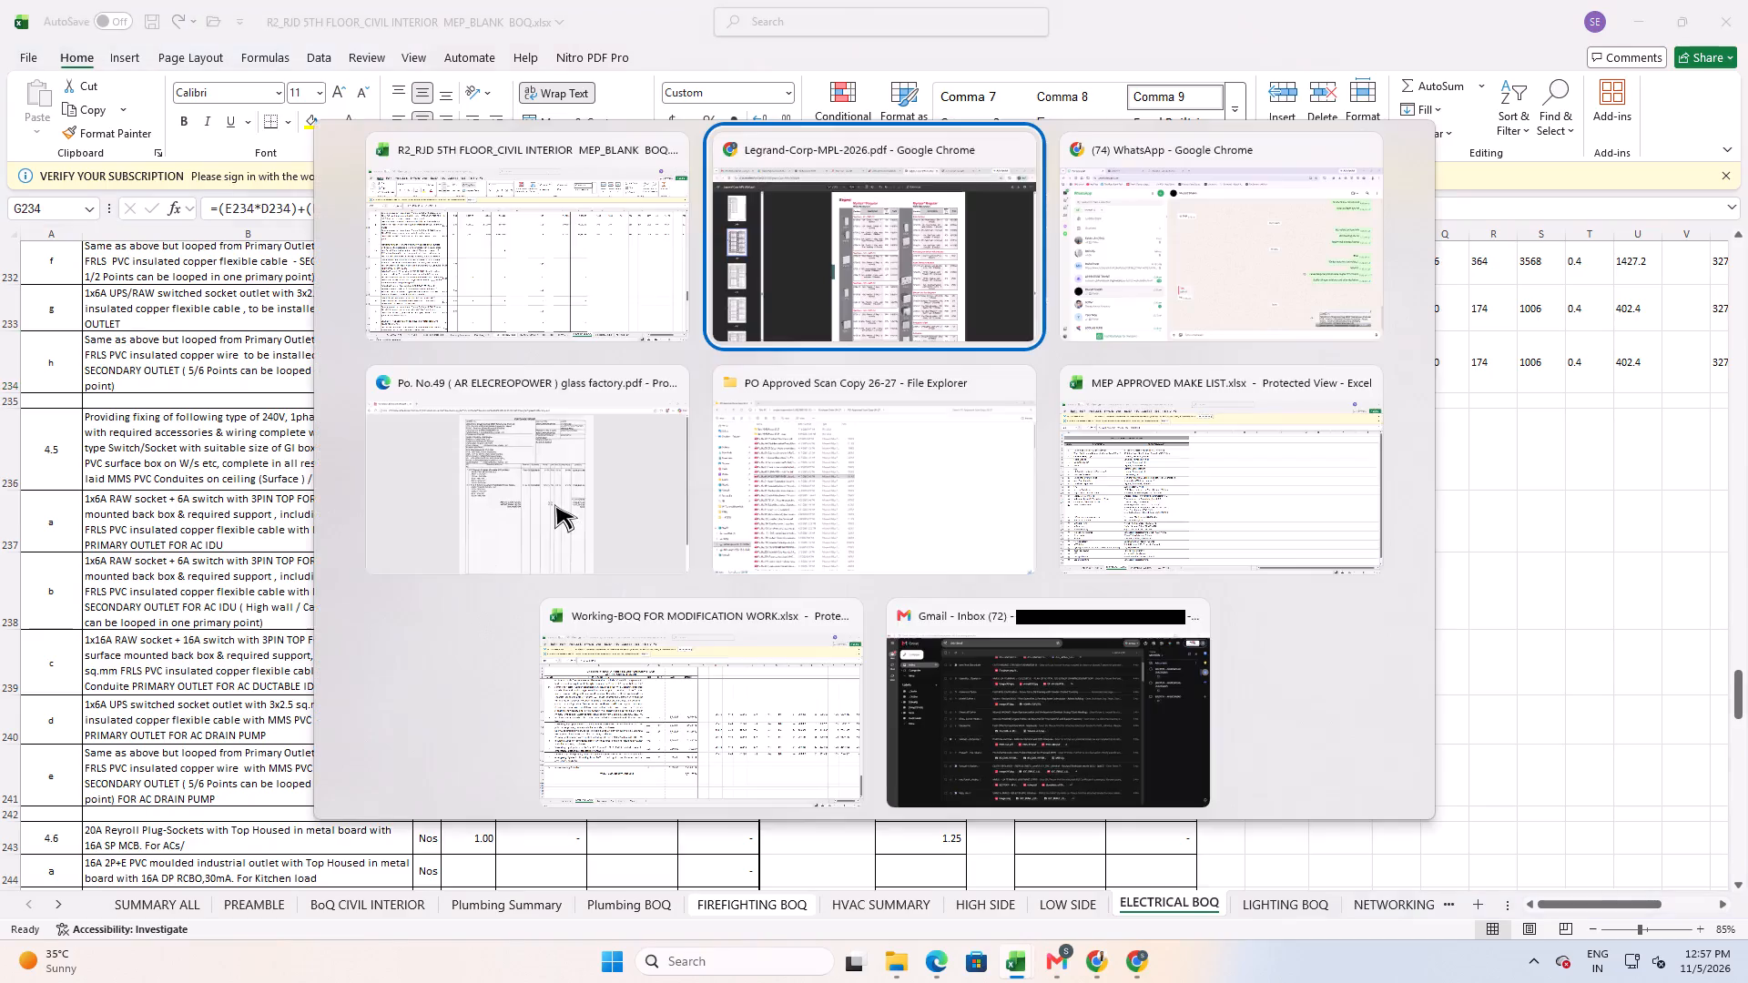
scroll(993, 754, "down", 2)
scroll(982, 759, "up", 1)
scroll(982, 759, "down", 5)
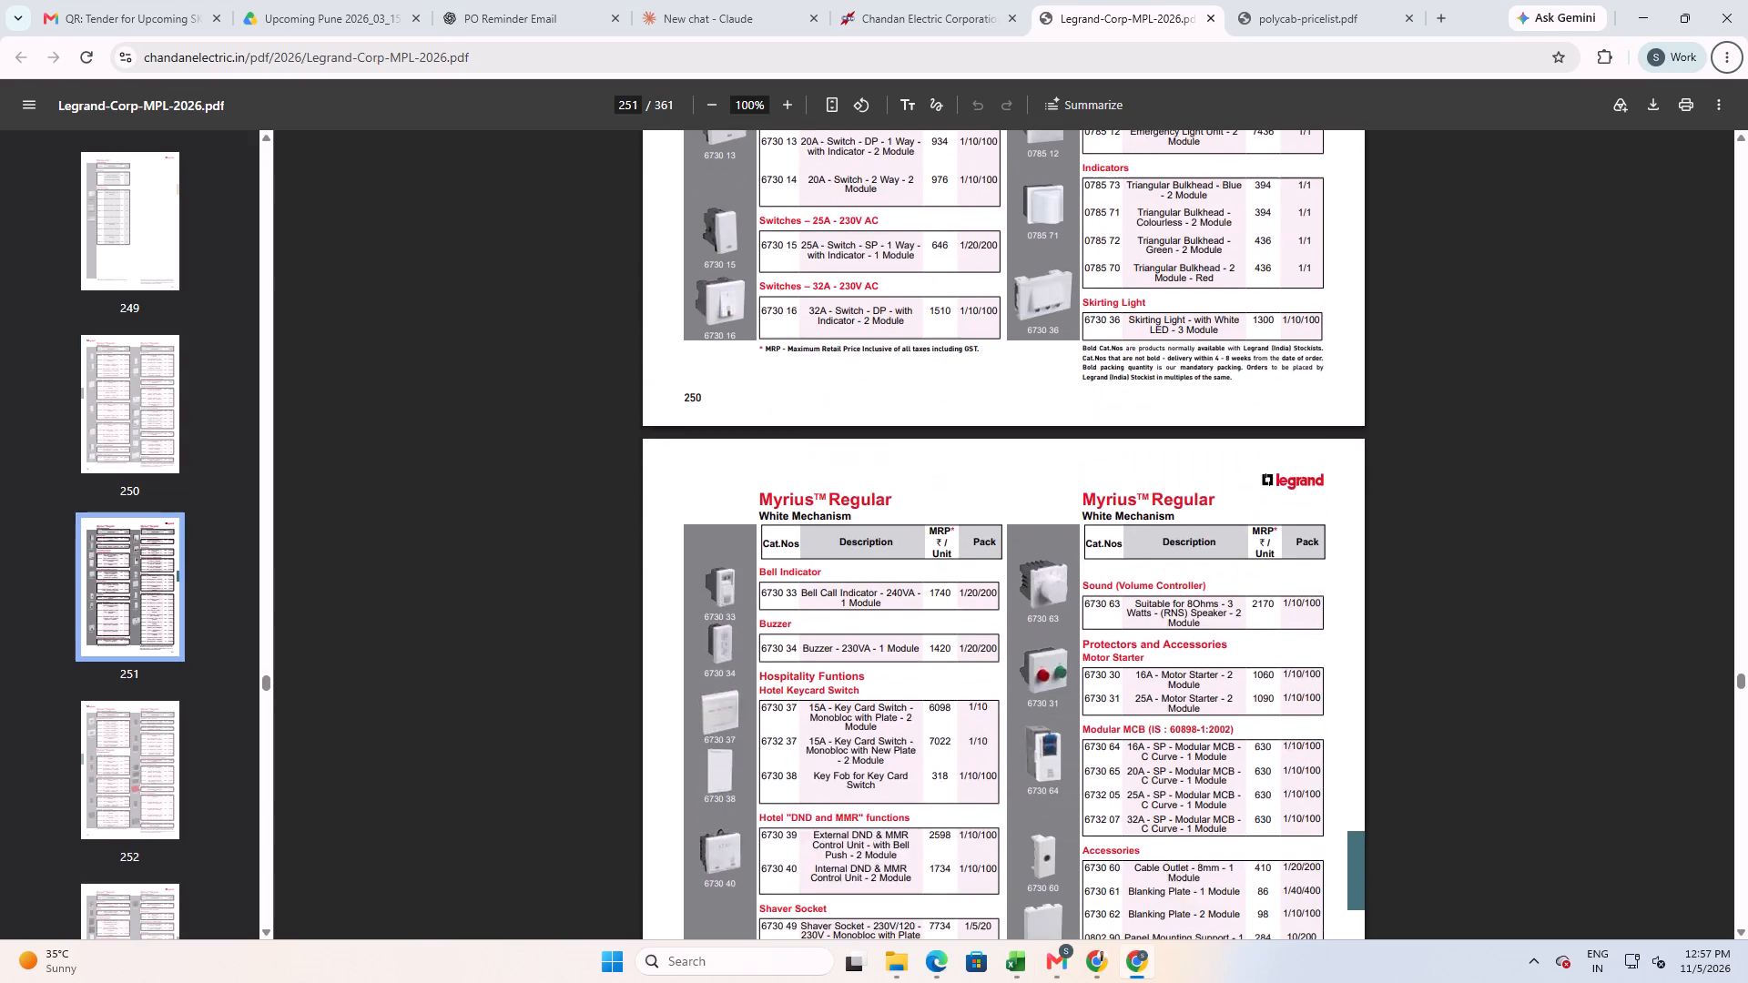
scroll(980, 759, "down", 7)
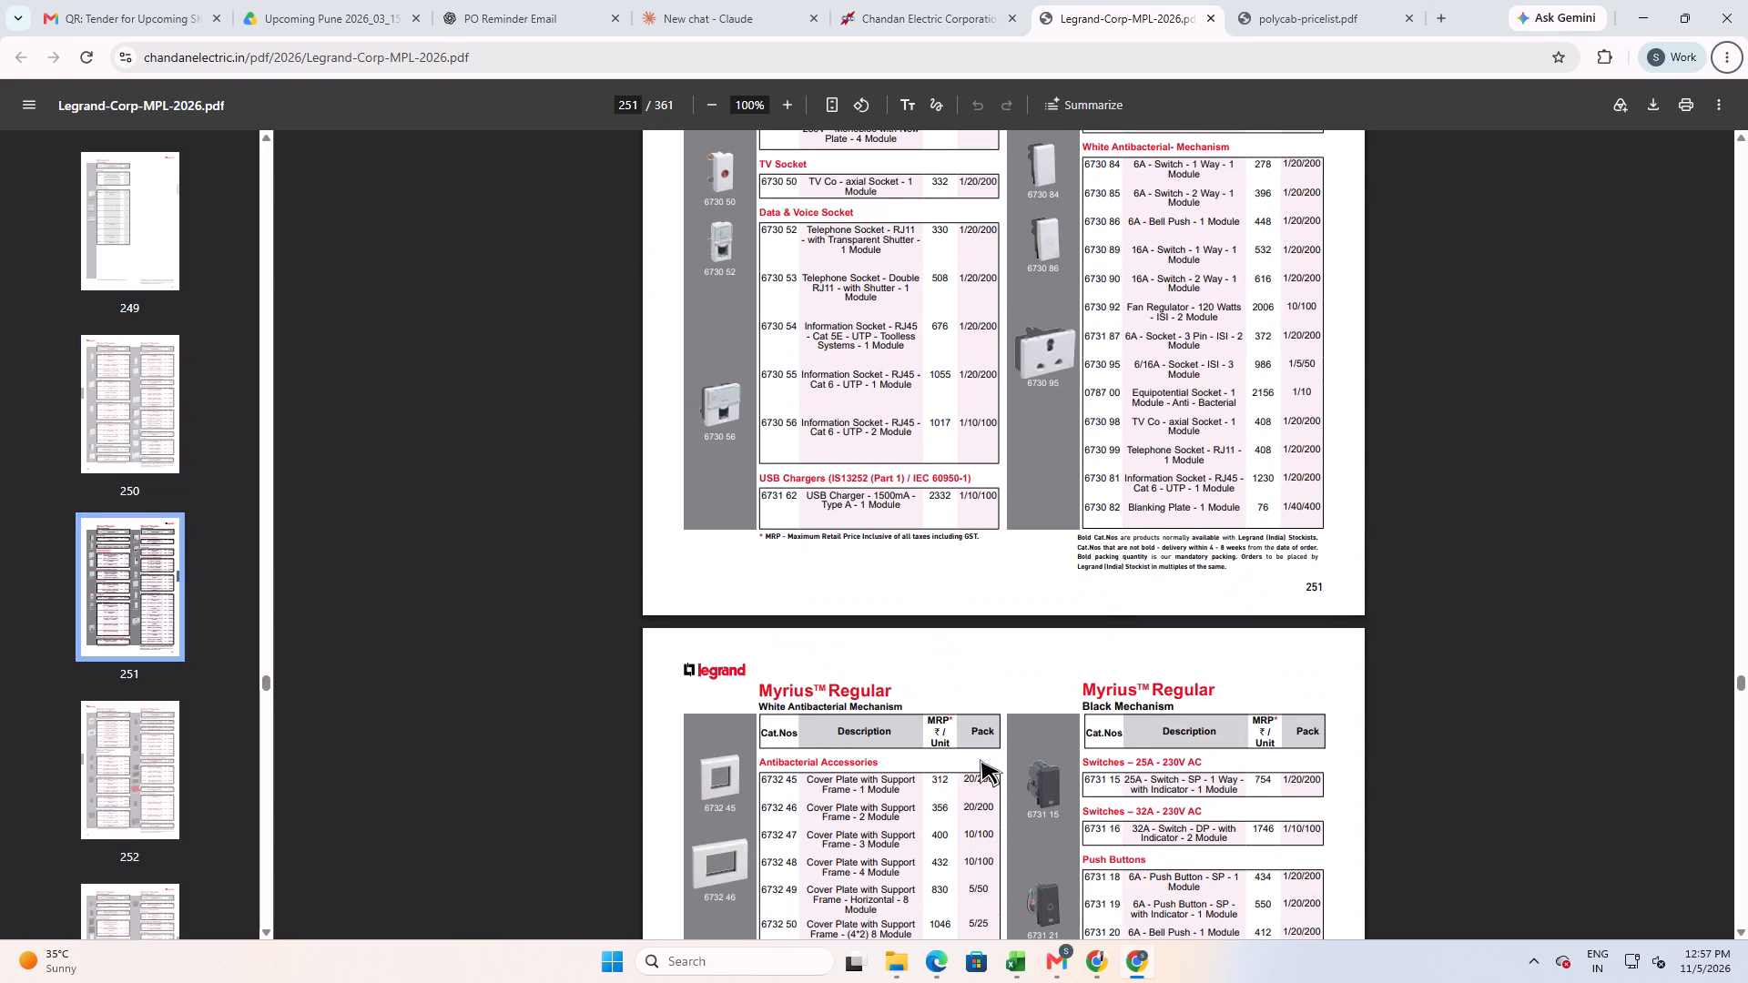
scroll(980, 759, "down", 10)
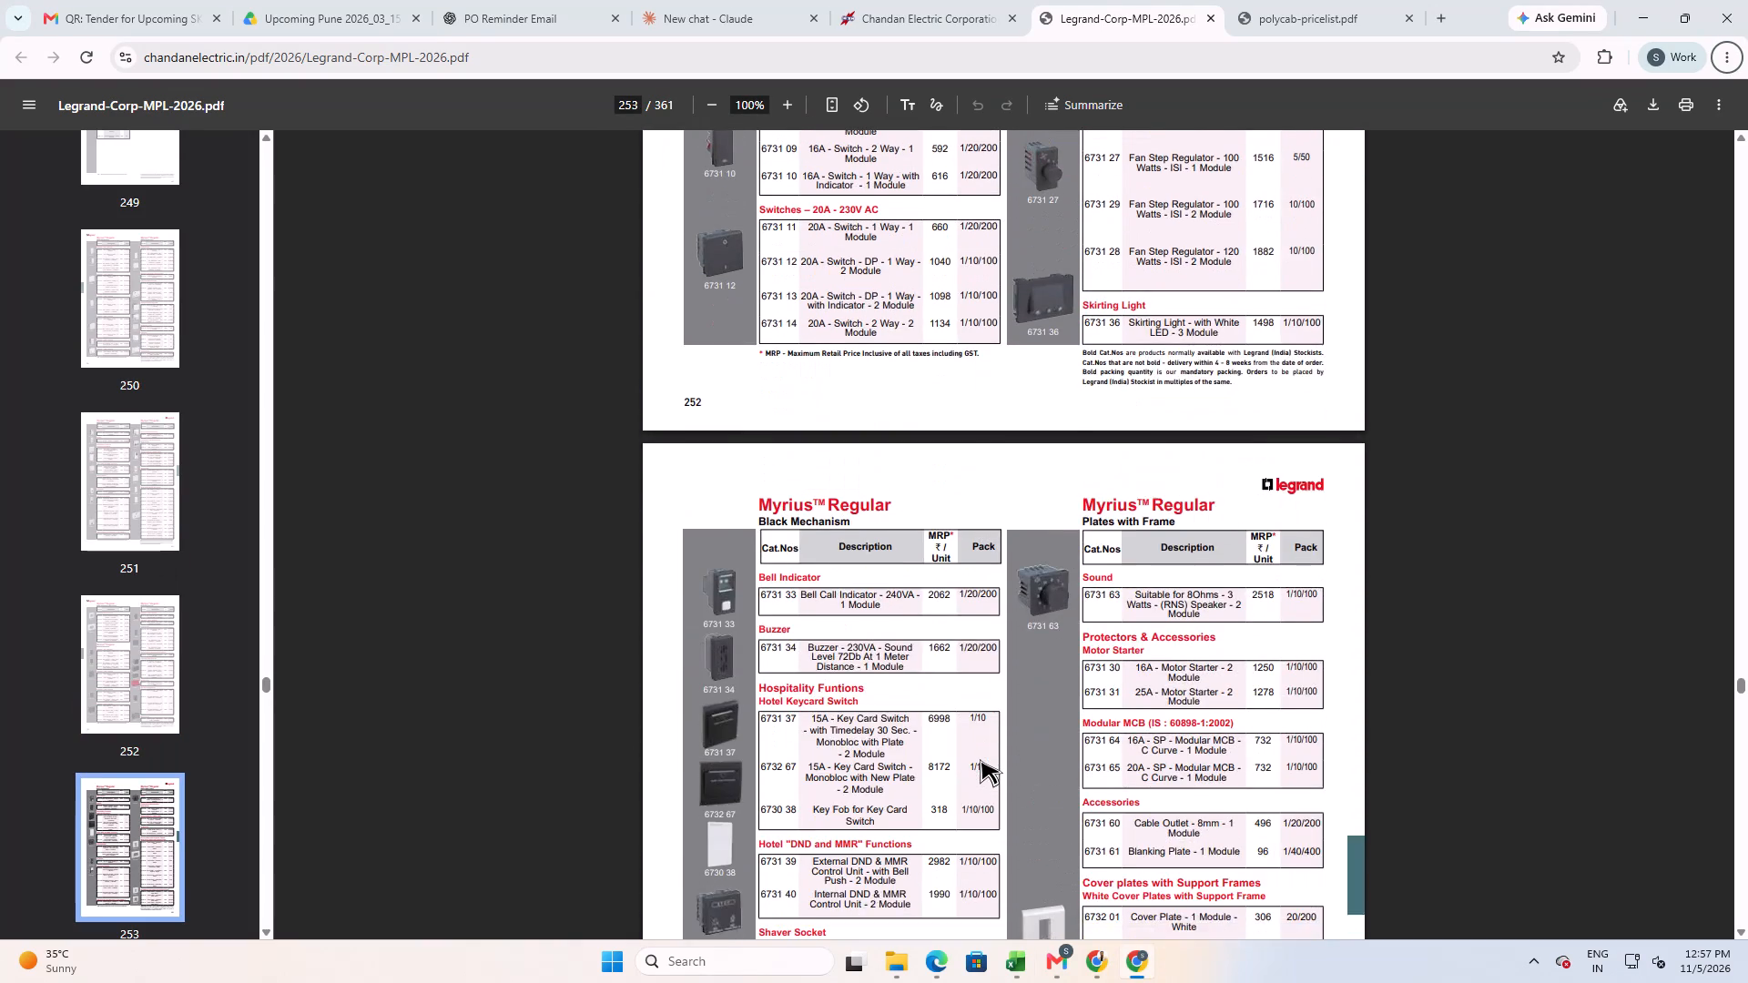
scroll(980, 759, "down", 19)
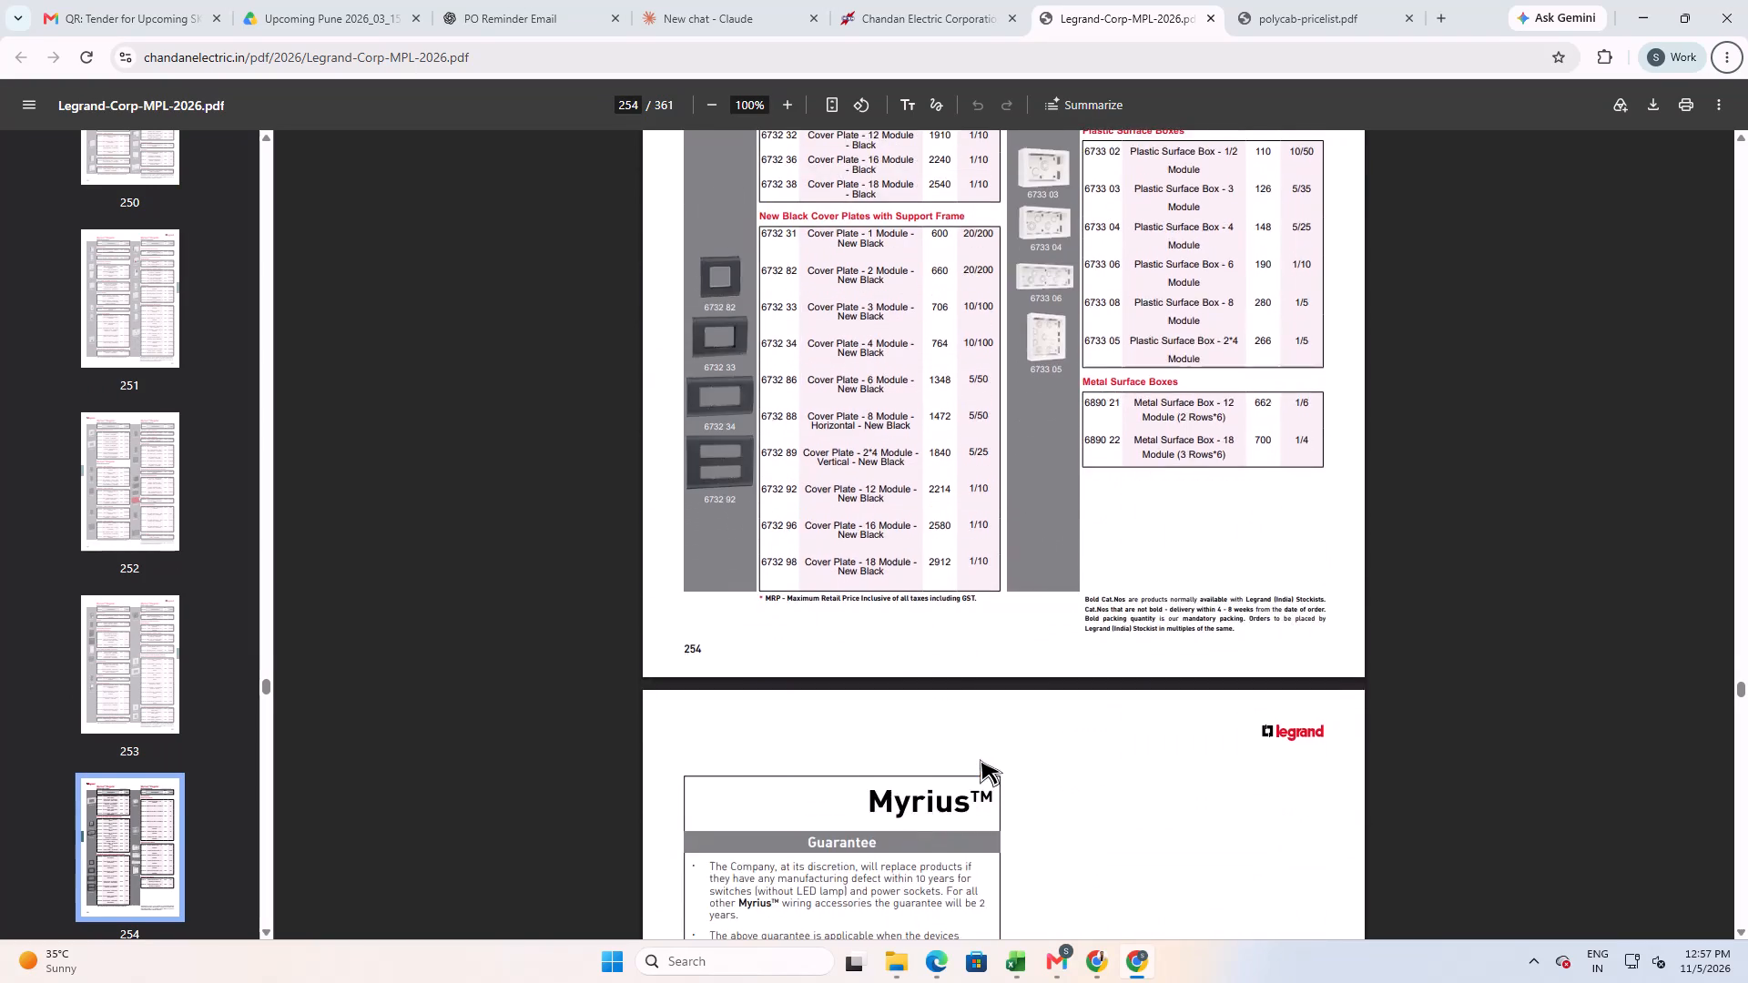
scroll(980, 759, "down", 6)
Look back through the Myrius Regular, metal flush box and Myrius IoT cover plate pages of the Legrand price list.
scroll(980, 759, "up", 20)
scroll(980, 759, "up", 9)
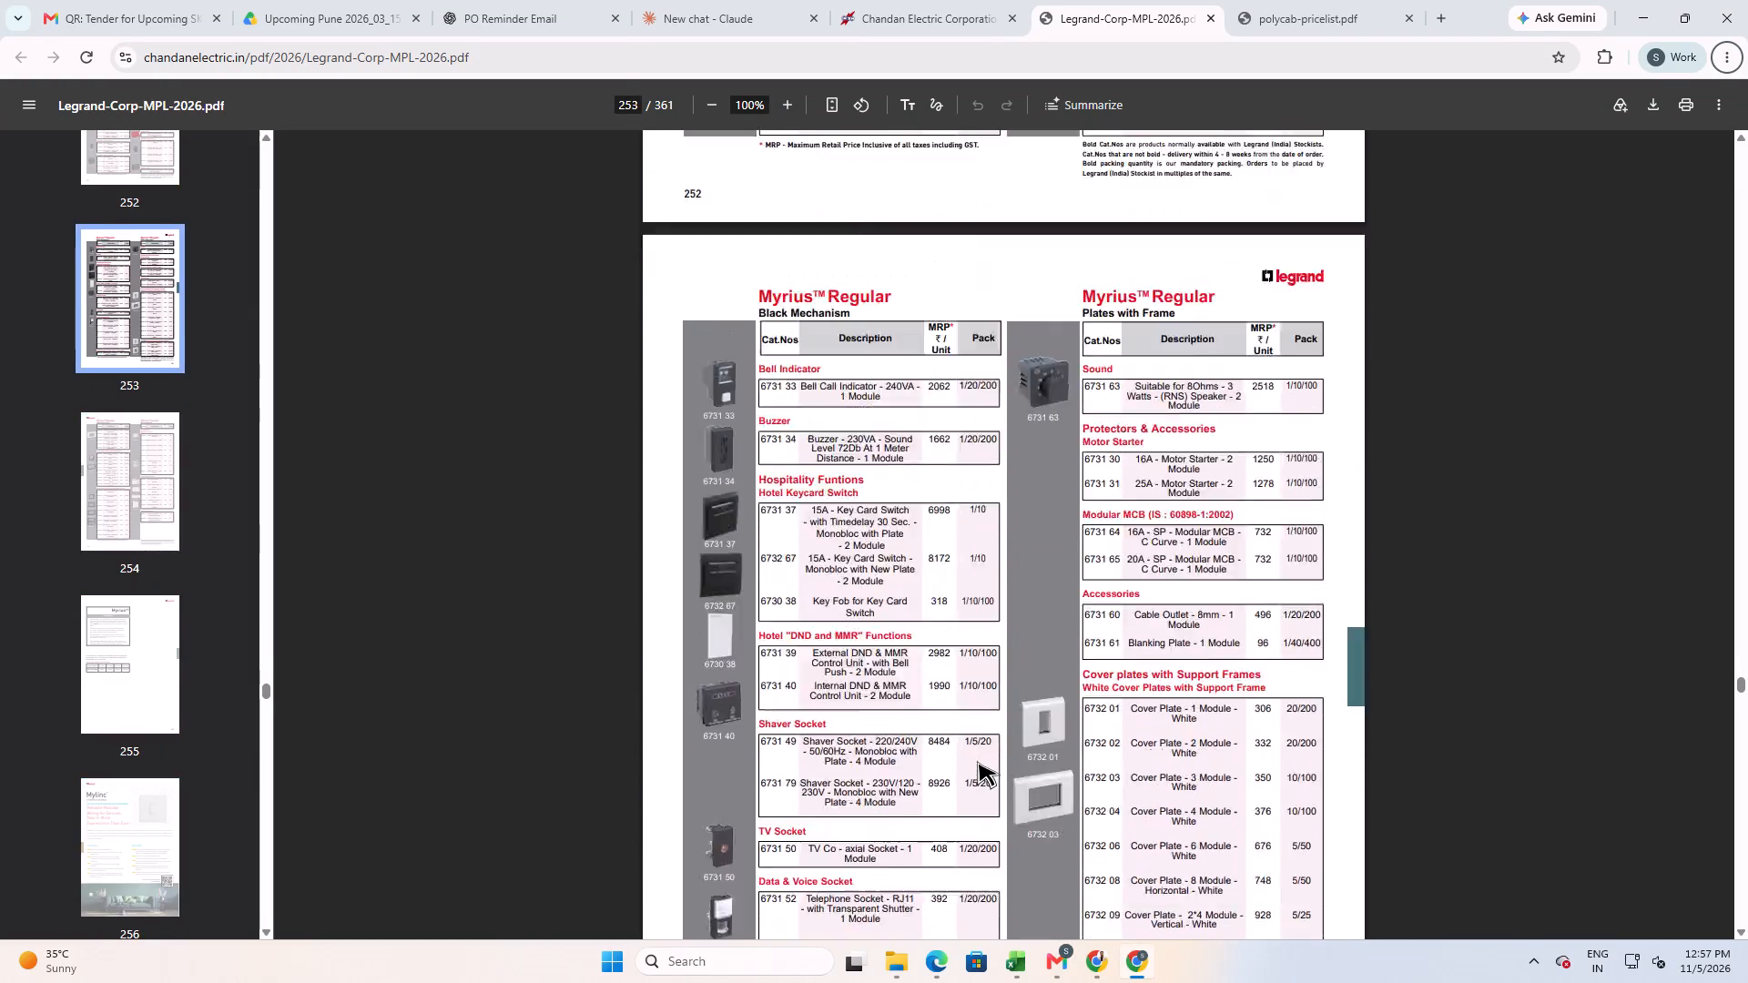
scroll(977, 761, "up", 4)
scroll(972, 763, "down", 1)
scroll(971, 763, "up", 20)
scroll(971, 763, "up", 4)
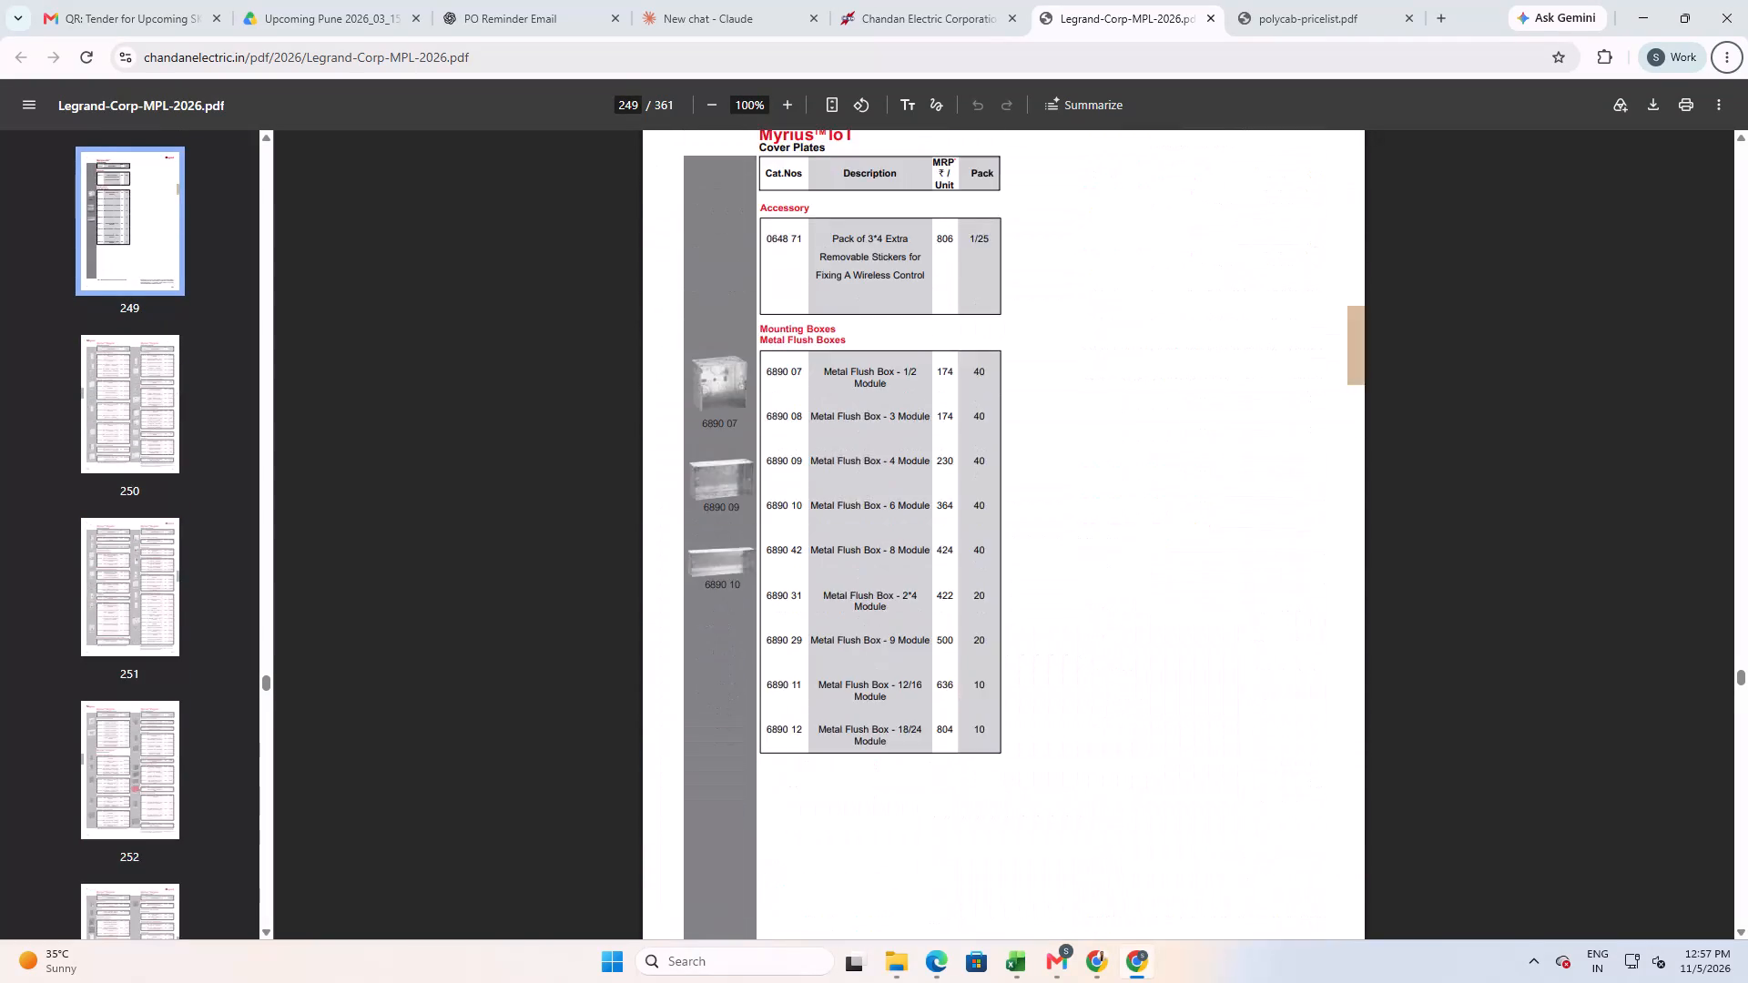
scroll(963, 763, "up", 17)
scroll(963, 762, "up", 6)
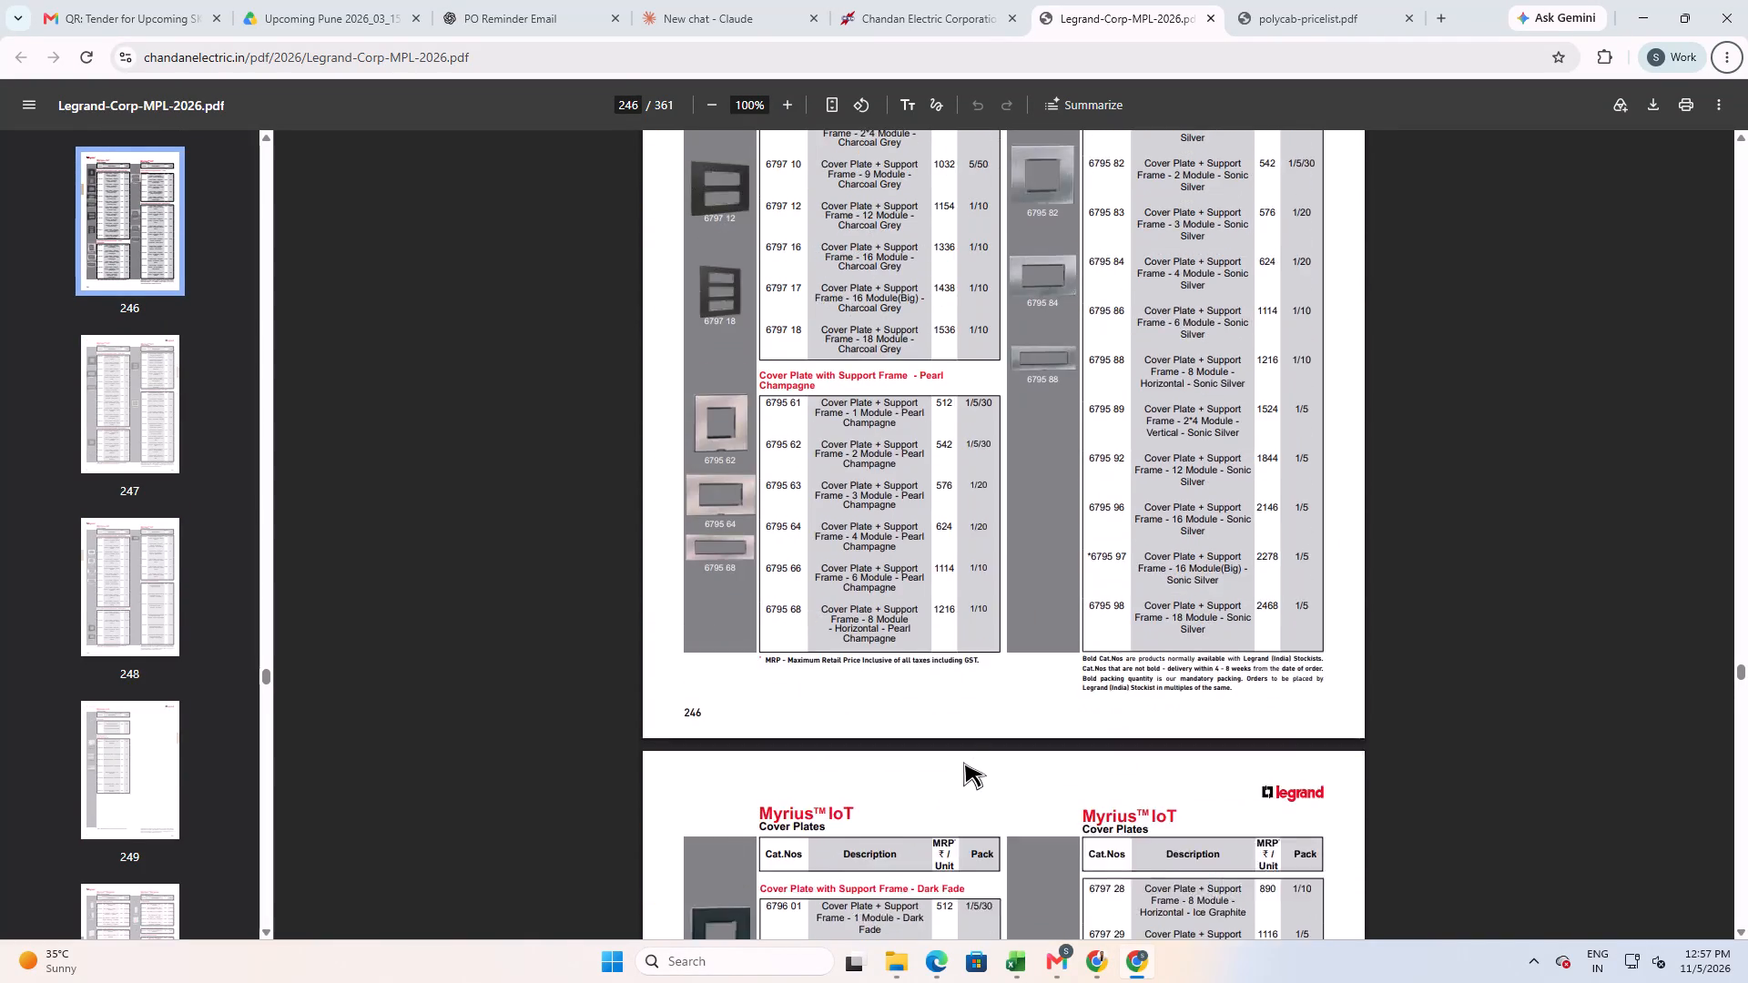
scroll(963, 762, "up", 17)
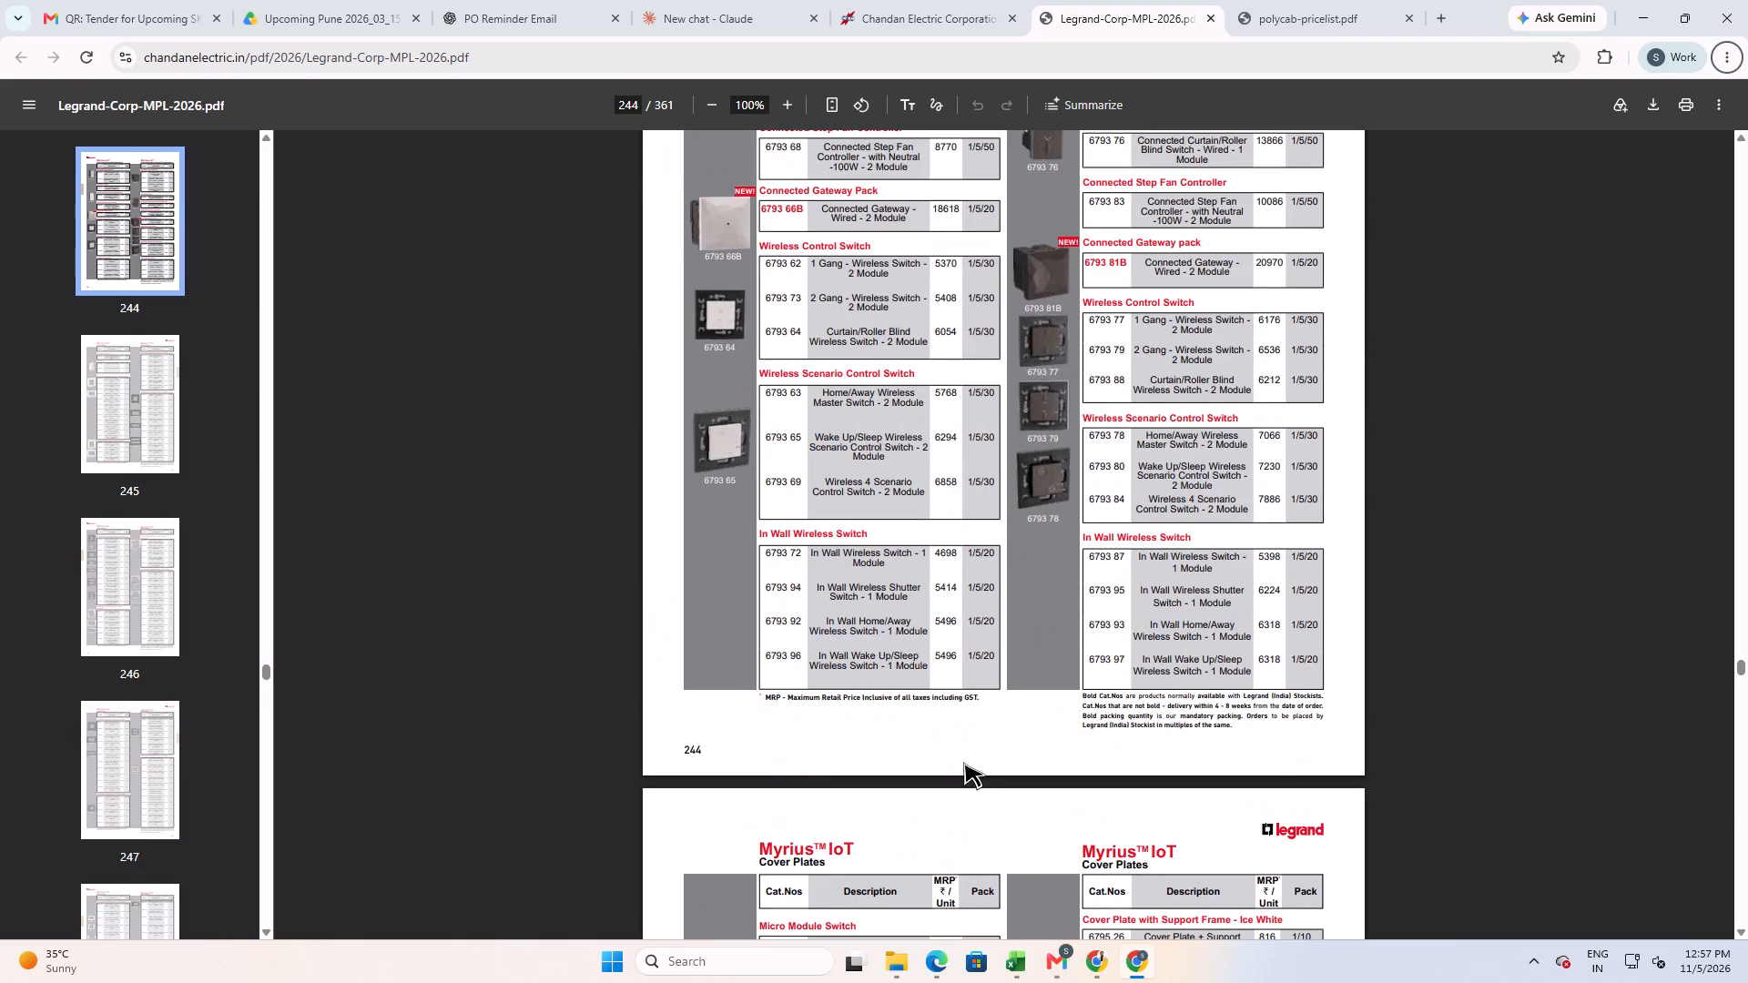
scroll(963, 762, "down", 6)
scroll(963, 762, "up", 6)
scroll(963, 762, "down", 5)
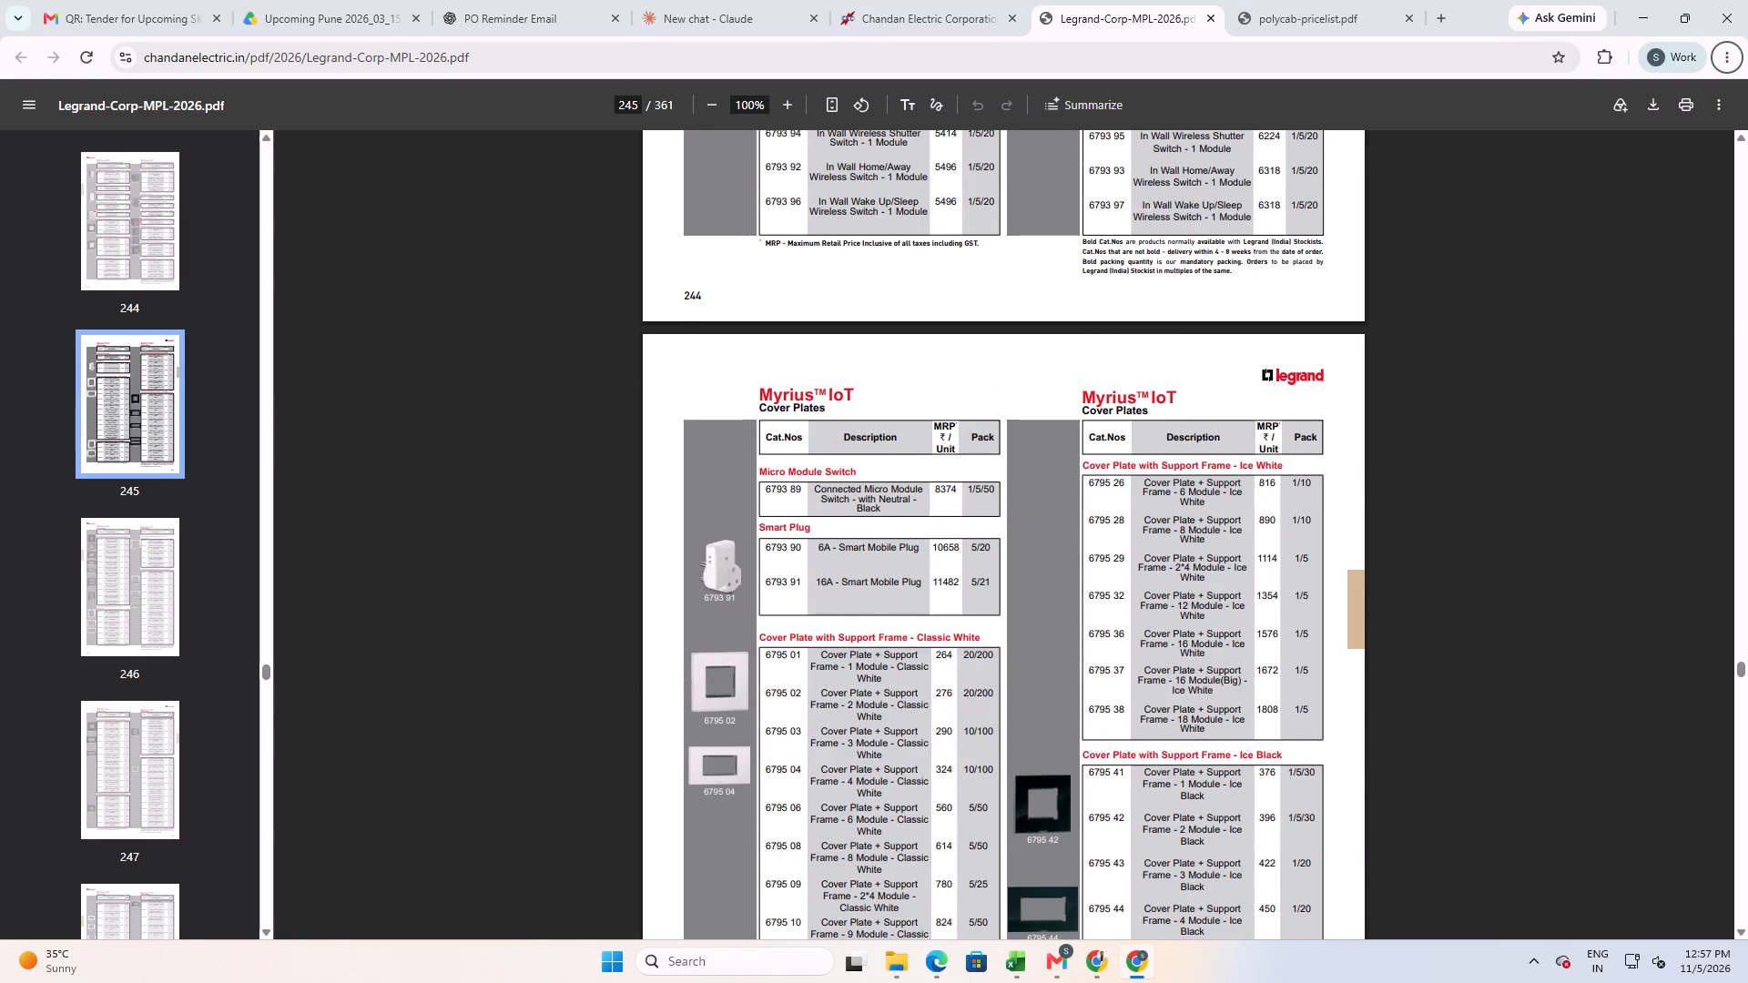
scroll(981, 528, "up", 19)
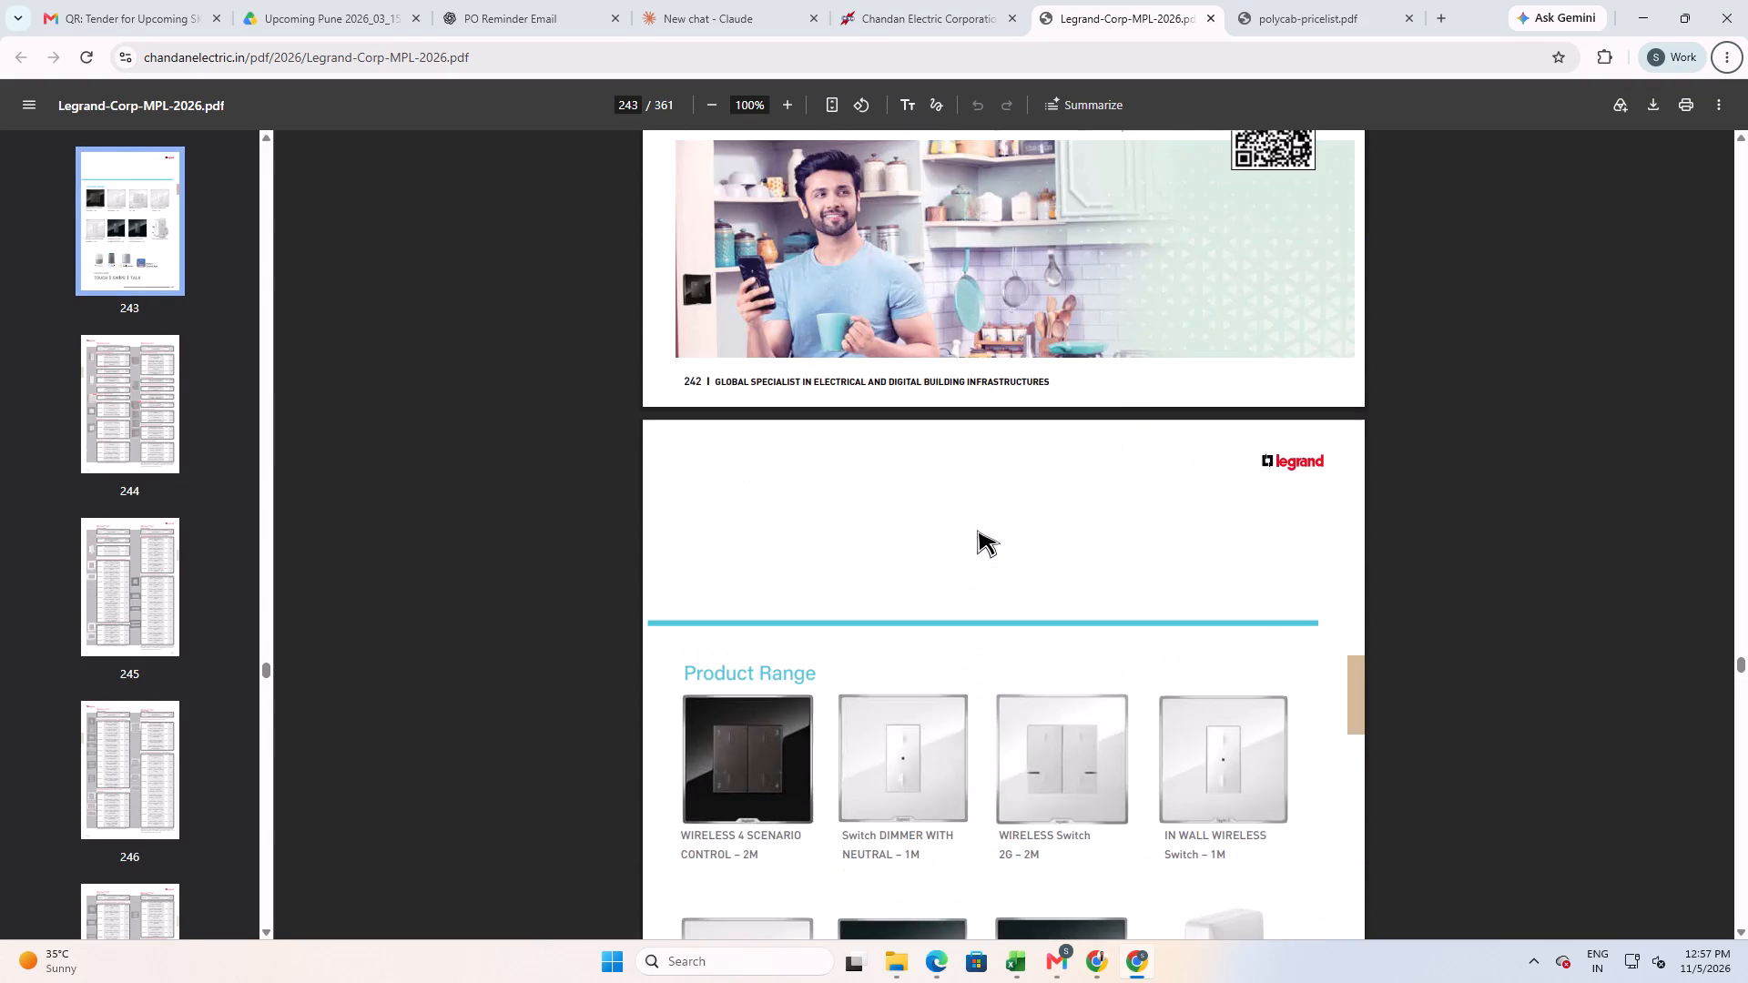
Examine the Myrius Classic White and Charcoal Grey mechanism pages for switch and Indian standard socket prices.
scroll(977, 530, "up", 20)
scroll(977, 530, "up", 2)
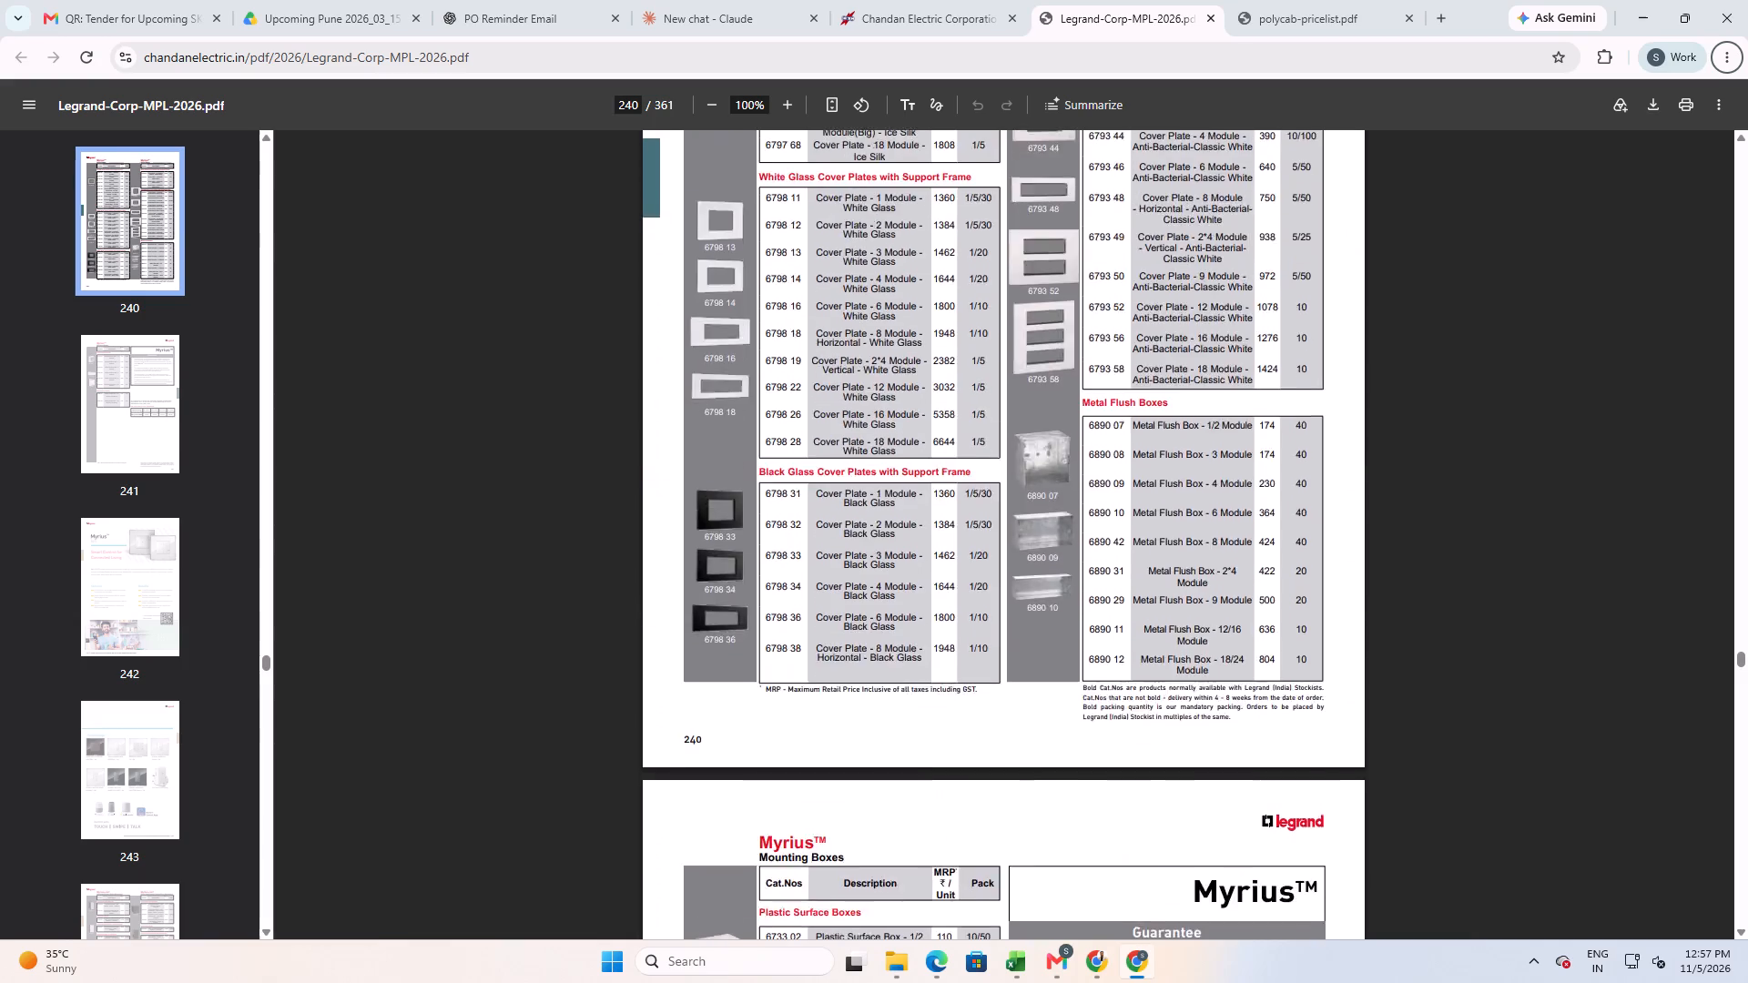
scroll(973, 532, "up", 20)
scroll(973, 532, "up", 10)
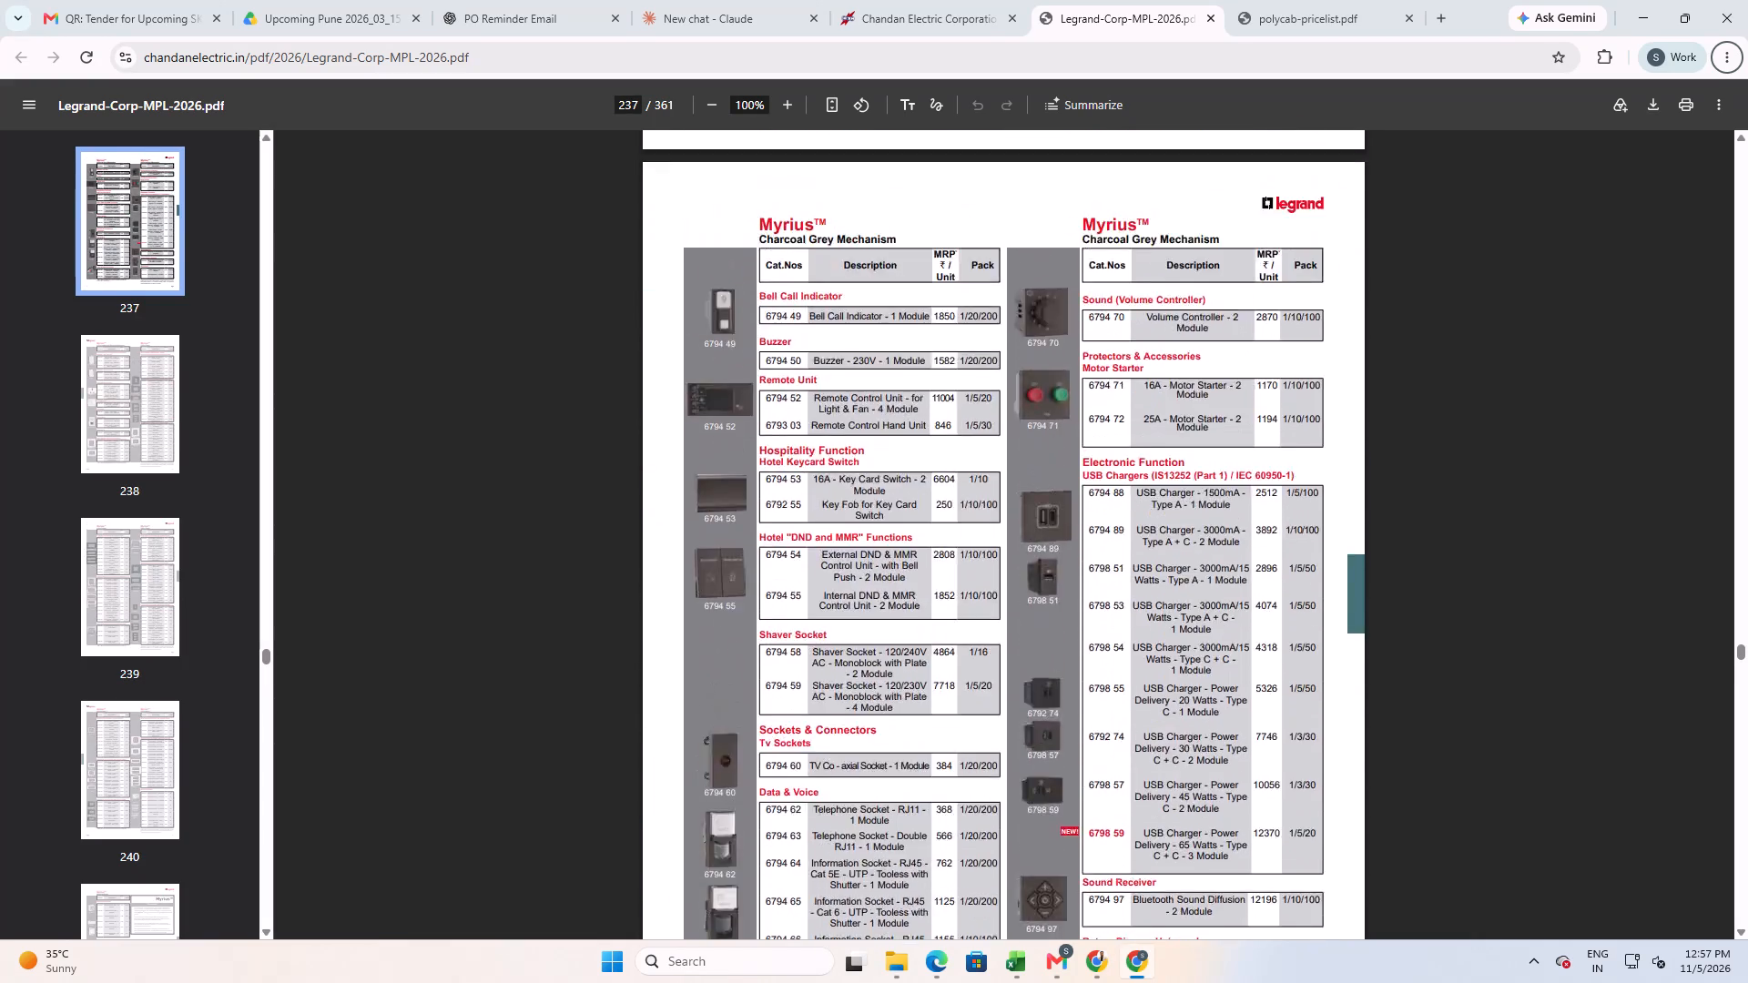
scroll(967, 535, "up", 12)
scroll(967, 535, "down", 5)
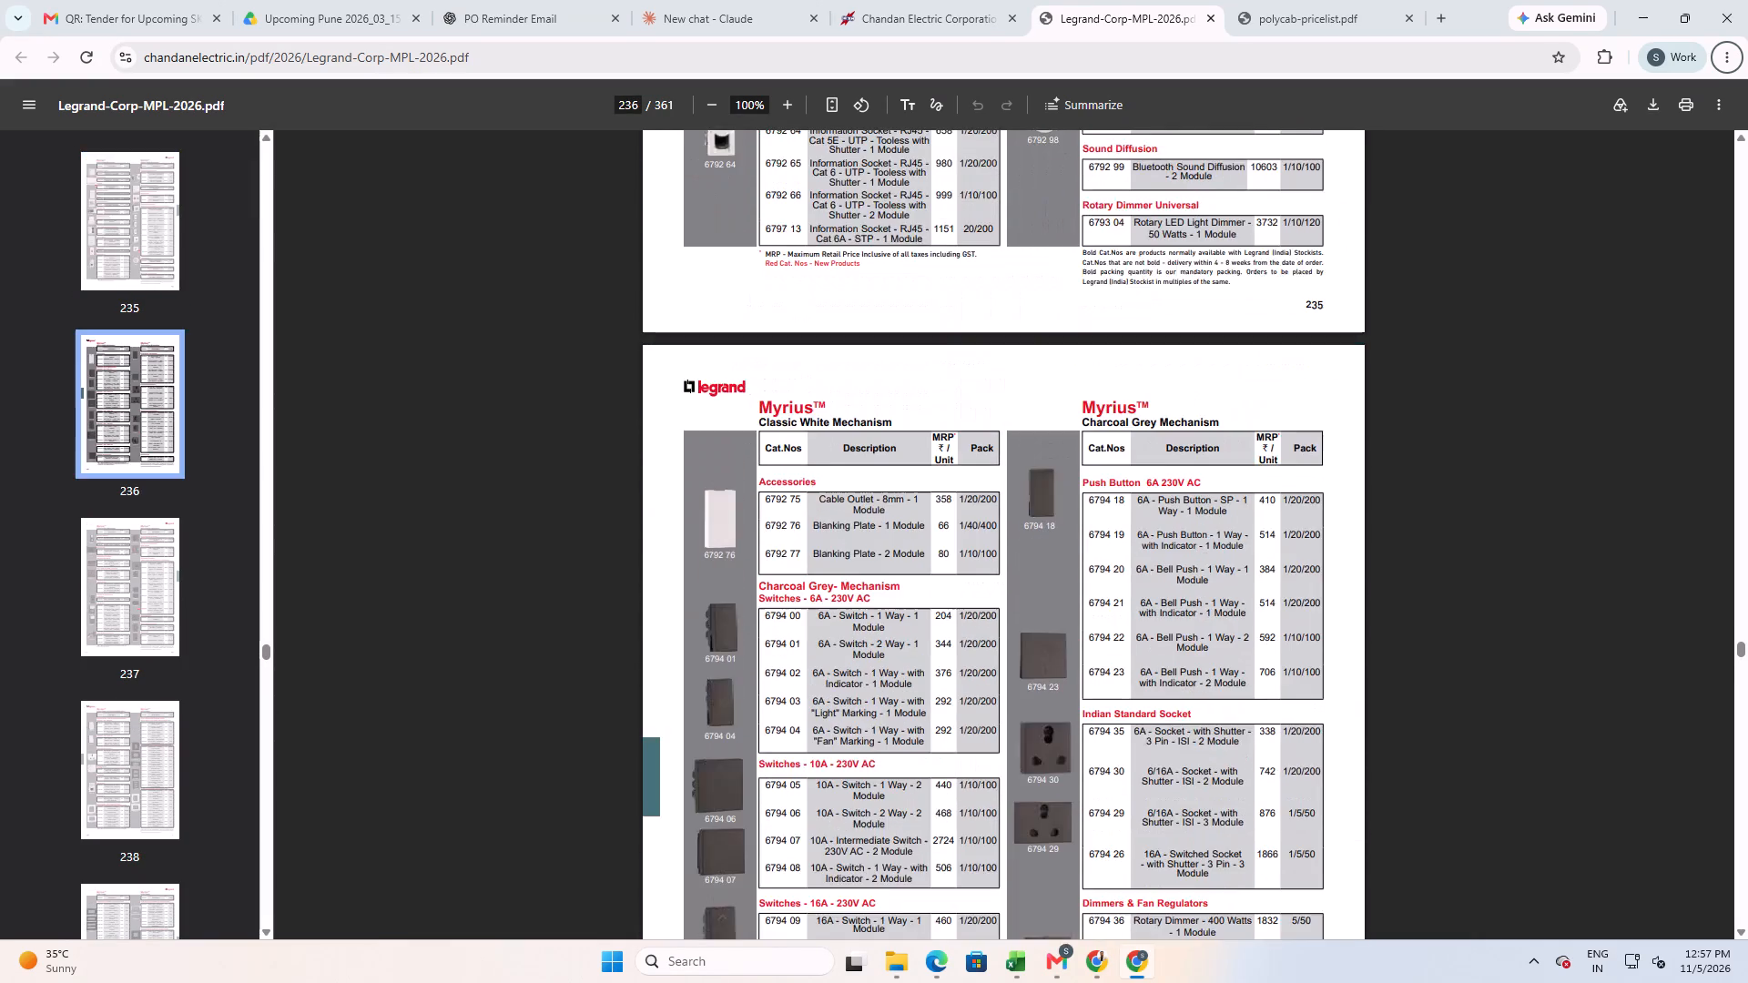
scroll(967, 535, "down", 3)
scroll(967, 535, "up", 19)
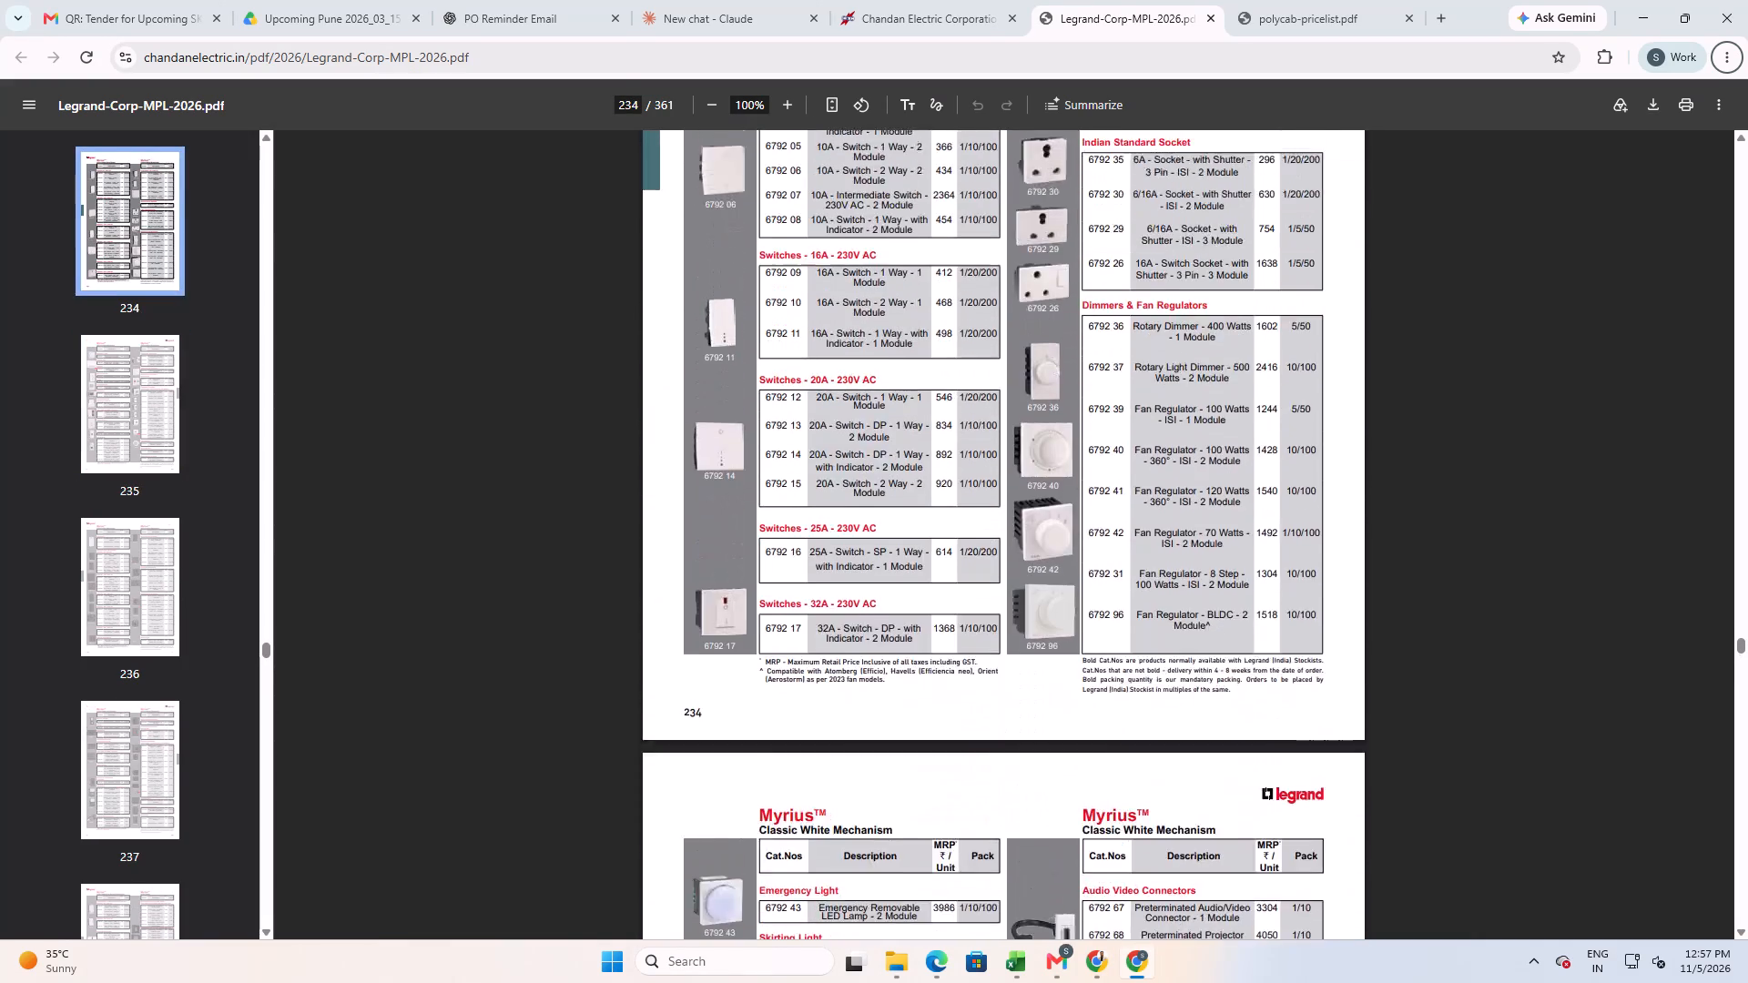
scroll(966, 535, "up", 10)
scroll(966, 535, "down", 8)
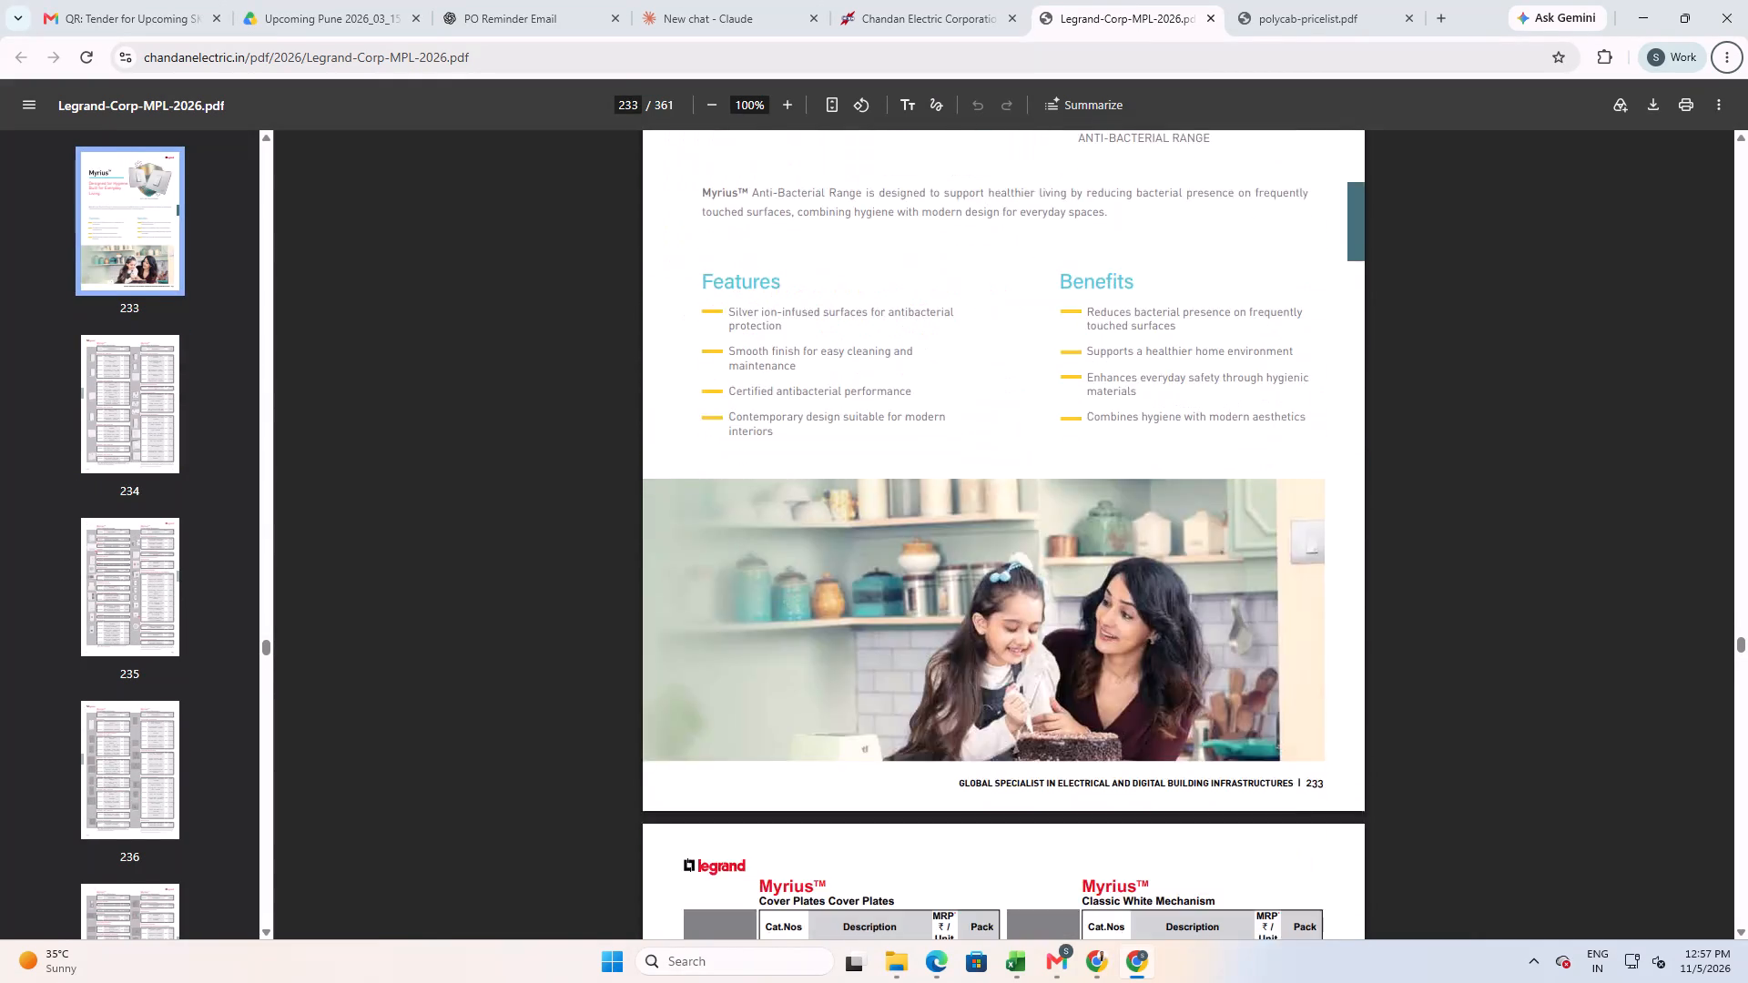
scroll(966, 535, "down", 12)
scroll(972, 532, "down", 10)
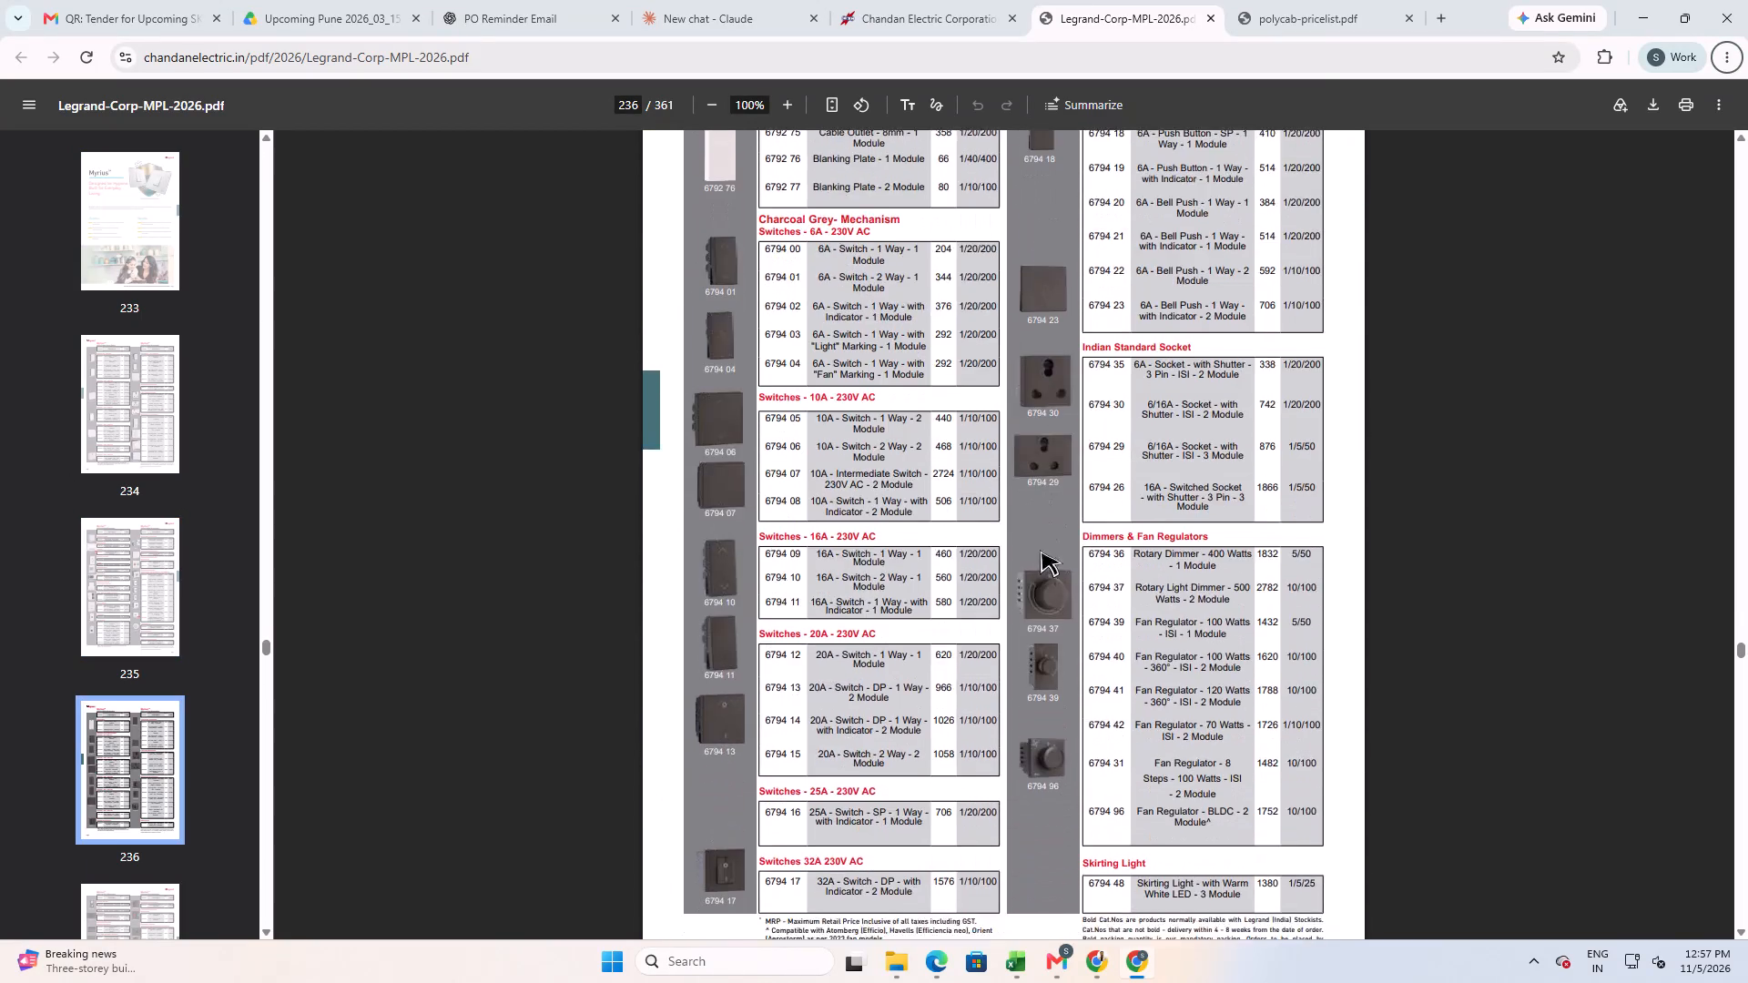
Go forward to the Mylinc range and look through its mechanism, socket and cover plate price pages.
middle_click_drag(1043, 524, 1071, 734)
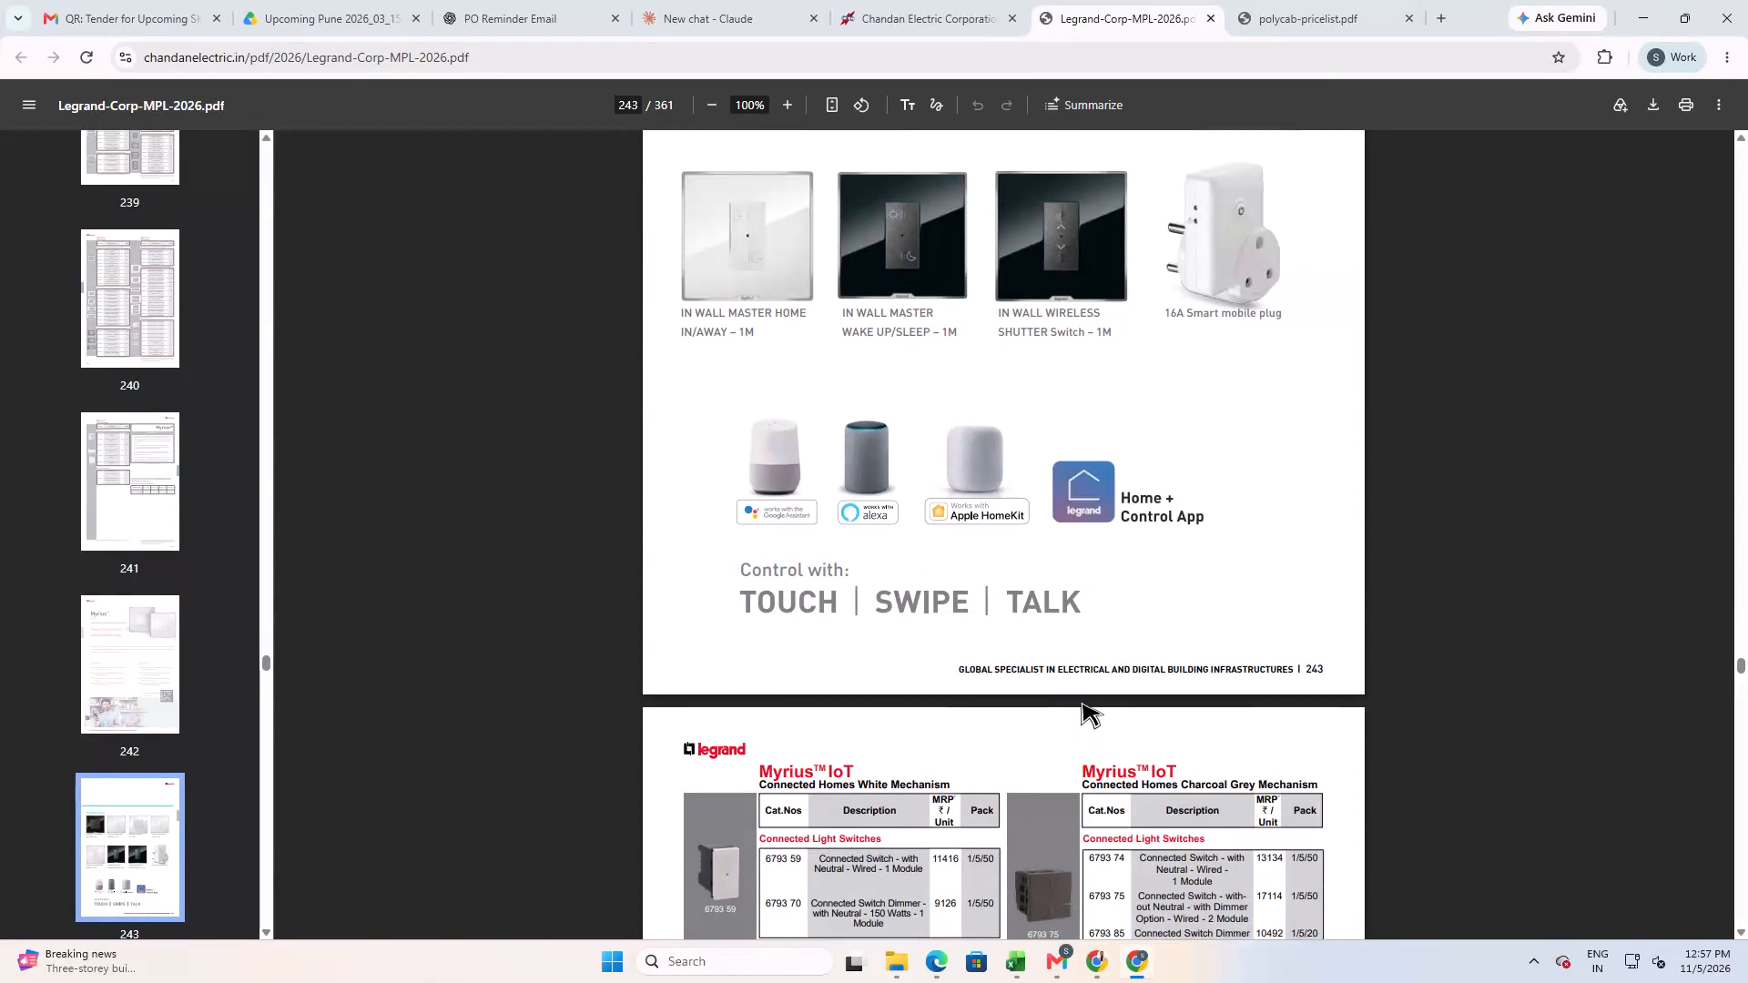
scroll(1081, 701, "down", 20)
middle_click_drag(1178, 651, 1143, 806)
scroll(1143, 806, "down", 1)
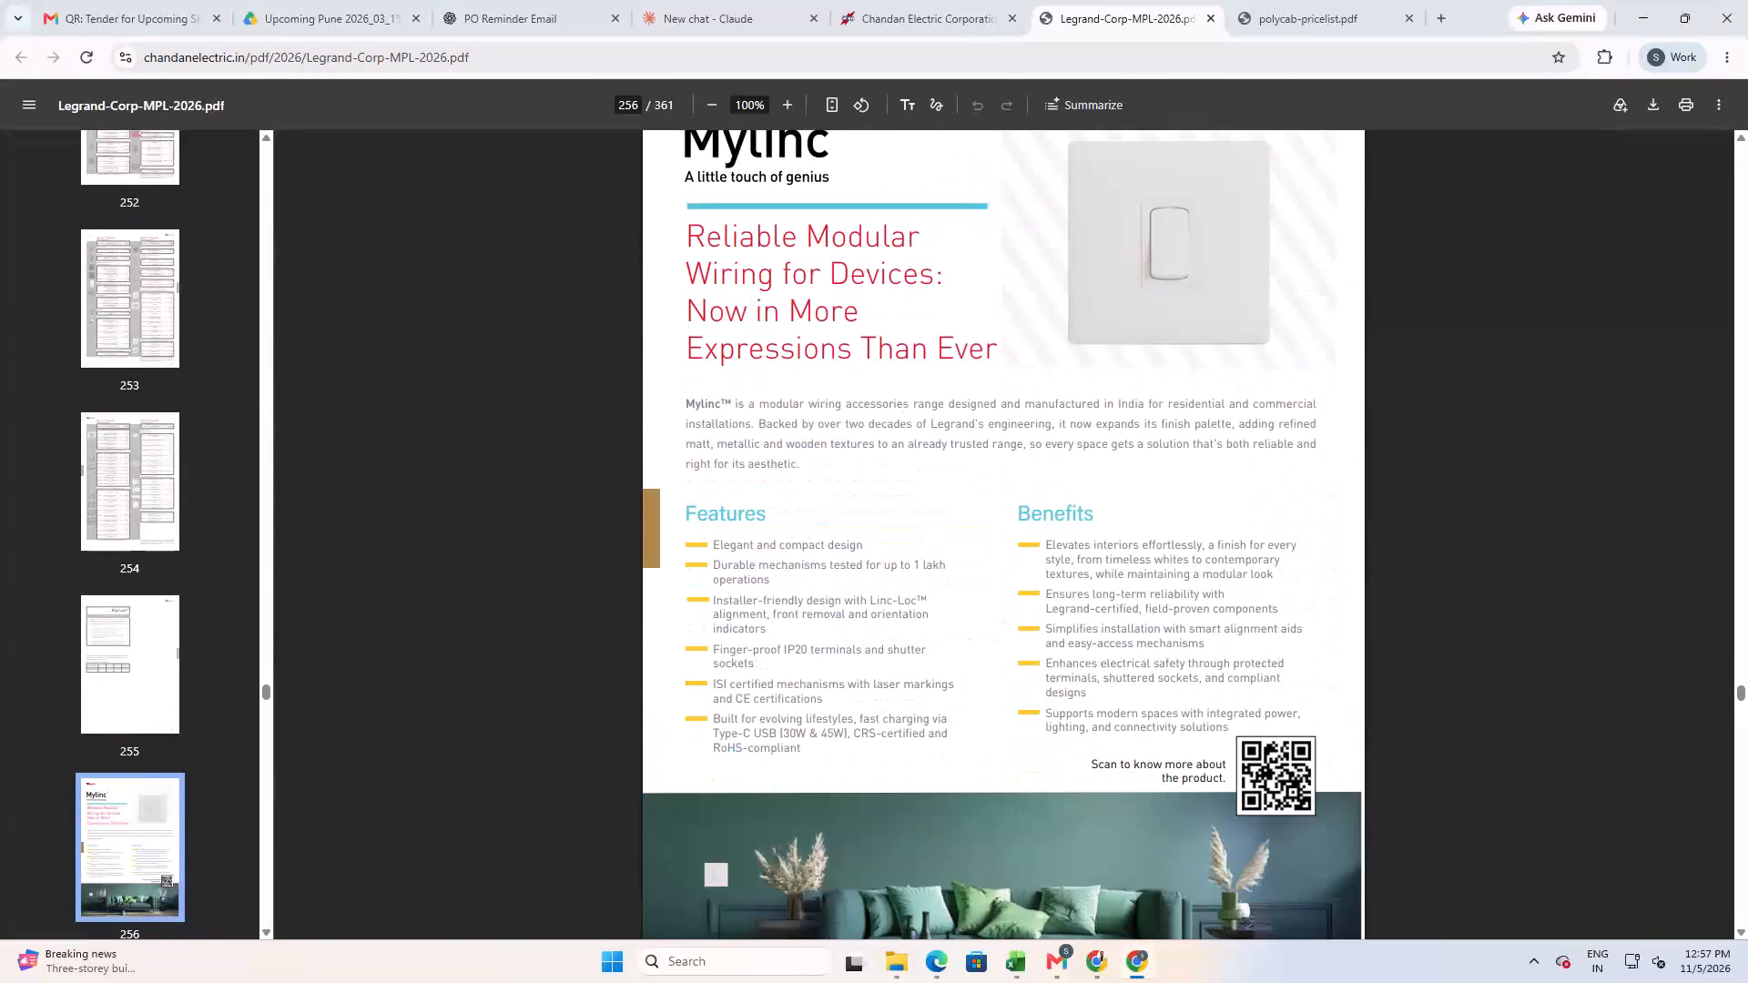
scroll(1143, 806, "down", 12)
scroll(922, 586, "down", 12)
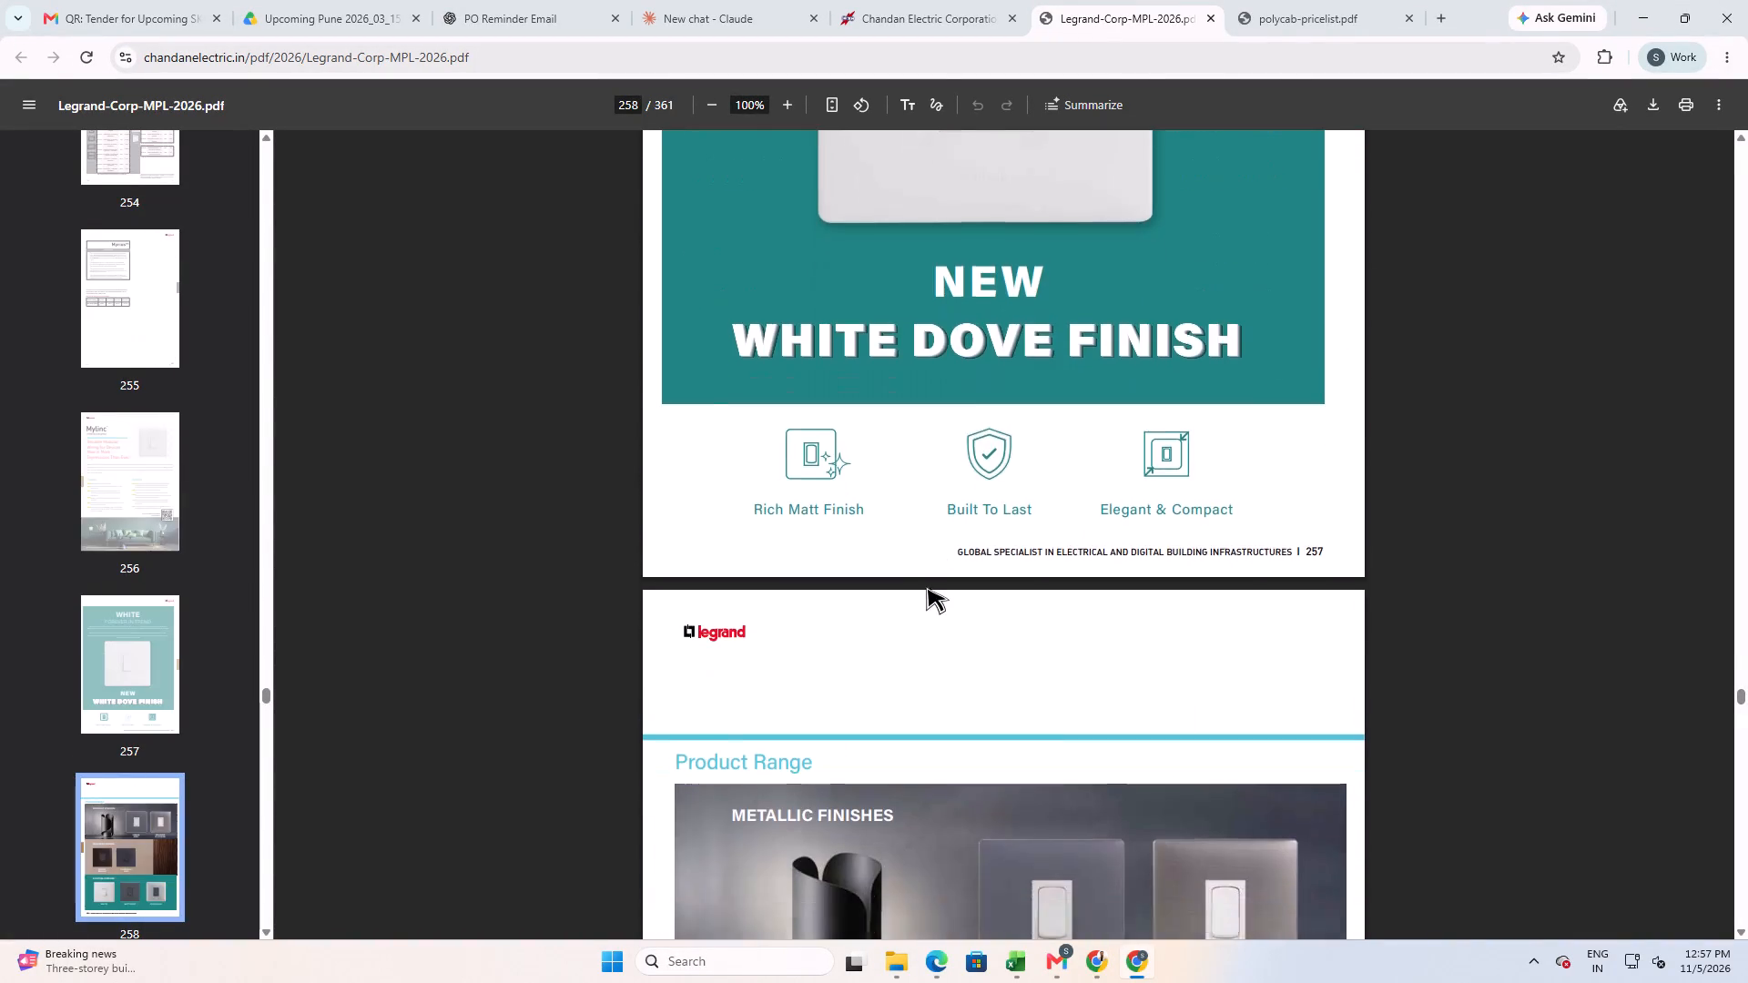
scroll(926, 586, "down", 20)
scroll(926, 586, "up", 6)
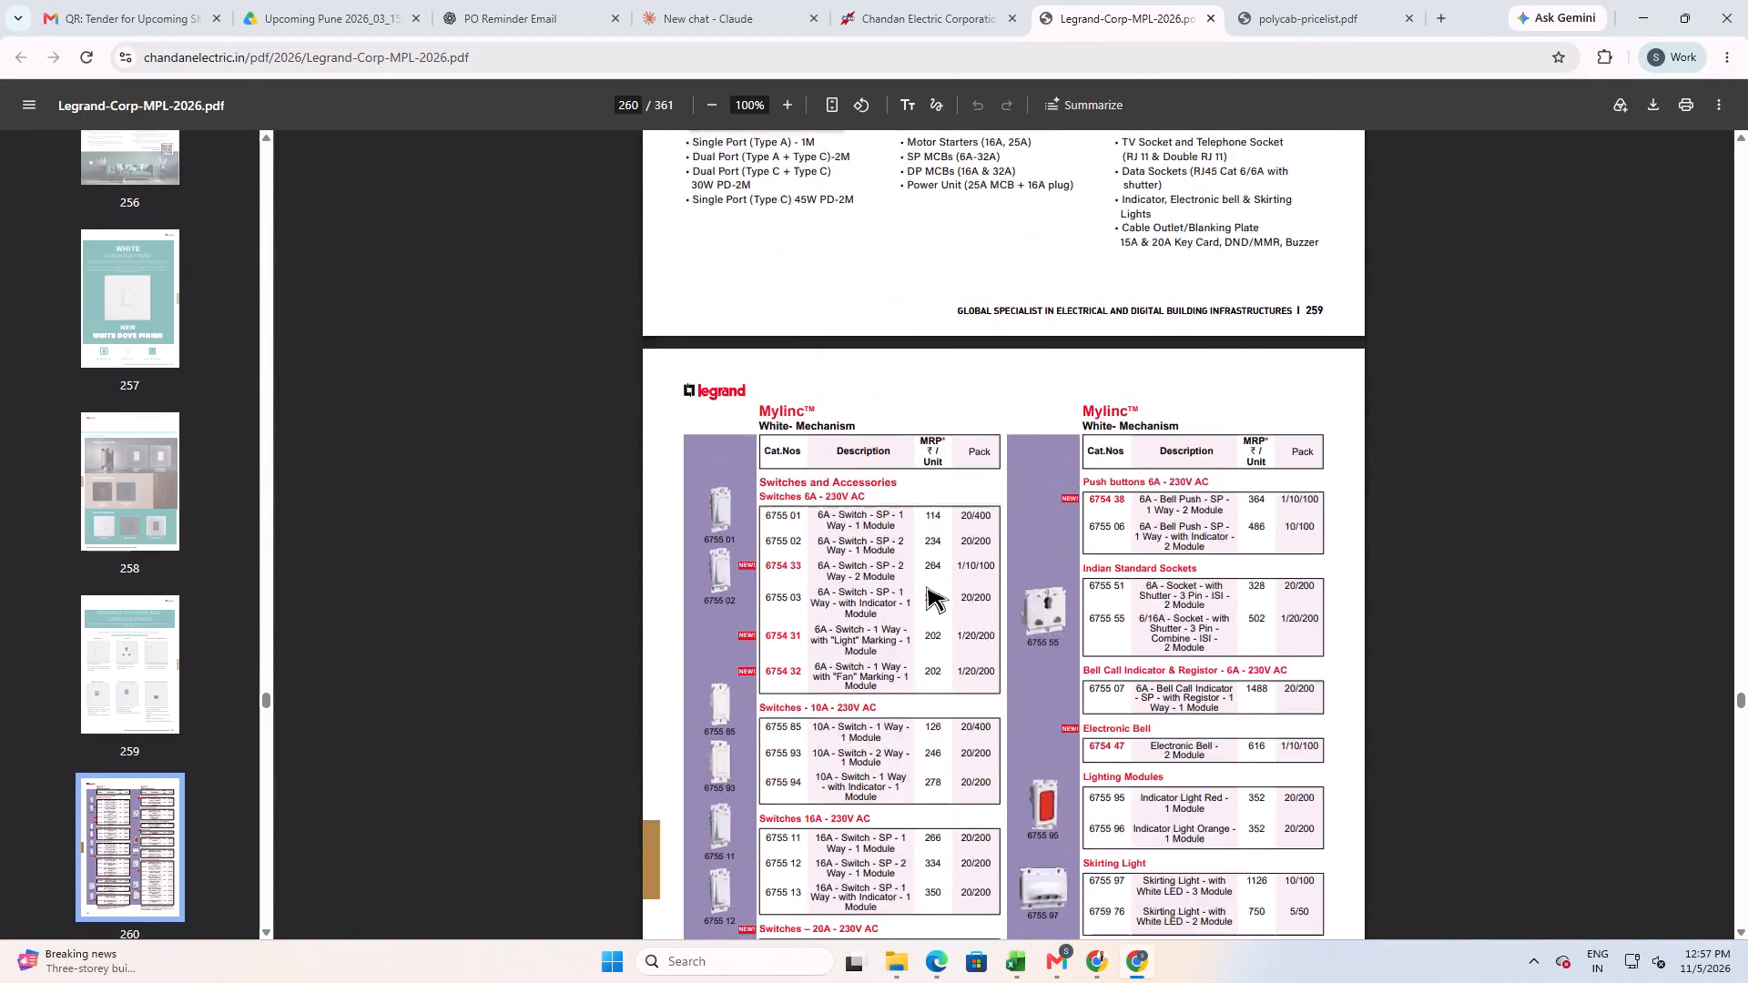
scroll(926, 586, "down", 20)
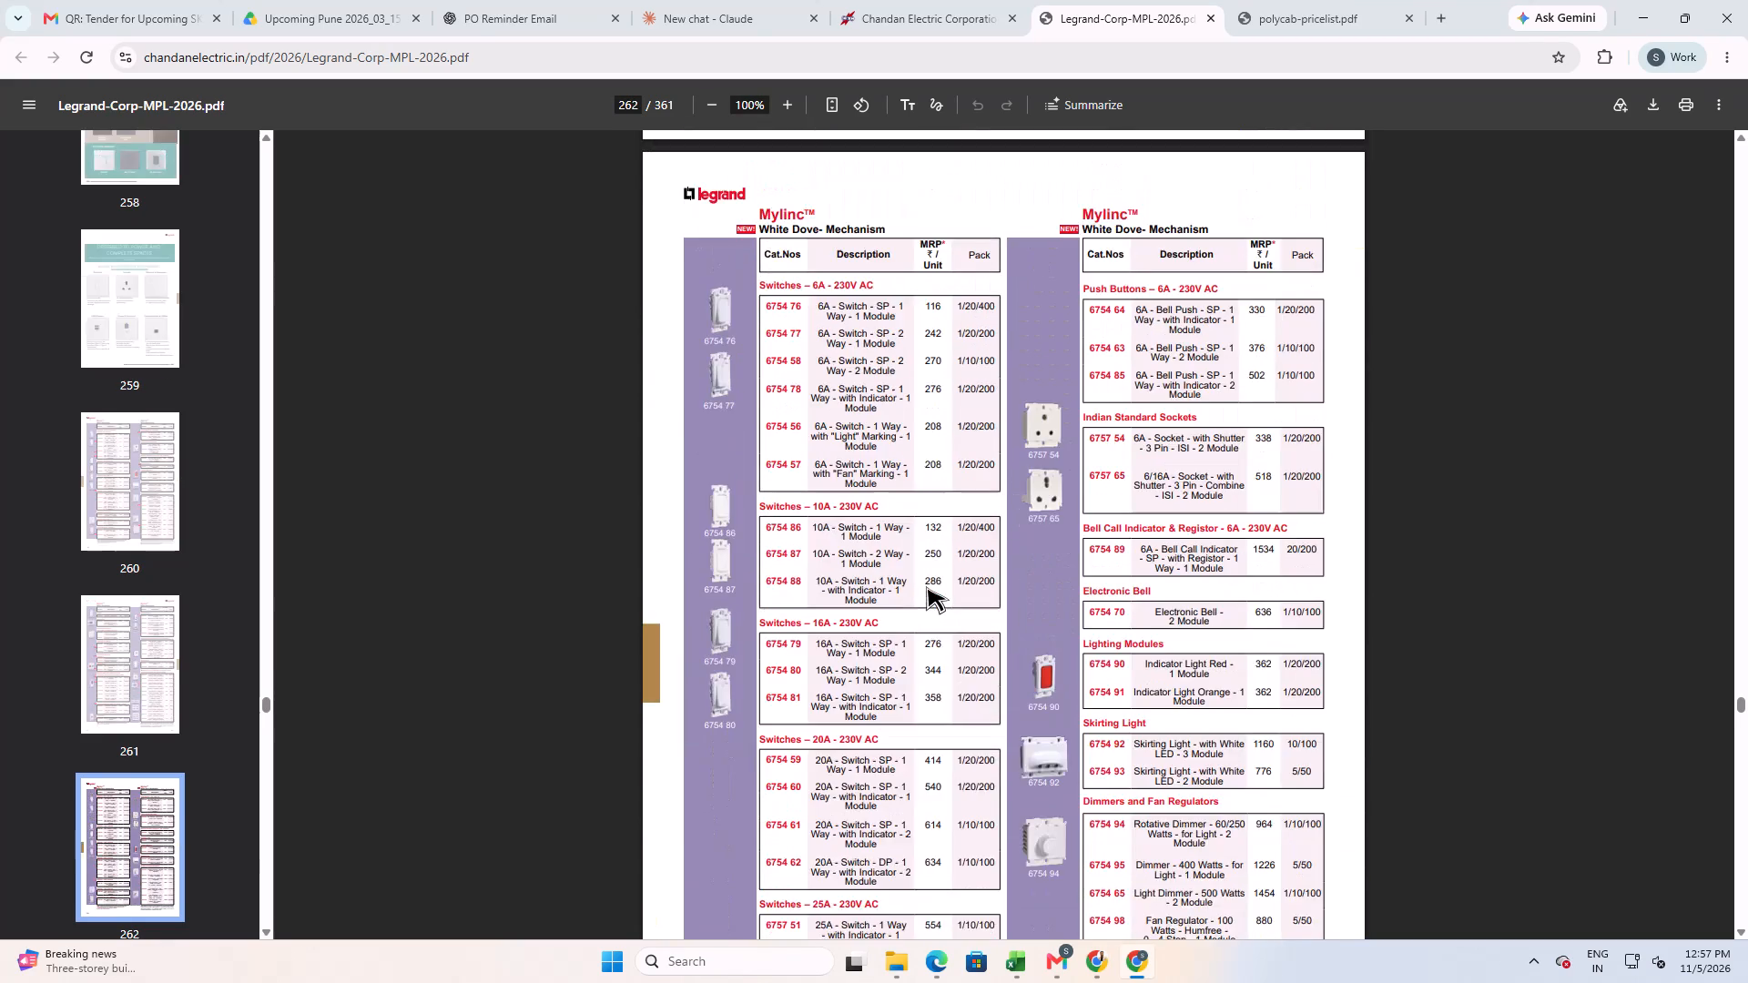
scroll(926, 586, "down", 20)
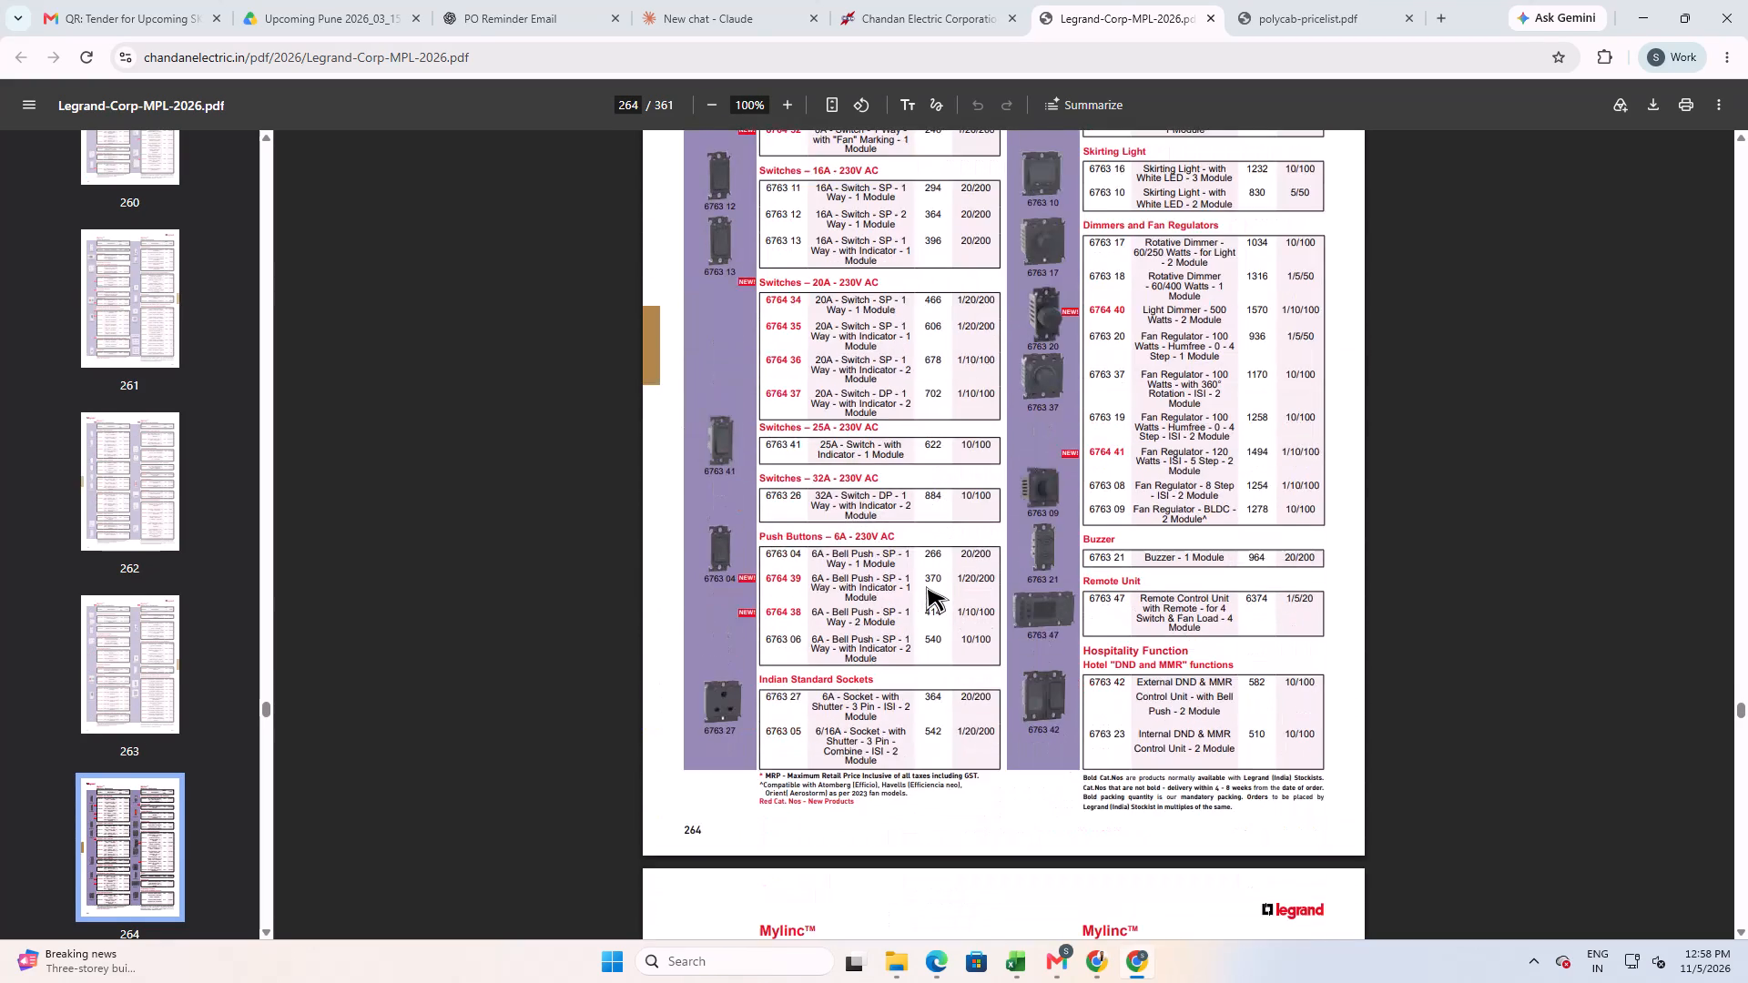
scroll(926, 586, "down", 10)
scroll(926, 586, "down", 12)
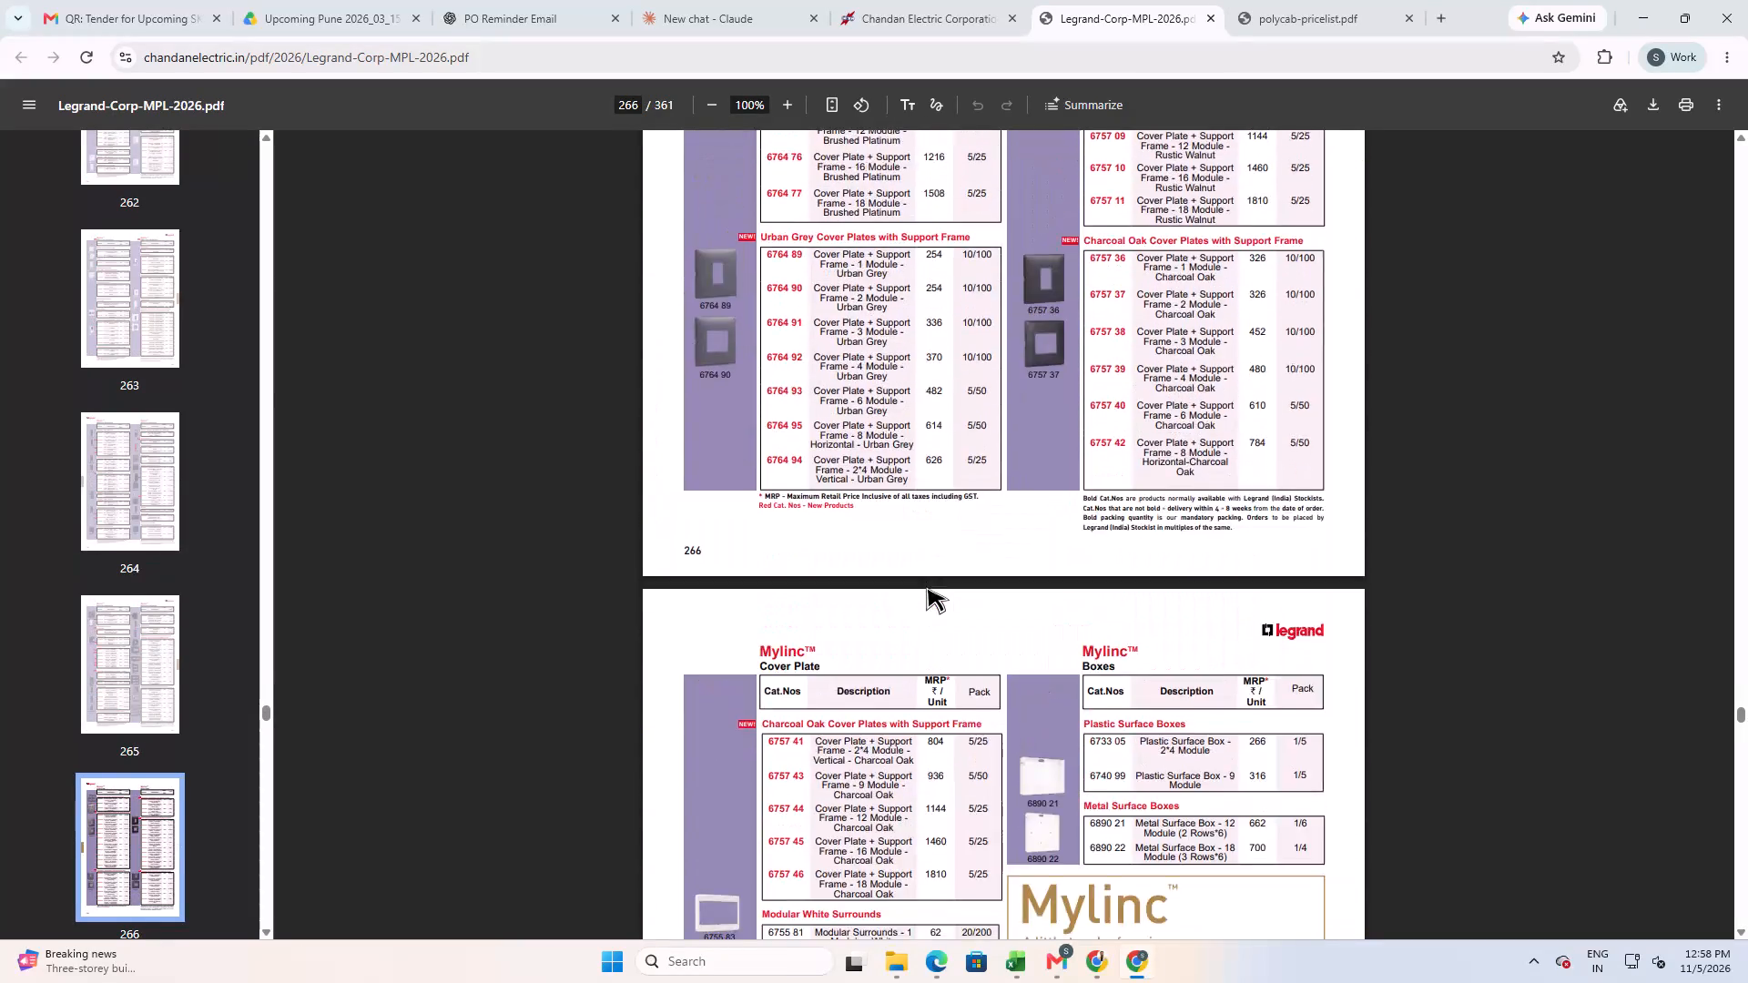
Continue to the Lyncus range and examine its mechanism pages, including the Chic Grey switches and Indian standard sockets.
scroll(926, 586, "down", 20)
scroll(926, 586, "down", 2)
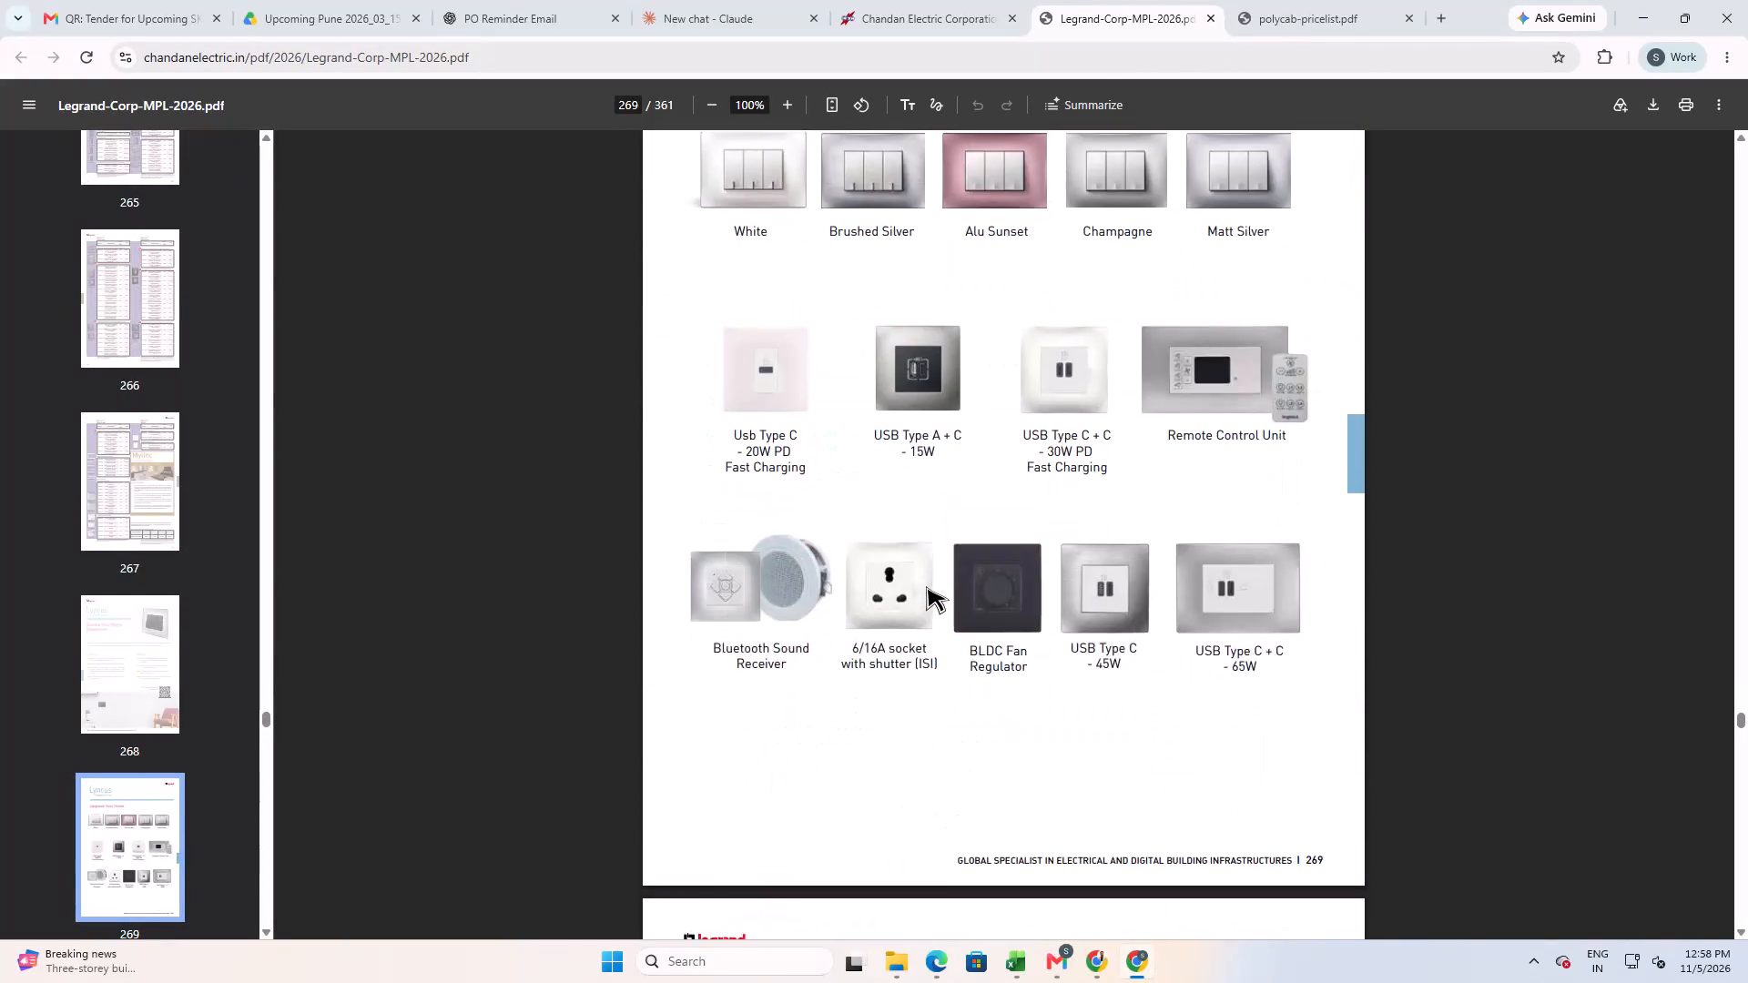
scroll(926, 586, "down", 18)
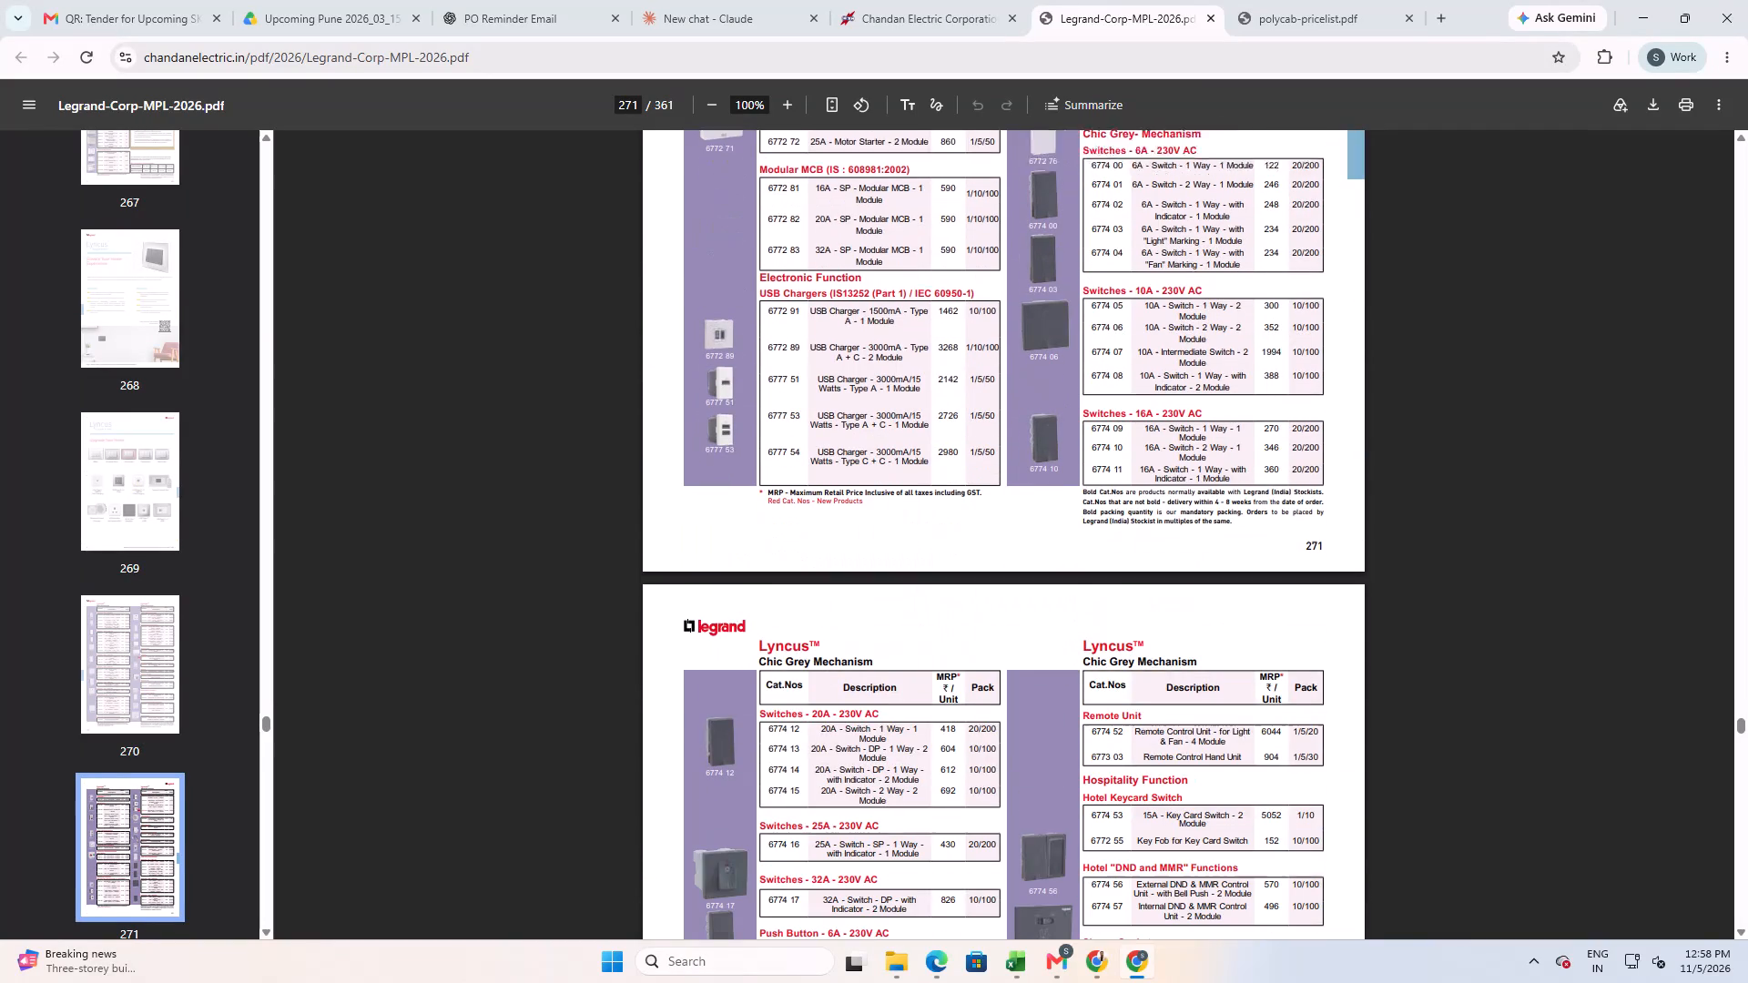
scroll(926, 583, "down", 4)
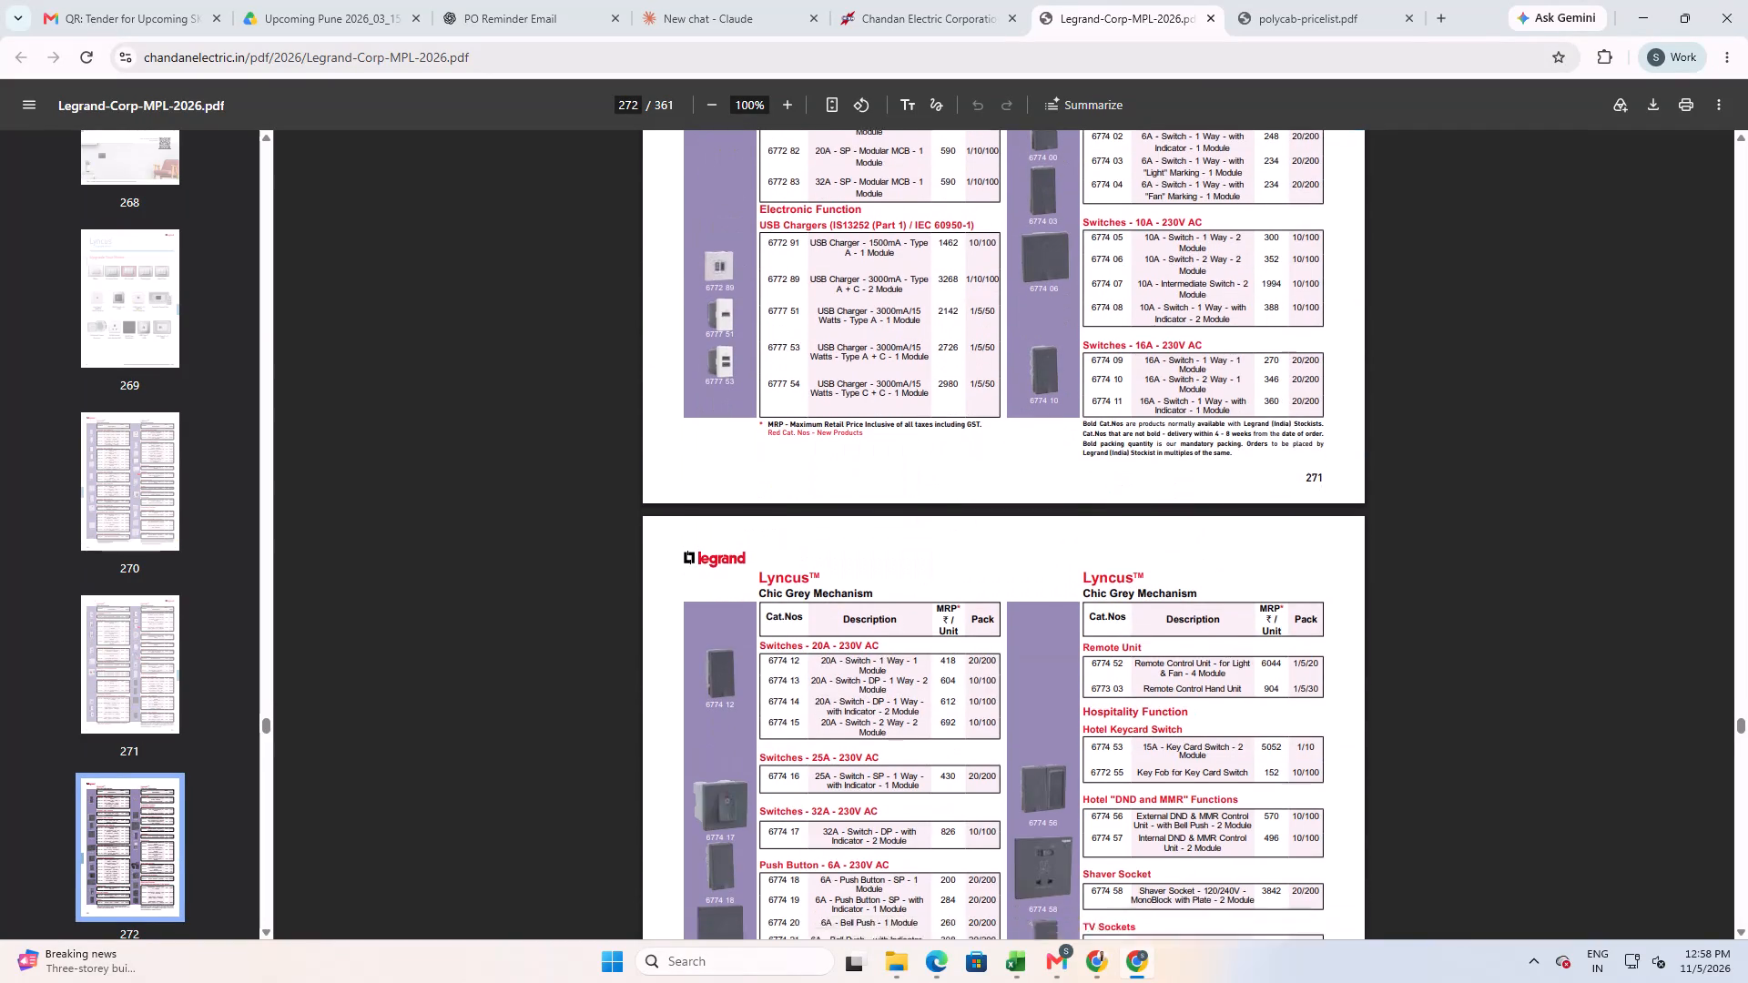
scroll(913, 589, "down", 1)
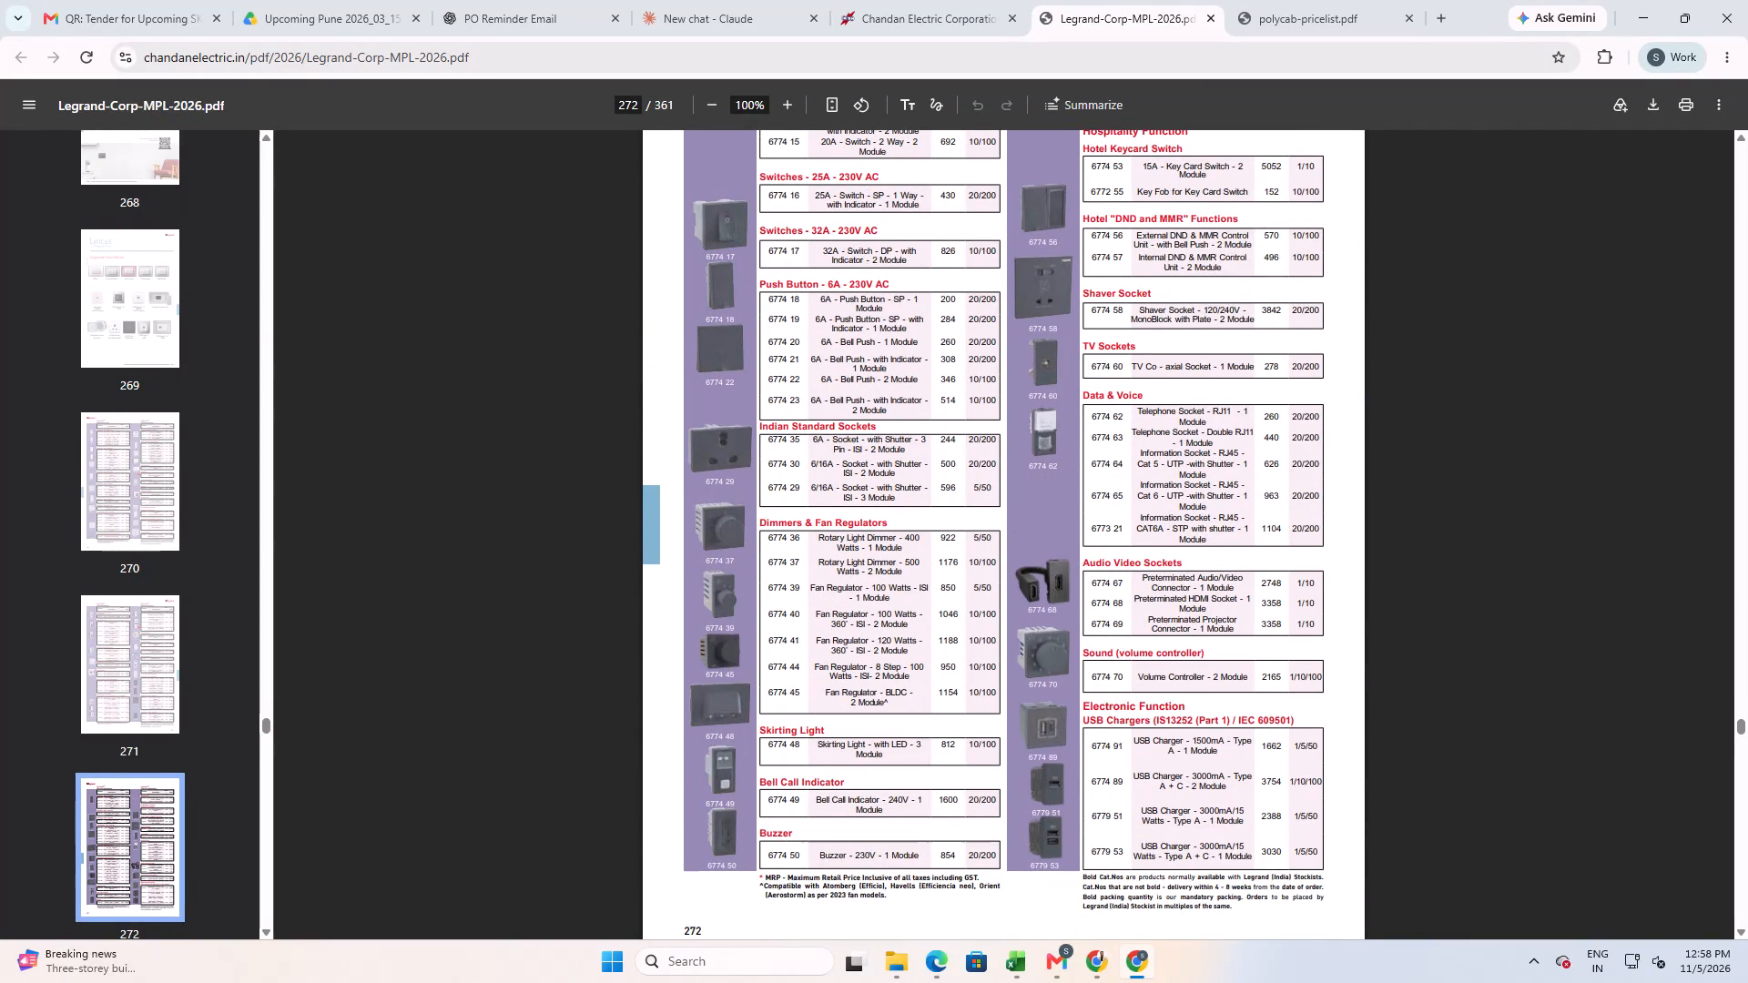
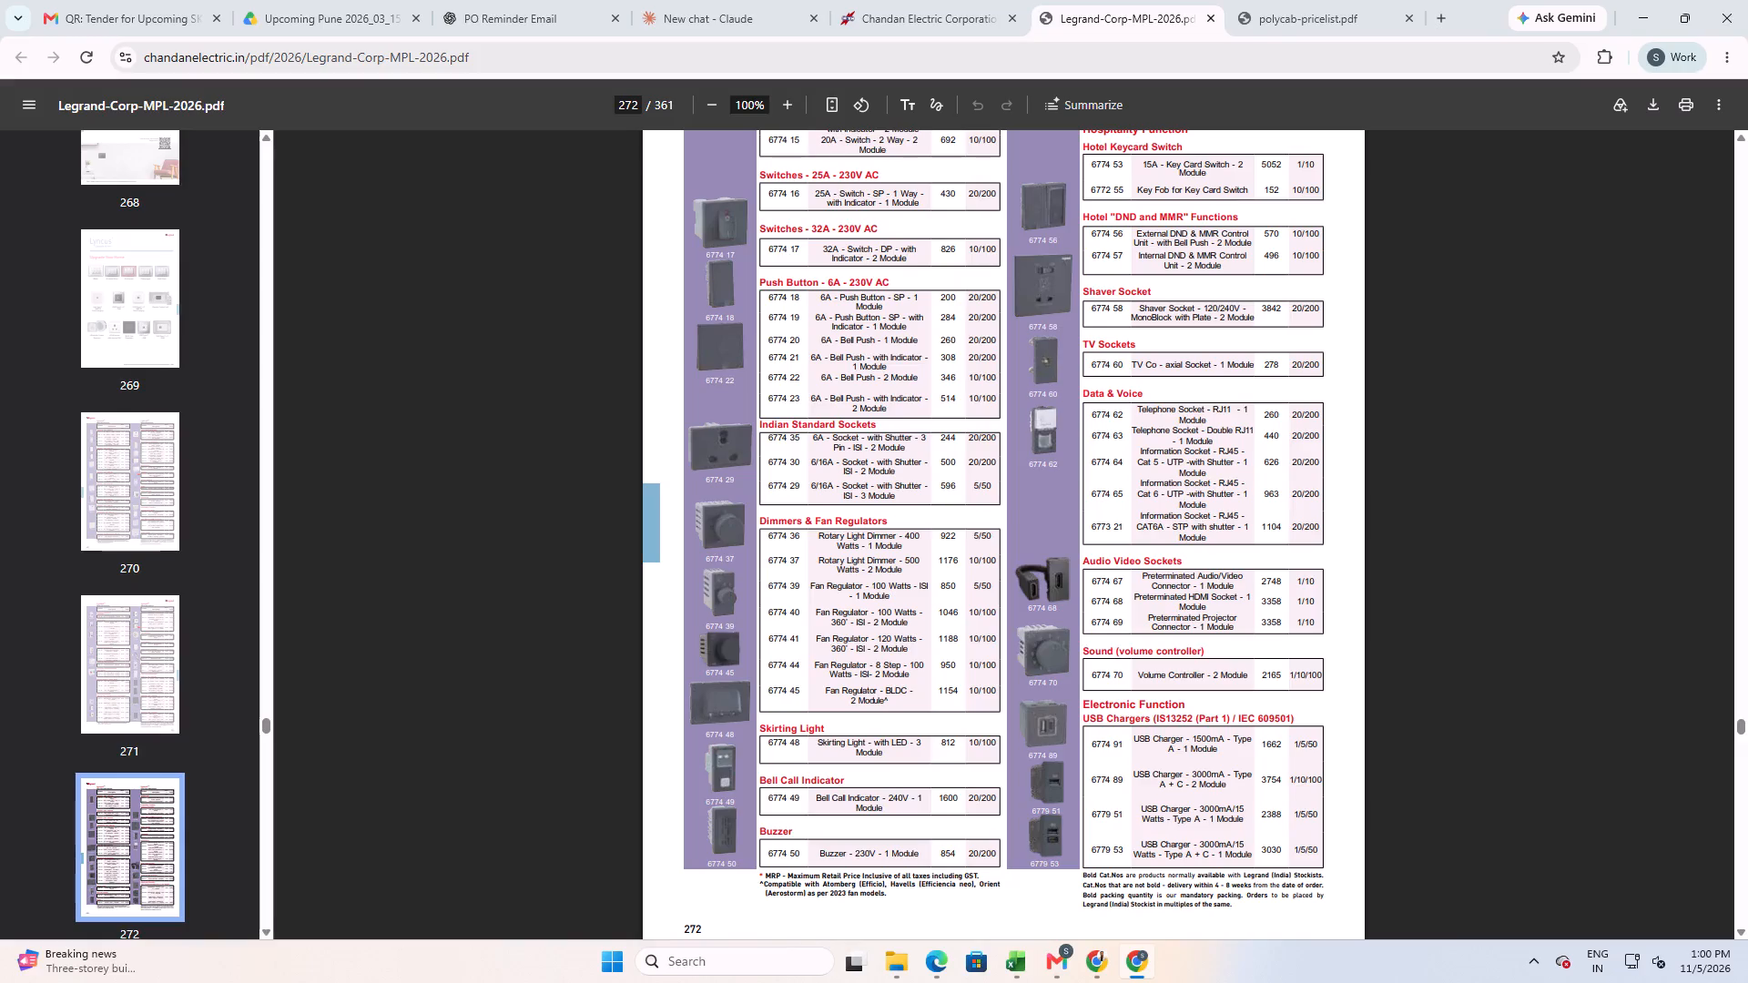
Switch to the BOQ workbook in Excel and review the item 4.5 AC outlet descriptions, the following items and the empty rate-working cells.
key("alt+Tab")
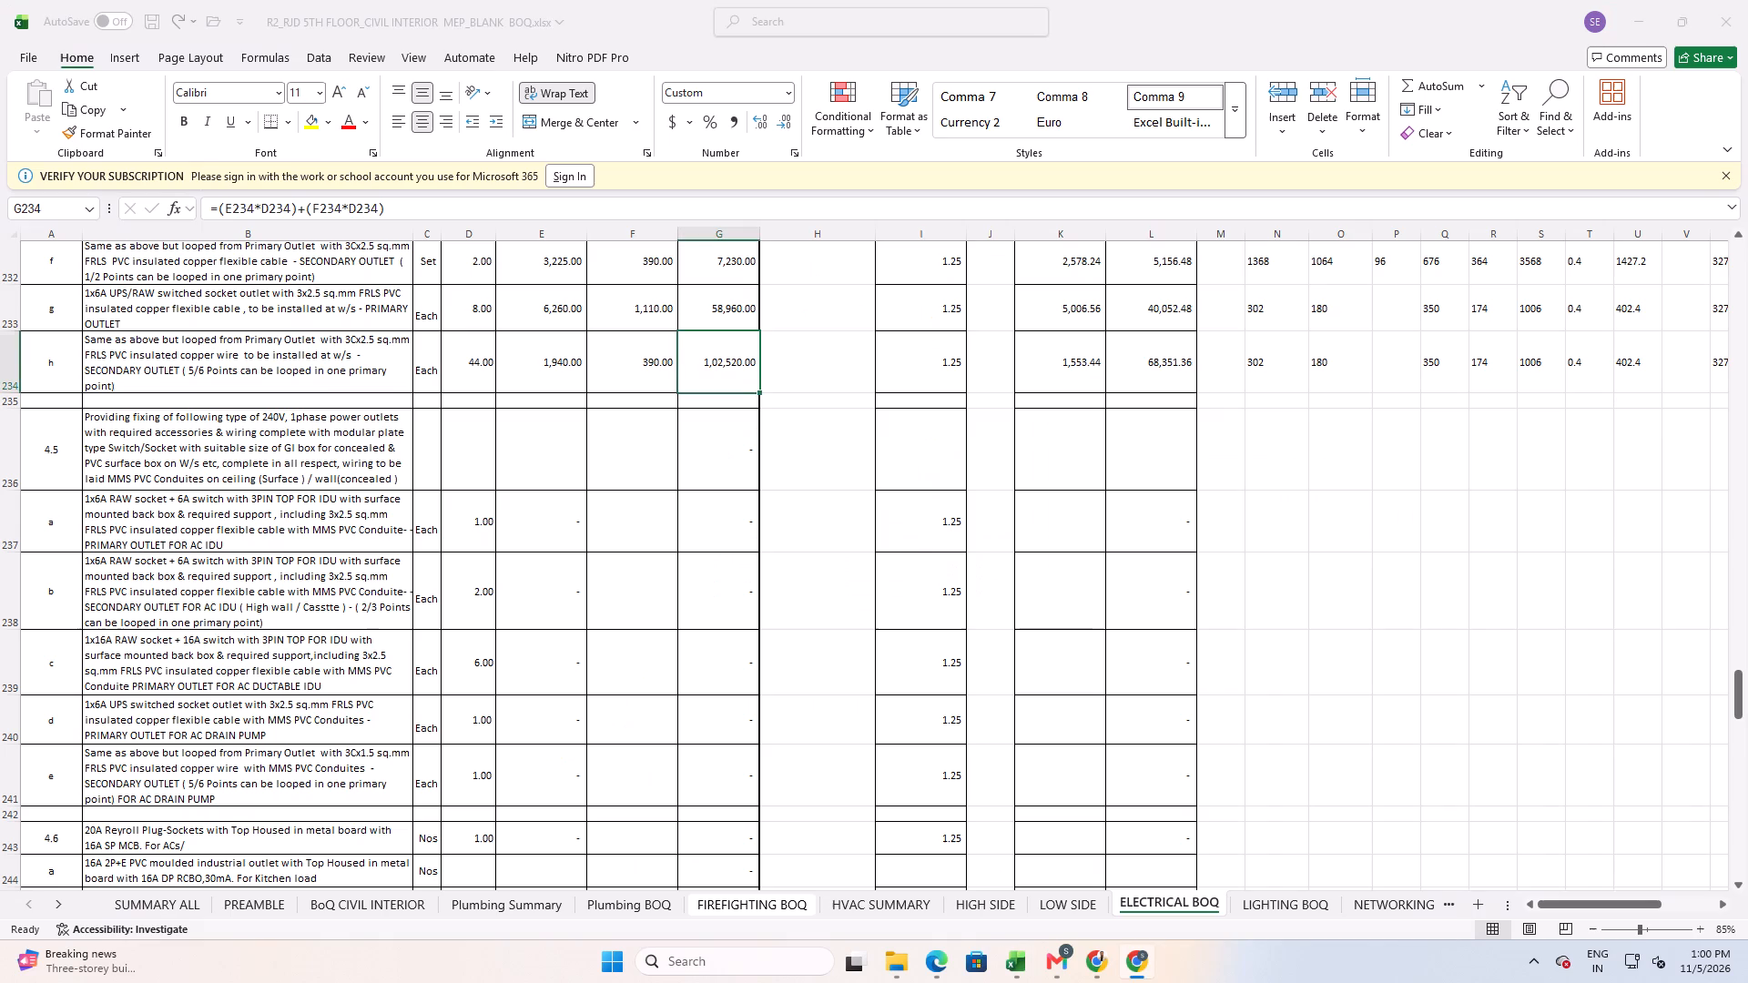
left_click(623, 526)
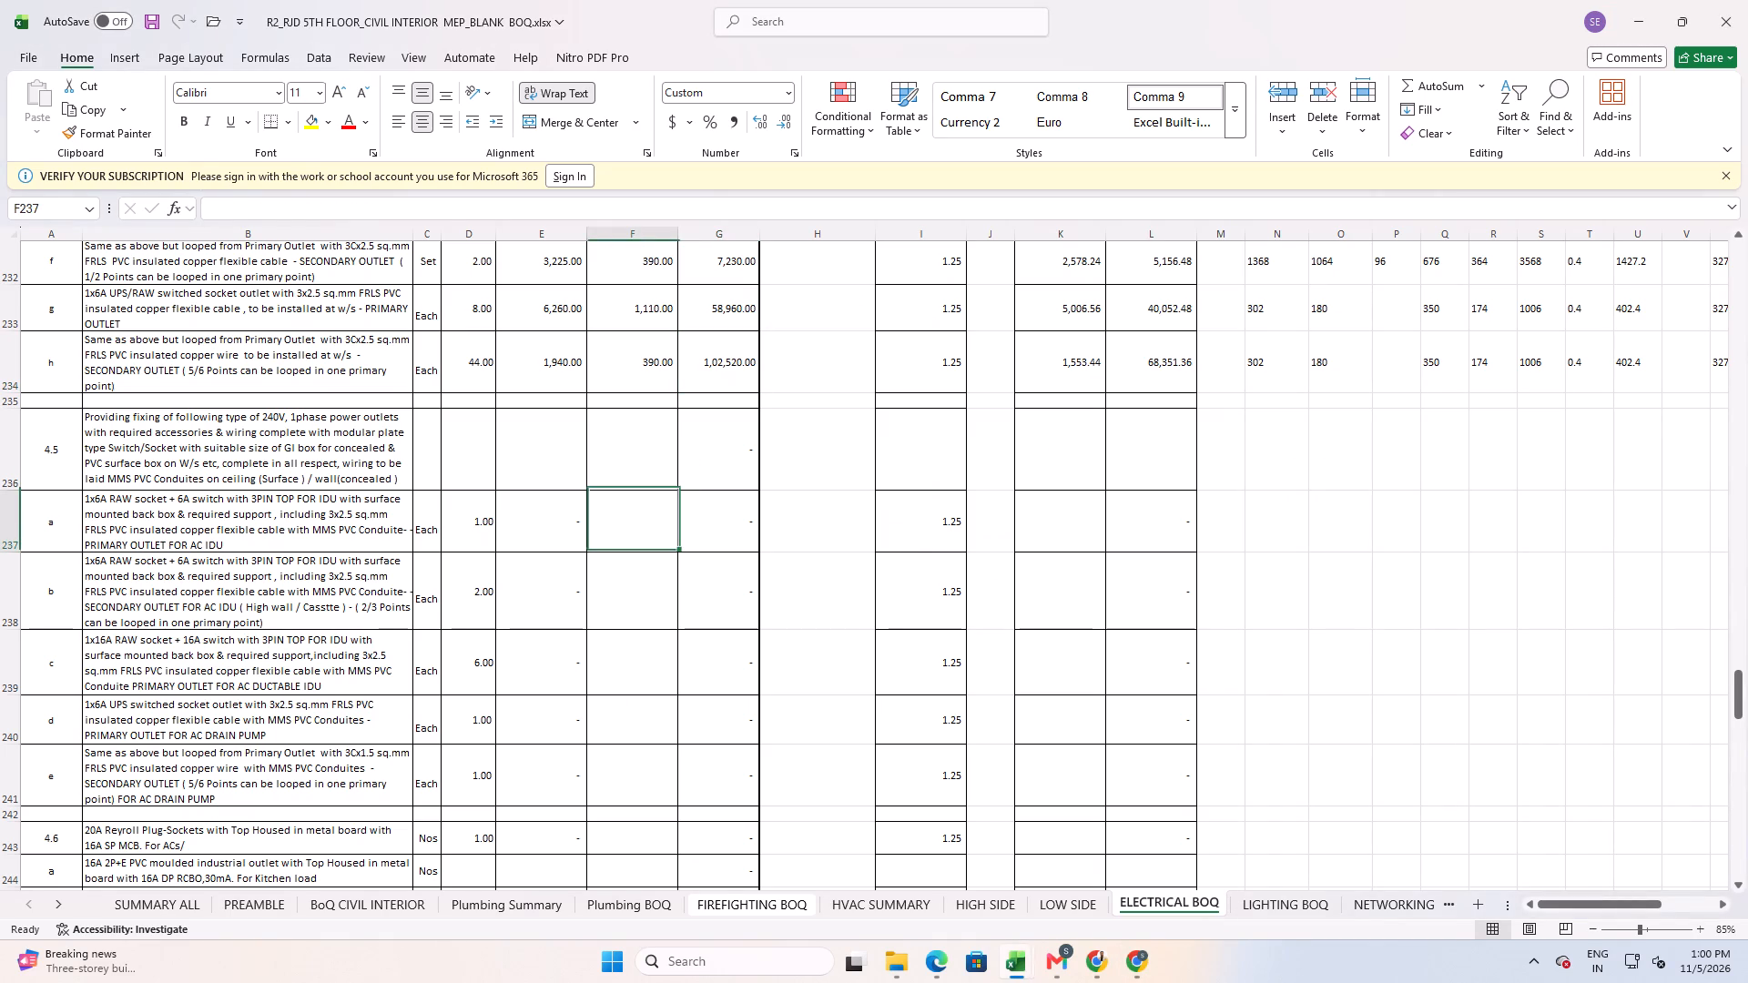
scroll(513, 542, "down", 1)
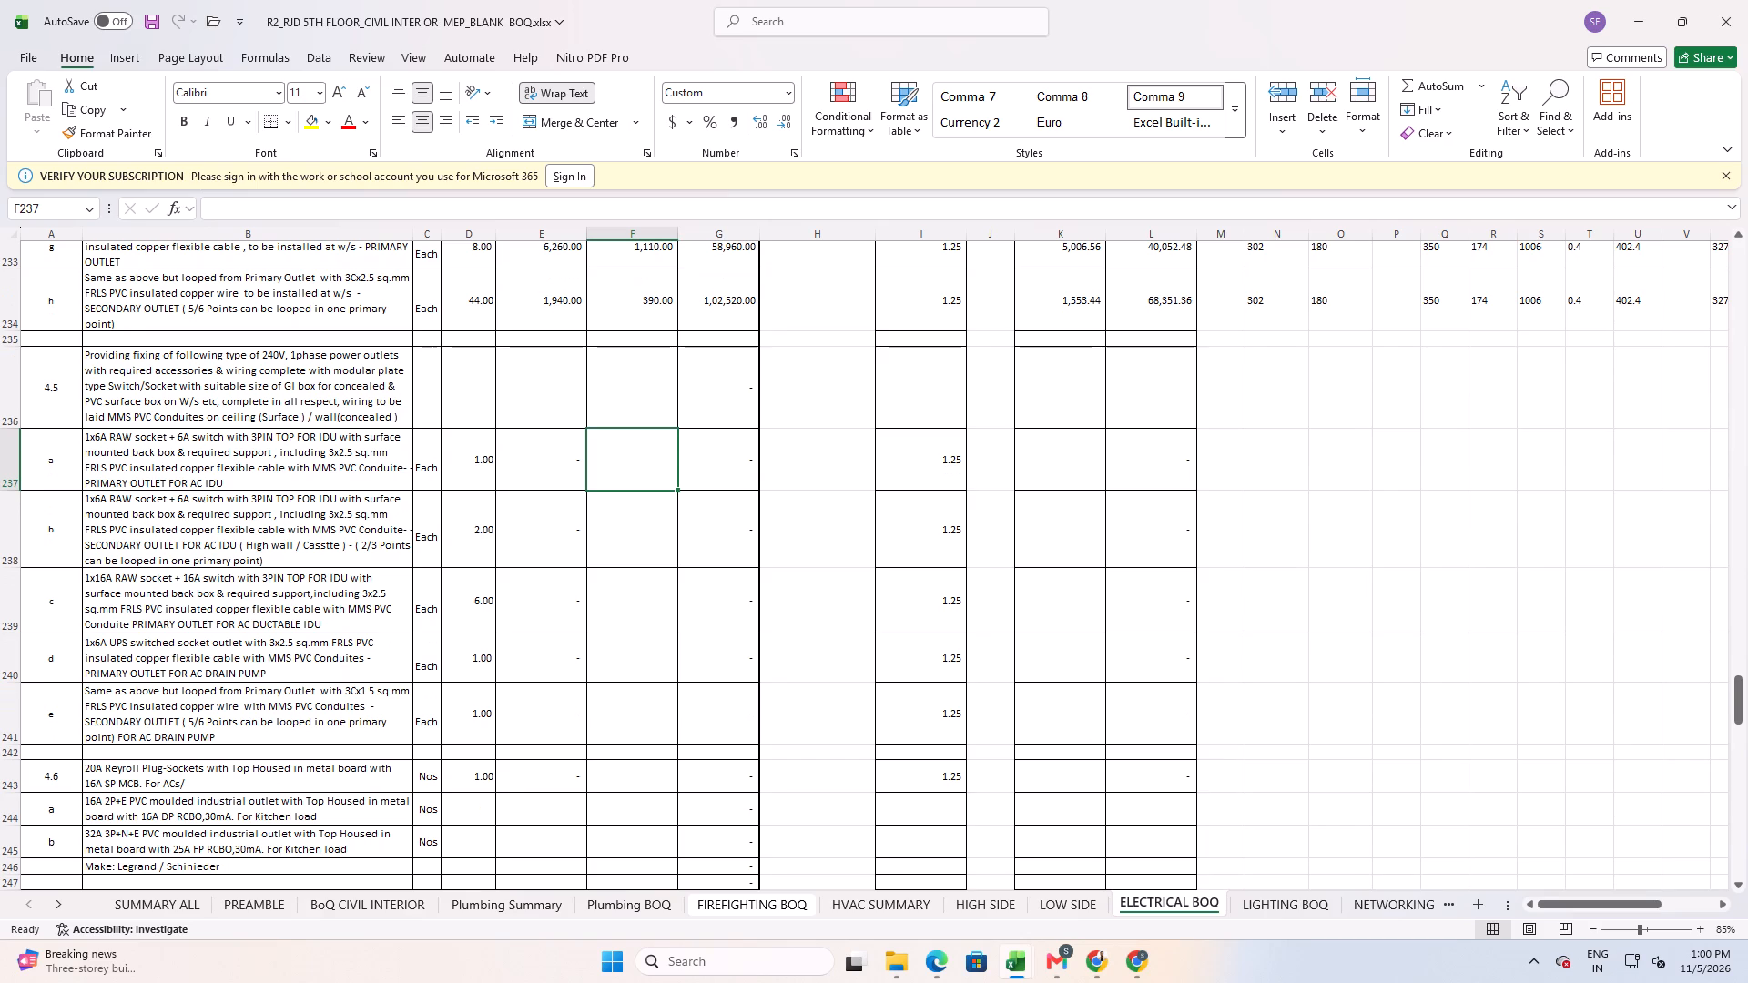
scroll(492, 564, "down", 1)
scroll(641, 725, "down", 1)
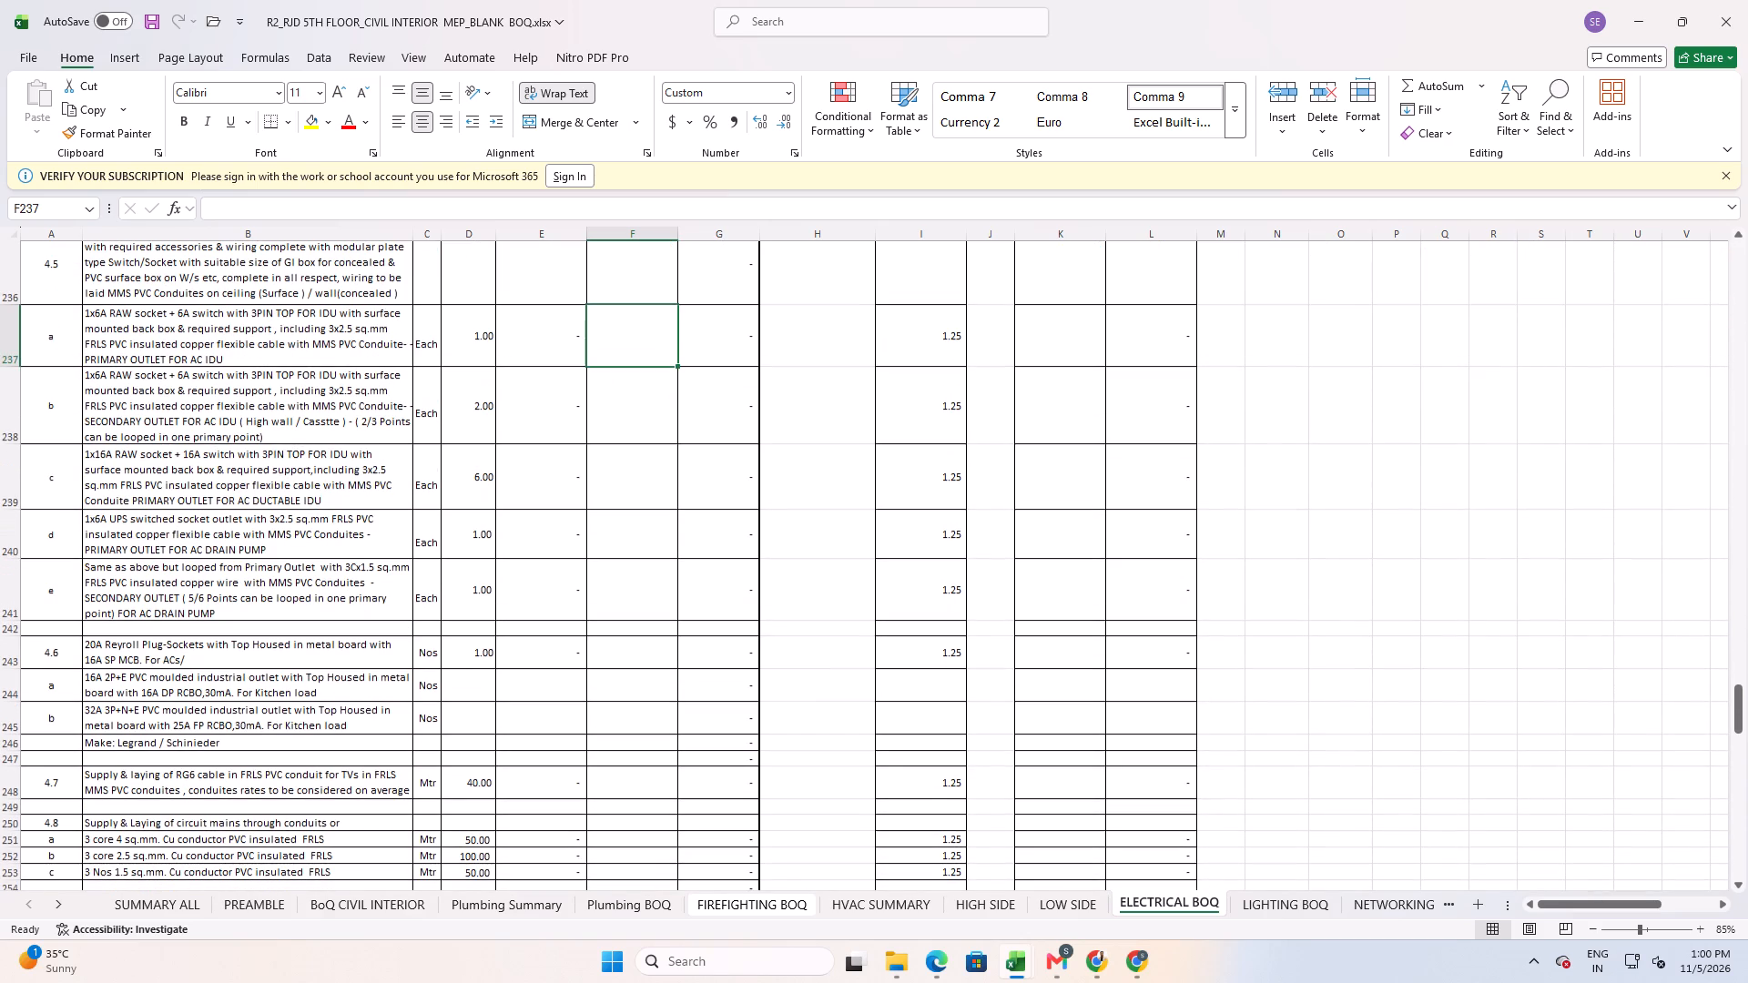
scroll(641, 725, "up", 3)
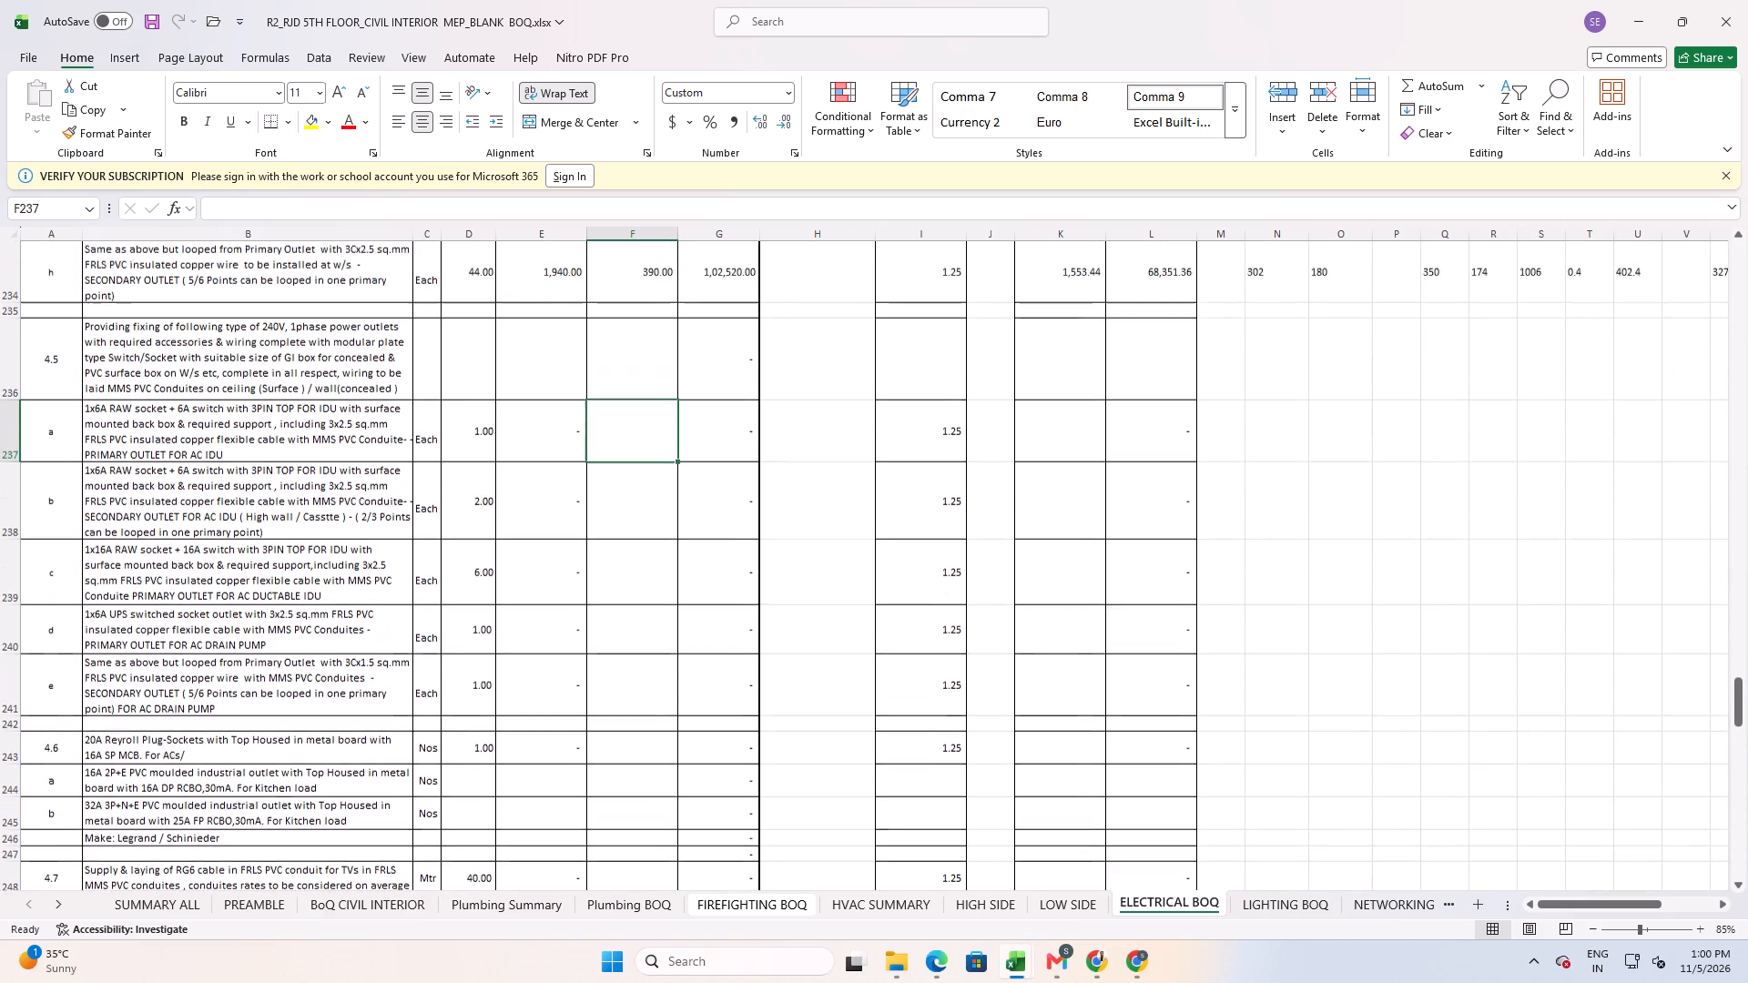
scroll(639, 735, "up", 1)
scroll(638, 735, "down", 1)
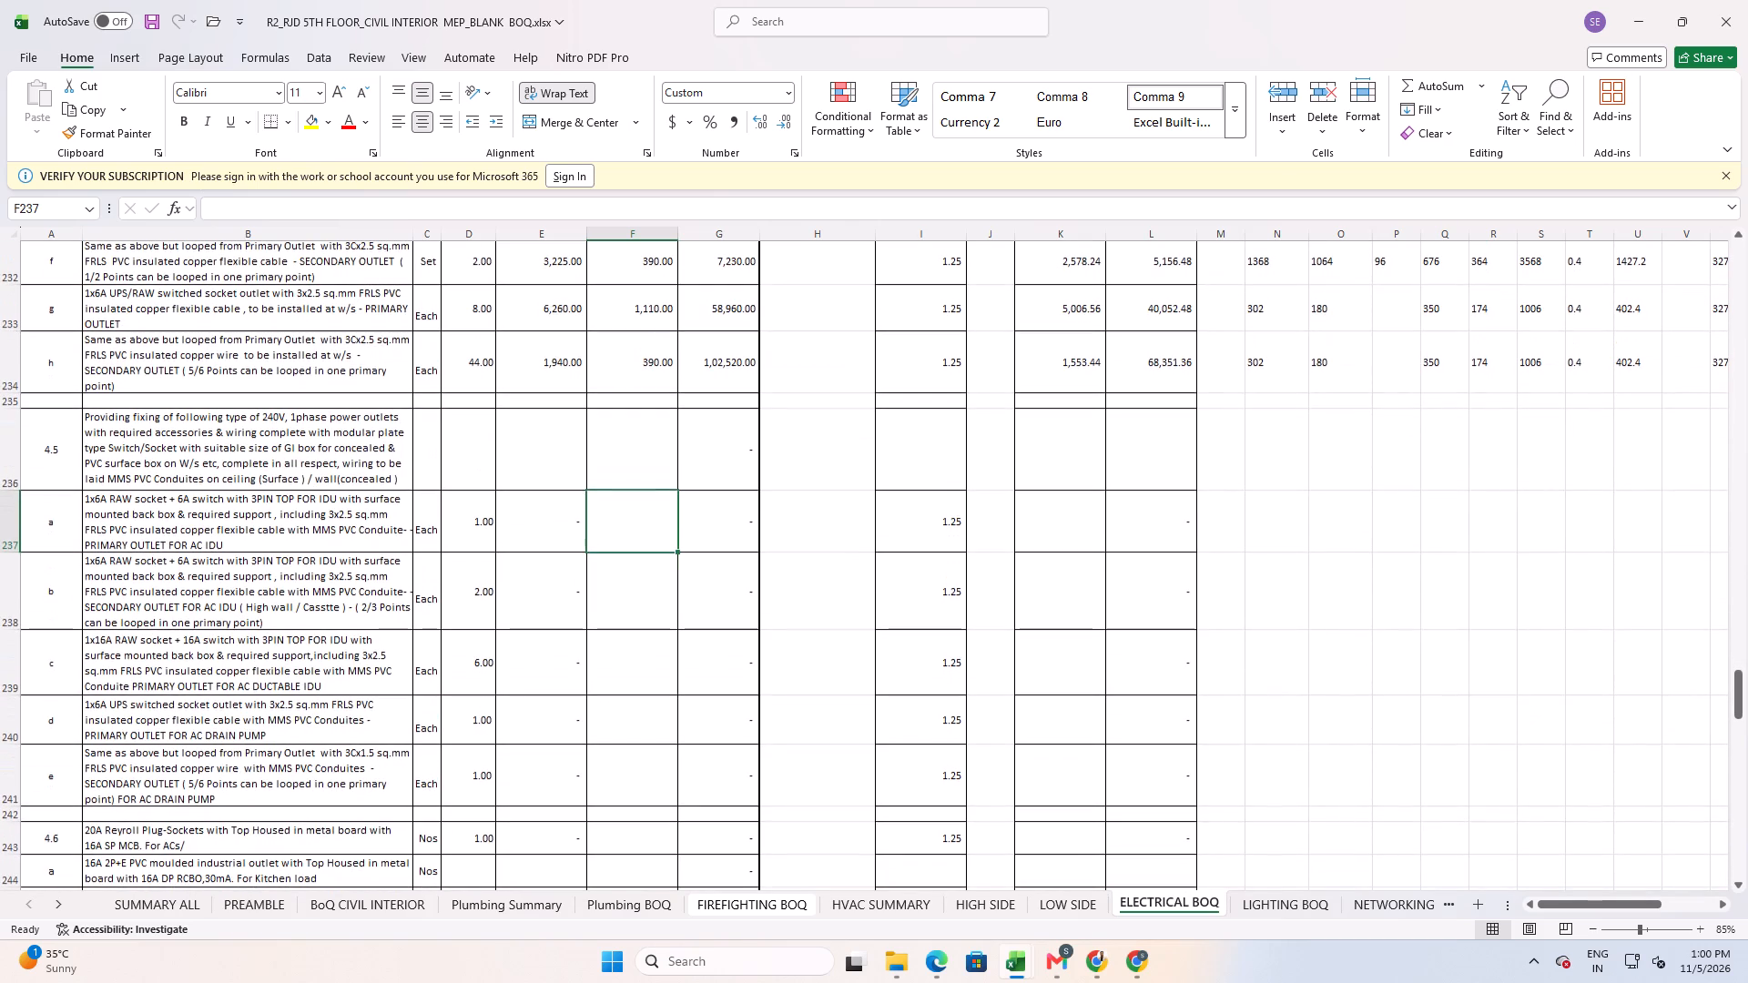
scroll(635, 737, "down", 1)
left_click(1266, 453)
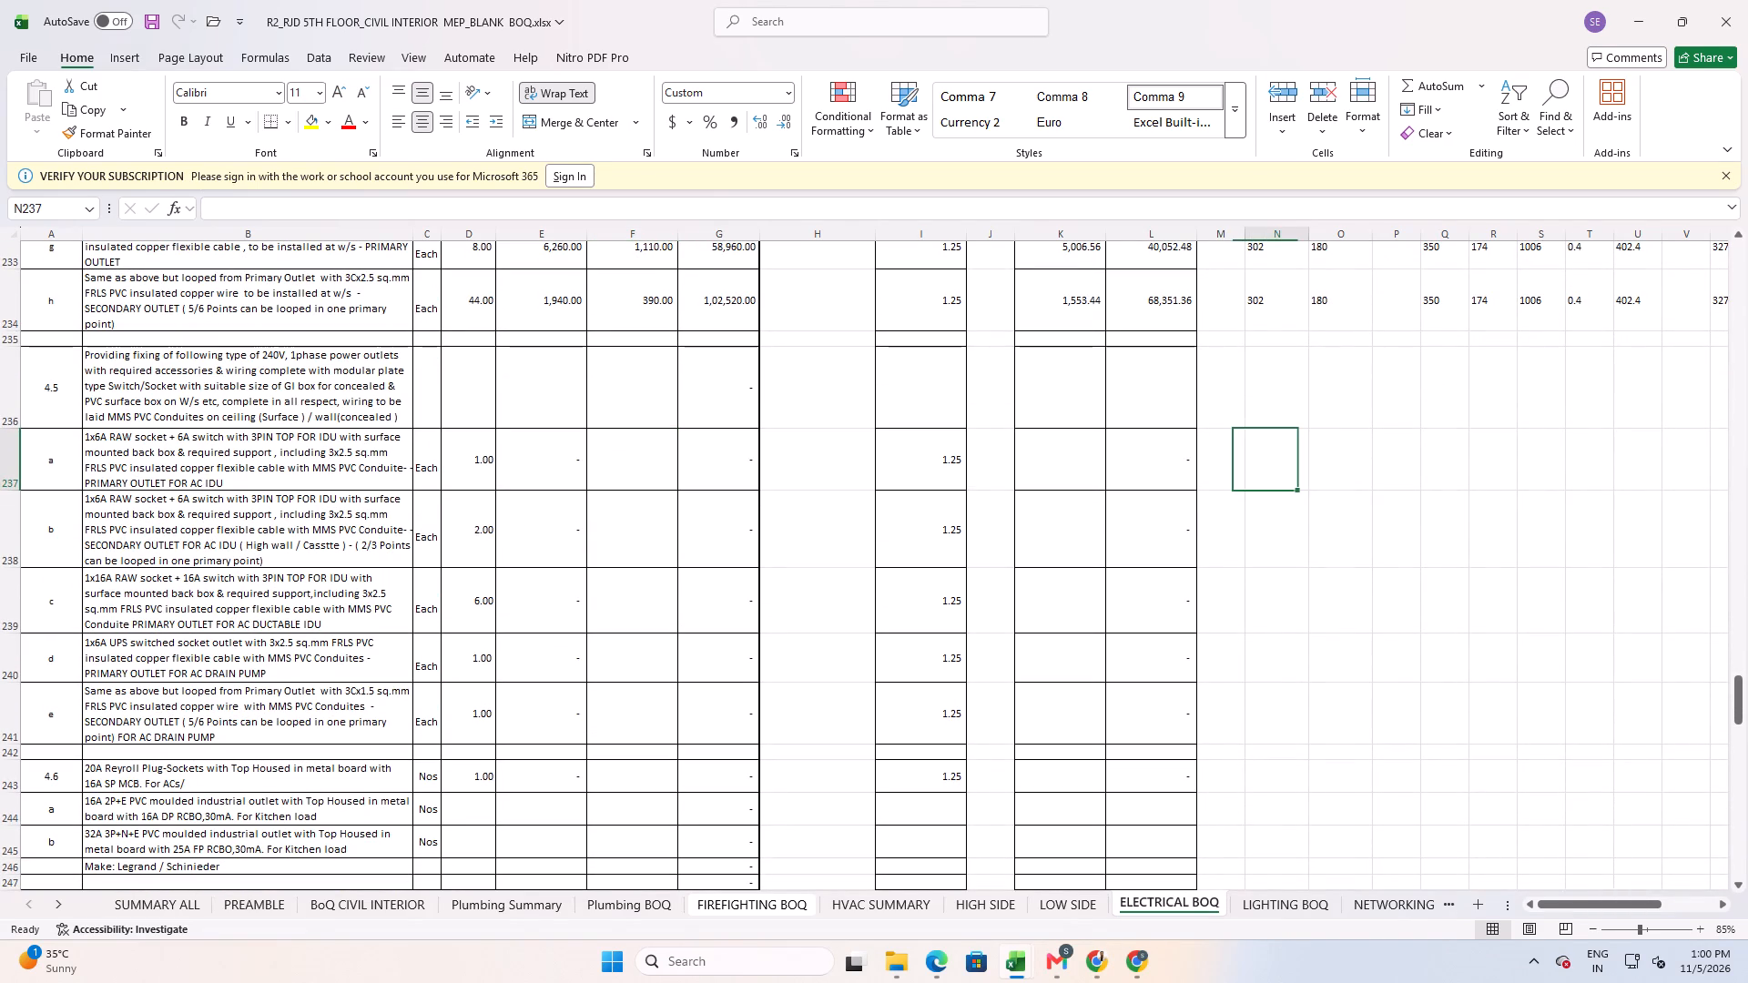
left_click(1296, 512)
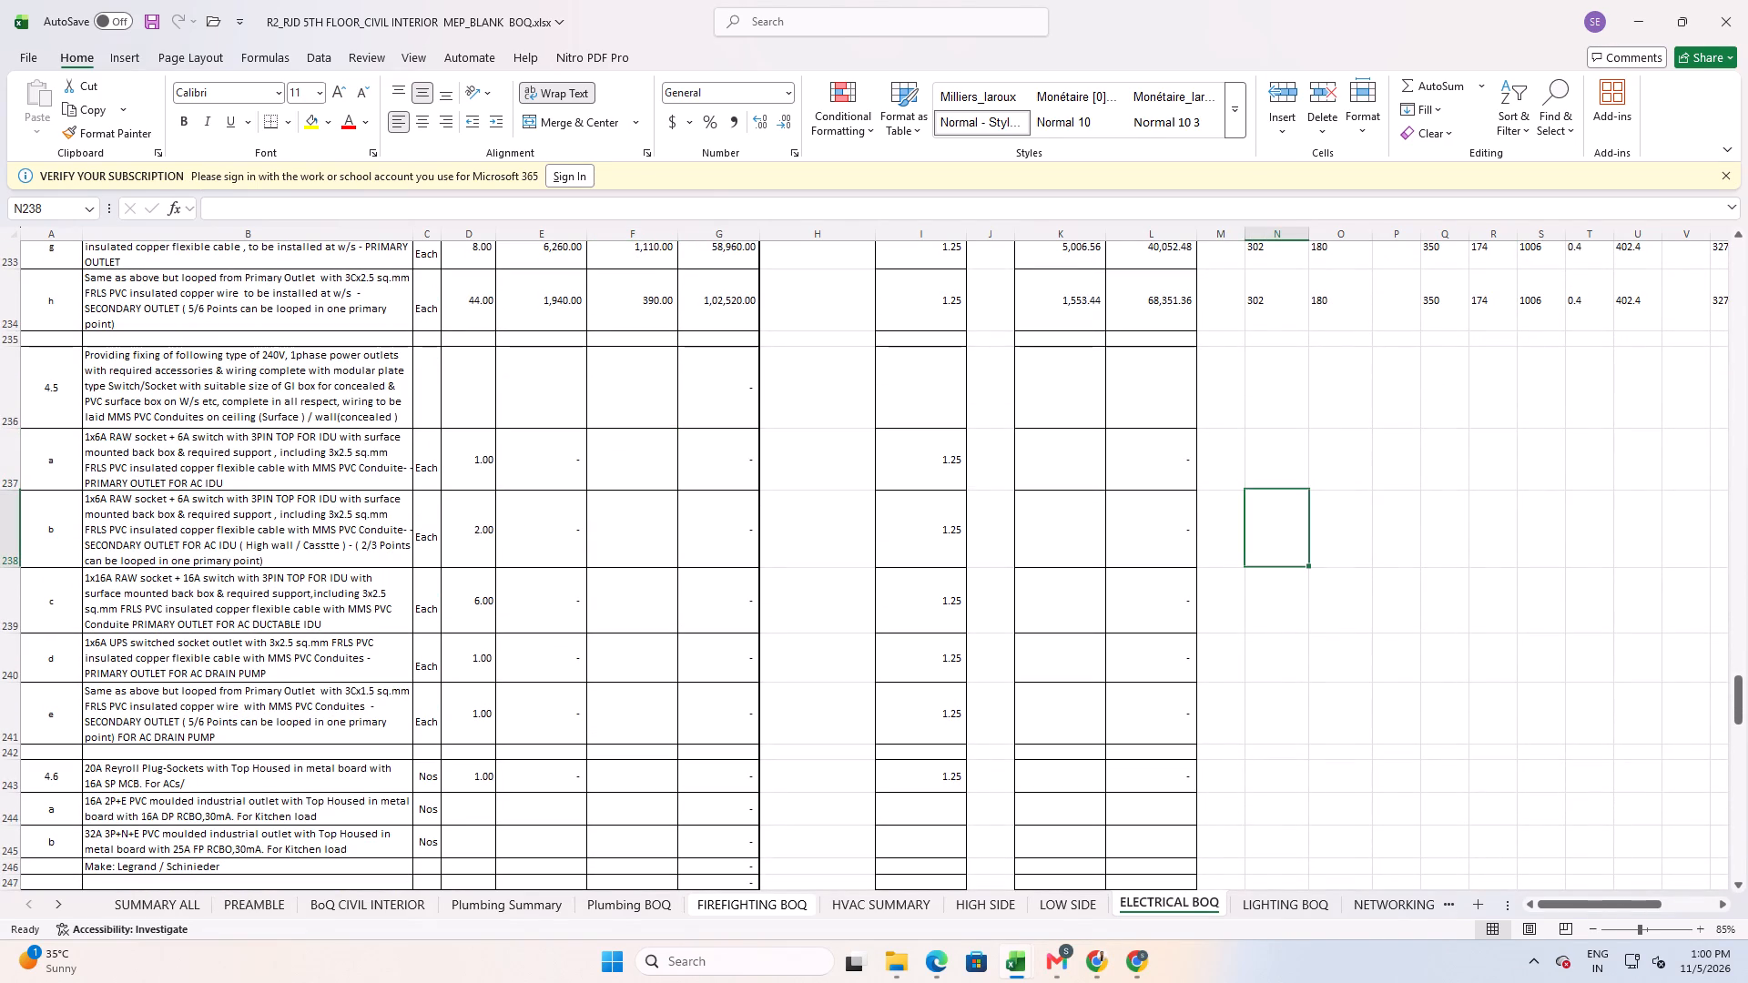